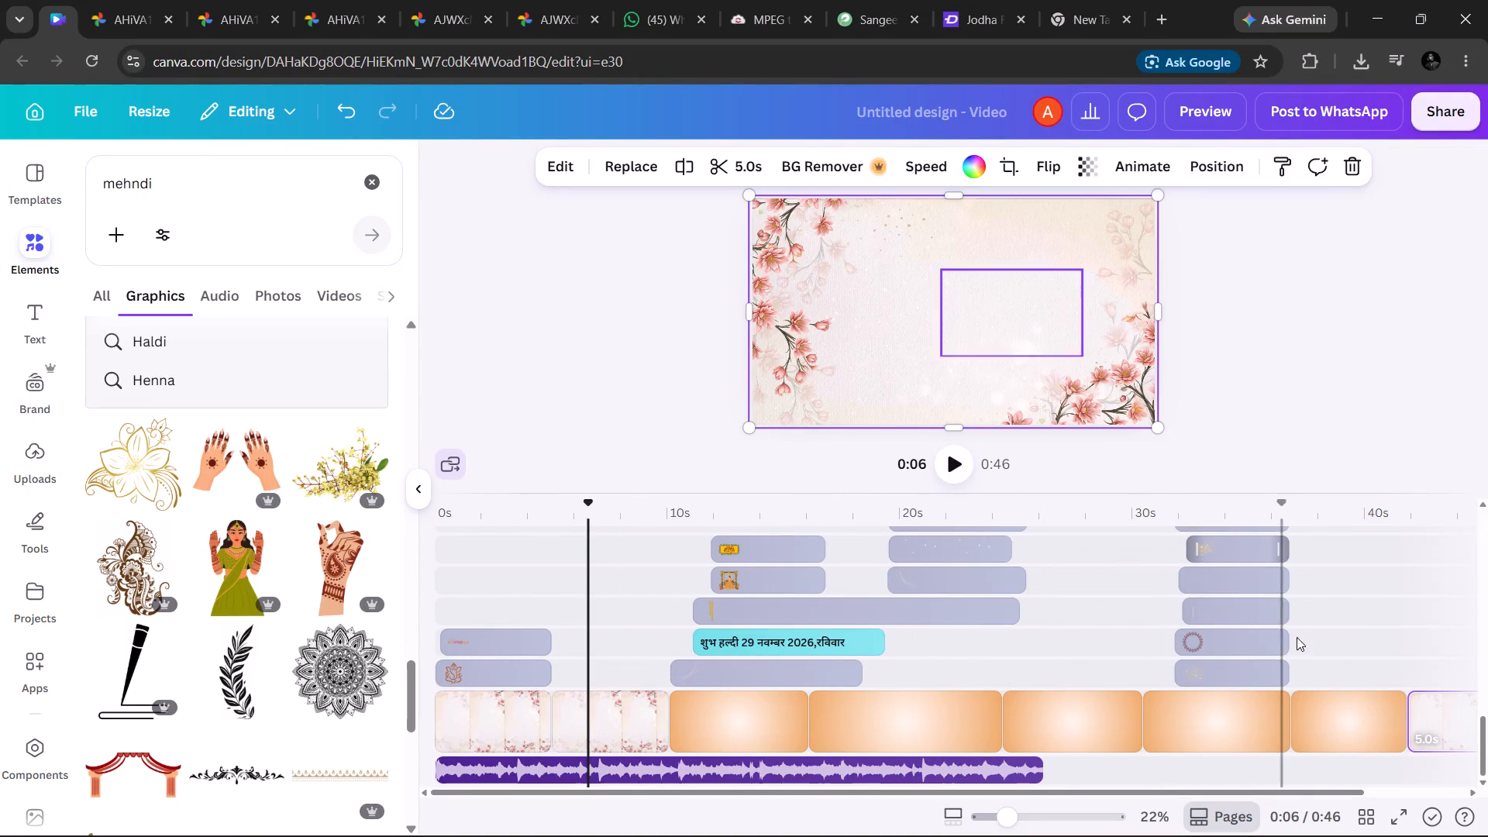
Check the last orange background clip and the preceding Ganesh mandala scene in the video timeline.
click(1337, 668)
click(1338, 698)
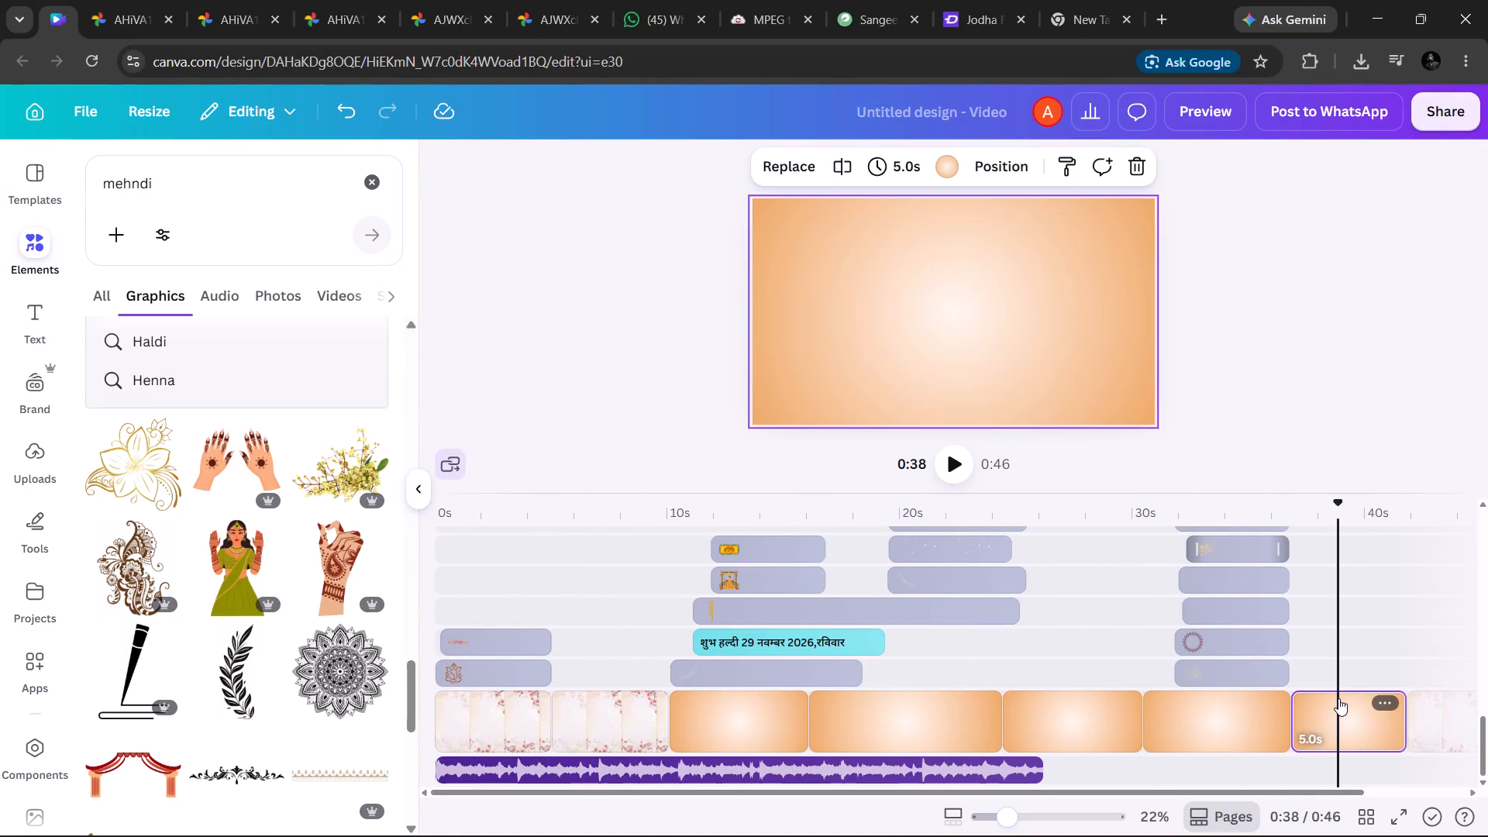
click(1255, 702)
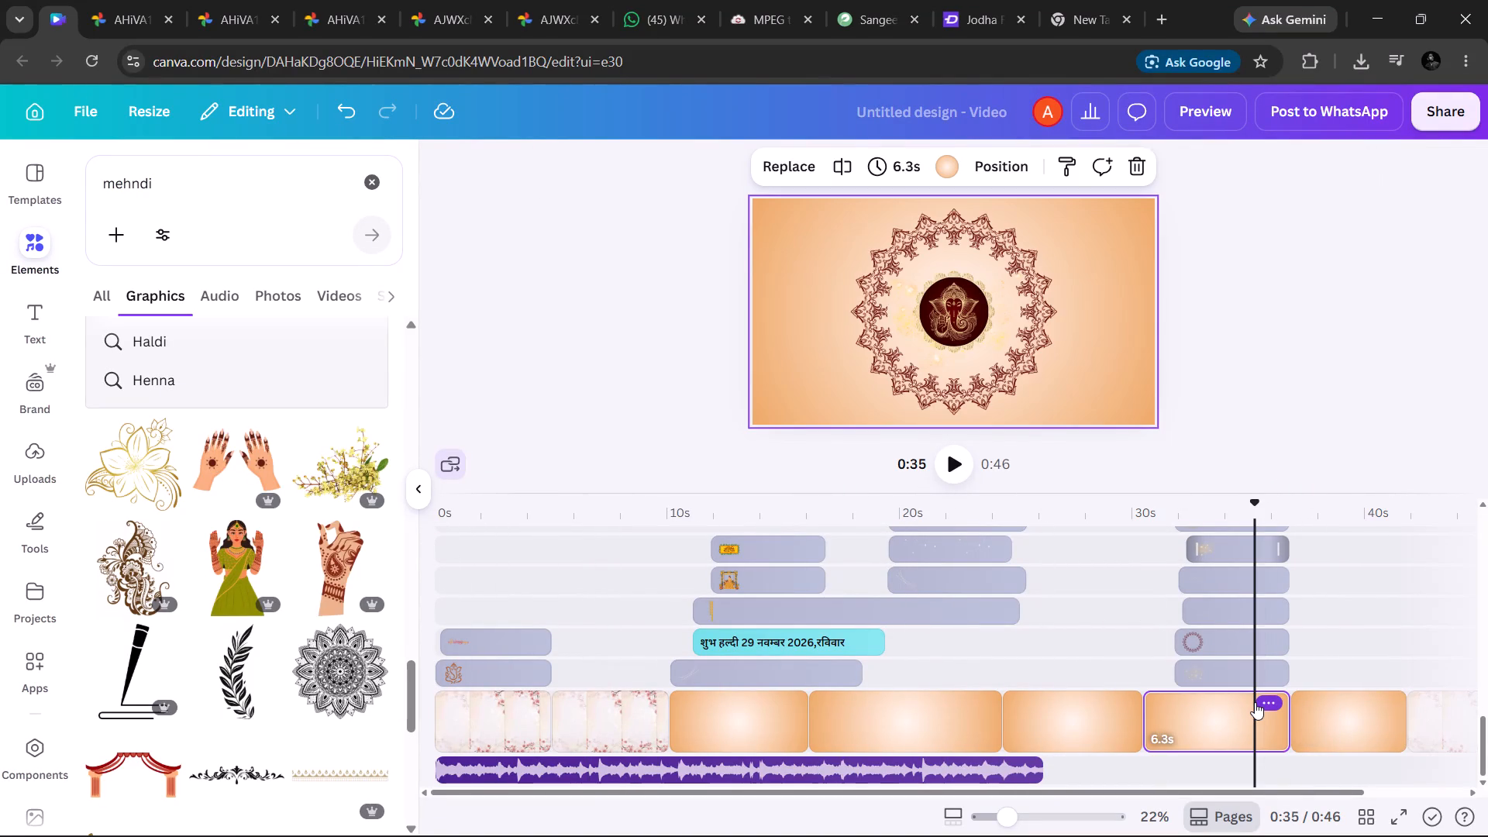
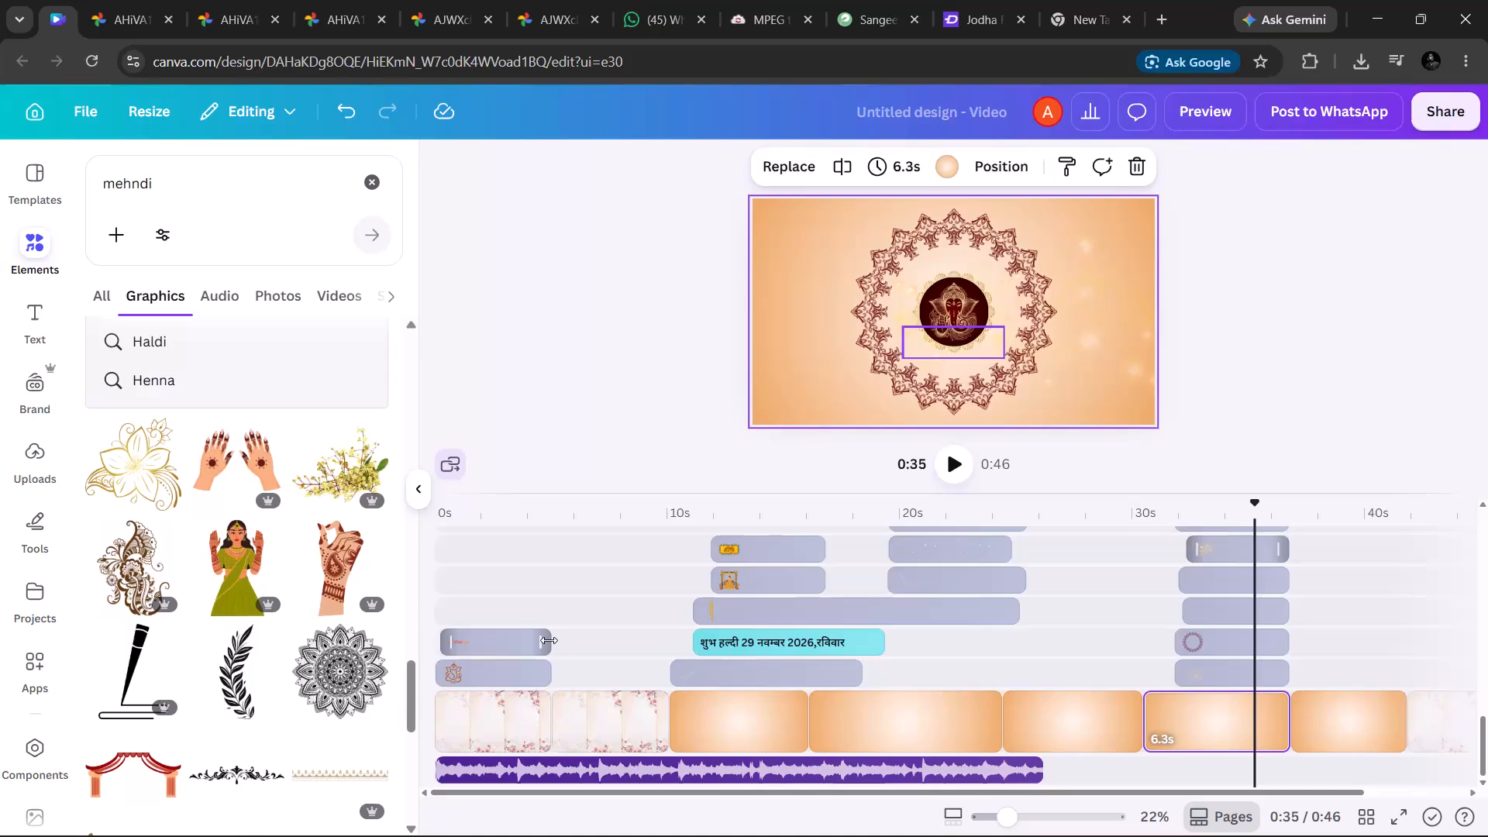
Add a text box to the floral scene at about 5 seconds and replace its placeholder with the copied Hindi invitation message.
click(553, 642)
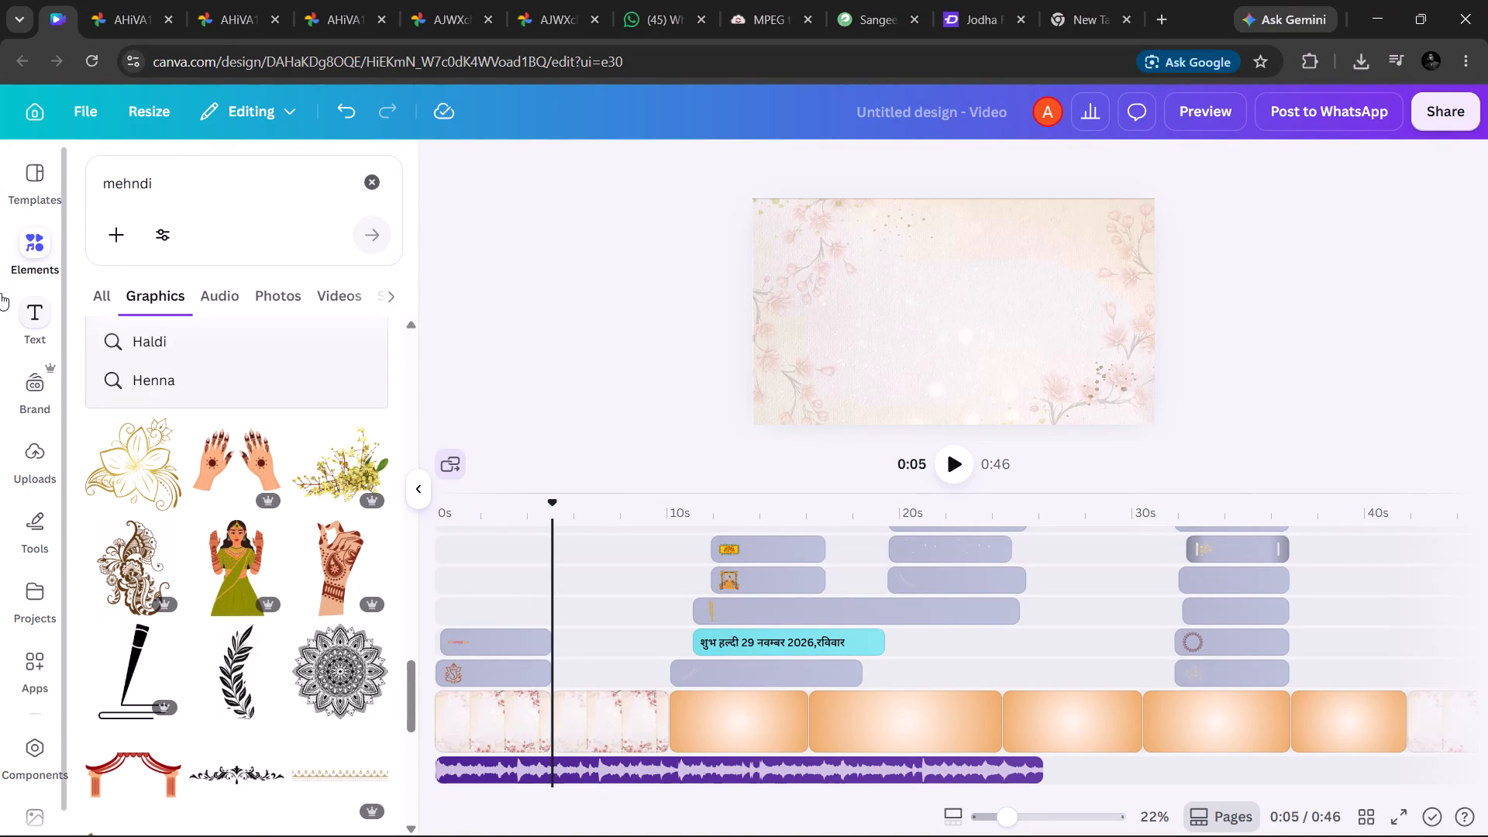
click(24, 320)
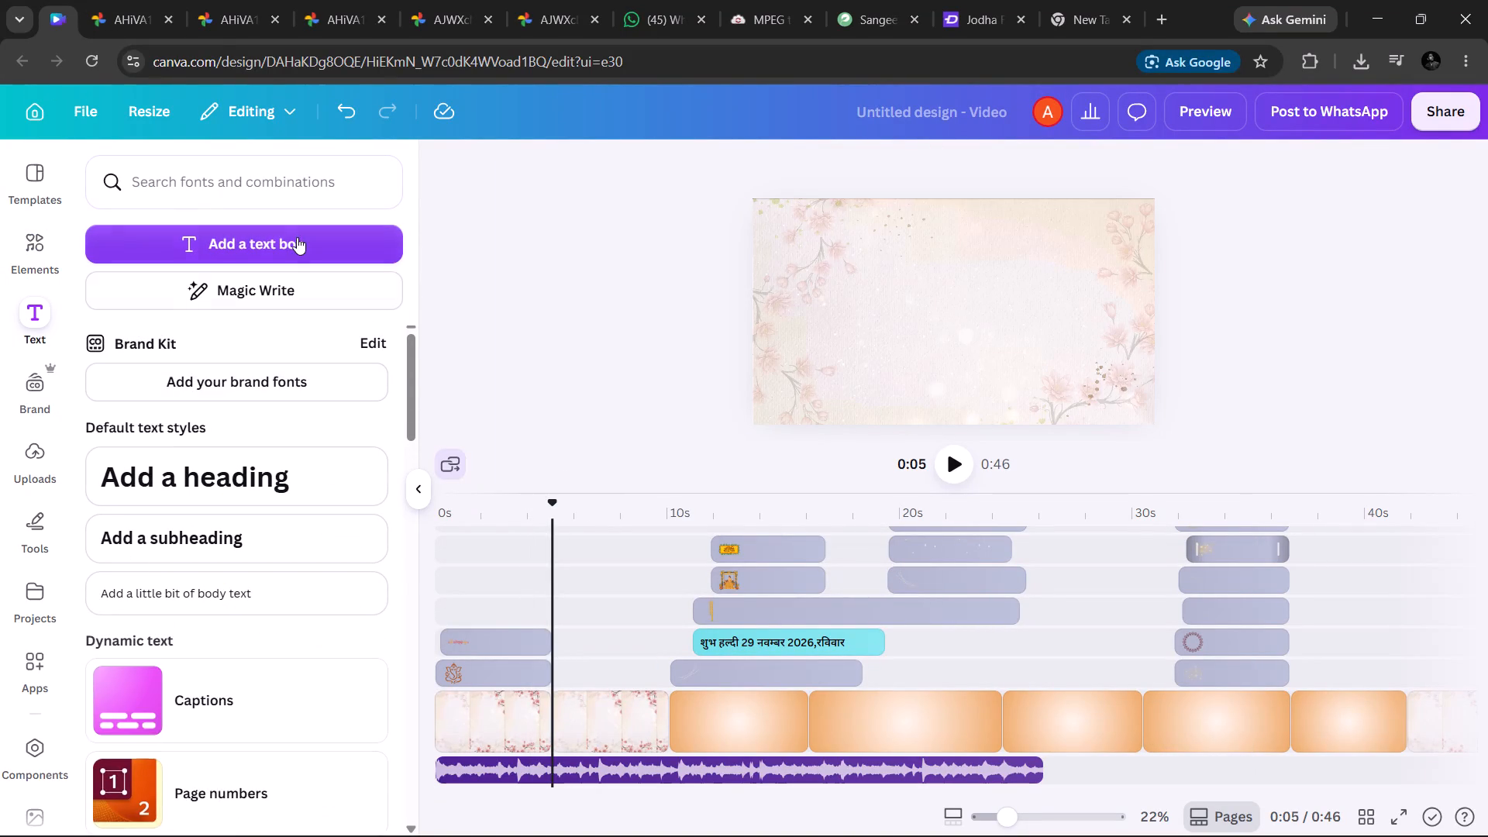
click(286, 228)
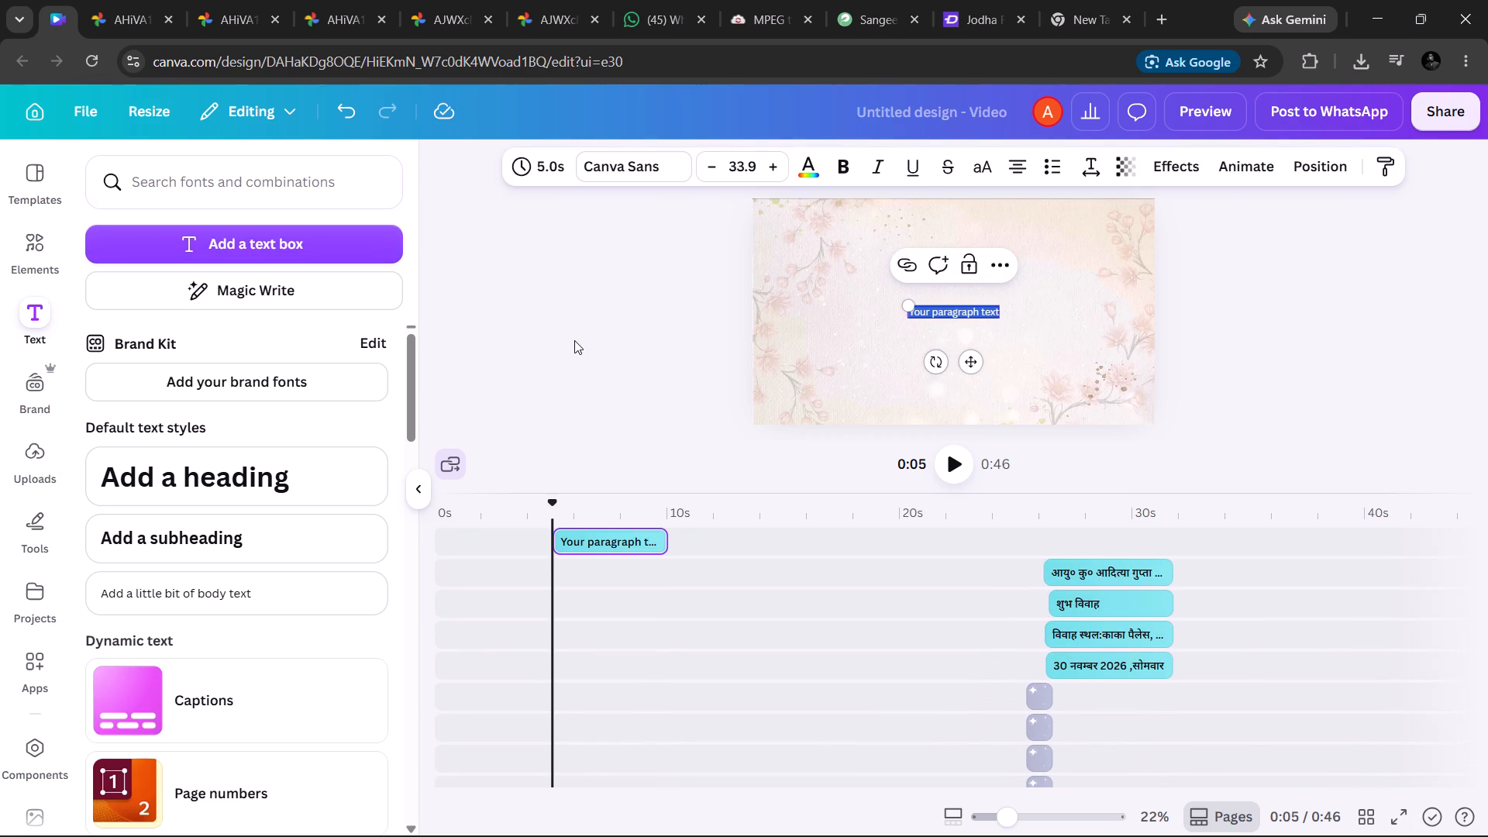
click(956, 317)
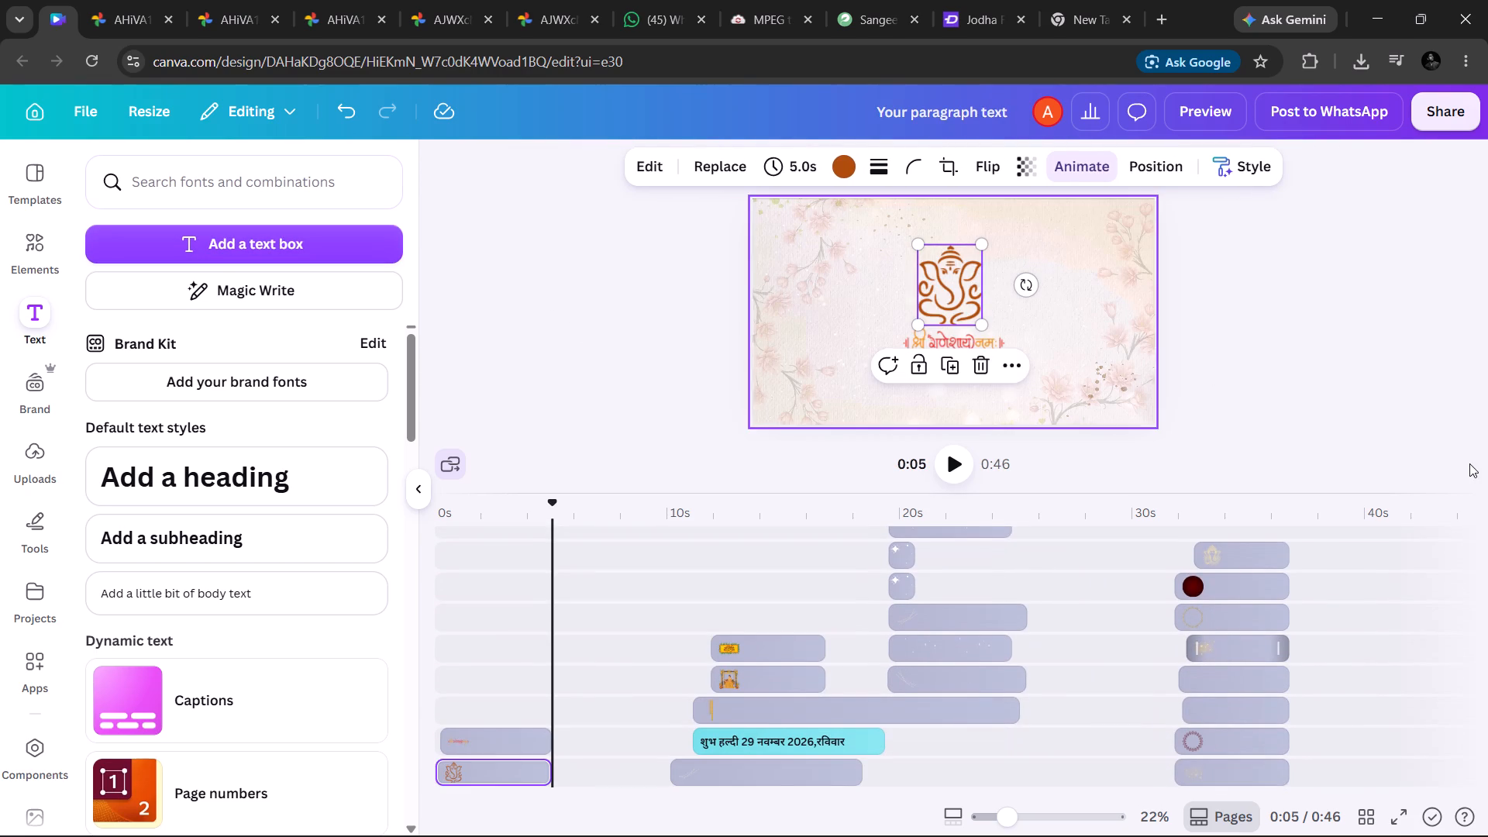
drag(1487, 725, 1487, 427)
click(597, 546)
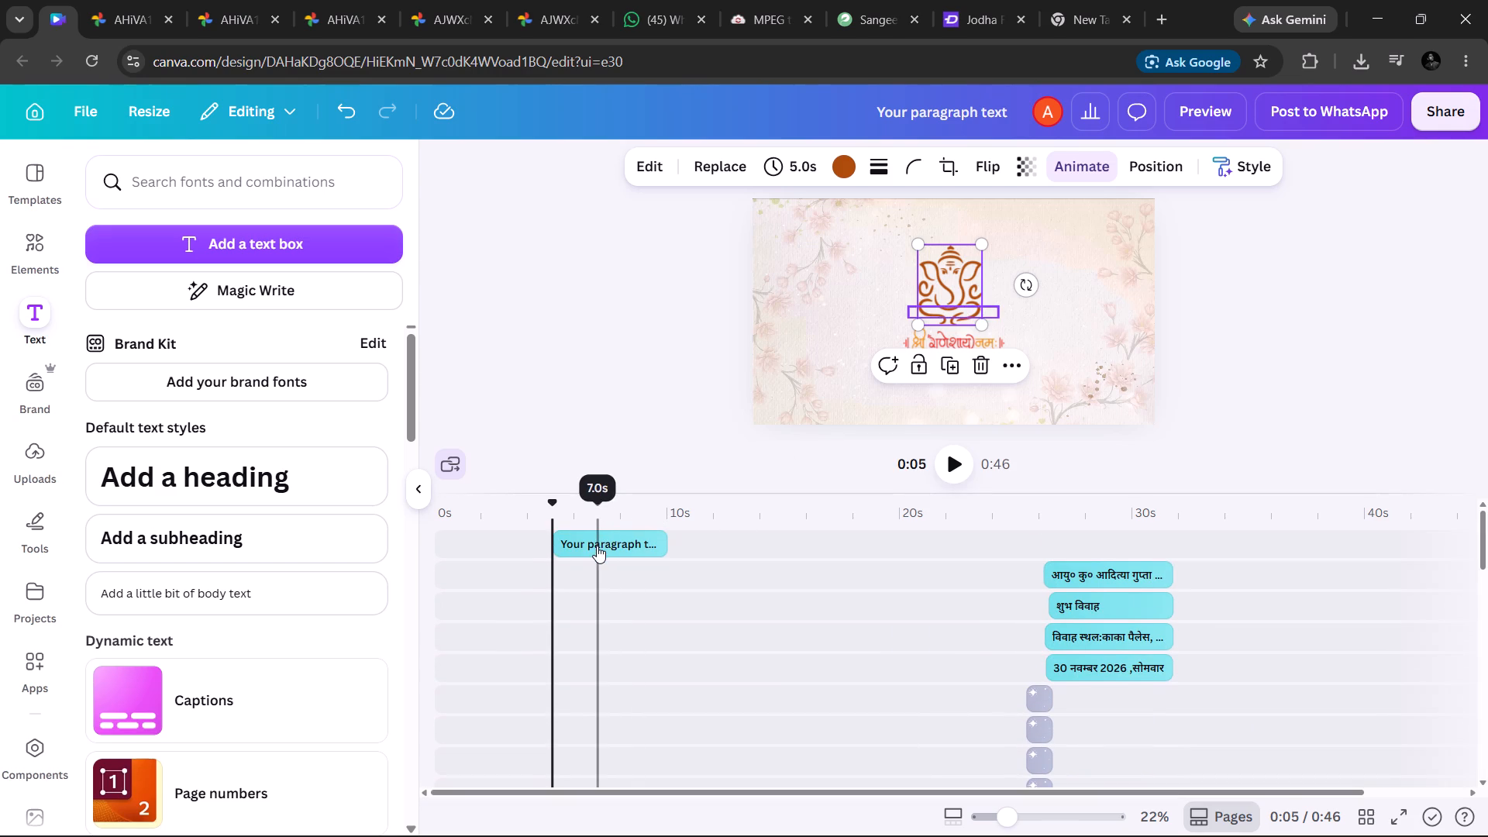
click(990, 312)
key(BackSpace)
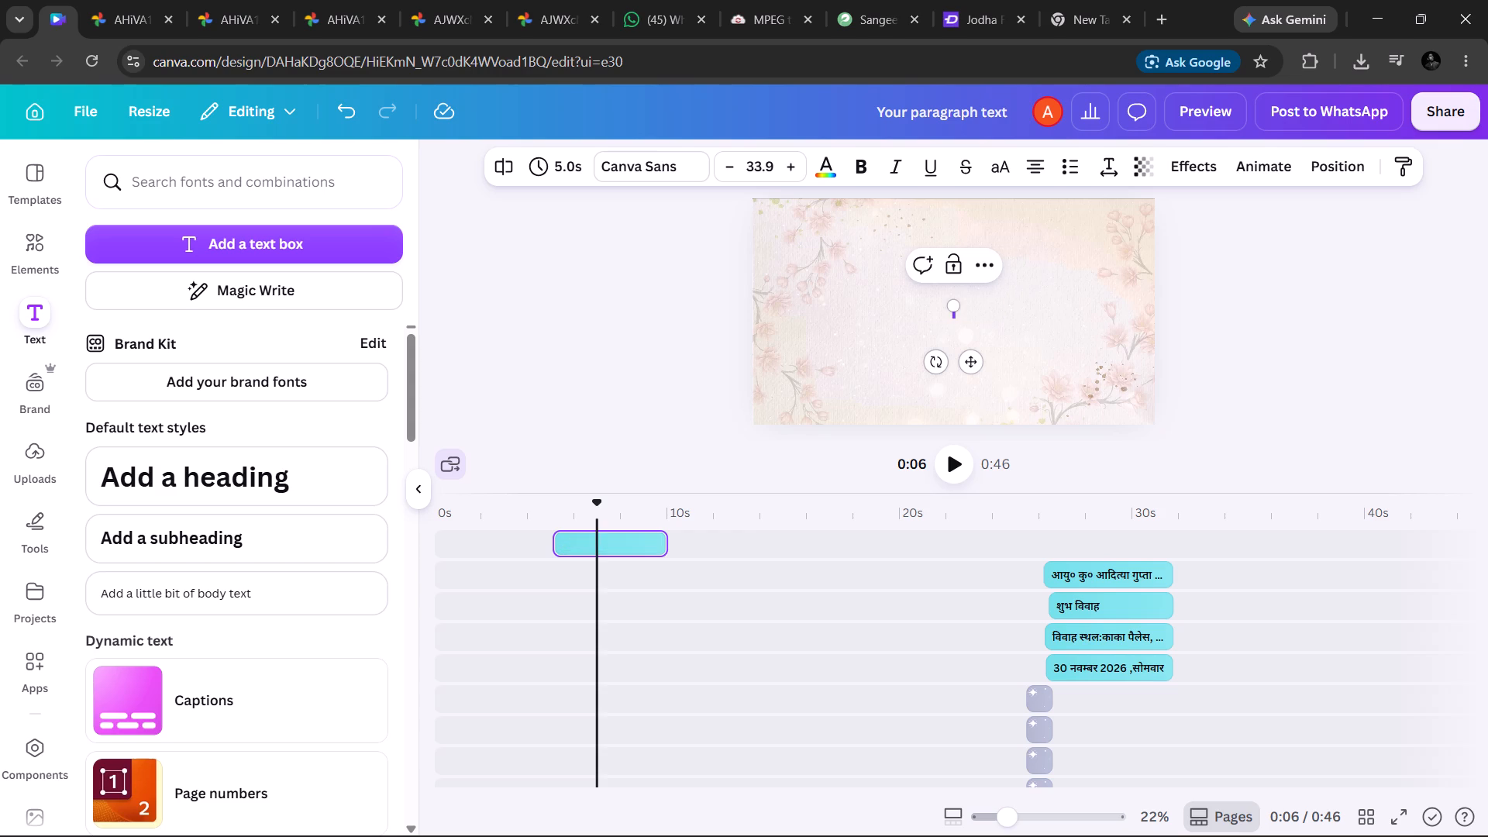
key(ctrl+v)
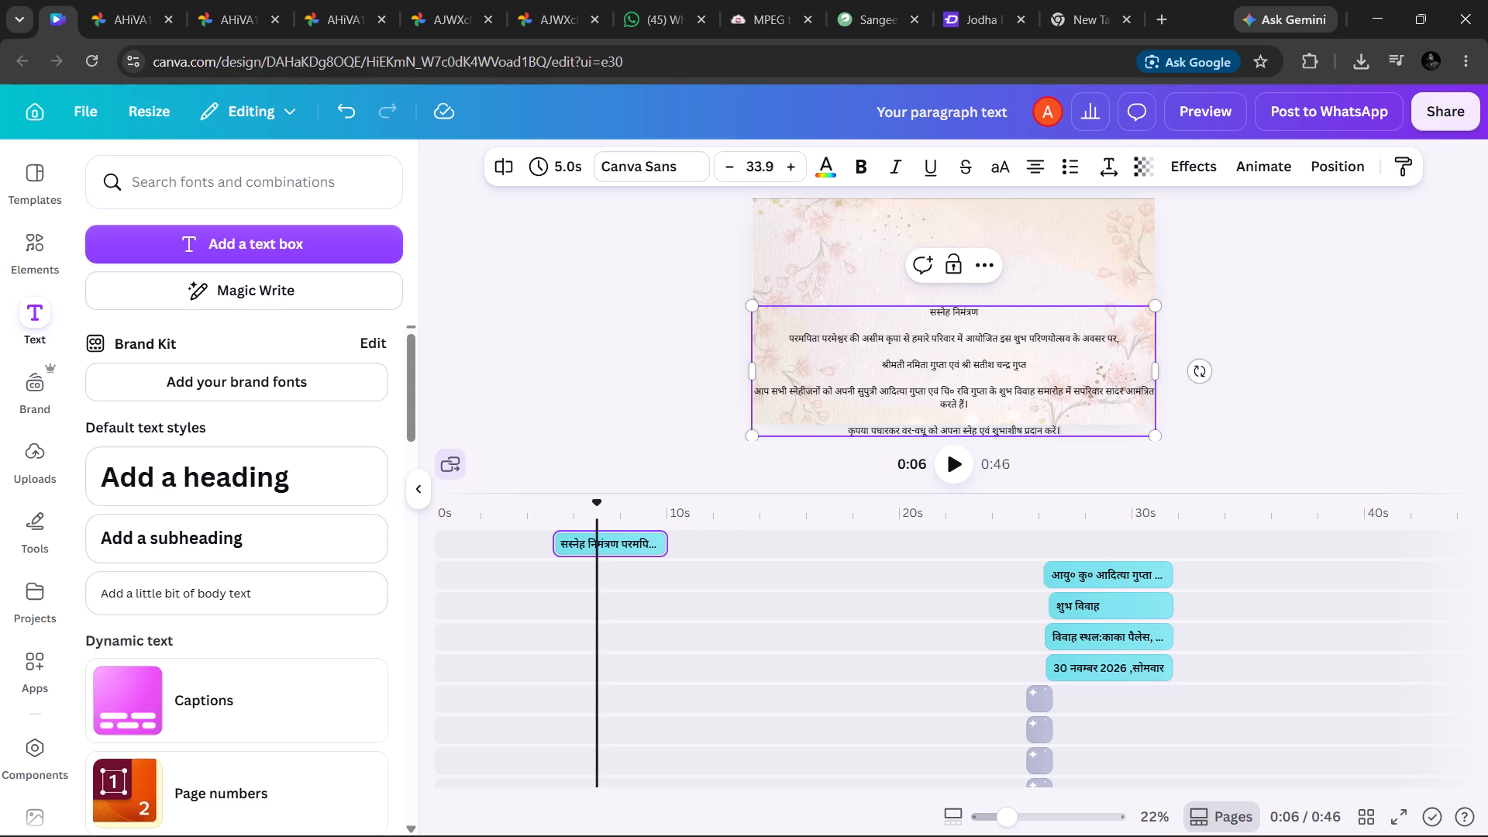
click(990, 312)
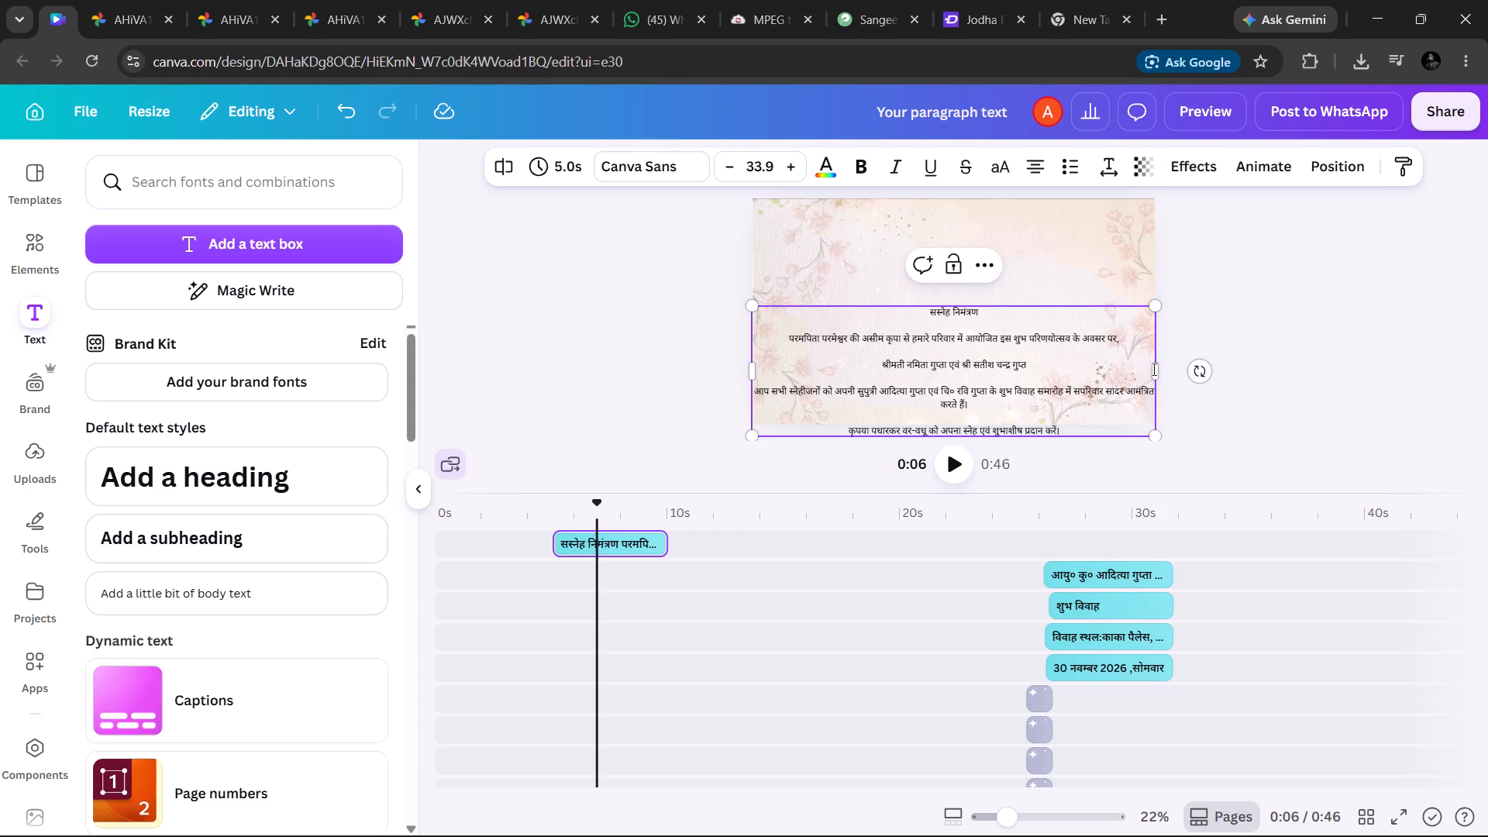
Narrow the invitation text box slightly so its lines wrap sooner.
drag(1157, 372, 1123, 374)
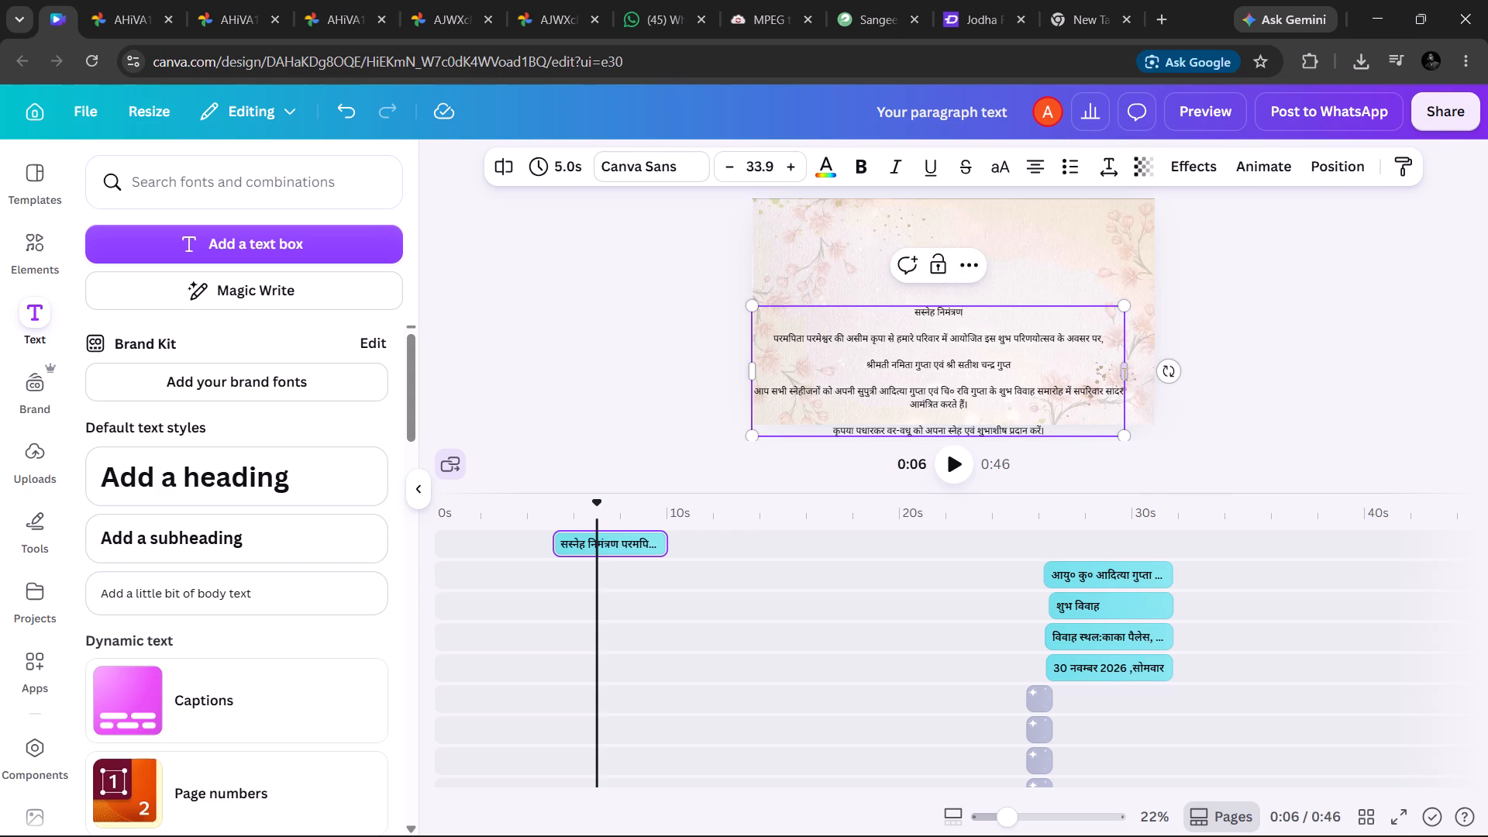
drag(1024, 374, 1035, 319)
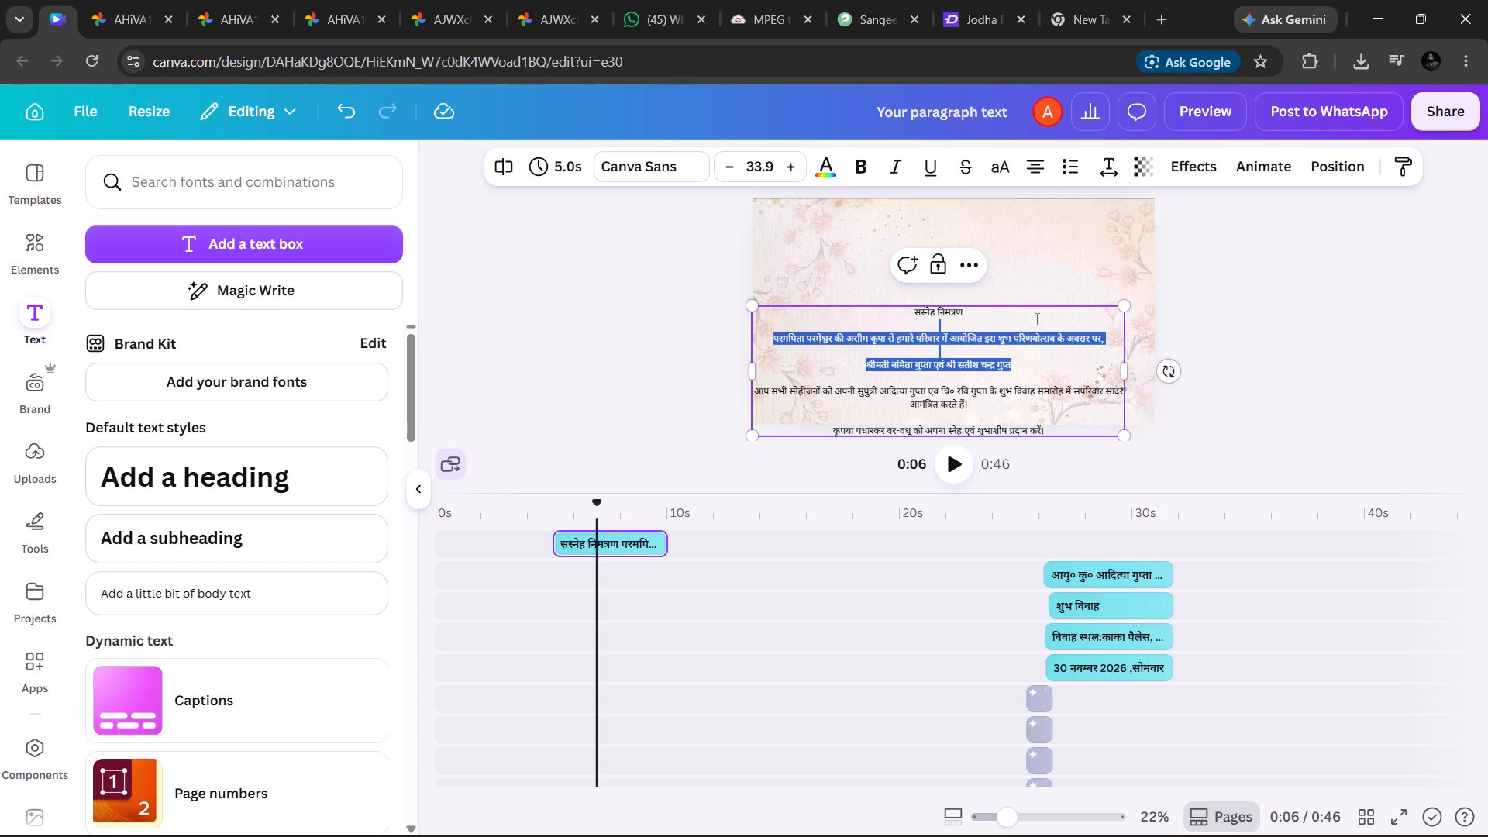
drag(1035, 319, 1016, 337)
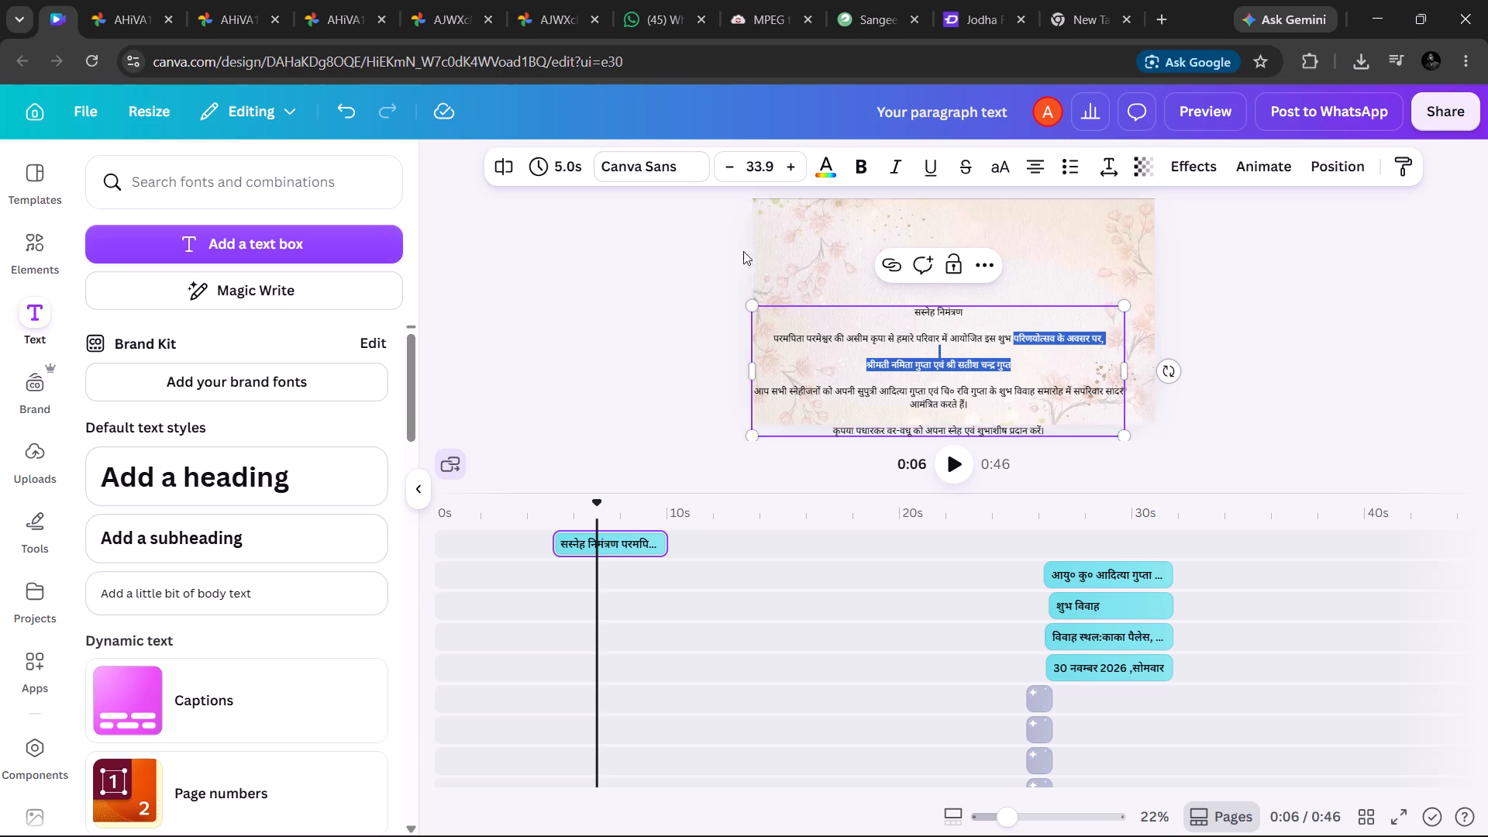
Increase the font size of the heading "सस्नेह निमंत्रण" to 49.9.
drag(969, 313, 877, 301)
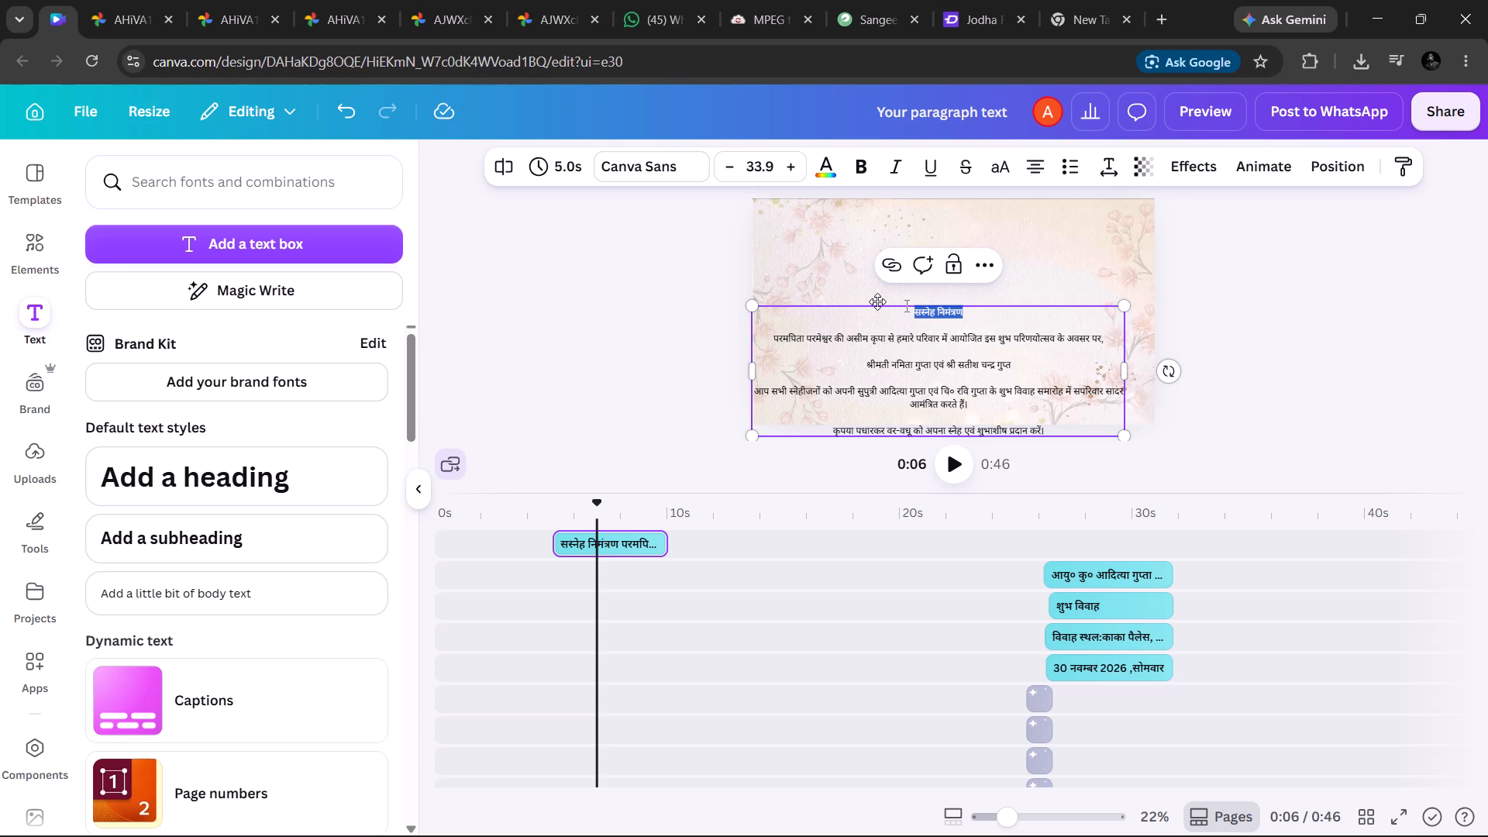
drag(877, 301, 877, 301)
triple_click(793, 161)
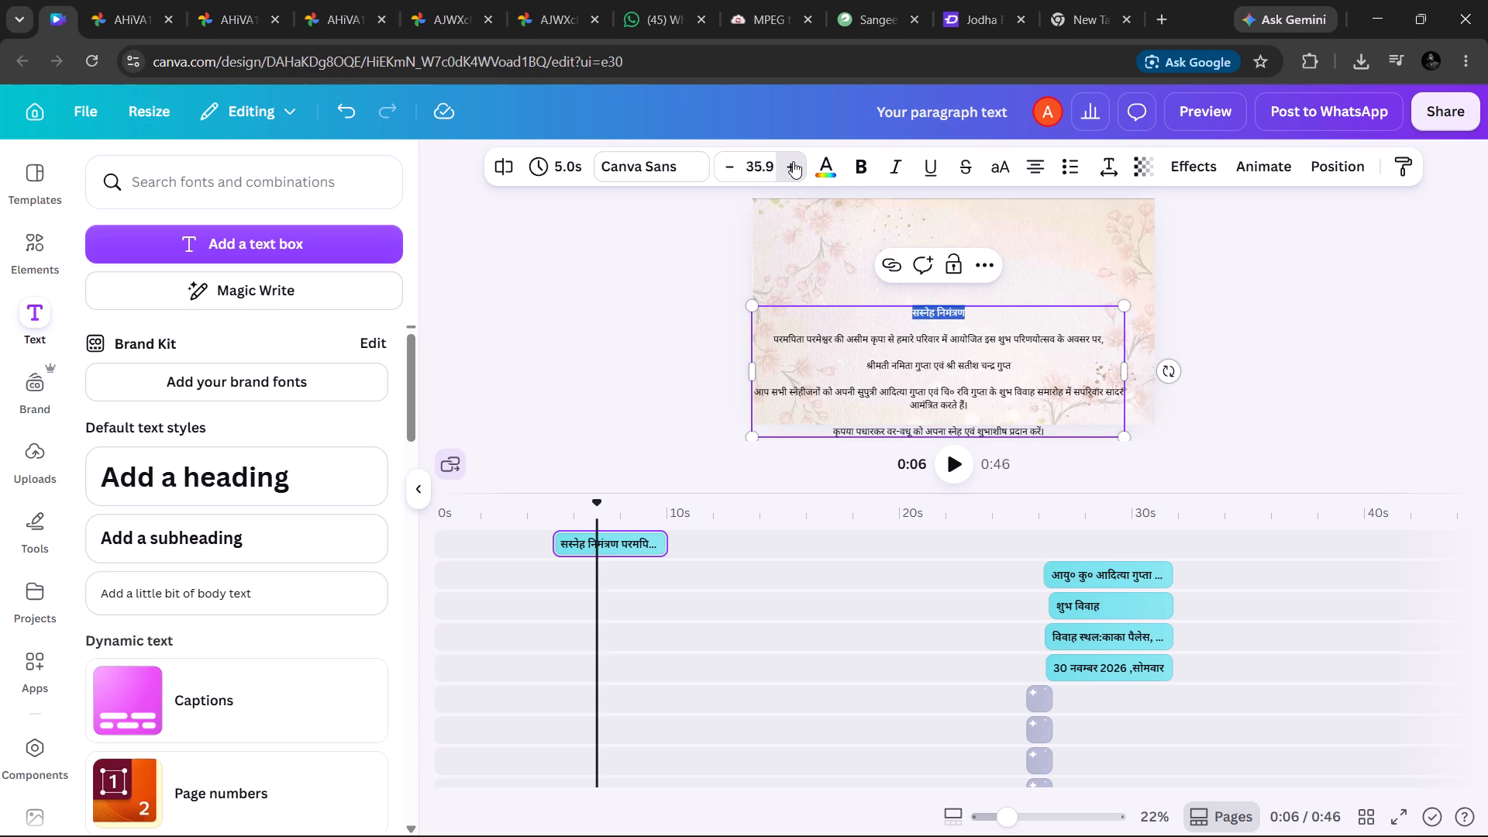
triple_click(793, 161)
triple_click(793, 161)
triple_click(793, 161)
triple_click(793, 161)
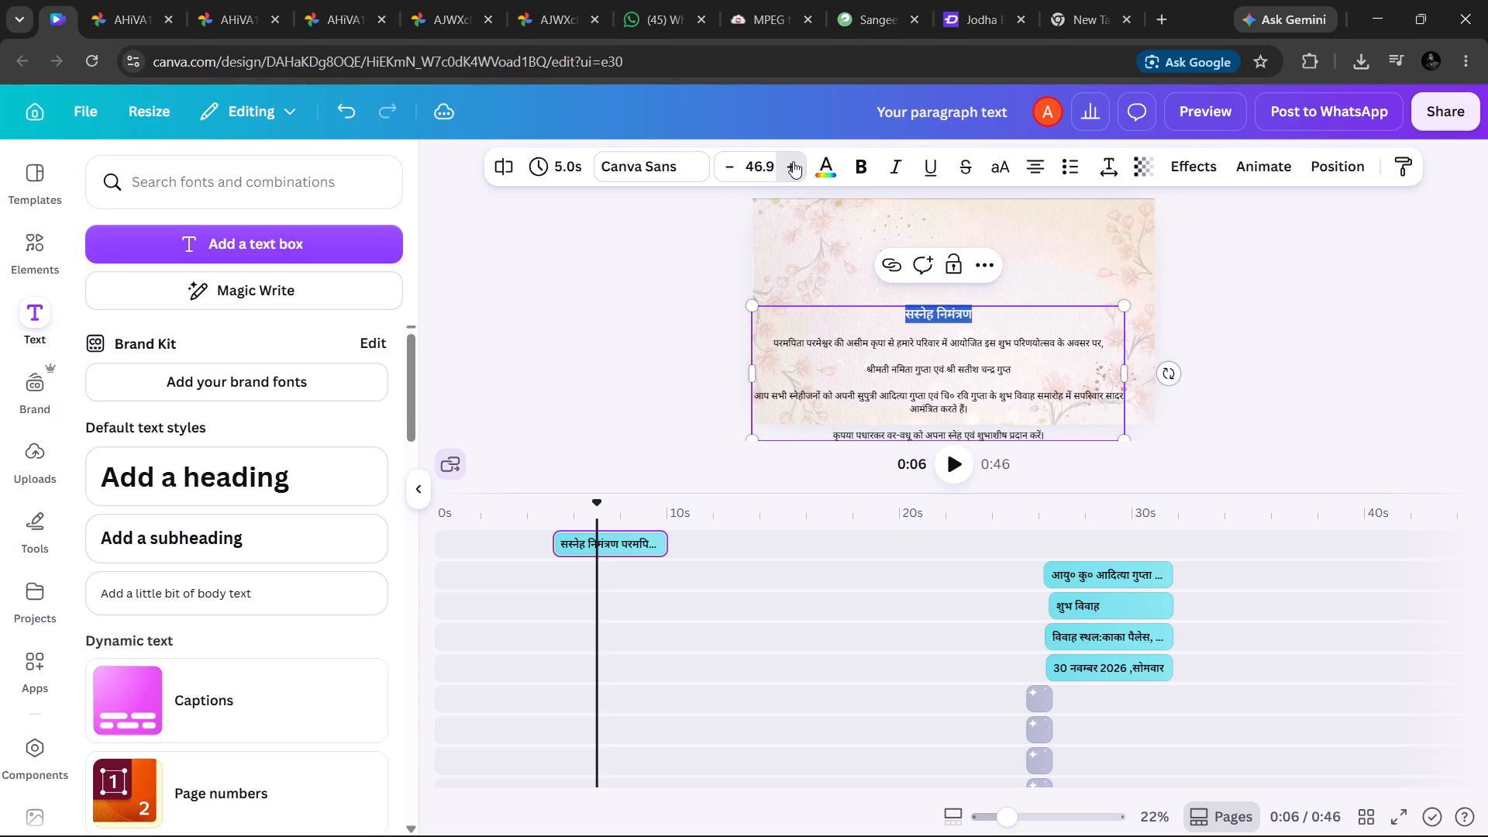
click(793, 161)
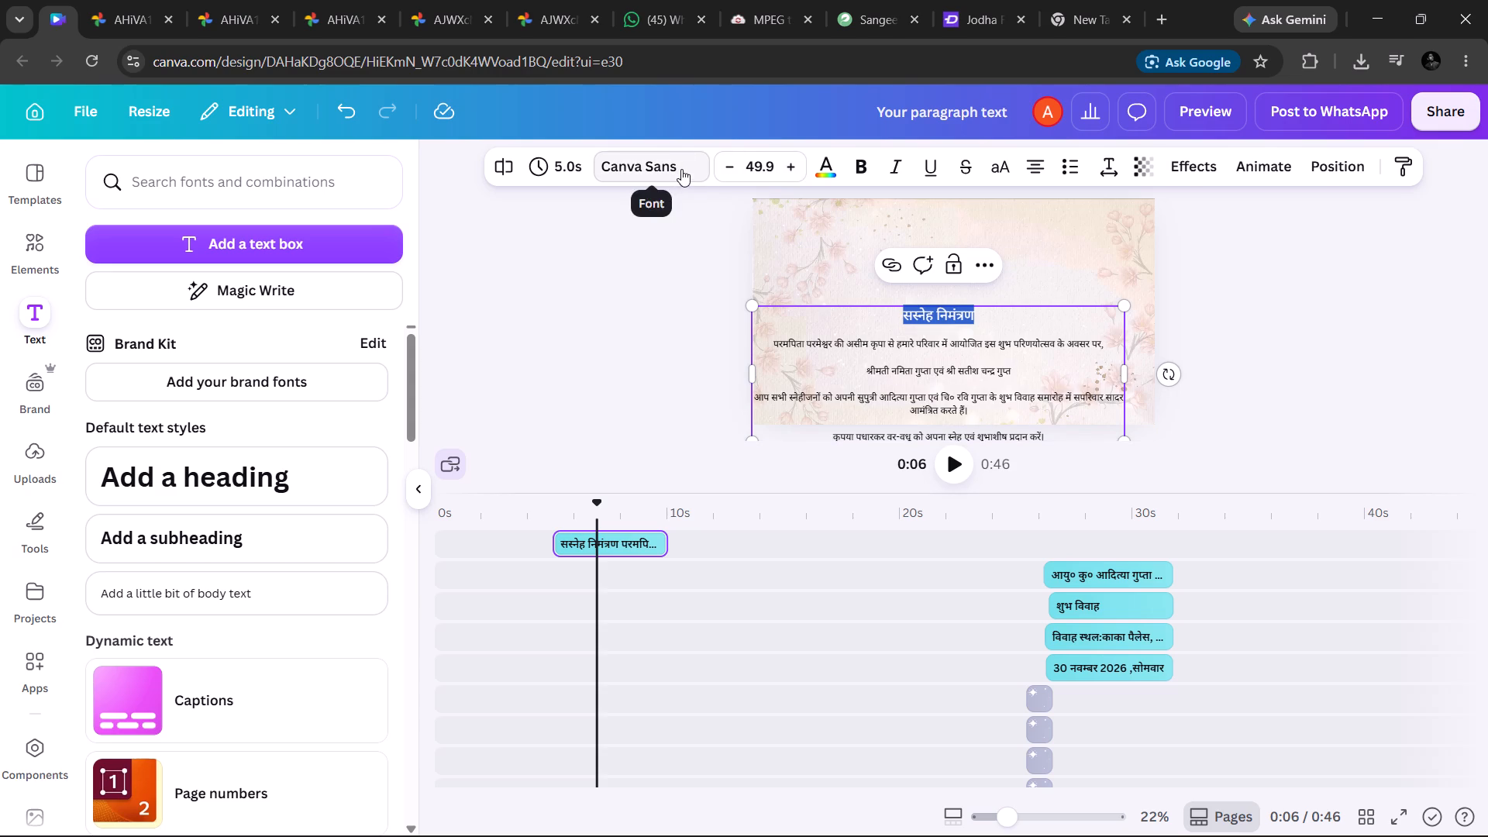
Style the heading "सस्नेह निमंत्रण" in bold Inter and colour it vivid red #ee4036.
click(681, 169)
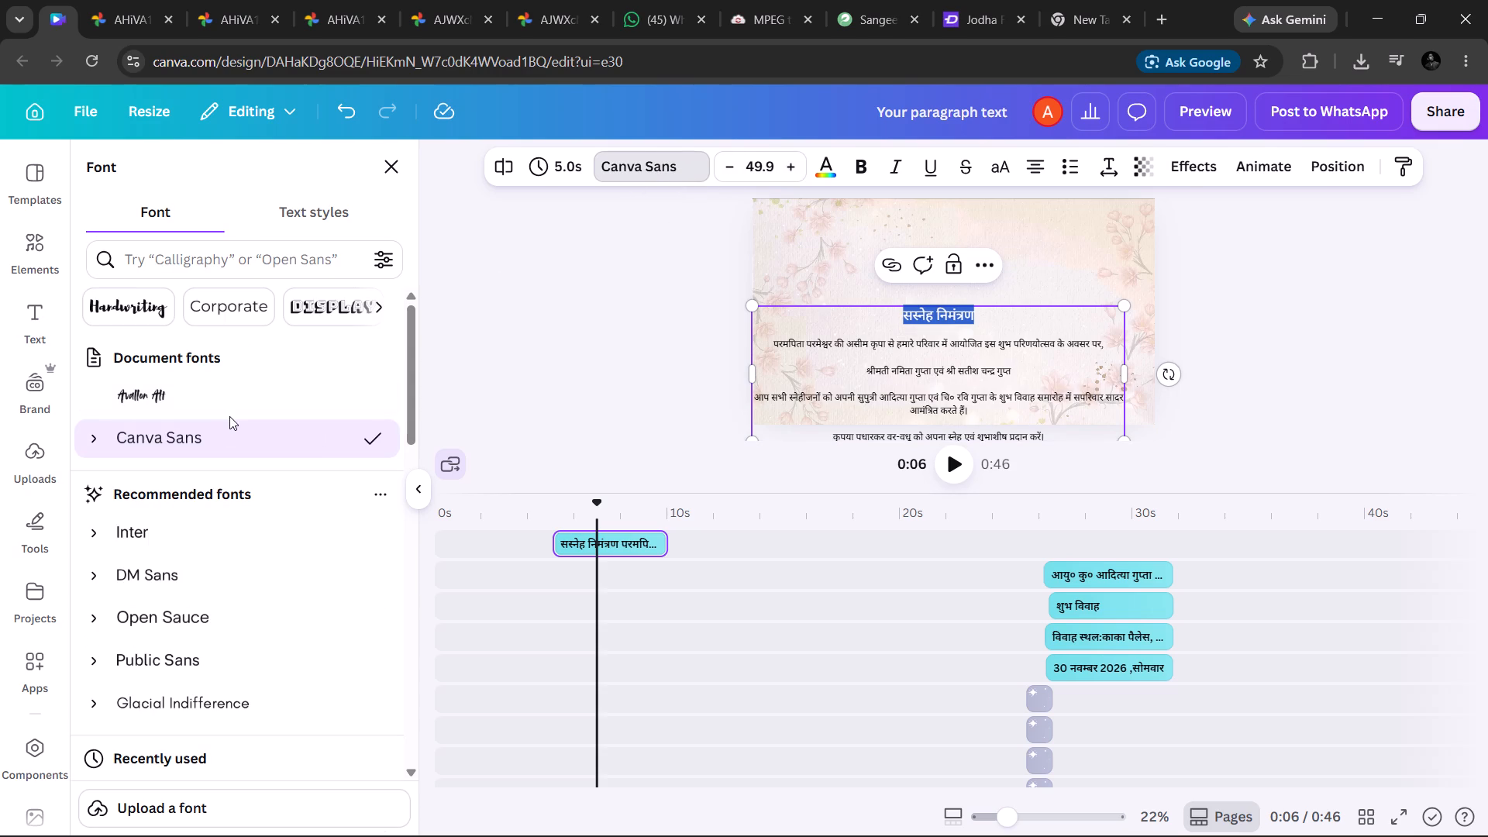
click(228, 403)
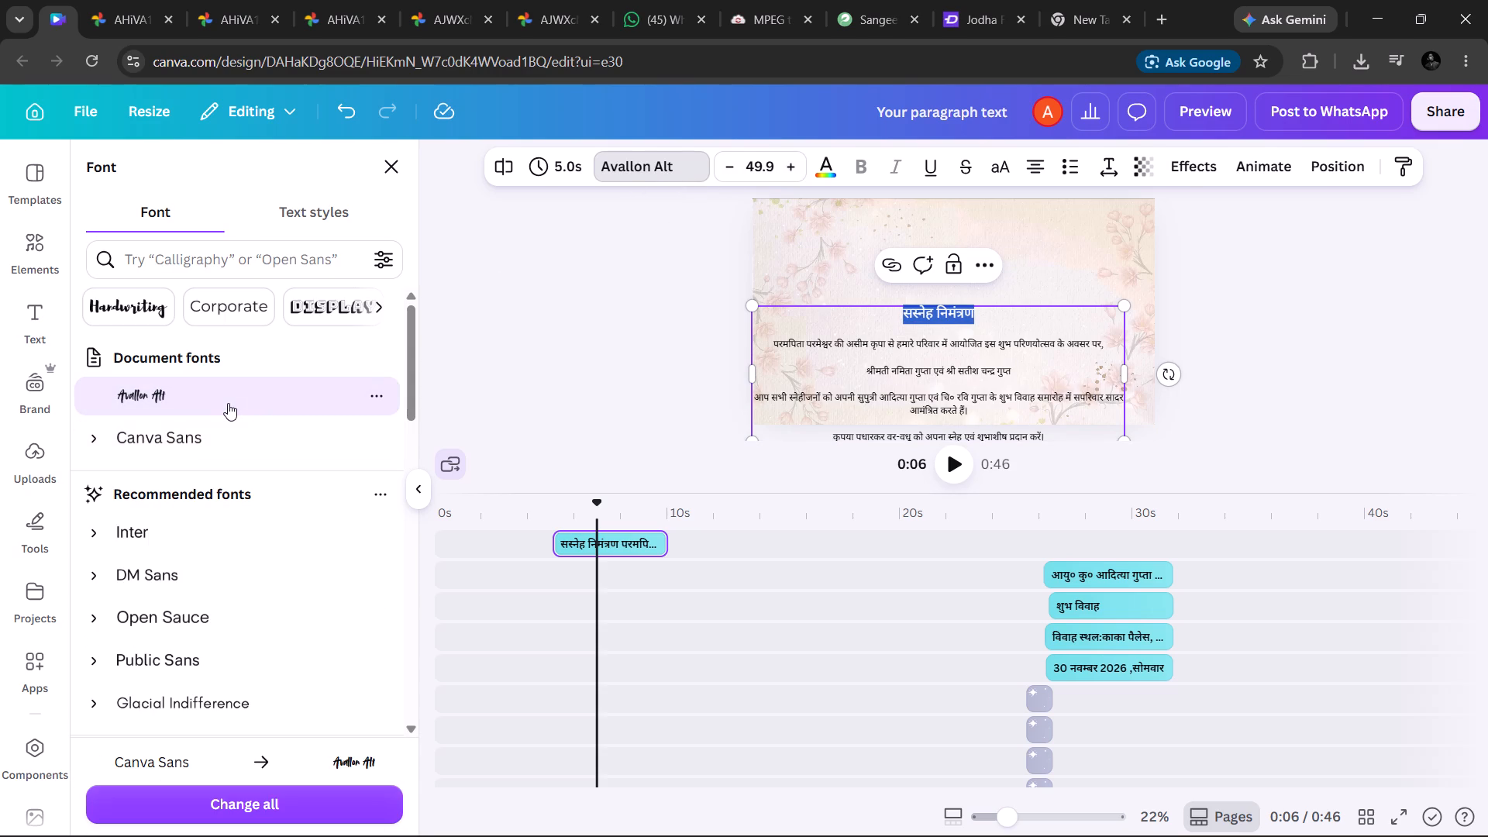
click(200, 542)
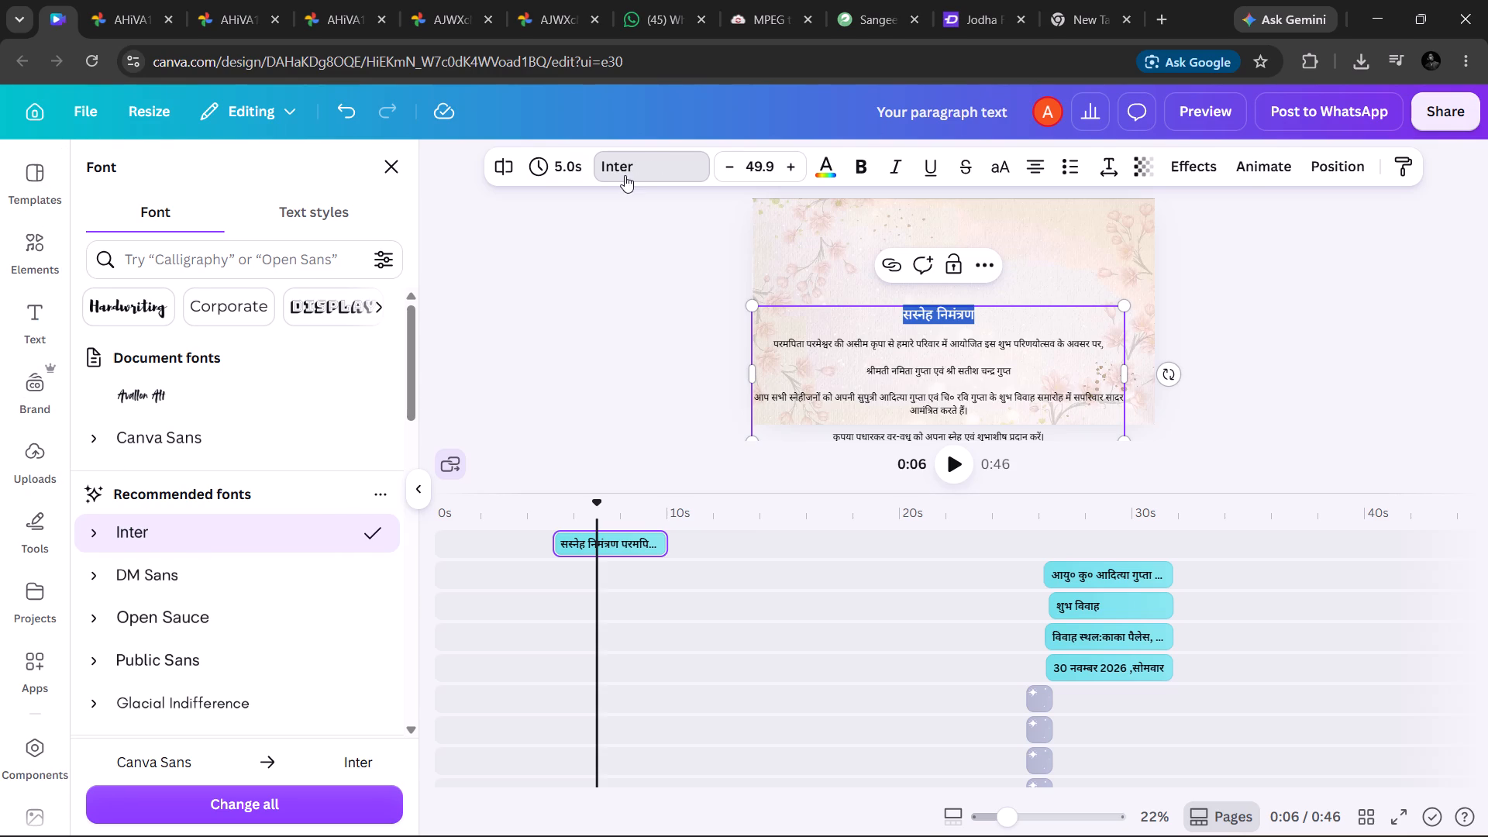
click(849, 157)
click(826, 166)
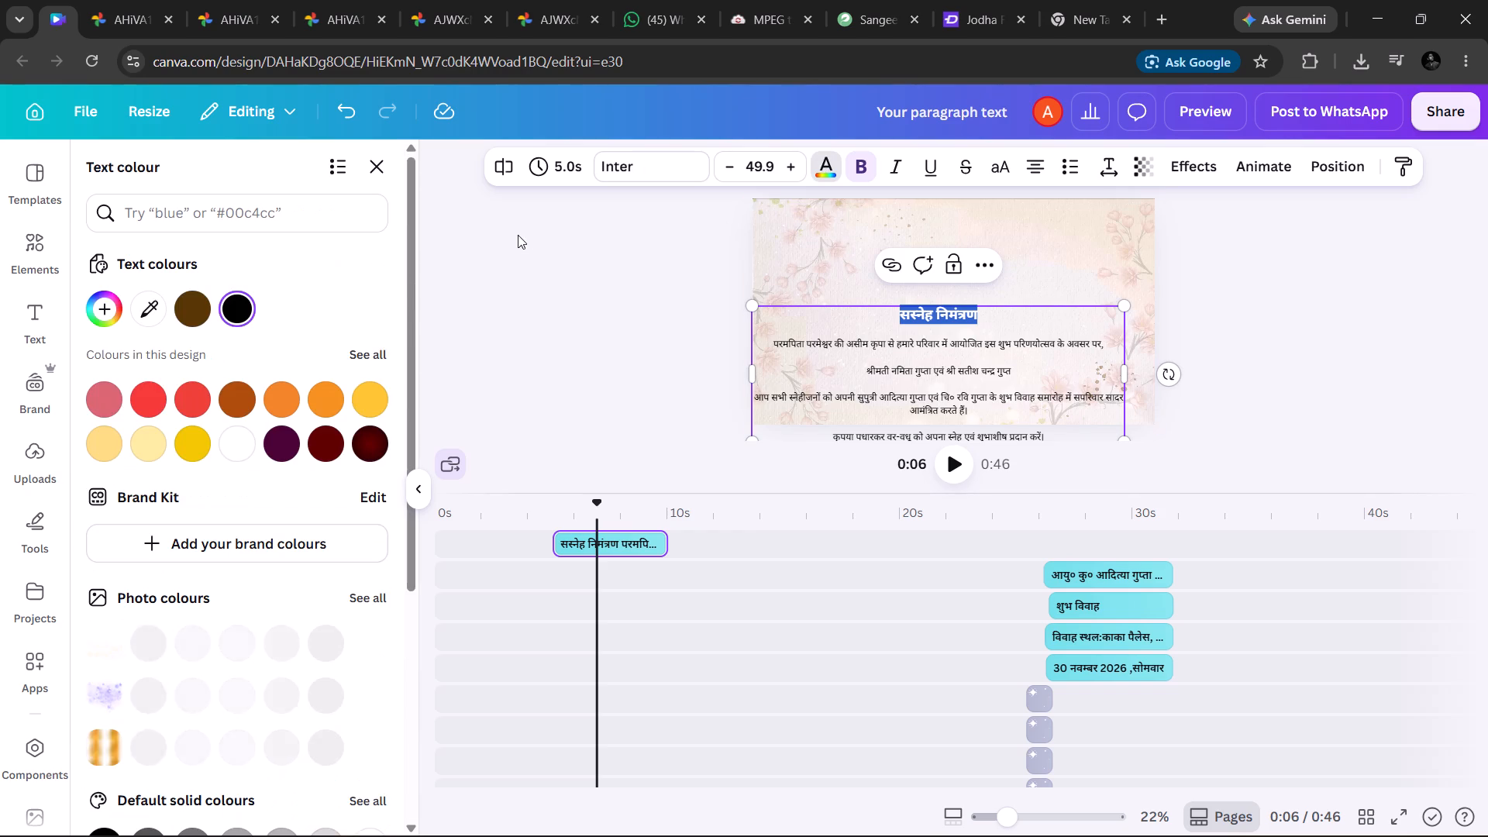
click(190, 392)
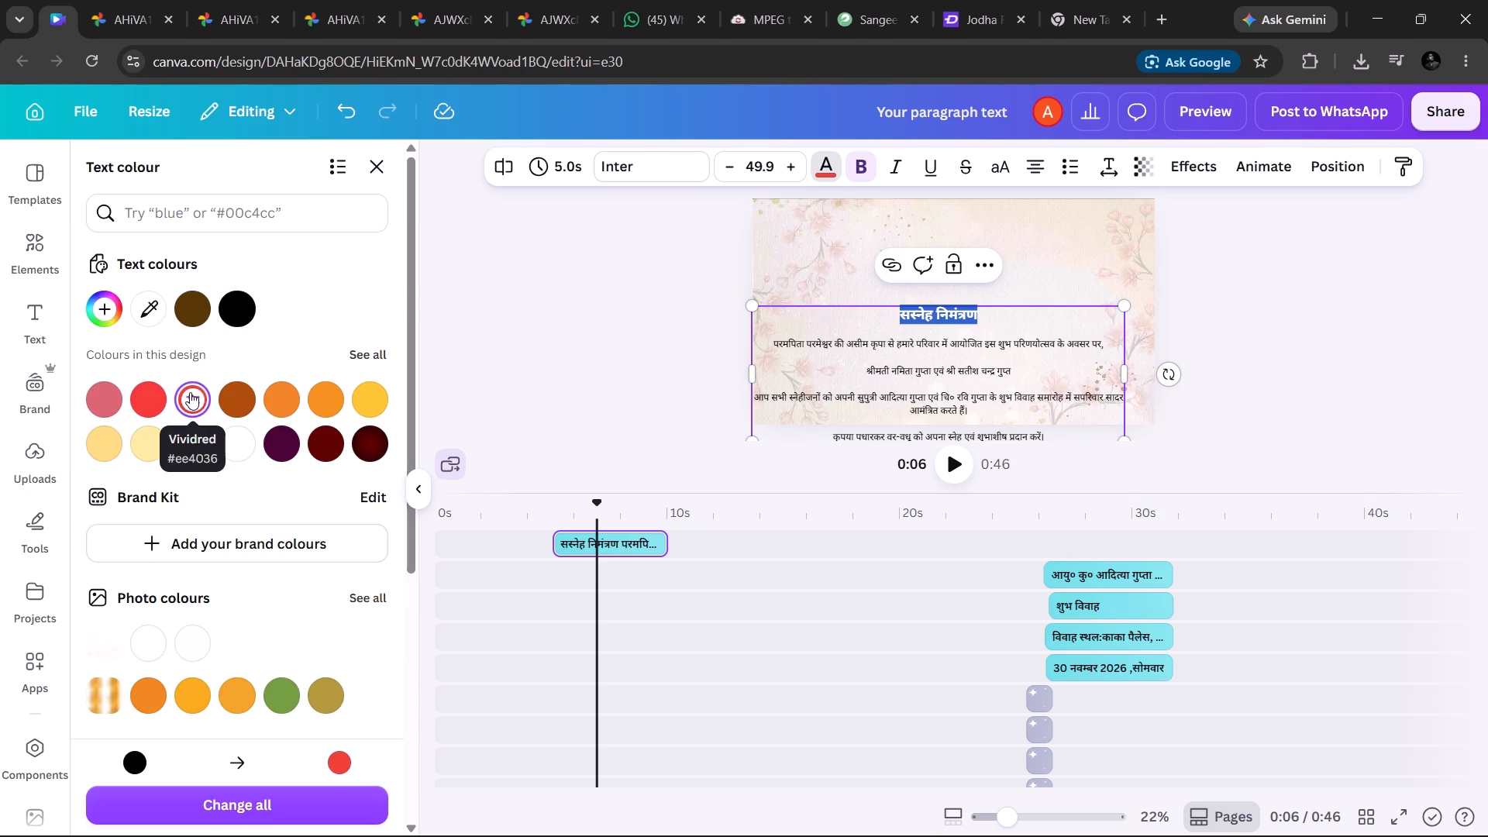
Narrow the invitation text box to about 1,190 wide and centre it within the floral frame.
drag(964, 365, 973, 346)
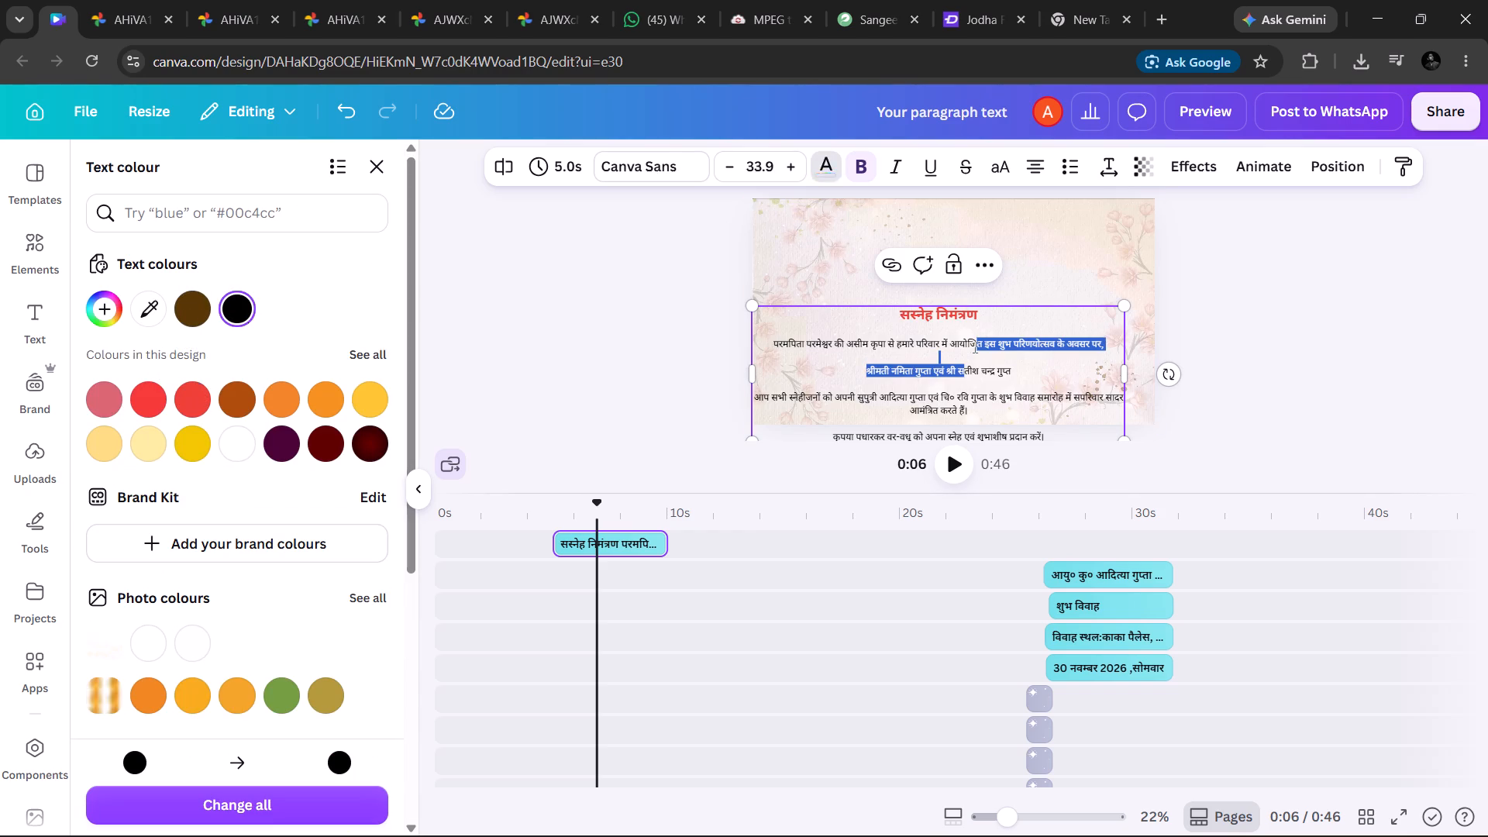
drag(1005, 304, 1049, 246)
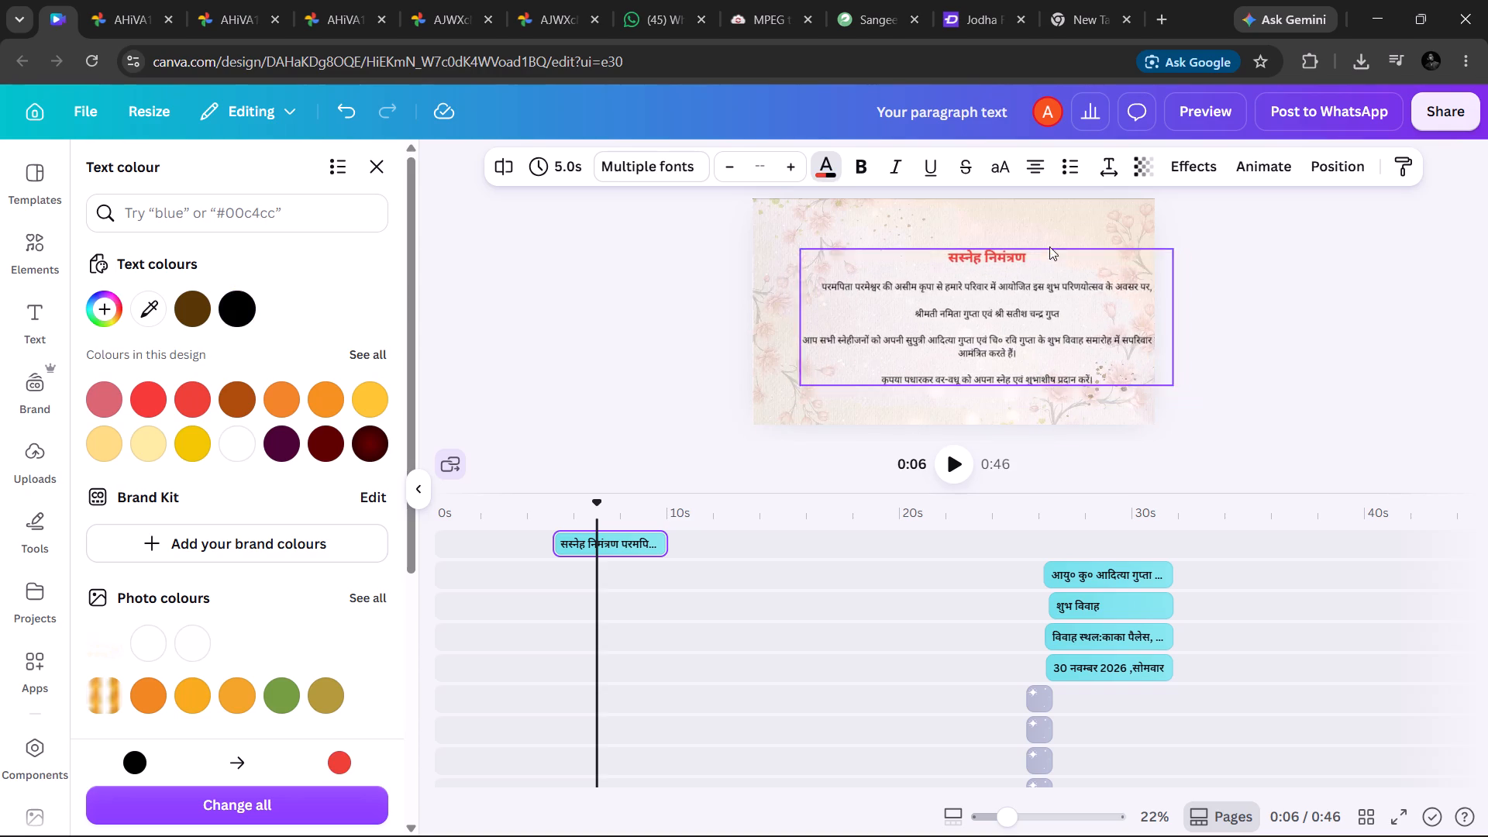
drag(1049, 246, 1032, 245)
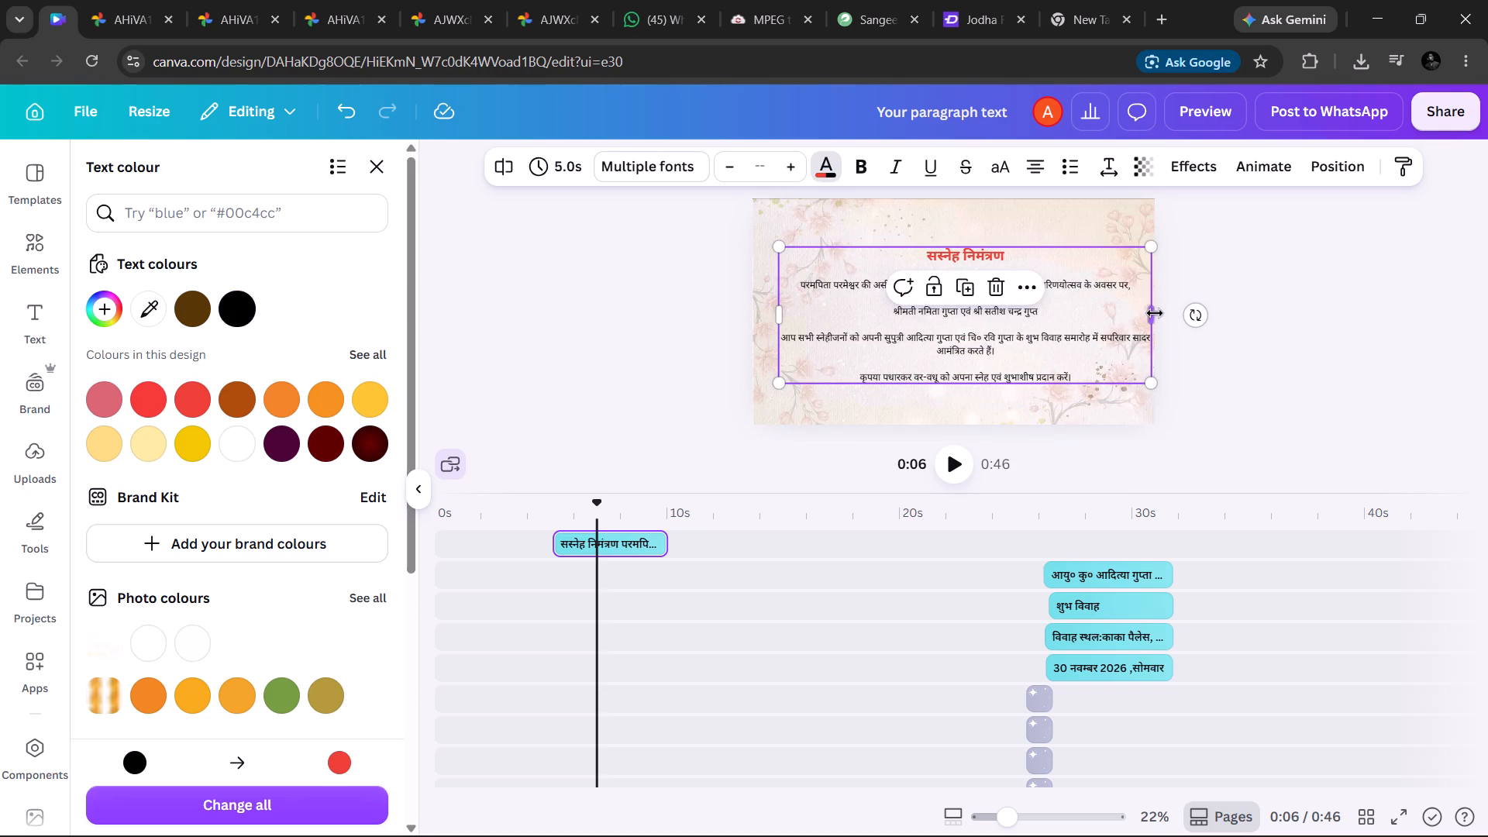
drag(1154, 313, 1094, 308)
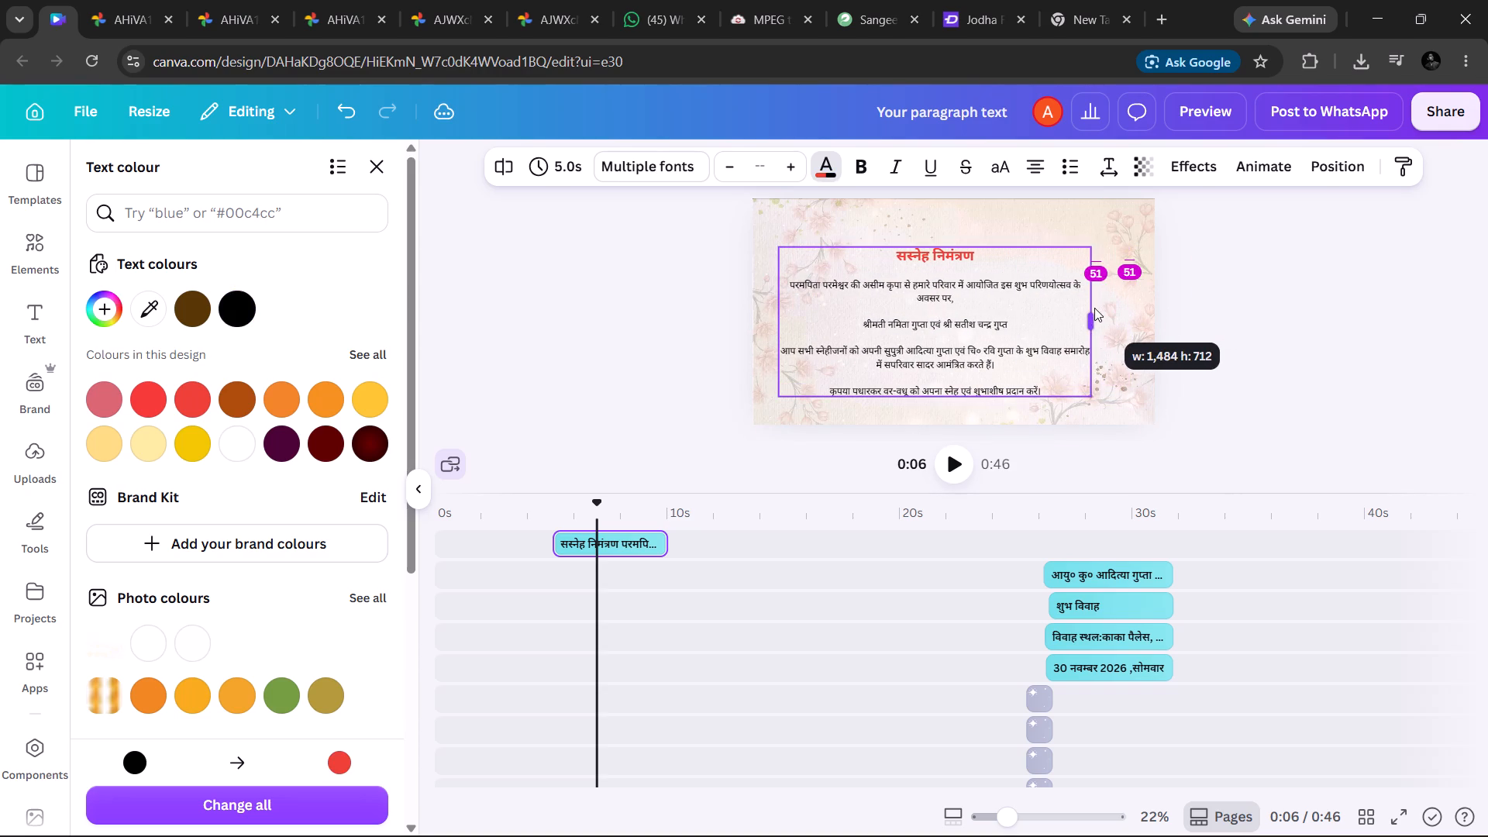
drag(1094, 308, 1028, 315)
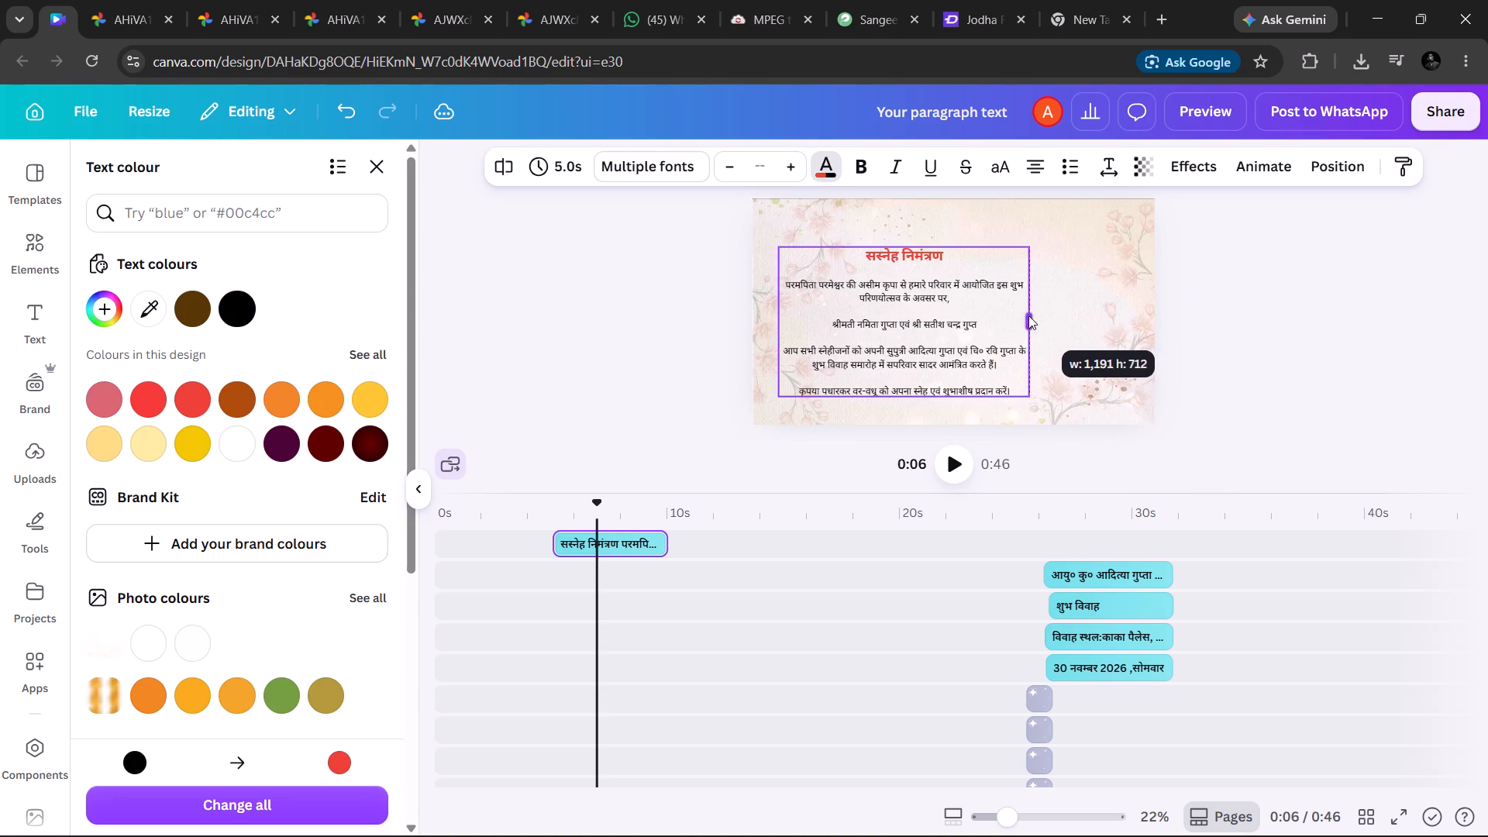
drag(1028, 315, 1026, 316)
drag(881, 339, 923, 335)
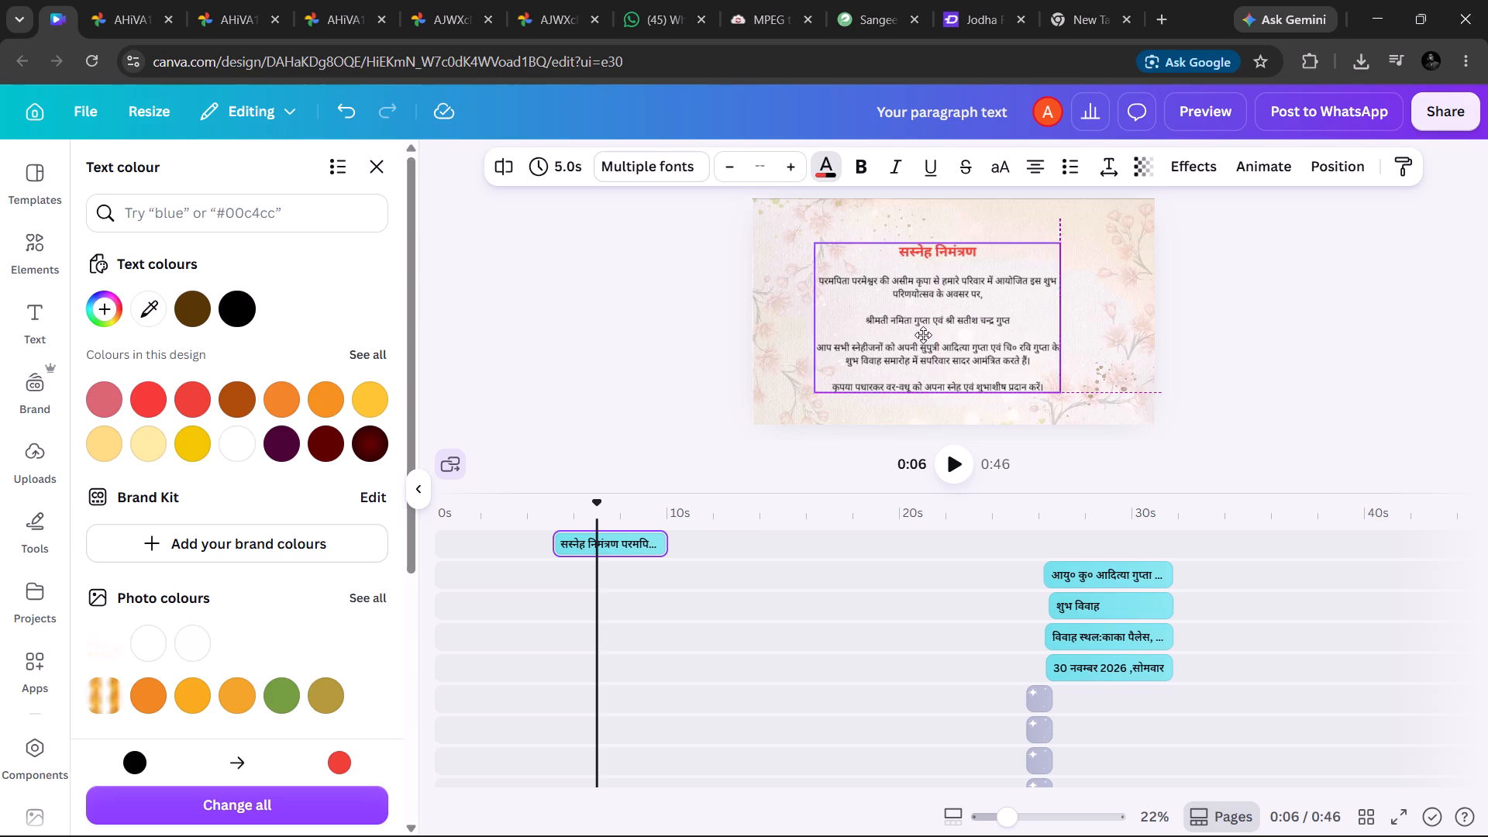
drag(923, 335, 935, 336)
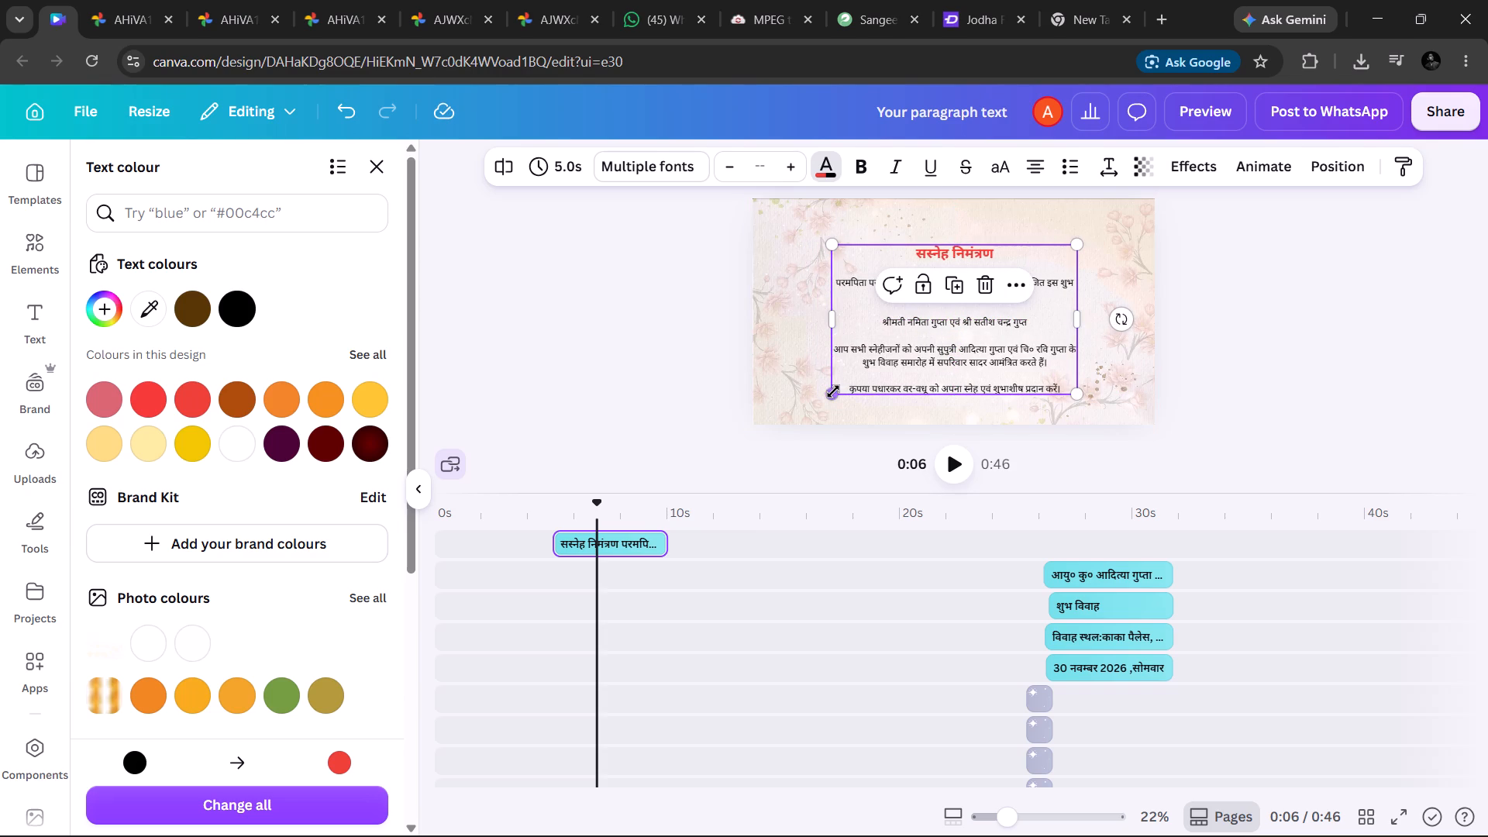
Scale the invitation text block up to a body size of 35.6, shift it slightly upward and widen it a little.
drag(833, 391, 818, 393)
drag(909, 329, 918, 316)
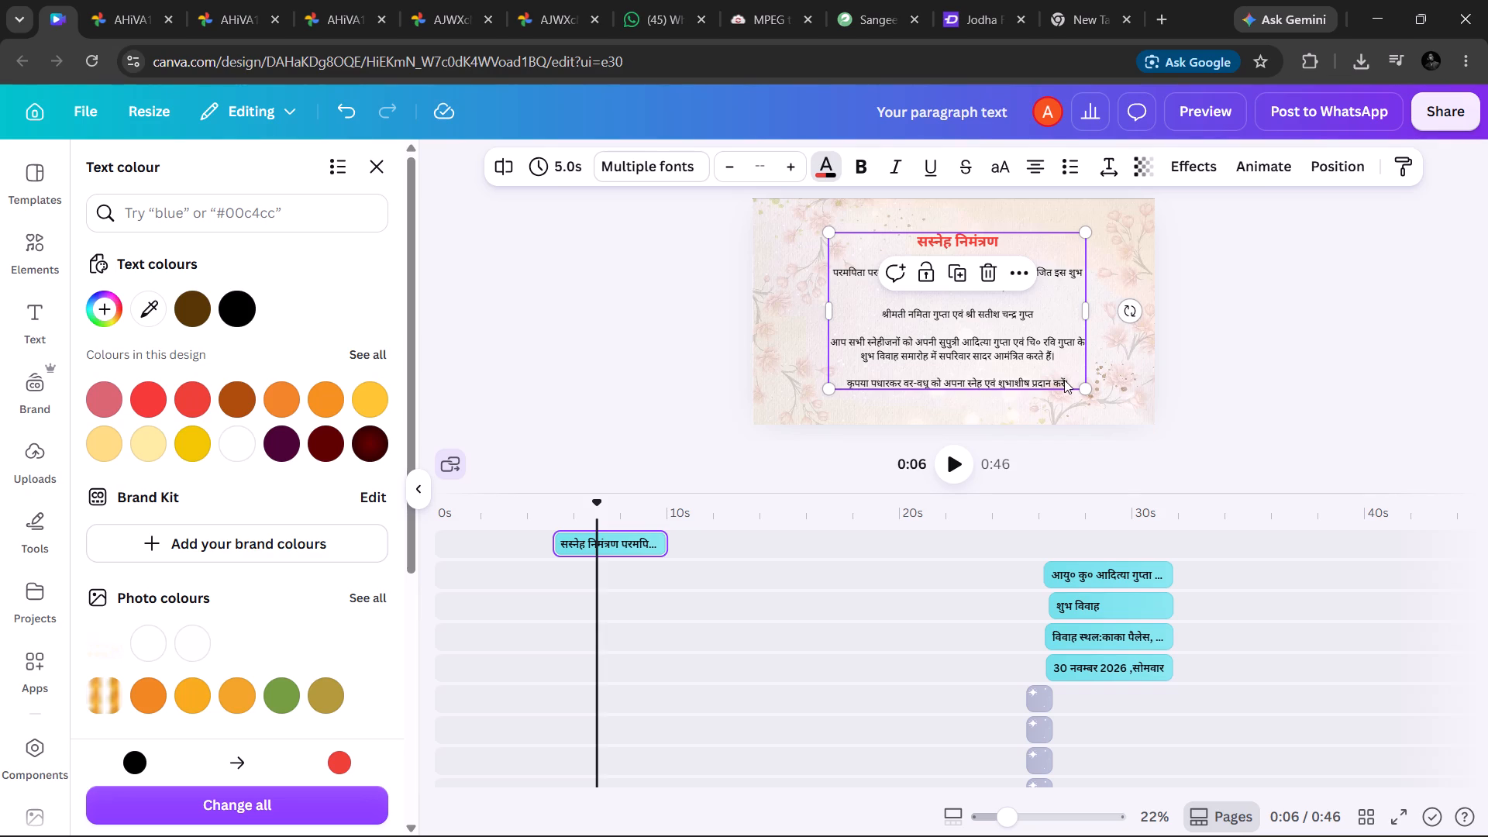
click(895, 308)
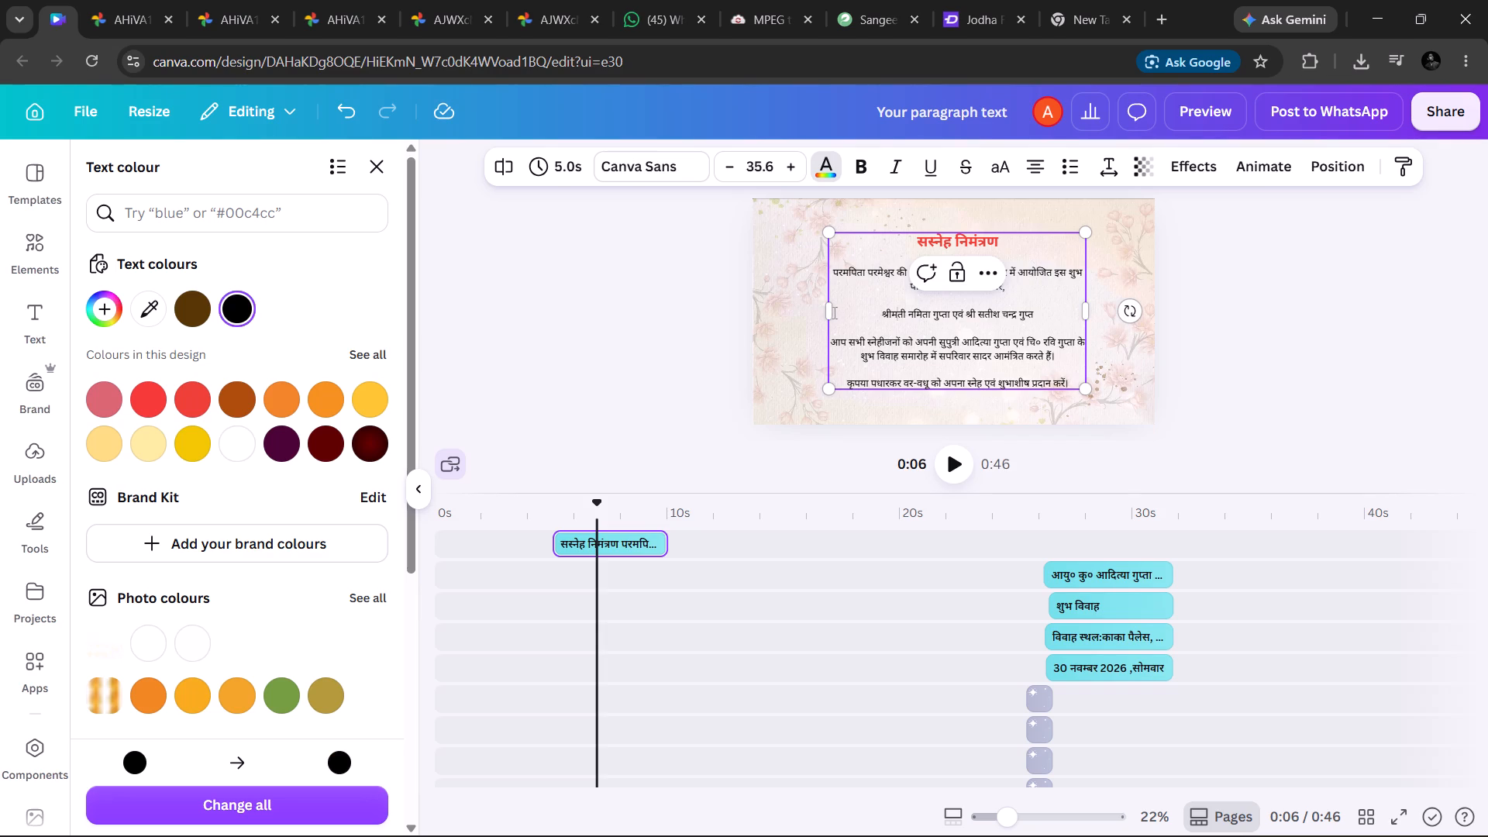
drag(822, 309, 818, 309)
drag(818, 309, 814, 309)
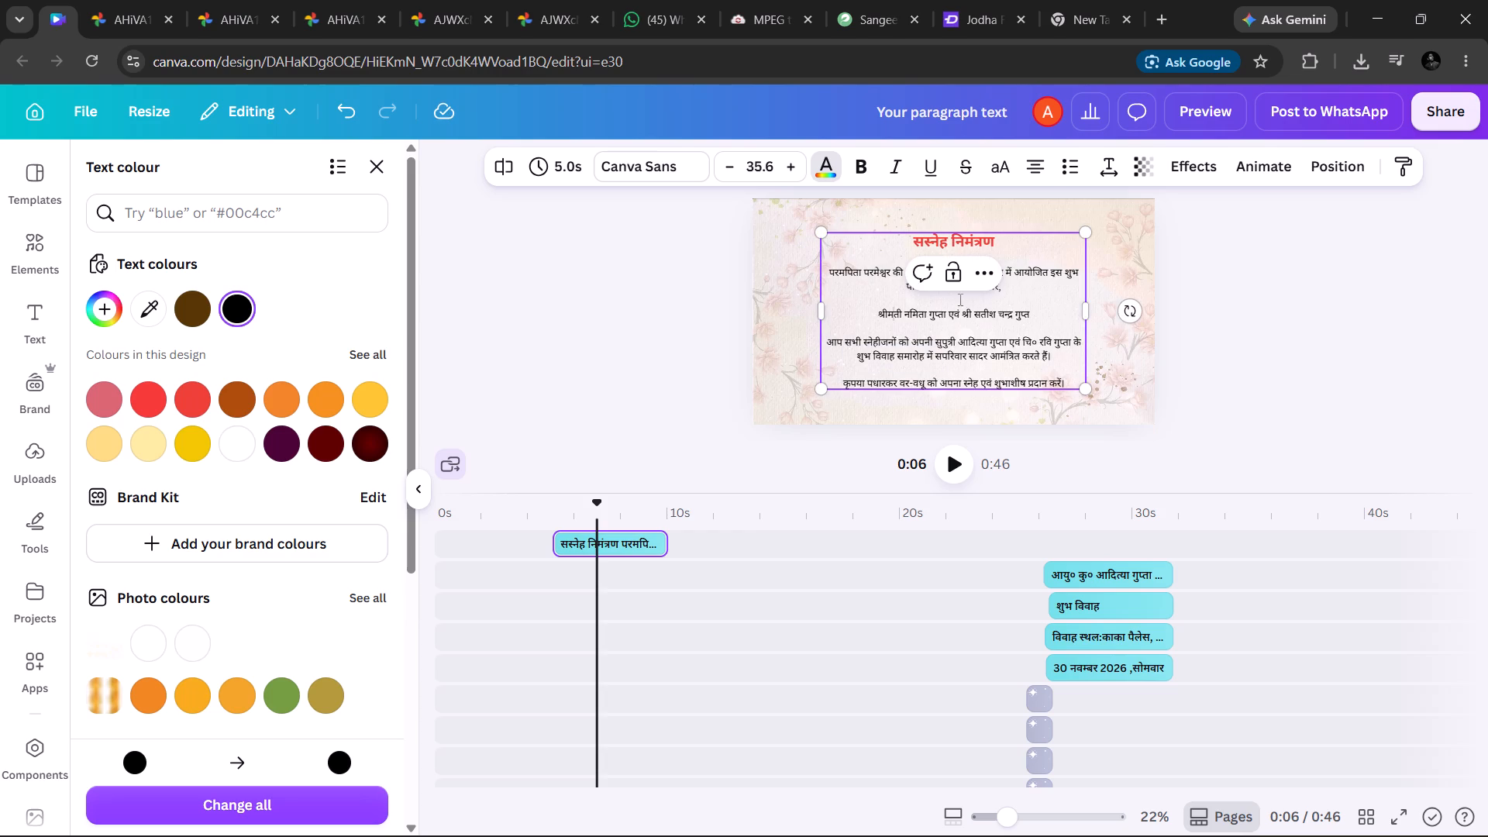
Remove the three blank lines separating the body paragraphs of the Hindi invitation message, keeping the gap below the heading.
click(874, 311)
key(BackSpace)
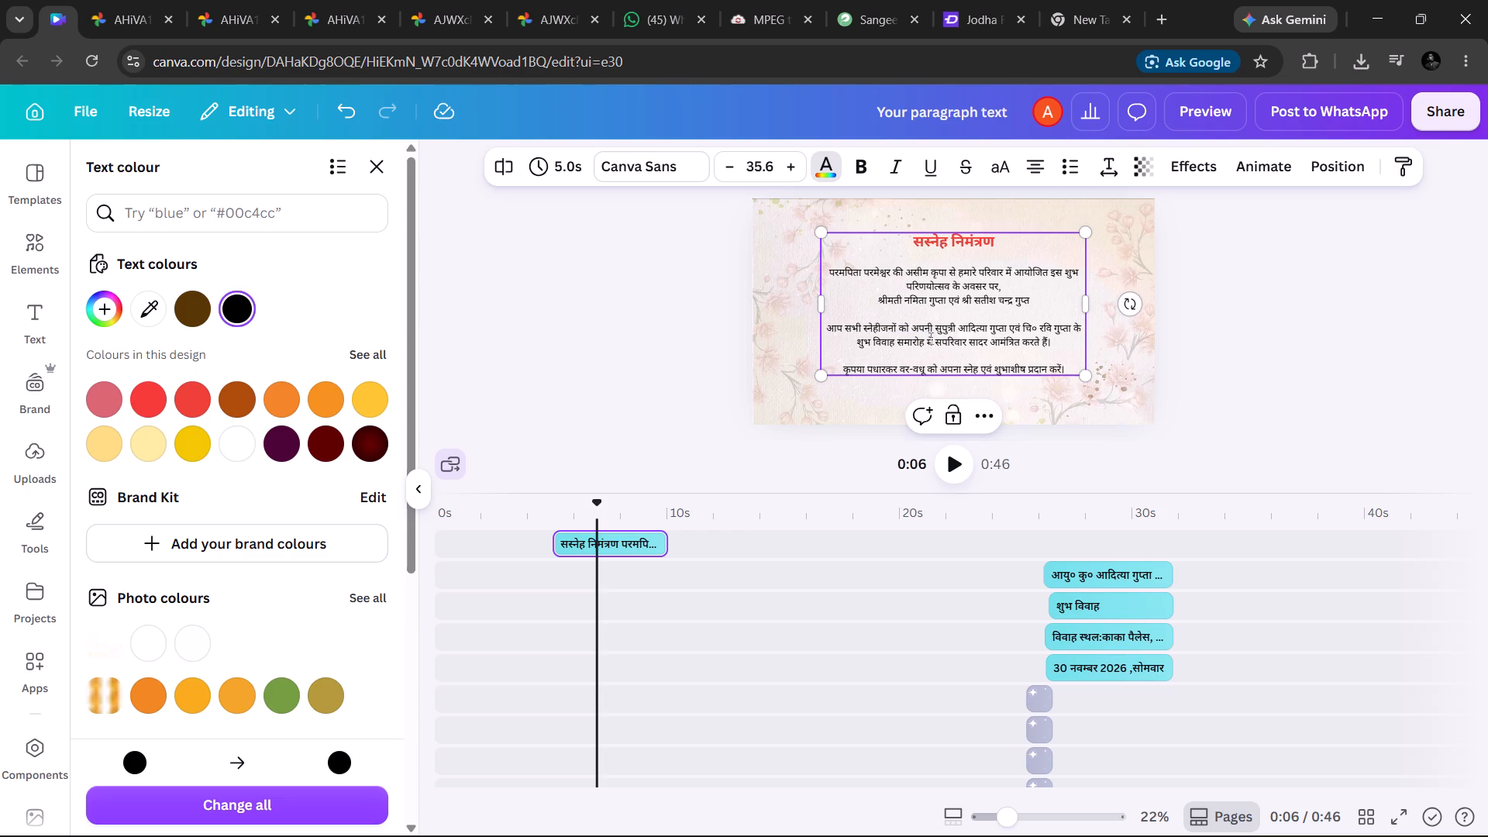
click(873, 315)
key(BackSpace)
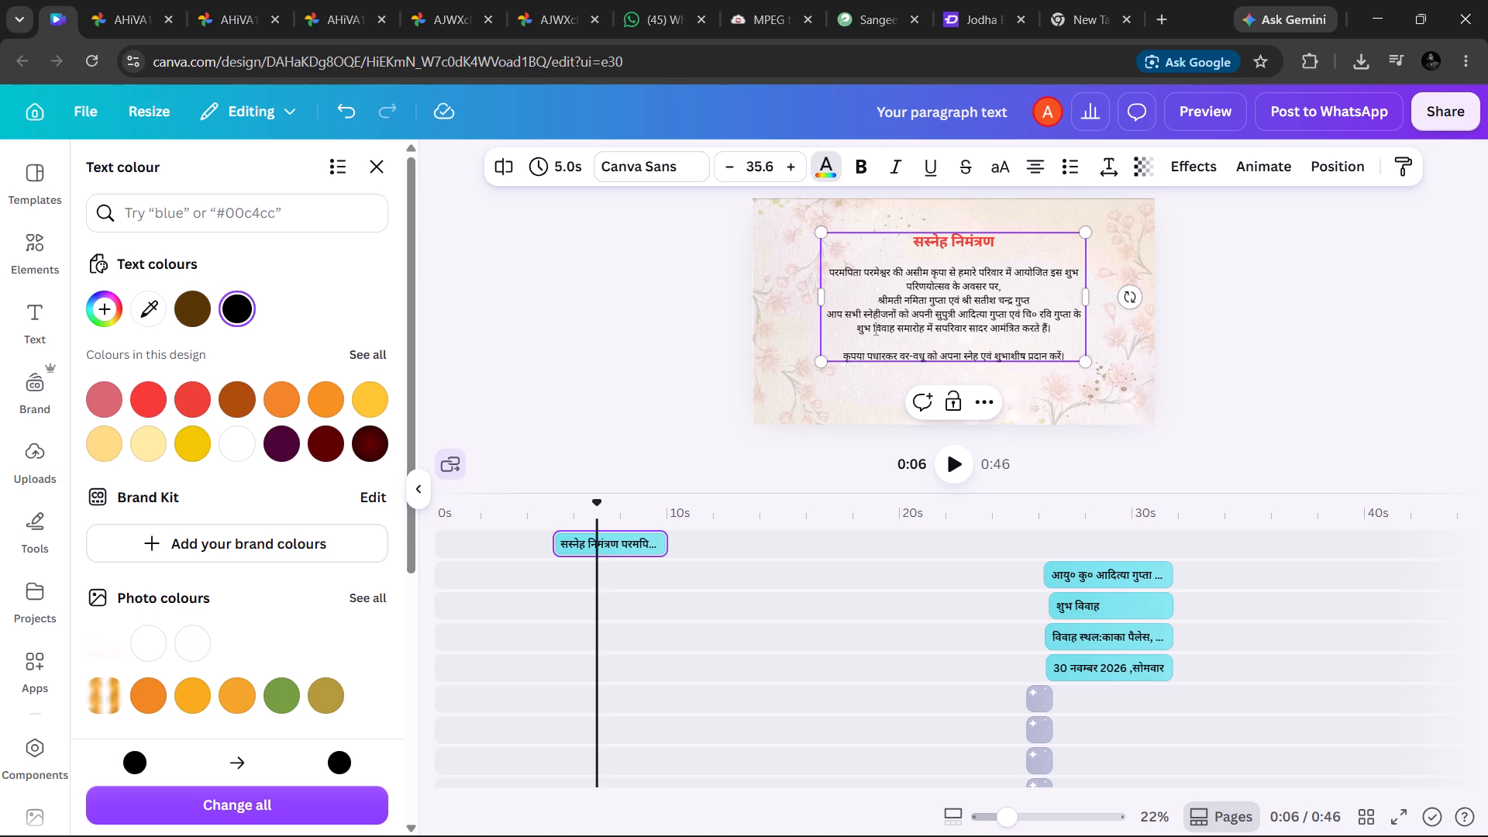
click(900, 343)
key(BackSpace)
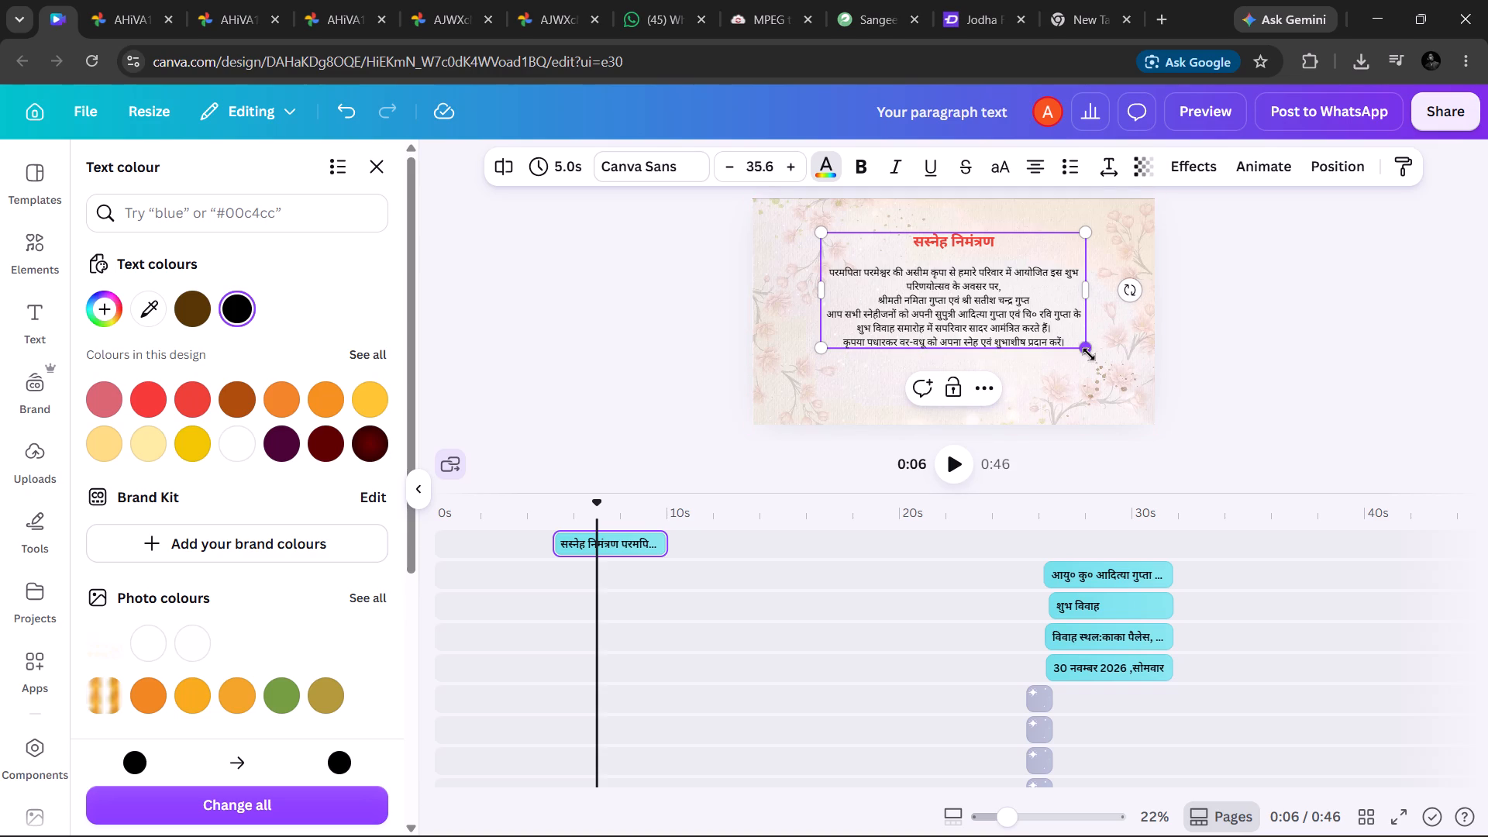
Scale the invitation text block up to a body size of 39.4 and extend its left edge outward to widen the lines.
drag(1085, 350, 1083, 393)
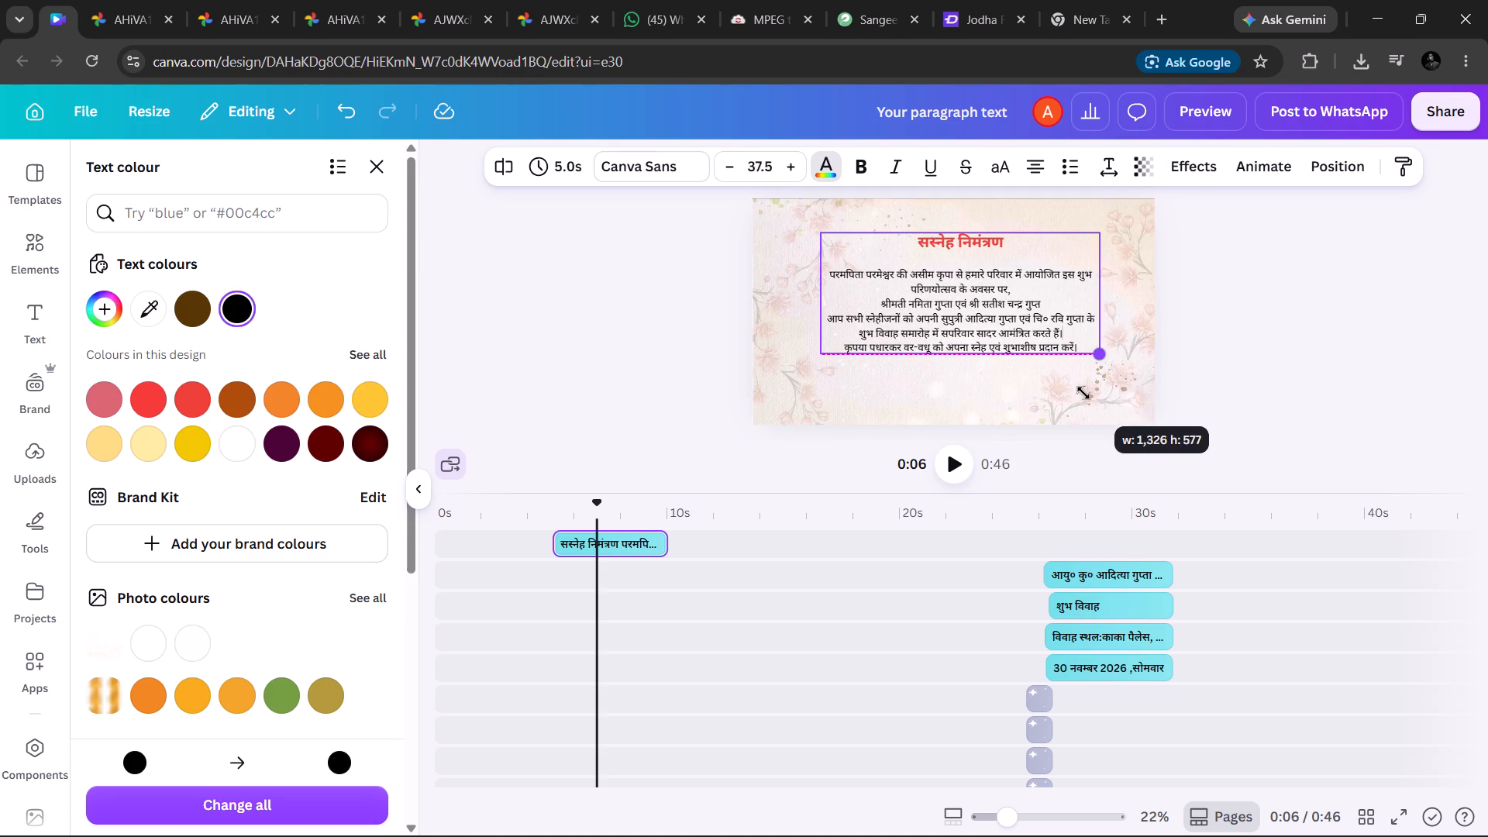
drag(1083, 393, 1068, 434)
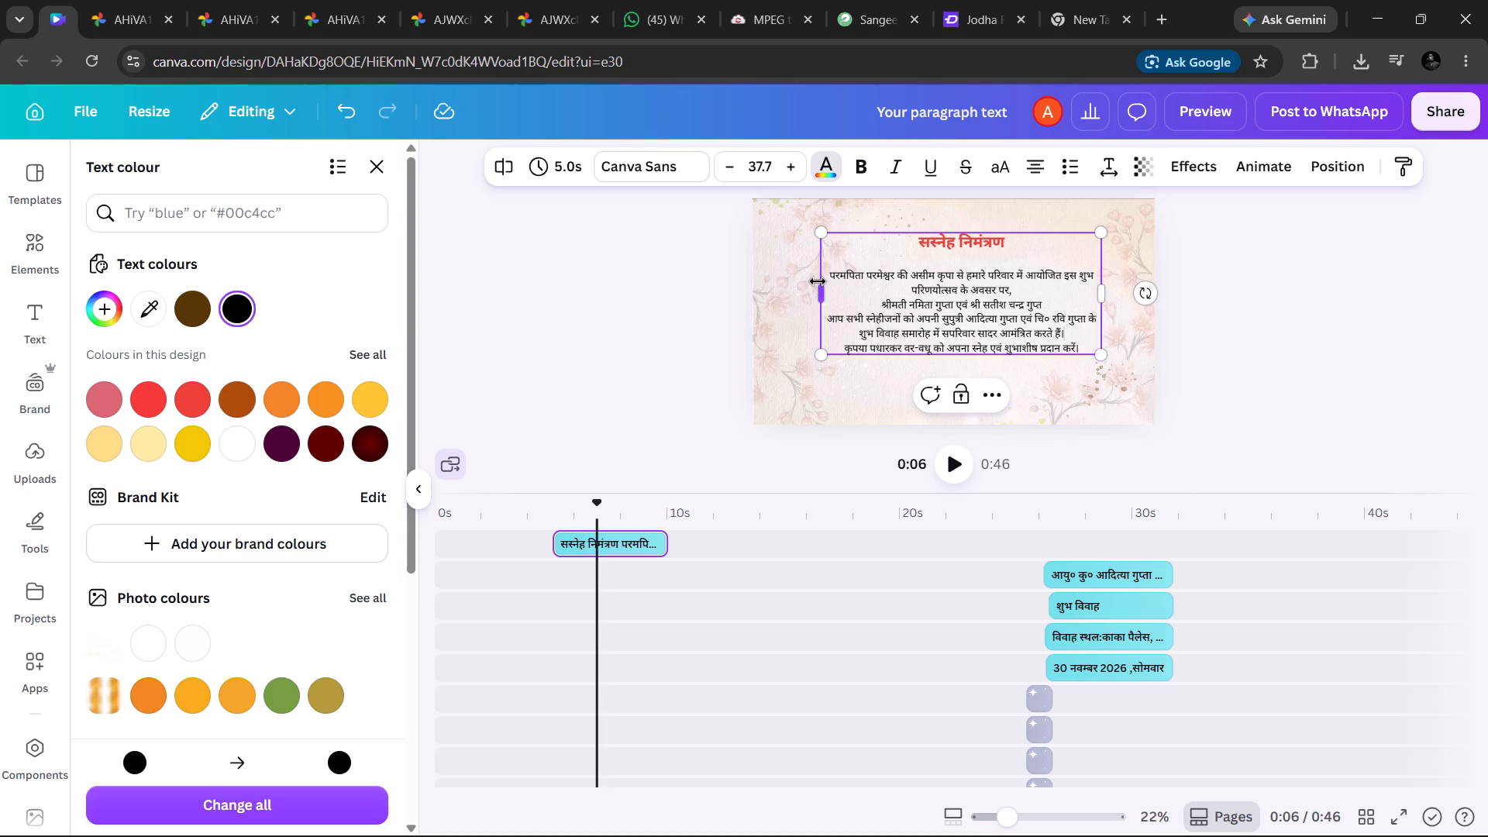
drag(818, 293, 787, 301)
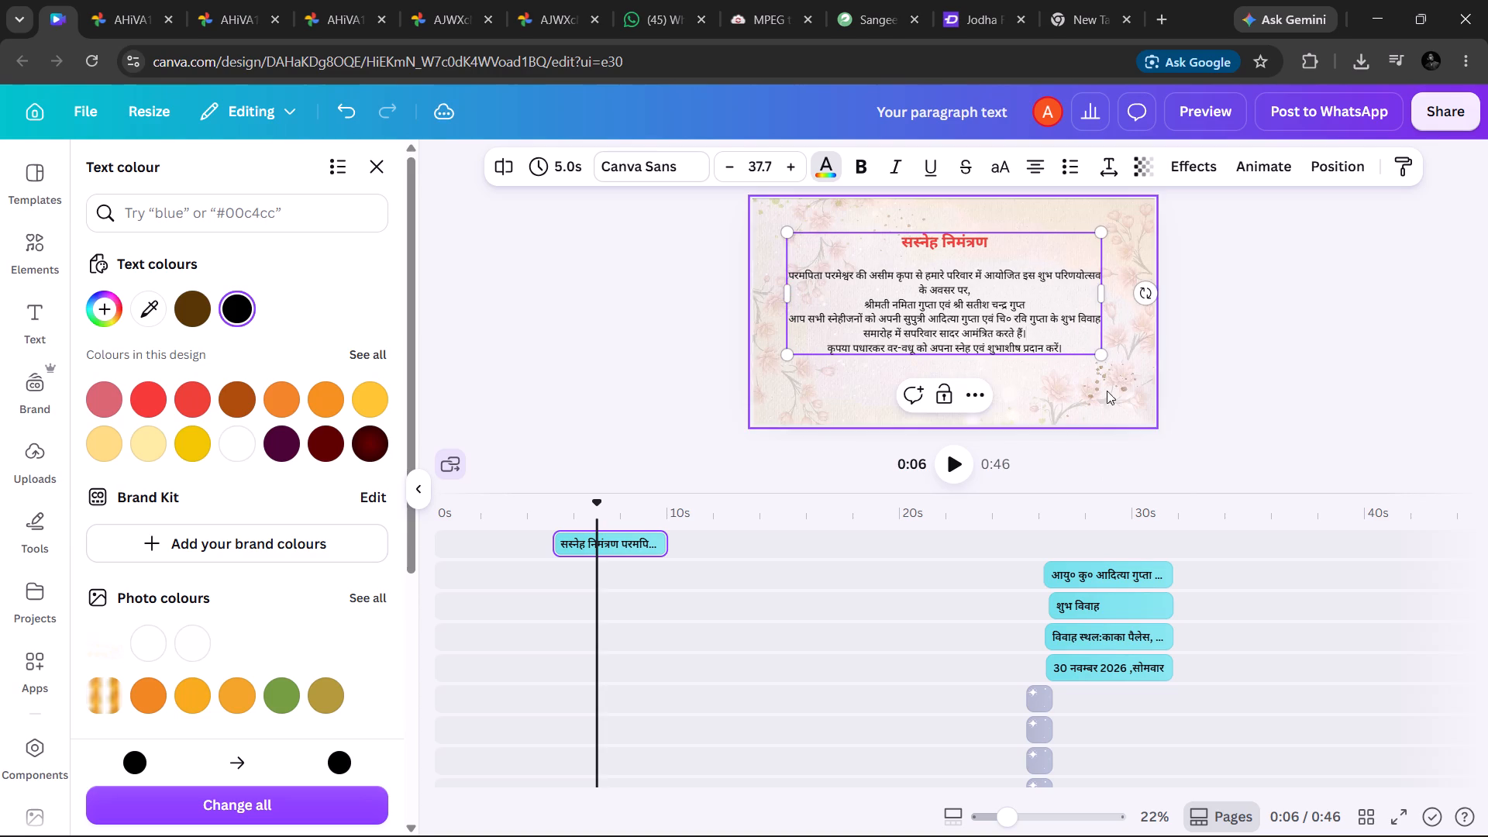
drag(1101, 357, 1107, 386)
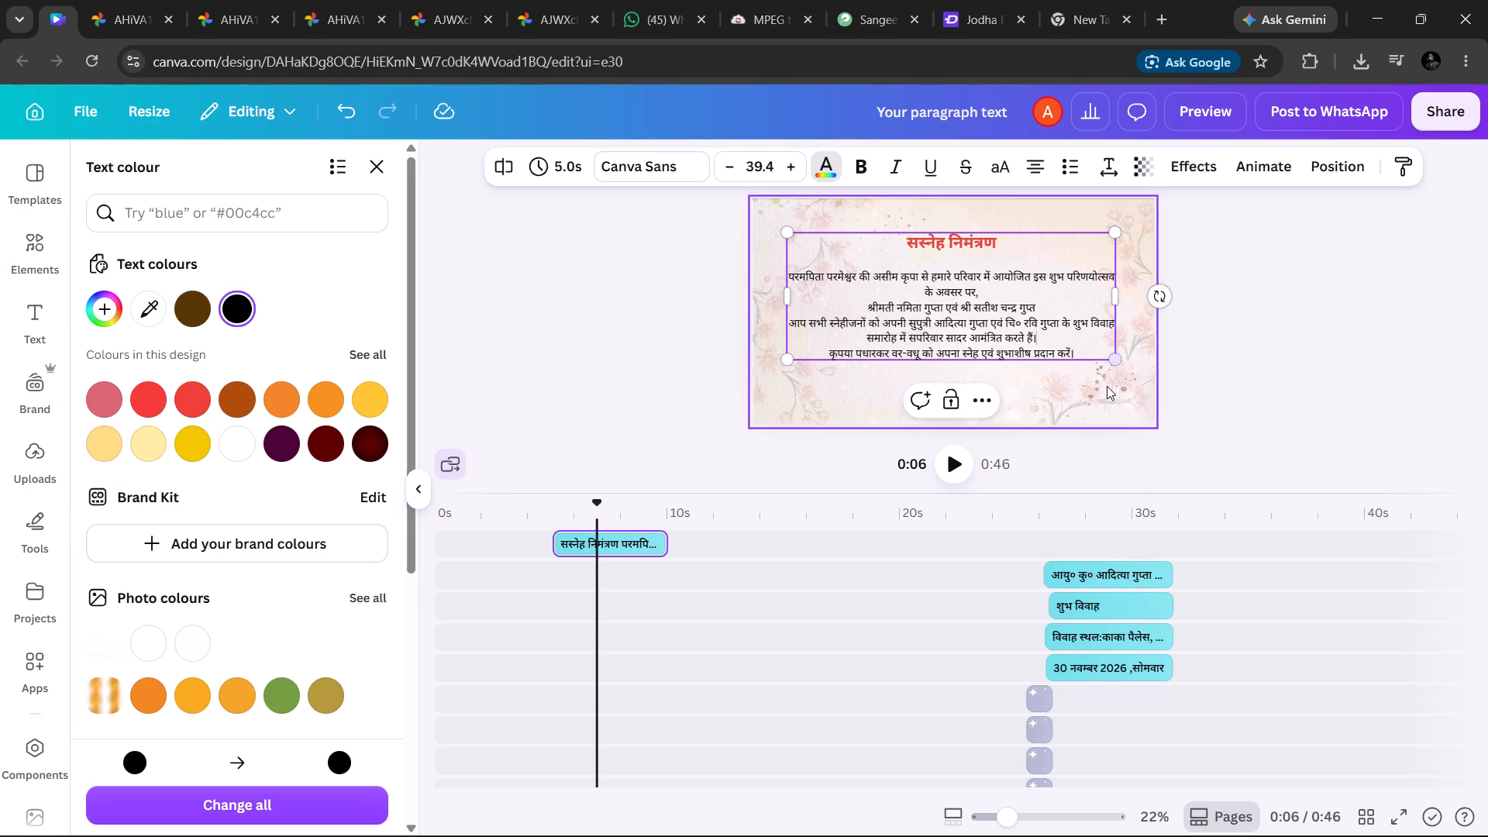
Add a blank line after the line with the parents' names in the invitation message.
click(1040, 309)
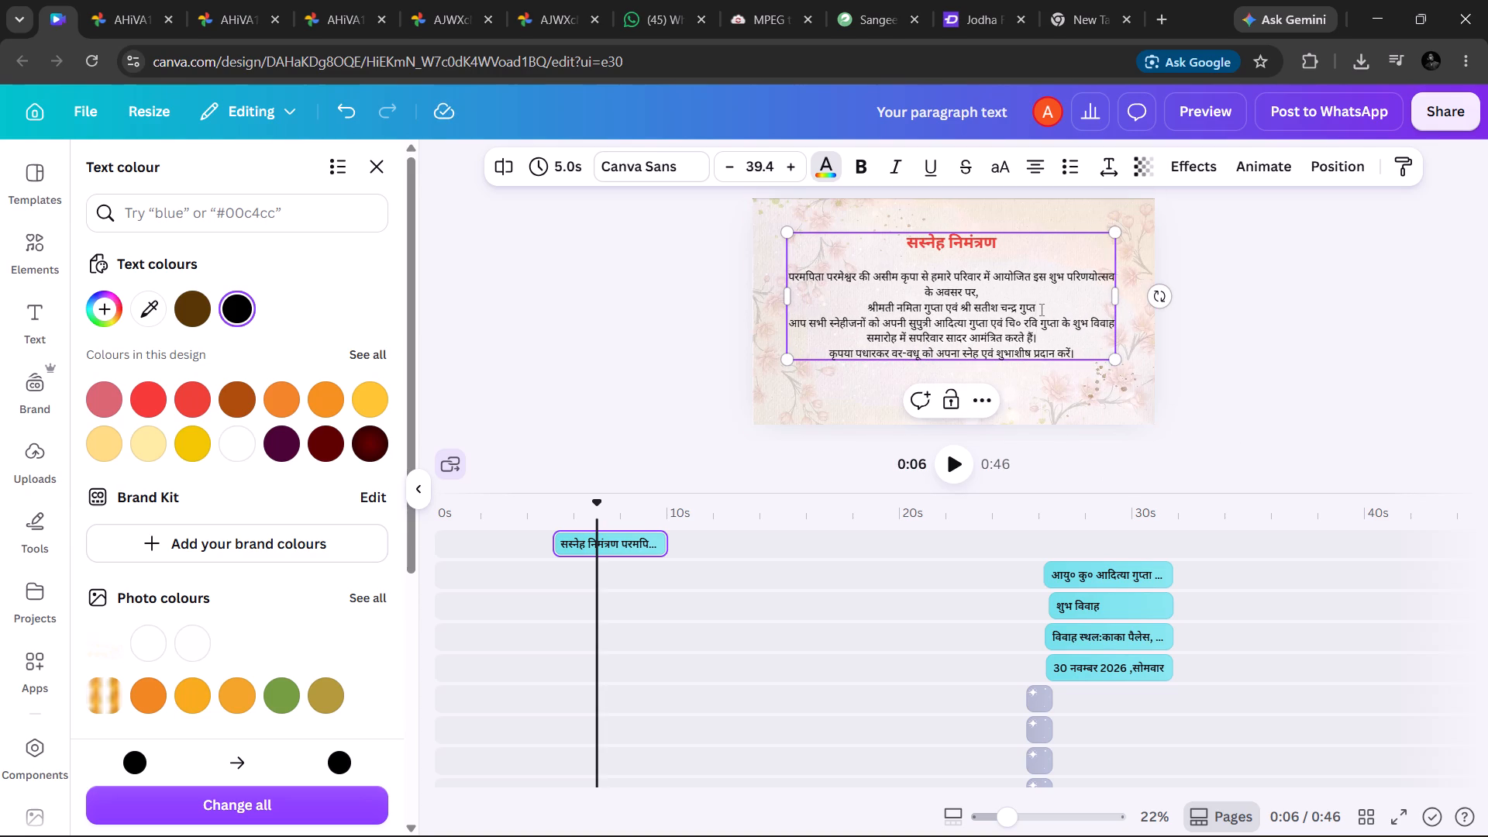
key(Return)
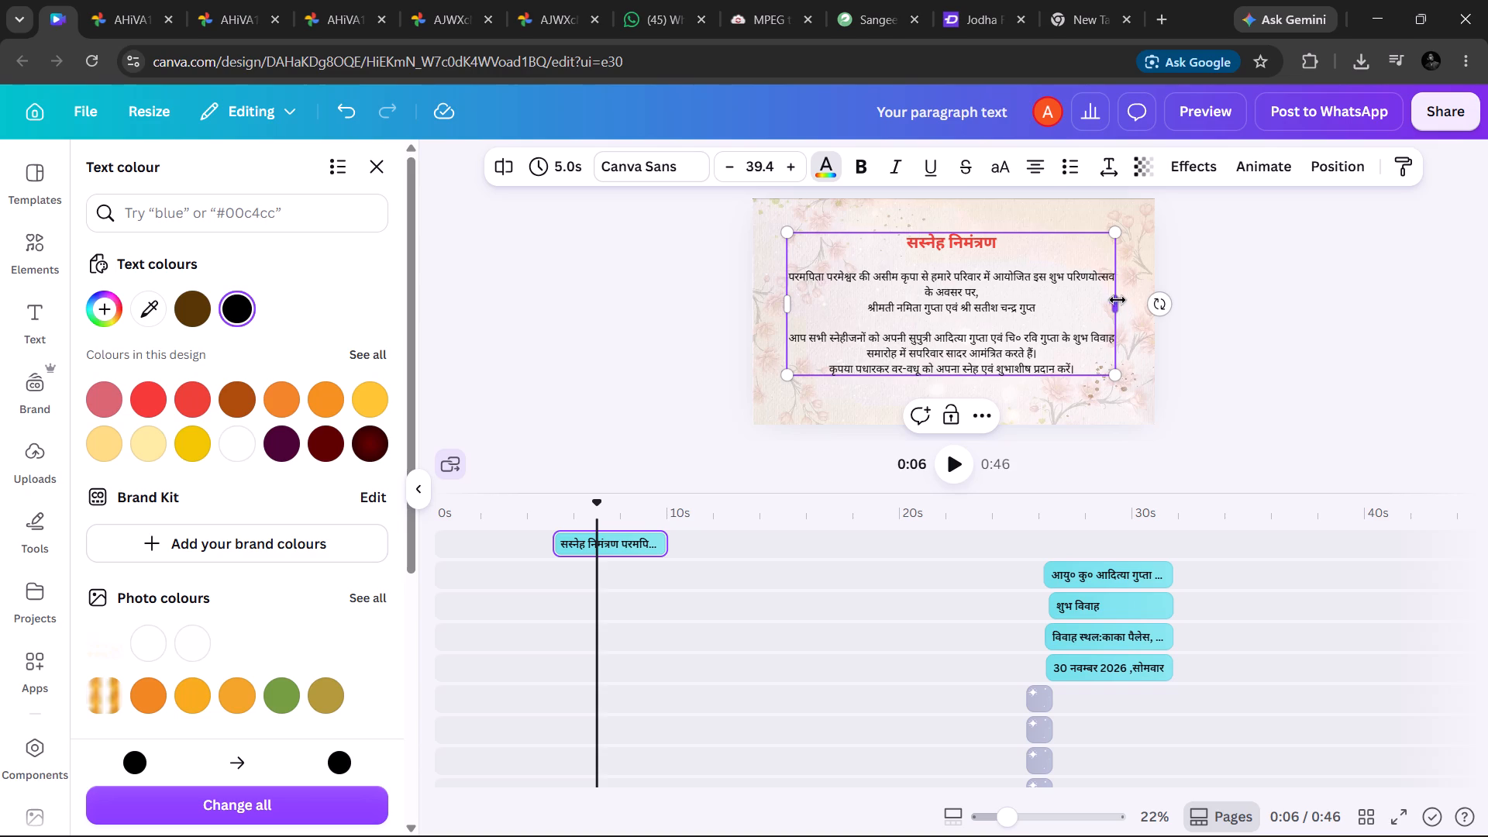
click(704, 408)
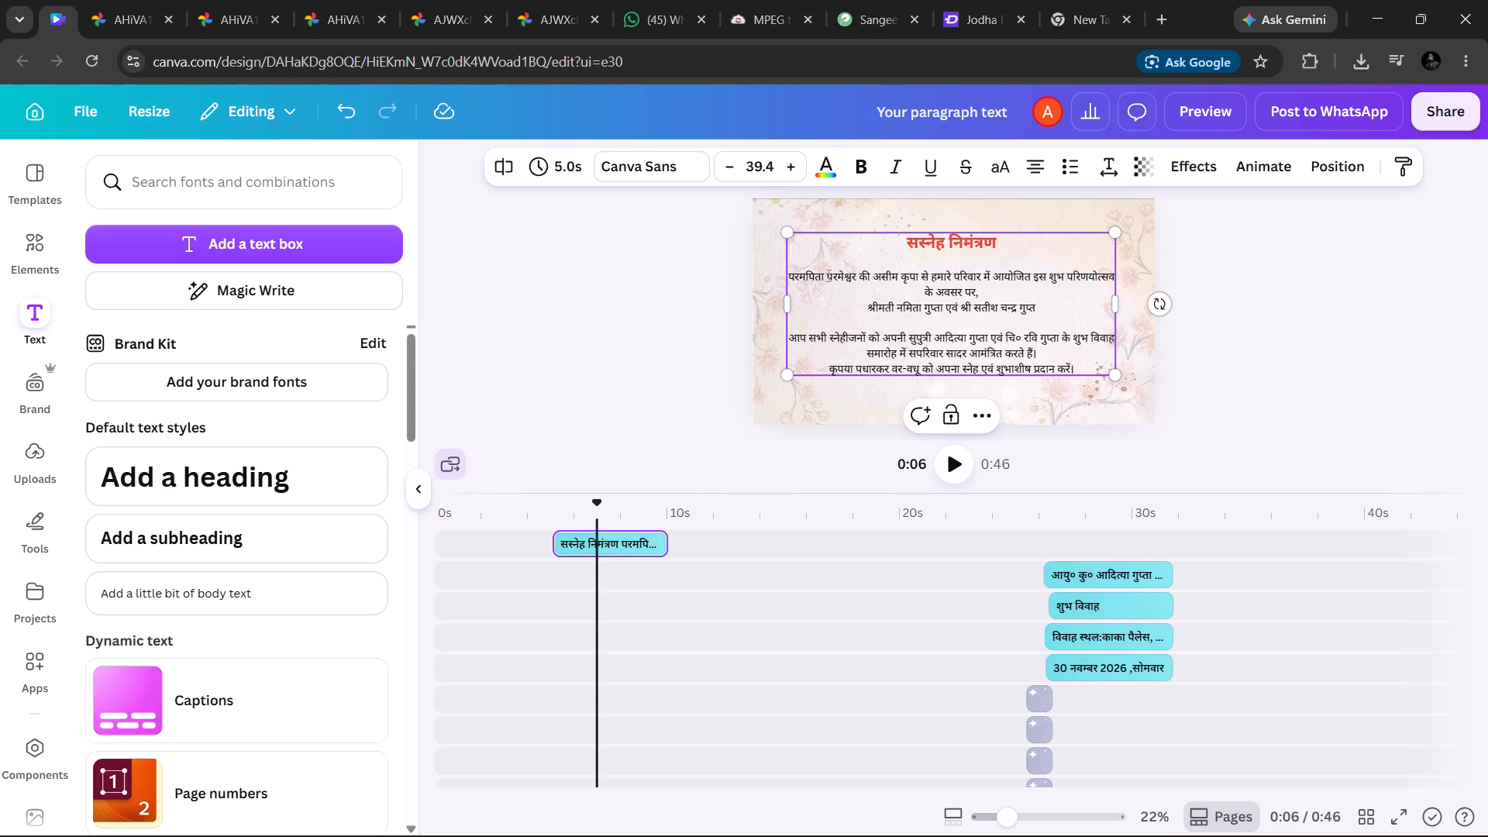
Increase the font size of all the body text below the heading "सस्नेह निमंत्रण" to 40.4.
drag(790, 277, 984, 350)
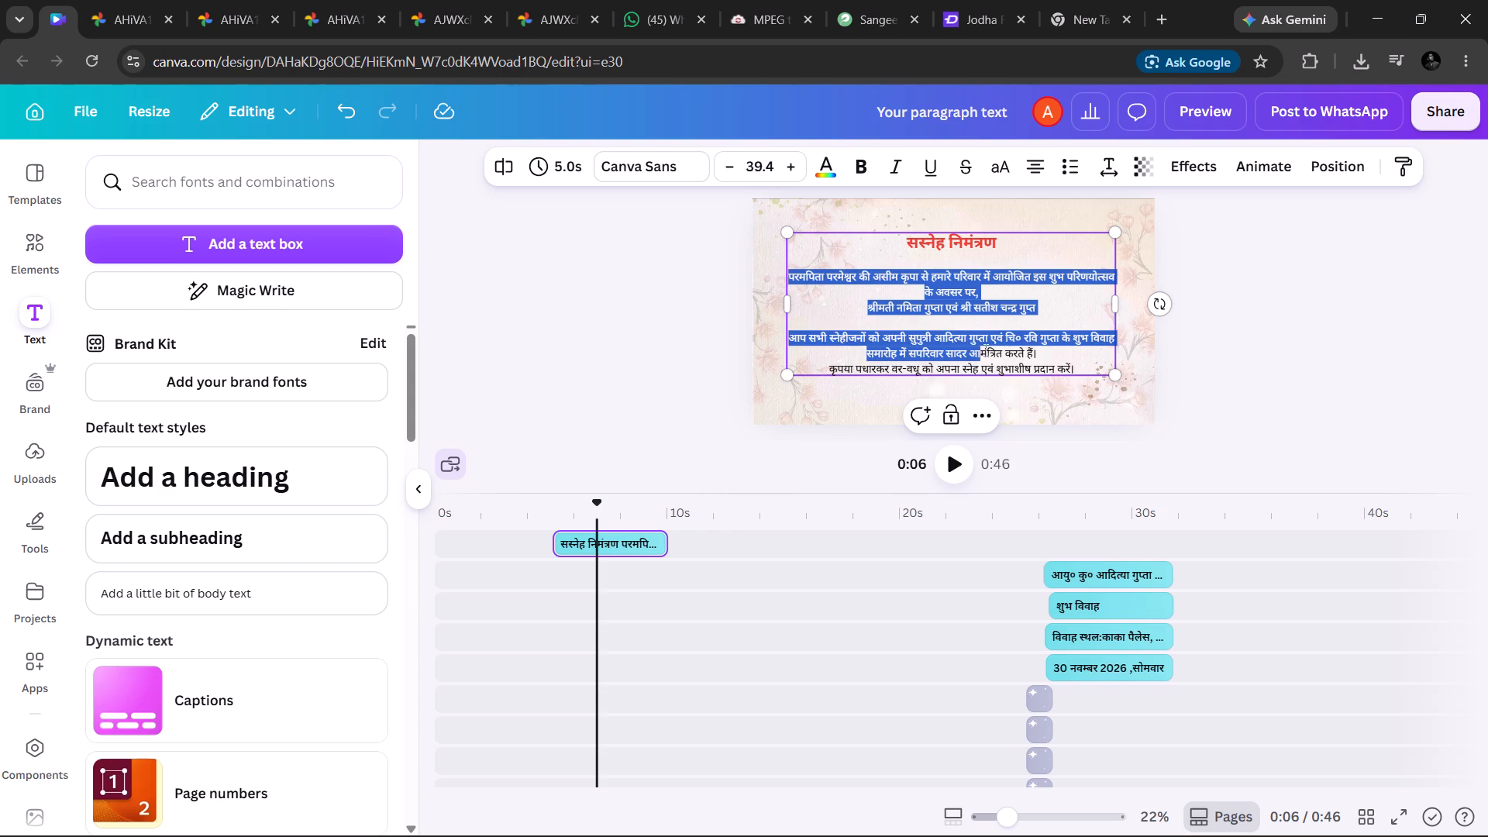
drag(984, 350, 1072, 365)
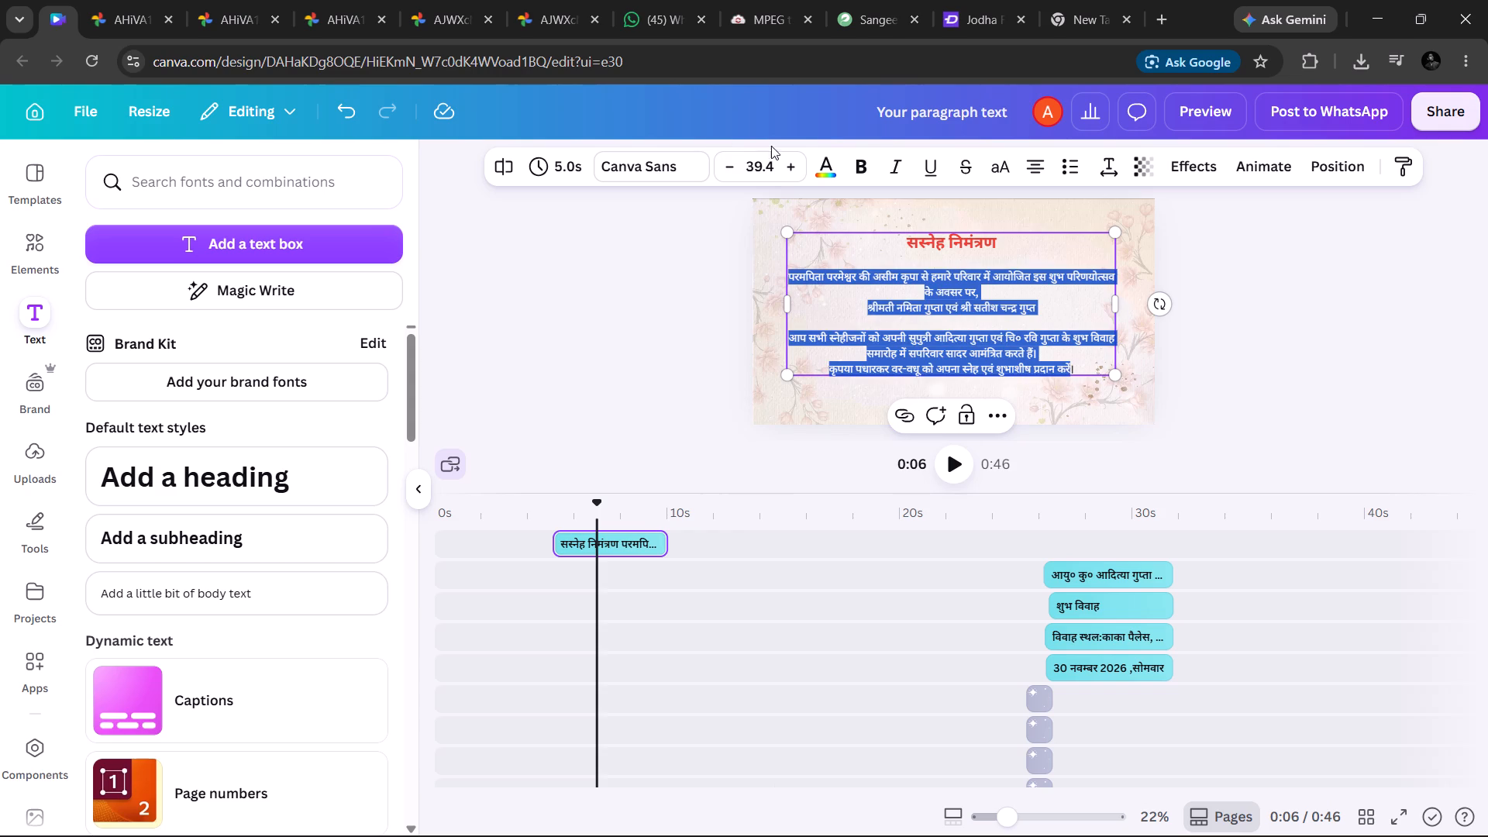
click(790, 164)
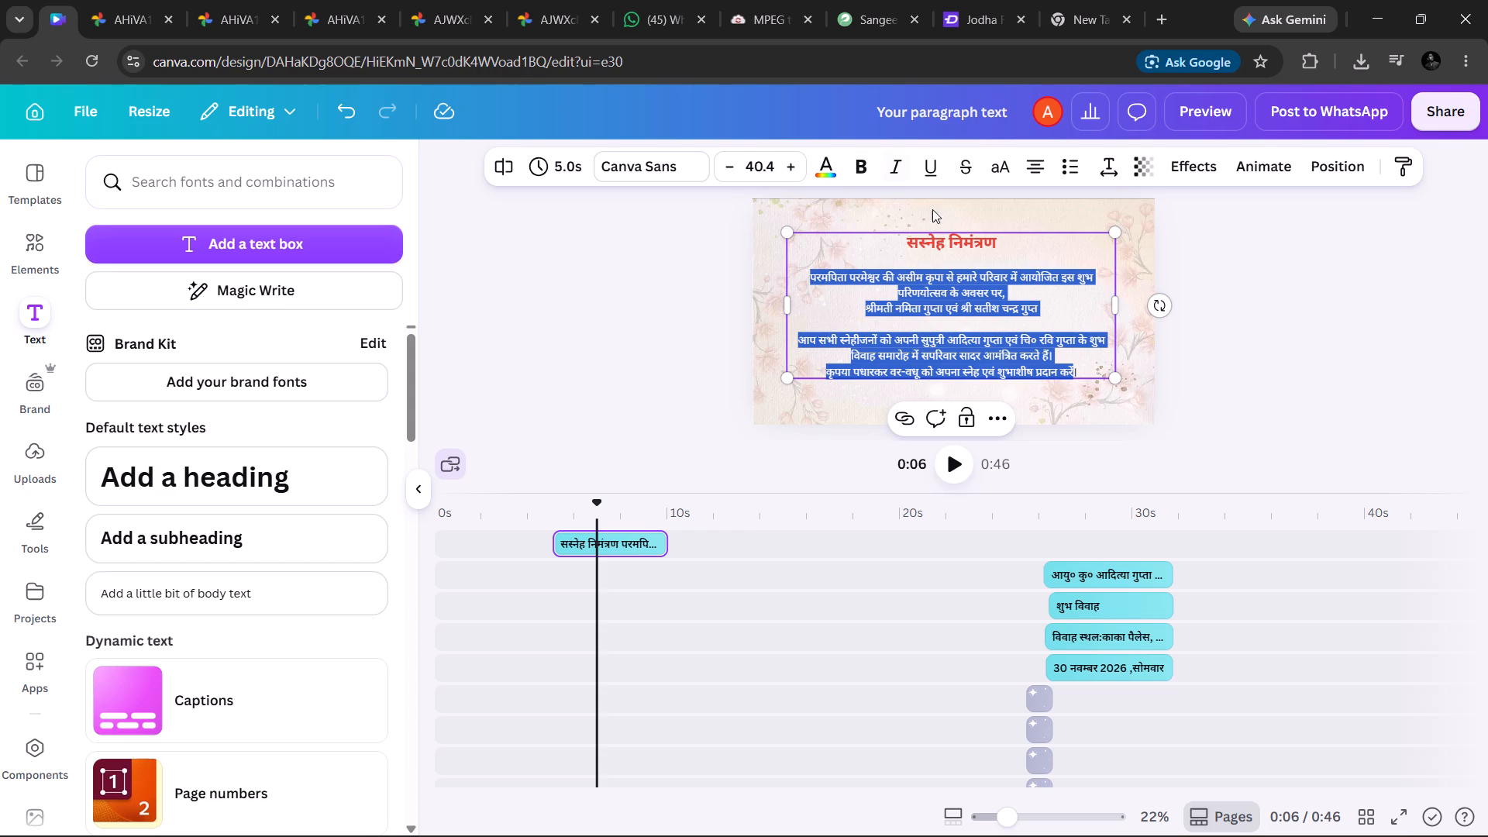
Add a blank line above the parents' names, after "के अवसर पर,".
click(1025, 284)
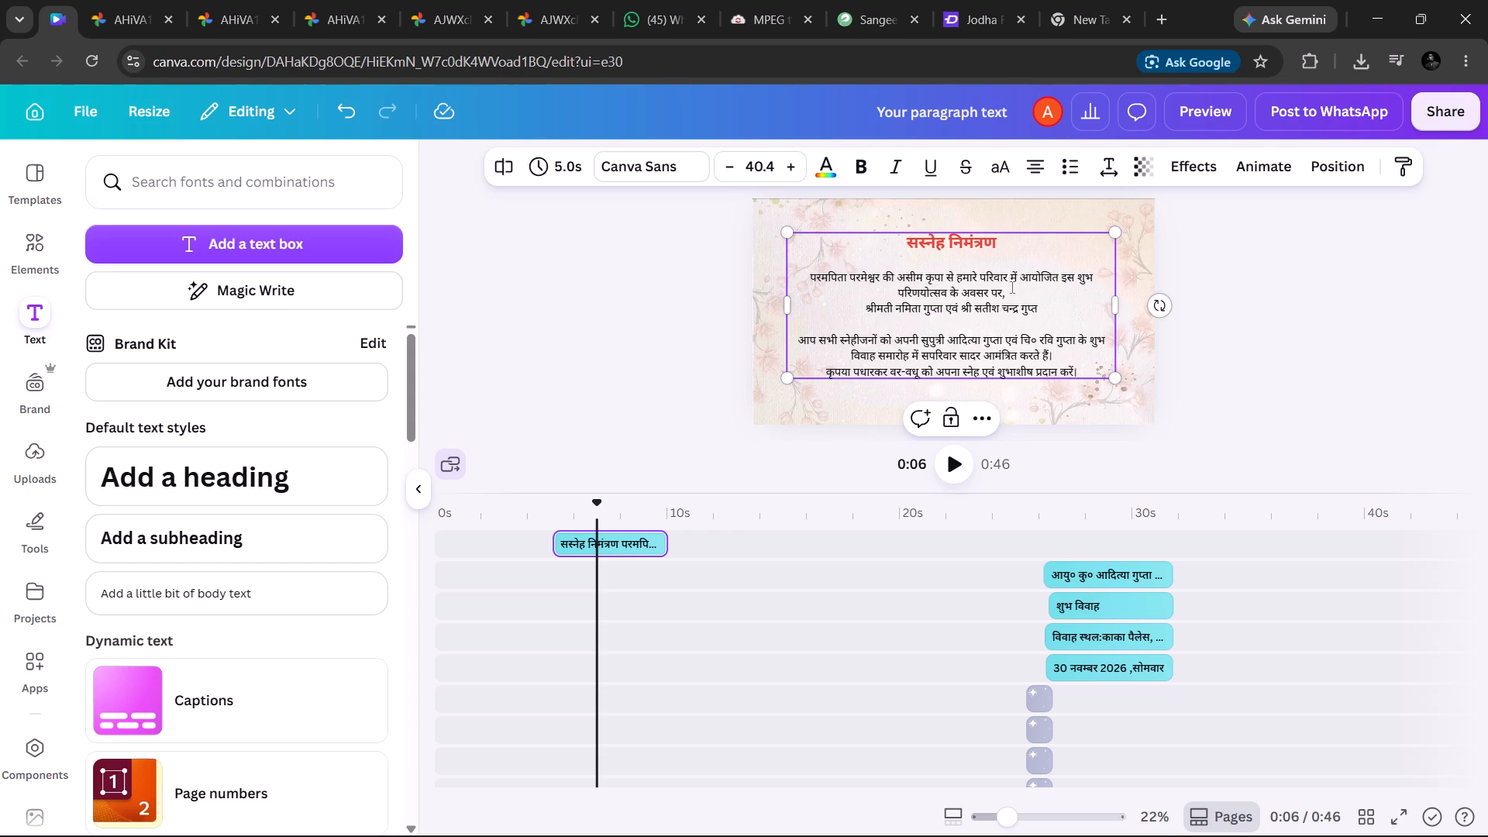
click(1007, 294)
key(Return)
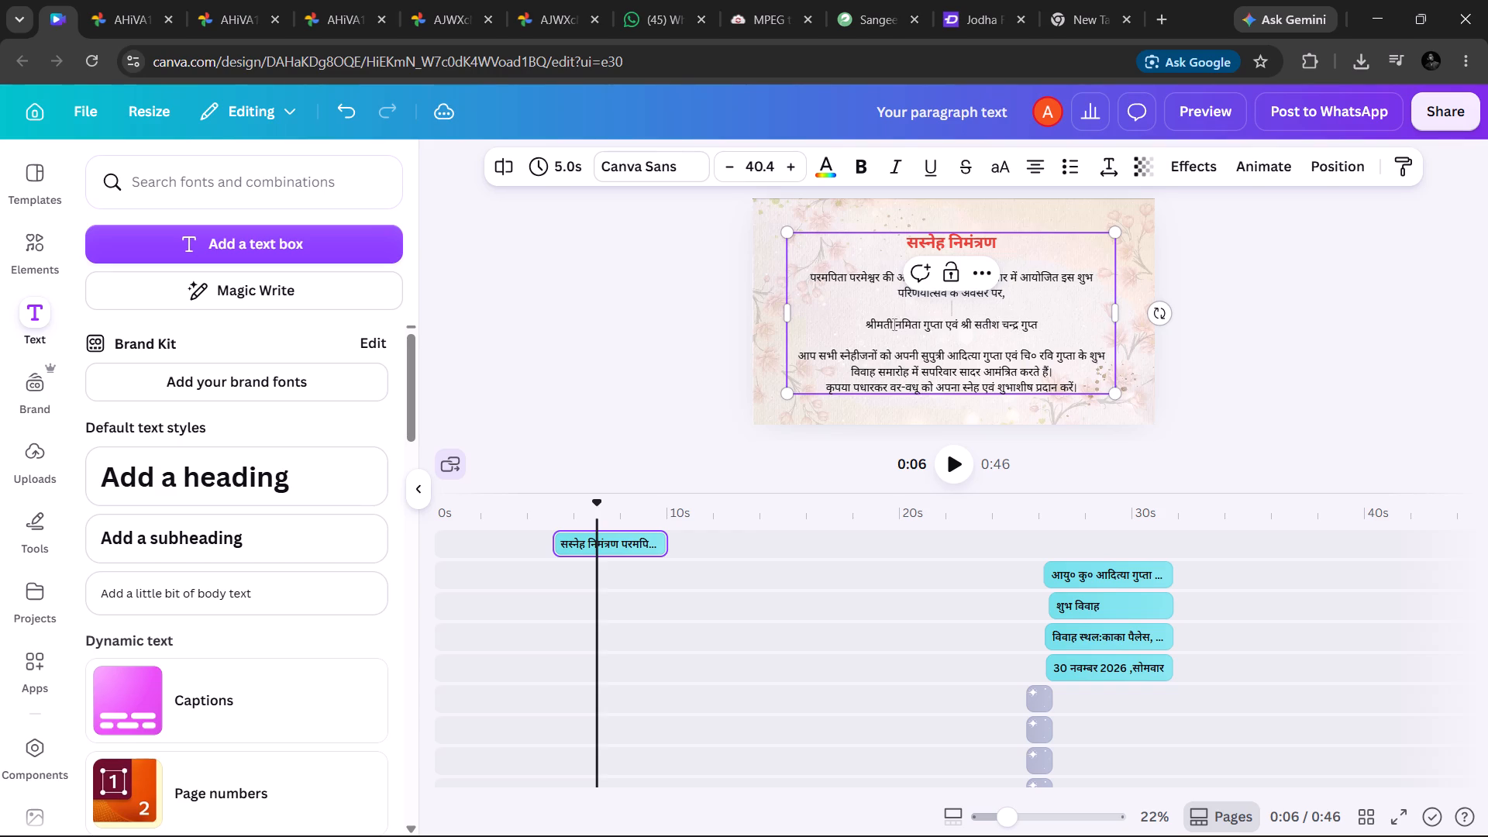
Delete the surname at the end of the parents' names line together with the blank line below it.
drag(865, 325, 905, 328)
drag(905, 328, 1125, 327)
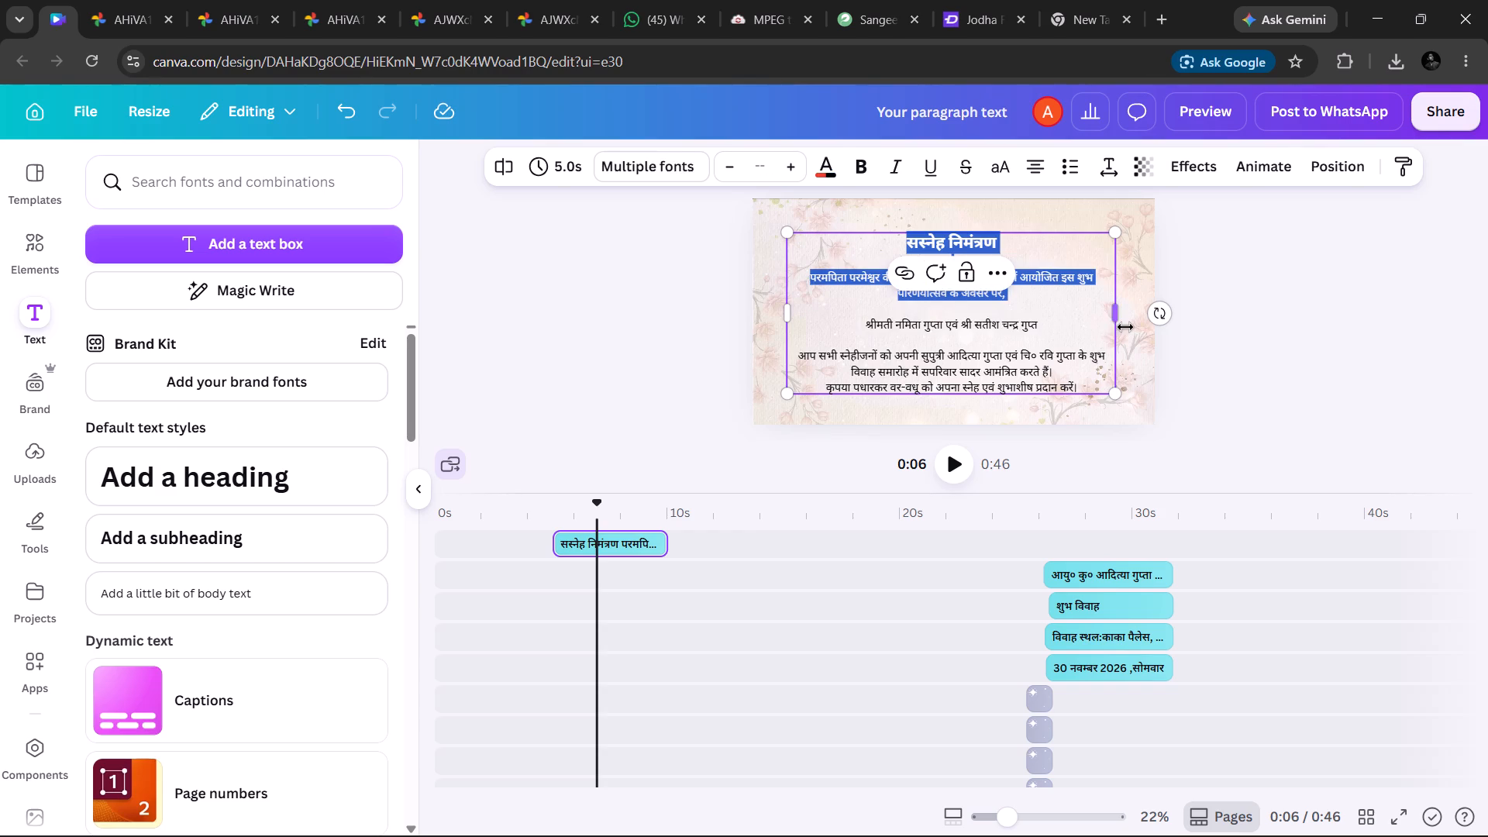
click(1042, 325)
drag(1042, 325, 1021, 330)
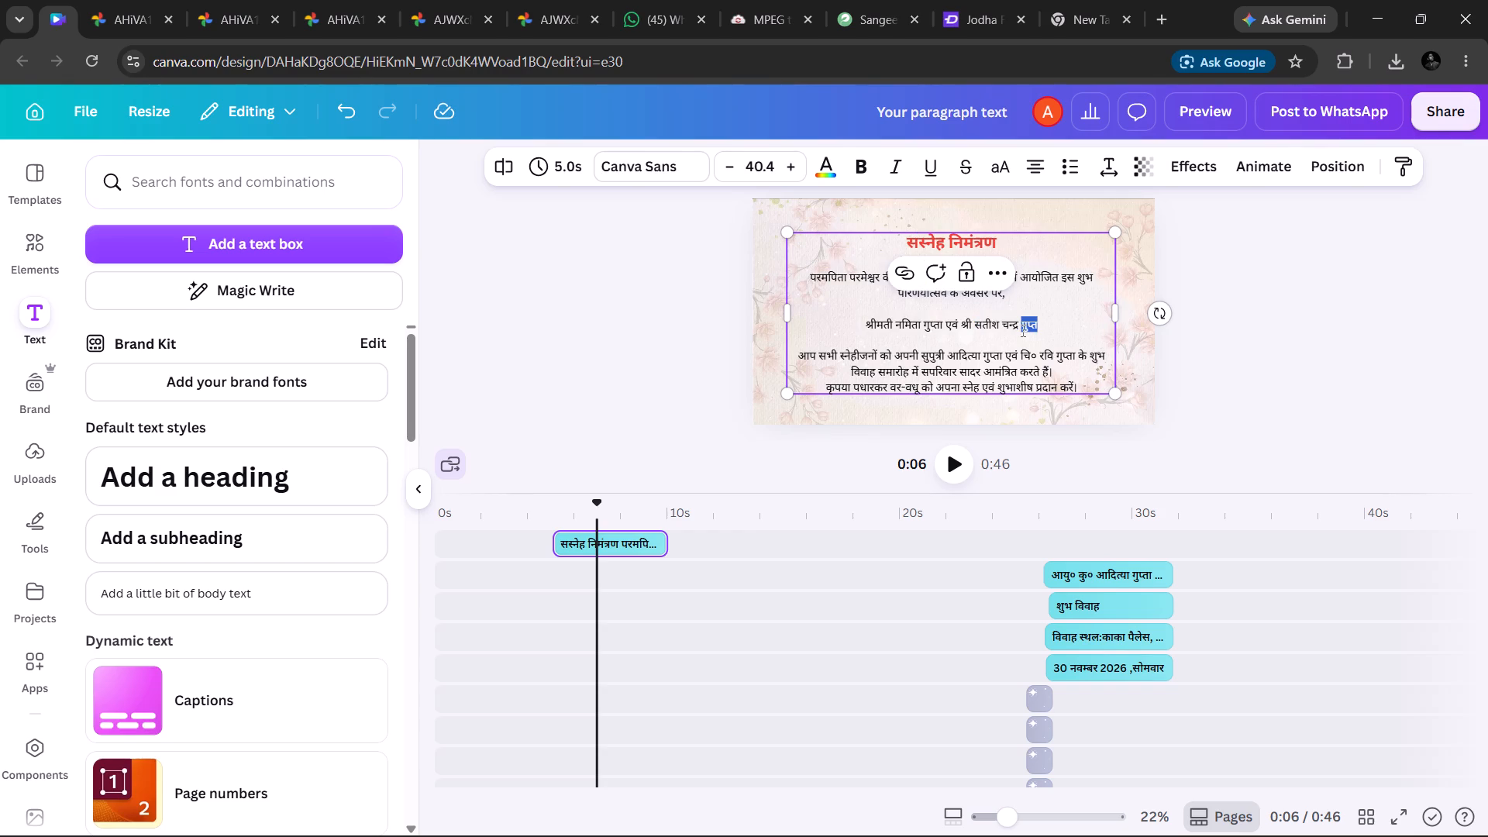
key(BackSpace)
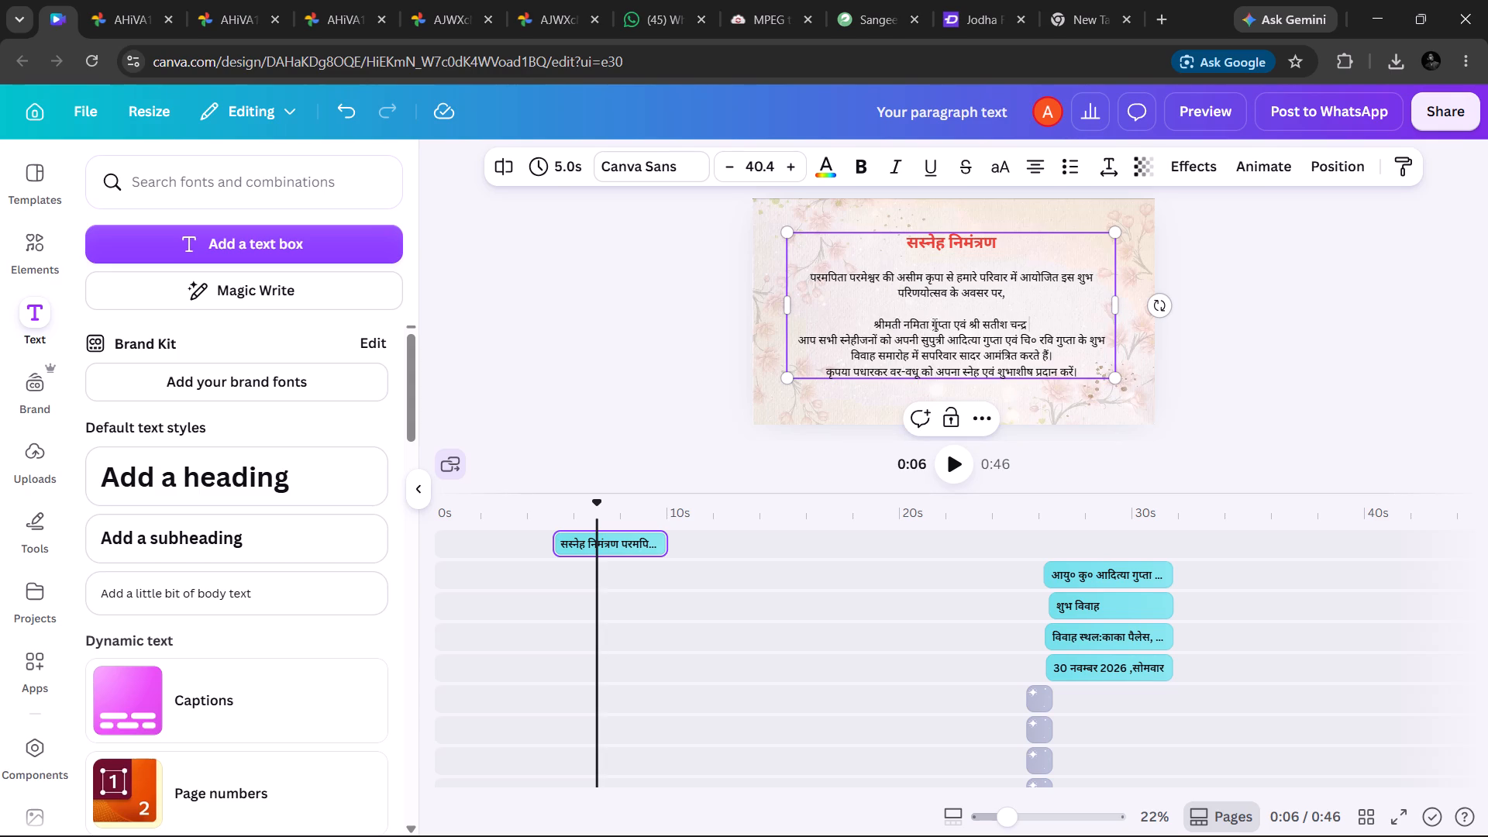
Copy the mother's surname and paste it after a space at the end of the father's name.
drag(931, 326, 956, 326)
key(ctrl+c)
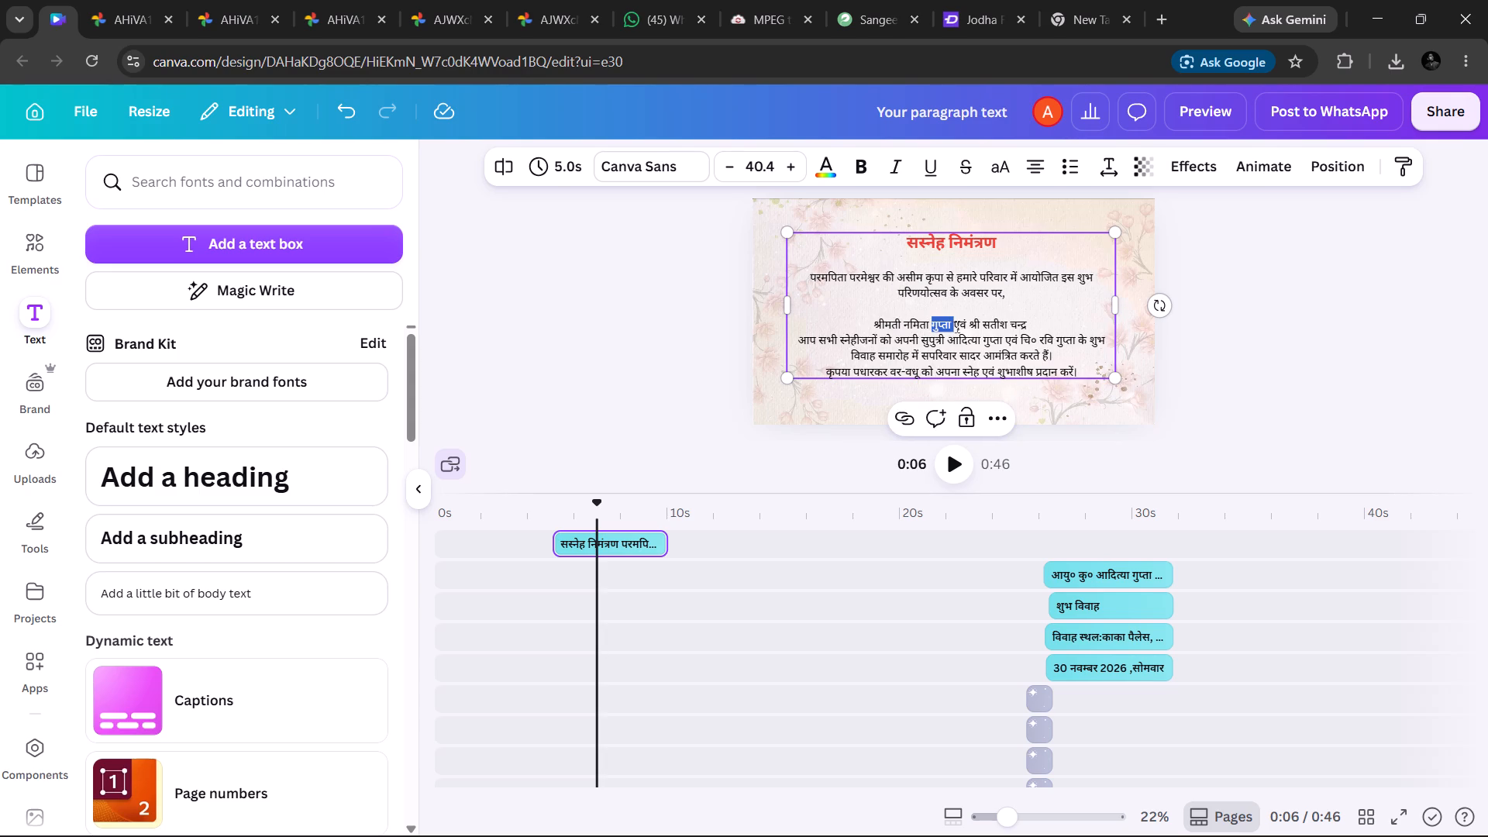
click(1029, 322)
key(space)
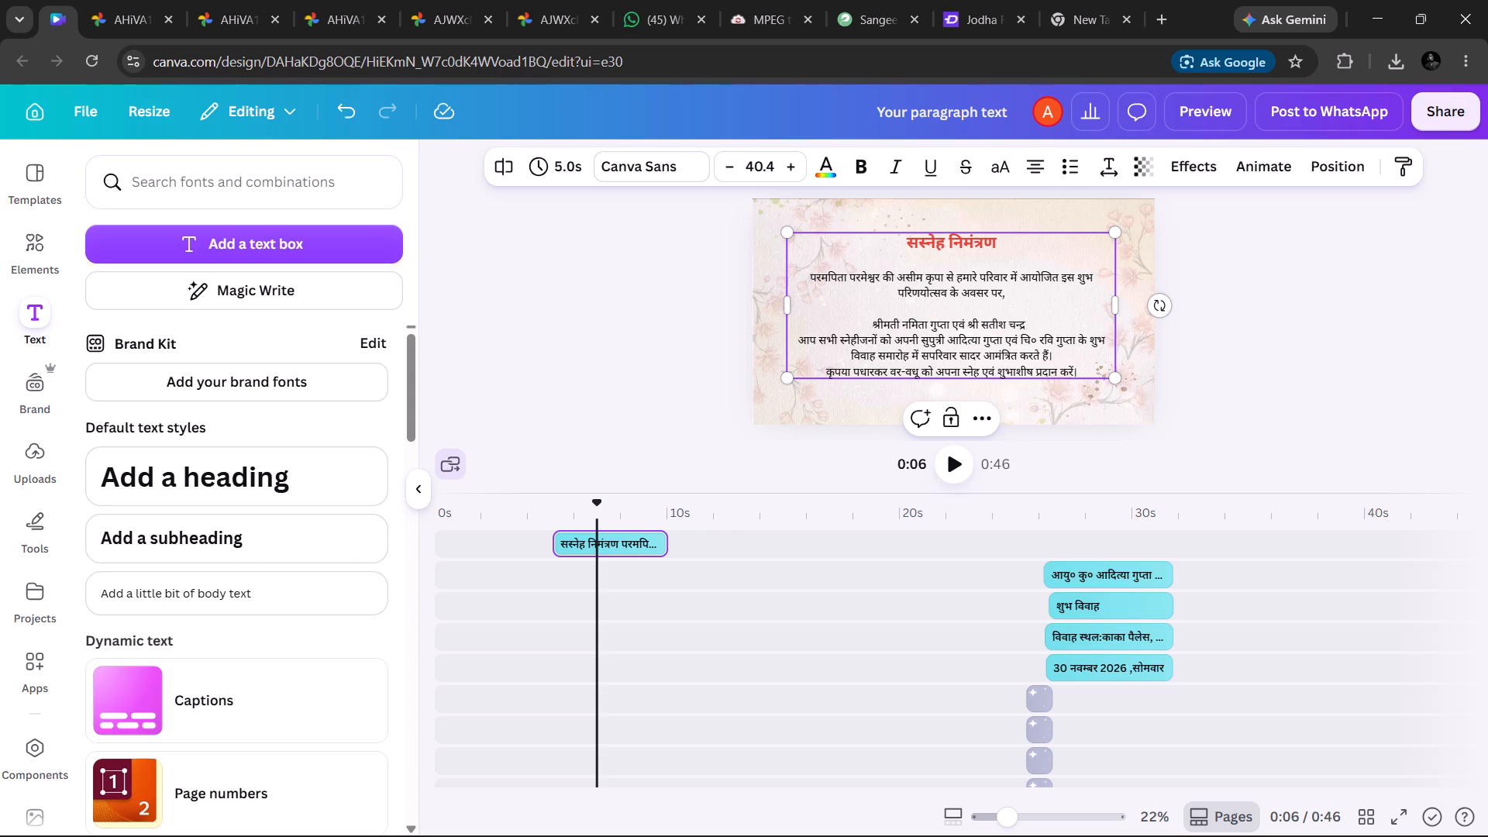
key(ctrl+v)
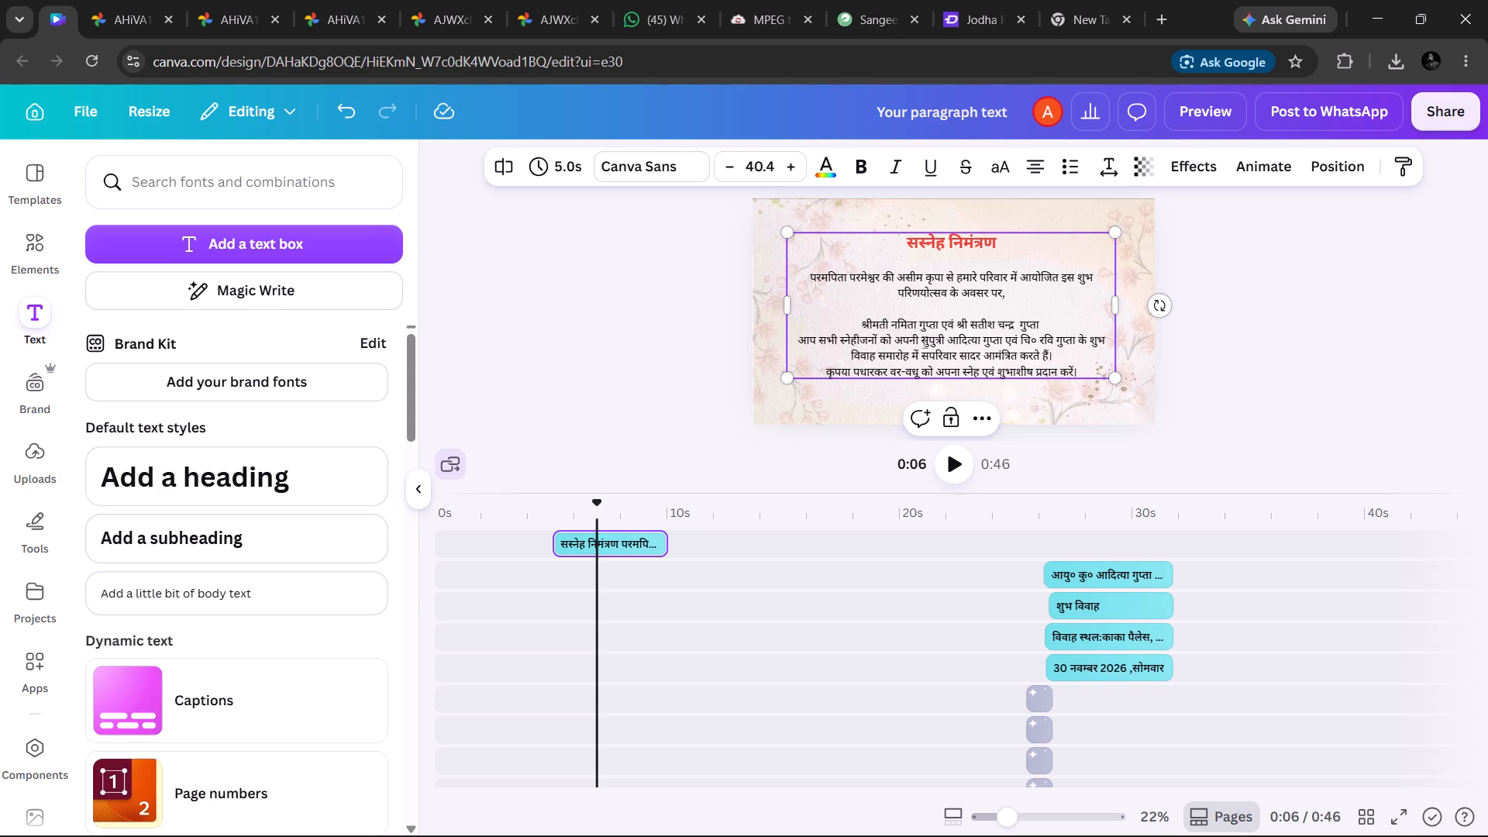
Make the bride's name with "सुपुत्री" and the groom's name with "चि०" bold in the invitation message.
drag(919, 337, 992, 339)
drag(992, 339, 997, 339)
click(863, 174)
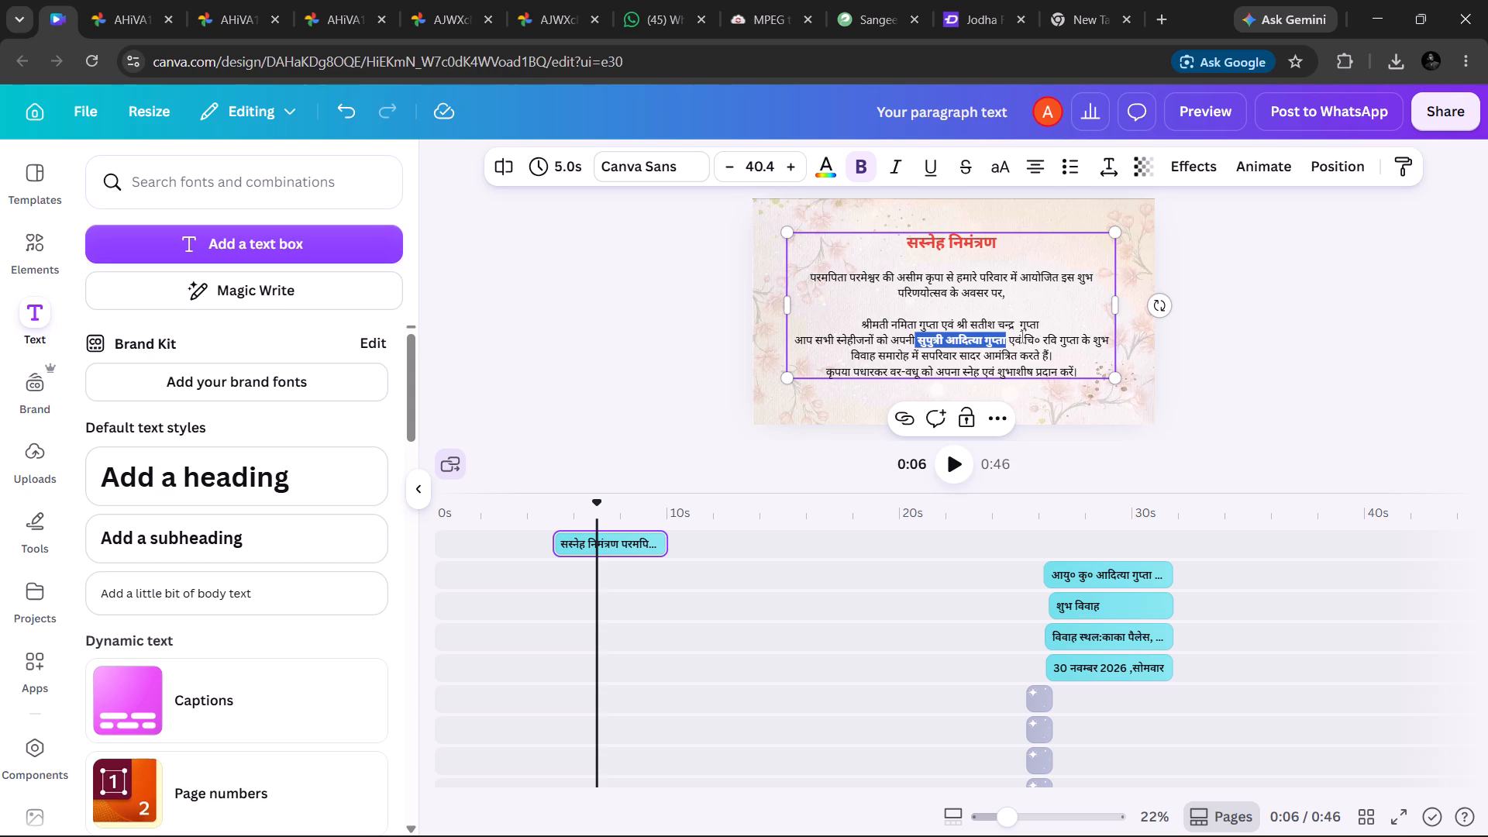
drag(1021, 336, 1072, 338)
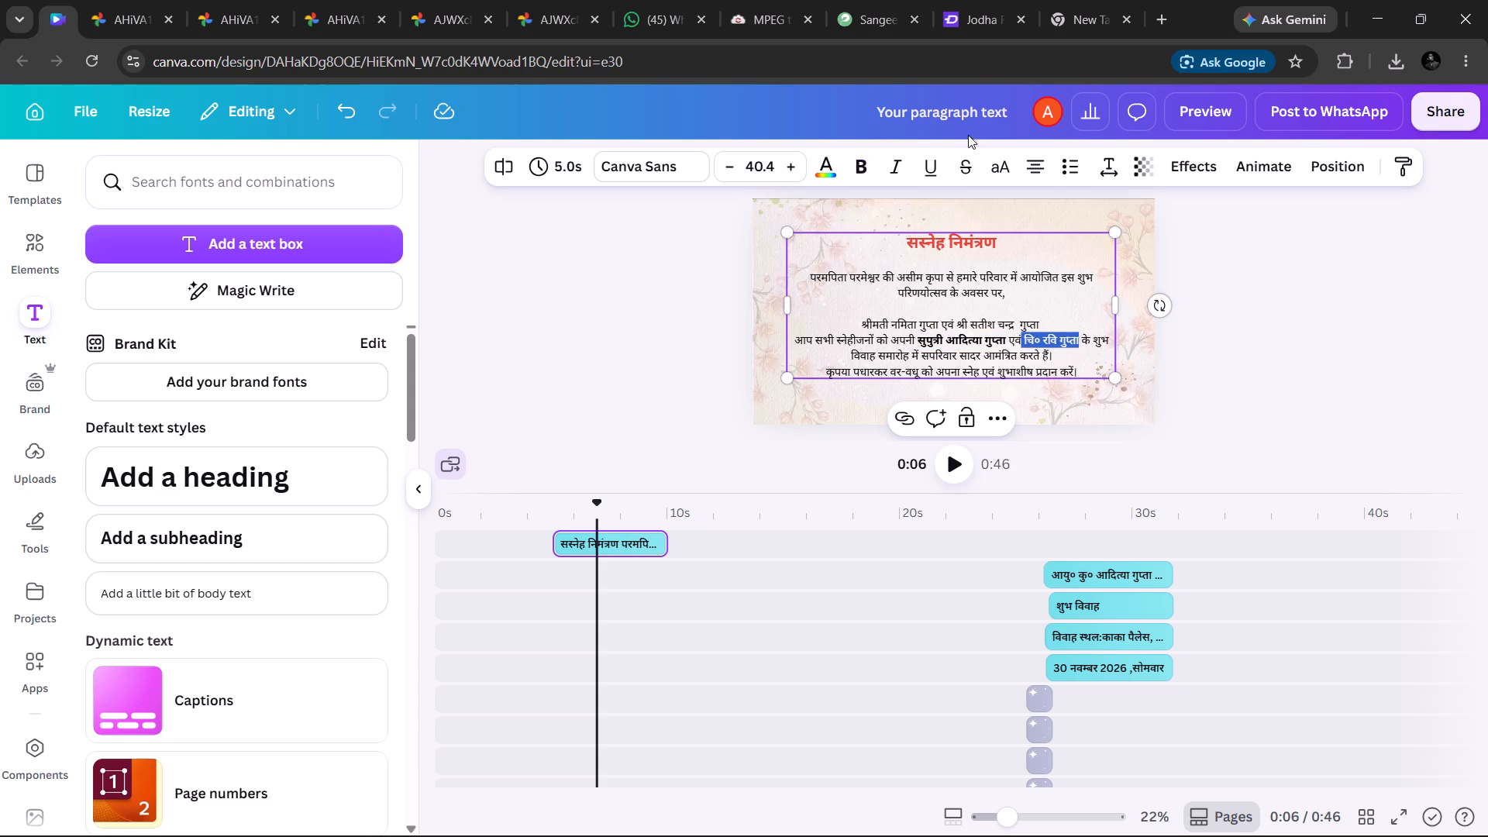
click(868, 160)
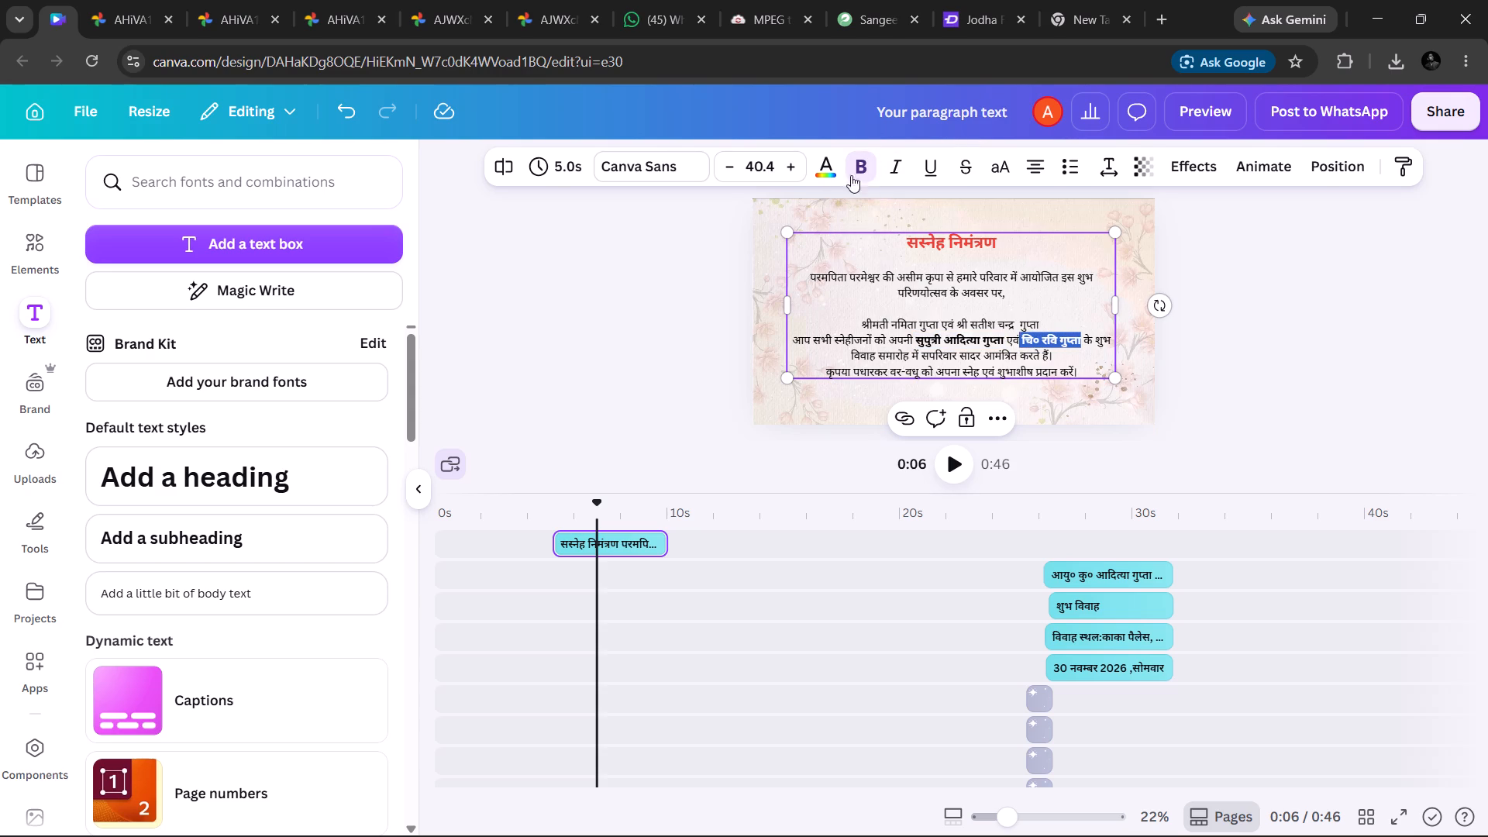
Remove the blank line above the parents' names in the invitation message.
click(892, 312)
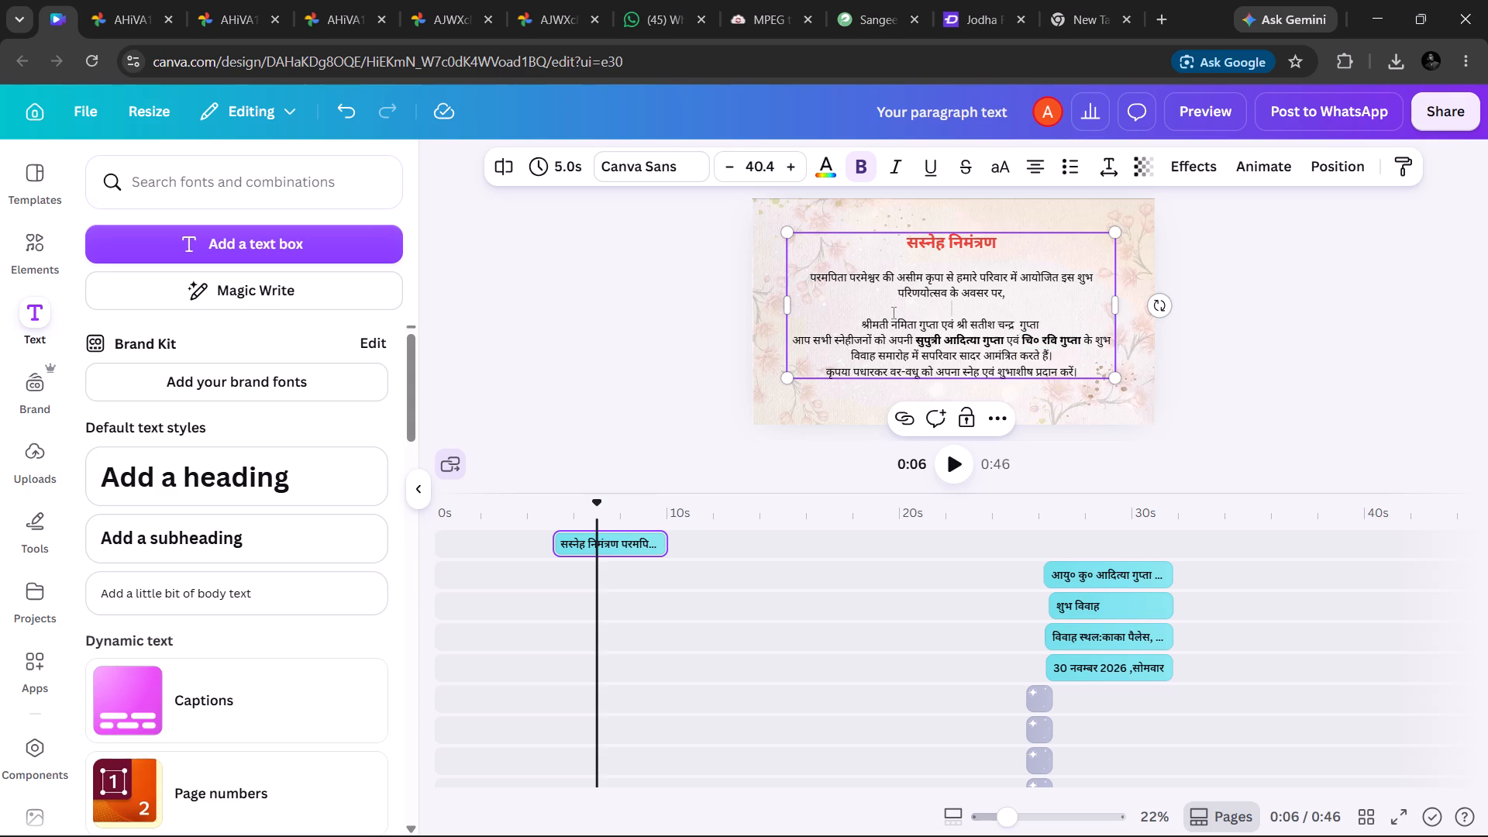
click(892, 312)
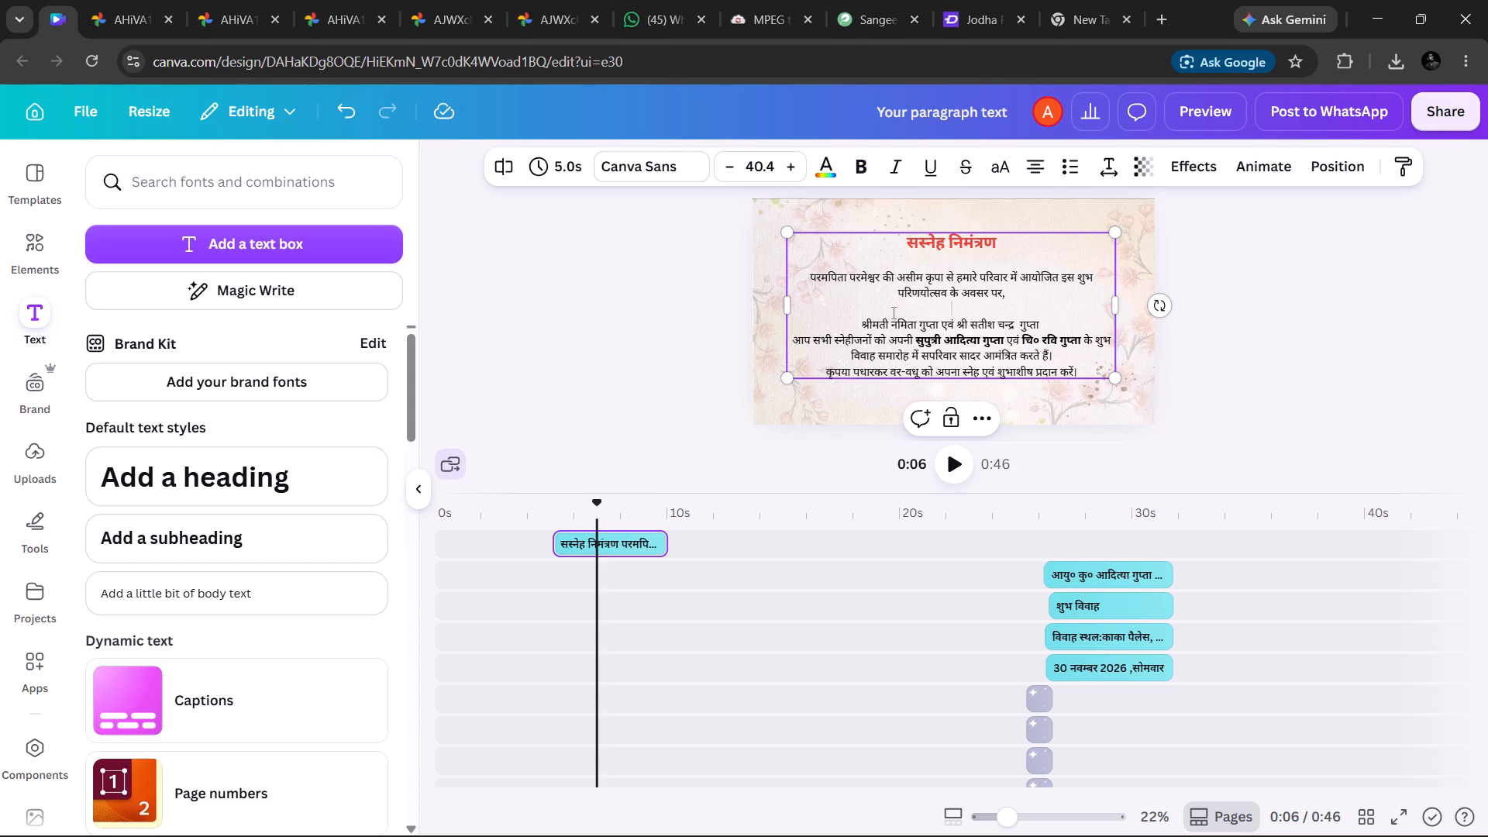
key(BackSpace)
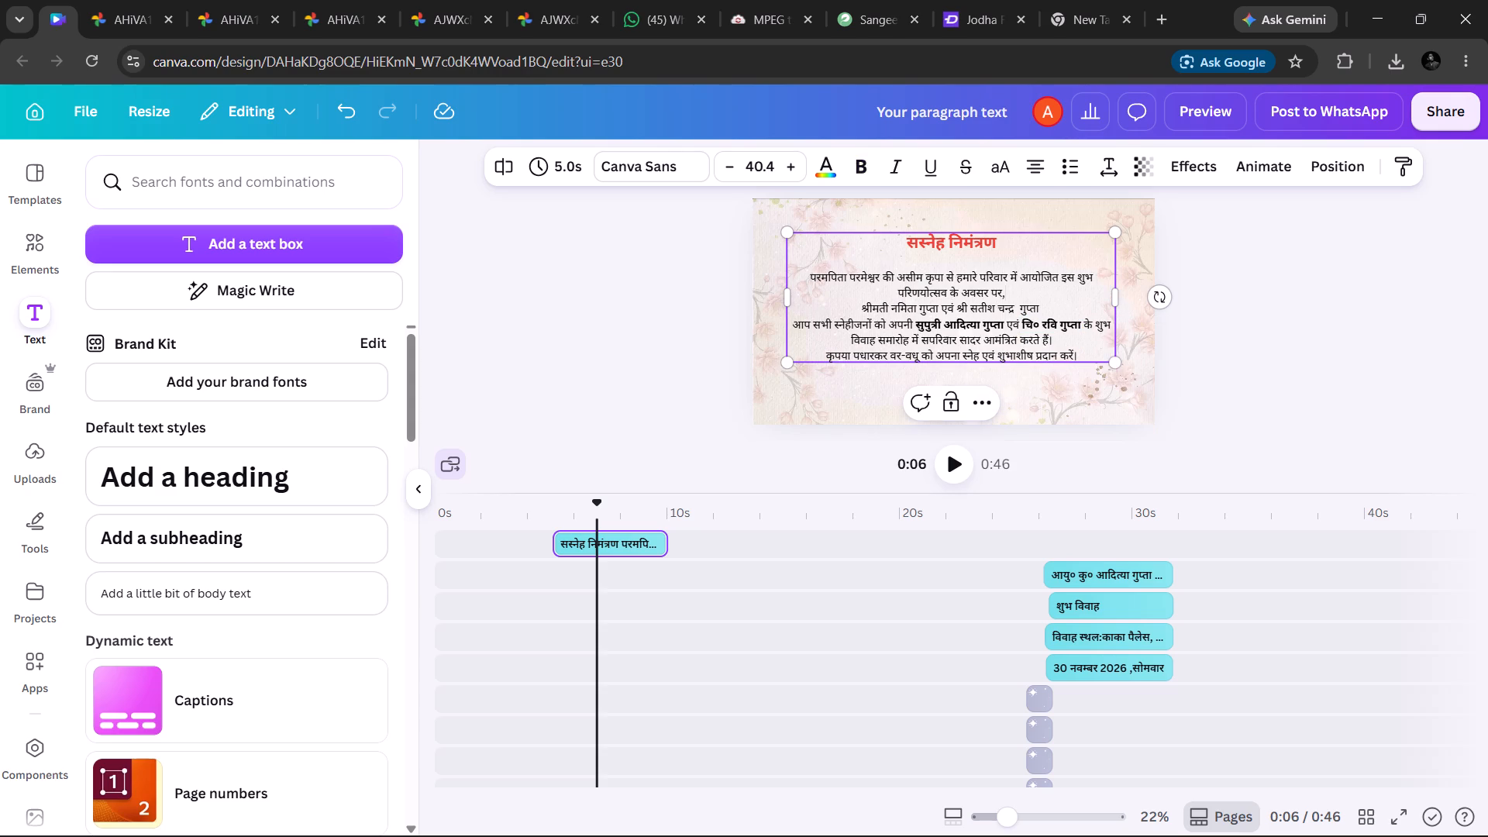
Make the mother's name, including the title "श्रीमती", bold in the parents' names line.
drag(939, 309, 868, 309)
drag(868, 309, 866, 308)
click(834, 160)
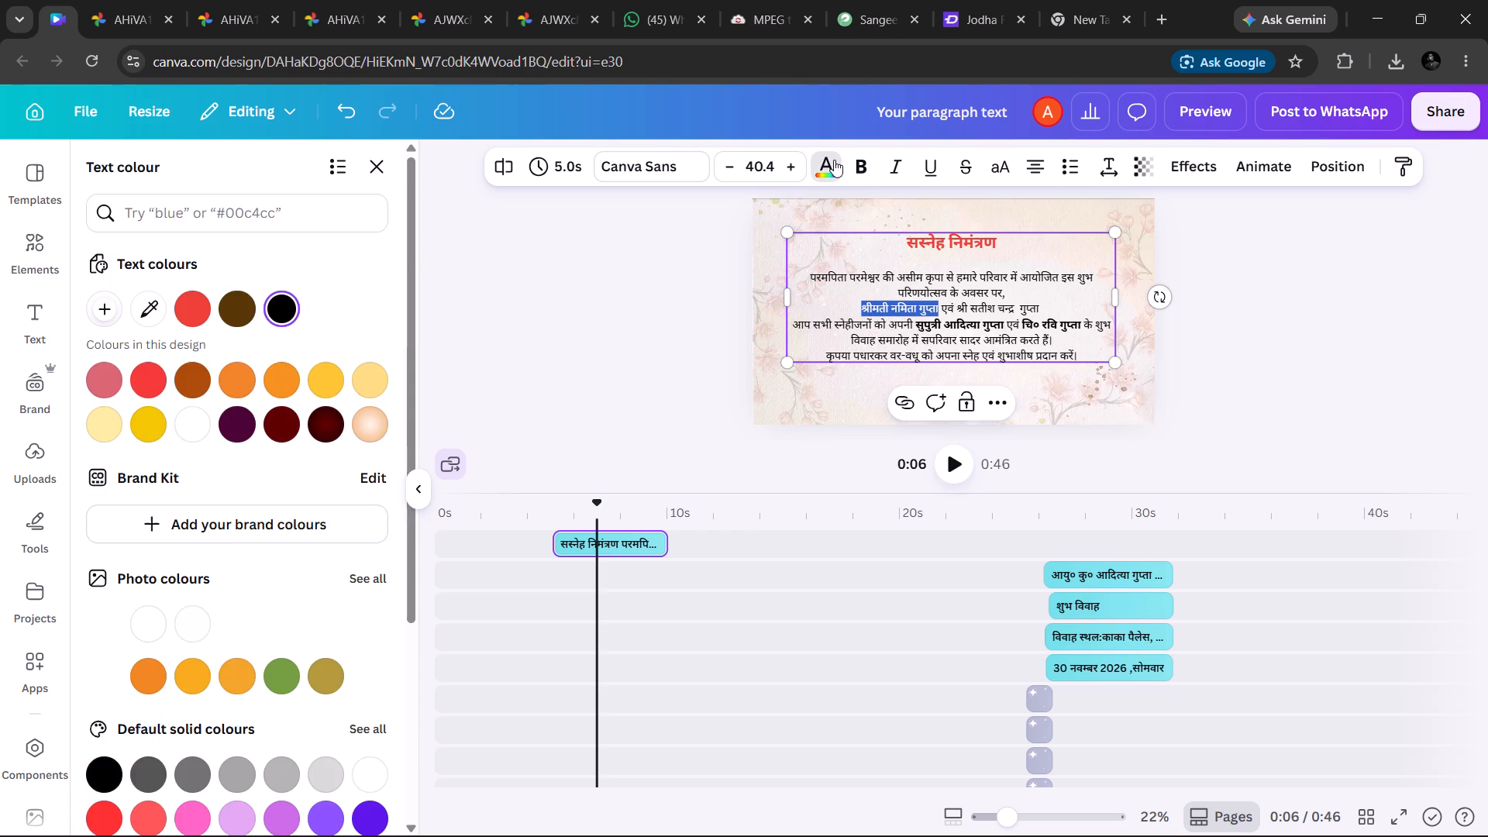
click(863, 160)
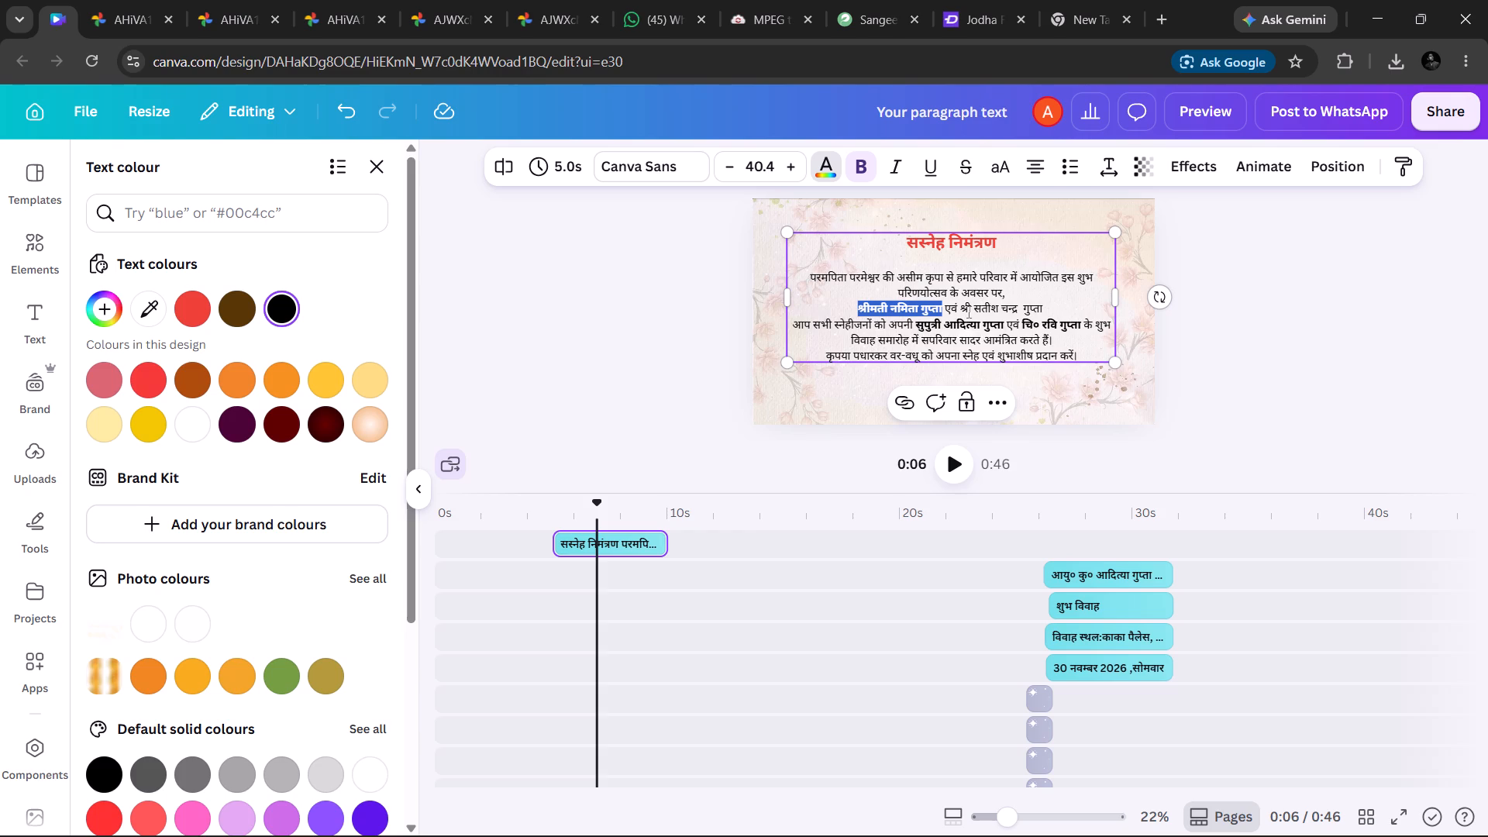
Make the father's name, including the title "श्री", bold in the parents' names line.
drag(962, 306, 1037, 306)
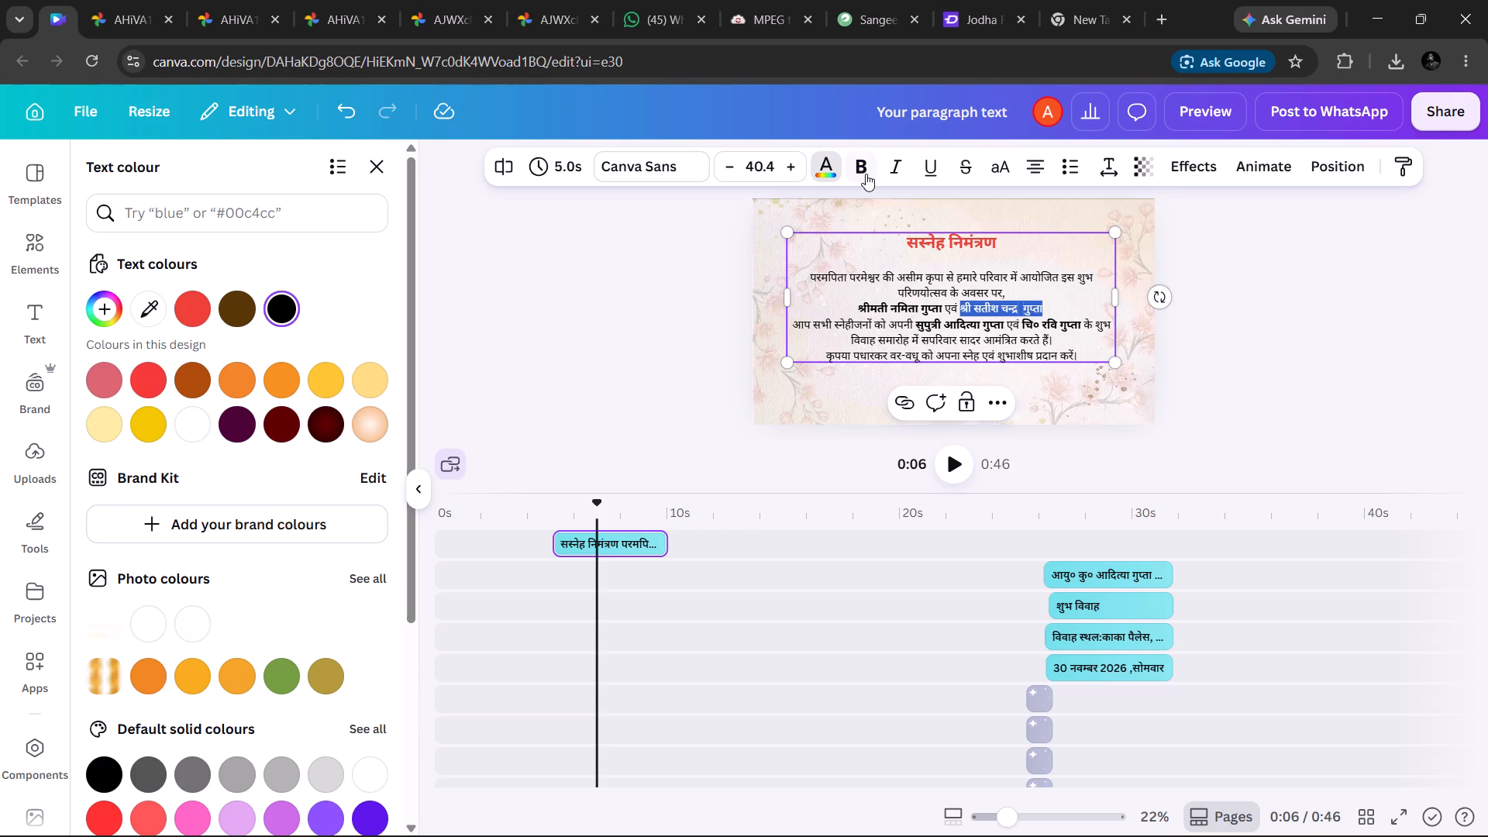
click(866, 174)
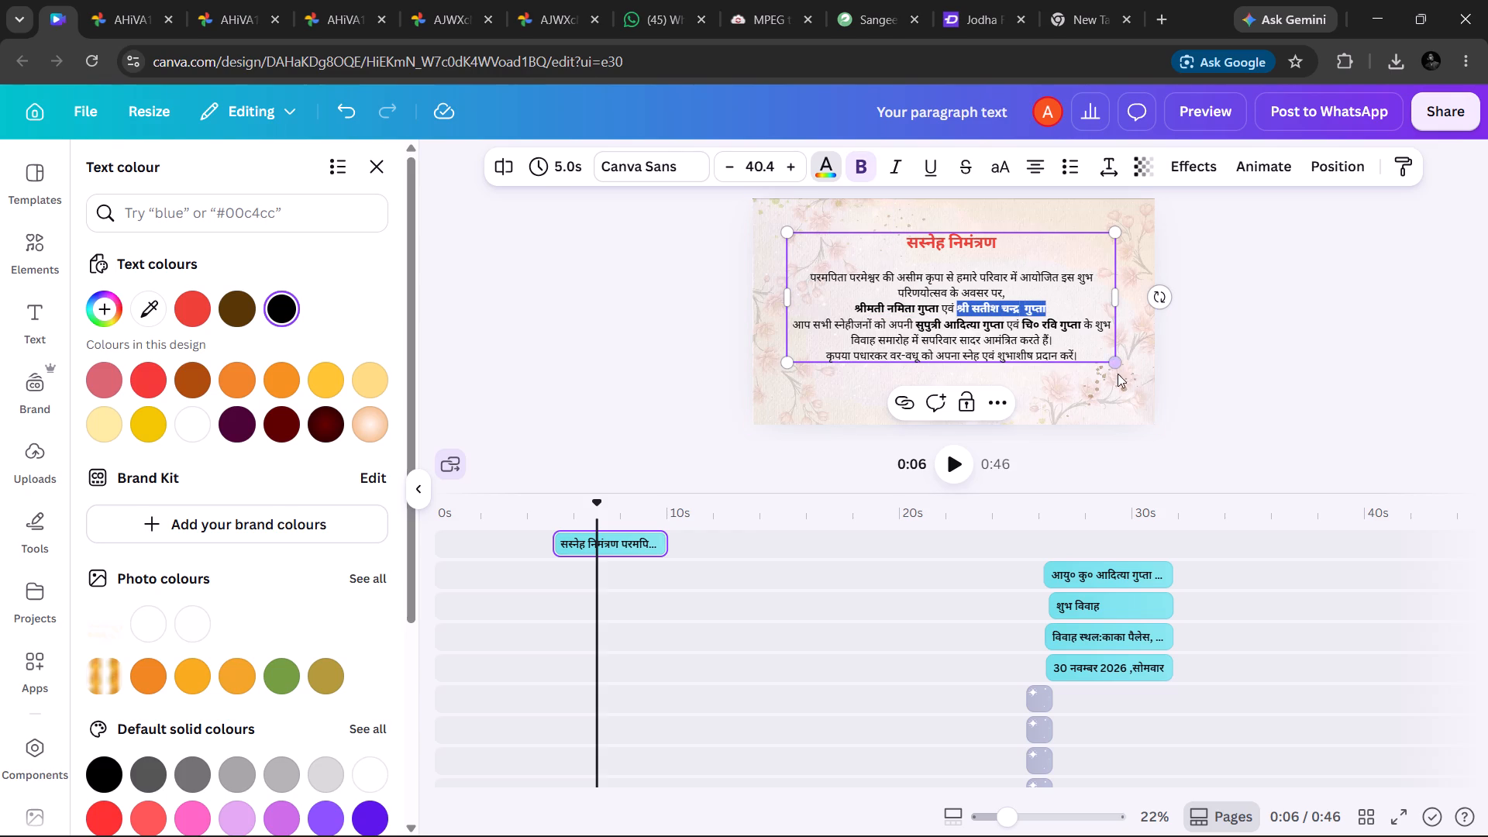
Enlarge the invitation message text box to about 1,623 by 642 and move it lower on the floral scene.
drag(1111, 360, 1118, 377)
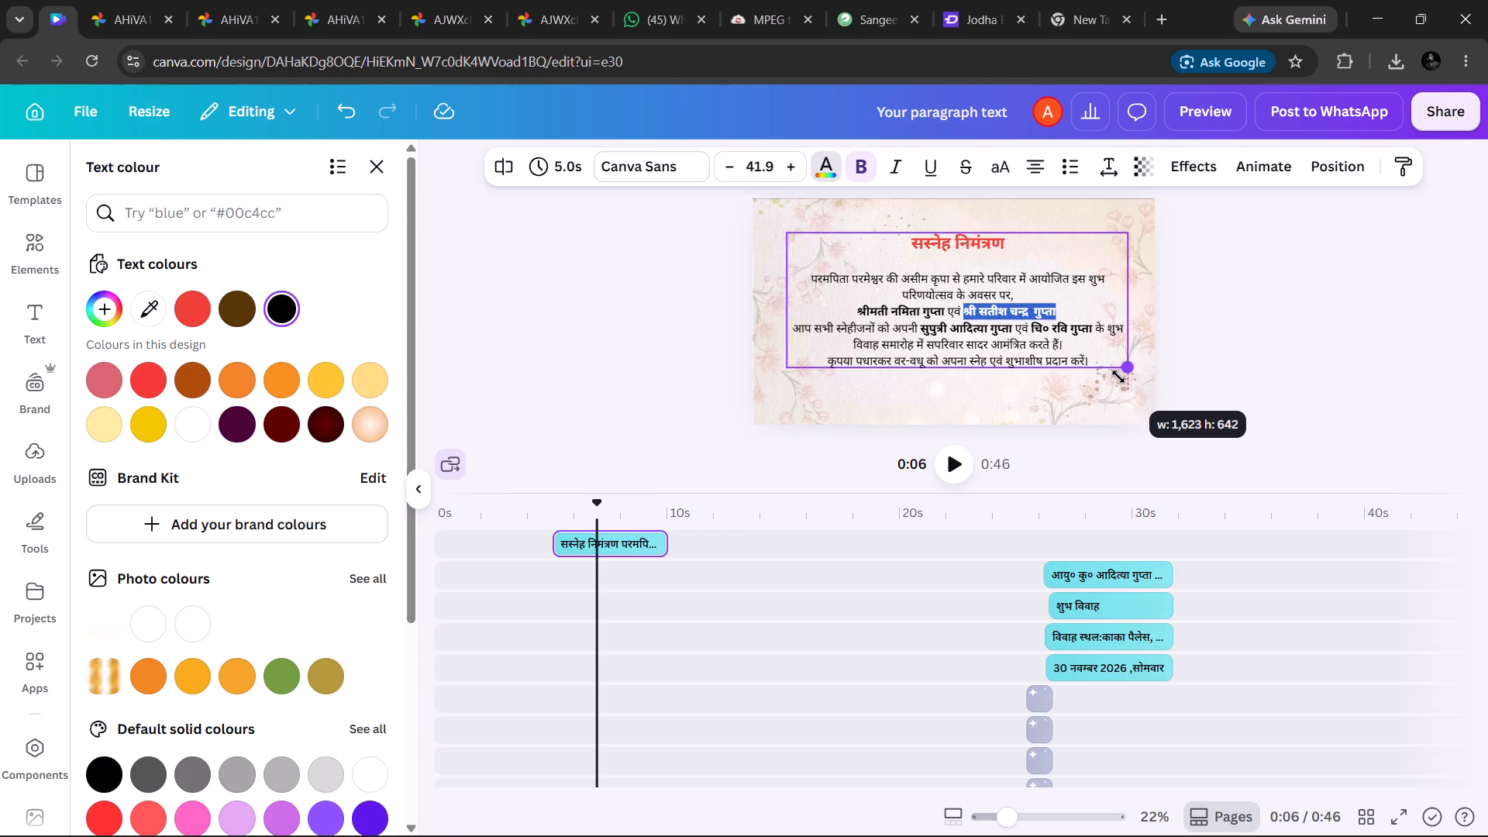
drag(1118, 377, 1118, 377)
drag(968, 288, 944, 298)
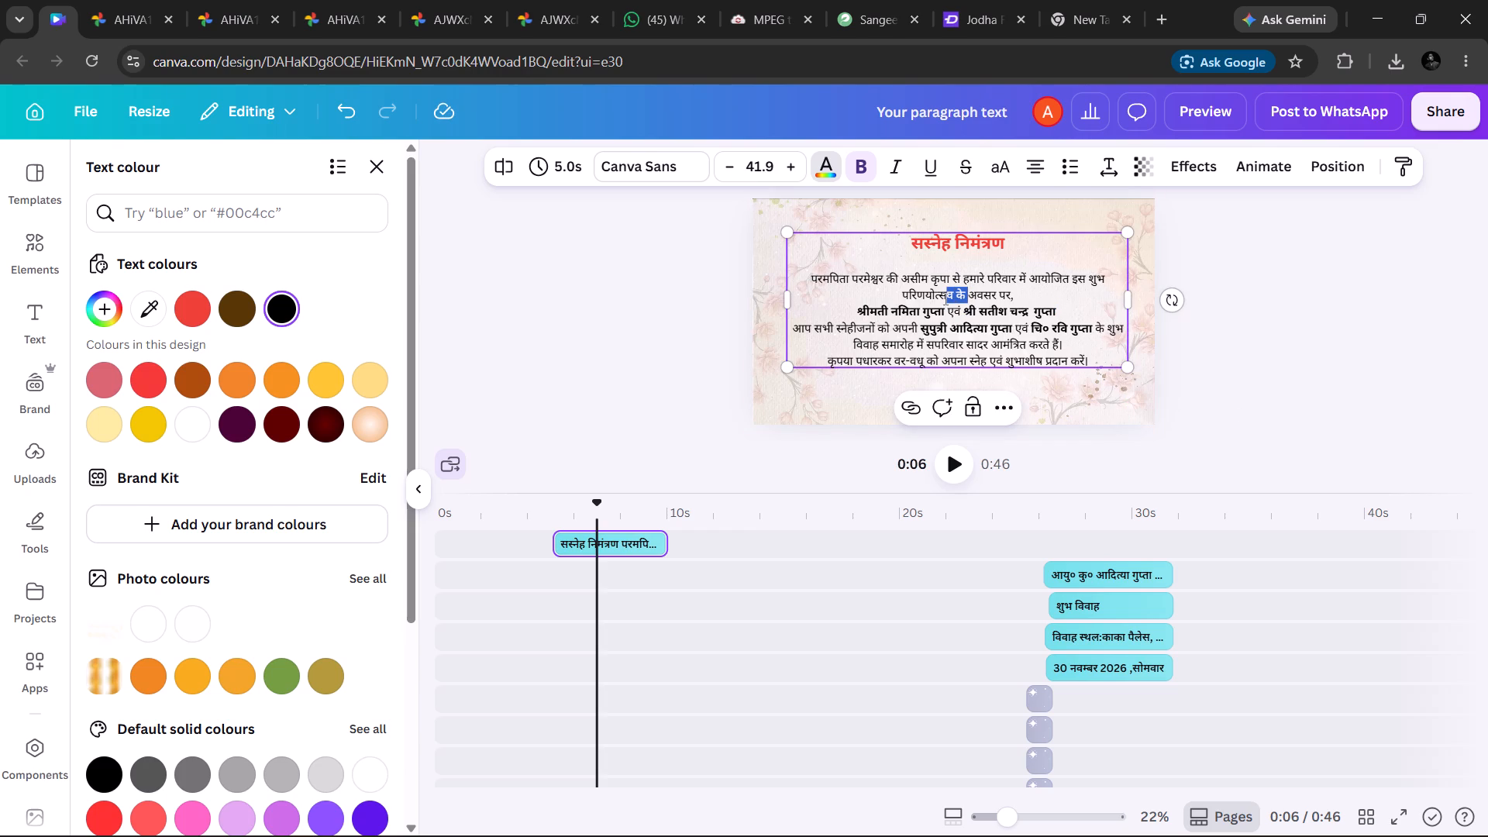
drag(944, 298, 942, 299)
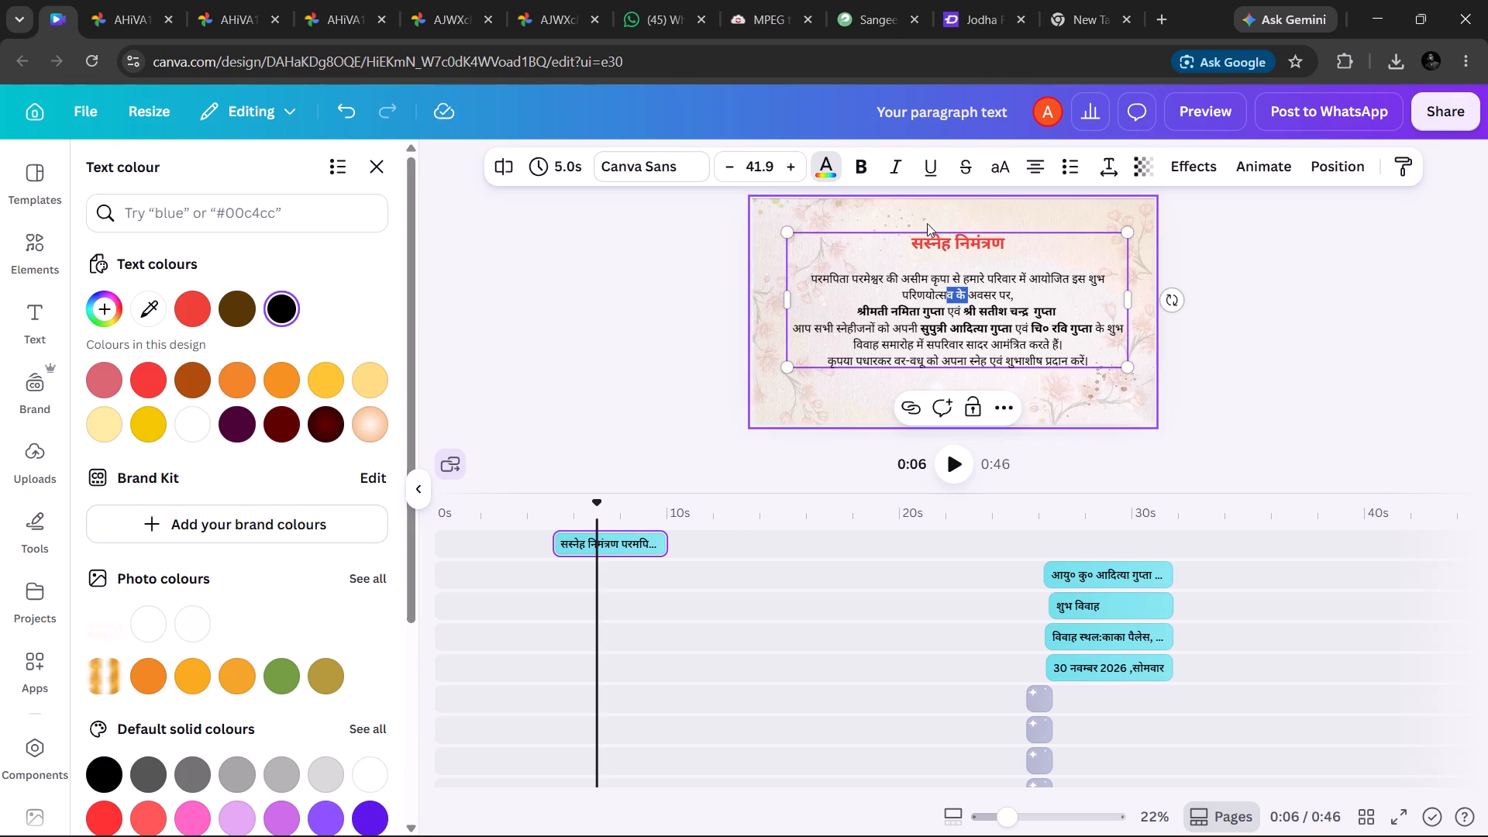
drag(925, 233, 914, 226)
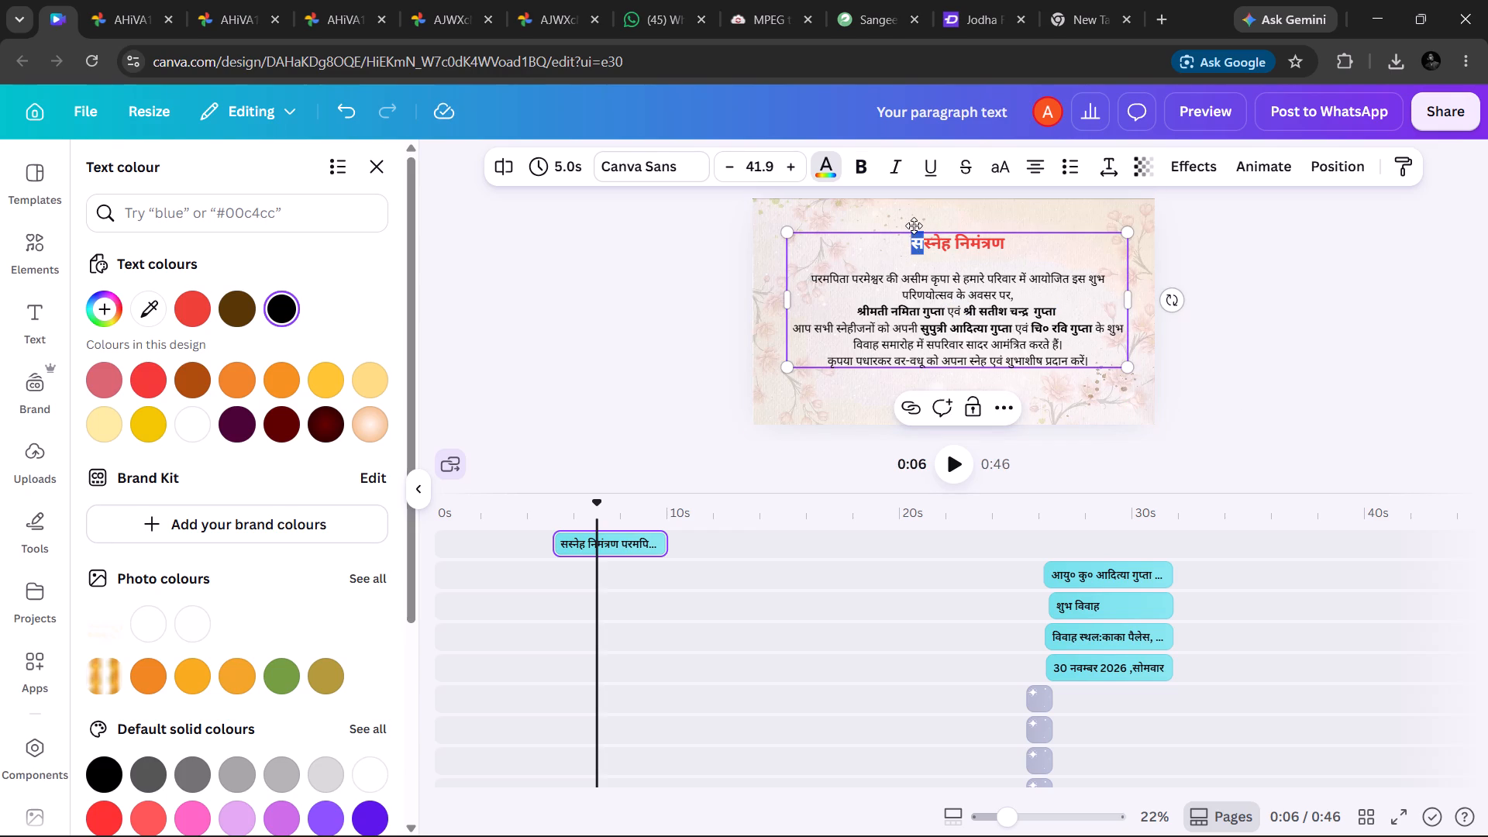
drag(914, 226, 914, 224)
drag(914, 224, 899, 237)
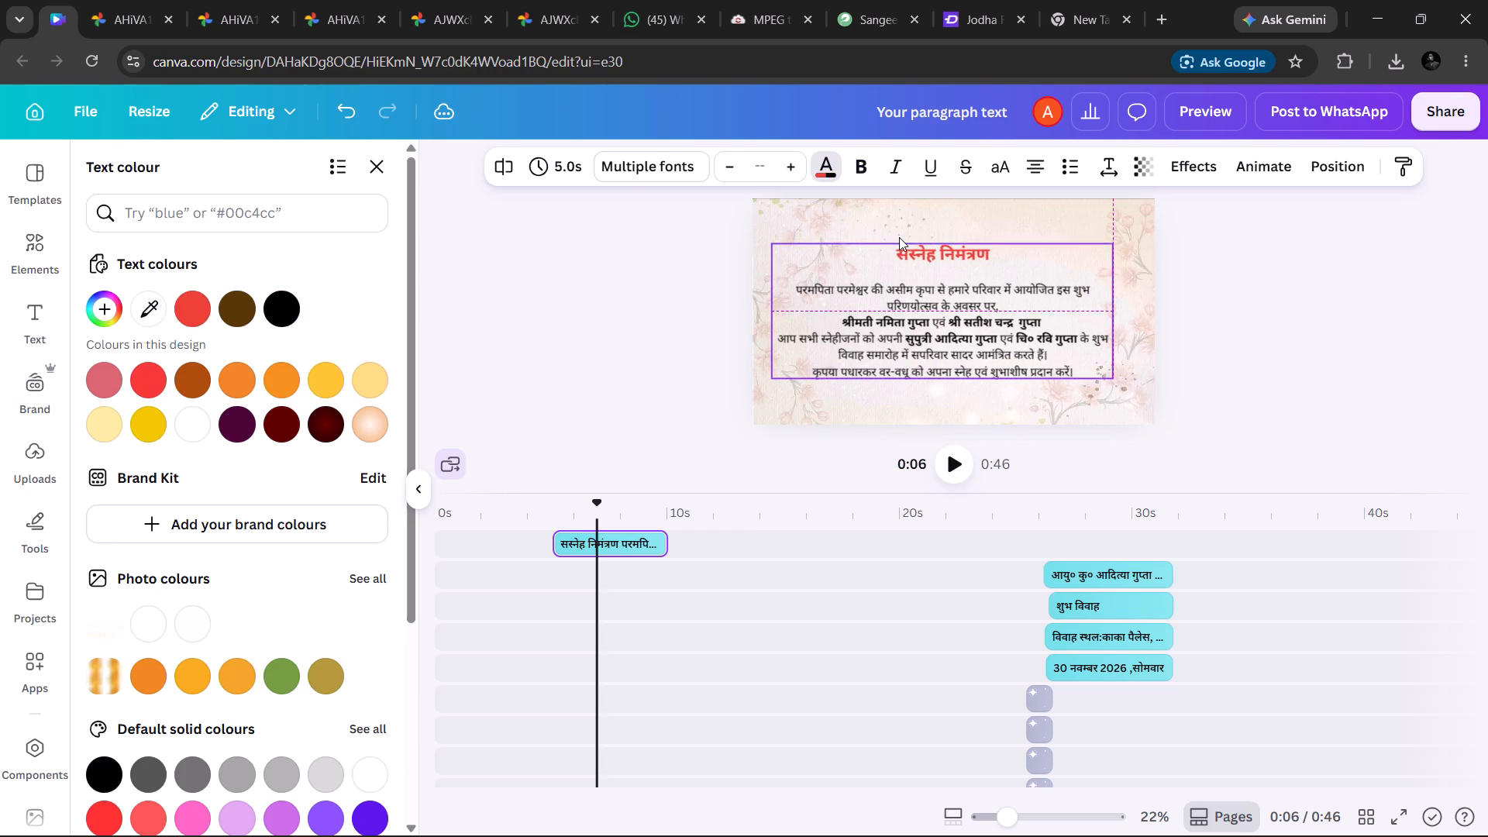
drag(899, 237, 899, 240)
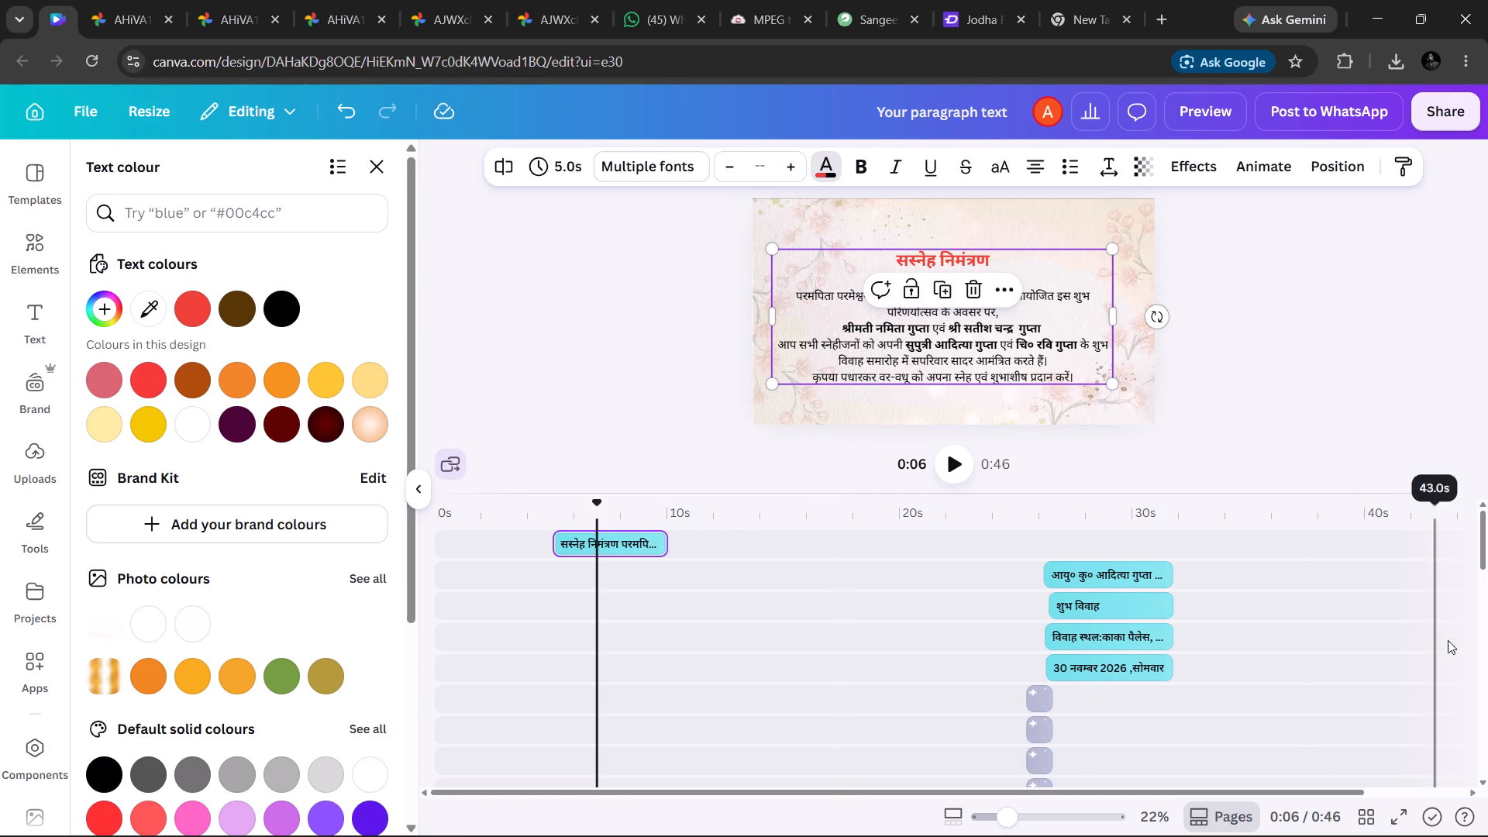
Examine the timeline's tracks and play back the Haldi scene from the 10-second mark.
drag(1483, 560, 1482, 574)
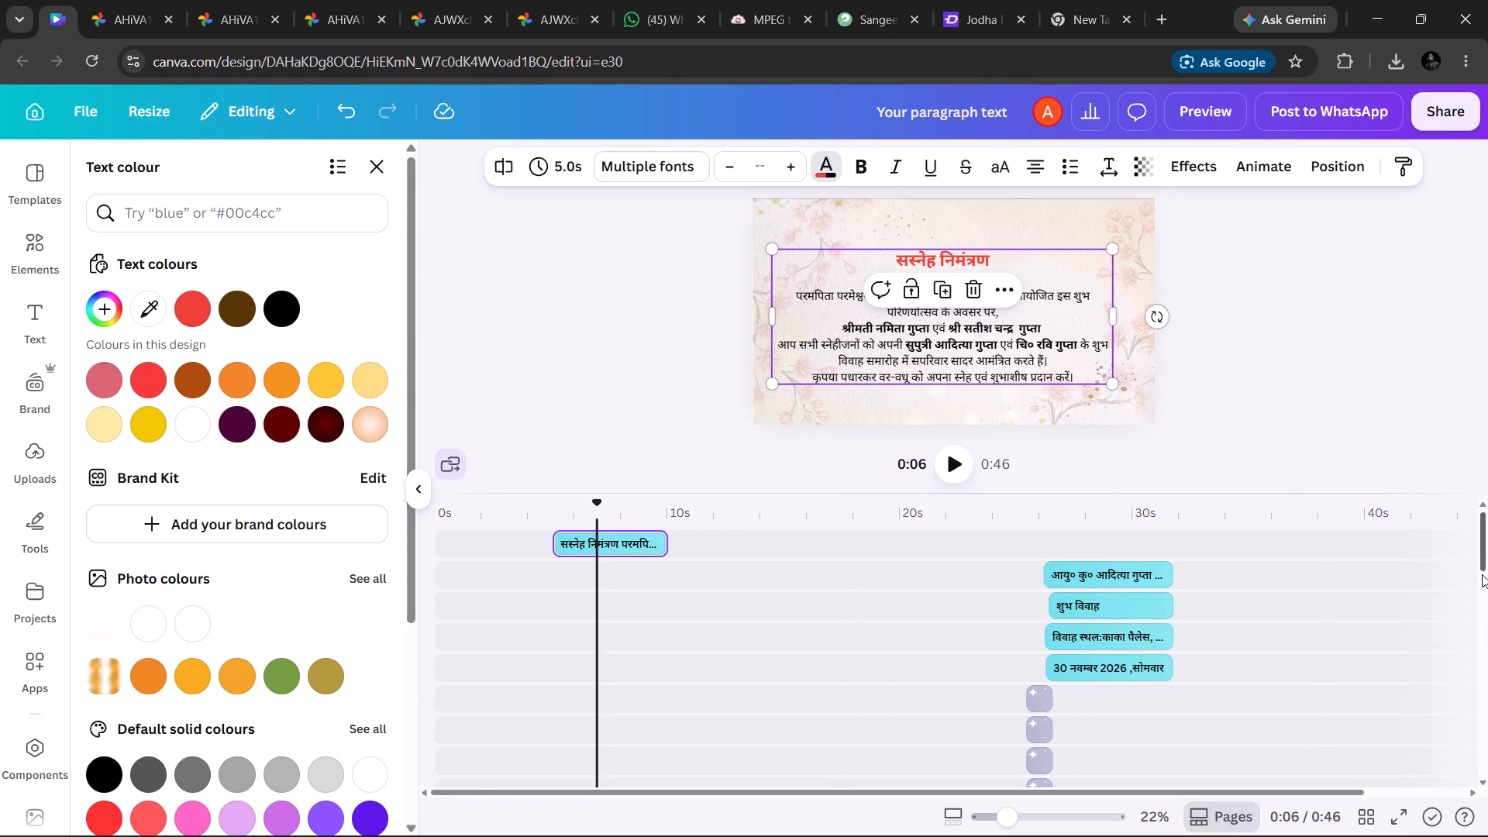
drag(1482, 574, 1441, 788)
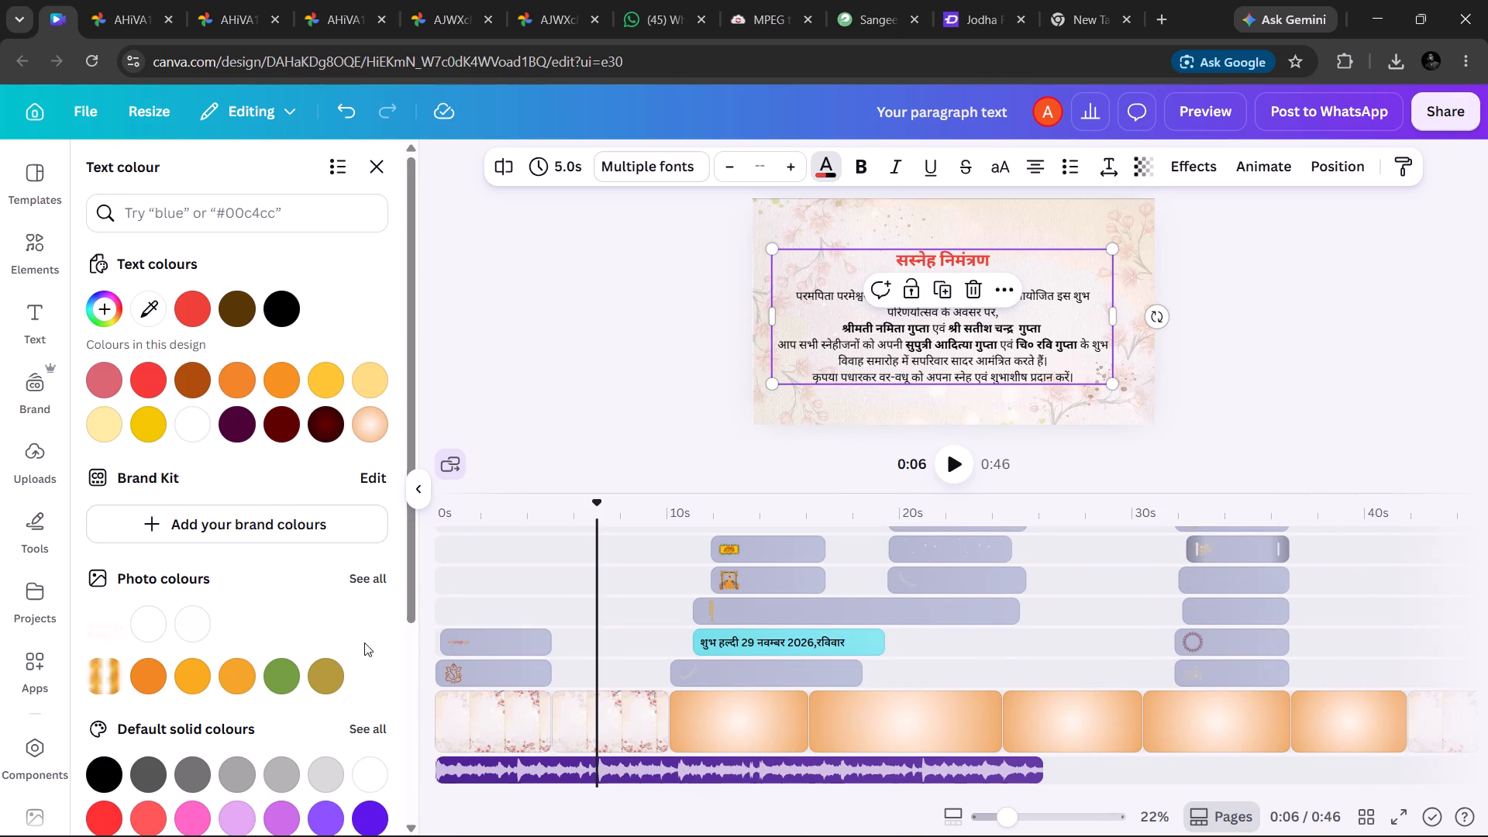
drag(597, 591, 623, 599)
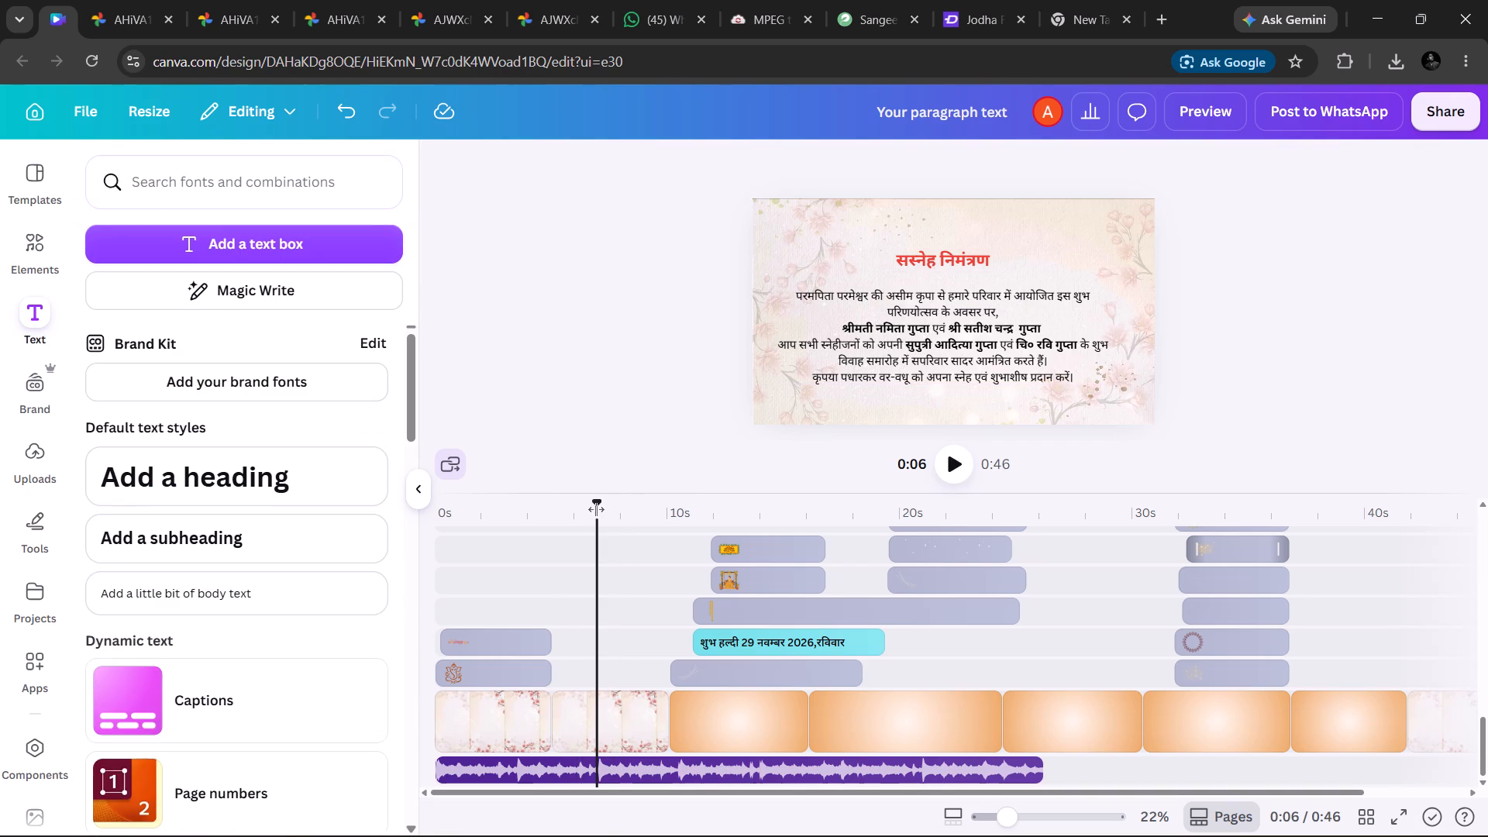
drag(596, 509, 669, 522)
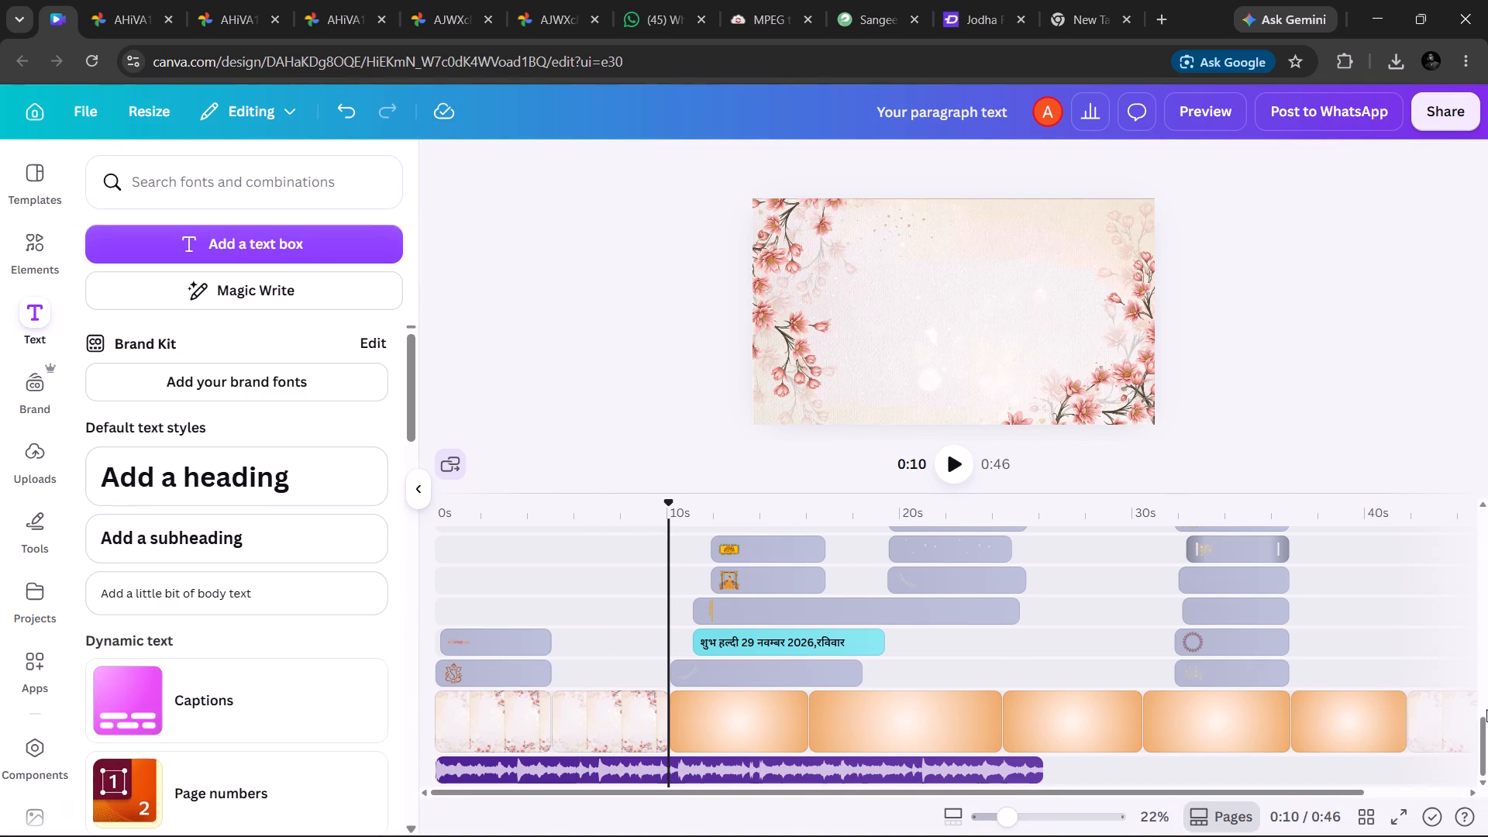
drag(1486, 723, 1487, 560)
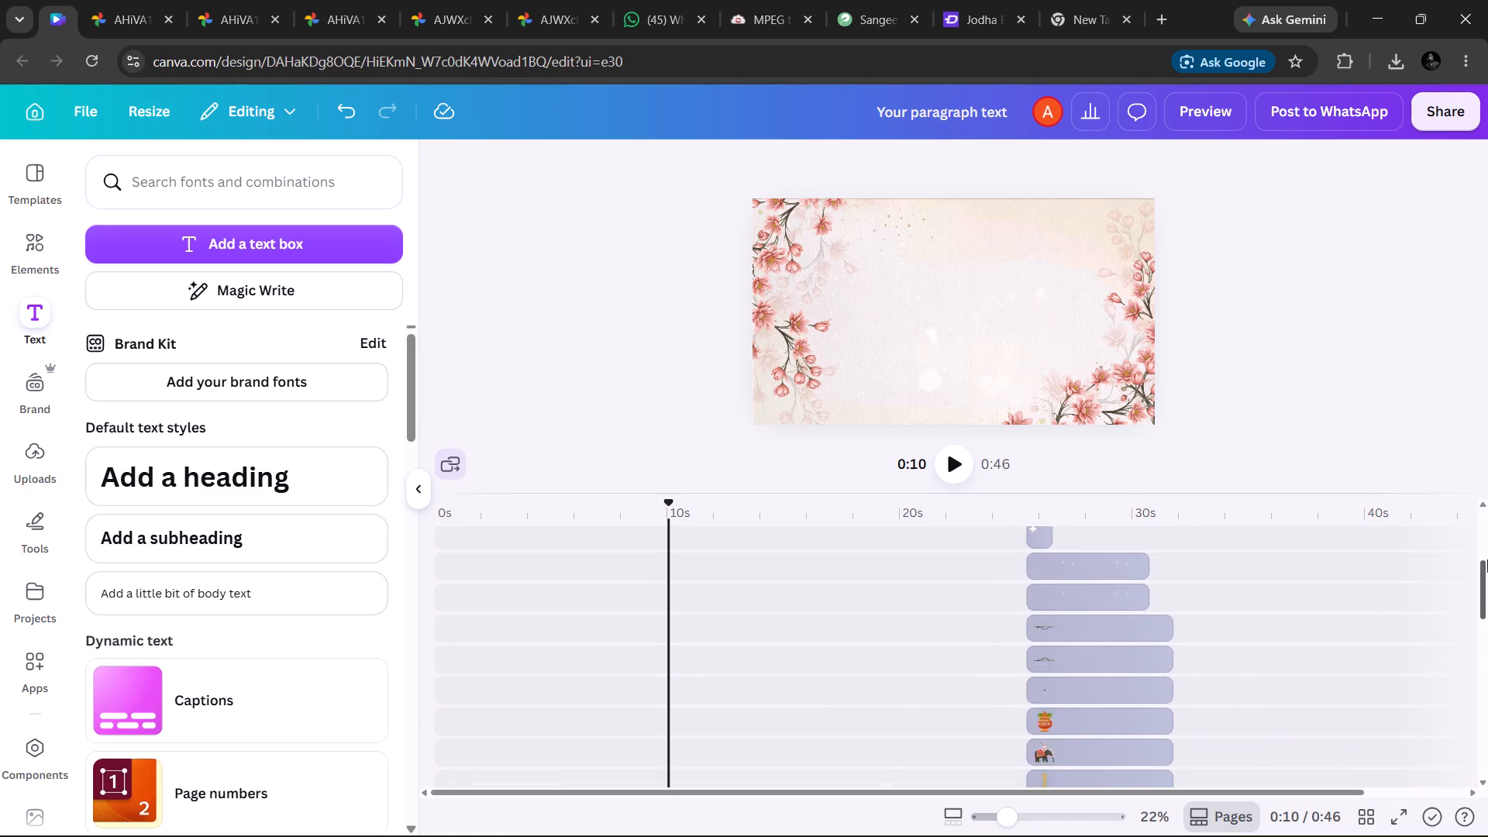
drag(1487, 560, 1487, 462)
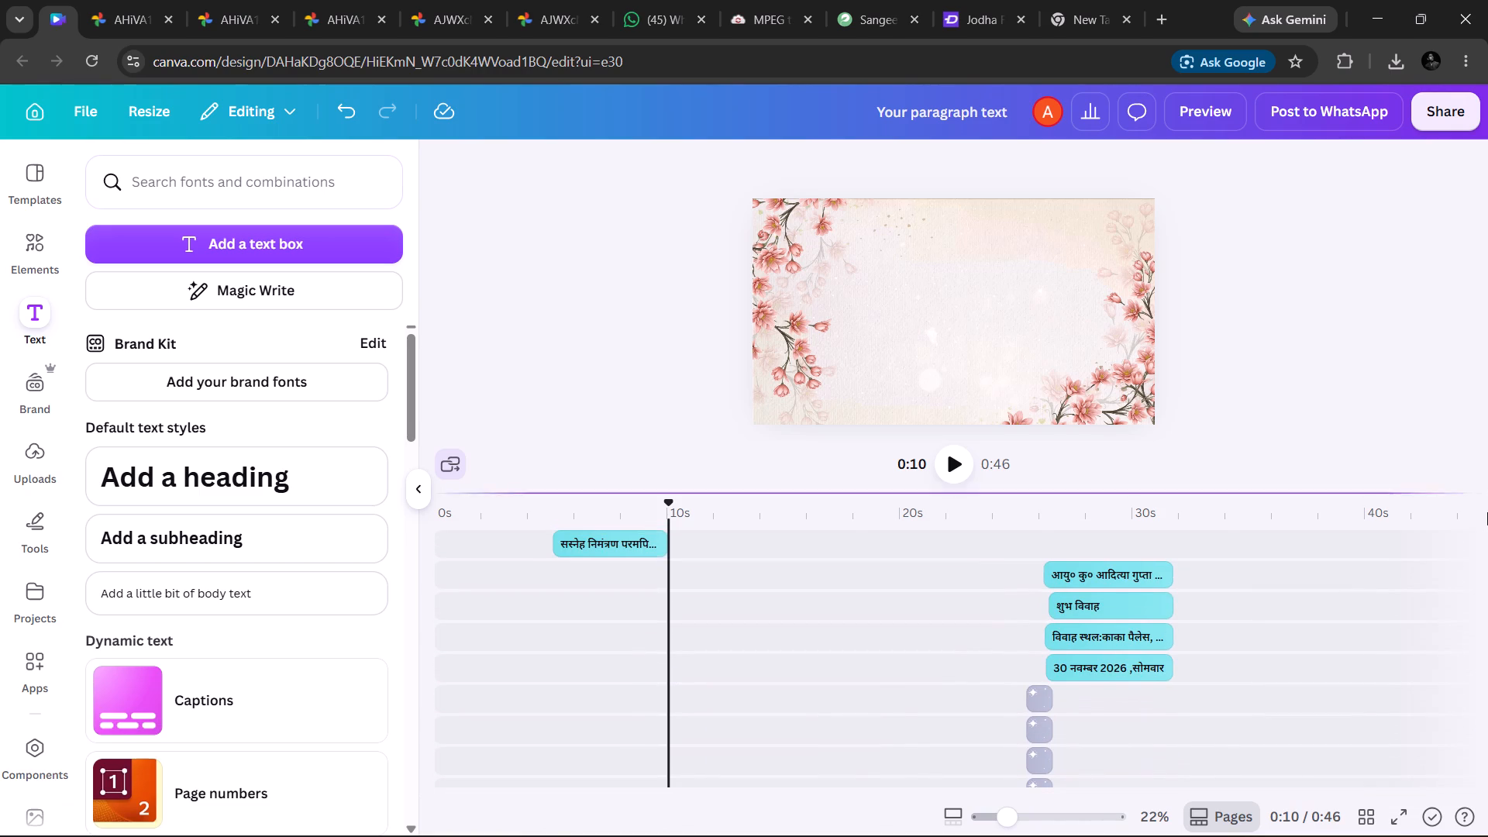
drag(1485, 530, 1462, 671)
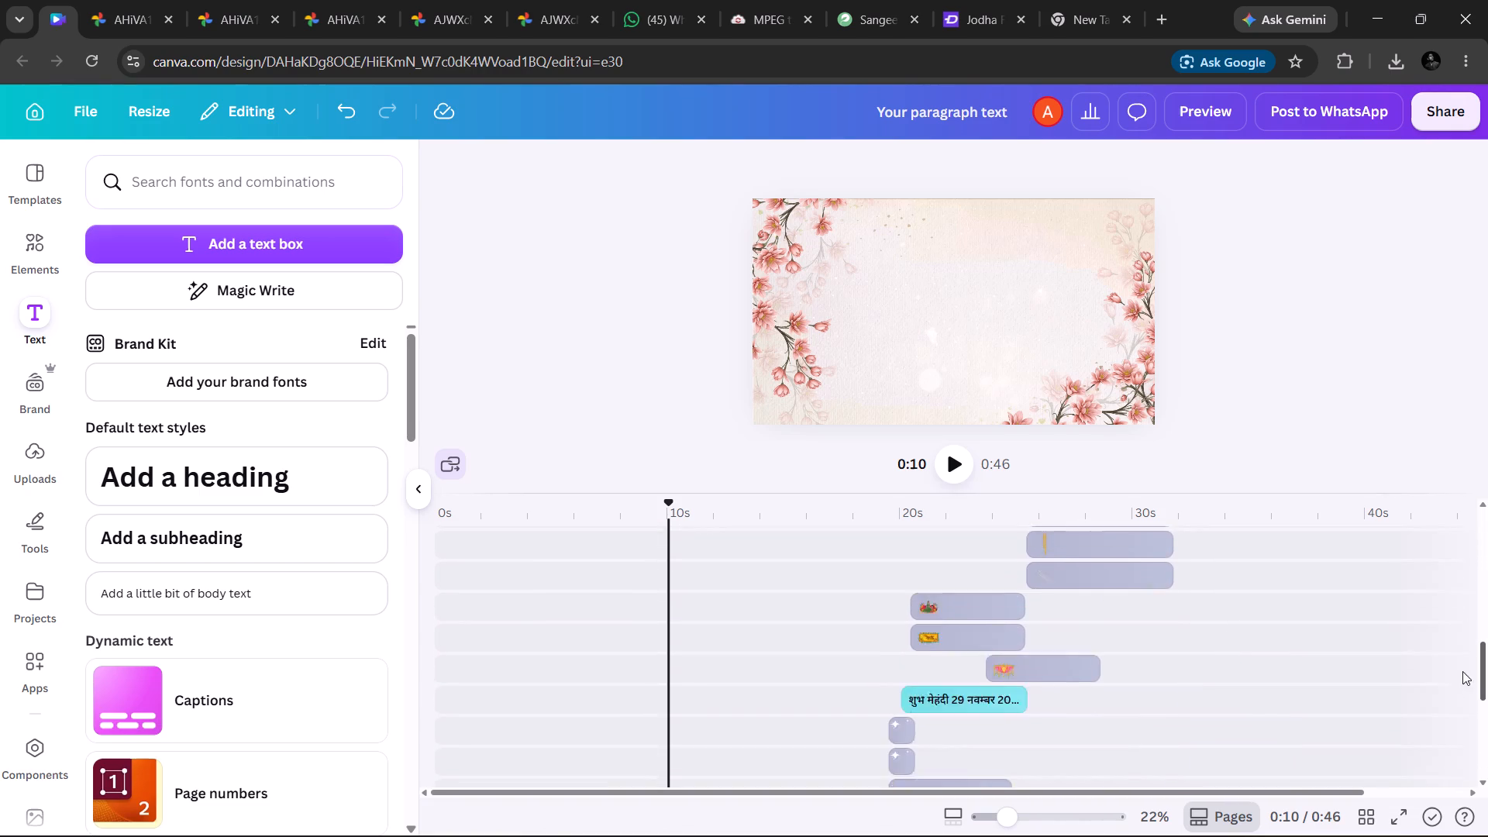
drag(1462, 671, 1455, 735)
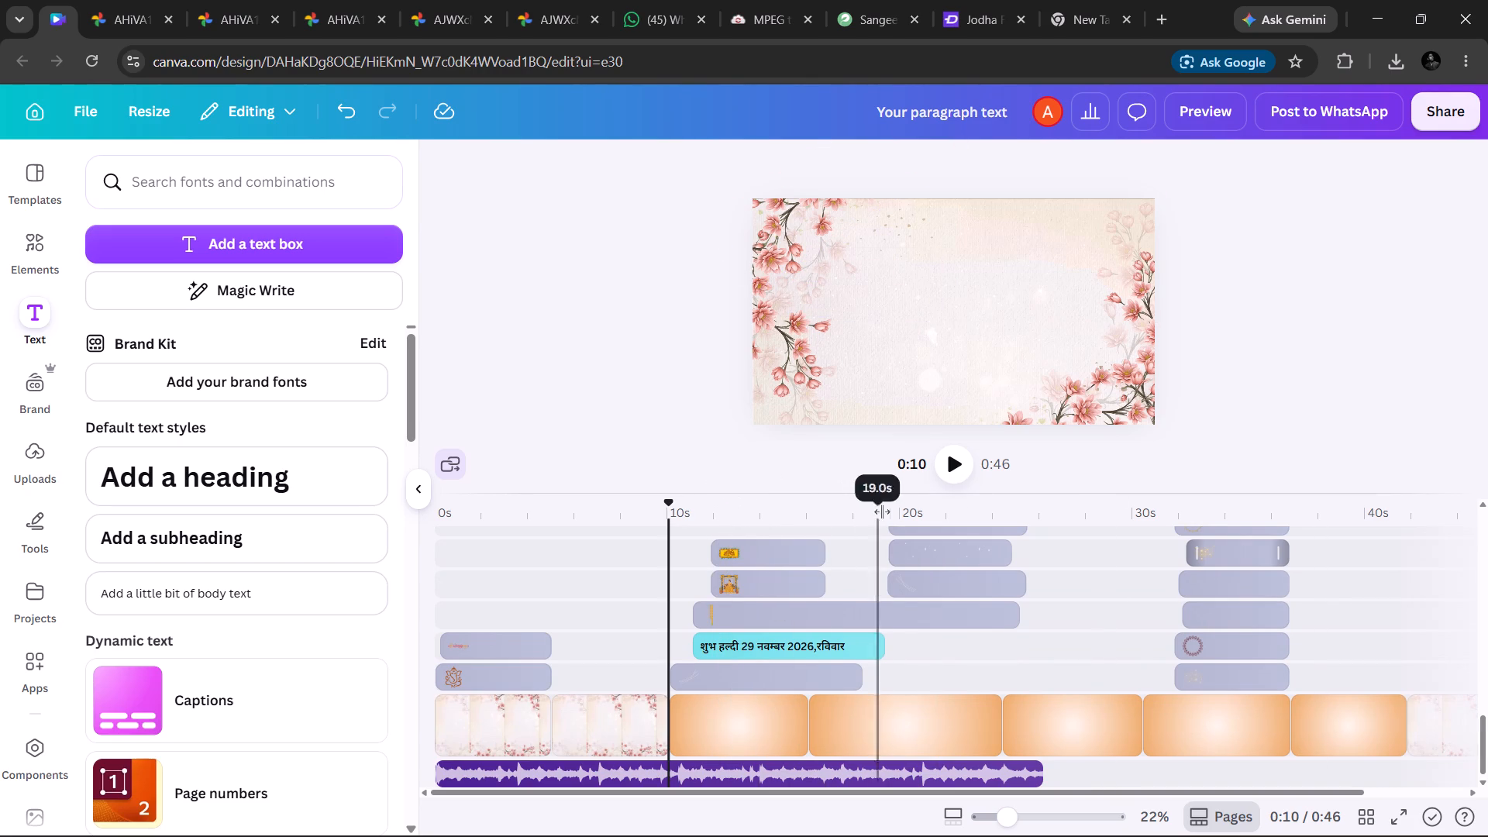
click(948, 462)
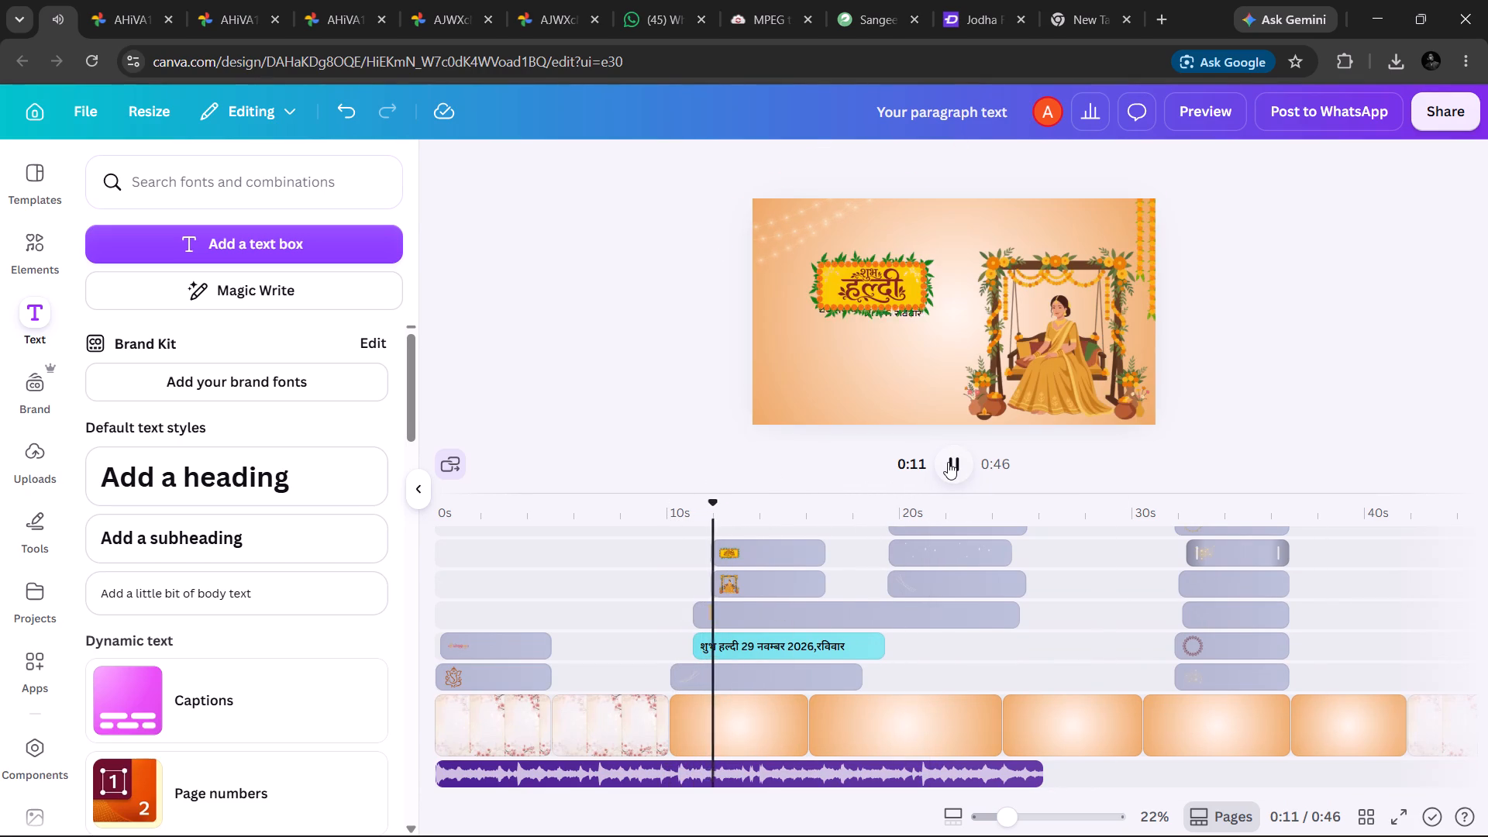
click(952, 463)
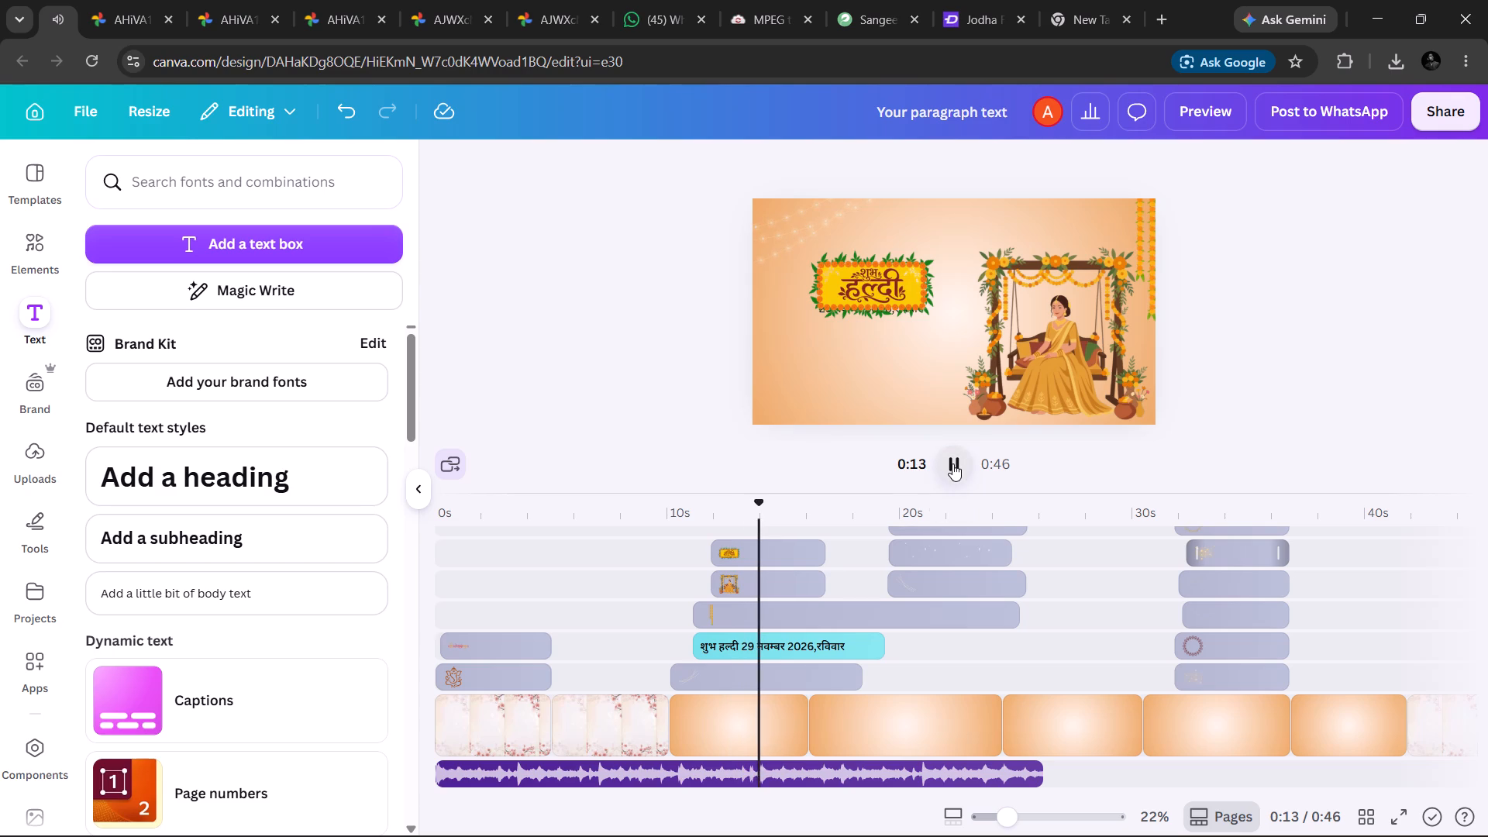
Extend the starts of the Haldi date text, marigold garland, bride-on-swing and "शुभ हल्दी" sign clips back to the scene's start at about 10 seconds.
click(672, 610)
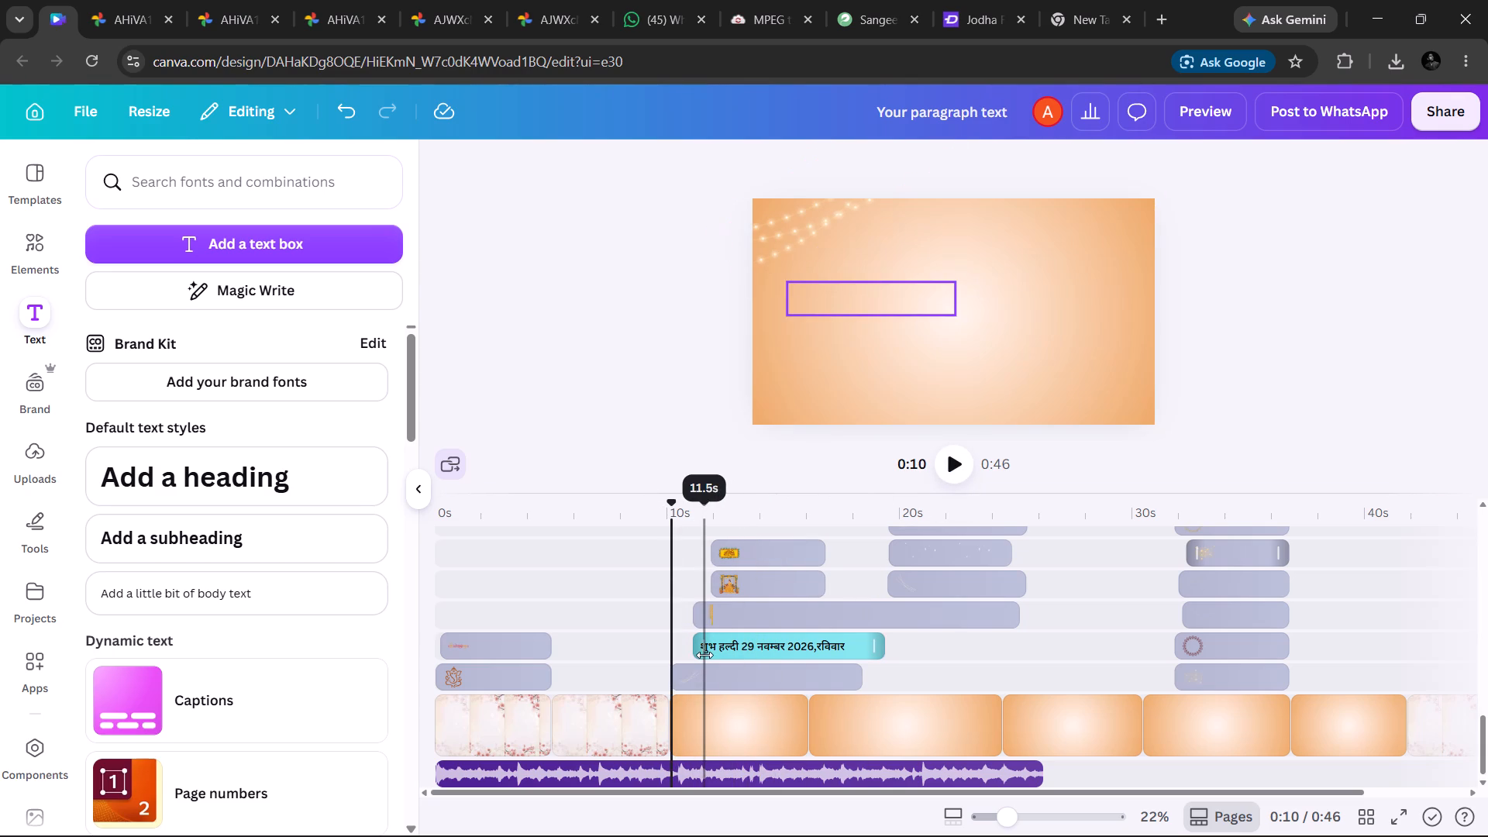
click(704, 655)
drag(696, 642, 676, 642)
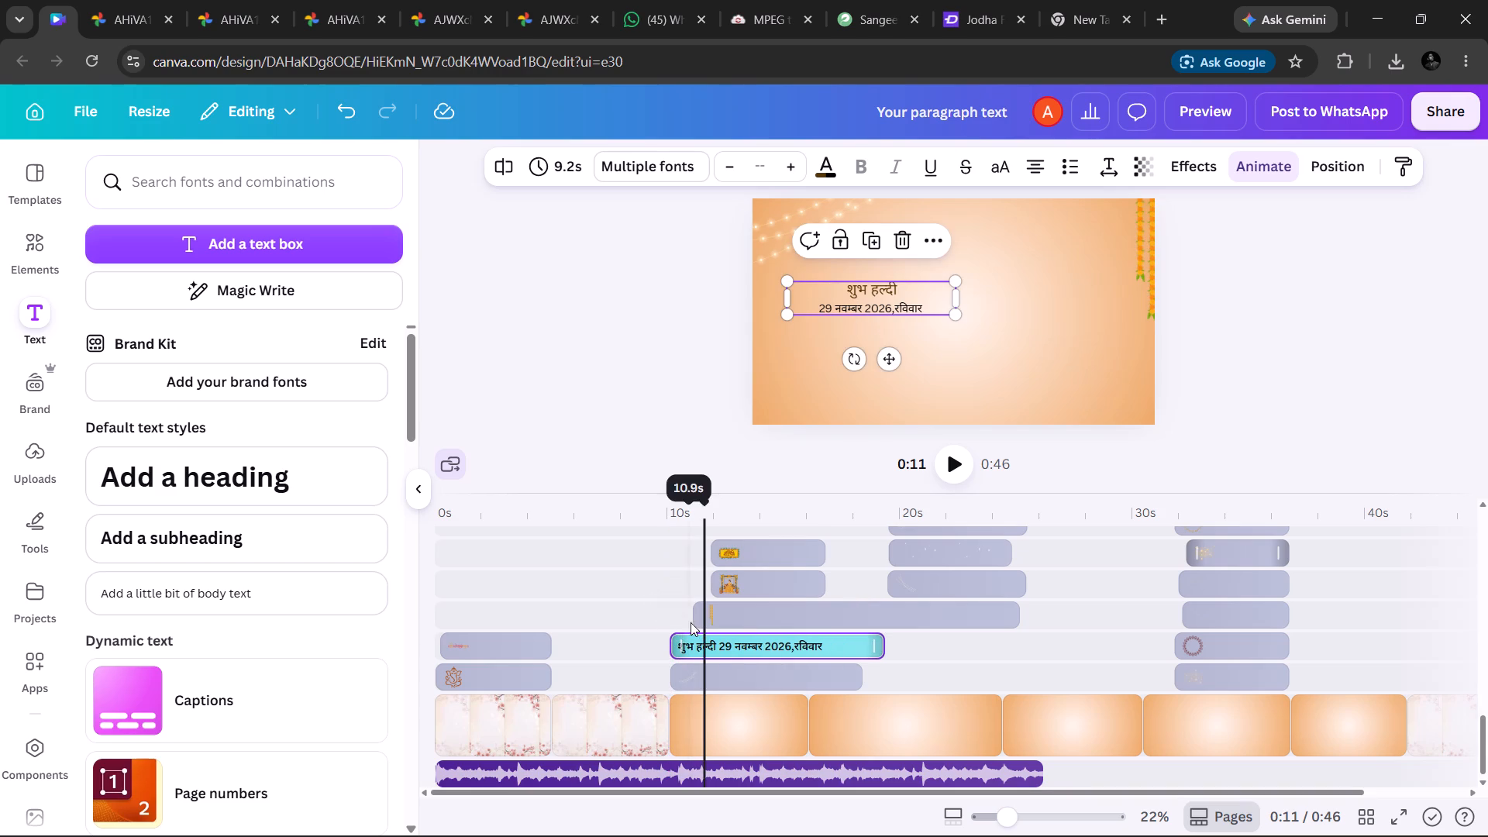
click(697, 618)
drag(697, 618, 691, 622)
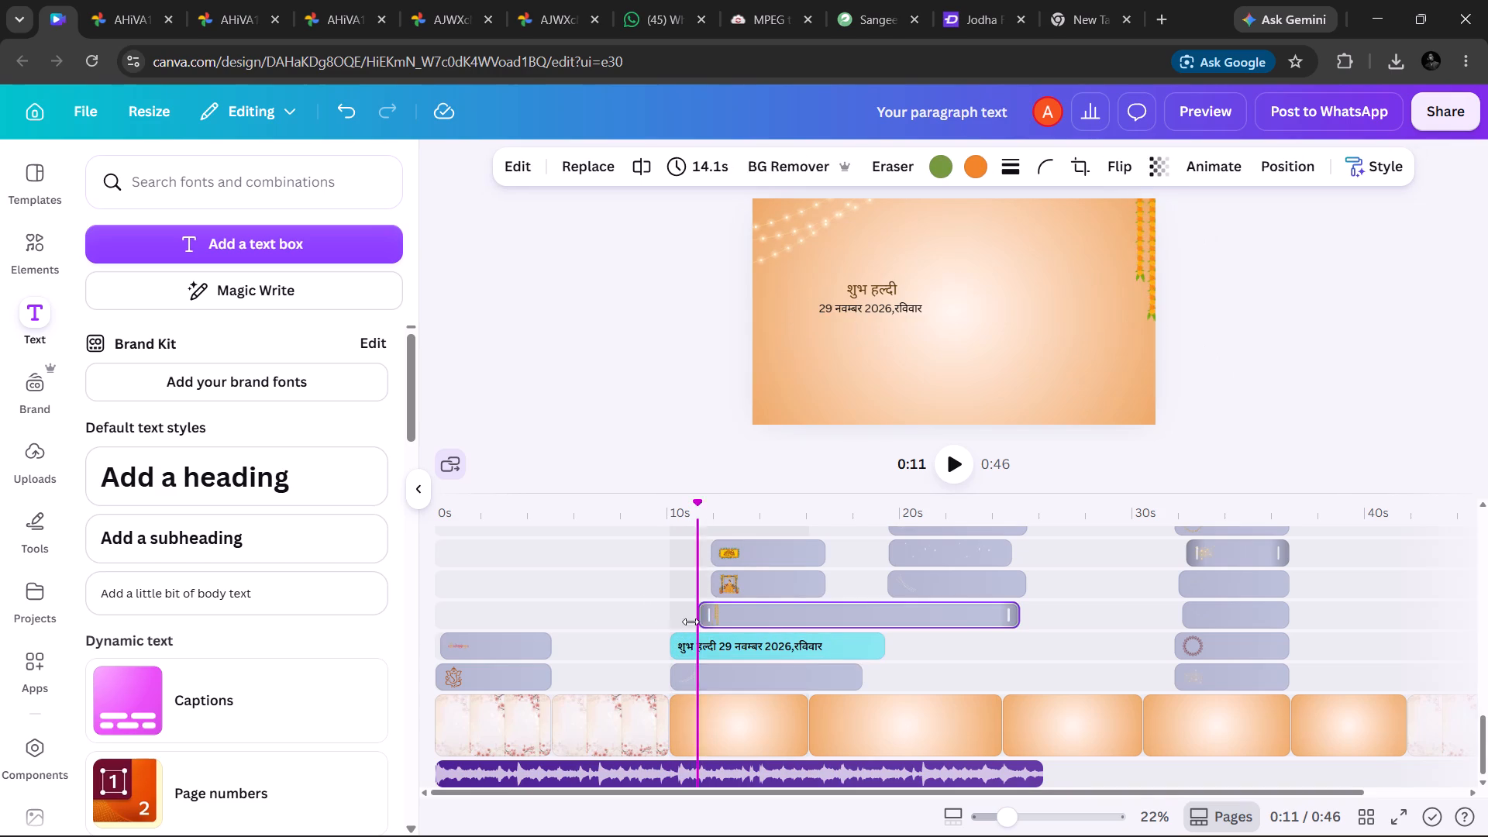
drag(691, 622, 677, 628)
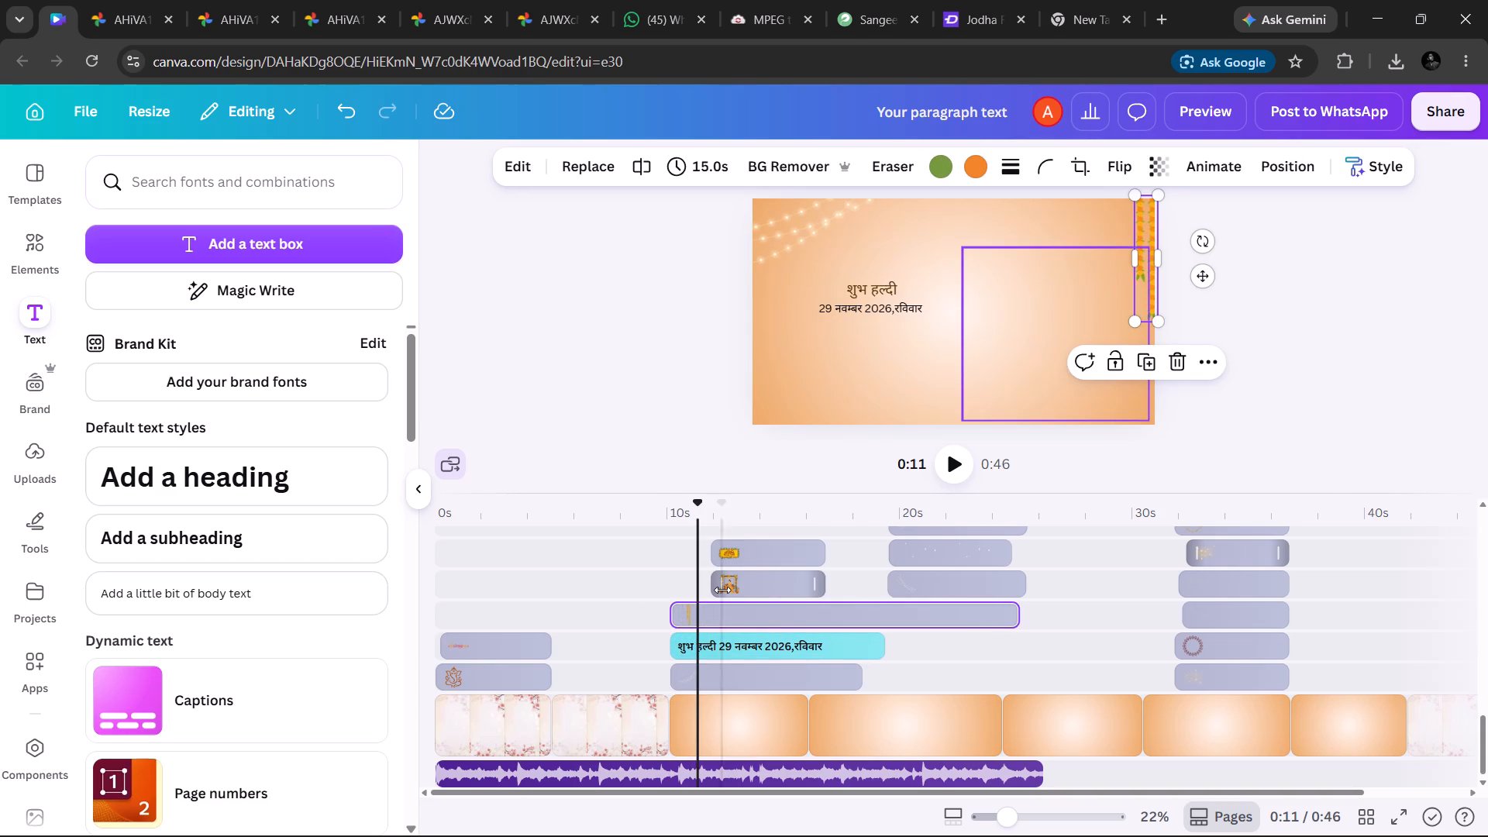
drag(722, 590, 688, 599)
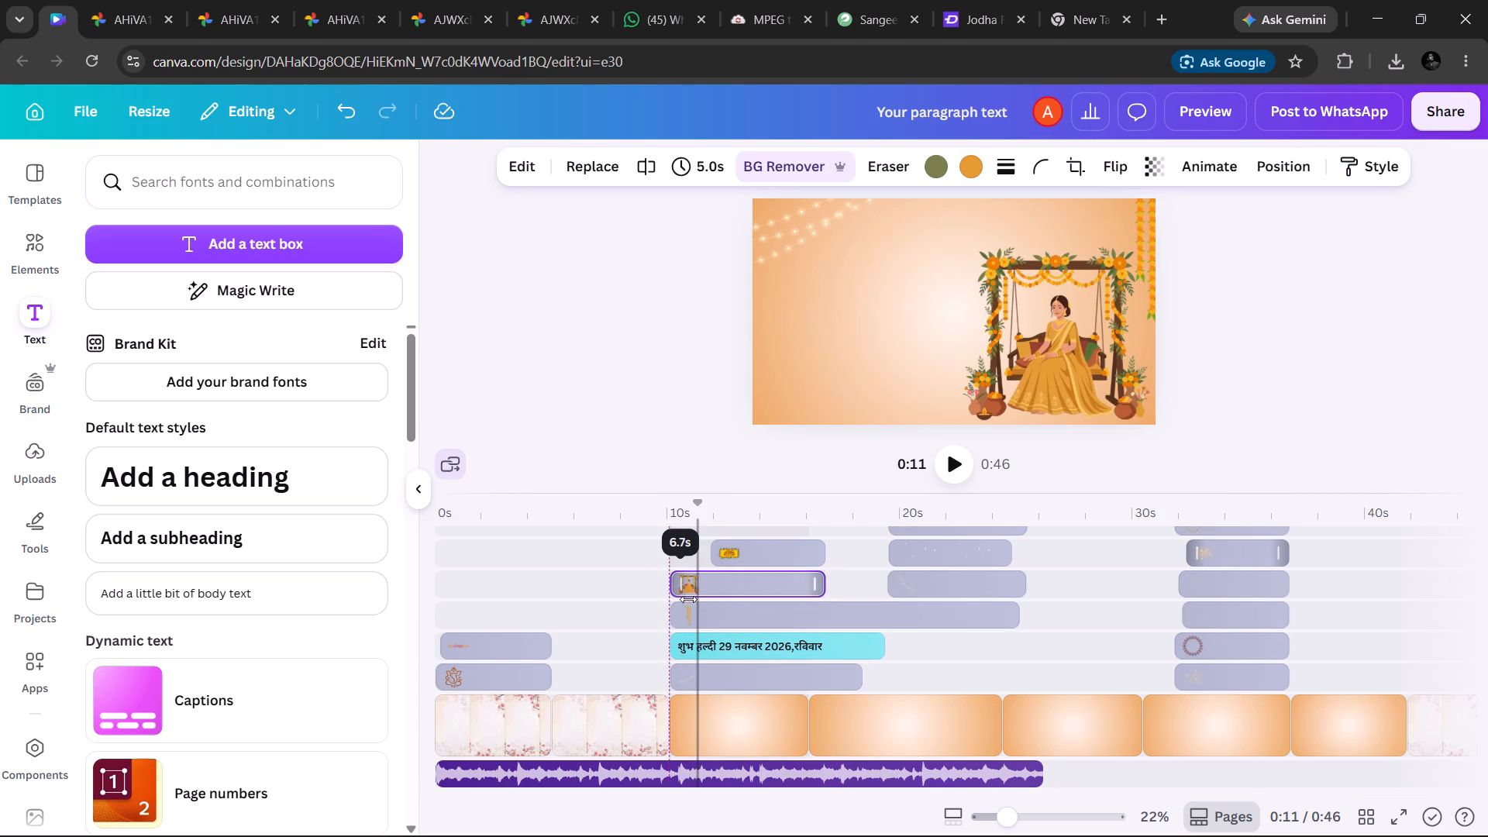
drag(688, 599, 687, 601)
click(715, 553)
drag(715, 553, 679, 565)
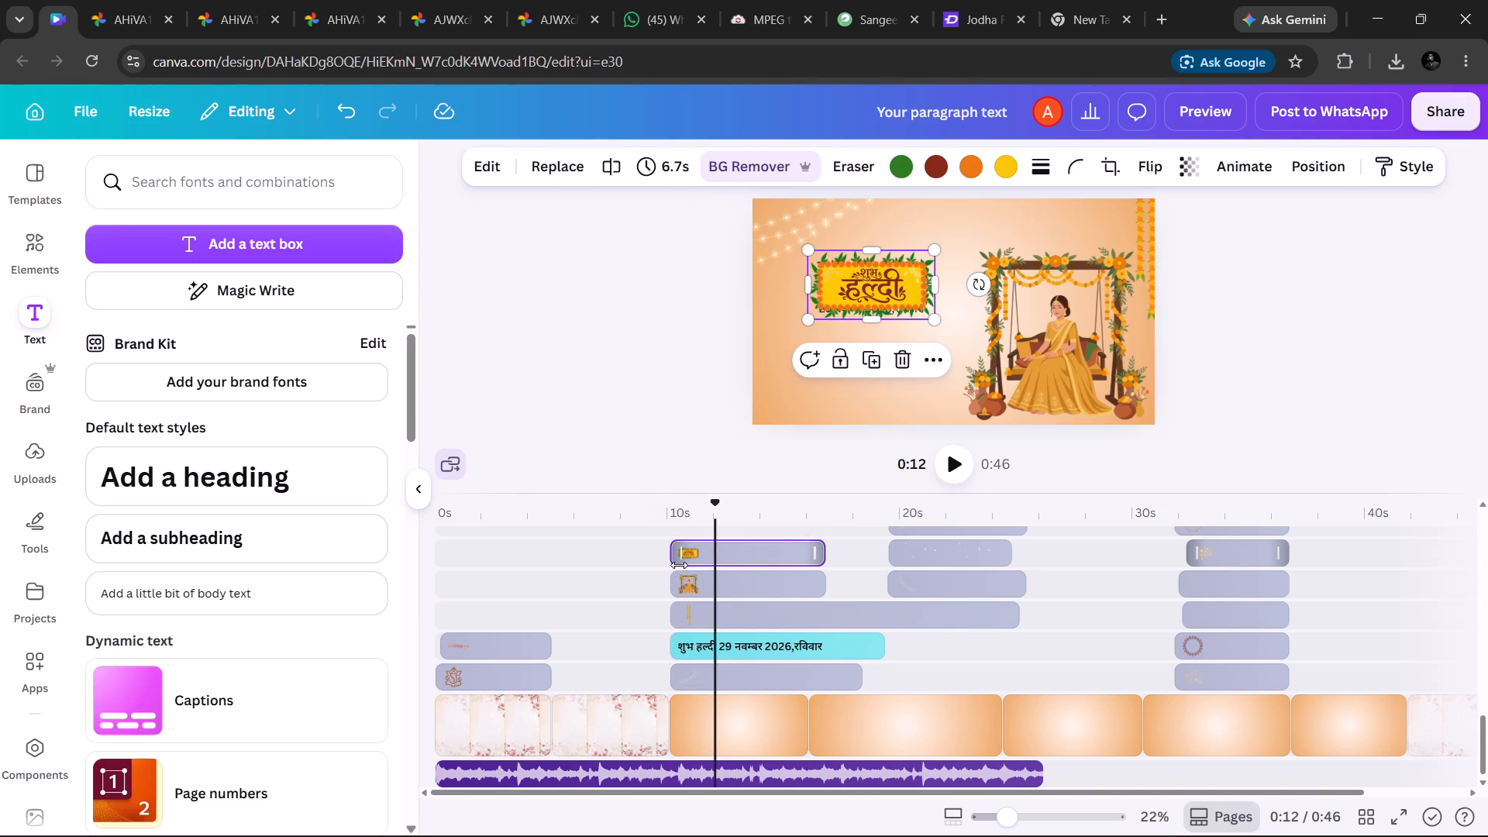
Shorten the Haldi date text clip to 8.3 s by trimming its end to match the end of the string-lights clip.
drag(715, 512, 720, 512)
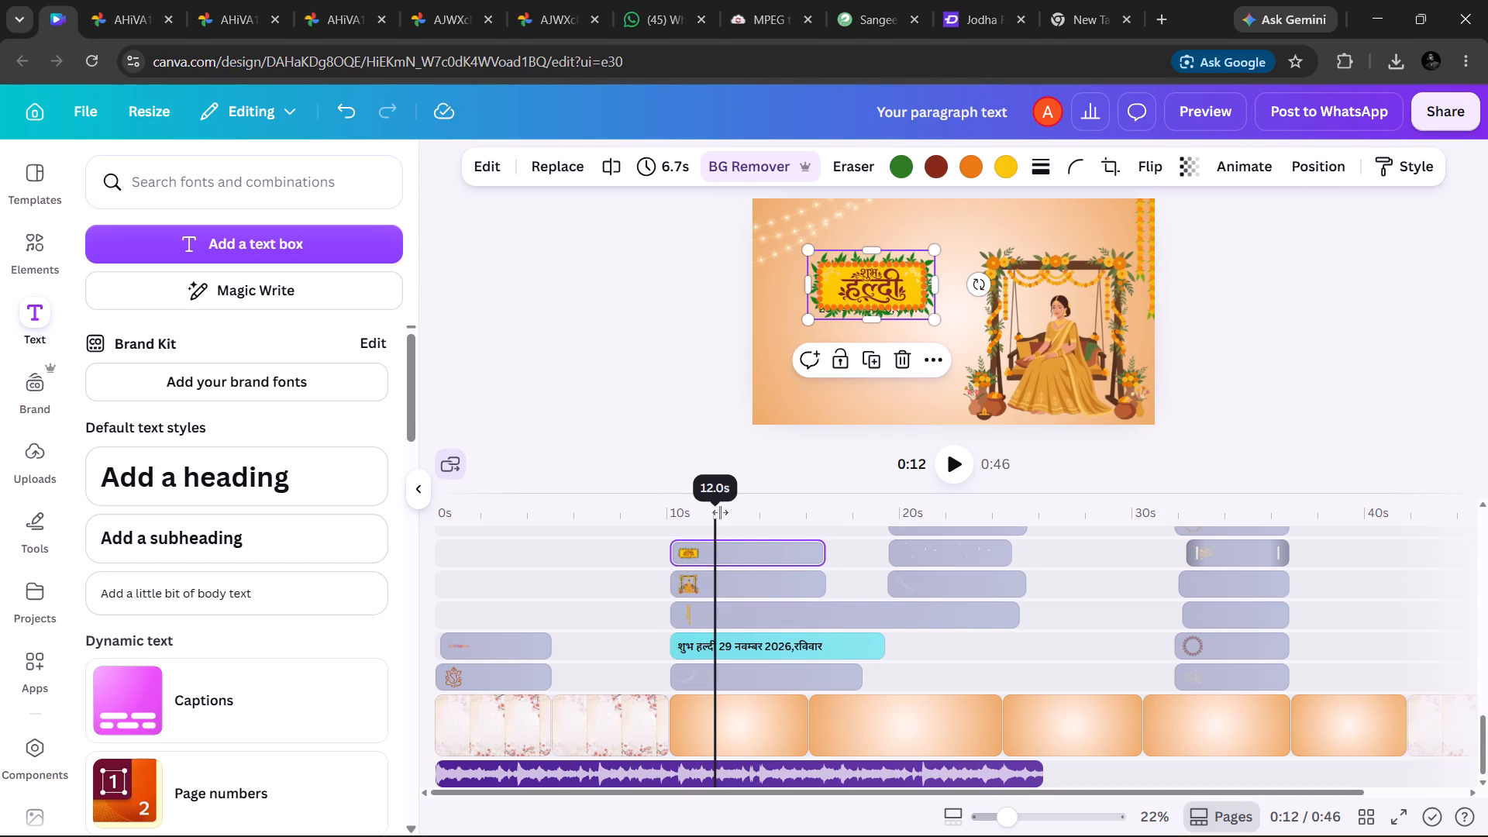
drag(720, 512, 818, 535)
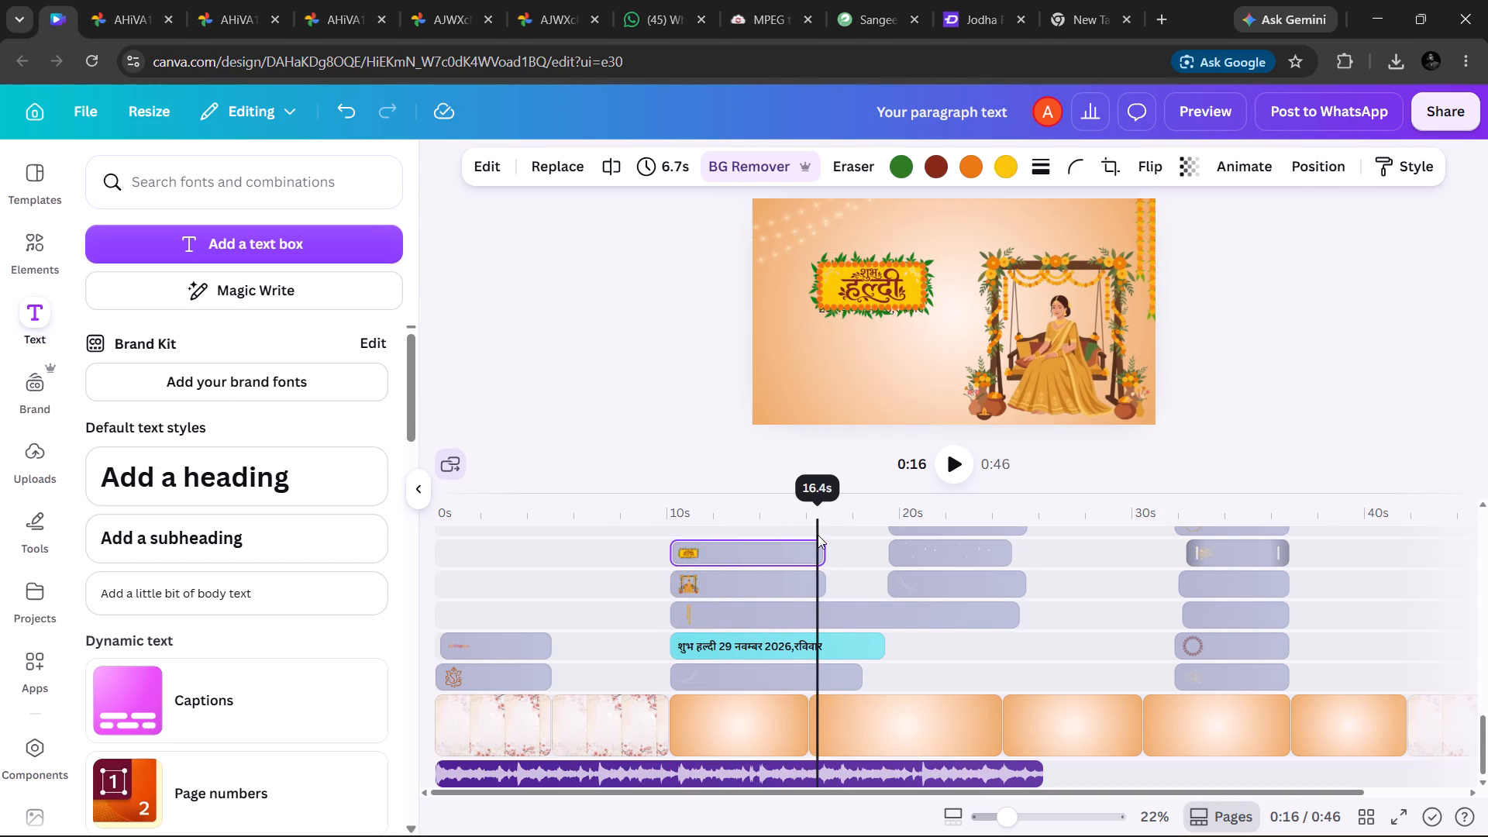
drag(818, 535, 913, 532)
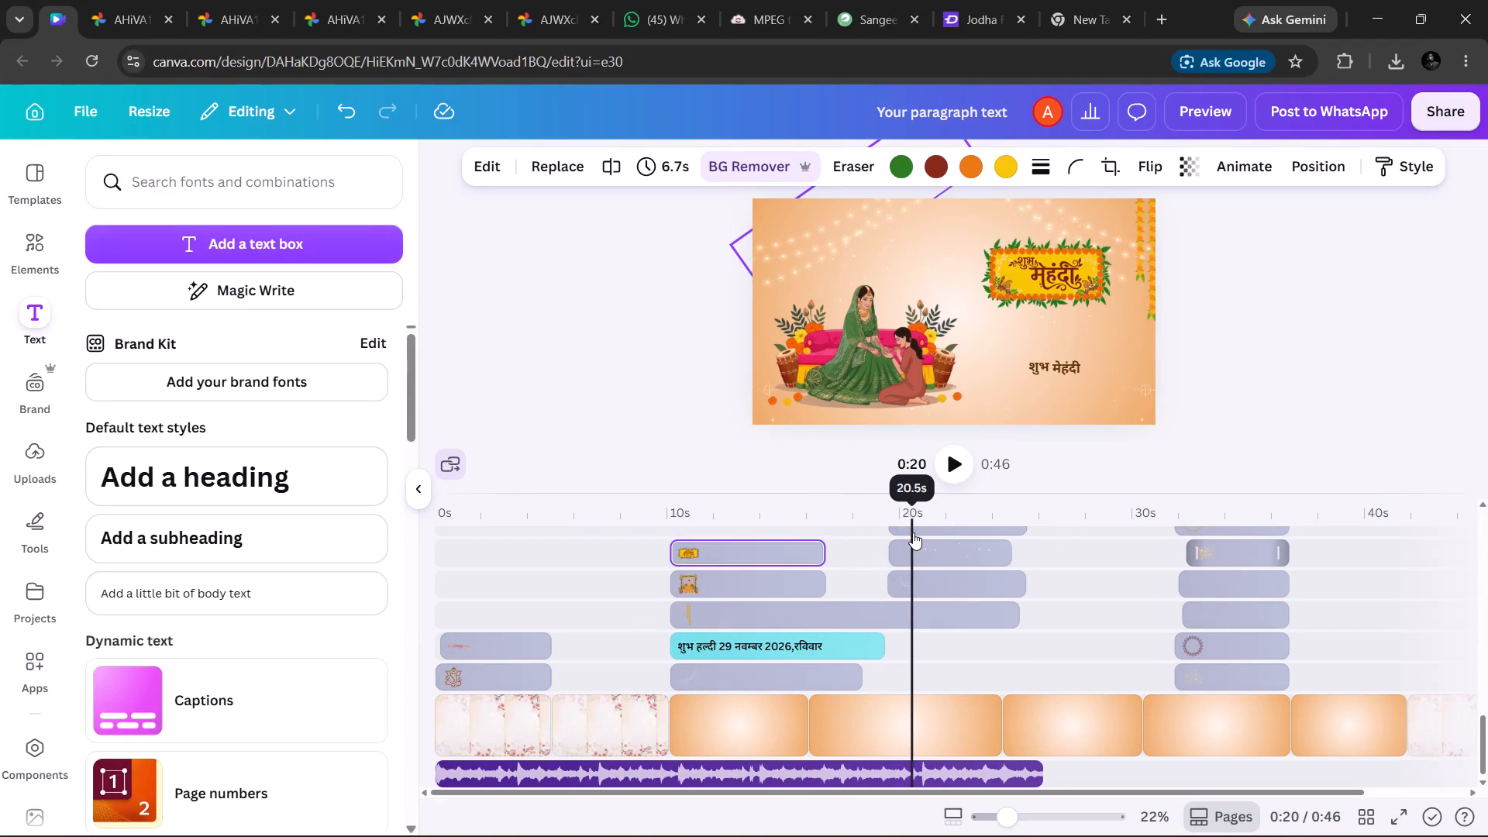
drag(913, 532, 893, 540)
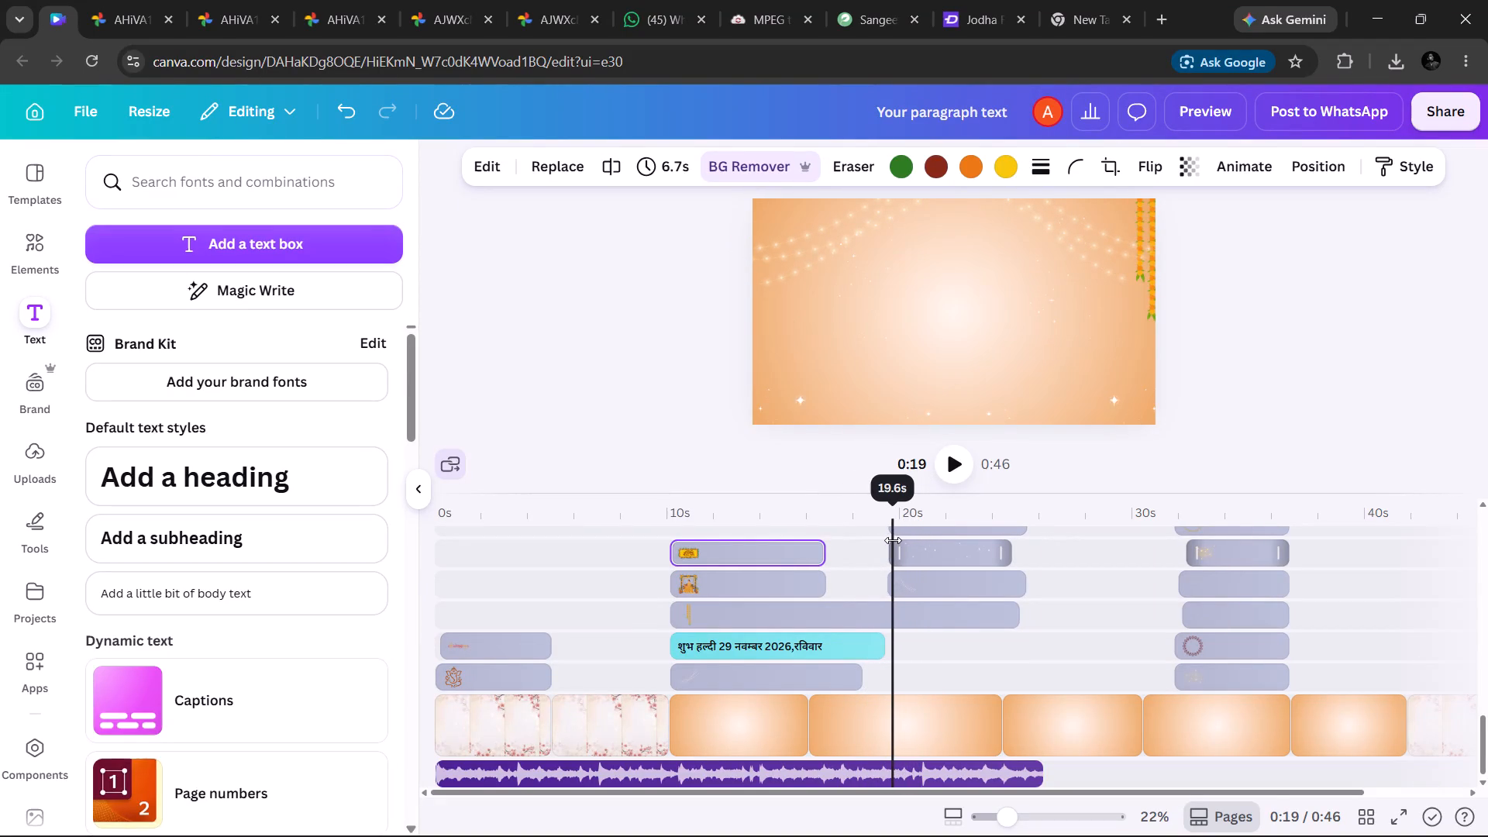
drag(893, 540, 885, 544)
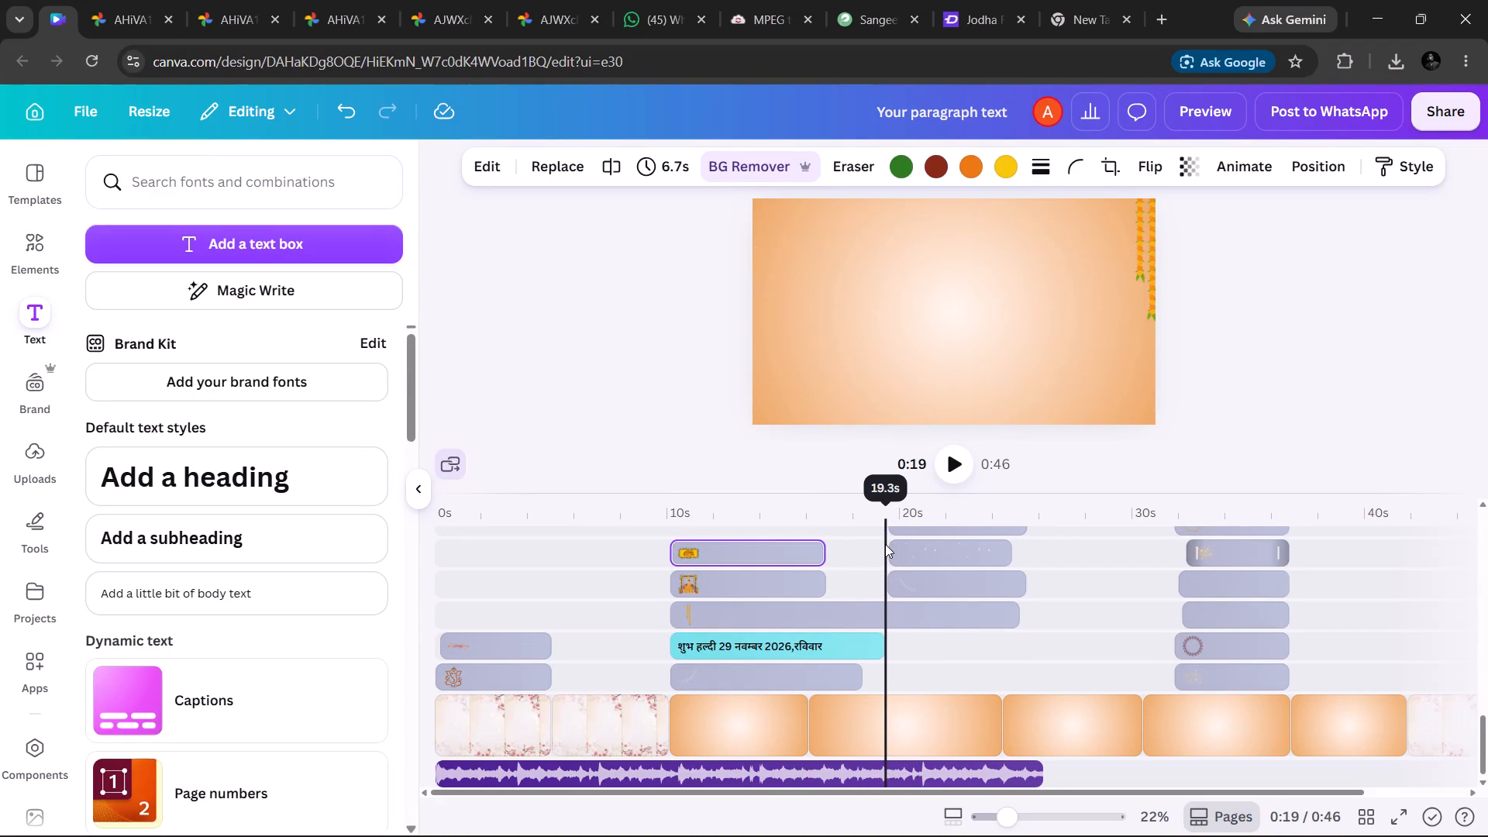
drag(885, 544, 863, 549)
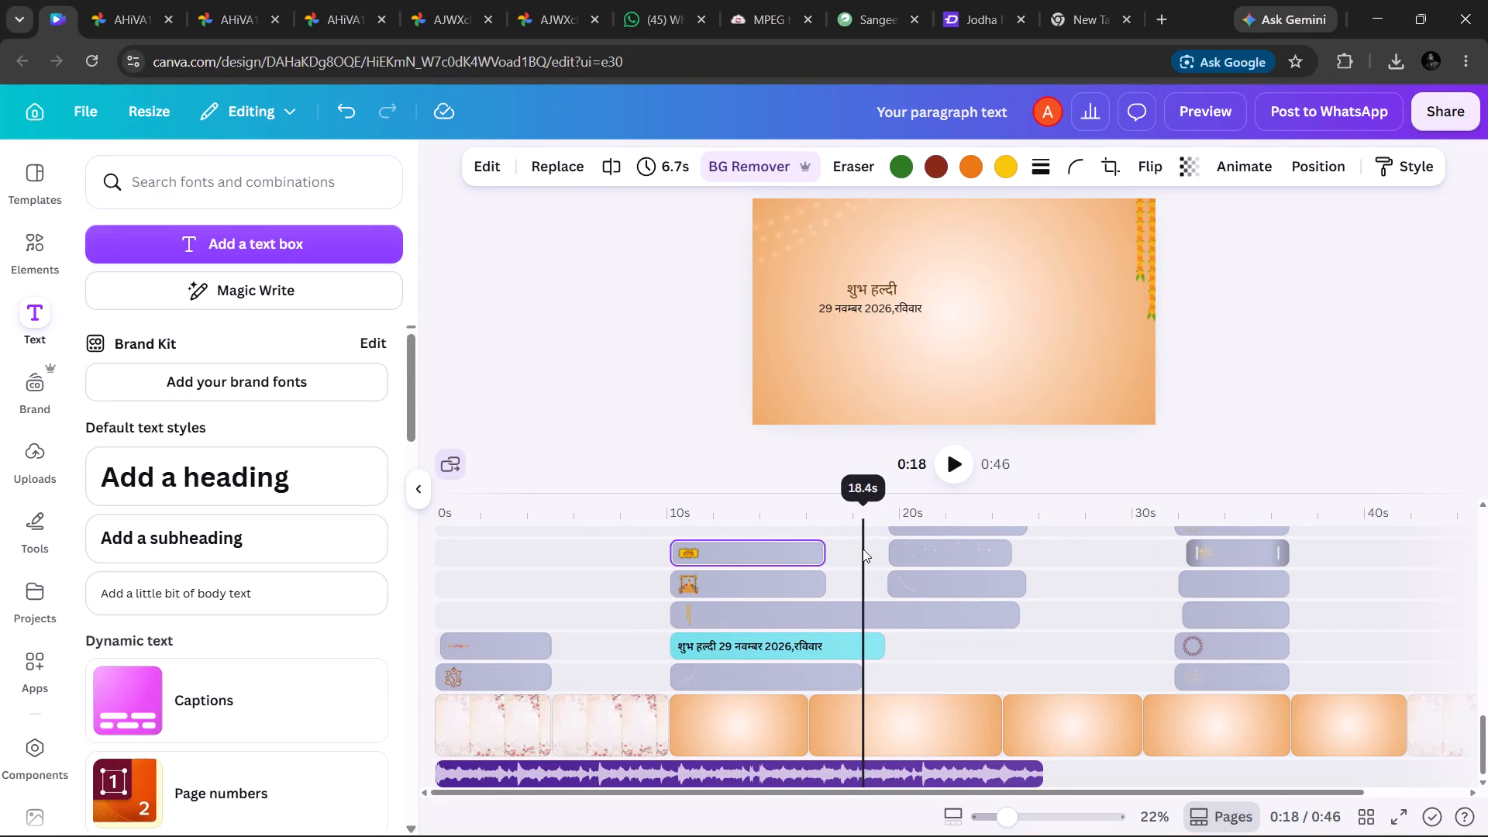
drag(863, 549, 859, 549)
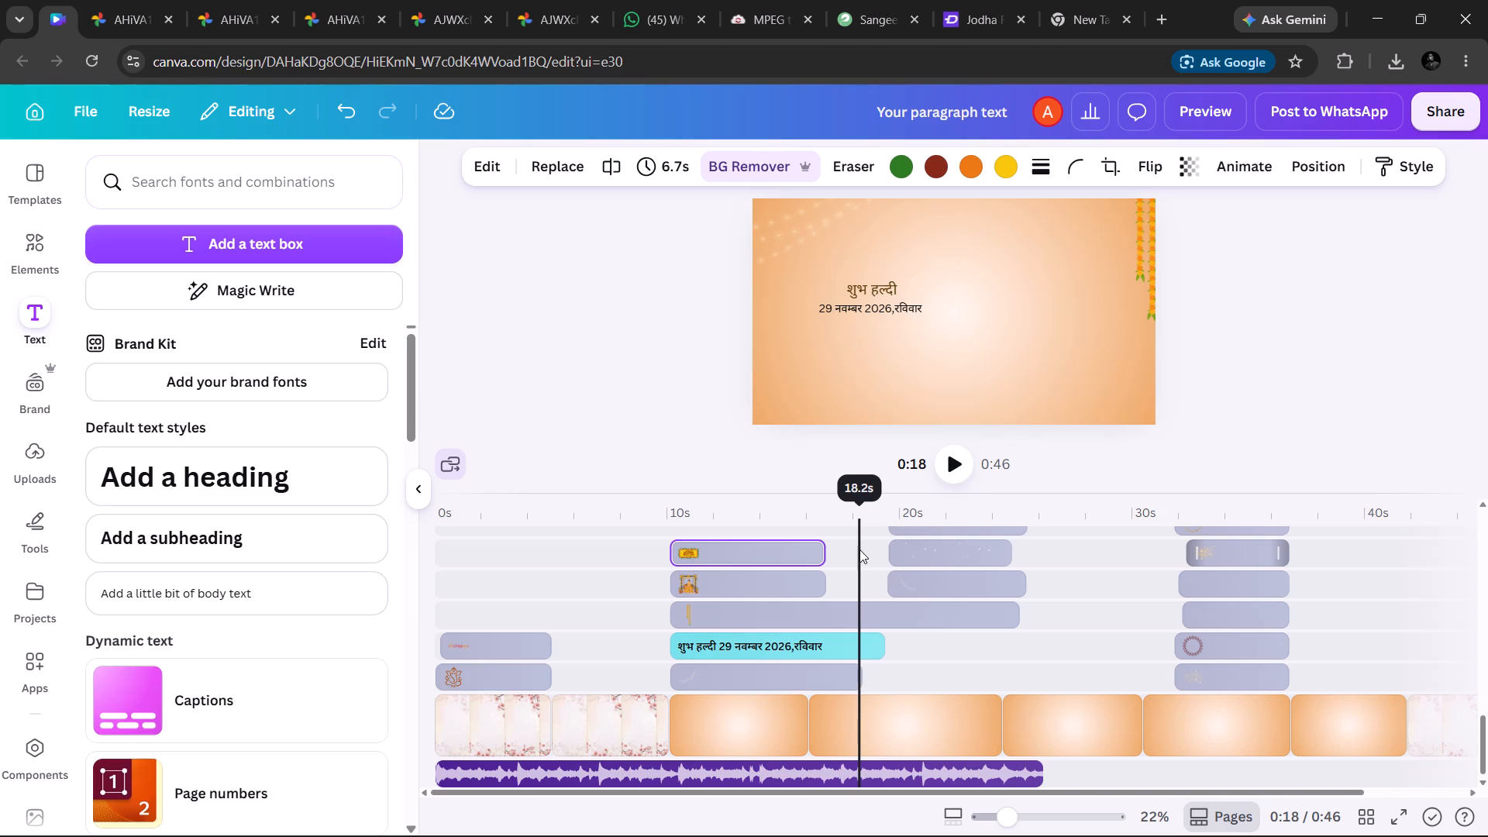
drag(859, 549, 860, 549)
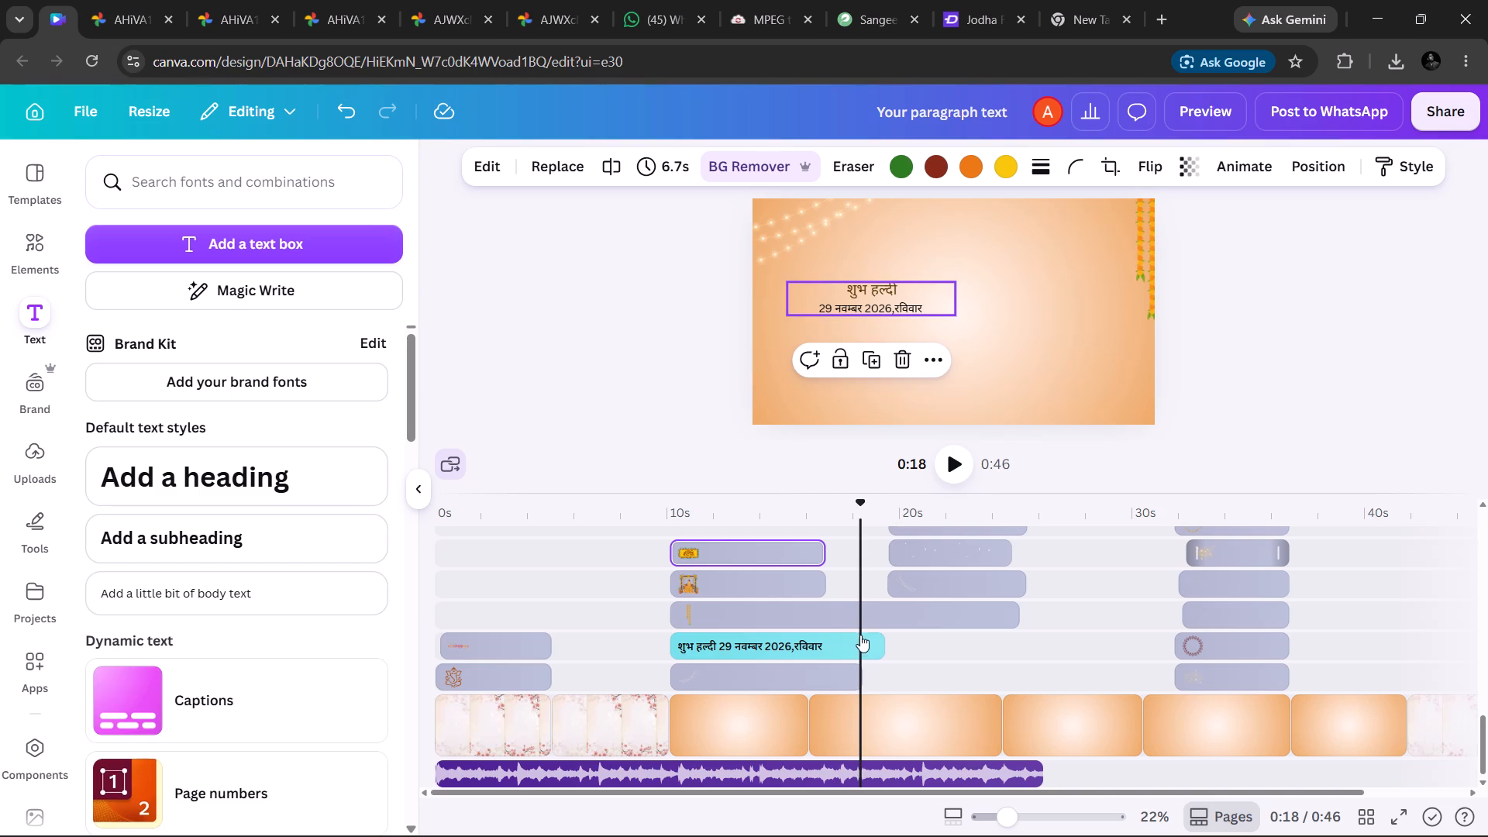
drag(872, 640, 859, 644)
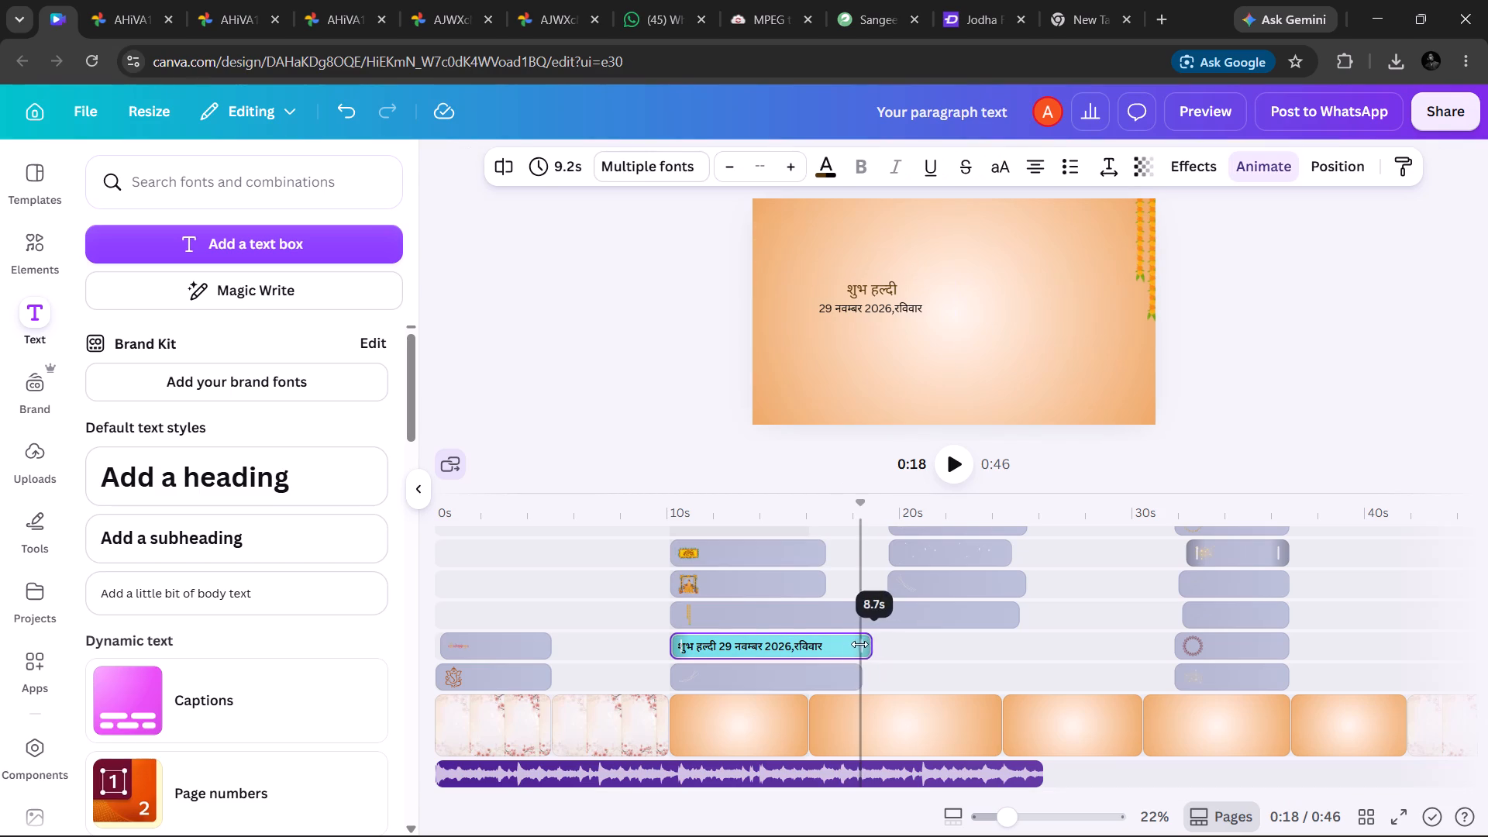
drag(859, 644, 857, 644)
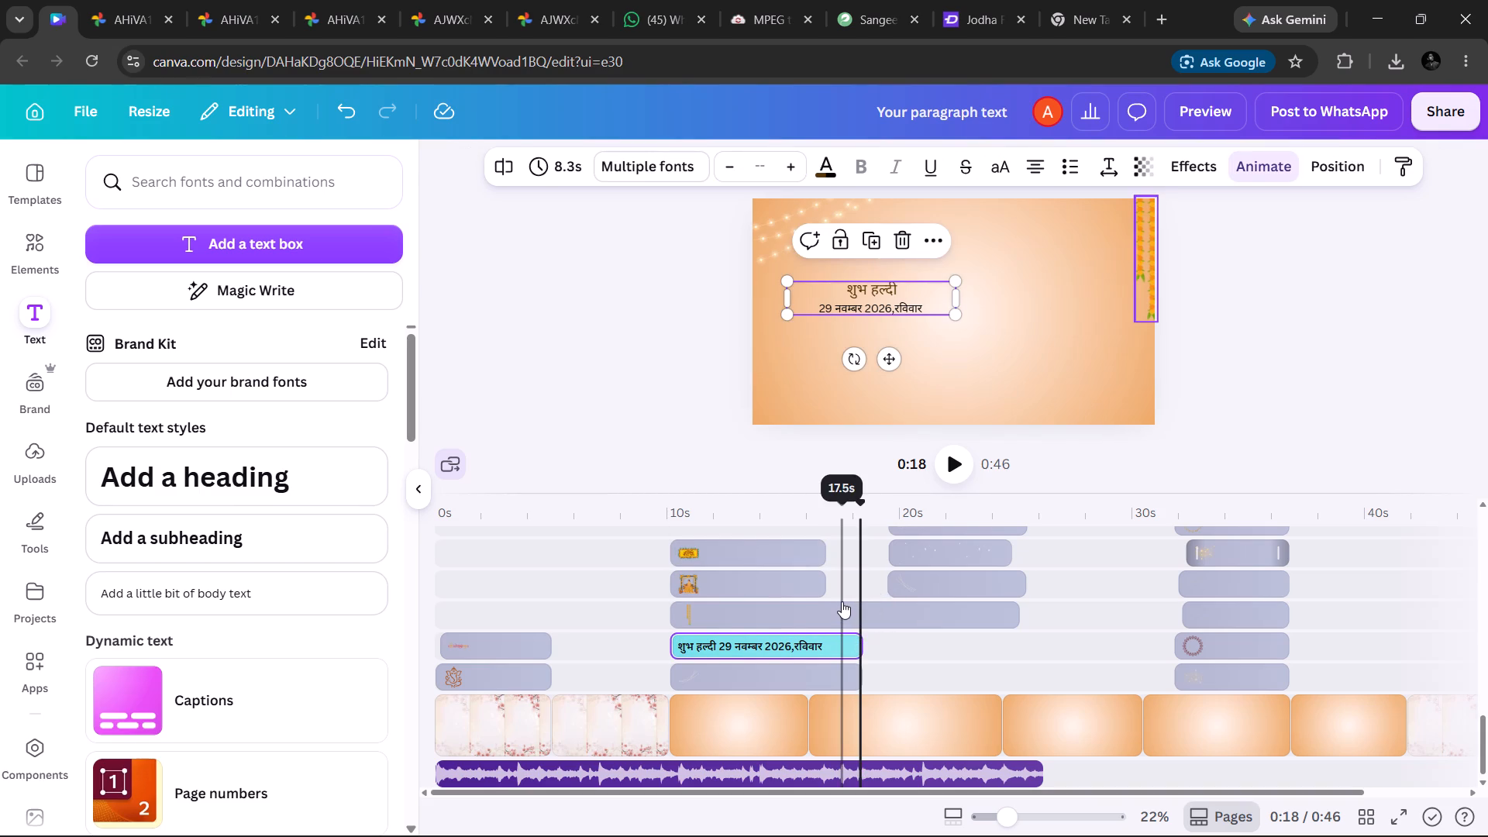
Extend the end of the marigold garland clip so it lasts 15.3 s, aligned with the end of a Mehndi-scene clip.
click(842, 601)
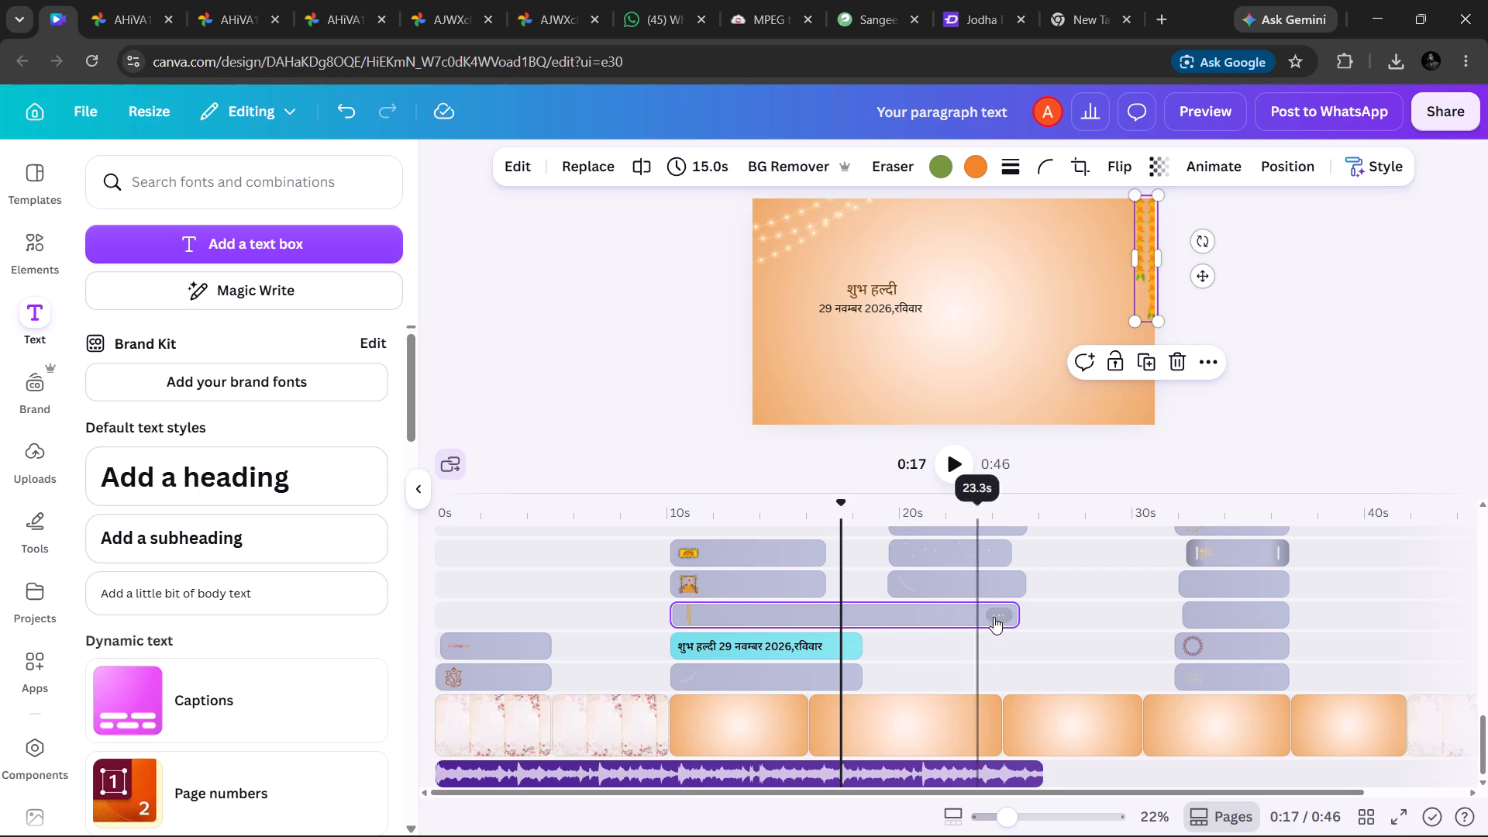
drag(1015, 611, 942, 618)
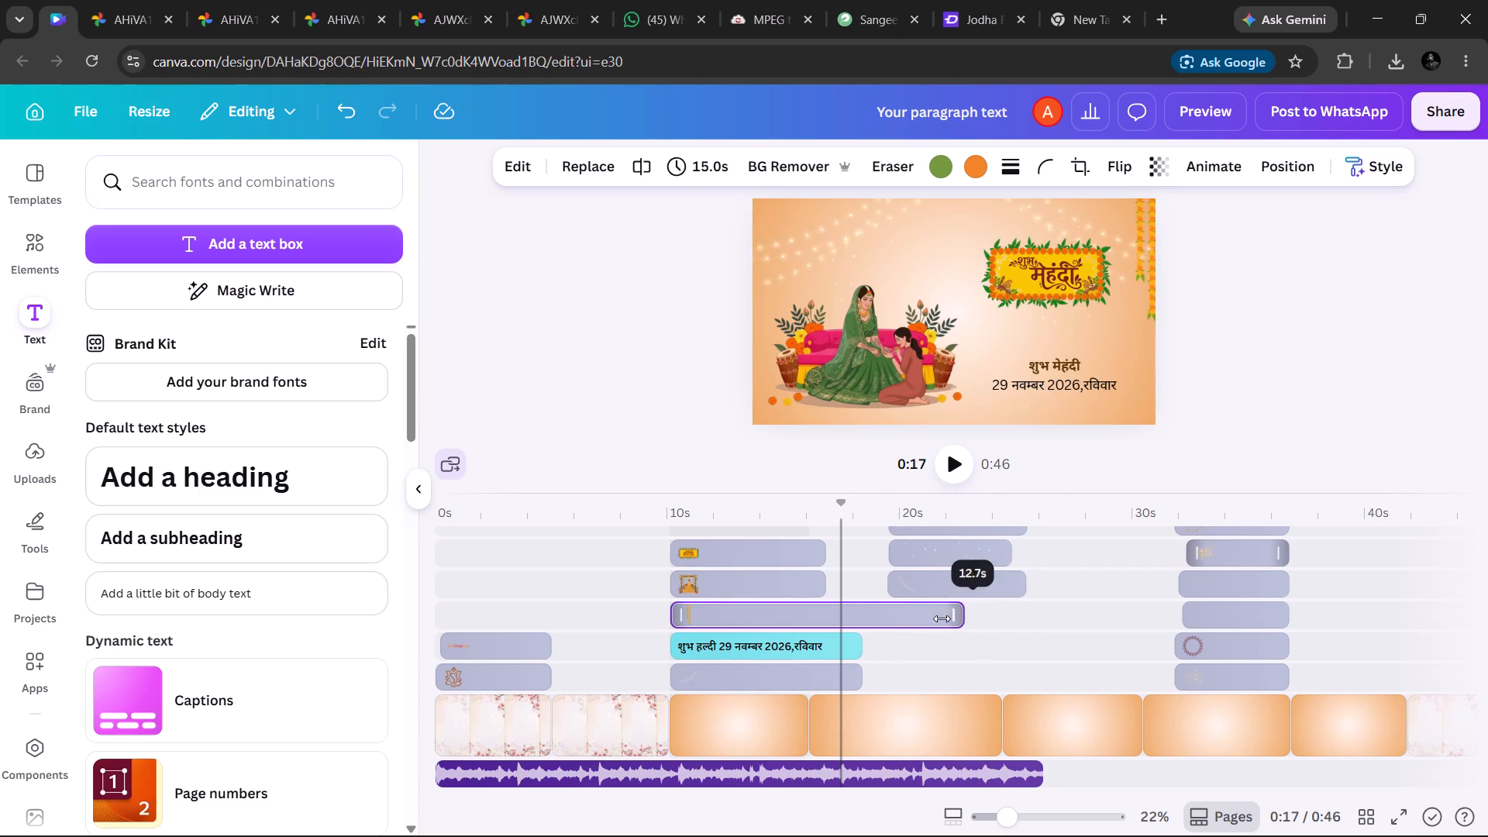
drag(942, 618, 1021, 627)
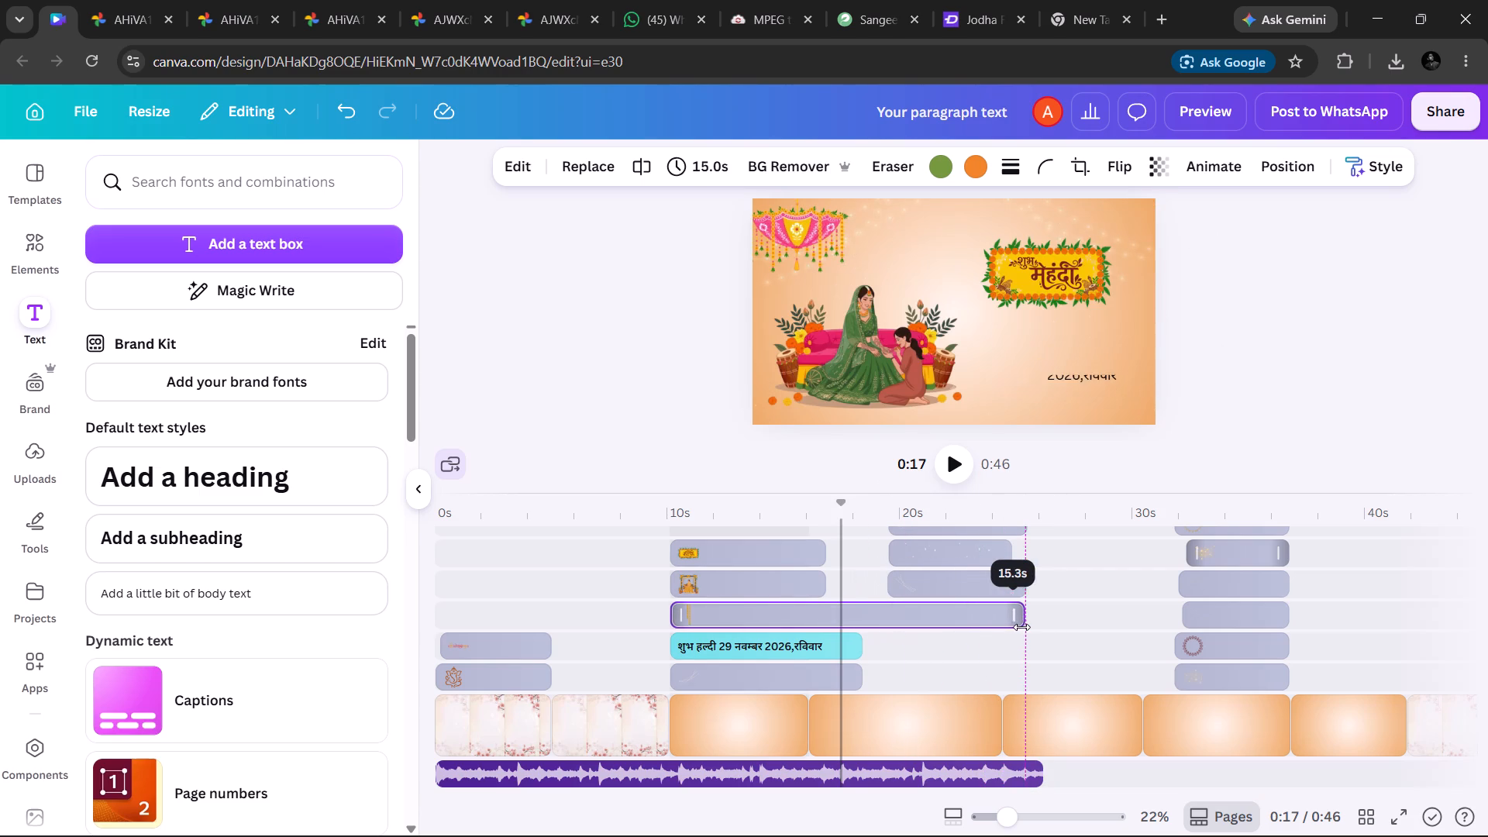
drag(1021, 627, 1022, 627)
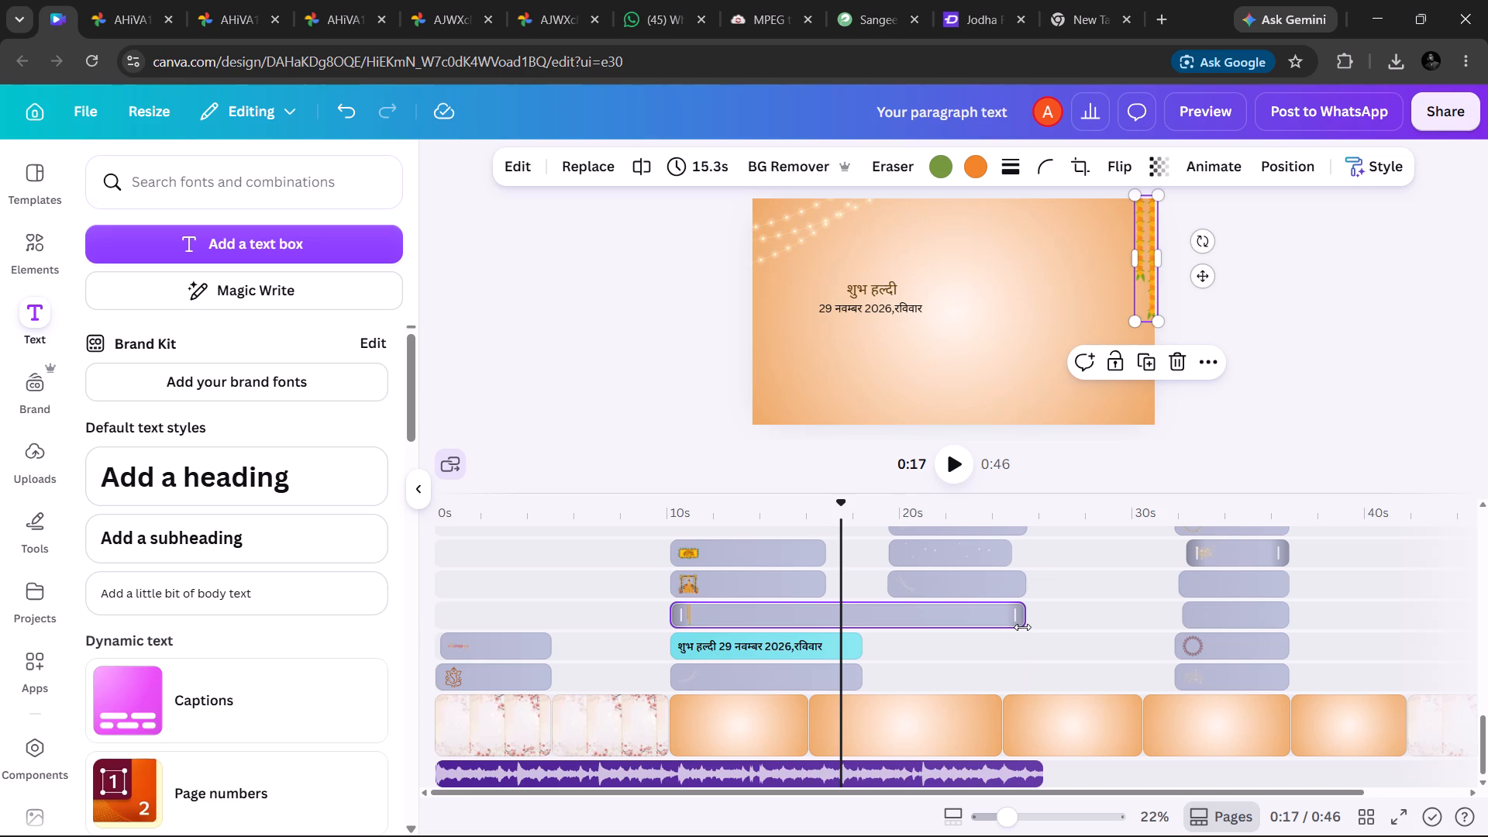
Scrub between about 16 and 21 seconds to examine the changeover from the Haldi scene to the Mehndi scene.
drag(842, 500, 847, 498)
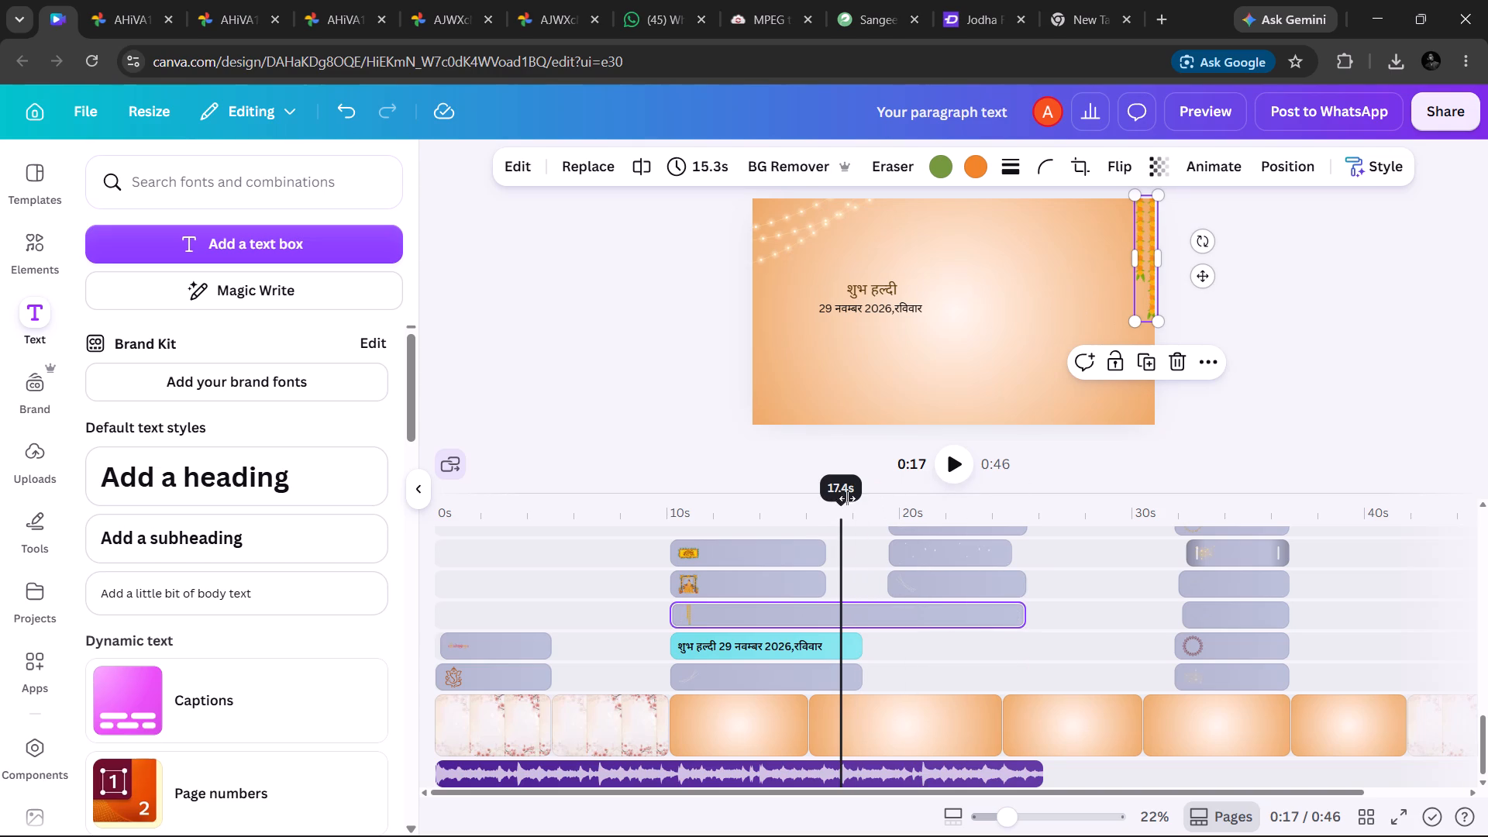
drag(847, 498, 880, 497)
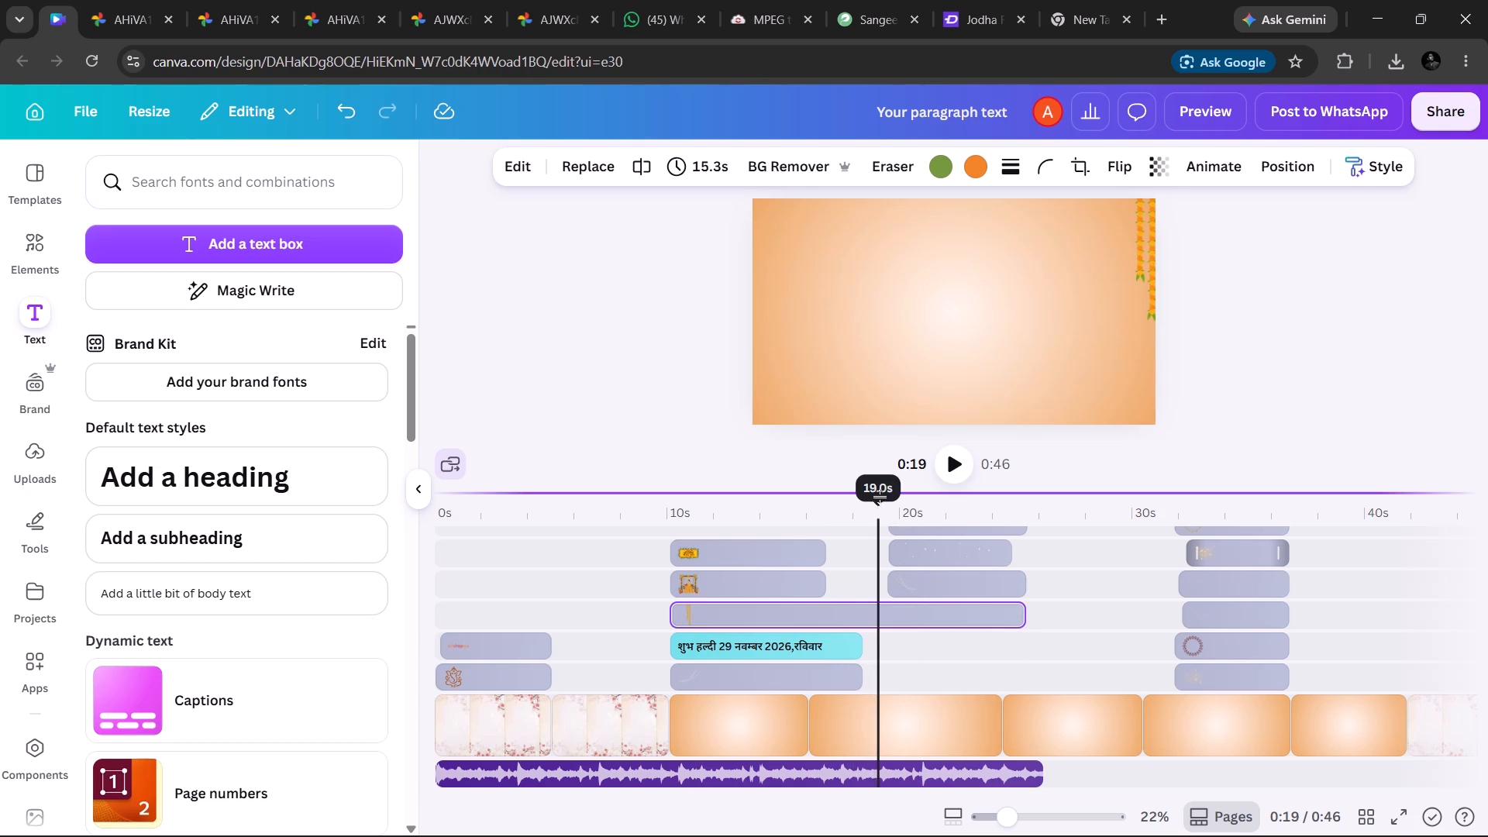
drag(880, 497, 919, 488)
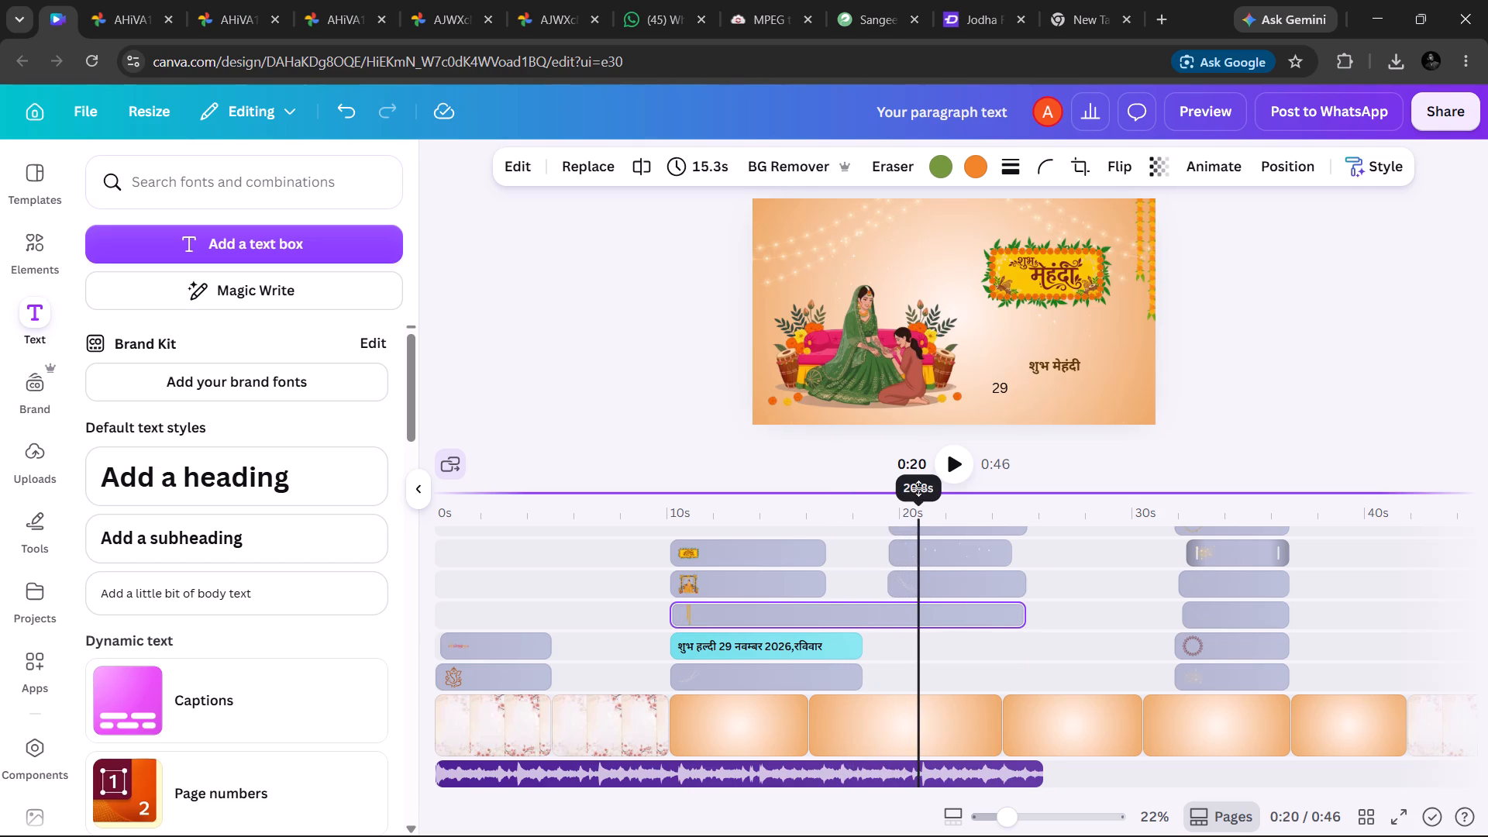
drag(919, 488, 893, 491)
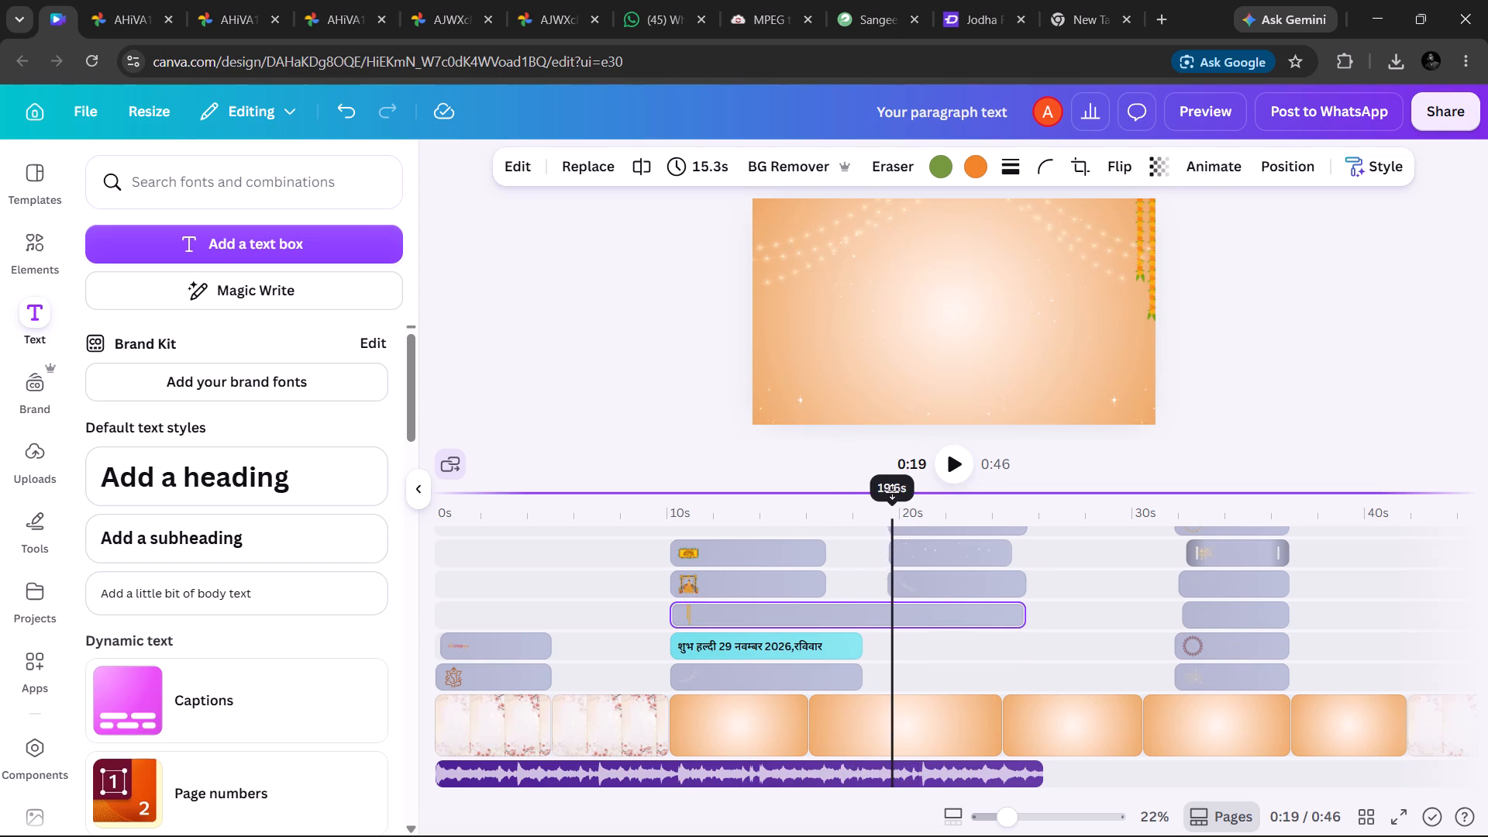
drag(893, 491, 816, 495)
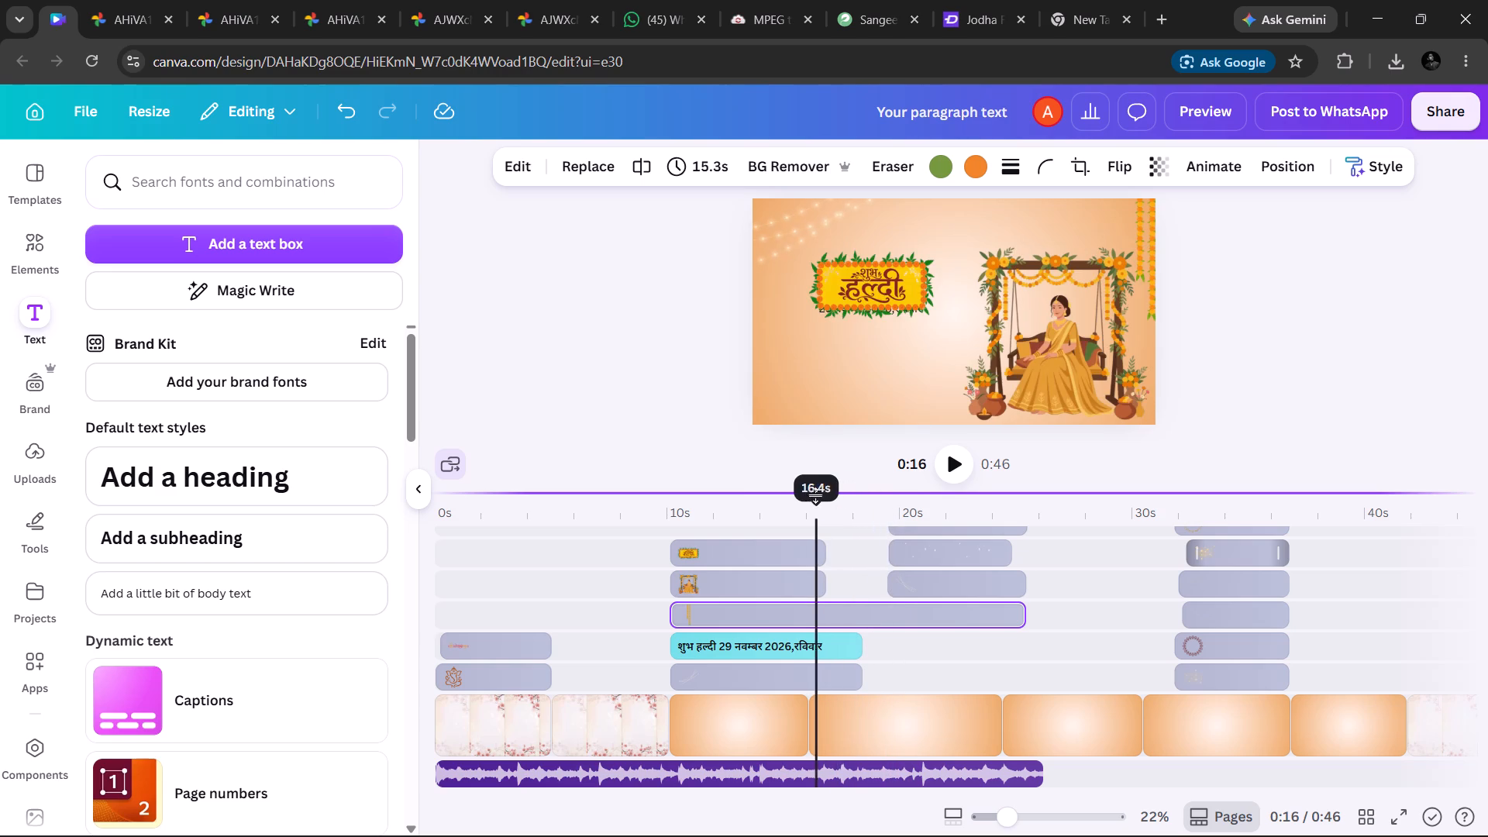
drag(816, 495, 852, 488)
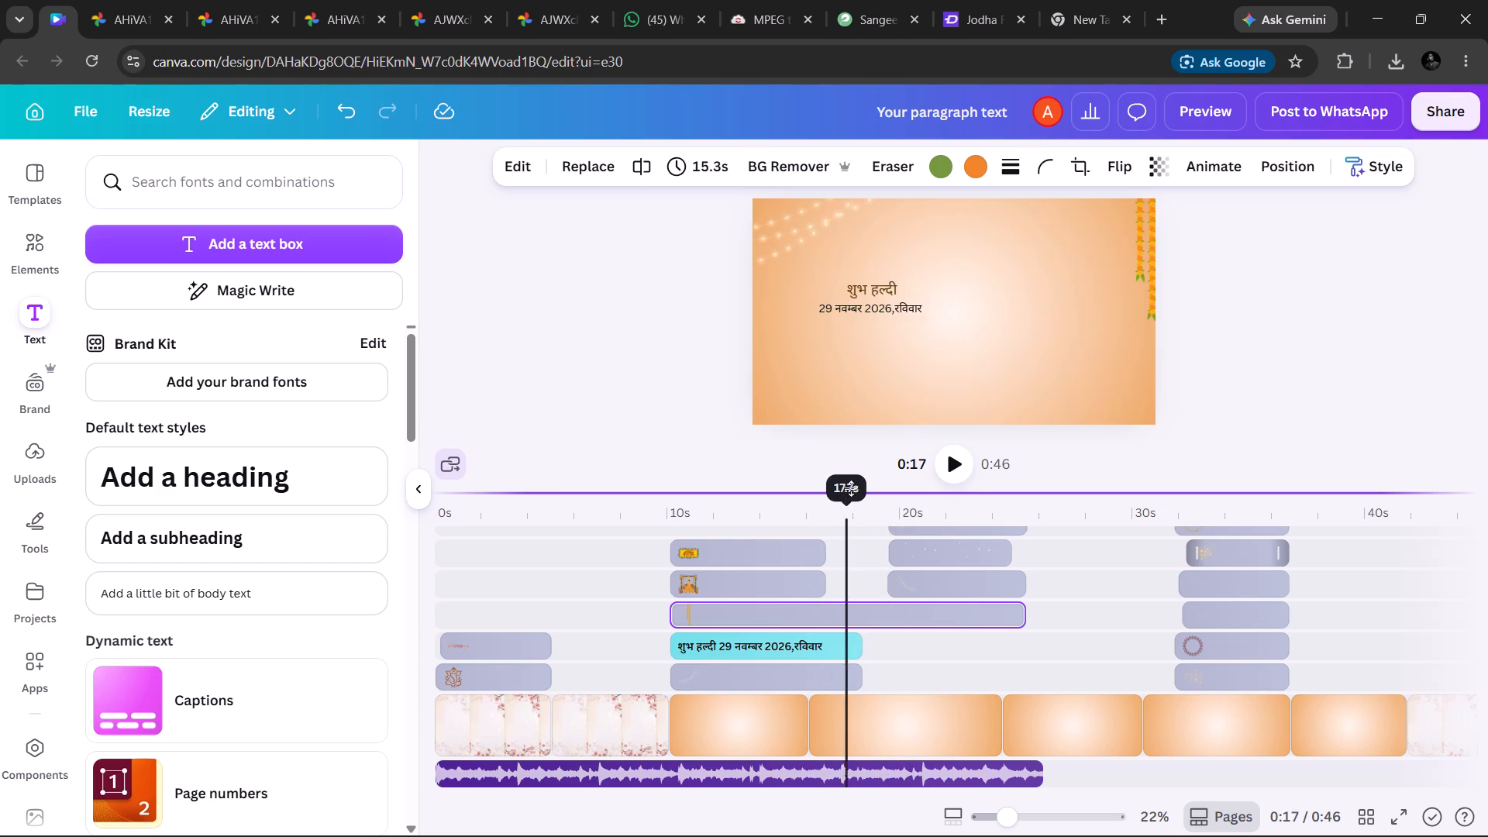
drag(852, 488, 880, 488)
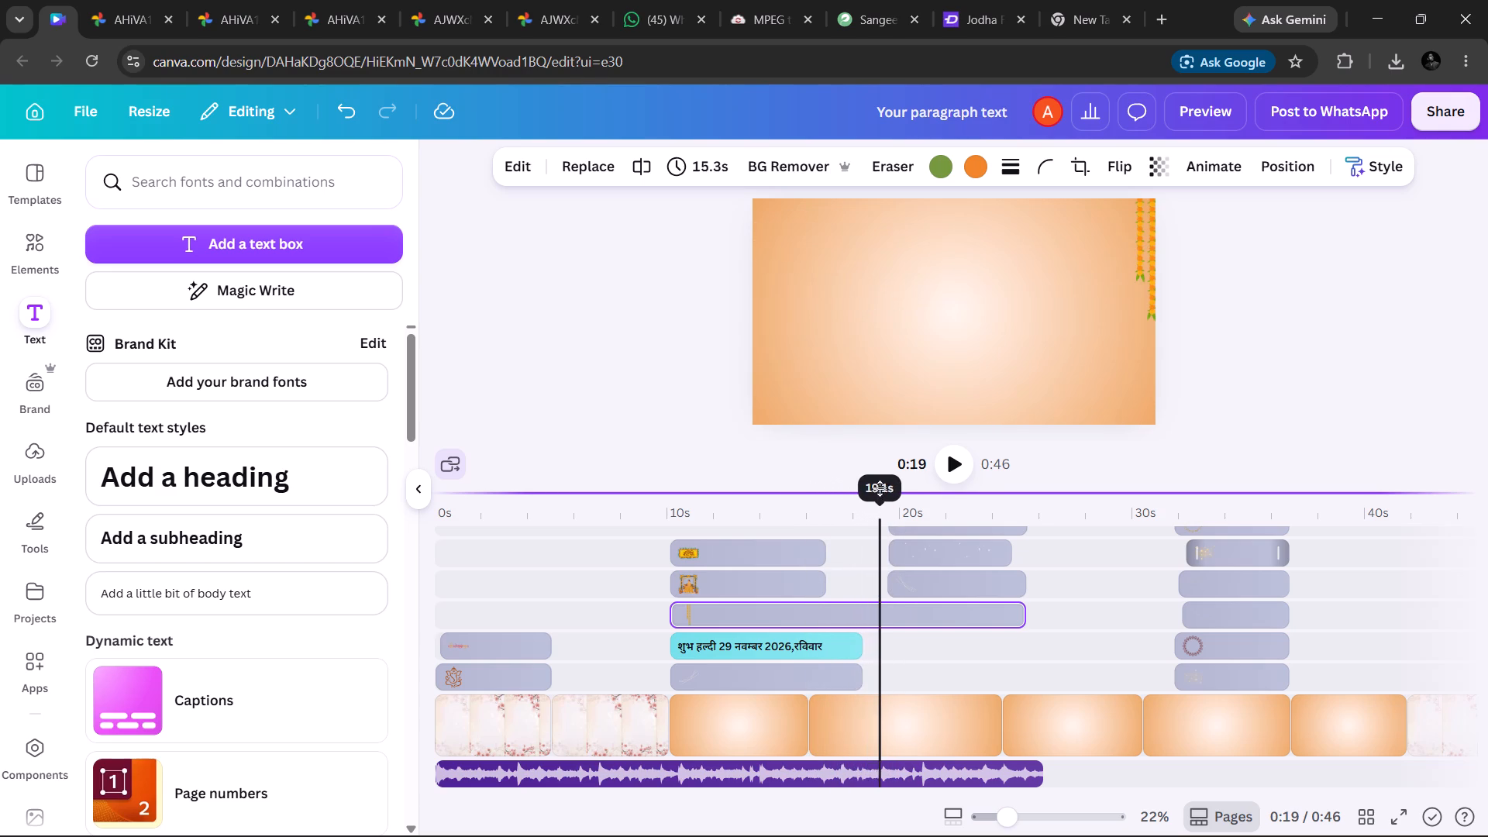
drag(880, 488, 890, 486)
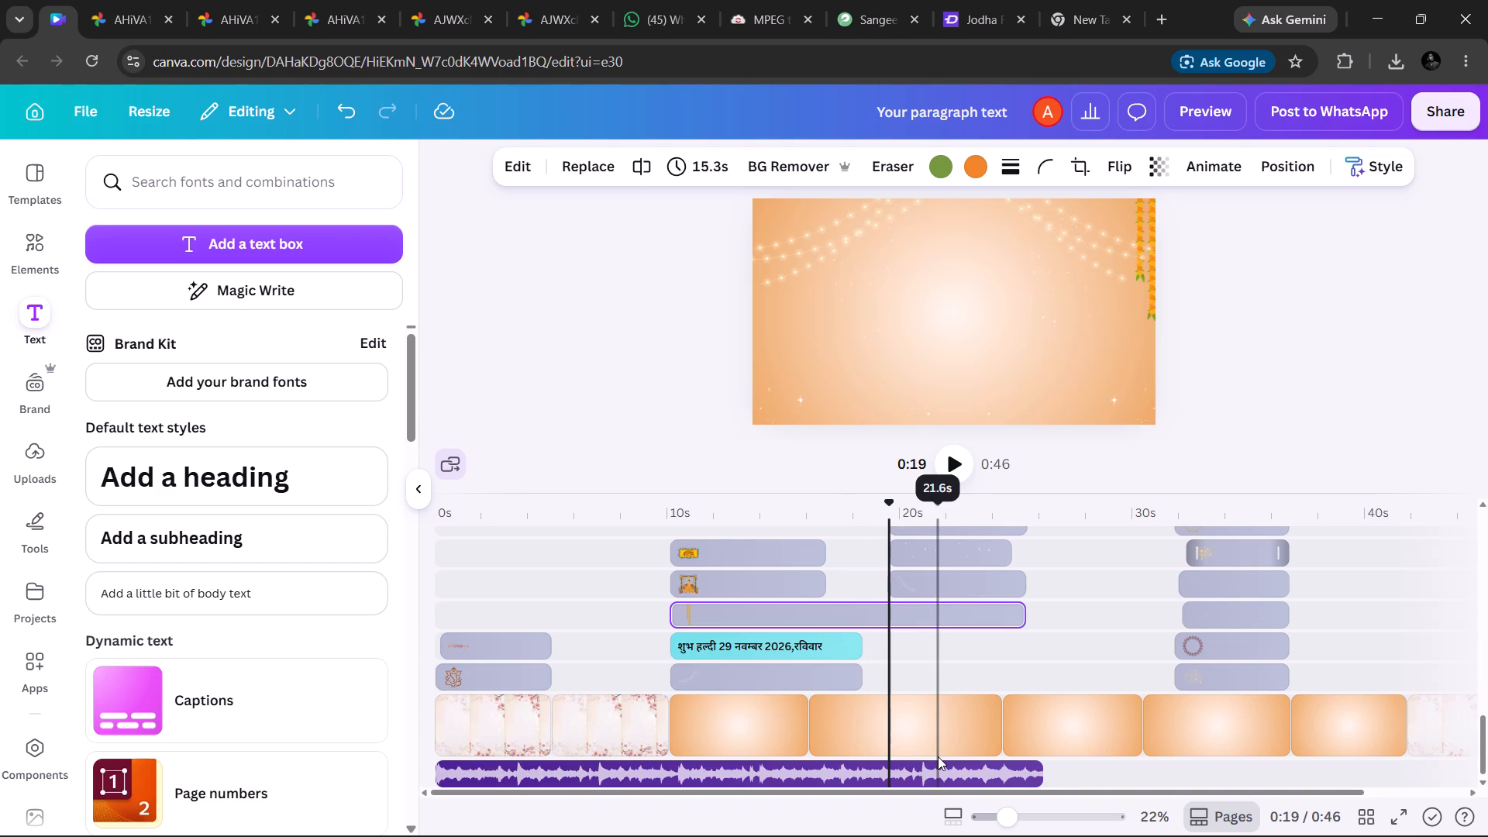
Trim the start of the second orange background page to shorten the page to 4.9 s.
right_click(933, 731)
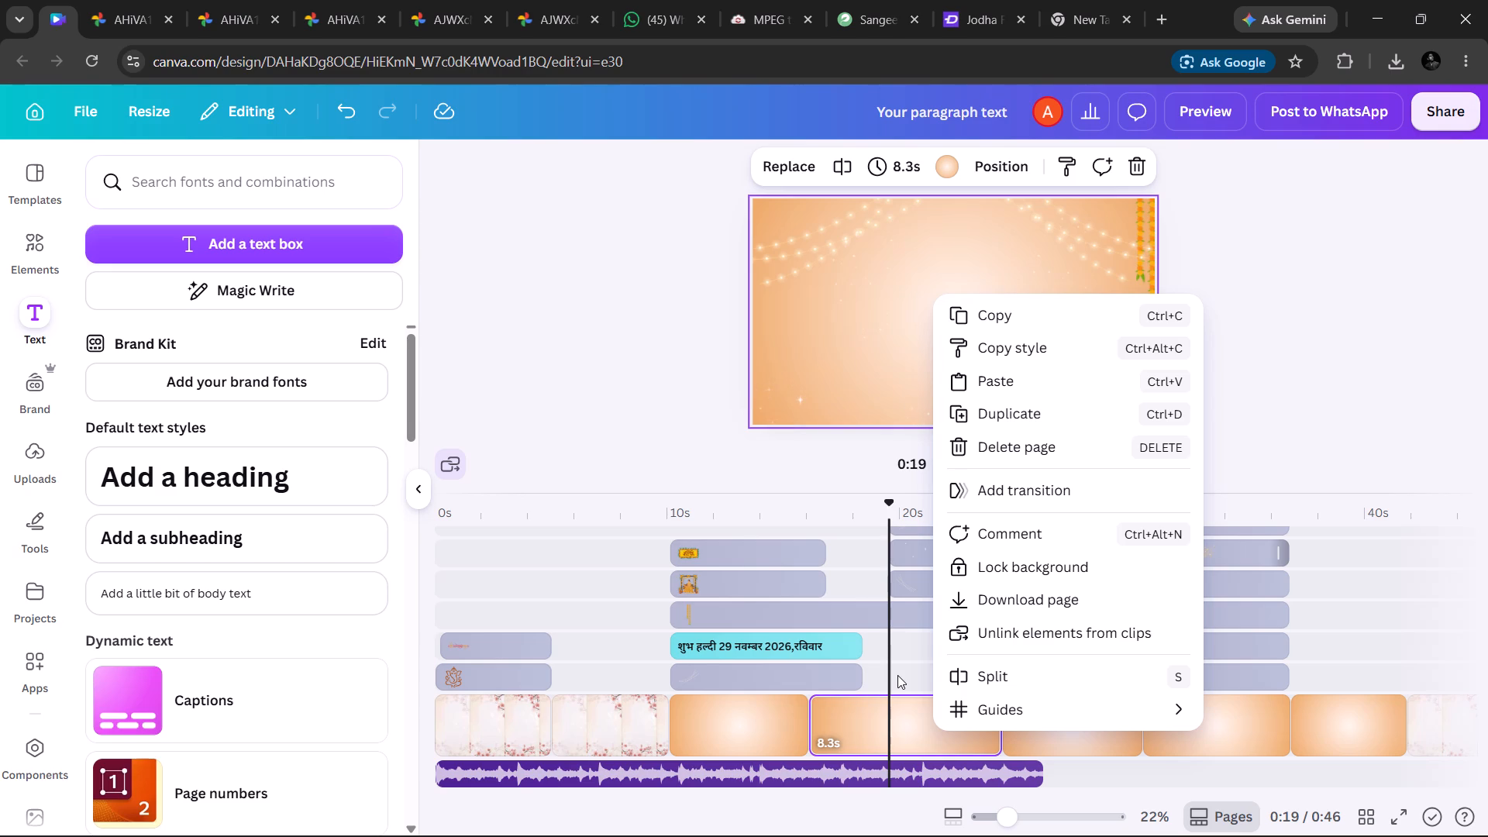
click(812, 728)
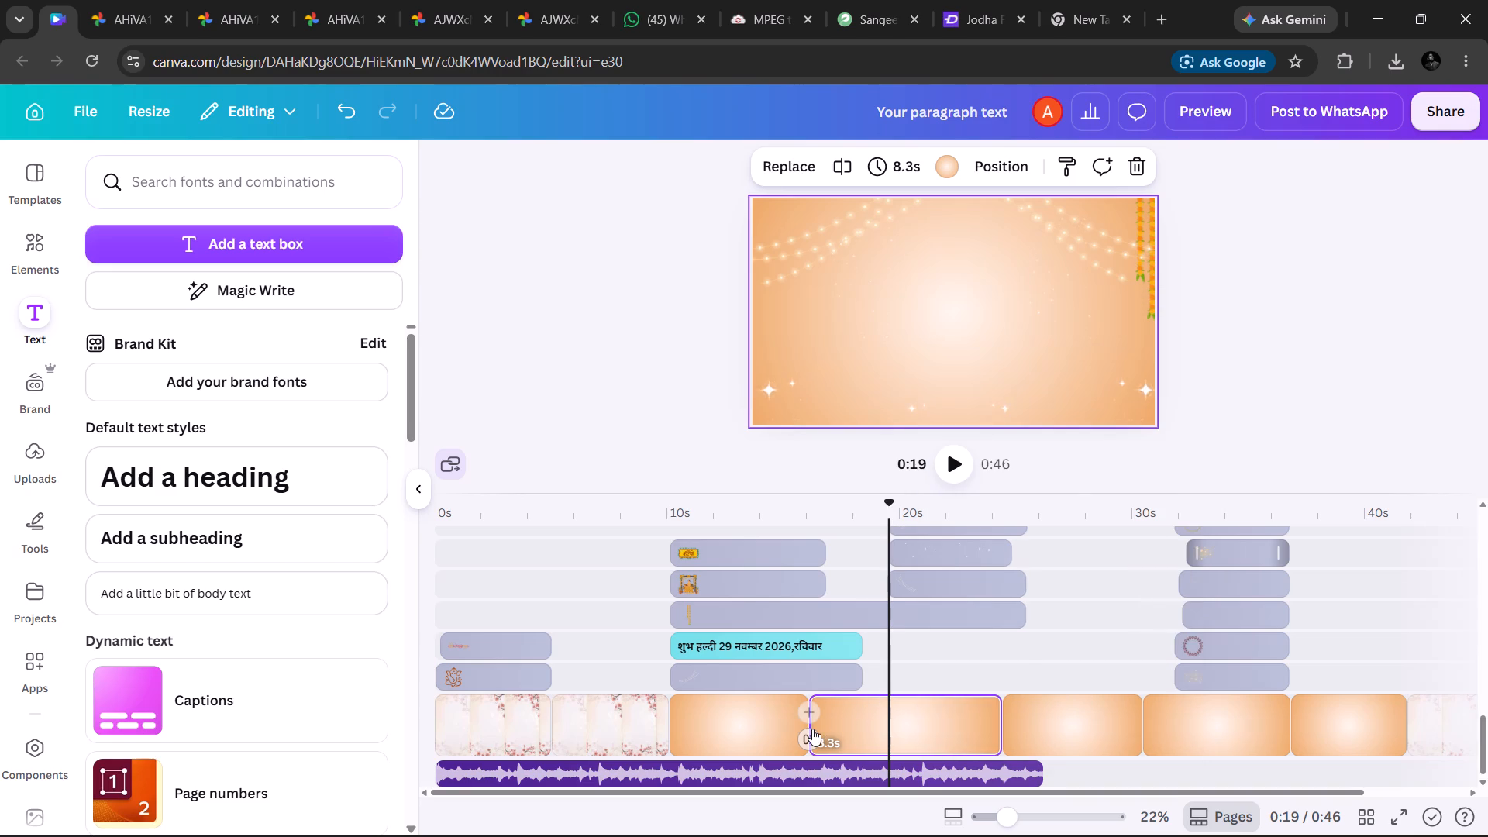
drag(816, 729, 881, 731)
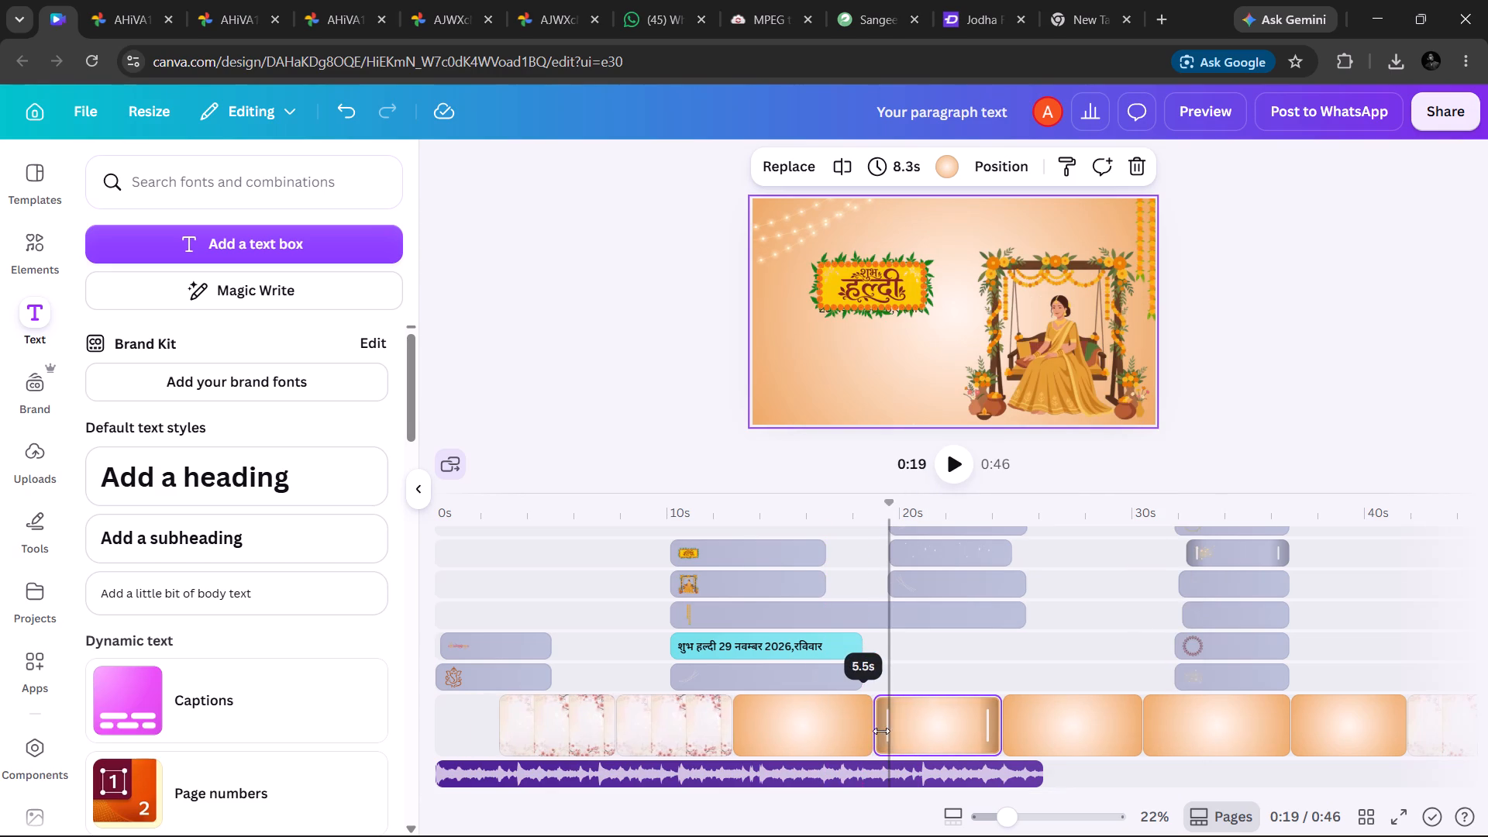
drag(881, 731, 885, 731)
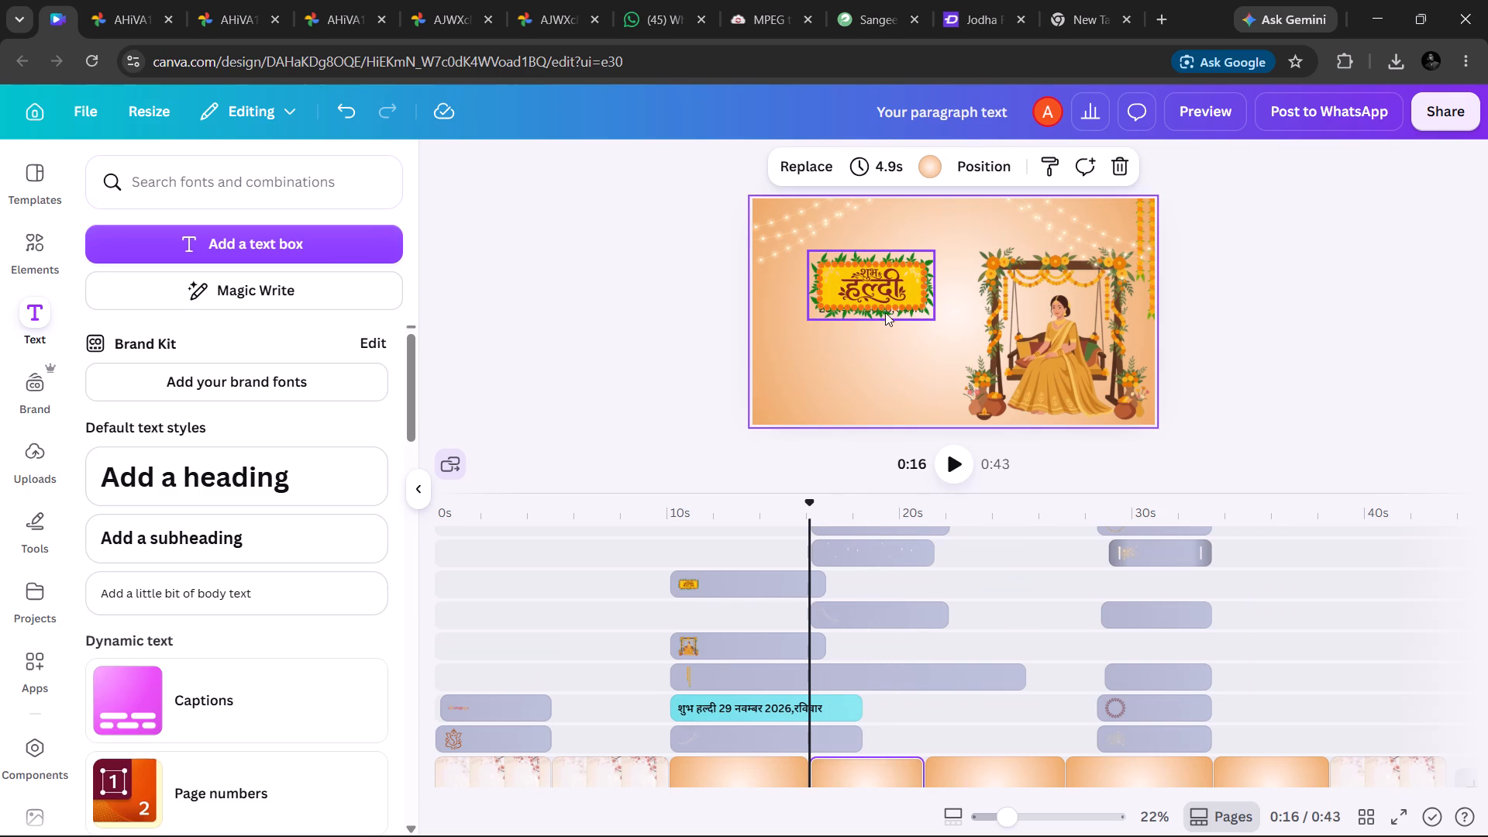
Move the "शुभ हल्दी" sign slightly up and place the Haldi date text below it.
drag(884, 299, 886, 281)
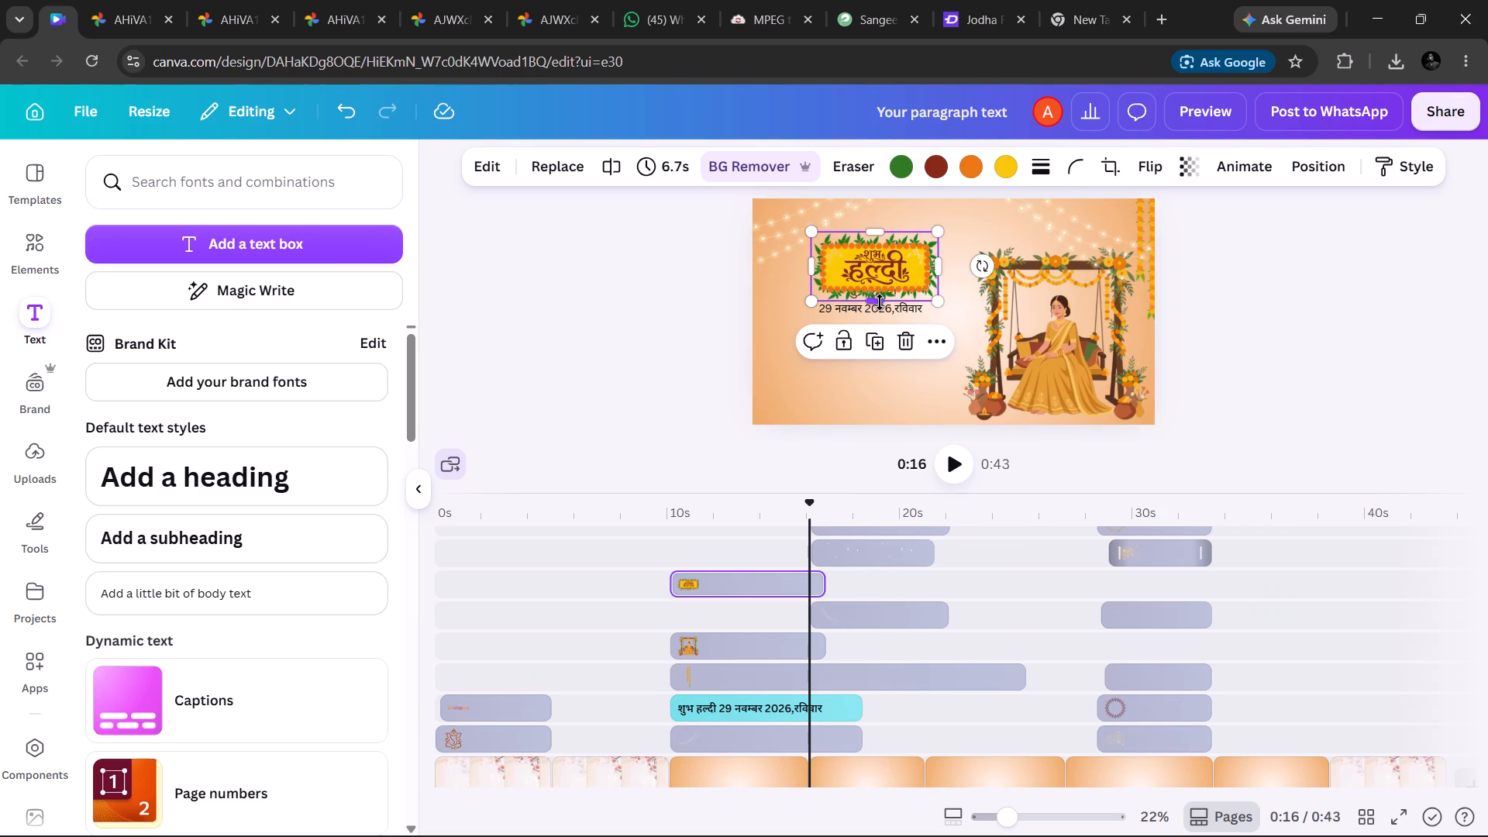
drag(877, 312, 873, 353)
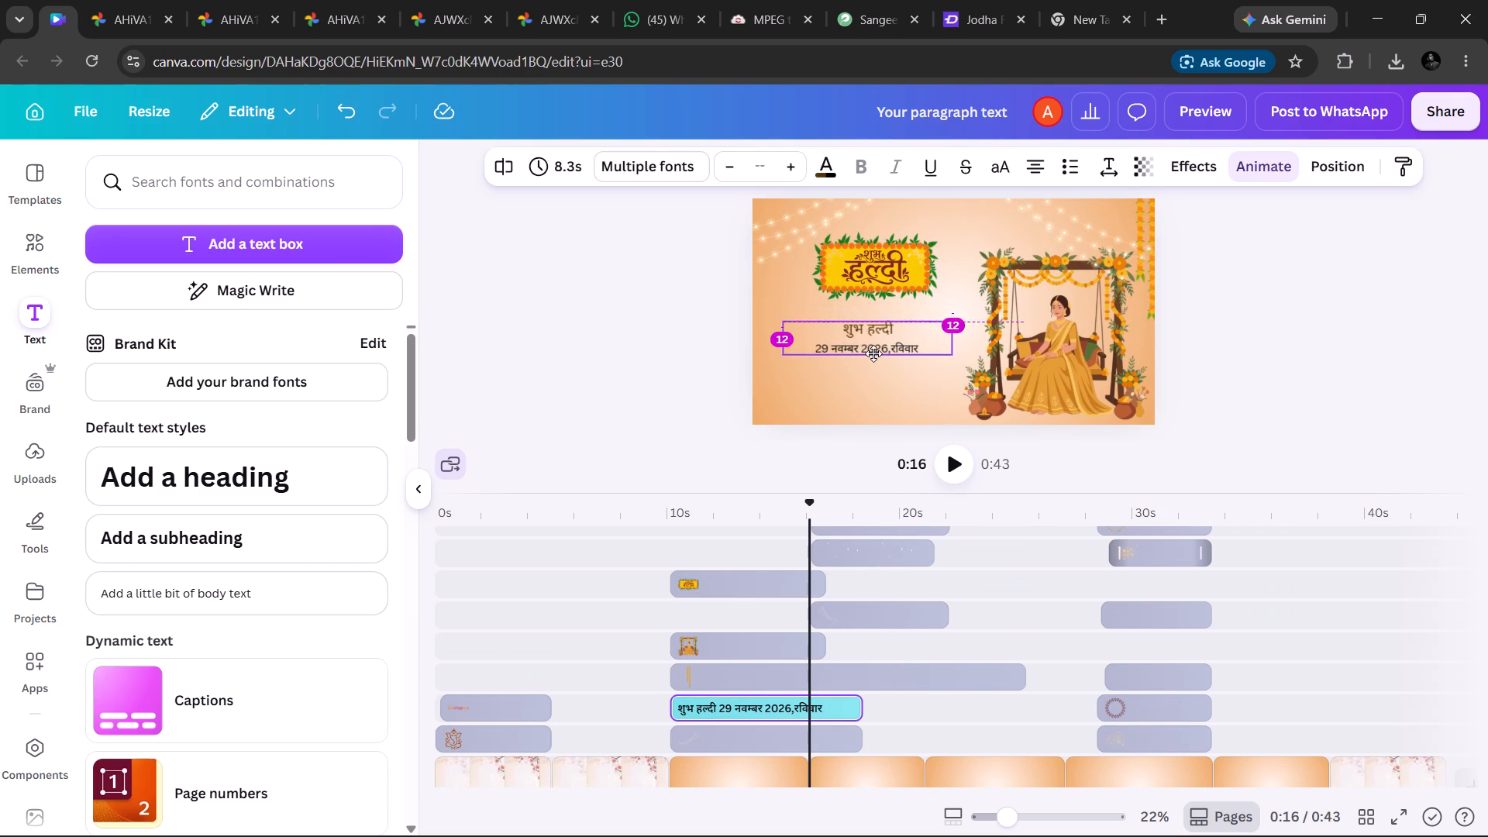
drag(873, 353, 873, 357)
Delete the "शुभ हल्दी" heading line from the Haldi text box, keeping only the date line.
click(901, 335)
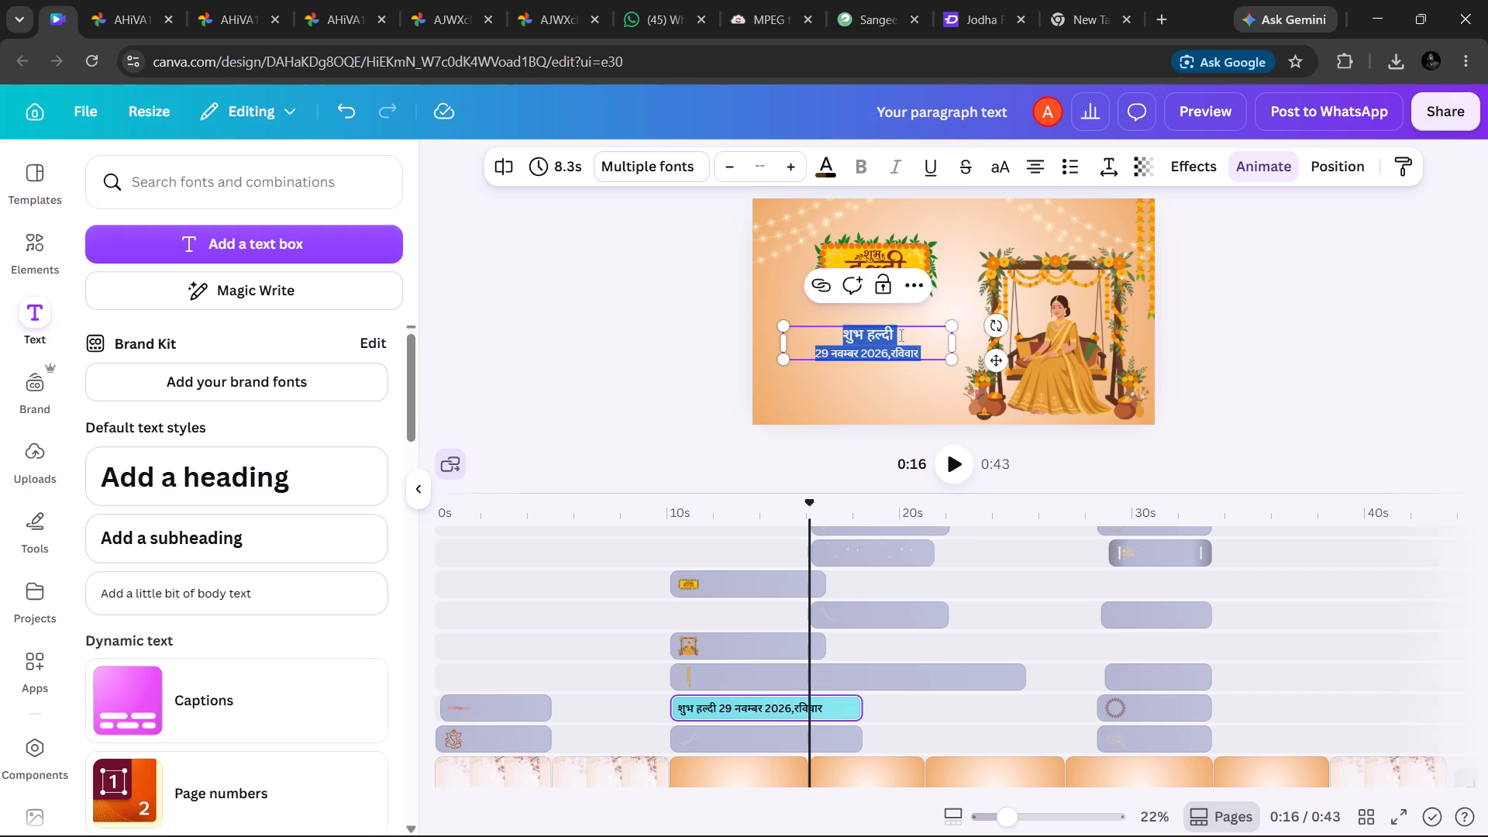
click(899, 335)
key(BackSpace)
key(BackSpace)
key(BackSpace)
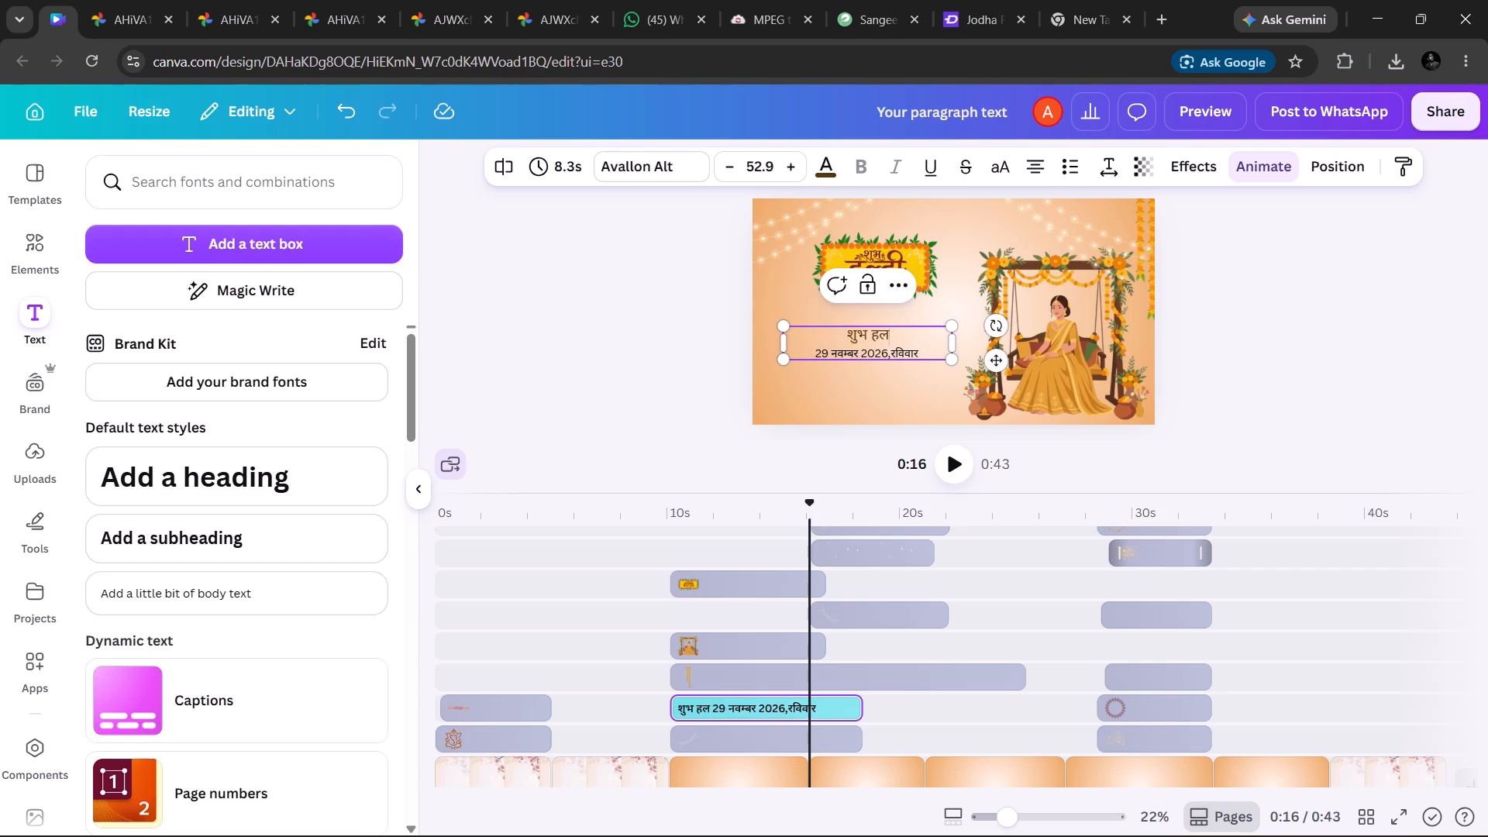
key(BackSpace)
key(BackSpace)
key(BackSpace)
key(BackSpace)
key(BackSpace)
key(BackSpace)
key(BackSpace)
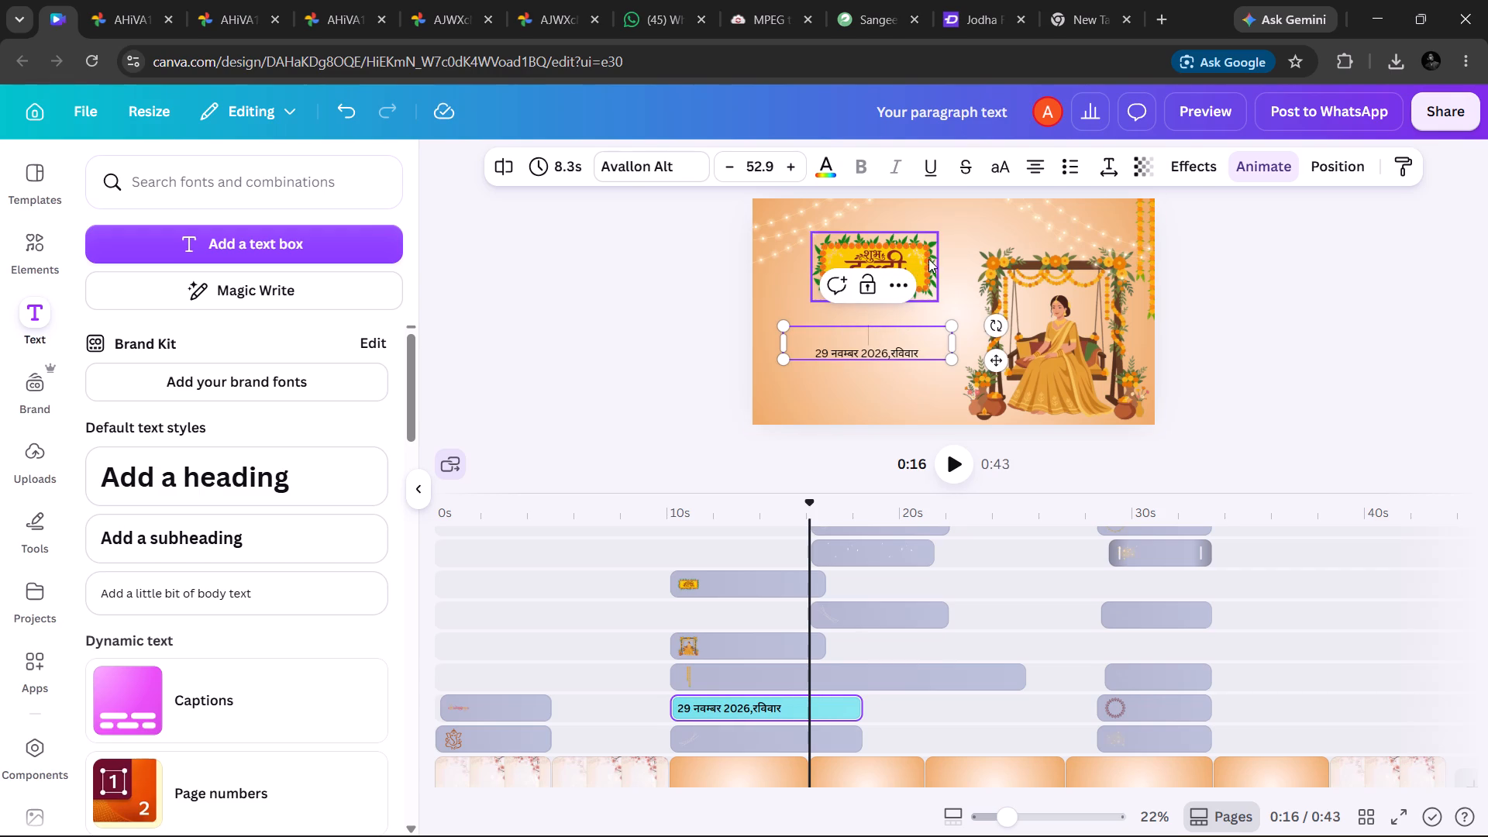
Move the "शुभ हल्दी" sign down and slightly left, just above the date text.
drag(917, 265, 913, 300)
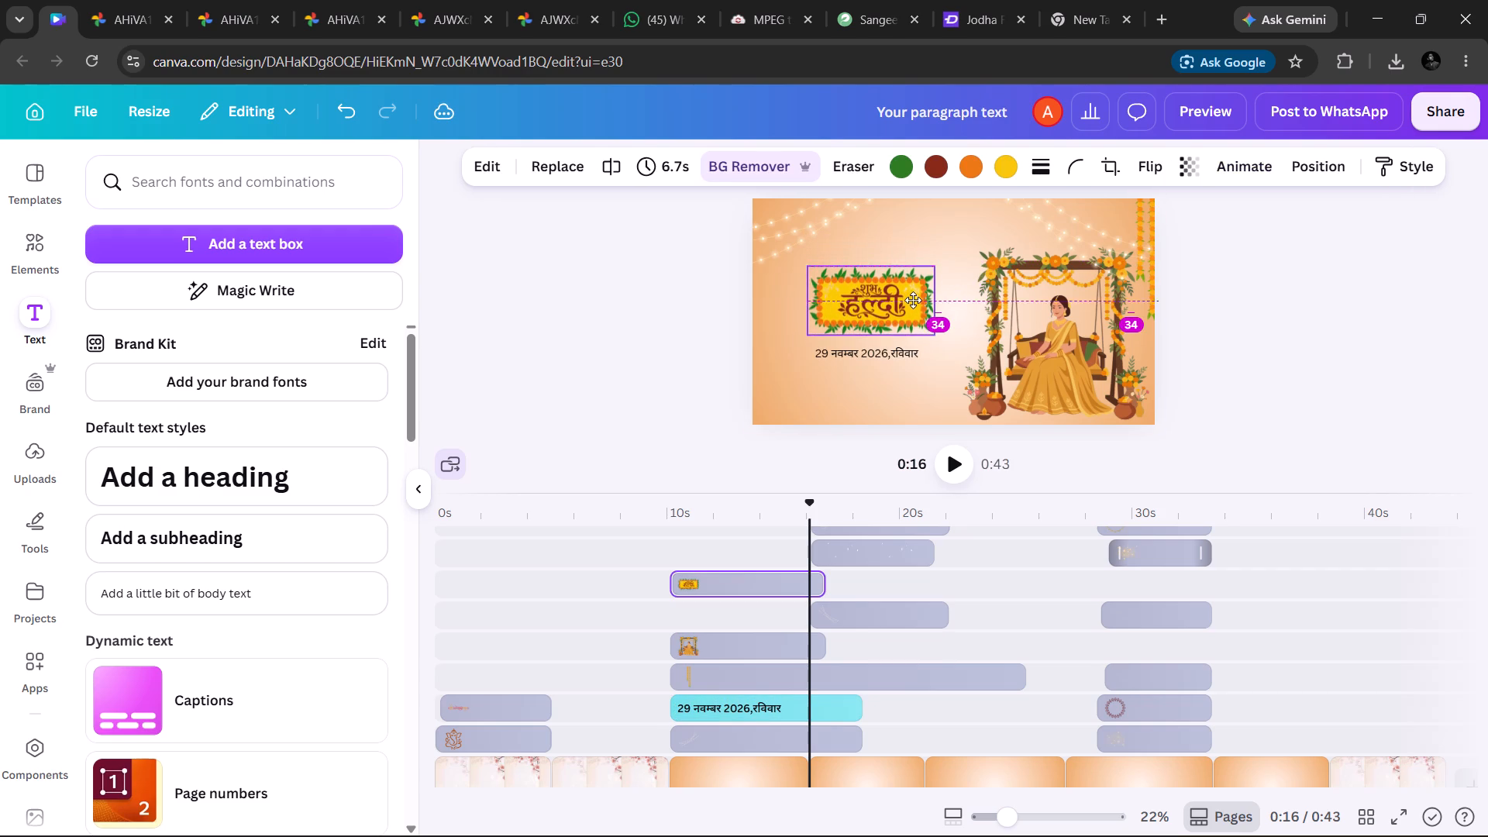
drag(913, 300, 904, 292)
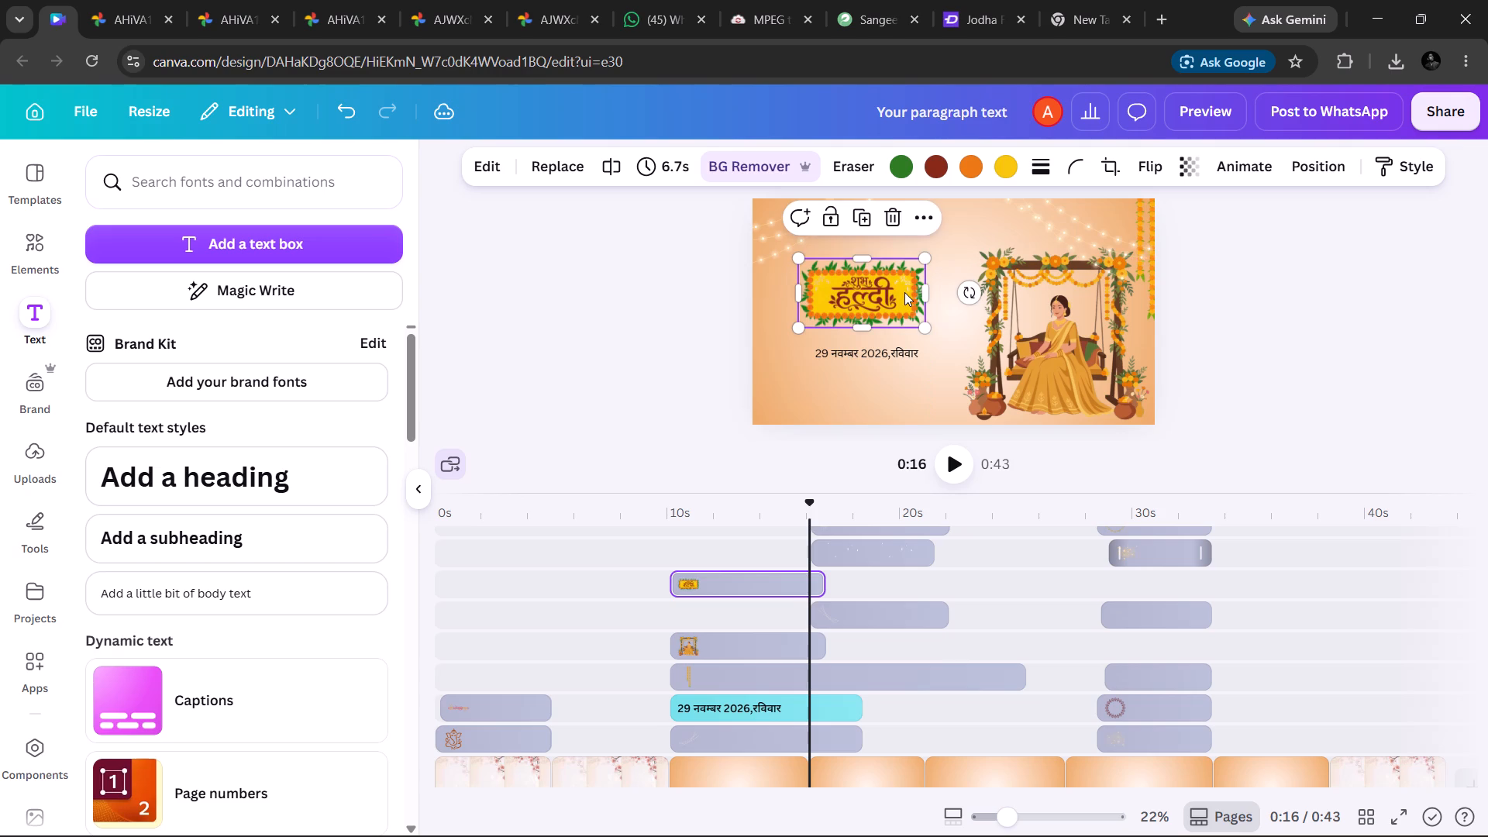
Remove the empty line above "29 नवम्बर 2026,रविवार" in the Haldi text box.
click(861, 360)
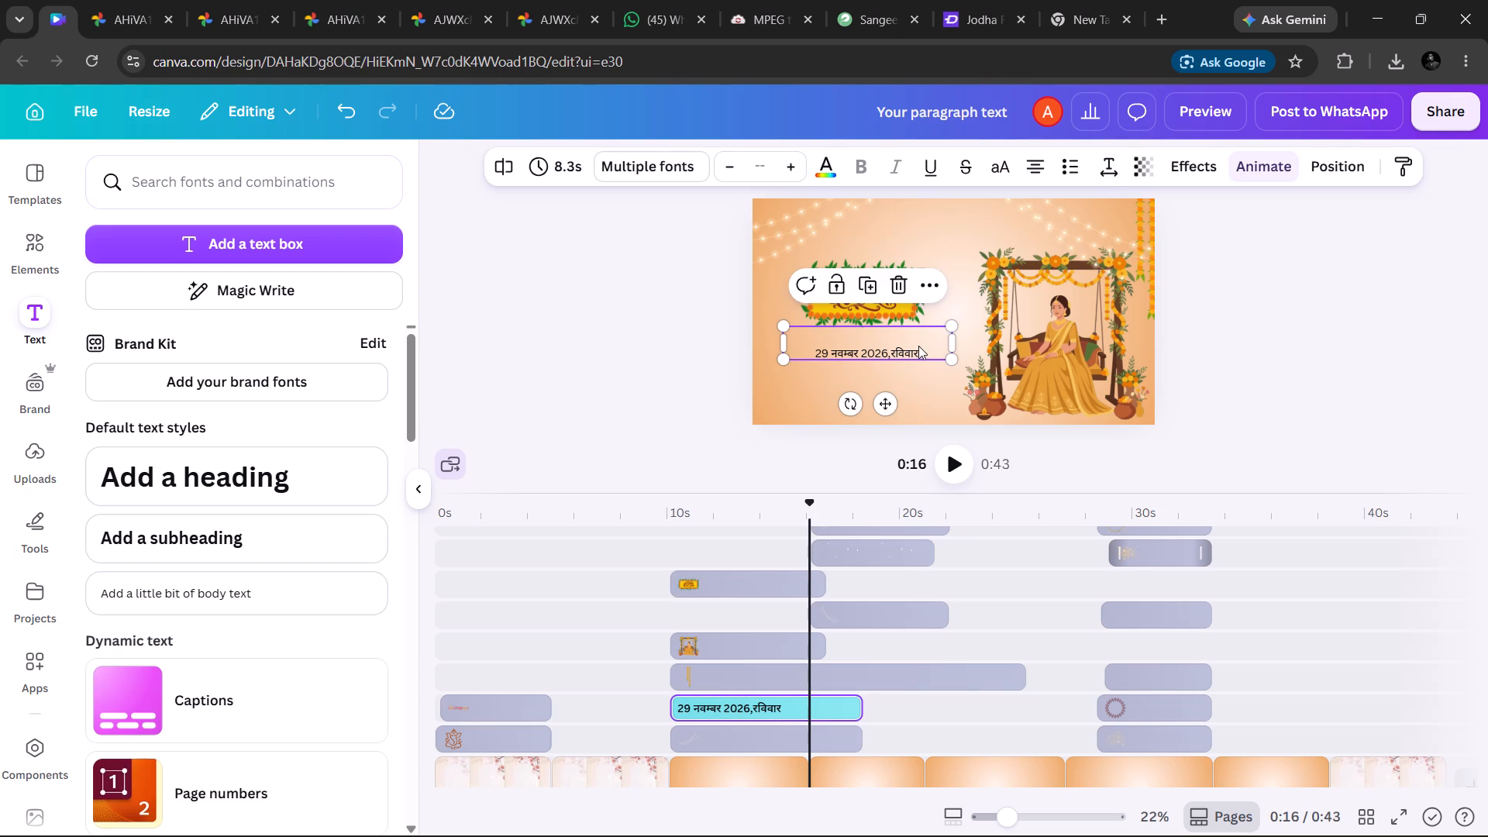
click(817, 343)
click(817, 343)
key(BackSpace)
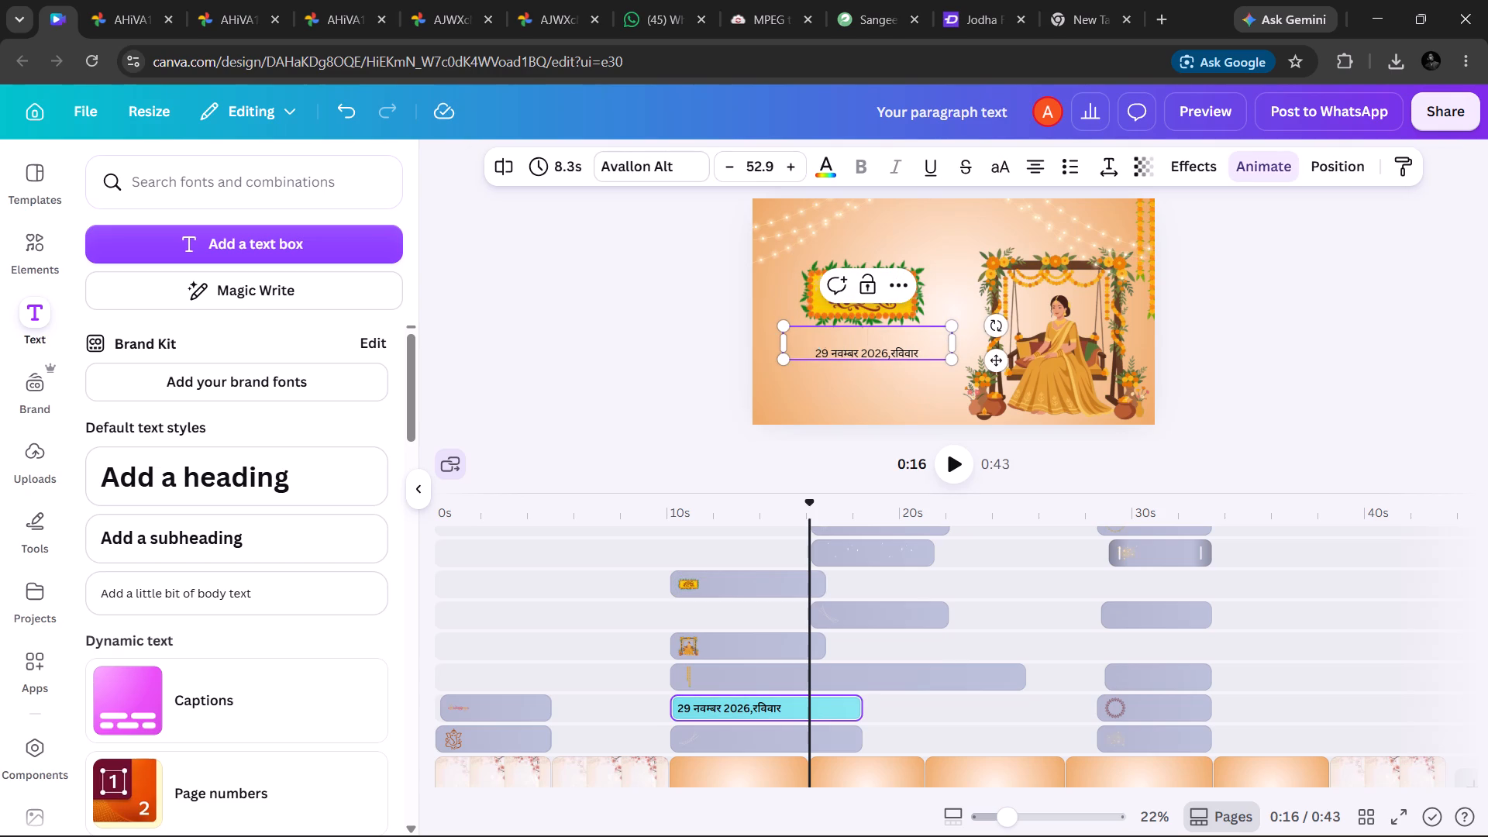
key(BackSpace)
key(BackSpace)
key(BackSpace)
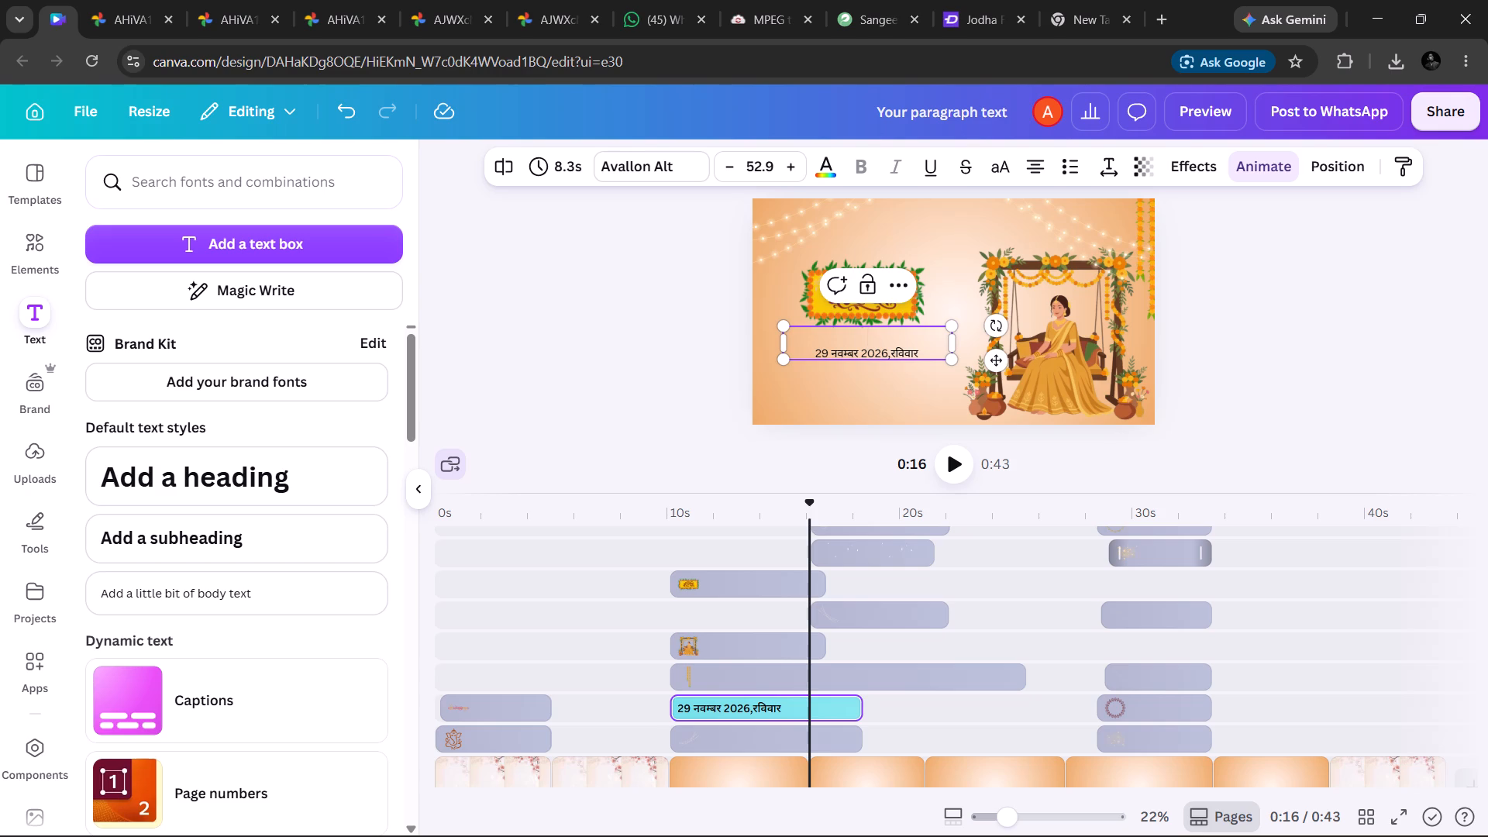
click(809, 355)
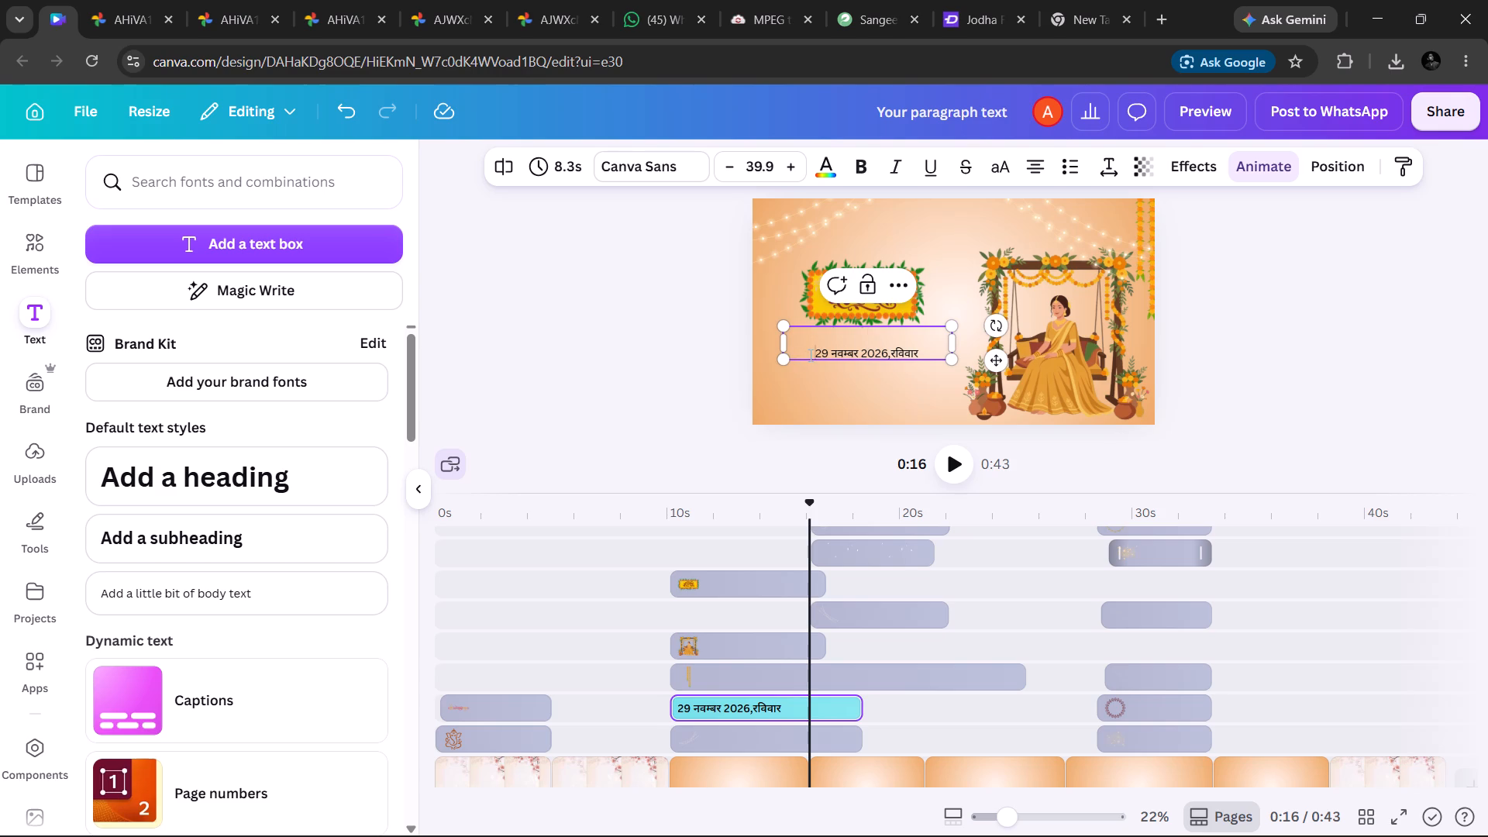
key(BackSpace)
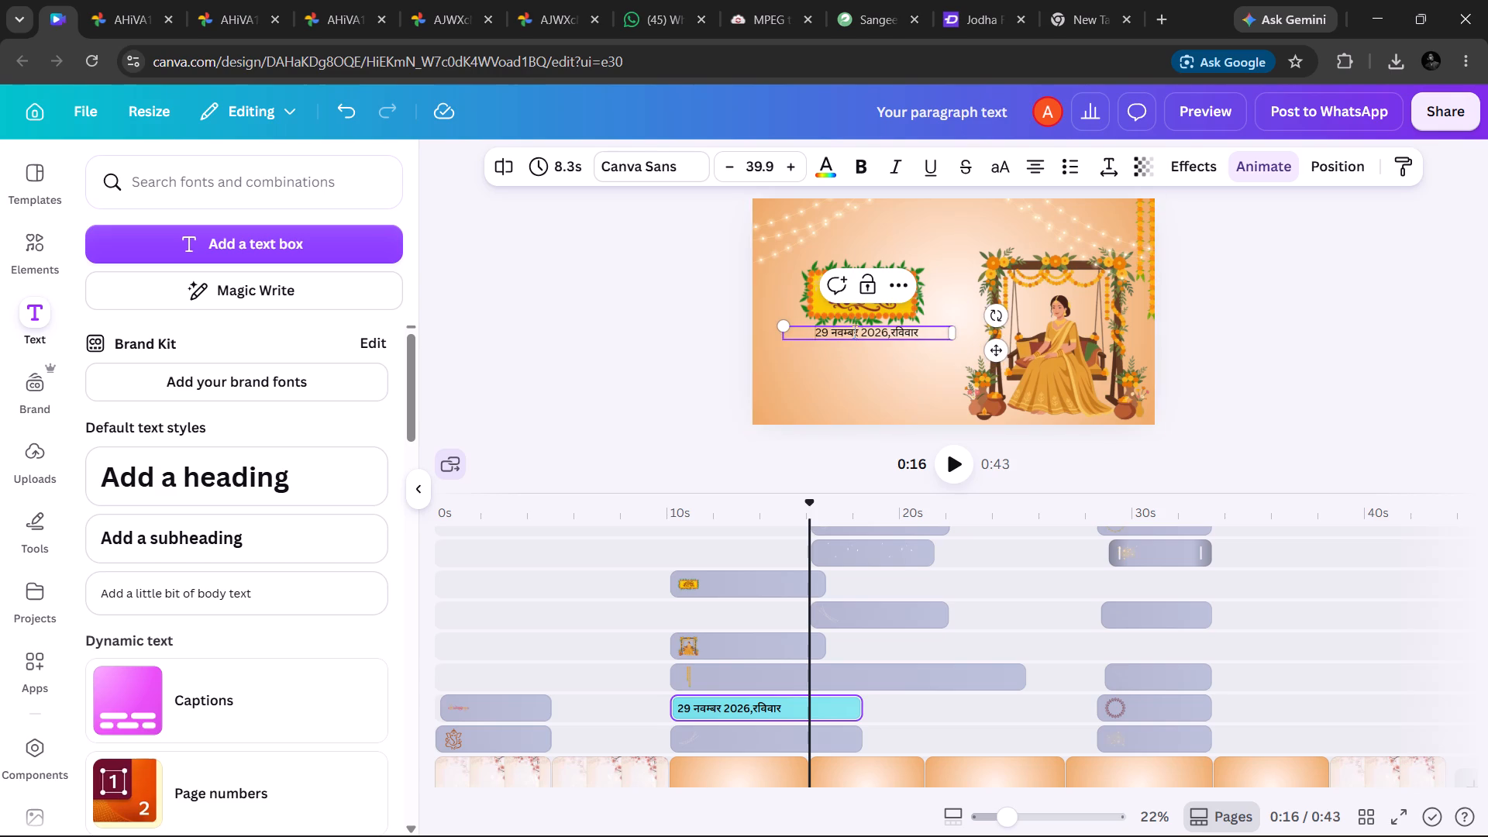
Move the Haldi date text slightly down and left so it sits centred beneath the "शुभ हल्दी" sign.
drag(852, 332, 852, 343)
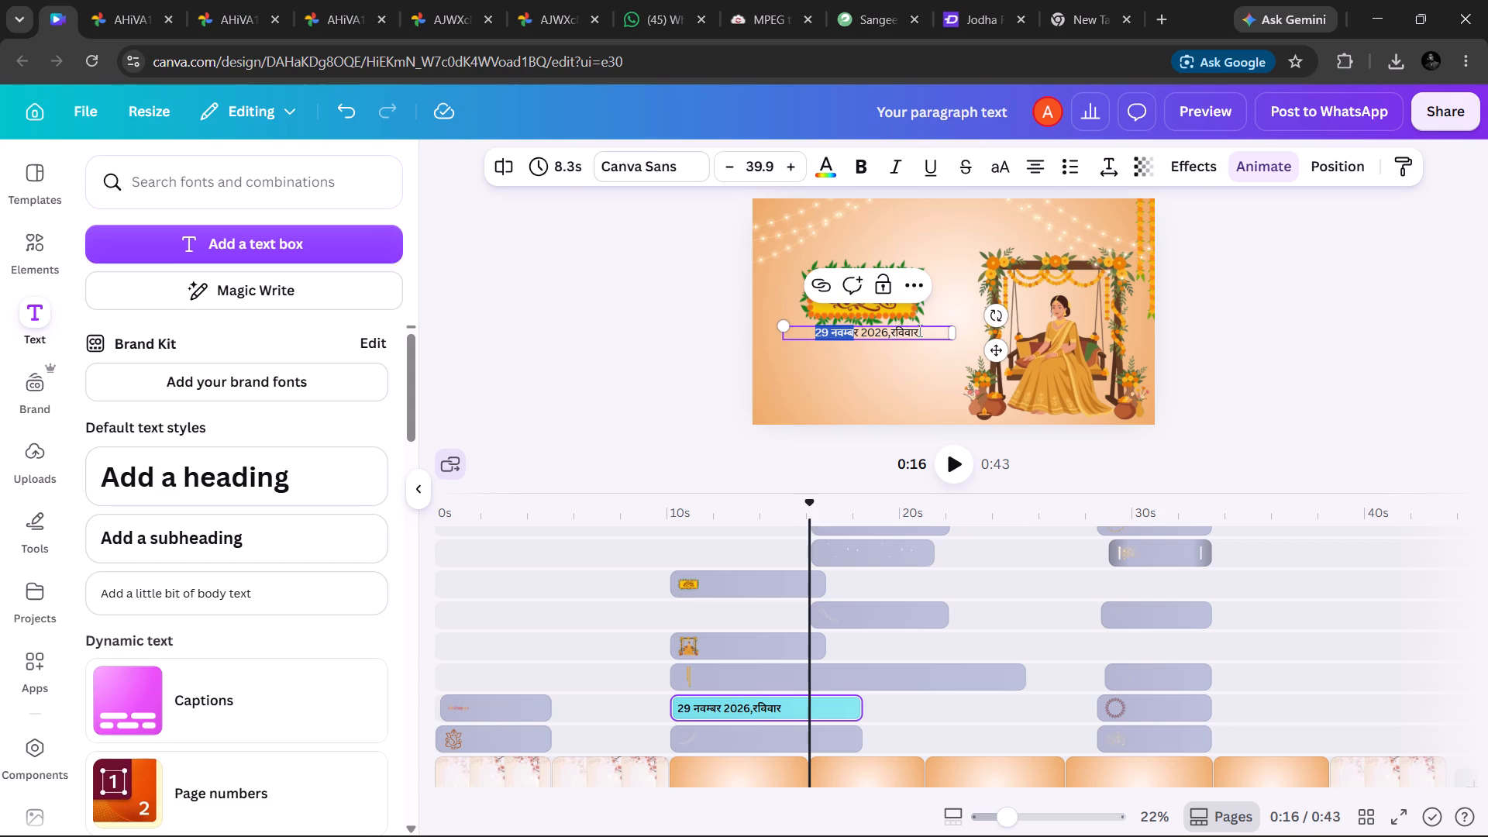
drag(919, 325, 918, 336)
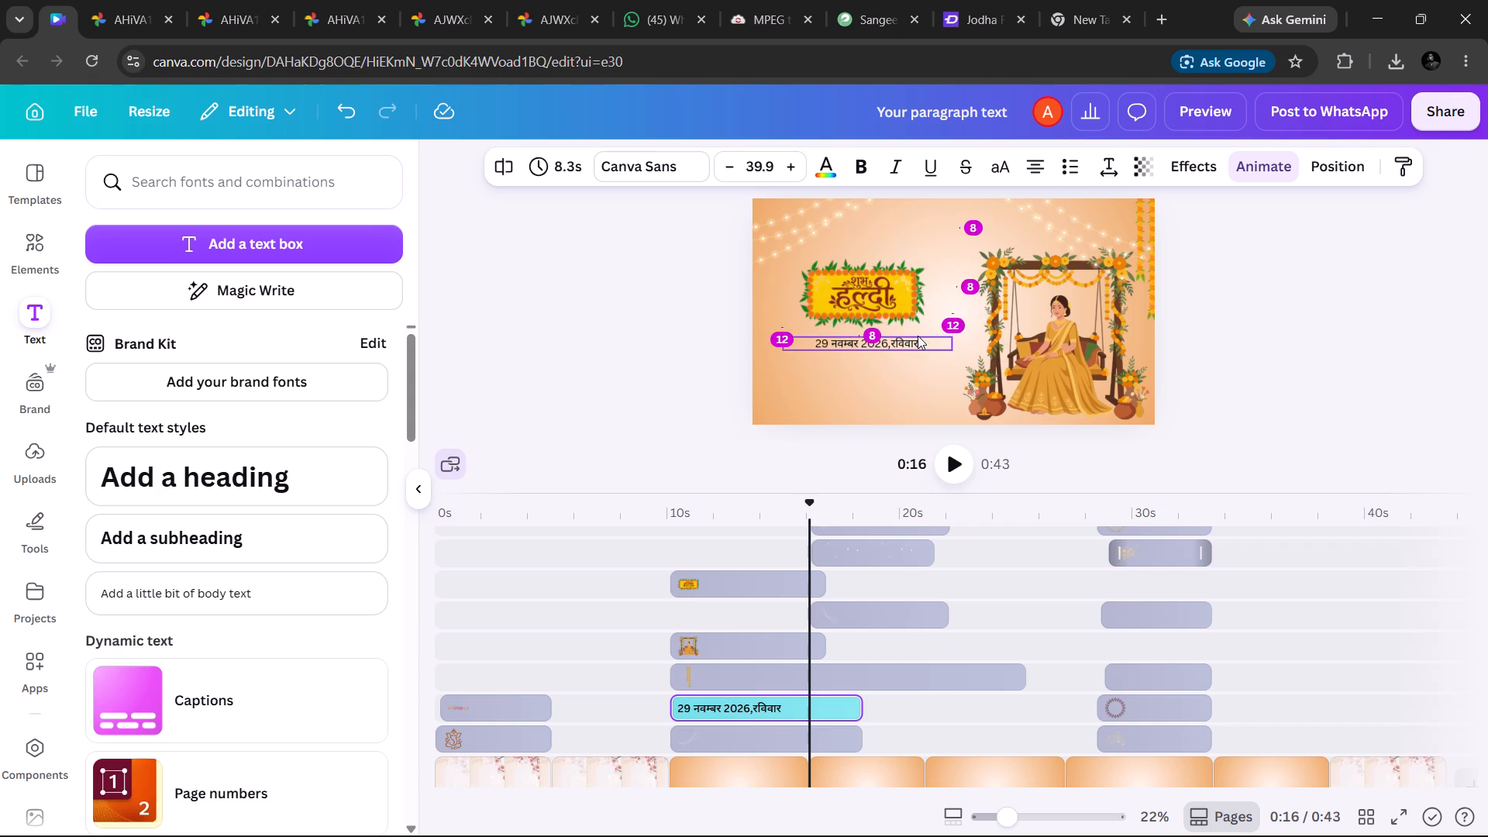
drag(918, 336, 911, 339)
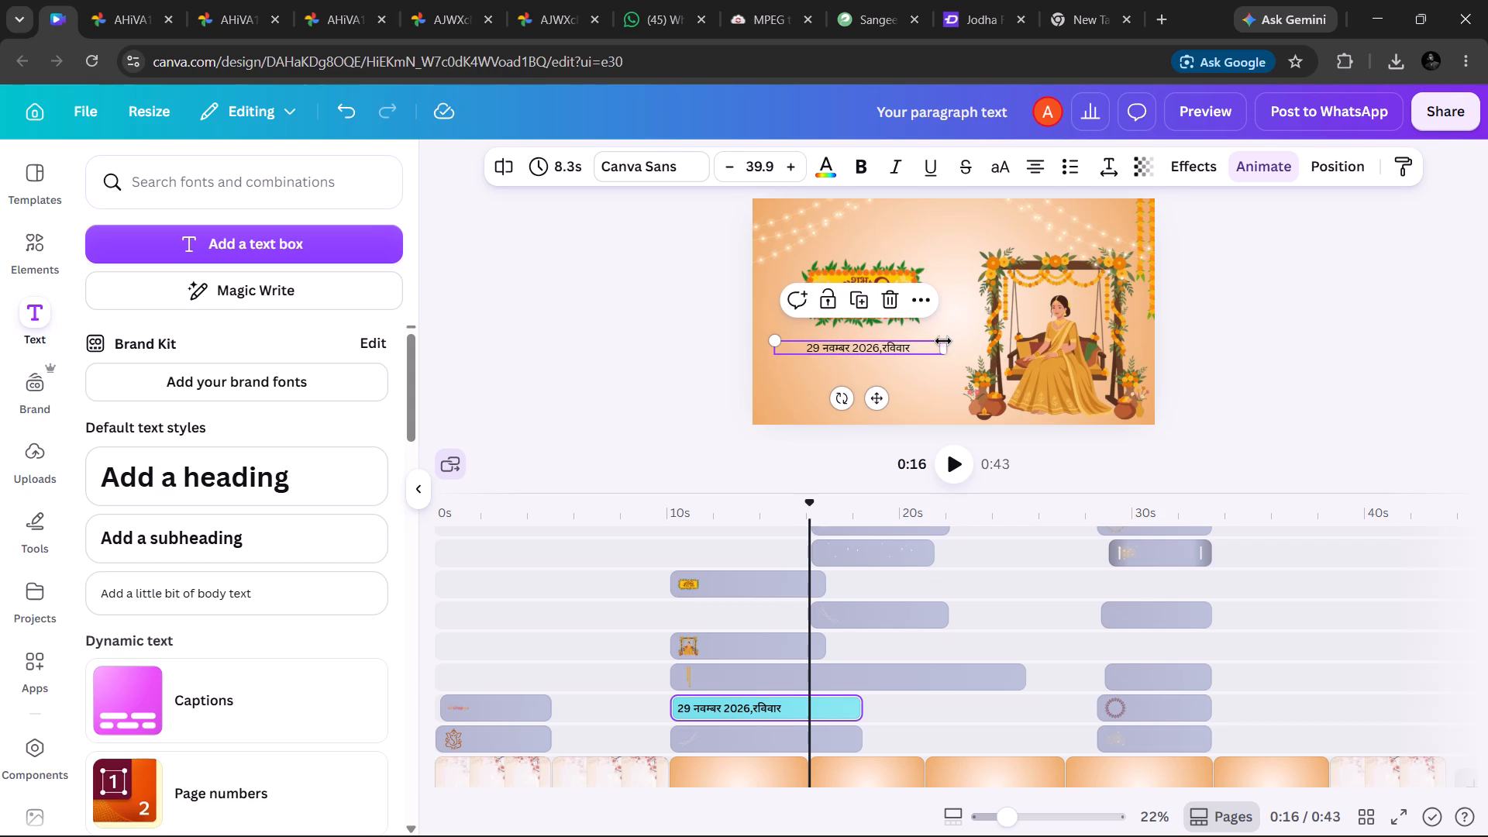
click(943, 341)
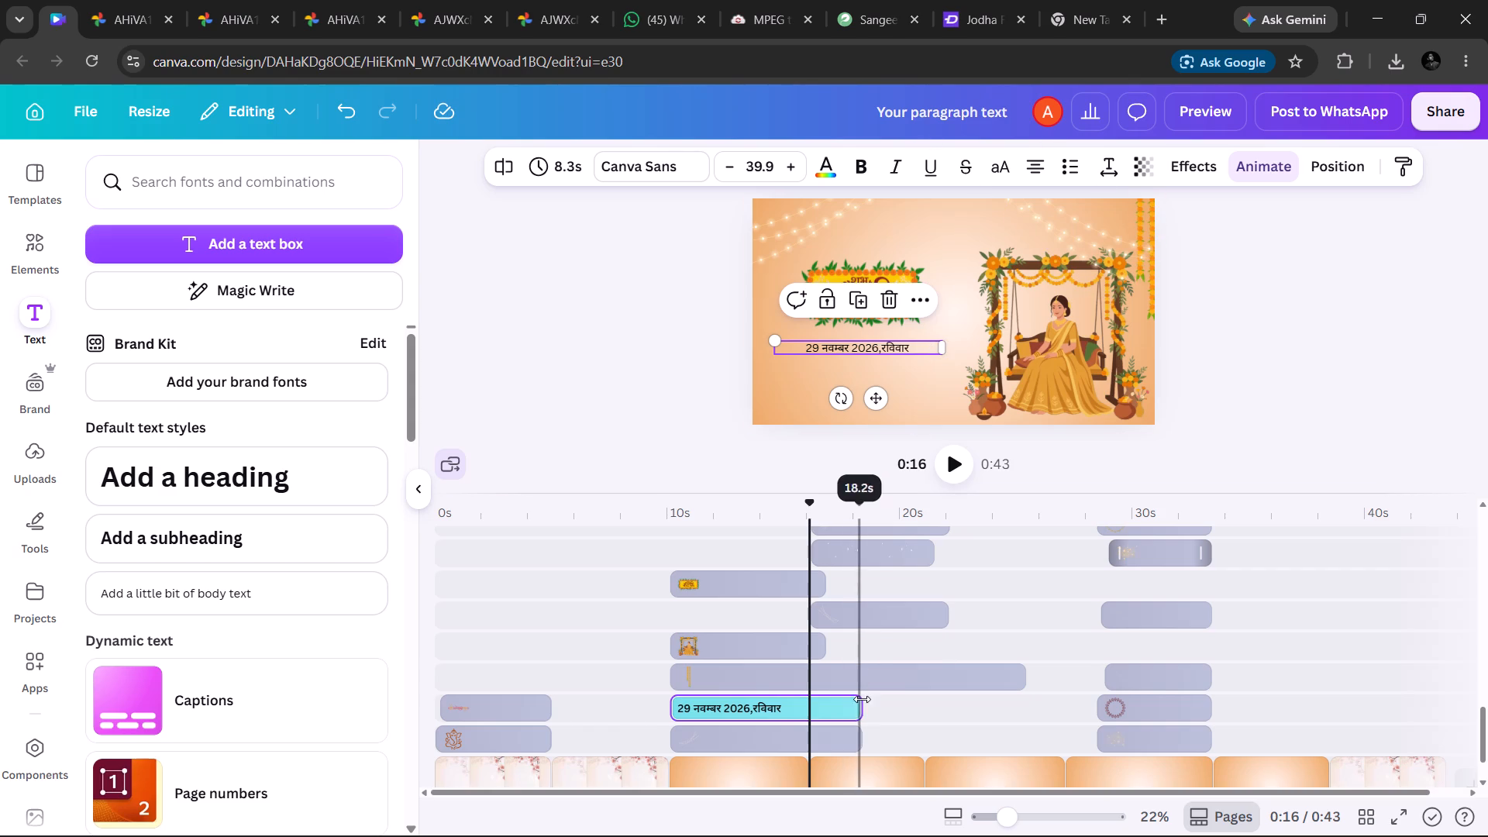
Trim the end of the Haldi date text clip to 6.0 s, matching the end of the Haldi page.
drag(859, 706, 822, 715)
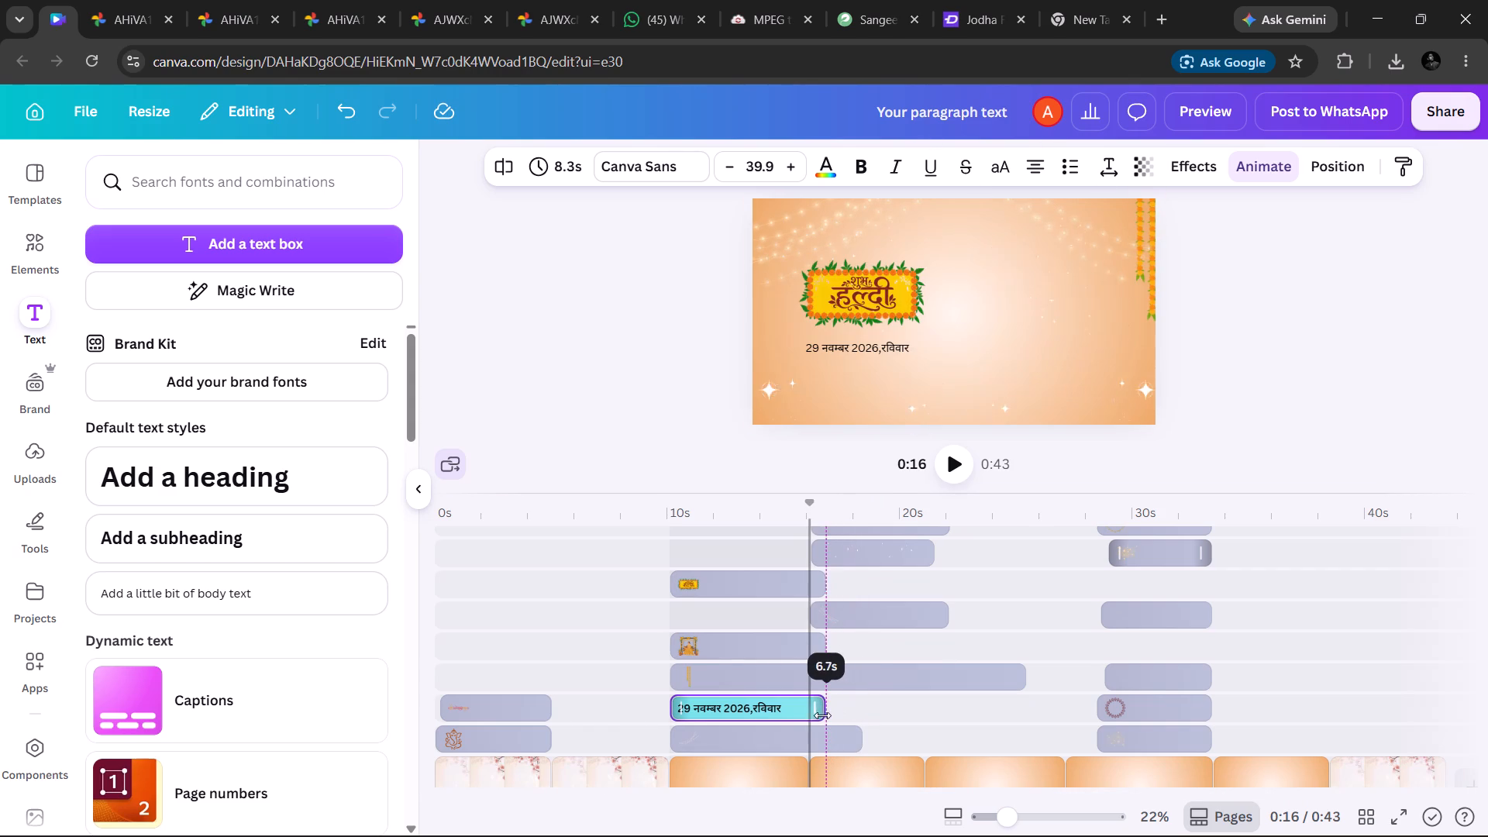
drag(822, 715, 811, 724)
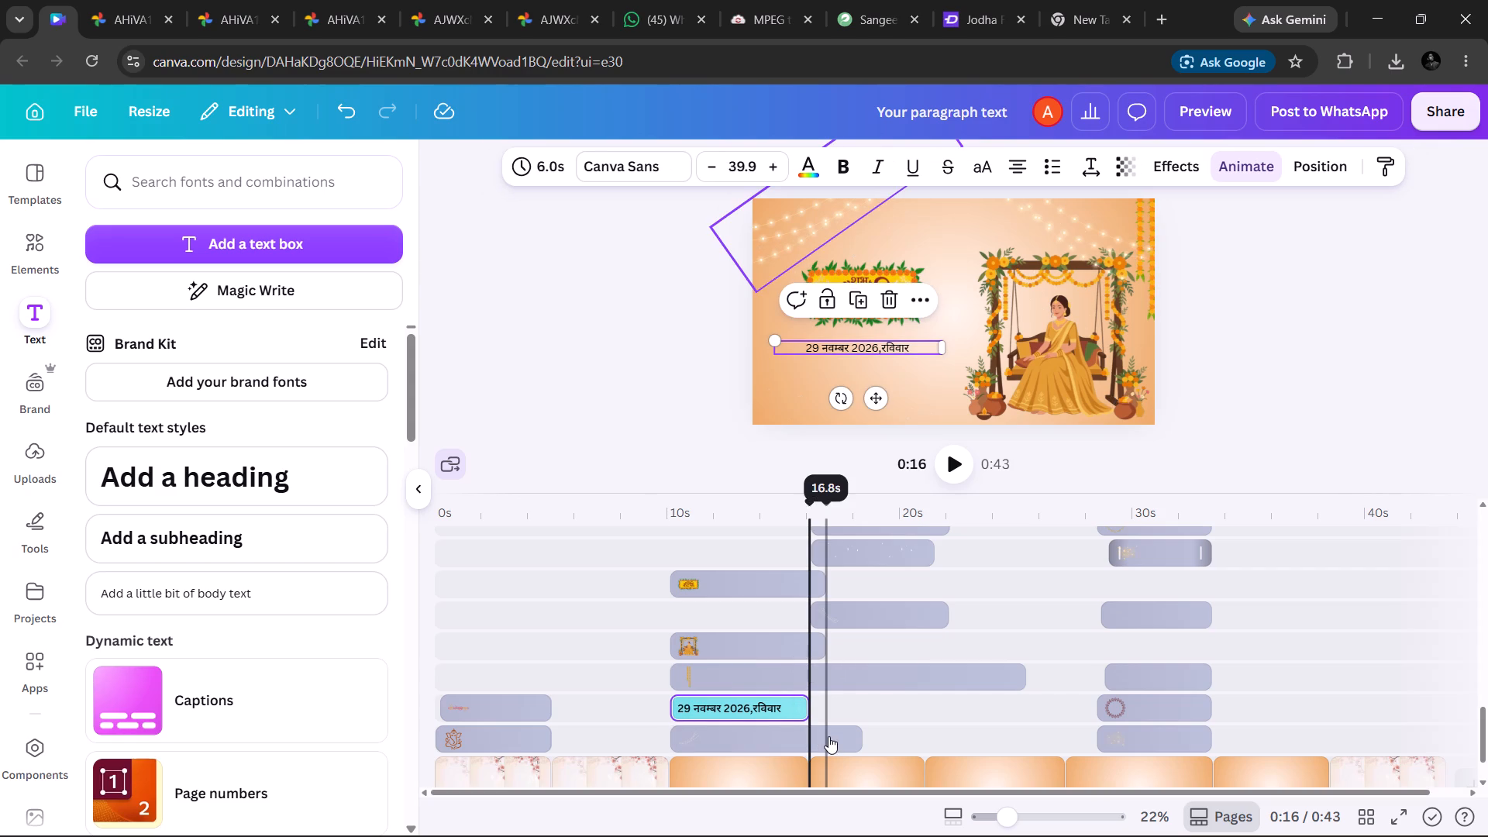
Scrub back and forth through the Haldi, Mehndi and wedding scenes to examine when their elements appear and disappear.
click(828, 736)
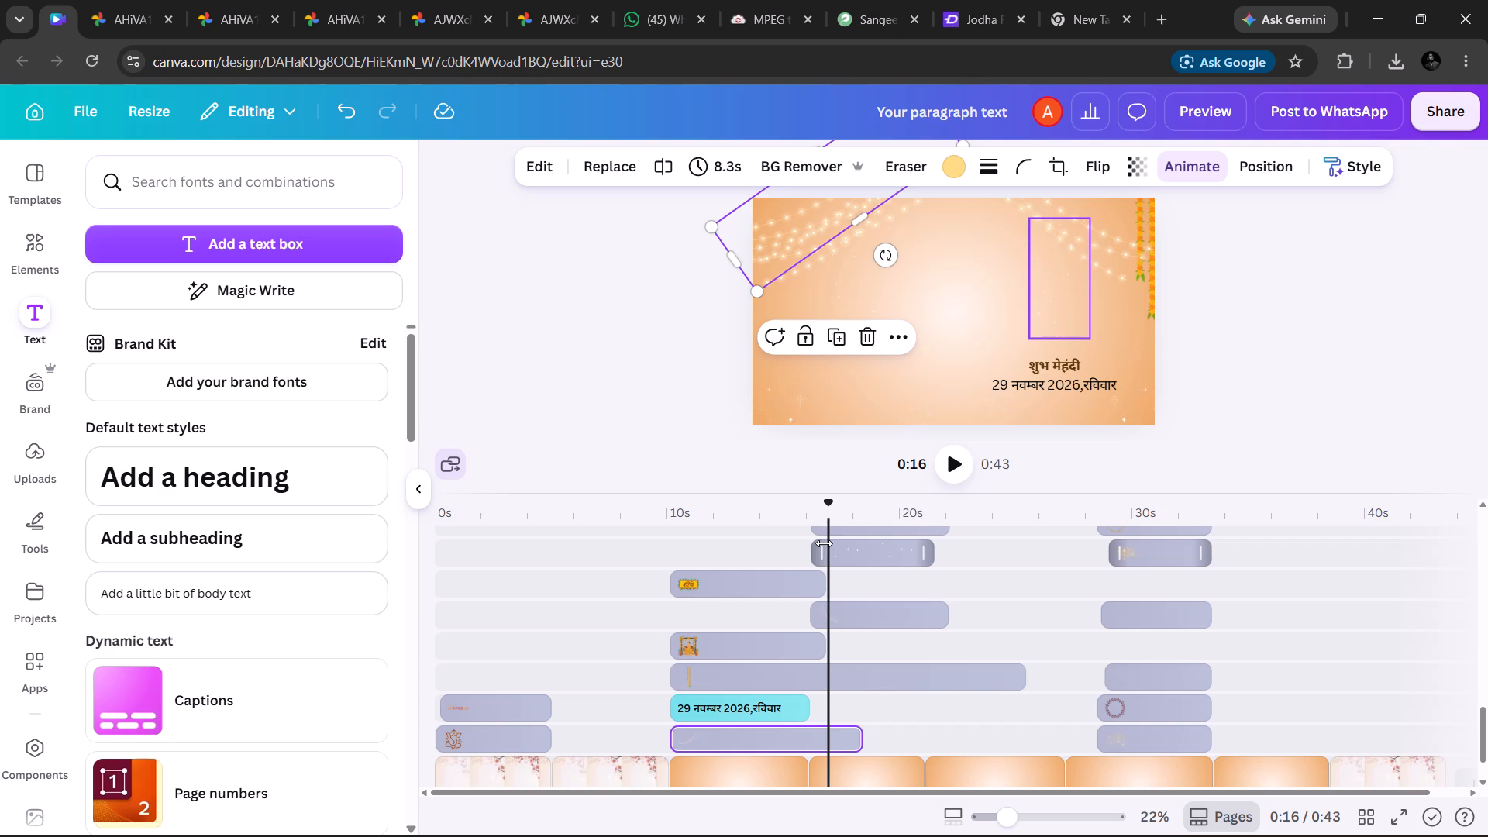
drag(829, 515, 818, 516)
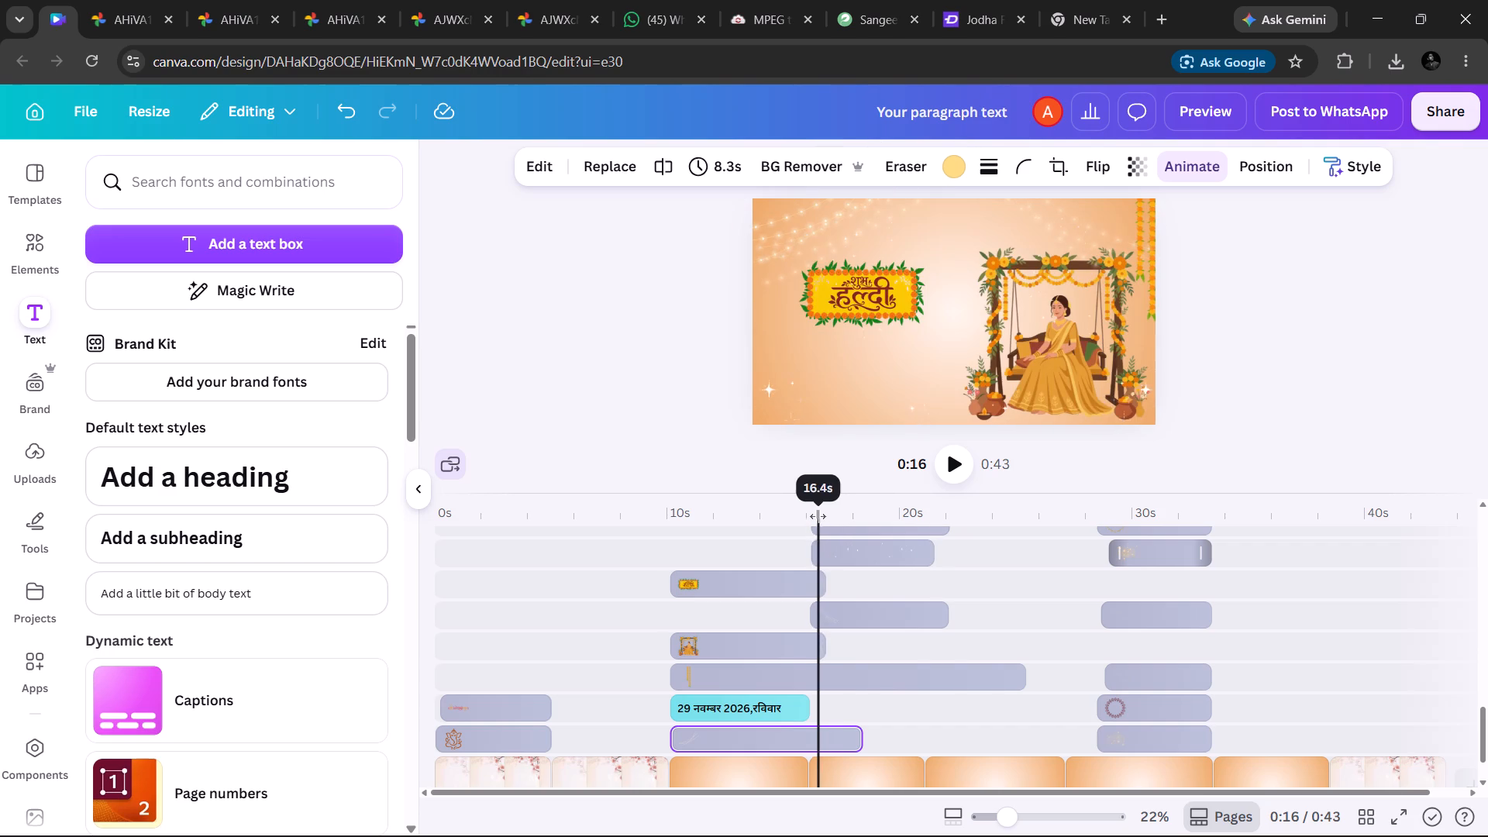
drag(818, 516, 822, 516)
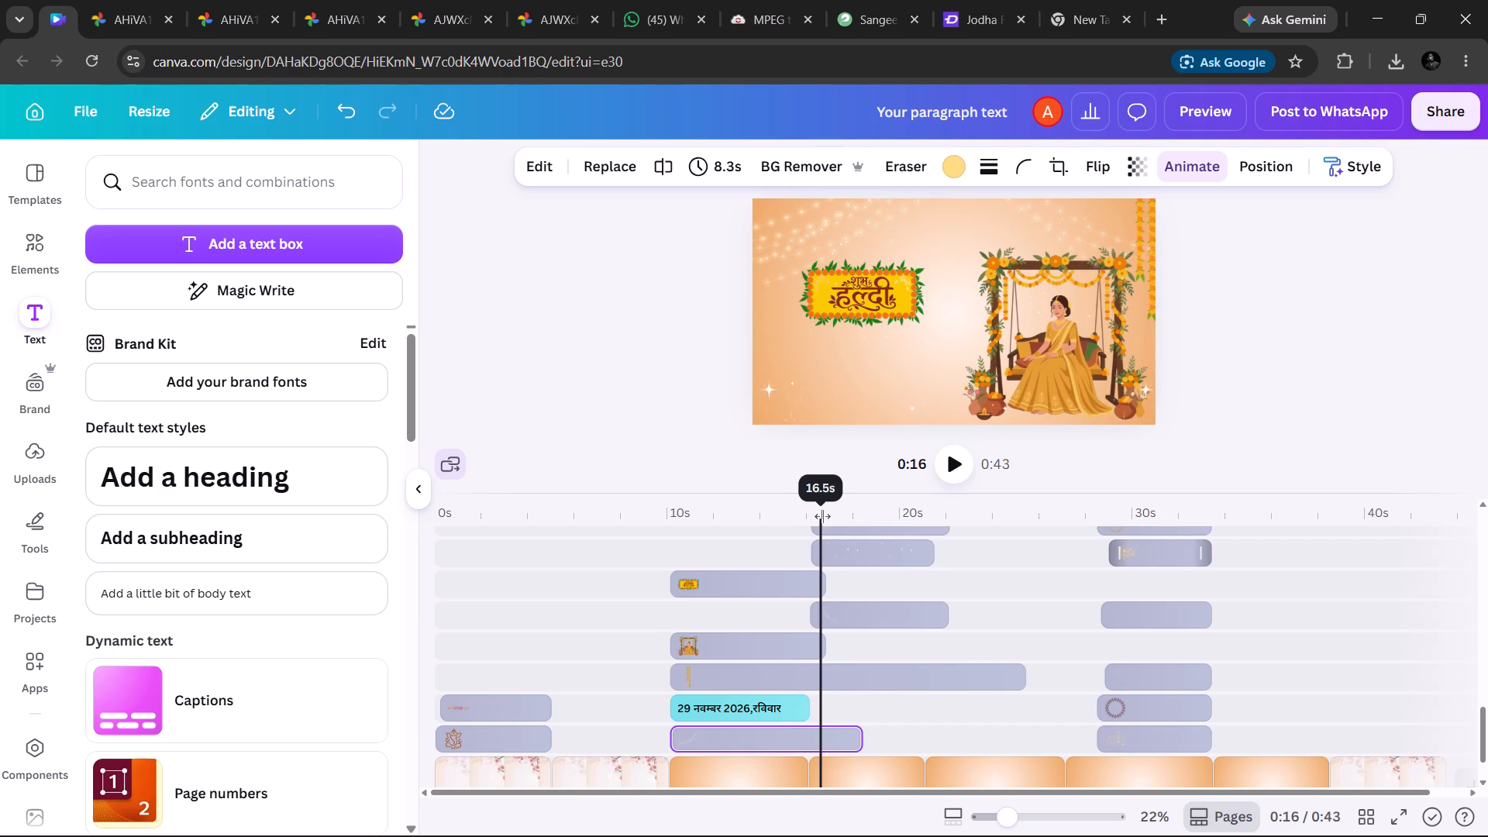
drag(822, 516, 846, 511)
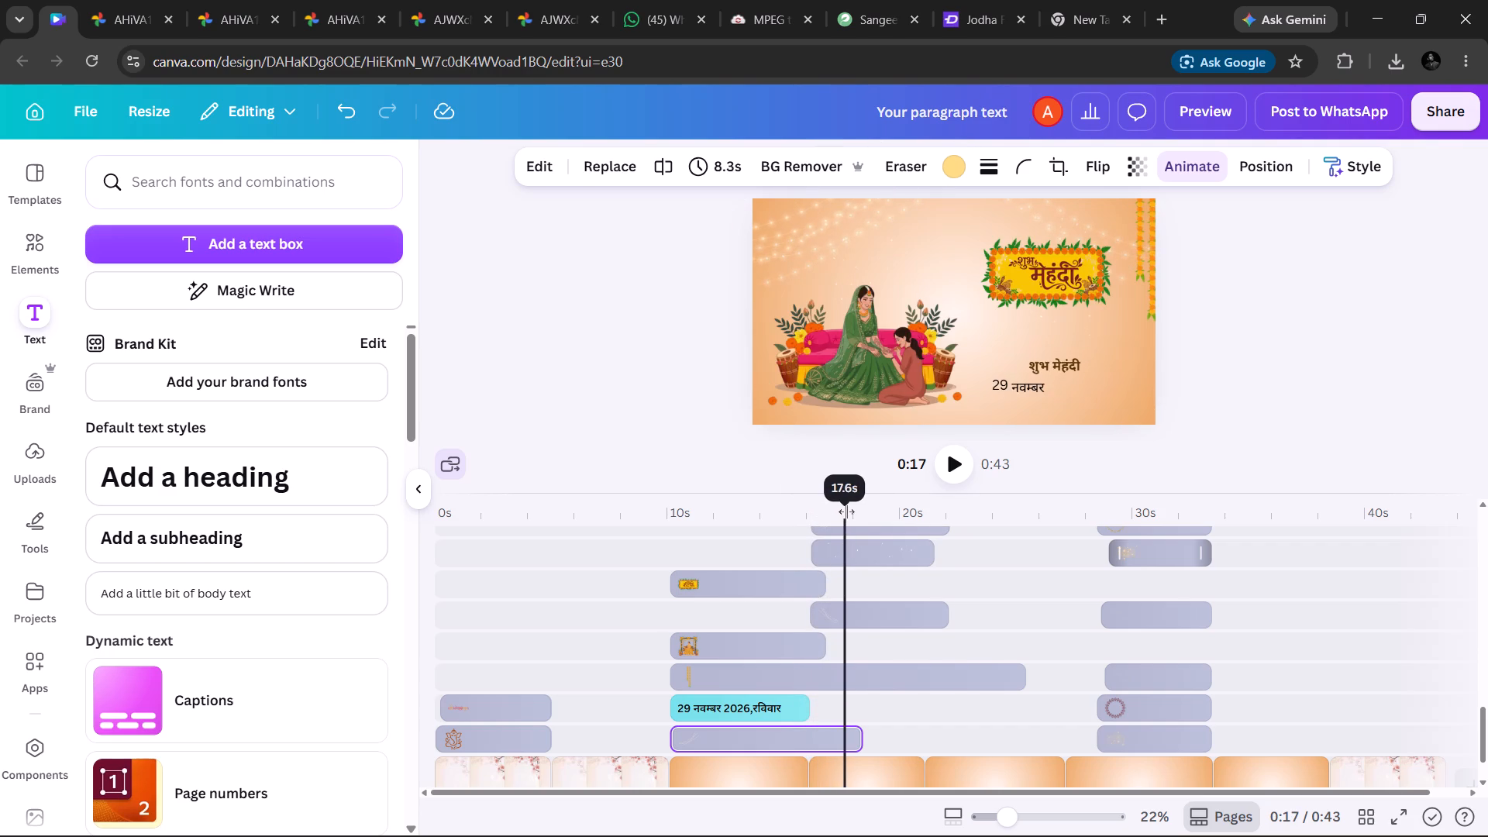
drag(846, 511, 811, 522)
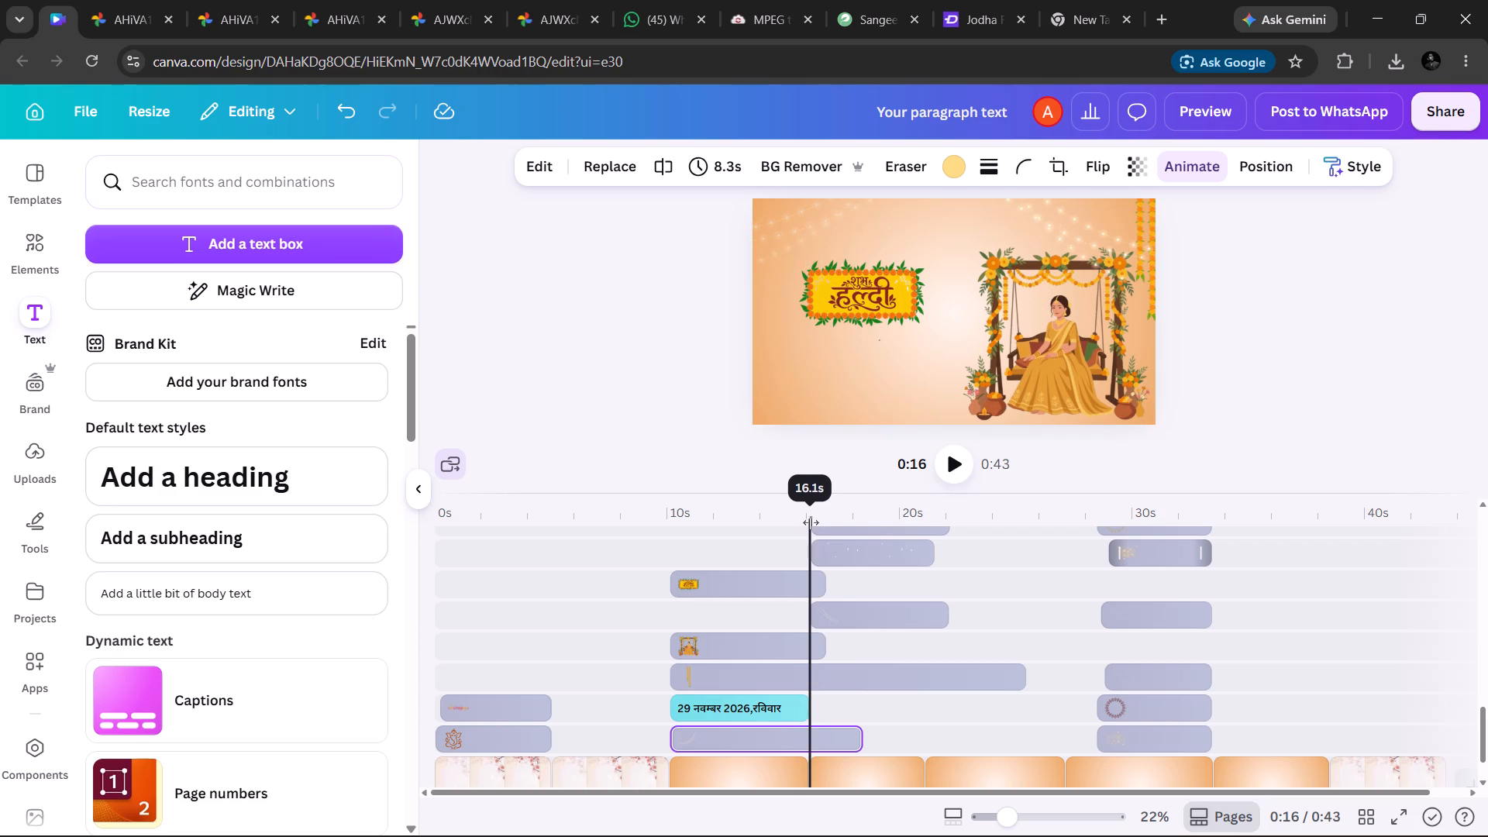
drag(811, 522, 796, 525)
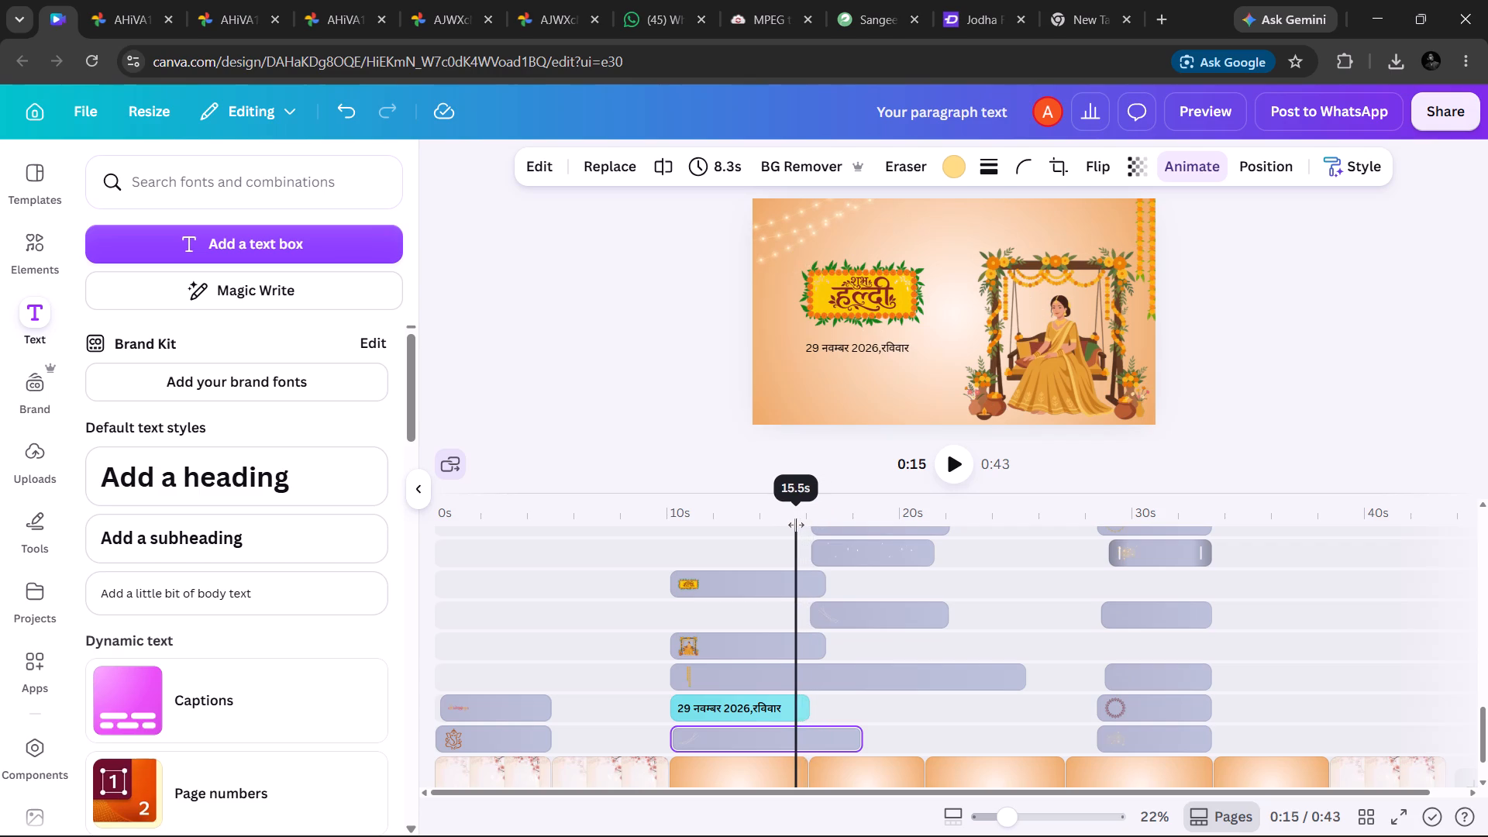
drag(796, 525, 830, 525)
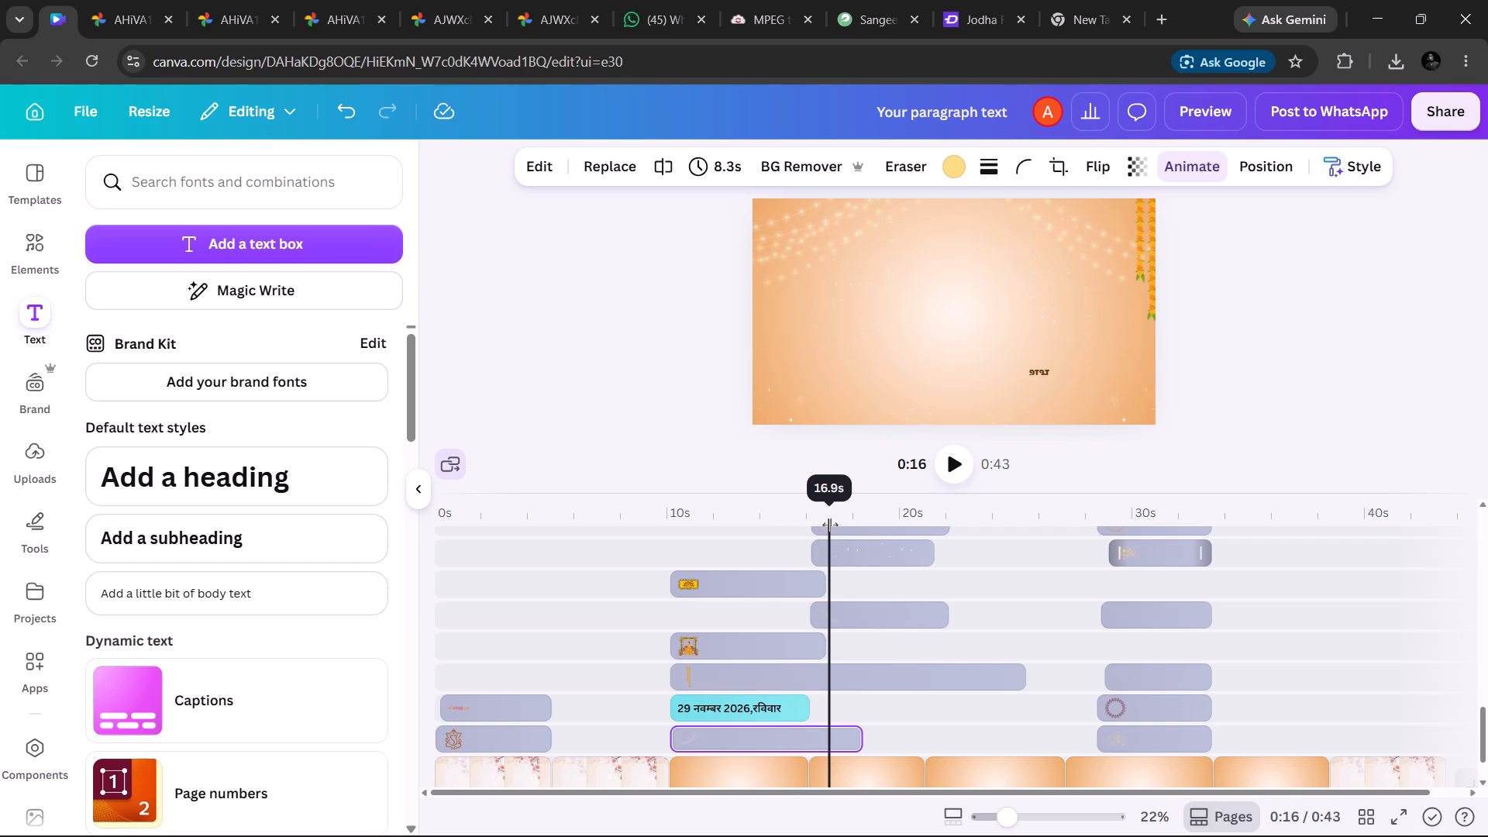
drag(830, 525, 834, 525)
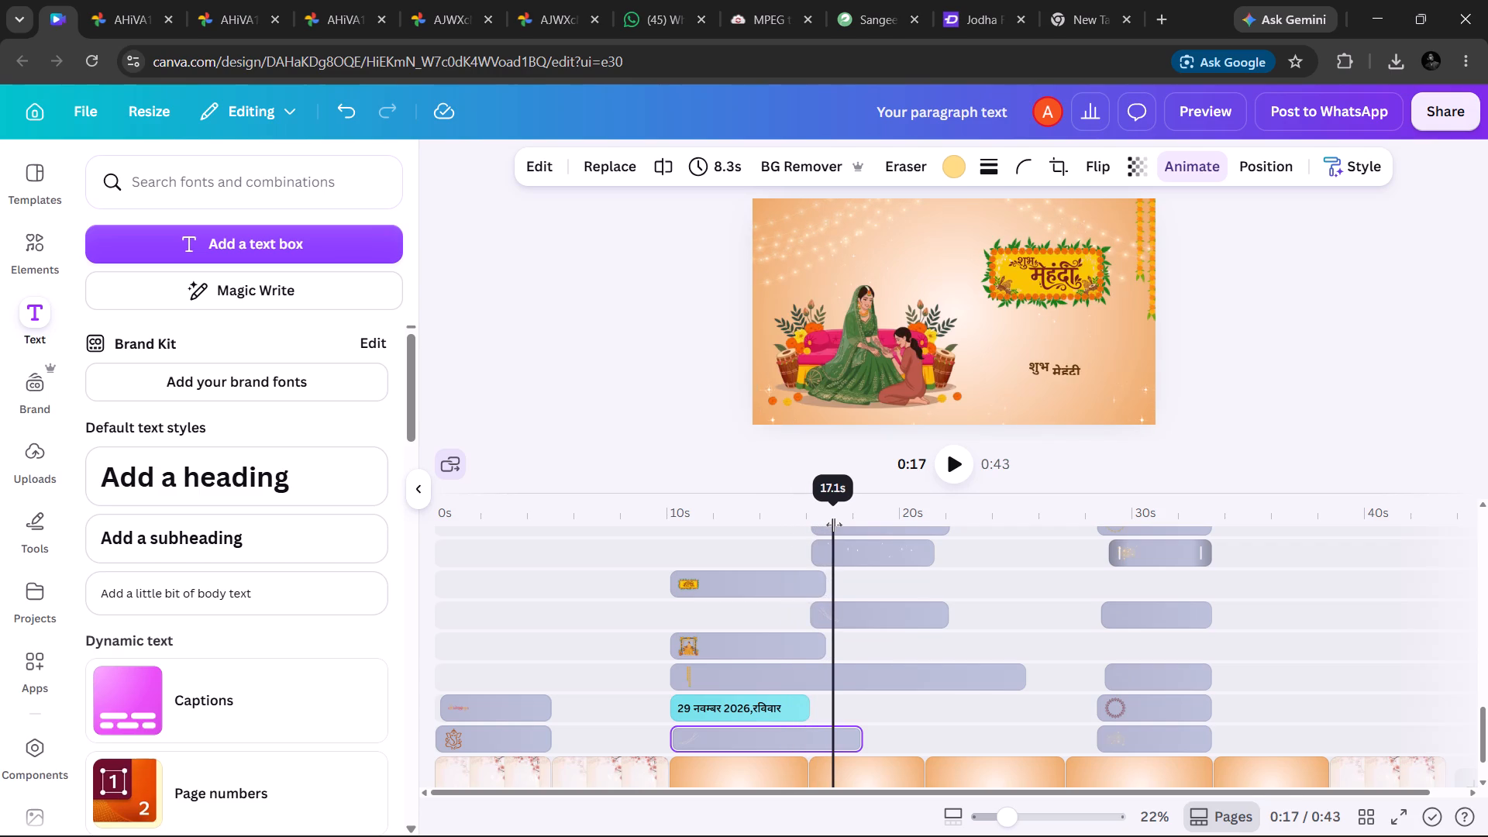
drag(834, 525, 858, 525)
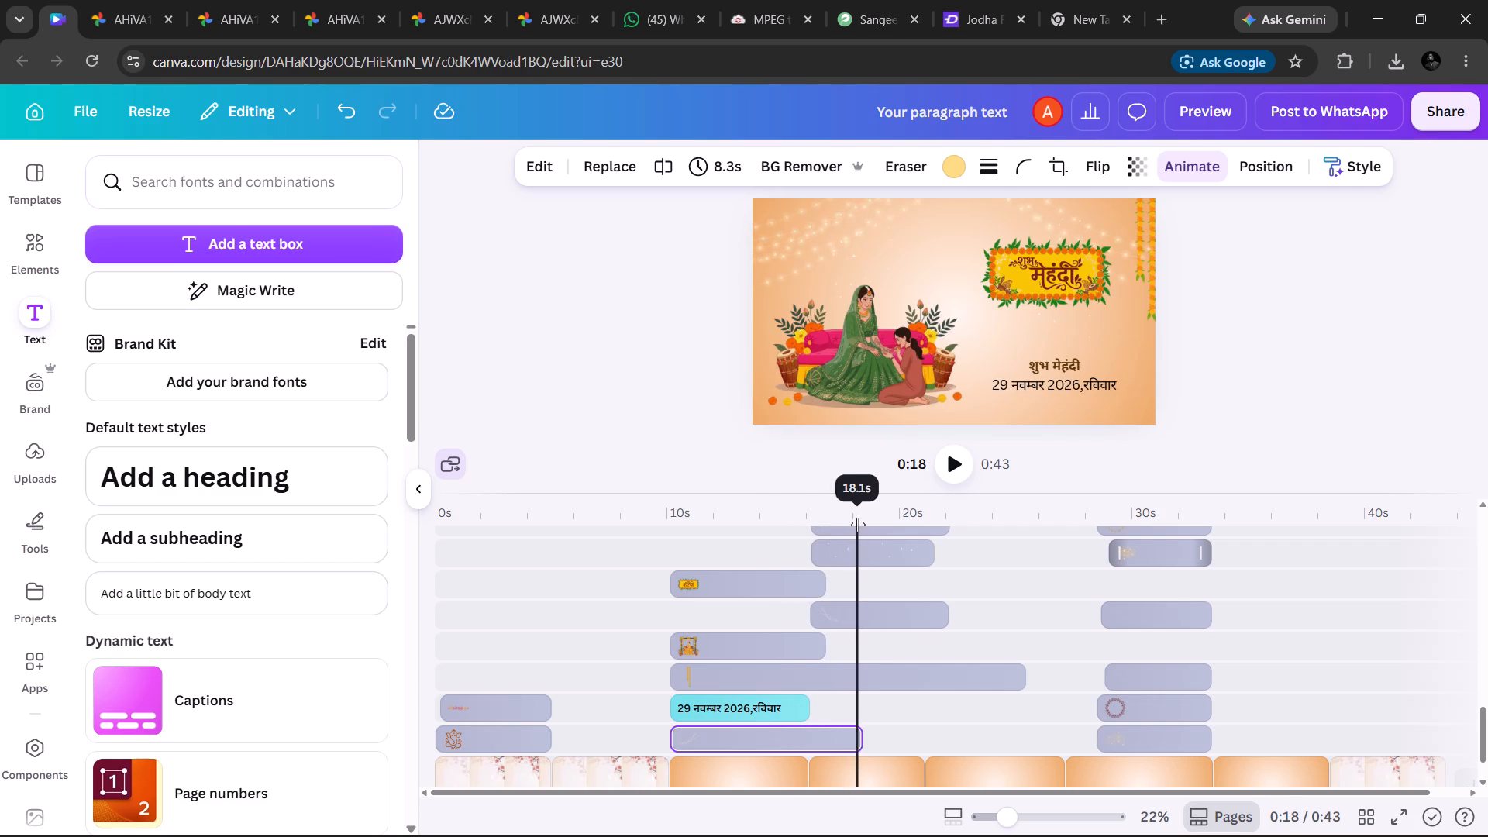
drag(858, 525, 920, 522)
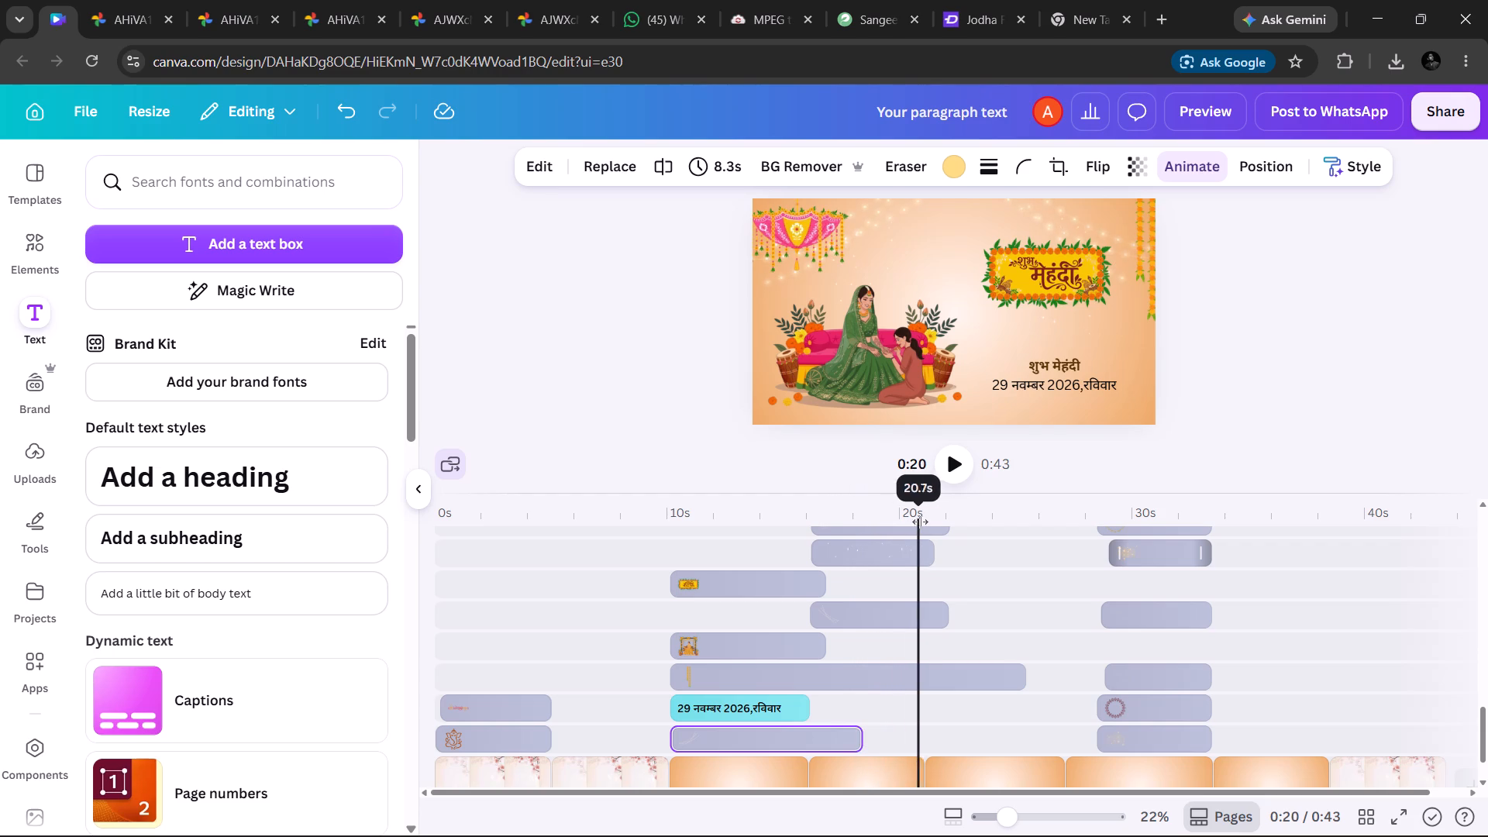
drag(920, 522, 959, 518)
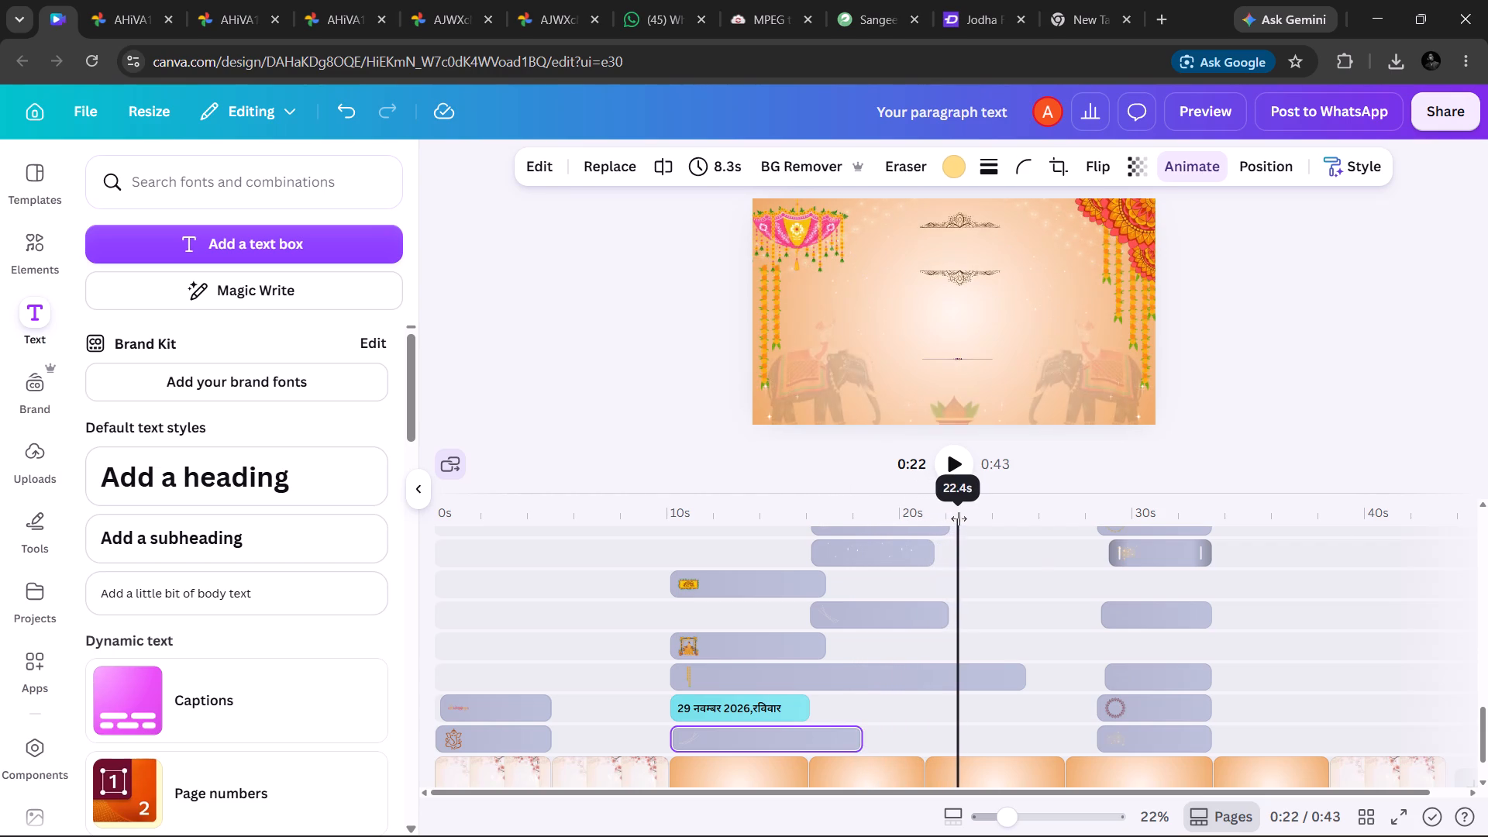
drag(959, 518, 930, 530)
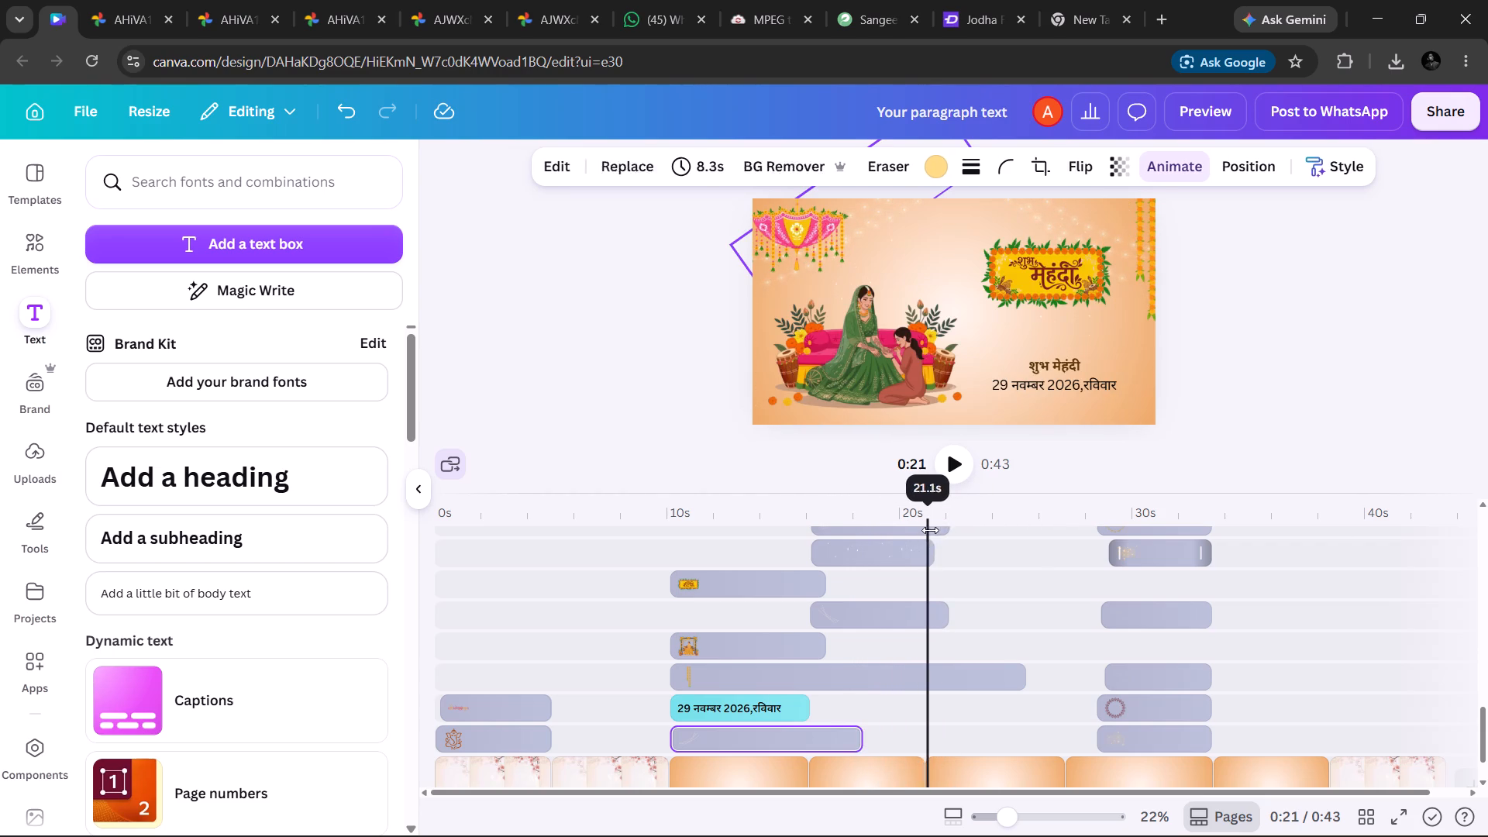
drag(930, 530, 976, 520)
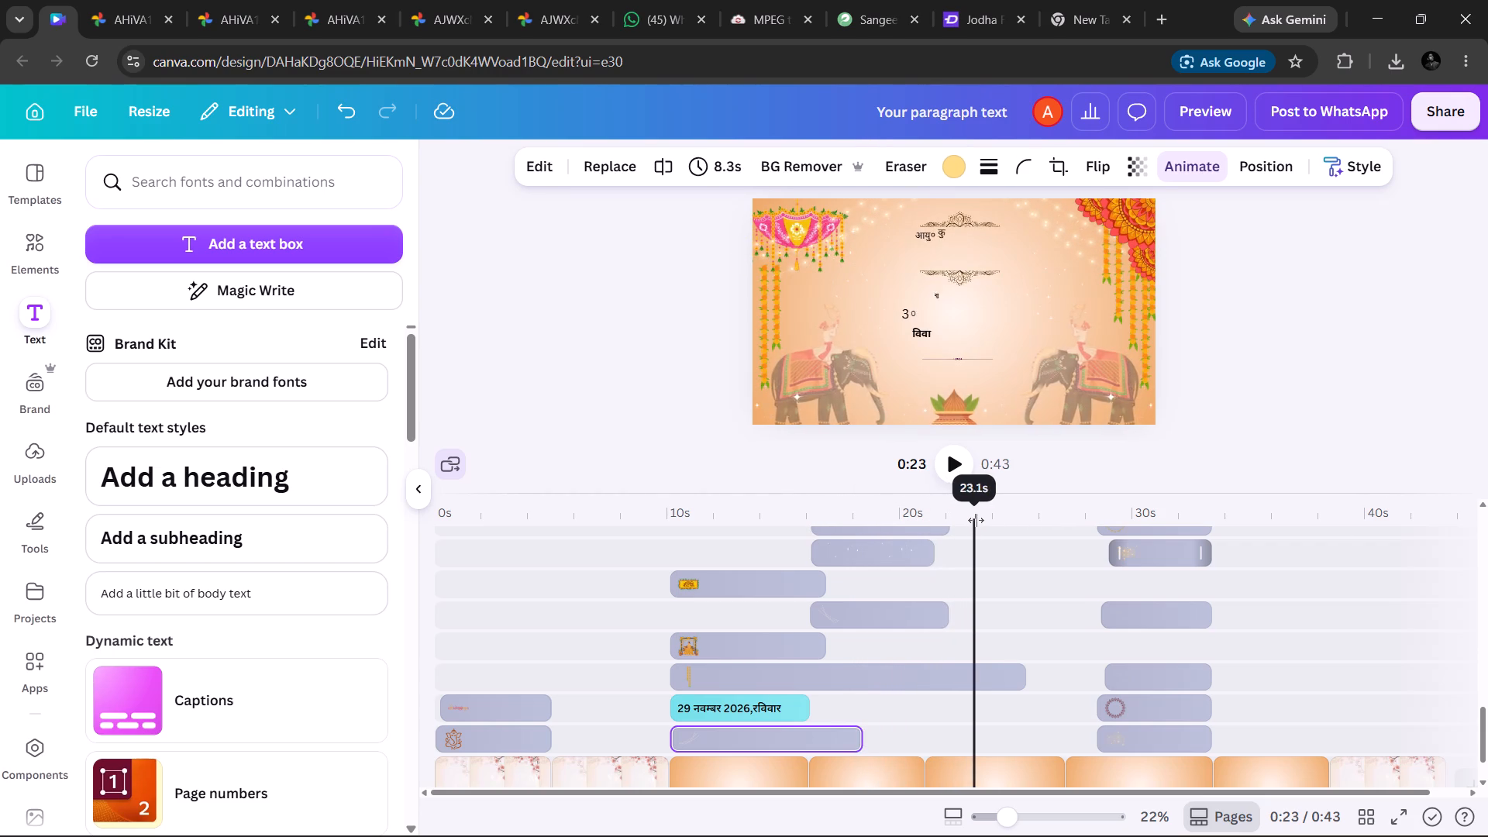
drag(976, 520, 918, 526)
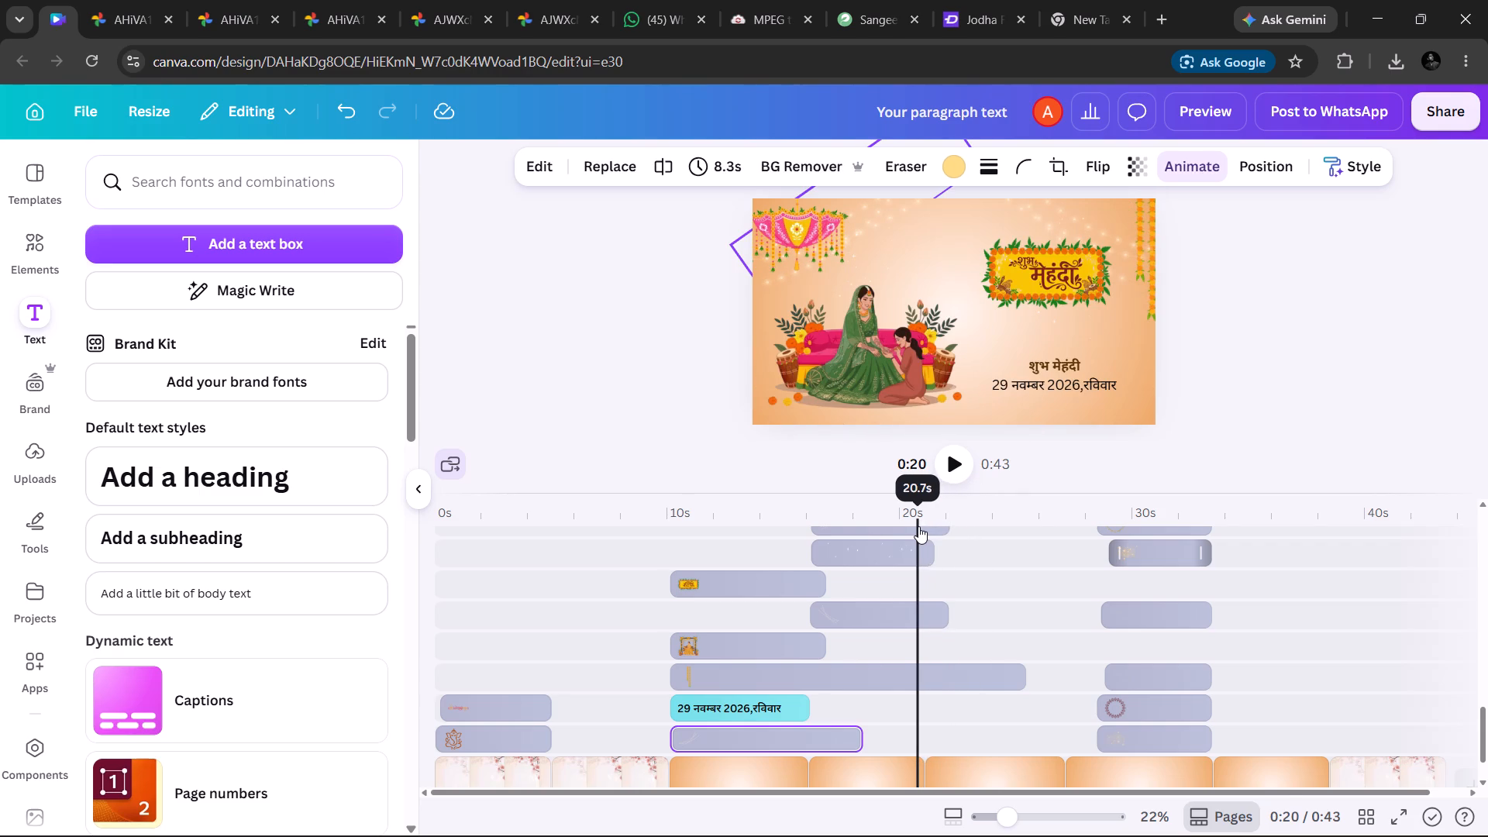
drag(918, 526, 926, 522)
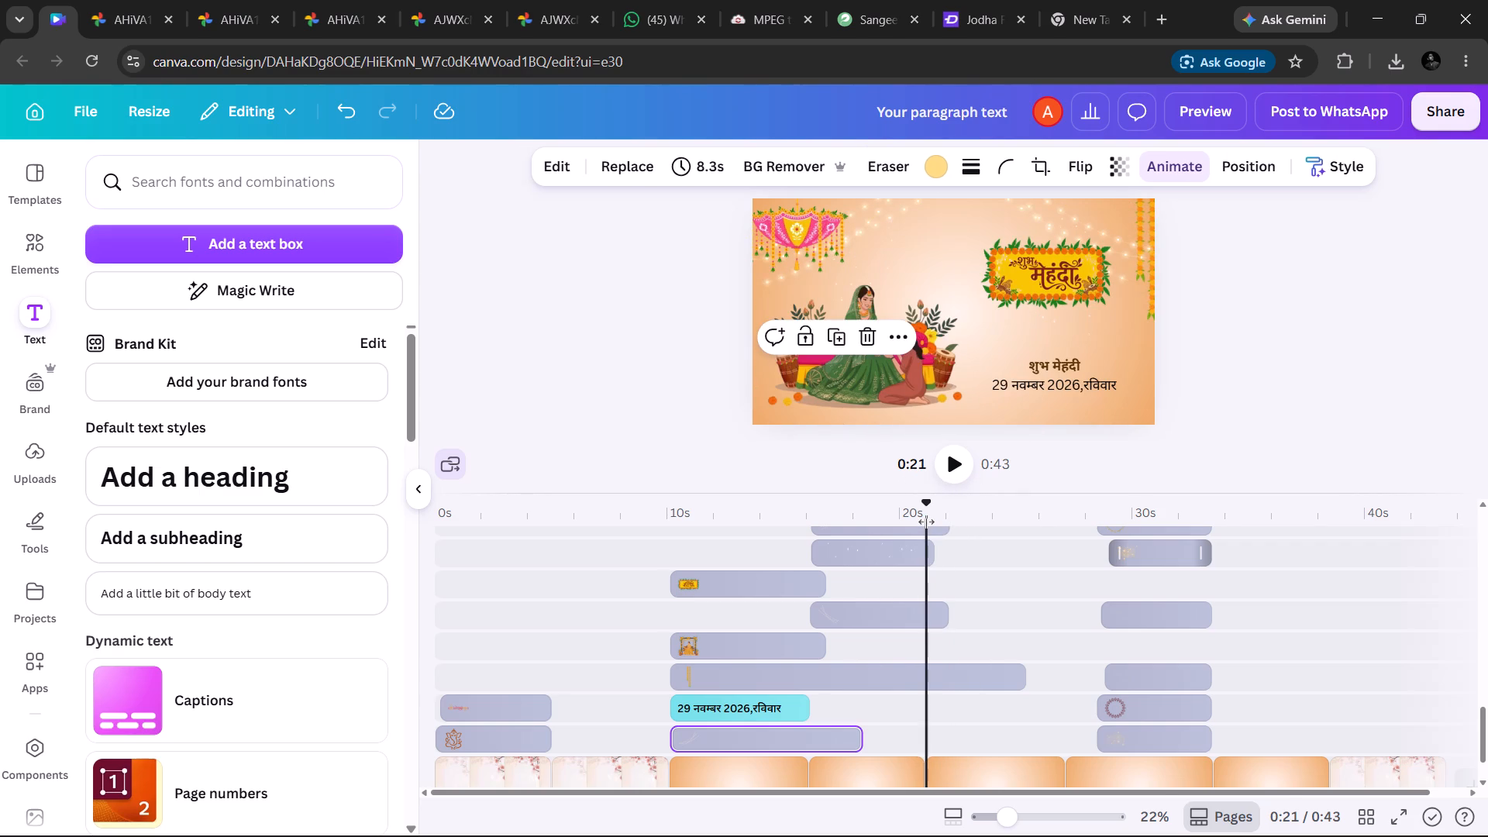
Move the pink hanging decoration's clip earlier in the Mehndi scene, aligning its start with the "शुभ मेहंदी" text clip.
click(794, 241)
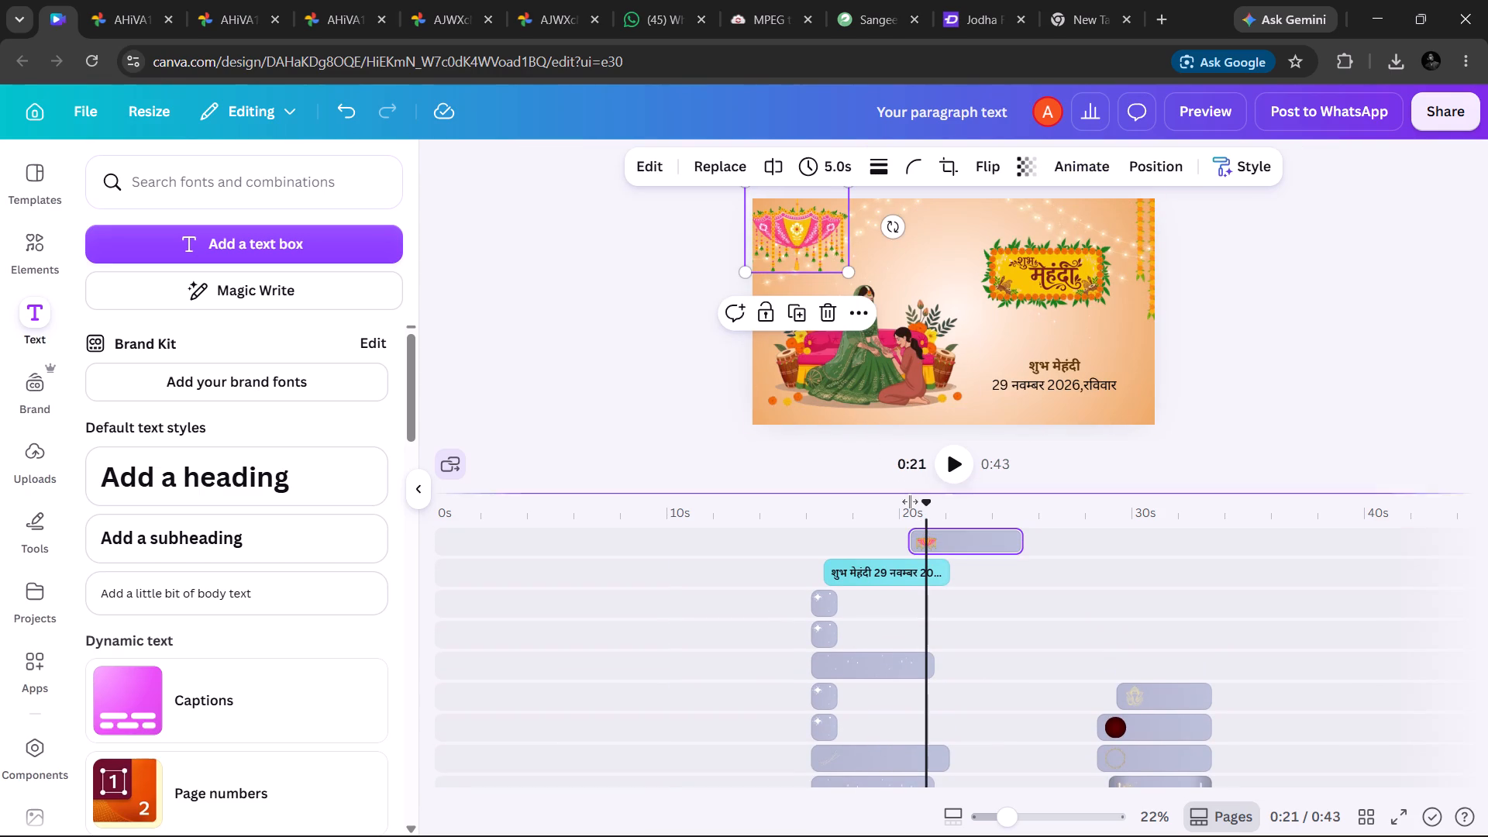
drag(942, 536, 914, 533)
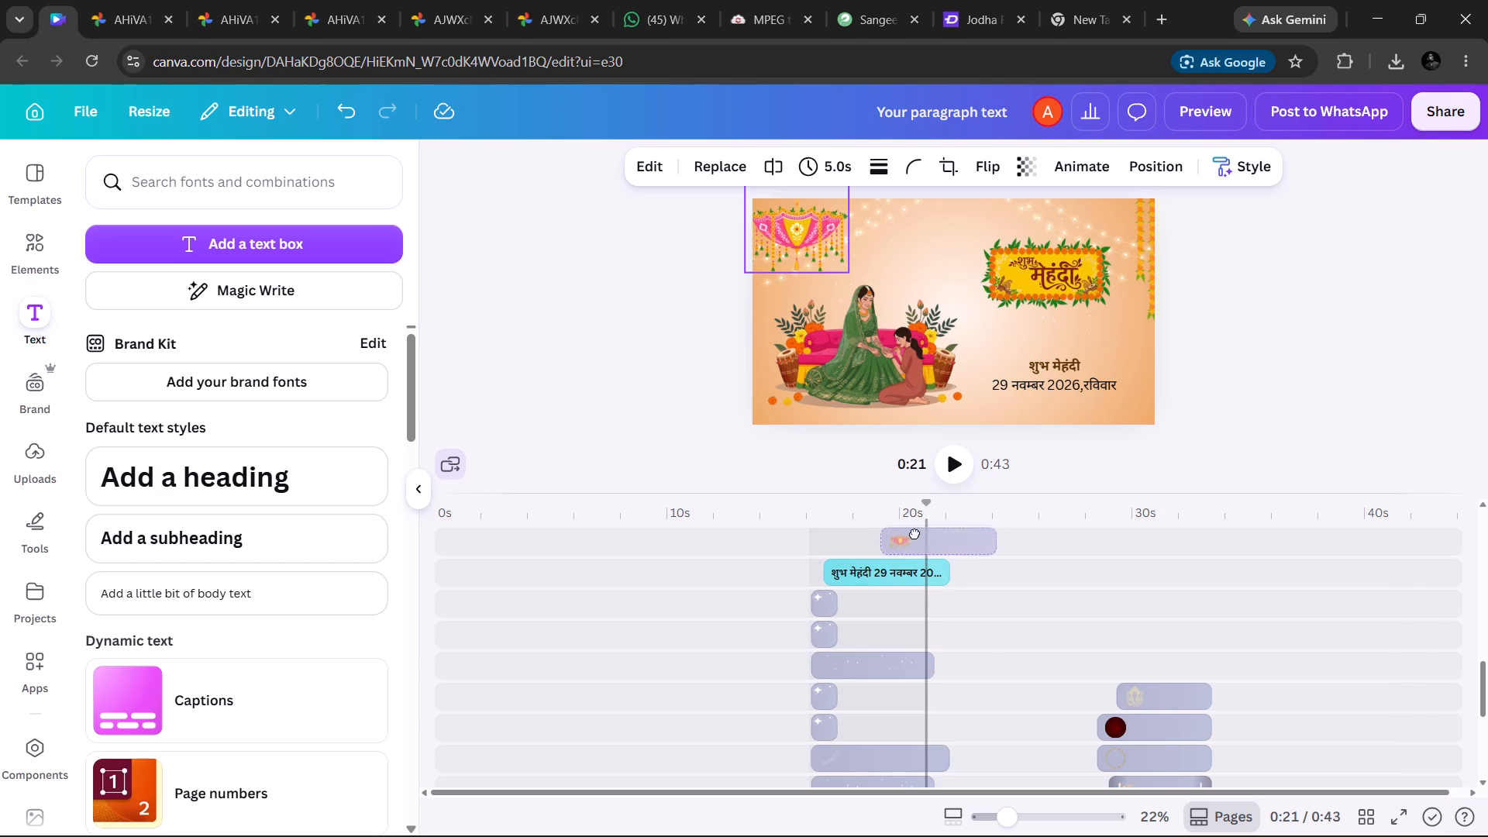
drag(914, 533, 847, 539)
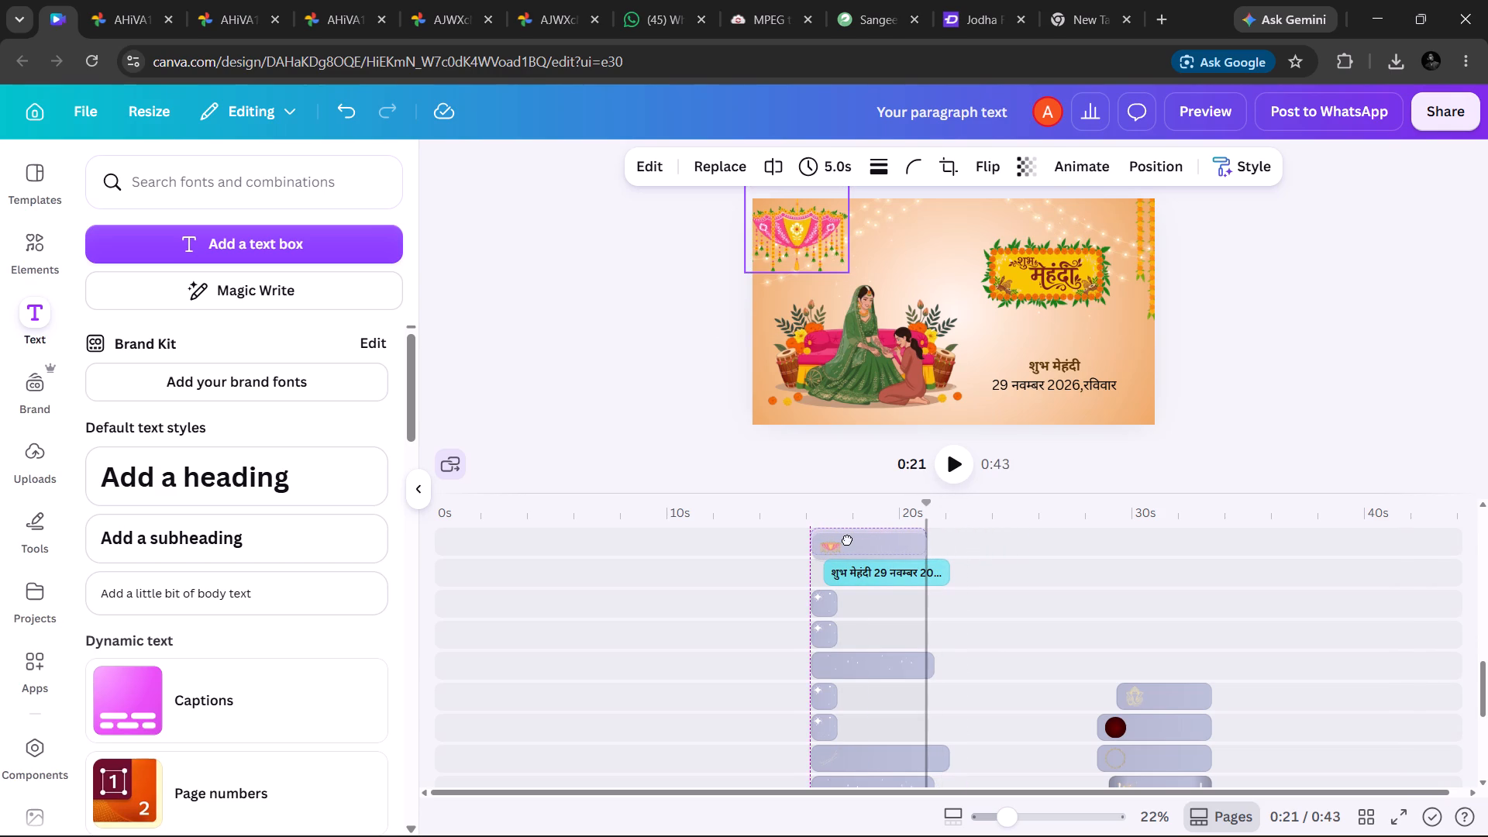
drag(847, 539, 859, 543)
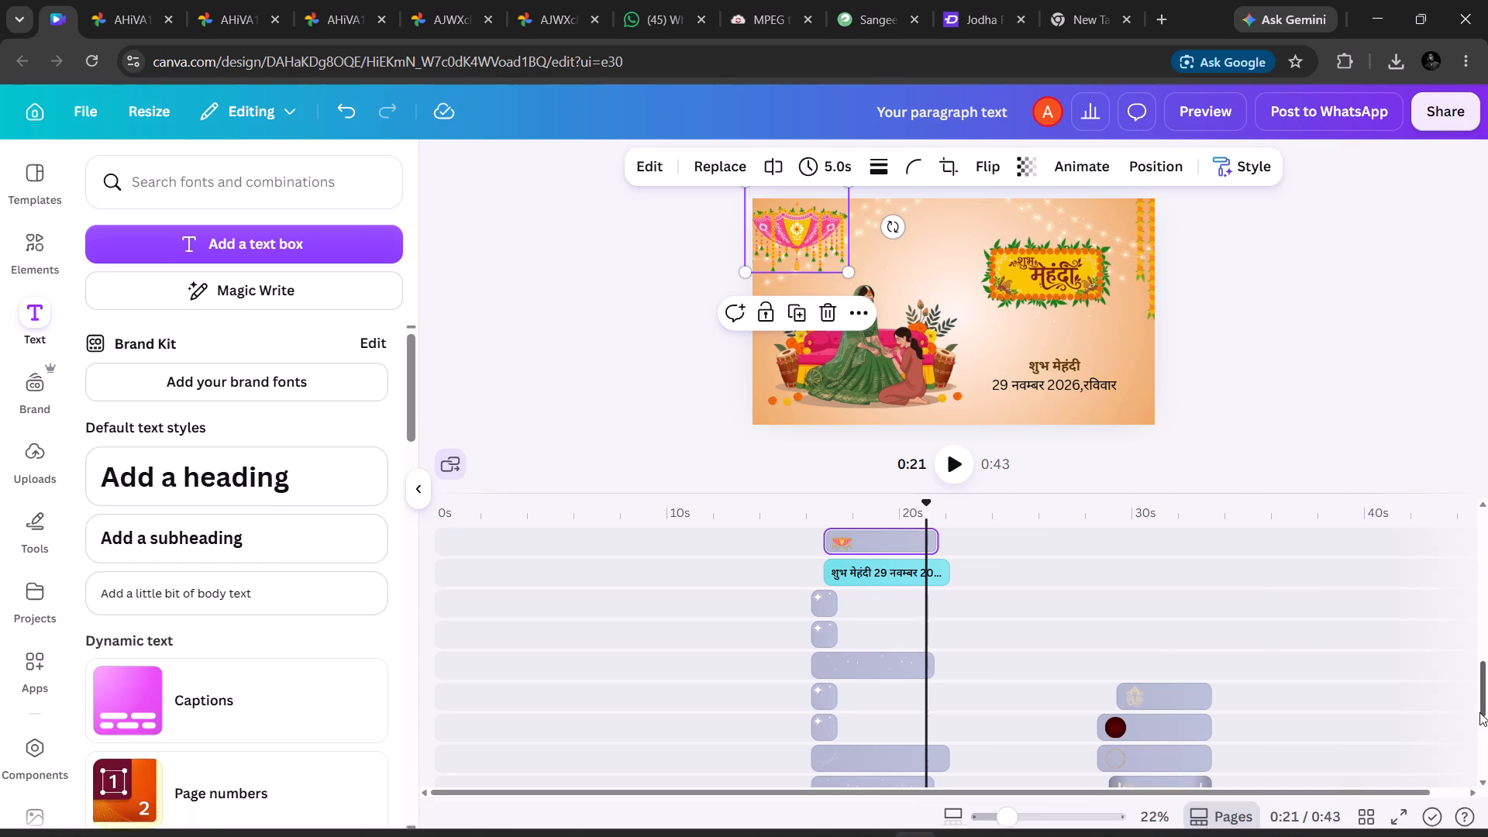
Play the transition from the Mehndi scene into the wedding scene and examine the wedding scene's element clips.
drag(1479, 712, 1481, 800)
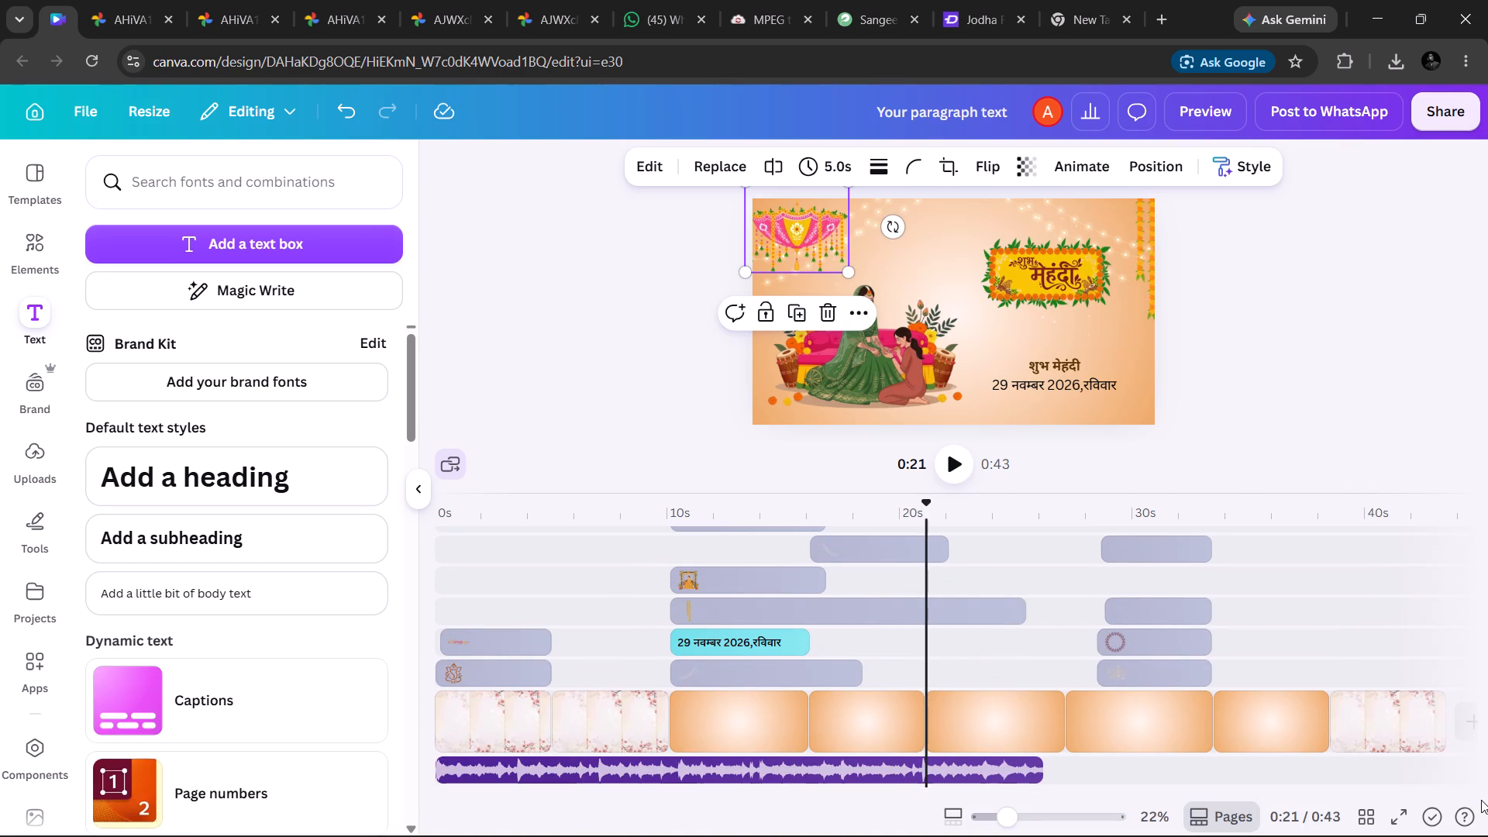
click(951, 480)
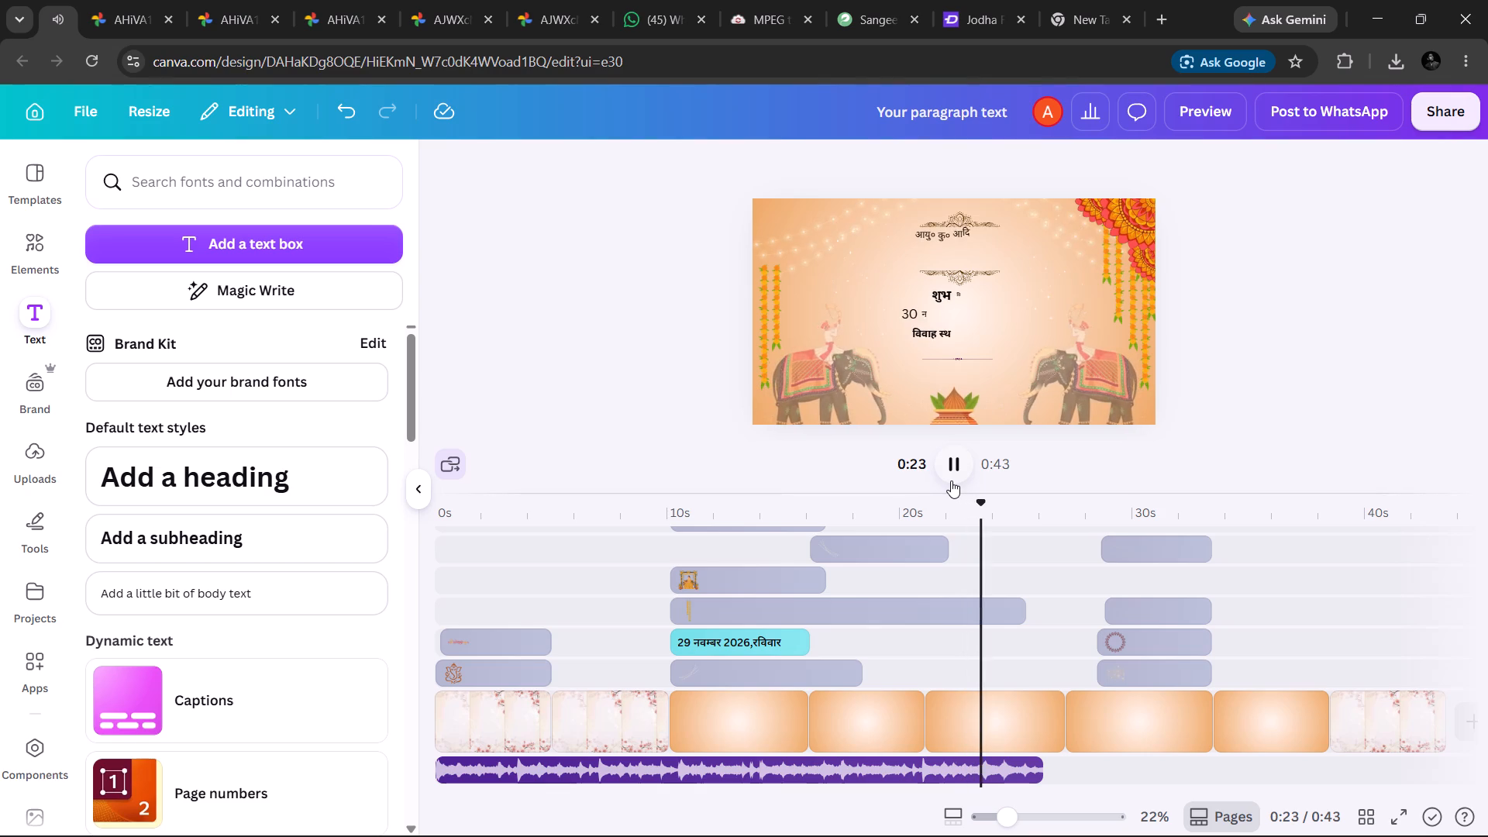
click(951, 480)
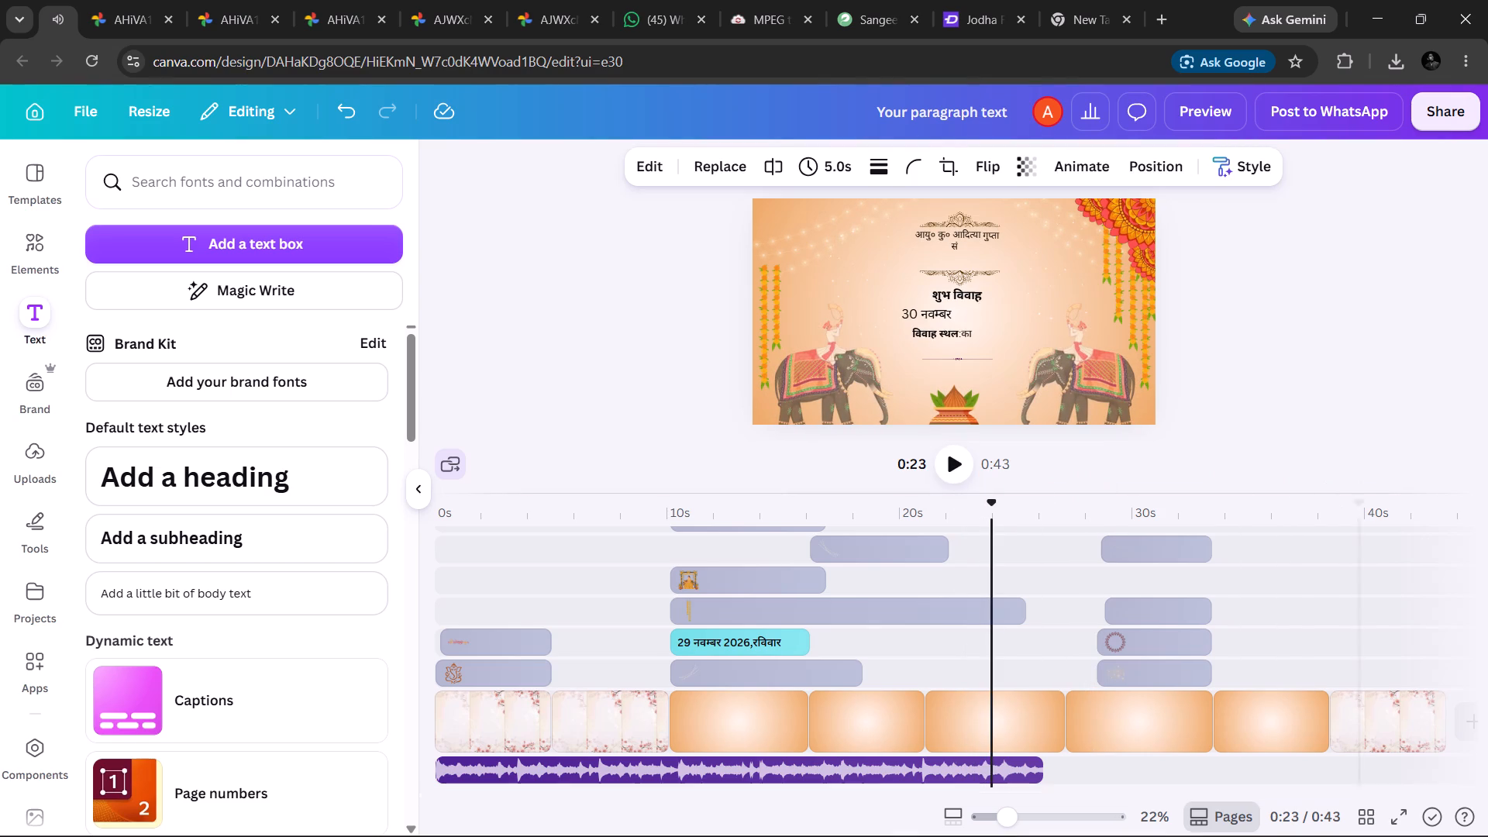
drag(1480, 735, 1483, 707)
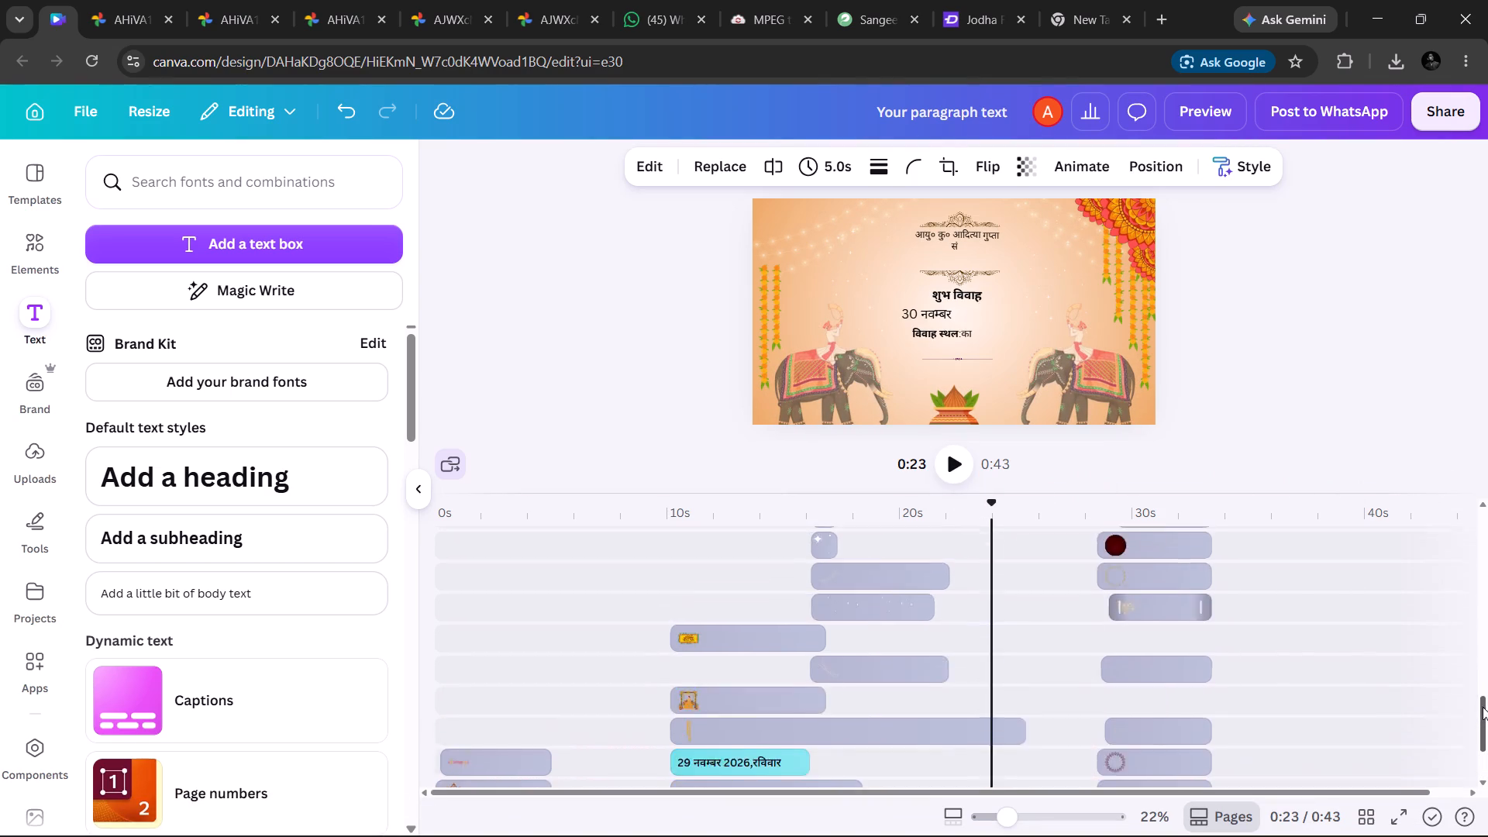
drag(1483, 707, 1487, 611)
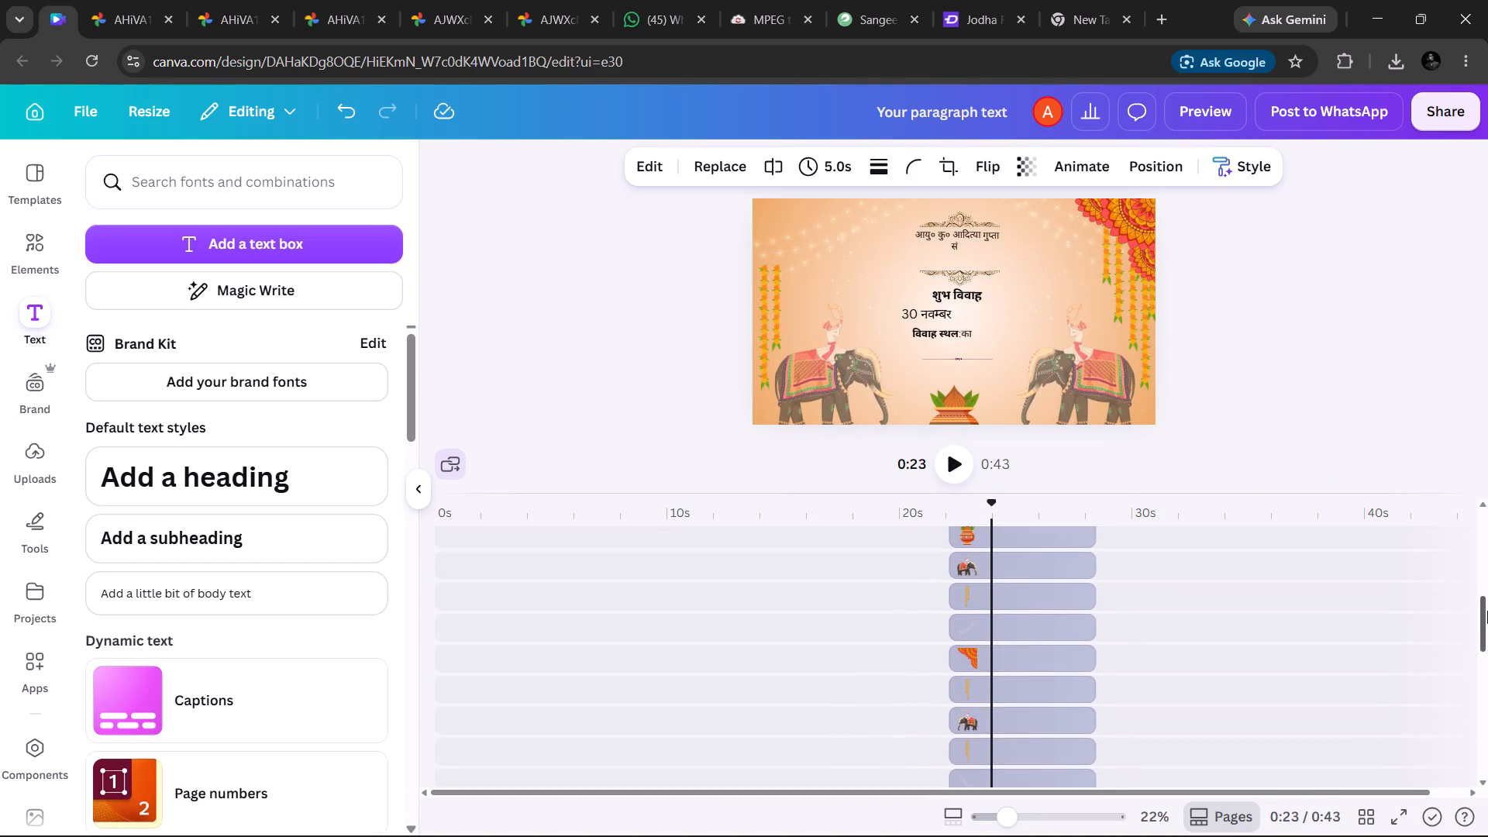
drag(1487, 611, 1487, 634)
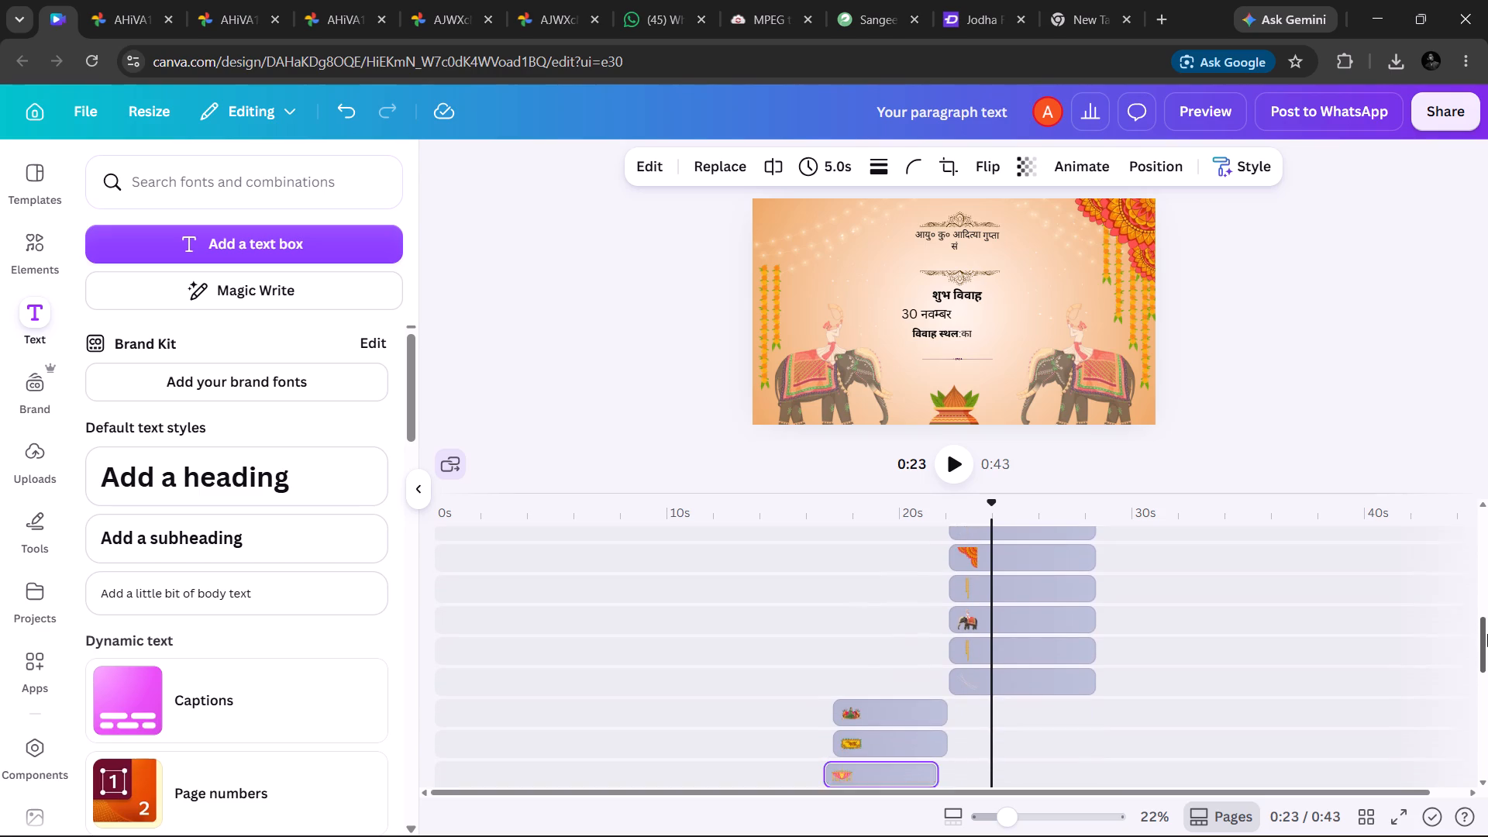
drag(1487, 634, 1484, 626)
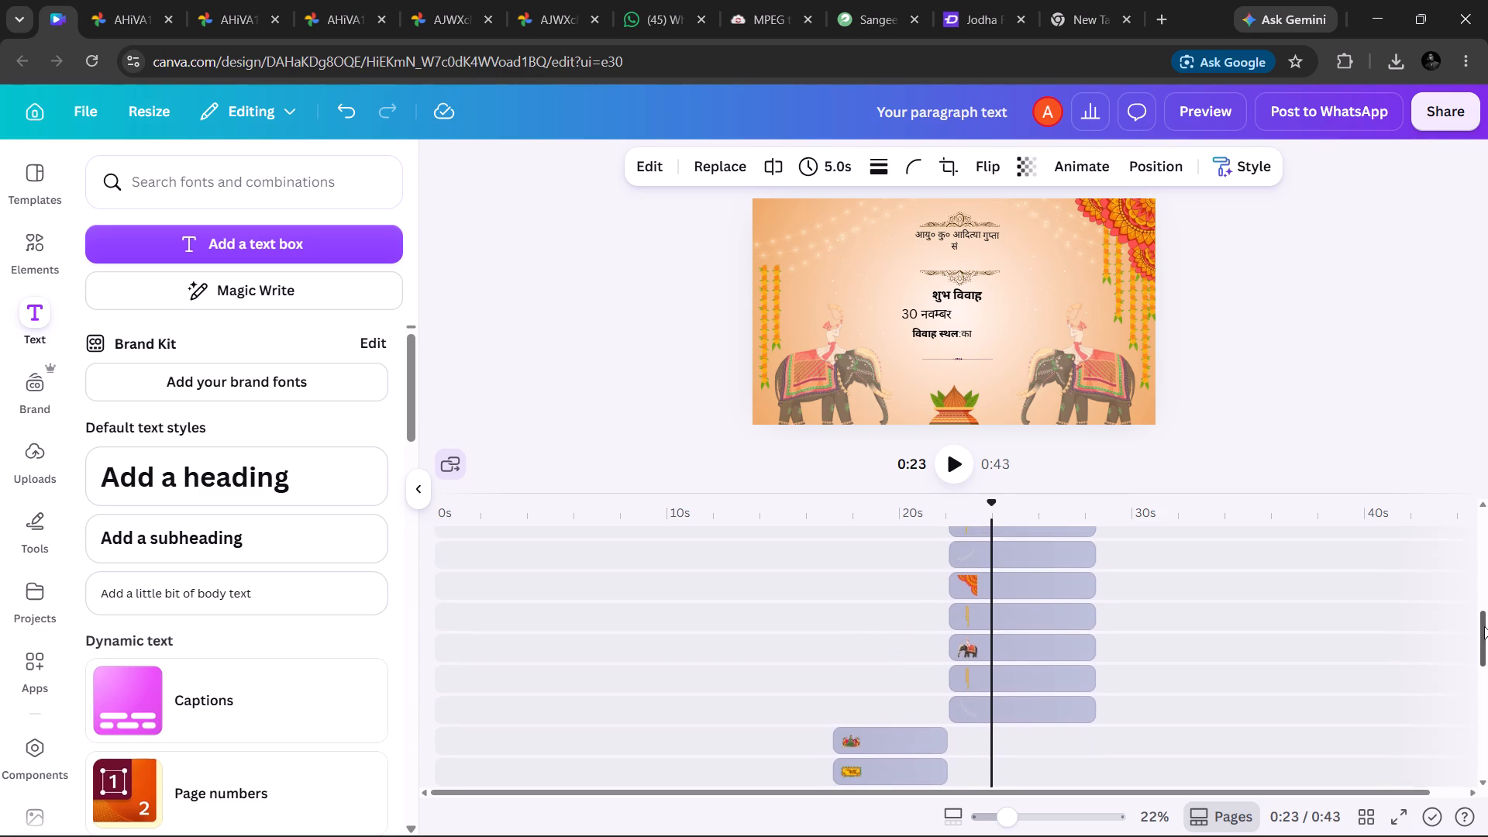
drag(1484, 626, 1480, 602)
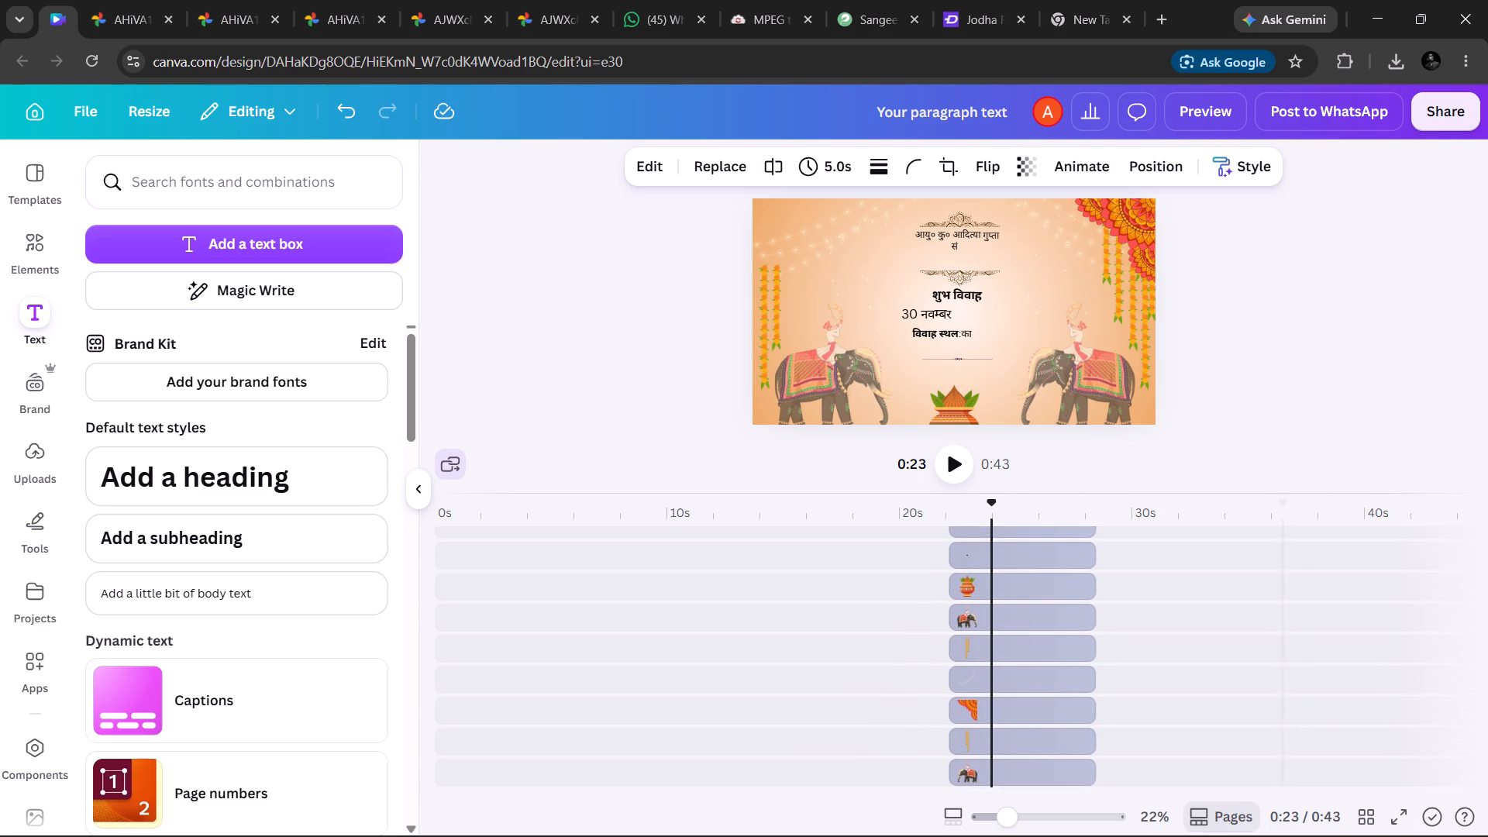
Add a horizontally flipped duplicate of the wedding scene's top-right marigold corner decoration in the page's top-left corner.
click(1129, 222)
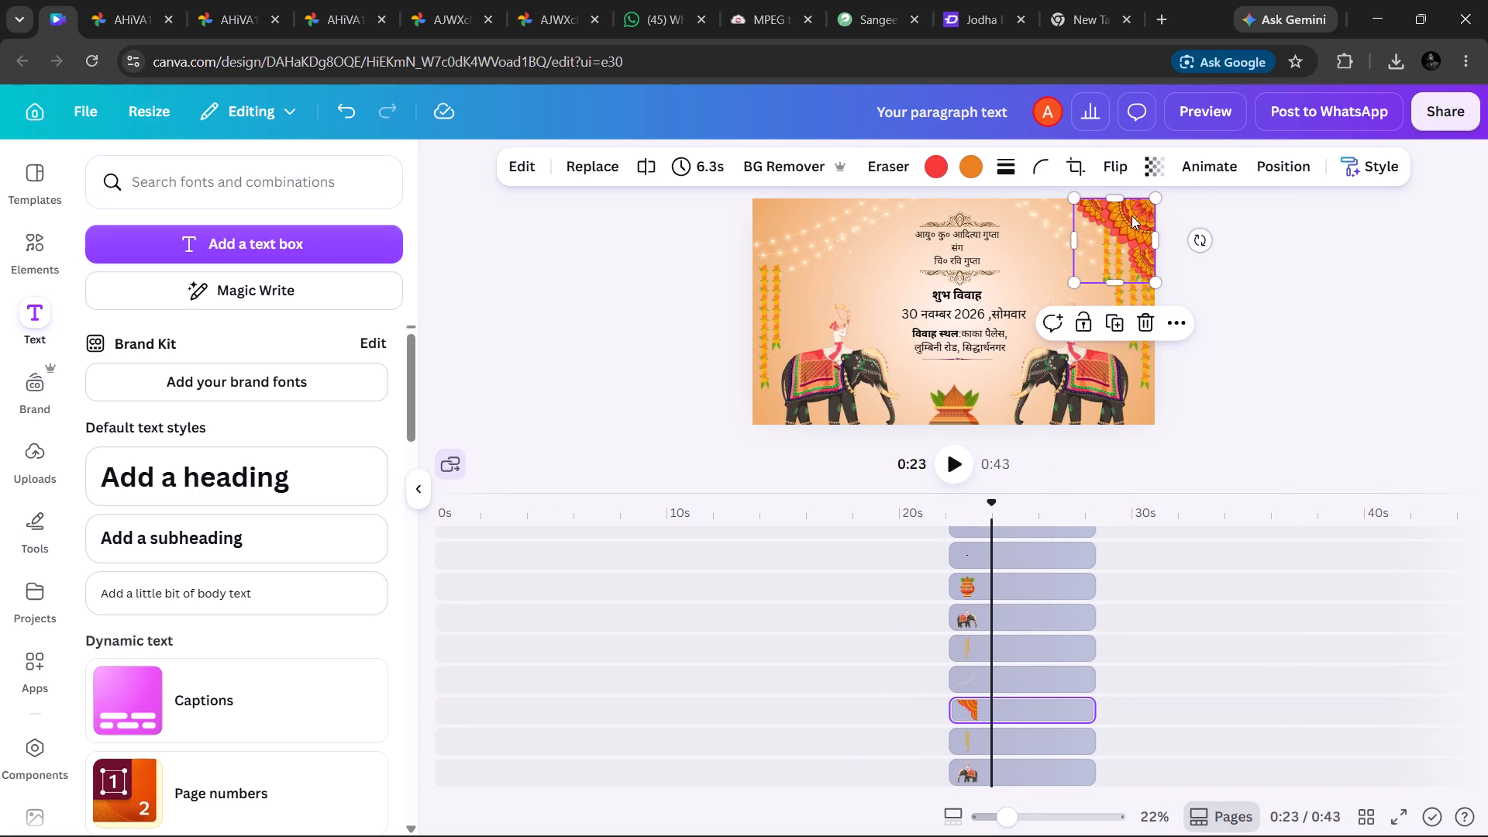
click(1131, 217)
right_click(1131, 217)
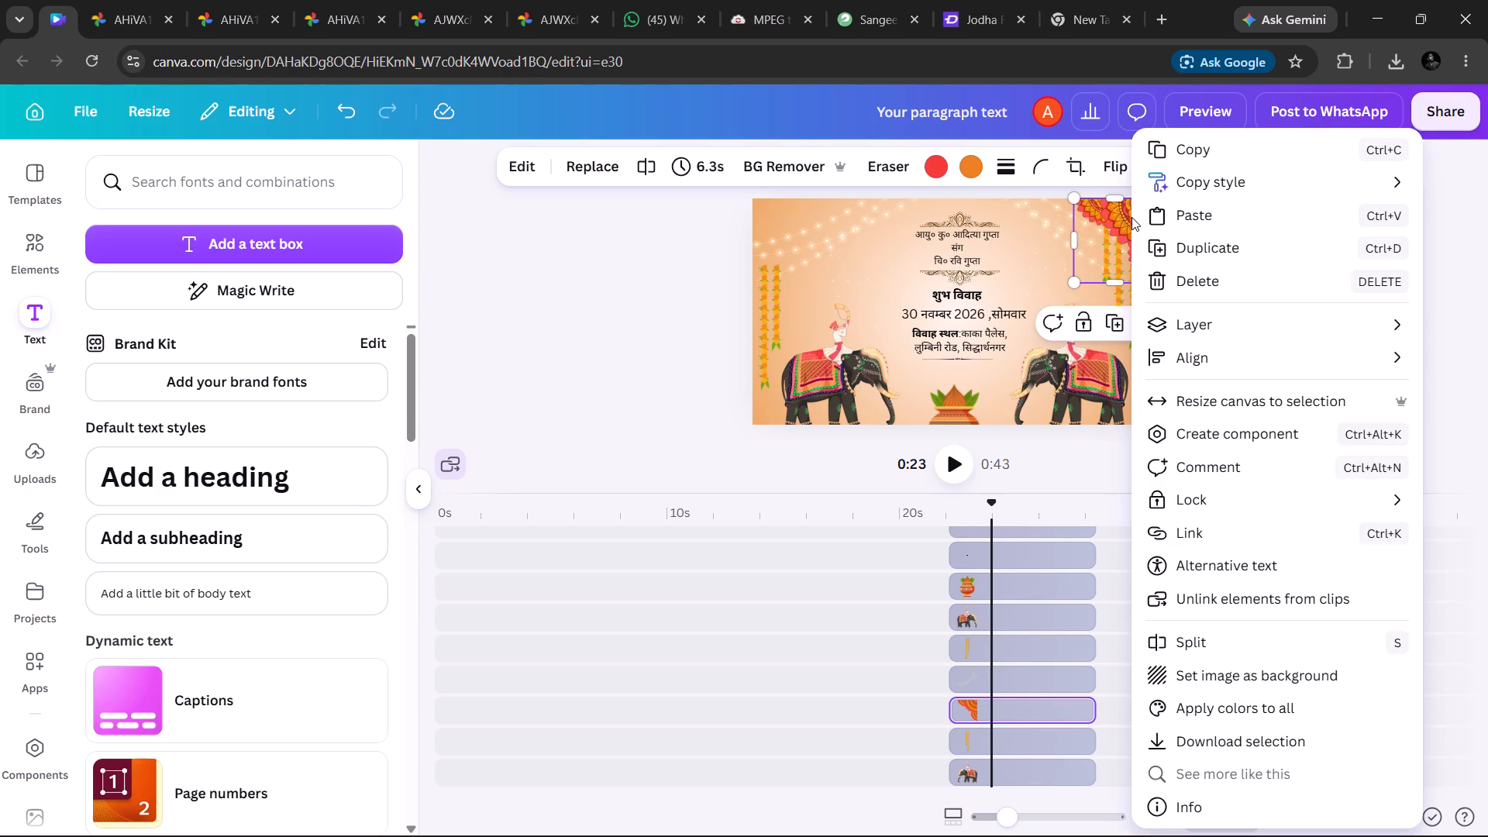
click(1164, 246)
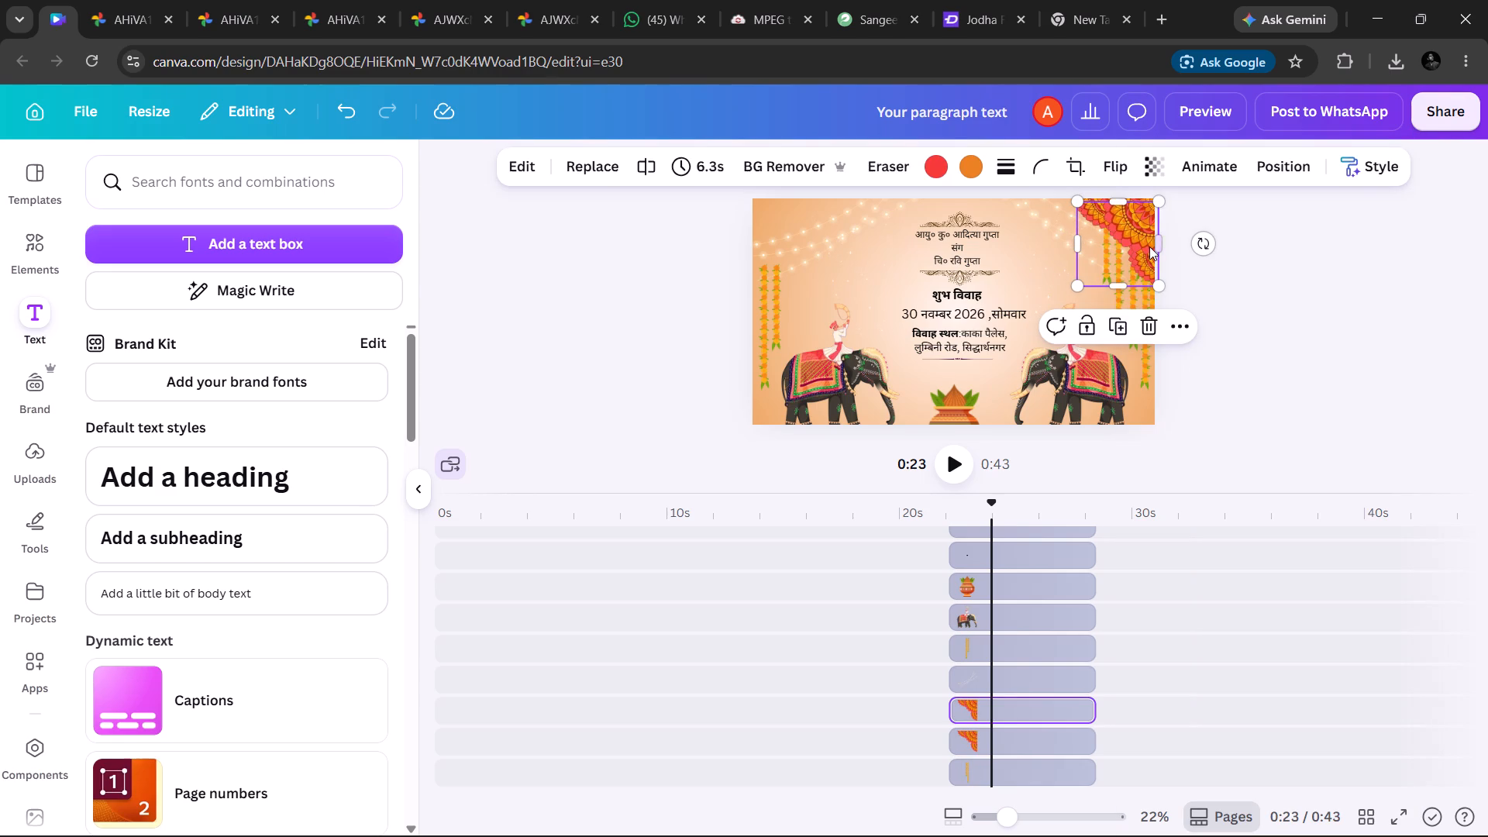
drag(1112, 244, 836, 200)
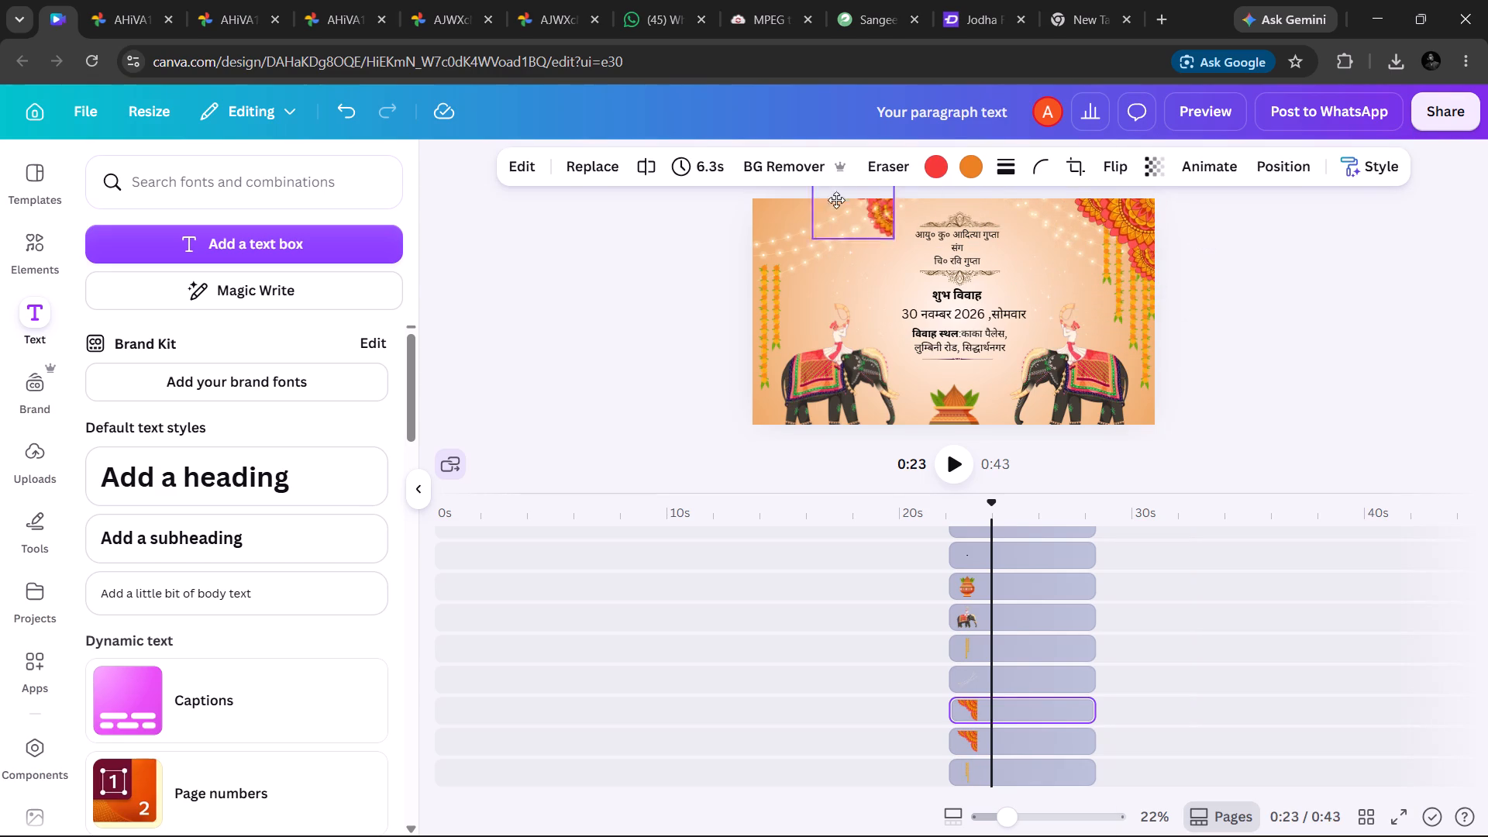
drag(836, 200, 779, 242)
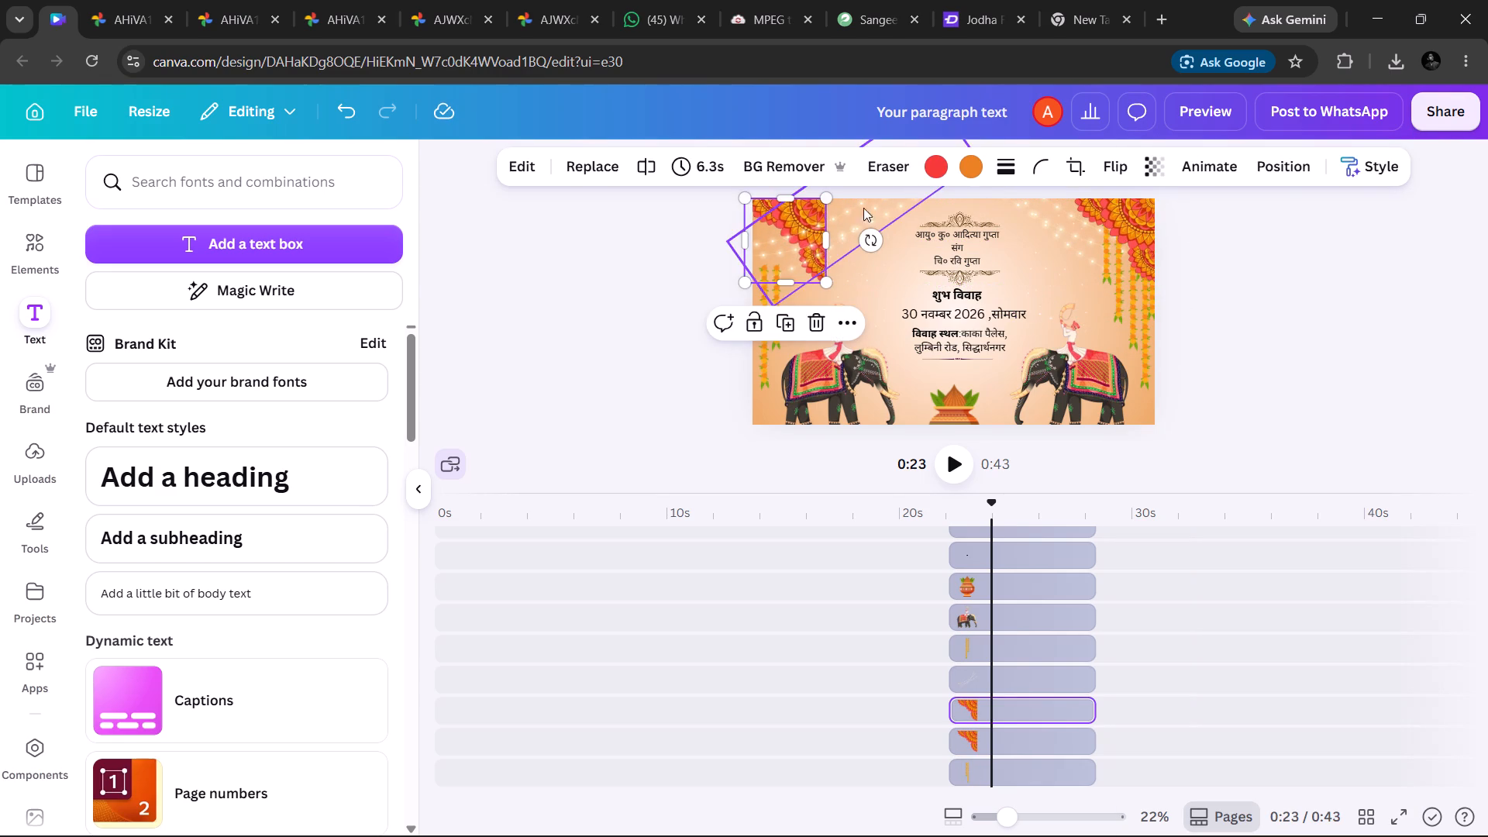
click(1120, 164)
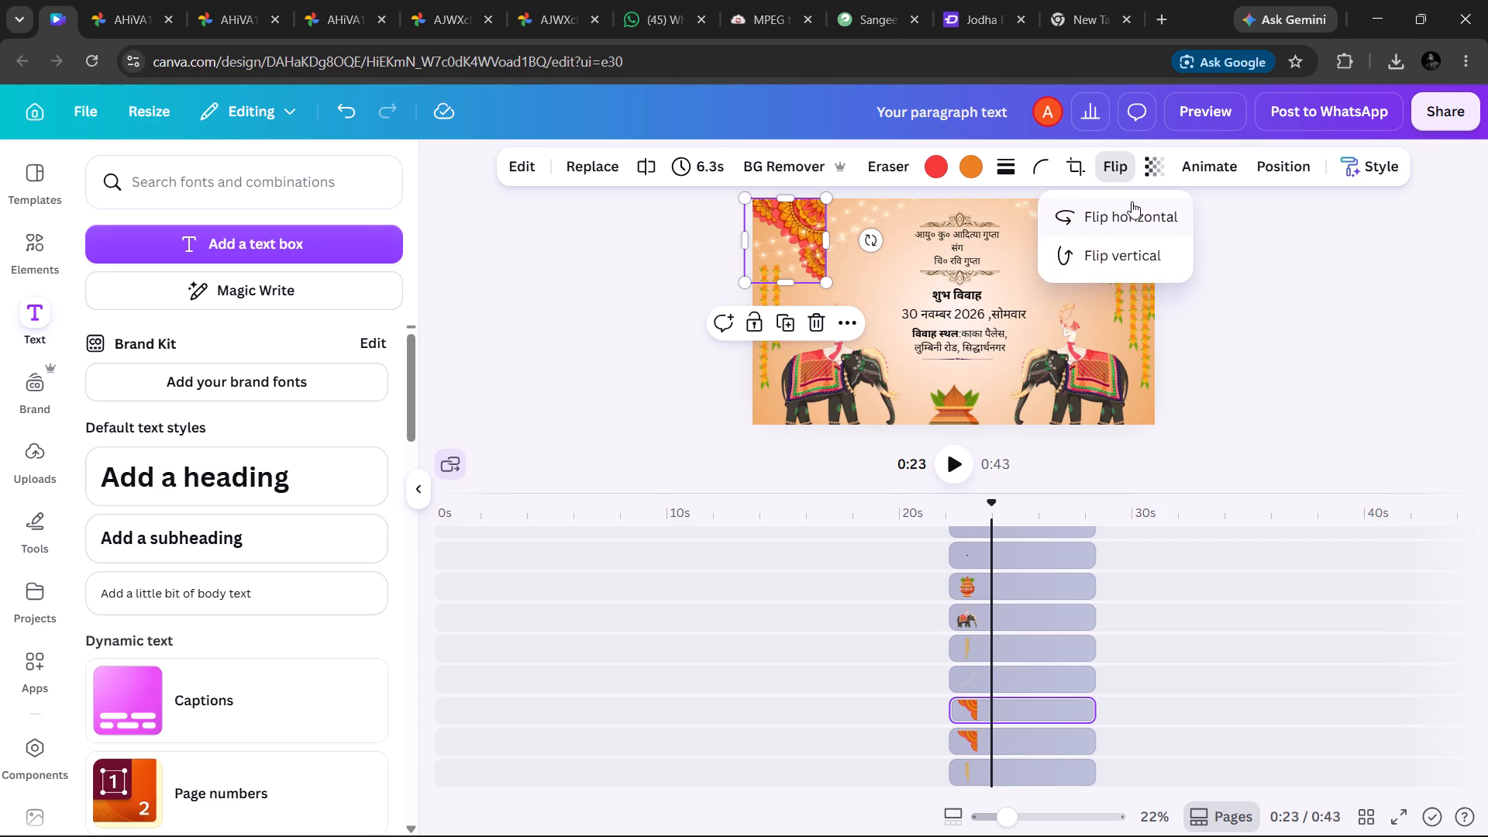
click(1131, 205)
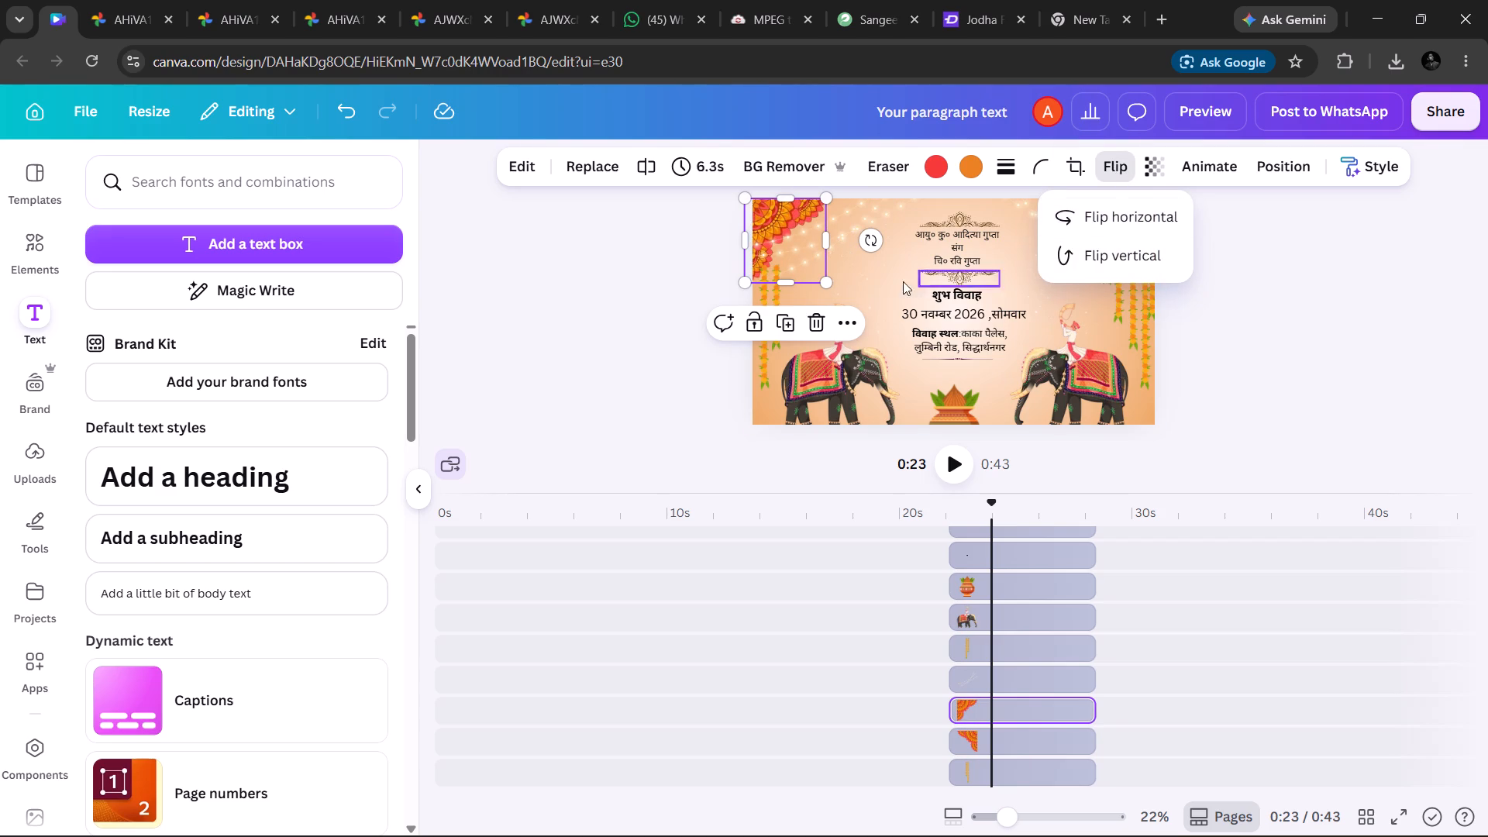
click(720, 414)
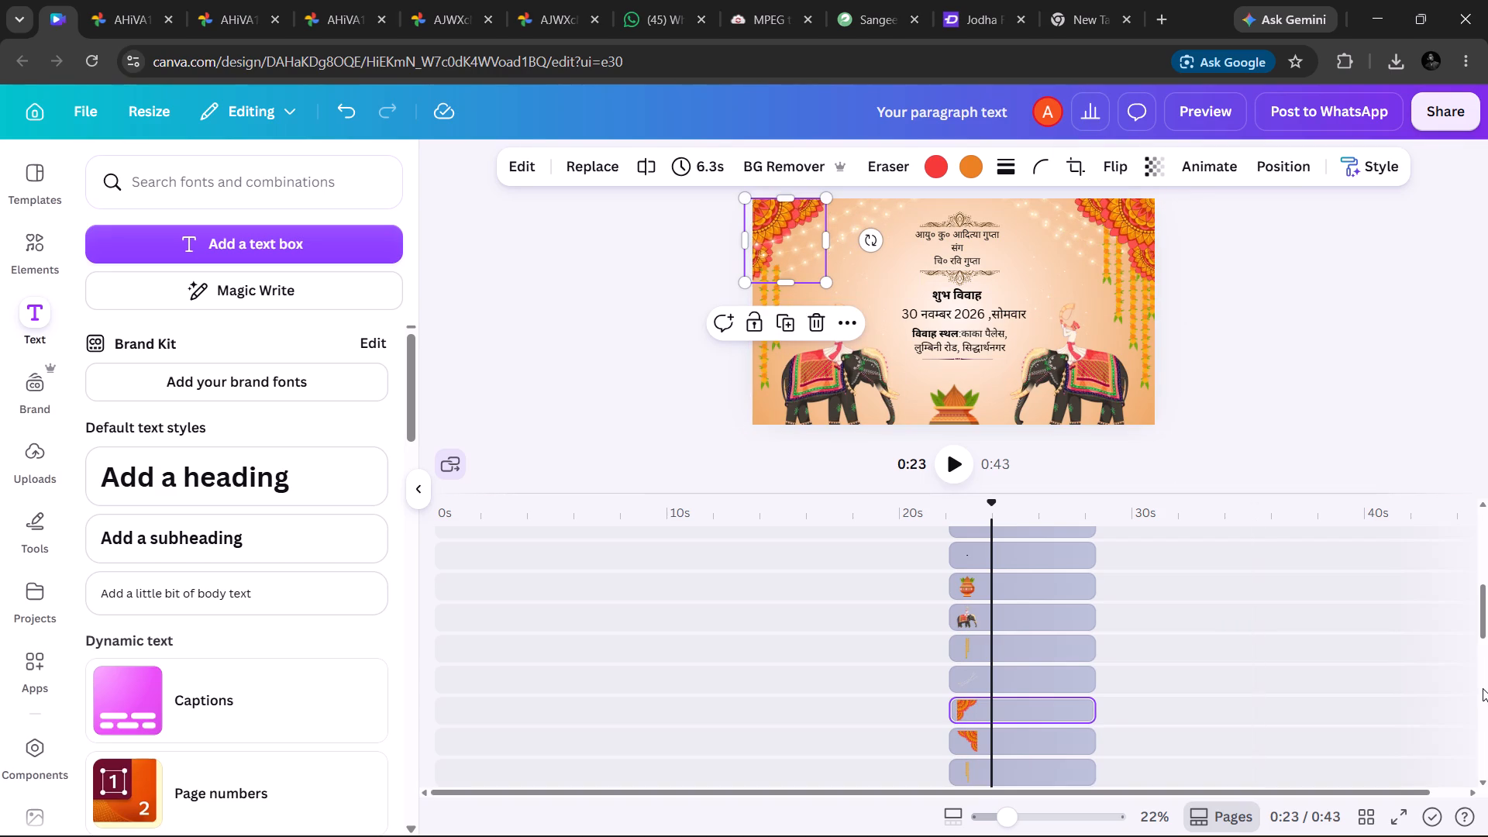
Scrub through the wedding scene and the Ganesha mandala scene after it to examine their timing against the audio track.
drag(1483, 612, 1487, 686)
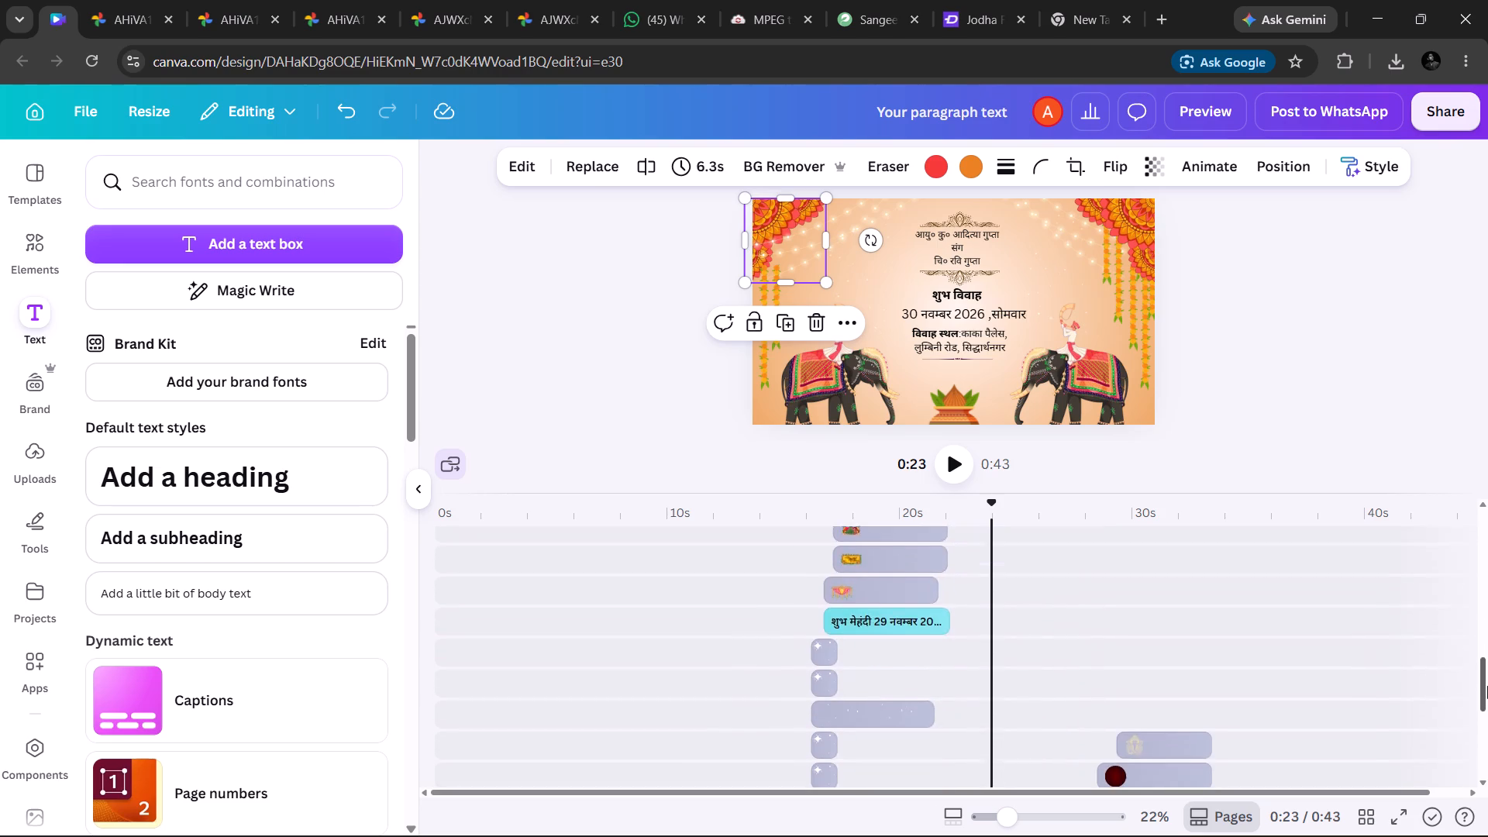
drag(1487, 686, 1479, 770)
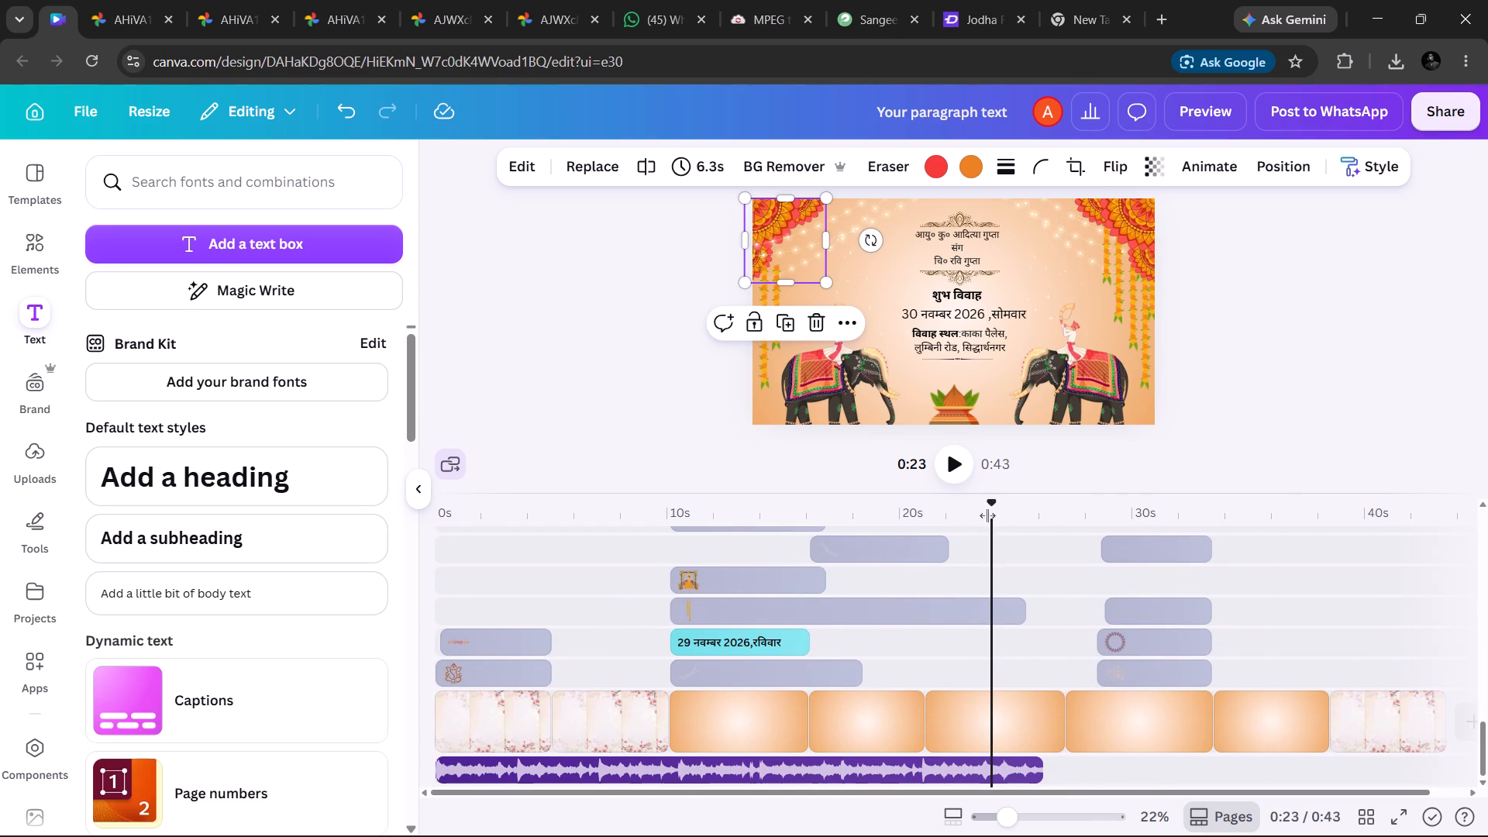
drag(995, 507, 1041, 507)
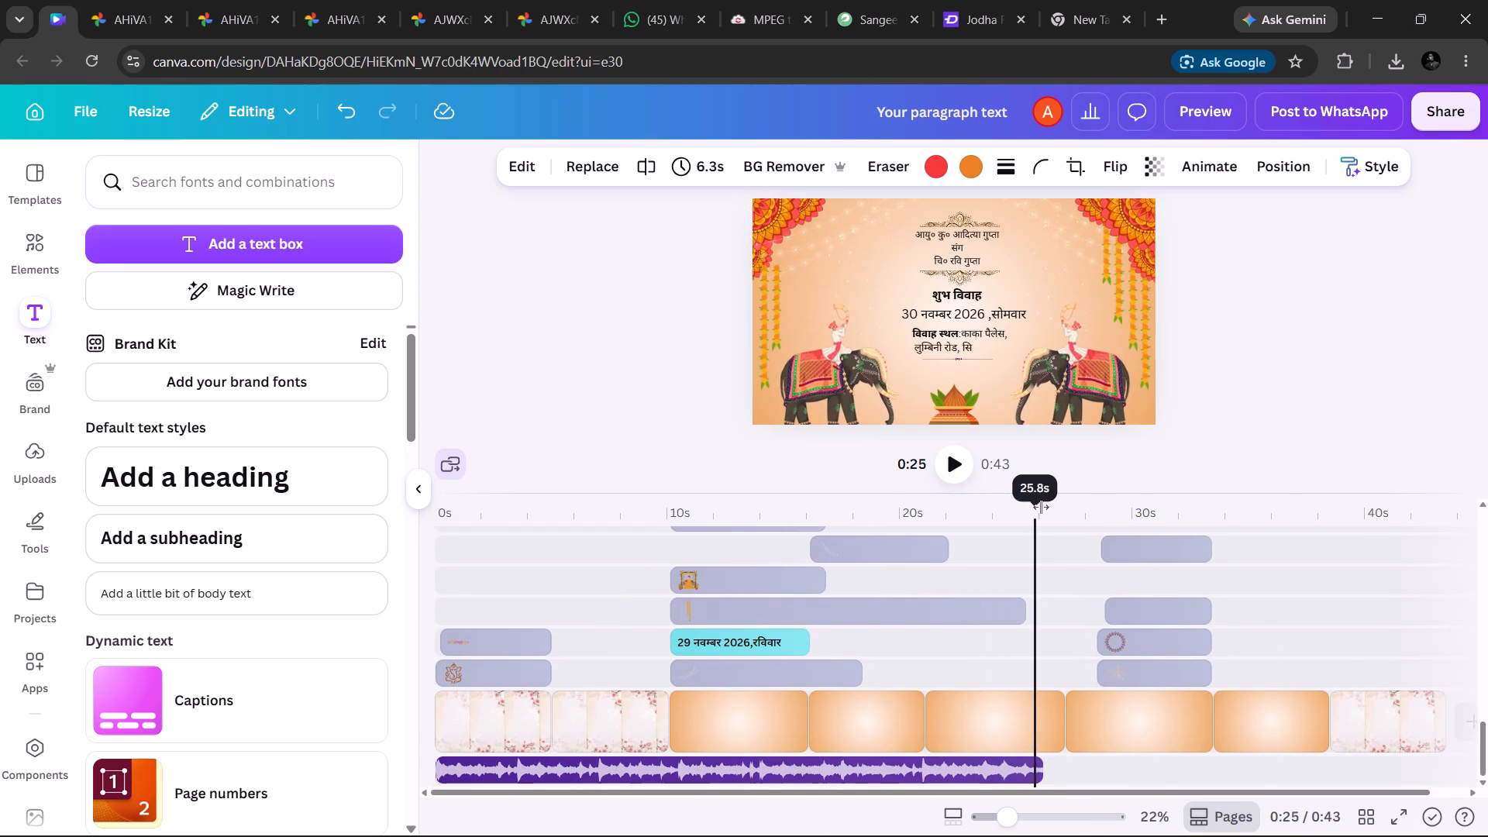
drag(1041, 507, 1097, 512)
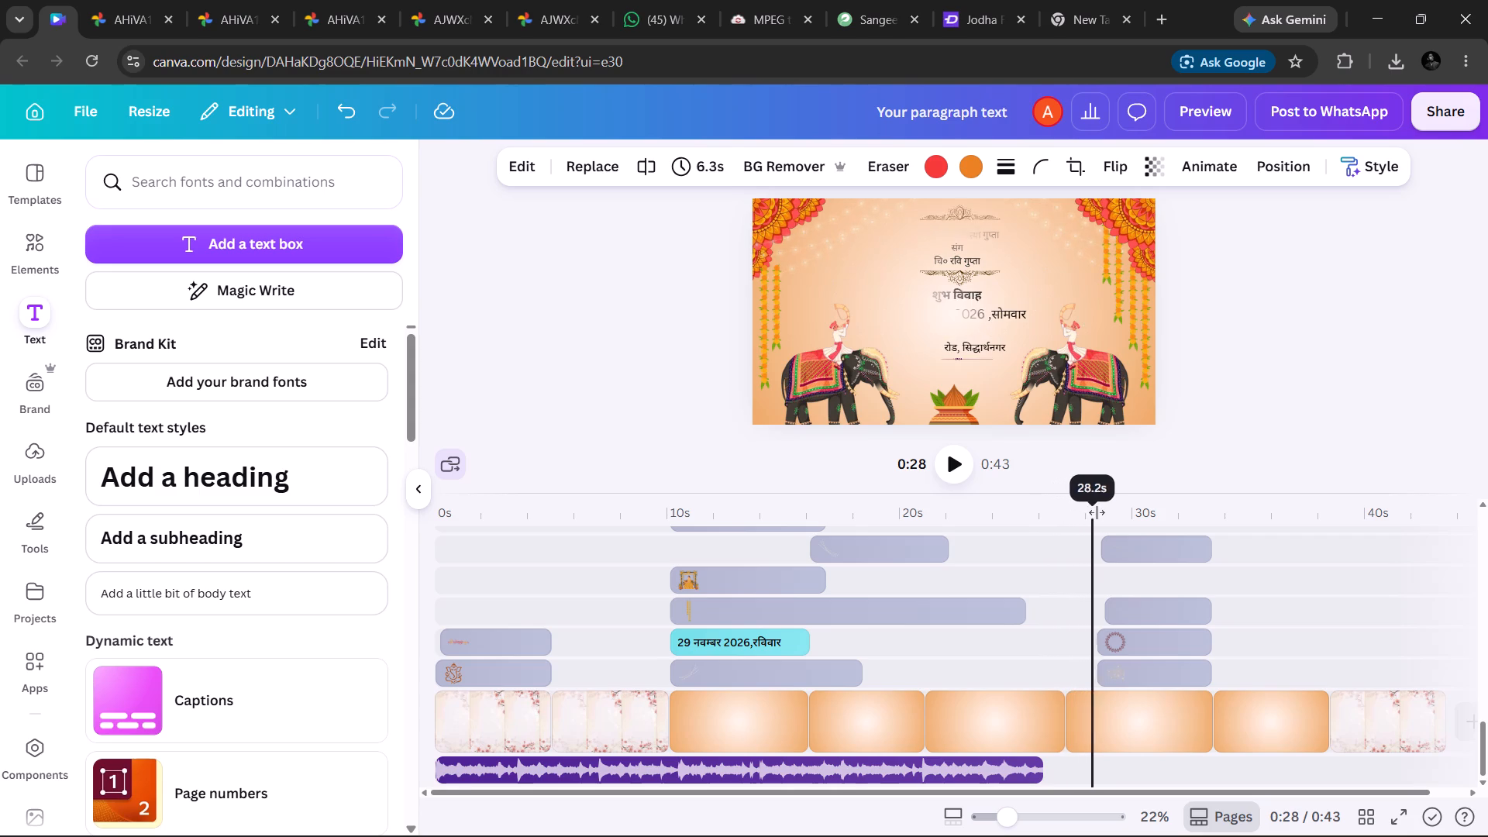
drag(1097, 512, 1137, 516)
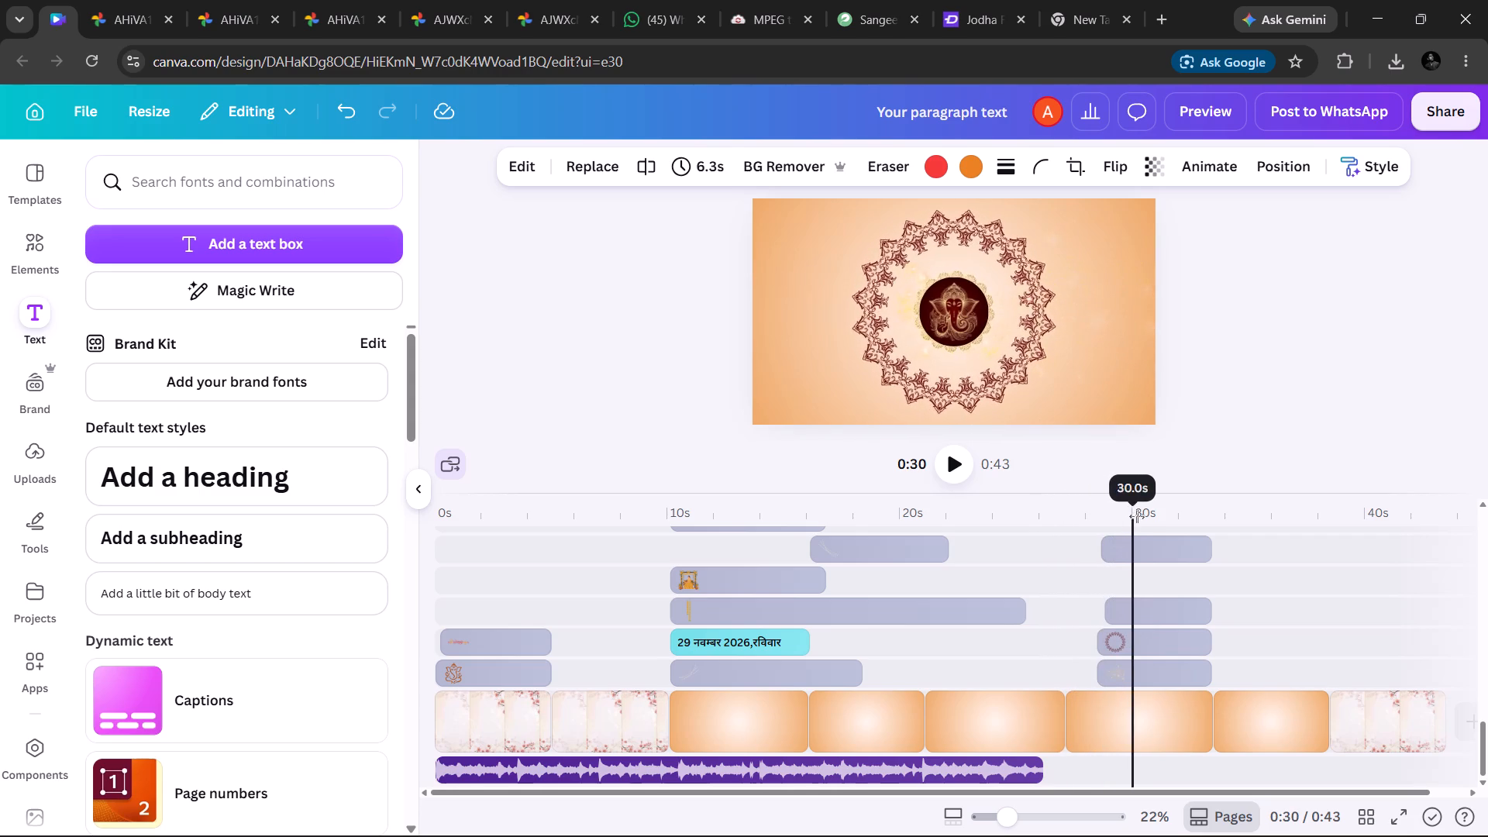
drag(1137, 516, 1187, 525)
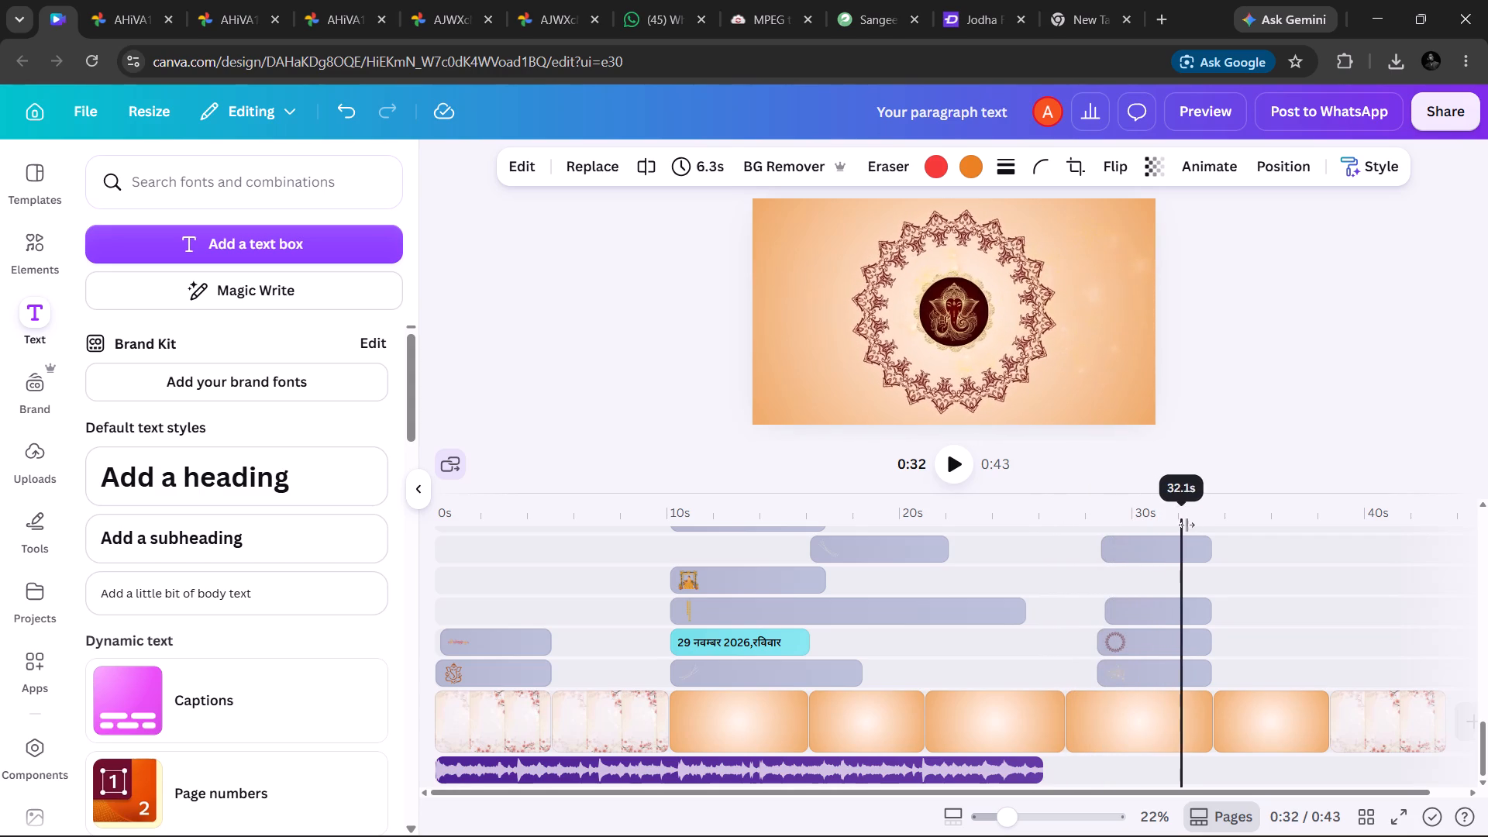
drag(1187, 525, 1214, 526)
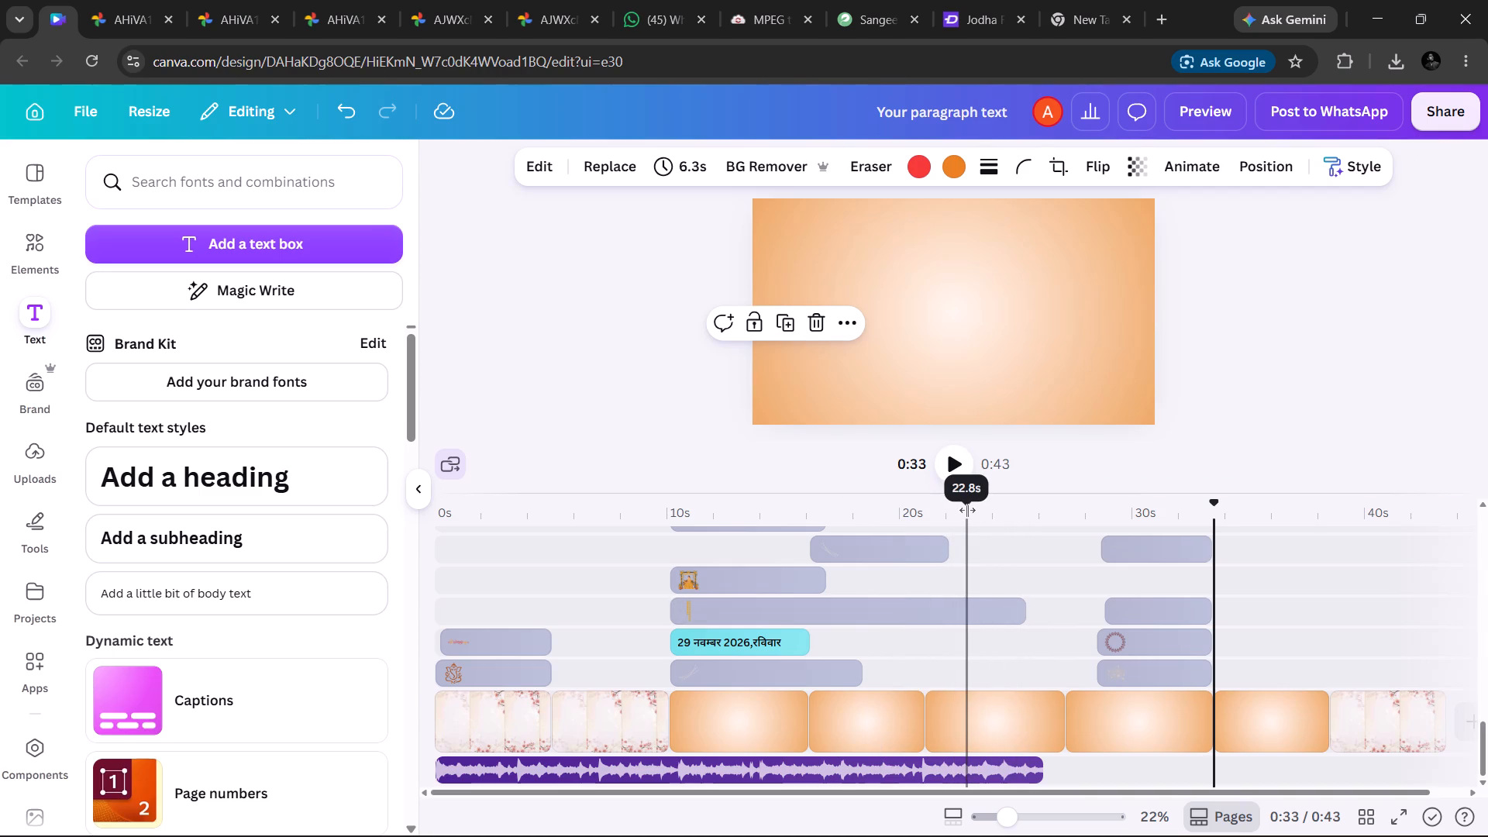
drag(967, 510, 1029, 512)
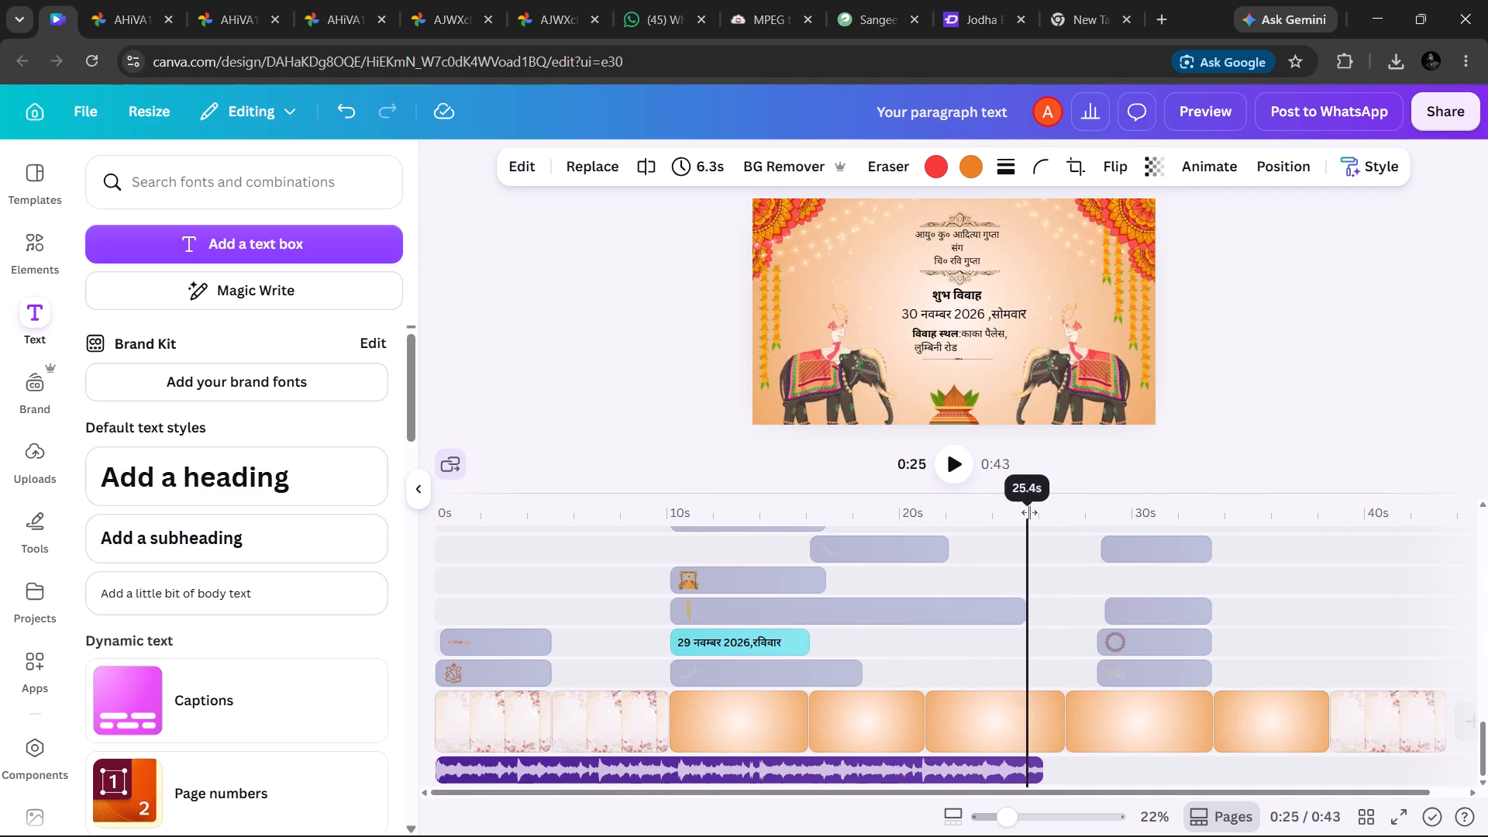
drag(1029, 512, 1059, 514)
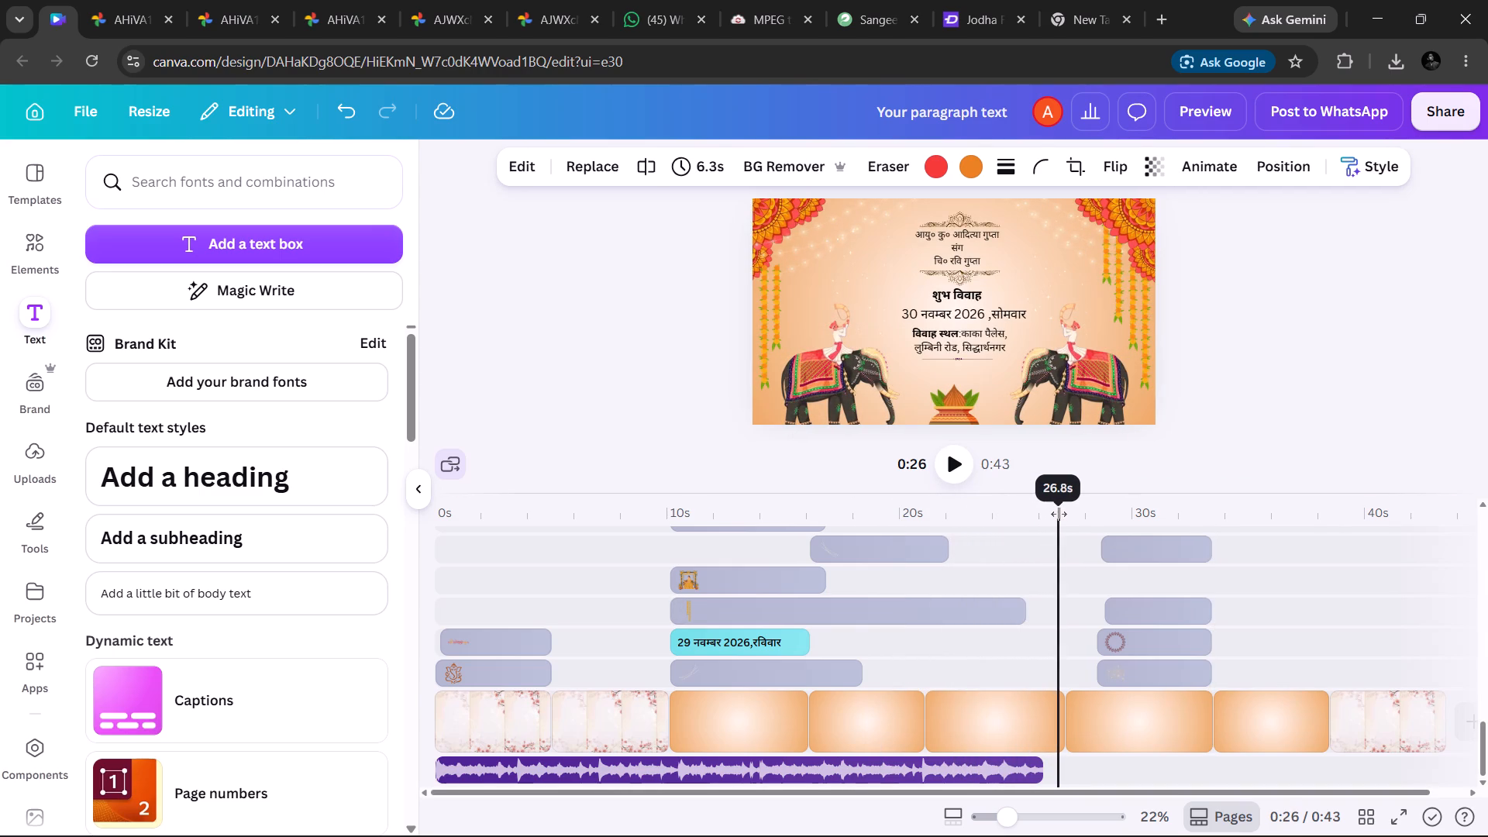
drag(1059, 514, 1066, 514)
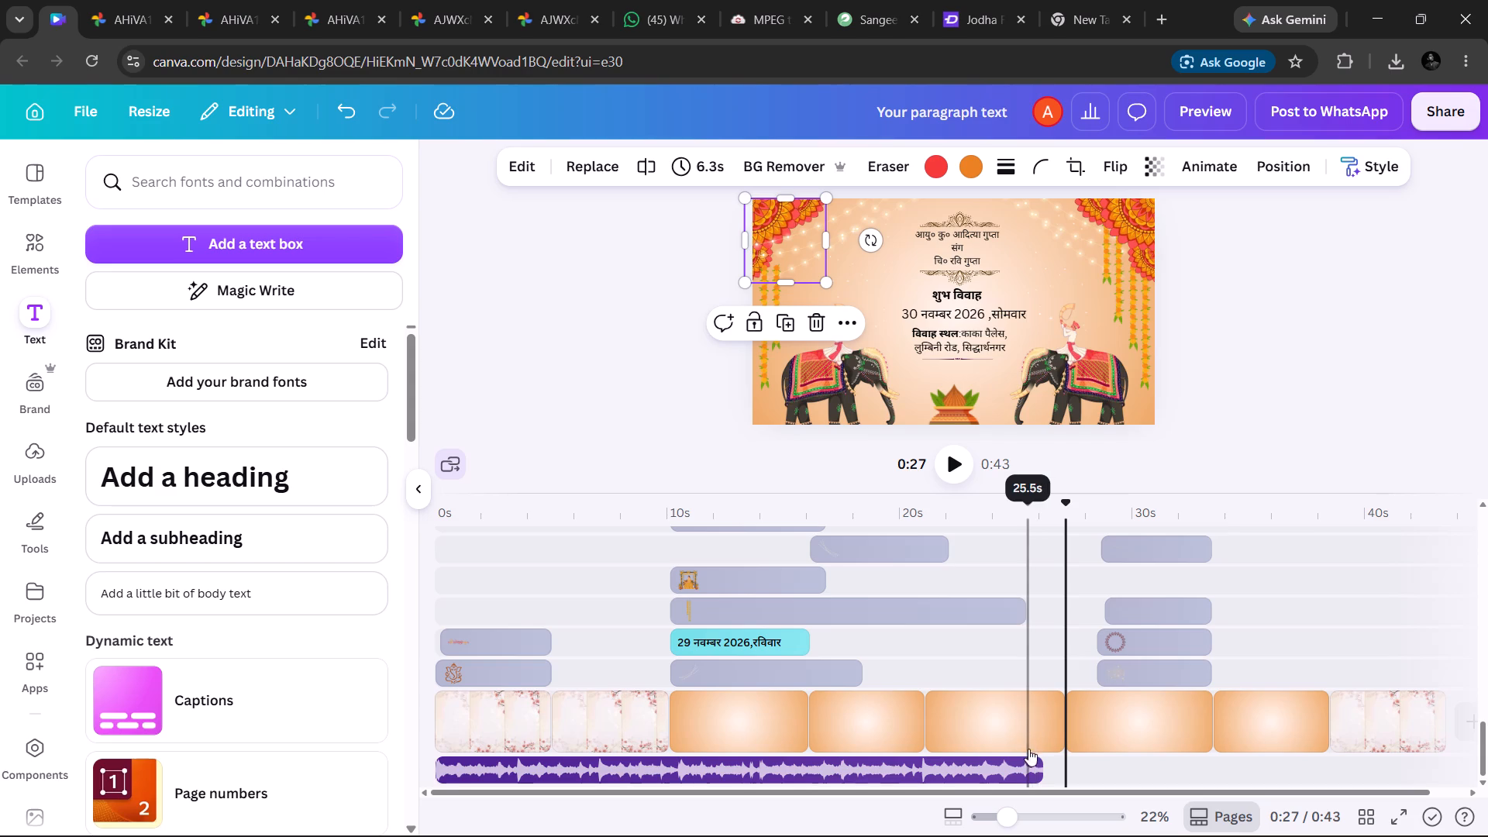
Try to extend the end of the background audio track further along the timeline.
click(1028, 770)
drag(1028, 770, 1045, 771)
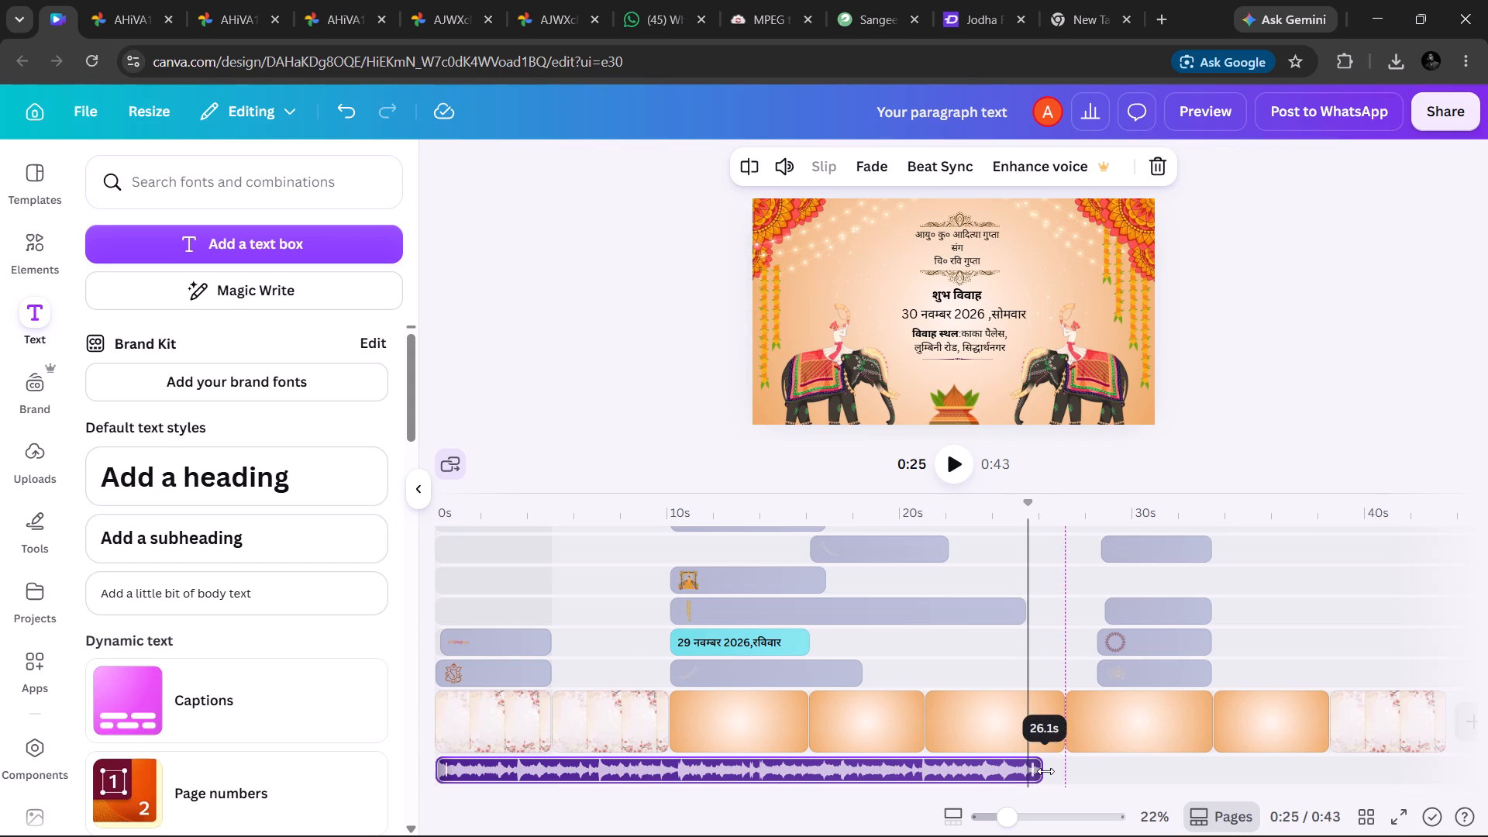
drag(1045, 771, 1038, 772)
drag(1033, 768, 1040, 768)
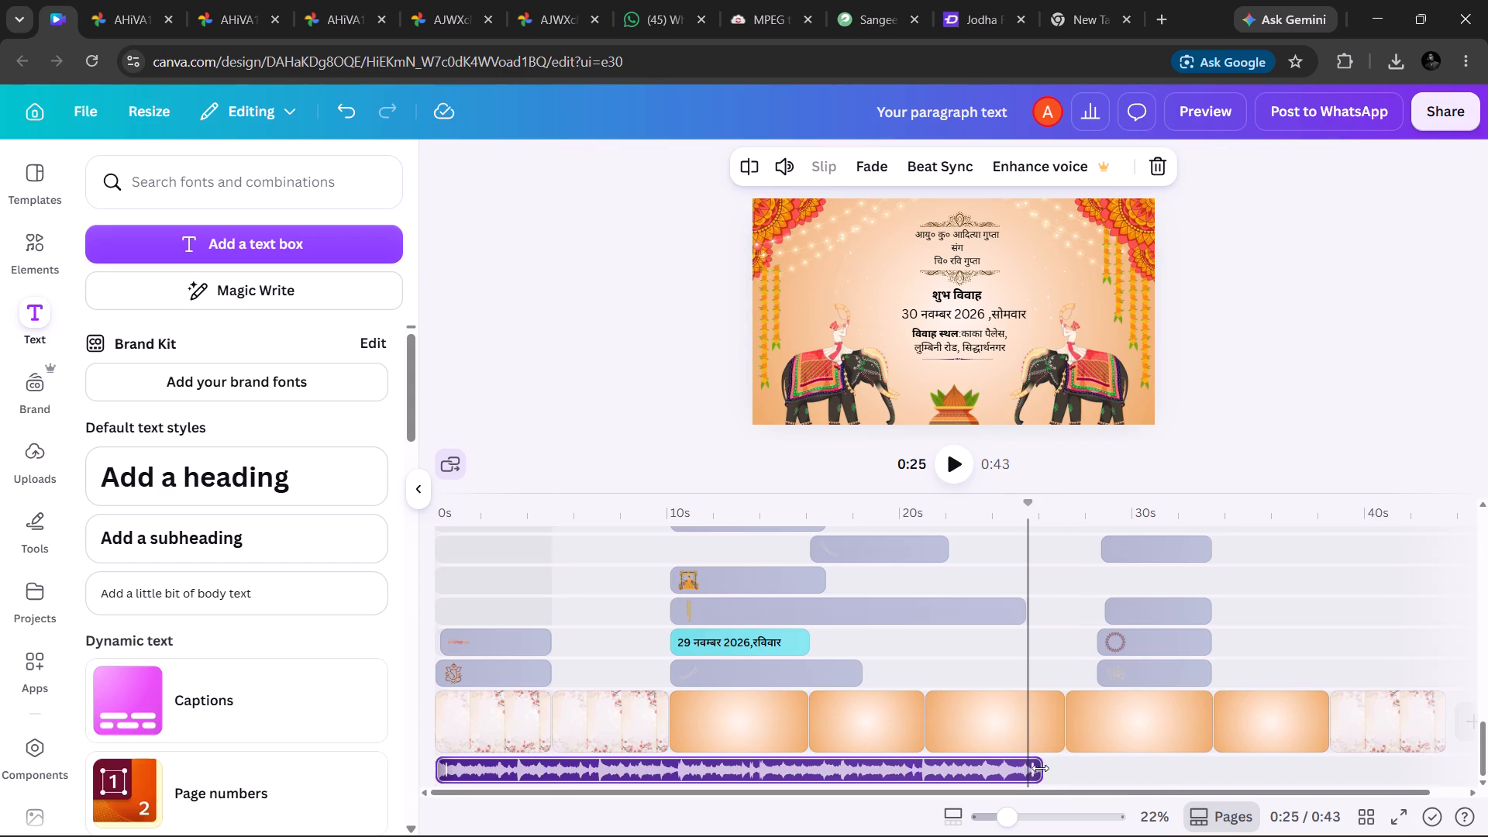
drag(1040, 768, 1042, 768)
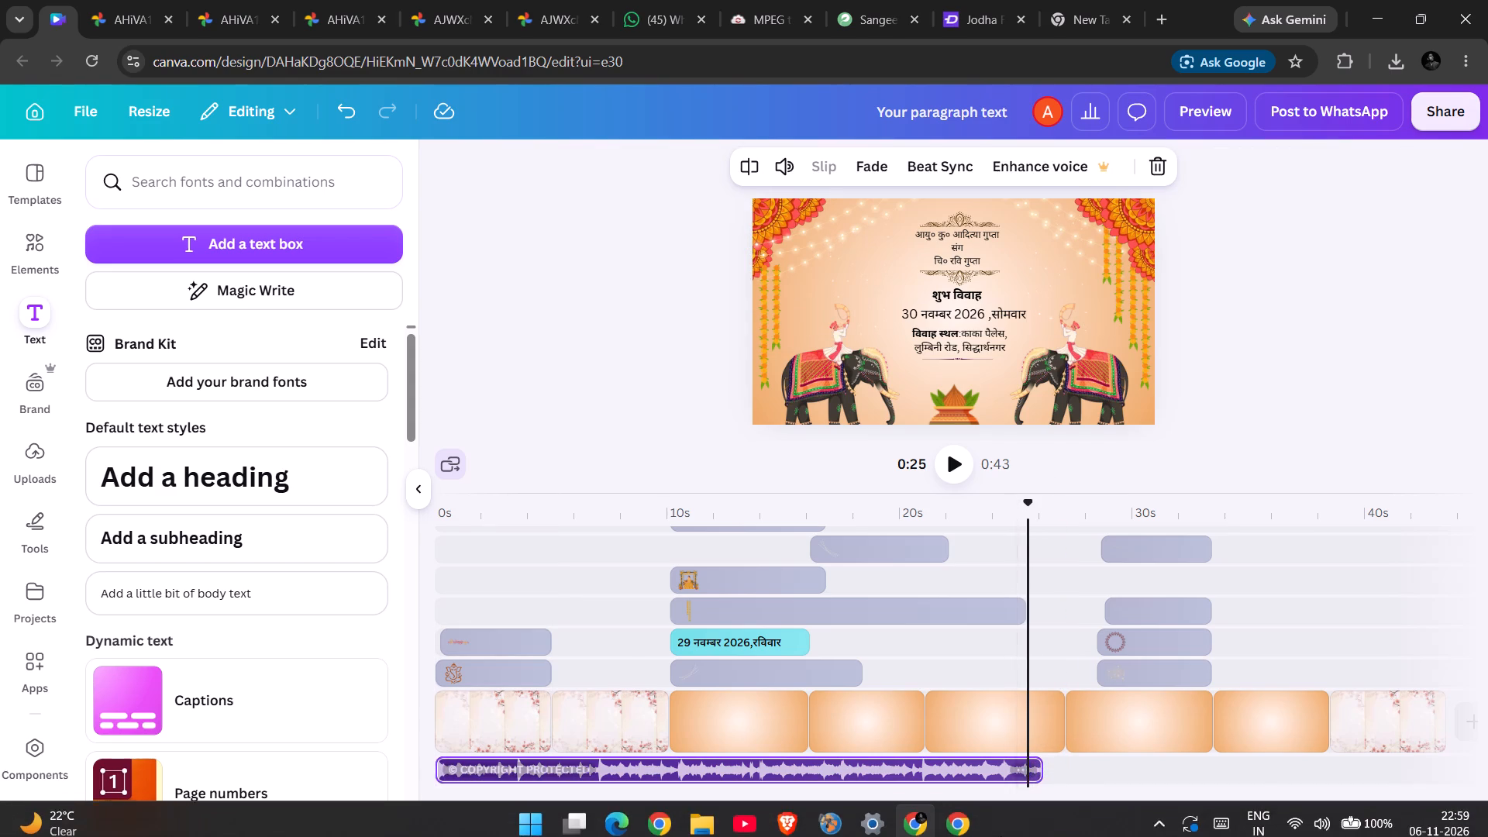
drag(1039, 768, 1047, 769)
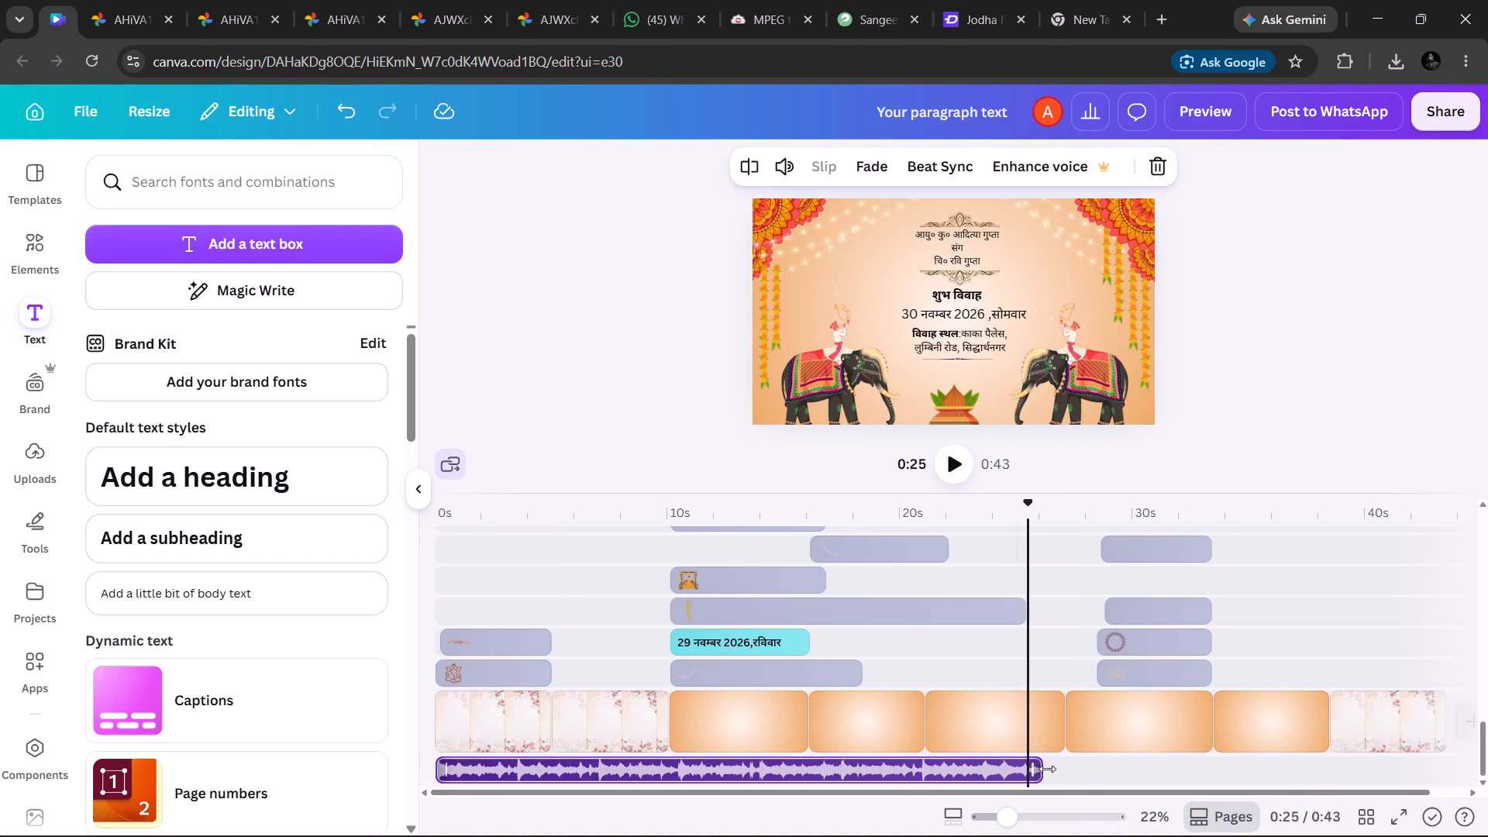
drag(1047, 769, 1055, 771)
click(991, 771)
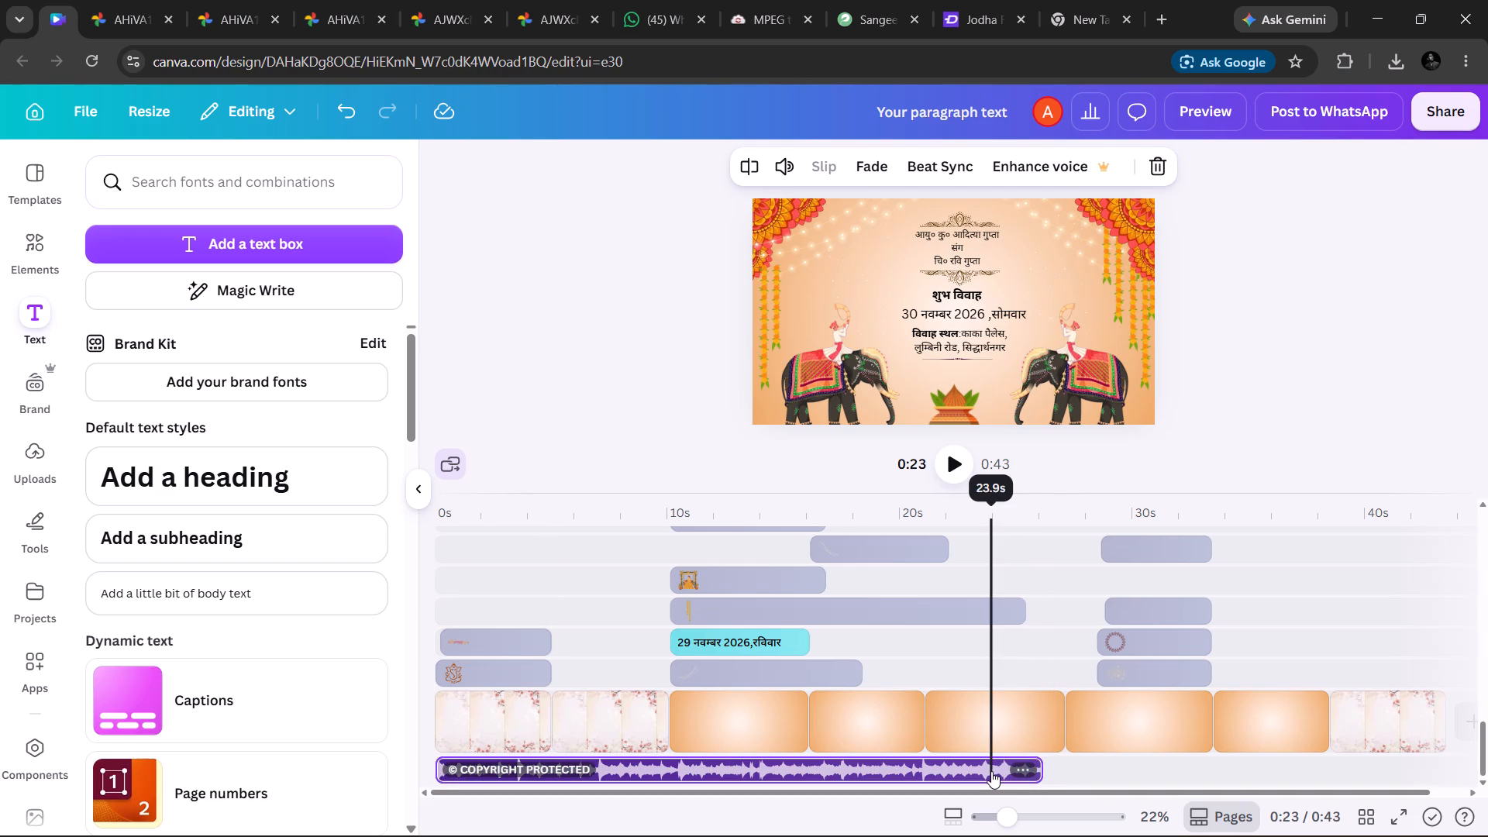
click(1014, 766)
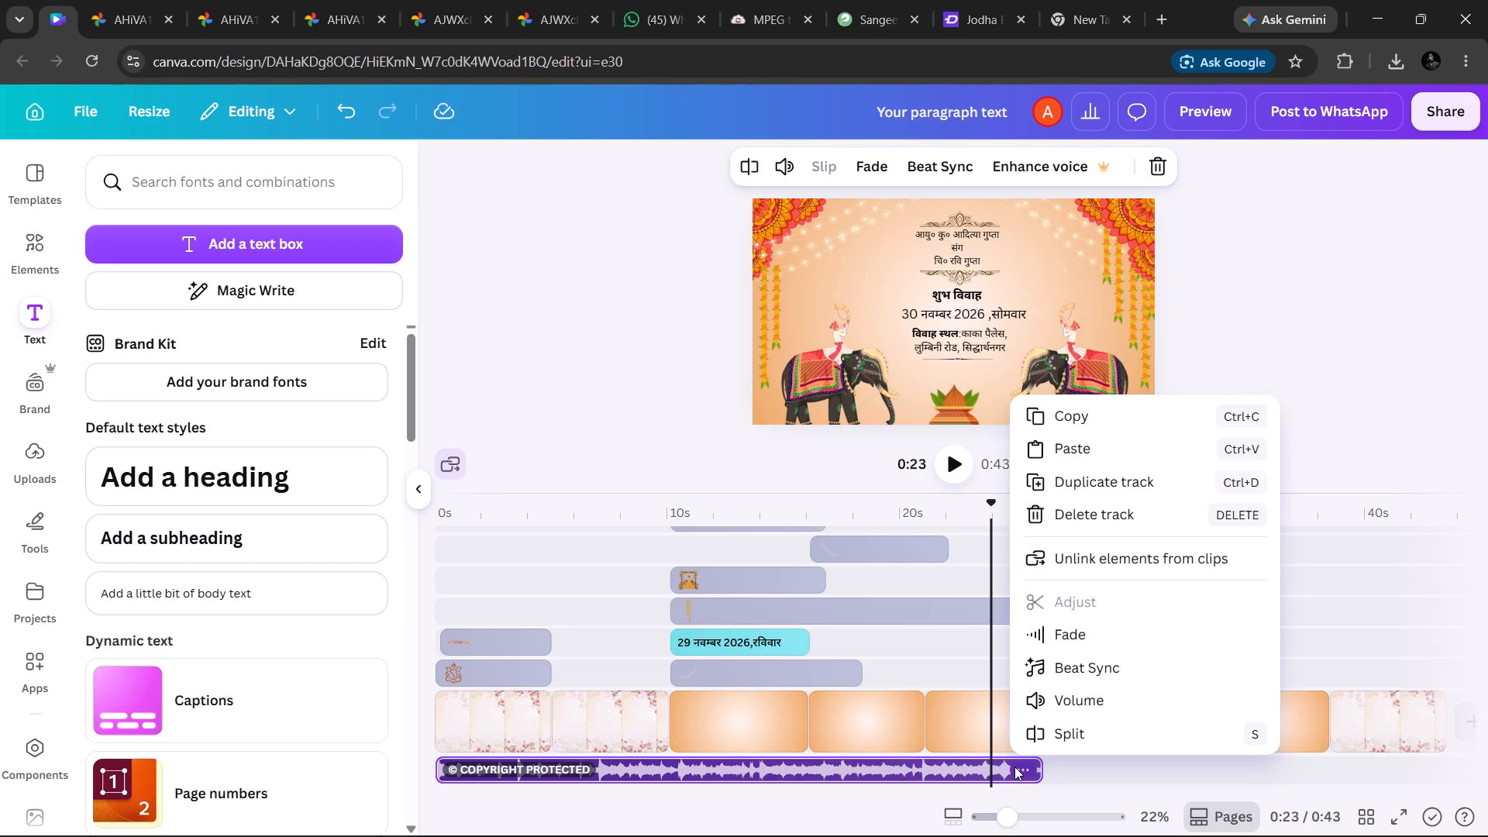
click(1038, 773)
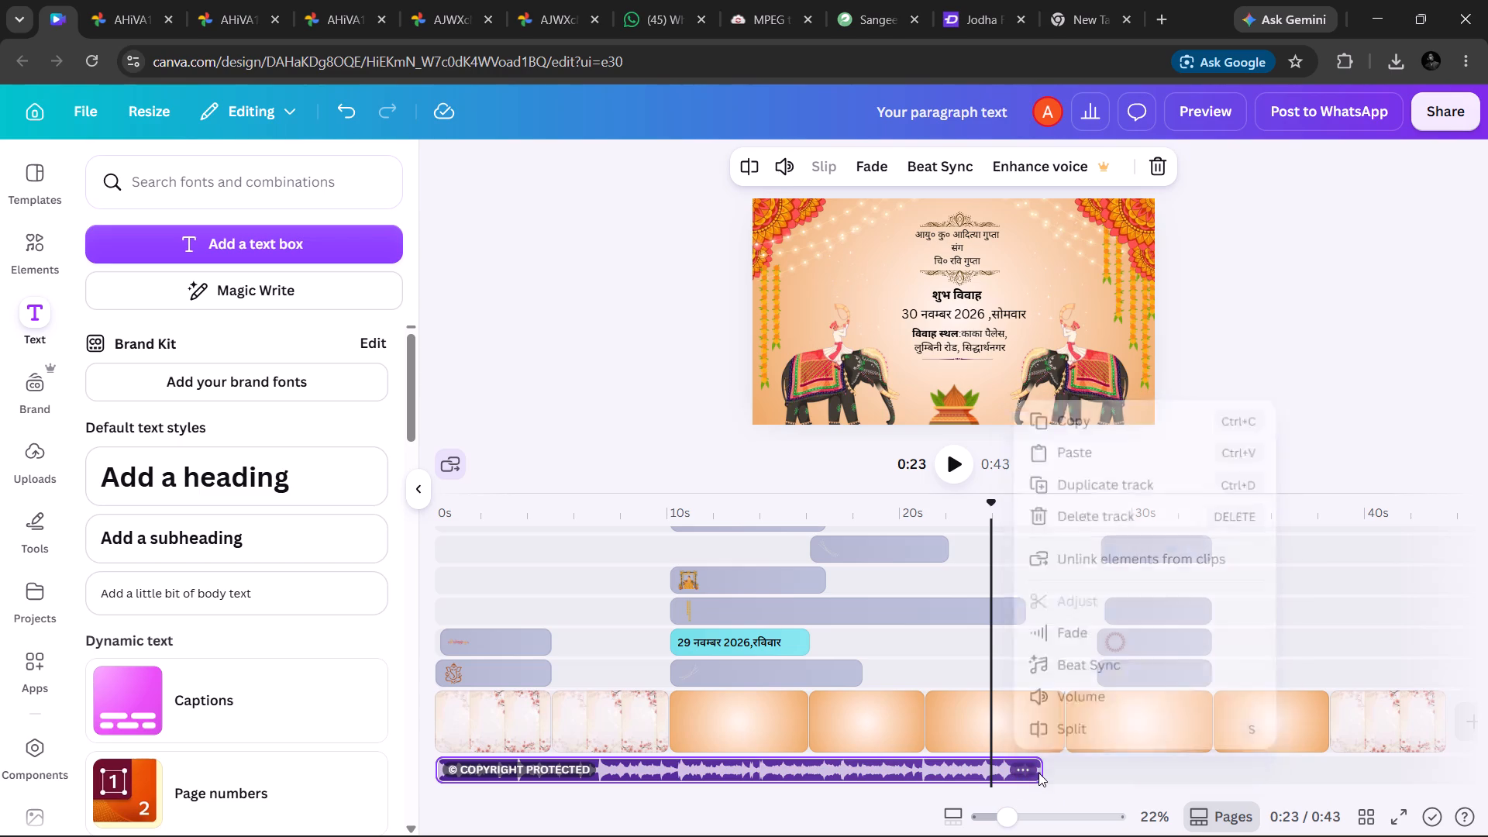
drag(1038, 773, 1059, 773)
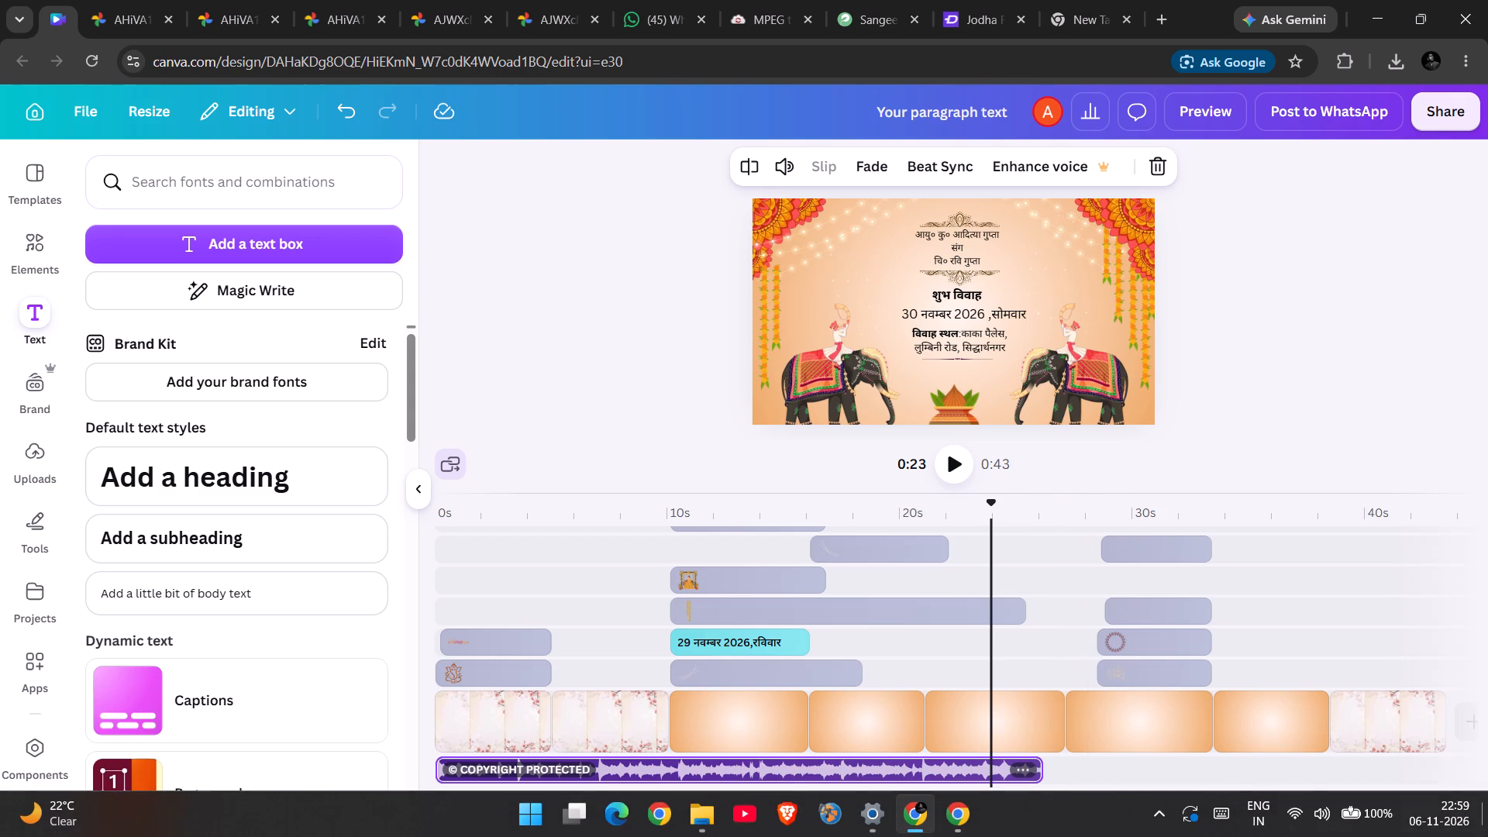
Delete the empty 5.0 s peach gradient page between the Ganesha mandala scene and the last floral page.
click(1376, 742)
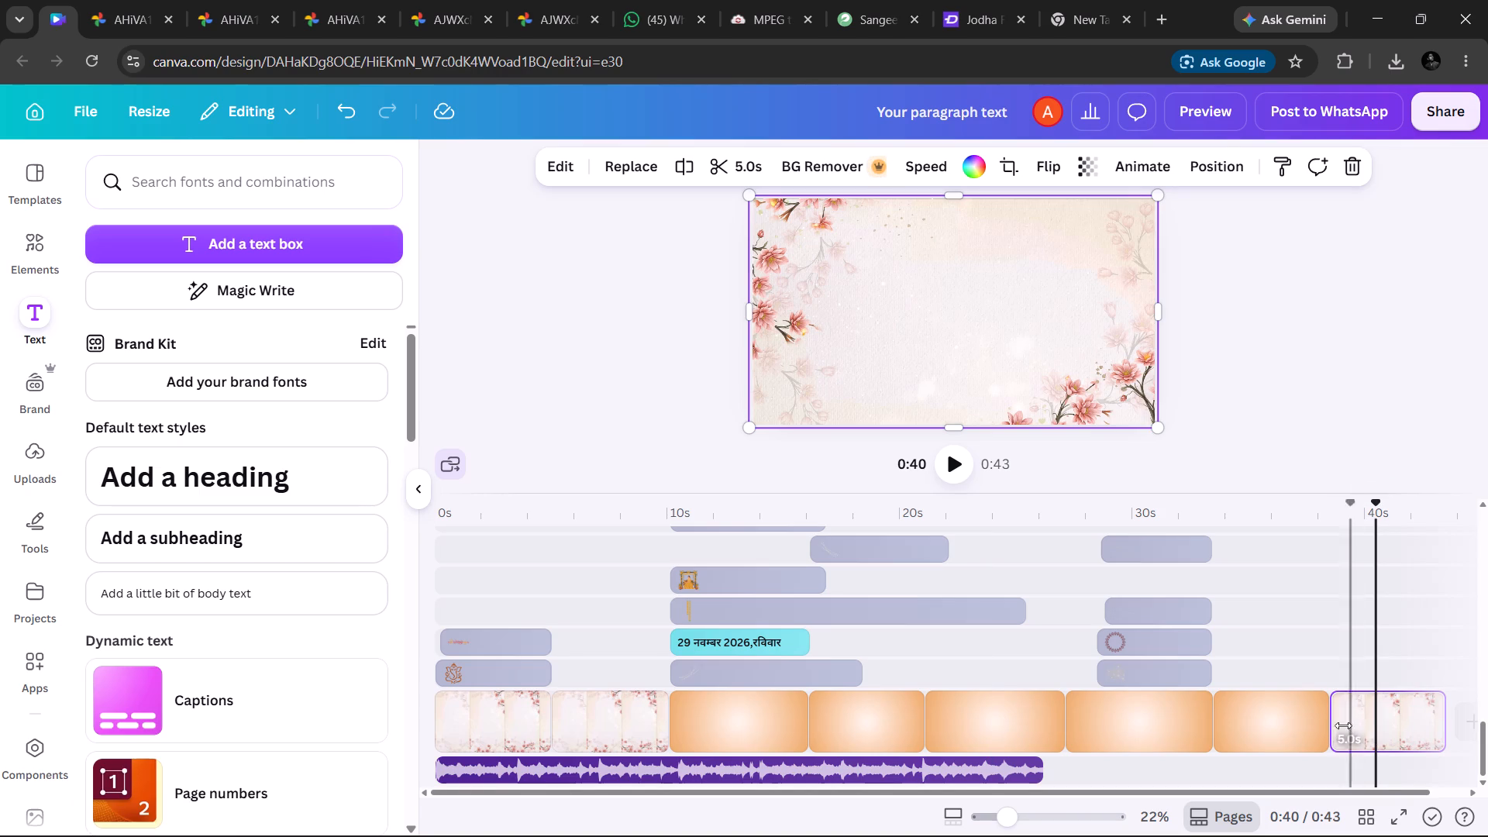
click(1301, 718)
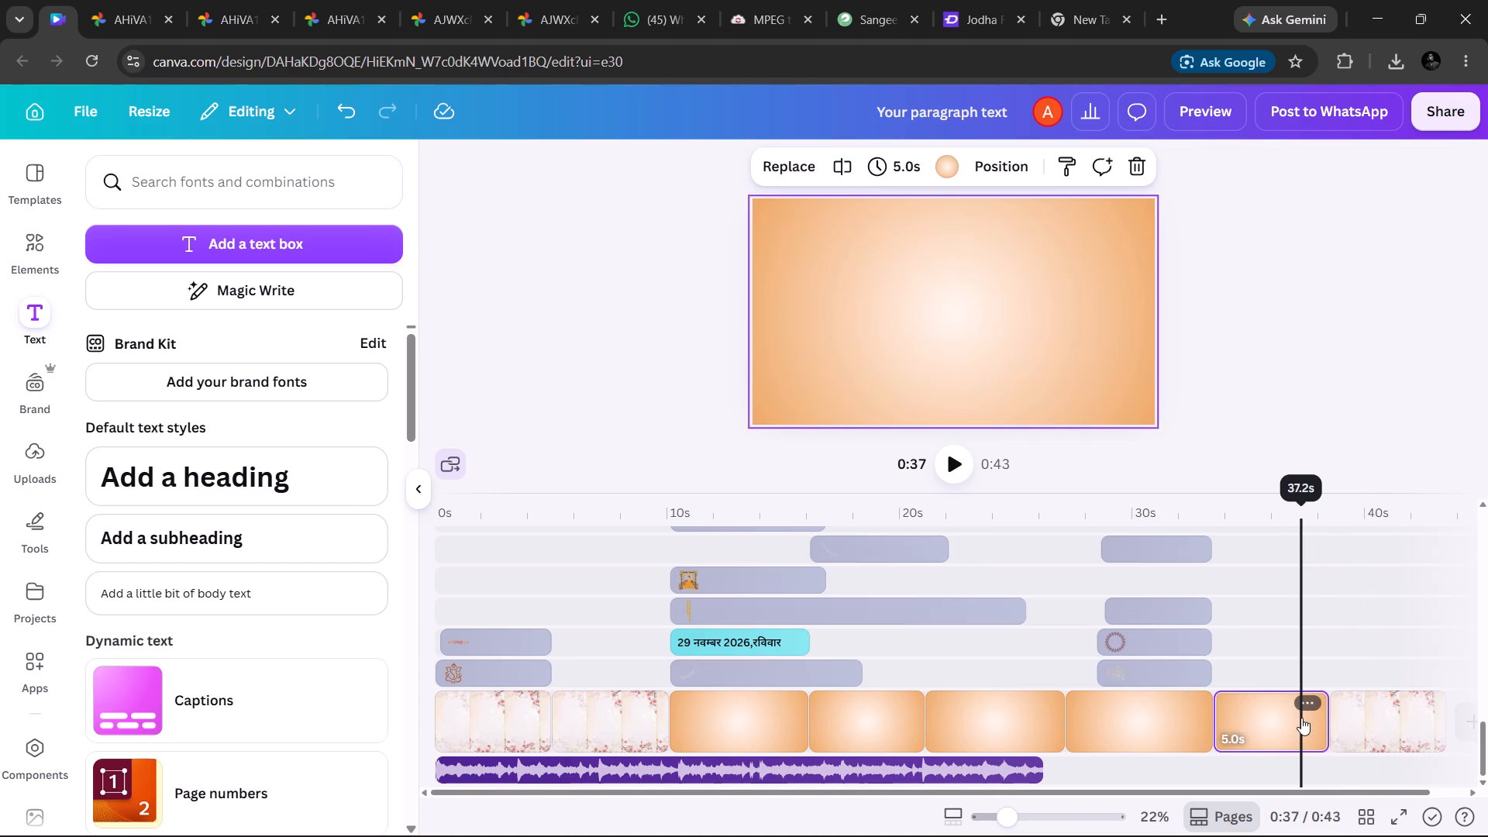
key(Delete)
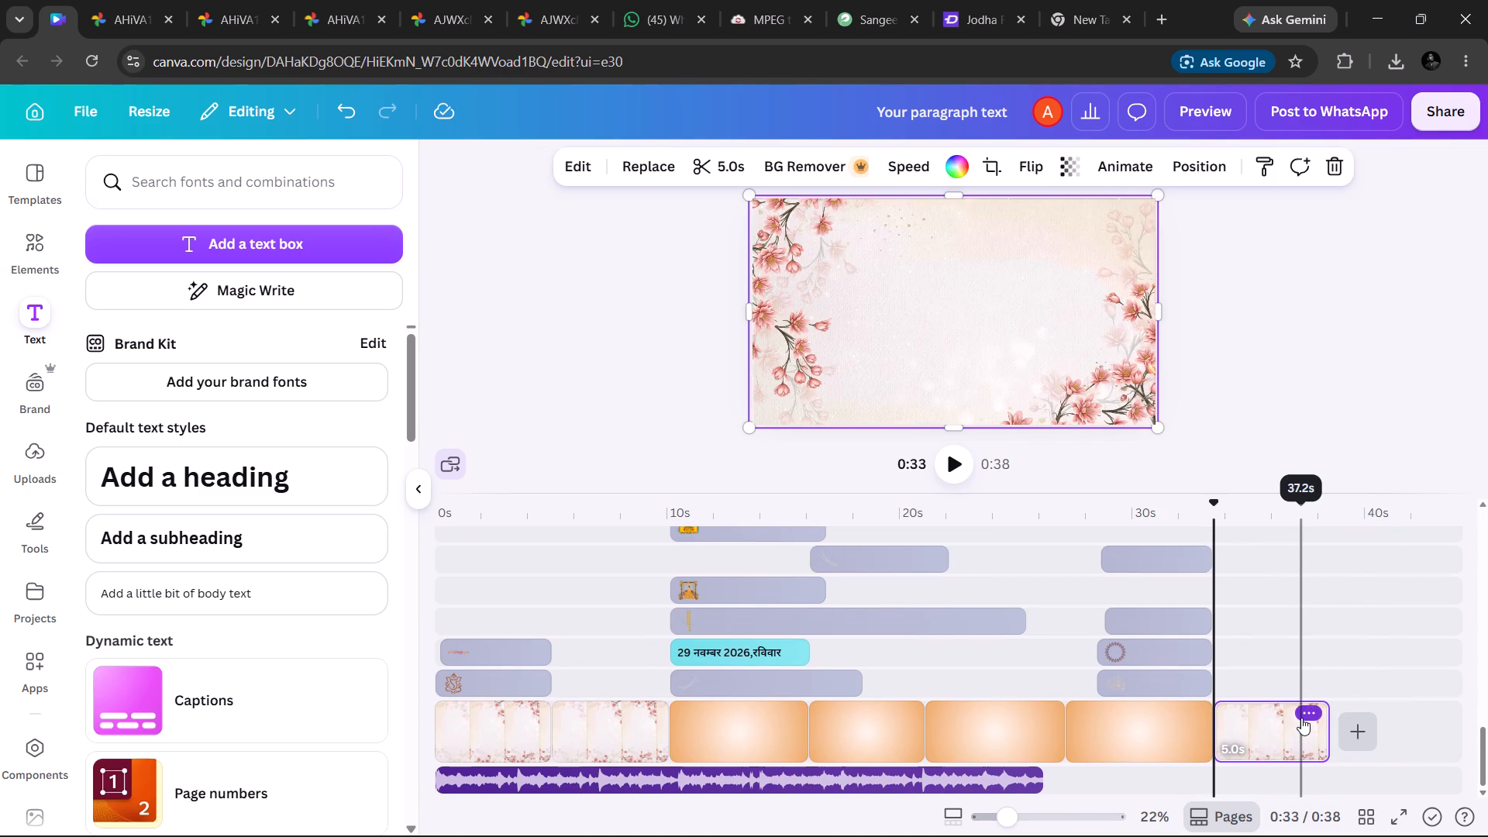
Shorten the wedding scene's peach background page to 5.0 s, ending it together with the audio track.
click(1137, 732)
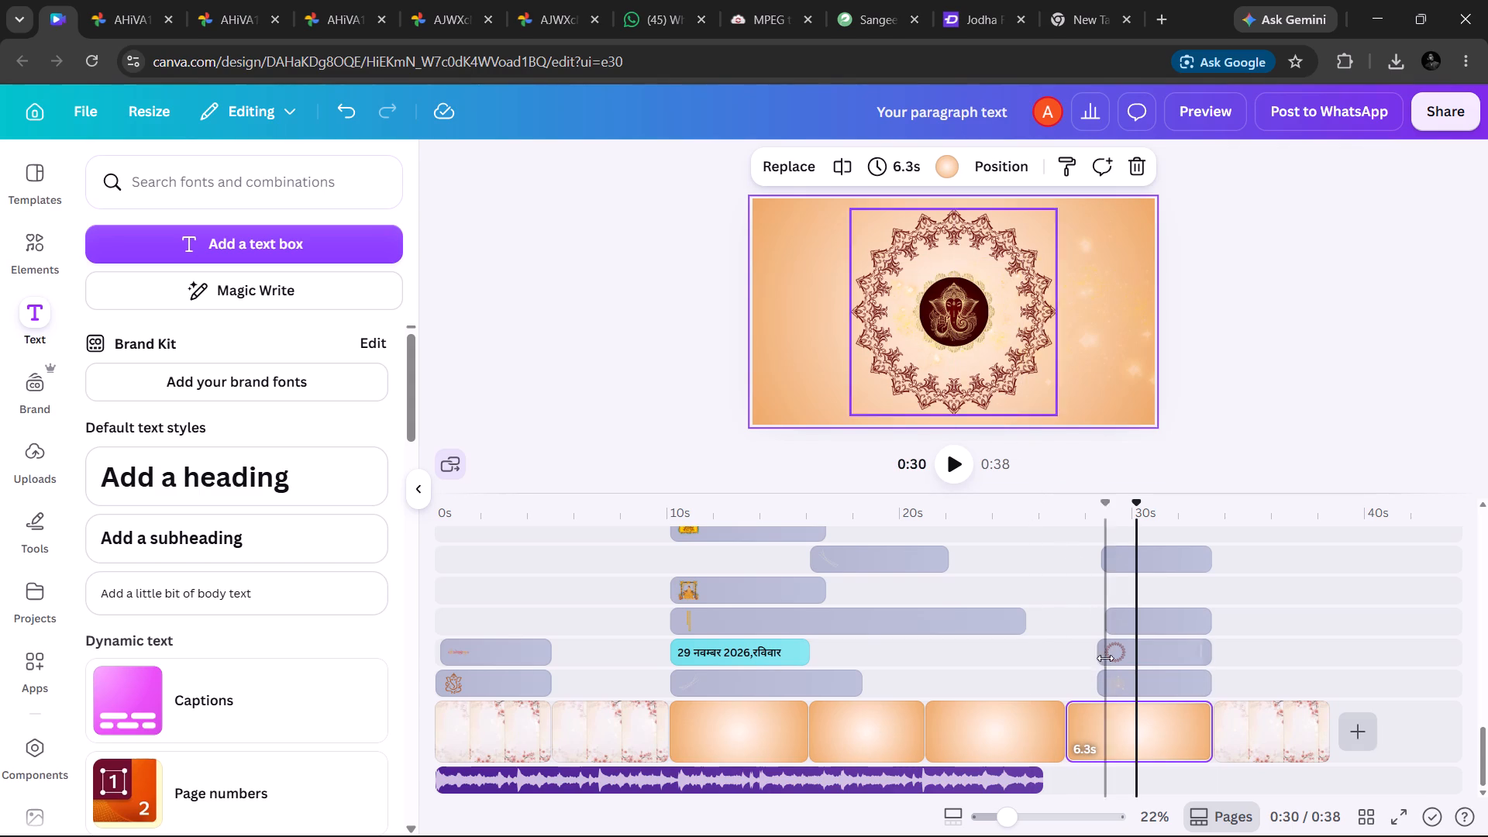
click(1059, 724)
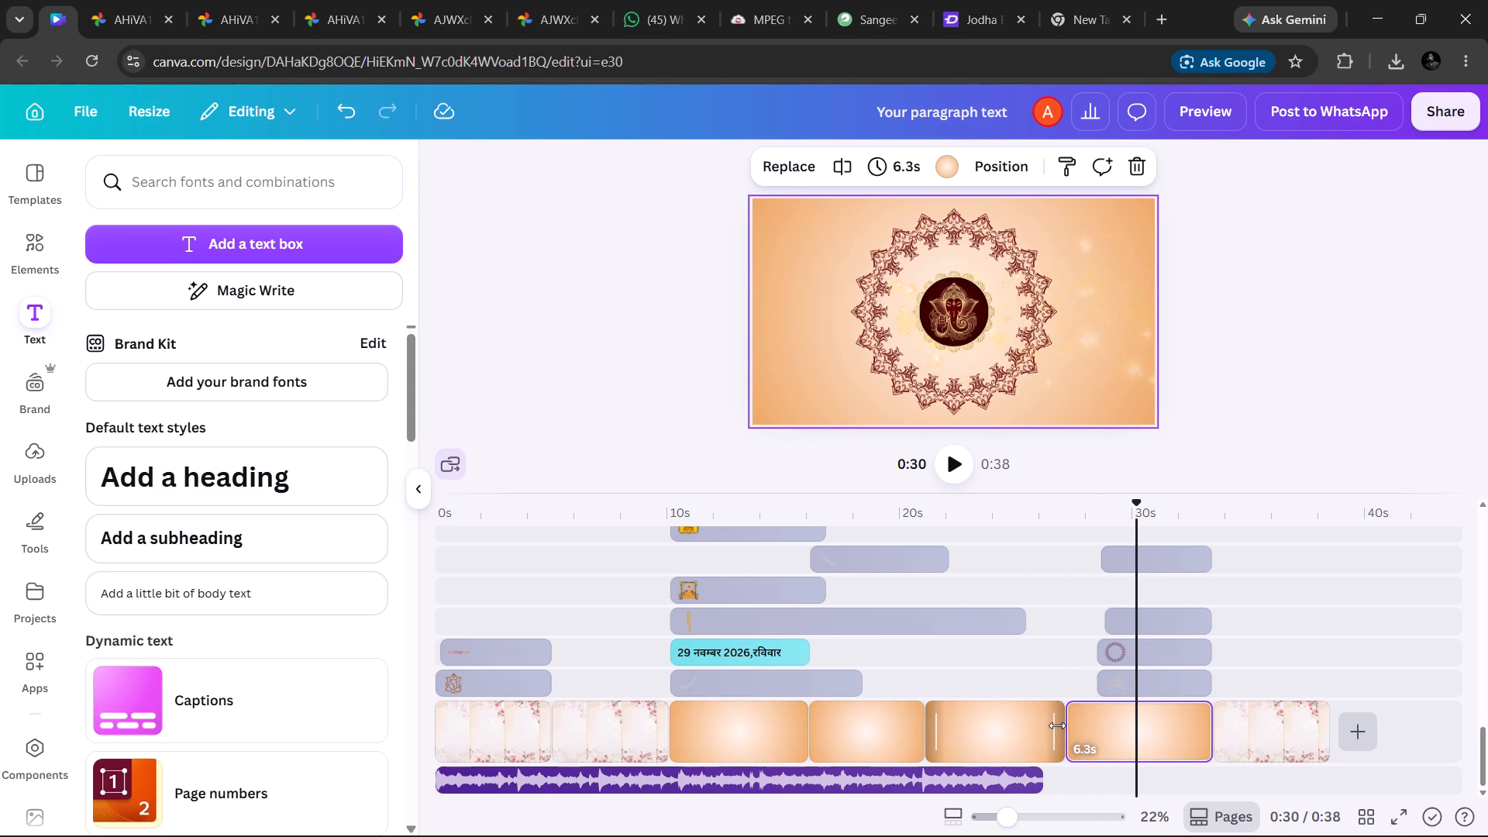
drag(1055, 725, 1047, 727)
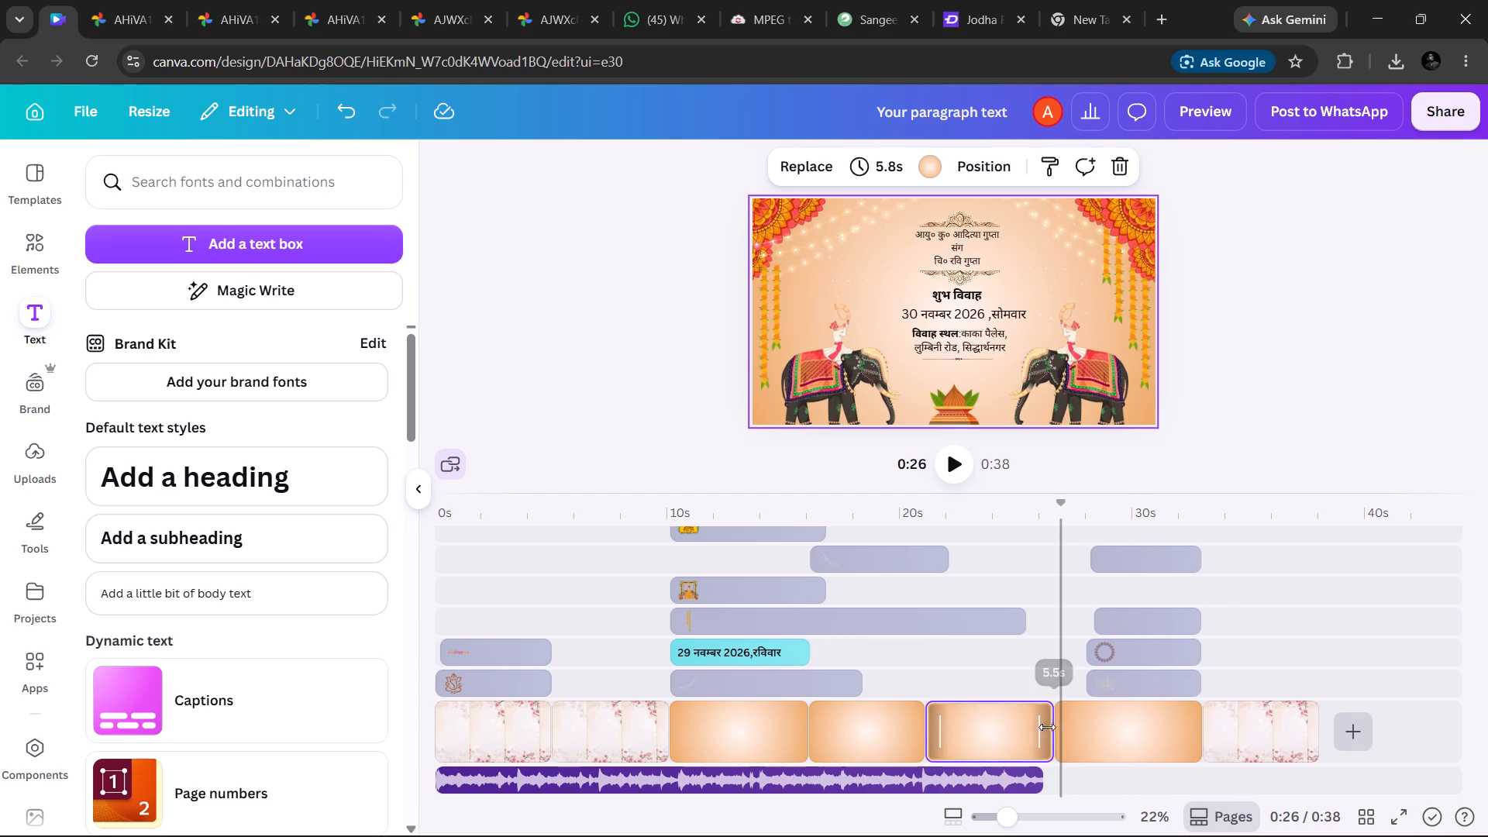
drag(1047, 727, 1037, 732)
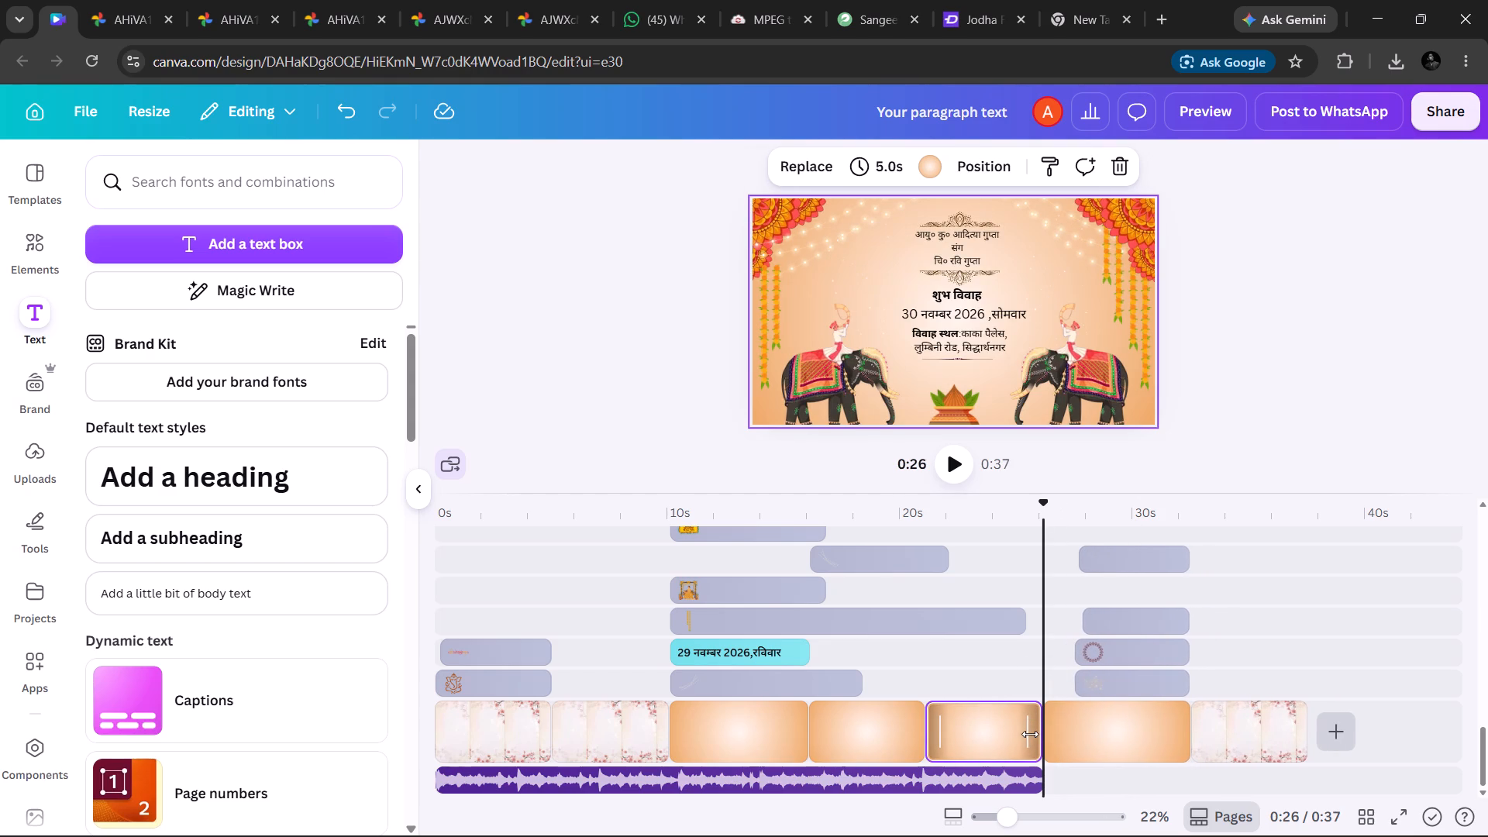
Delete the Ganesha mandala page and the floral page that follow the wedding scene.
click(1085, 738)
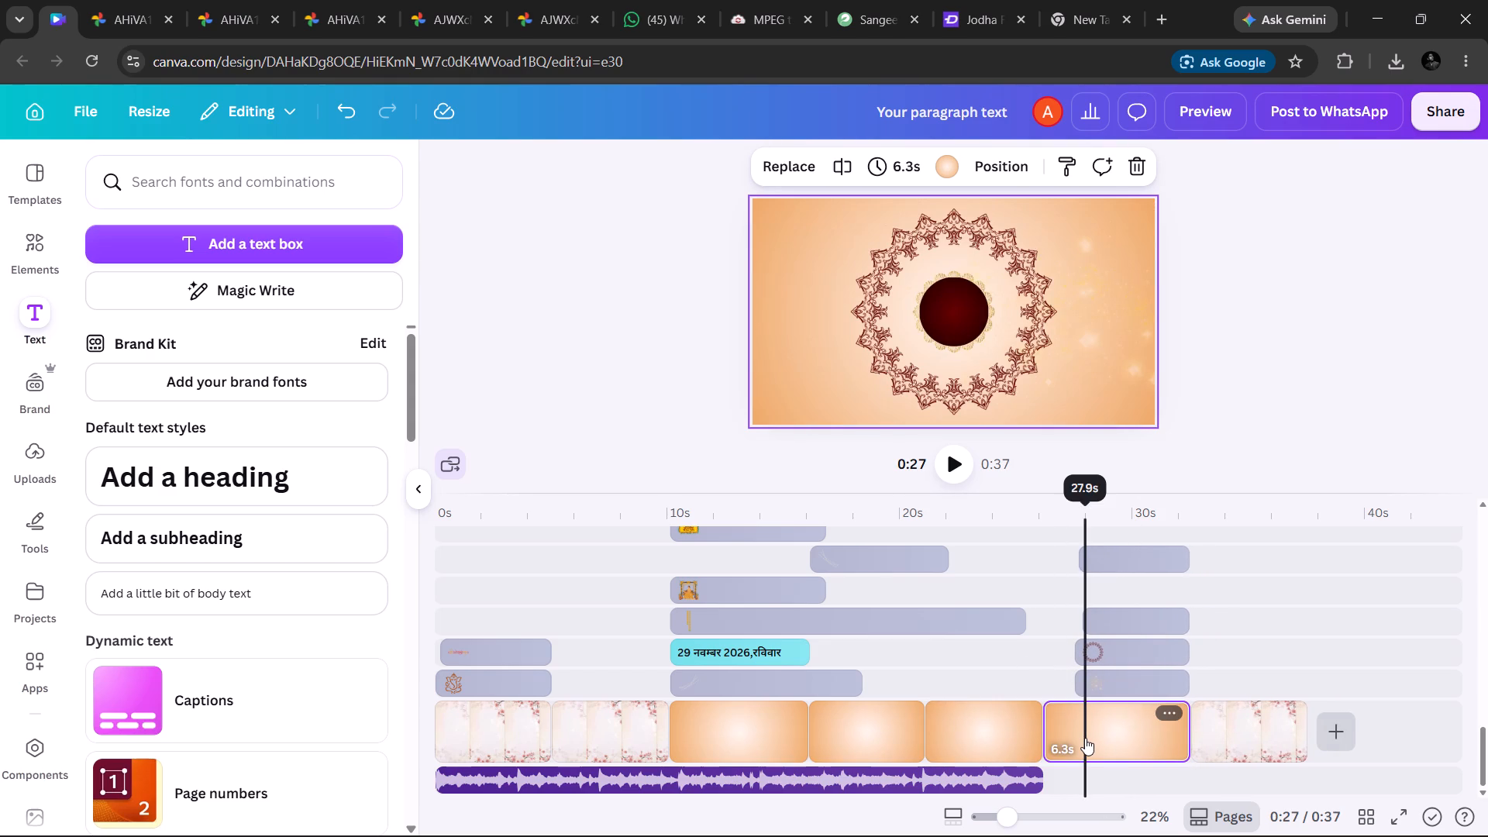
key(Delete)
click(1088, 736)
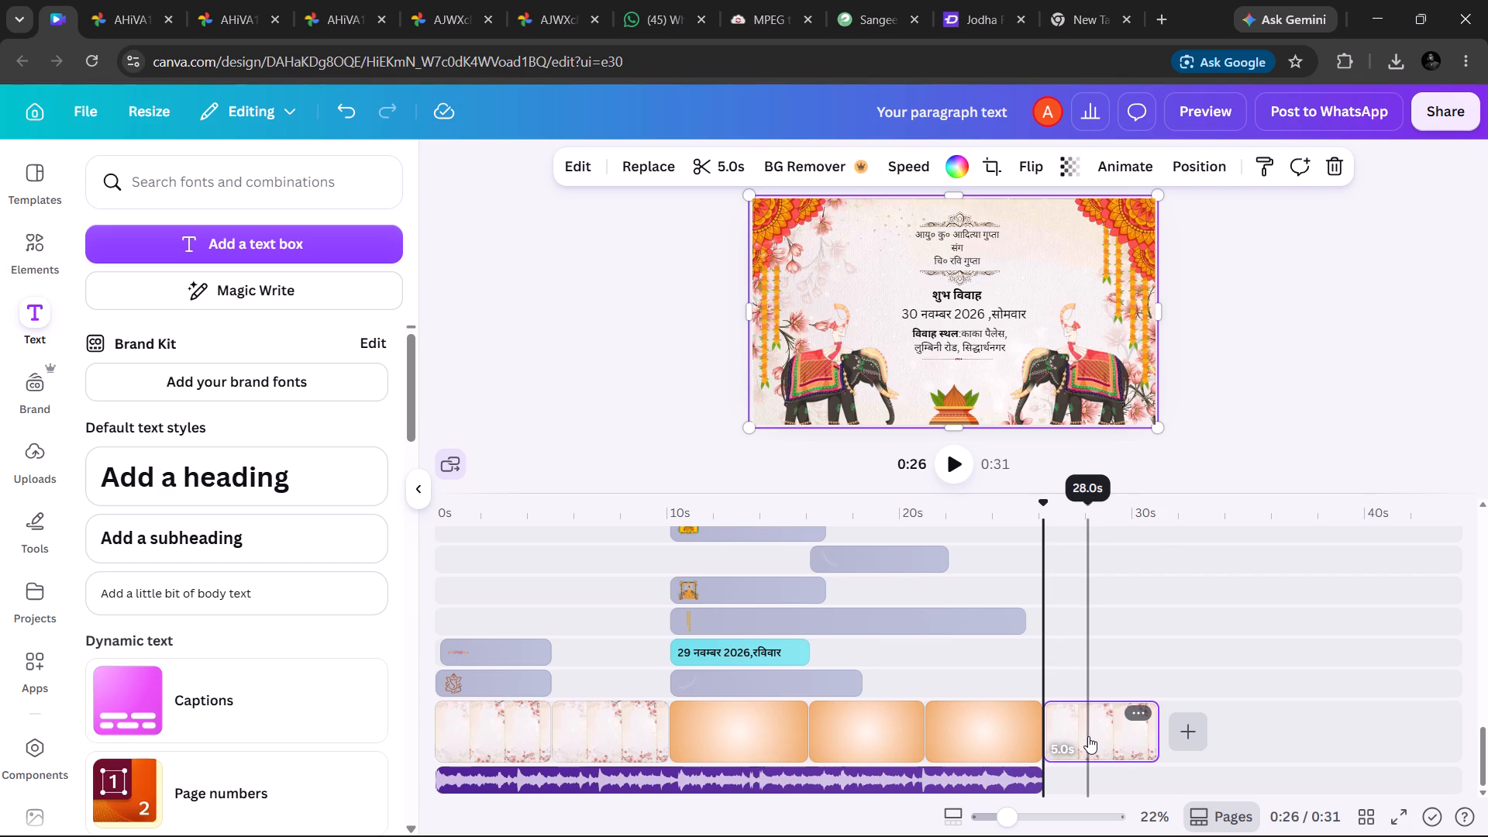
key(Delete)
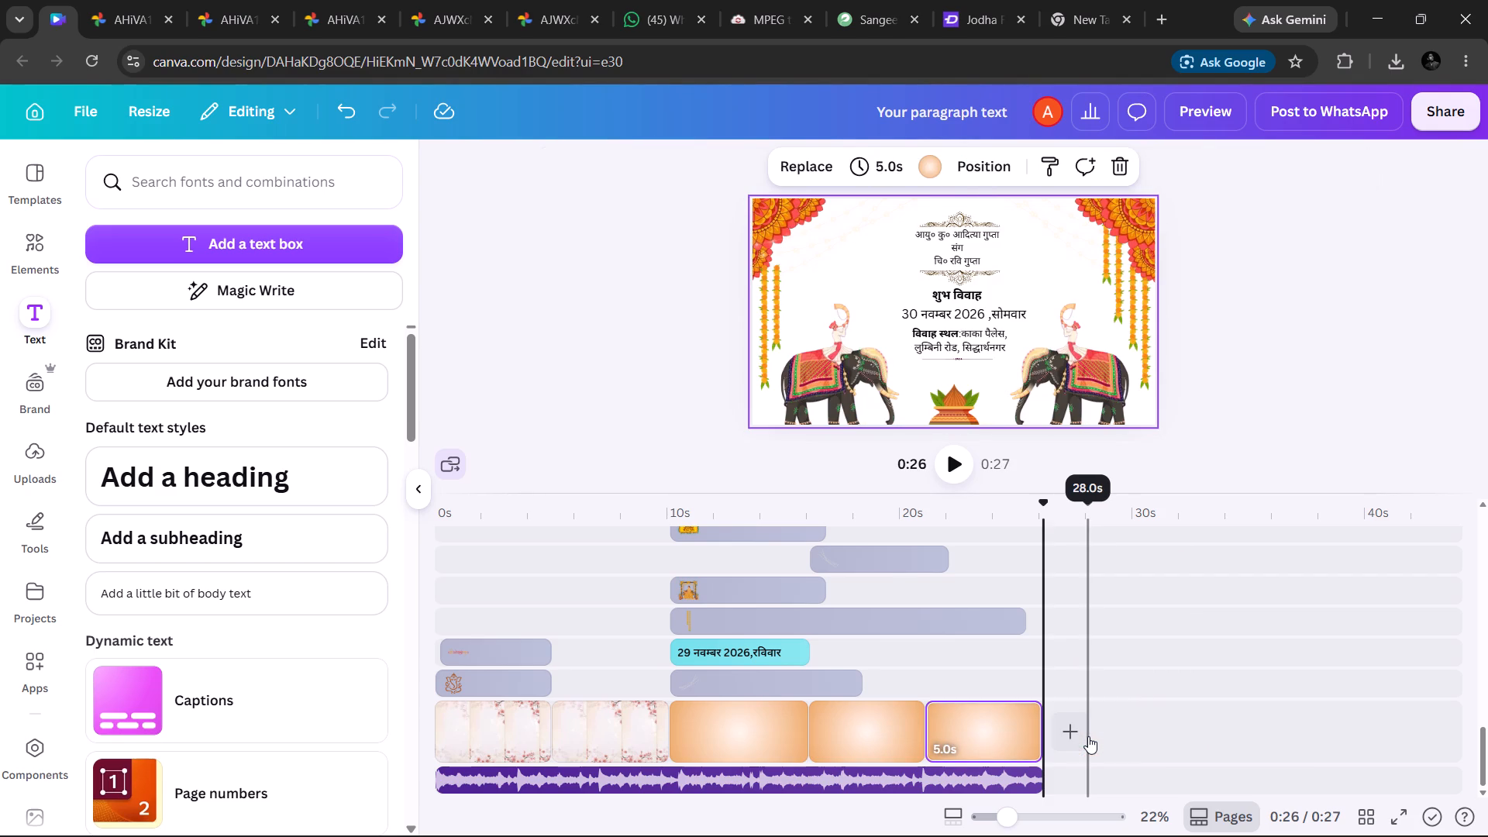
Play the whole invitation video from the beginning, with the system volume lowered to about a third, to check scenes and song together.
click(987, 750)
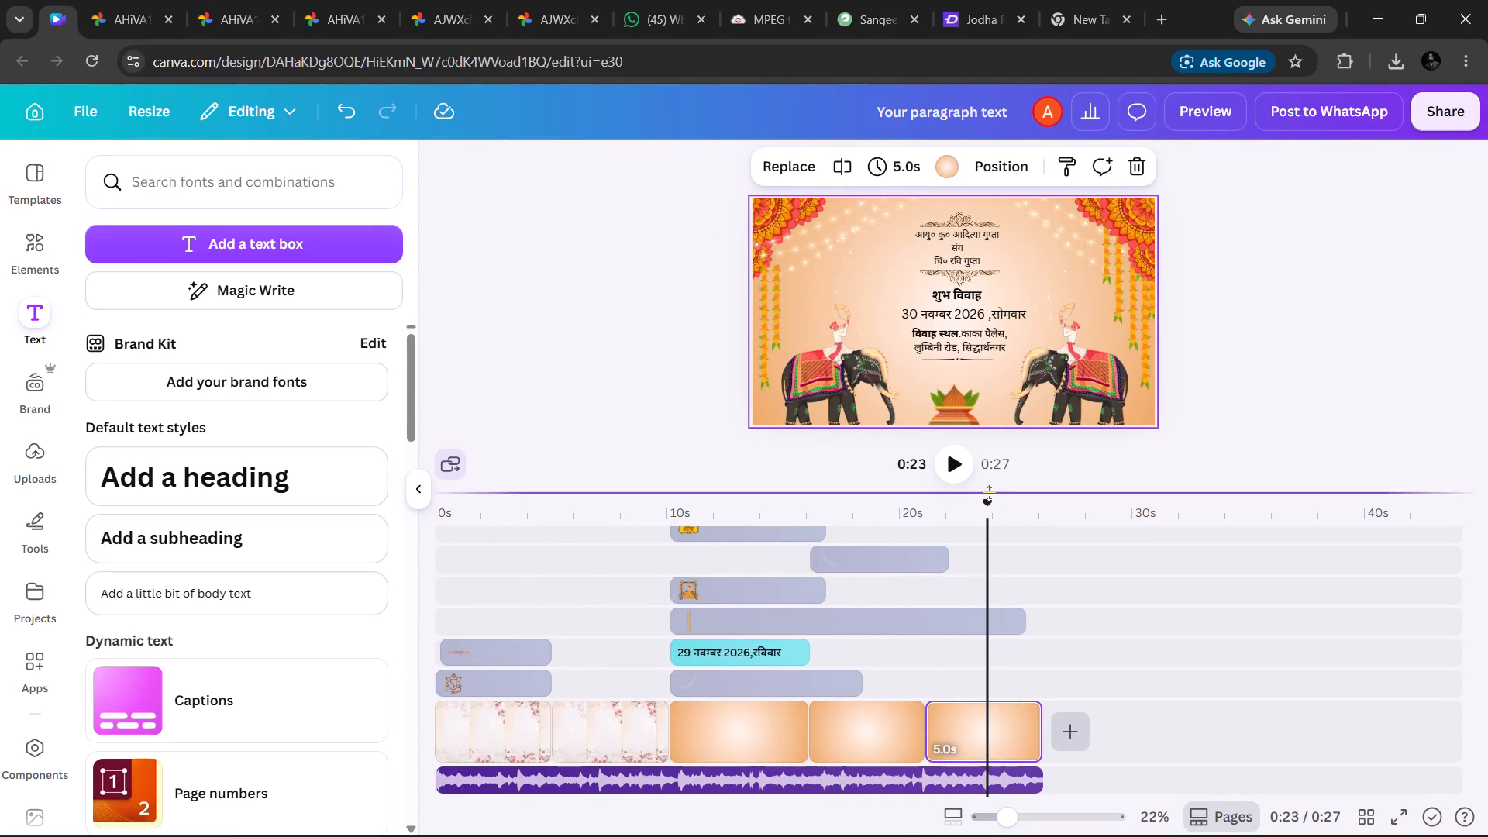
drag(990, 501, 405, 580)
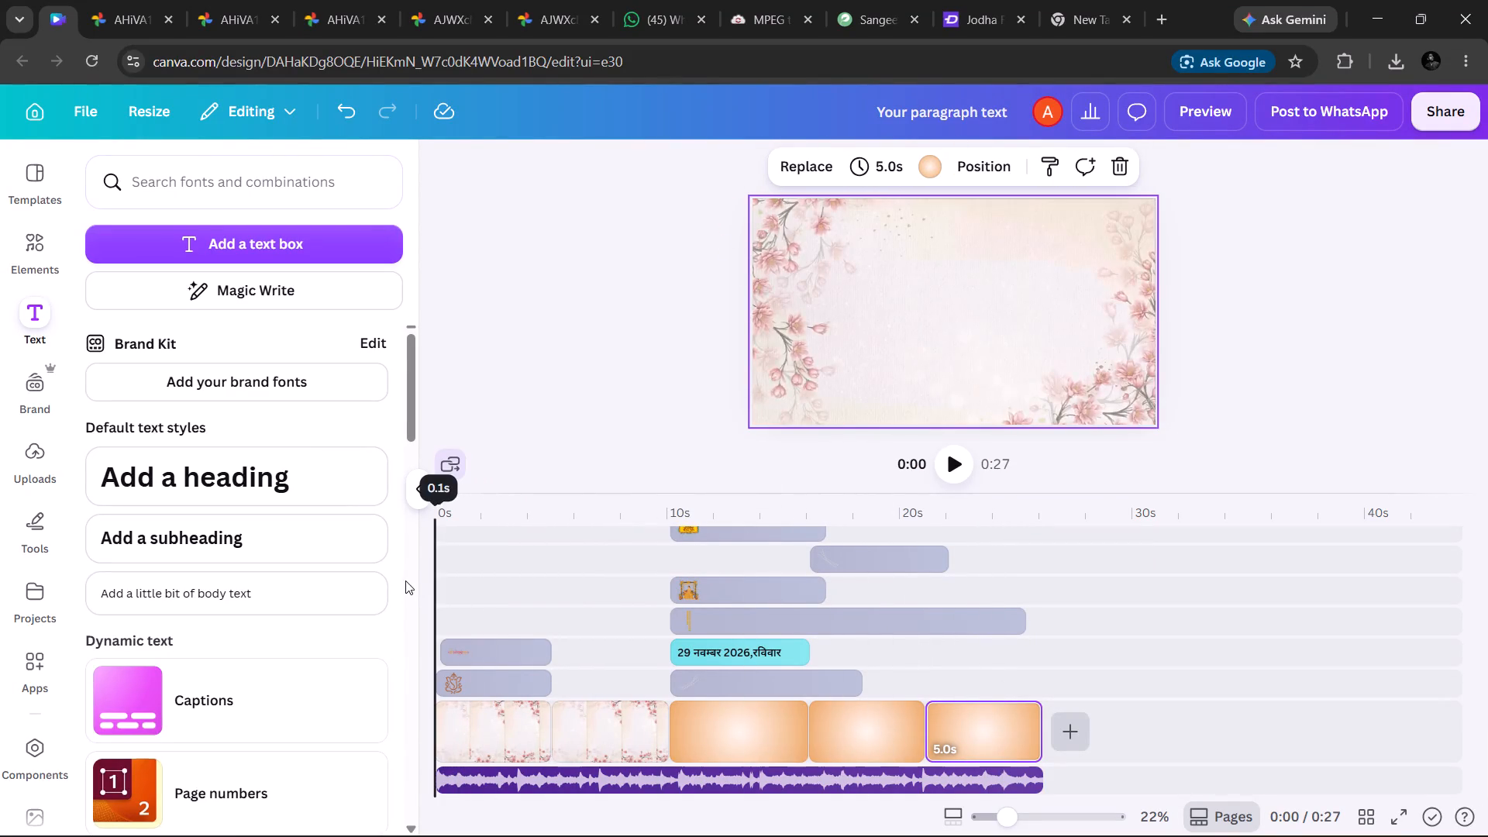
drag(405, 580, 400, 581)
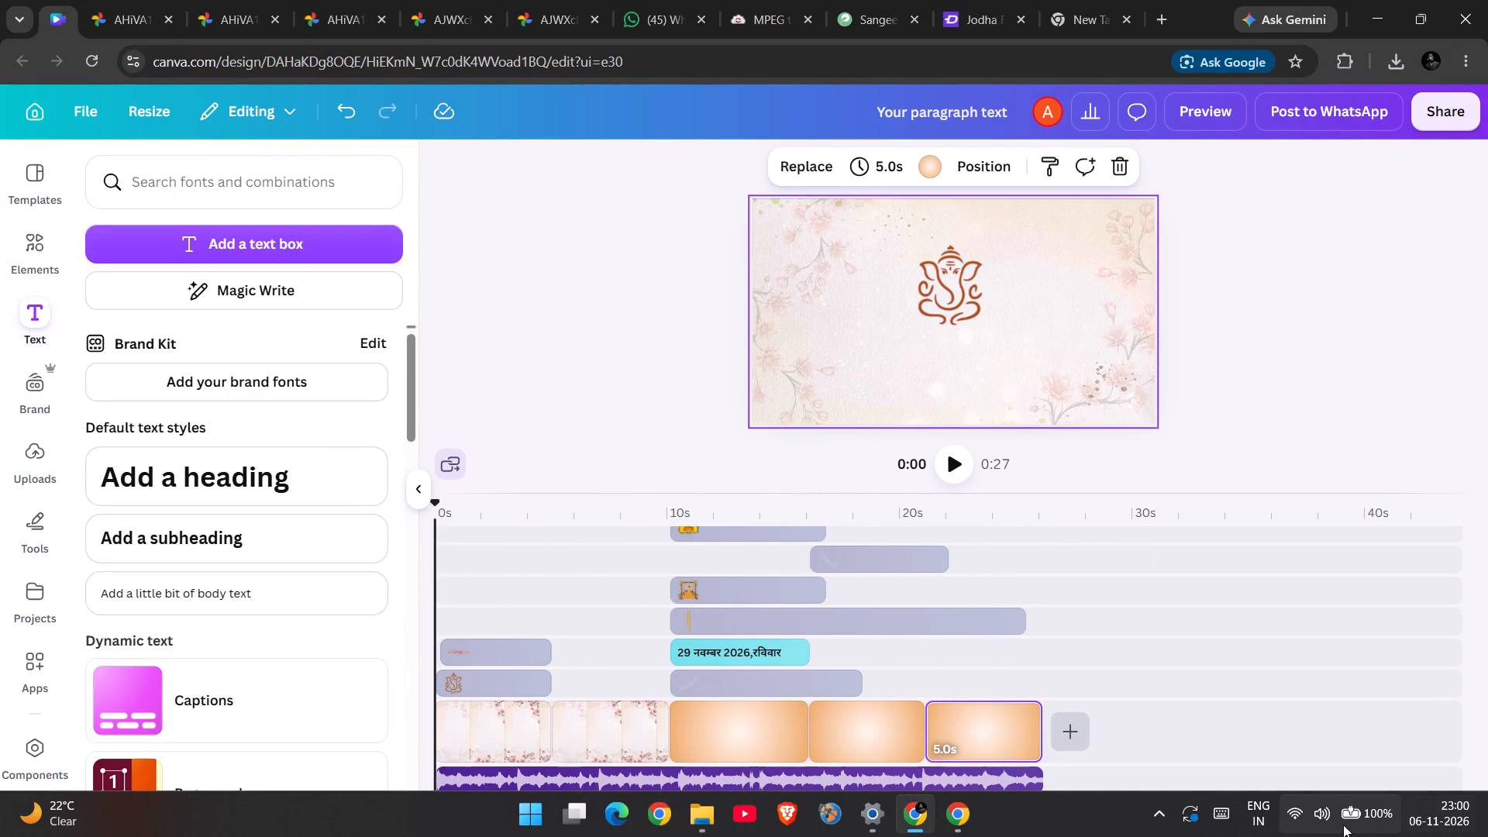
click(1317, 811)
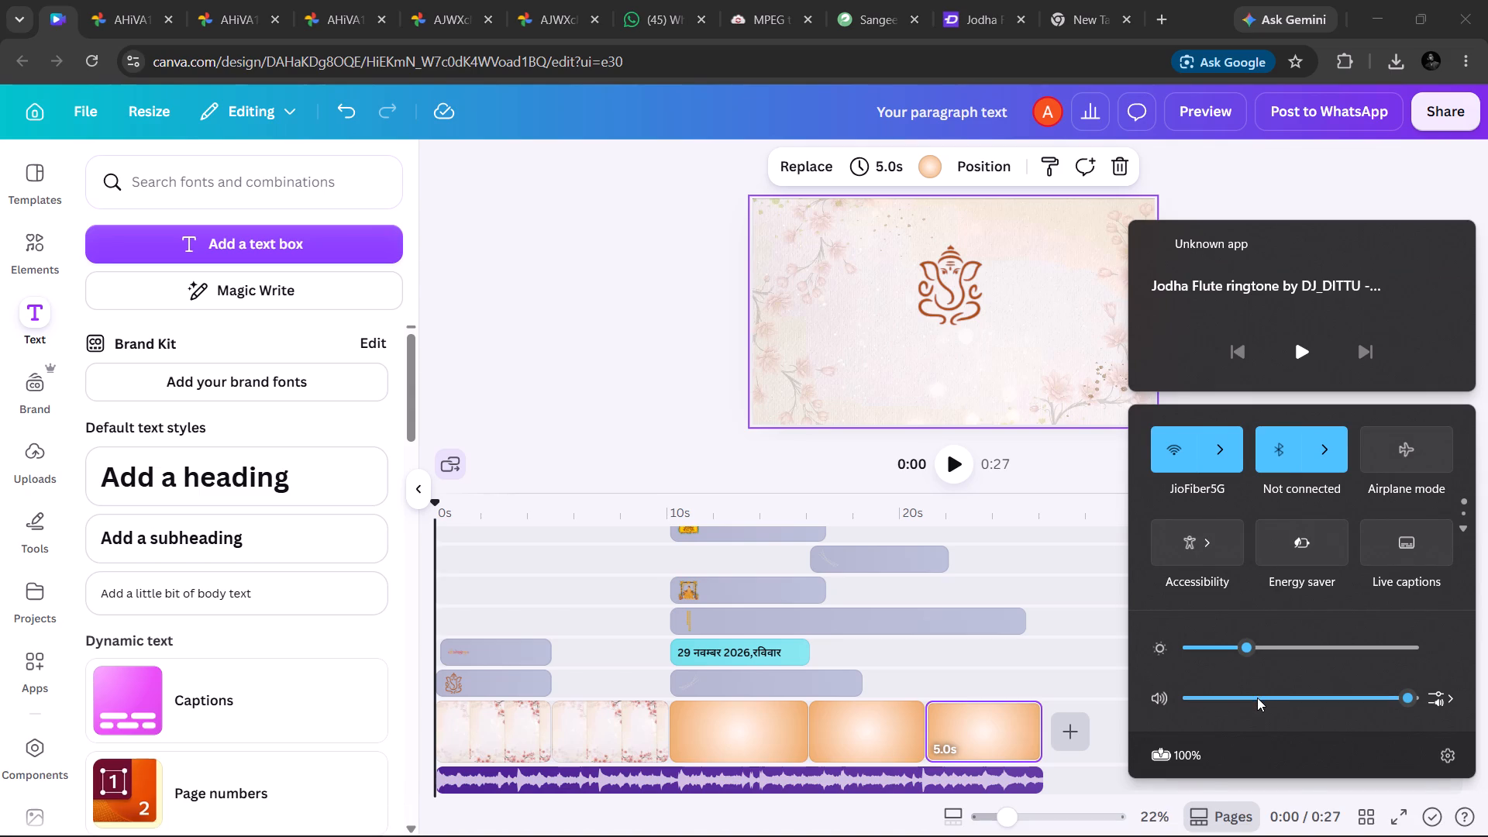
click(1257, 697)
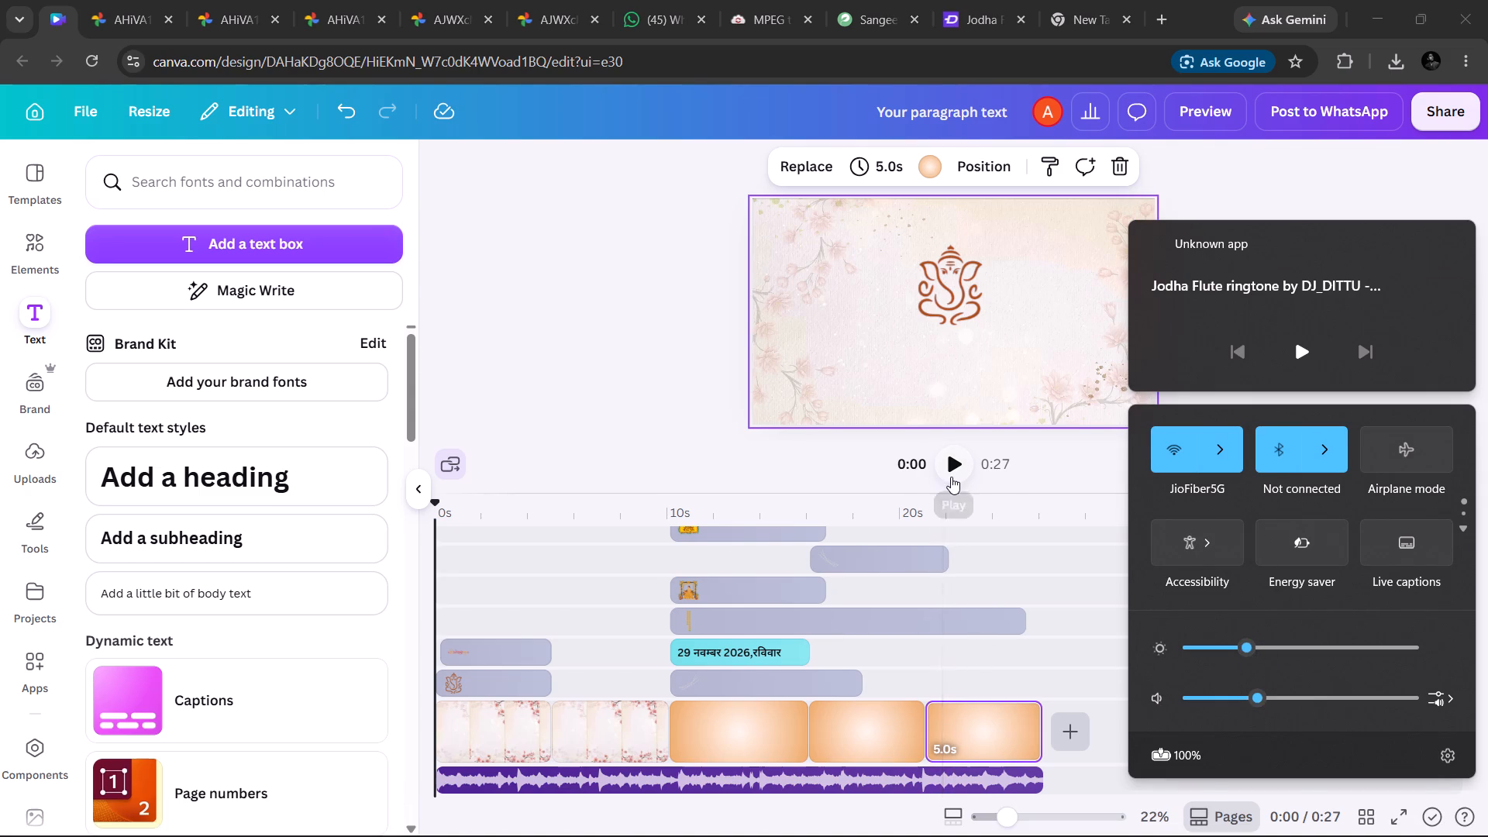
click(951, 477)
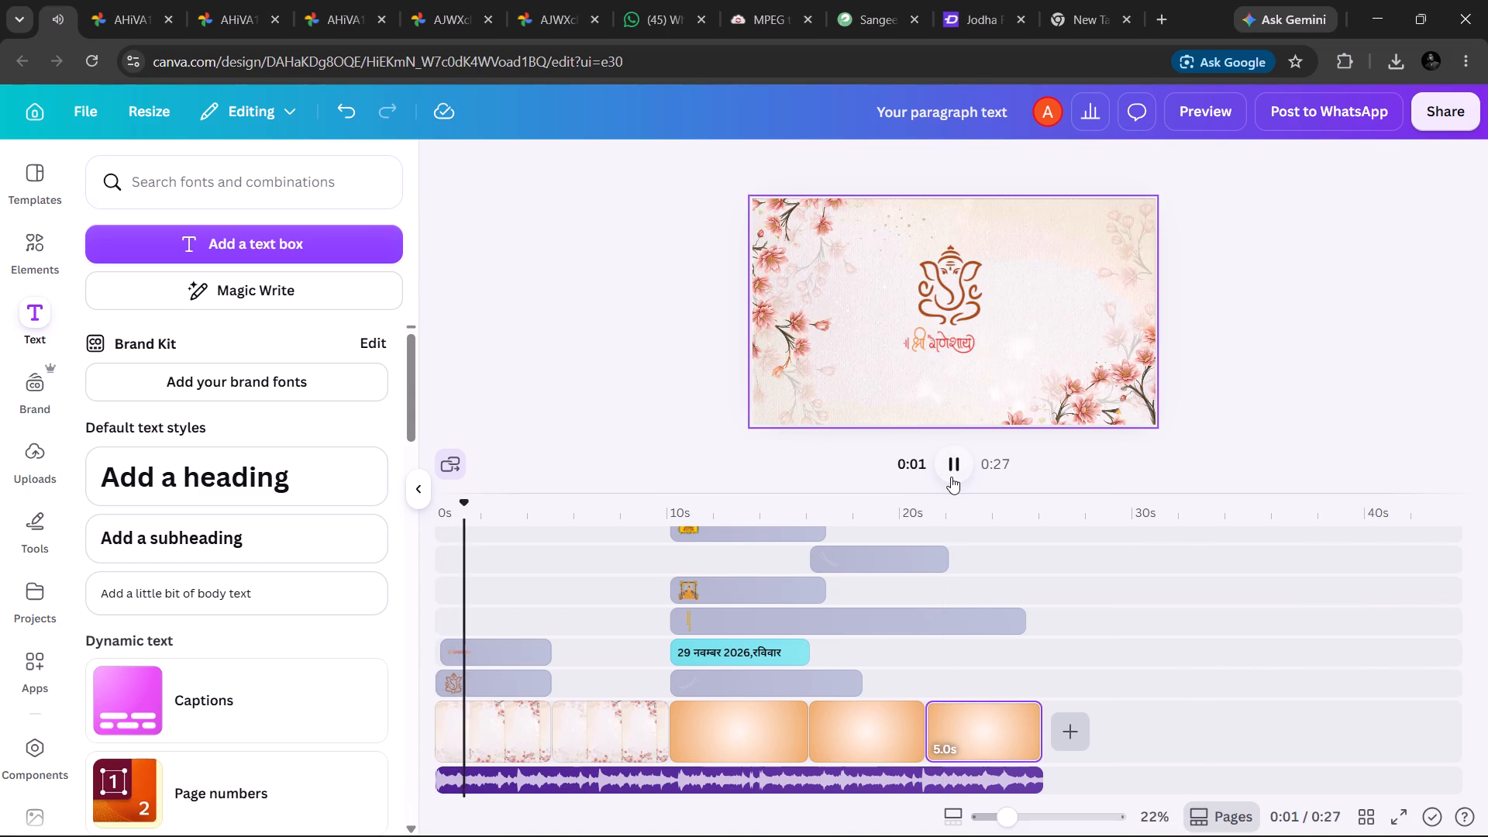
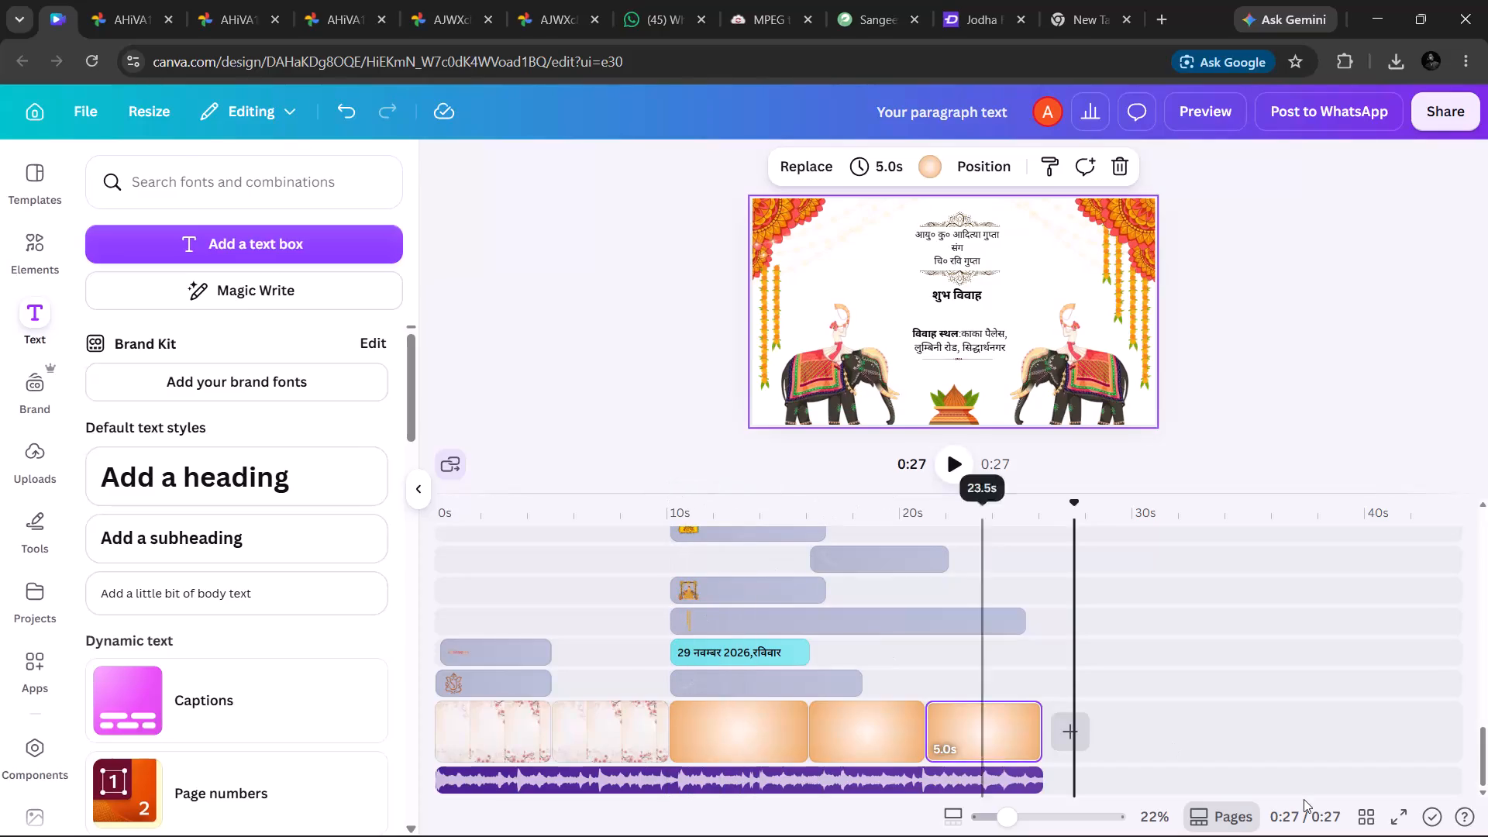
Apply the Typewriter text animation to the सस्नेह निमंत्रण invitation text block on the second floral page.
drag(1487, 735, 1487, 538)
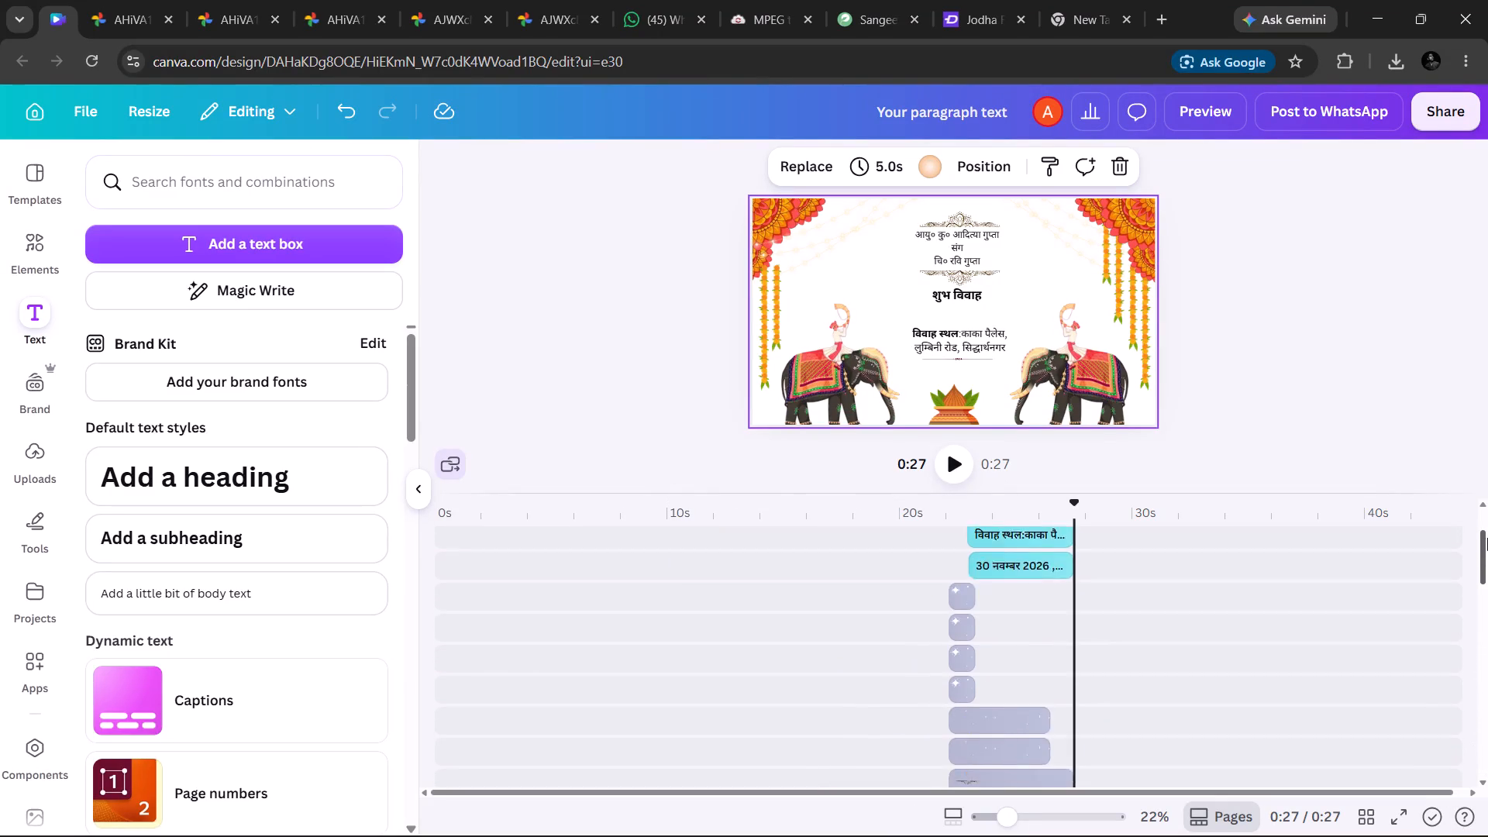
drag(1487, 538, 1487, 441)
click(616, 537)
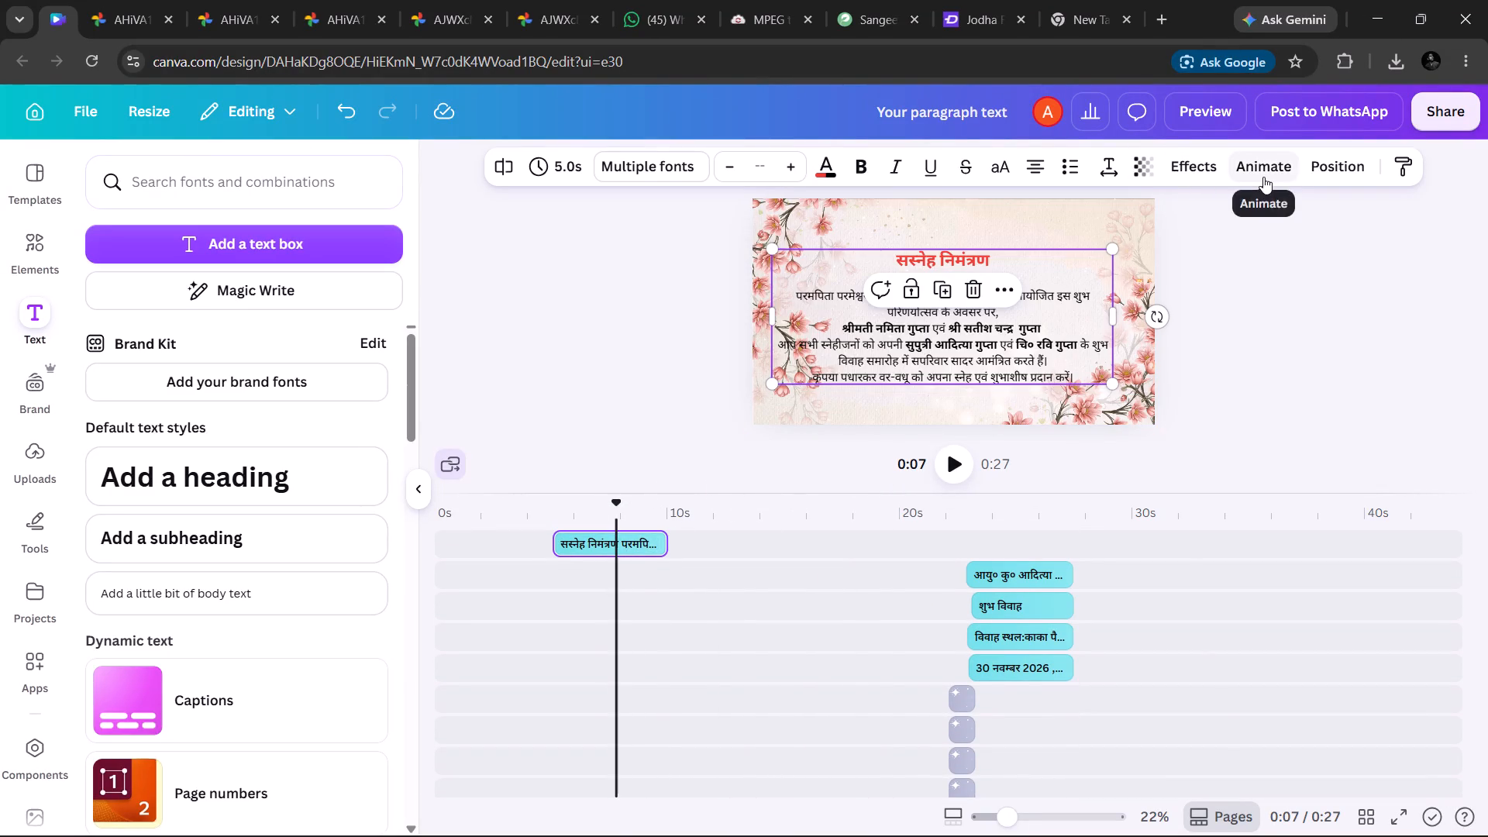
click(1263, 177)
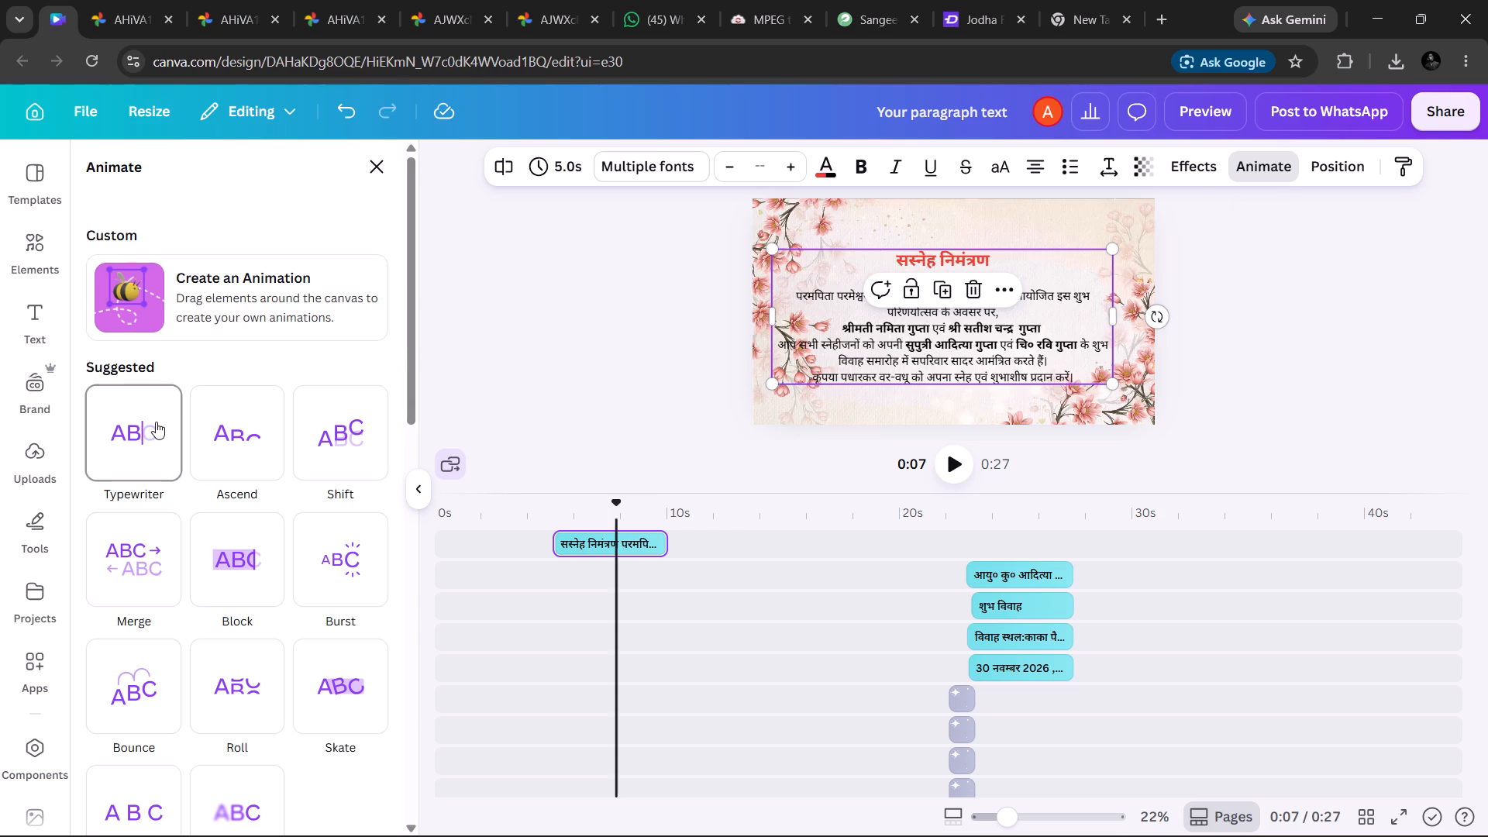
click(156, 422)
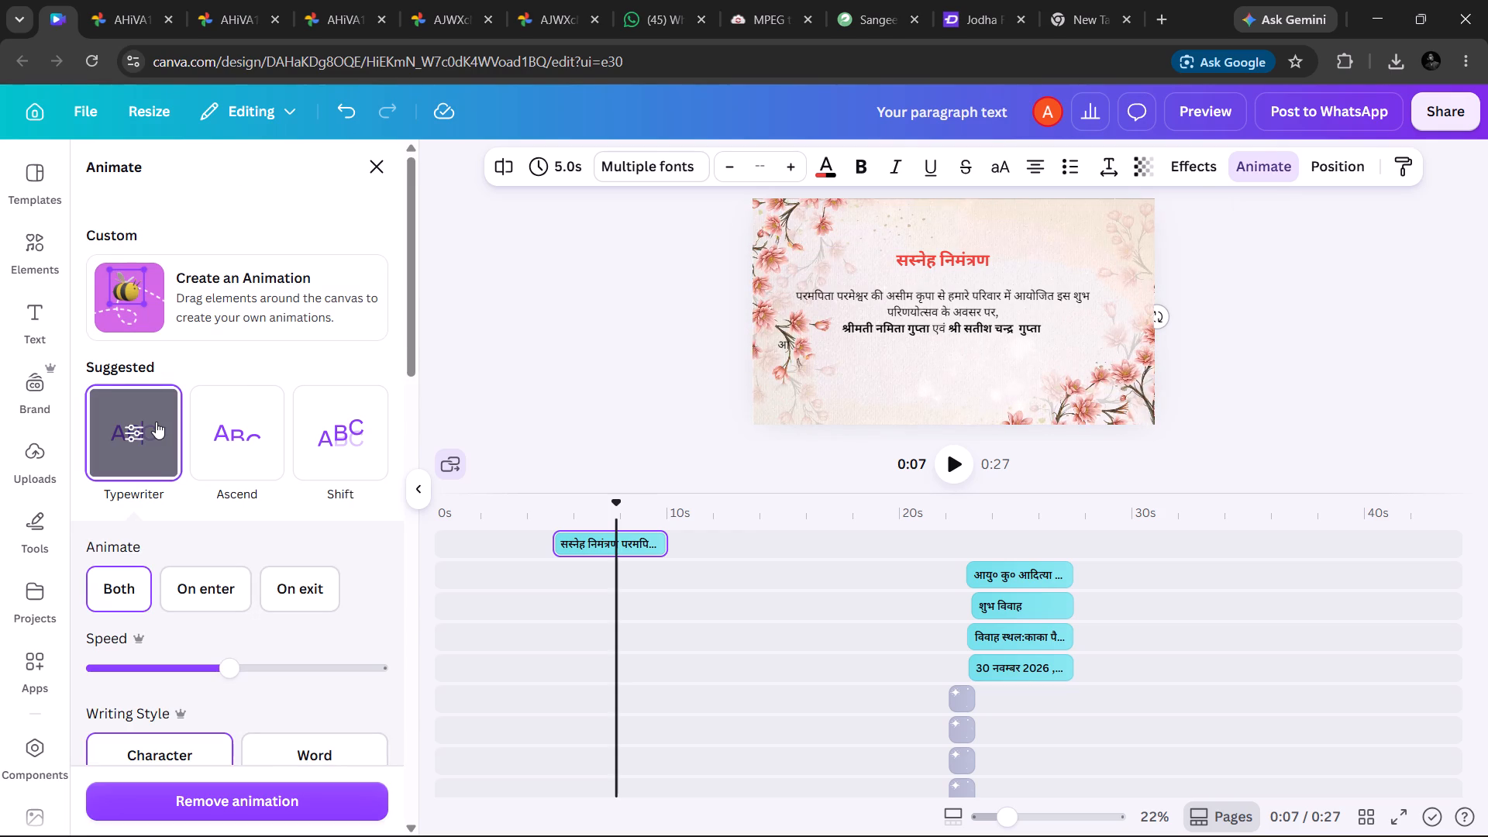
click(156, 422)
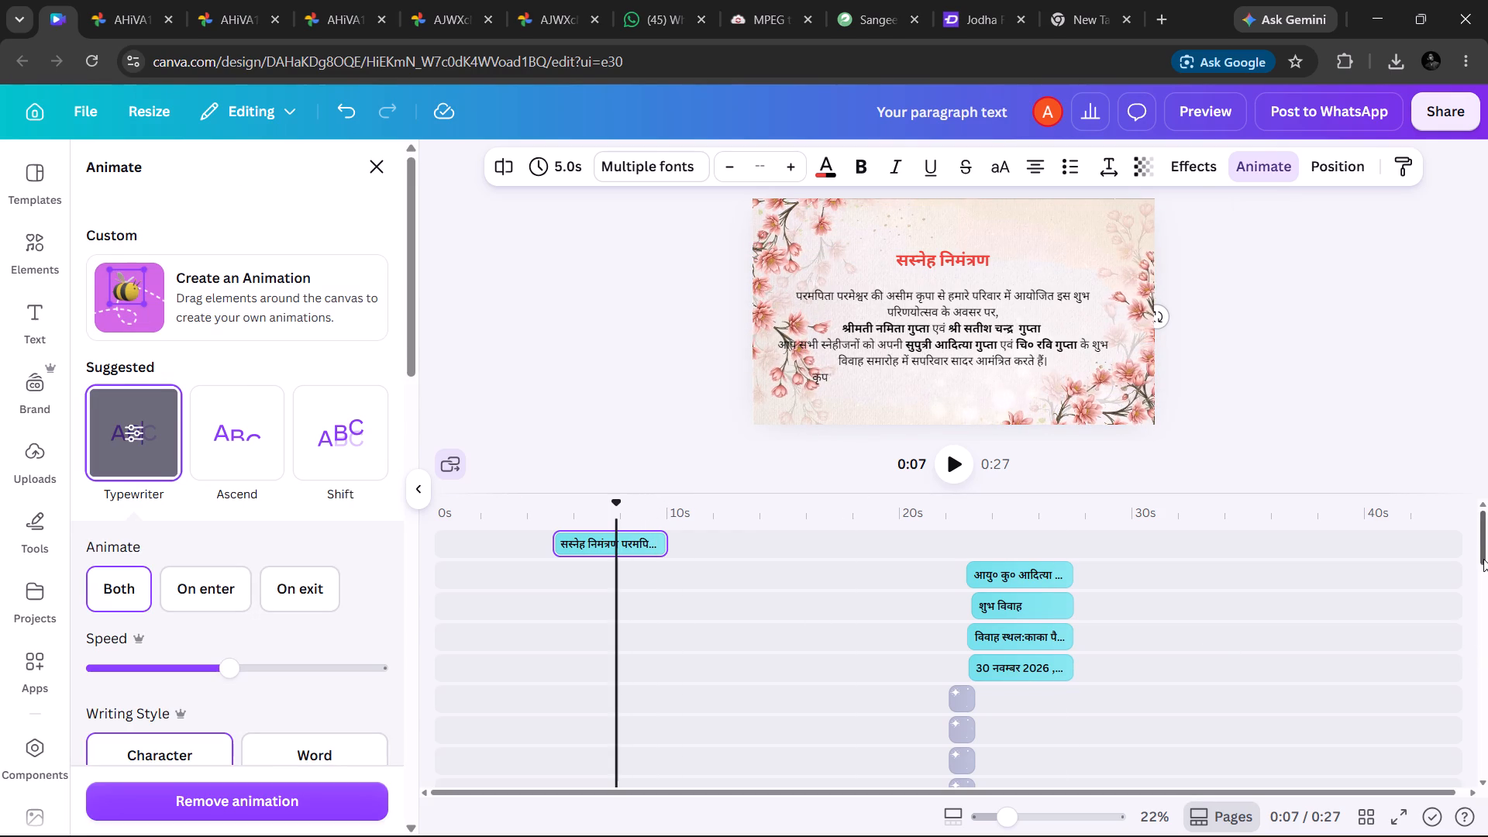
Animate the Haldi scene's woman-on-swing image with the Brush reveal on enter, after trying Whip Slide and Old TV.
drag(1483, 557, 1478, 779)
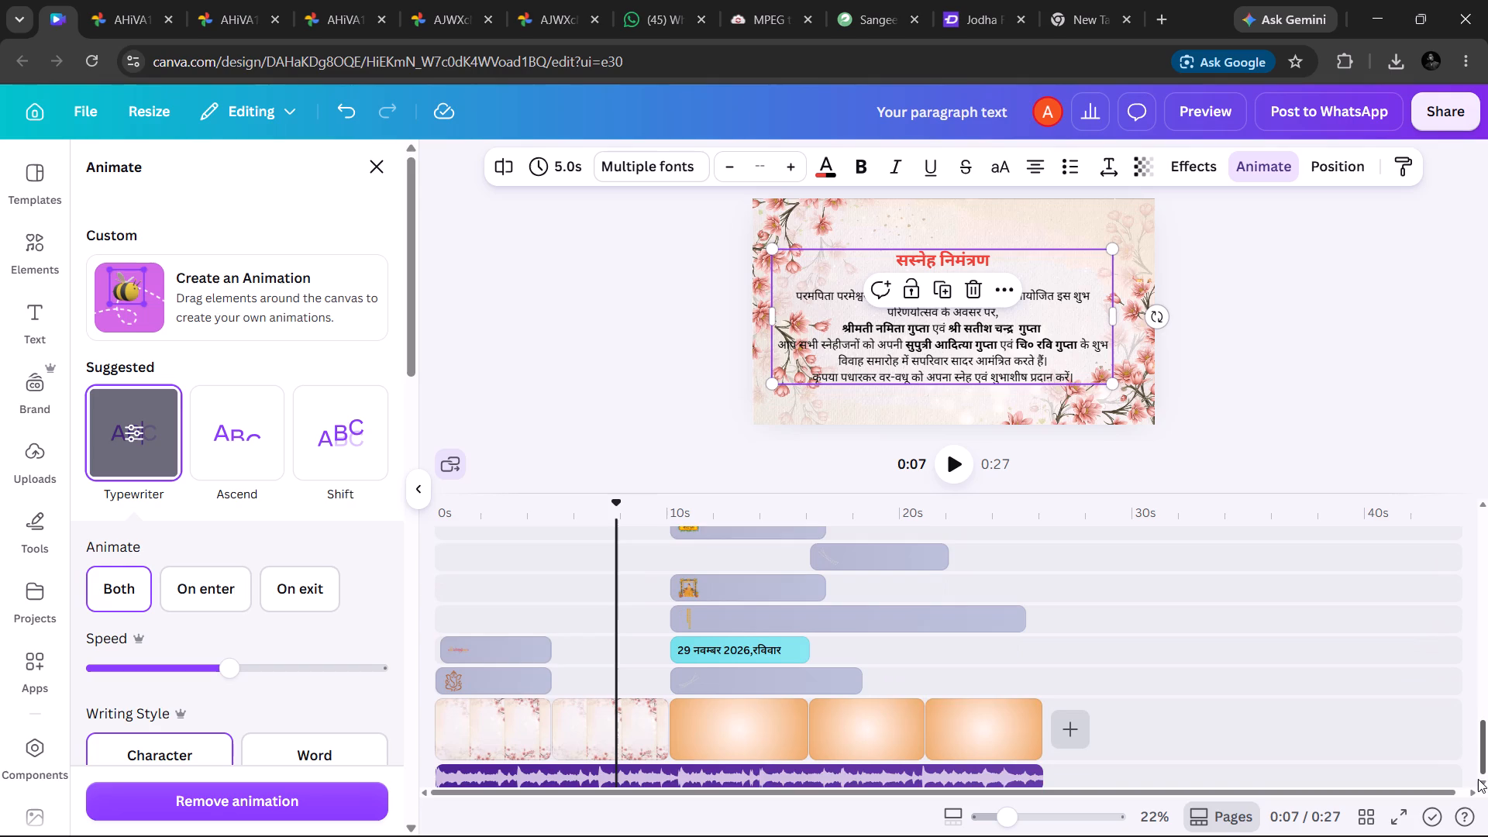
drag(1478, 779, 1478, 780)
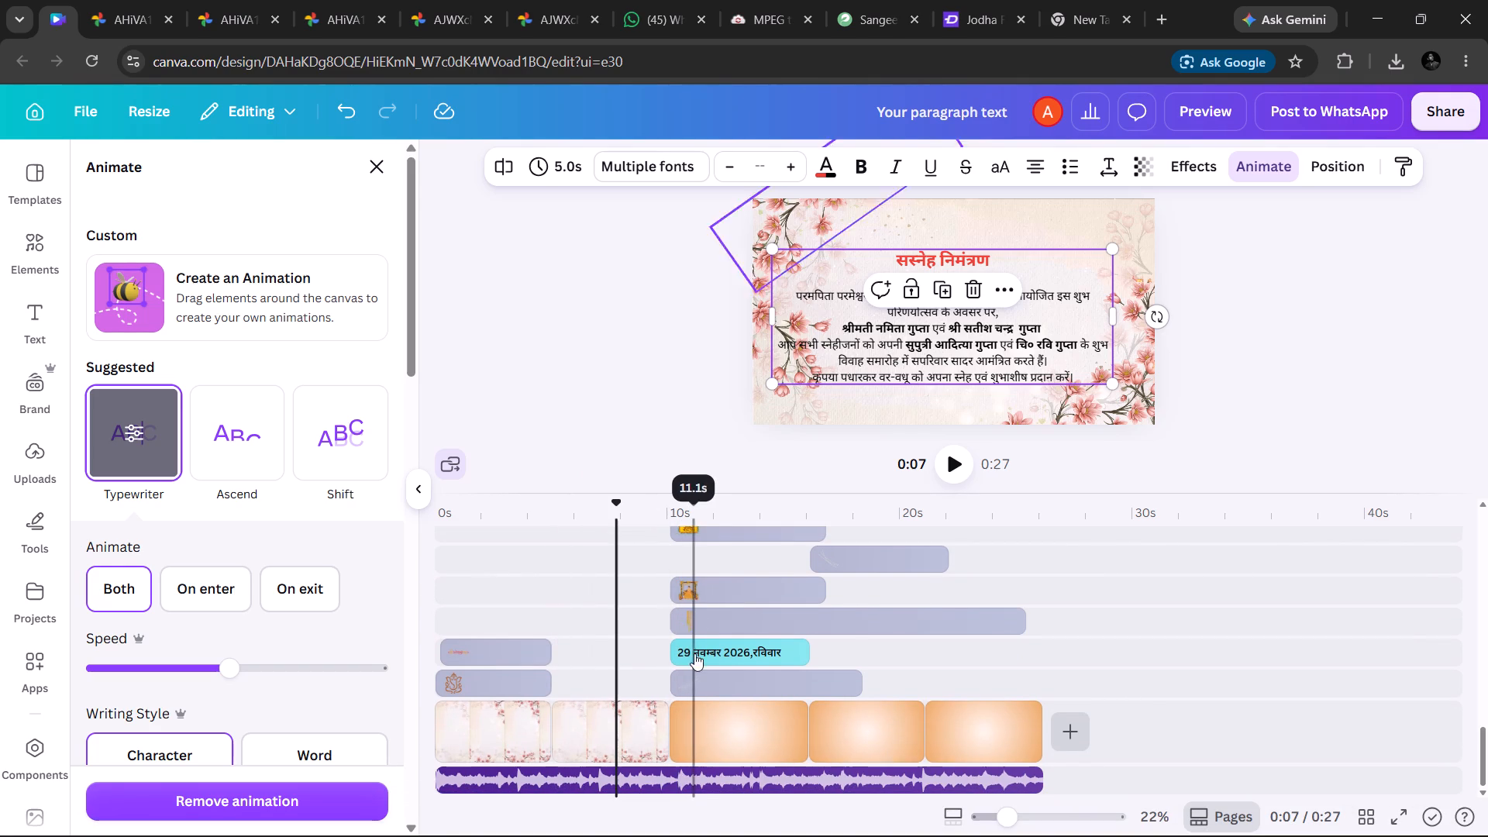
click(691, 586)
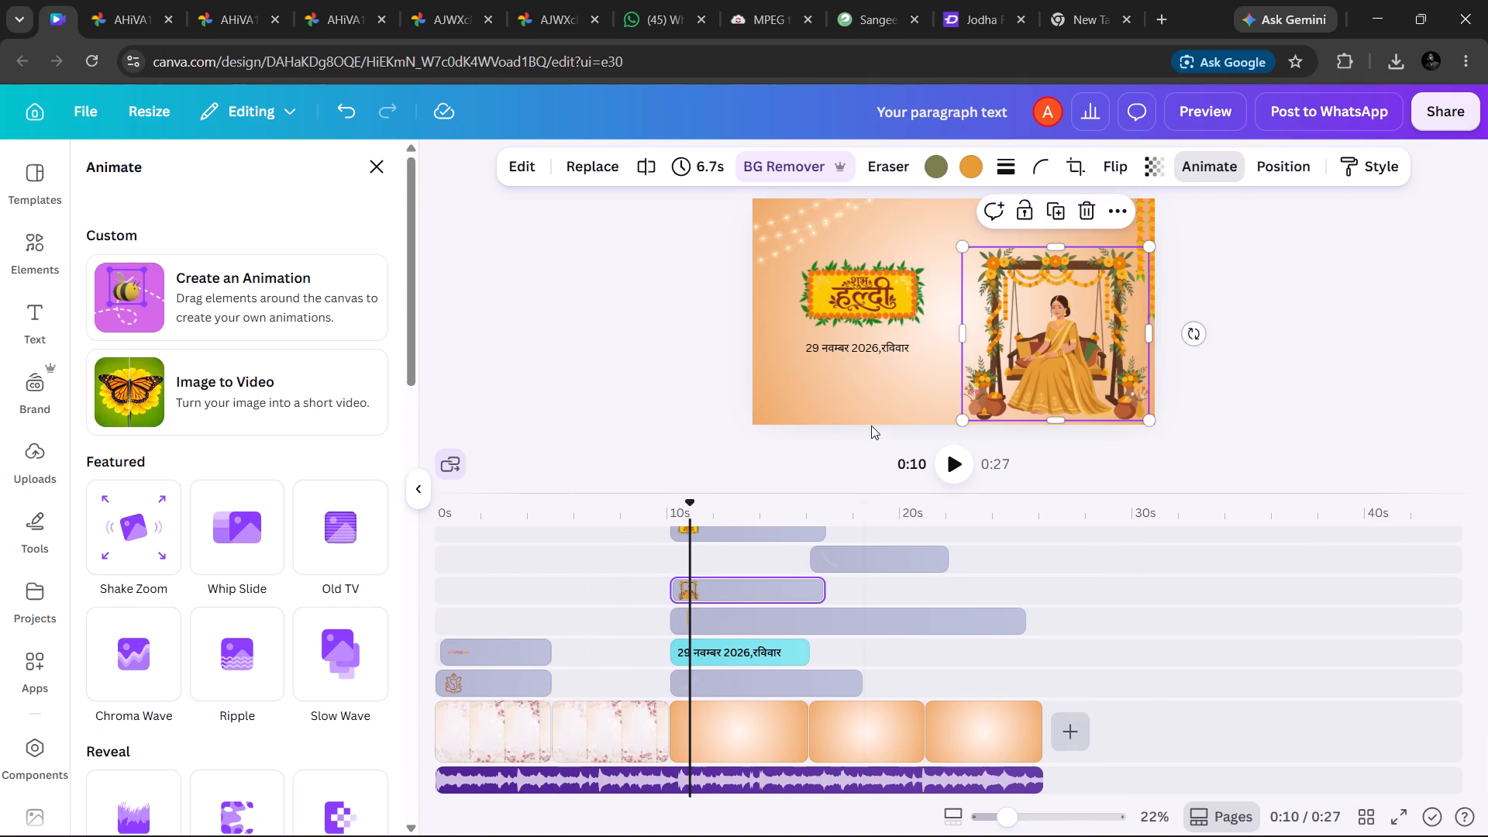
click(1197, 174)
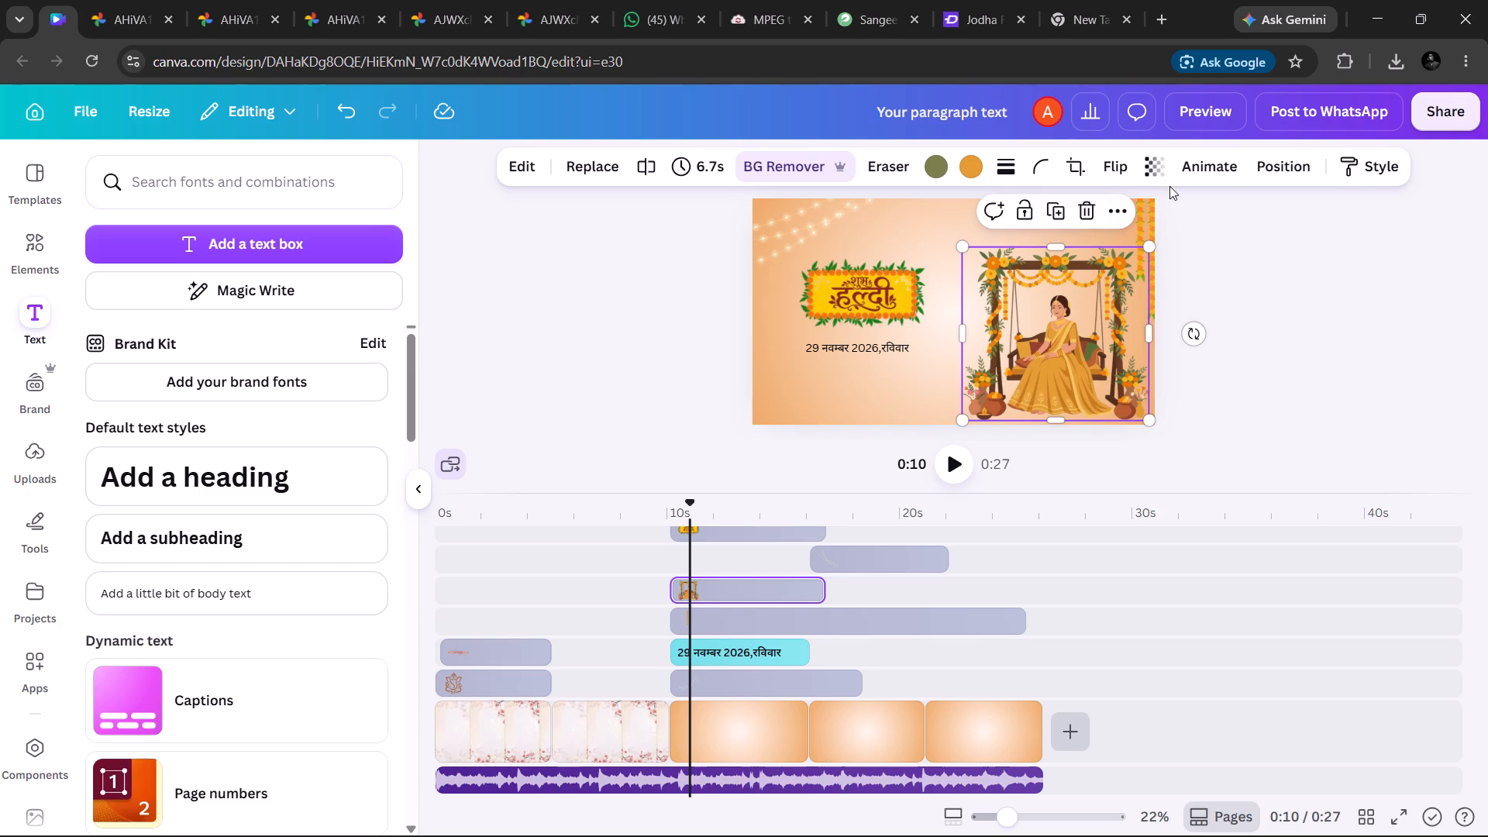
click(1192, 170)
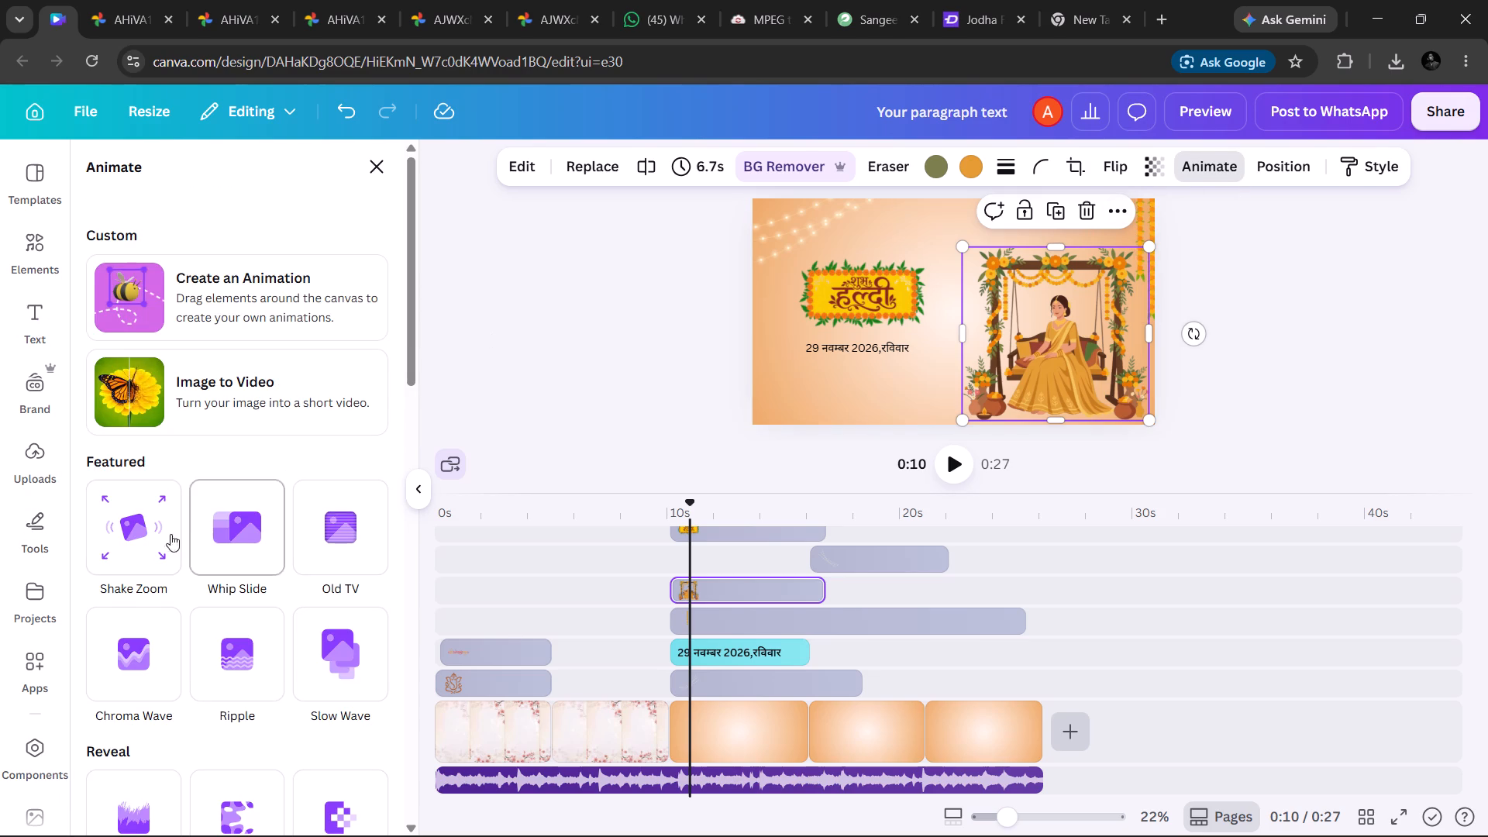
click(246, 505)
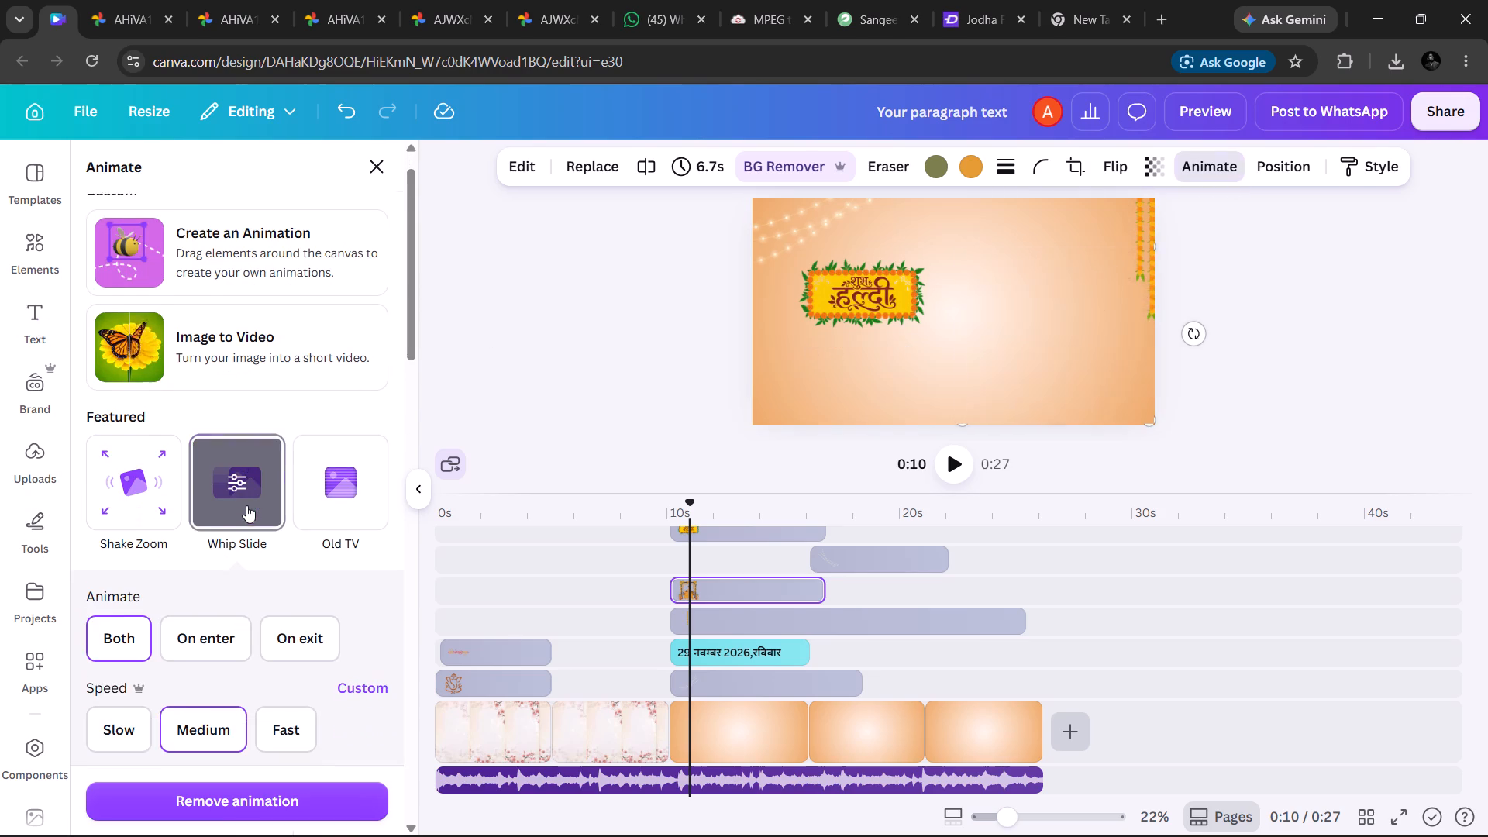
click(298, 518)
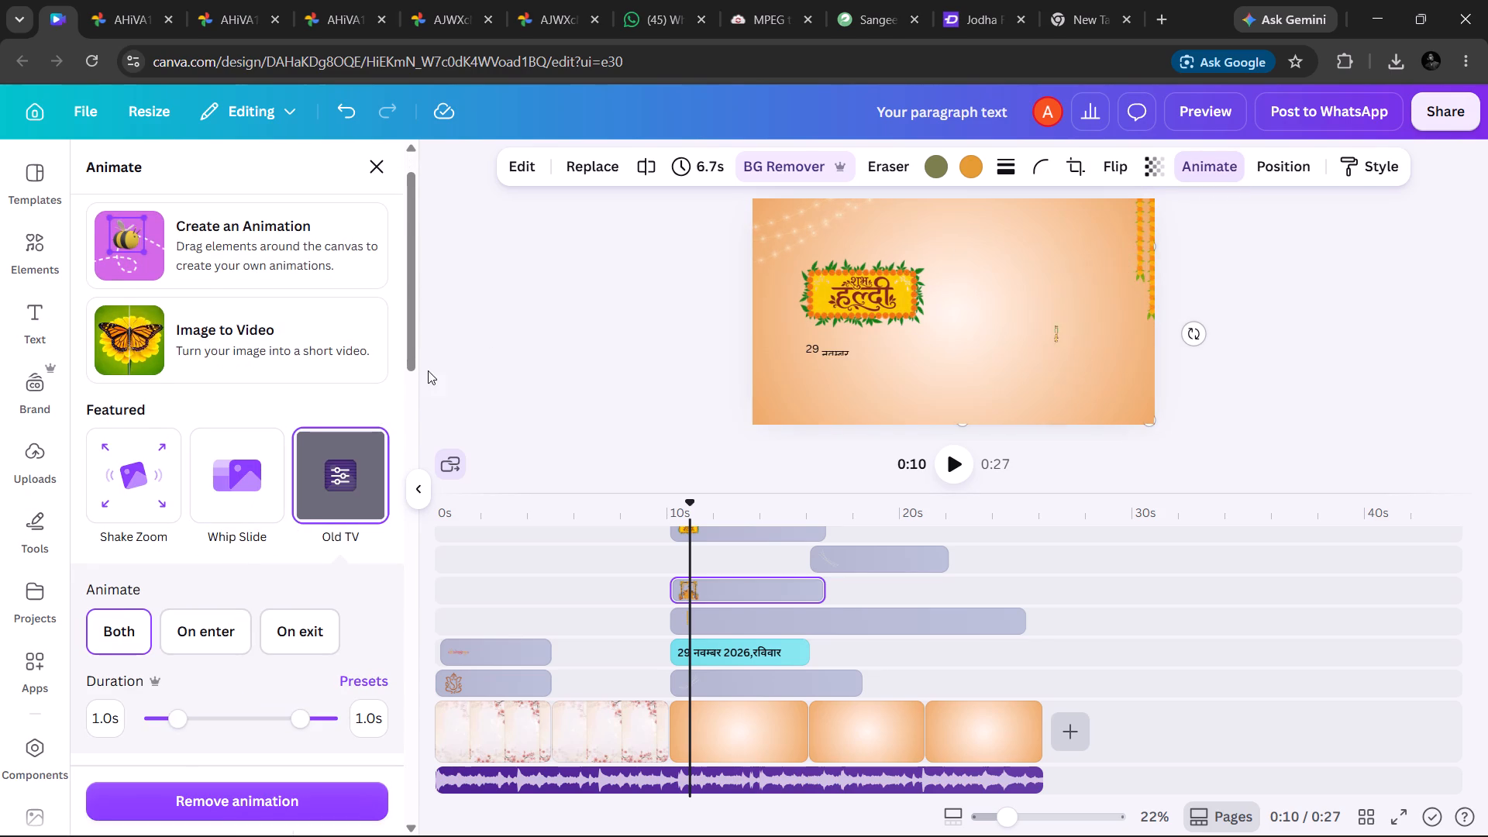
drag(411, 353, 399, 482)
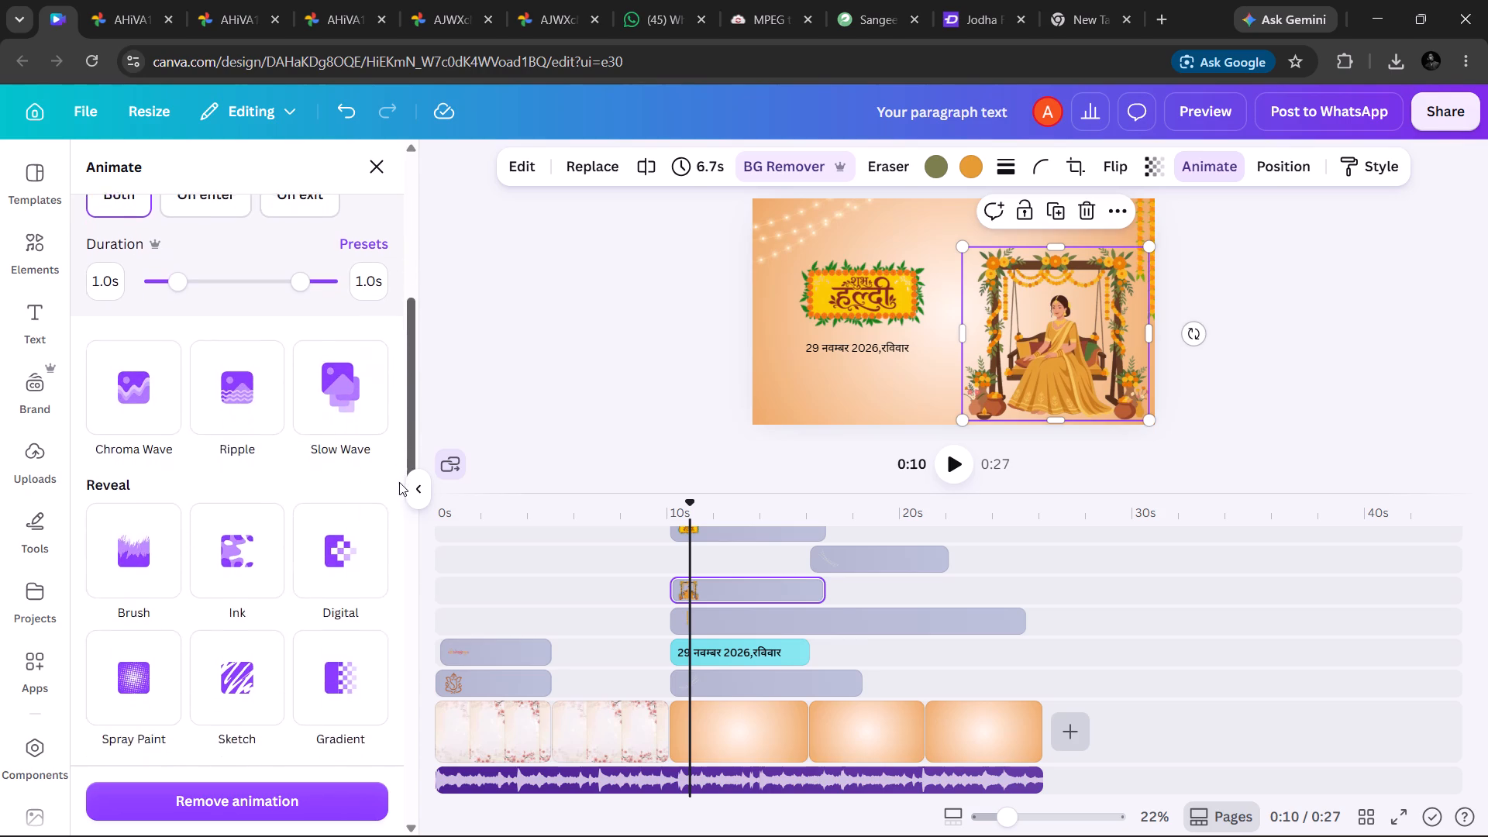
drag(399, 482, 392, 519)
click(112, 414)
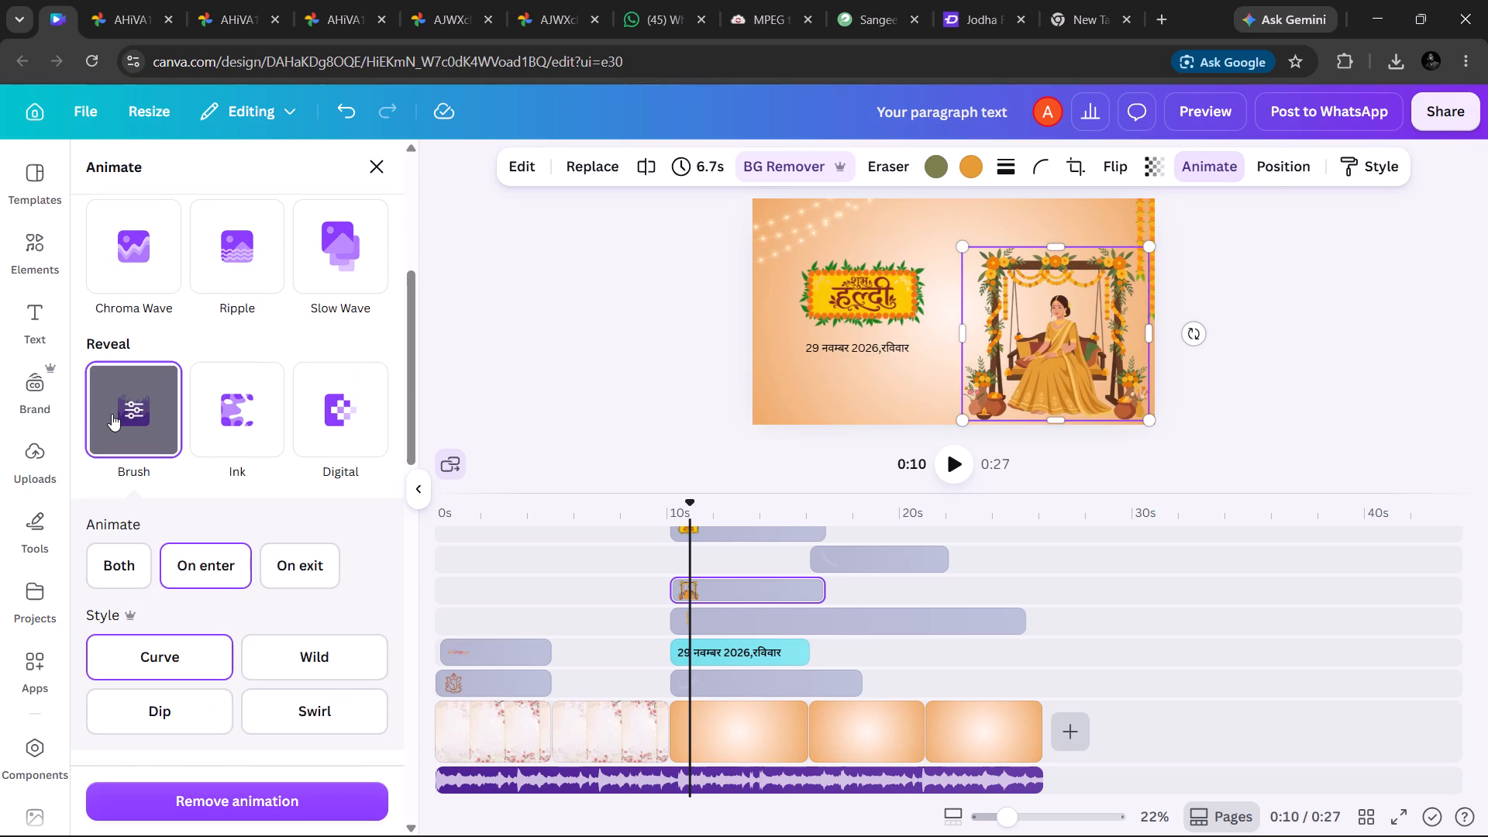
double_click(112, 414)
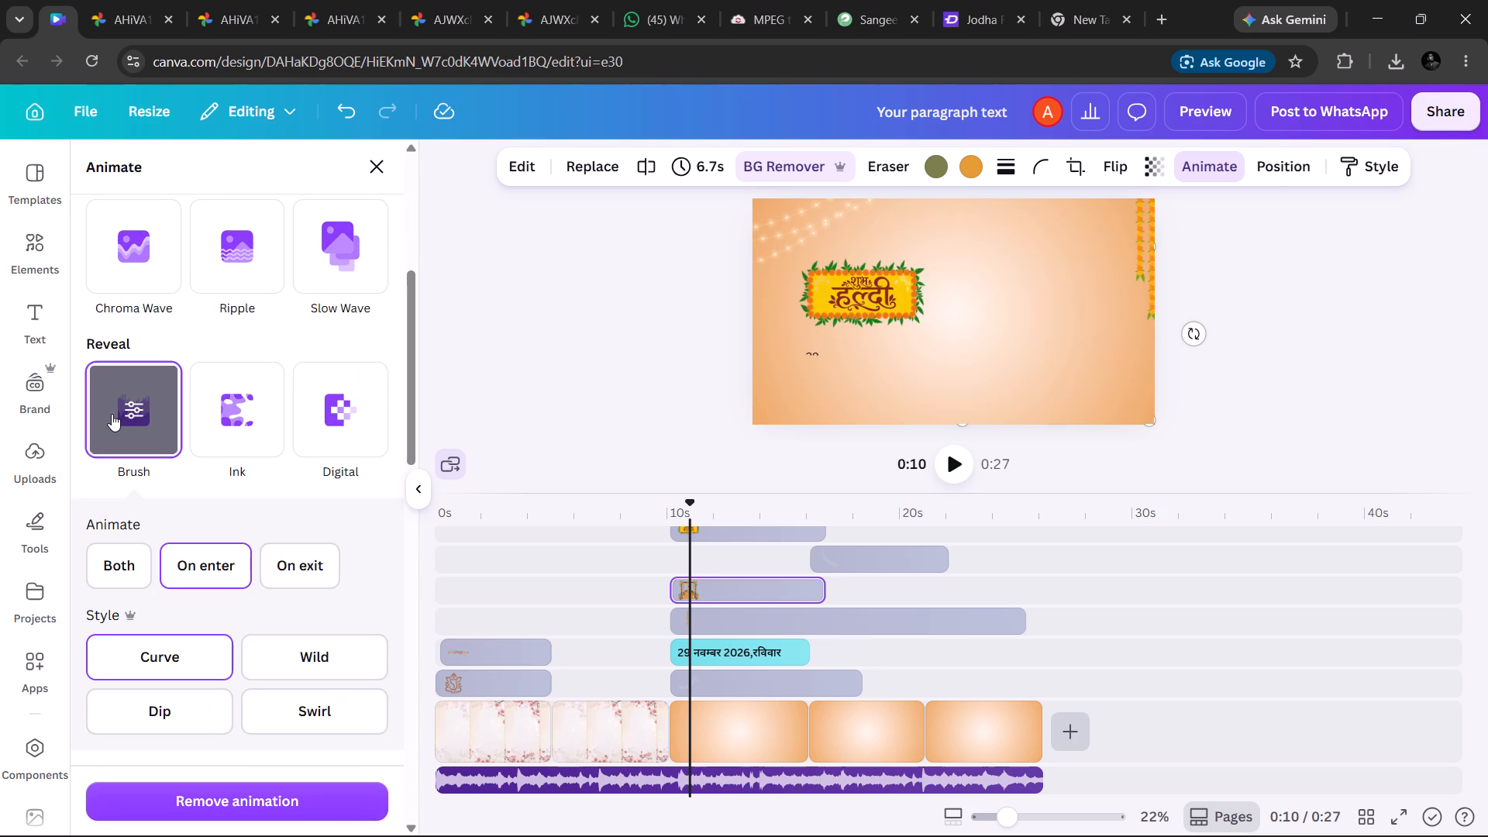
Apply the Spray Paint reveal animation on enter to the शुभ हल्दी title graphic in the Haldi scene.
click(815, 308)
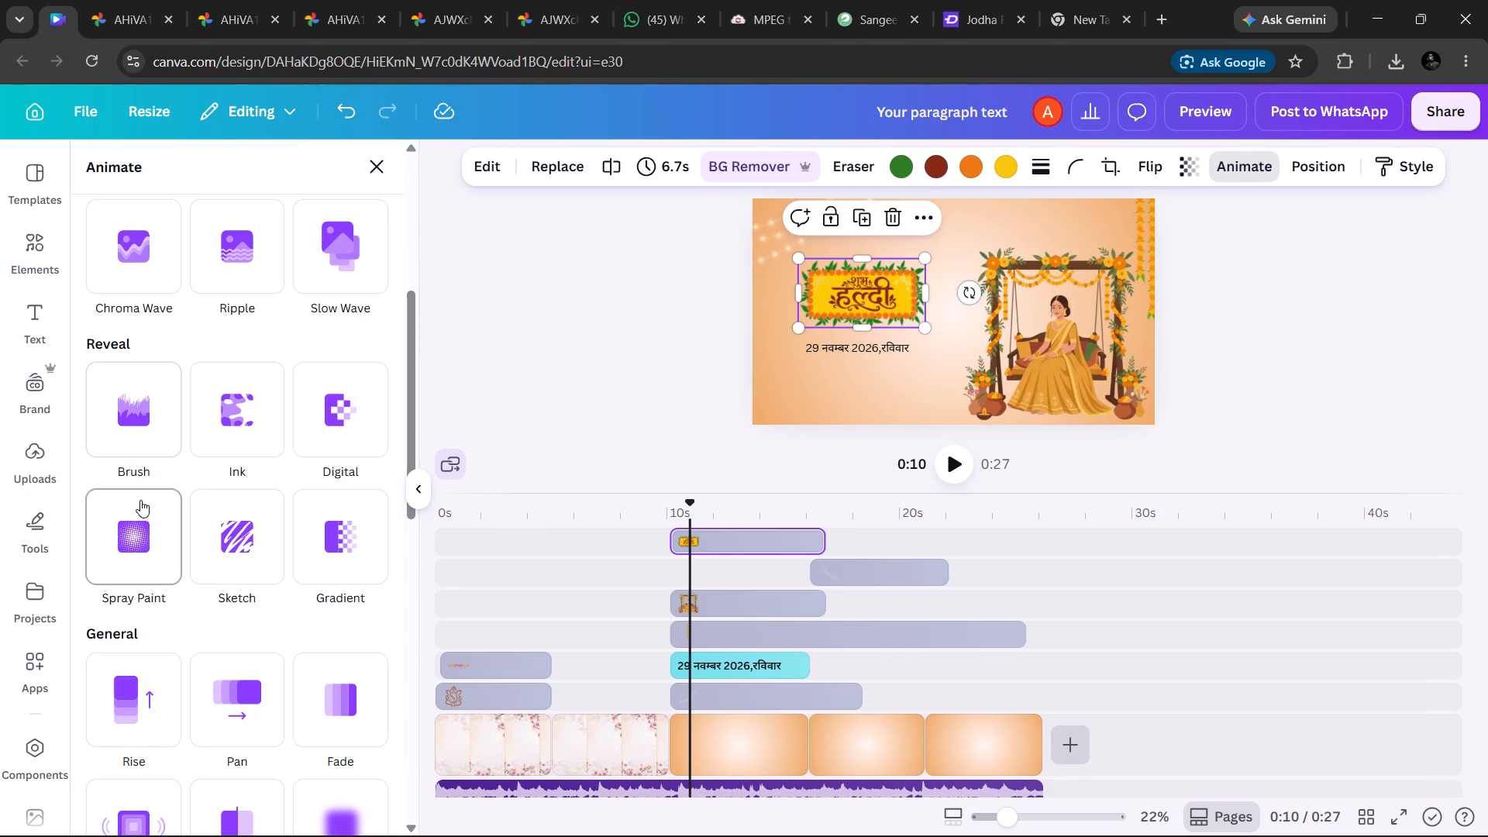
click(141, 537)
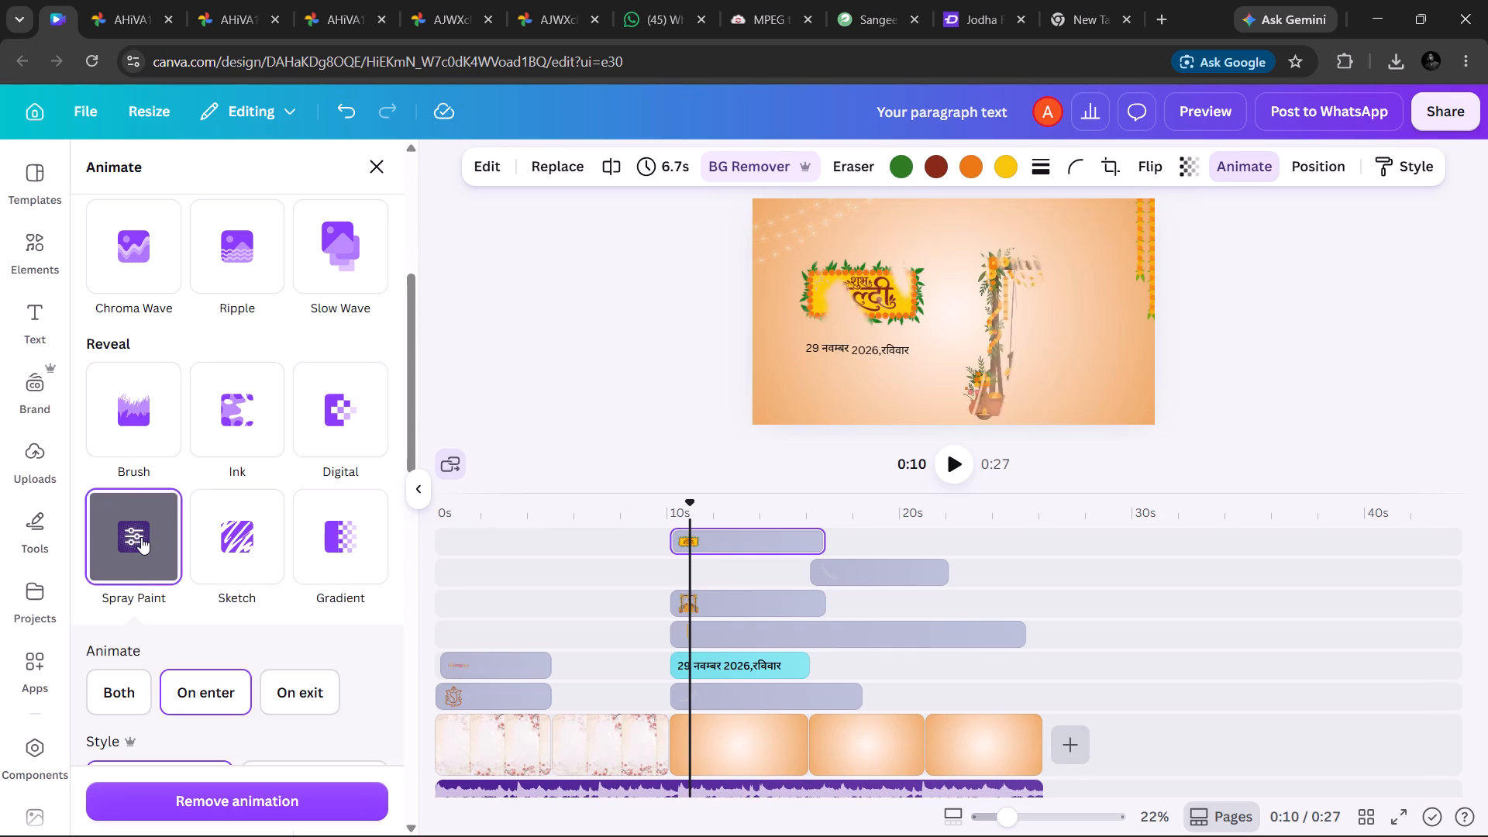
click(141, 537)
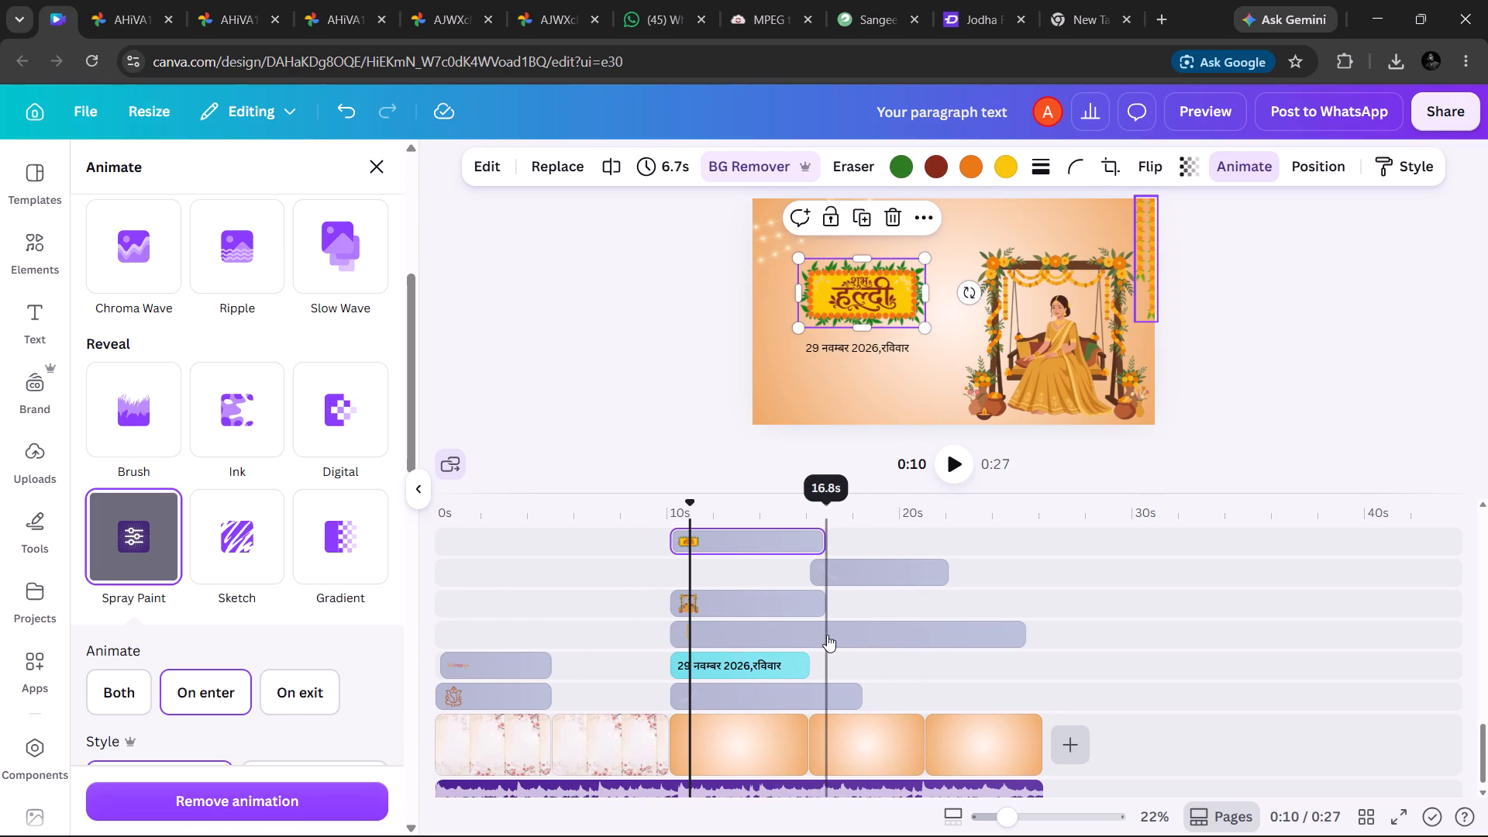
Apply the Brush reveal animation on enter to the yellow शुभ मेहंदी title graphic in the Mehndi scene.
click(844, 762)
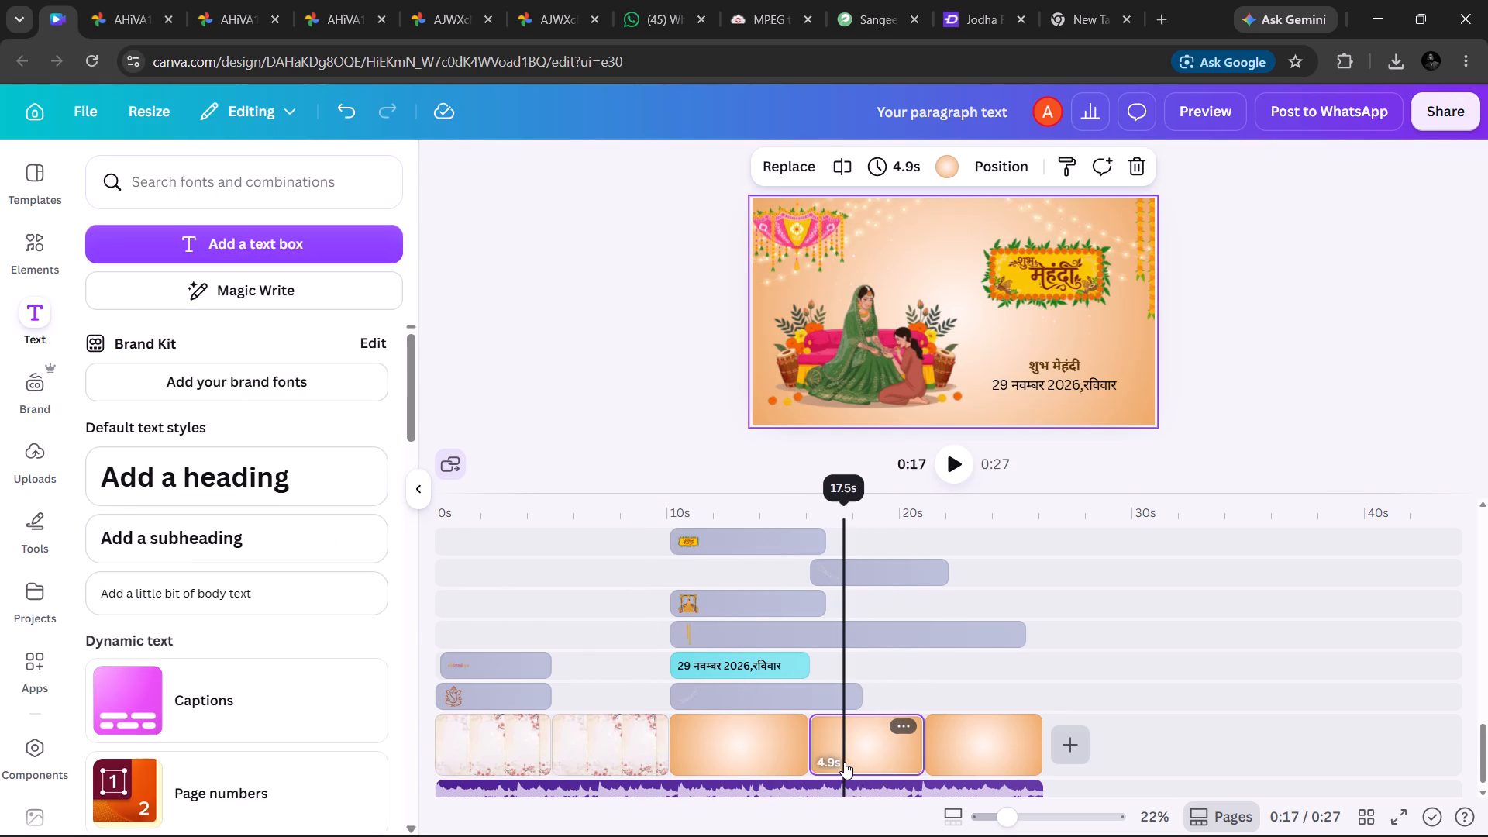
click(1025, 280)
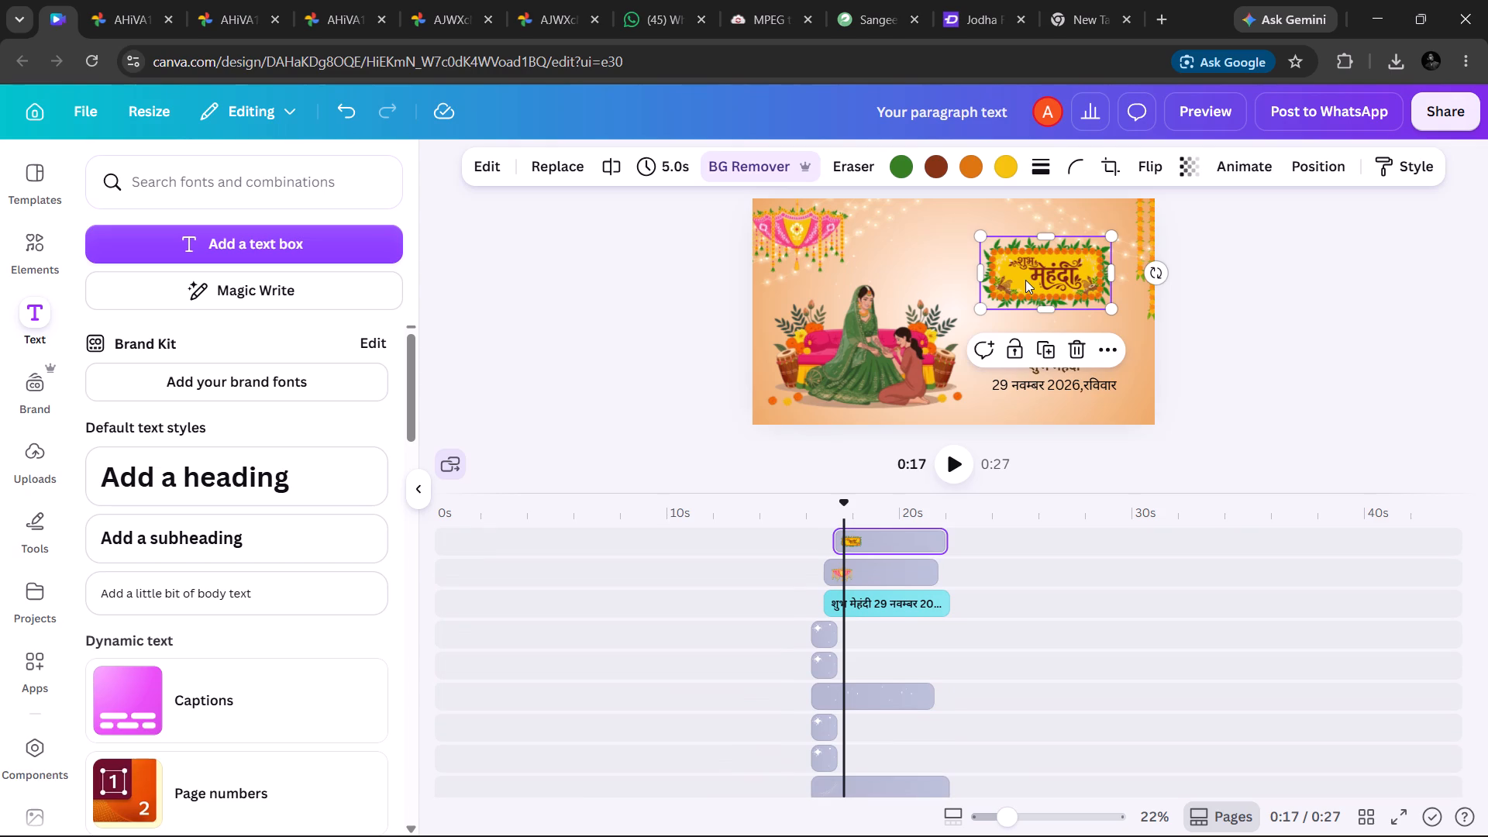
click(1238, 161)
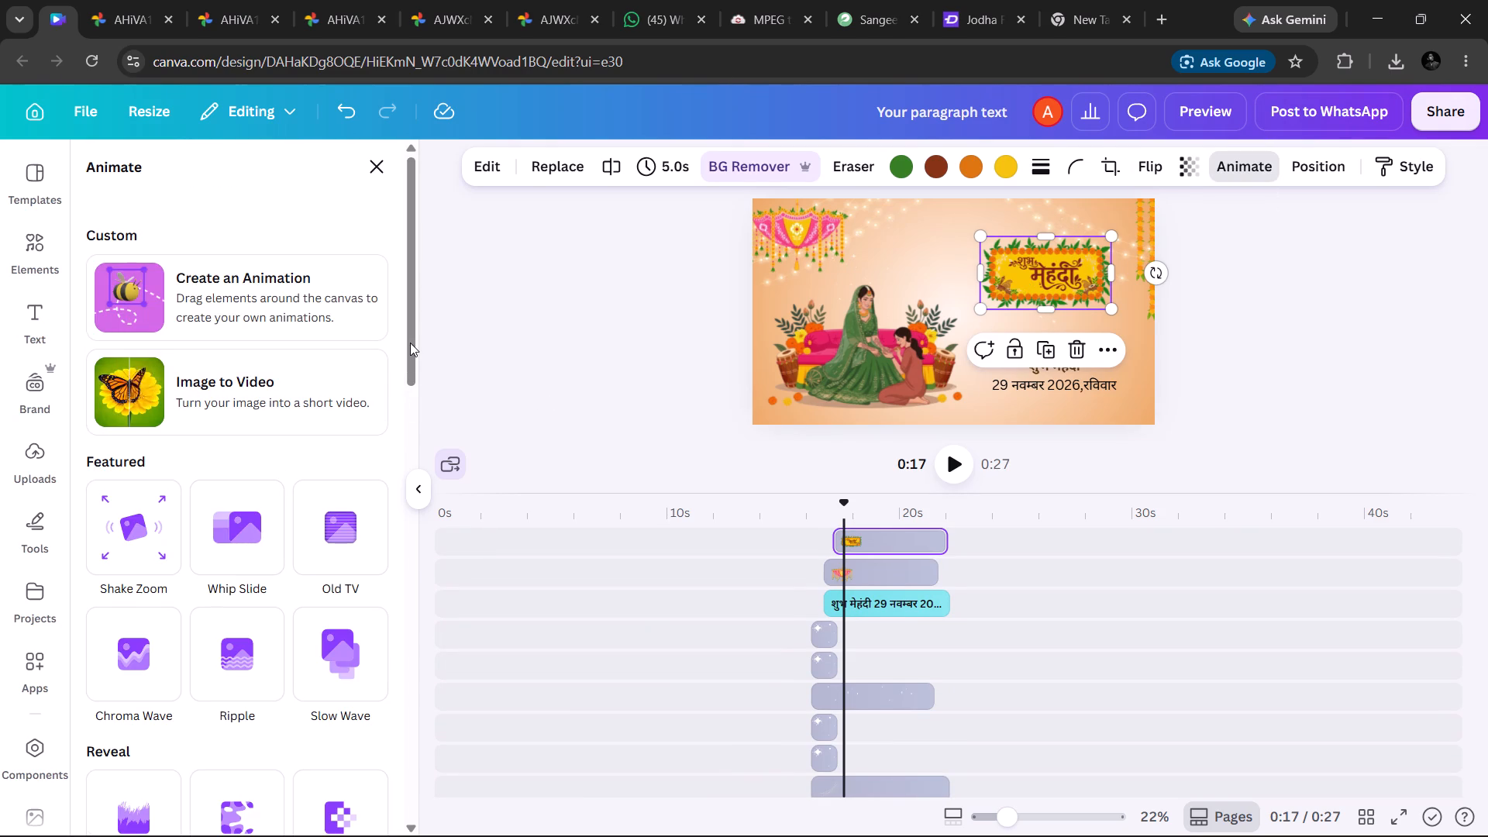
drag(408, 343, 408, 454)
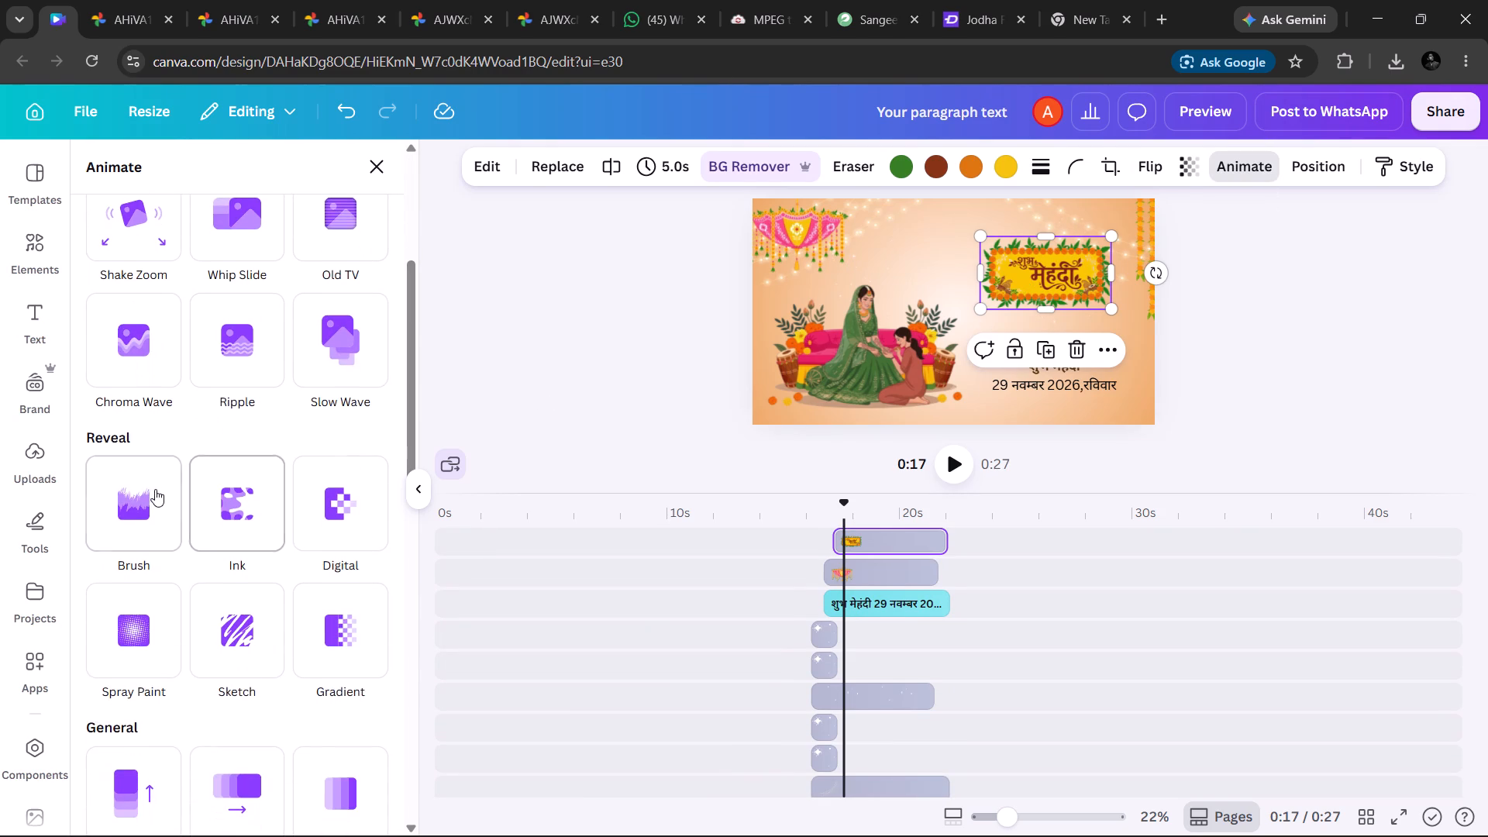
click(152, 490)
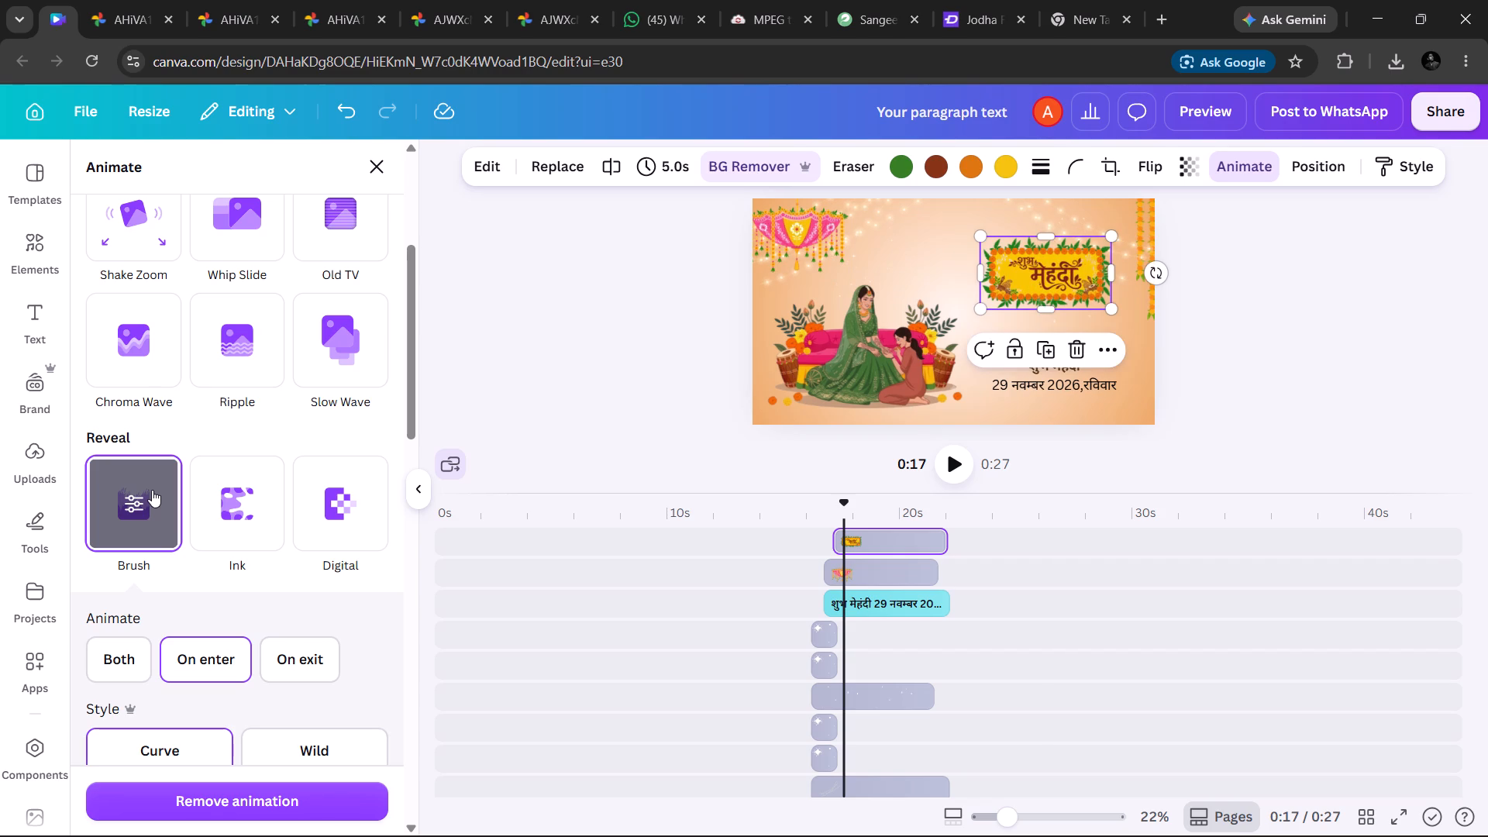
click(152, 490)
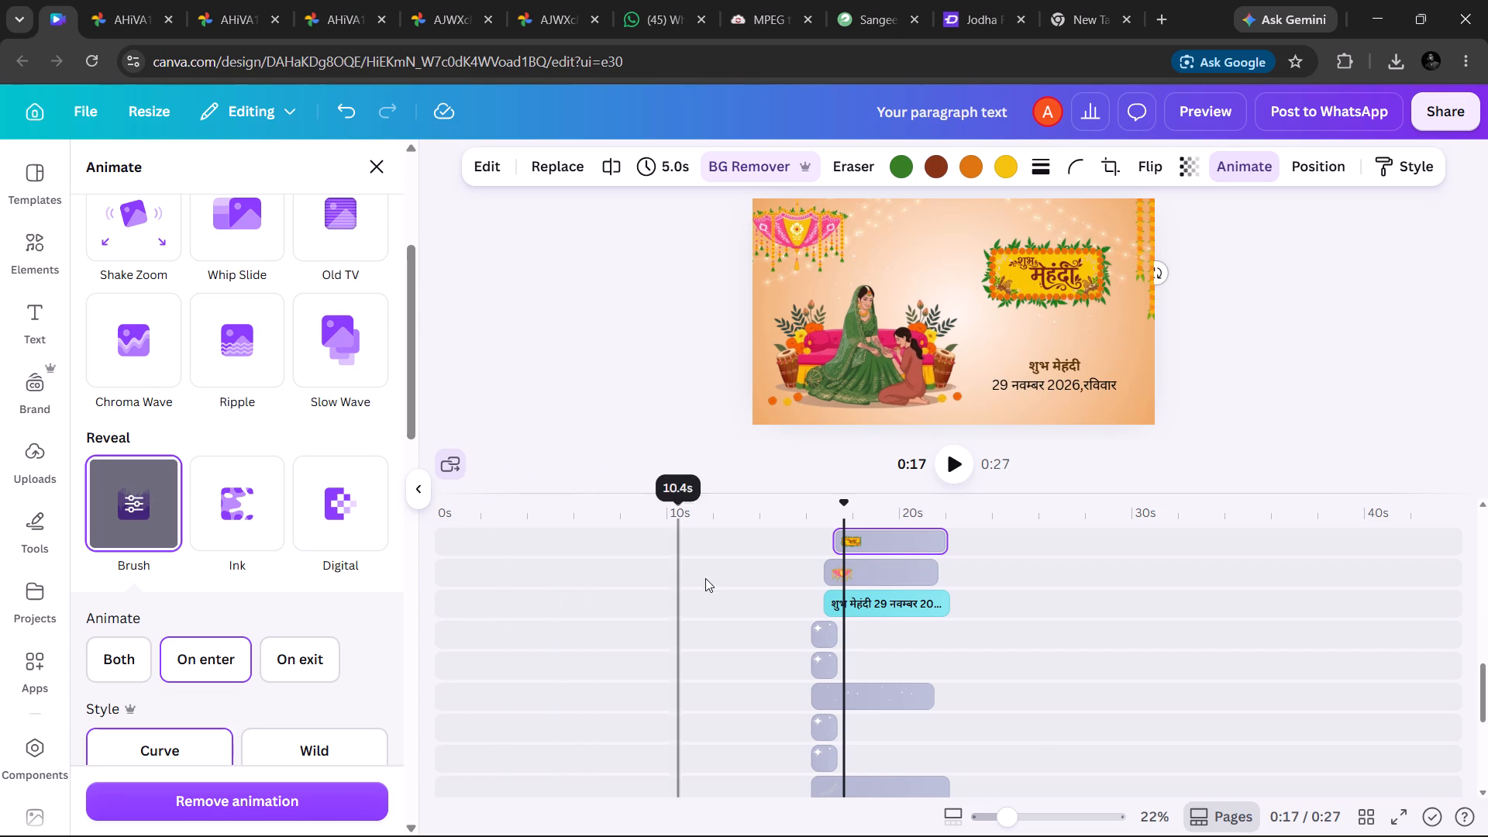
Start the Mehndi scene's pink hanging decoration earlier, near the scene's beginning, extending its duration to 5.3 s.
click(833, 570)
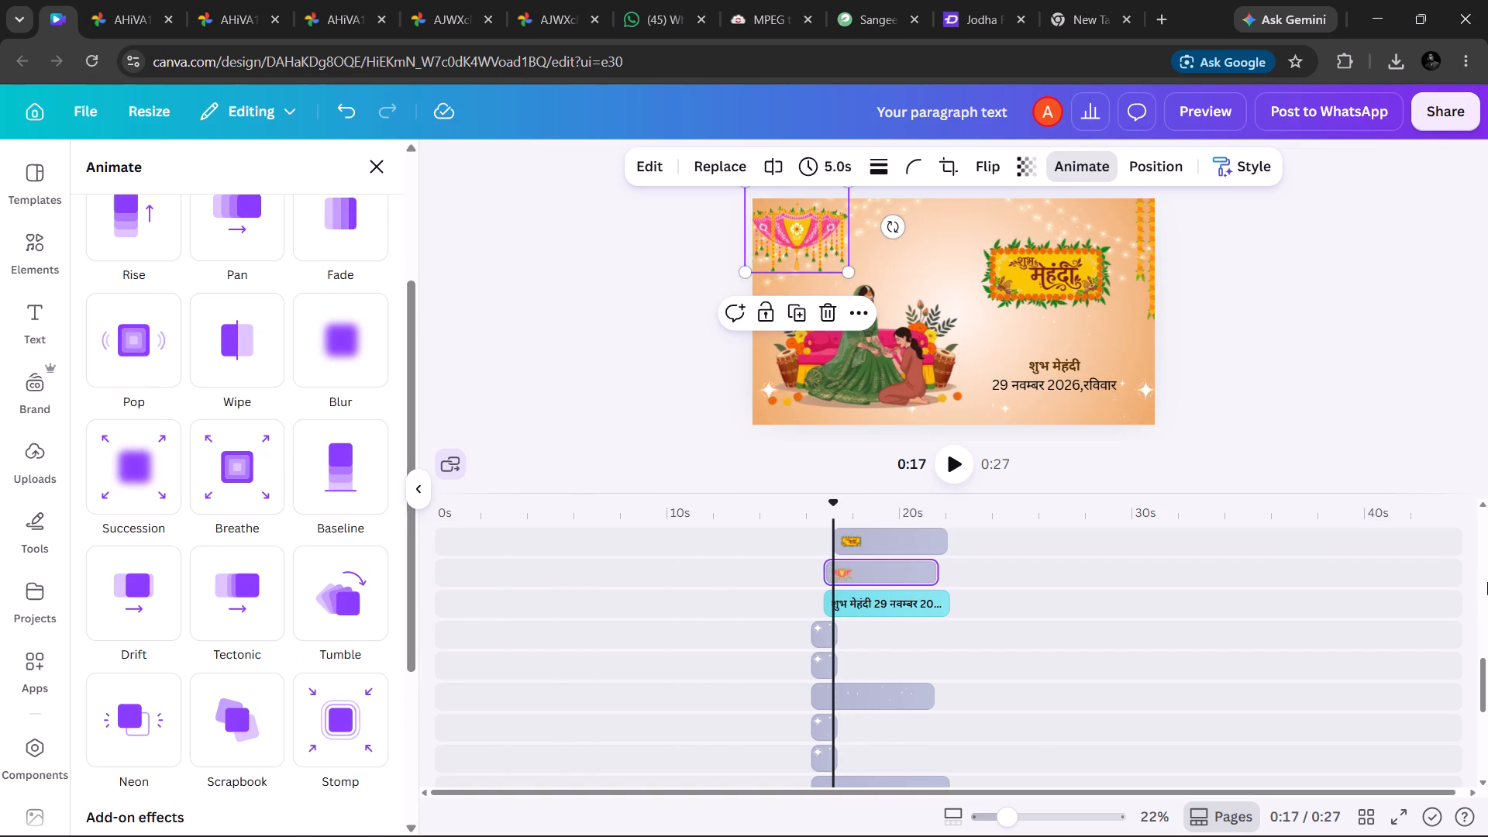
drag(1483, 679, 1487, 770)
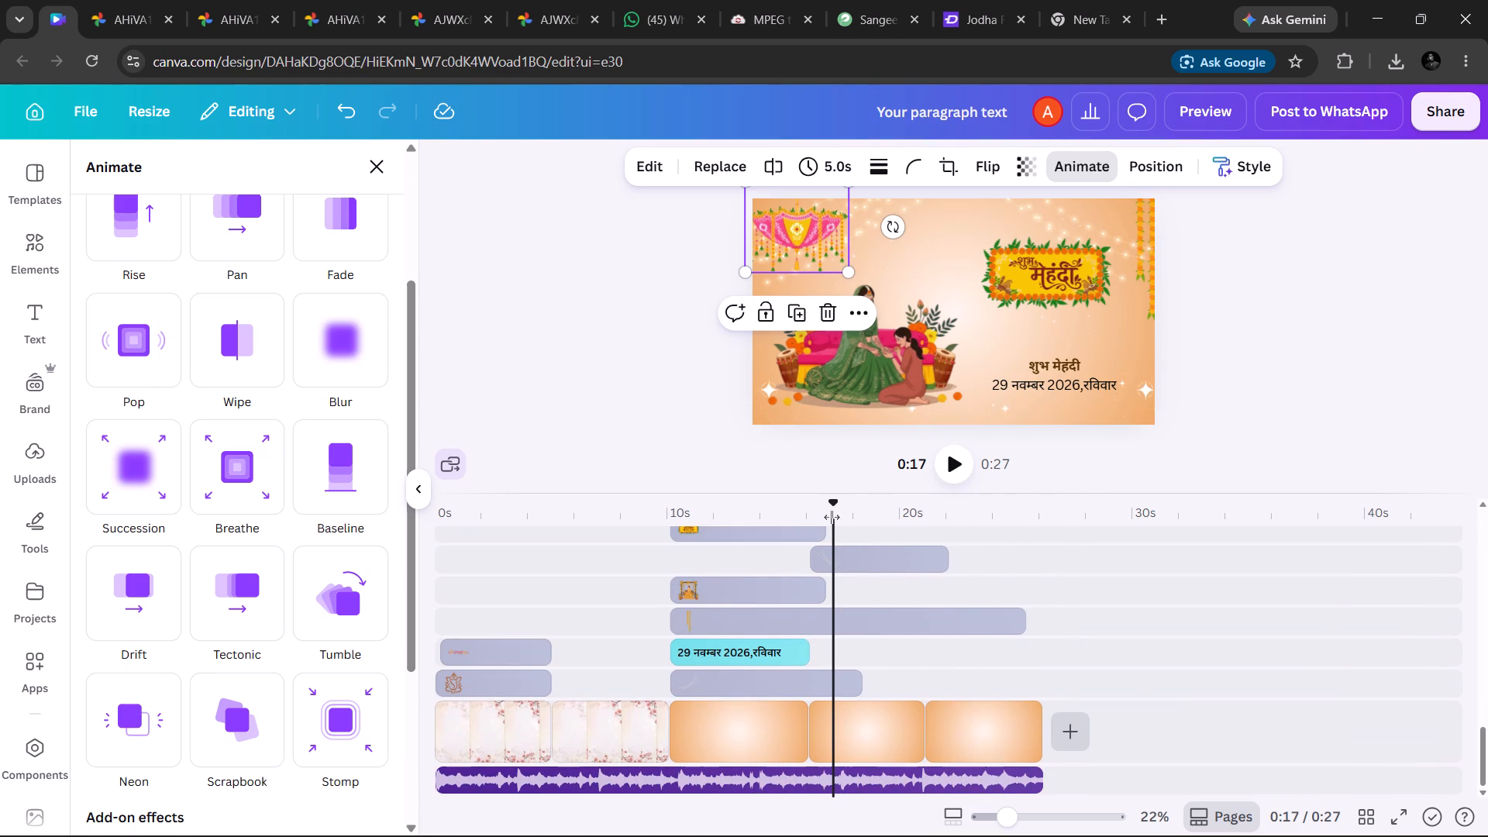
drag(832, 517, 808, 519)
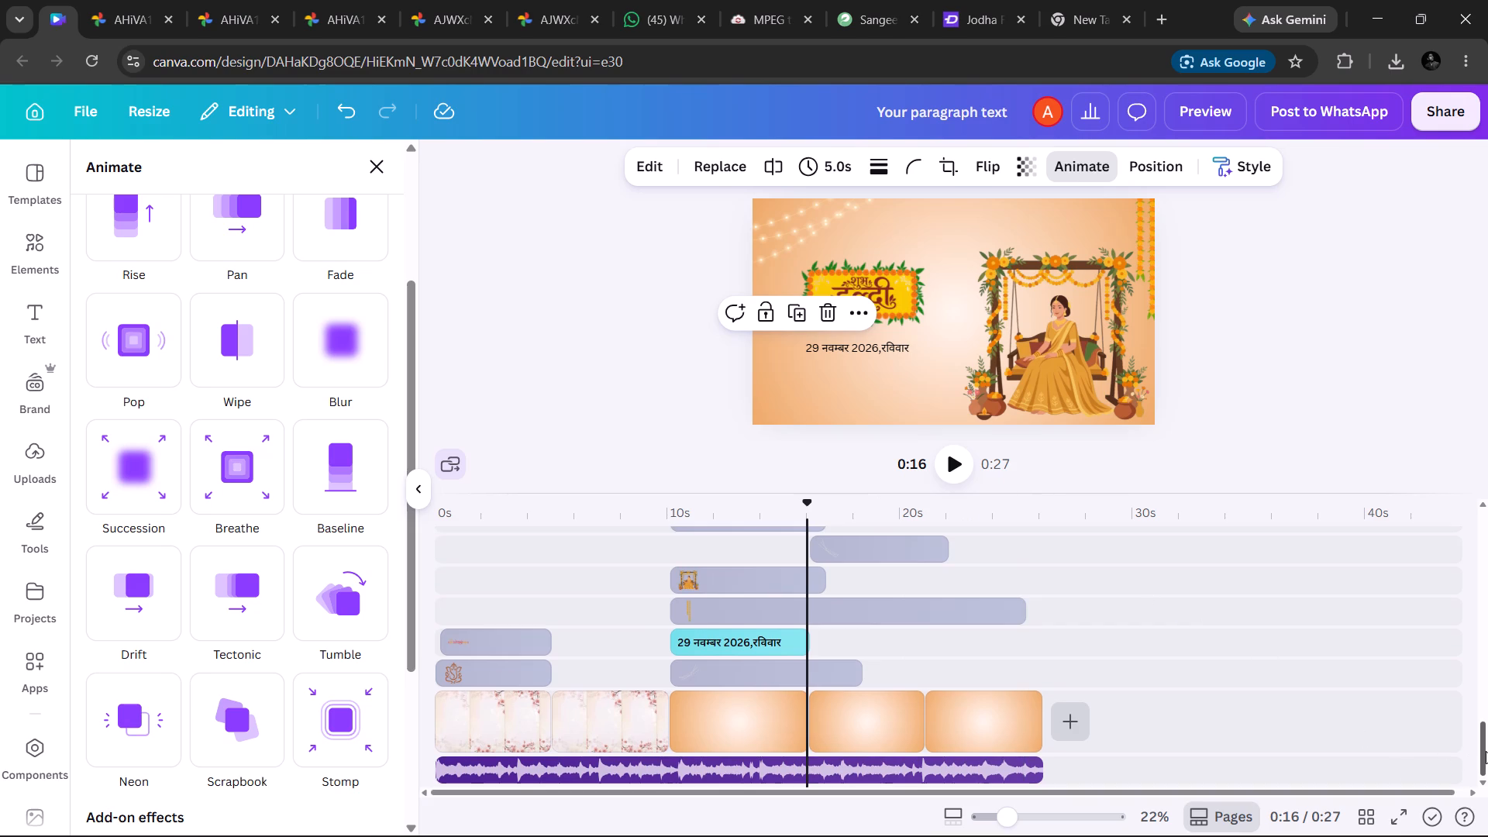
drag(1486, 751, 1478, 662)
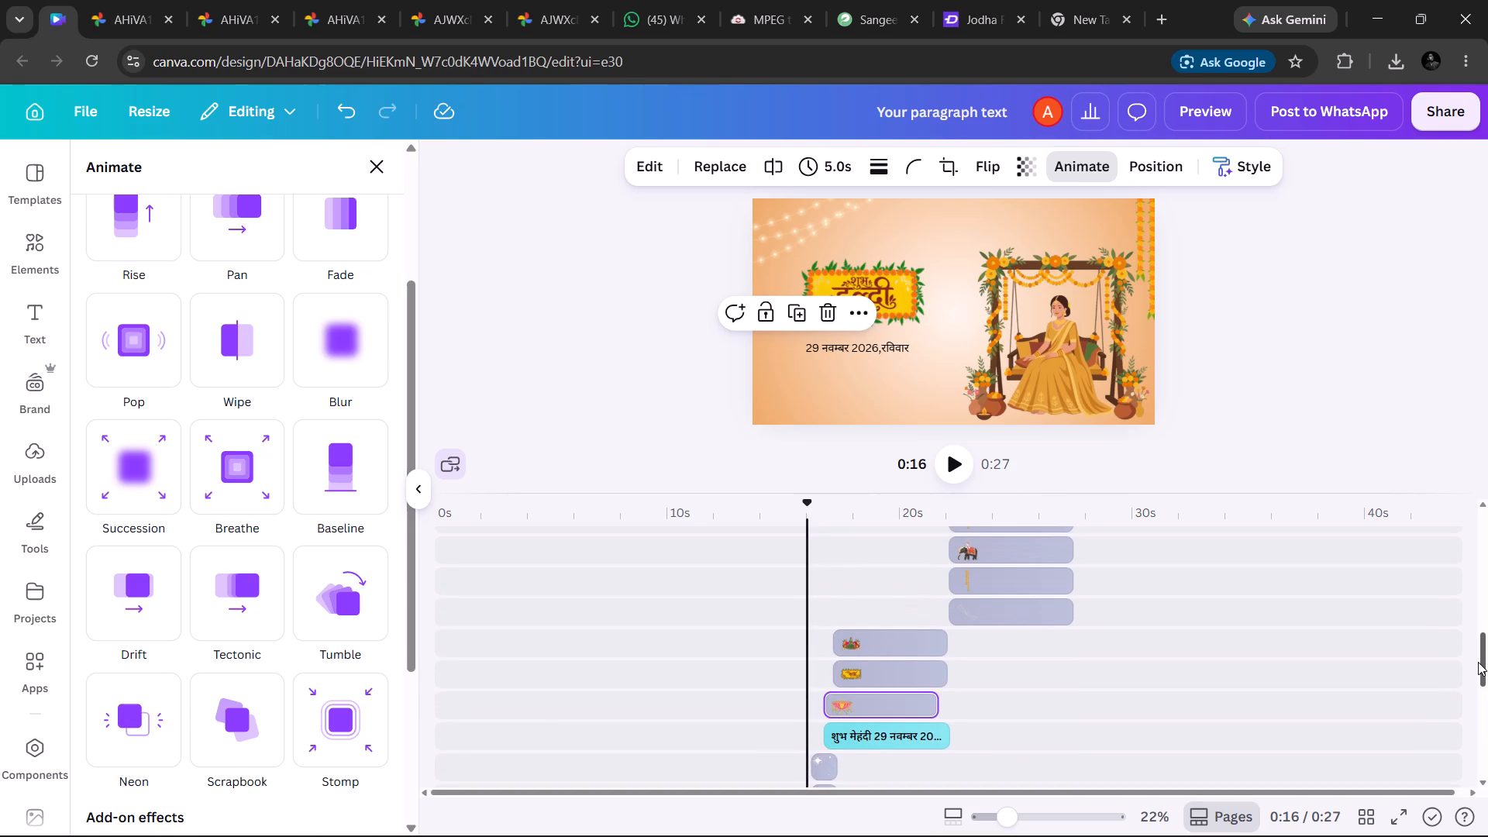
drag(1478, 662, 1468, 673)
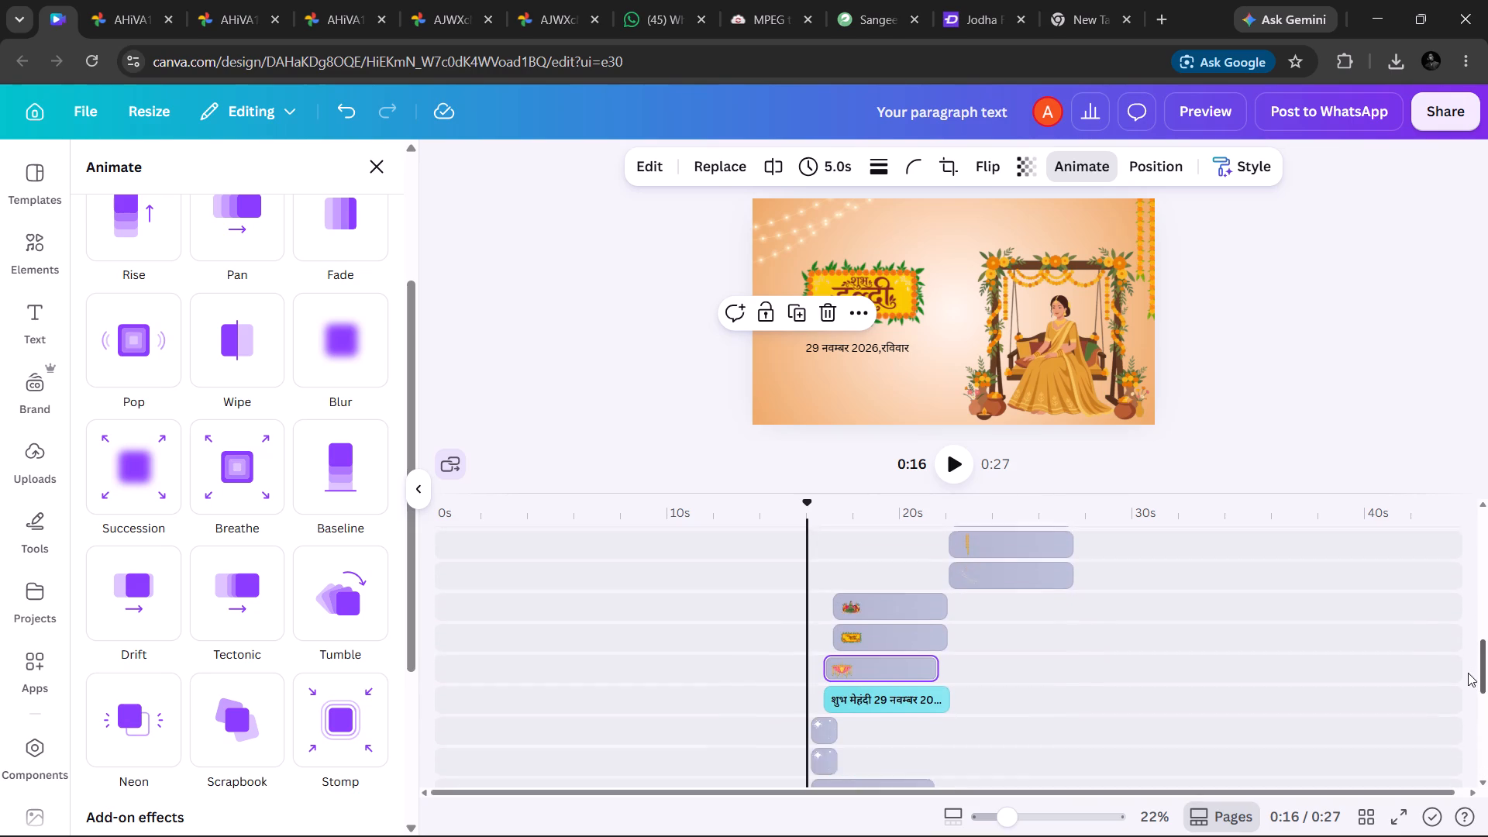
drag(1468, 673, 1466, 677)
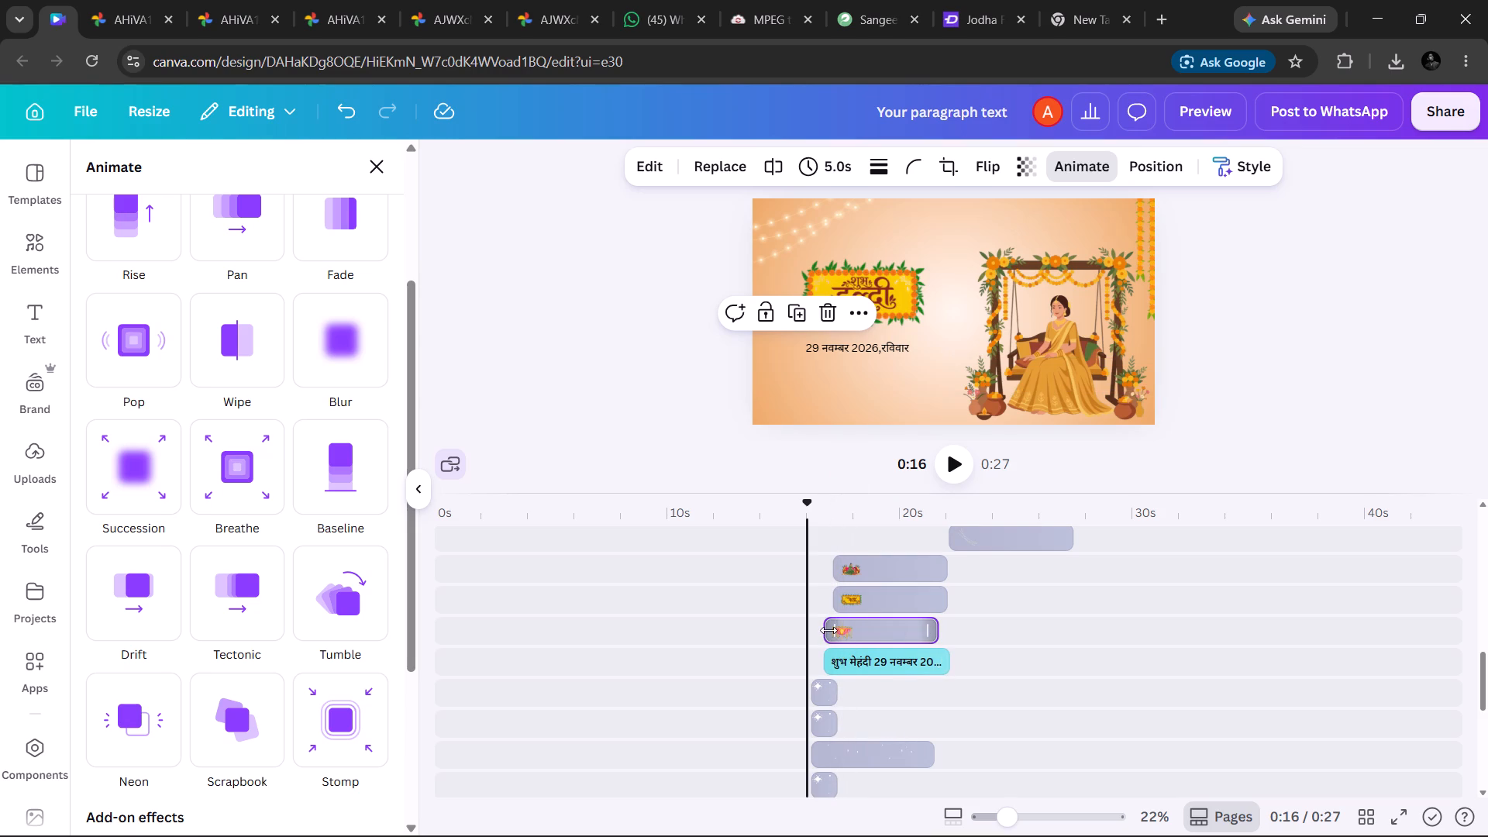
drag(828, 630, 821, 630)
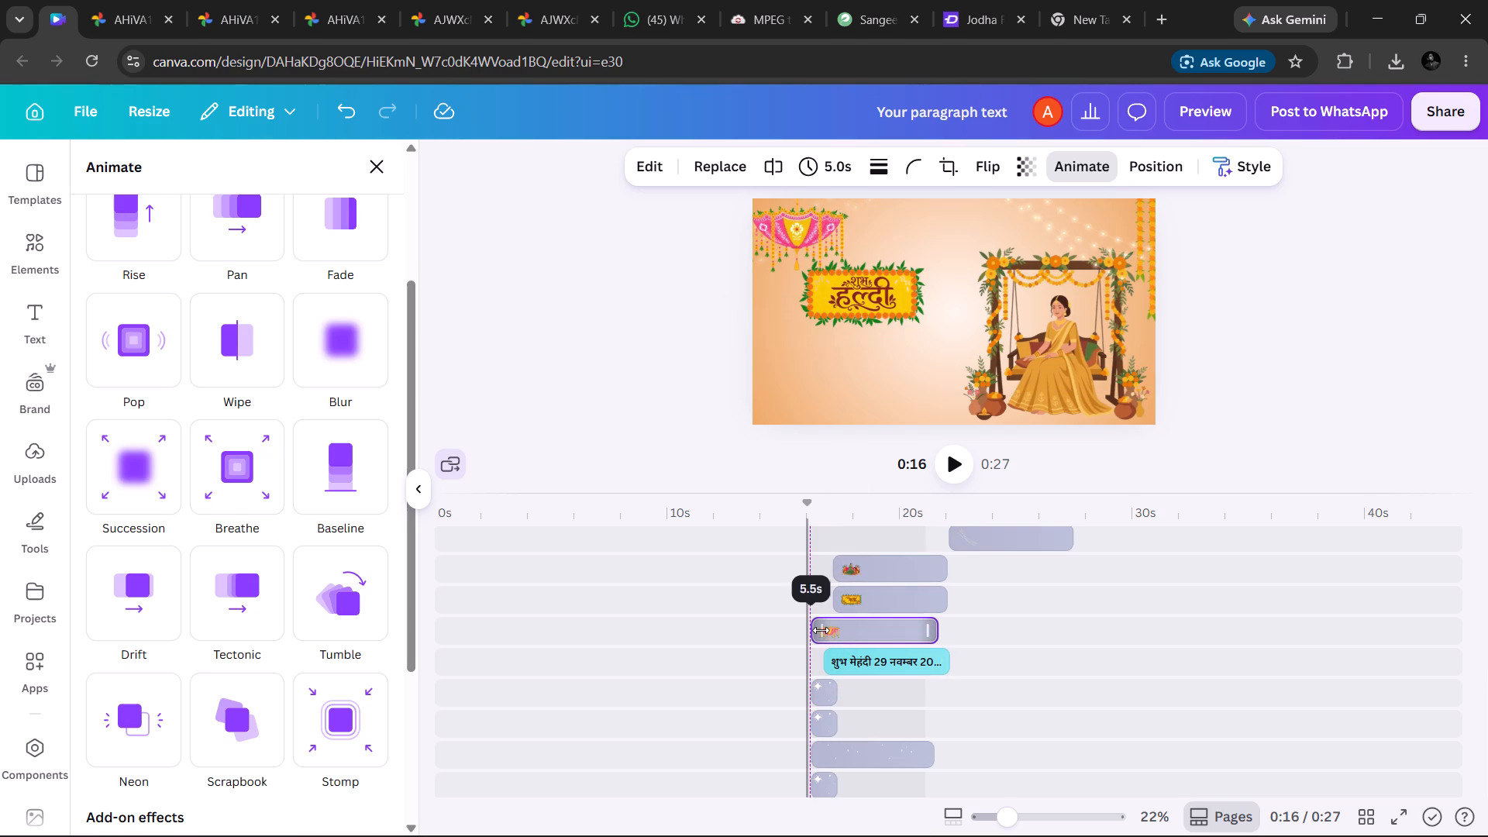
drag(821, 630, 821, 628)
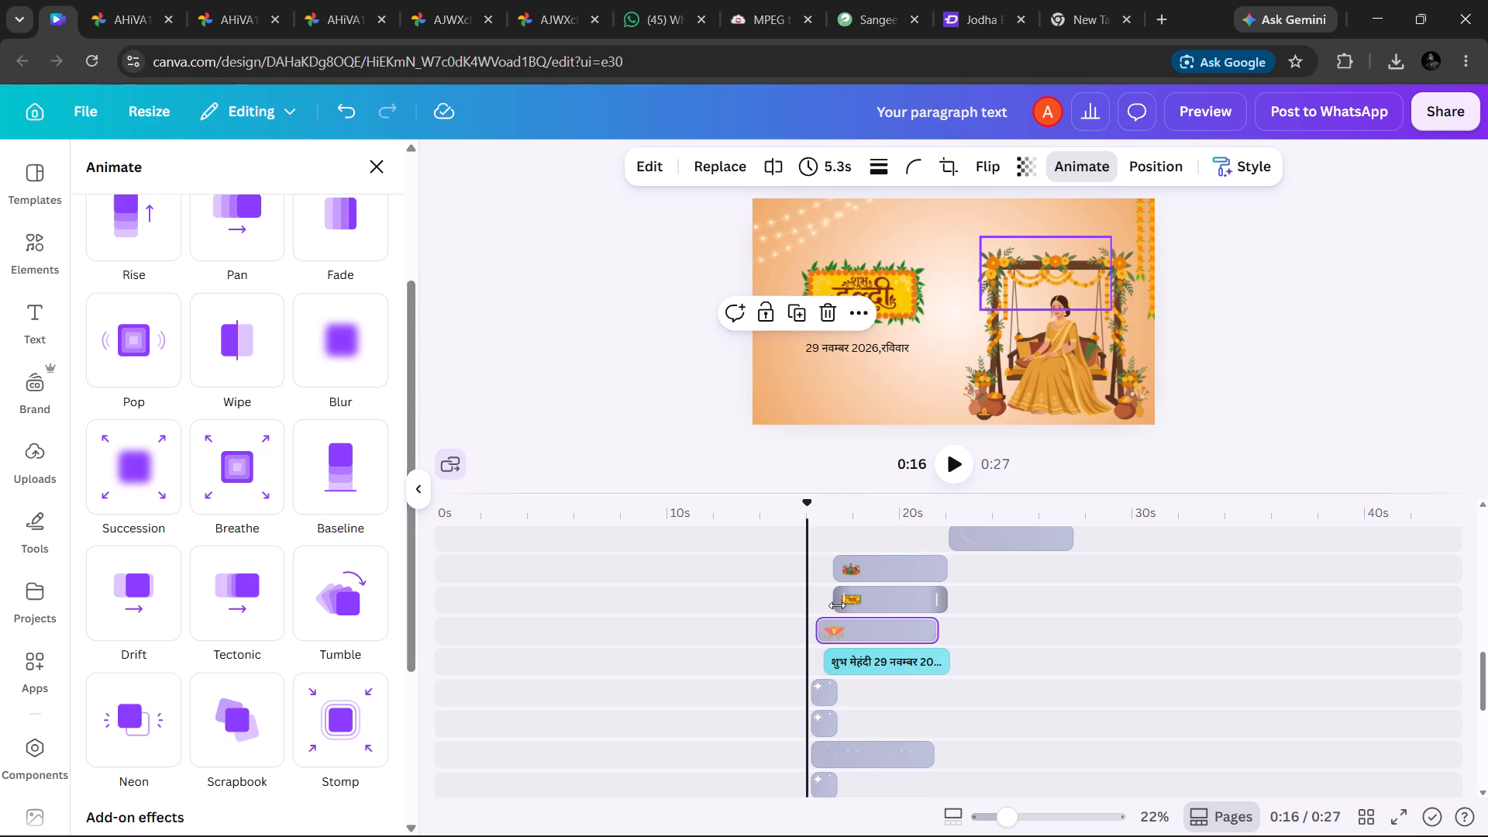
Start the Mehndi title graphic and the two-women illustration earlier in the scene, extending the illustration to 5.3 s.
drag(841, 602, 826, 602)
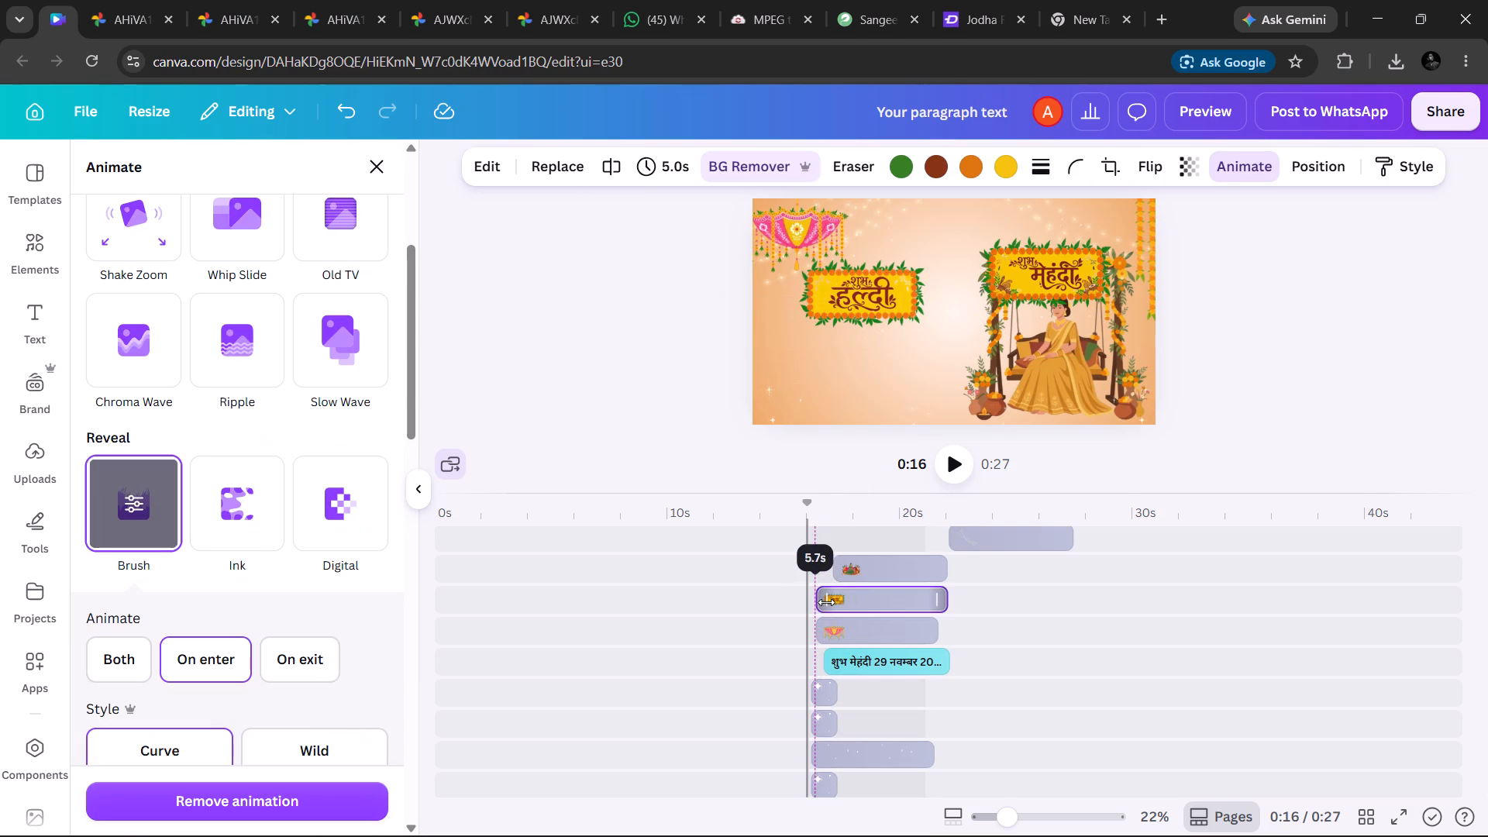
drag(826, 602, 827, 602)
click(839, 575)
drag(839, 575, 831, 578)
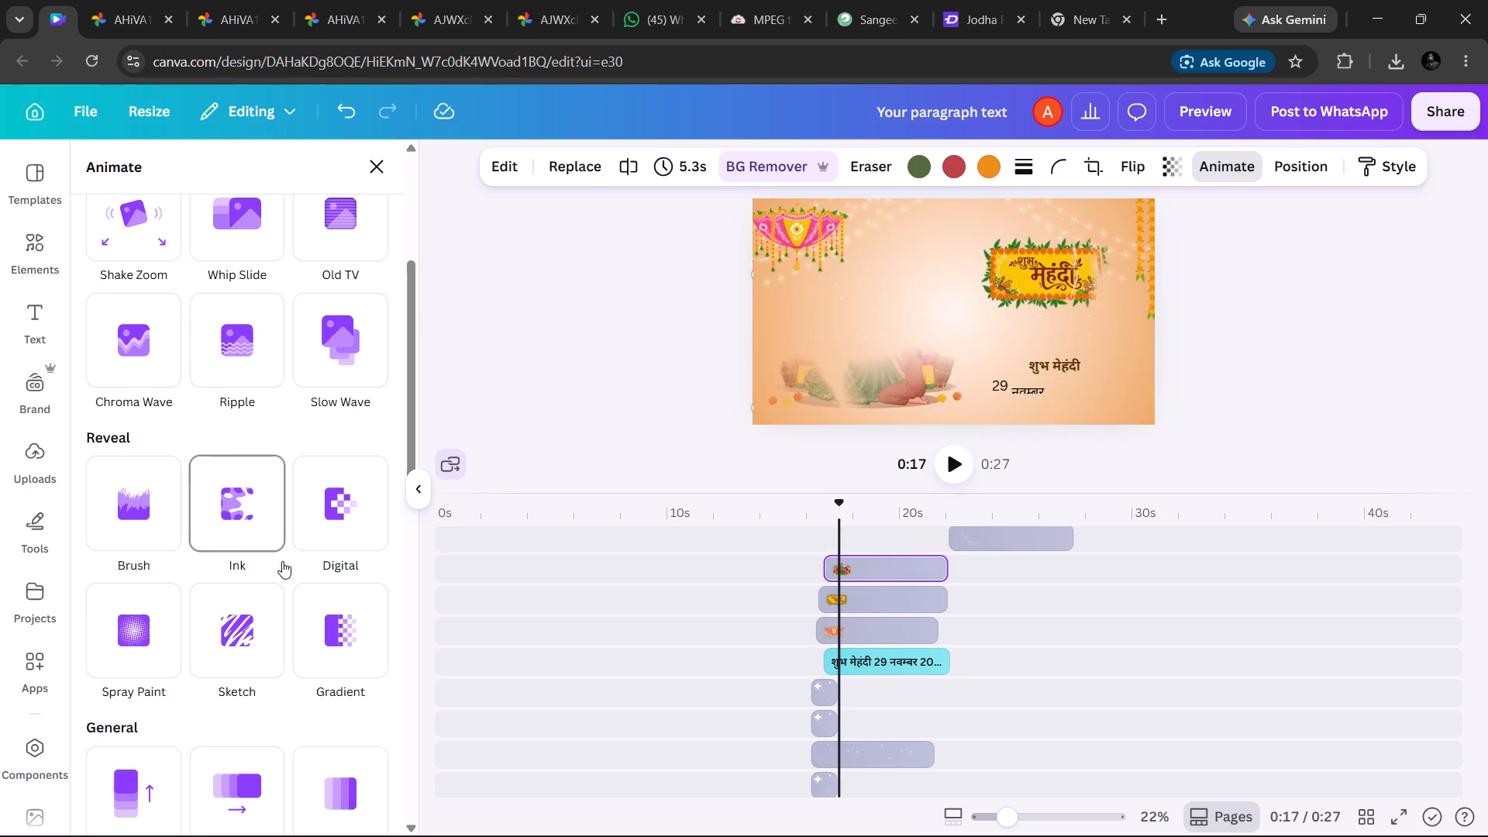
Apply the Spray Paint reveal animation on enter to the Mehndi scene's two-women illustration.
click(154, 654)
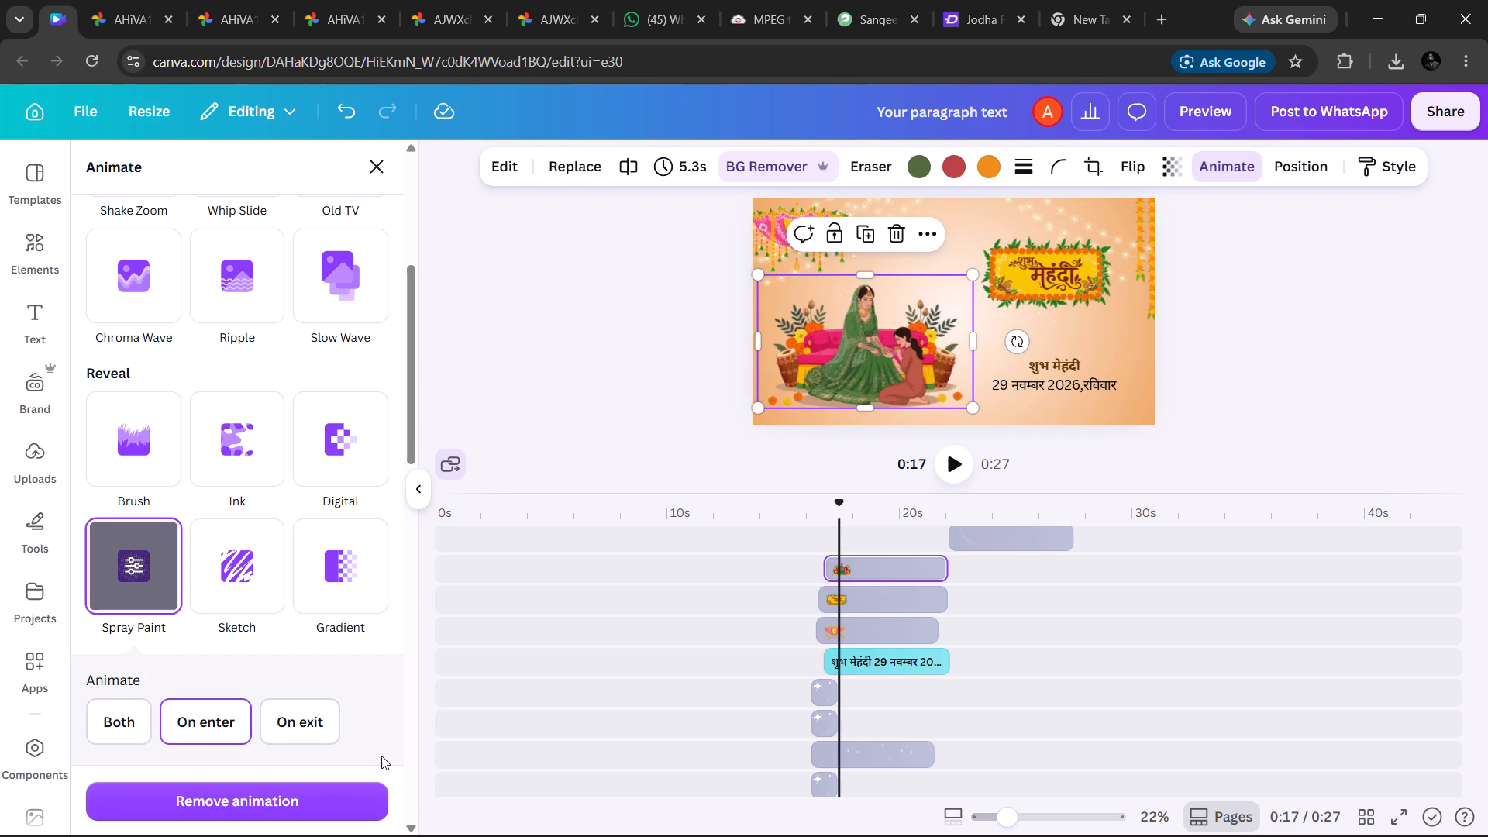
Play back the video from the invitation text scene through the Haldi and Mehndi scenes to check the element timing and entrance animations.
click(708, 588)
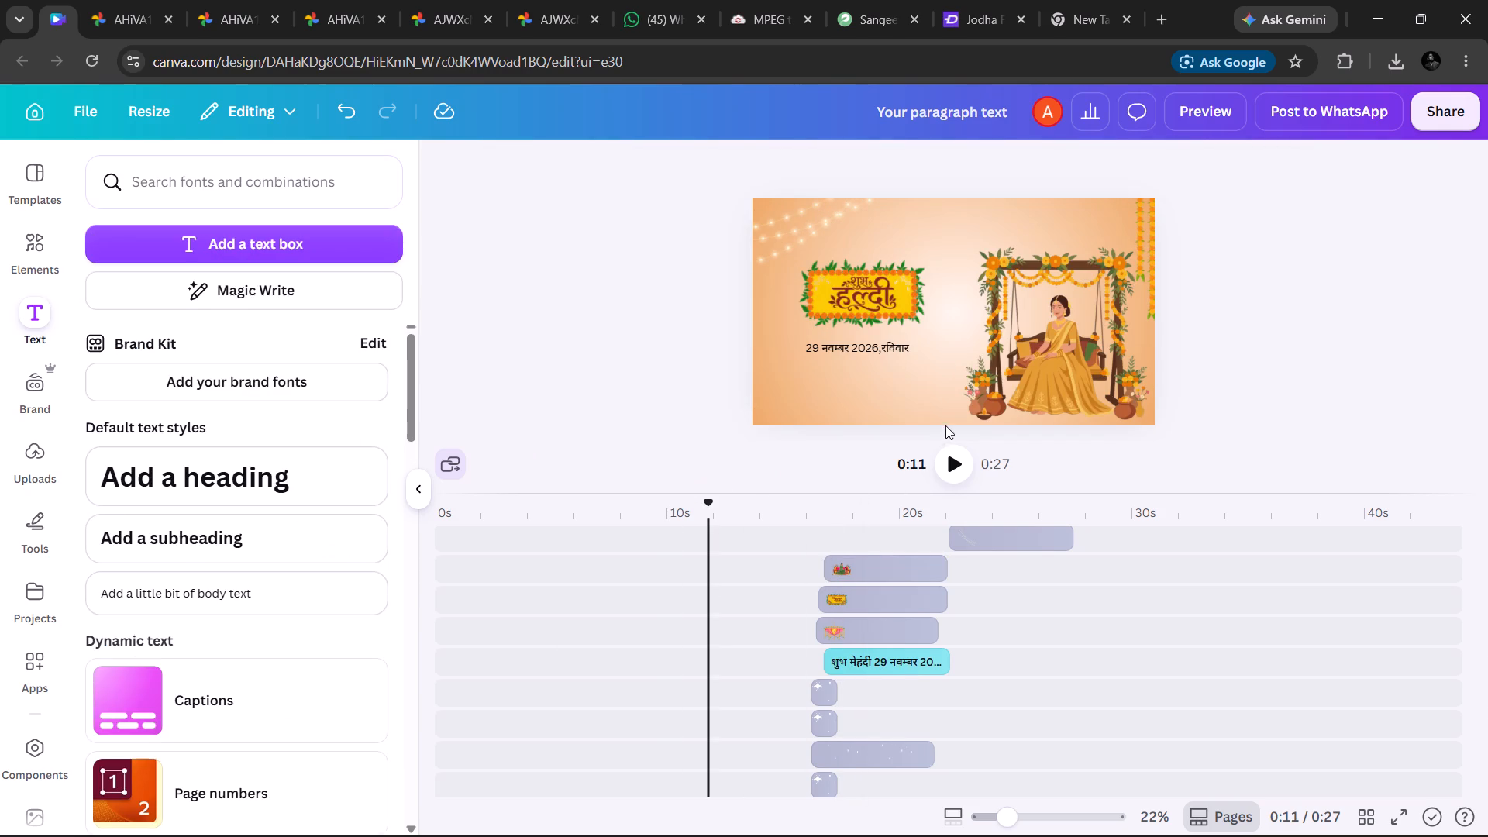
click(944, 457)
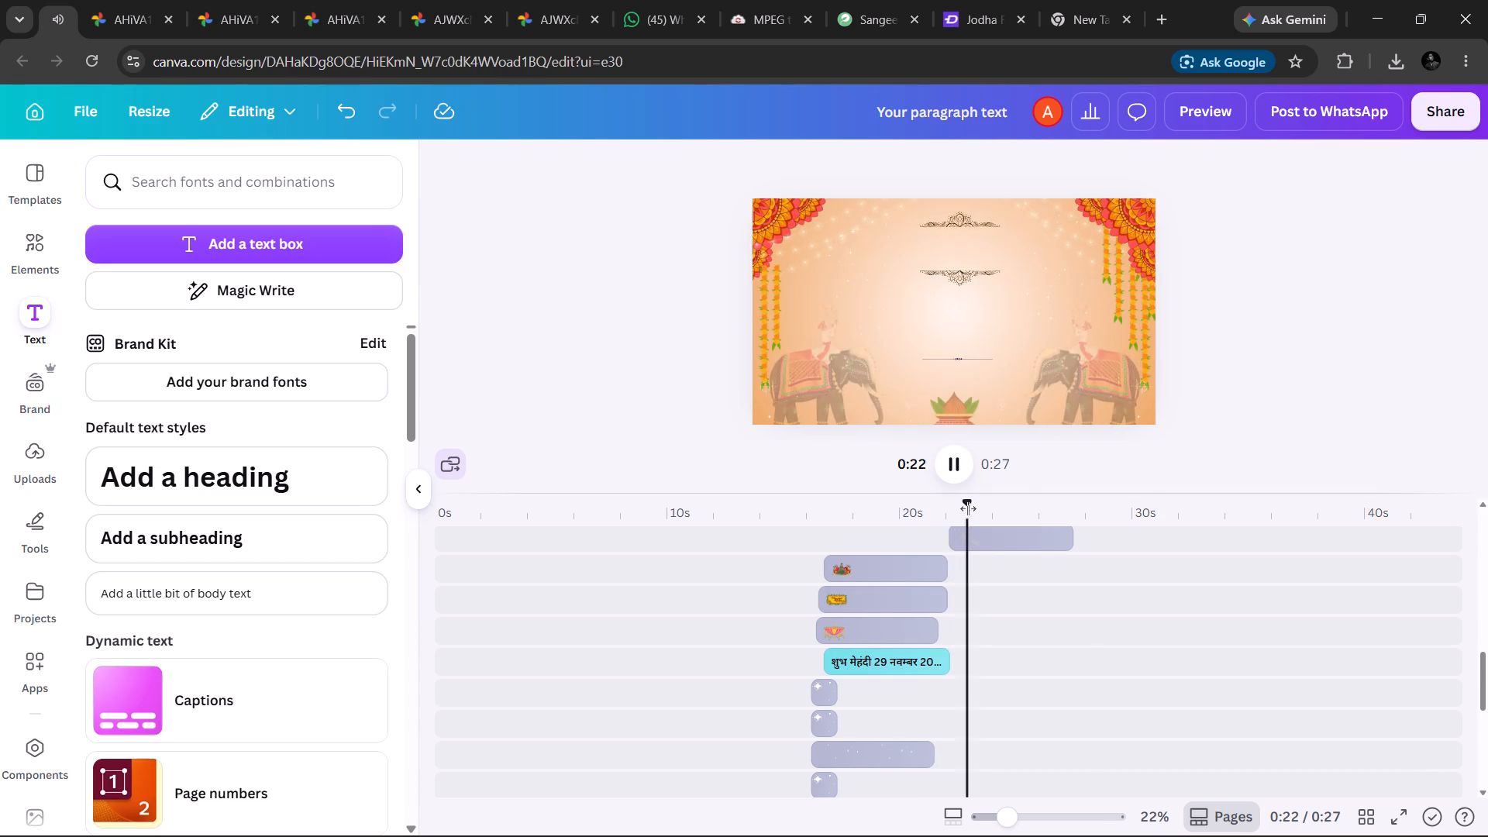
drag(970, 508, 805, 494)
click(805, 494)
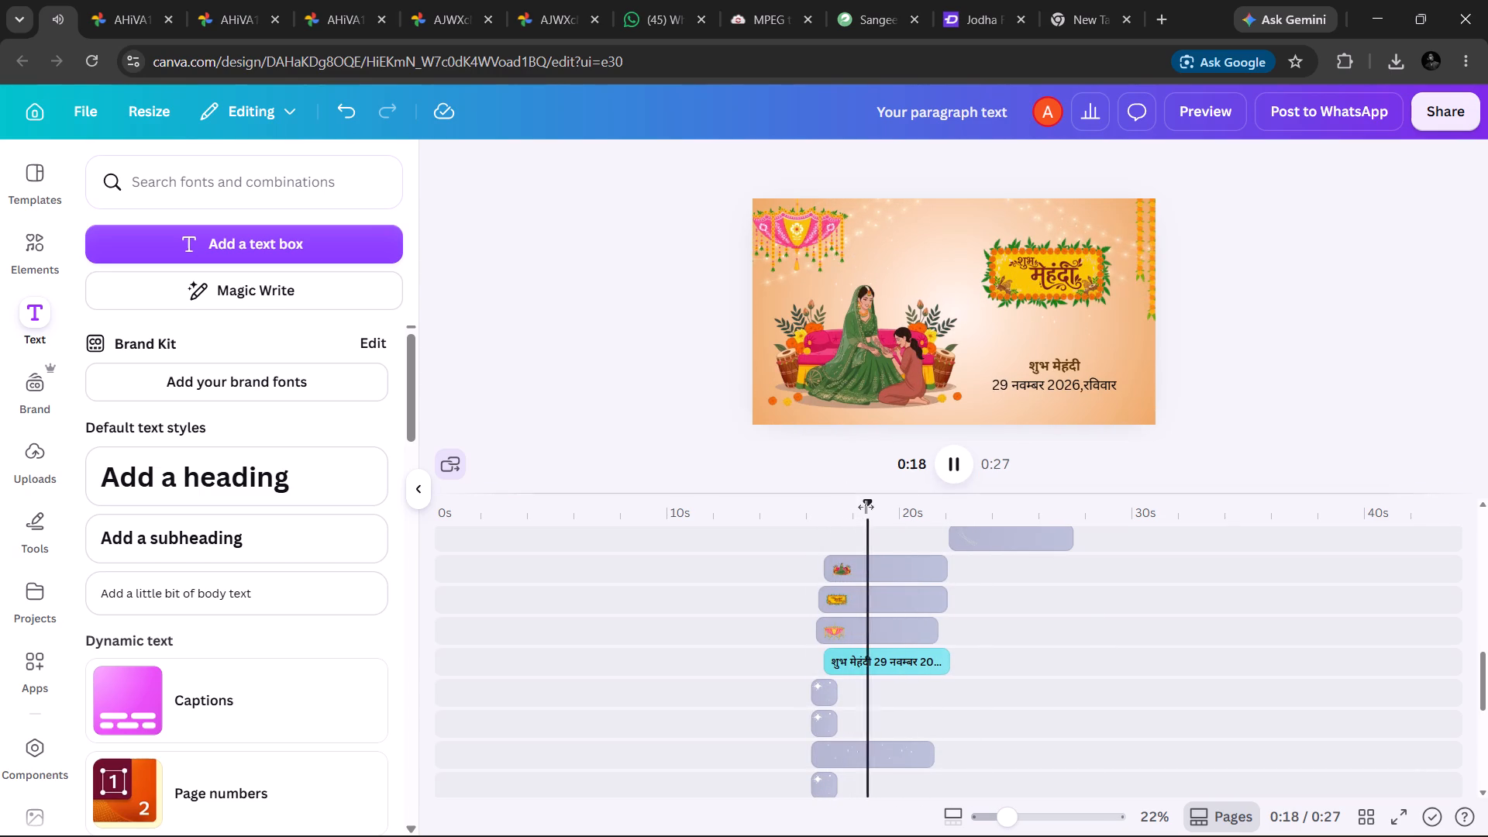
drag(871, 516, 638, 522)
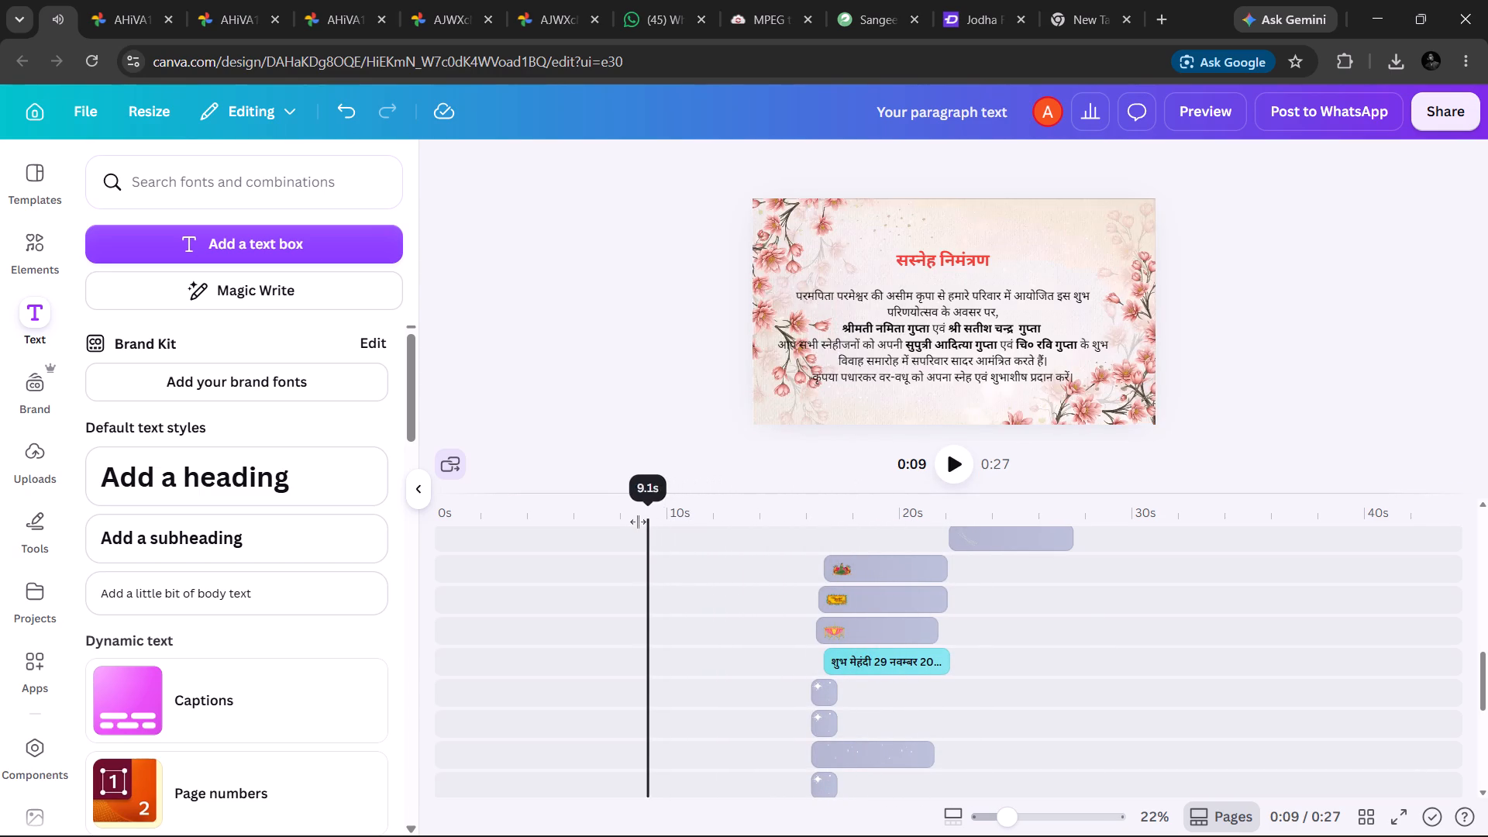
drag(638, 522, 637, 522)
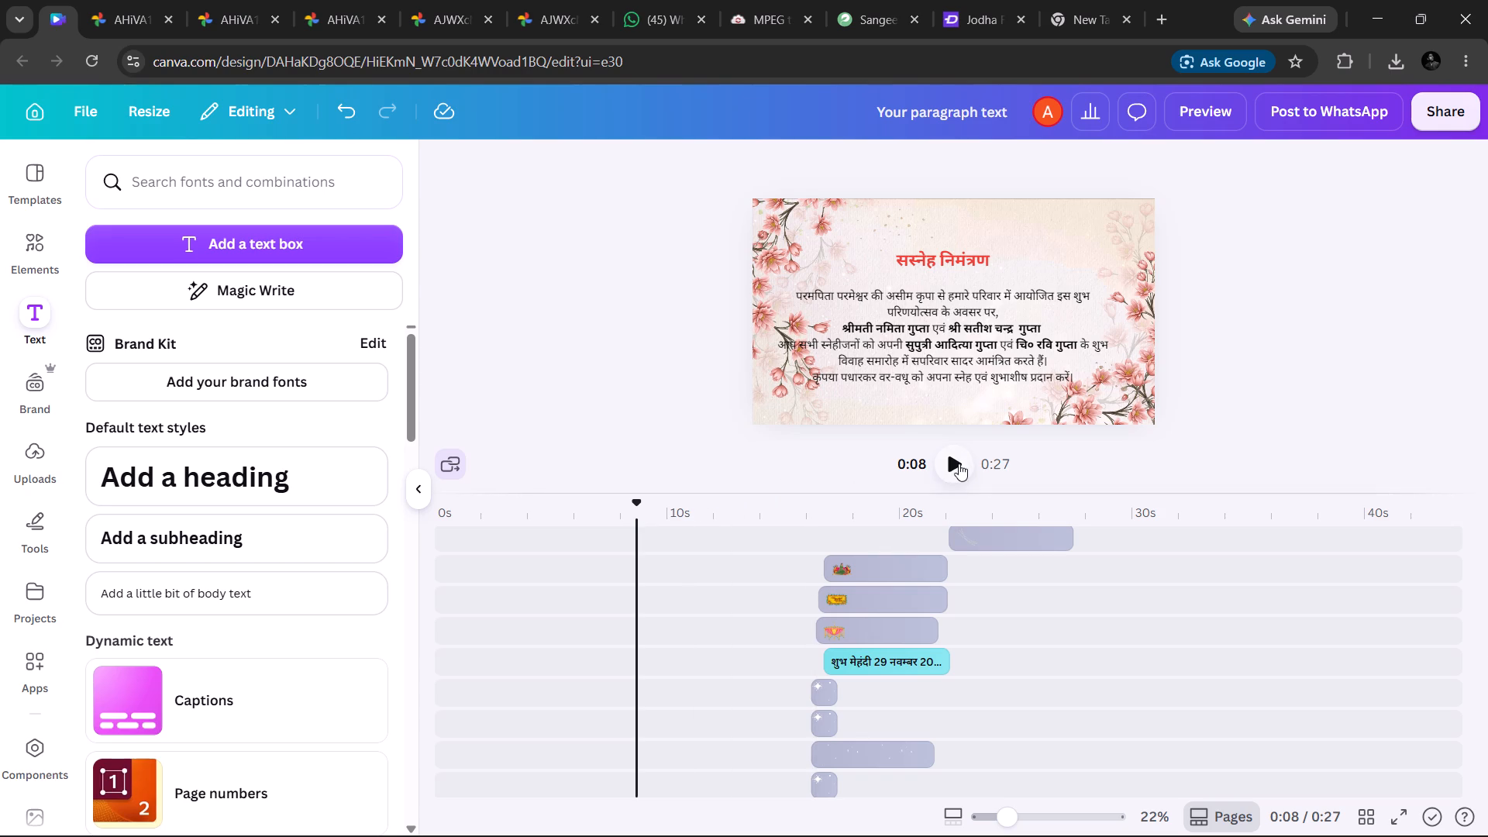
click(957, 464)
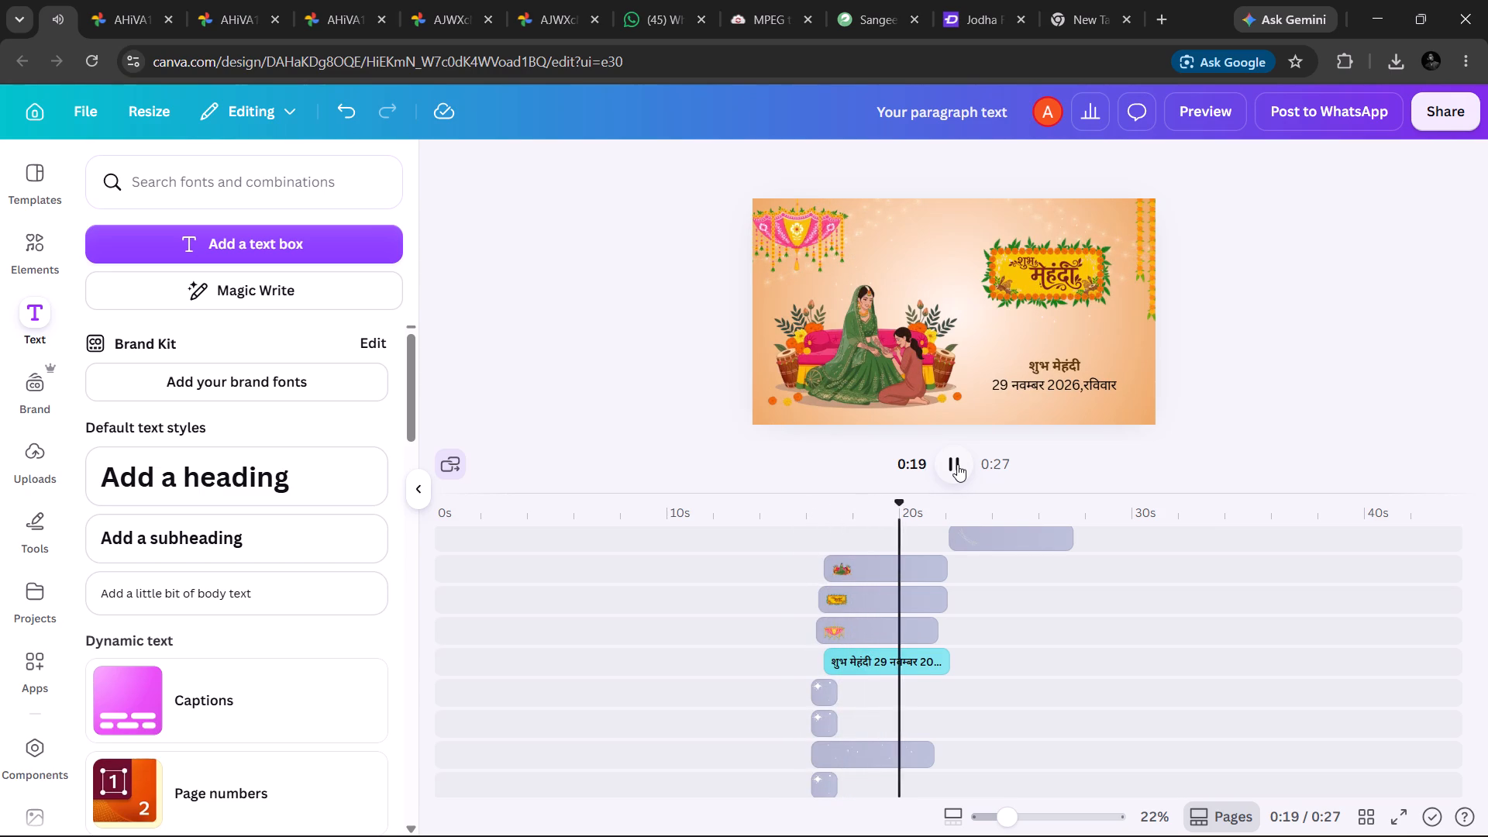
Trim the beginning of the Mehndi scene's pink hanging decoration so it starts later, with a duration of 4.6 s.
click(832, 613)
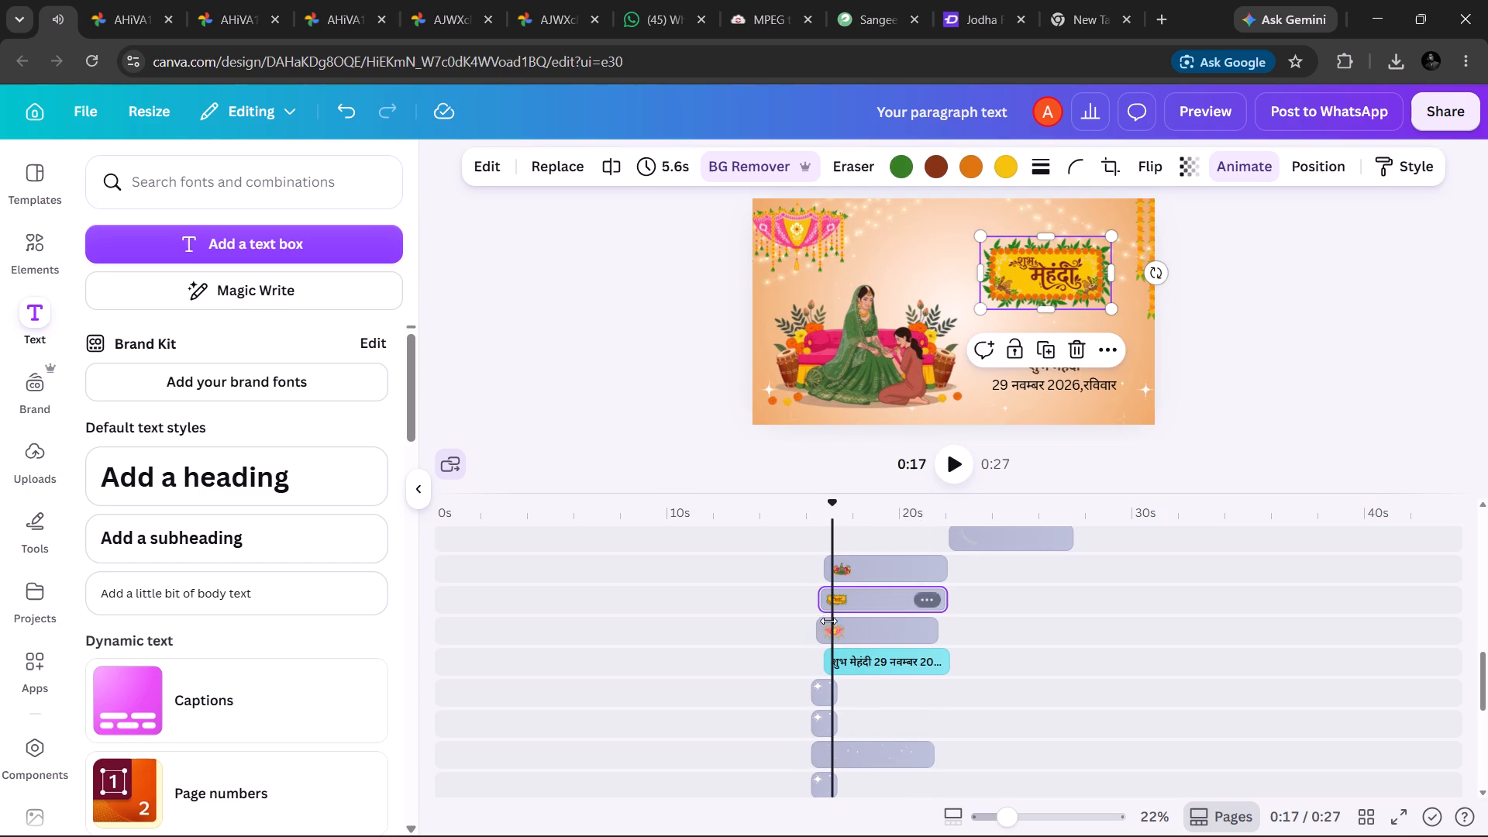
click(826, 628)
click(826, 628)
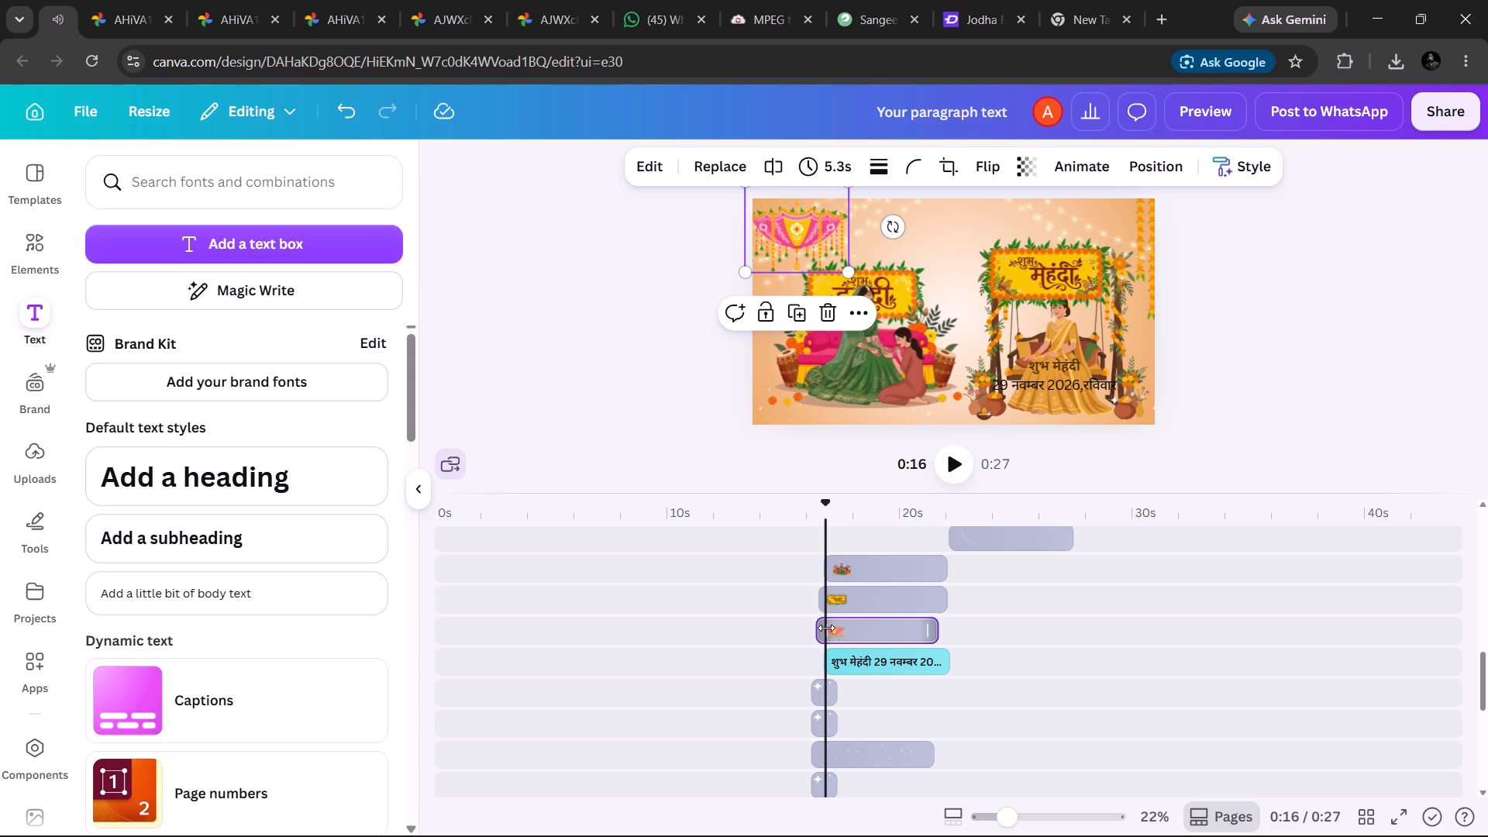
click(825, 632)
drag(825, 632, 834, 634)
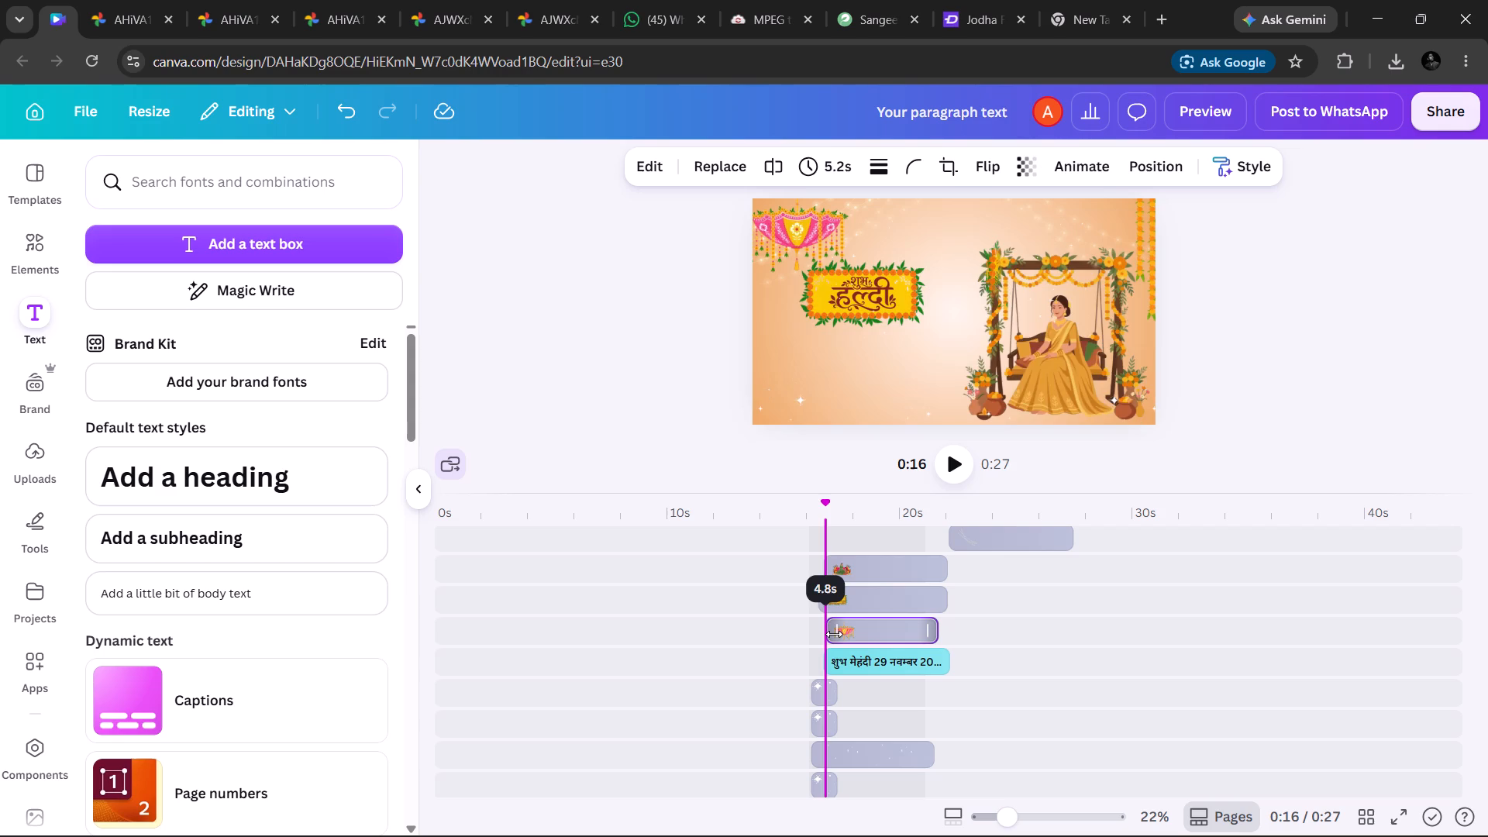
drag(834, 634, 839, 632)
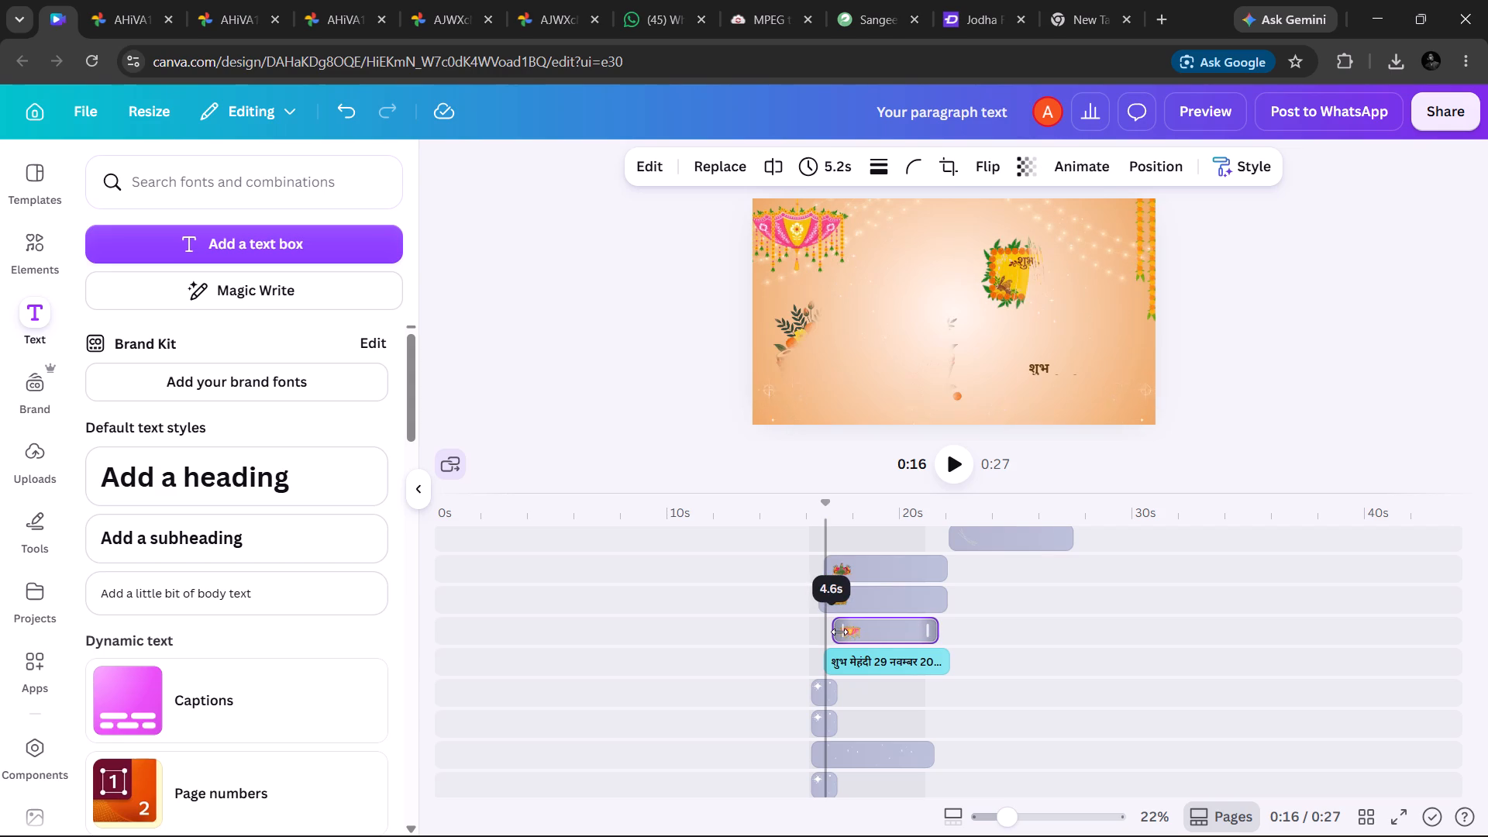
drag(839, 632, 843, 631)
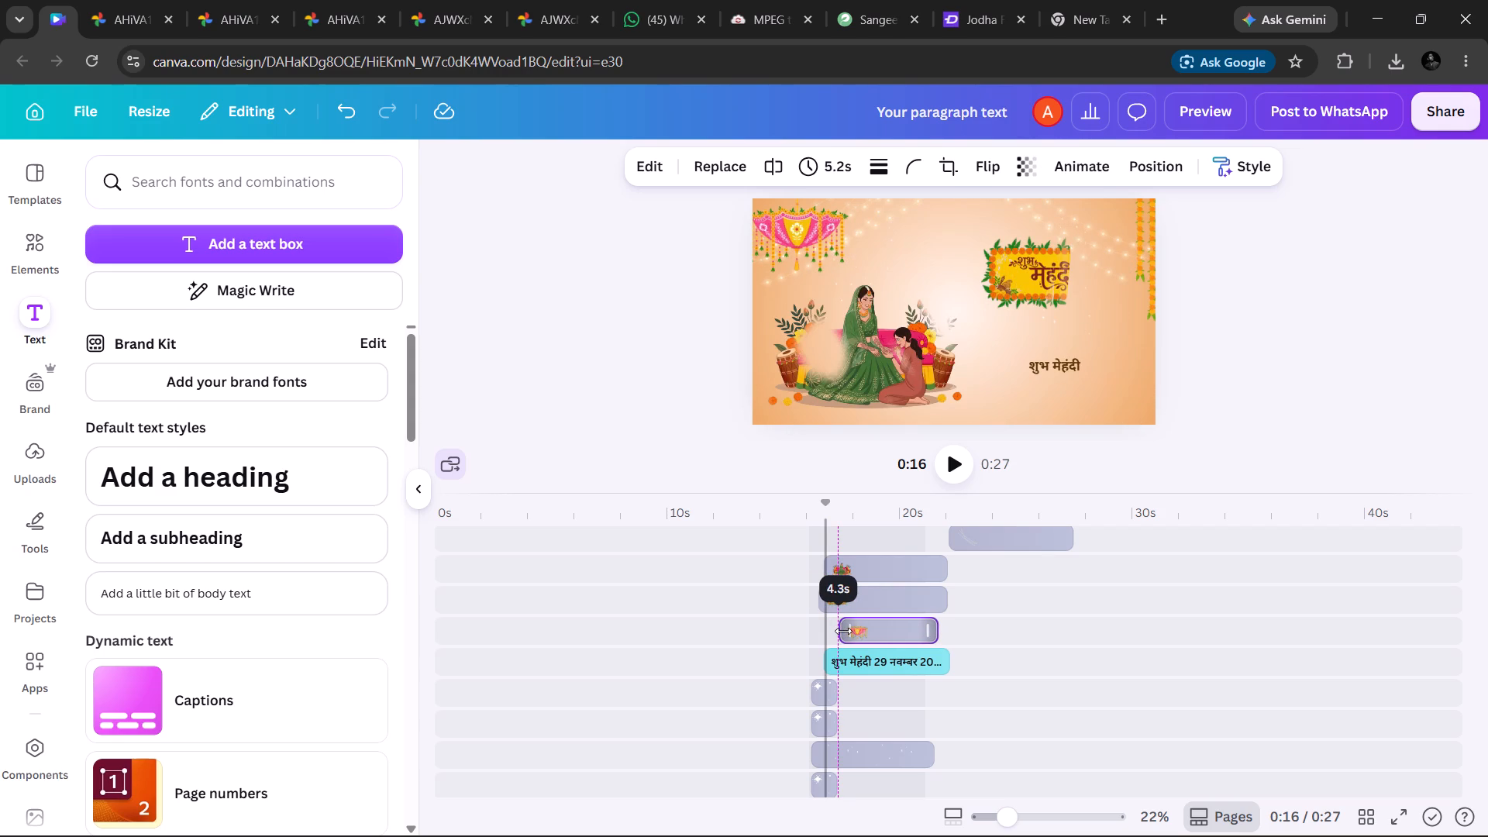
drag(843, 631, 840, 632)
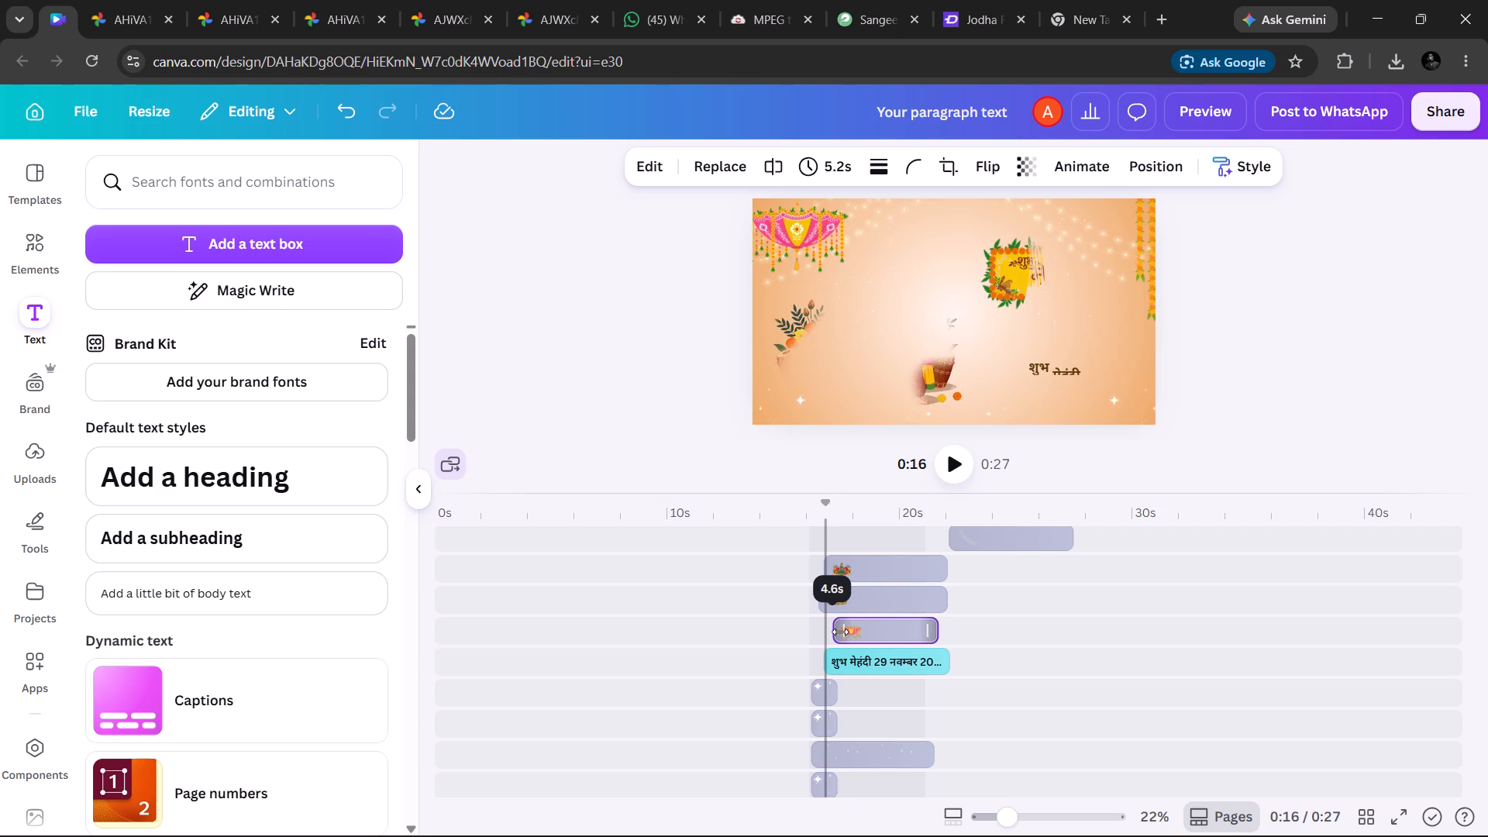
drag(840, 632, 840, 632)
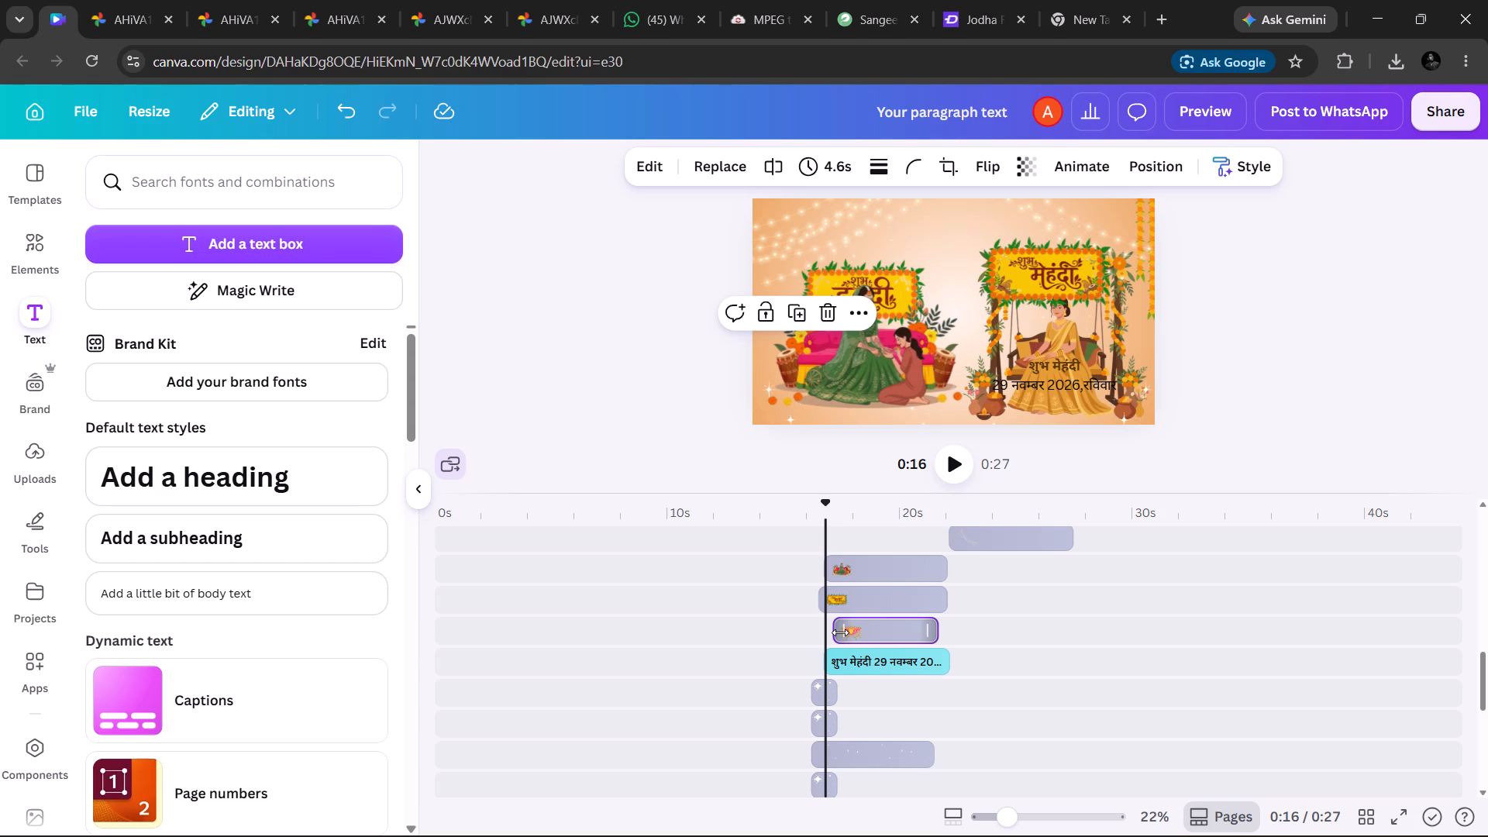
Start the Mehndi title graphic and the two-women illustration later in the scene, trimming each to 5.1 s.
click(839, 590)
drag(821, 595, 831, 596)
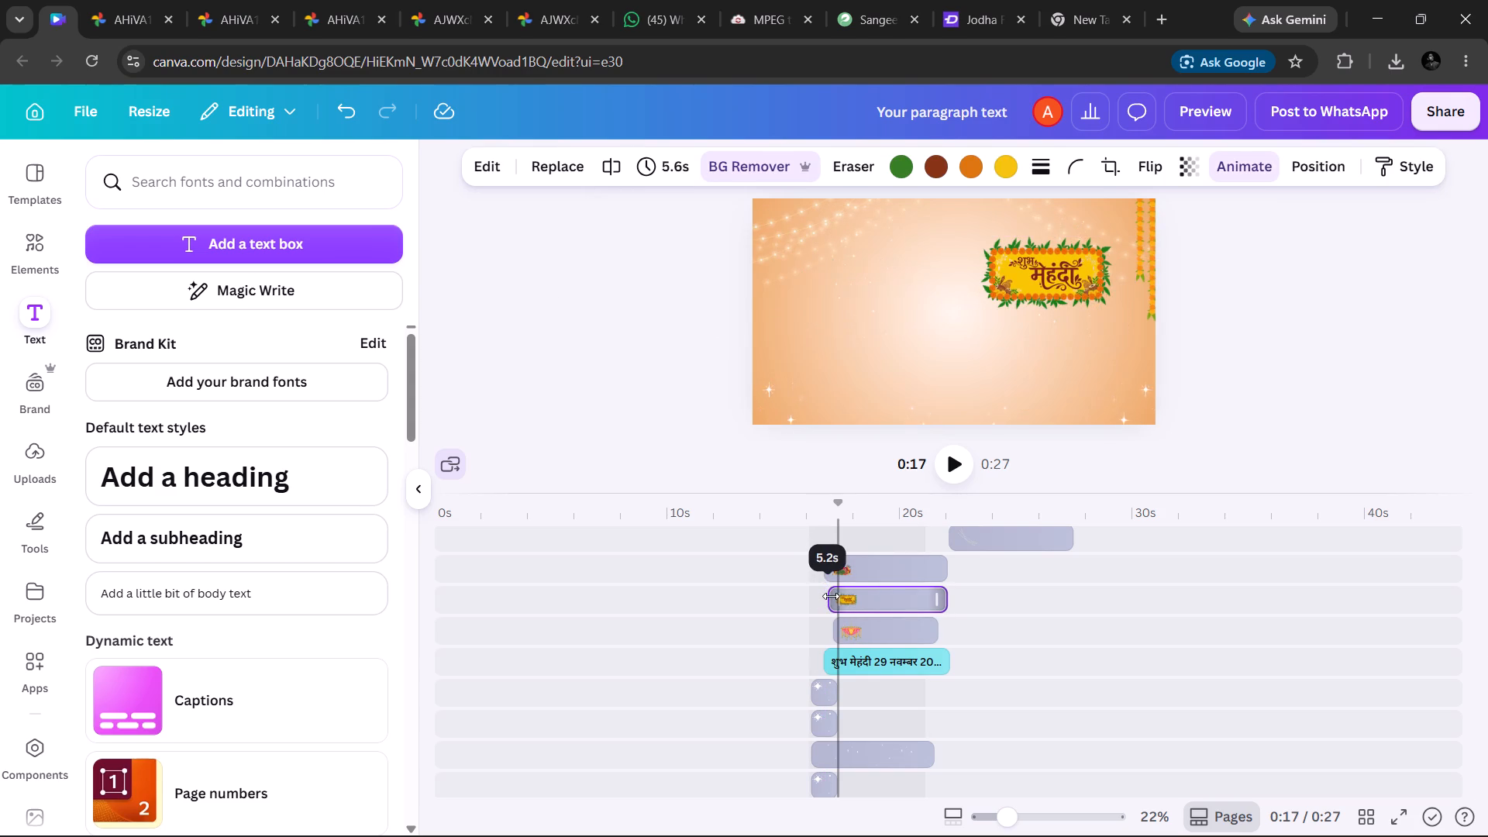
drag(831, 596, 832, 596)
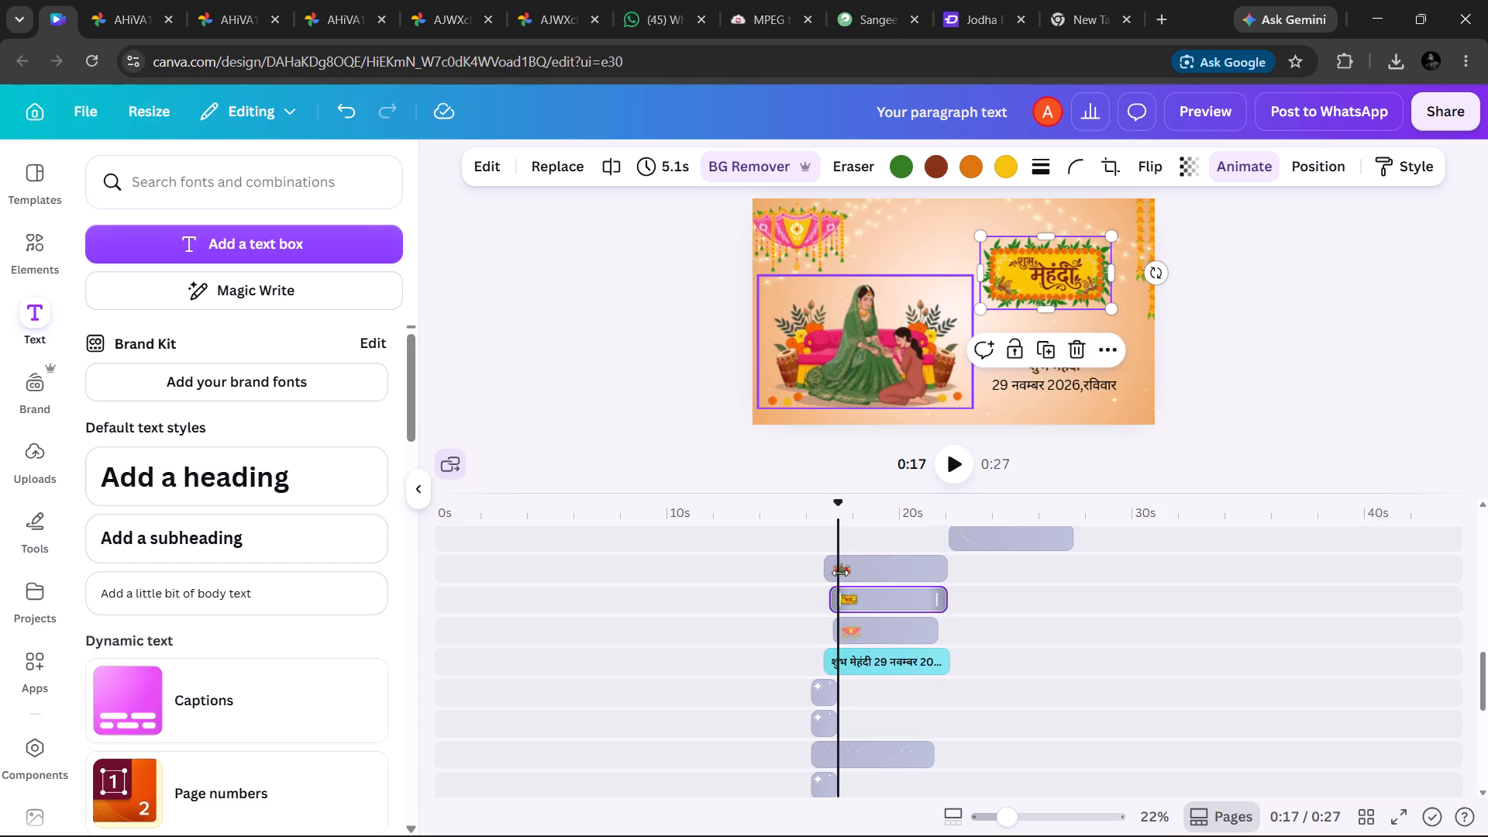
drag(831, 568, 832, 569)
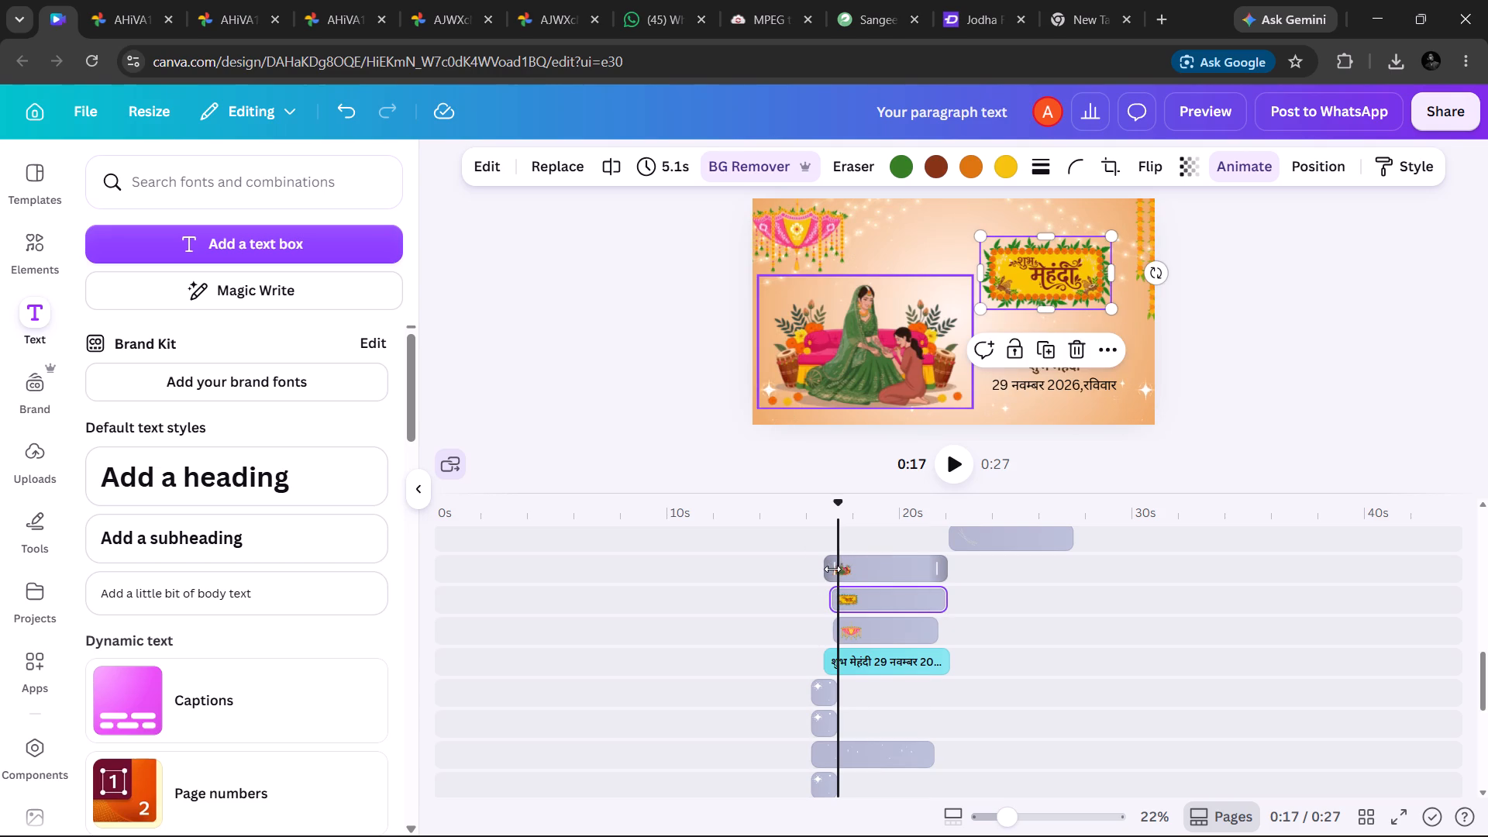
drag(832, 569, 838, 569)
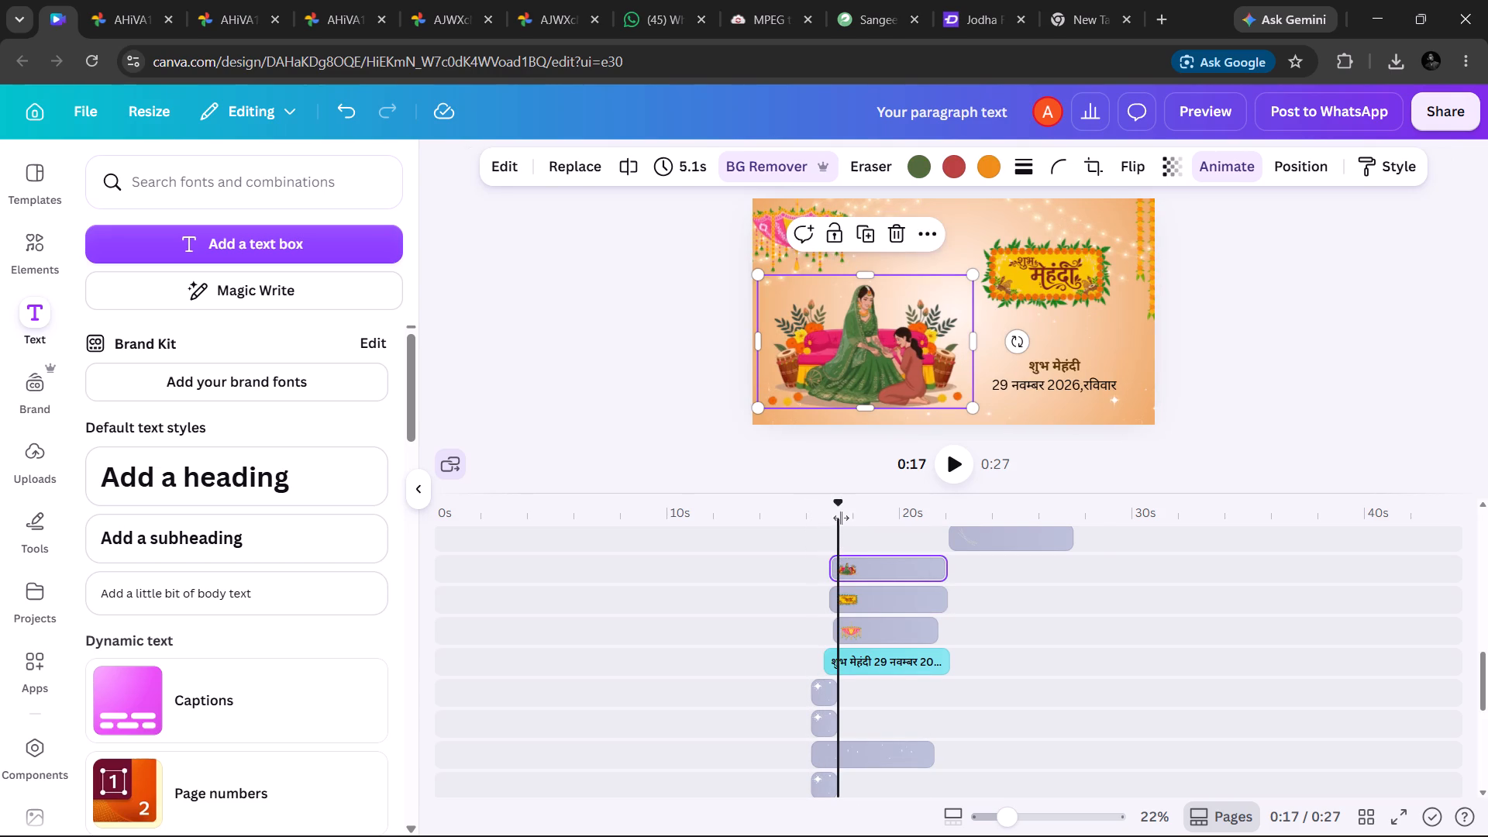
Play the whole video from the beginning to review the scenes and their animations.
drag(843, 517, 455, 498)
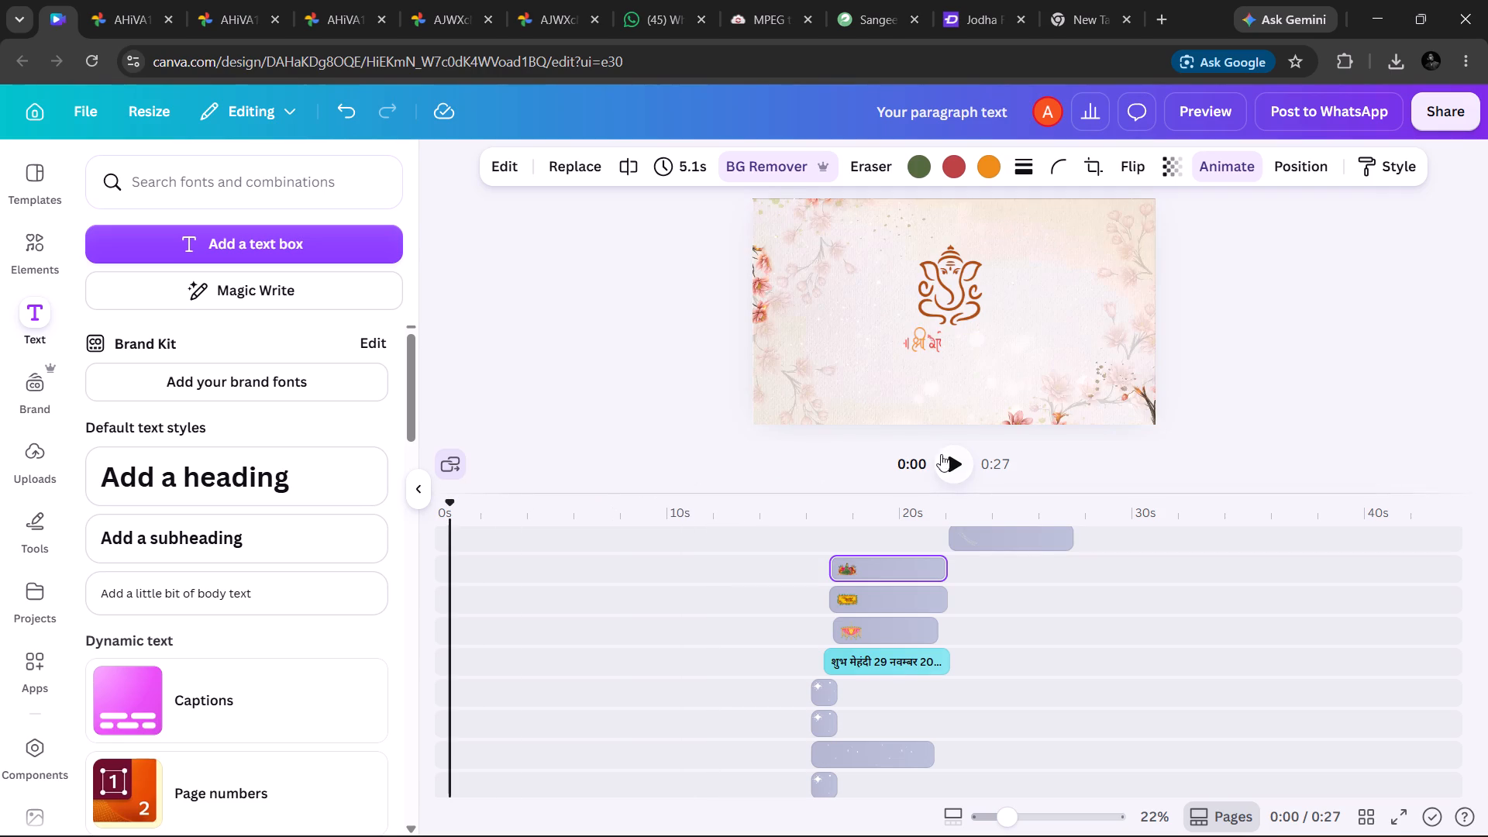
click(947, 453)
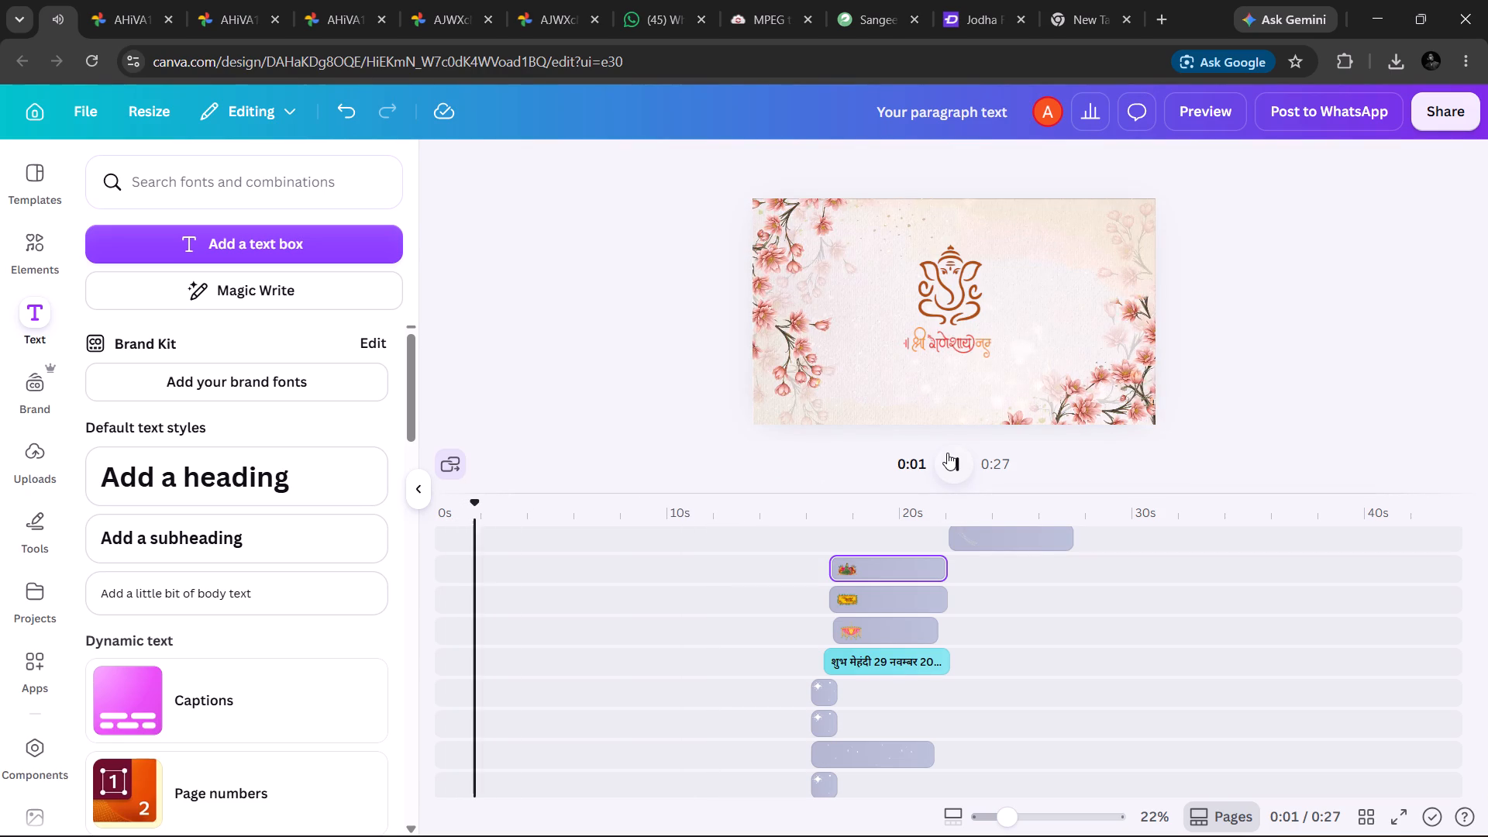
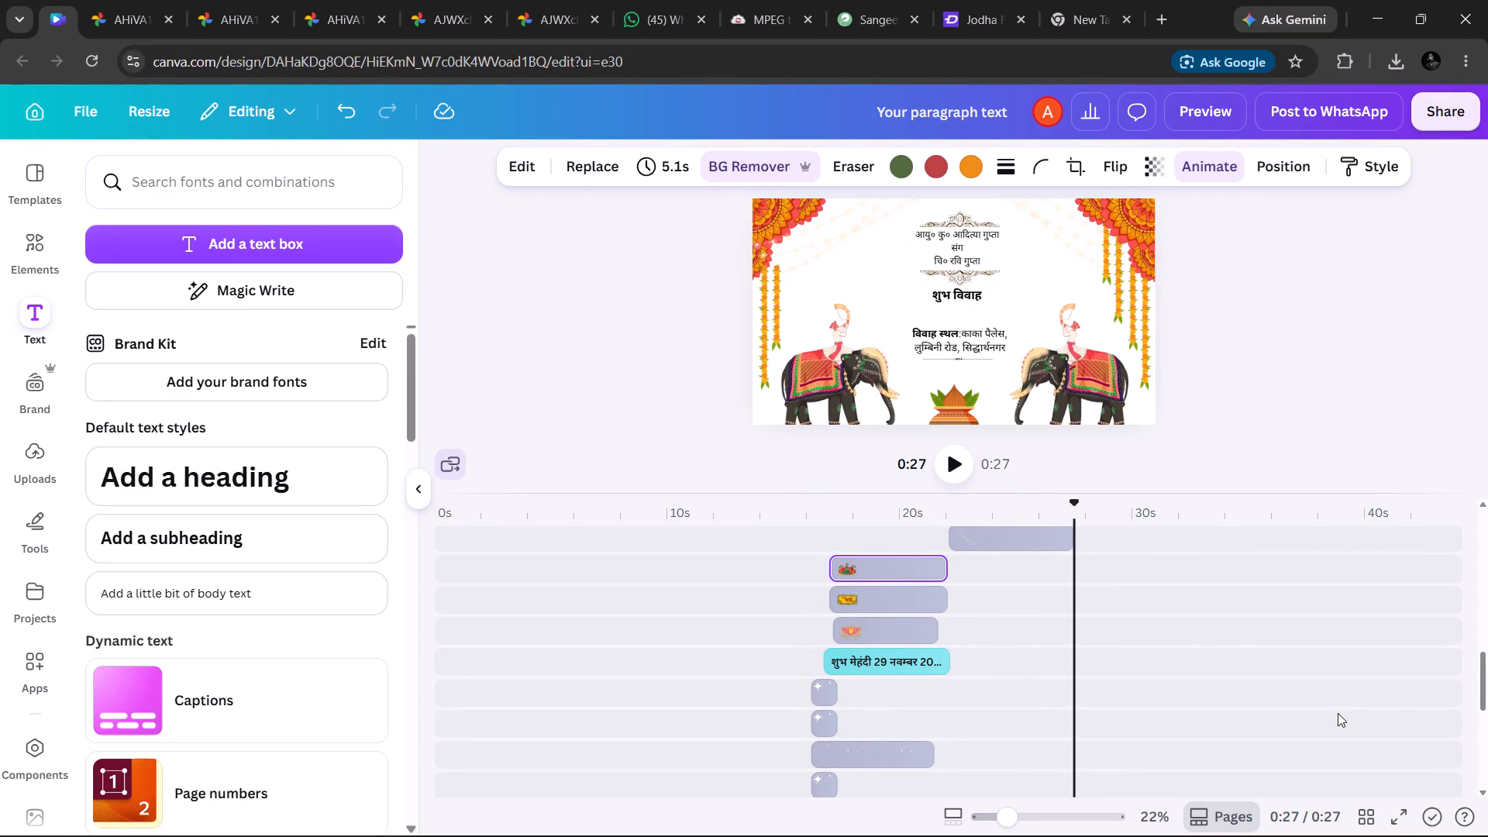
Play back the video from about 13 s in the Haldi scene into the Mehndi scene to check the element timing and animations.
drag(1487, 666, 1466, 836)
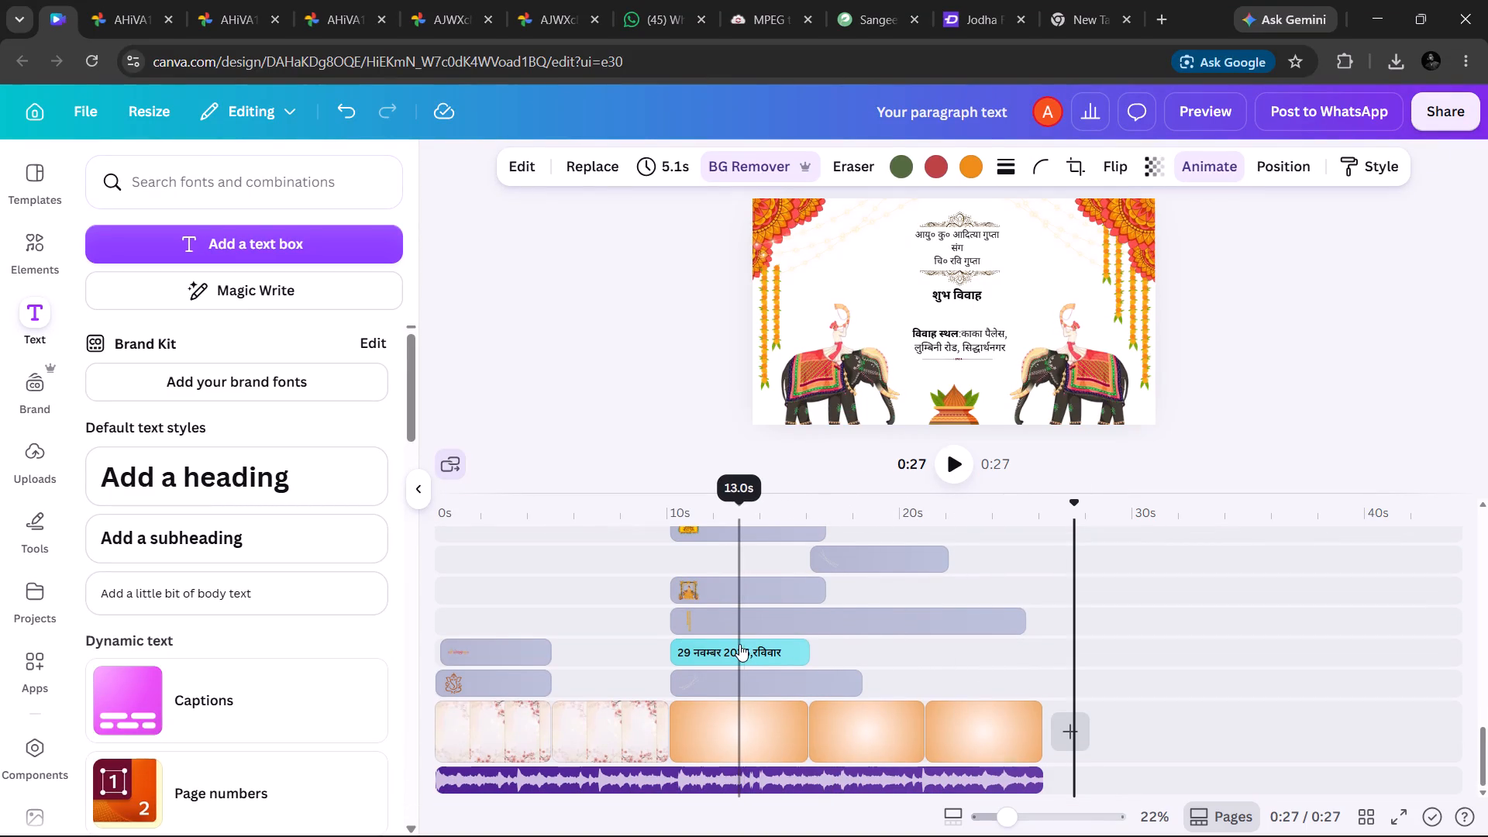
click(739, 644)
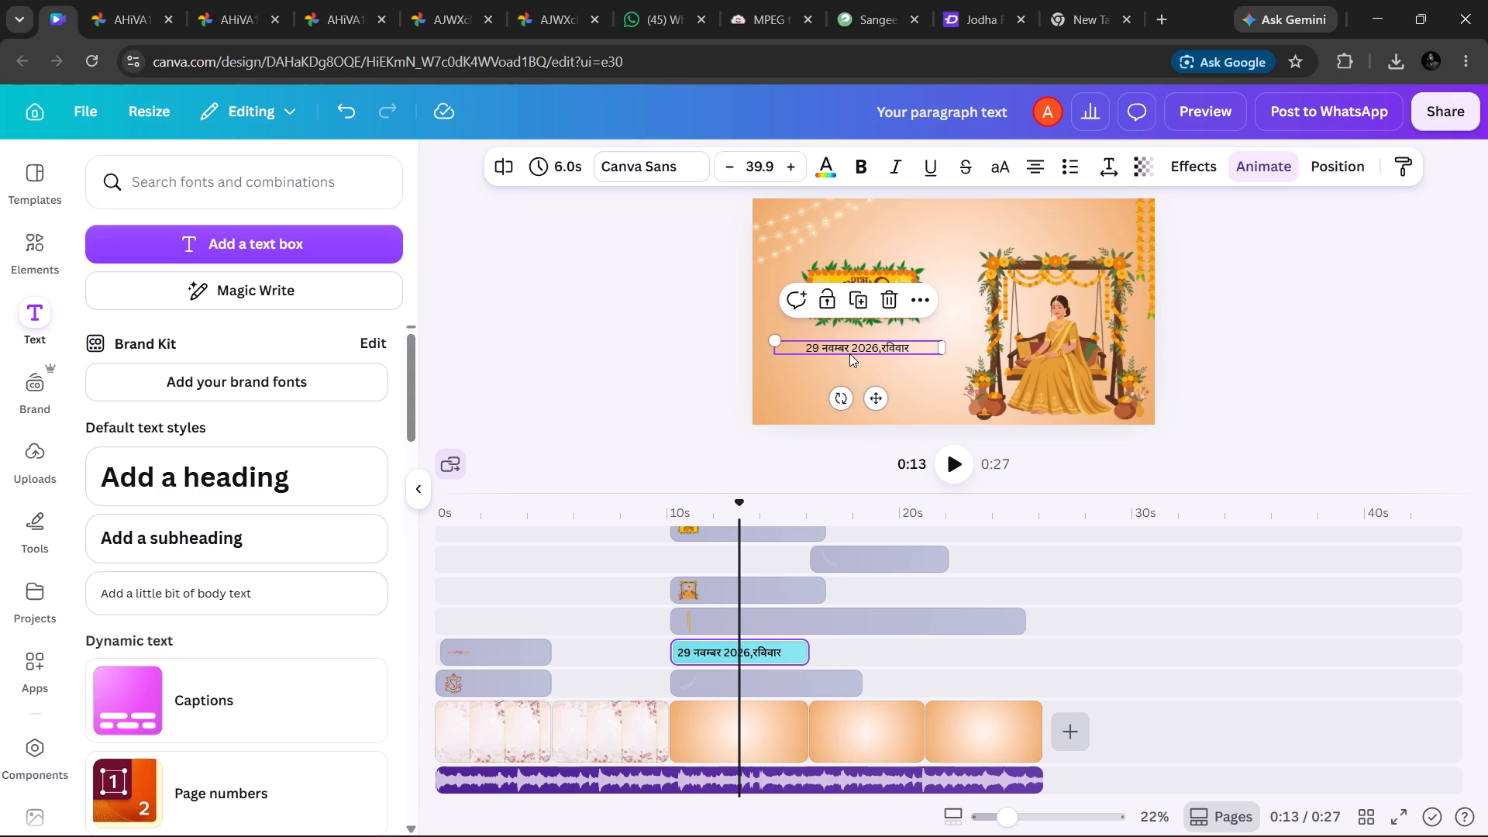
click(956, 460)
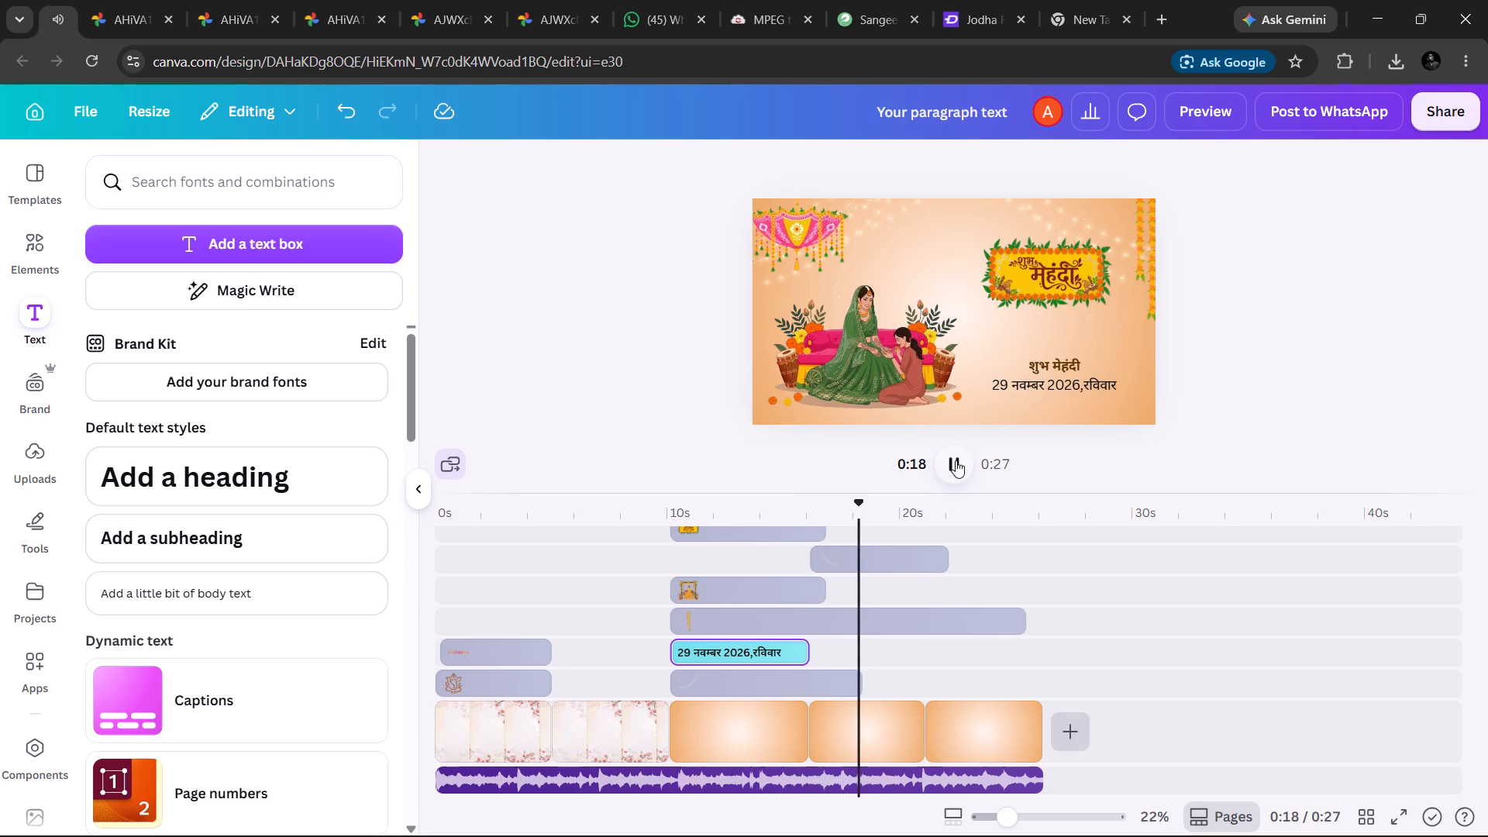
Open the animation options for the yellow Haldi title graphic in the Haldi scene.
click(705, 536)
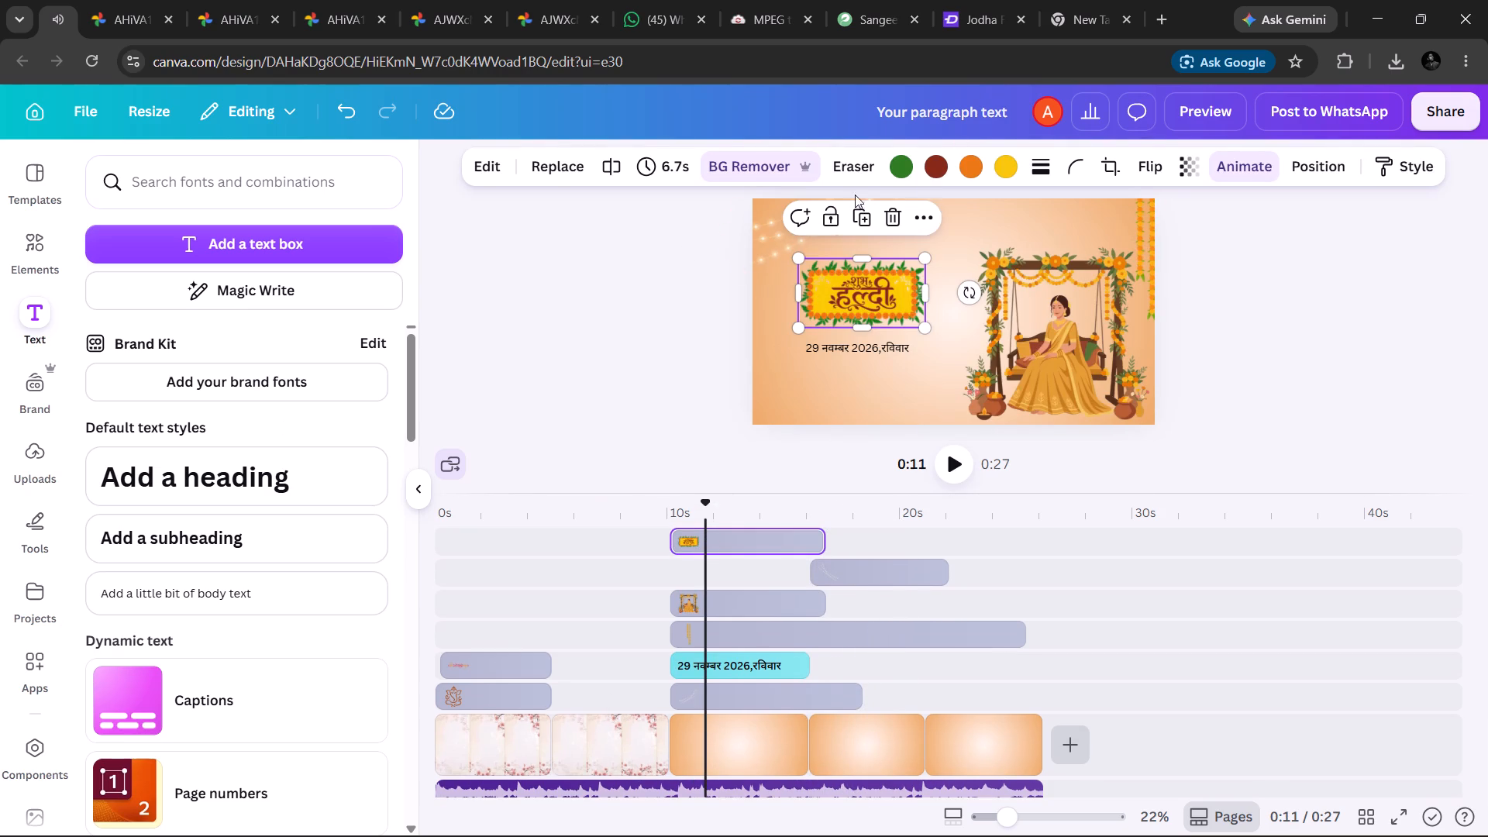
click(892, 294)
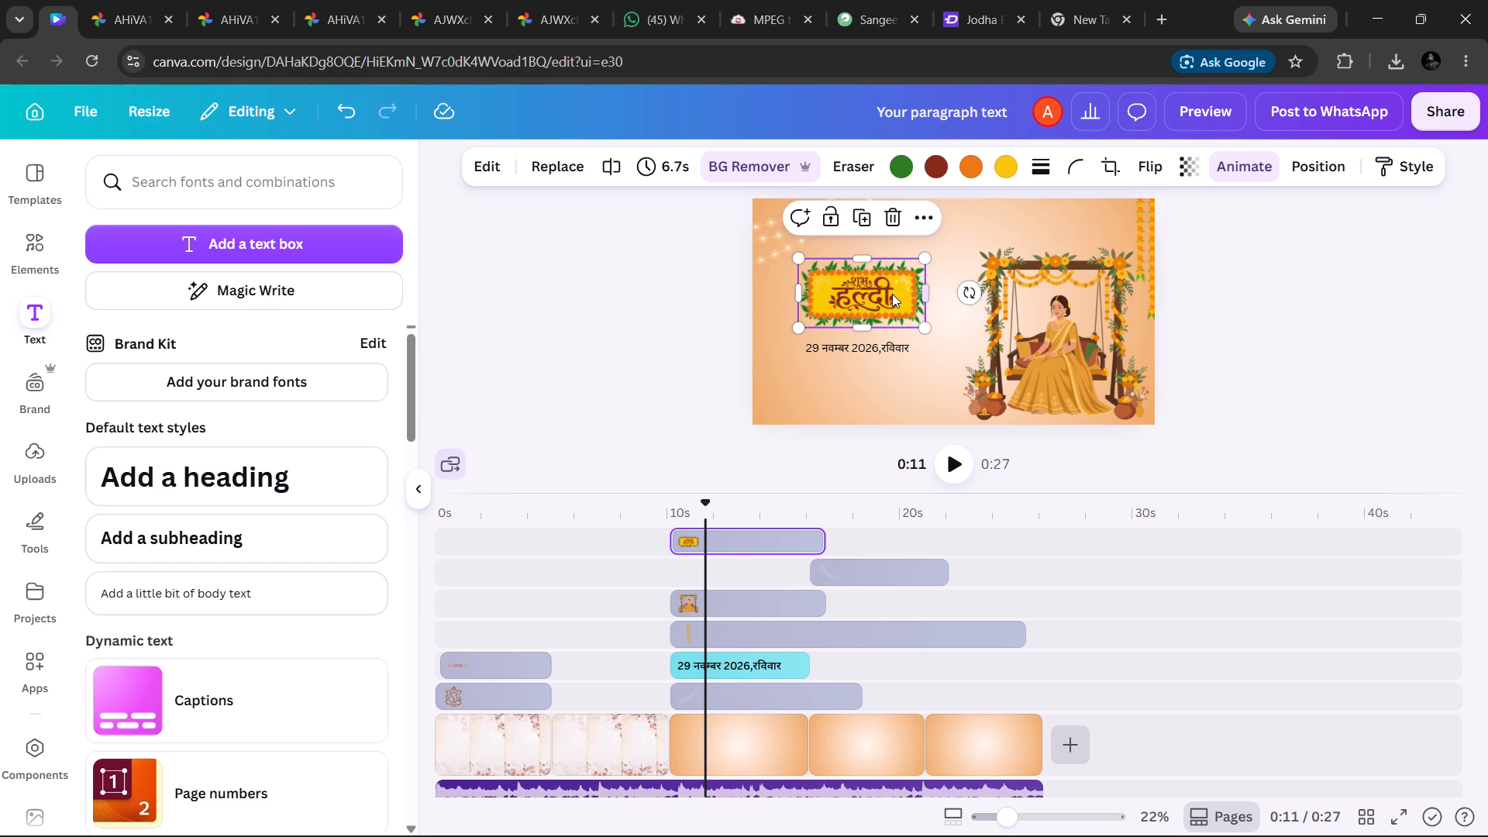
click(884, 278)
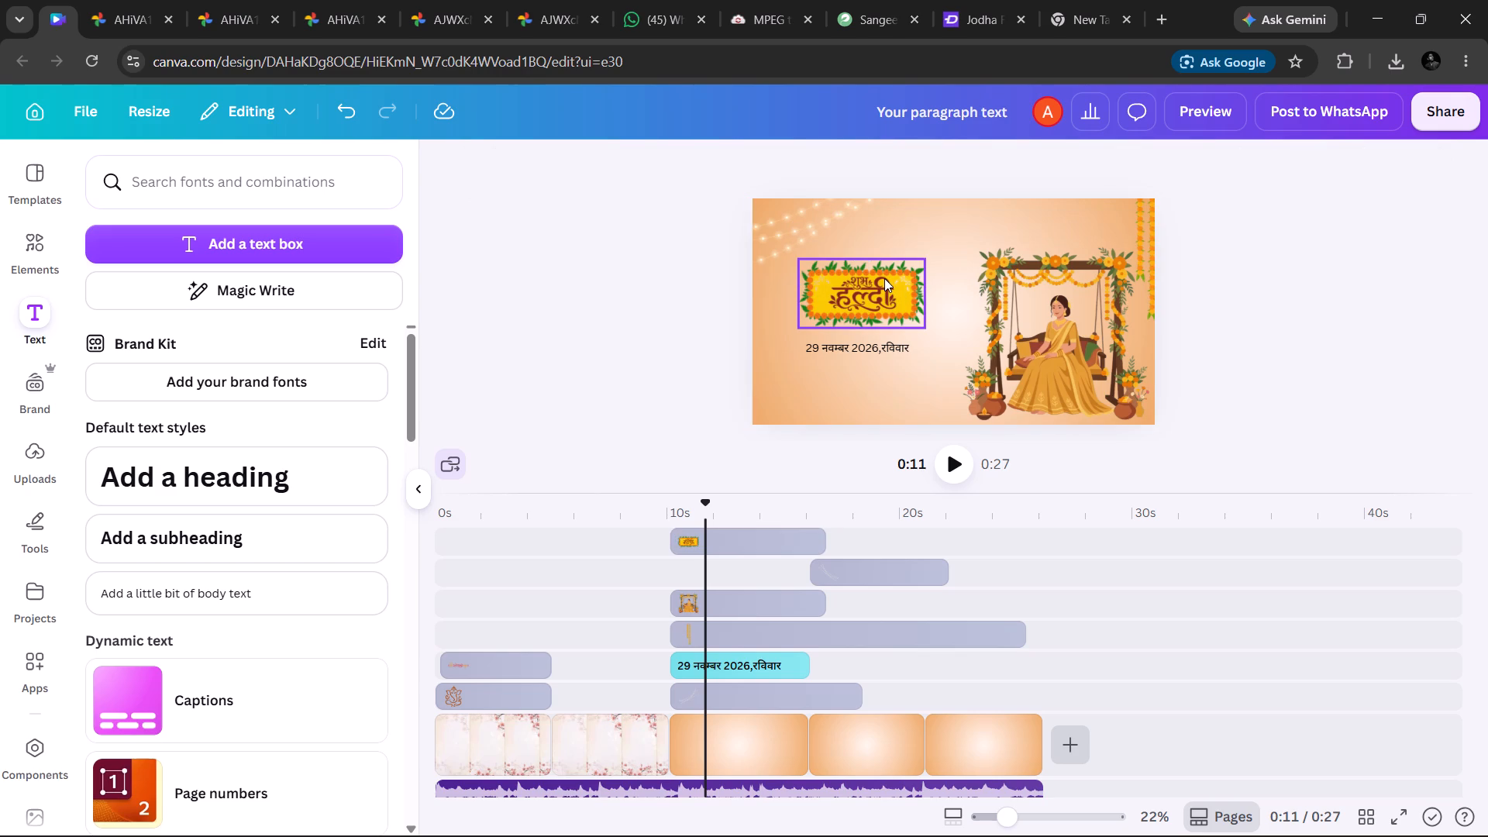
click(1238, 166)
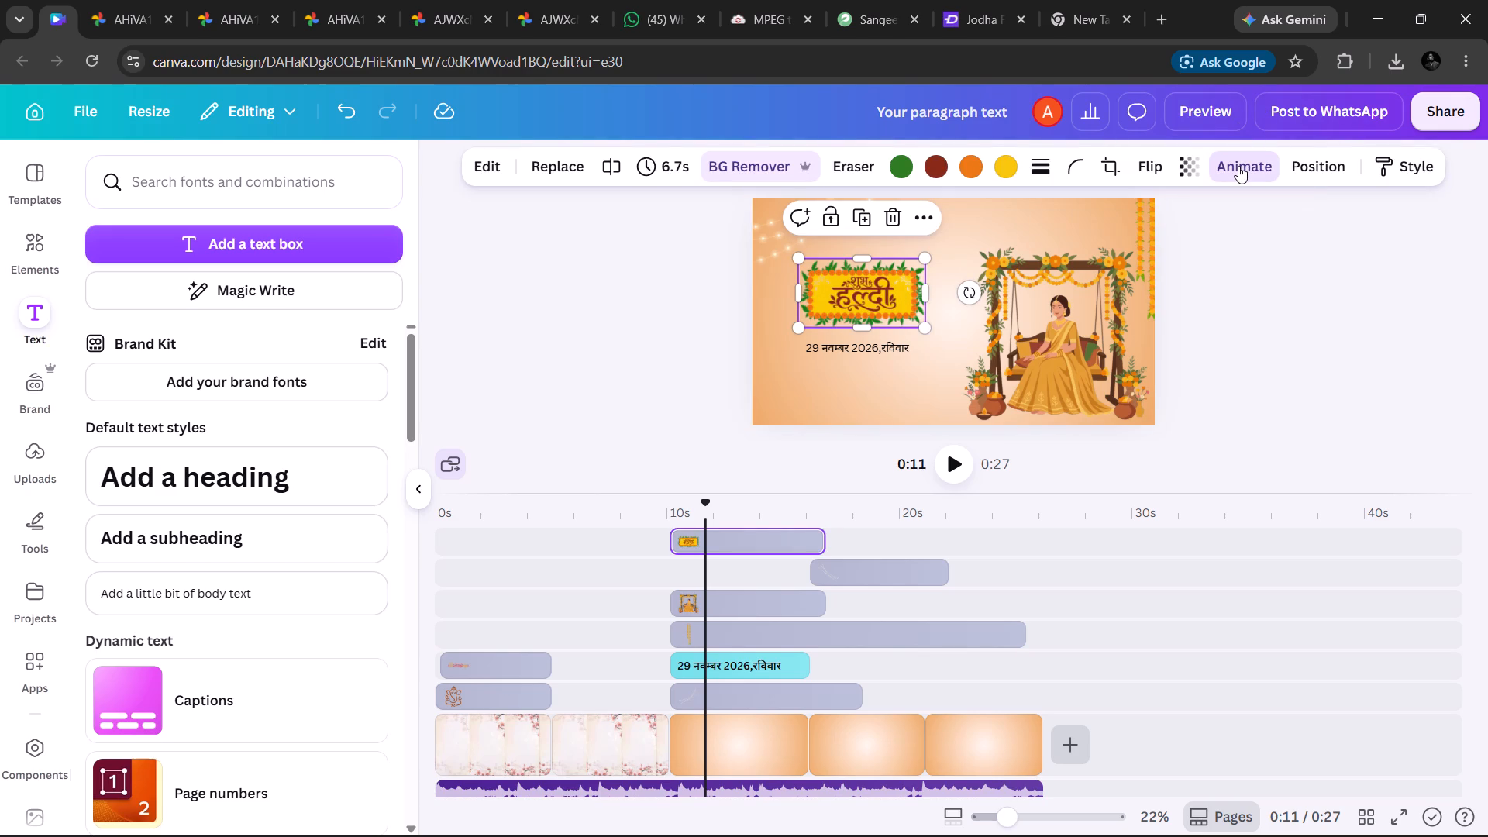
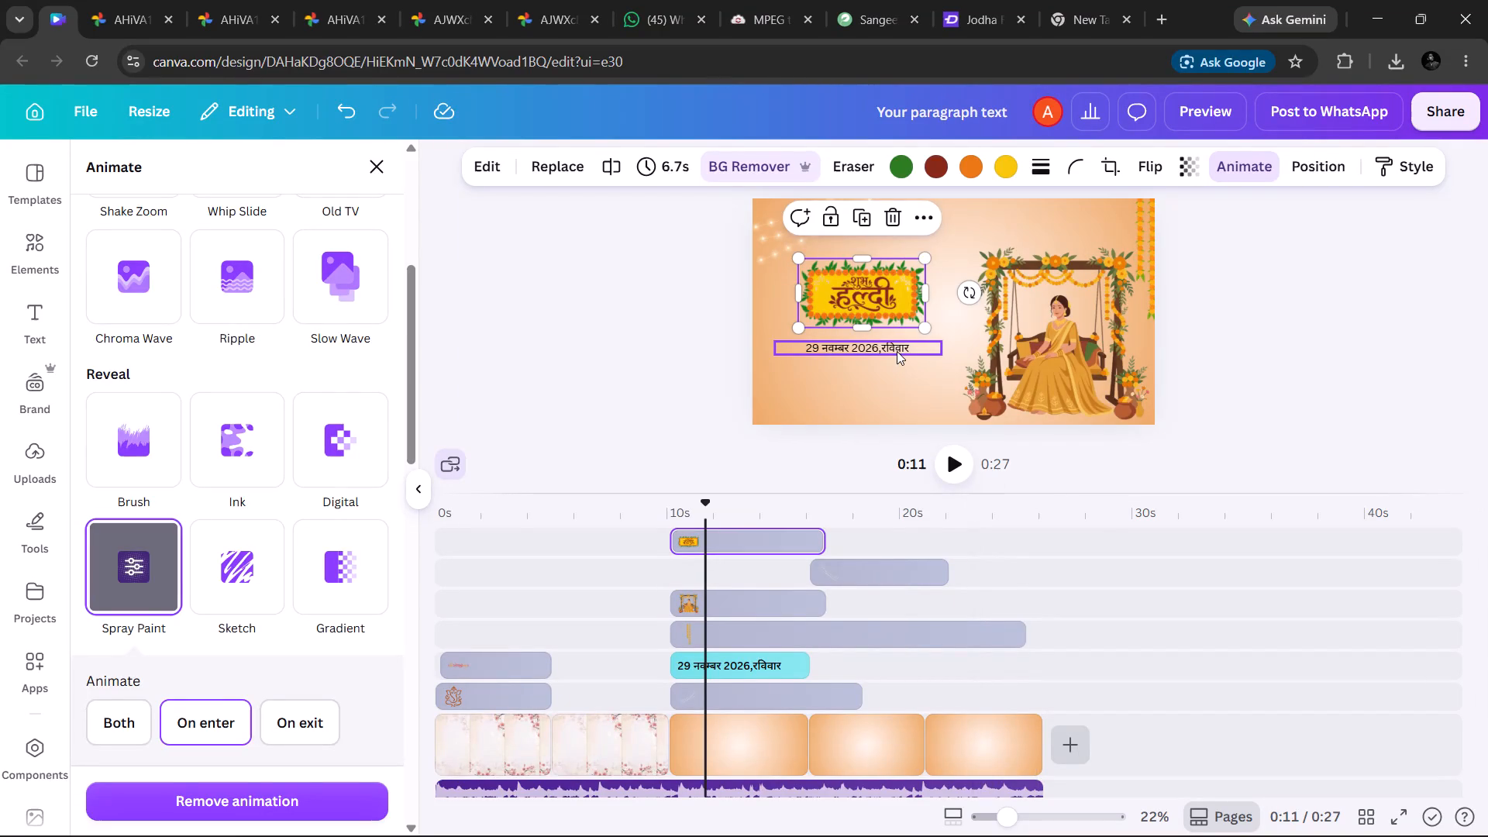
Start a new line below the date in the "29 नवम्बर 2026,रविवार" text of the Haldi scene.
click(899, 350)
click(911, 346)
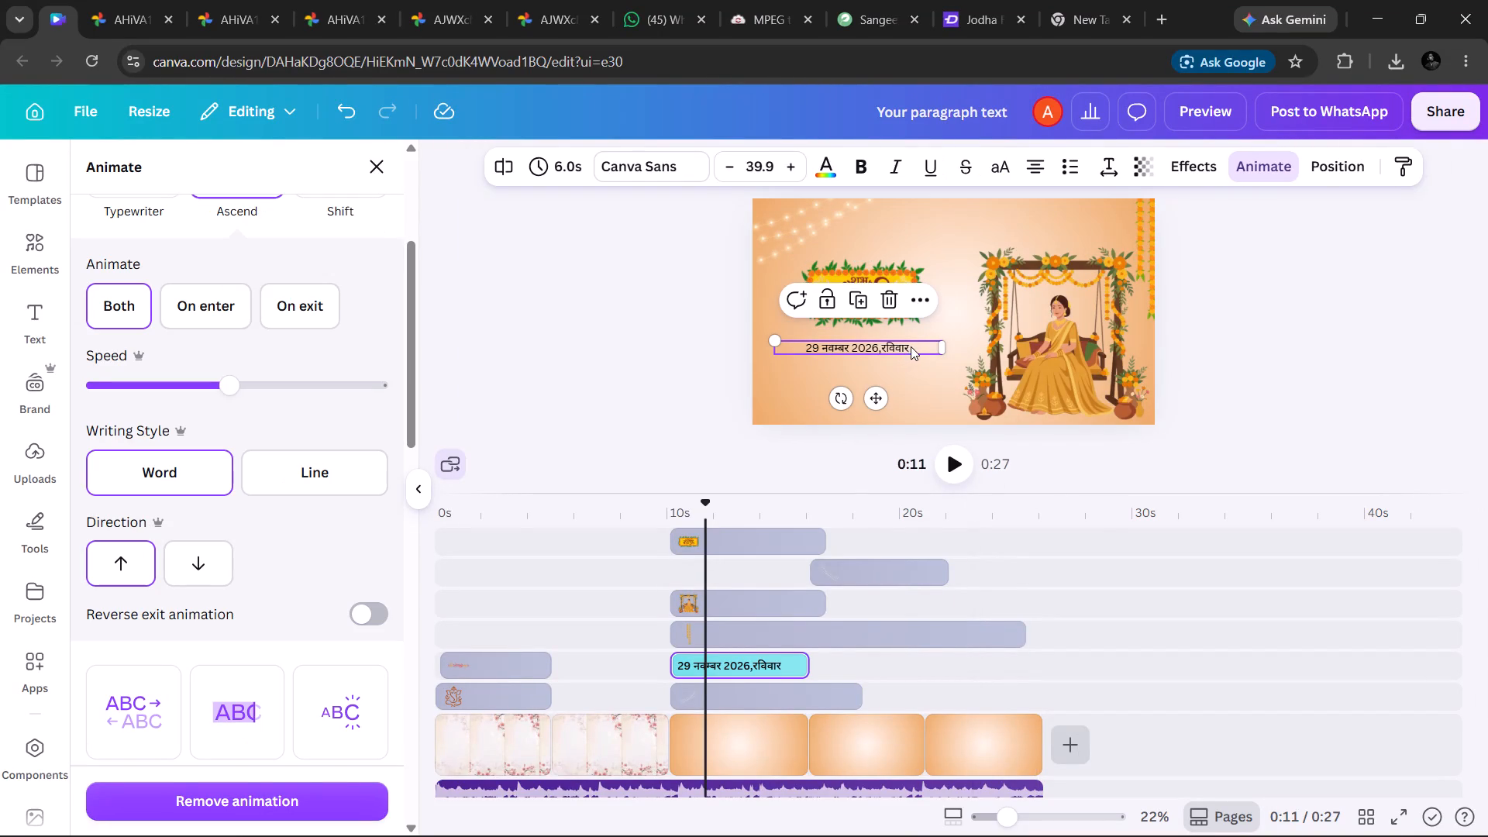
key(Return)
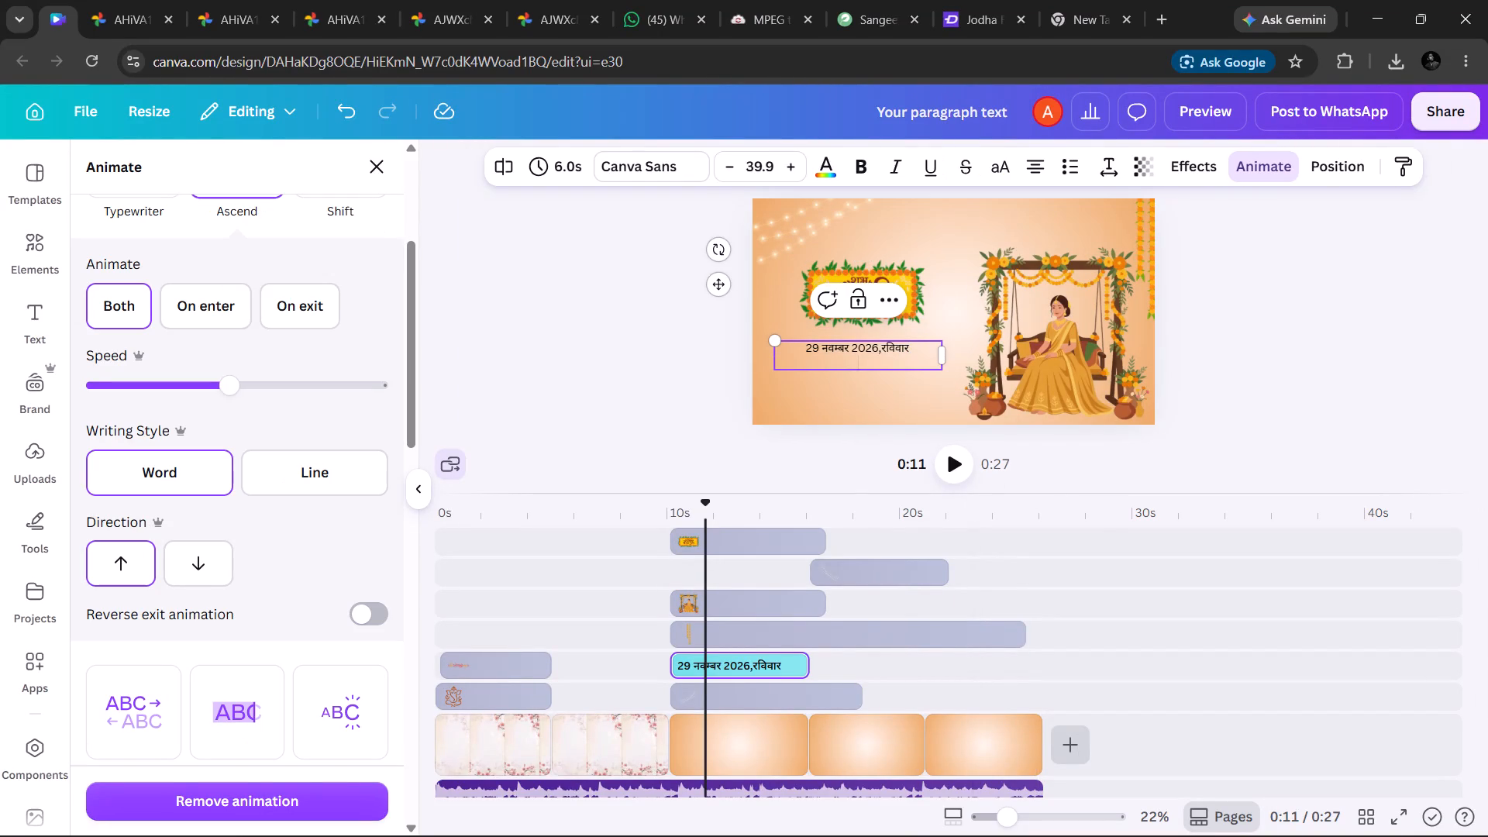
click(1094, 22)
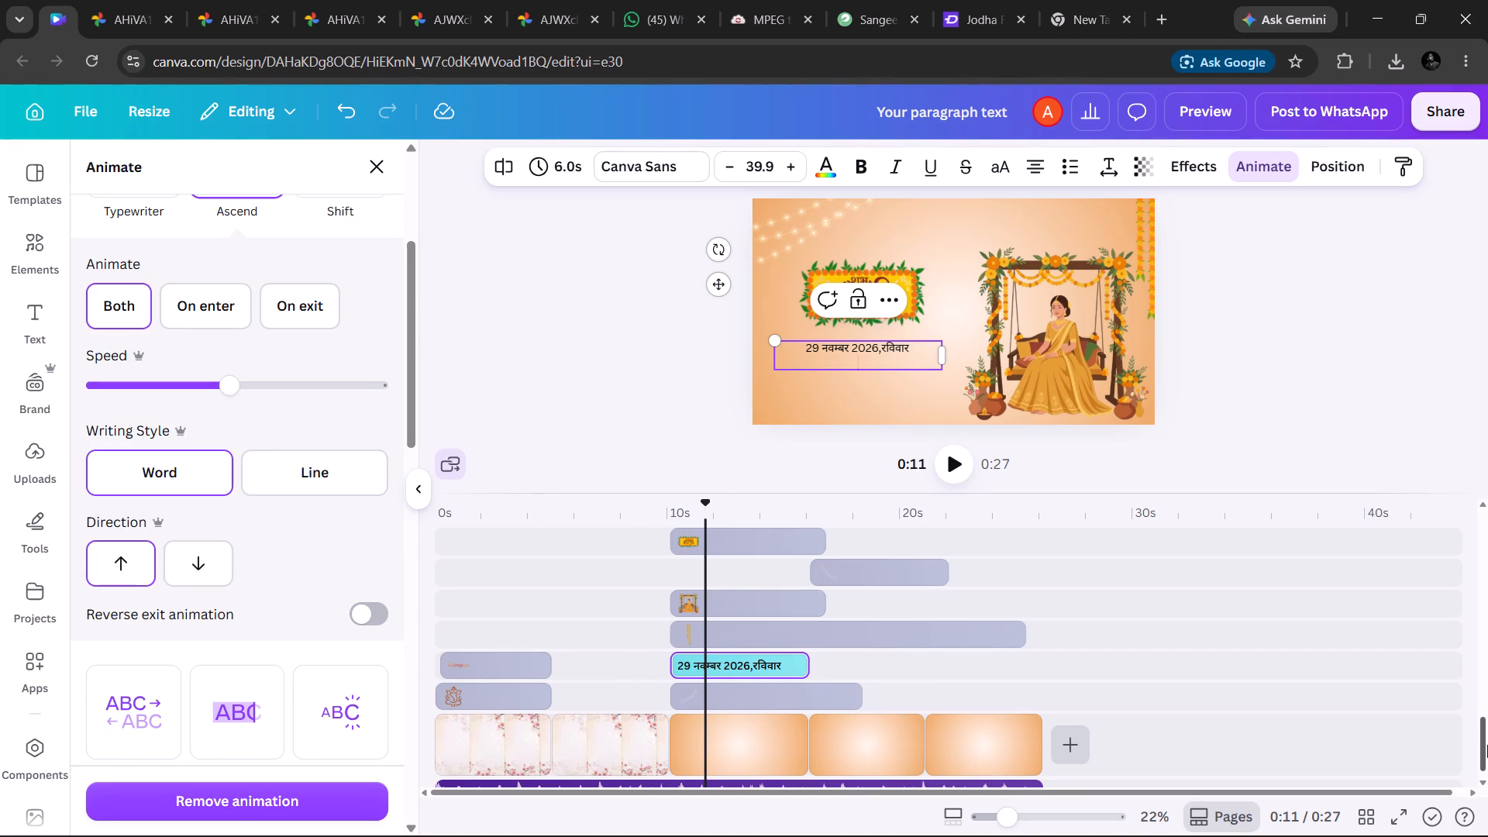
drag(1487, 745, 1461, 640)
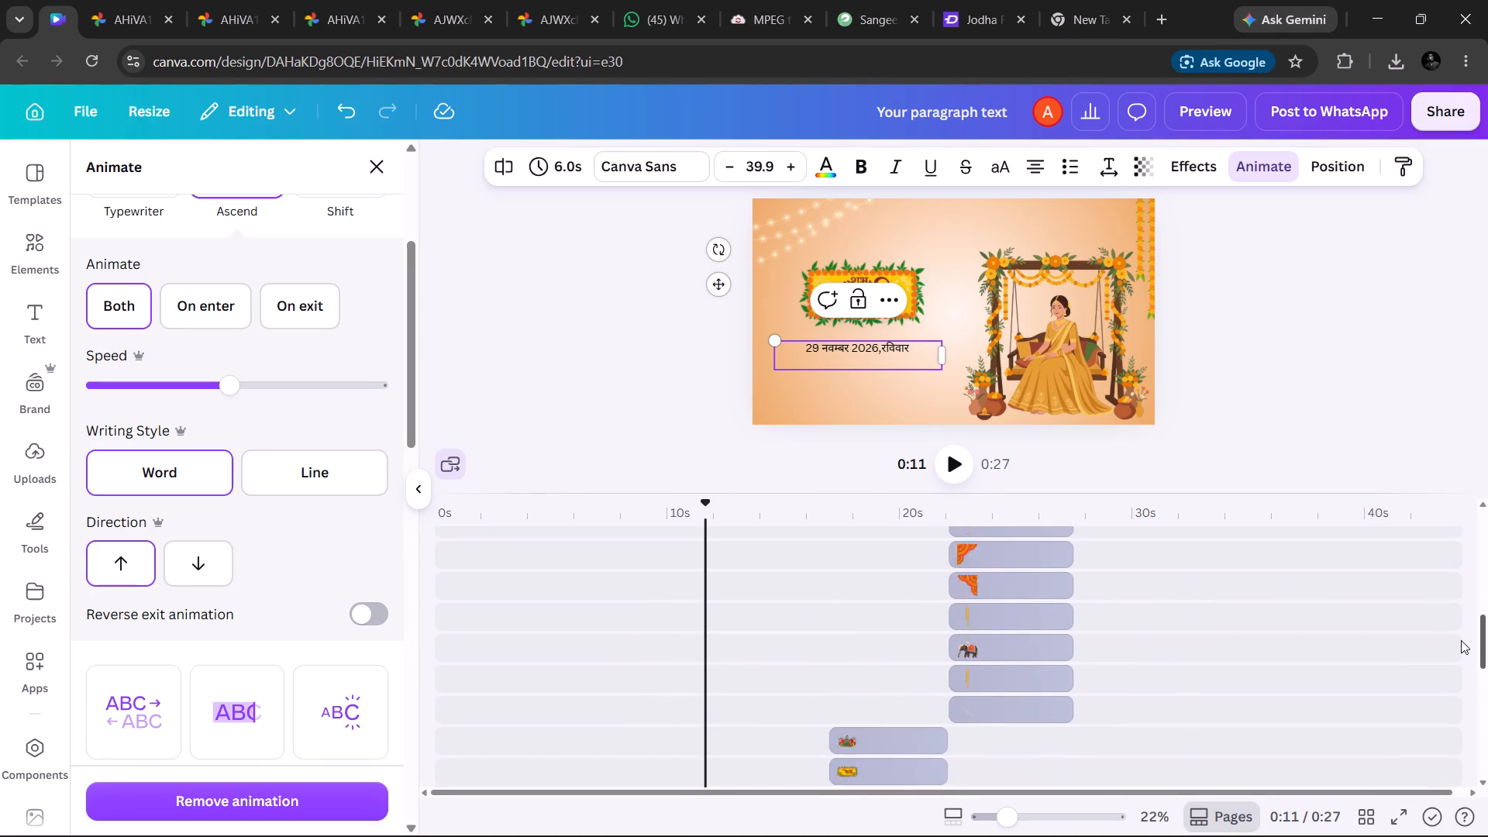
Copy the word "स्थल" from the "विवाह स्थल:काका पैलेस" venue text in the wedding scene.
drag(1461, 640, 1451, 420)
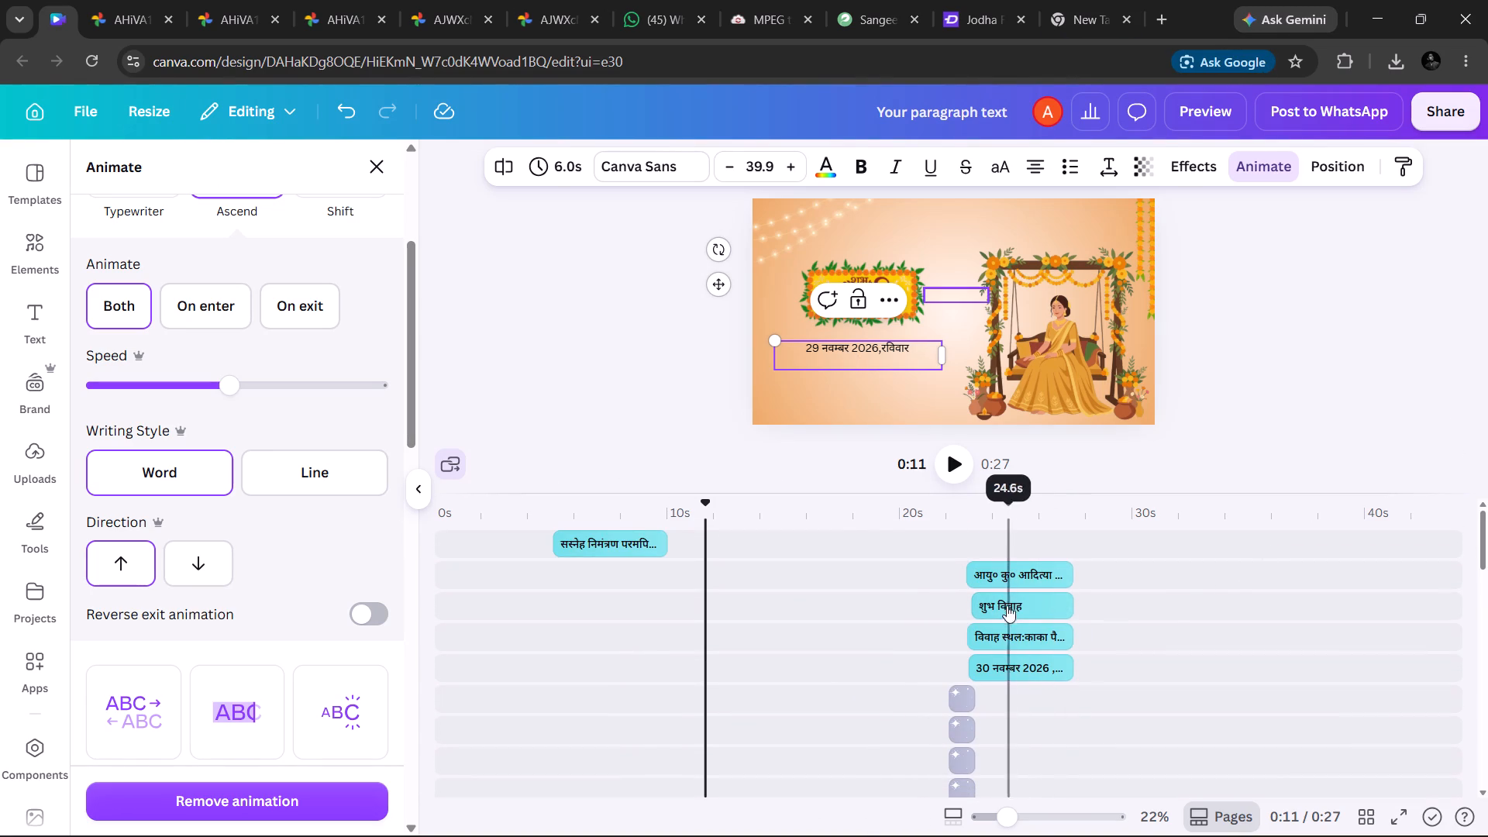
click(997, 626)
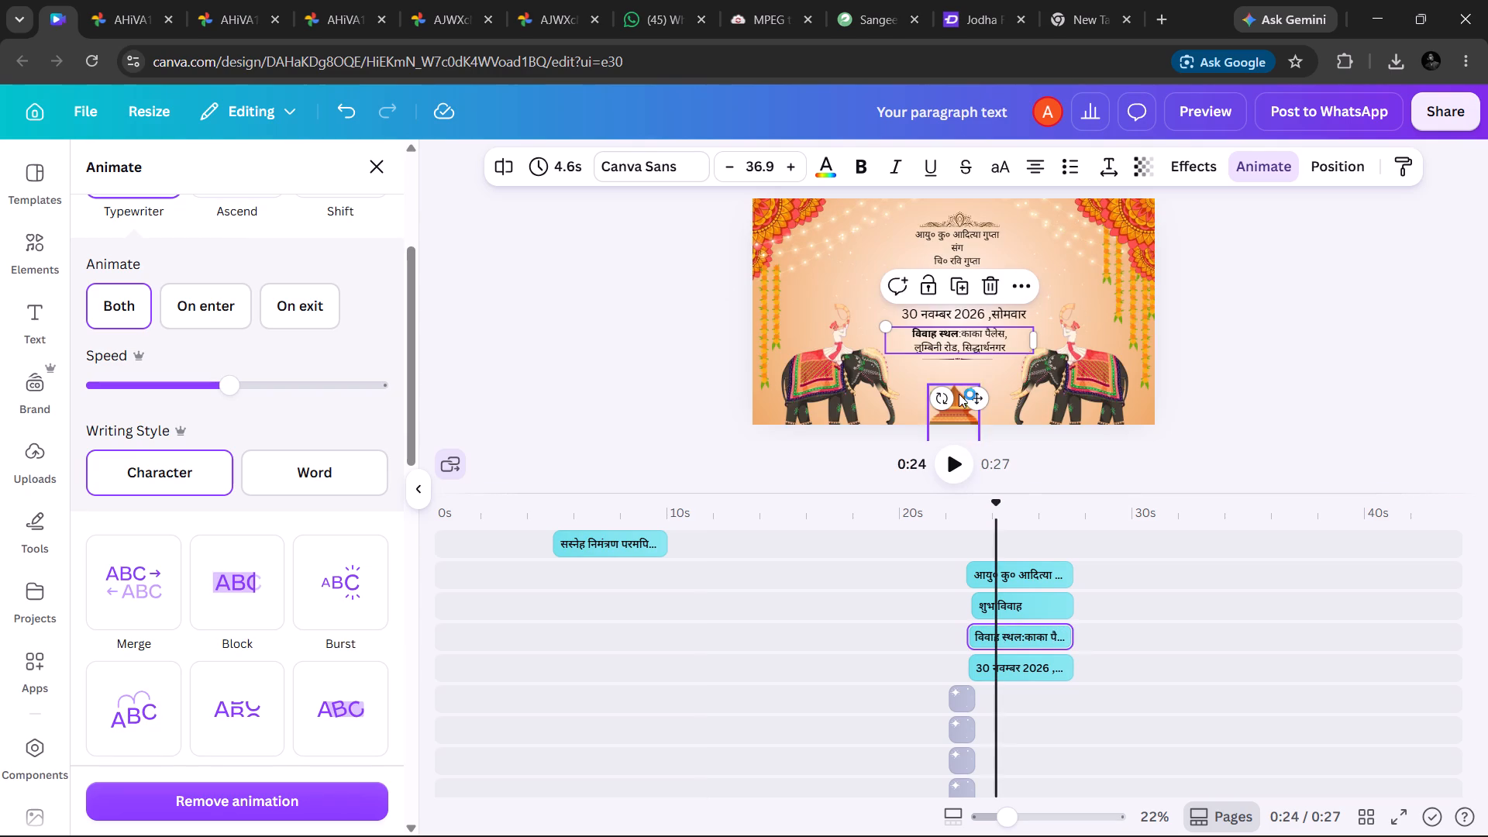
click(942, 333)
click(942, 333)
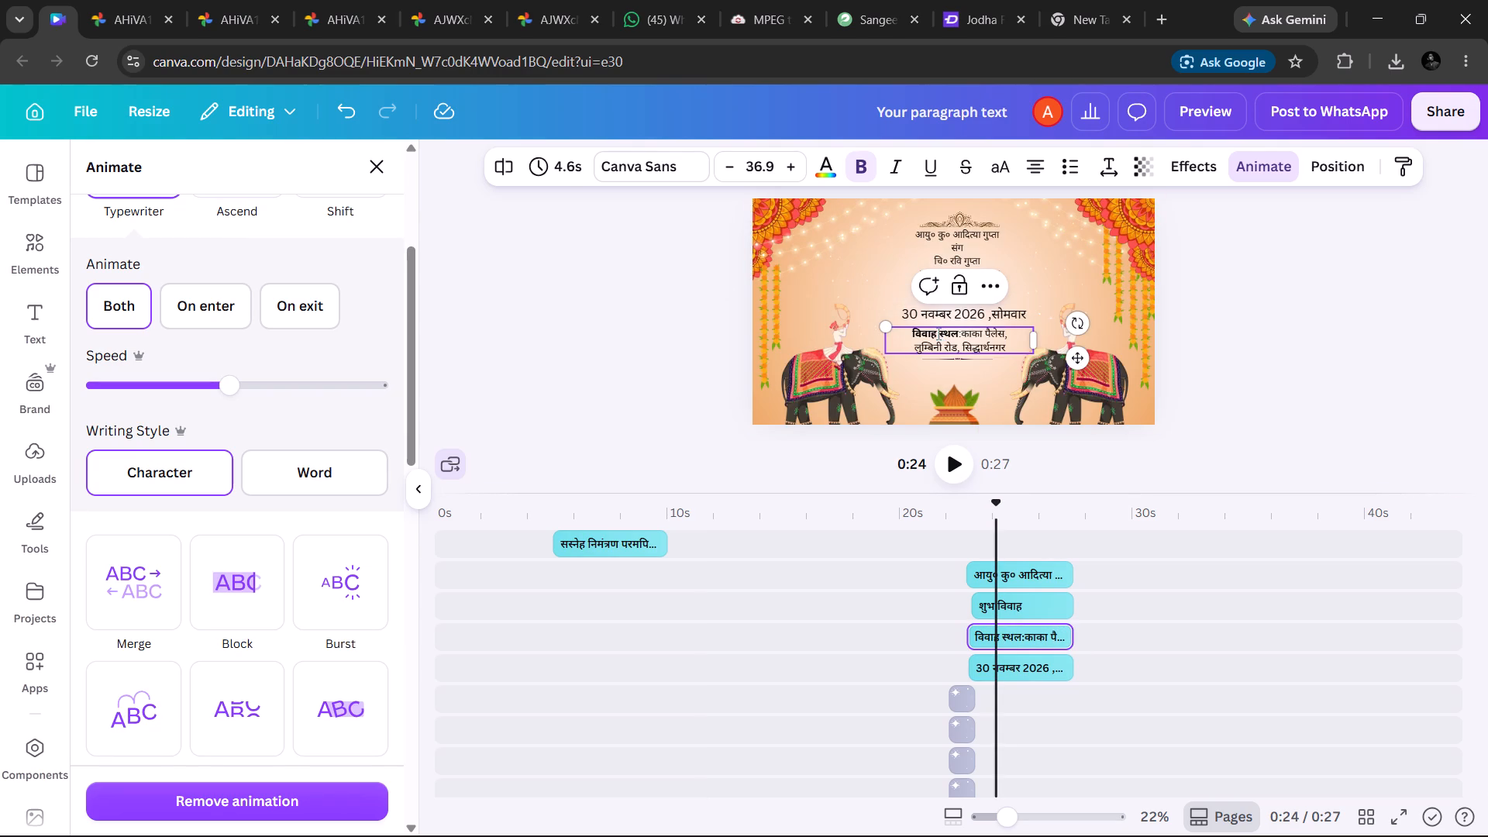
drag(937, 333, 959, 333)
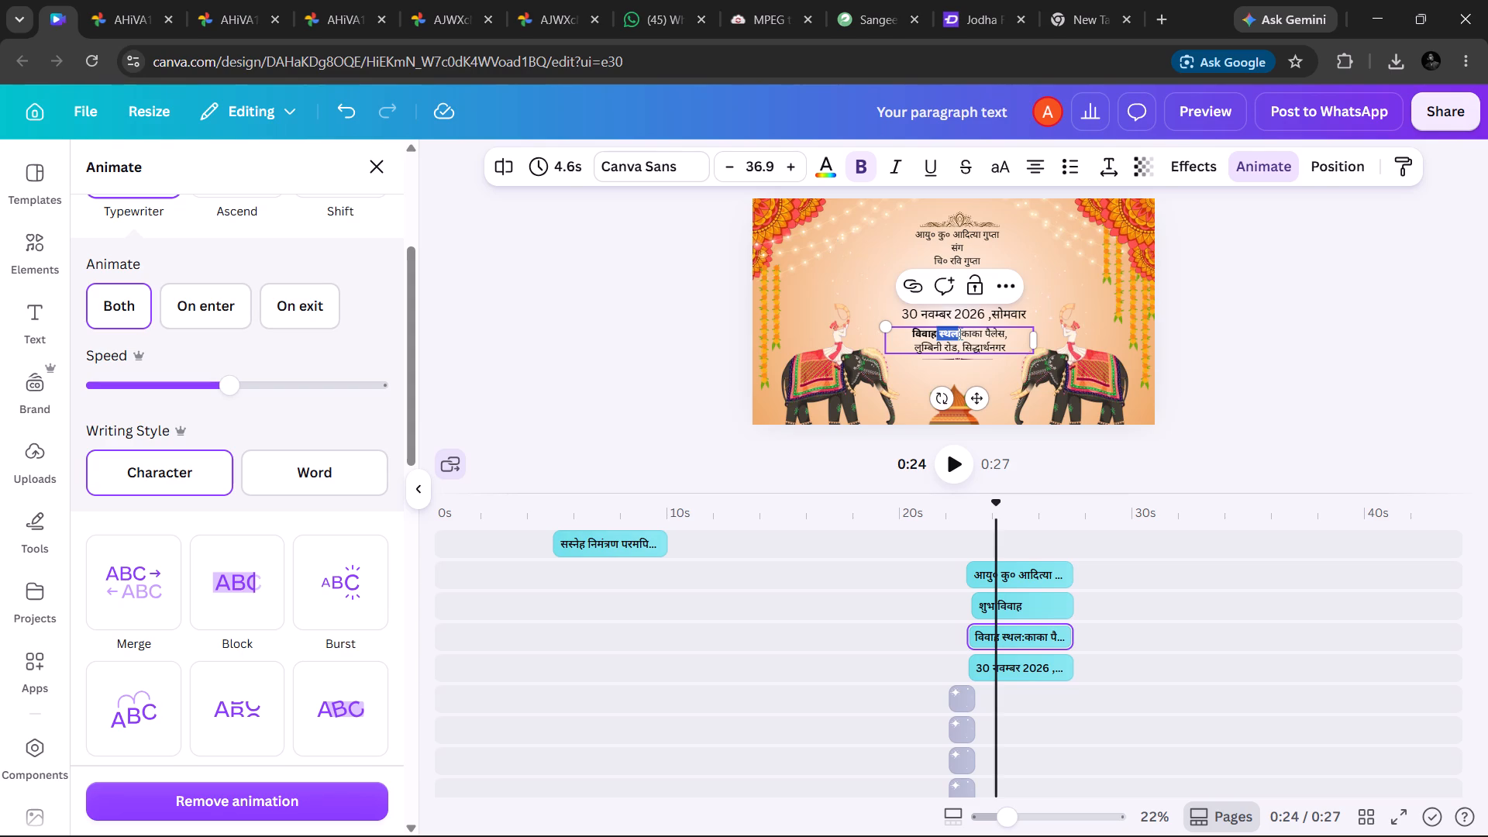
key(ctrl+c)
Paste "स्थल" on a new line below the date in the "29 नवम्बर 2026,रविवार" text of the Haldi scene.
drag(1482, 553, 1473, 760)
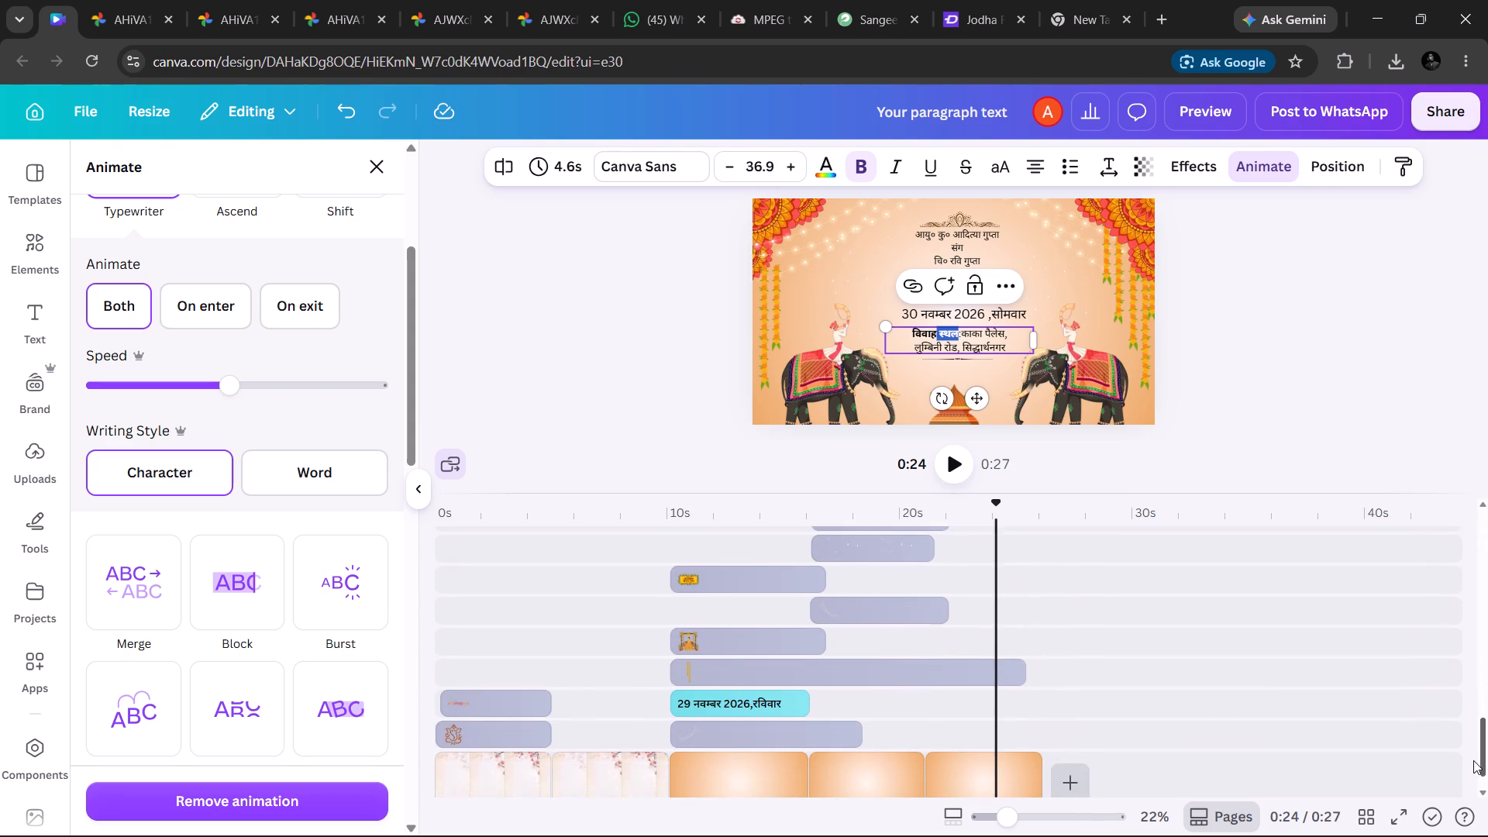
drag(1473, 760, 1473, 757)
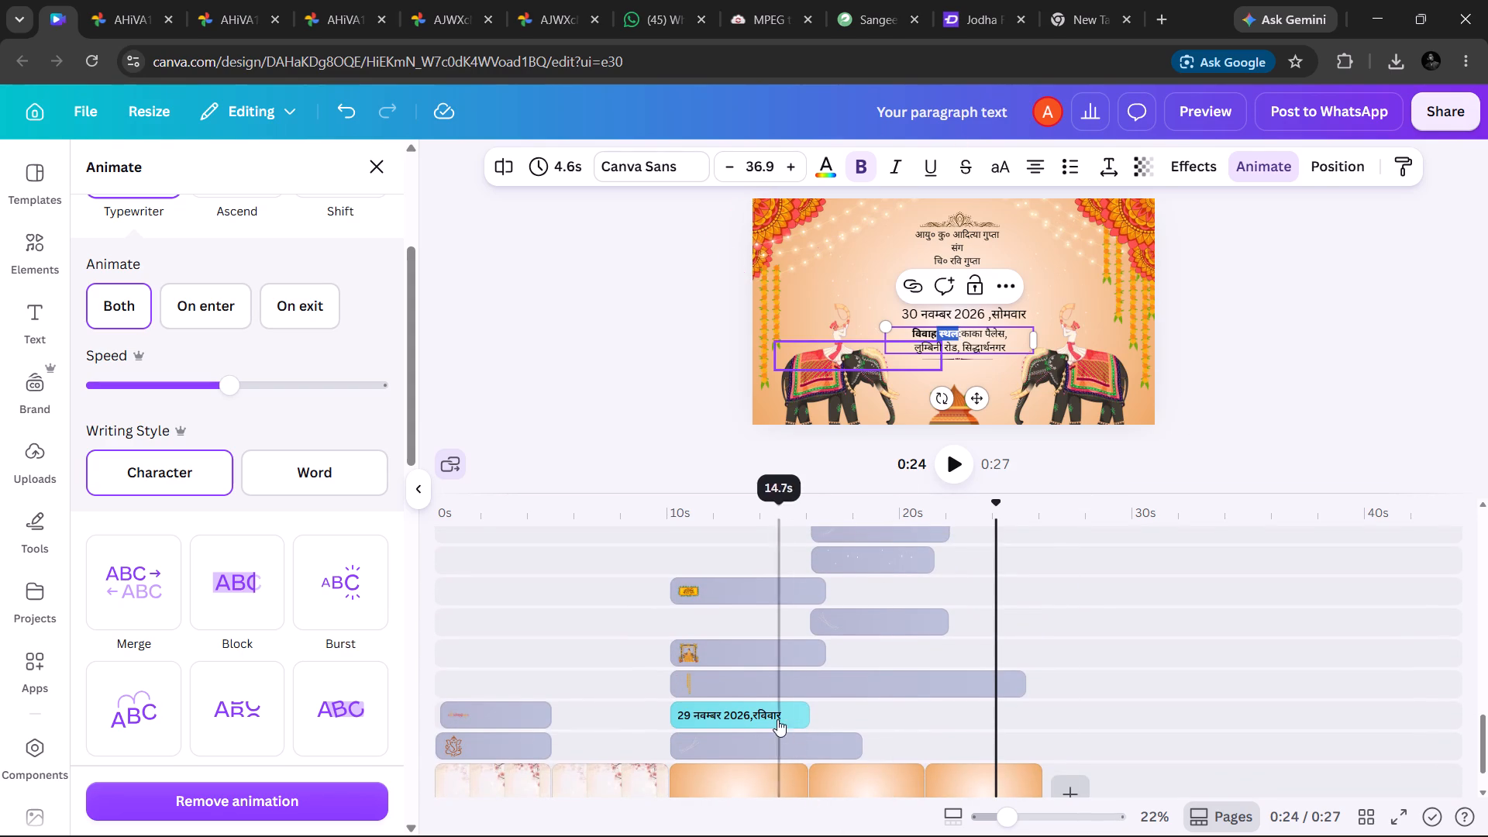
click(787, 711)
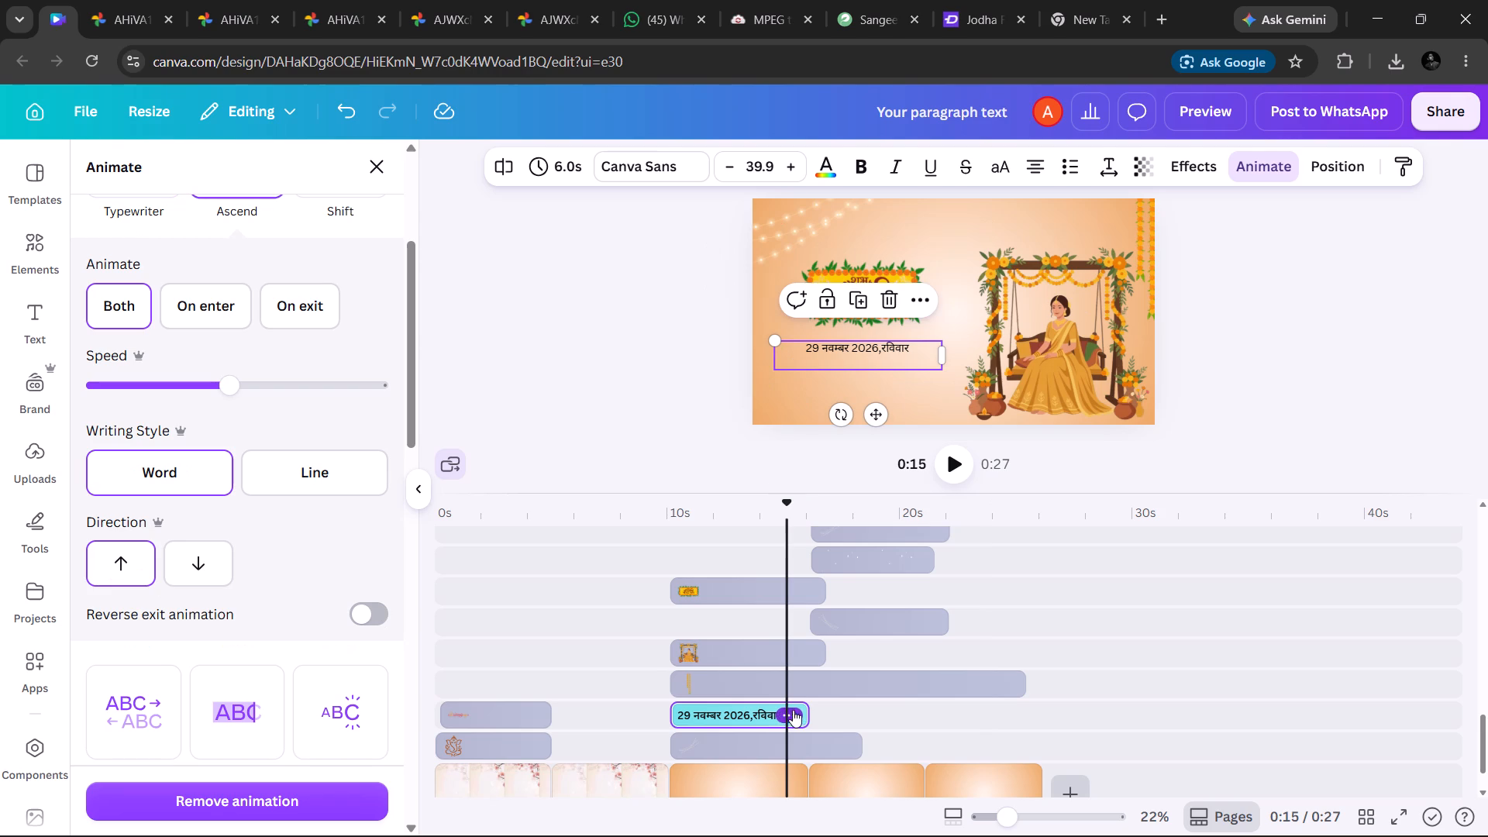
click(911, 349)
key(Return)
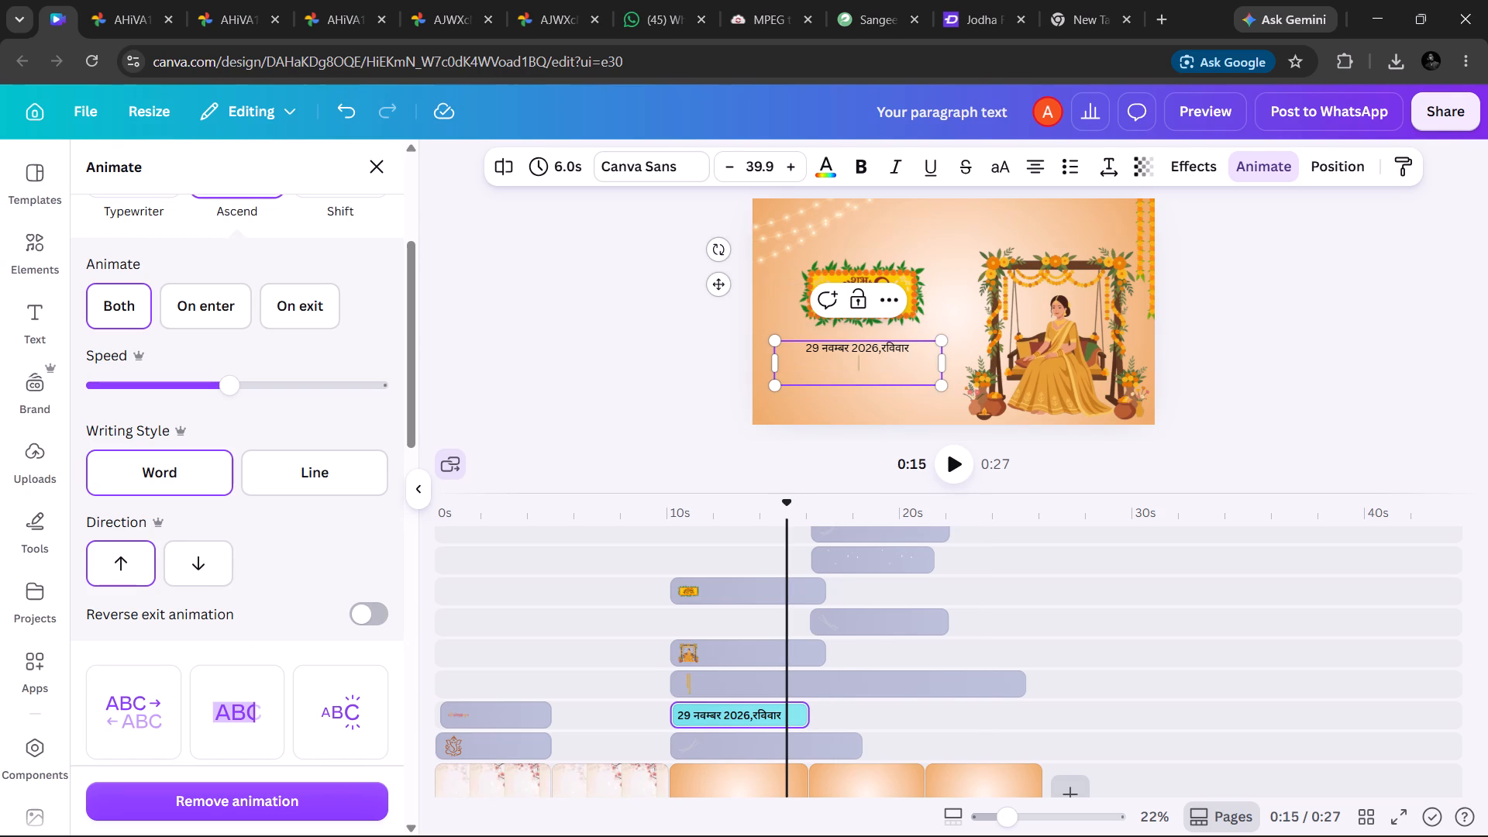
key(ctrl+v)
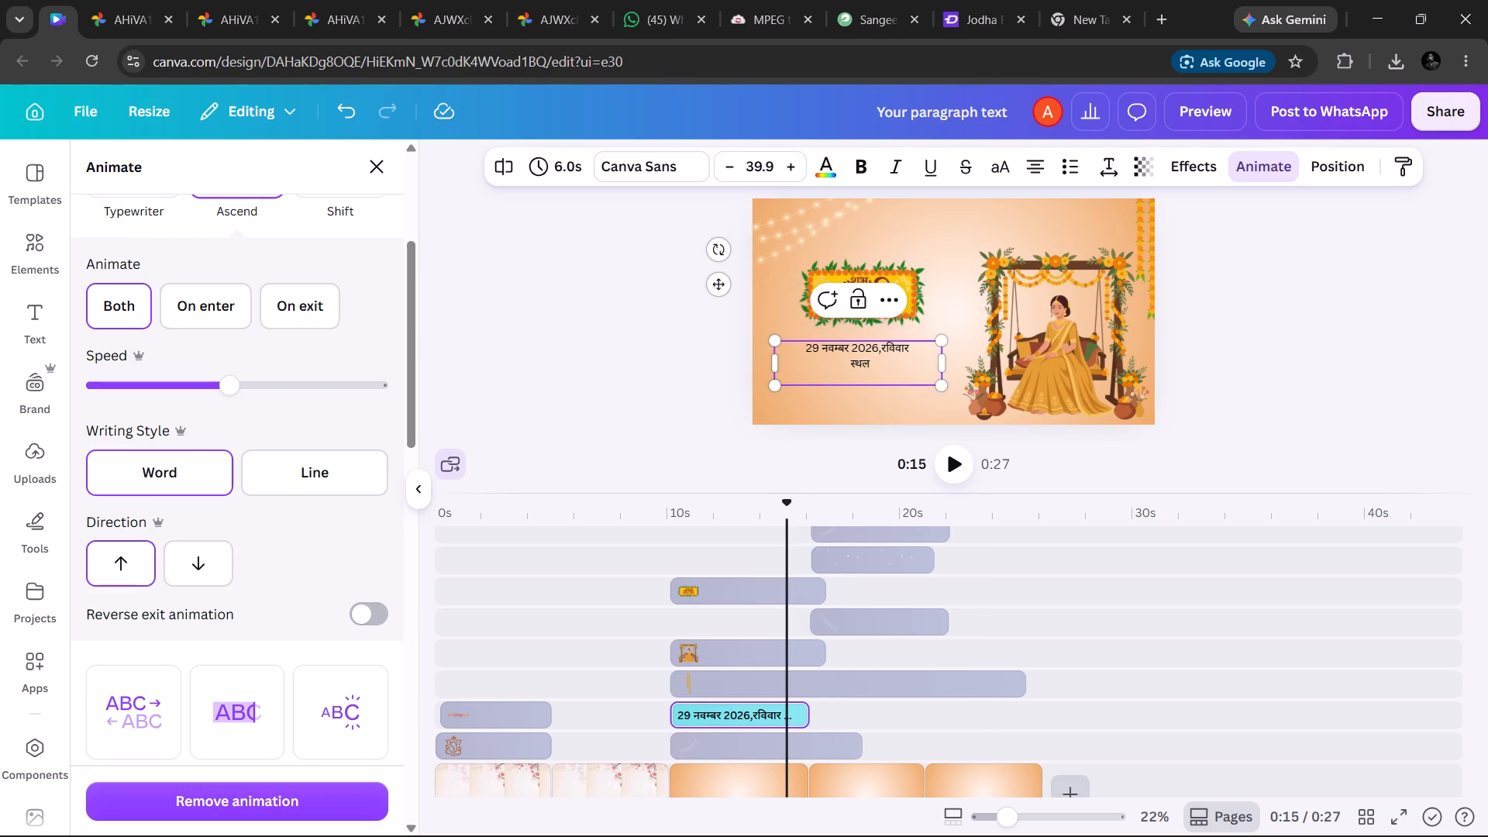
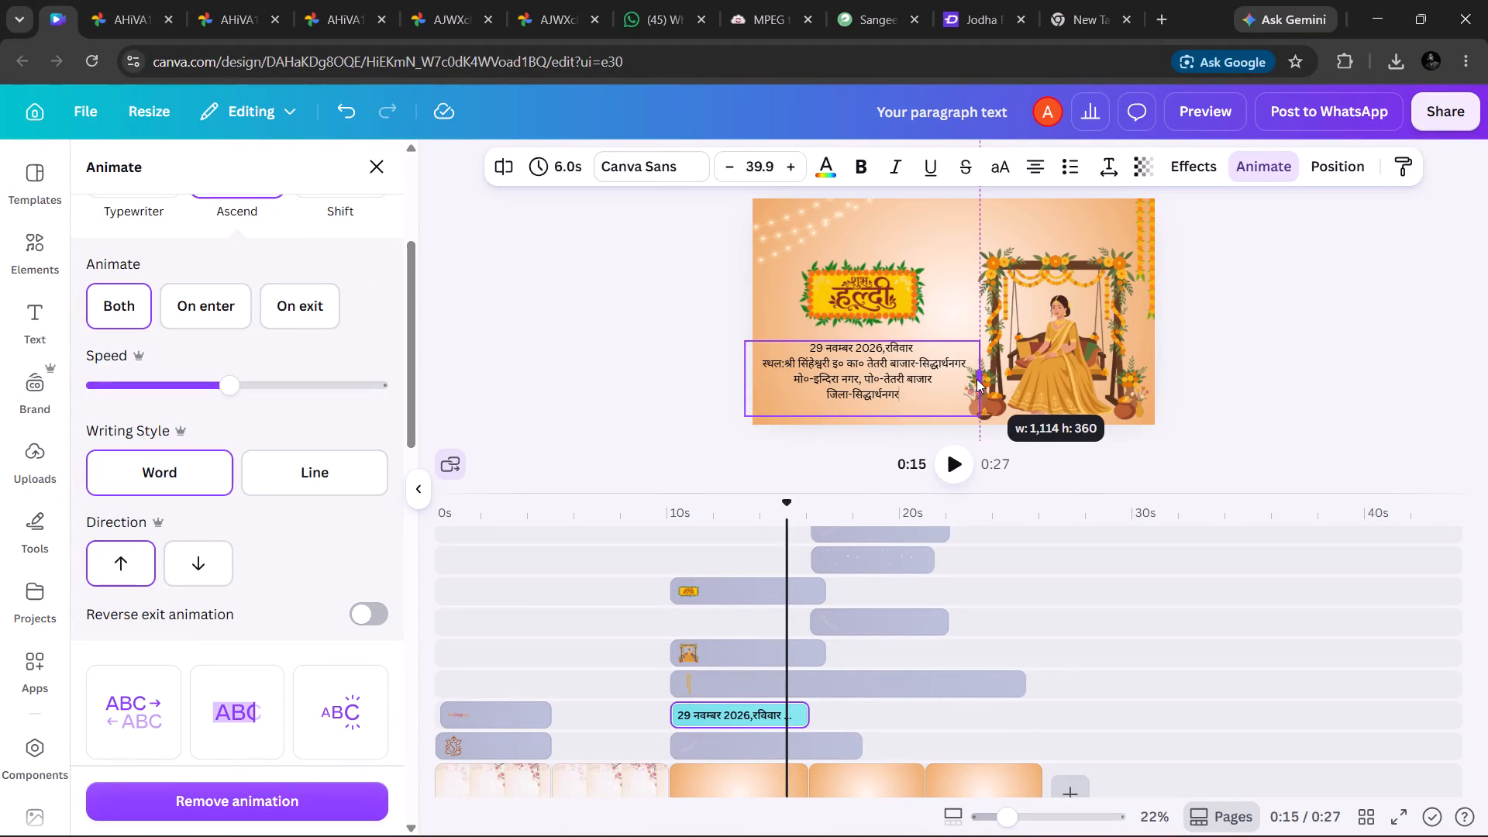
Widen the Hindi date and venue text box in the Haldi scene slightly, to a width of about 1,114.
drag(976, 379, 980, 379)
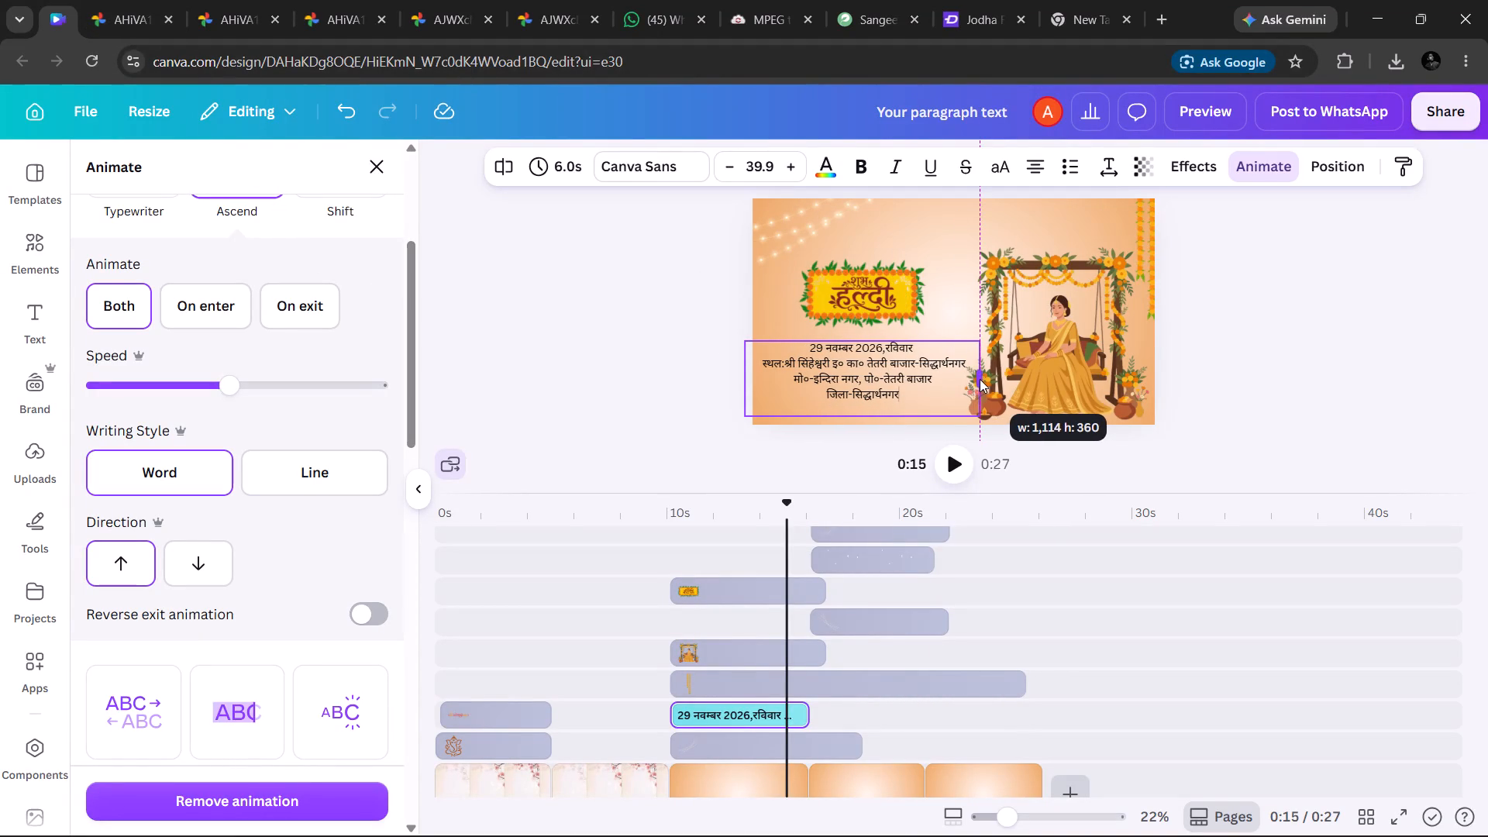
drag(980, 379, 981, 379)
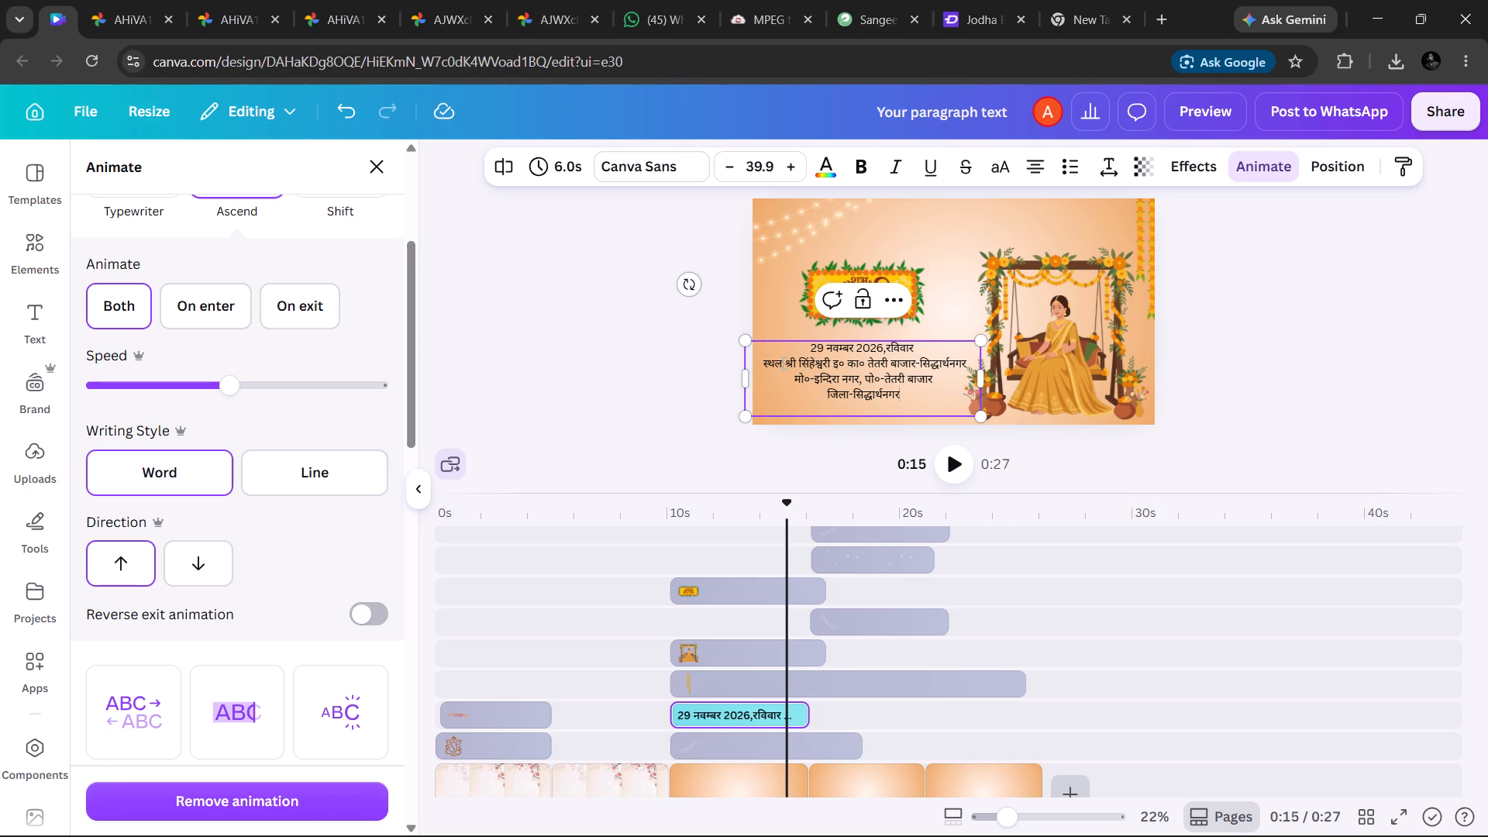
Make the word "स्थल" bold at the start of the venue line in the Haldi scene's text.
drag(781, 363, 763, 361)
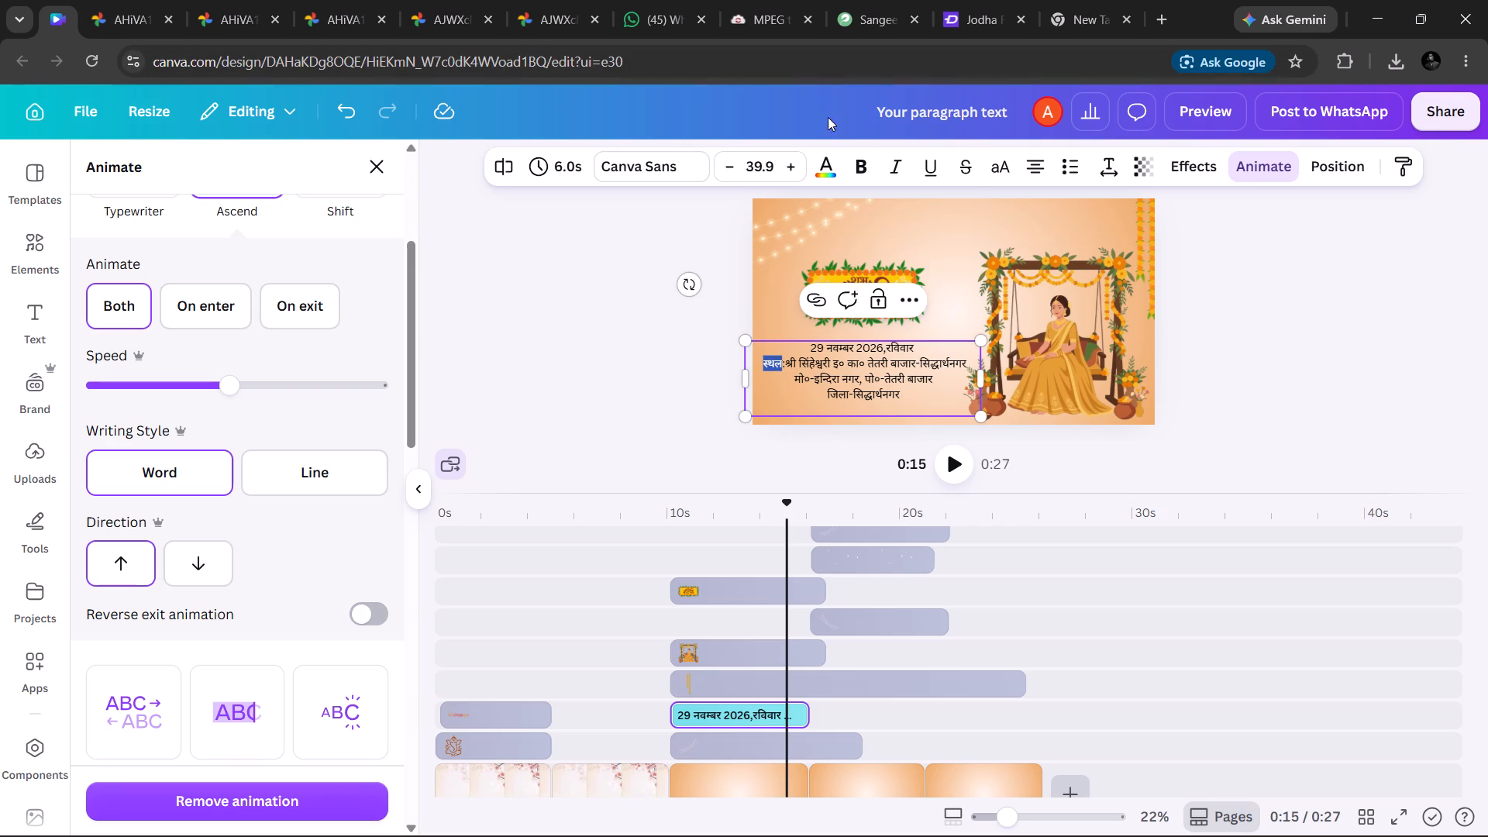
click(855, 164)
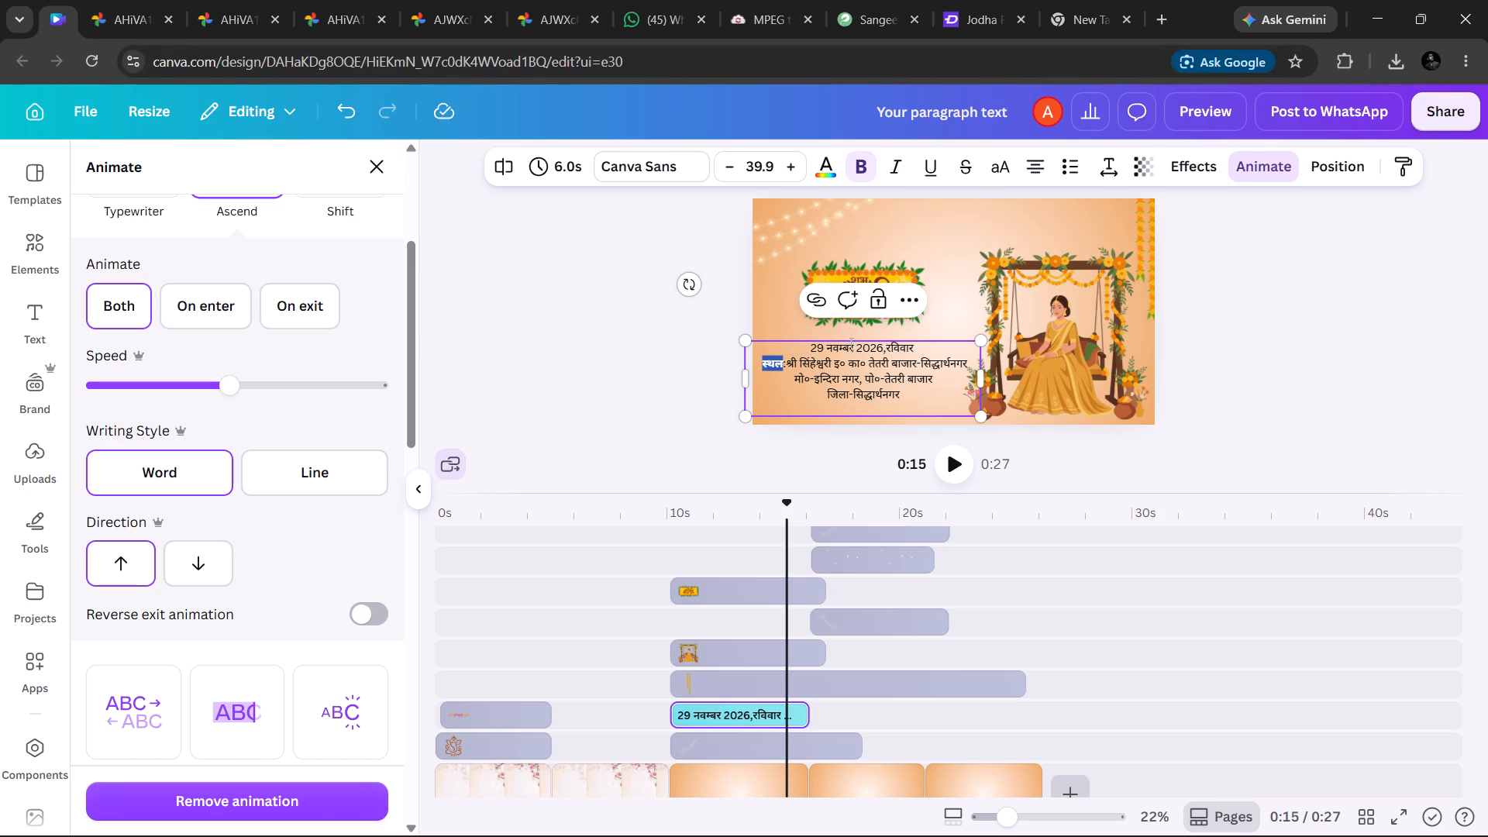
click(809, 348)
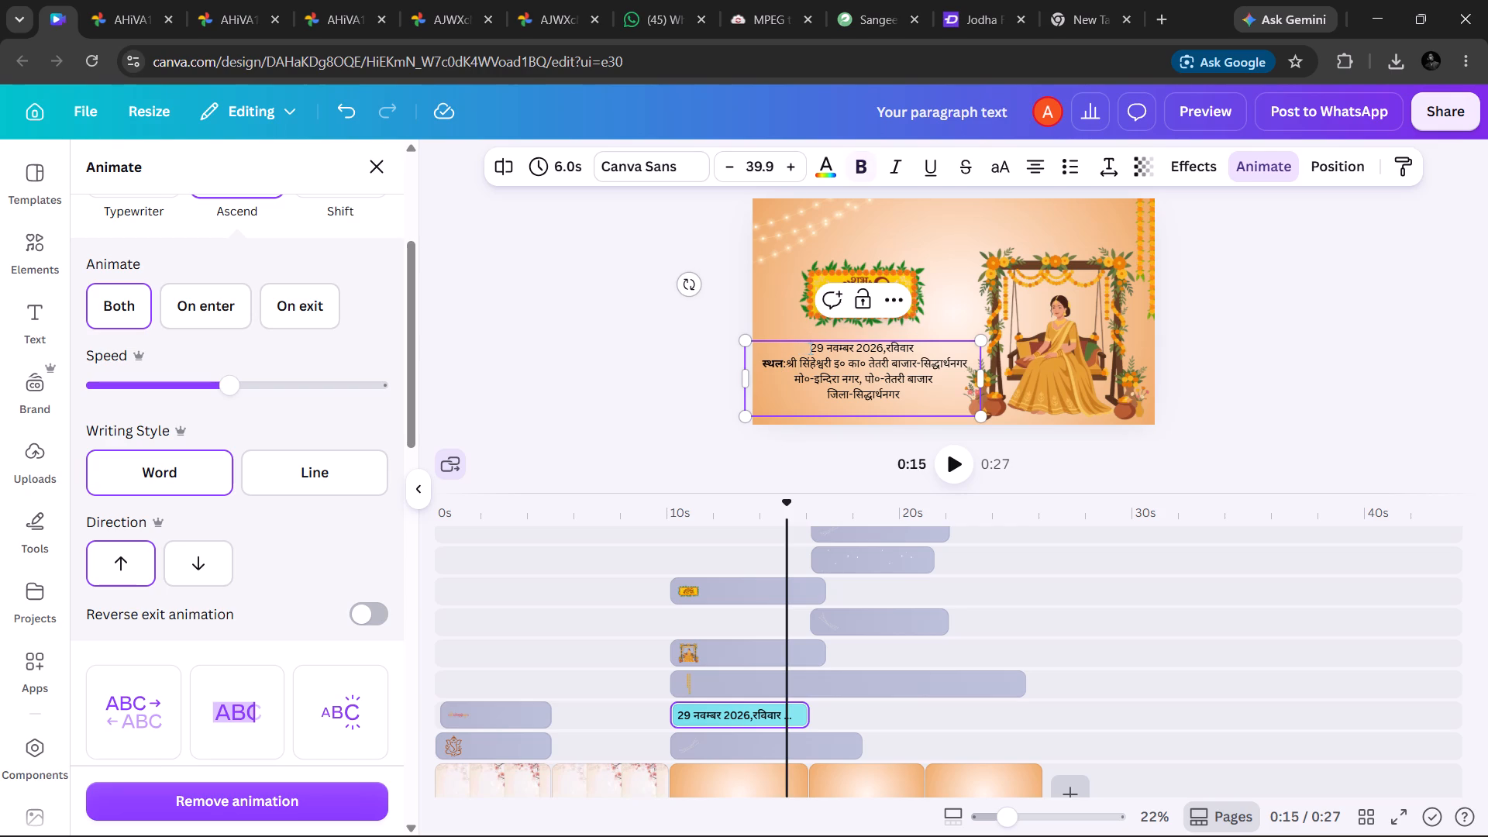
Insert a colon directly before the date "29 नवम्बर 2026,रविवार" in the Haldi scene's text.
click(809, 348)
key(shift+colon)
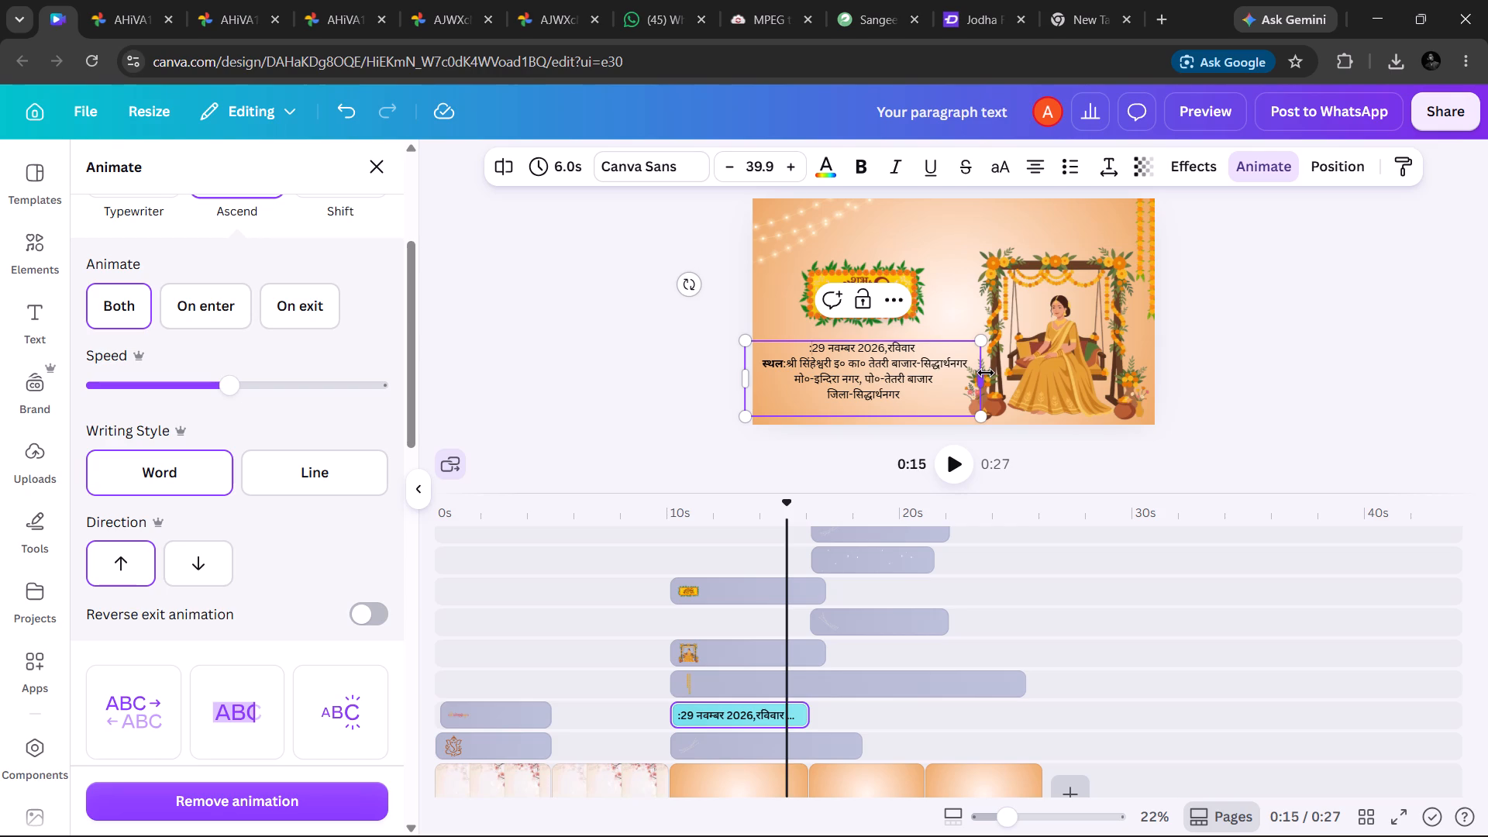
drag(881, 376, 880, 365)
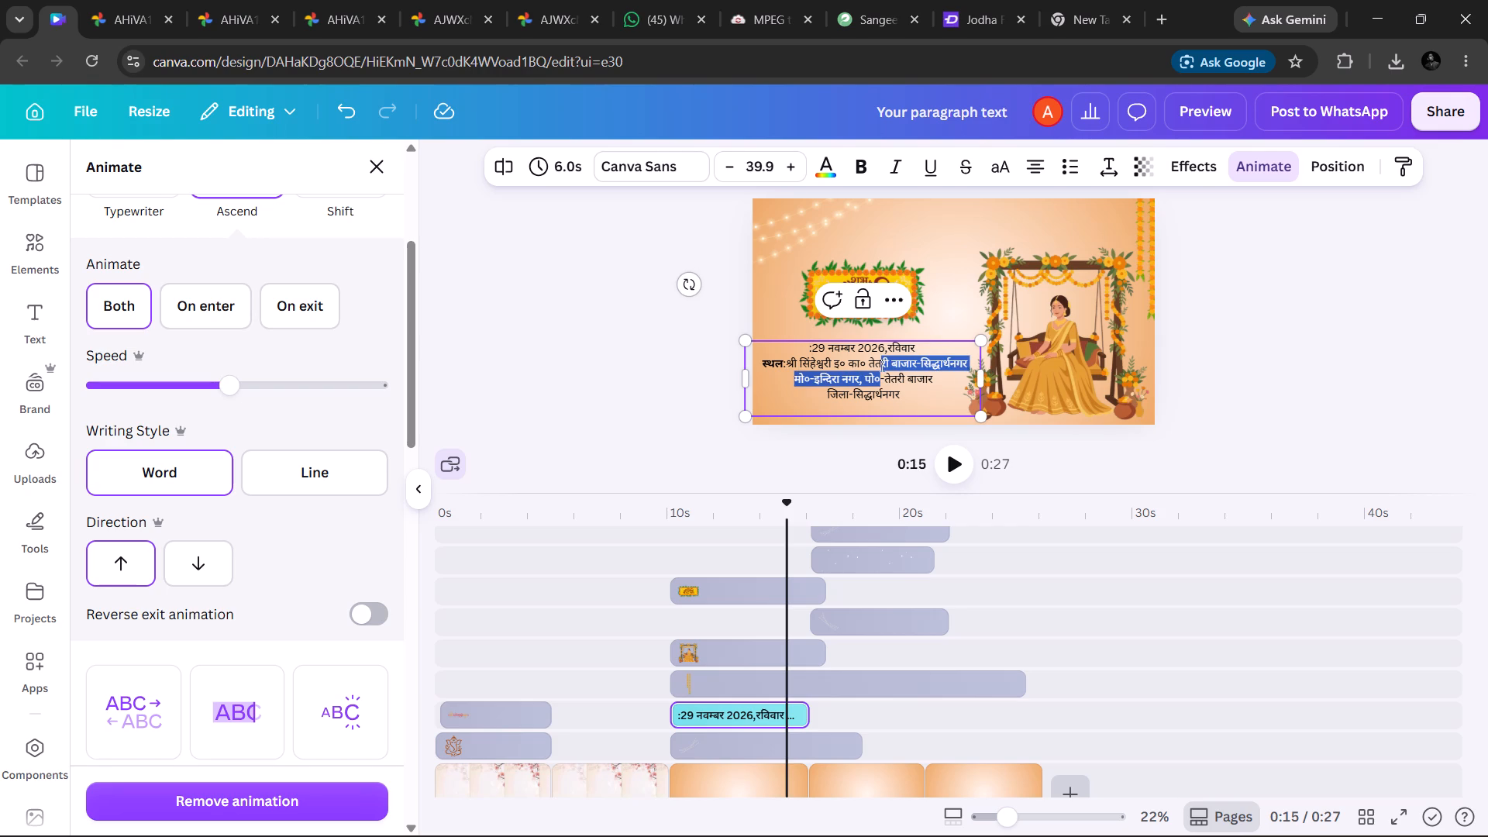
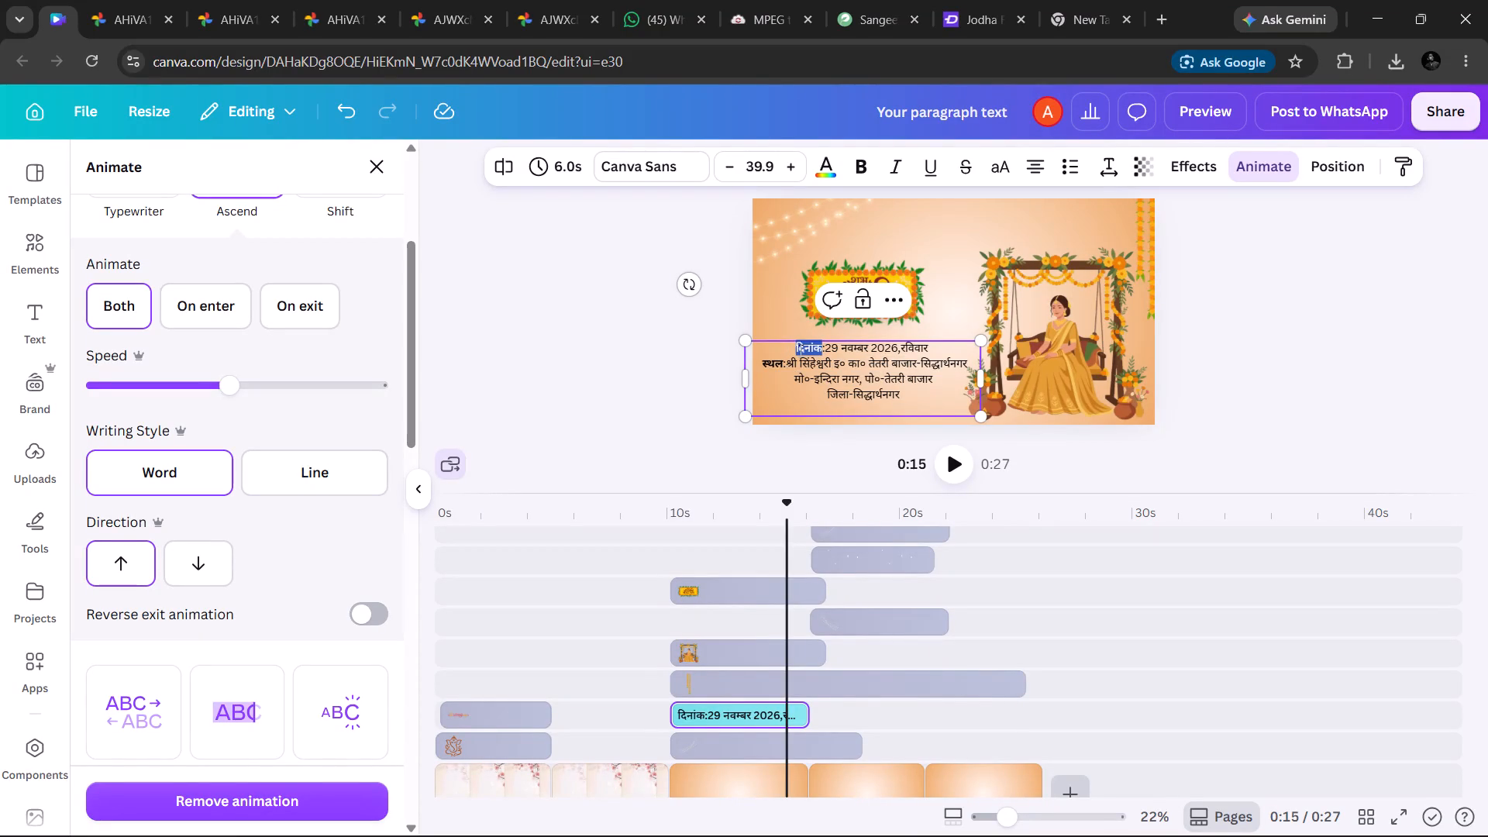
Make the word "दिनांक" bold at the start of the date line in the Haldi scene's text.
drag(797, 350, 790, 351)
click(867, 164)
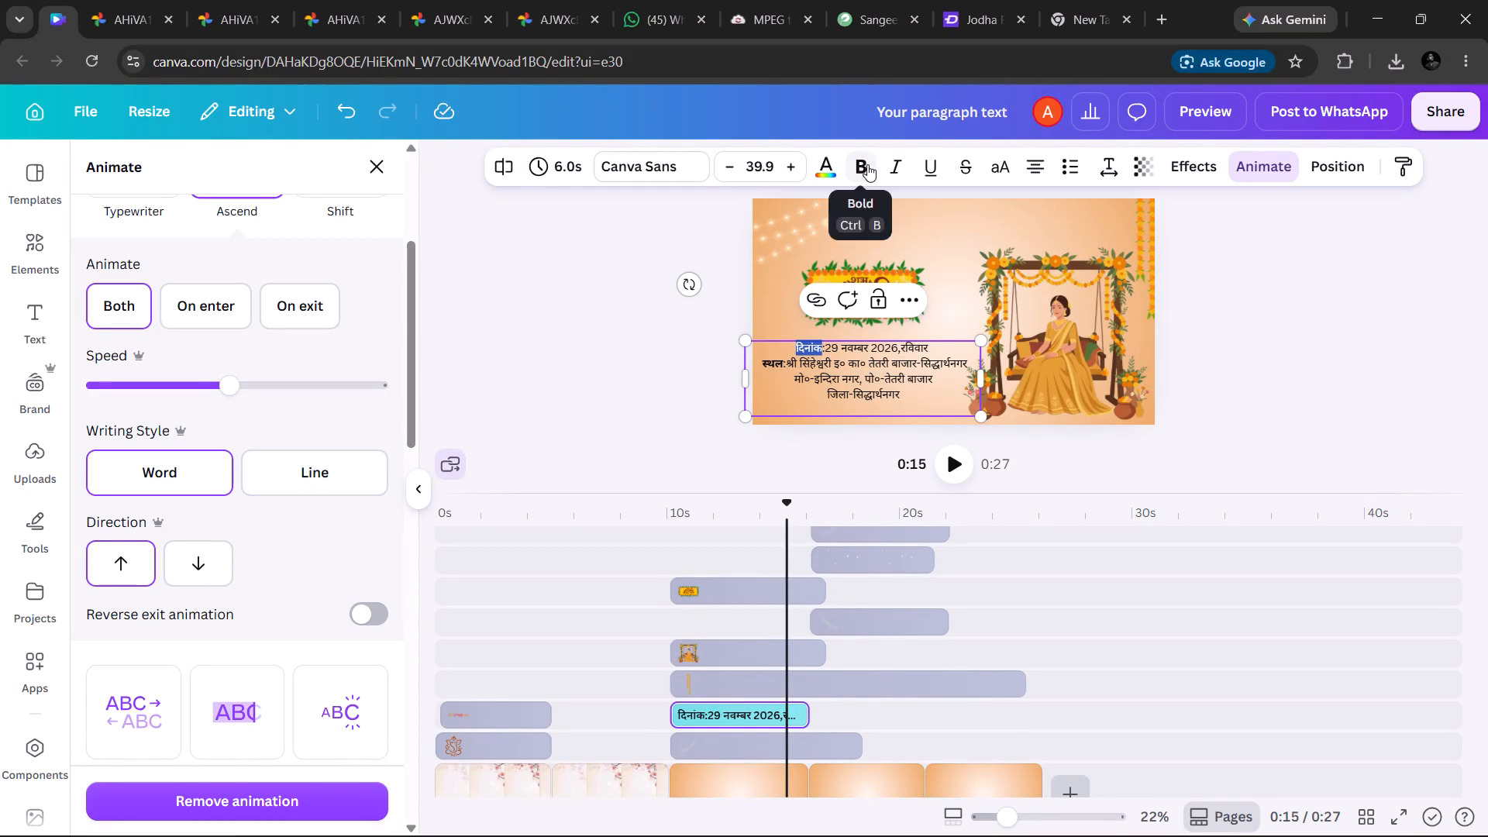
click(971, 267)
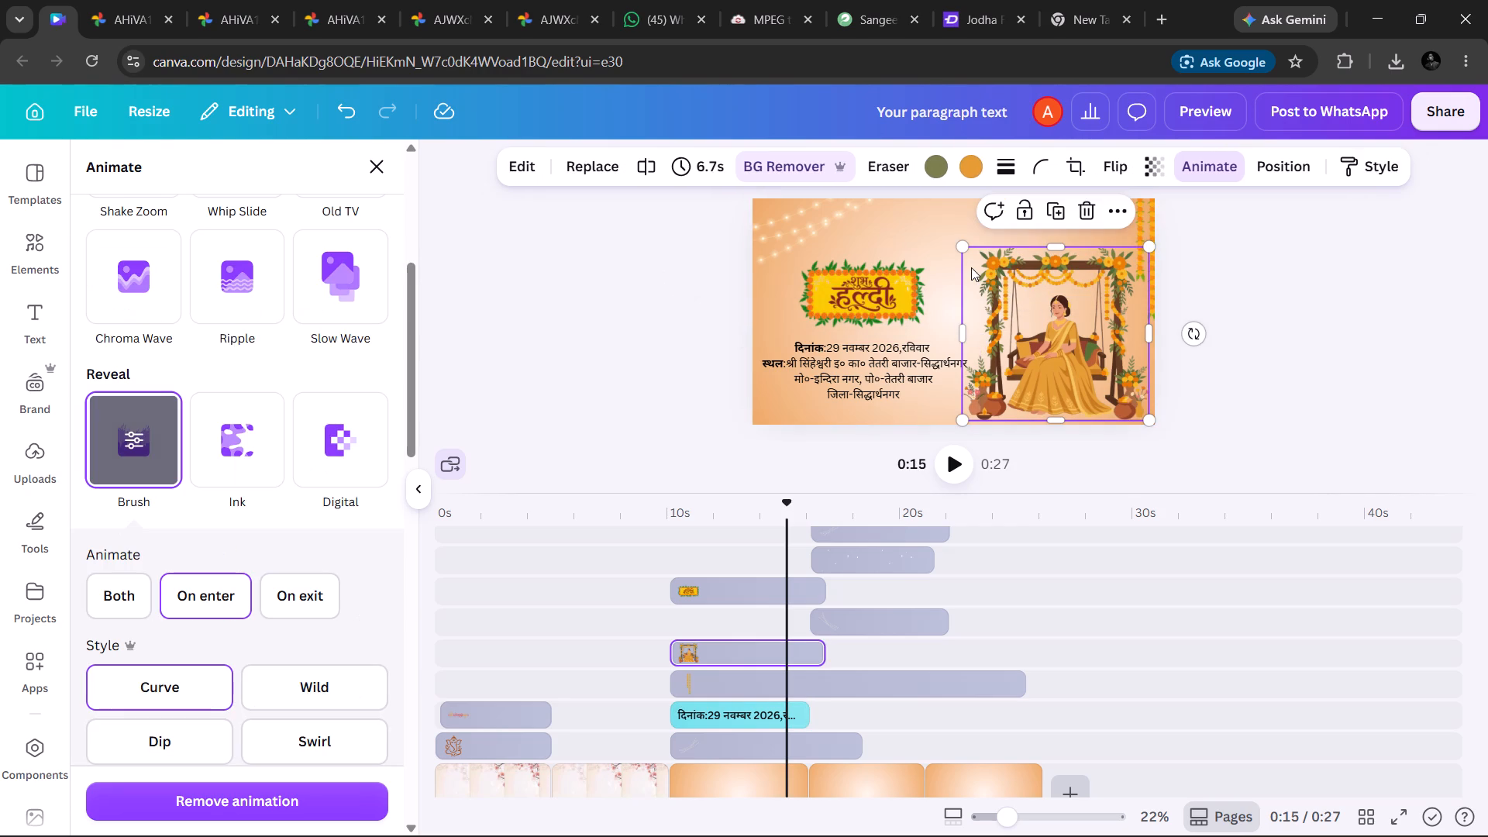
Move the Haldi scene's event text slightly up, closer beneath the शुभ हल्दी title graphic.
click(768, 363)
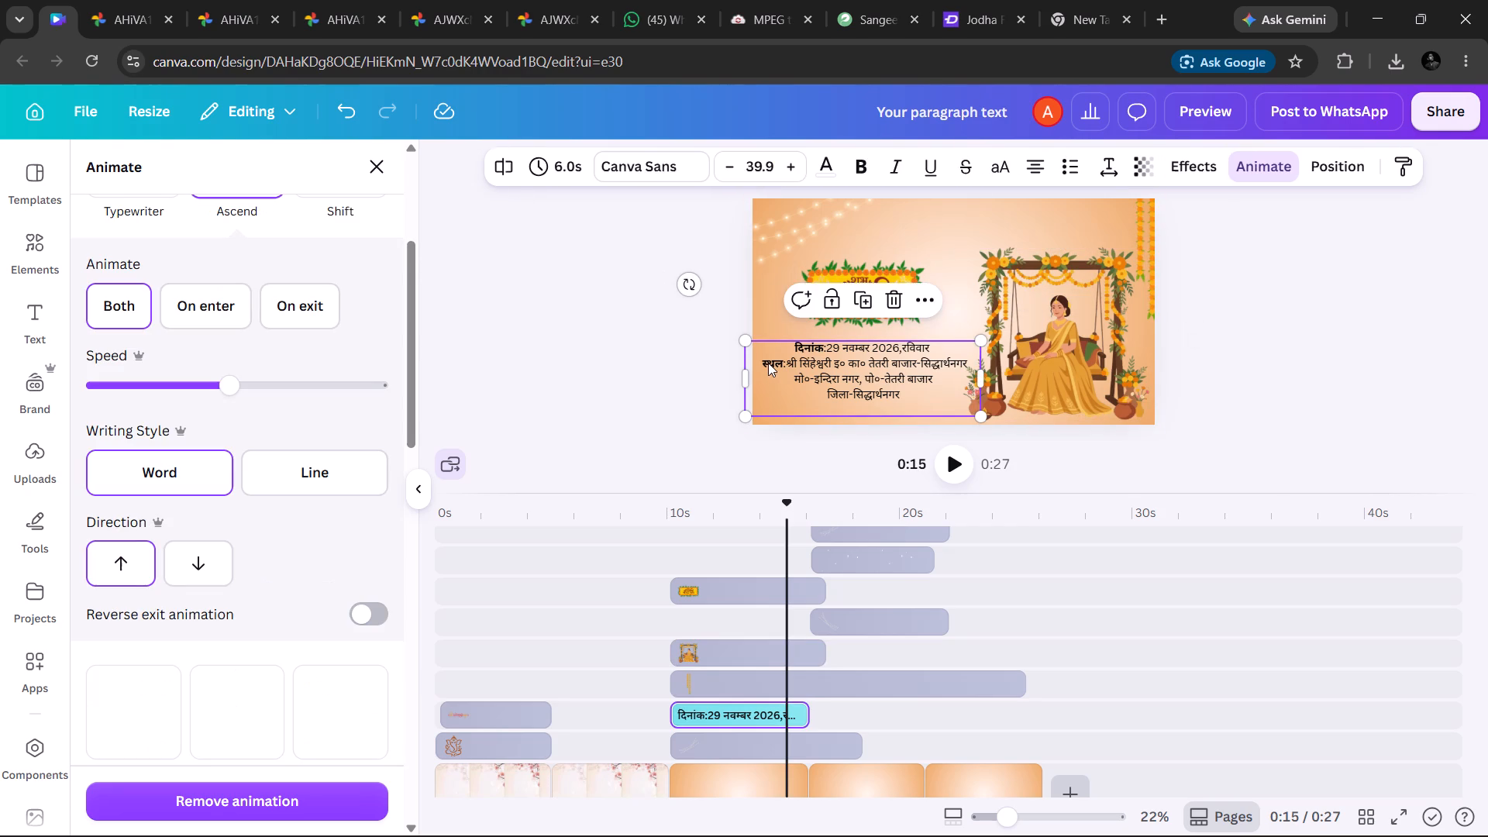
click(758, 357)
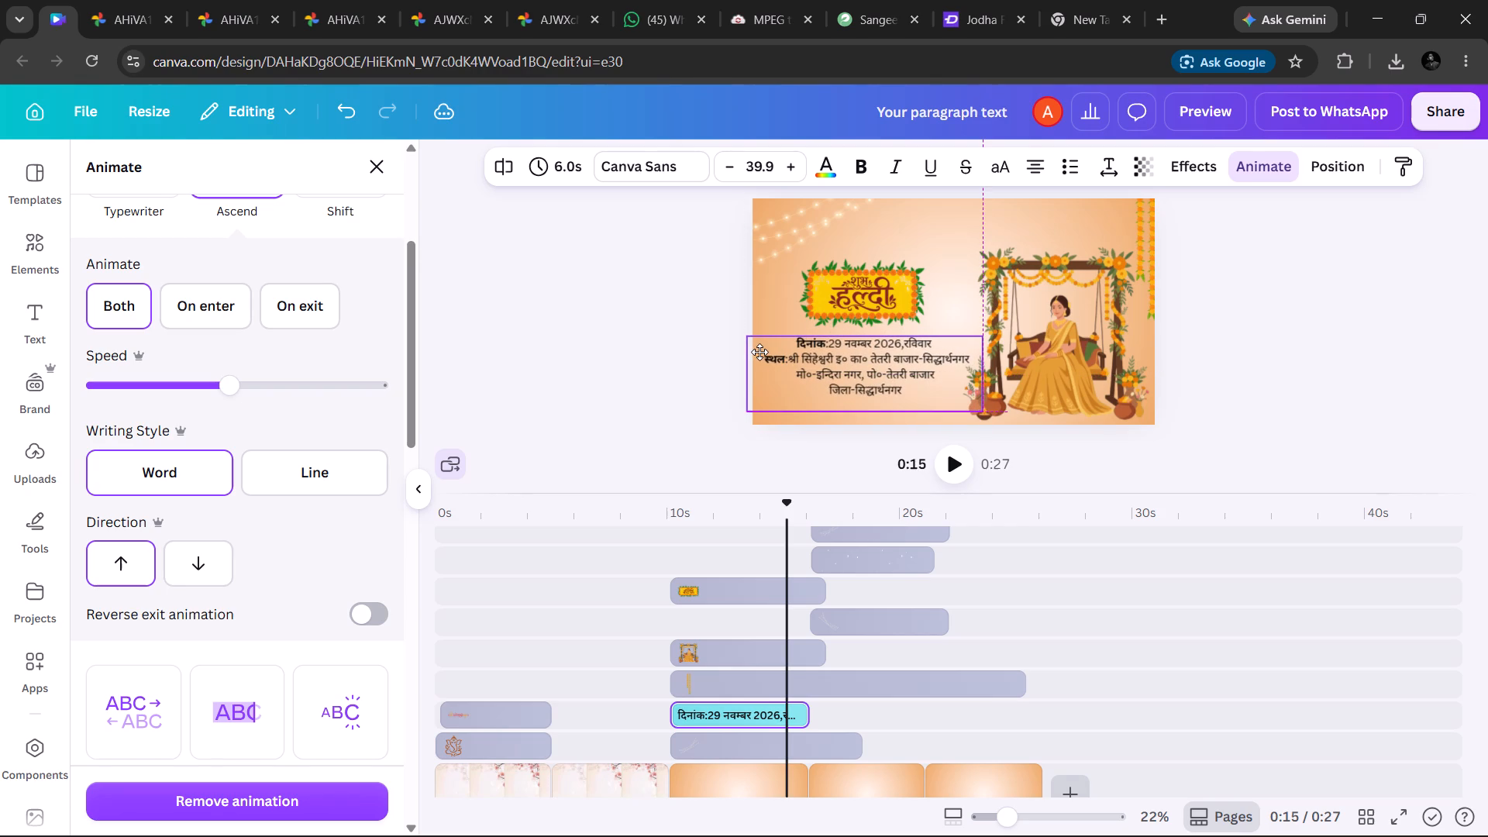
click(912, 392)
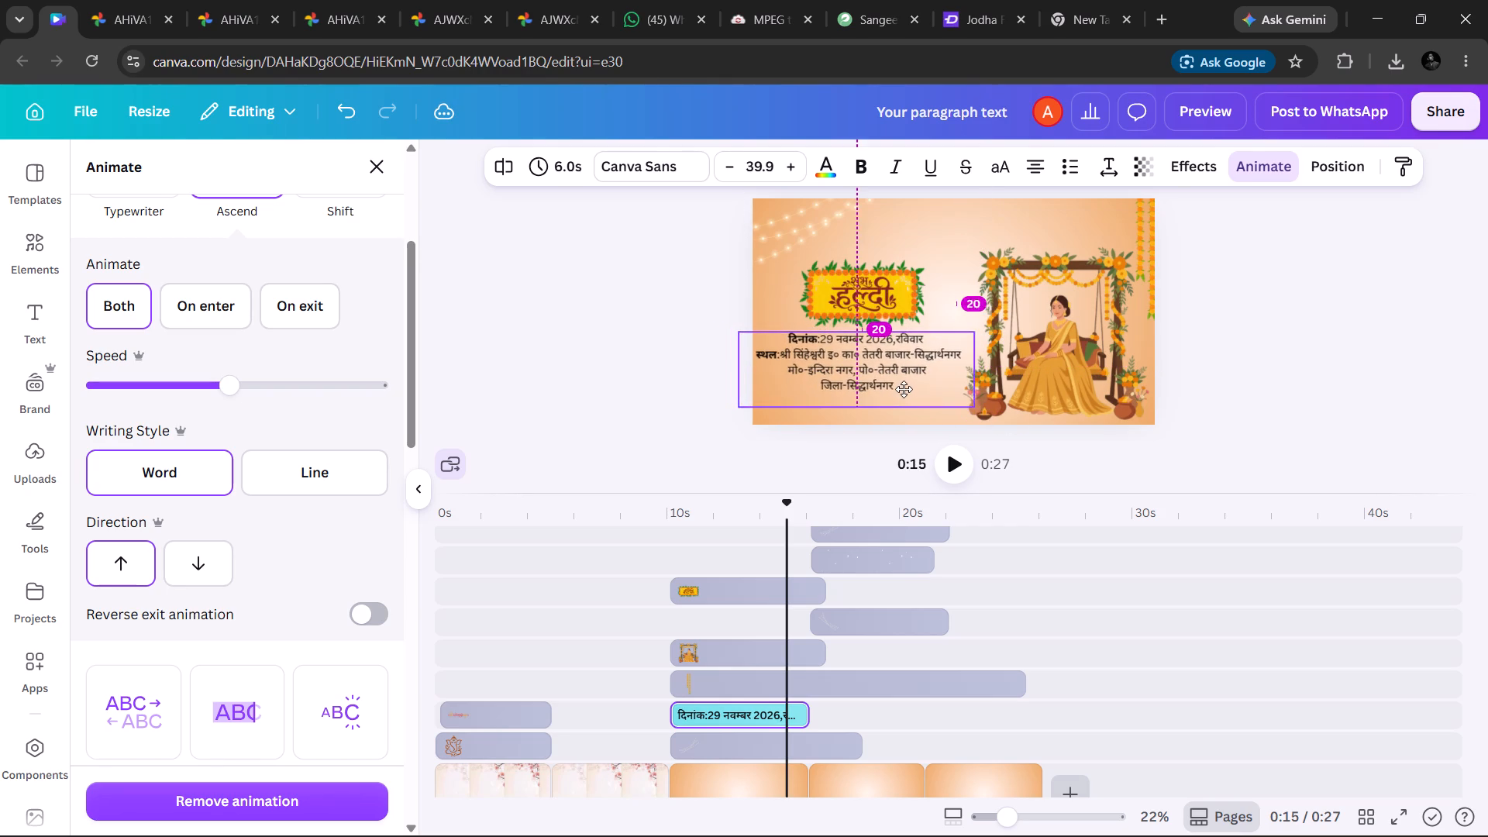
Copy the venue and address lines, from "स्थल" through the district line, out of the Haldi scene's text.
click(866, 377)
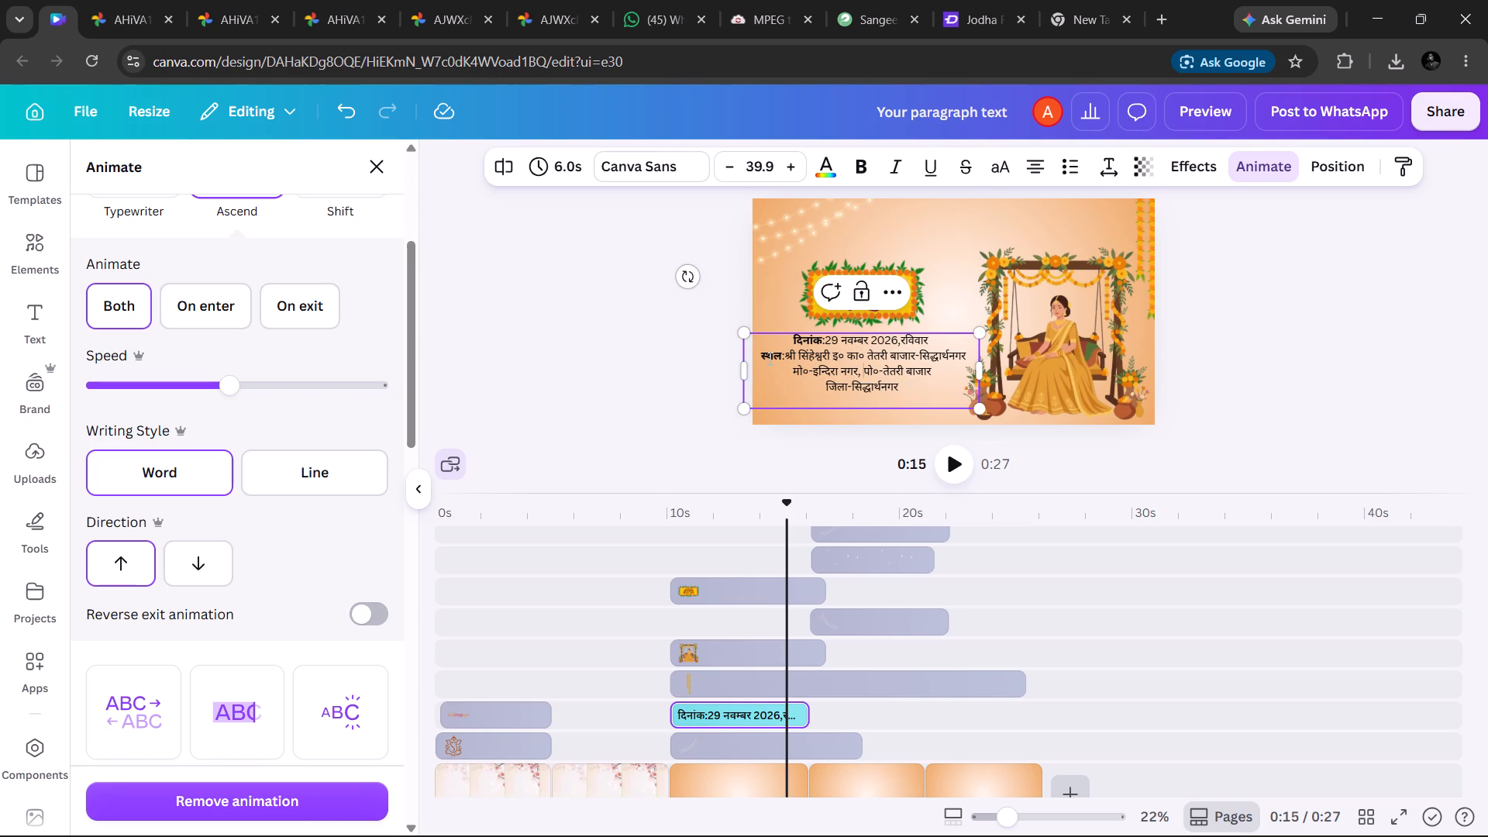
drag(759, 355, 778, 356)
drag(778, 356, 910, 393)
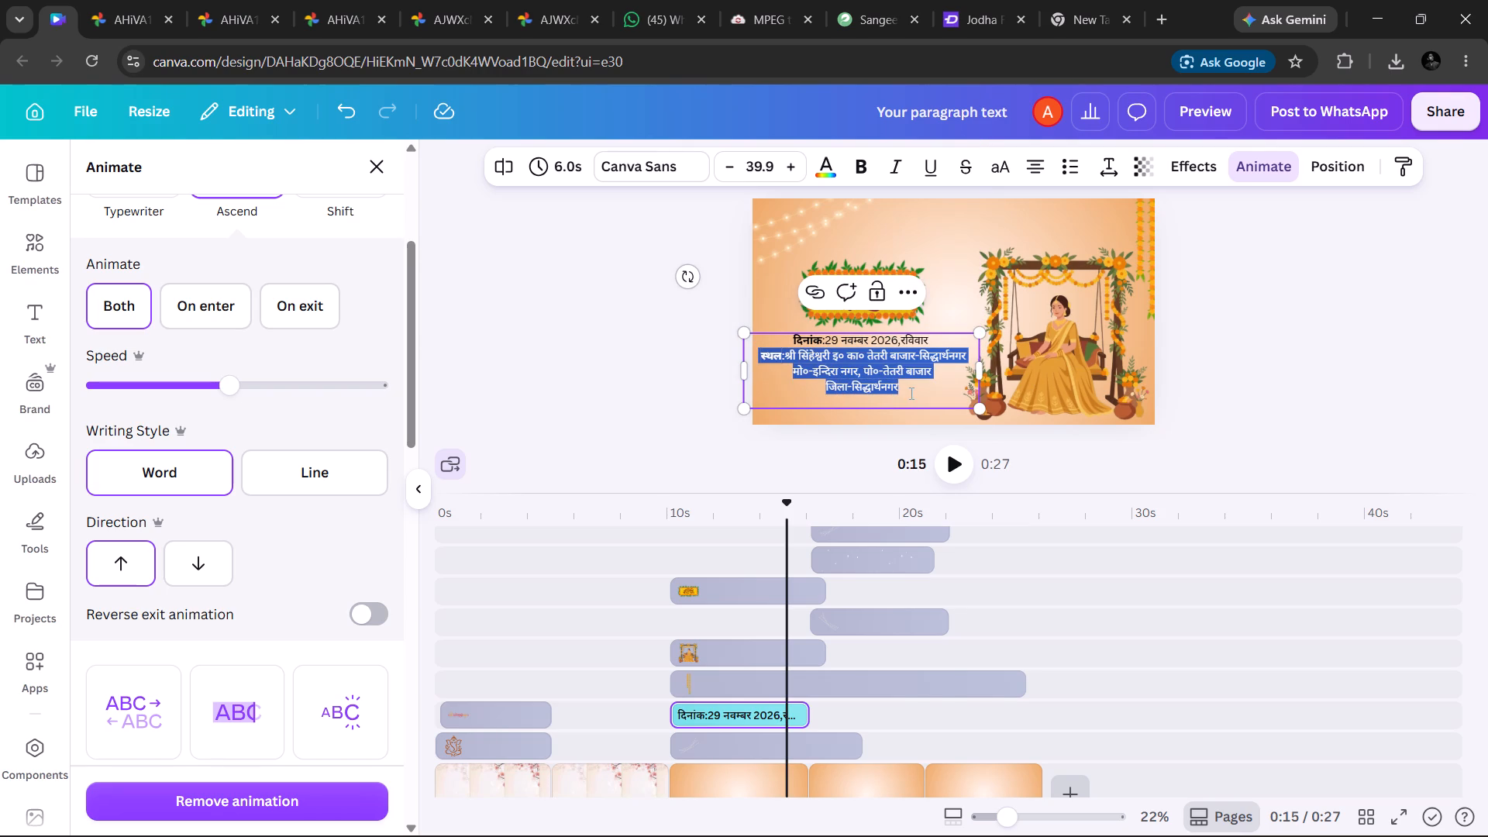
key(ctrl+c)
Delete the words "शुभ मेहंदी" from above the date in the Mehndi scene's text.
drag(1487, 753, 1480, 687)
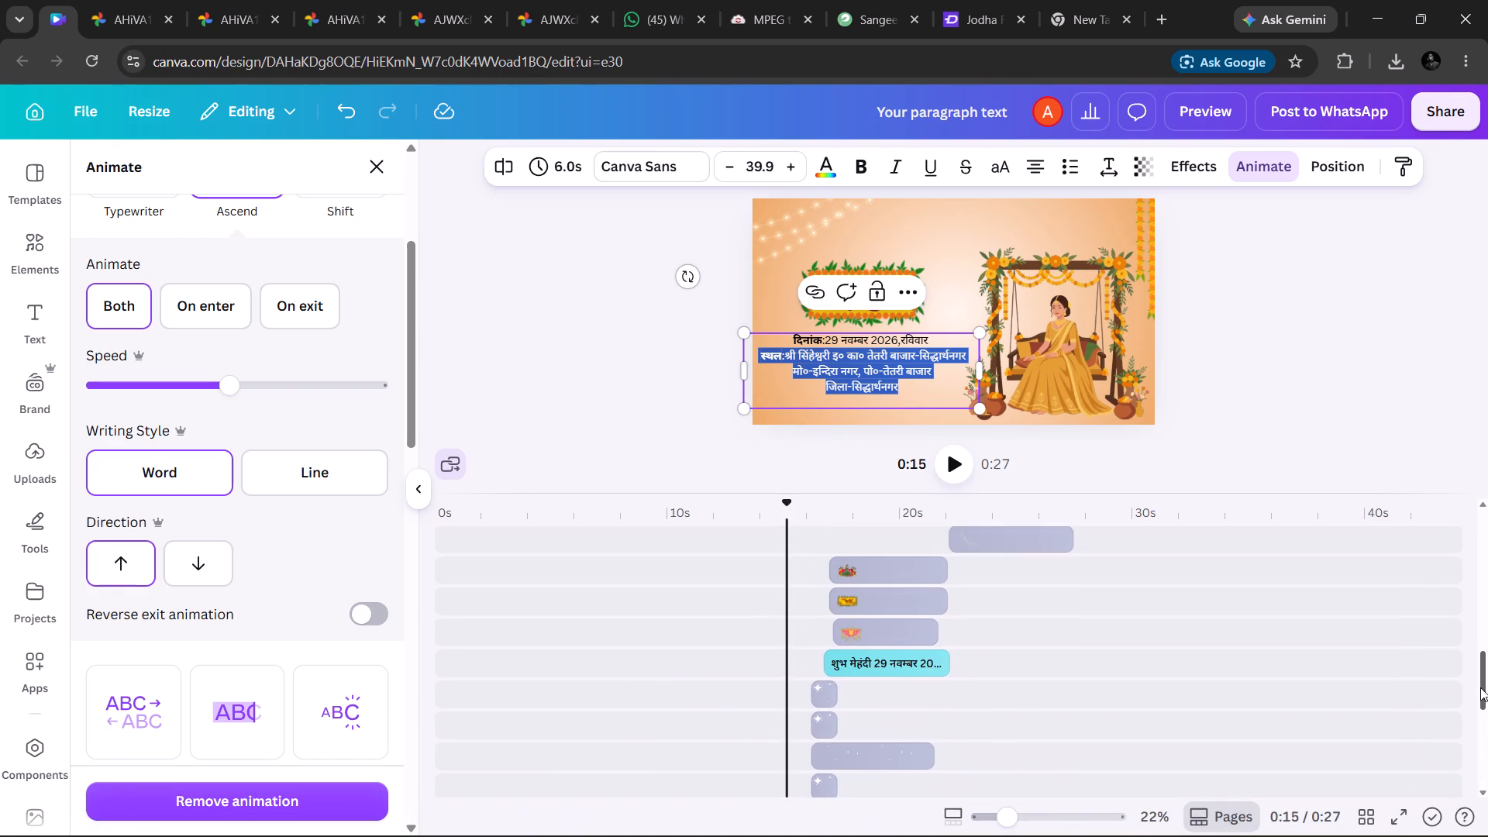
drag(1480, 687, 1480, 687)
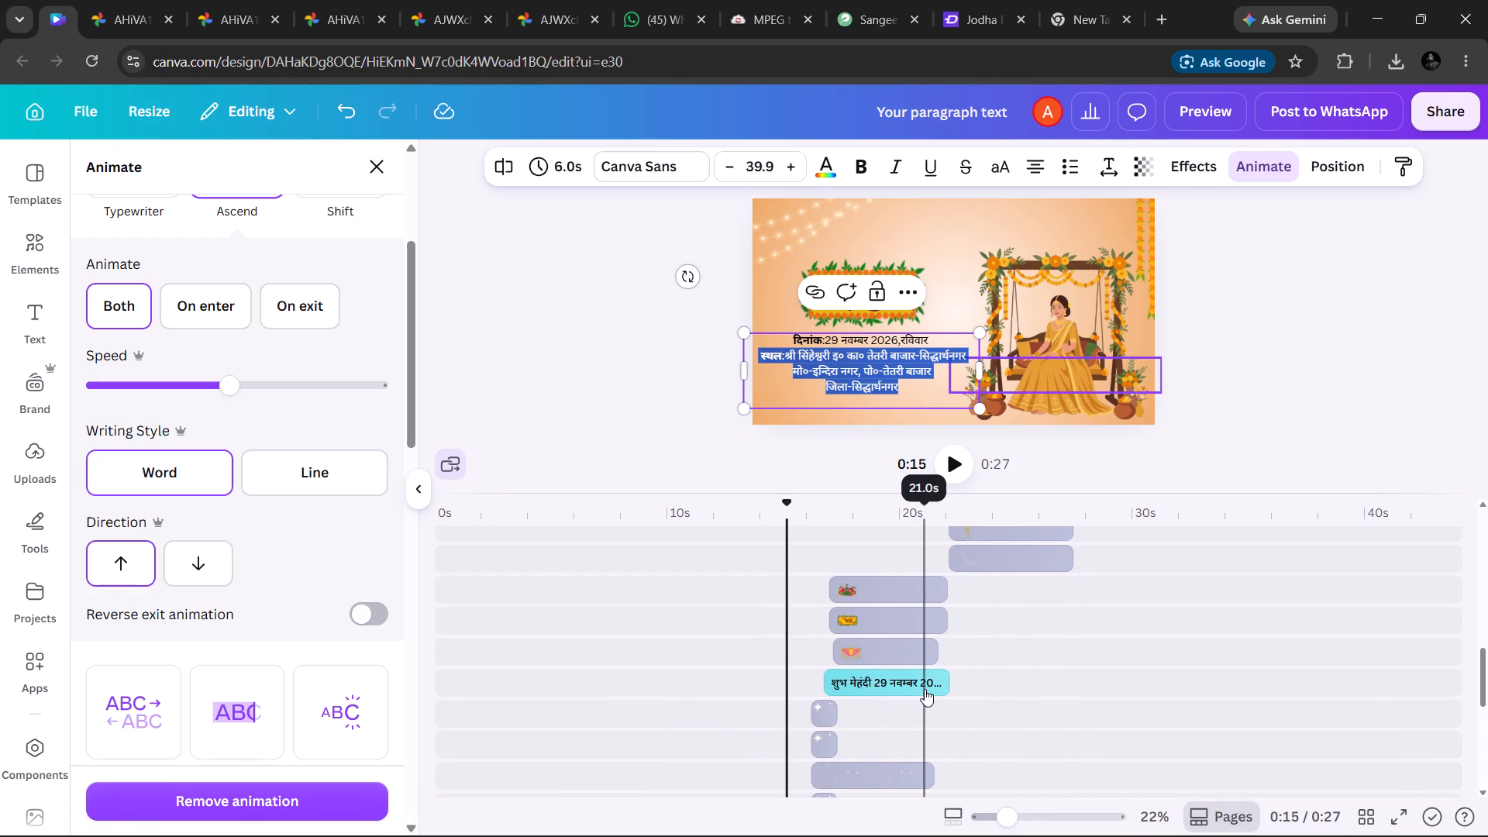
click(925, 689)
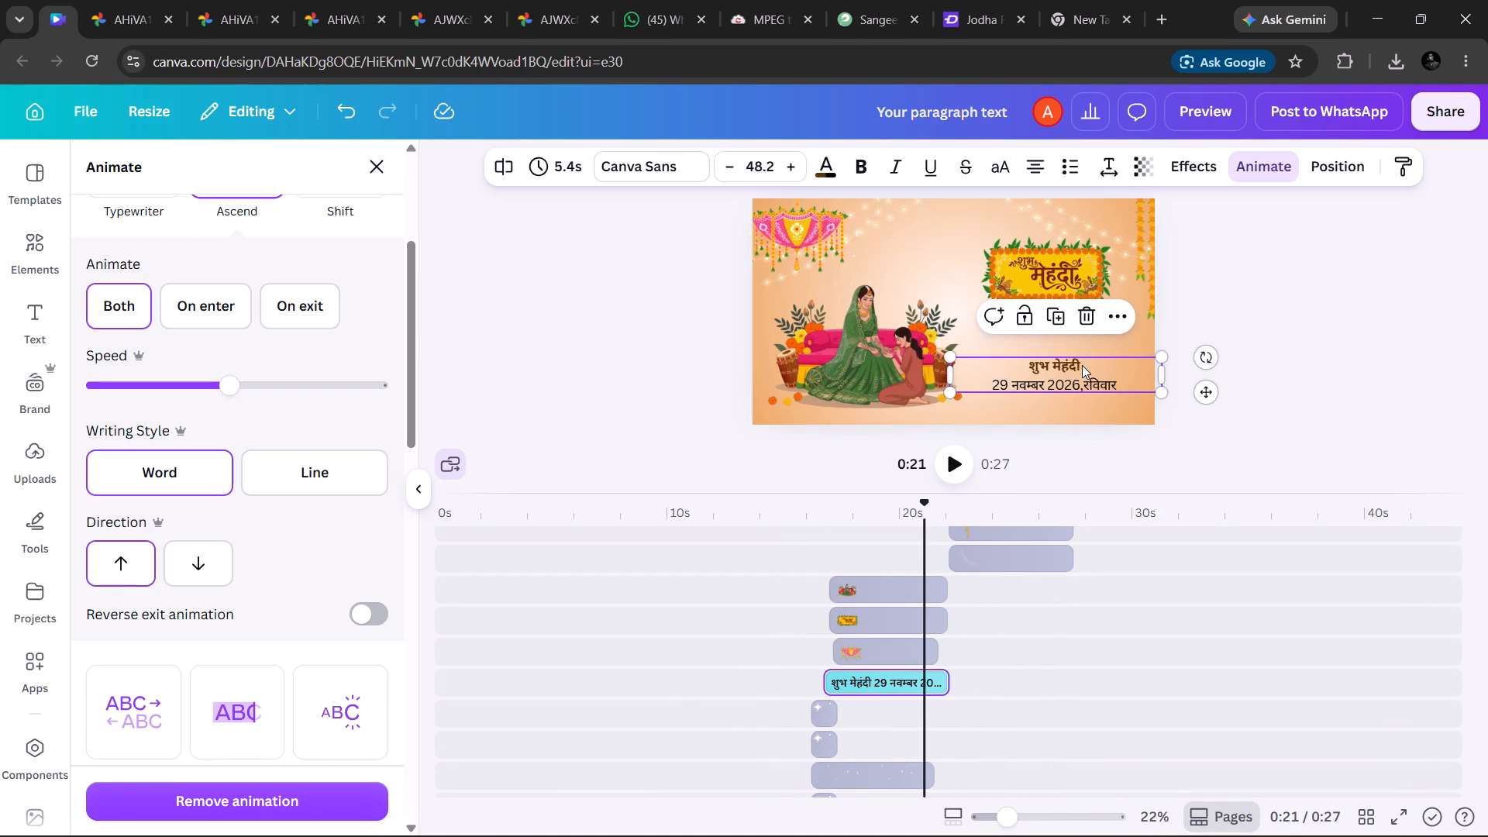
click(1082, 365)
click(1082, 365)
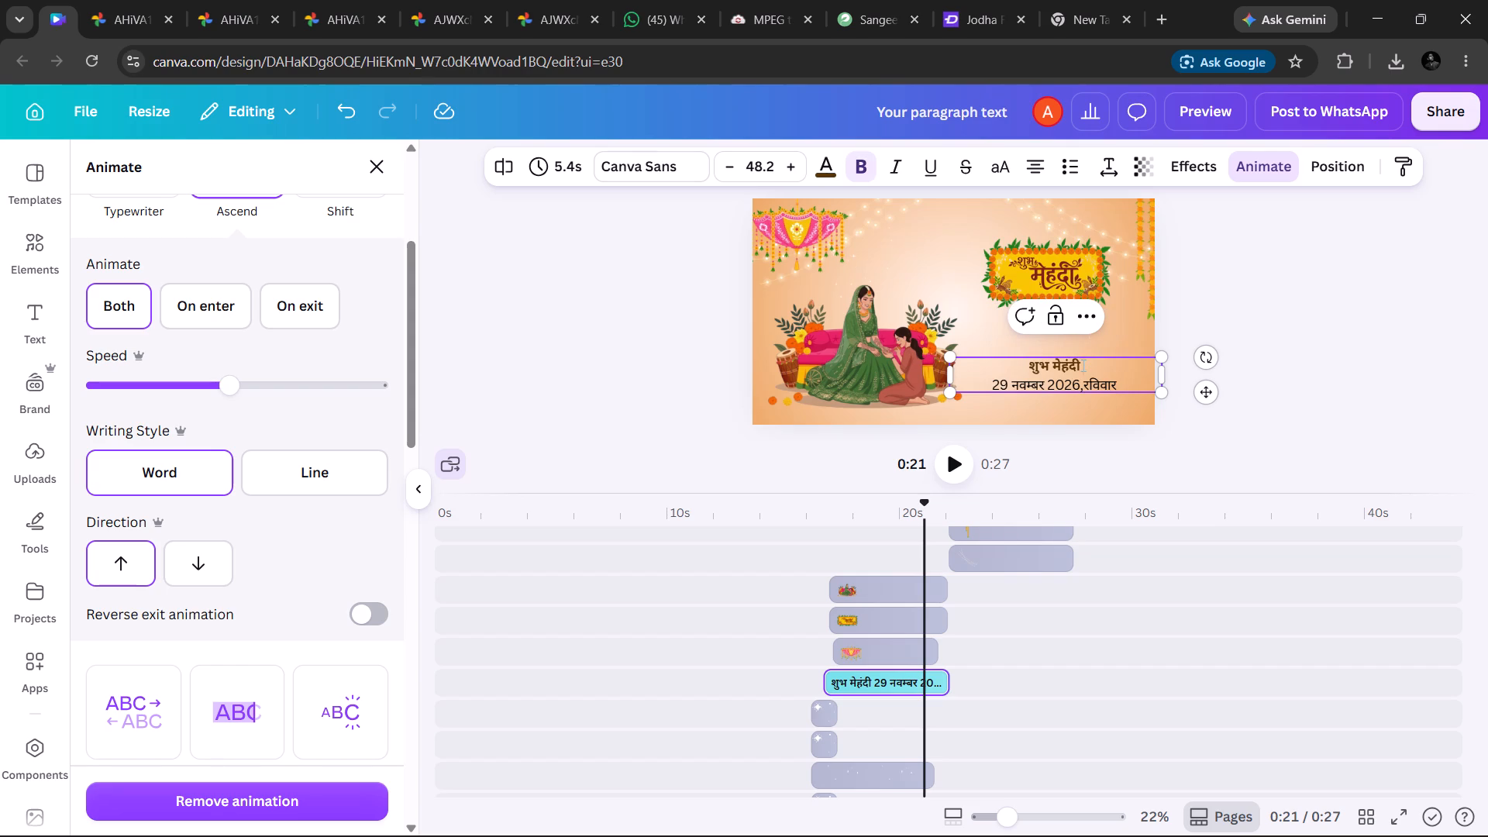
key(BackSpace)
key(BackSpace)
key(BackSpace)
key(BackSpace)
key(BackSpace)
key(BackSpace)
key(BackSpace)
key(BackSpace)
key(BackSpace)
key(BackSpace)
key(BackSpace)
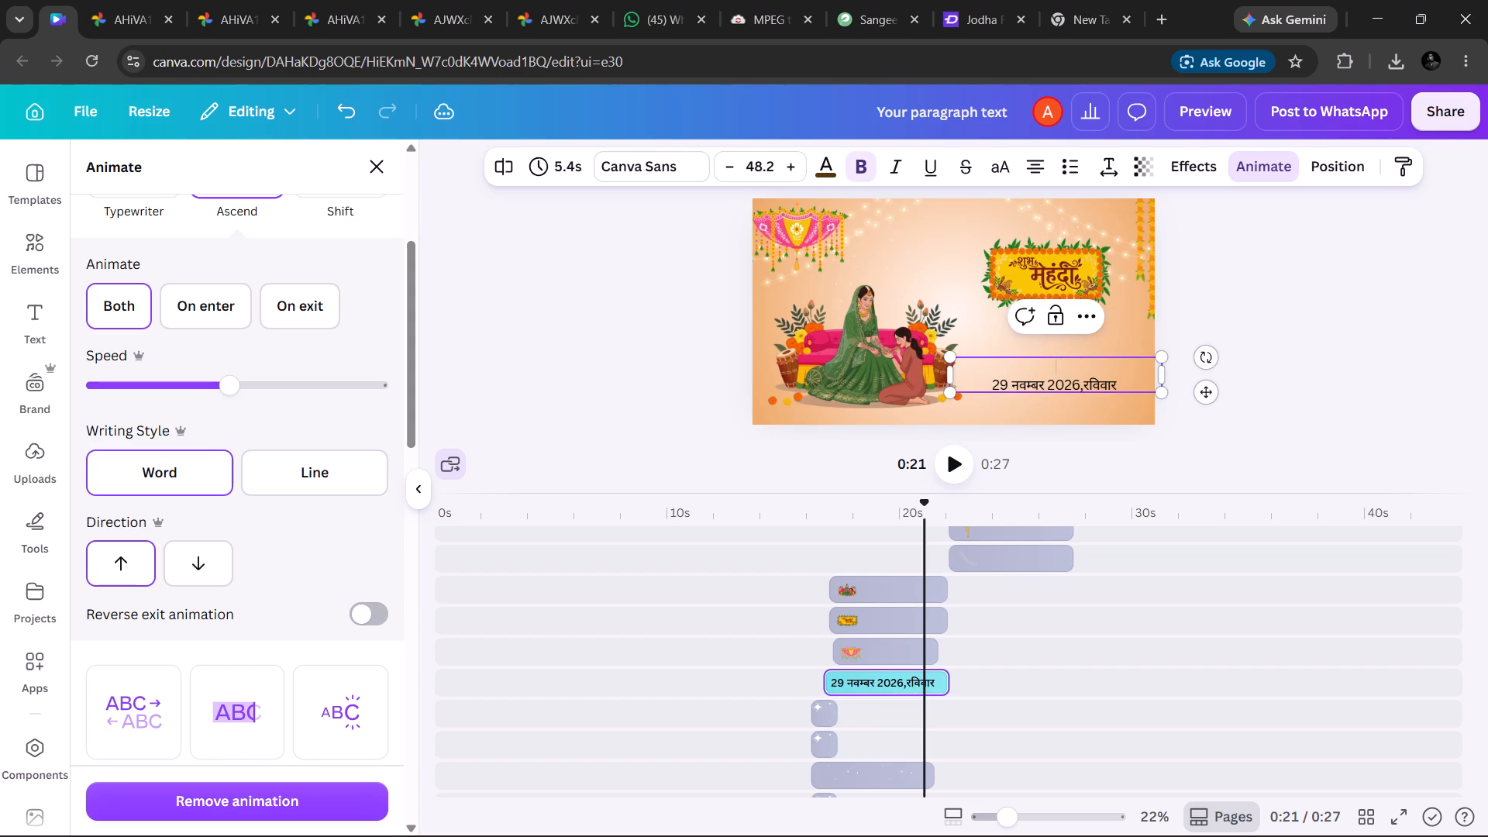
Paste the copied venue and address lines on a new line below the date in the Mehndi scene's text.
click(1125, 382)
key(Return)
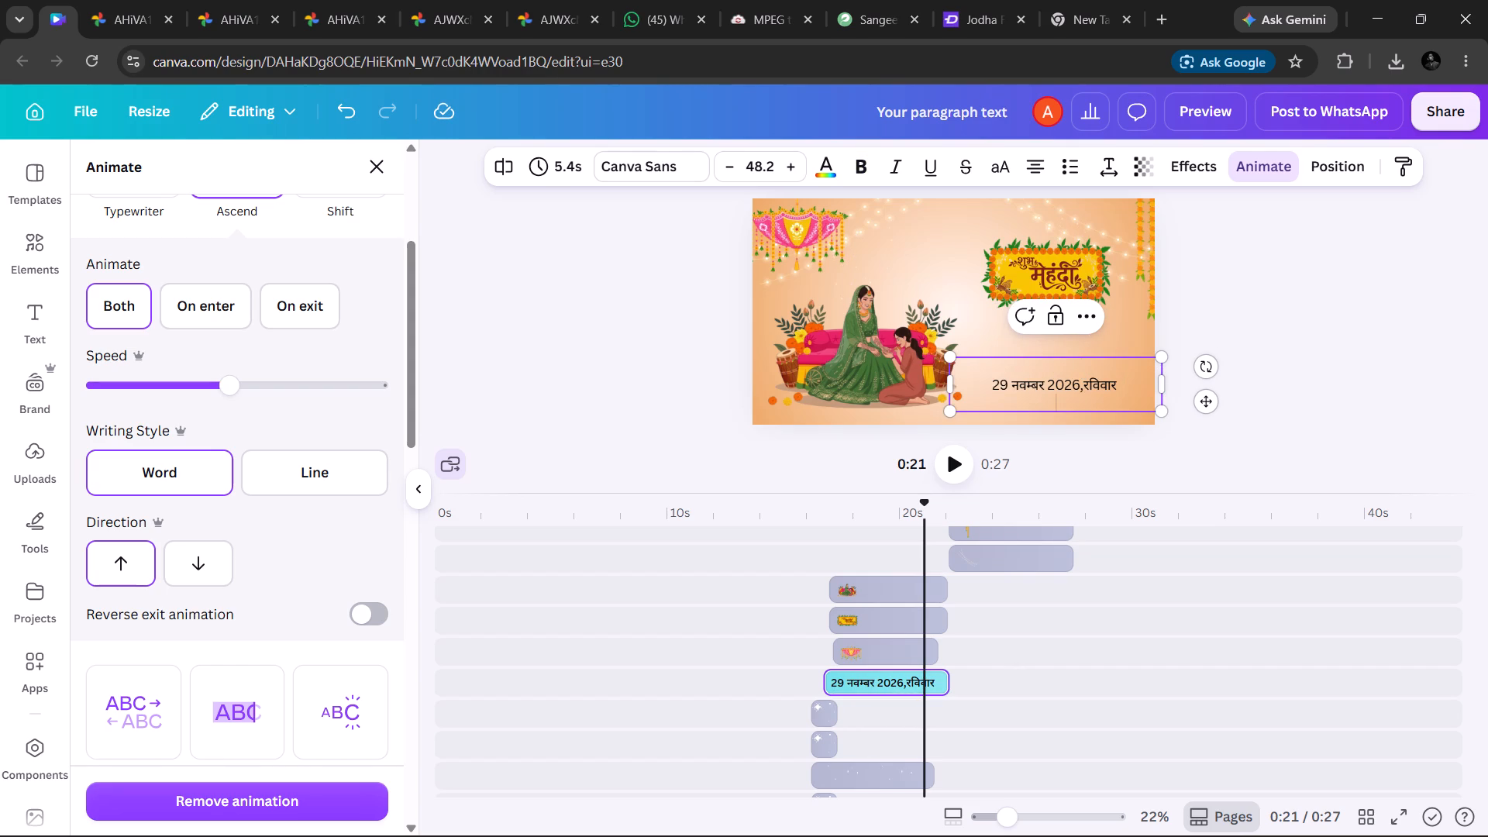
key(ctrl+v)
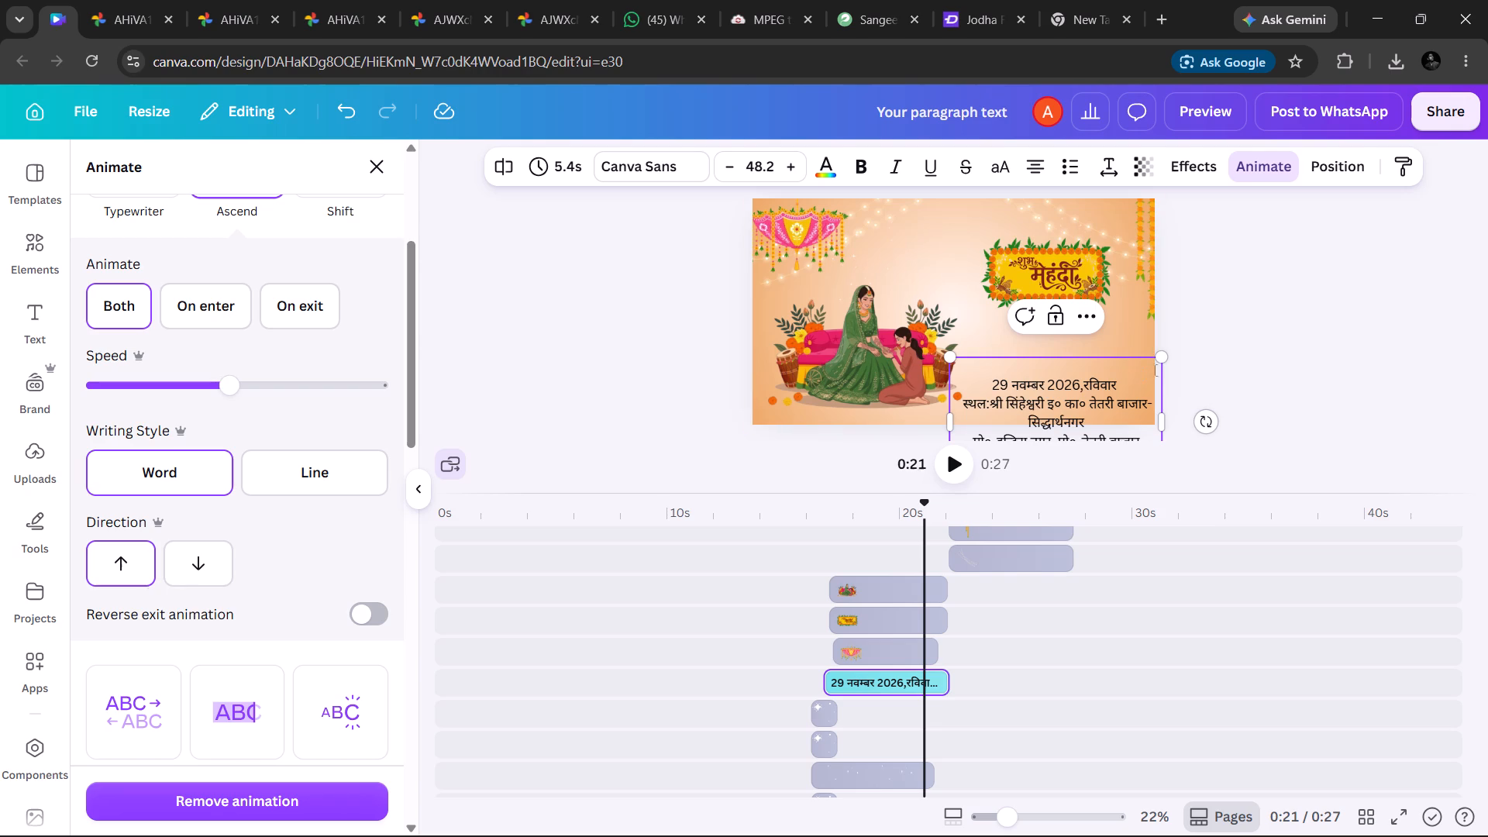
Widen the Mehndi scene's event text box slightly and move it up directly beneath the शुभ मेहंदी title graphic.
drag(1165, 422, 1197, 413)
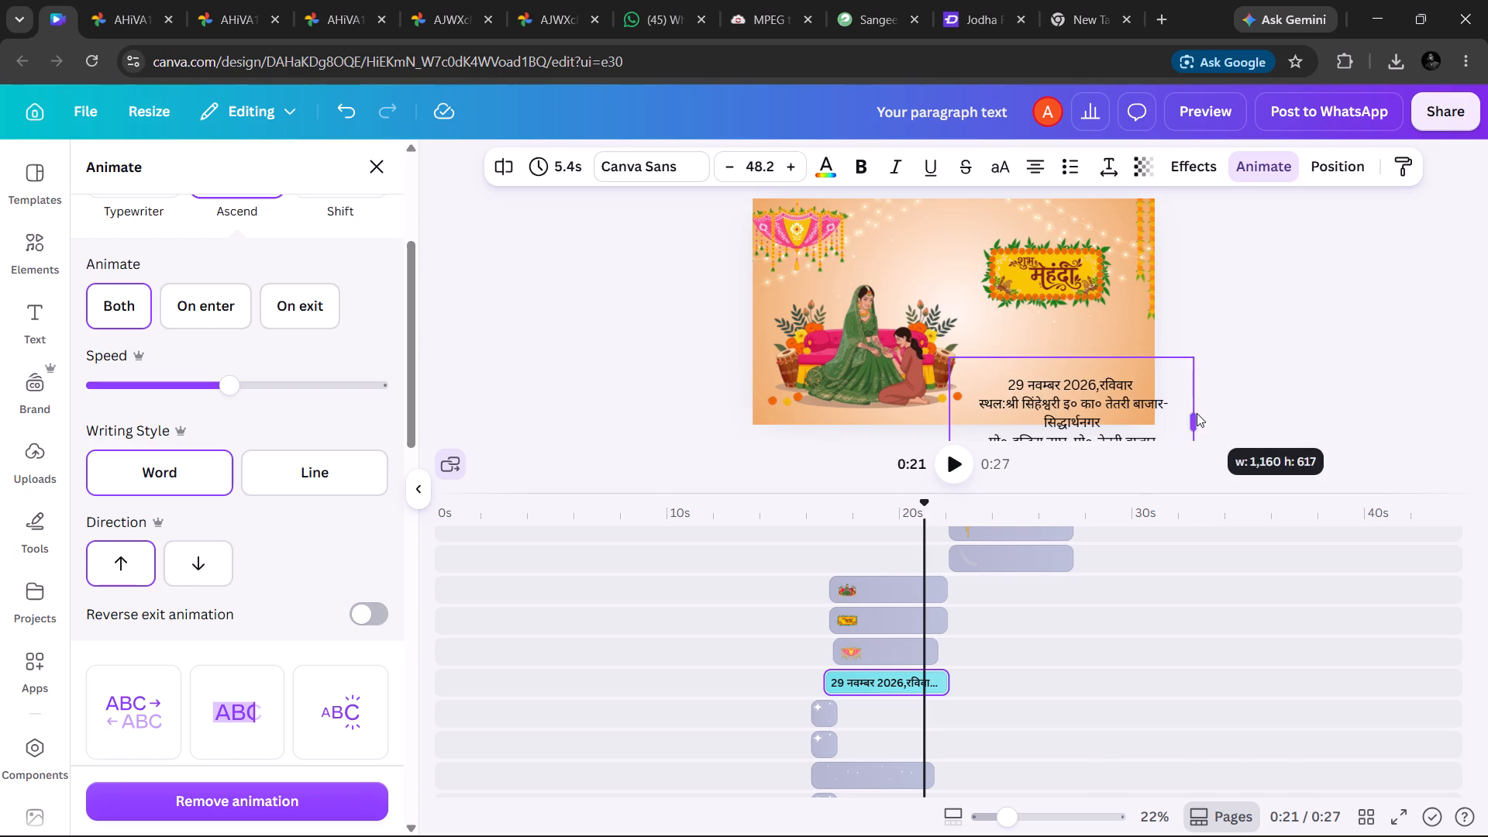
drag(1197, 413, 1236, 401)
drag(1116, 384, 1096, 350)
drag(1096, 350, 1069, 305)
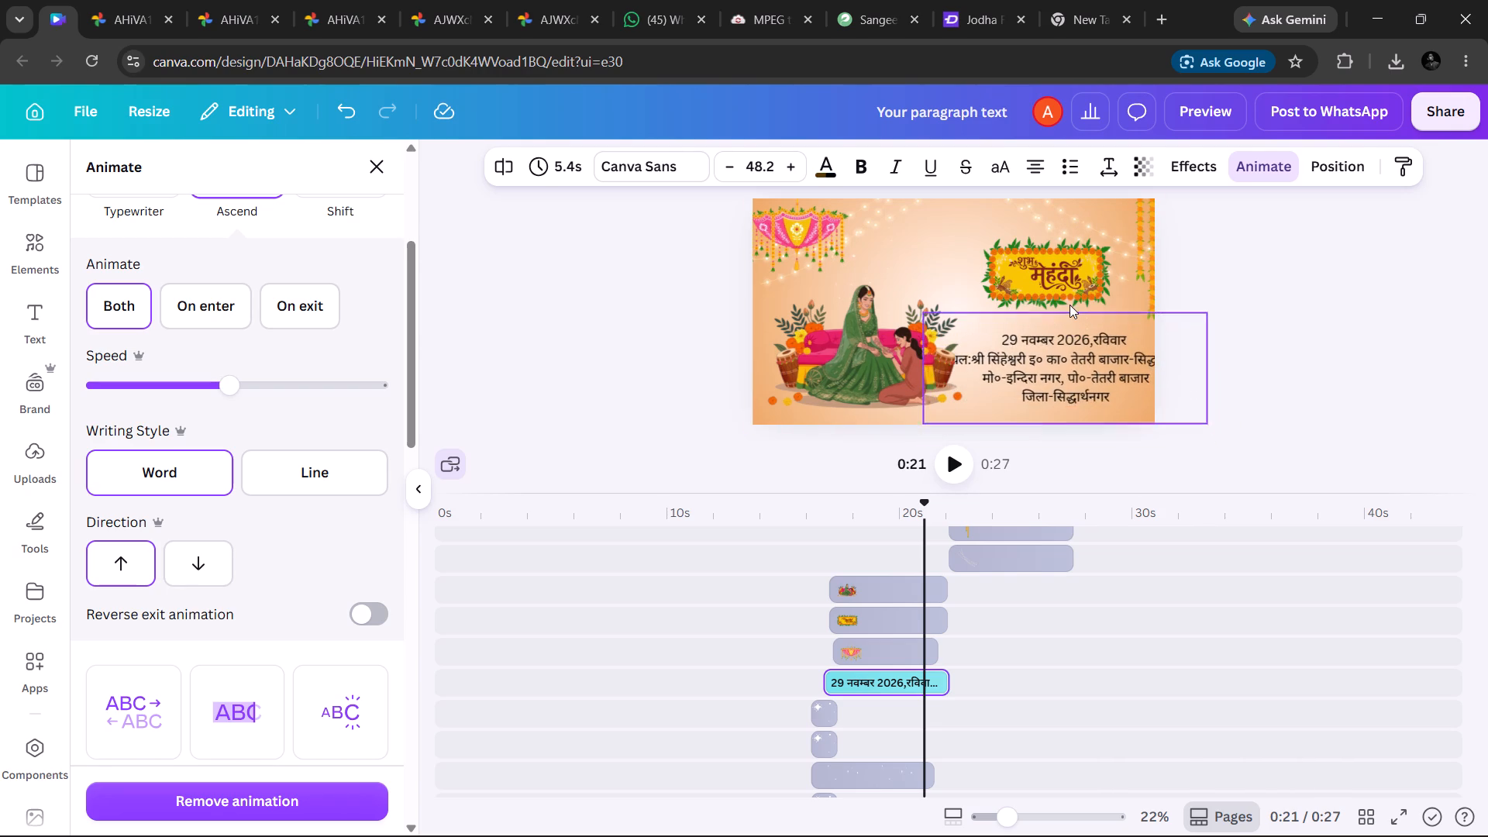
drag(1069, 305, 1084, 302)
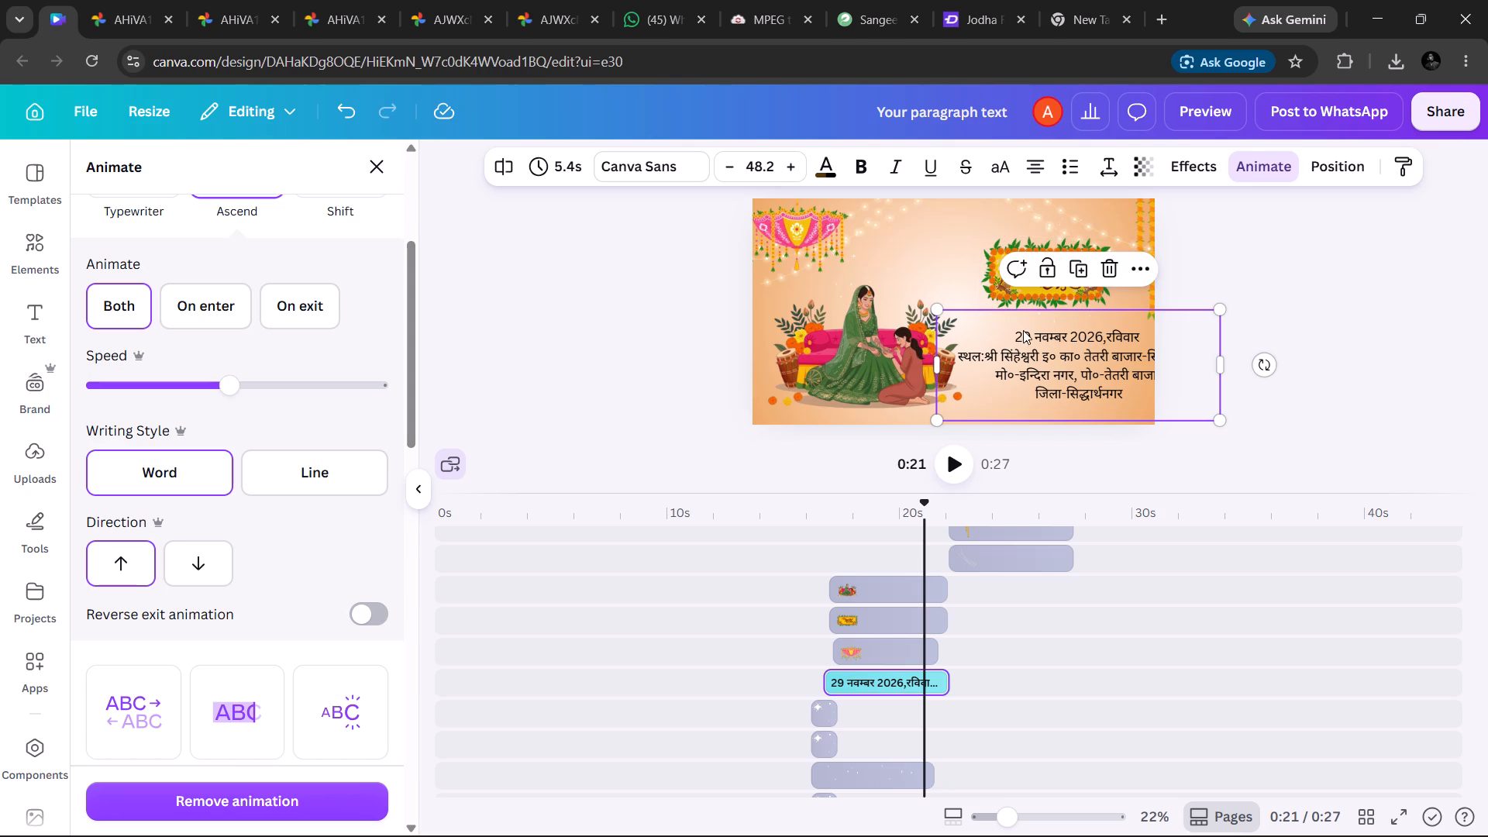
drag(1224, 357, 1193, 361)
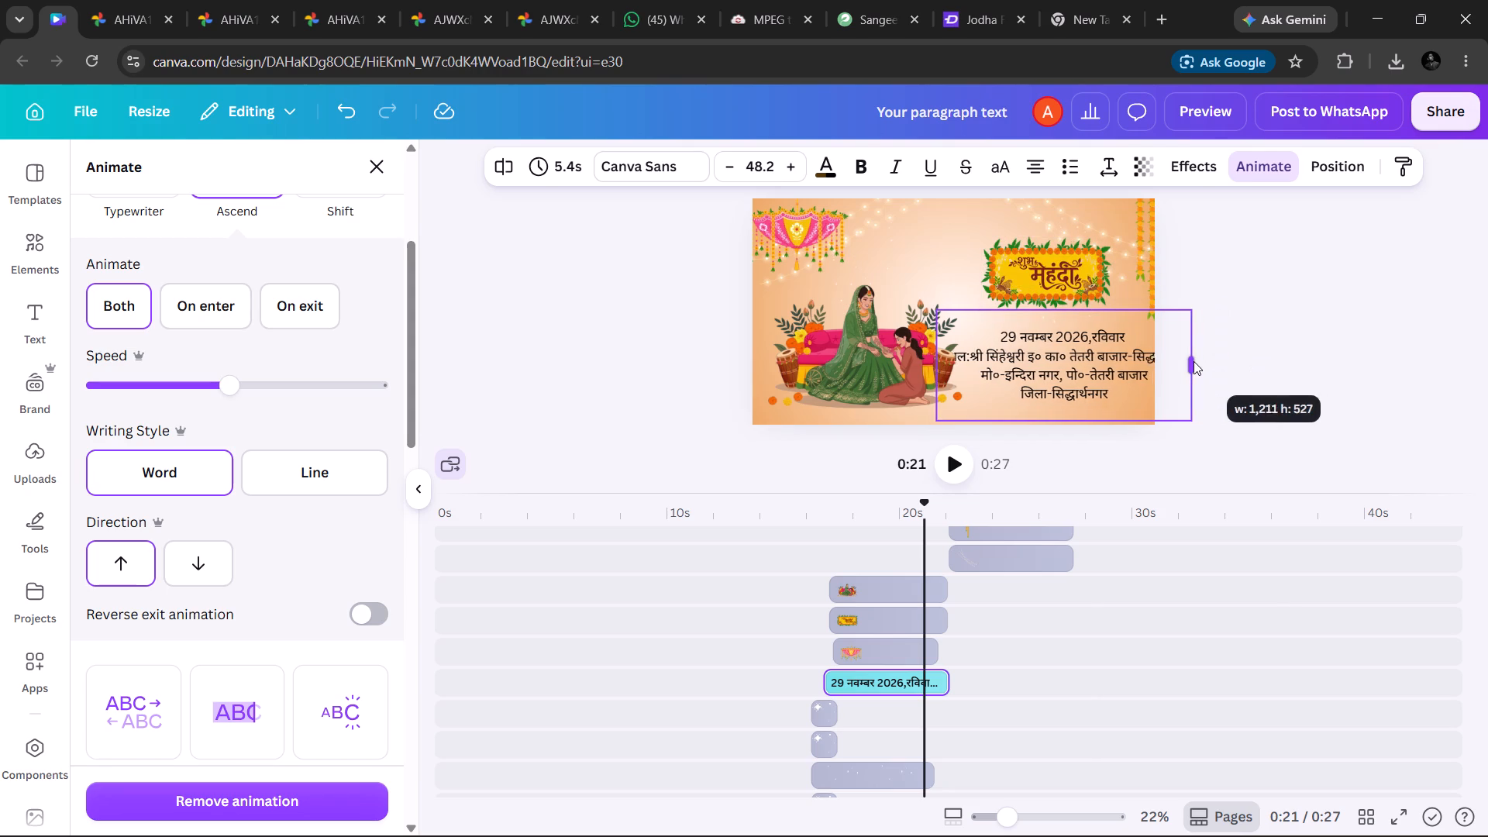
drag(1193, 361, 1166, 365)
drag(1077, 345, 1087, 341)
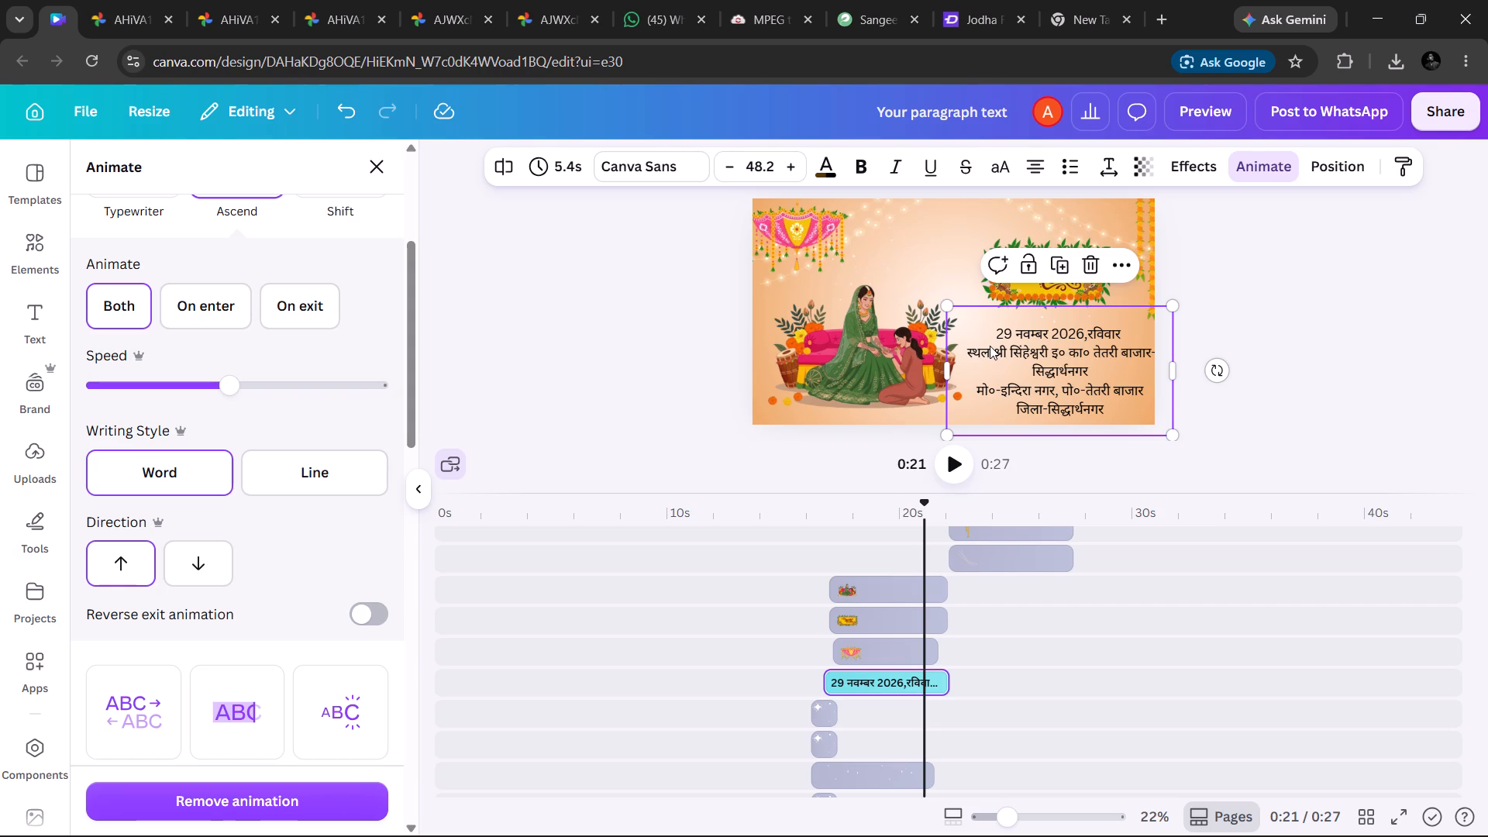
Make the venue label "स्थल:" bold in the Mehndi scene's event text.
click(990, 346)
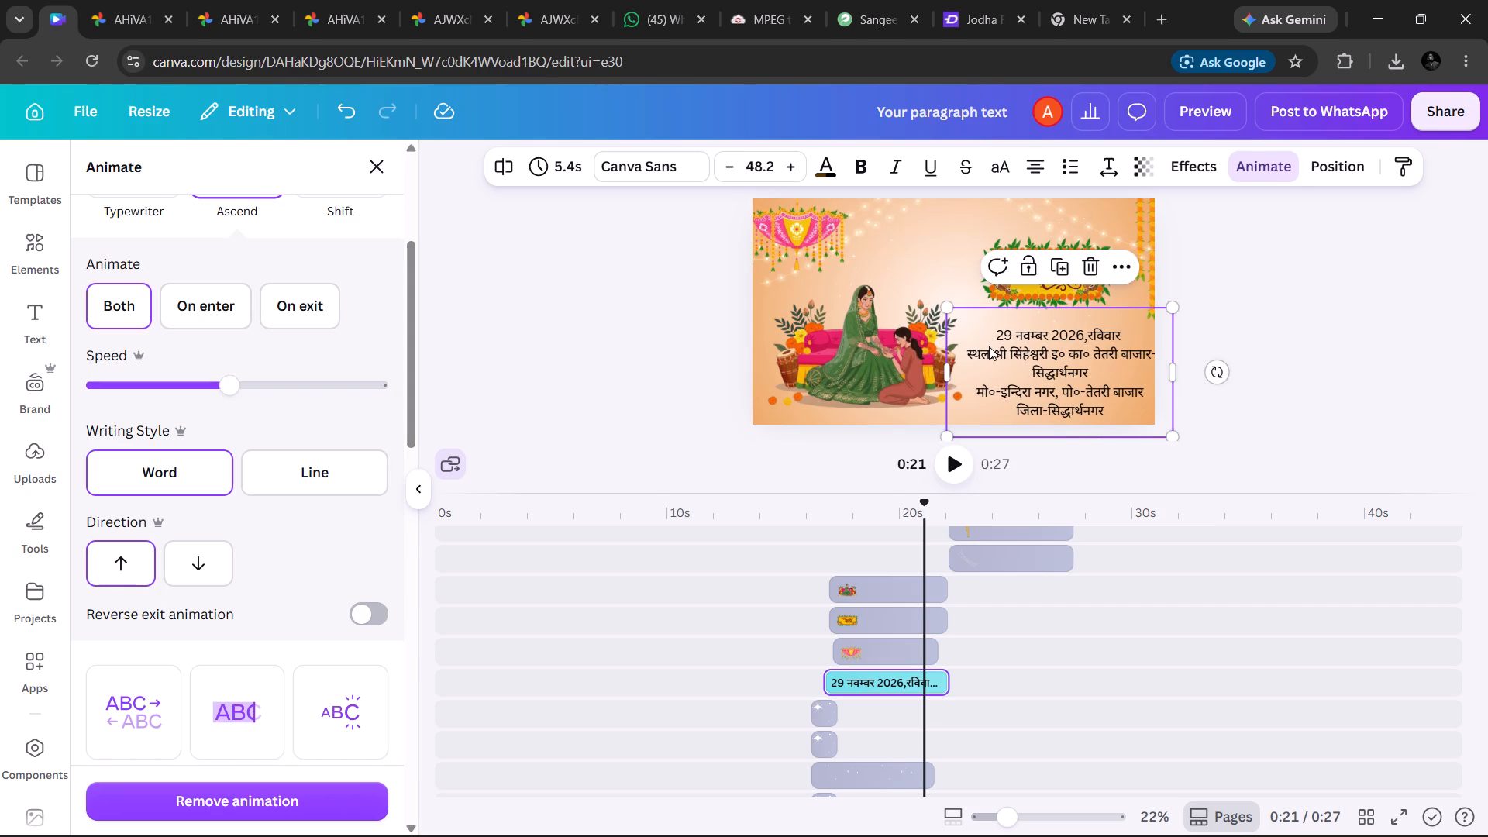
click(990, 350)
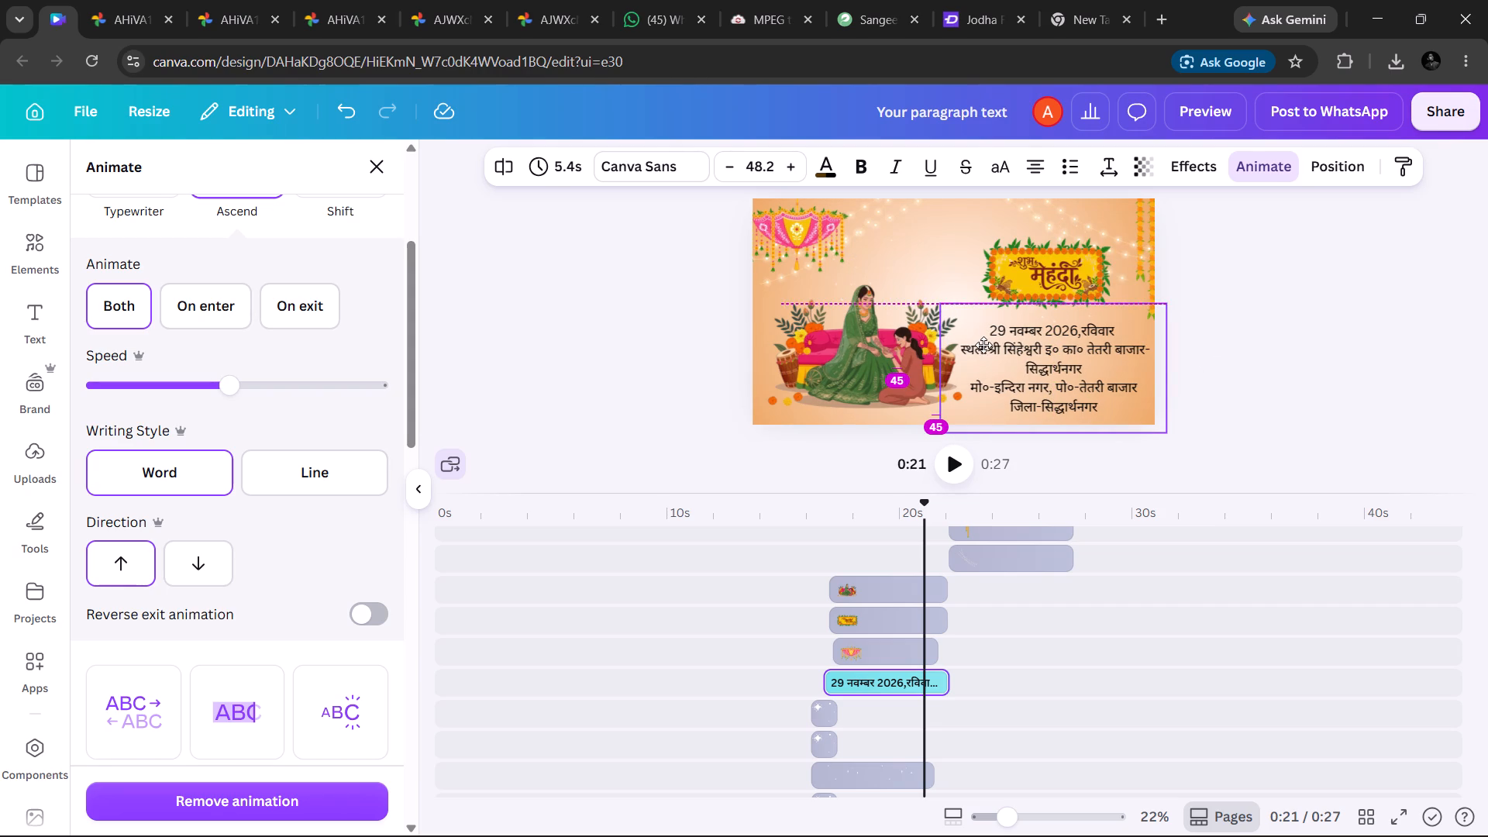
click(983, 346)
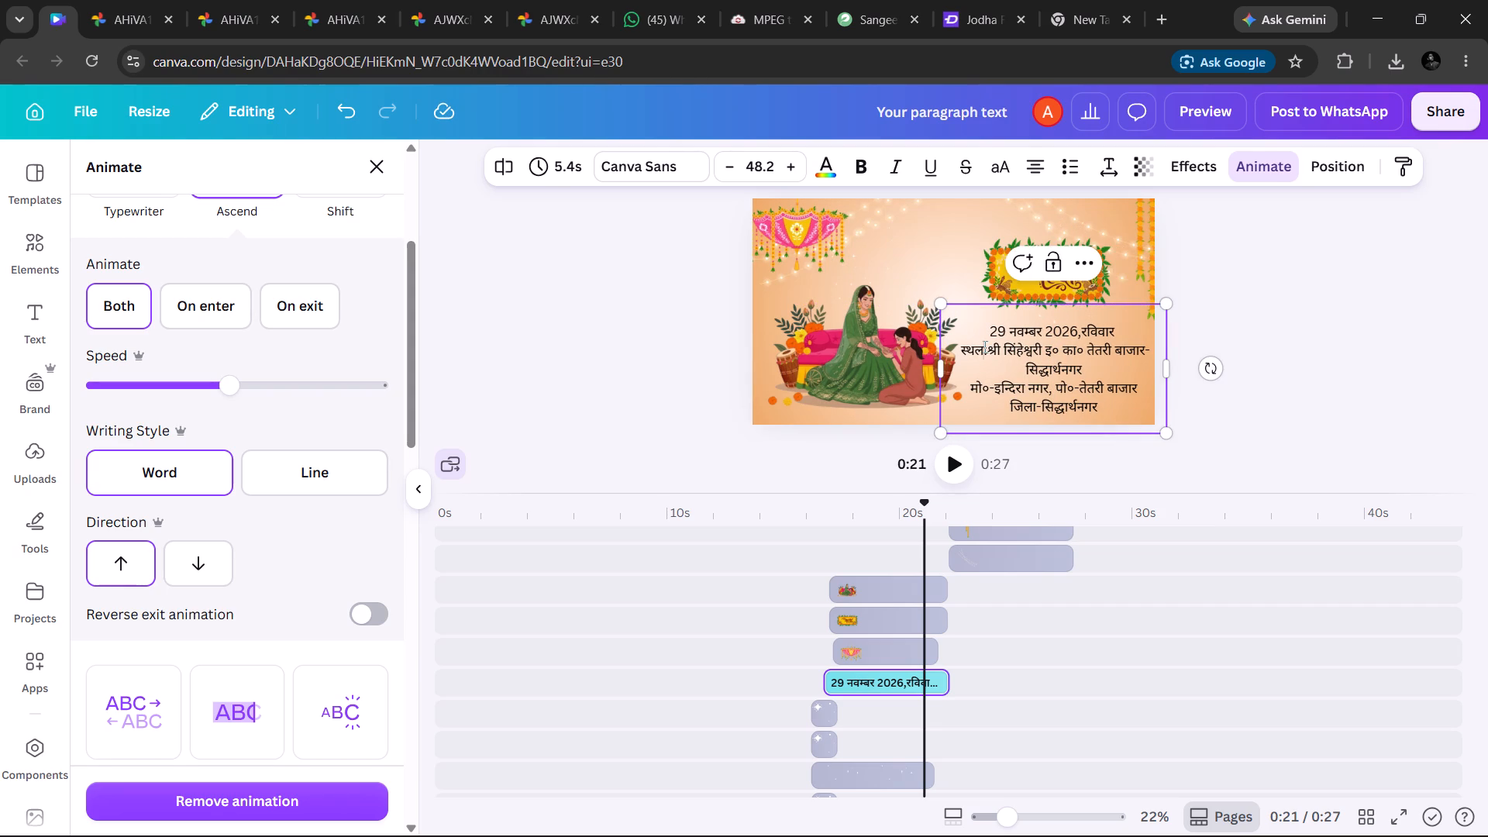
click(983, 346)
drag(983, 346, 967, 346)
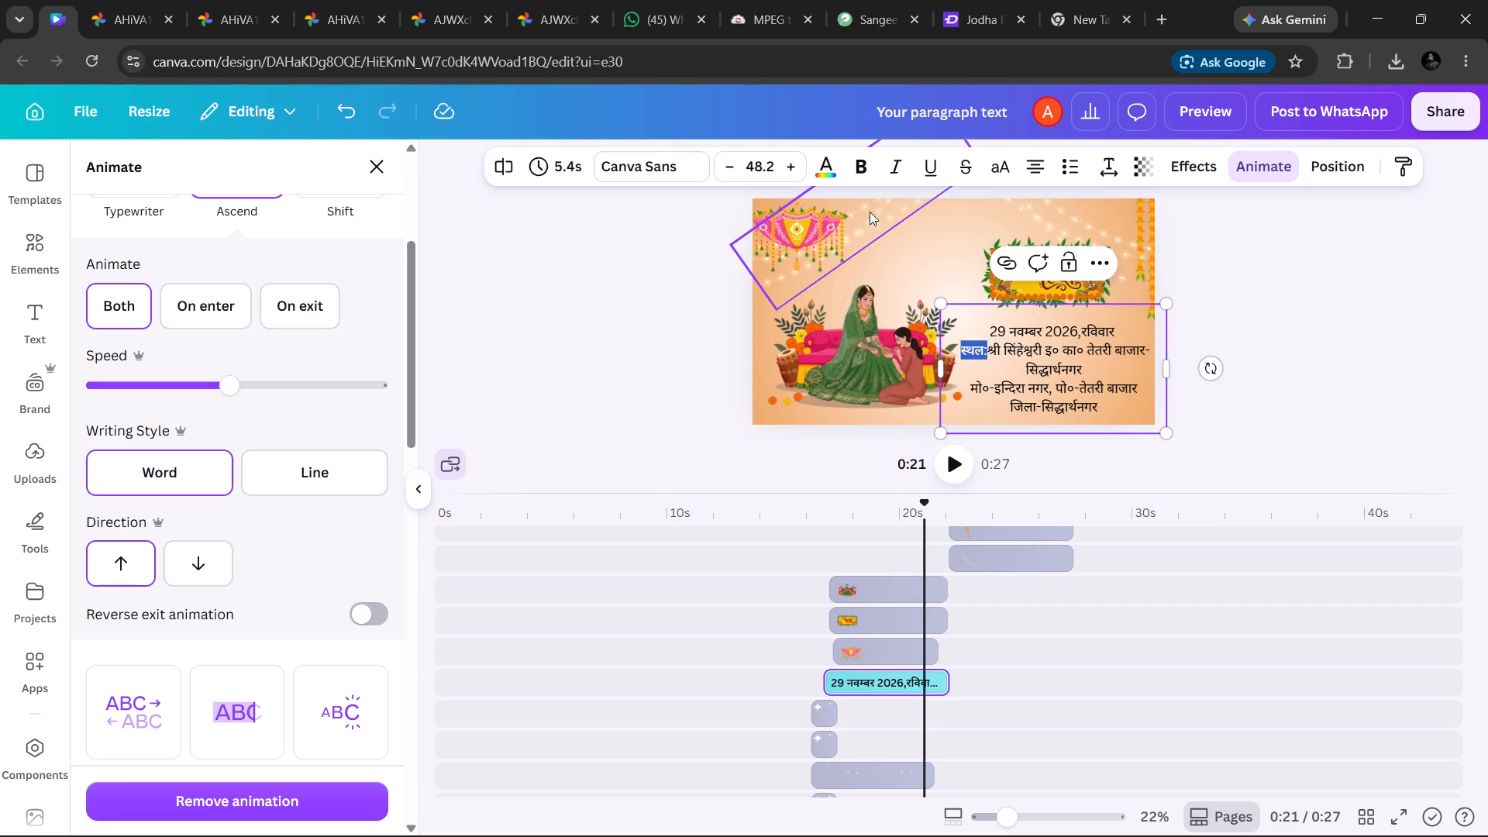
click(859, 171)
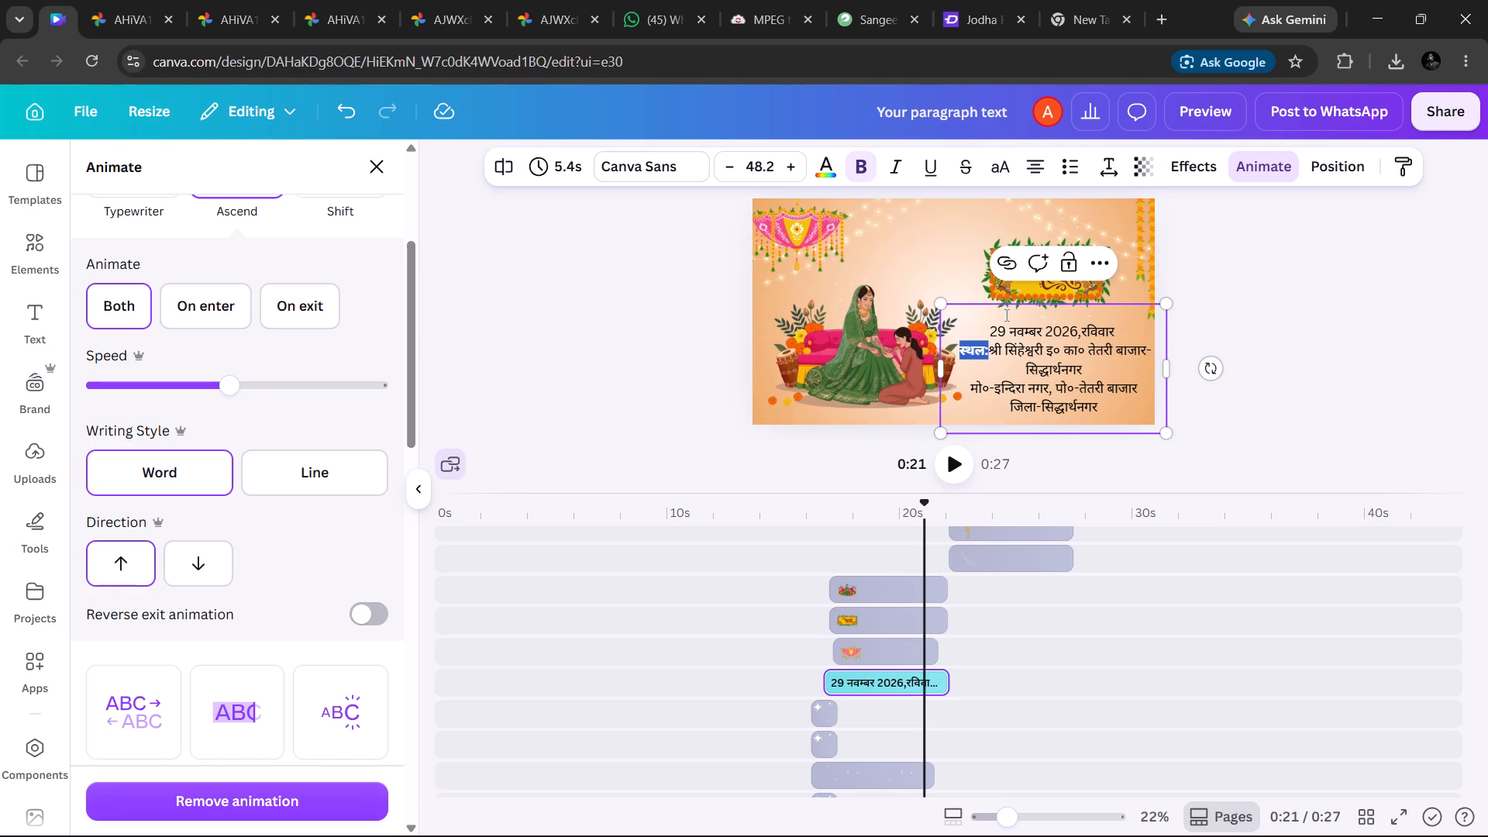
click(990, 329)
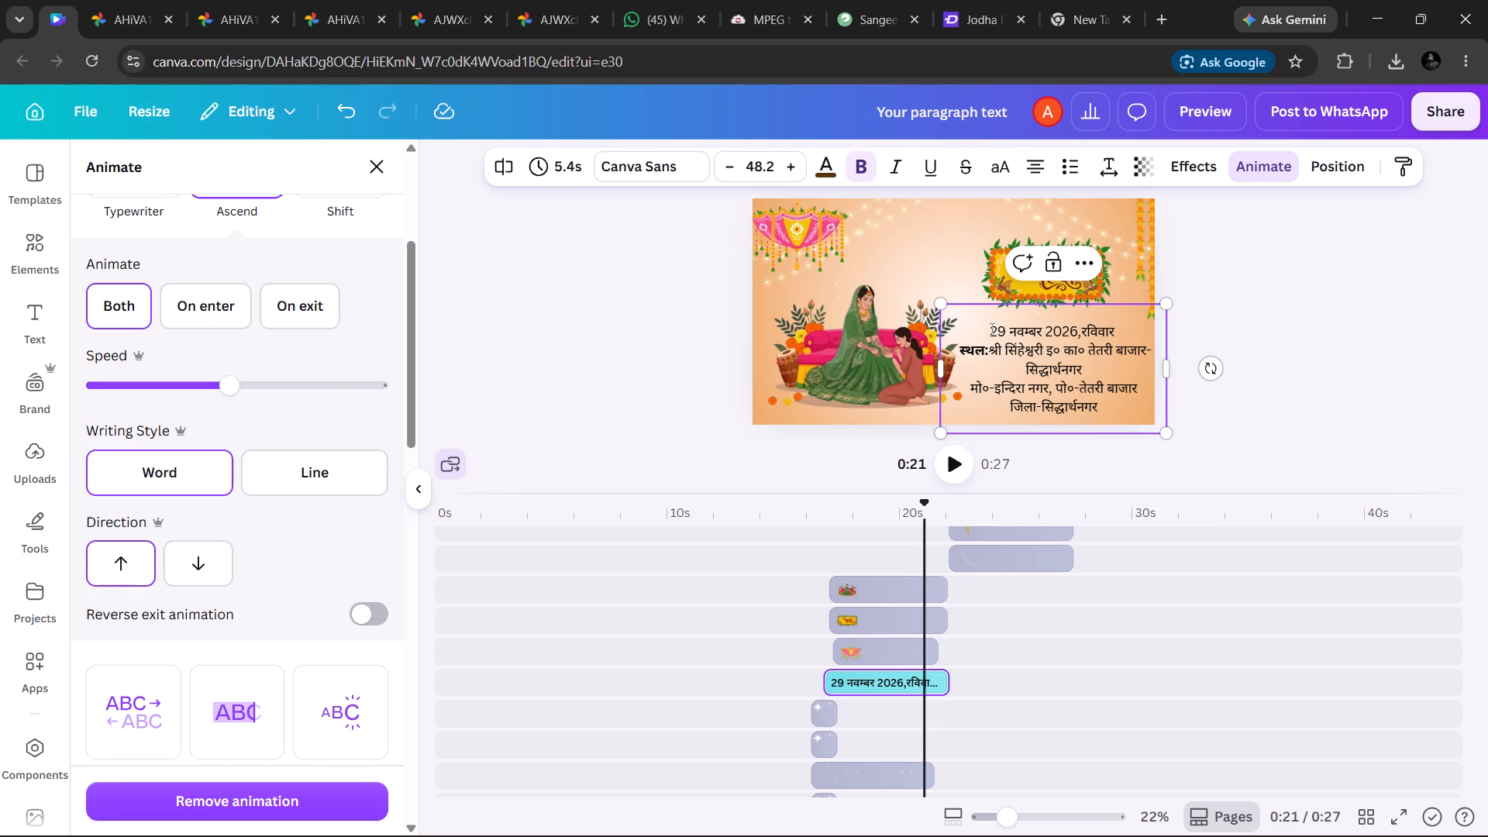
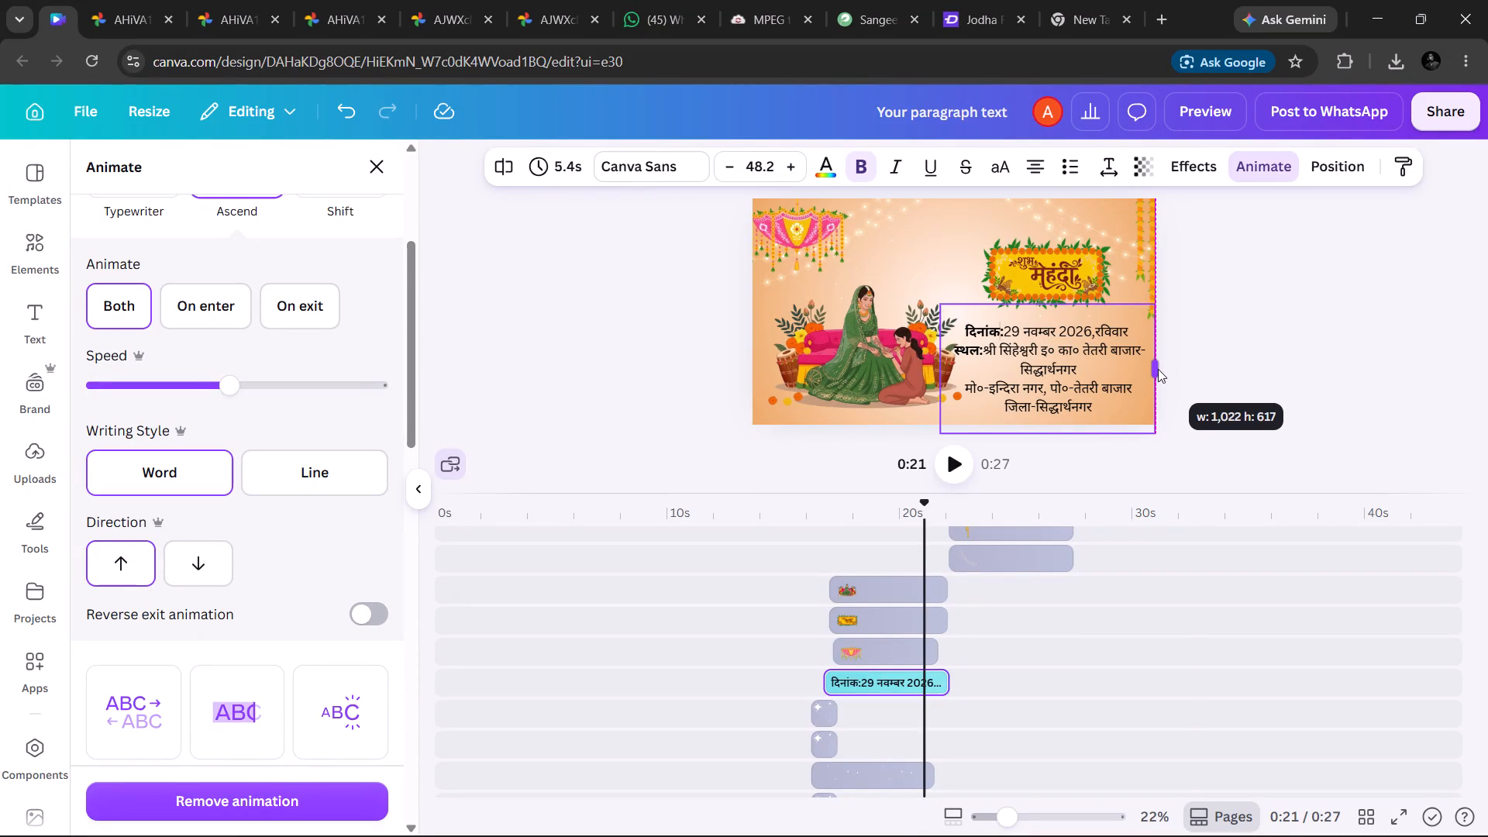
Adjust the width of the Mehndi scene's date and venue text box so its outer side sits just inside the page edge.
drag(1158, 369, 1156, 368)
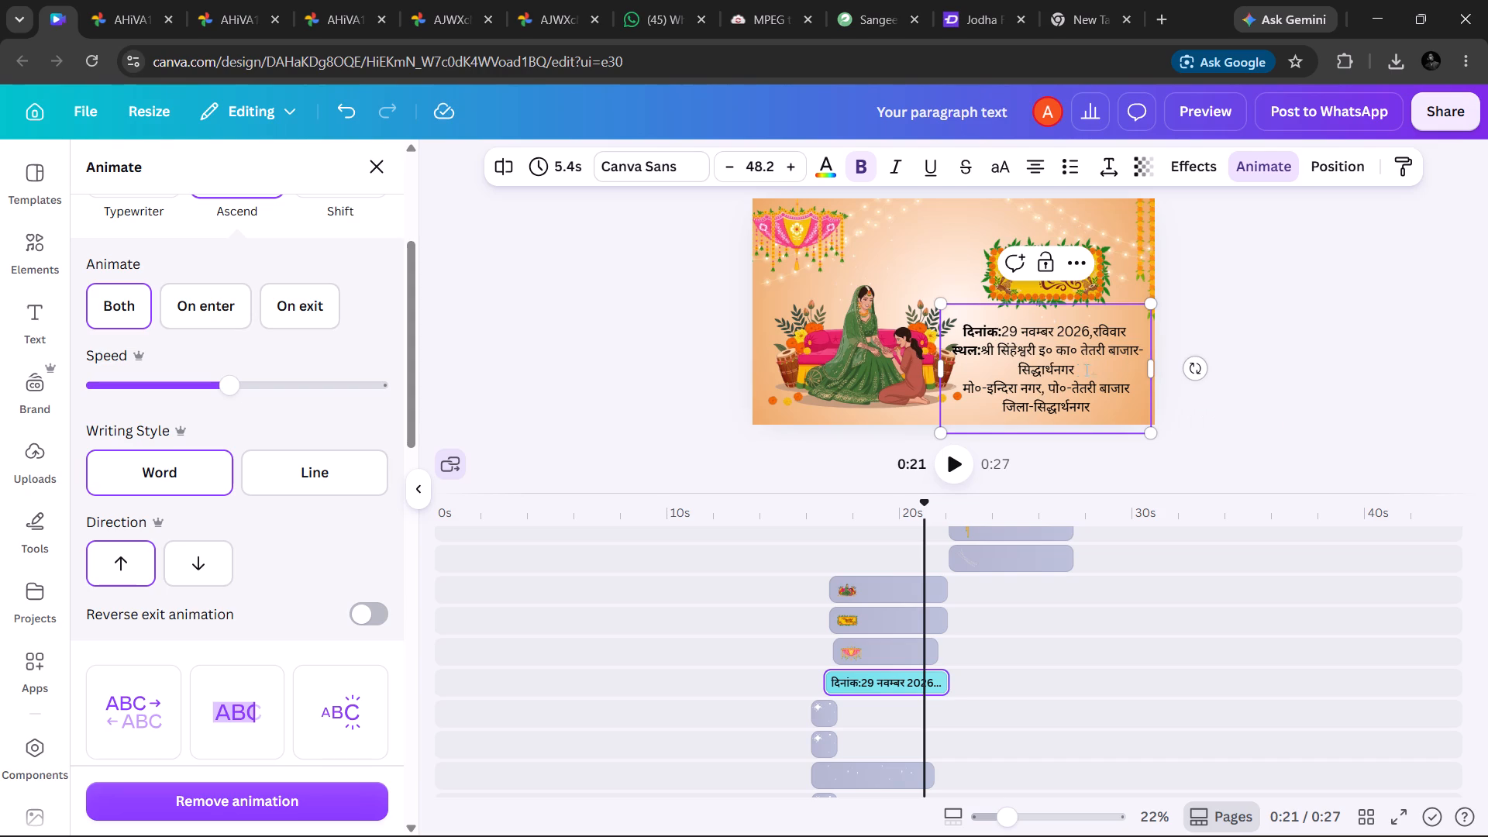
drag(1055, 371, 1073, 368)
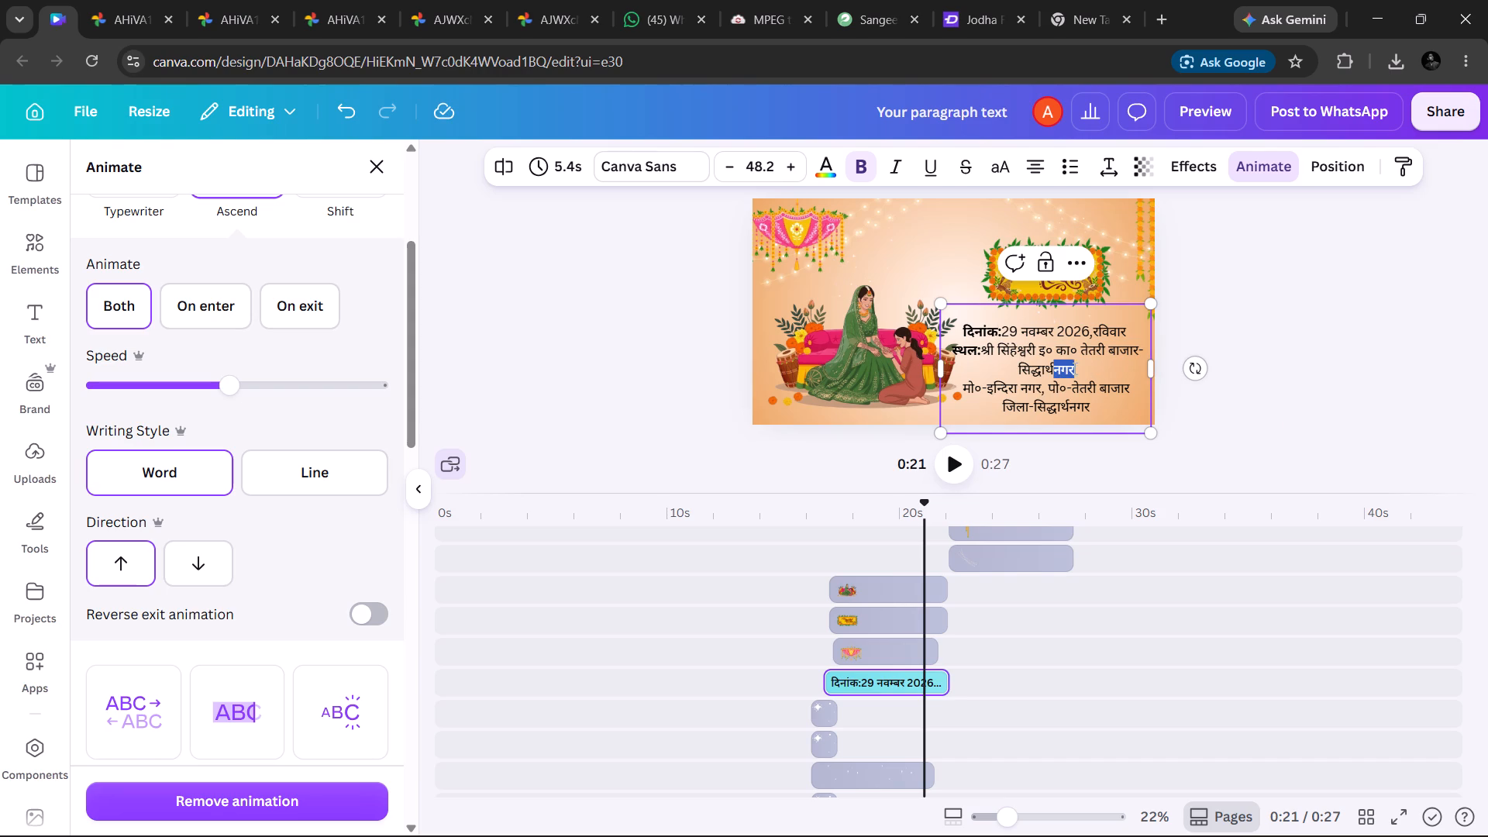
Shift the Mehndi scene's date and venue text slightly to the right, centring it beneath the शुभ मेहंदी title graphic.
drag(1073, 368, 1073, 367)
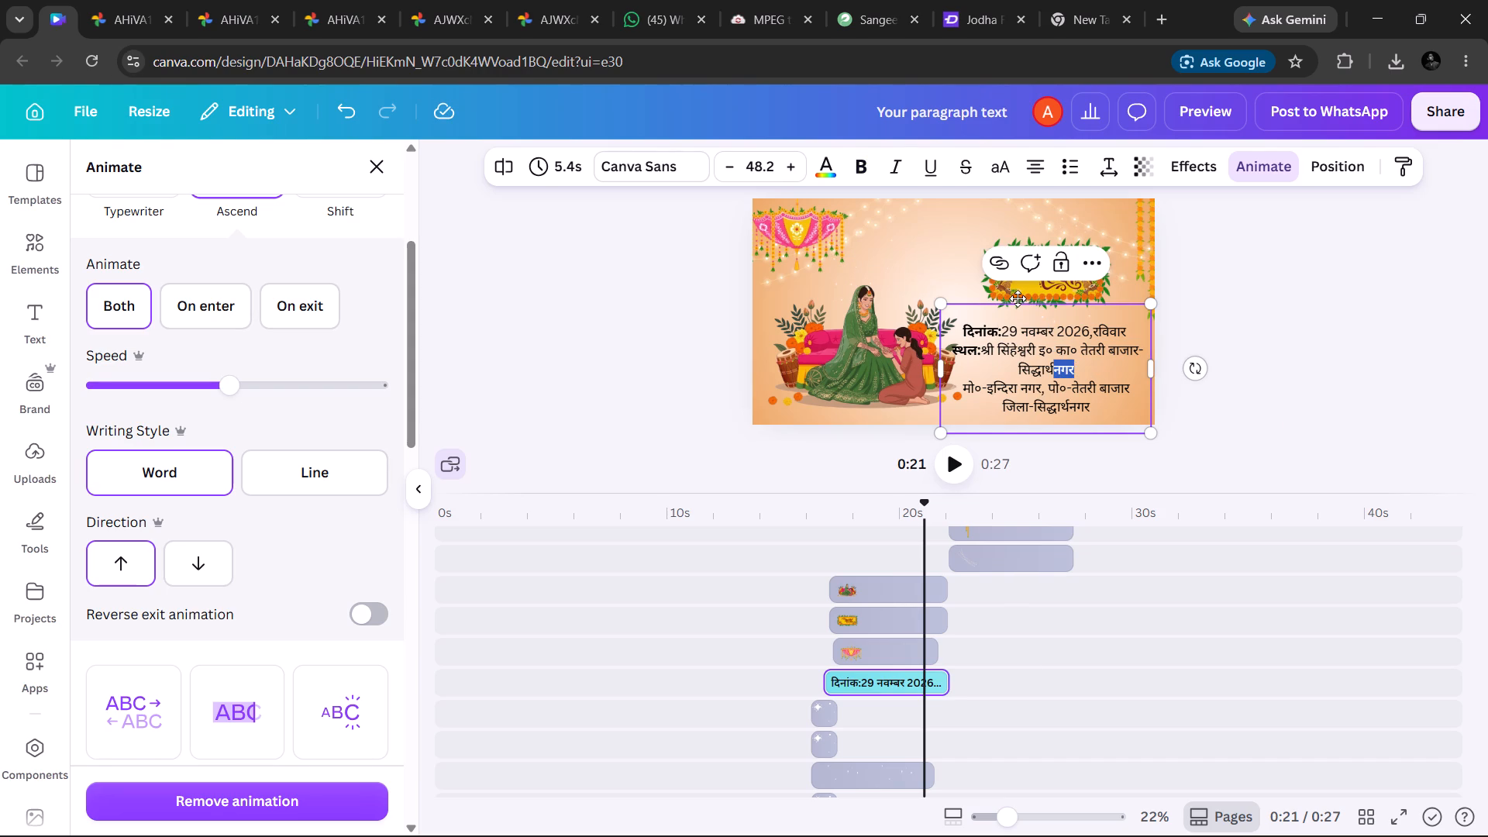
drag(1018, 298, 1023, 299)
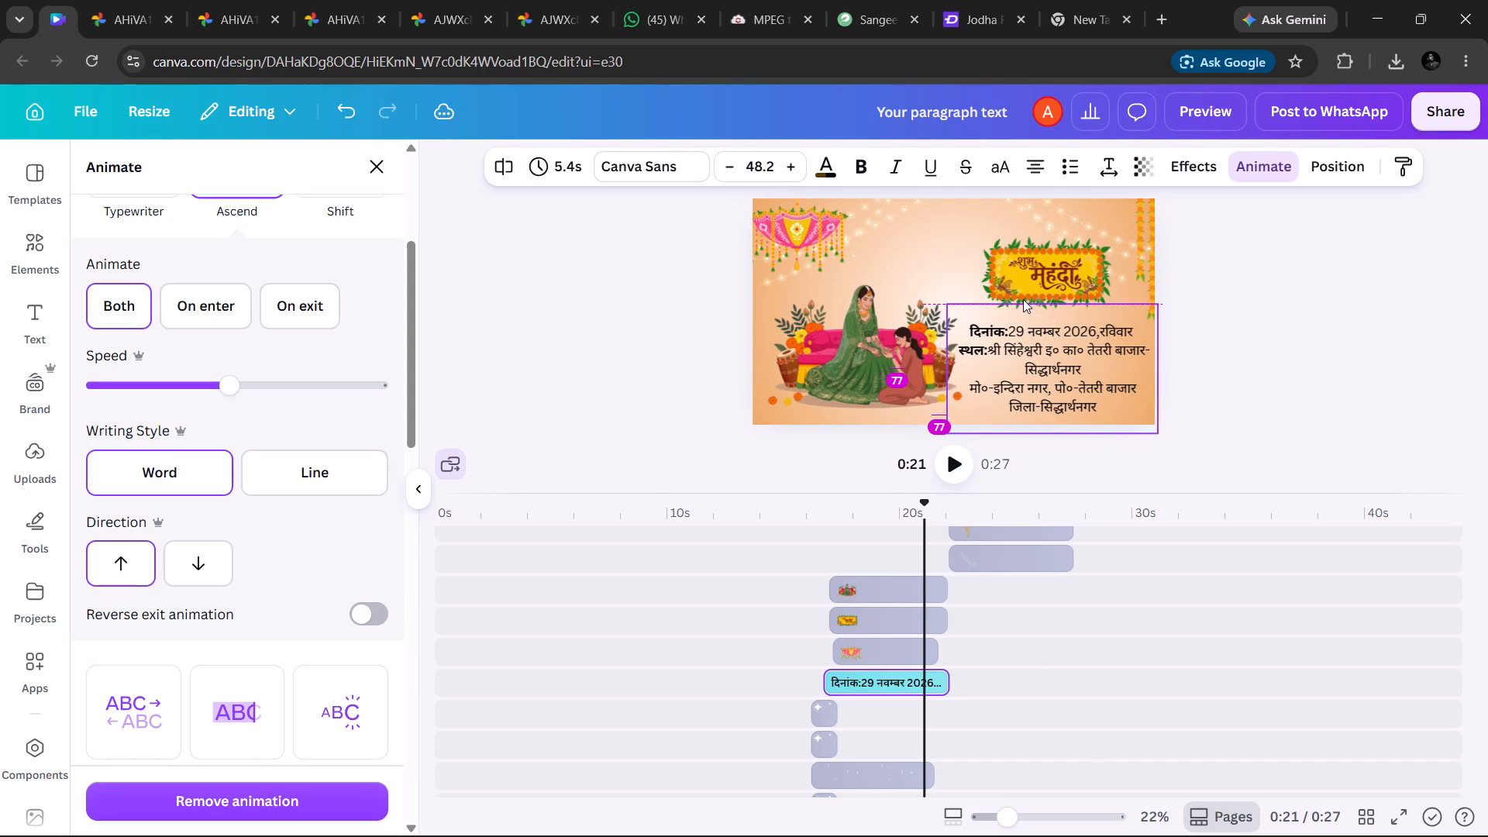
drag(1023, 299, 1027, 298)
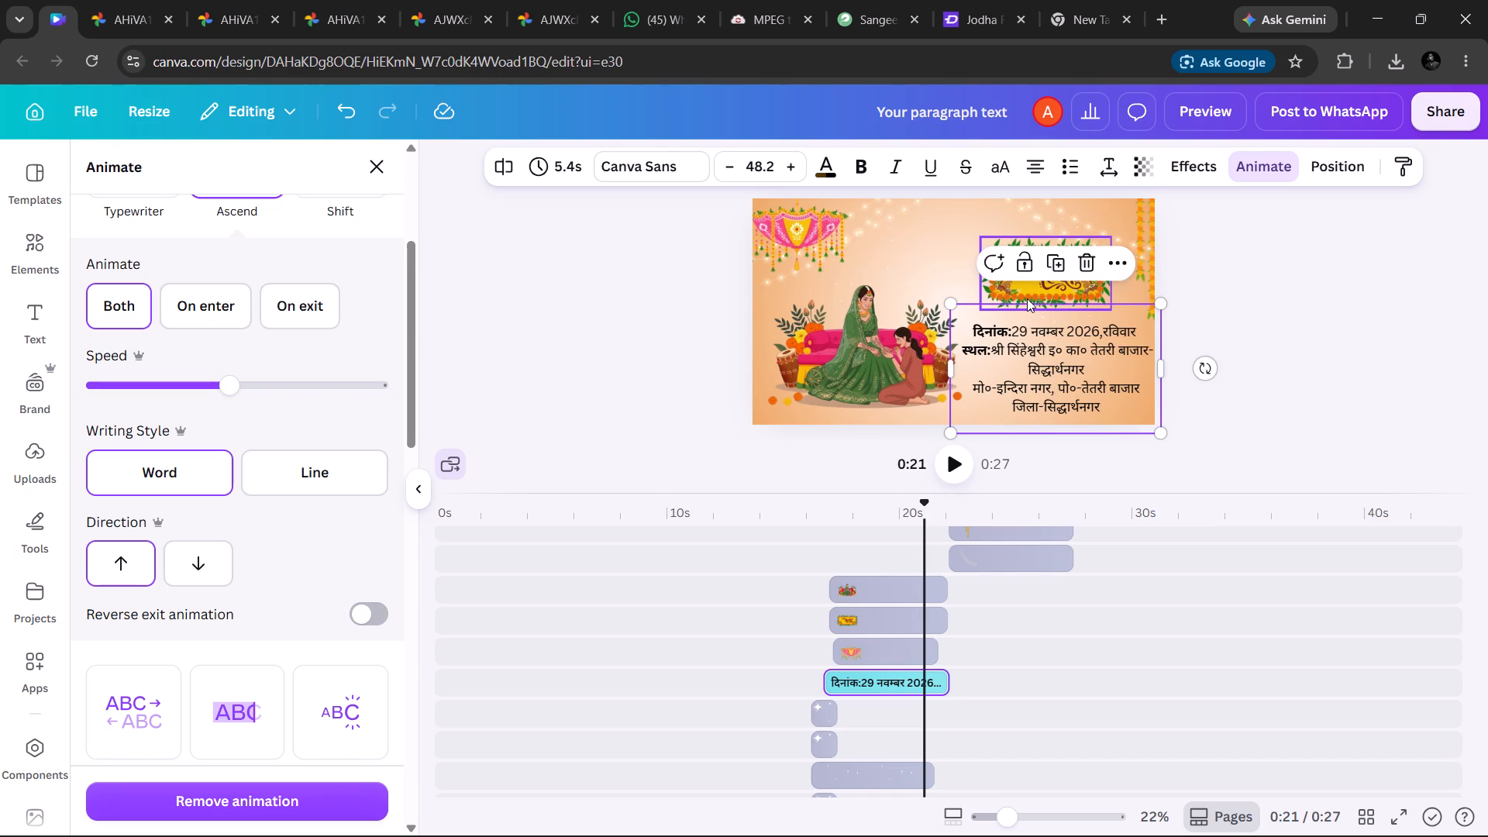
click(1231, 273)
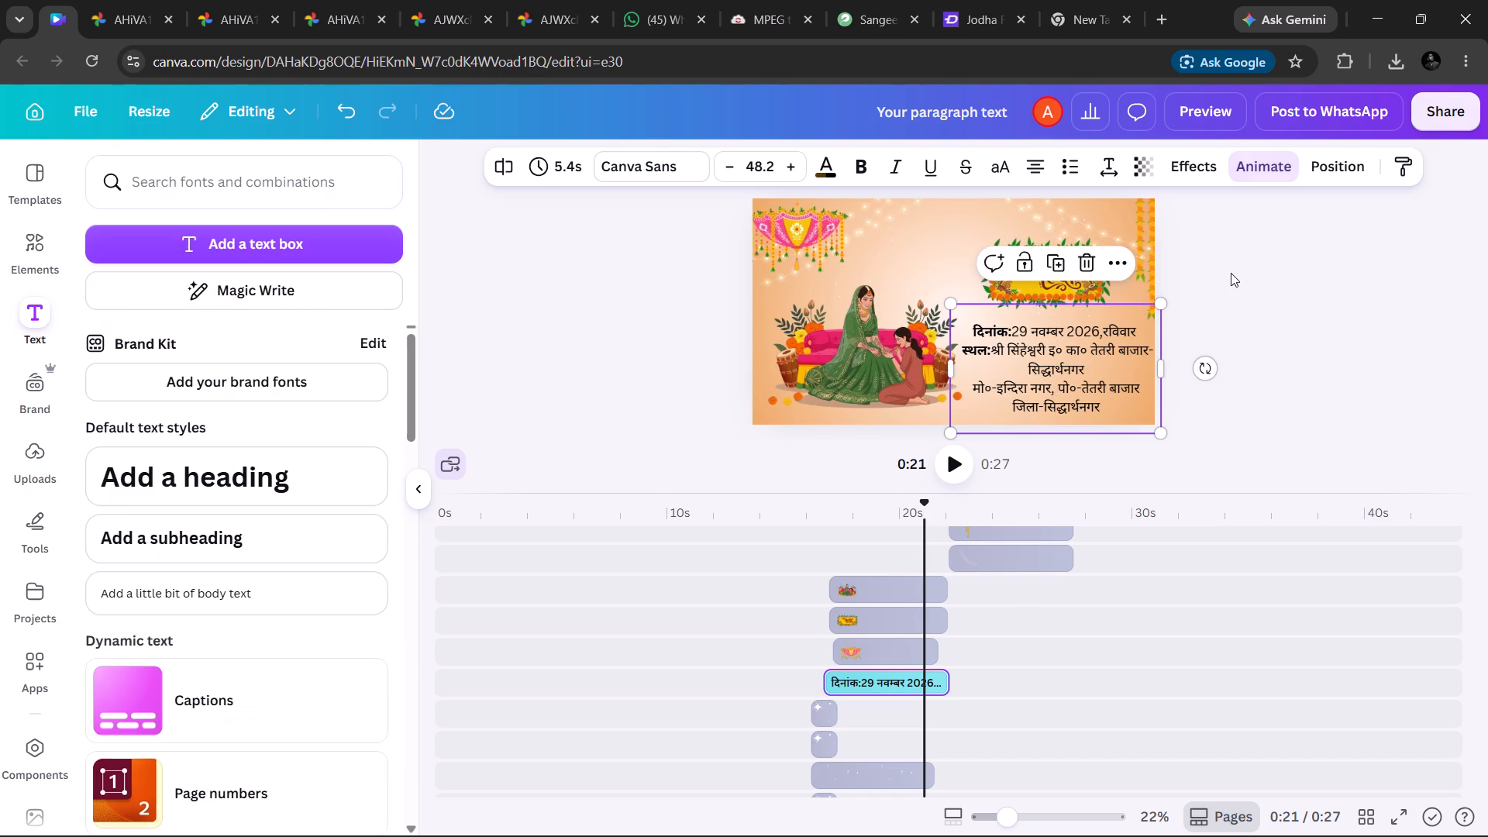
Play the end of the video, and play the whole invitation from the beginning to review every scene.
click(957, 457)
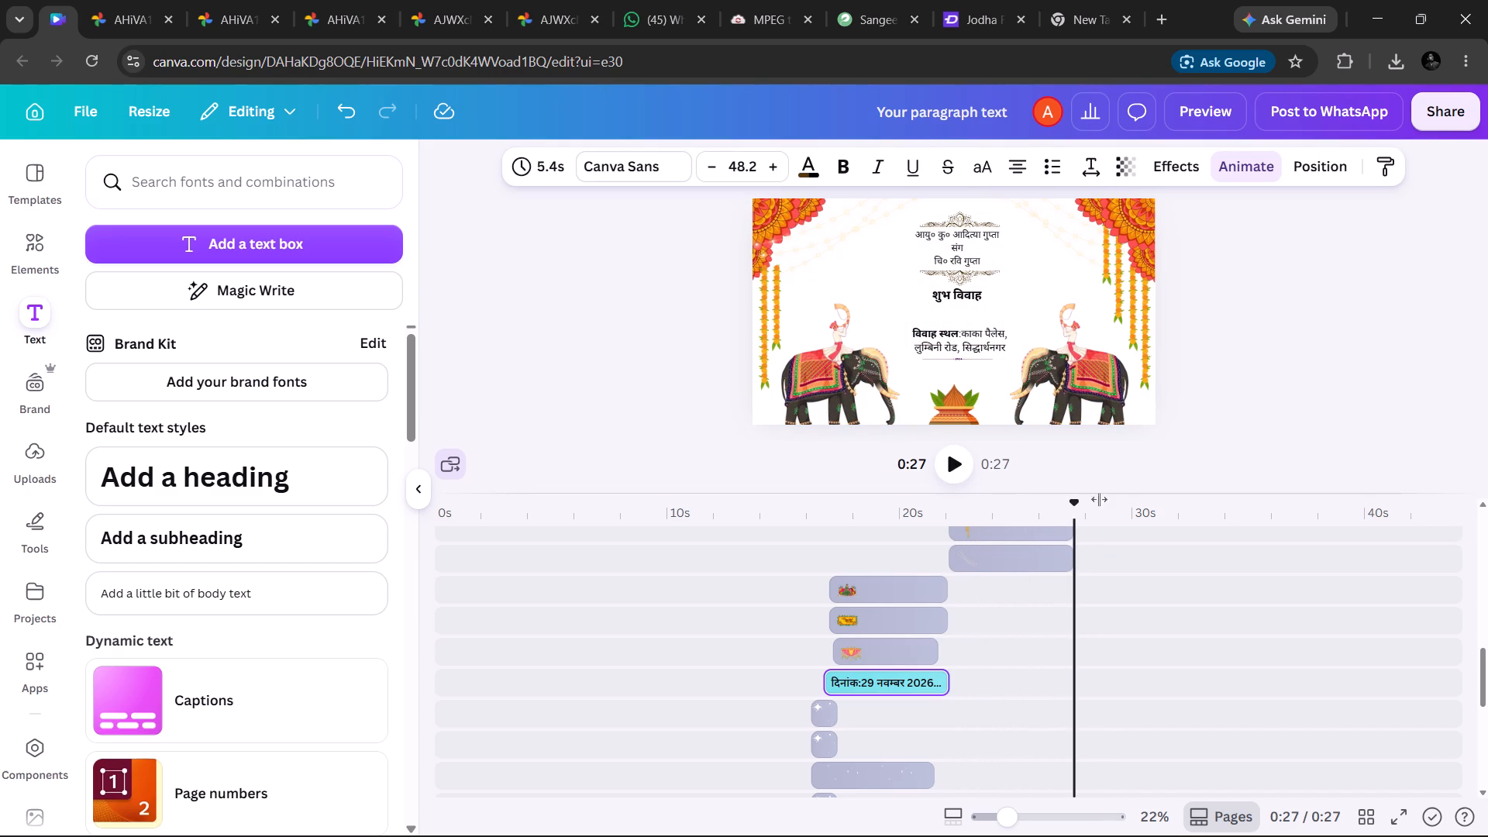
drag(1075, 504, 238, 570)
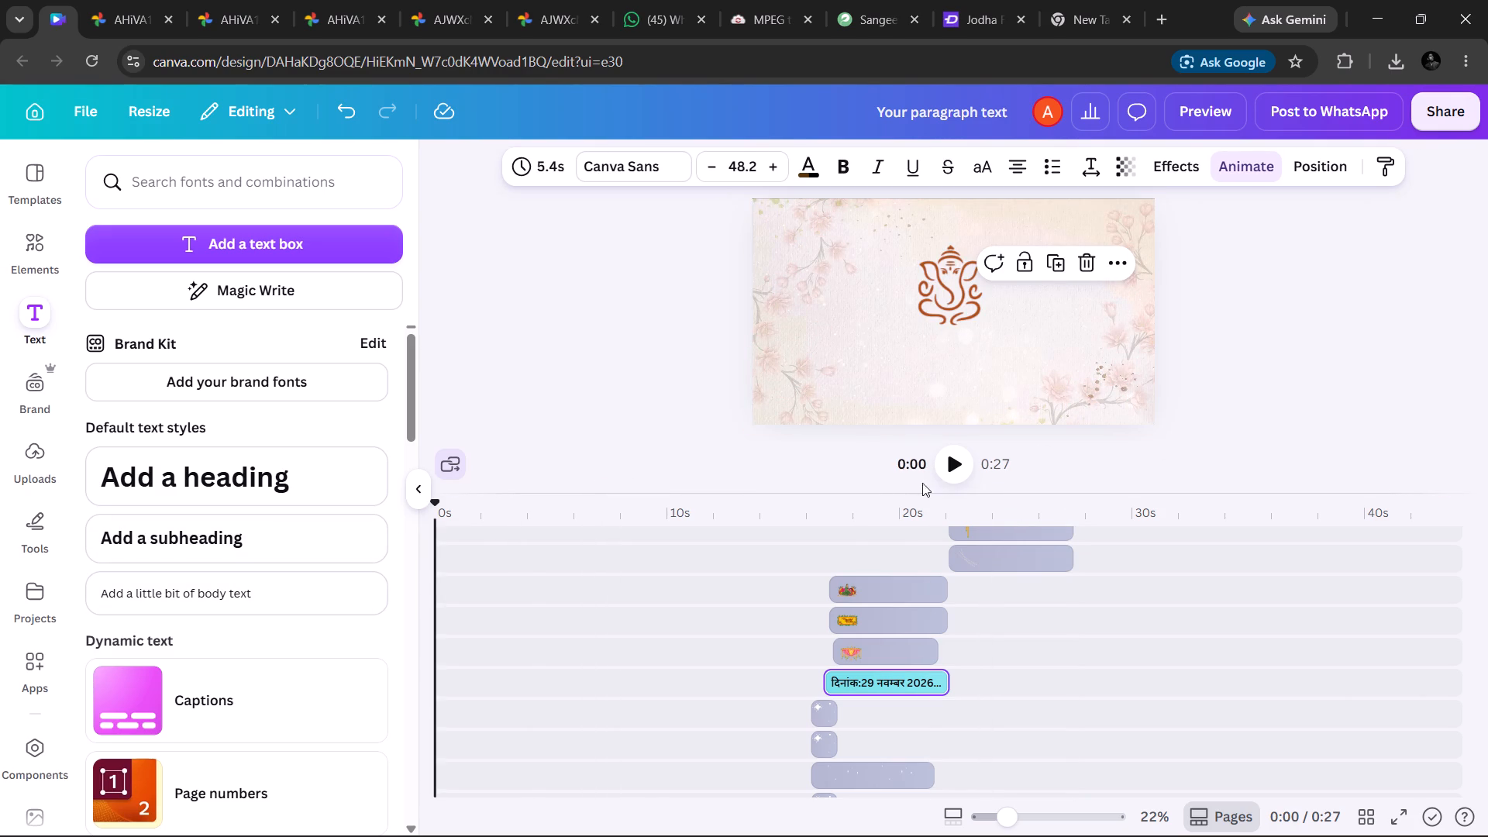
click(952, 473)
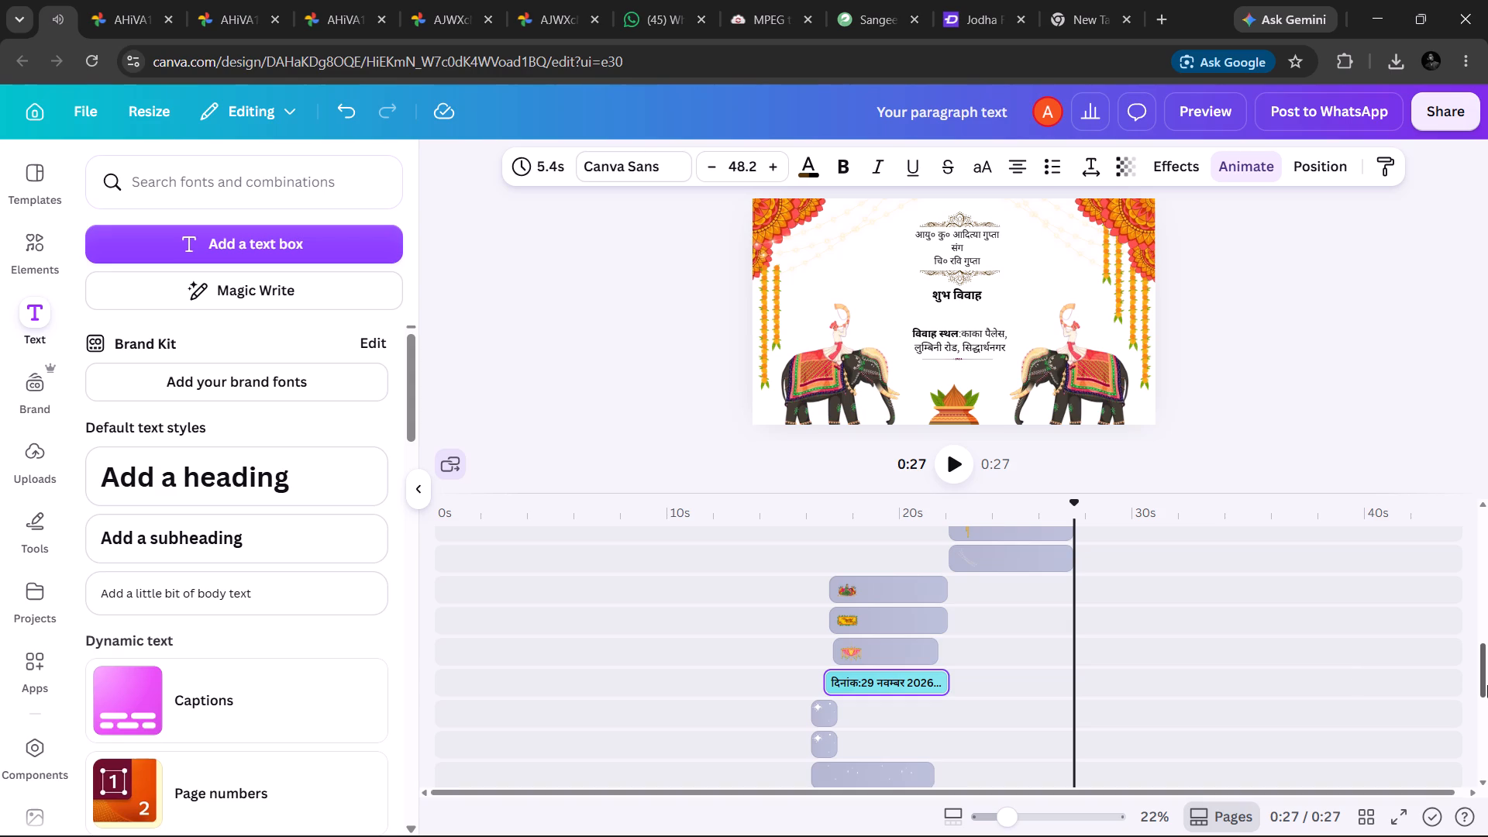
Shorten the wedding scene's couple names, शुभ विवाह and venue text clips to finish near the audio track's end, at about 26 s.
drag(1487, 675, 1475, 791)
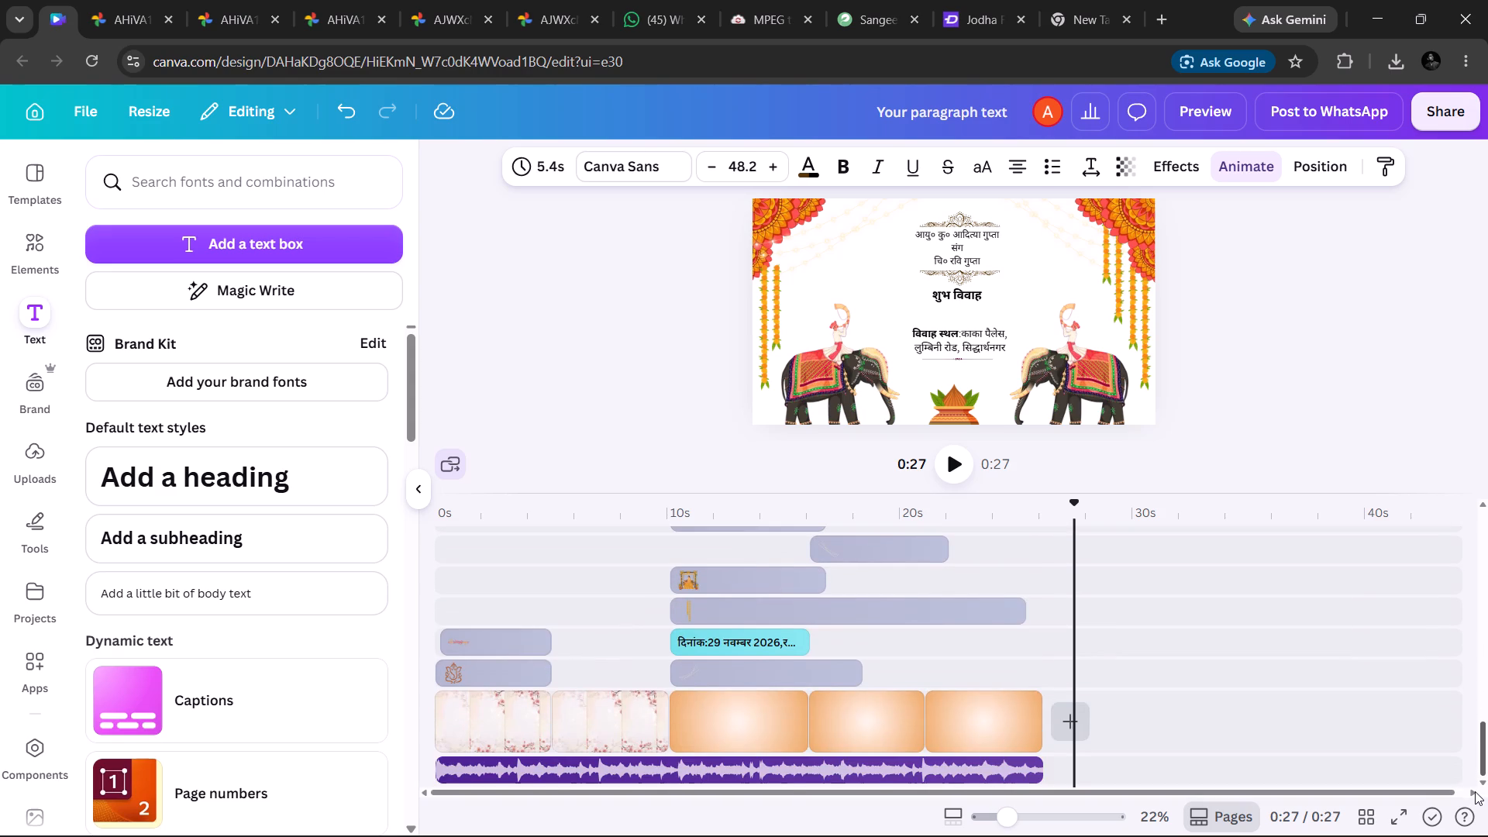
drag(1475, 791, 1475, 790)
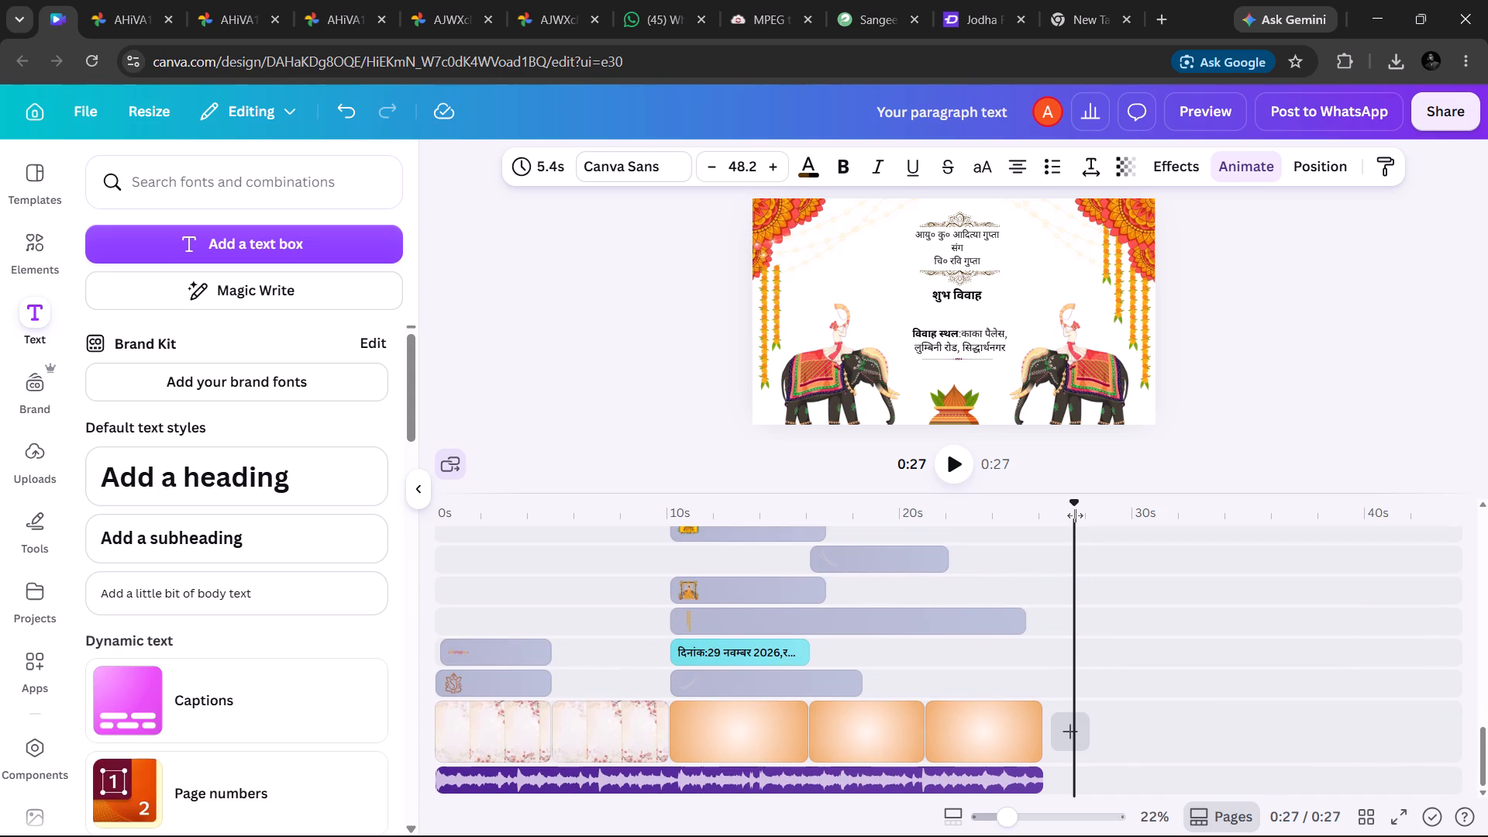
drag(1074, 513, 1039, 512)
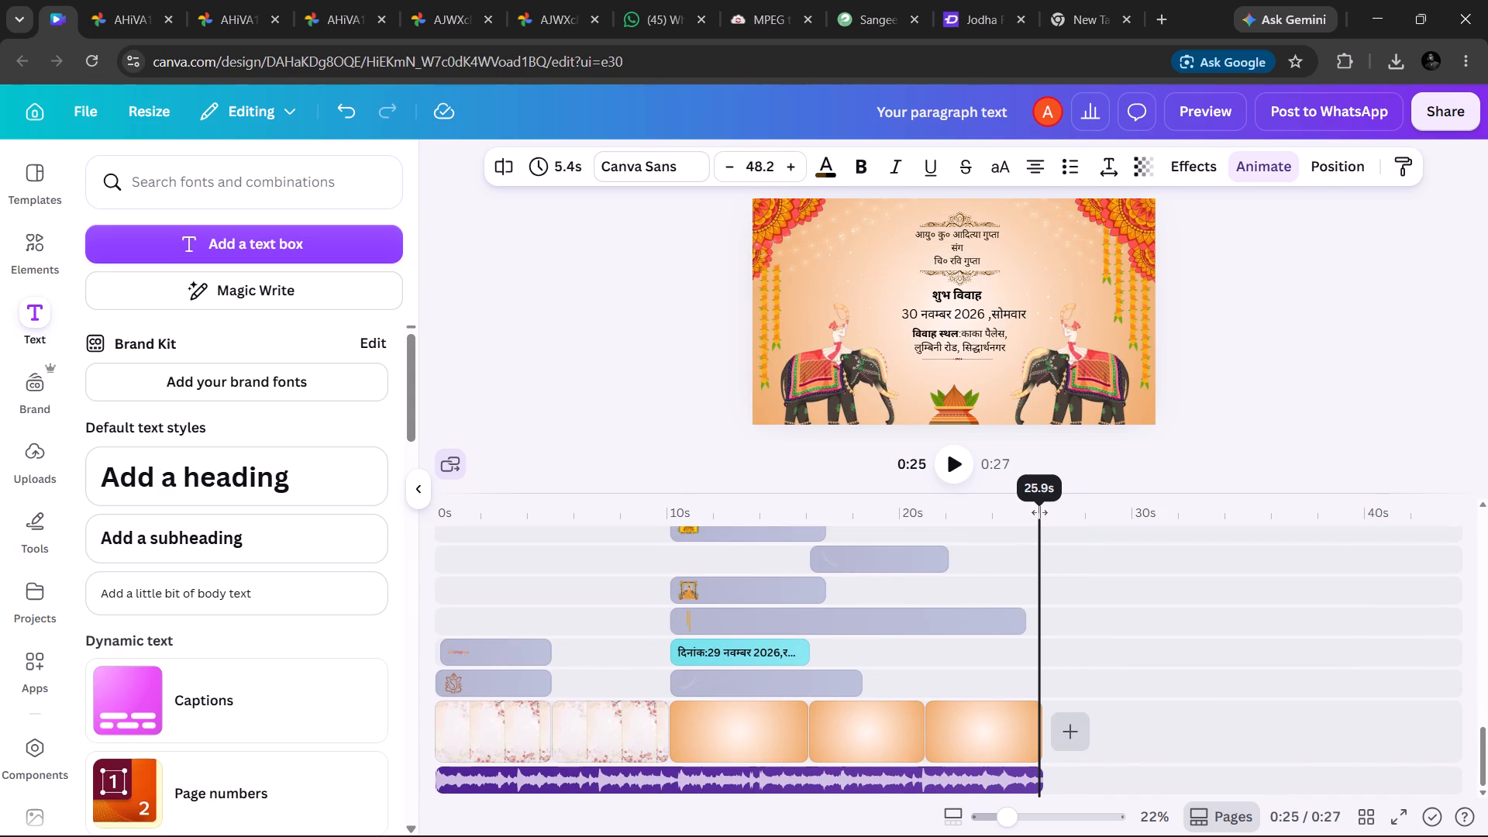
drag(1039, 512, 1043, 509)
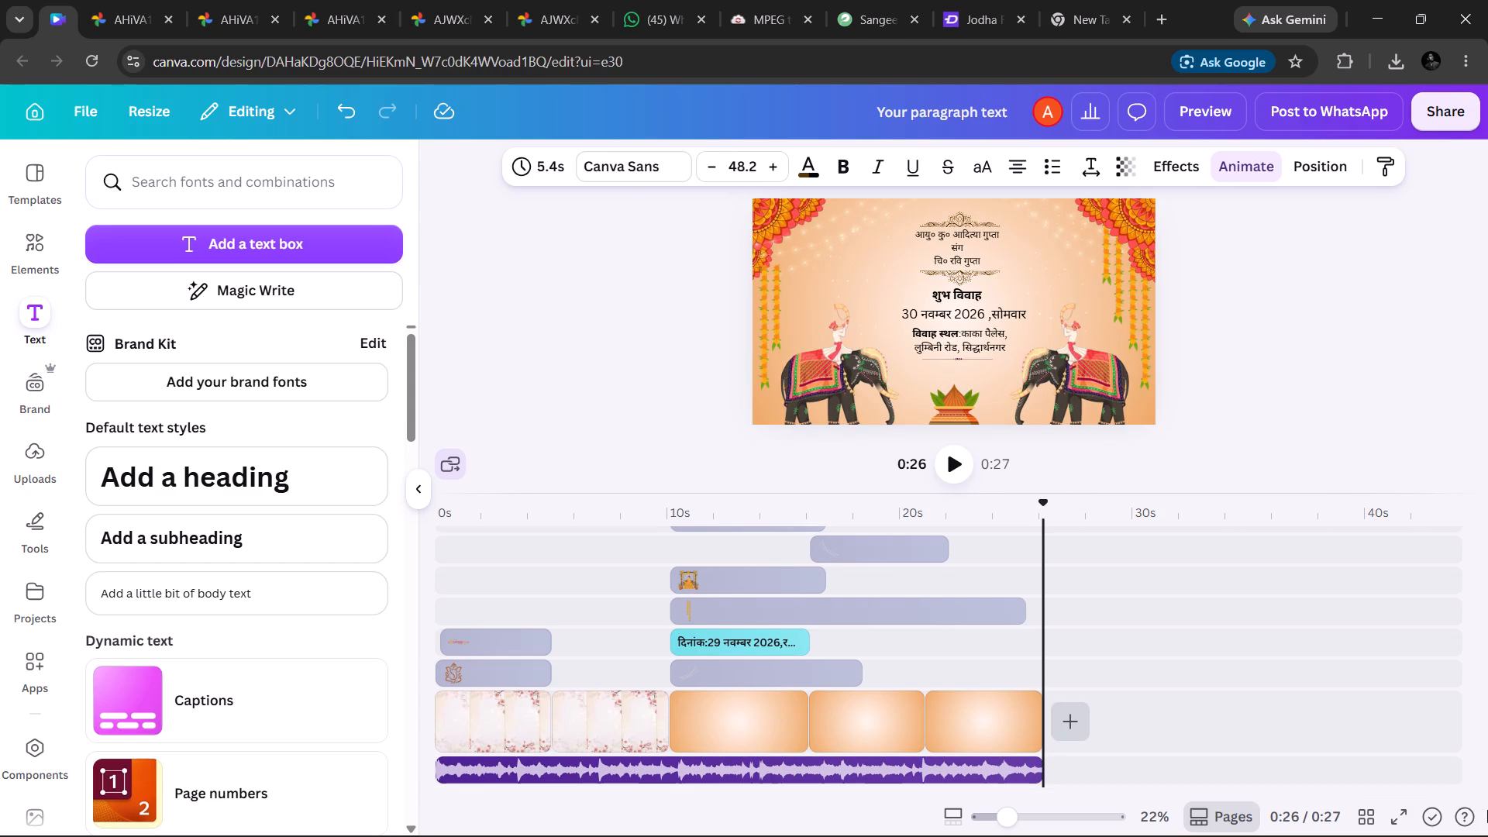
drag(1484, 742, 1487, 599)
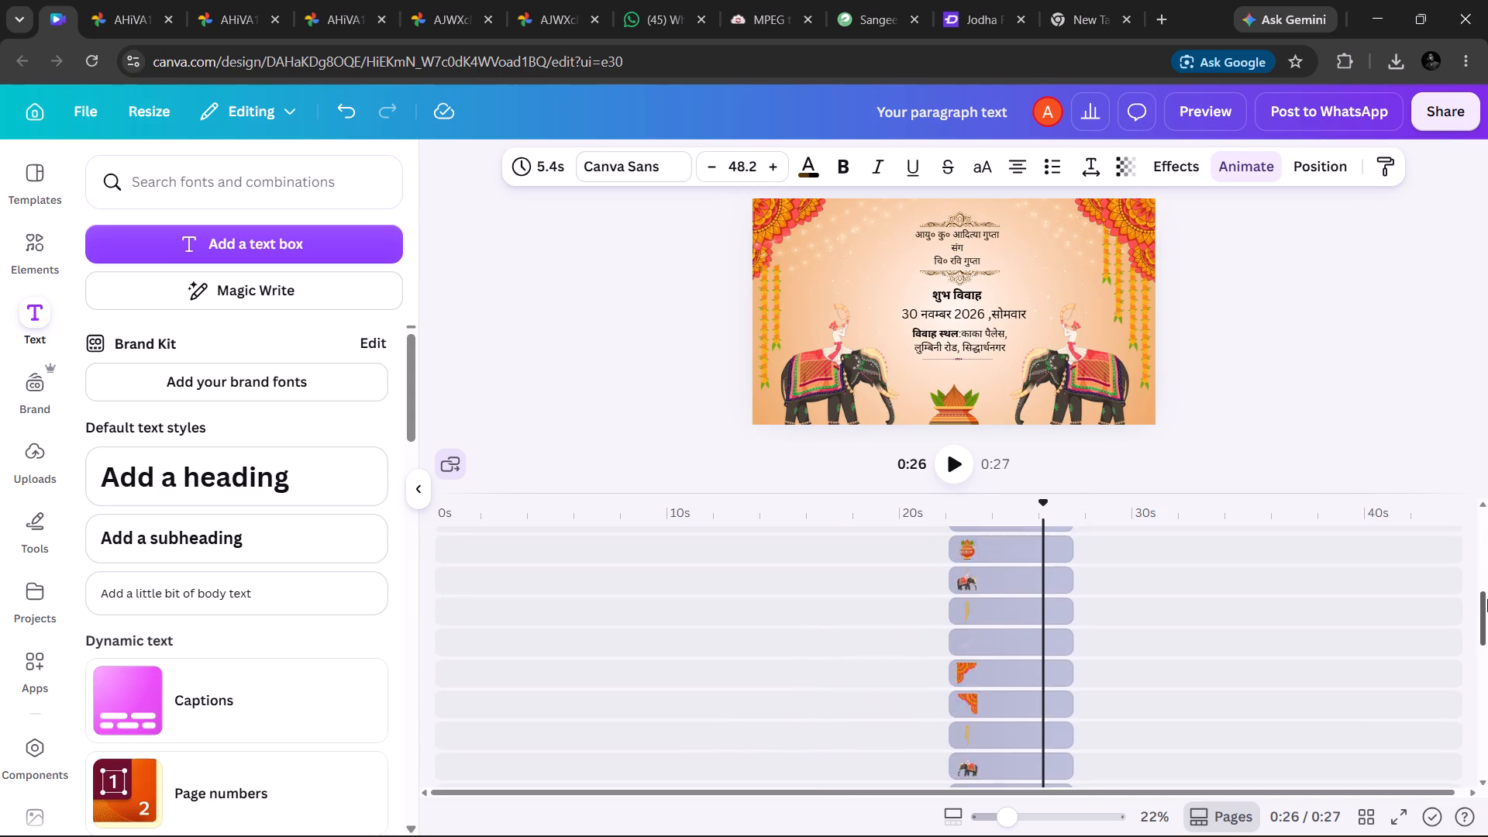
drag(1487, 599, 1484, 538)
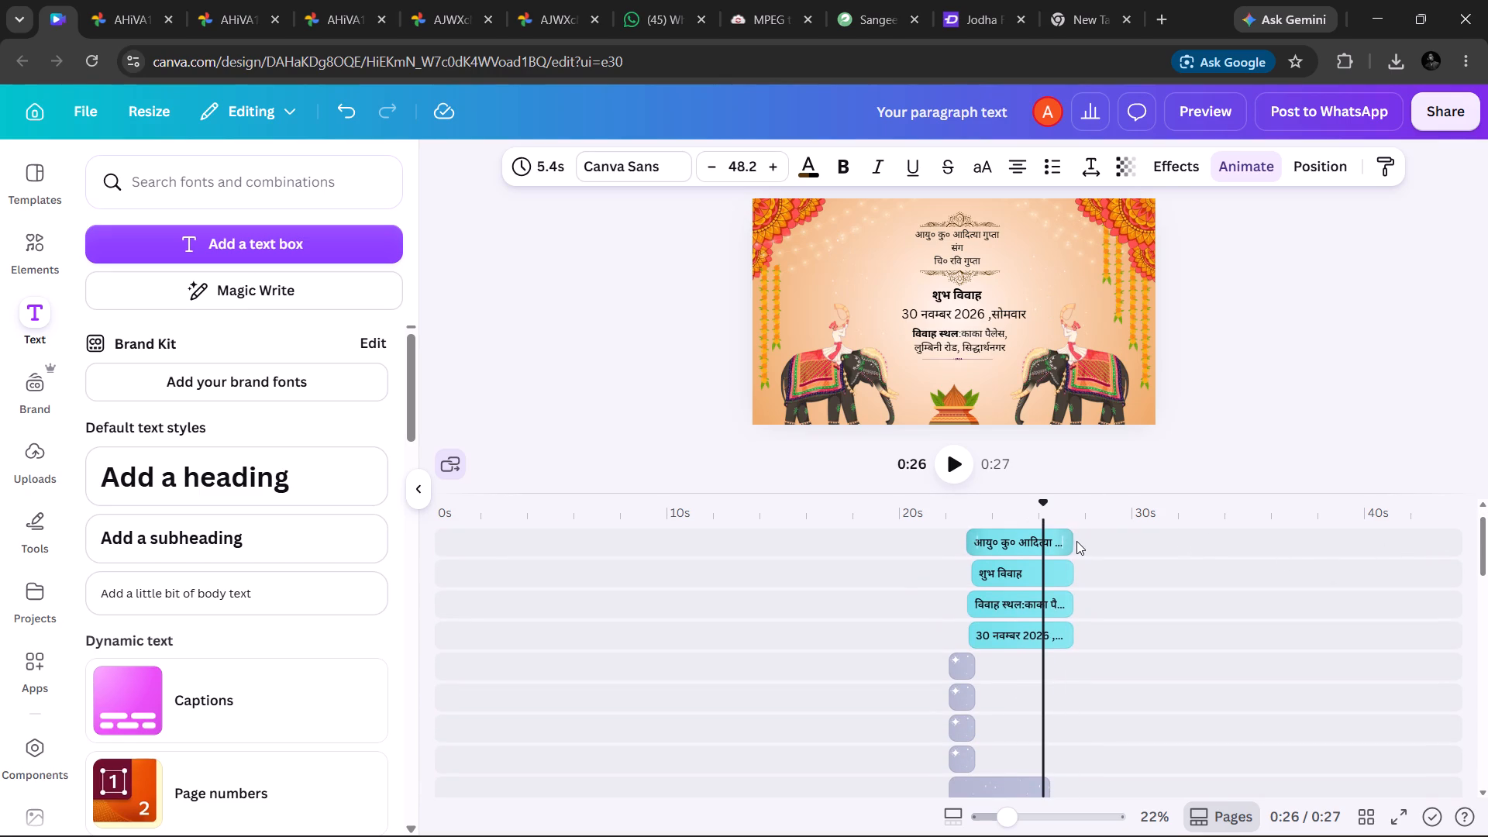
drag(1066, 542, 1066, 542)
drag(1066, 542, 1049, 546)
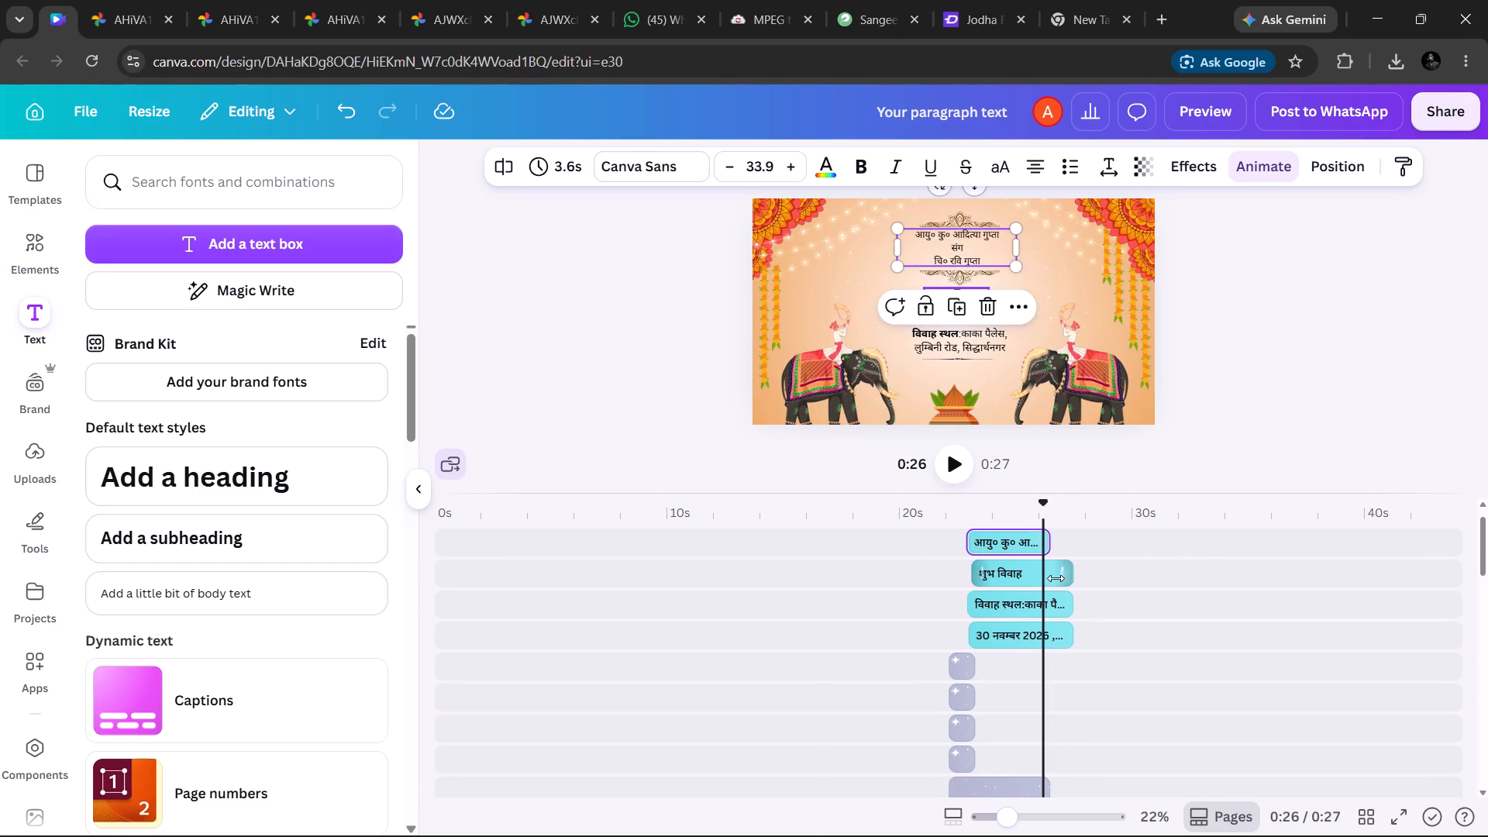
drag(1059, 578, 1042, 580)
drag(1060, 599, 1041, 603)
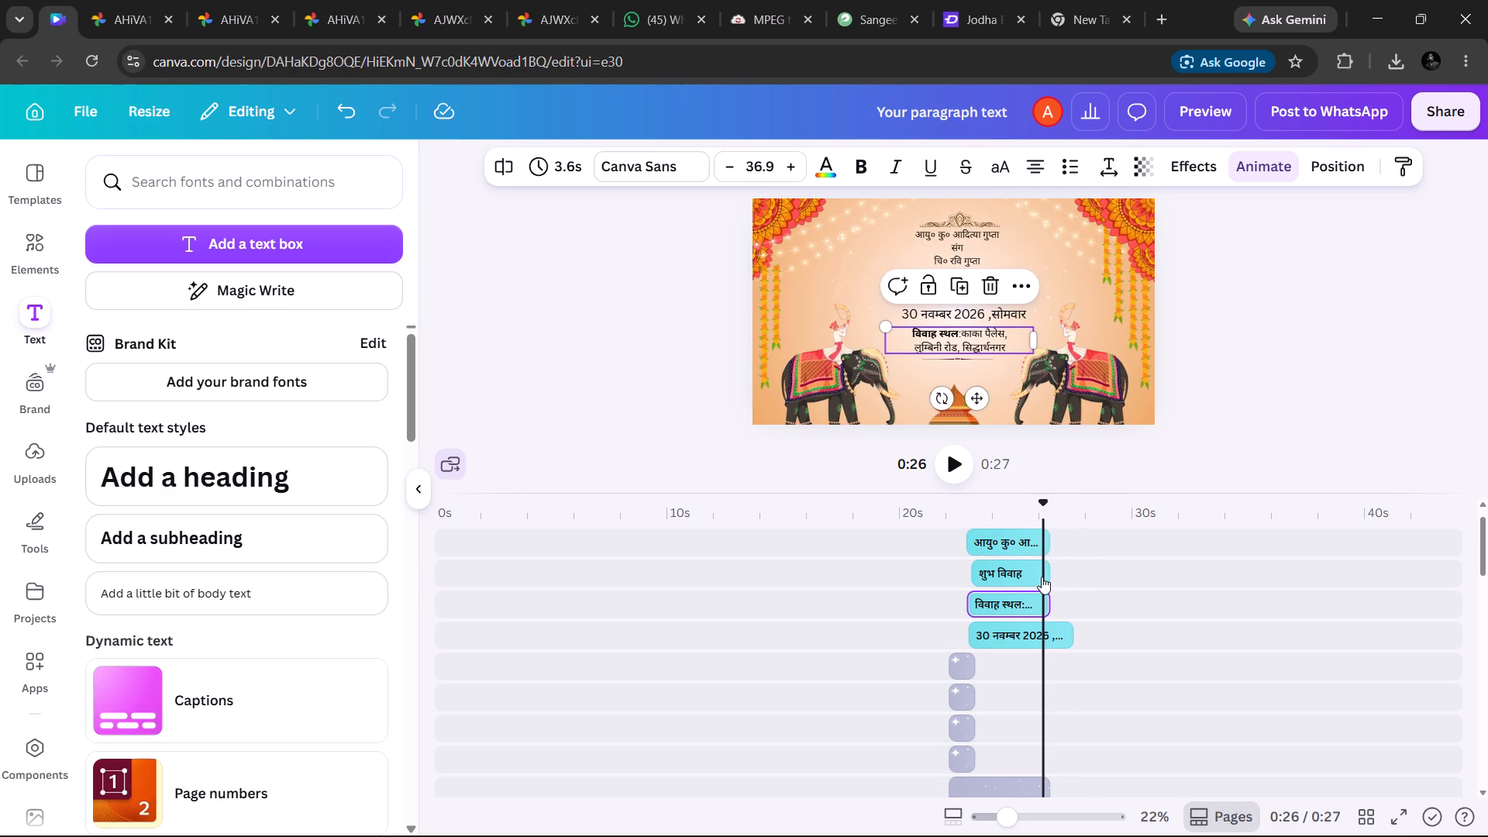
Trim the शुभ विवाह title clip to 3.1 s and the couple names clip to 3.3 s so their ends line up.
click(1042, 575)
click(1042, 573)
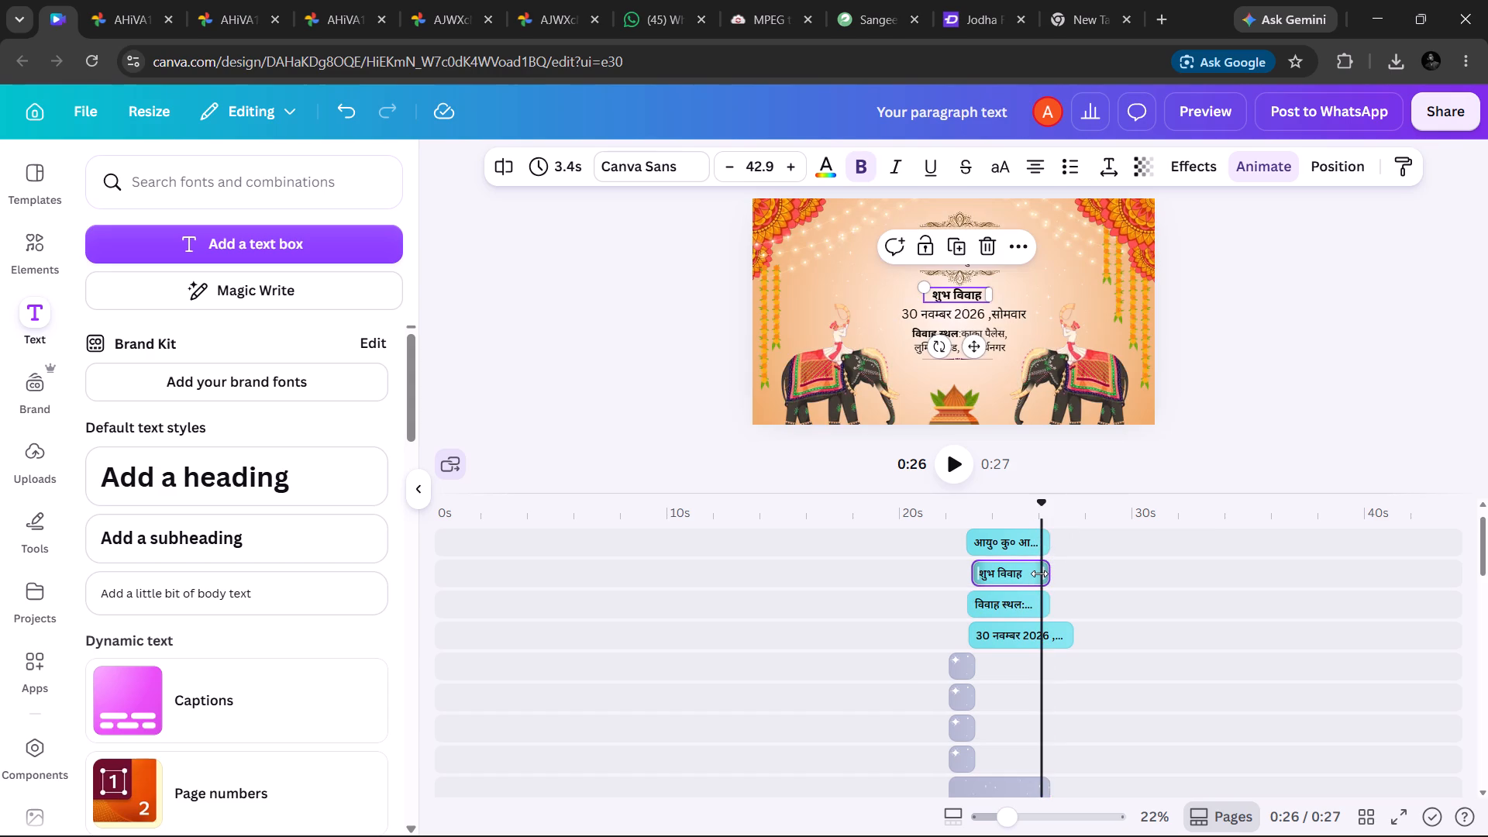
click(1039, 573)
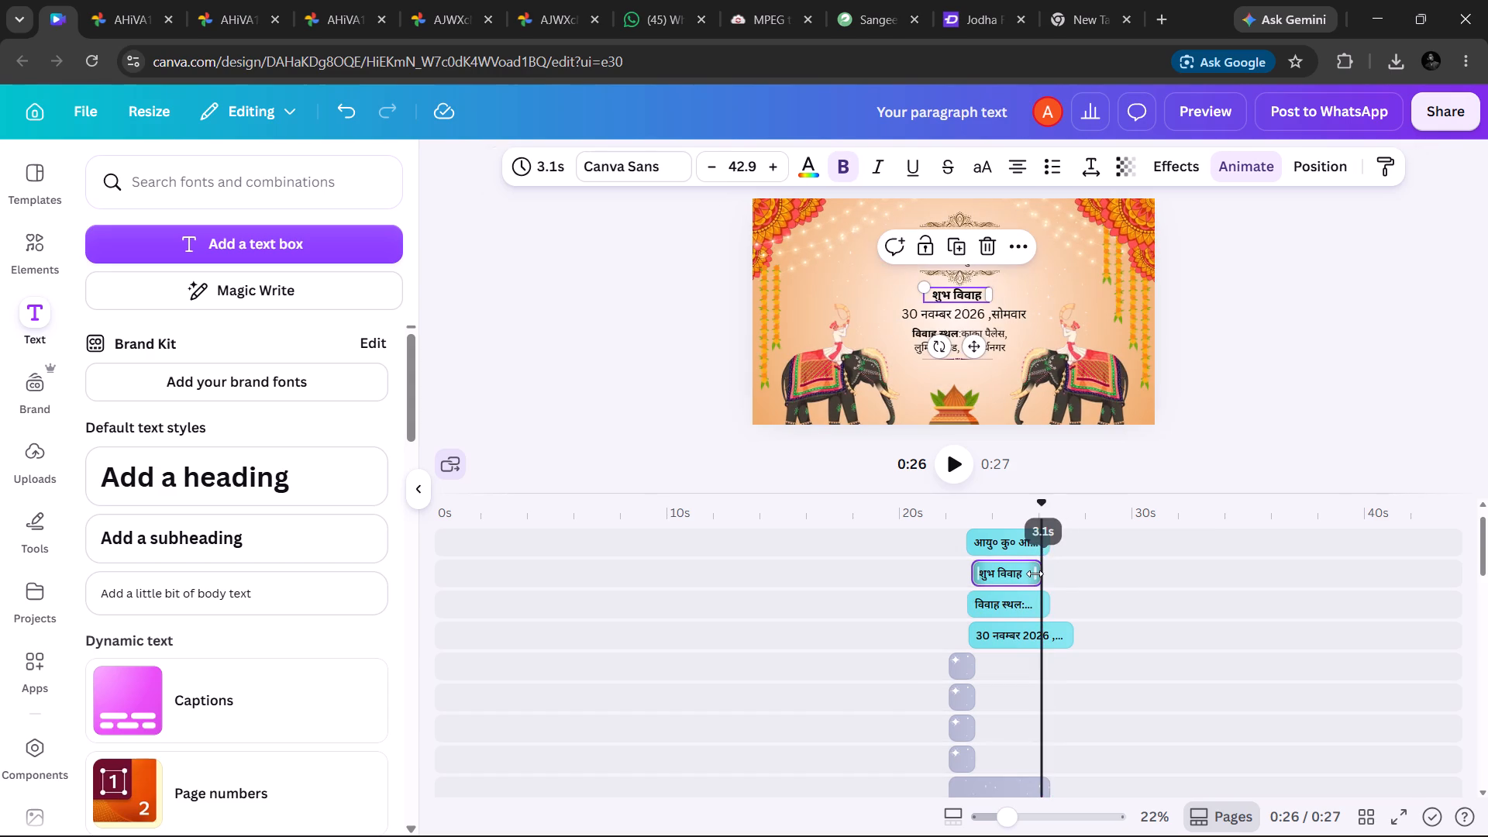
click(1028, 546)
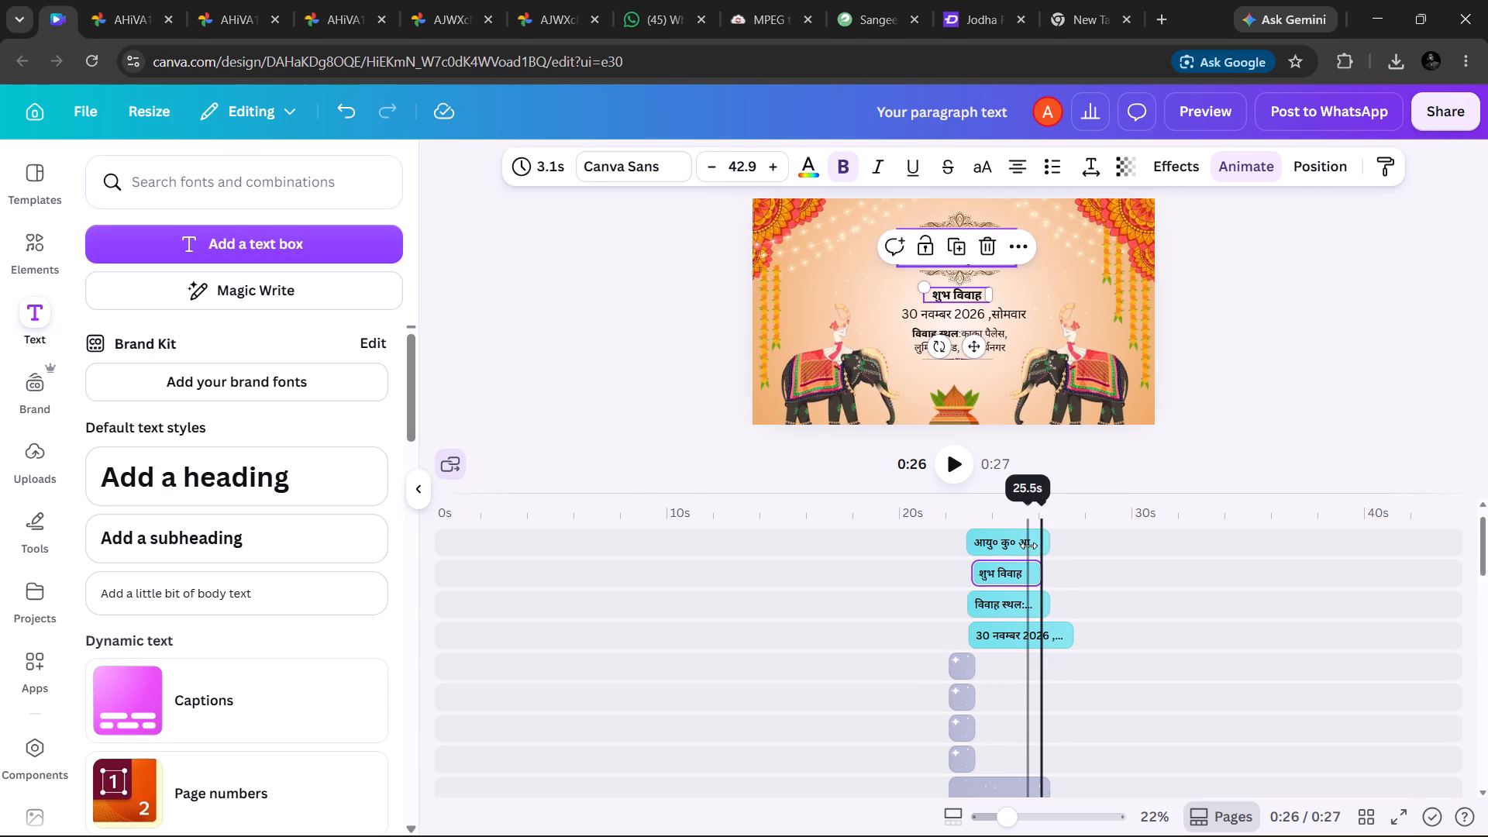
drag(1042, 542, 1041, 542)
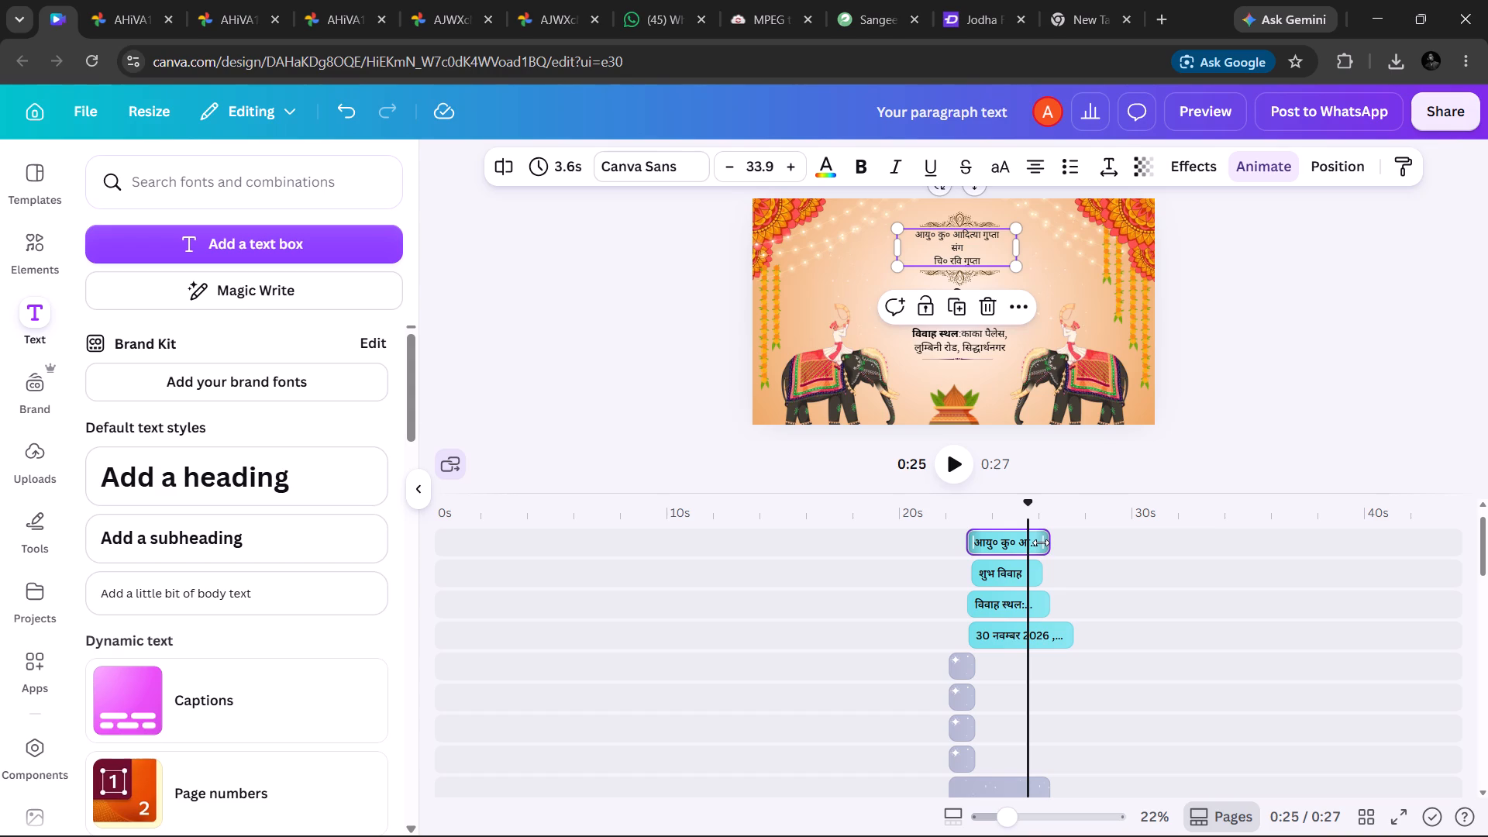
drag(1041, 542, 1032, 543)
Shorten the wedding scene's 30 नवम्बर 2026 date text clip to 3.4 s, ending near the audio track's end.
drag(1483, 555, 1483, 604)
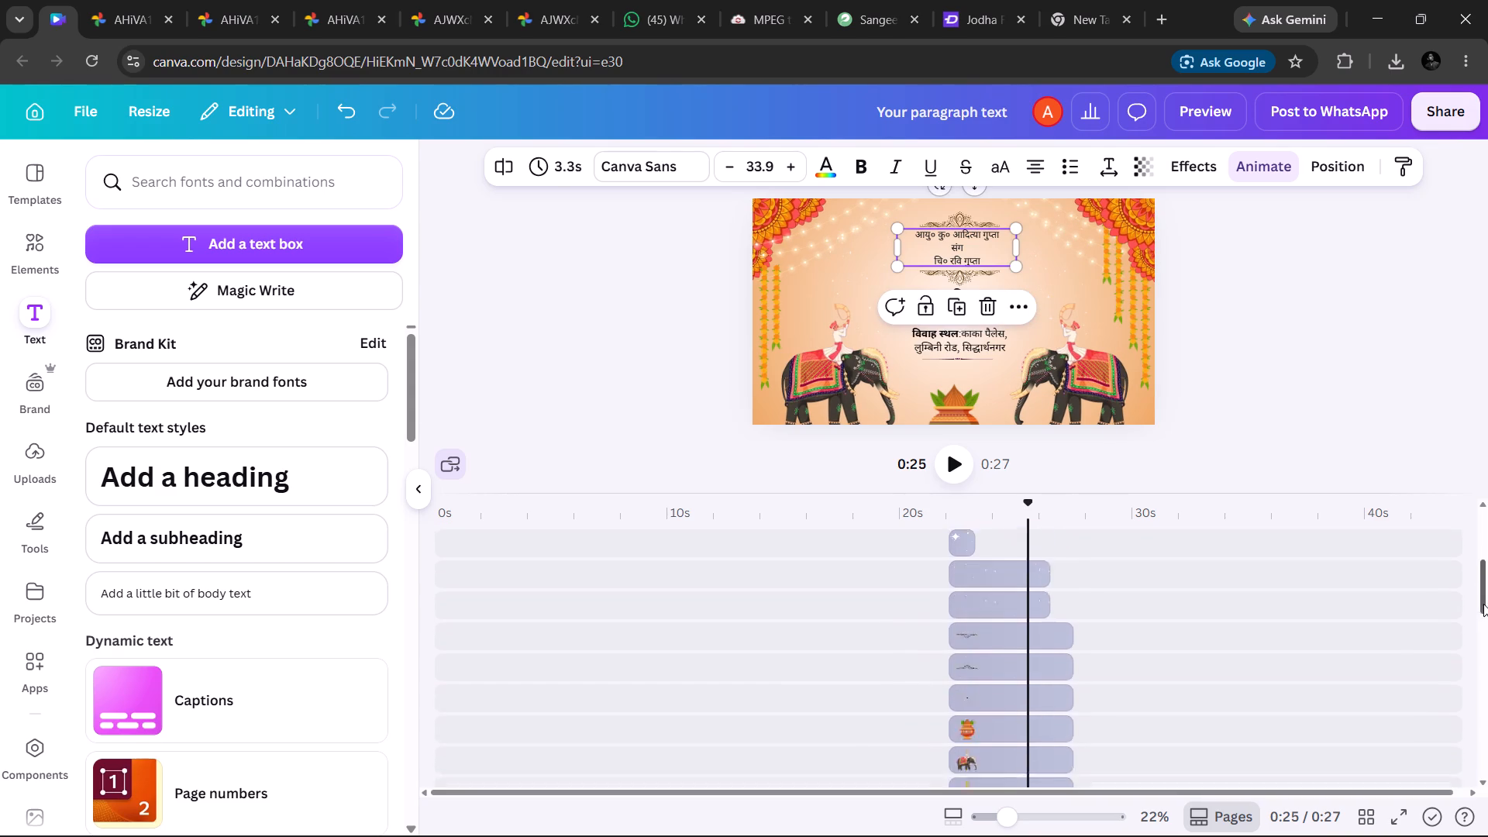
drag(1483, 604, 1478, 770)
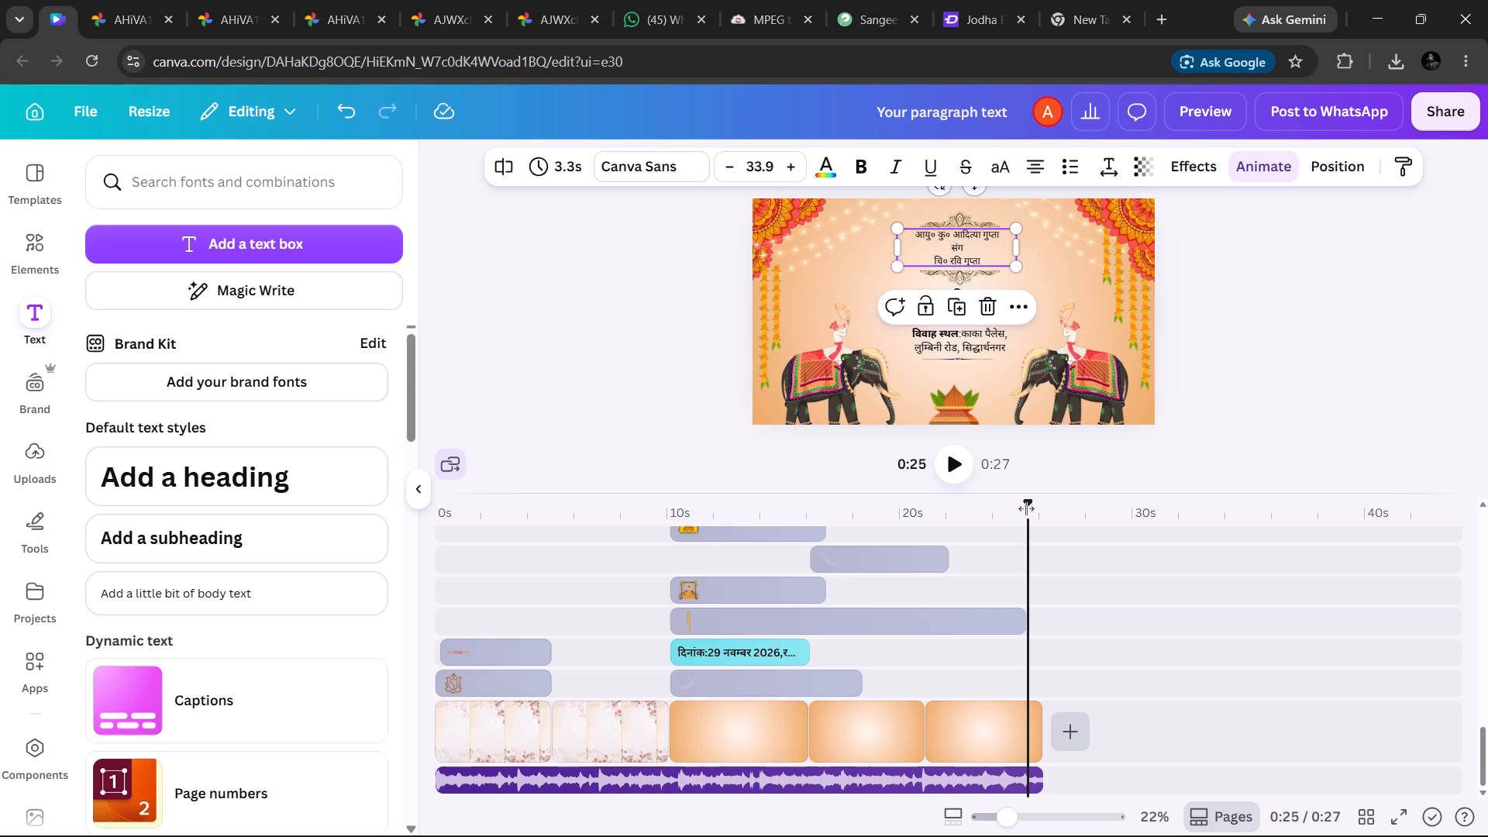
drag(1026, 508, 1040, 508)
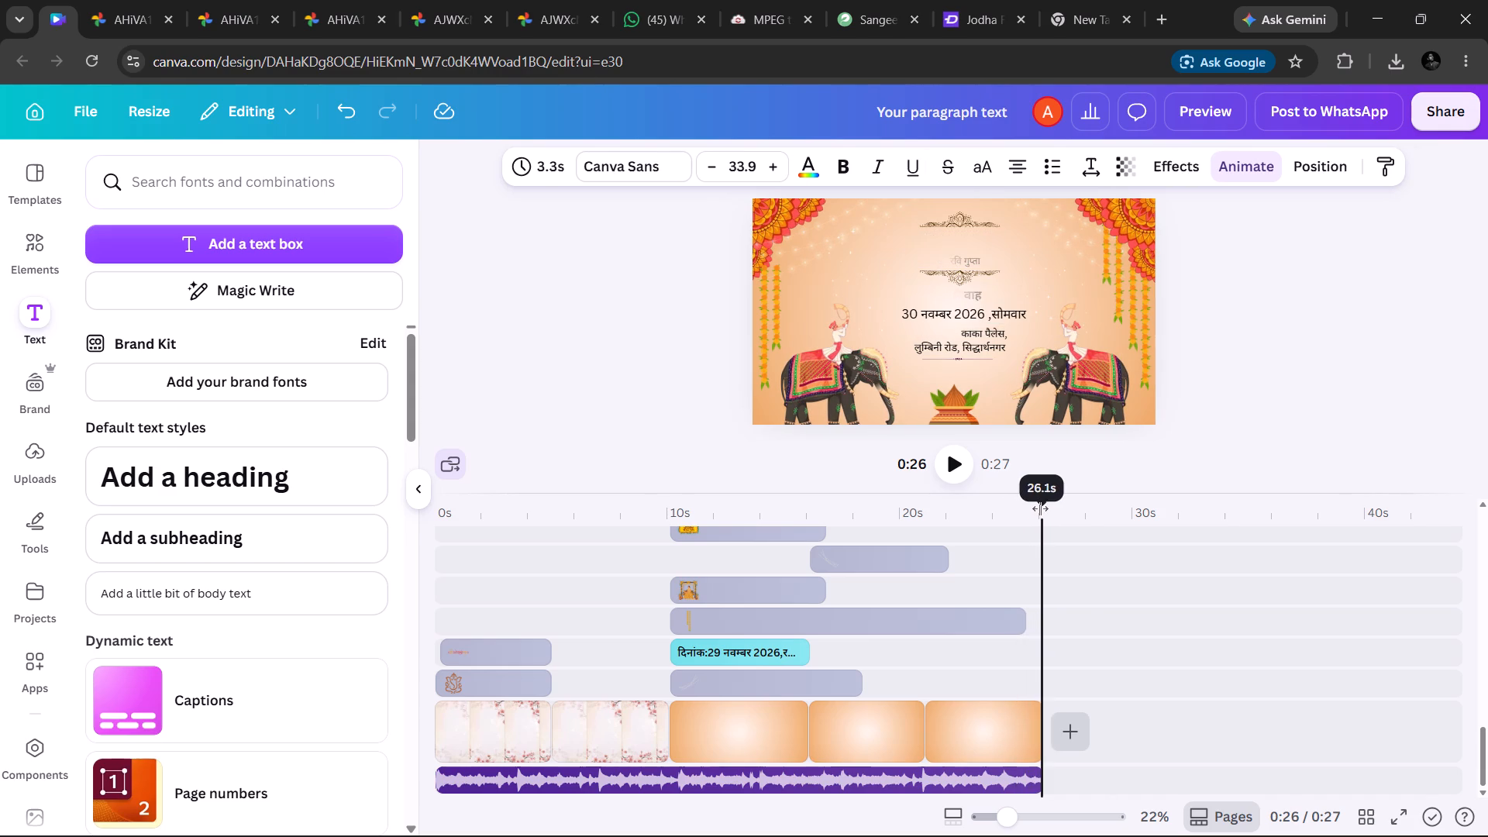
drag(1040, 508, 1041, 508)
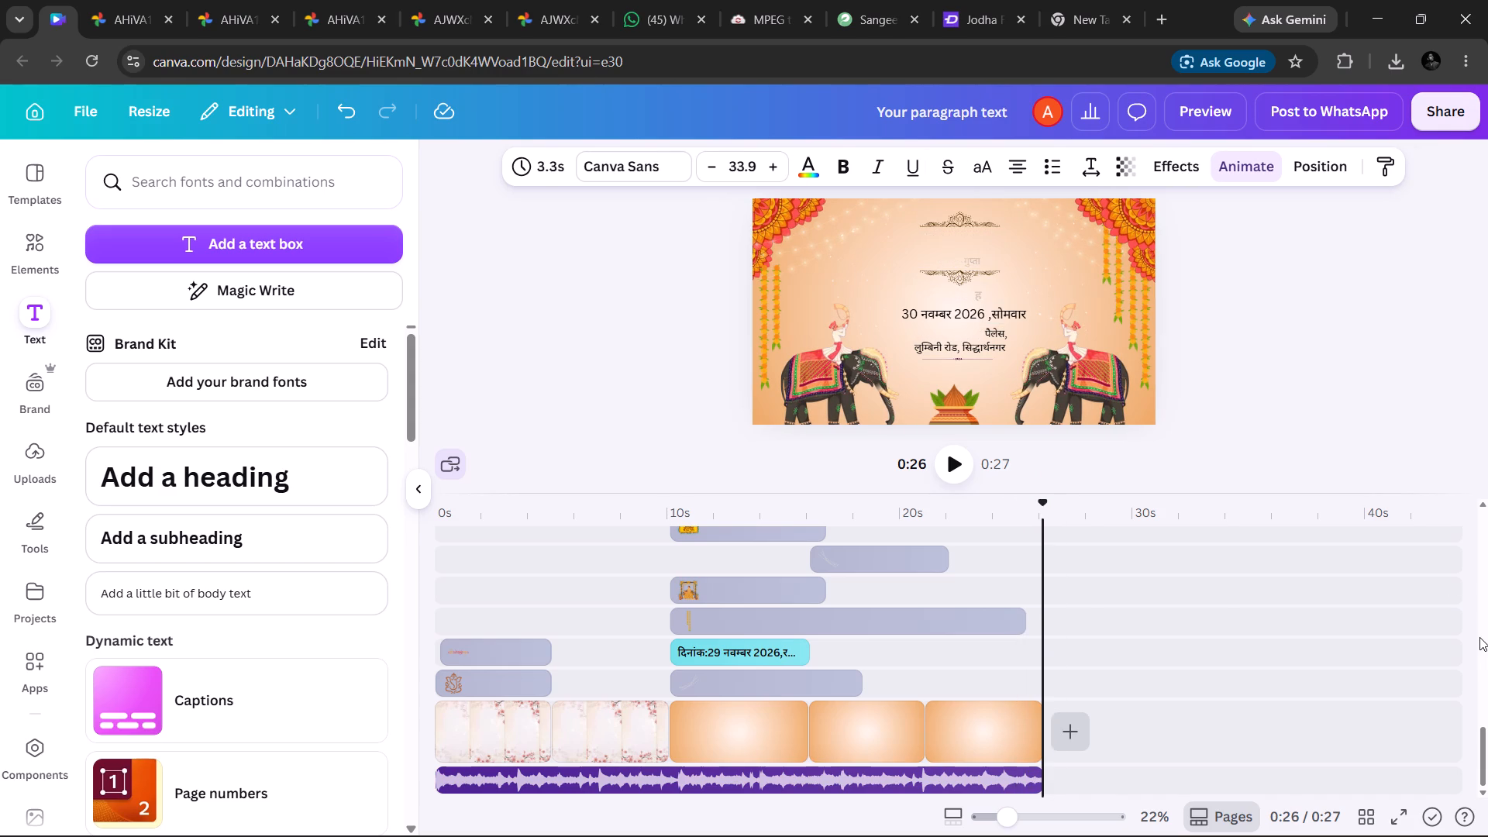
drag(1484, 732, 1477, 682)
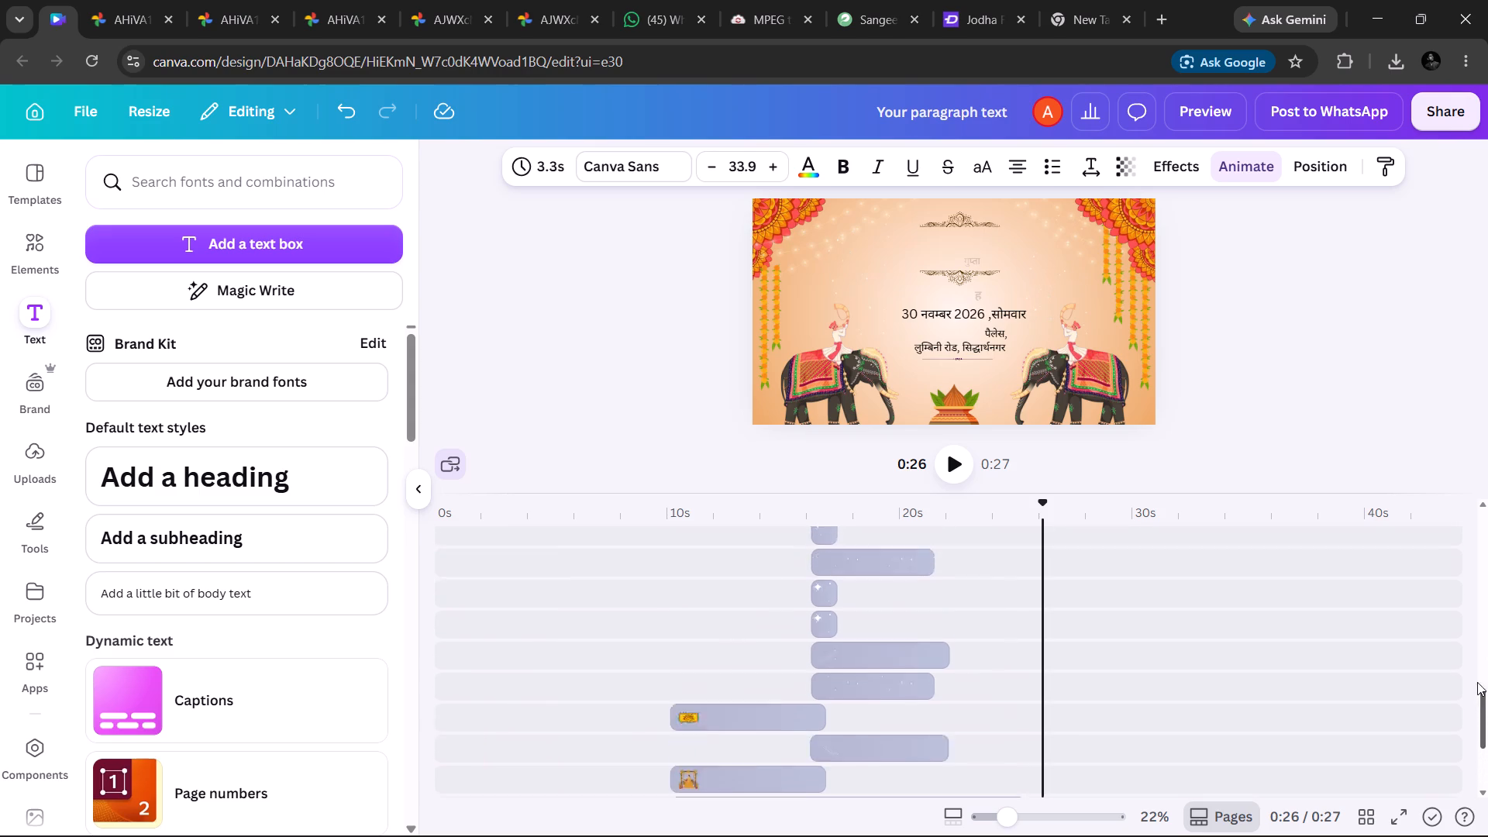
drag(1477, 682, 1487, 529)
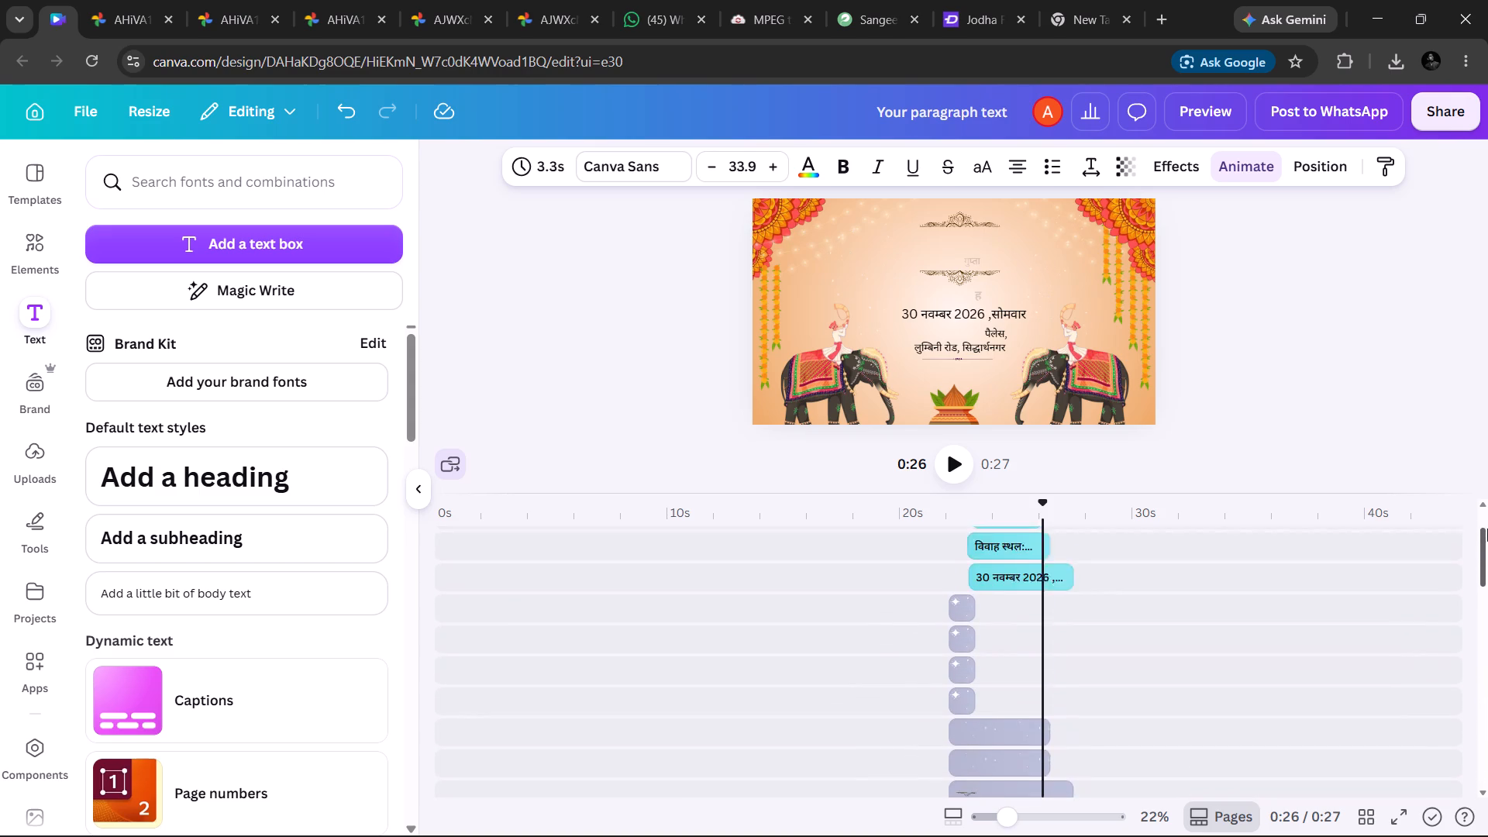
drag(1487, 529, 1483, 452)
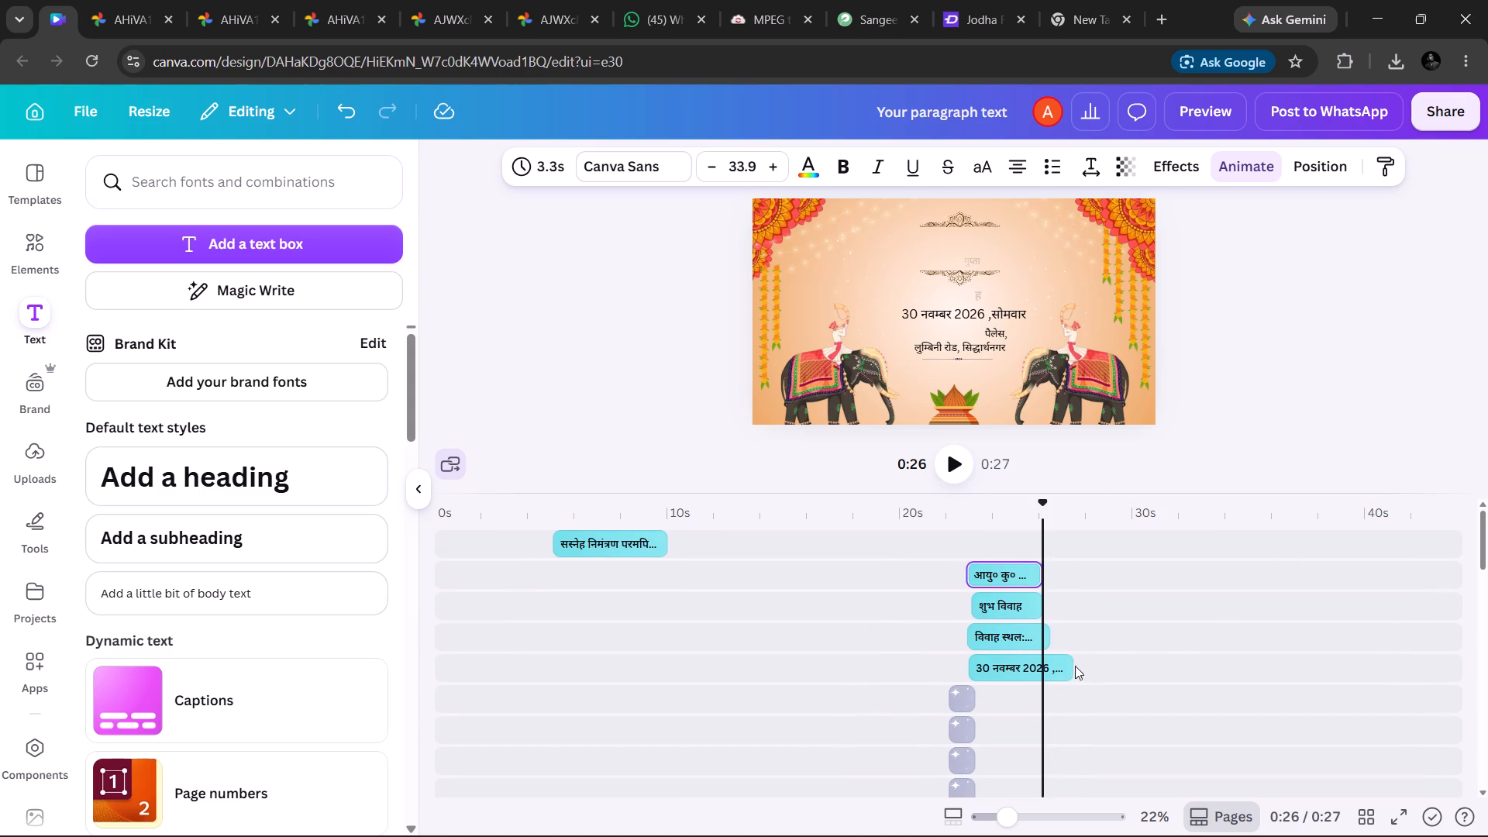
drag(1068, 666, 1049, 673)
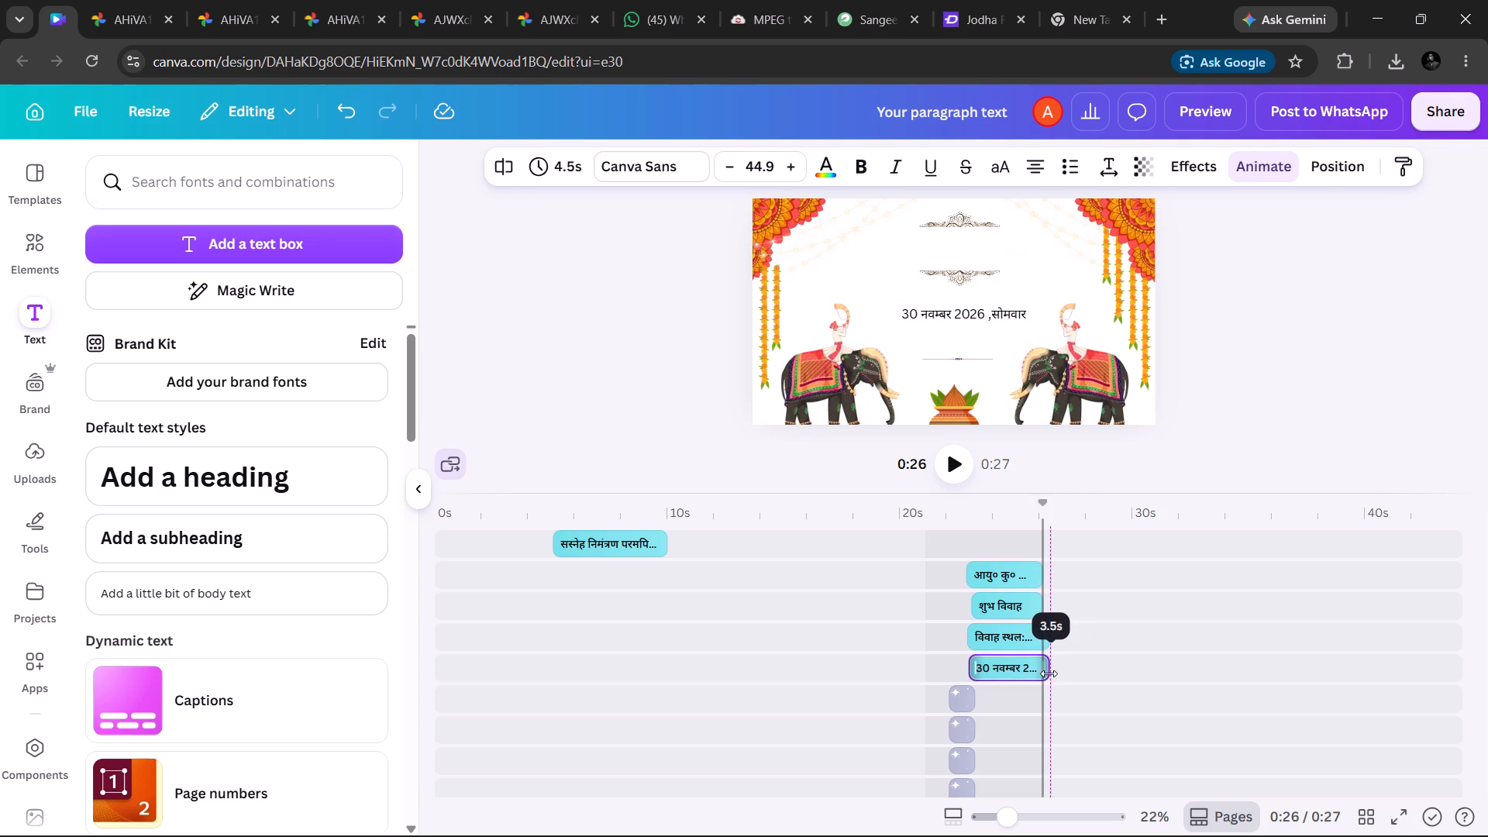
drag(1049, 673, 1040, 677)
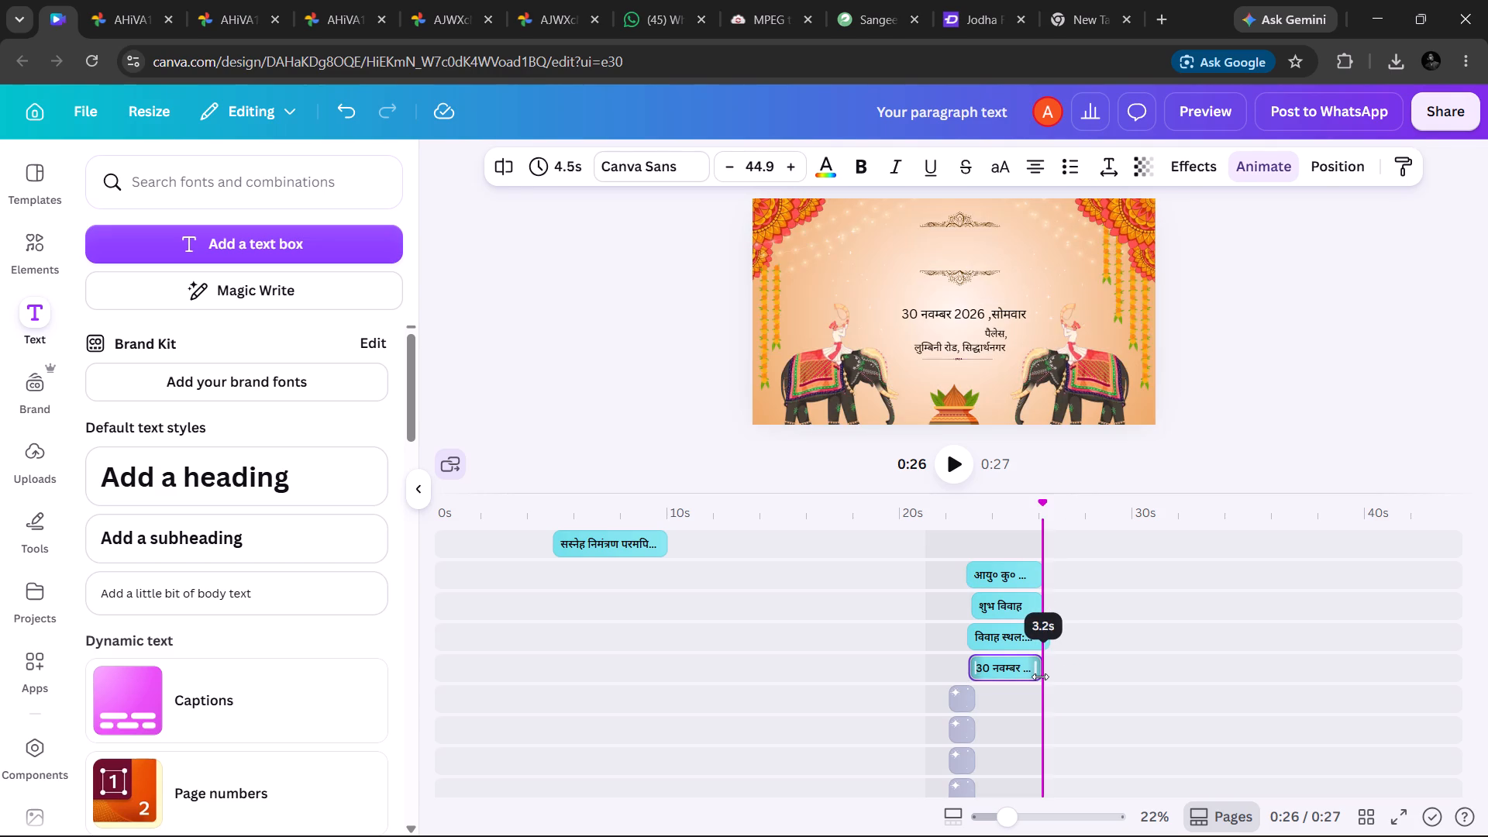
drag(1040, 677, 1041, 676)
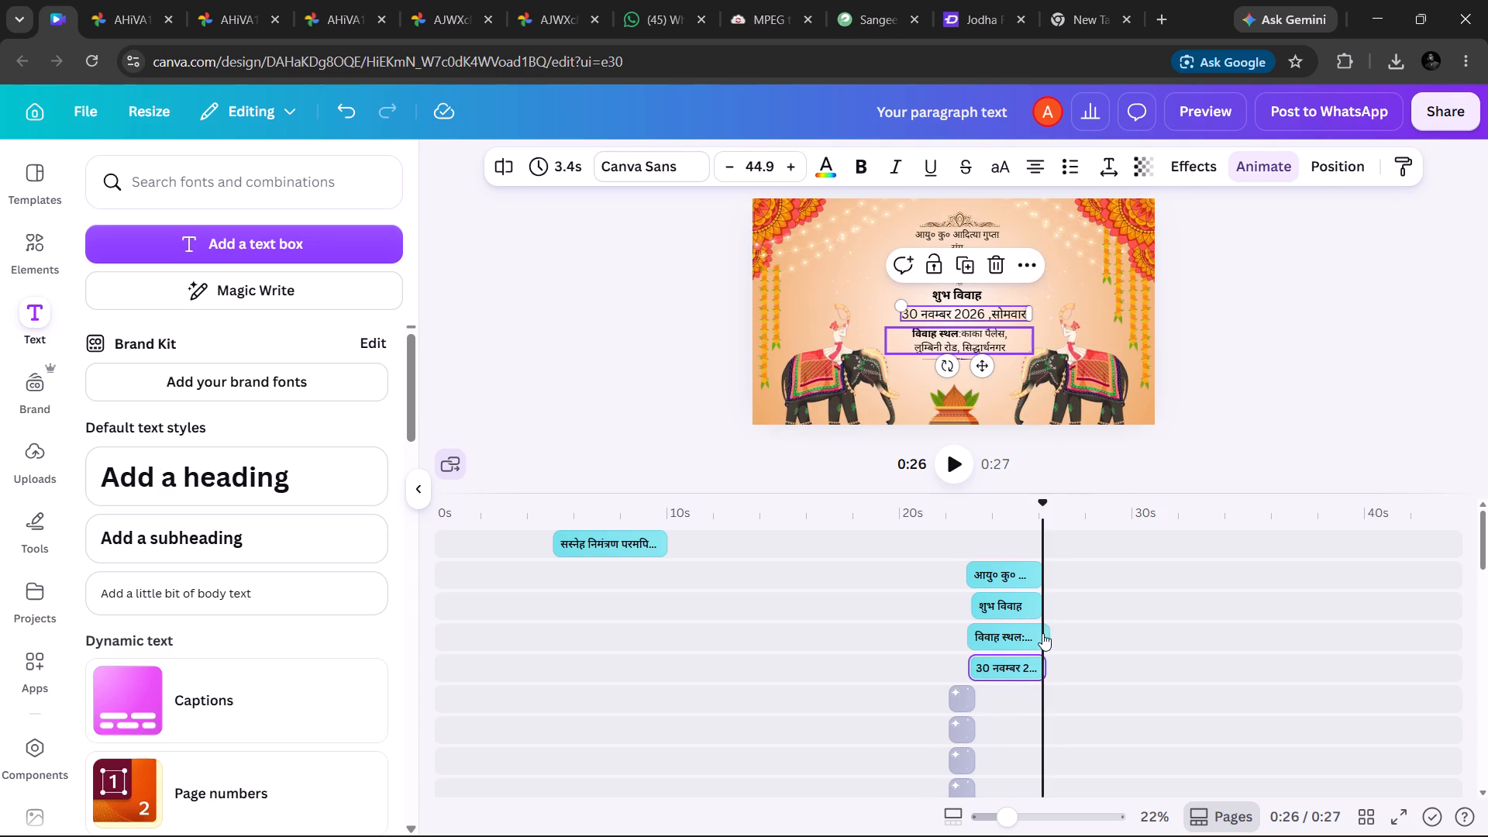
Trim the विवाह स्थल venue text clip to 3.3 s, ending level with the couple names clip.
click(1027, 635)
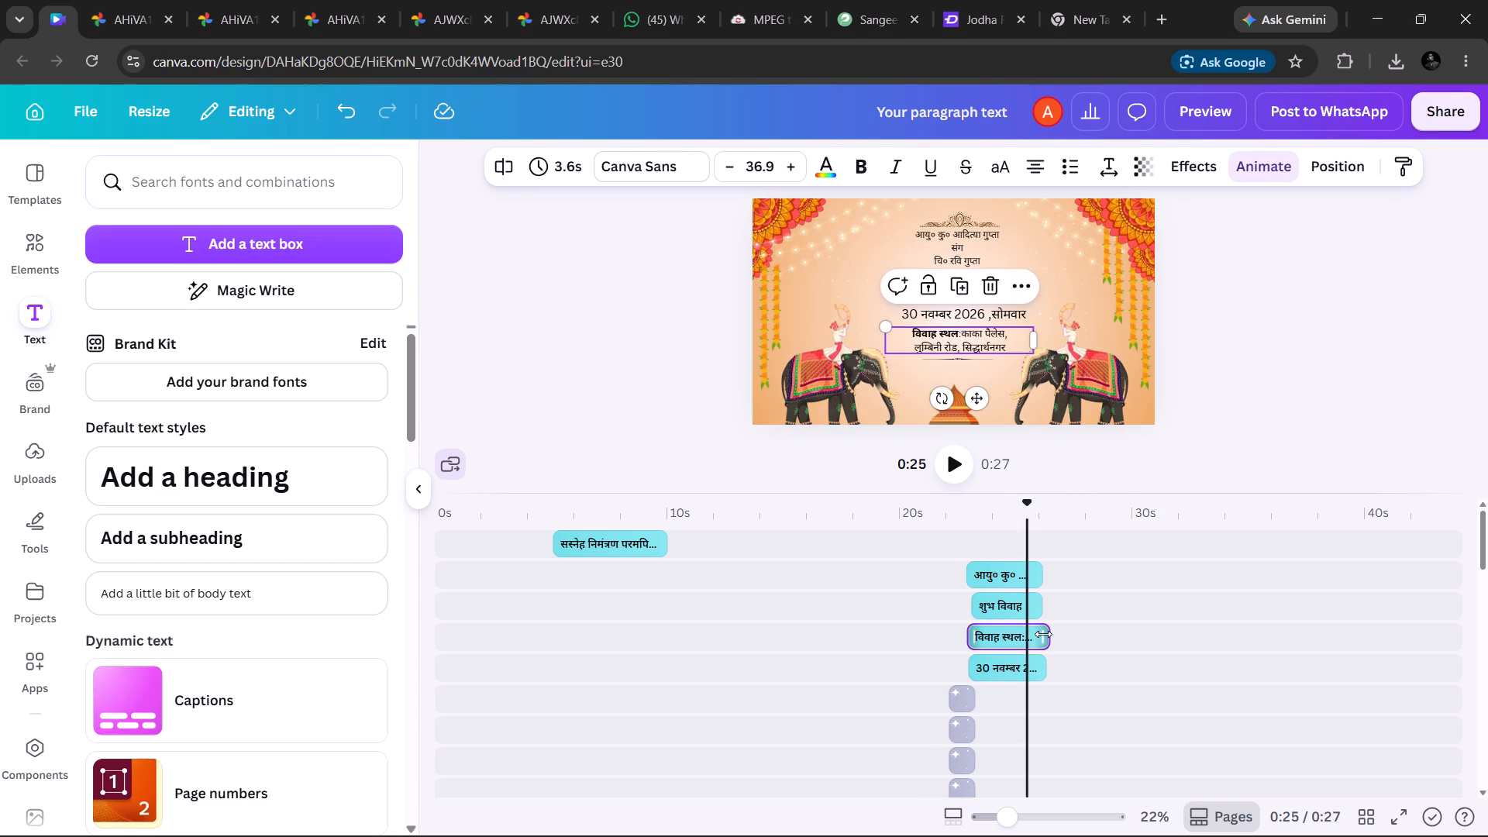
drag(1049, 634, 1042, 635)
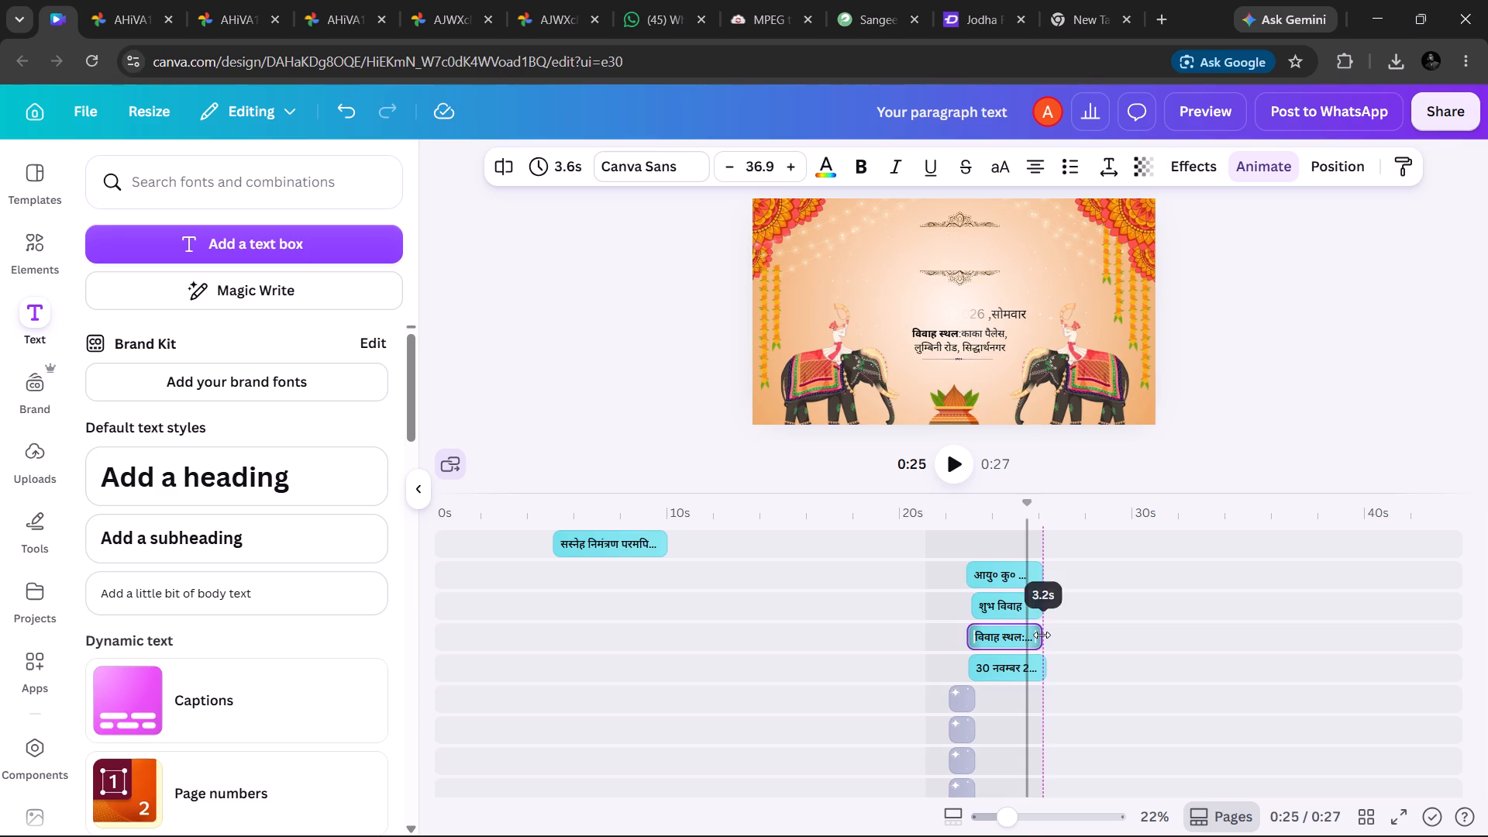
drag(1042, 635, 1042, 635)
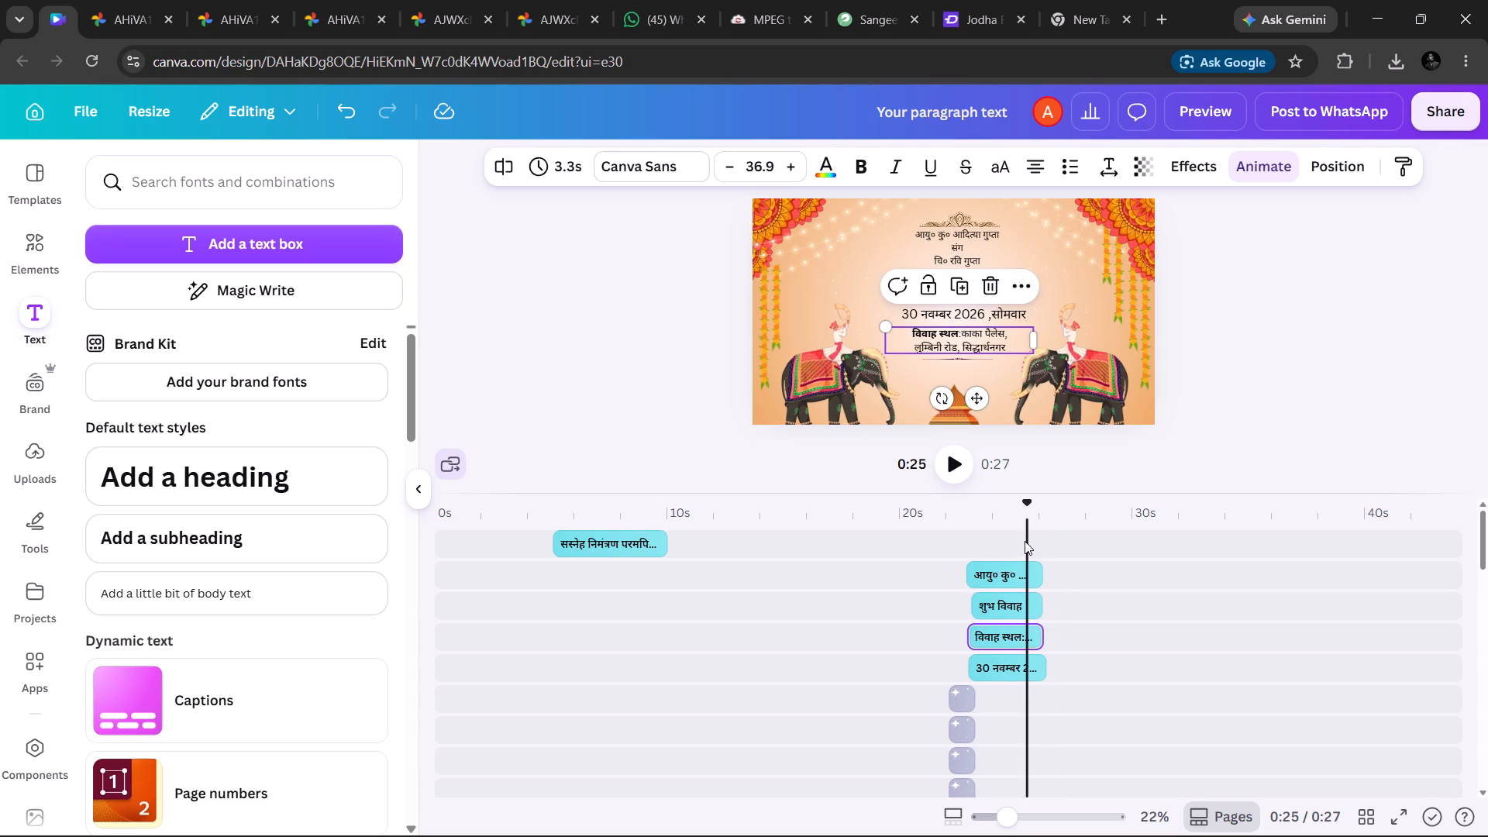
click(1028, 533)
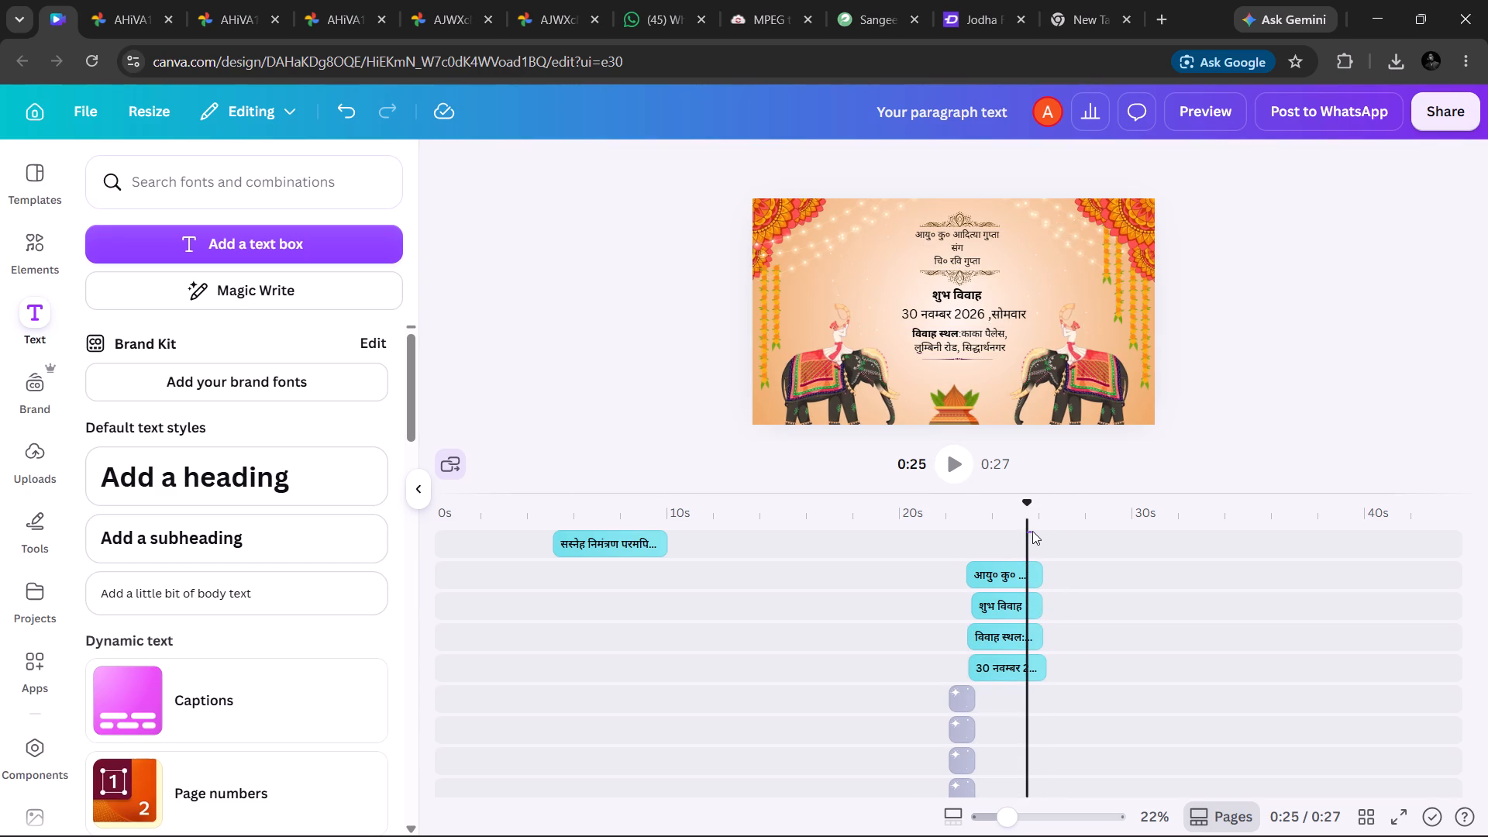
Trim the wedding scene's two sparkle overlay clips to about 4 s, ending at the playhead placed near 26 s.
drag(1028, 509, 1028, 509)
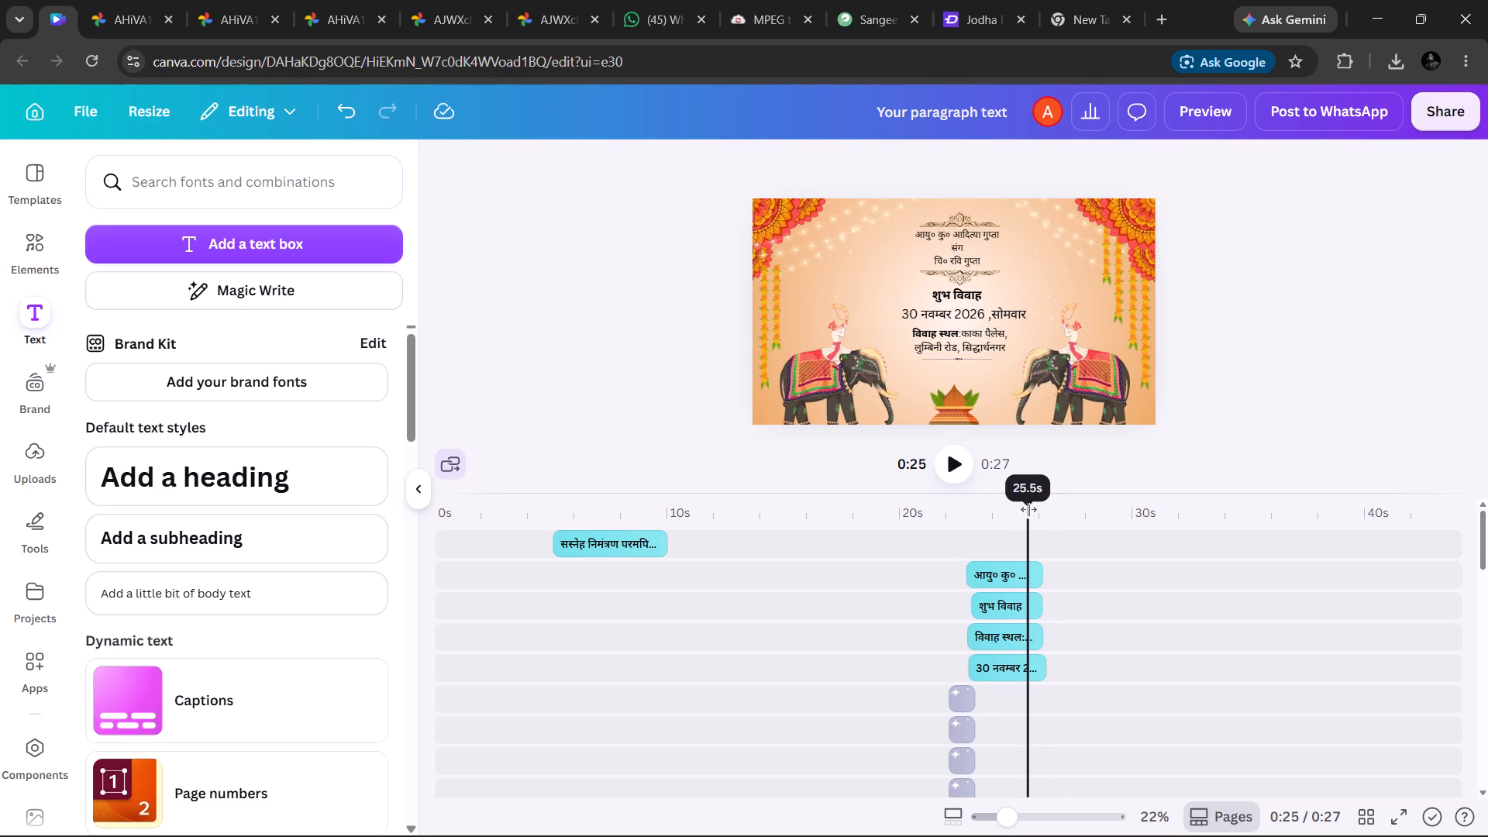
drag(1028, 509, 1045, 510)
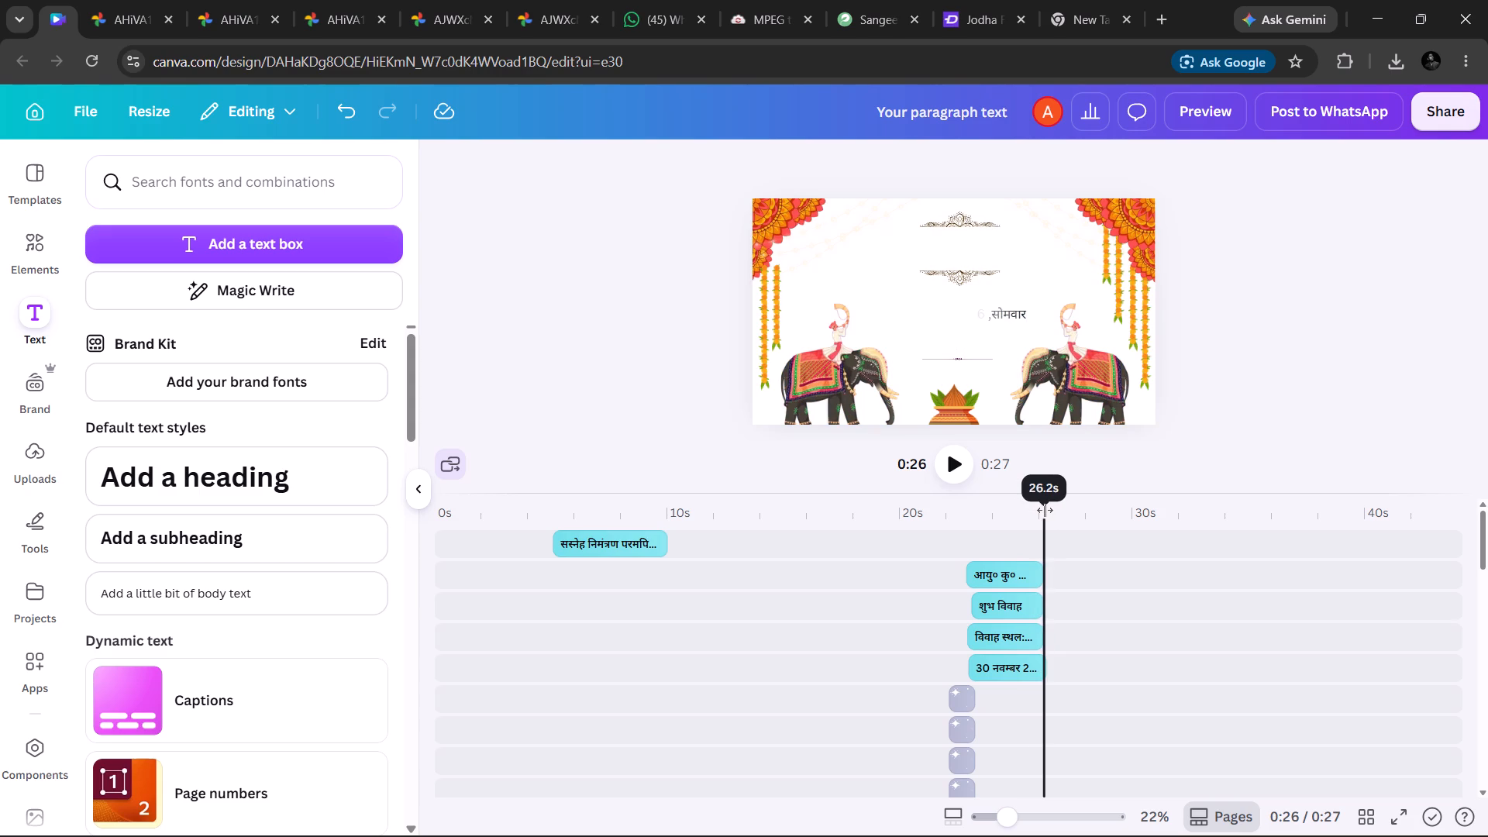
drag(1045, 510, 1043, 511)
drag(1043, 511, 1041, 511)
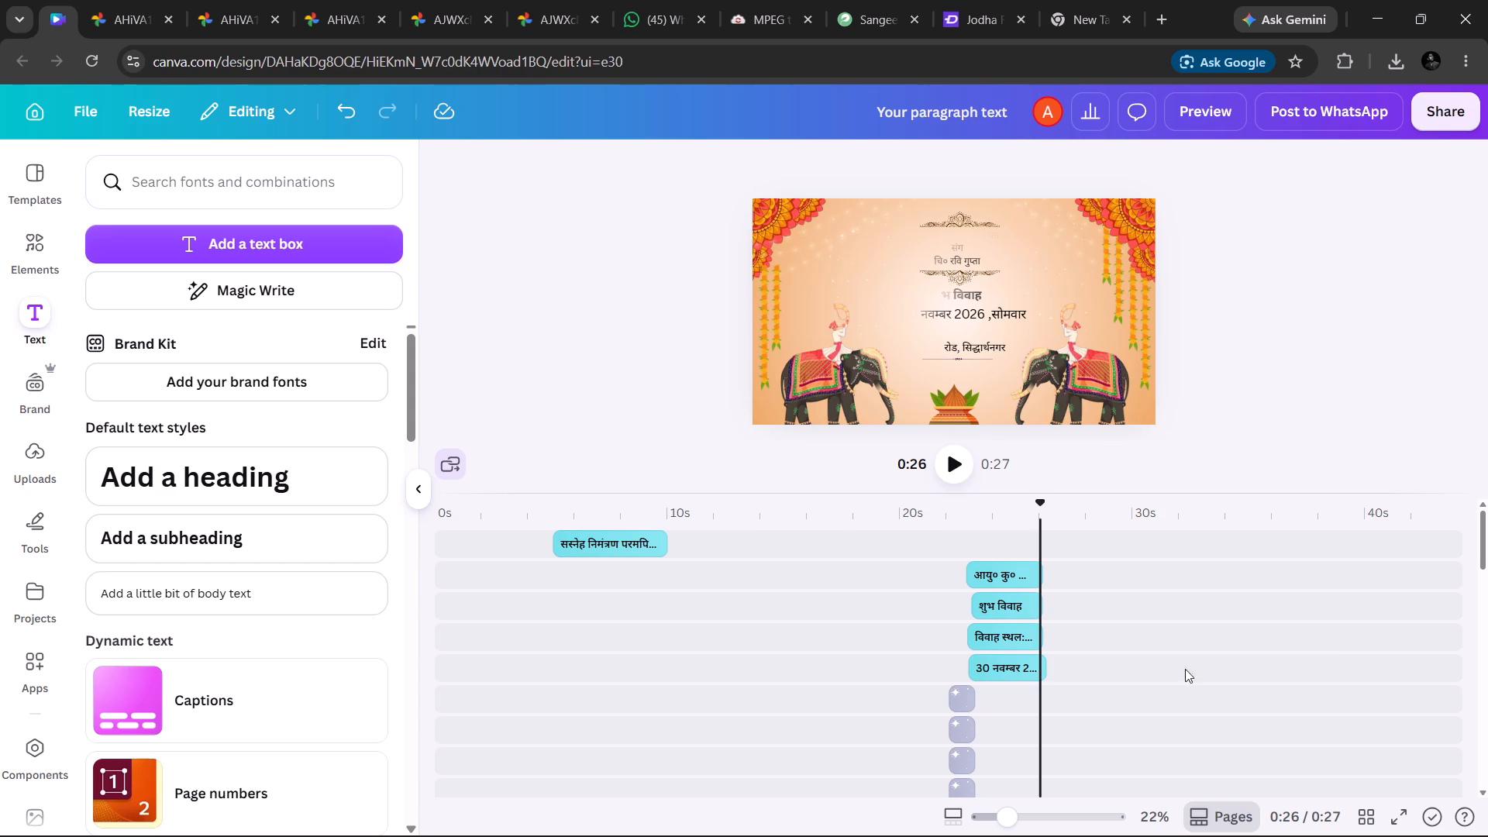
drag(1483, 546, 1483, 632)
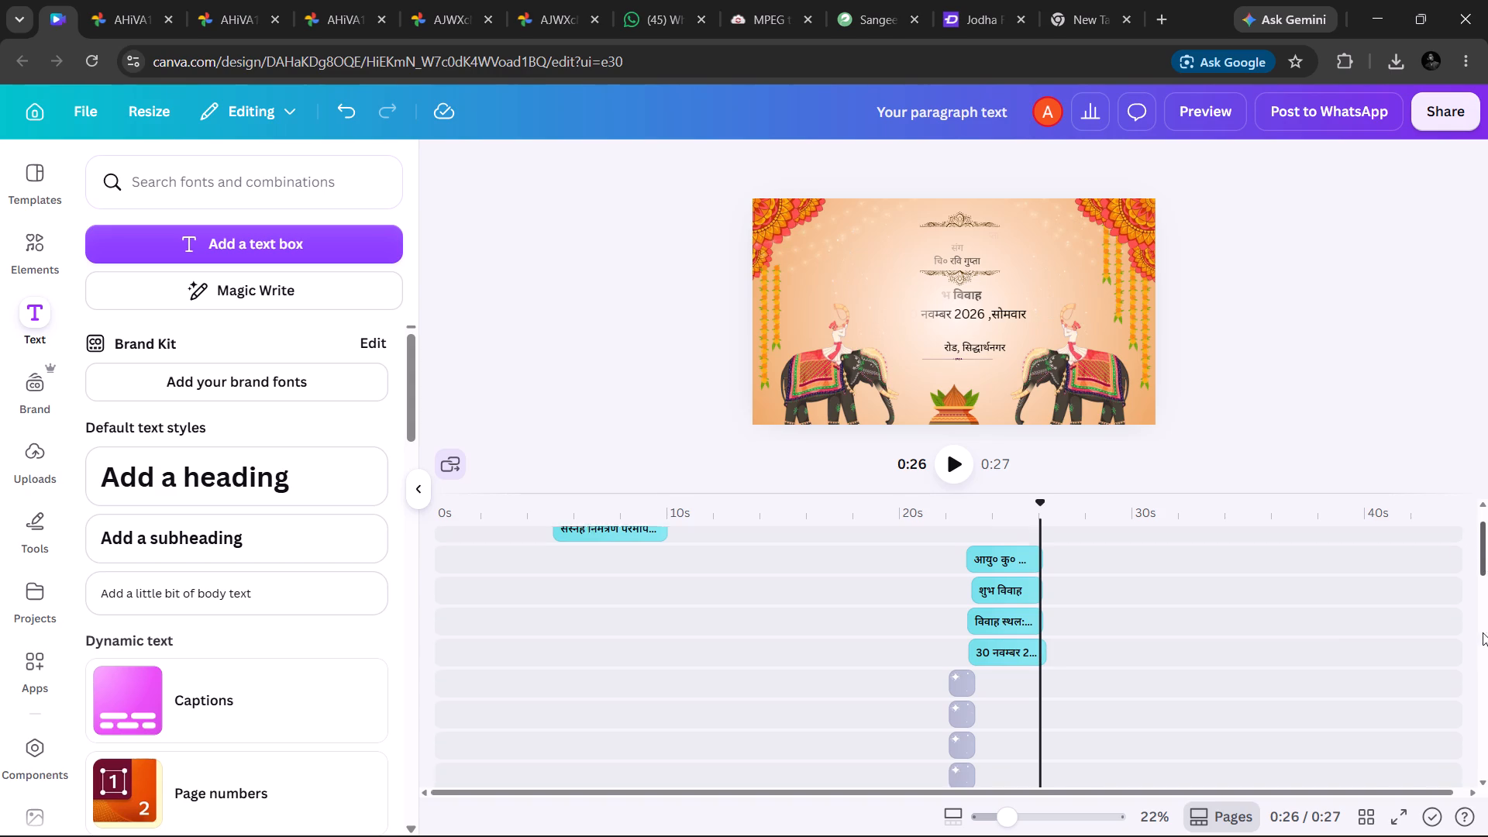
drag(1483, 632, 1487, 748)
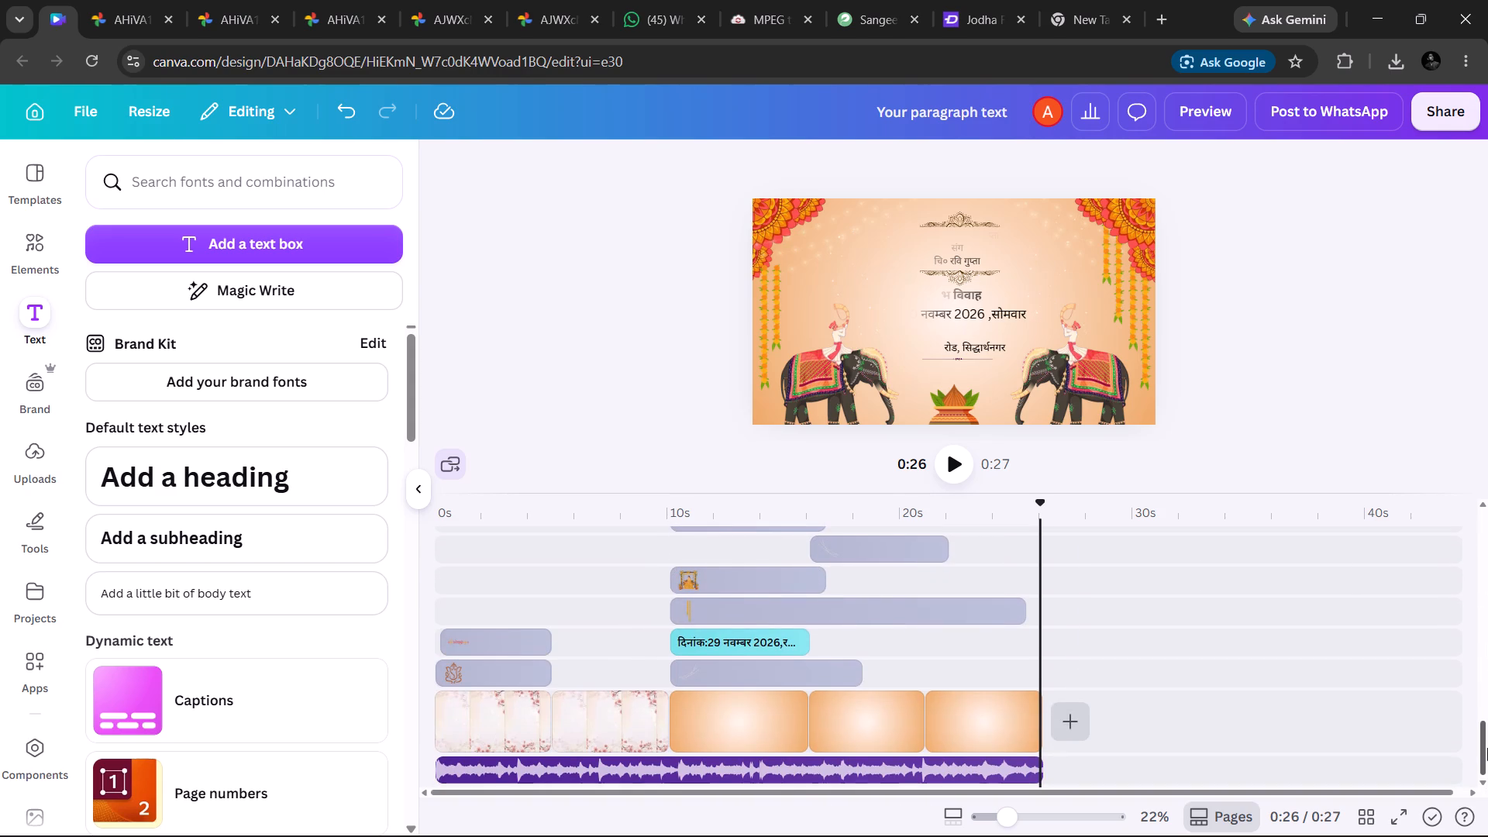
drag(1487, 748, 1487, 629)
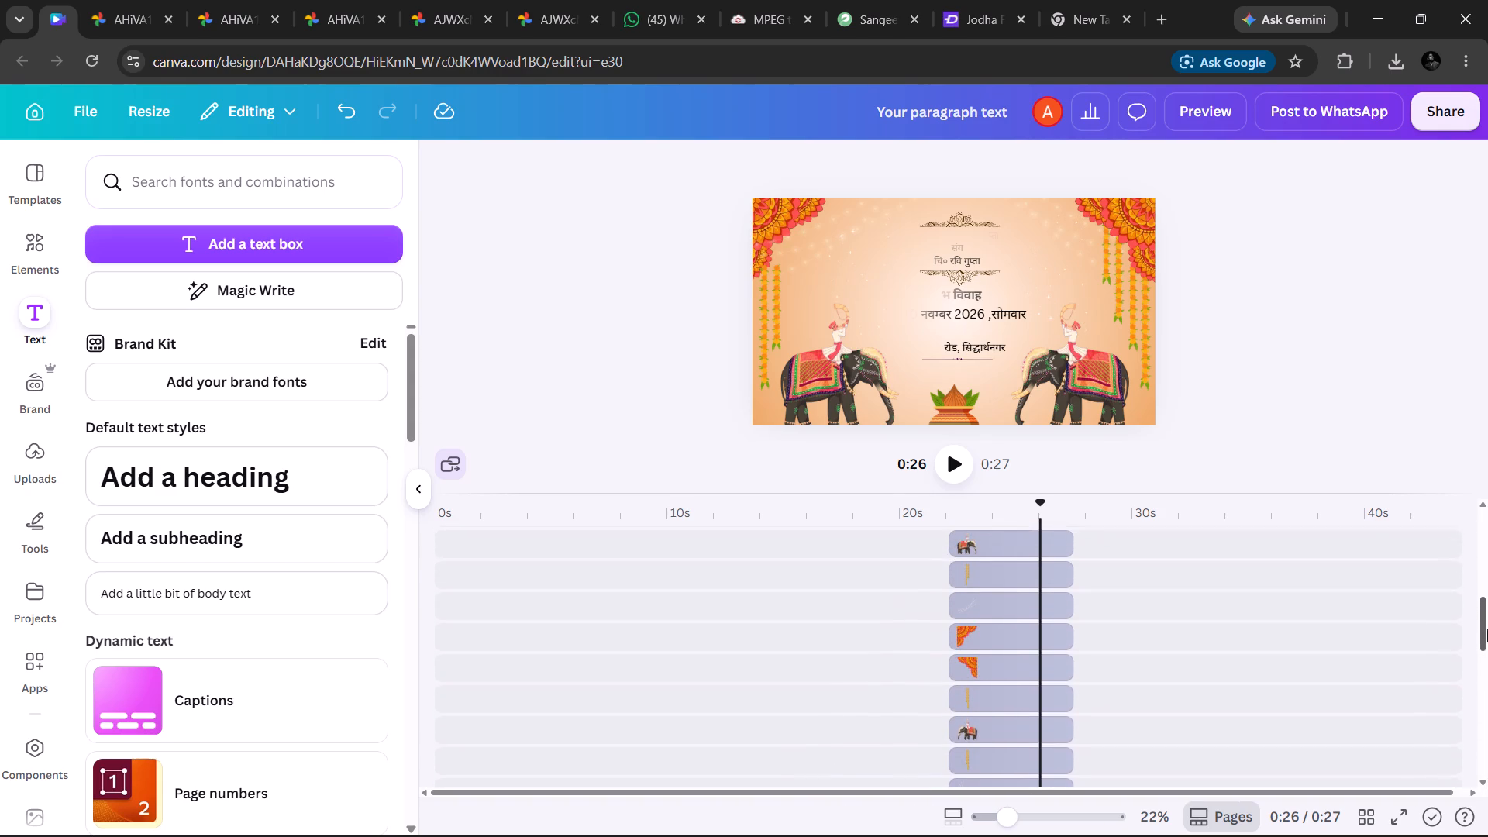
drag(1487, 629, 1487, 598)
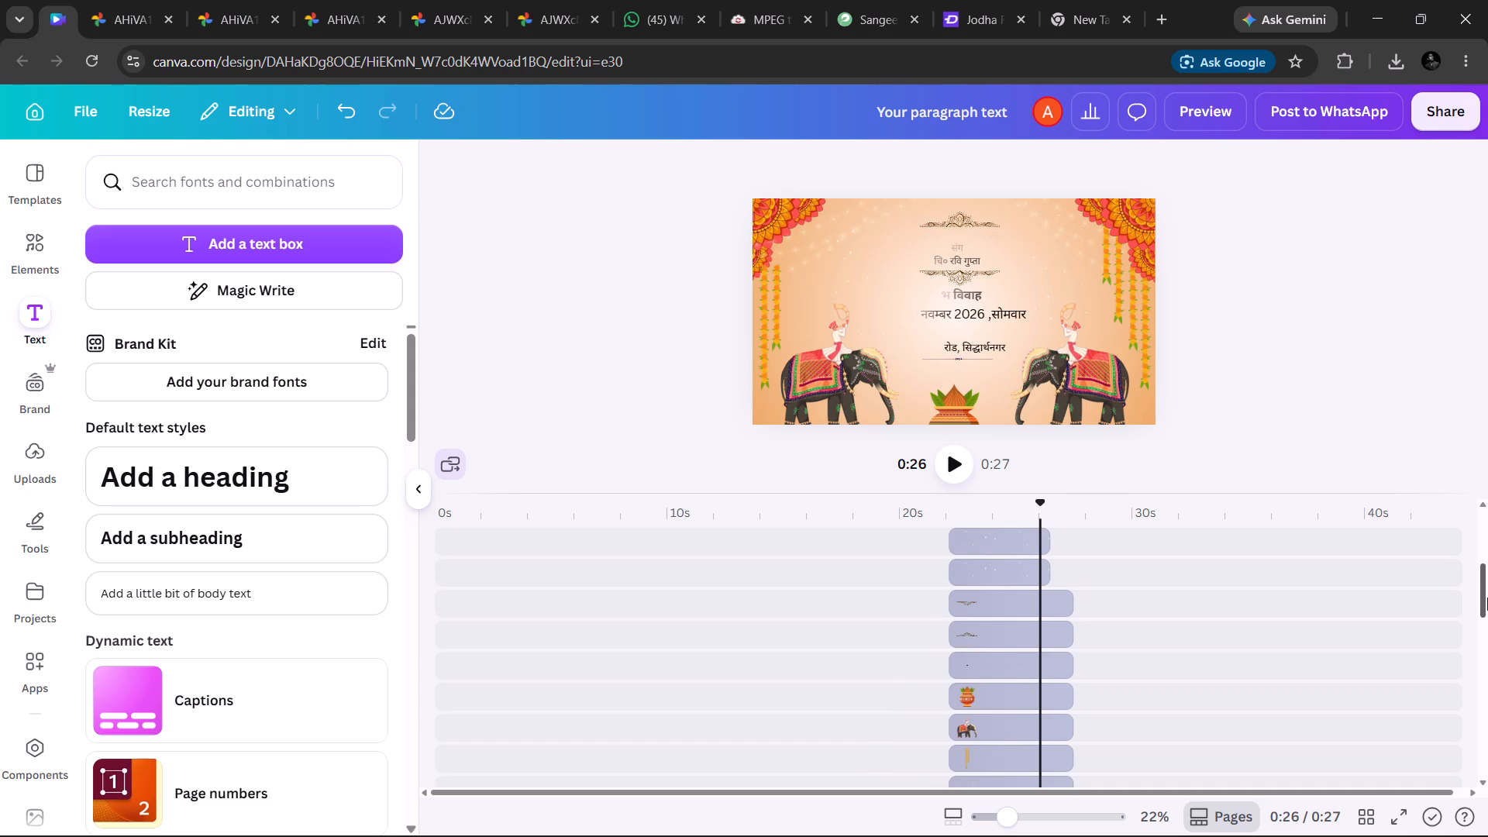
drag(1487, 598, 1485, 581)
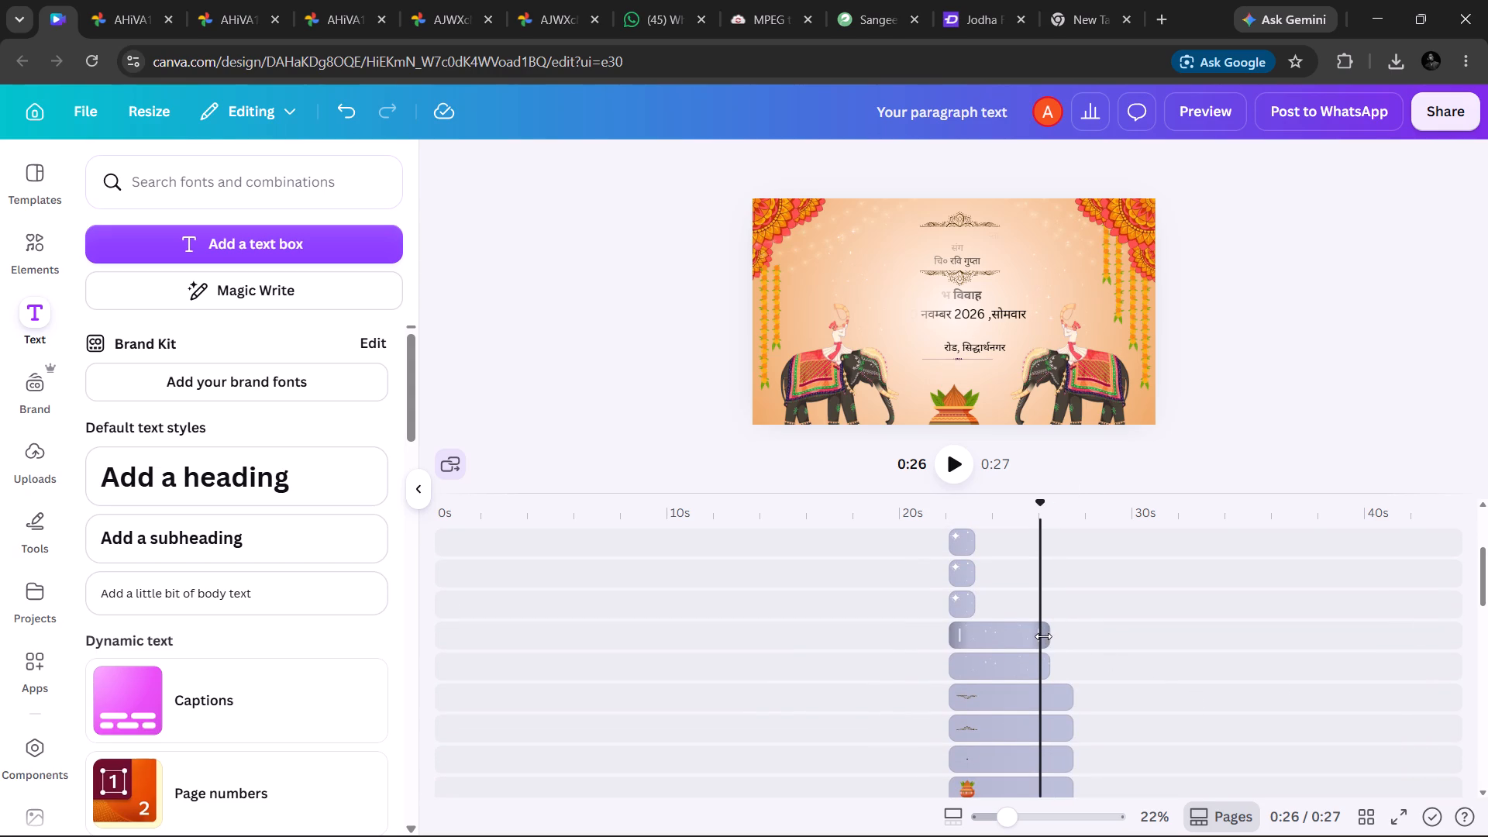
drag(1043, 636, 1034, 640)
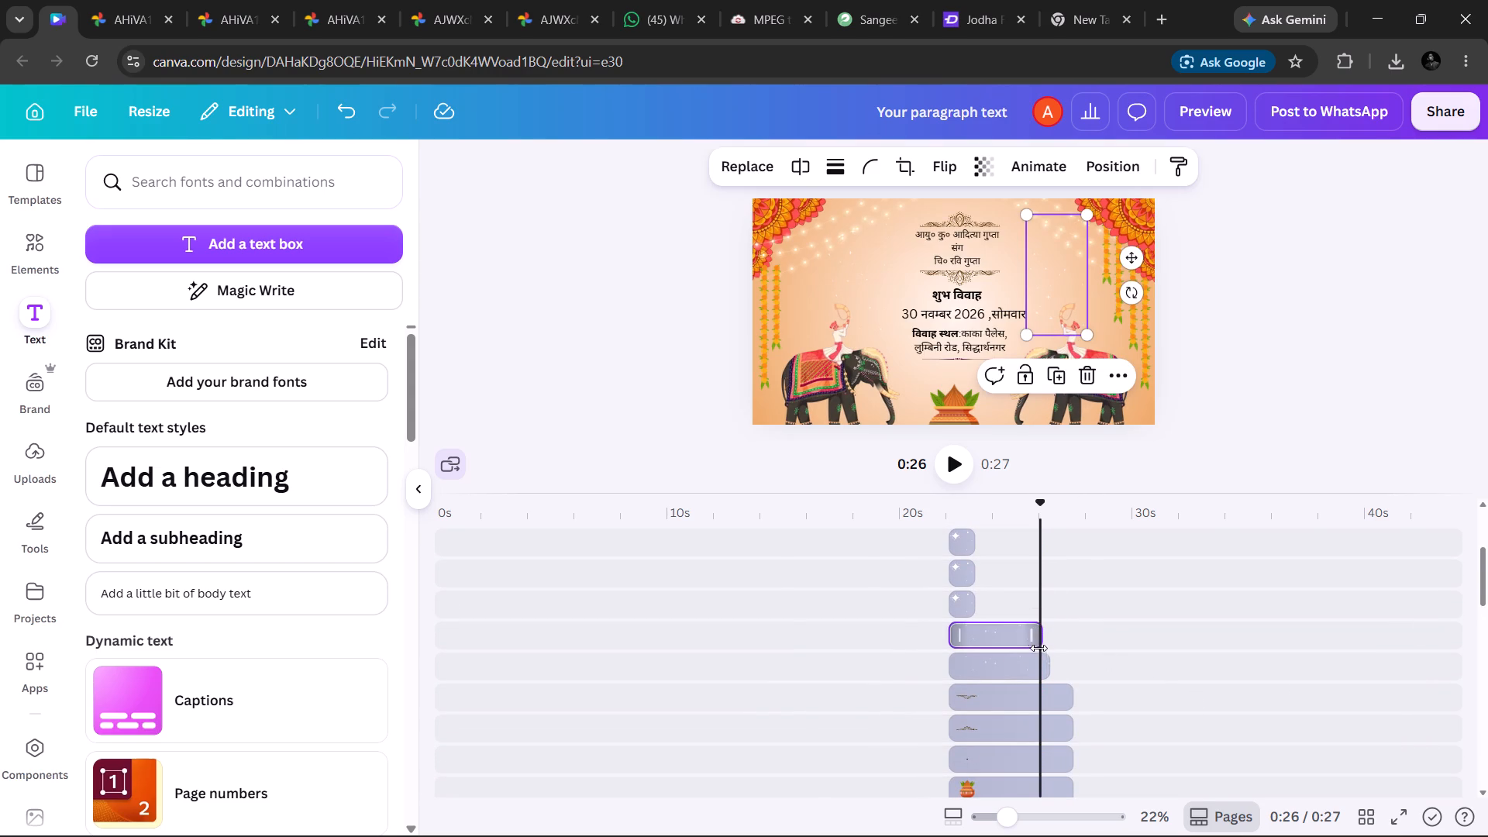
drag(1043, 660, 1037, 663)
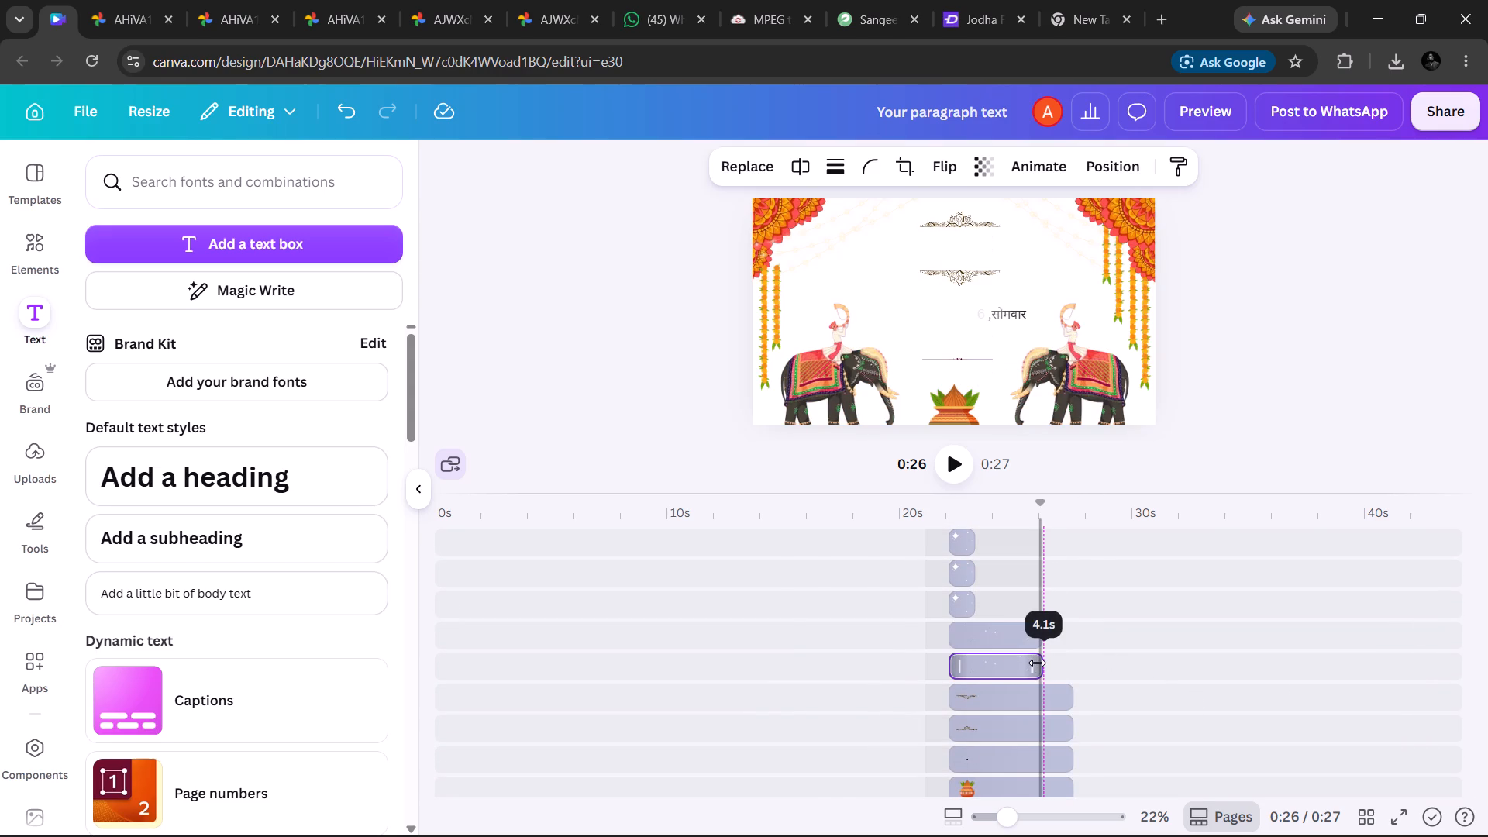
drag(1037, 663, 1036, 663)
Shorten the ornamental dividers around the couple names and the line below the venue to about 4 s, ending near the playhead.
drag(1067, 697, 1062, 698)
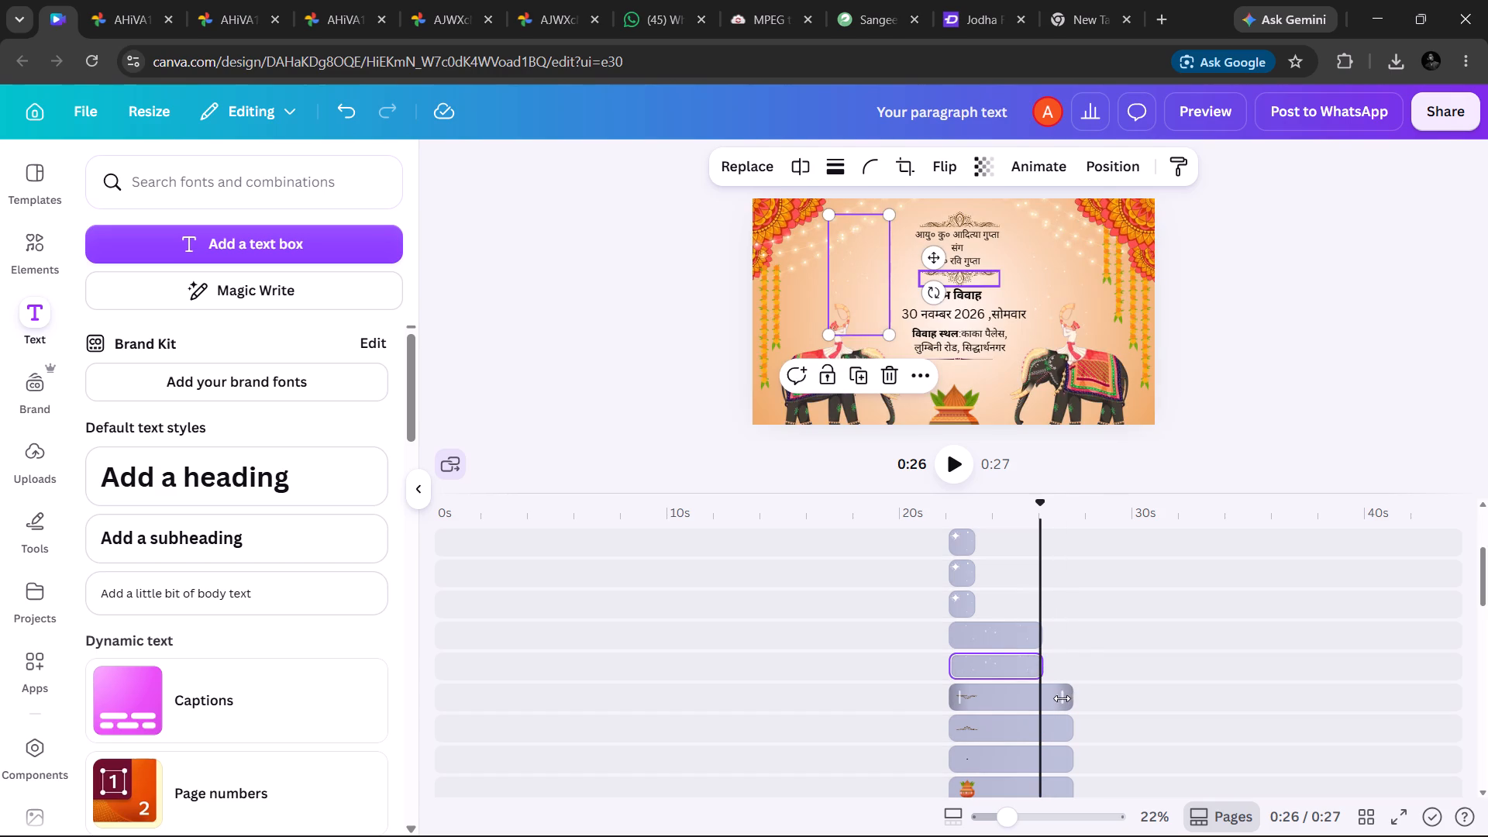
drag(1062, 698, 1042, 704)
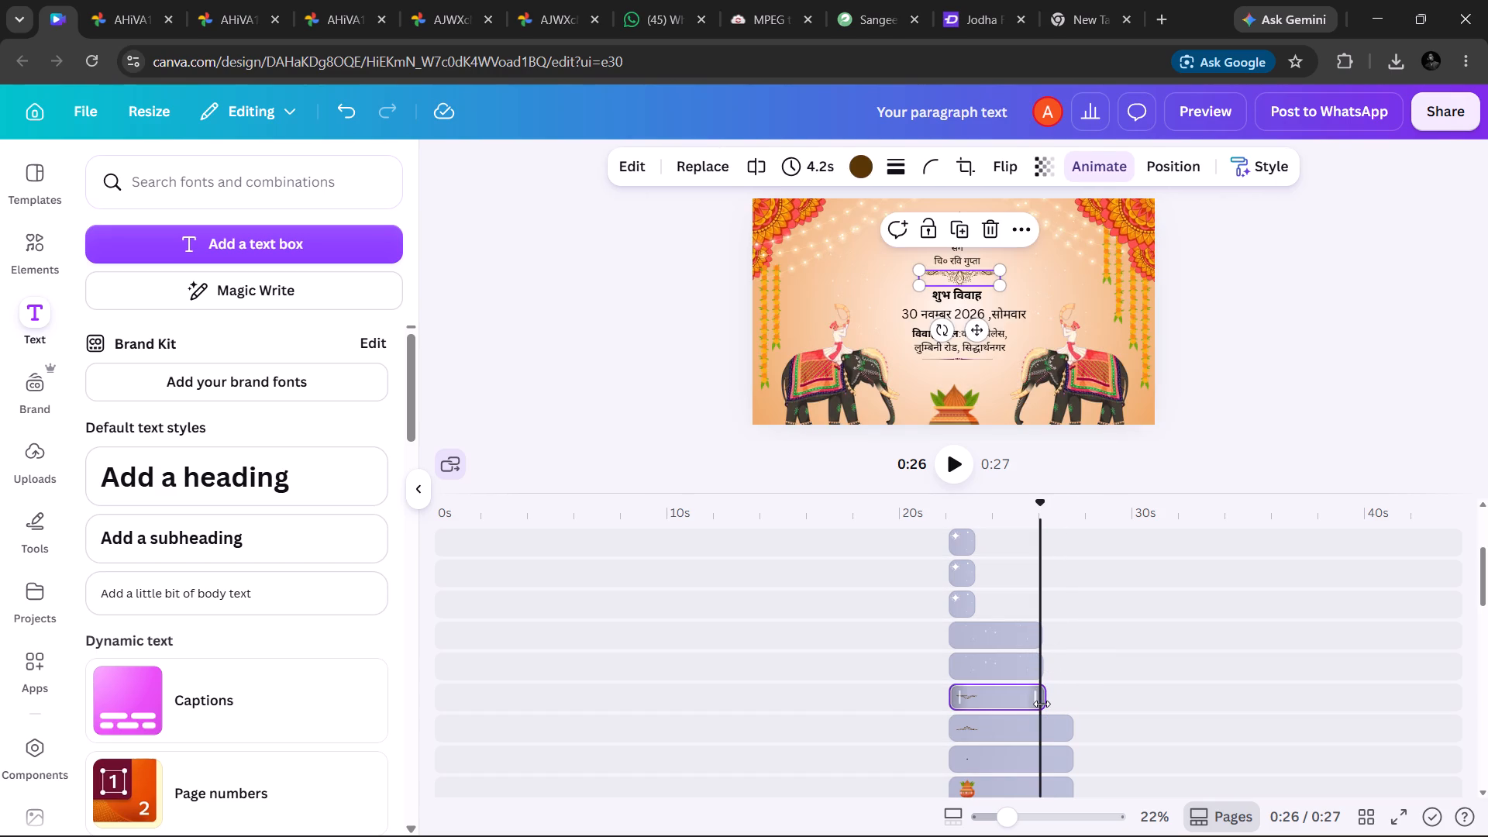
click(1042, 703)
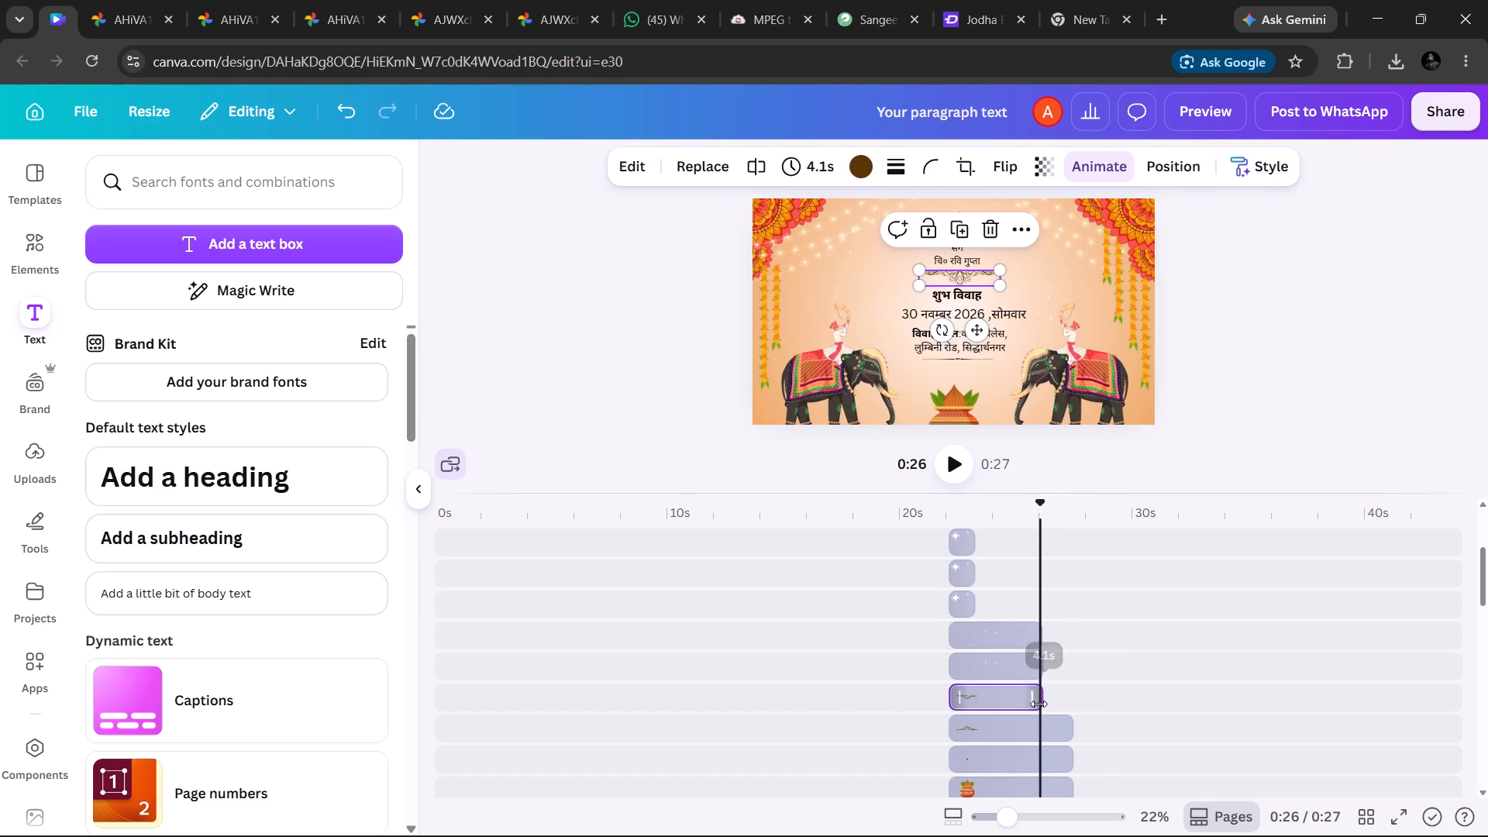
drag(1055, 729, 1035, 736)
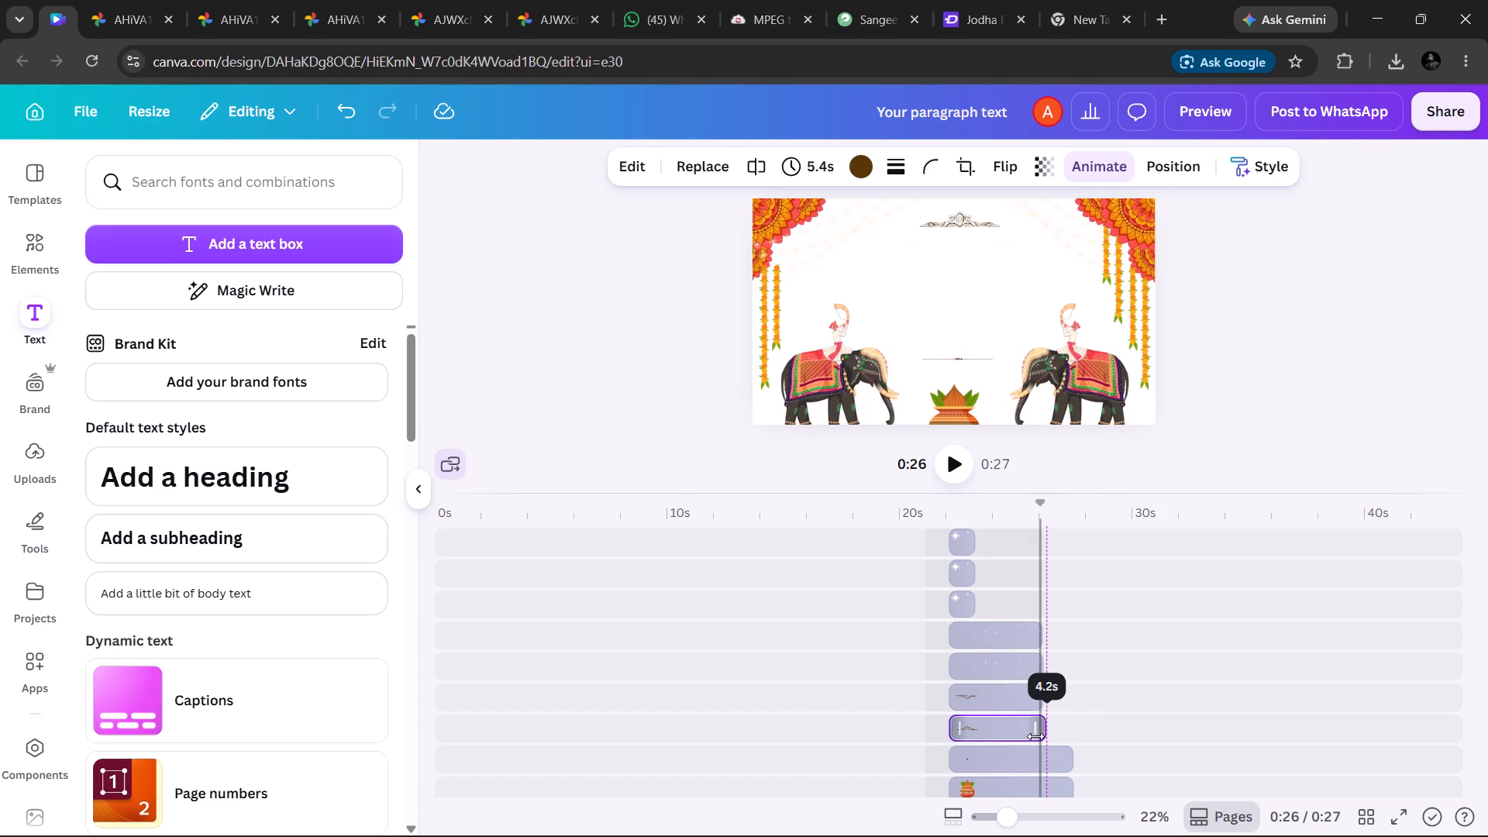
drag(1035, 736, 1023, 732)
drag(1063, 760, 1032, 763)
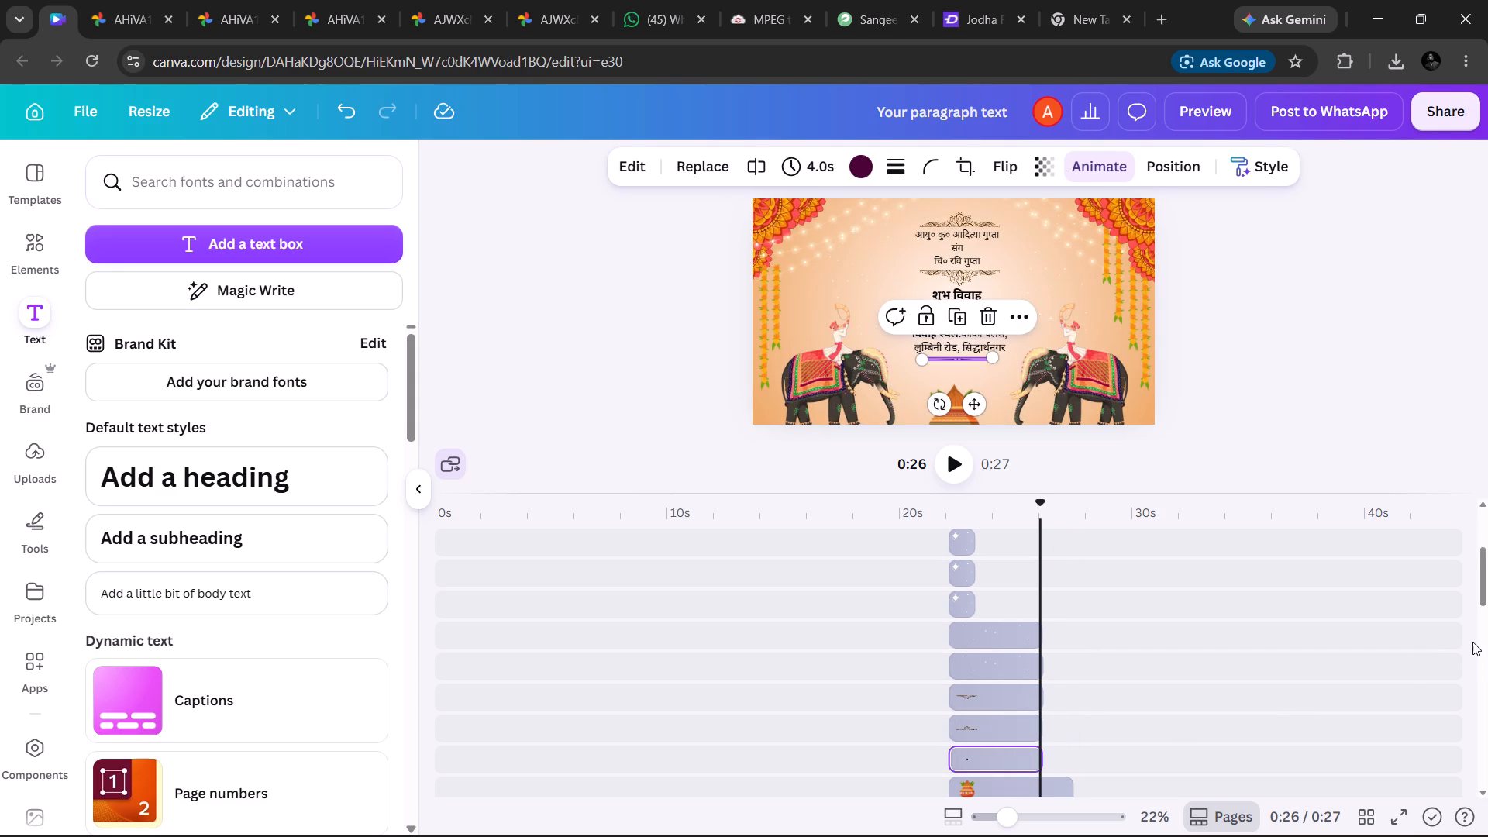
Trim the kalash clip to end near the playhead and the left elephant clip to 4.0 s.
drag(1484, 588, 1481, 603)
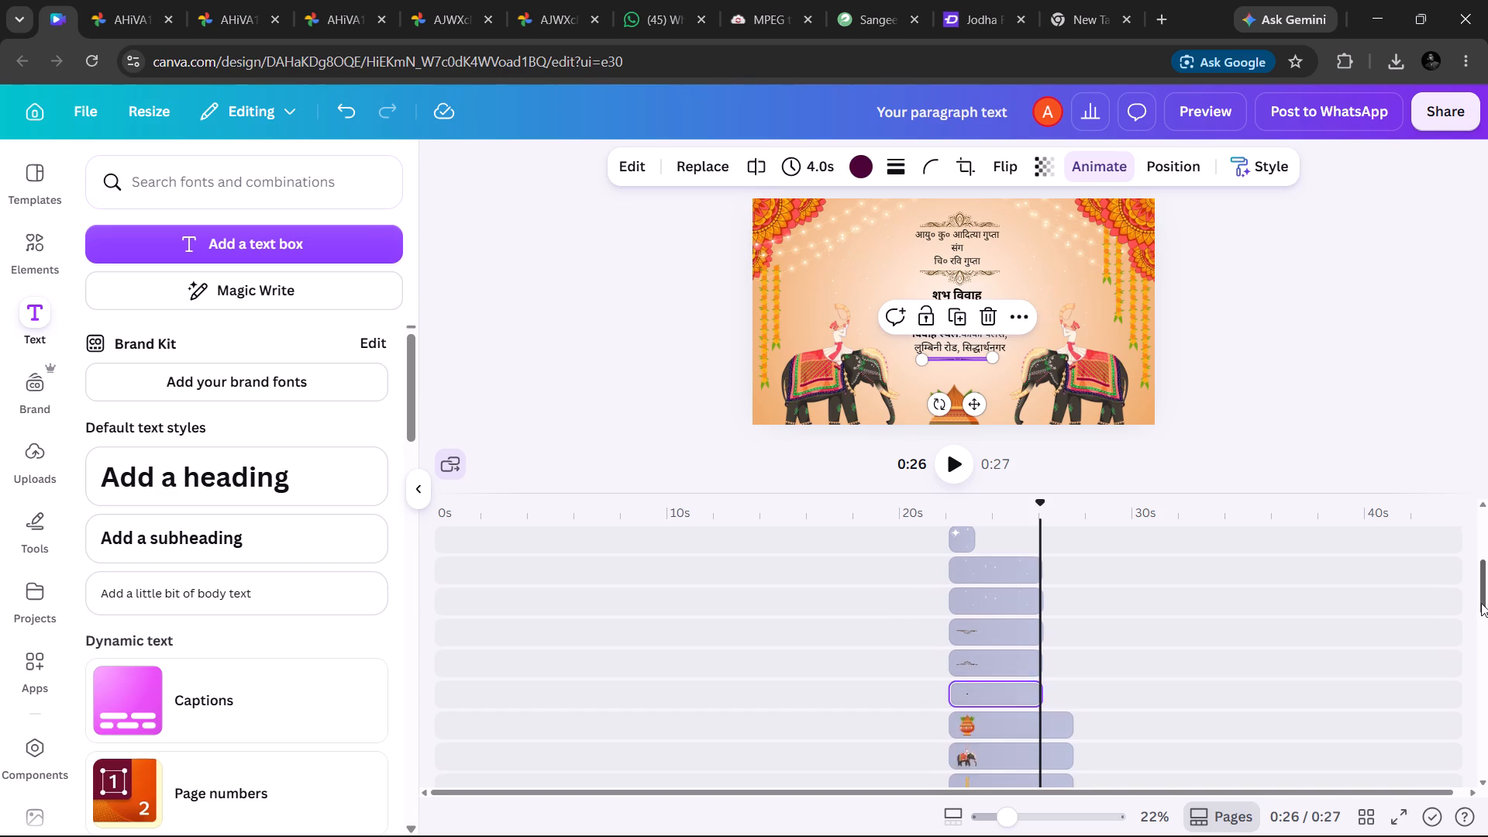
drag(1481, 603, 1476, 636)
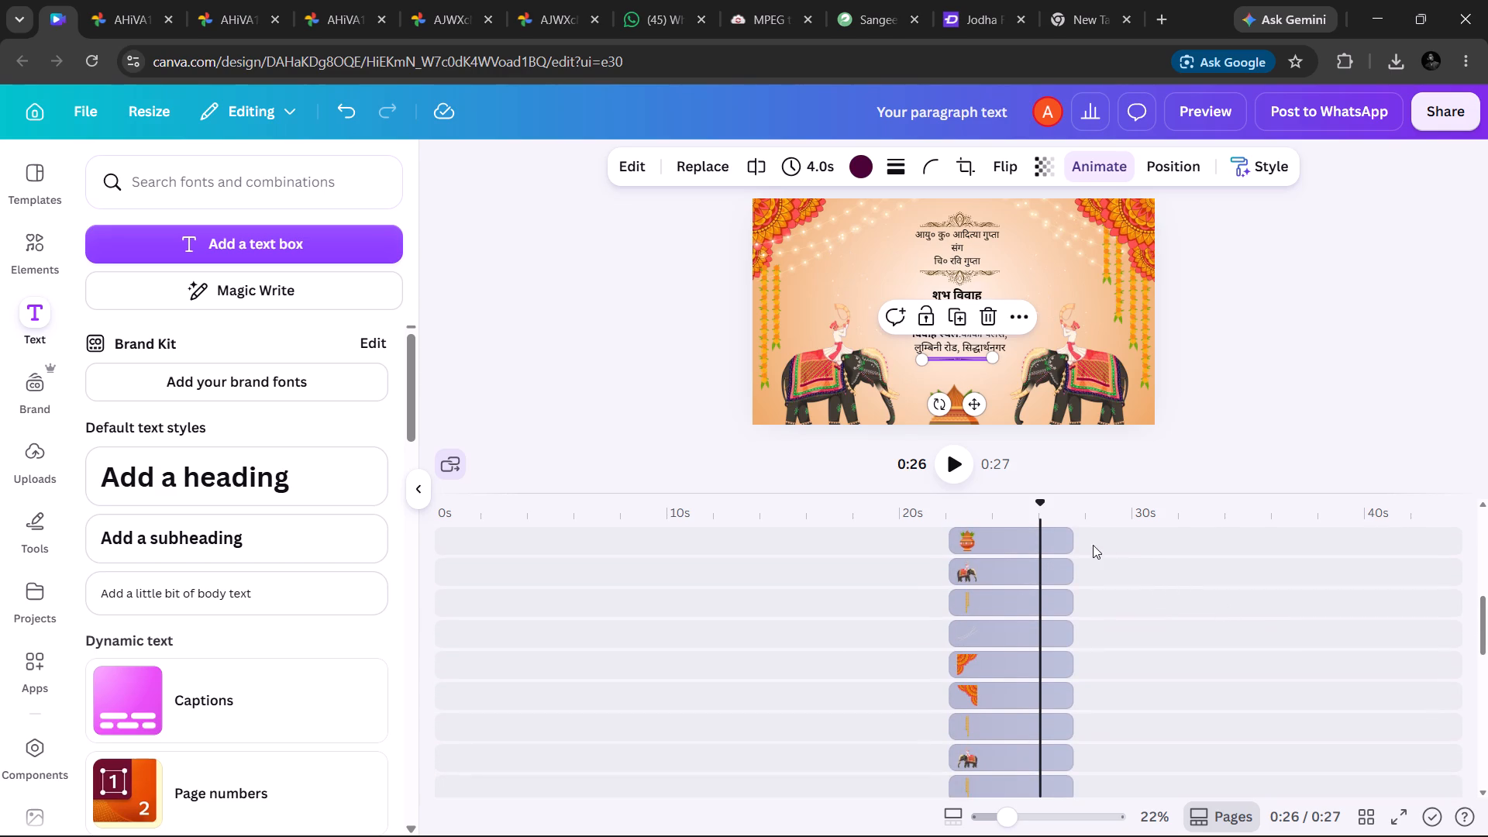
drag(1070, 542, 1045, 545)
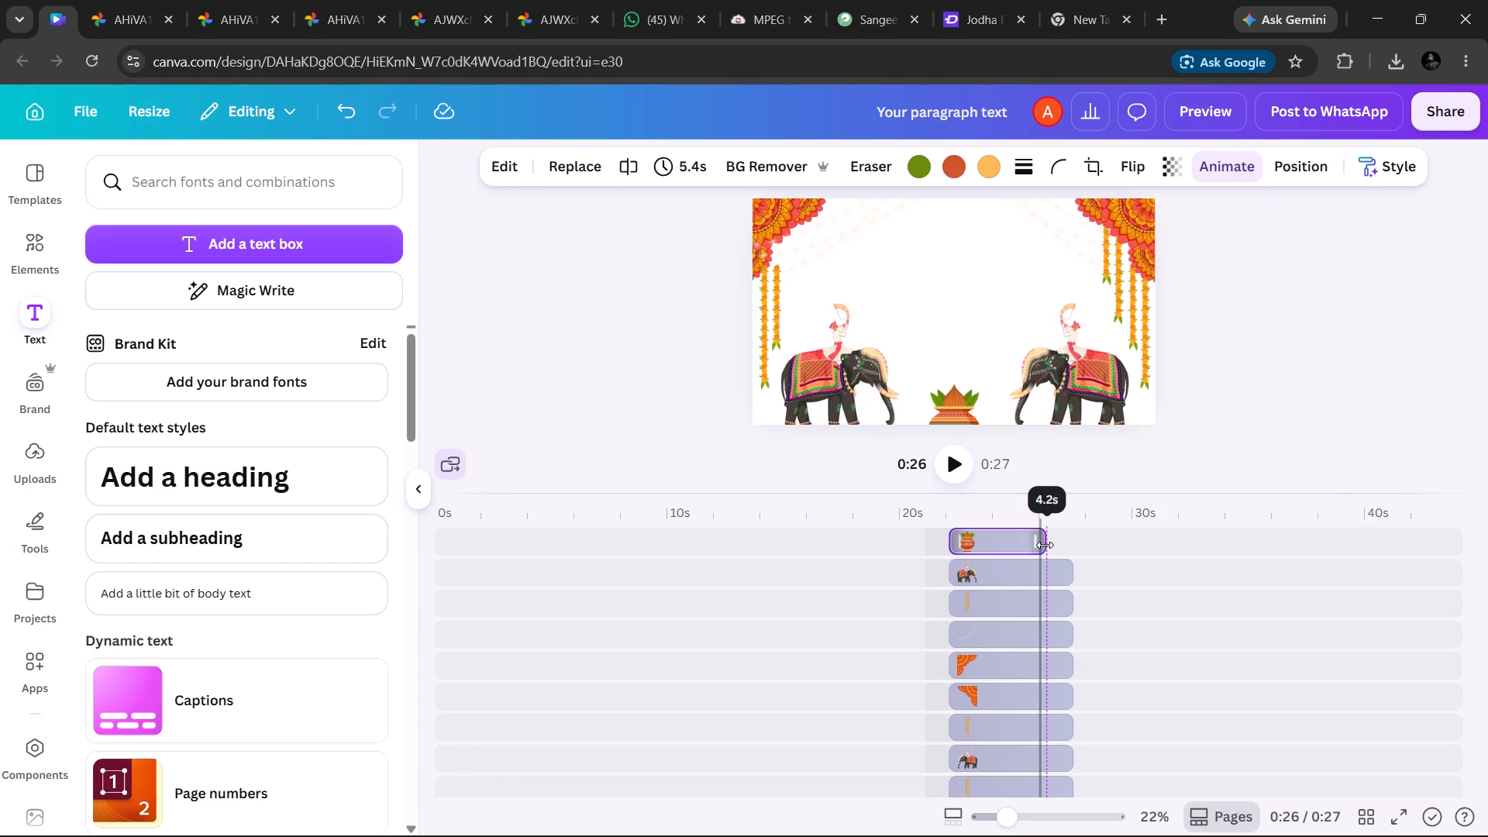
drag(1045, 545, 1039, 546)
drag(1062, 570, 1032, 573)
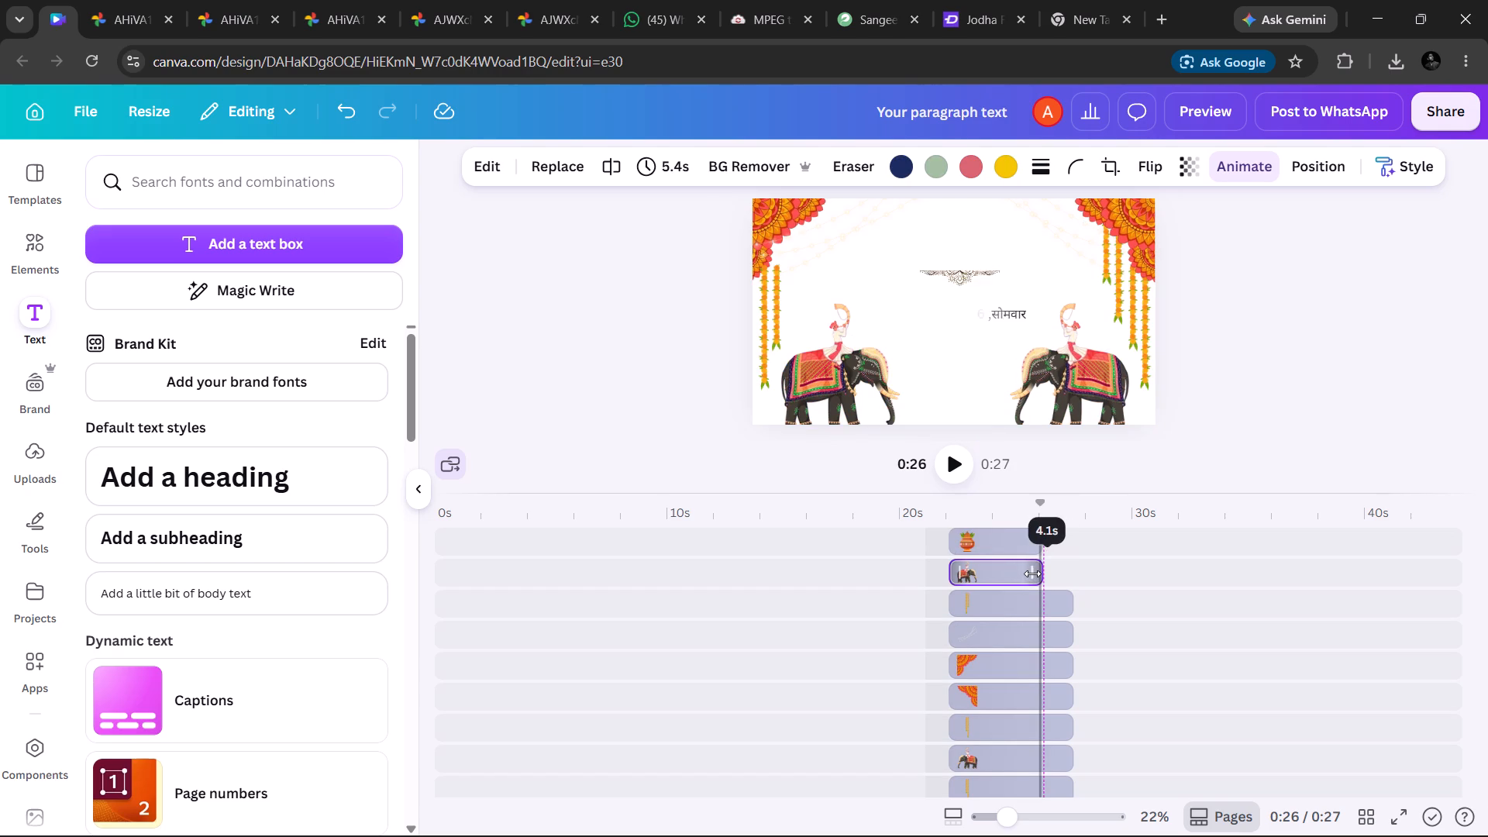
drag(1032, 573, 1030, 574)
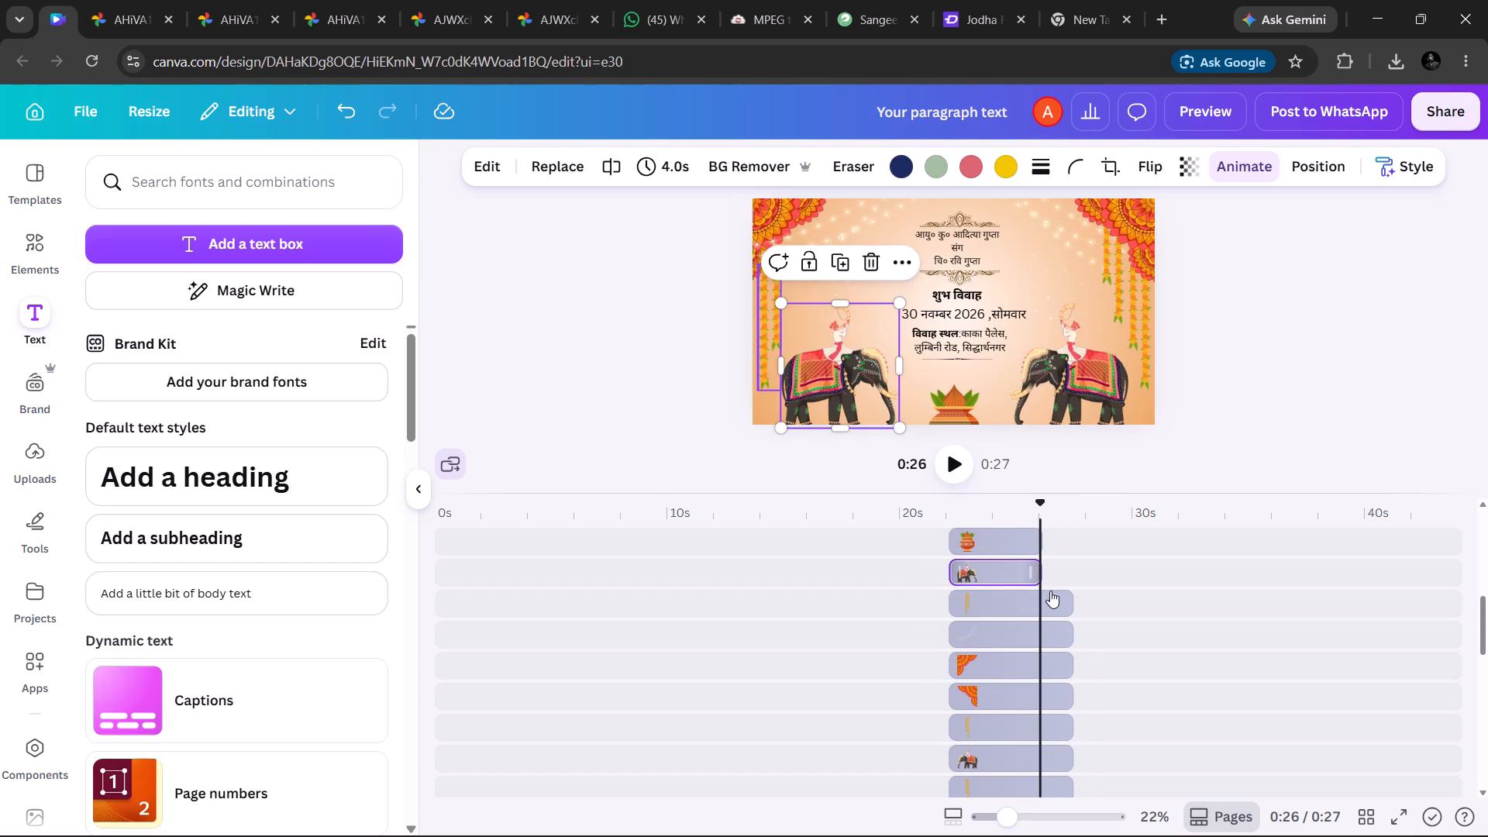
Trim the scene's left hanging garland clip to 4.0 s and the string lights clip to 4.1 s.
drag(1059, 599, 1031, 602)
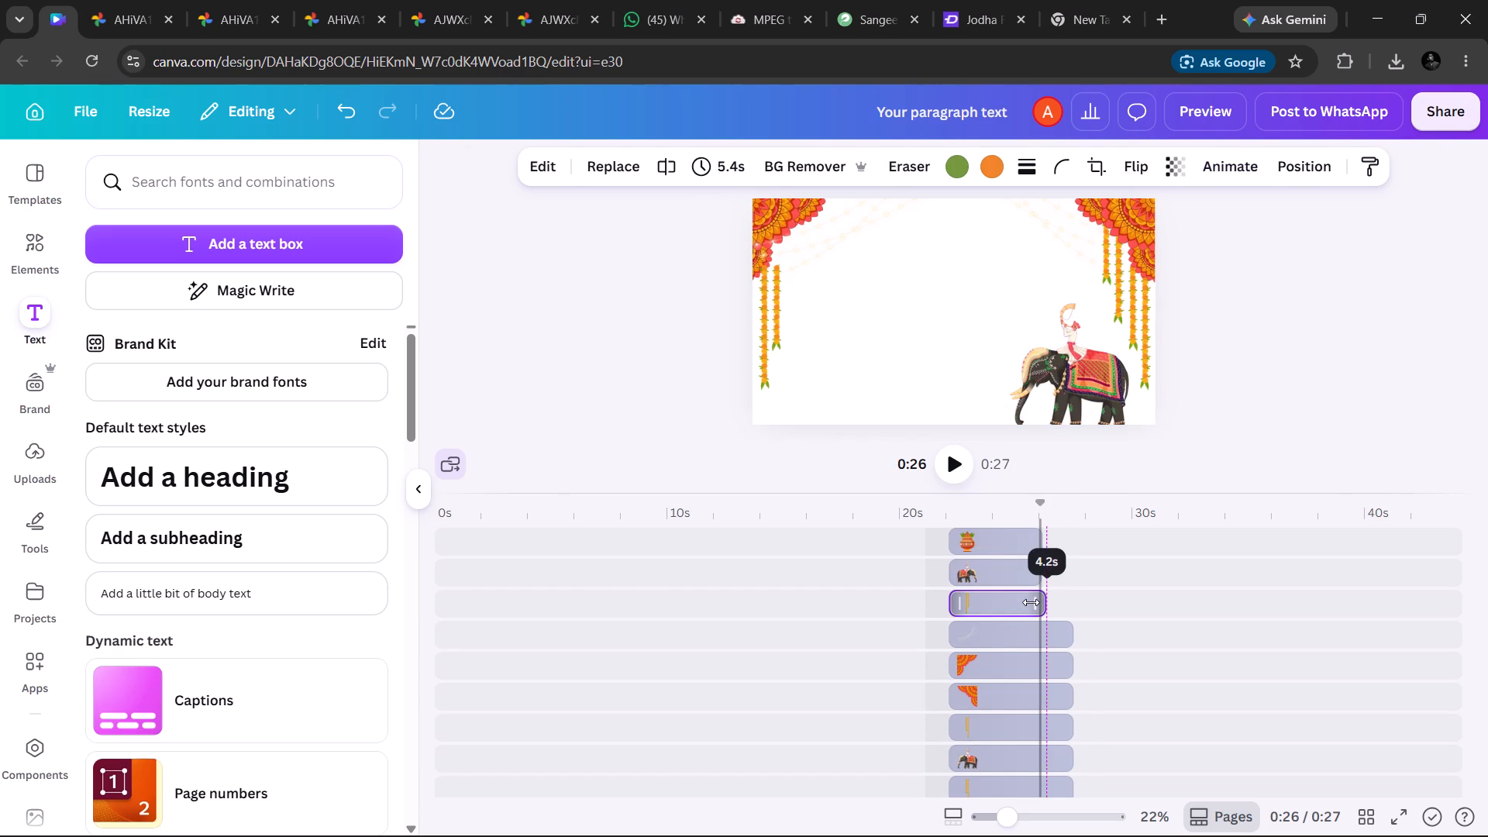
drag(1031, 602, 1028, 602)
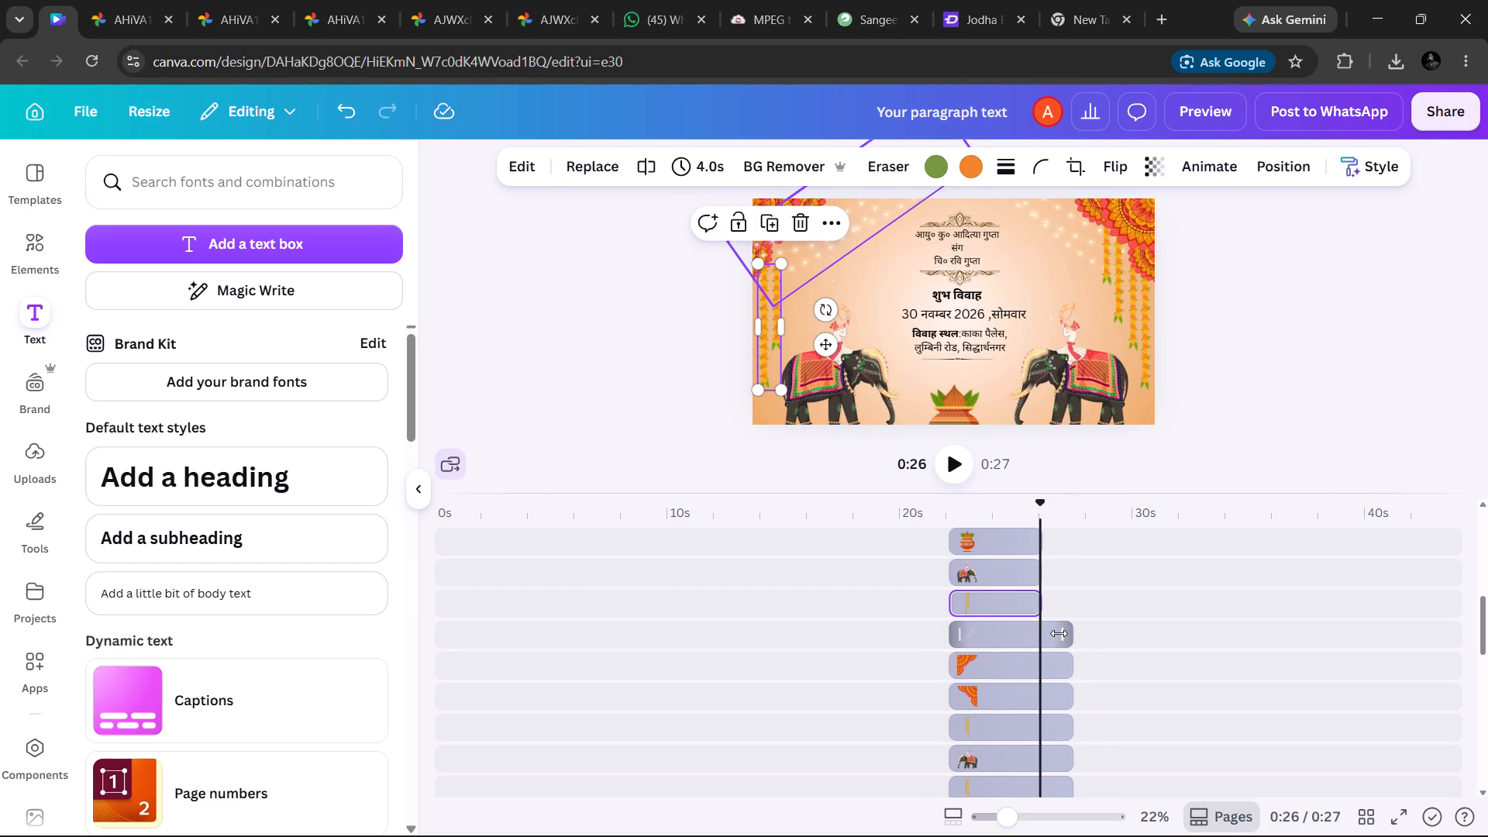
drag(1059, 633, 1033, 635)
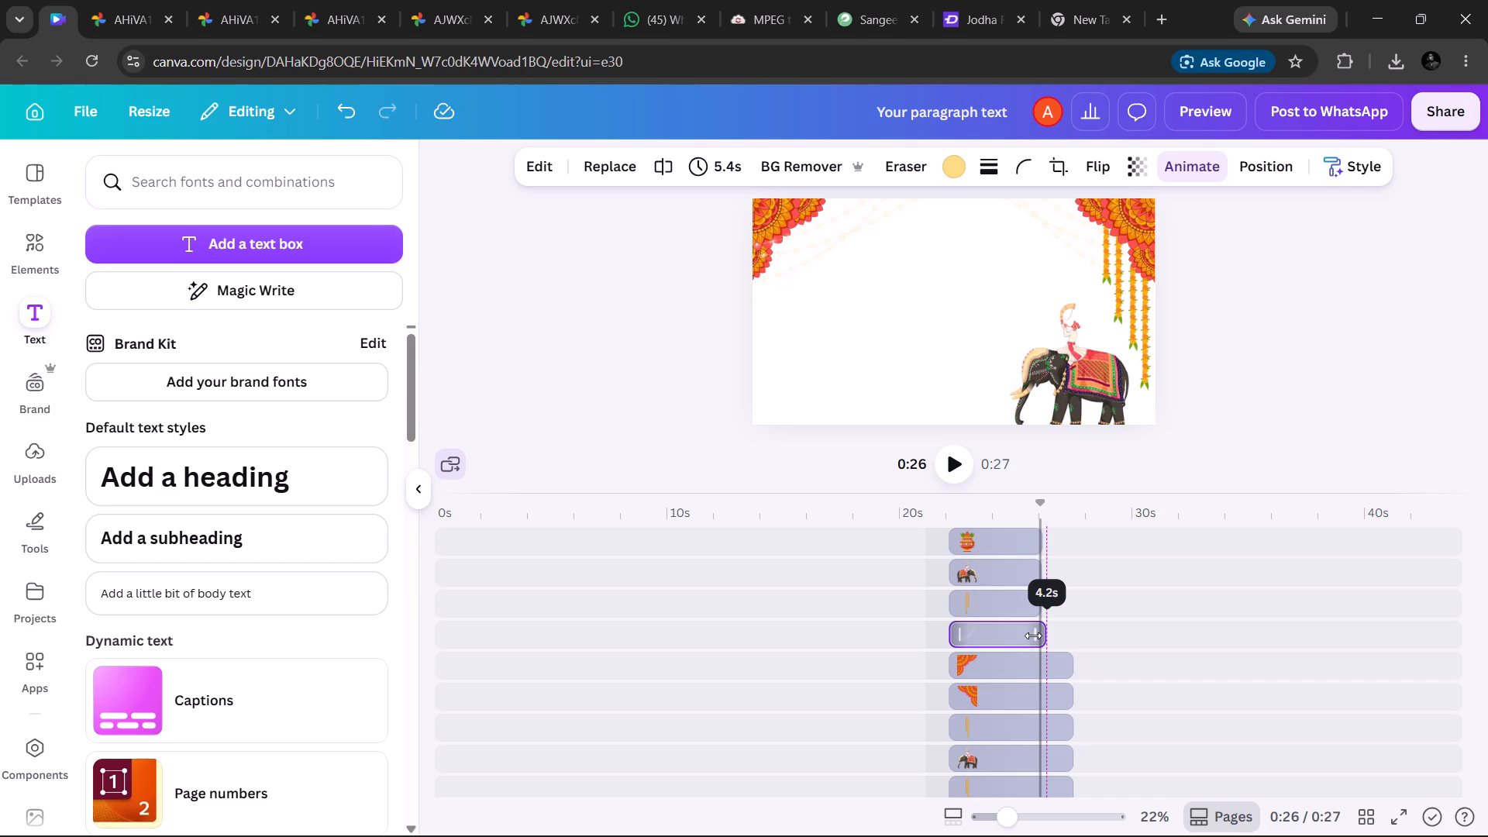
drag(1033, 635, 1029, 636)
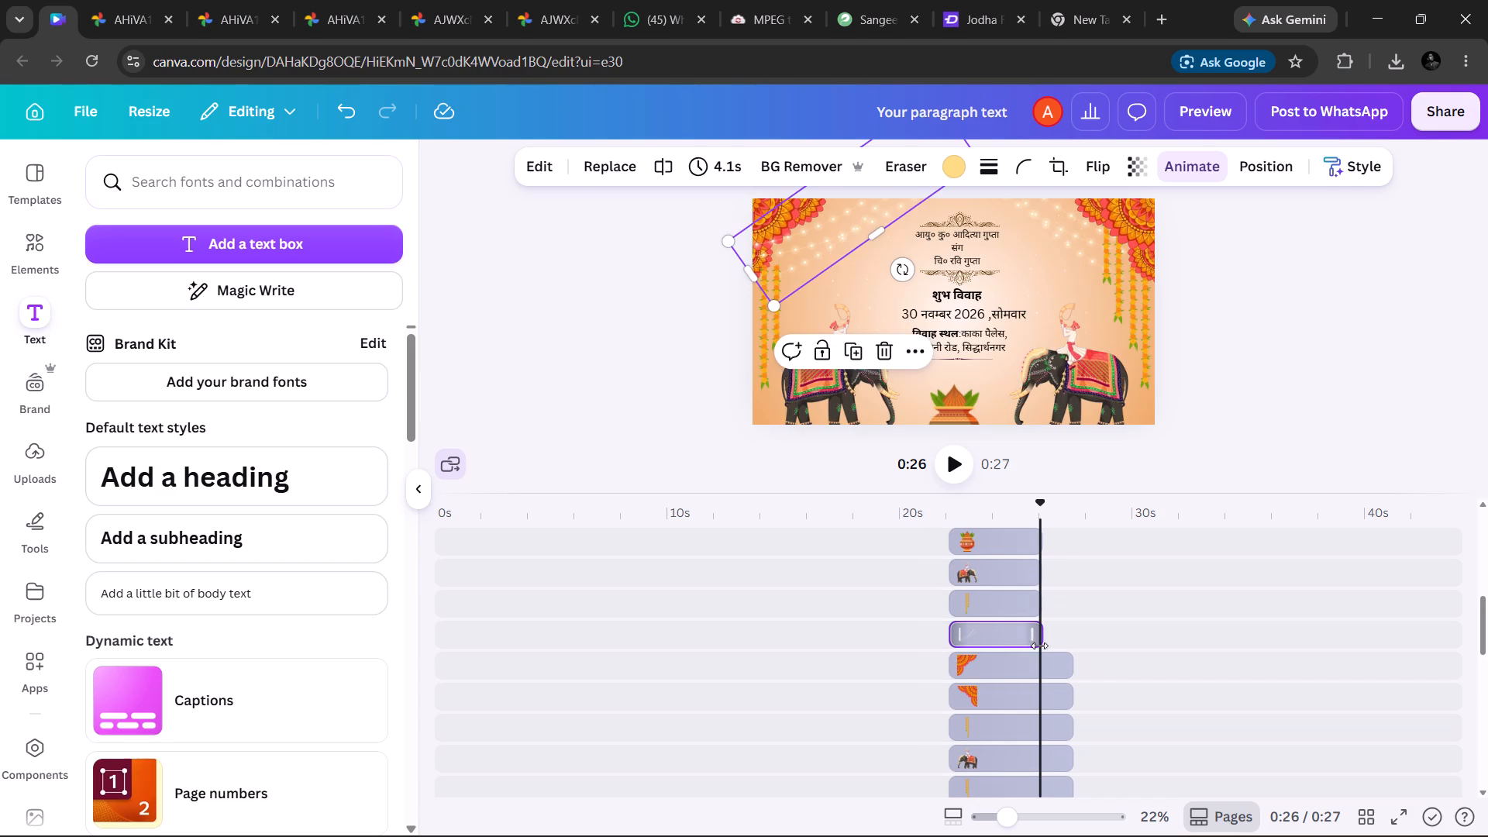
Trim the marigold corner decorations near the audio's end: the left one to 4.0 s and the right one to 3.9 s.
drag(1069, 662, 1042, 663)
drag(1064, 690, 1059, 691)
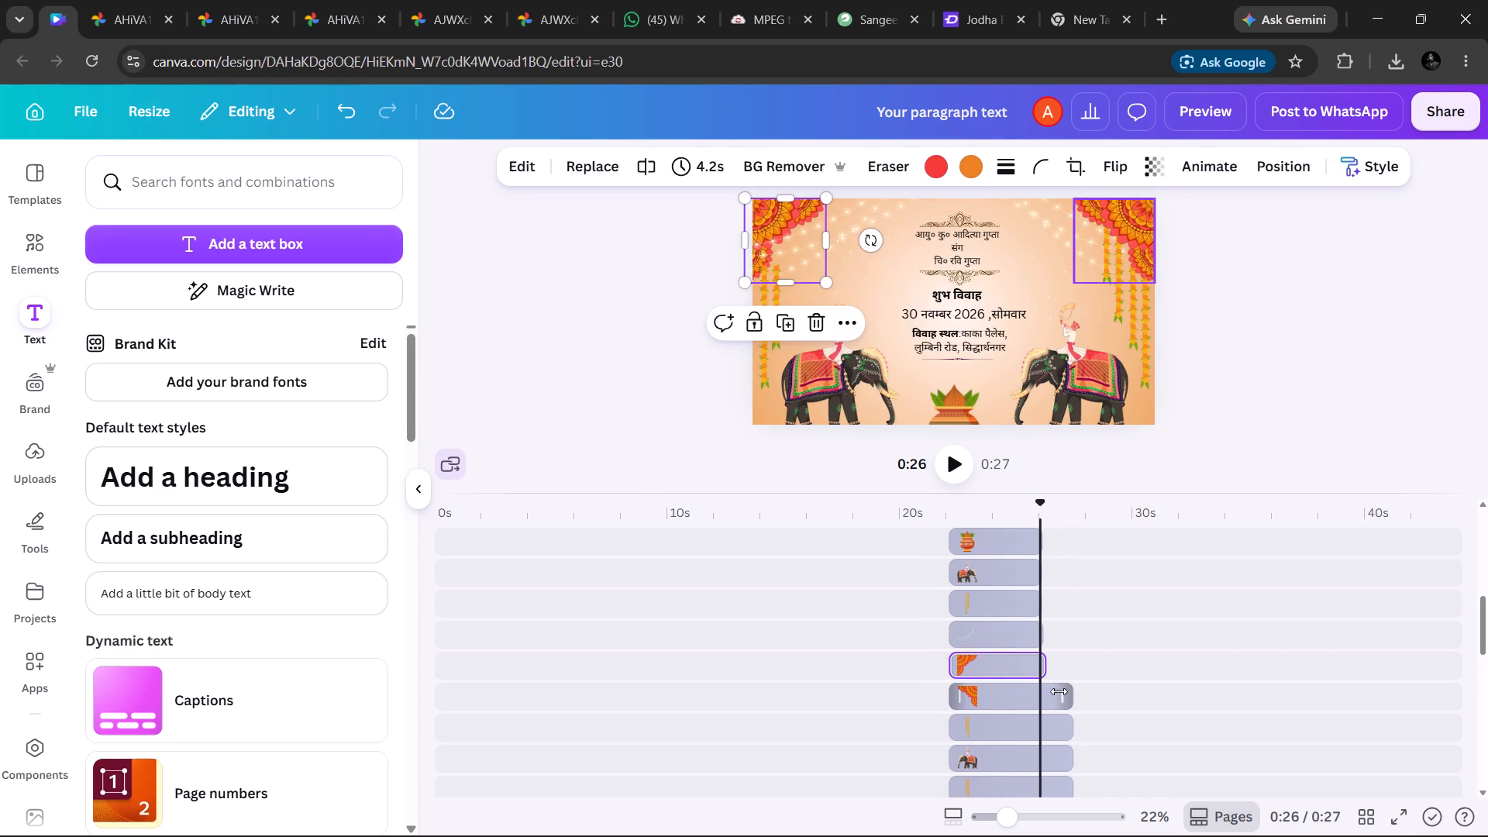
drag(1059, 691, 1041, 694)
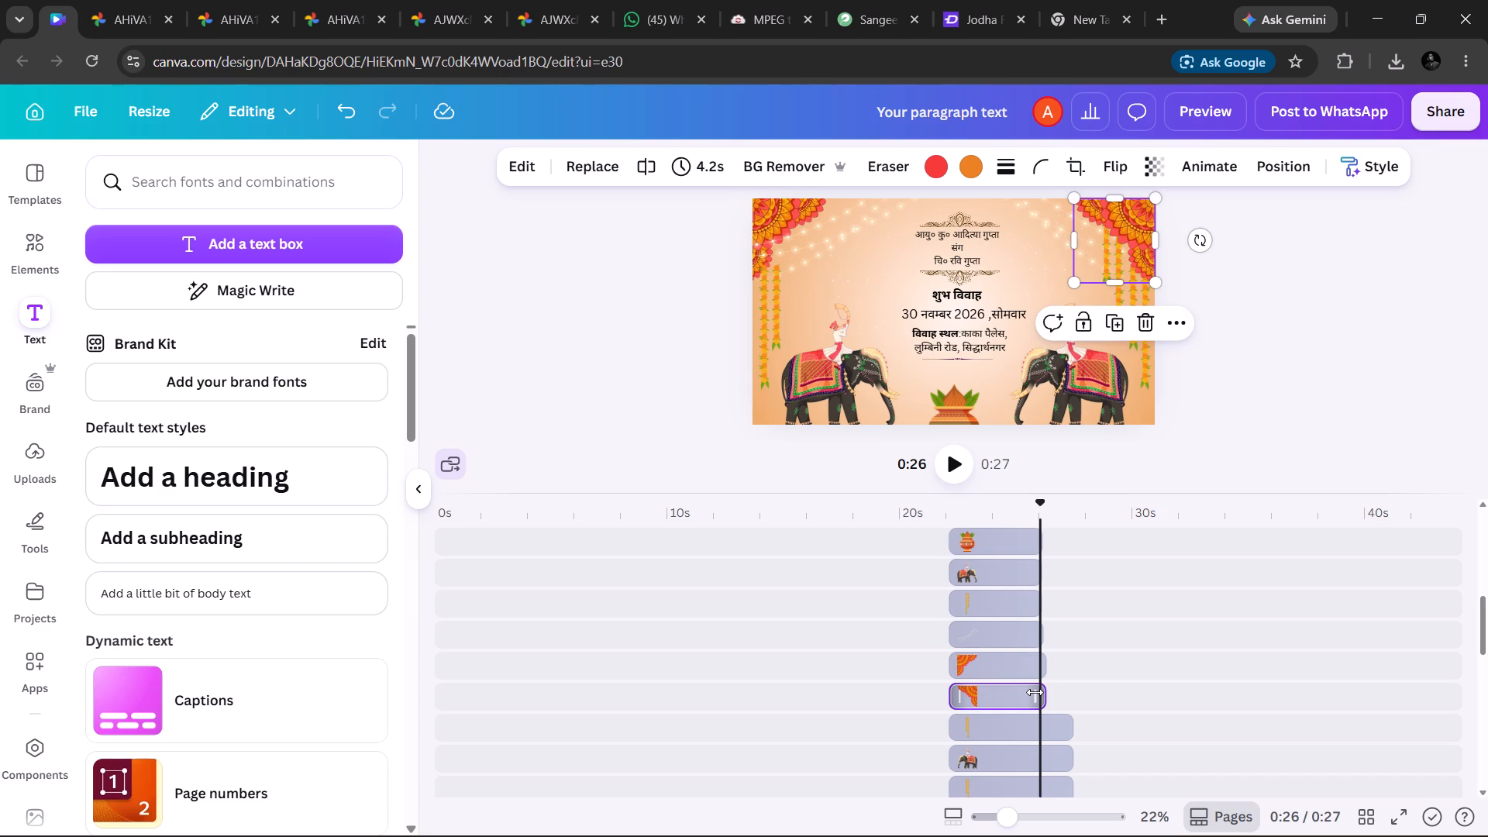
click(1035, 692)
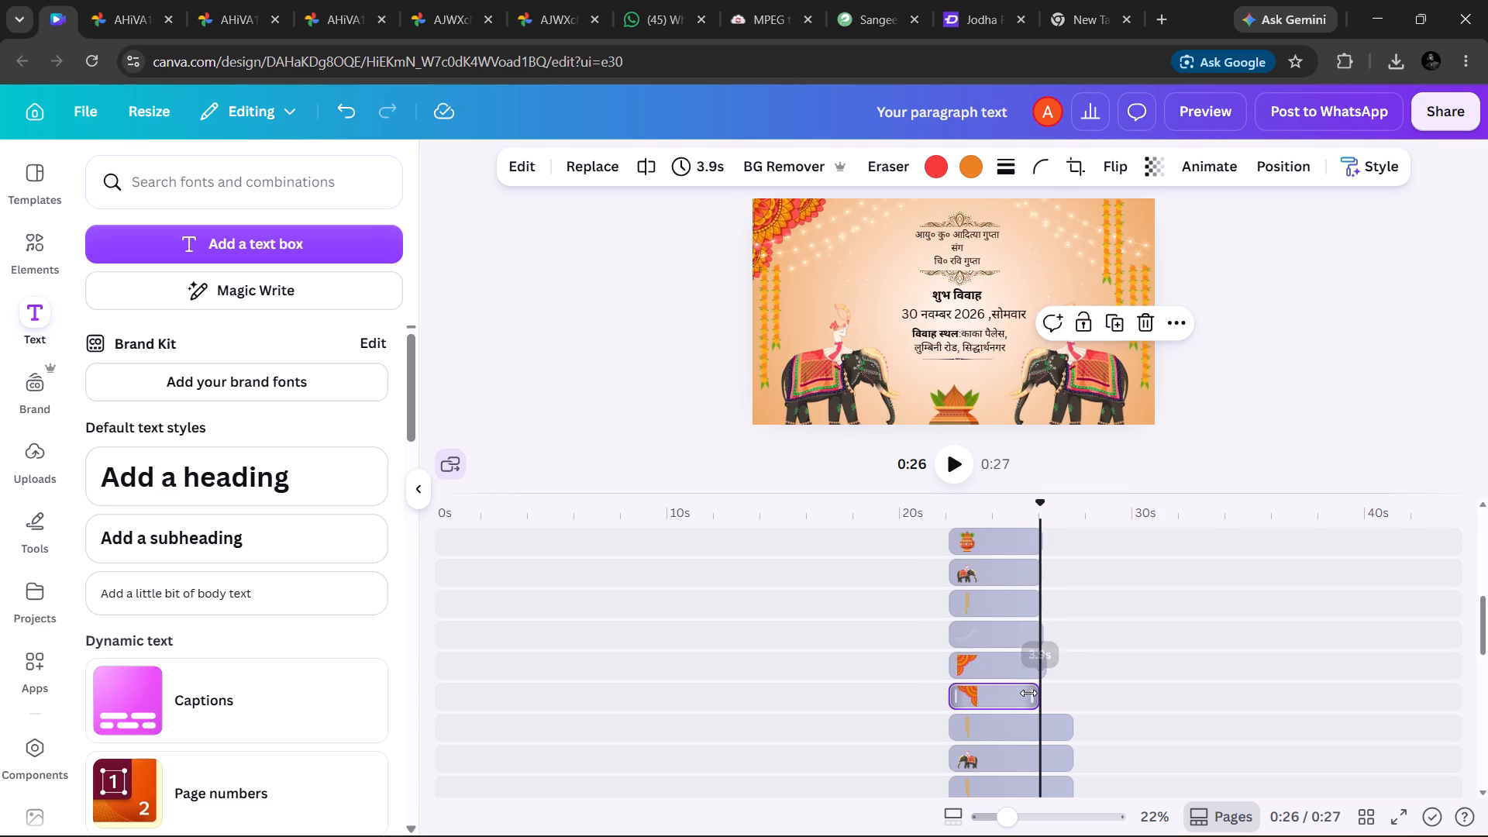
click(1039, 662)
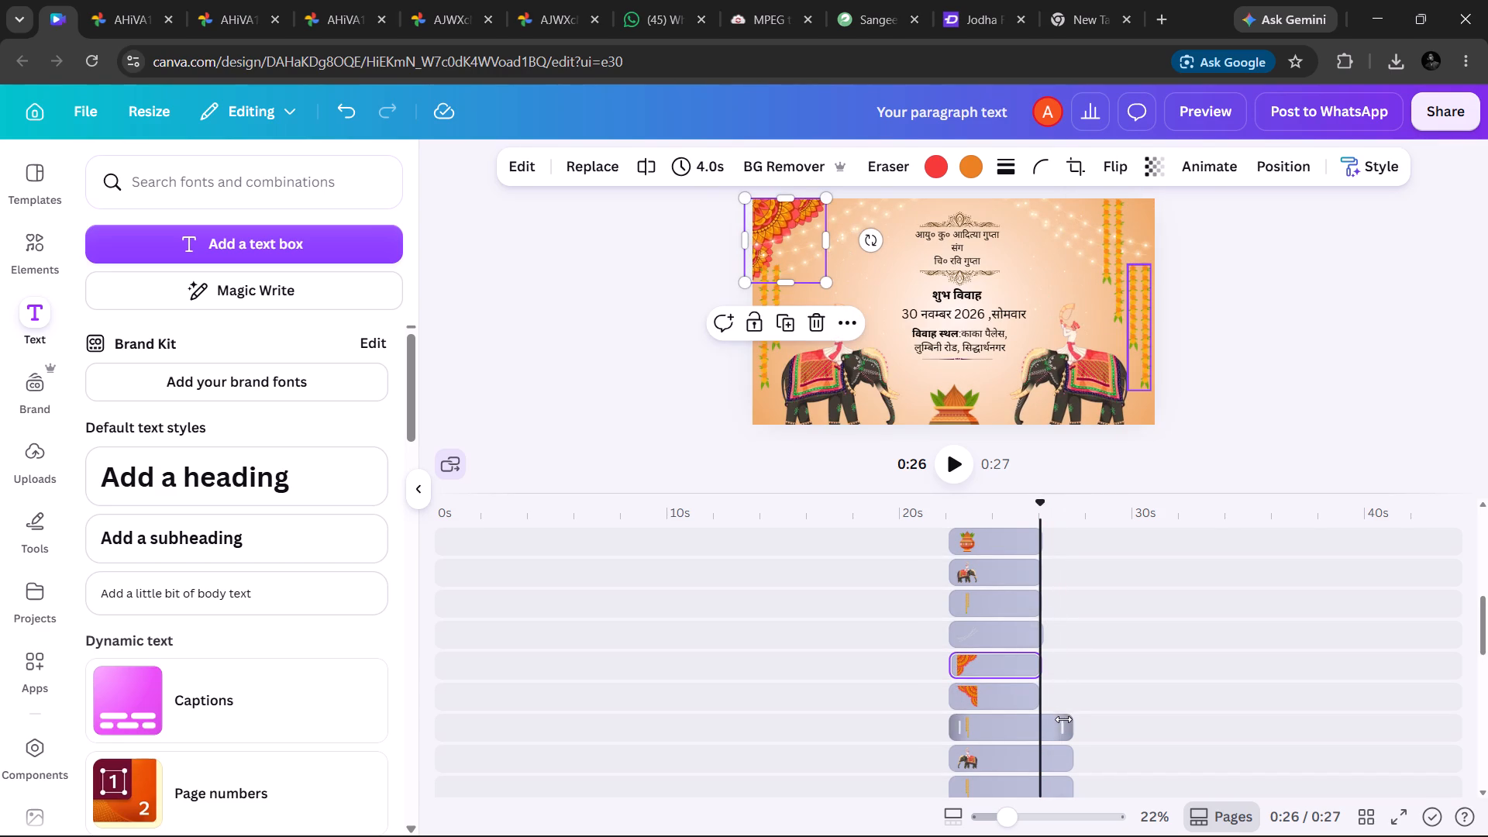
Trim the scene's right hanging garland clip to 3.9 s and the right elephant clip to 4.0 s.
drag(1064, 722, 1042, 725)
click(1042, 725)
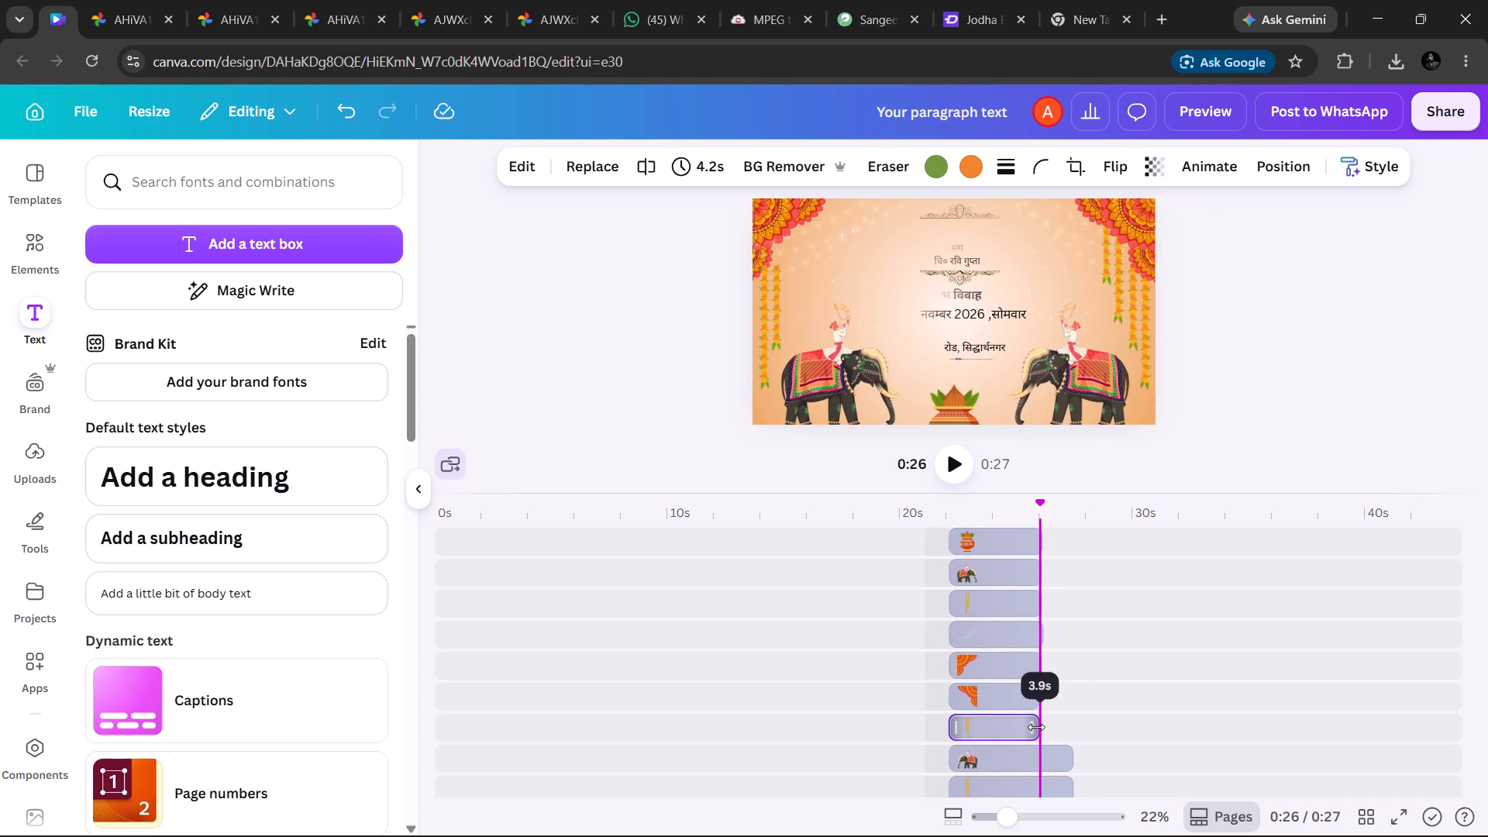
drag(1061, 756, 1053, 759)
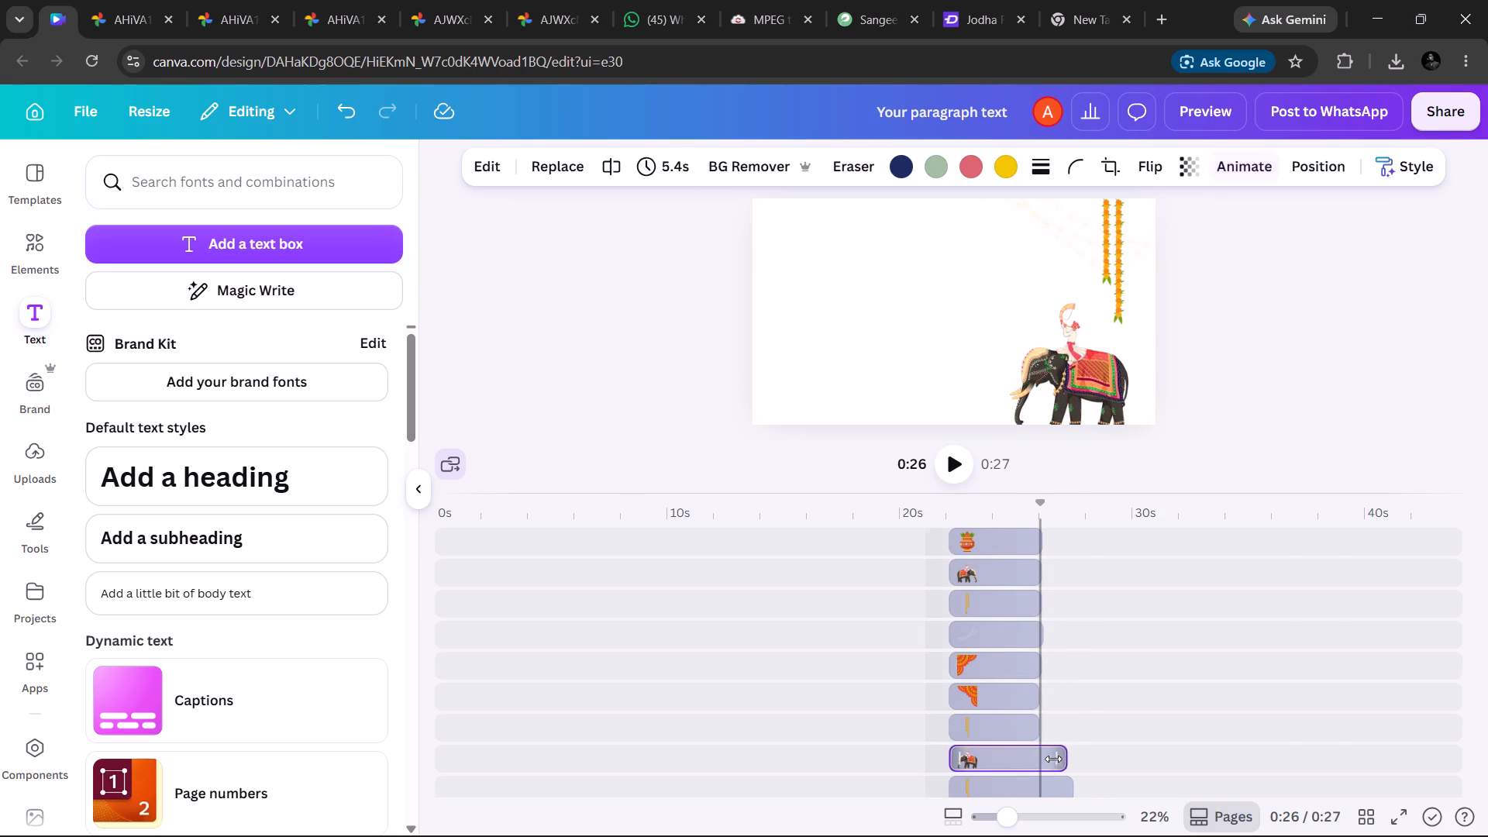
drag(1053, 759, 1035, 763)
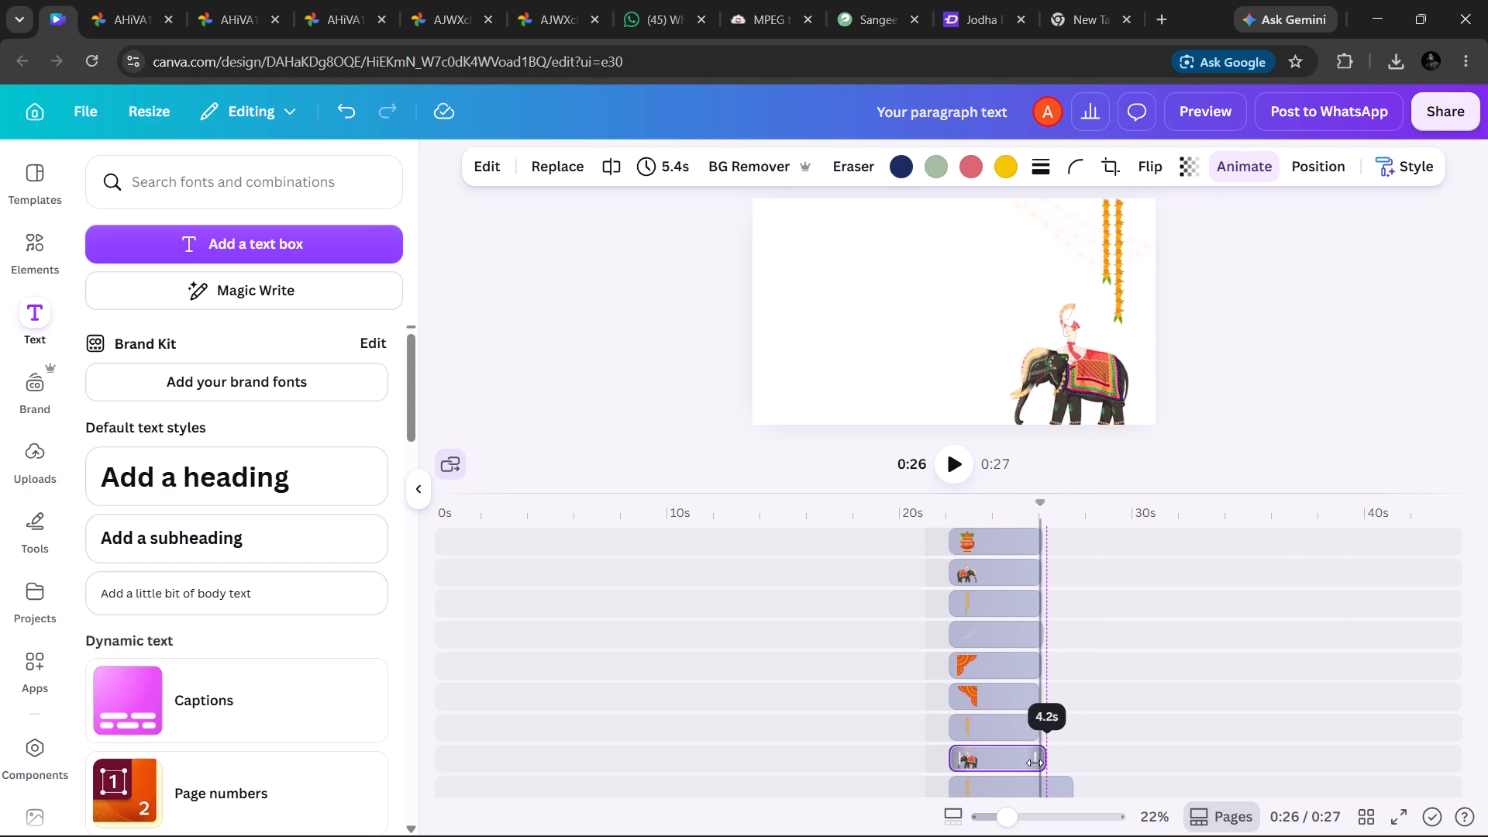
drag(1035, 763, 1032, 763)
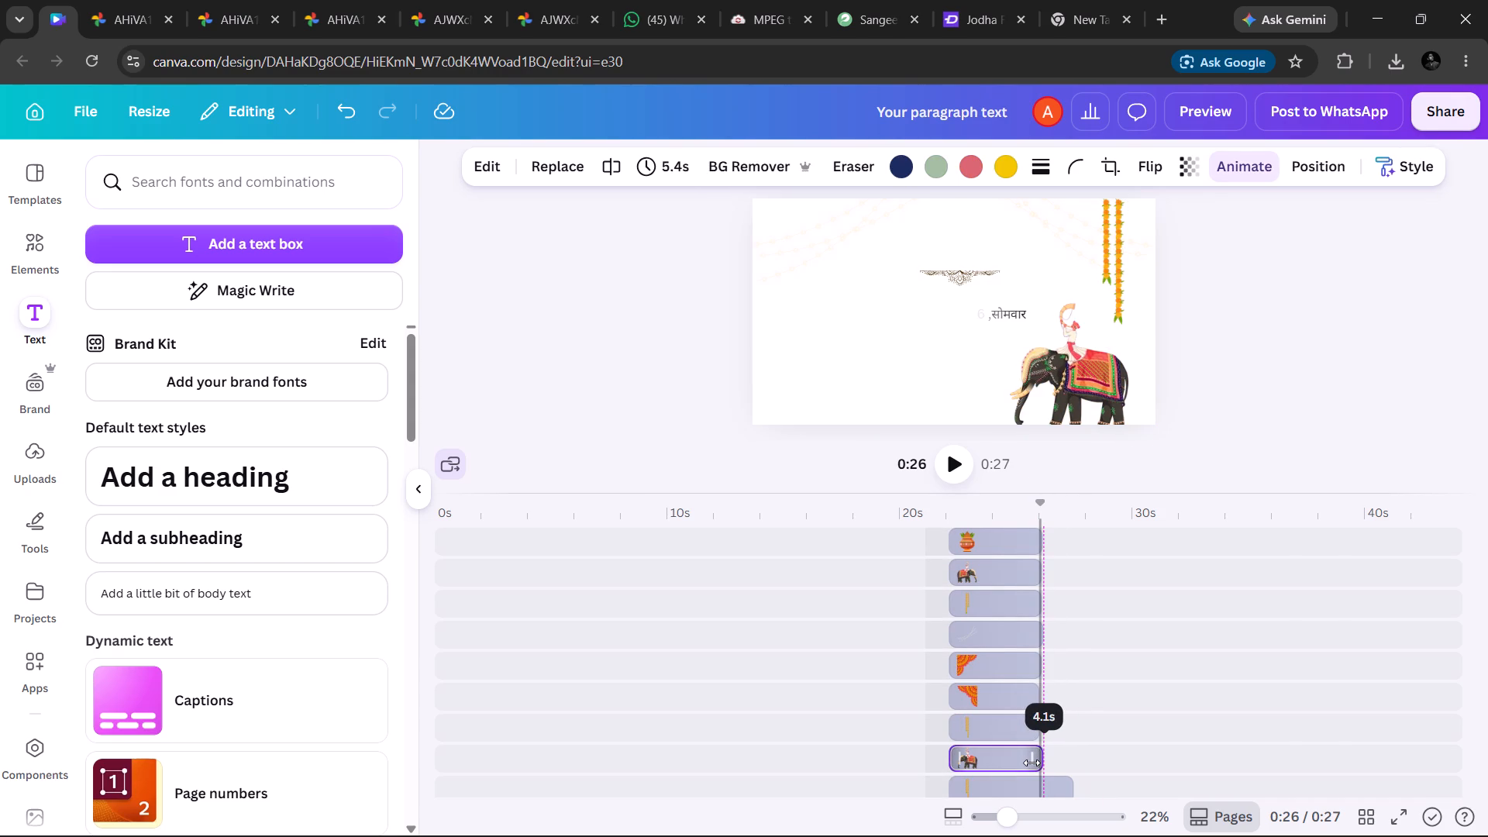
drag(1032, 763, 1030, 760)
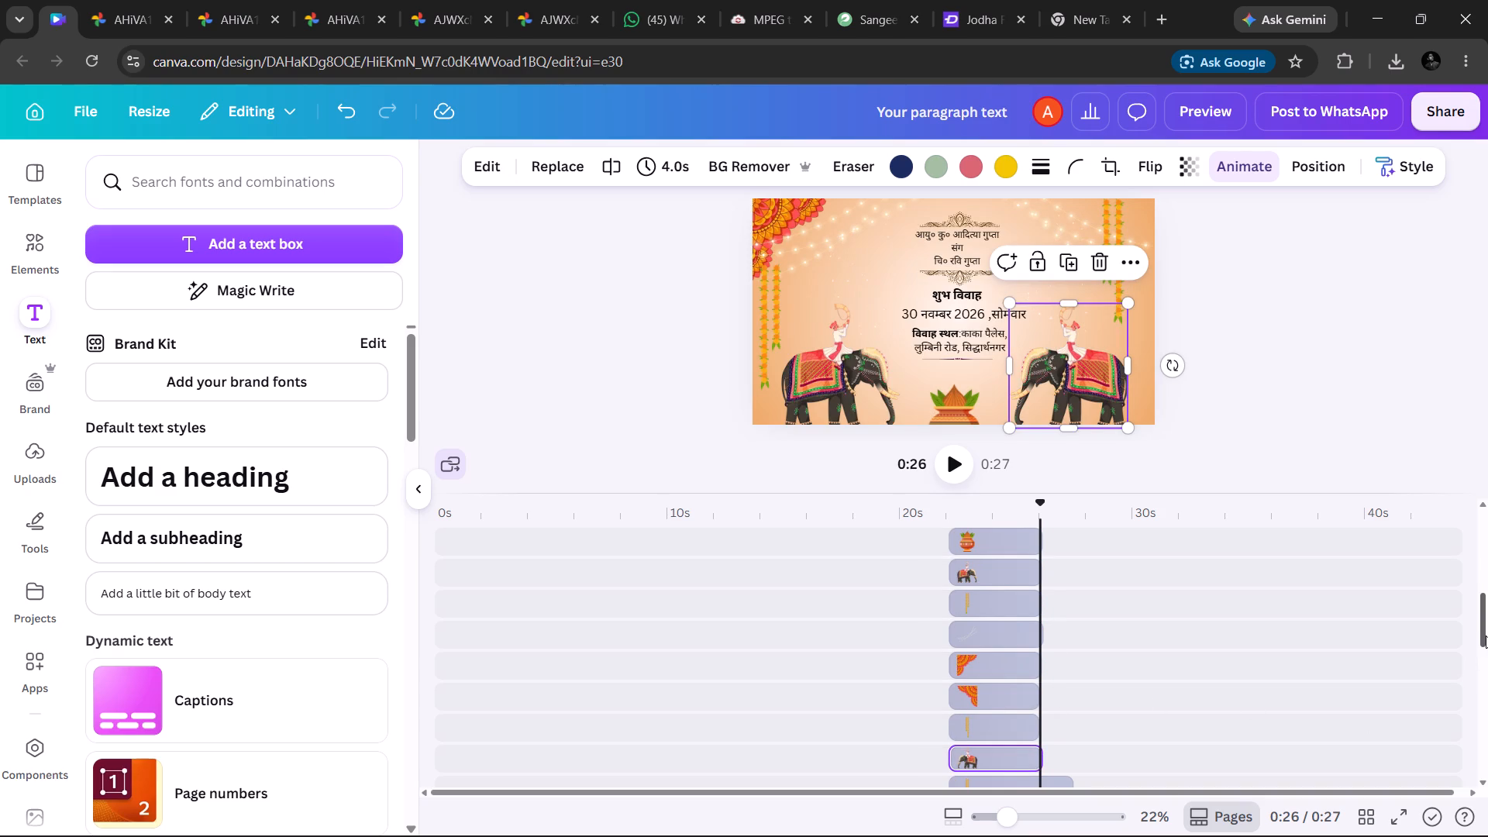
drag(1486, 635, 1462, 453)
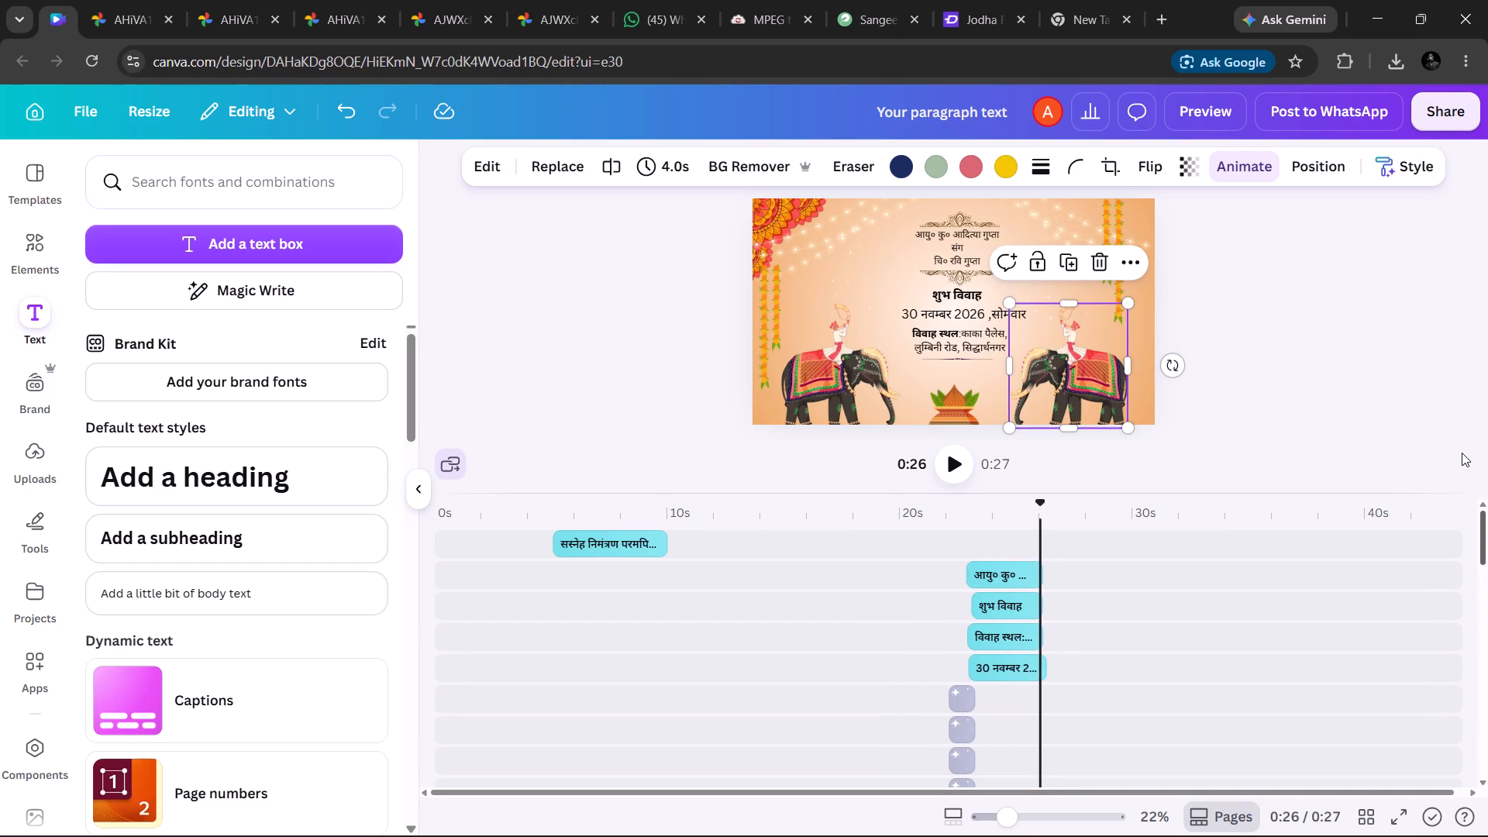
Trim the final scene's remaining right hanging garland clip to 4.0 s and the right string lights clip to 3.9 s.
drag(1462, 453, 1484, 823)
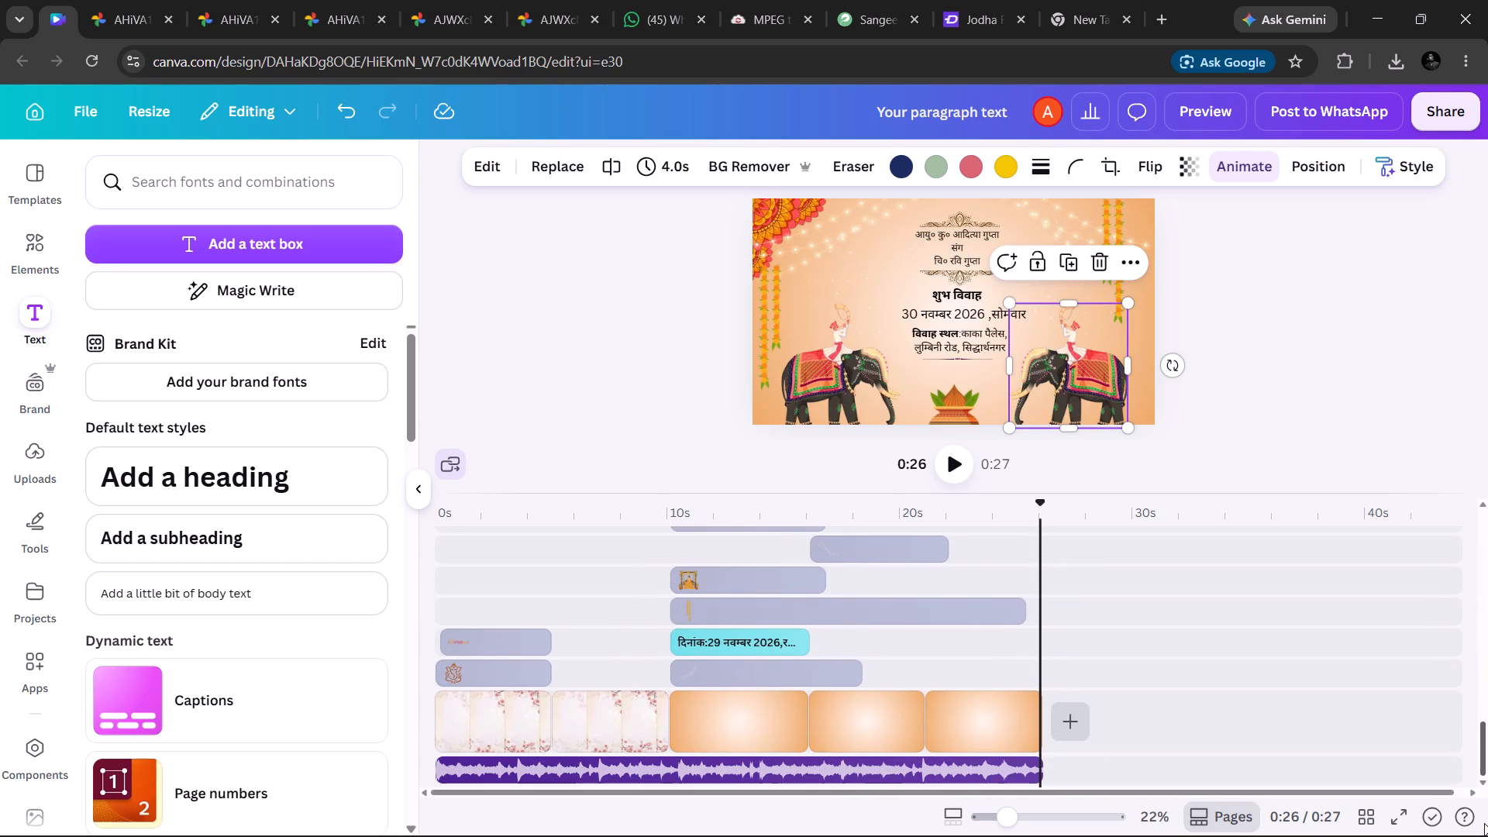
drag(1484, 823, 1464, 666)
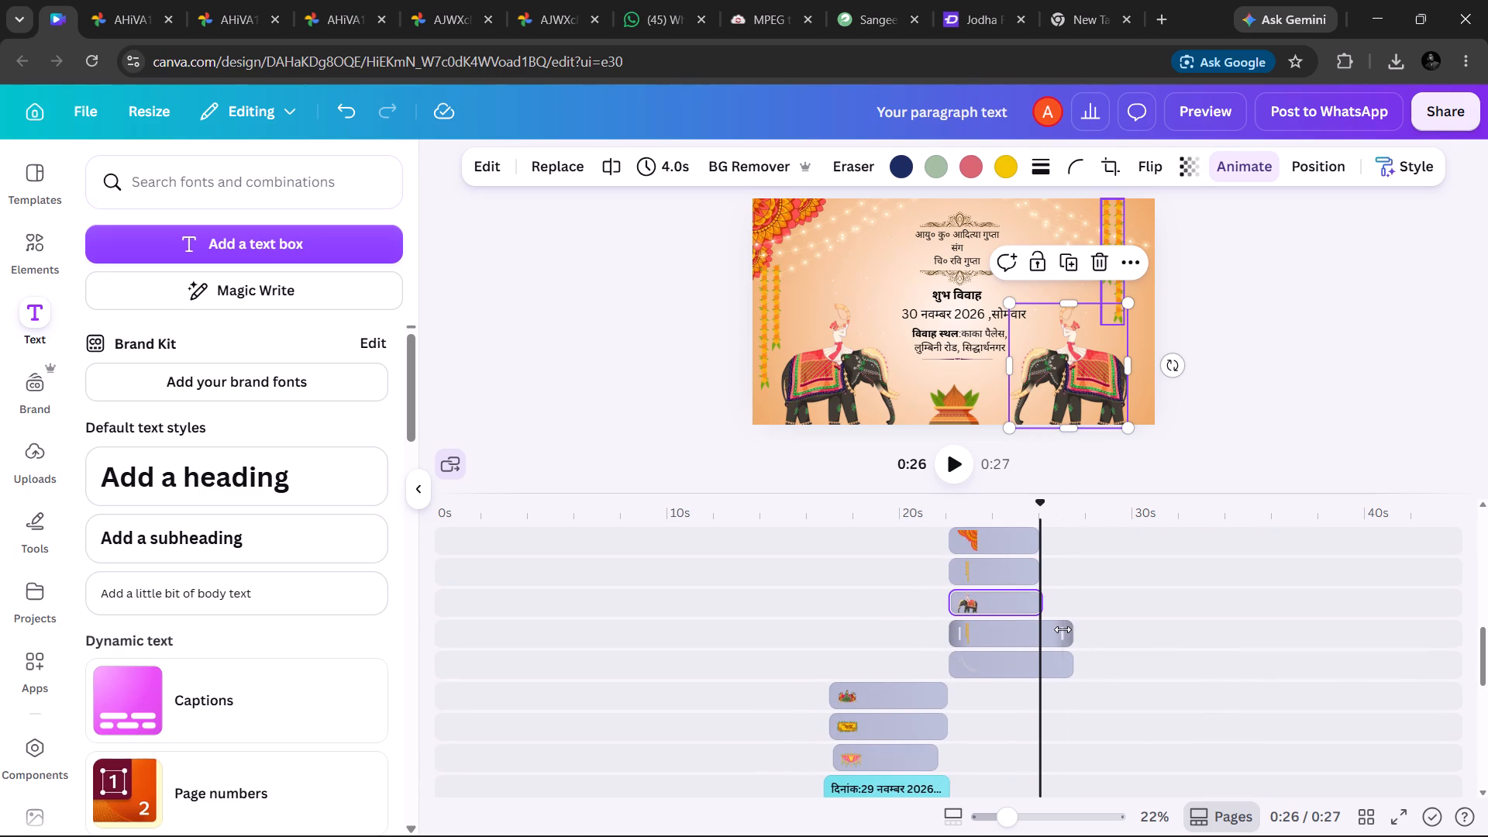
drag(1063, 631, 1040, 633)
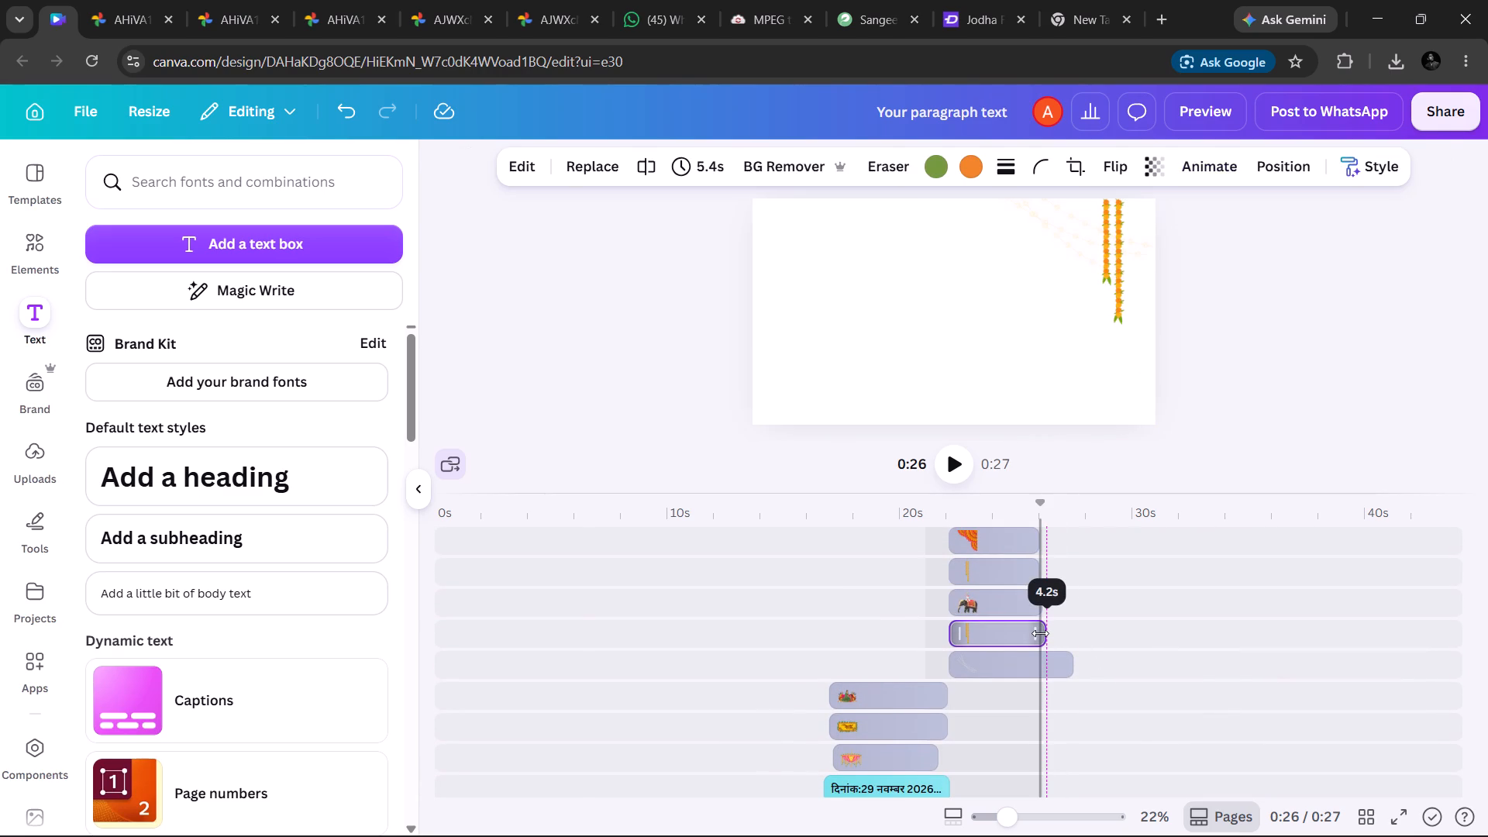
drag(1040, 633, 1032, 636)
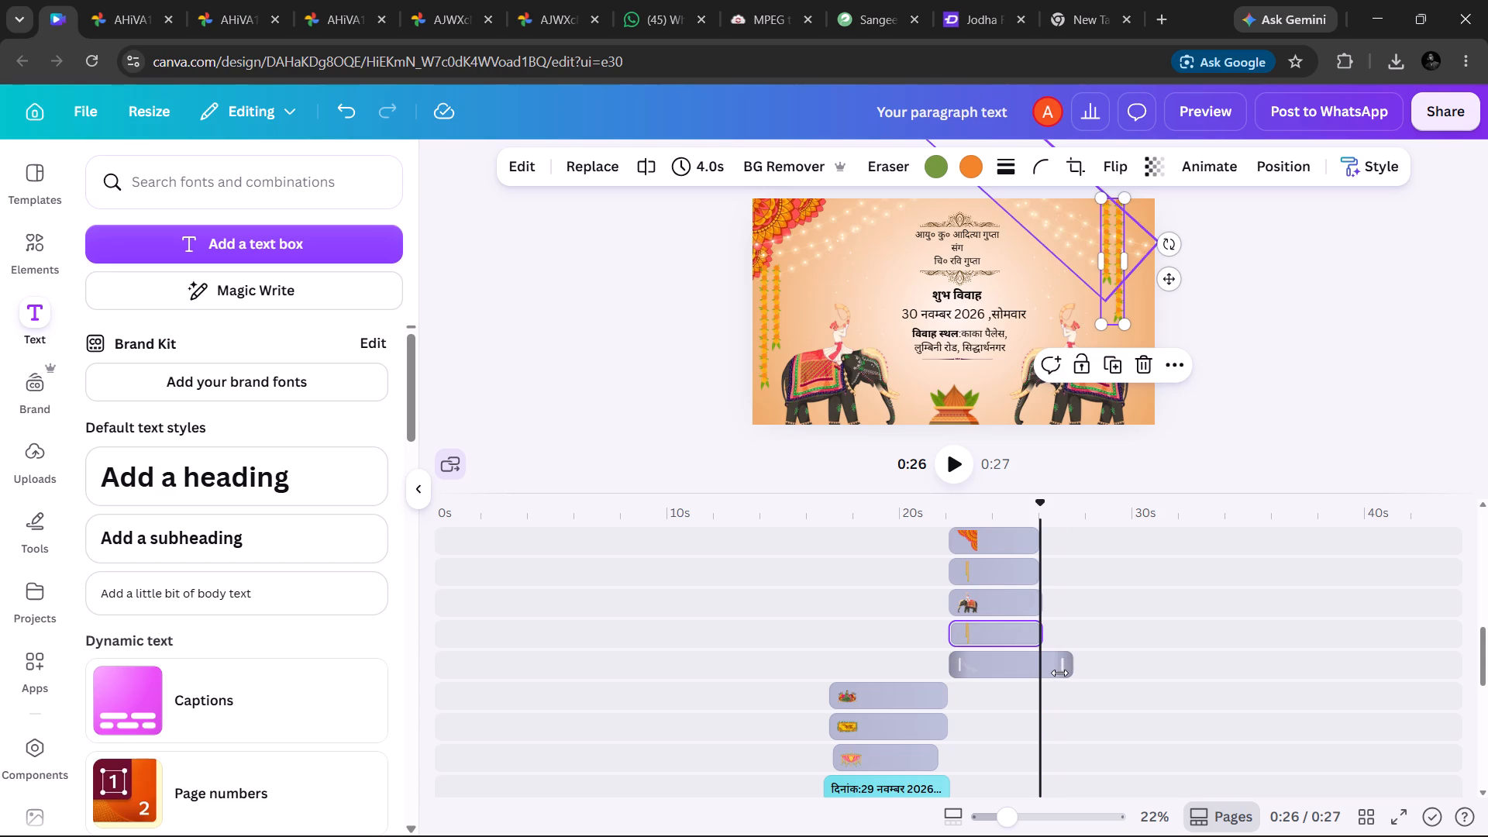
drag(1059, 673, 1032, 674)
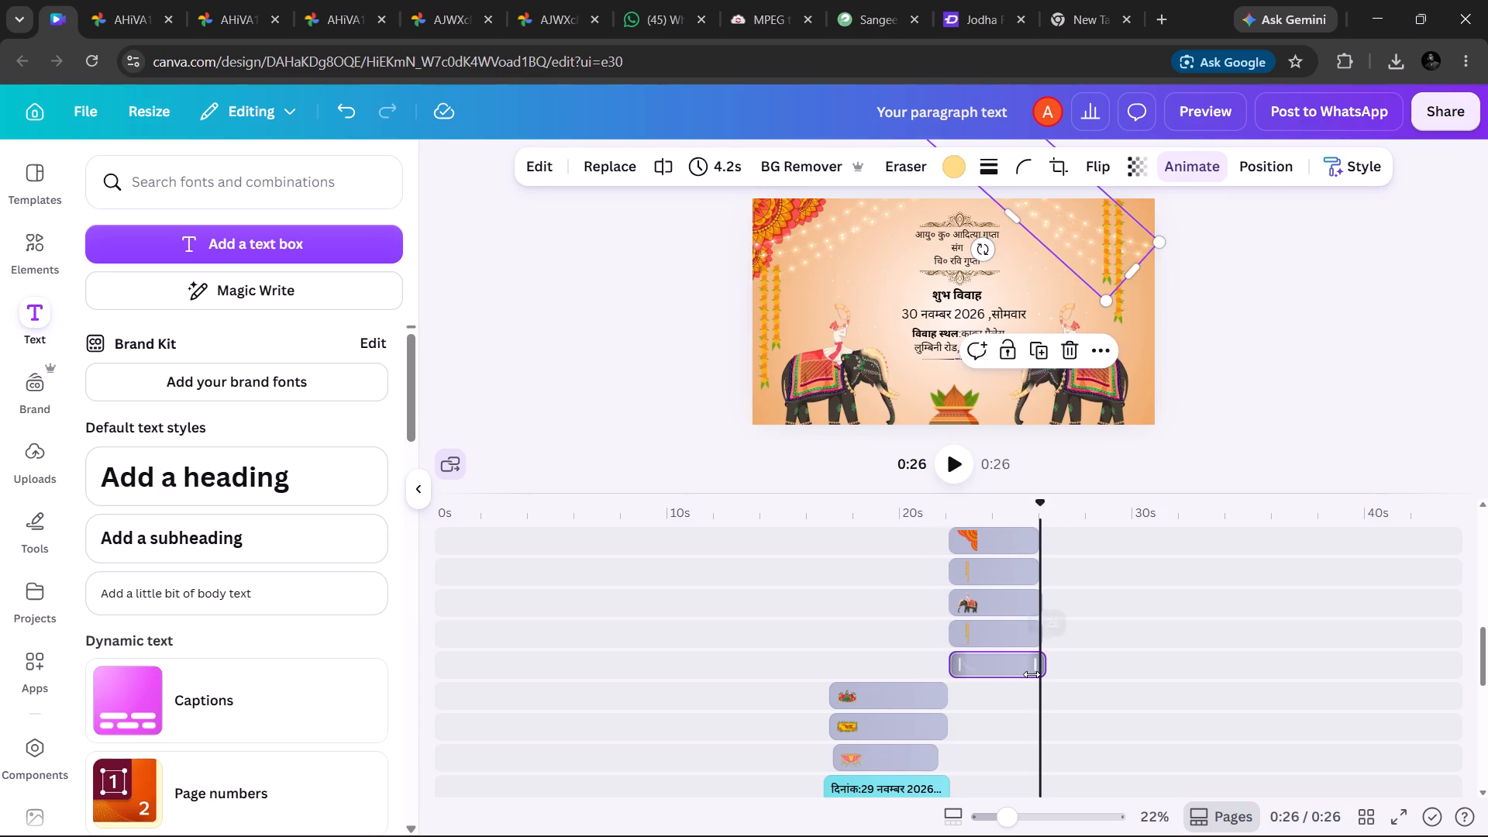
click(1034, 662)
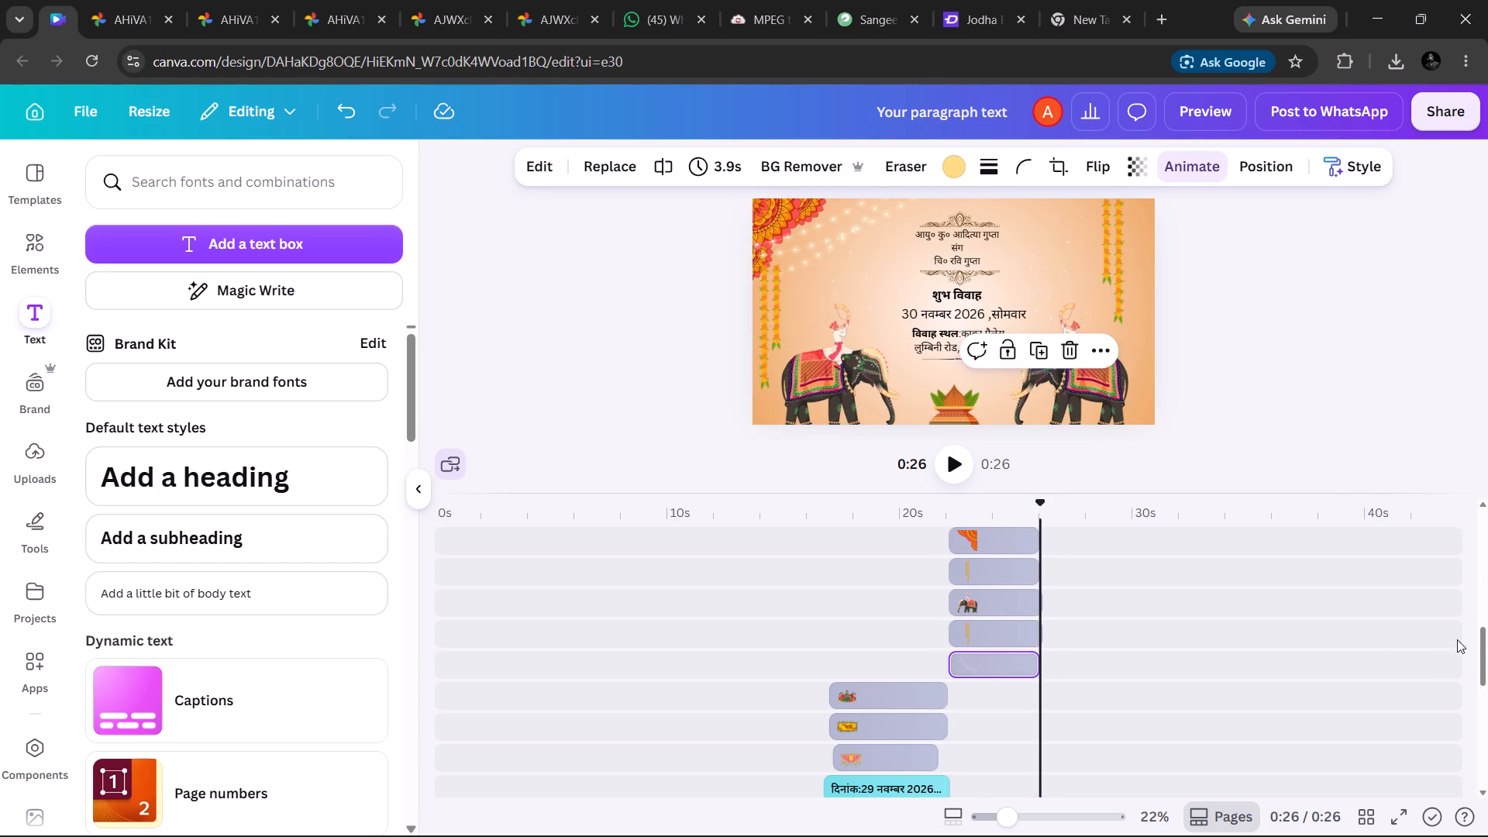
Trim the final scene's wedding date text clip, 30 नवम्बर 2026, to 3.3 s so it ends with the other text clips.
drag(1487, 644, 1483, 535)
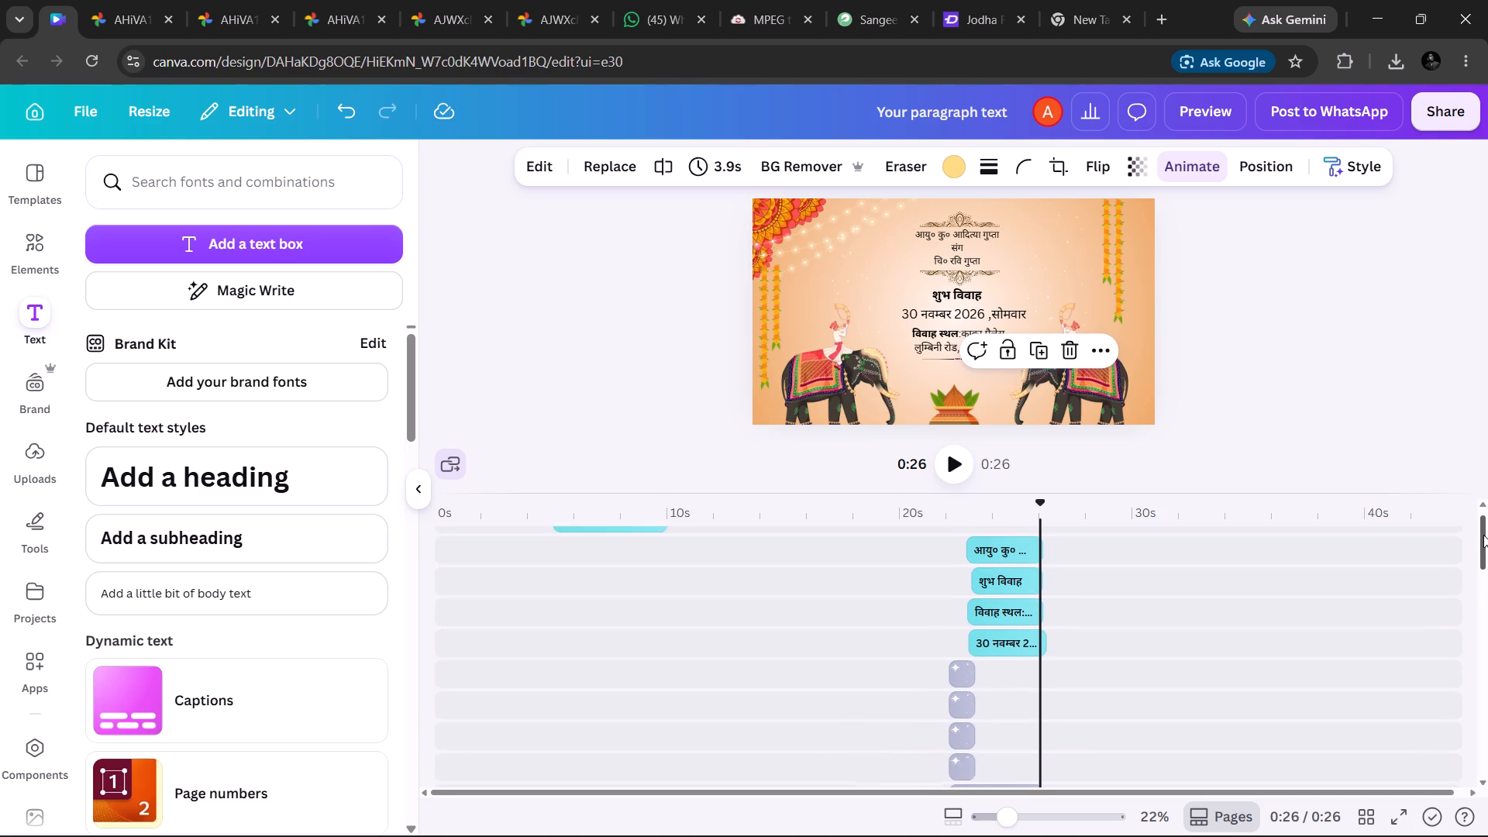
drag(1483, 535, 1483, 536)
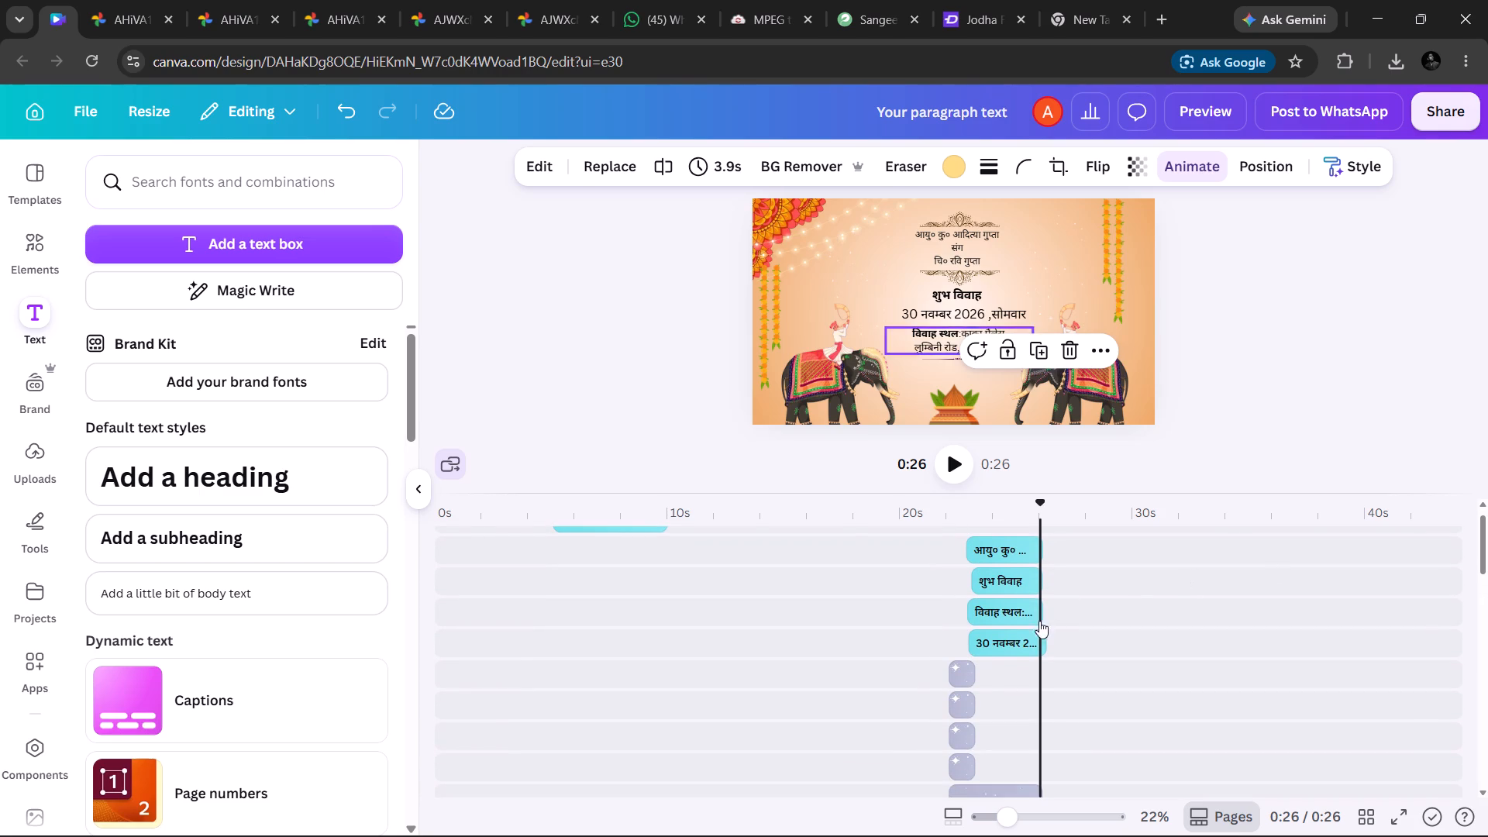
click(1049, 644)
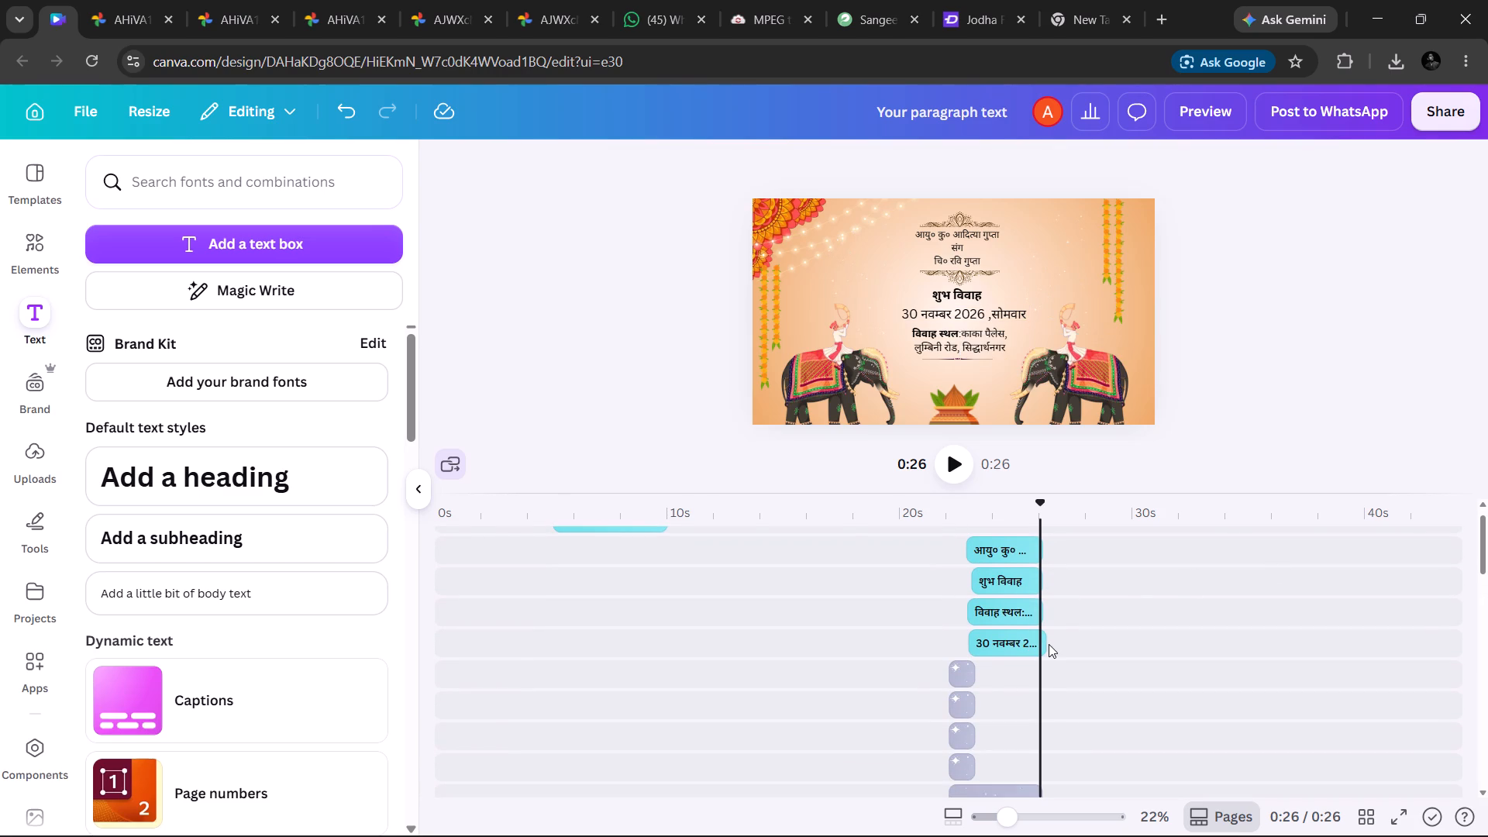
click(1037, 646)
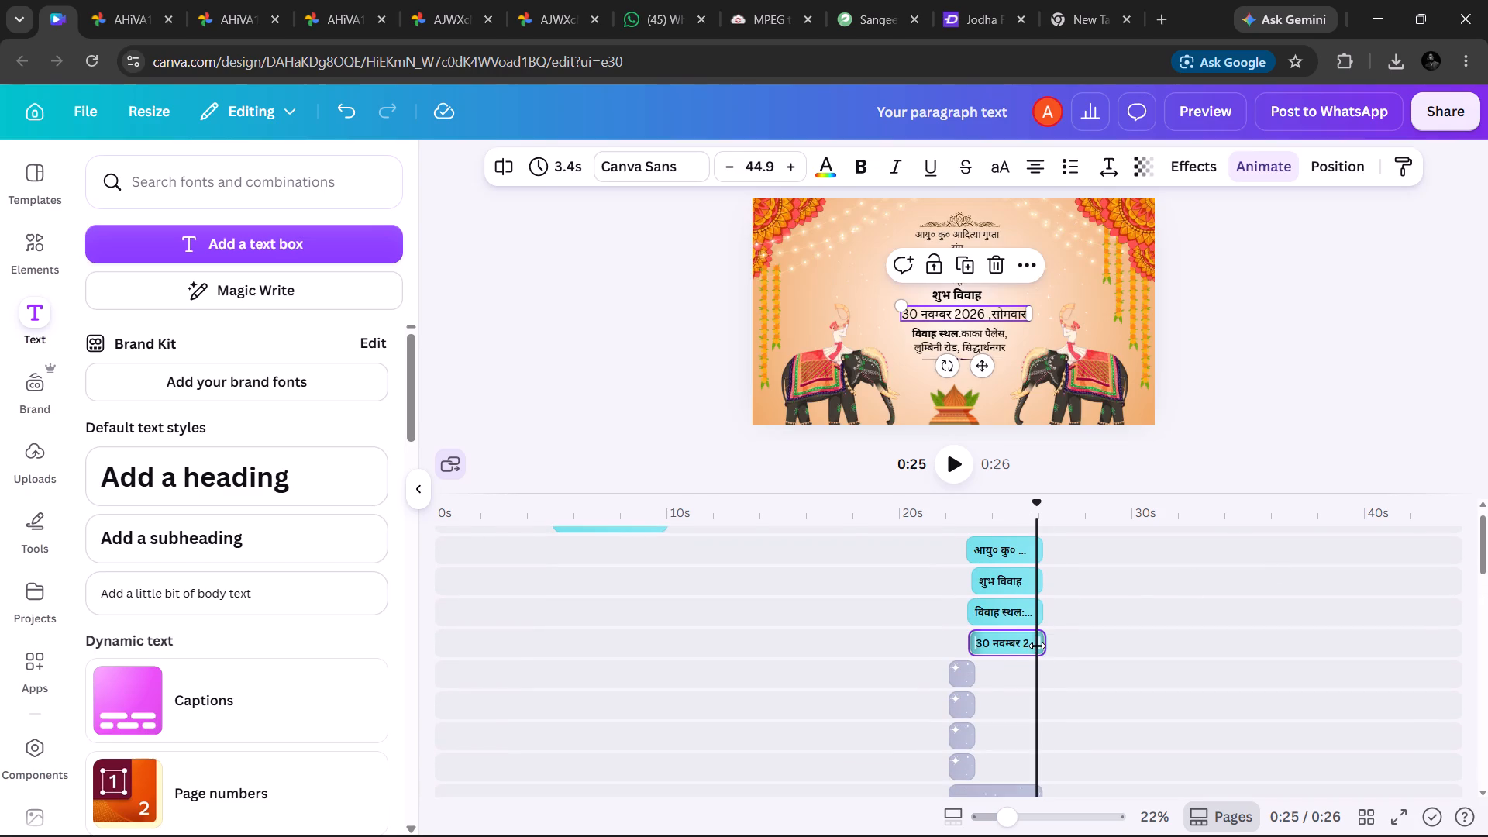
drag(1037, 646, 1028, 648)
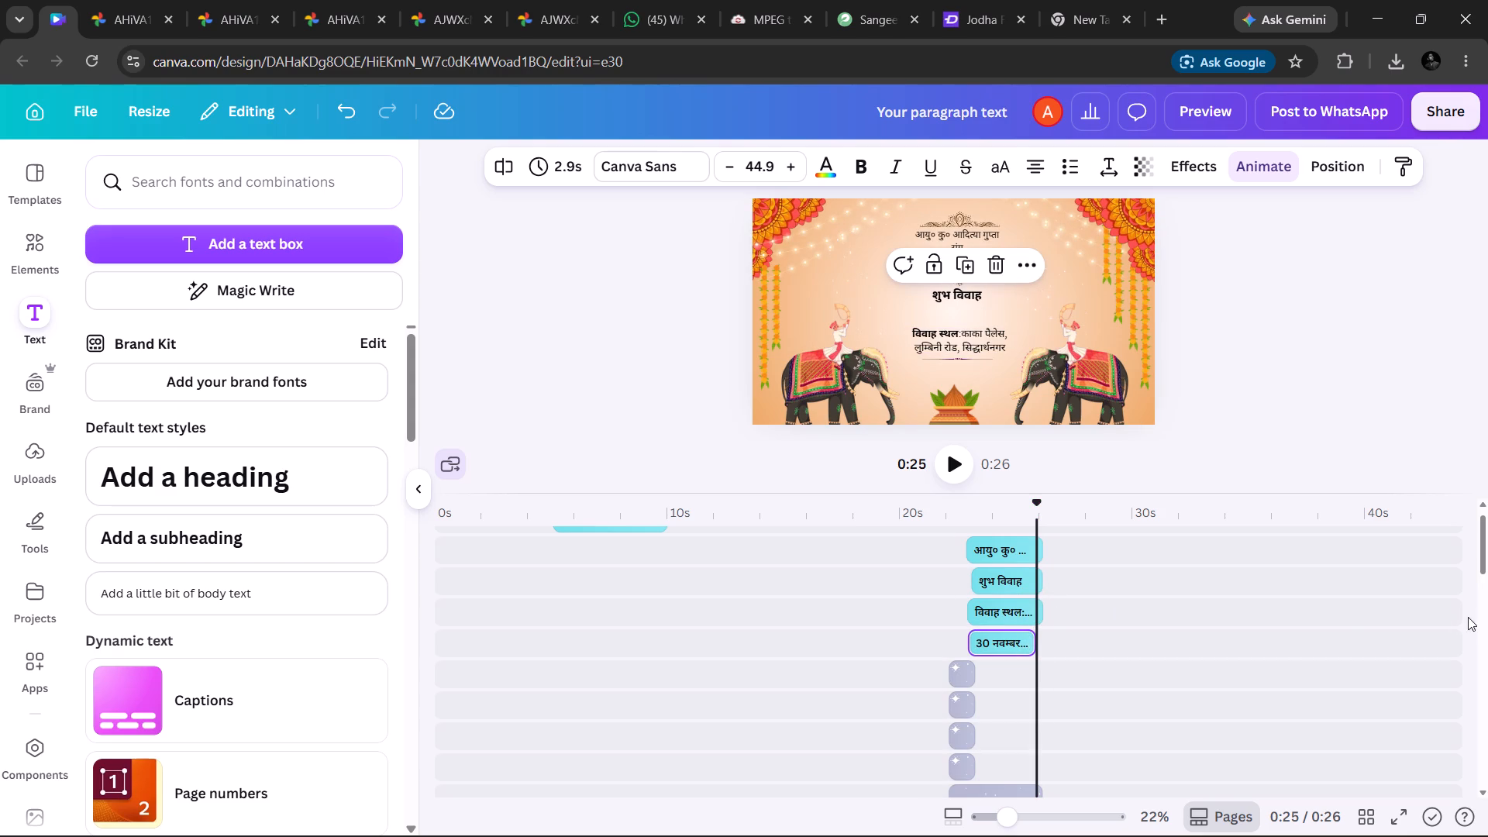
click(1036, 501)
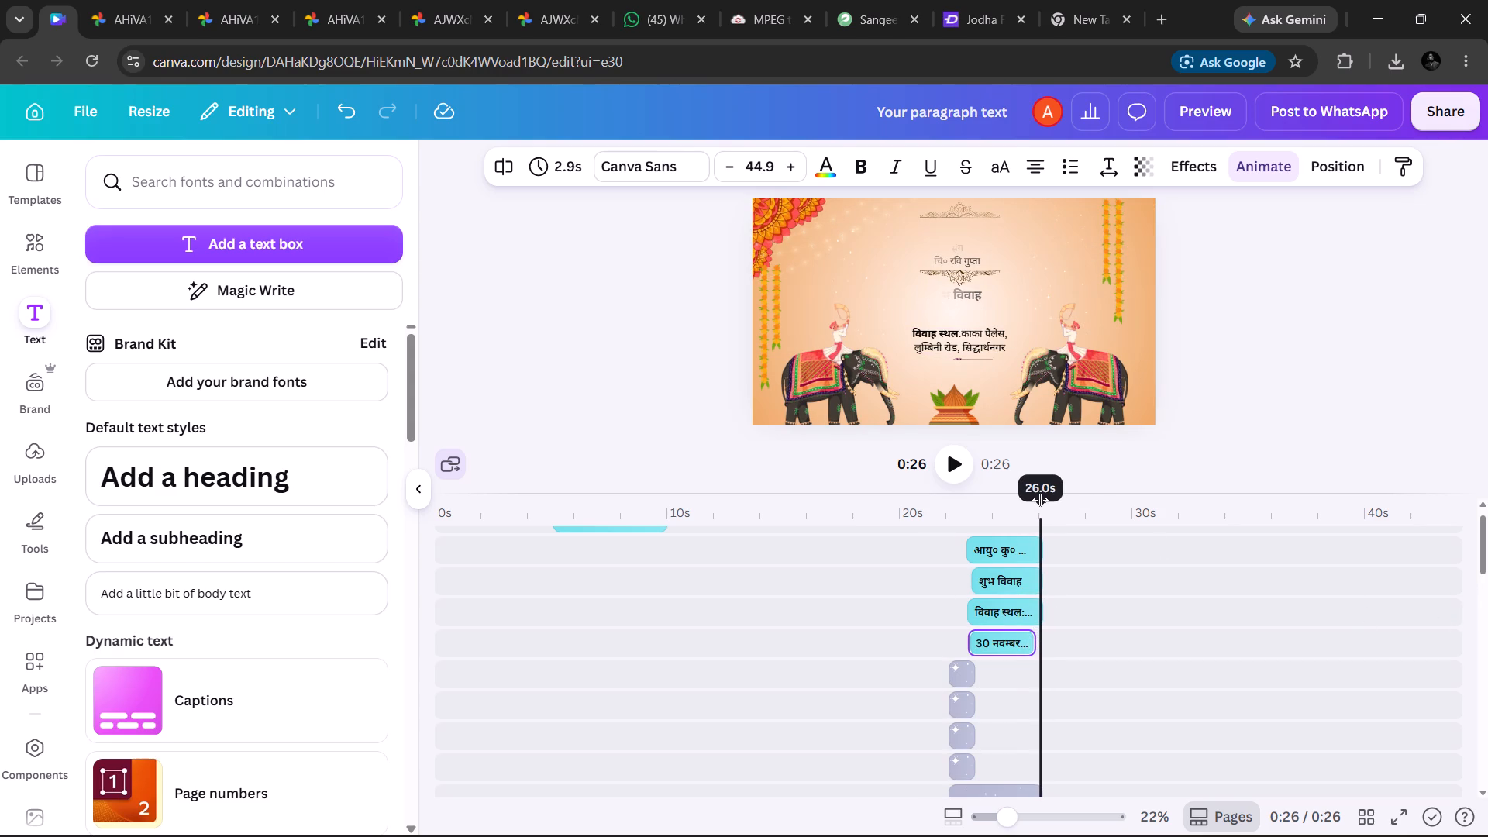
click(1021, 635)
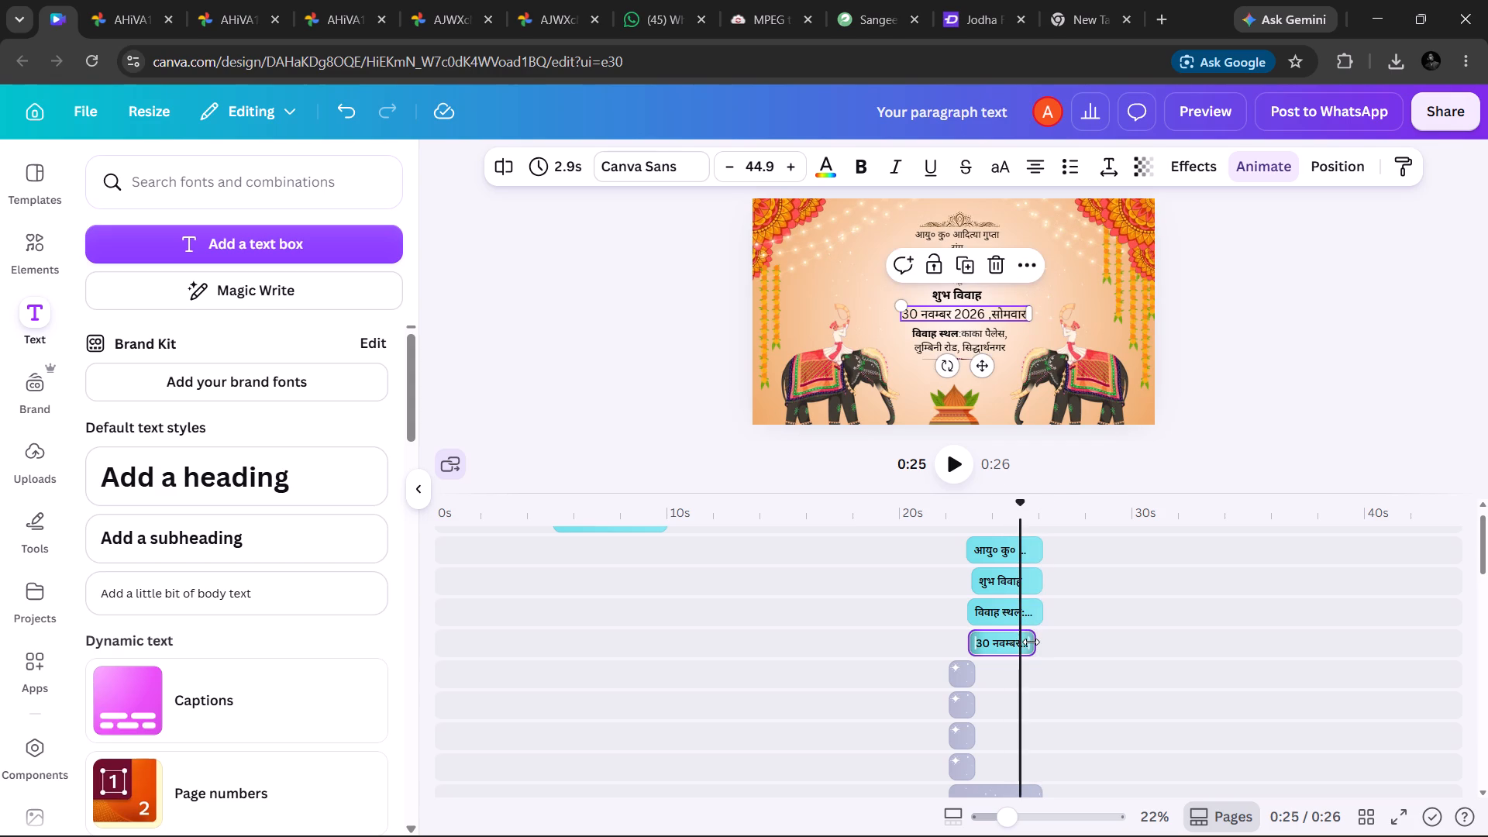
click(1035, 642)
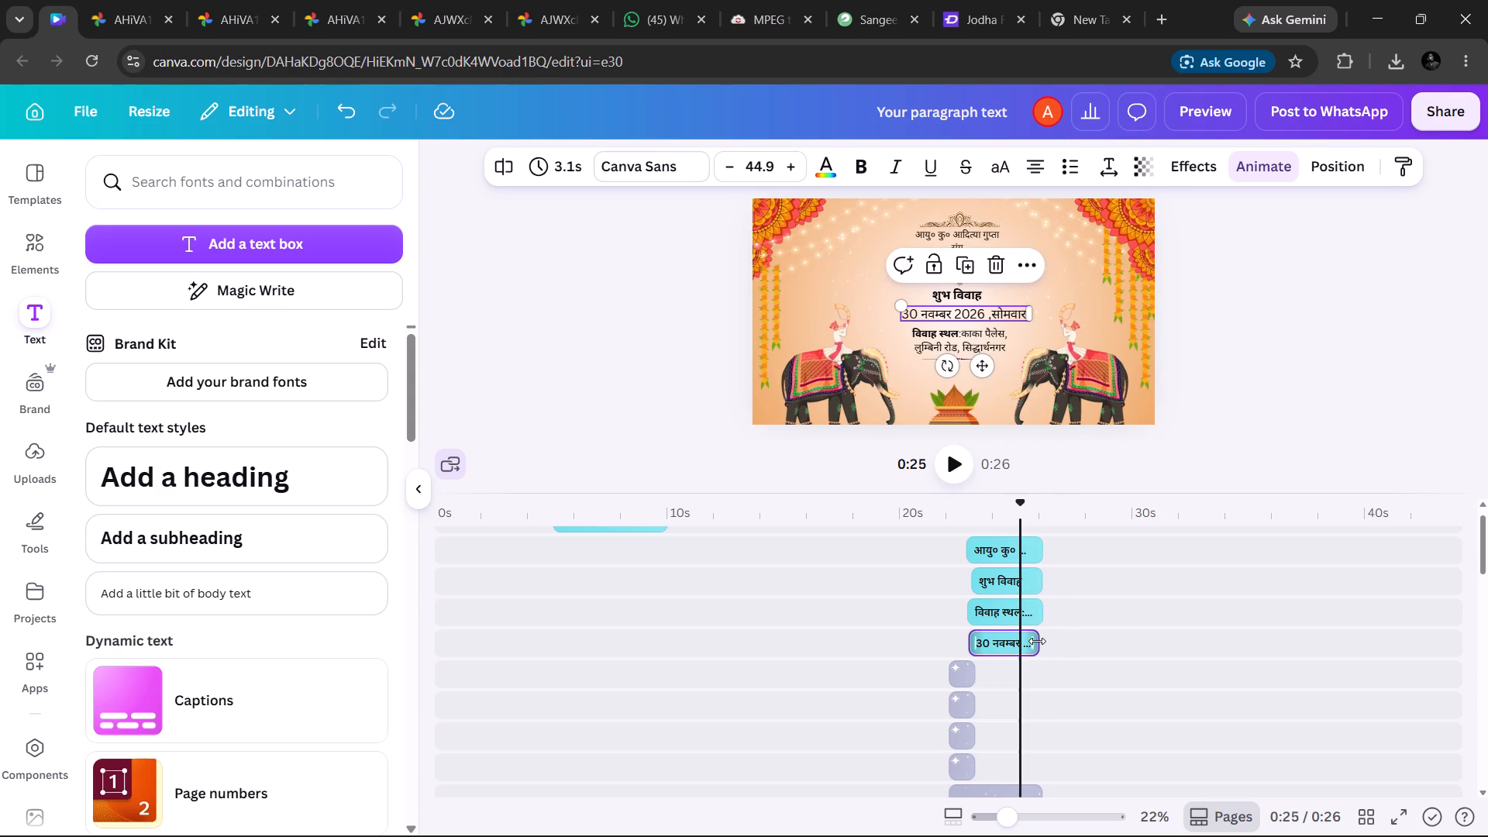
click(1037, 641)
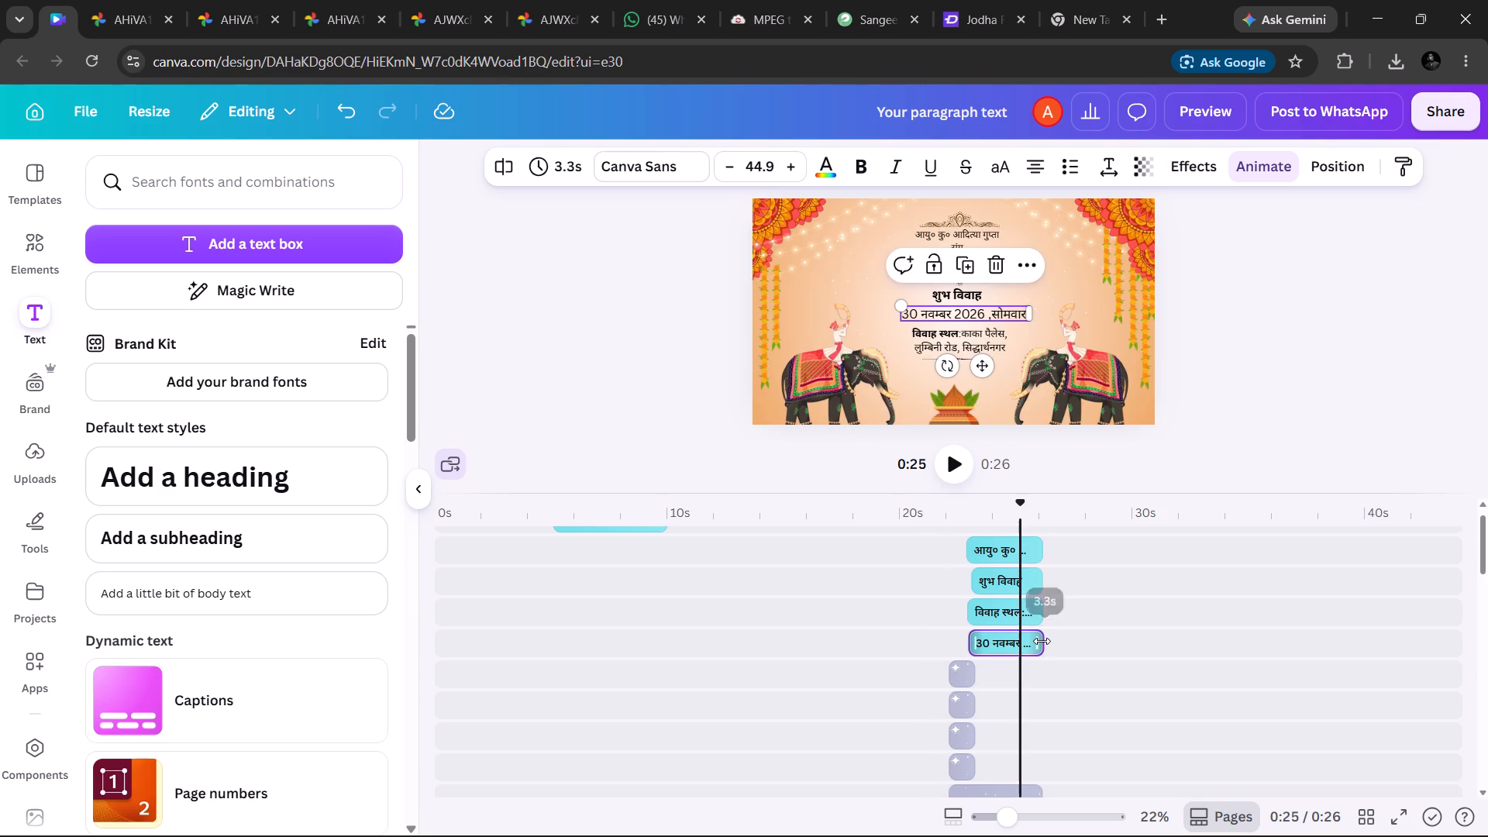
Review the final scene's closing frames and the clip ends across the timeline layers, and play back the video's ending.
drag(1025, 508, 1047, 508)
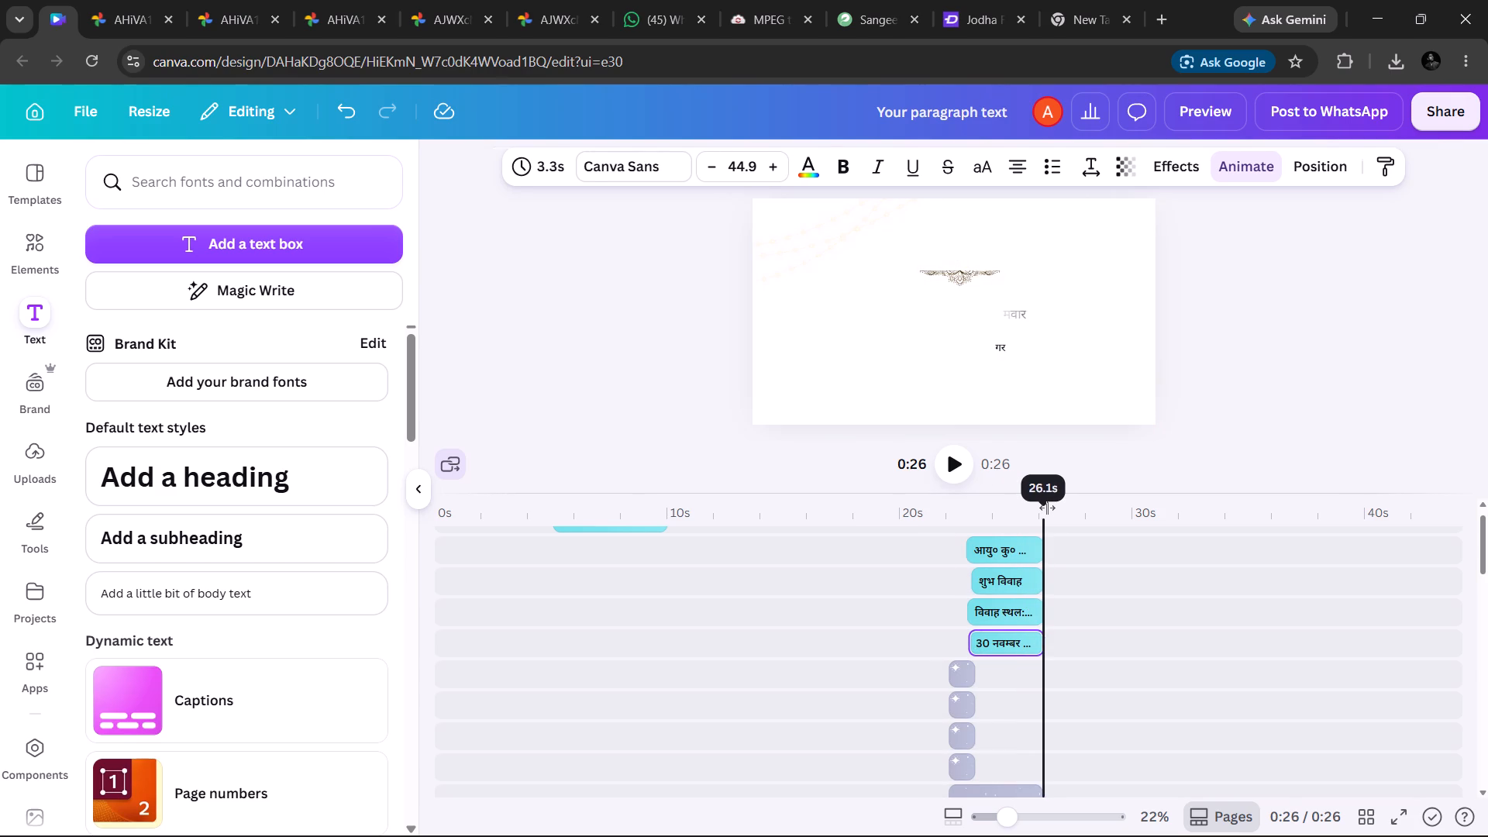
drag(1047, 508, 1042, 508)
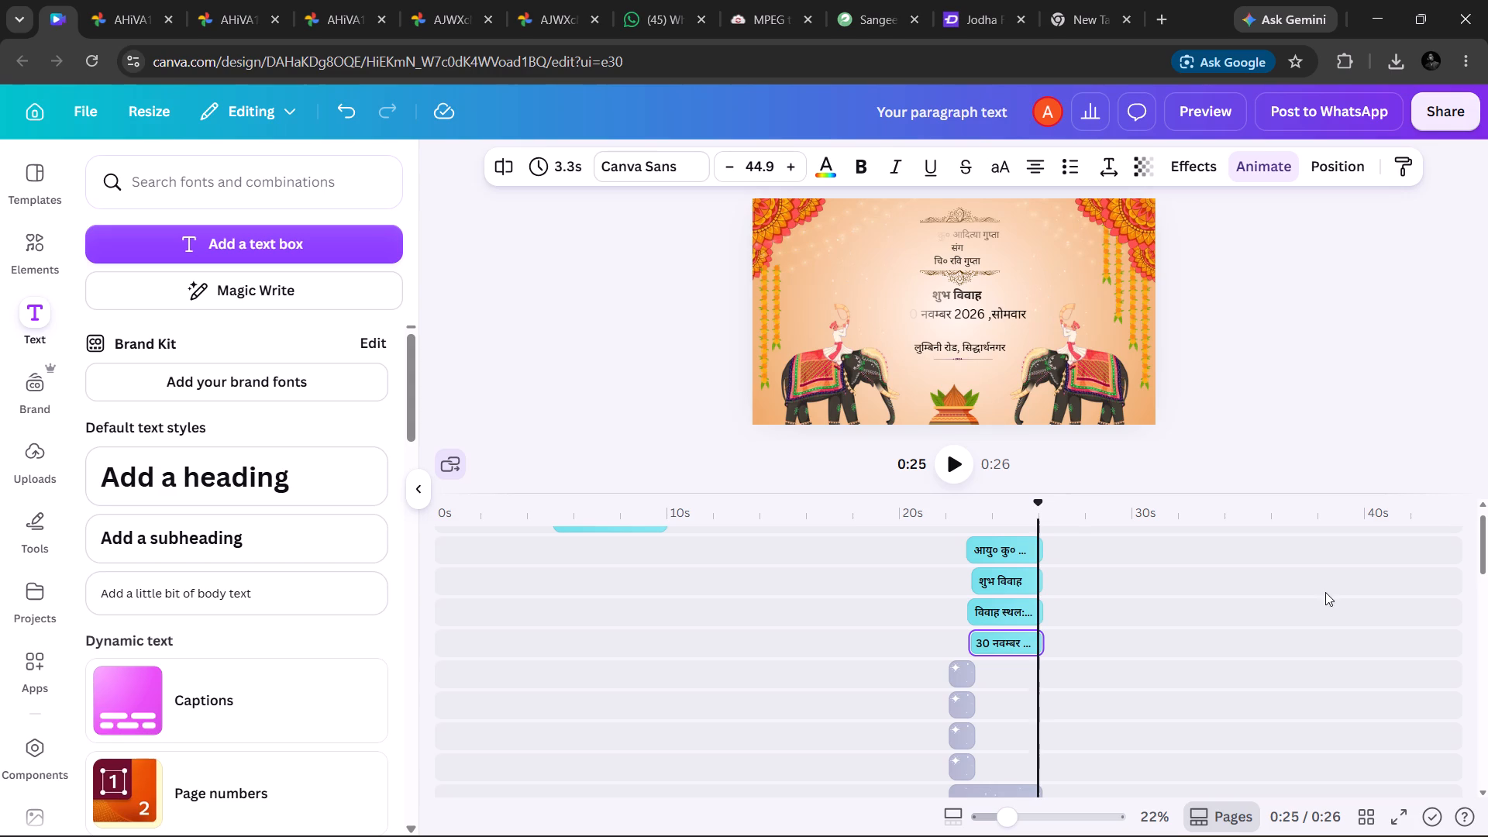
drag(1486, 563, 1482, 815)
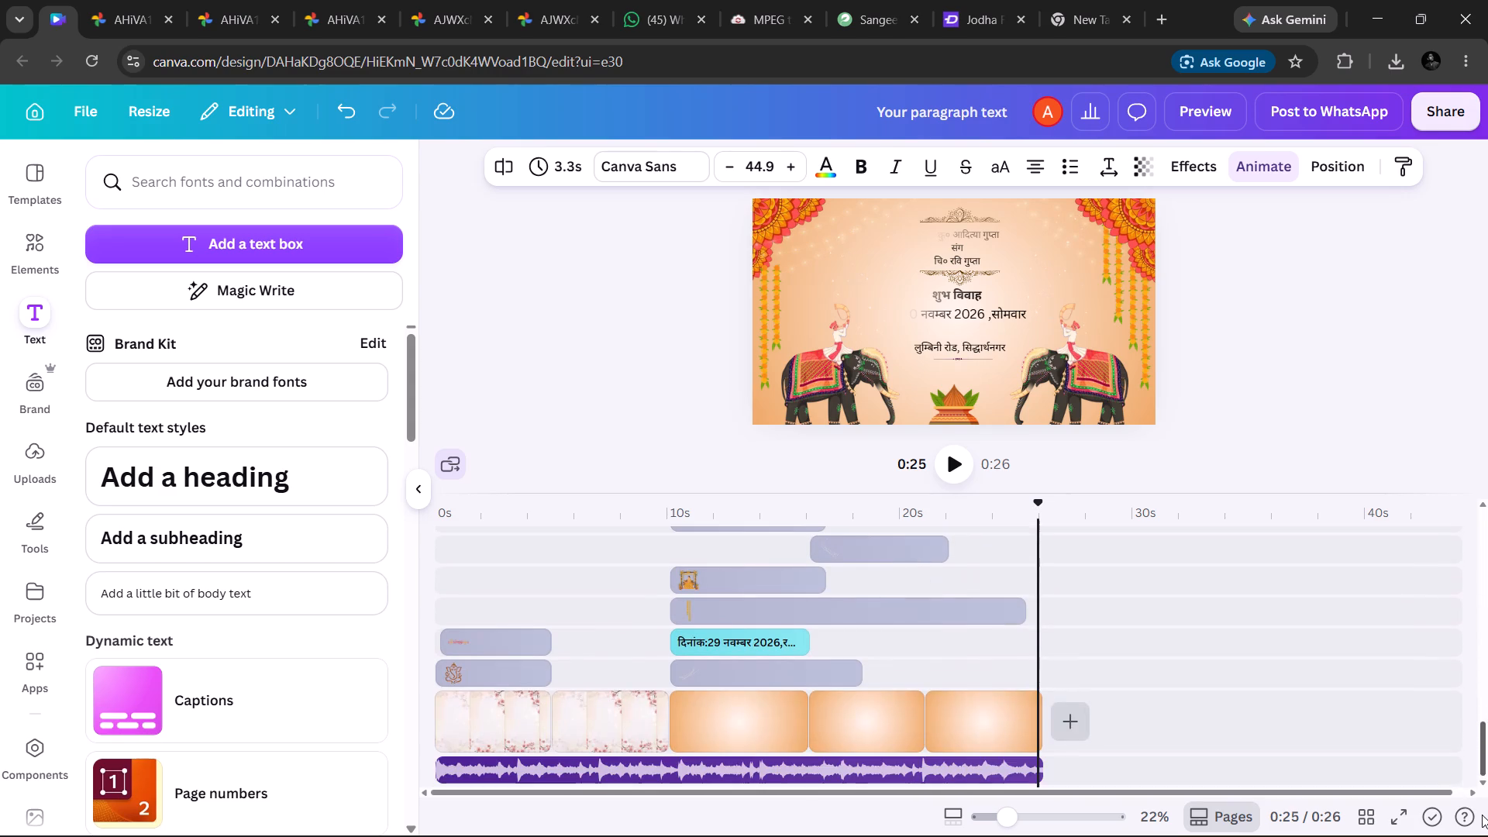
drag(1482, 815, 1452, 566)
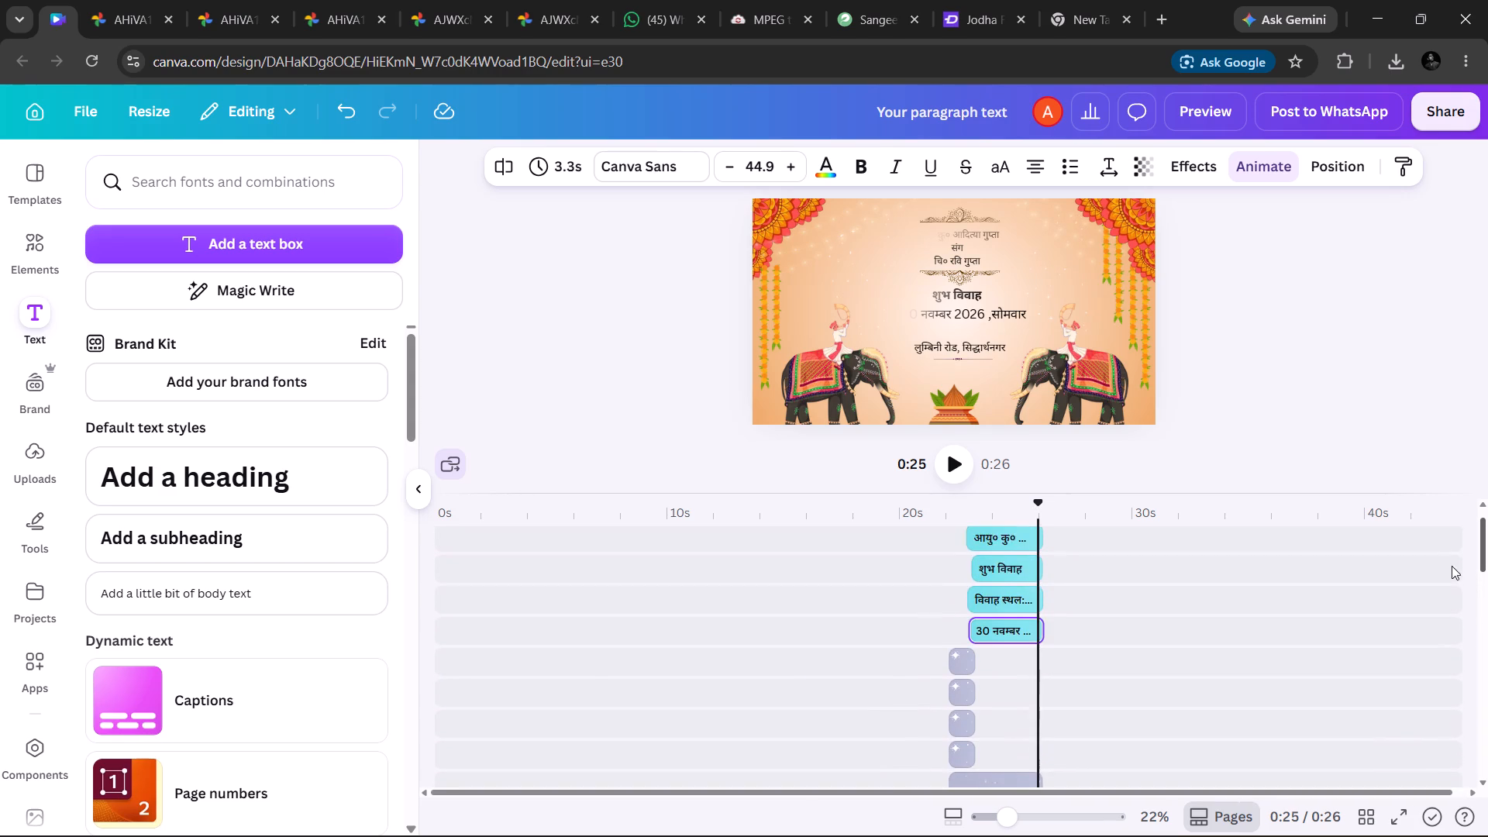
drag(1452, 566, 1446, 455)
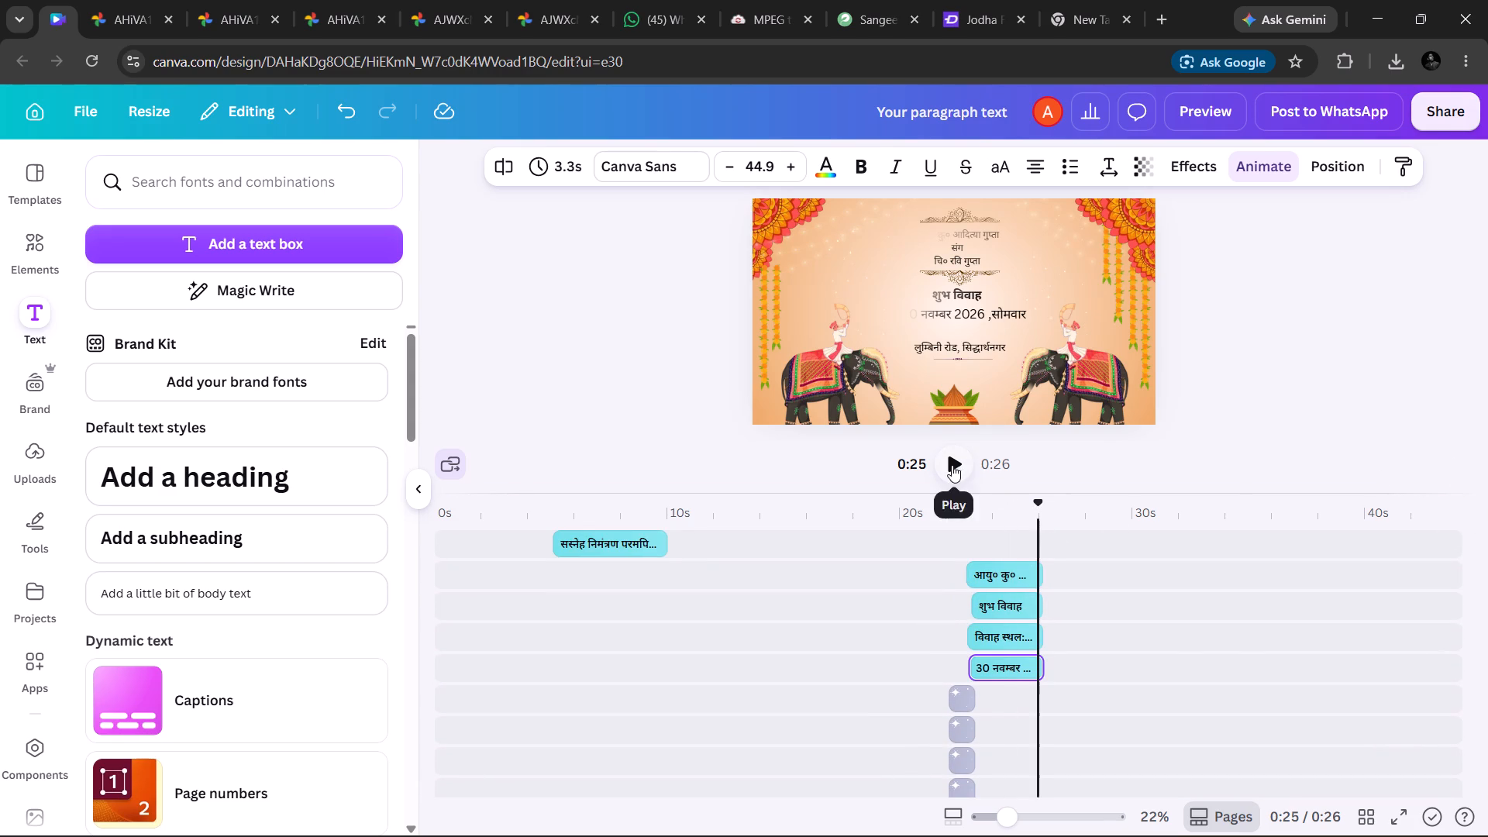
click(952, 465)
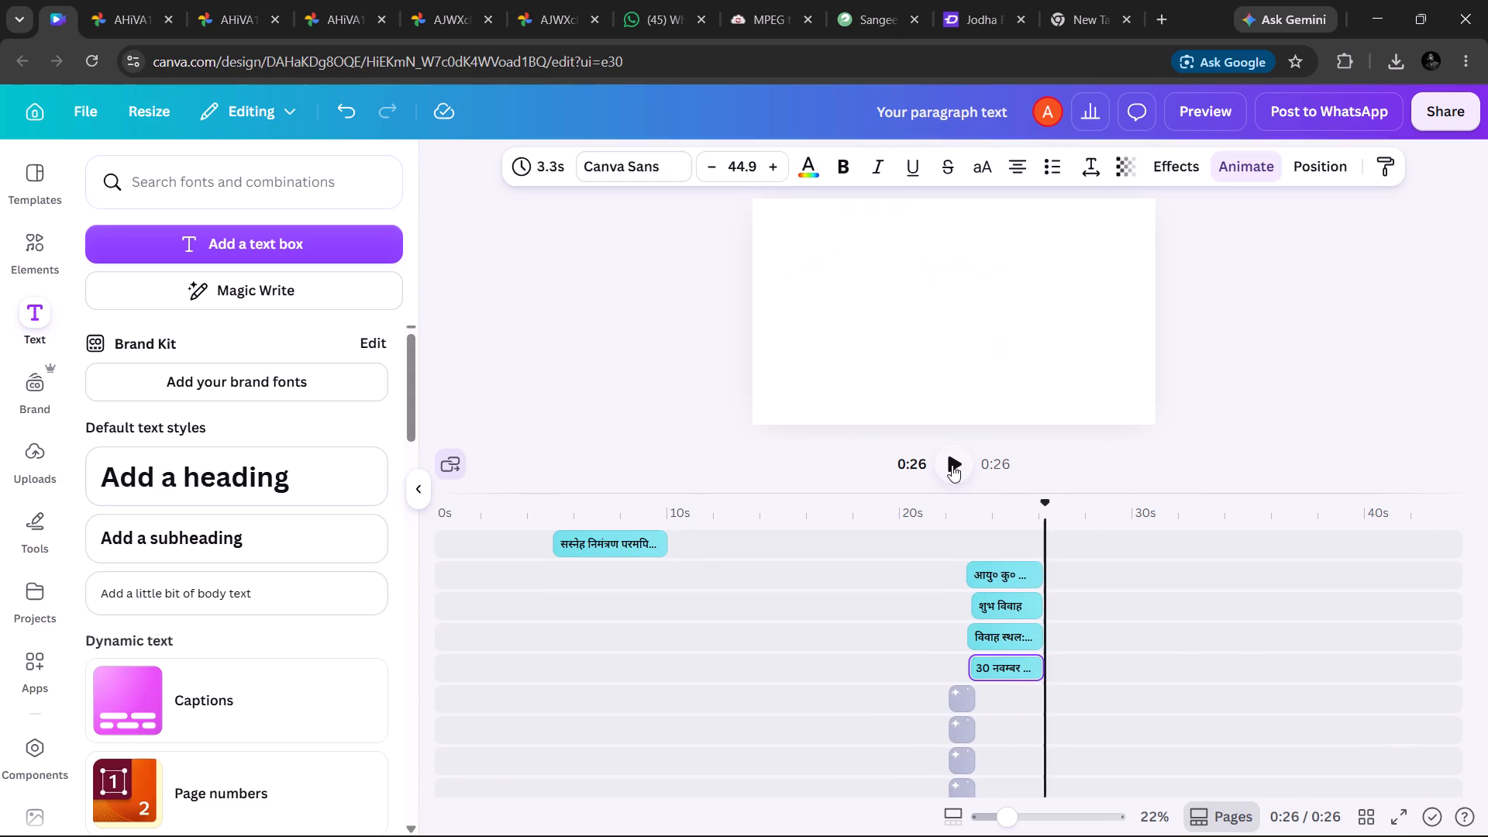
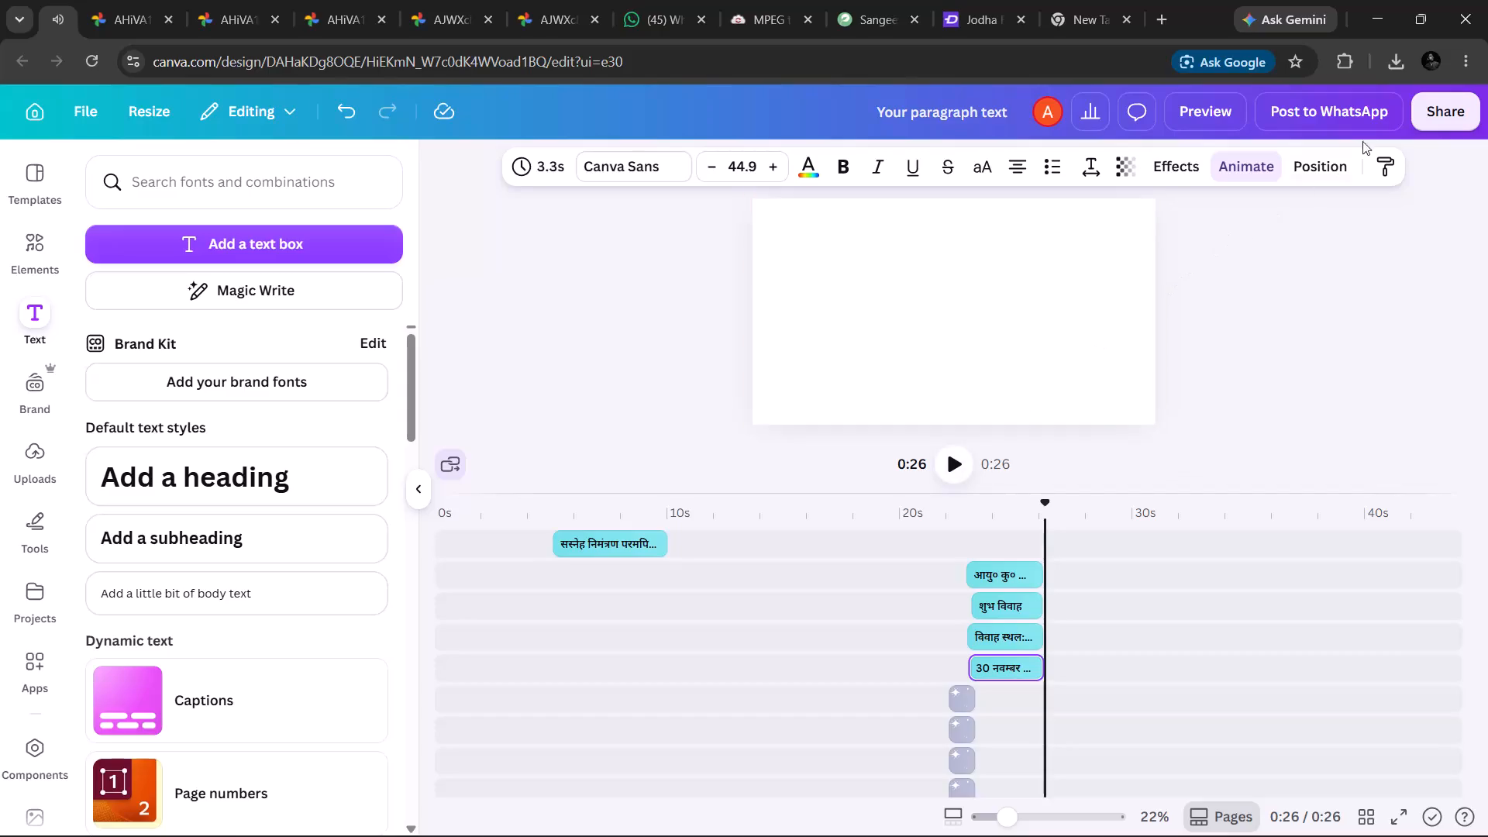
Download the wedding invitation design as an MP4 video at 1080p quality.
click(1447, 98)
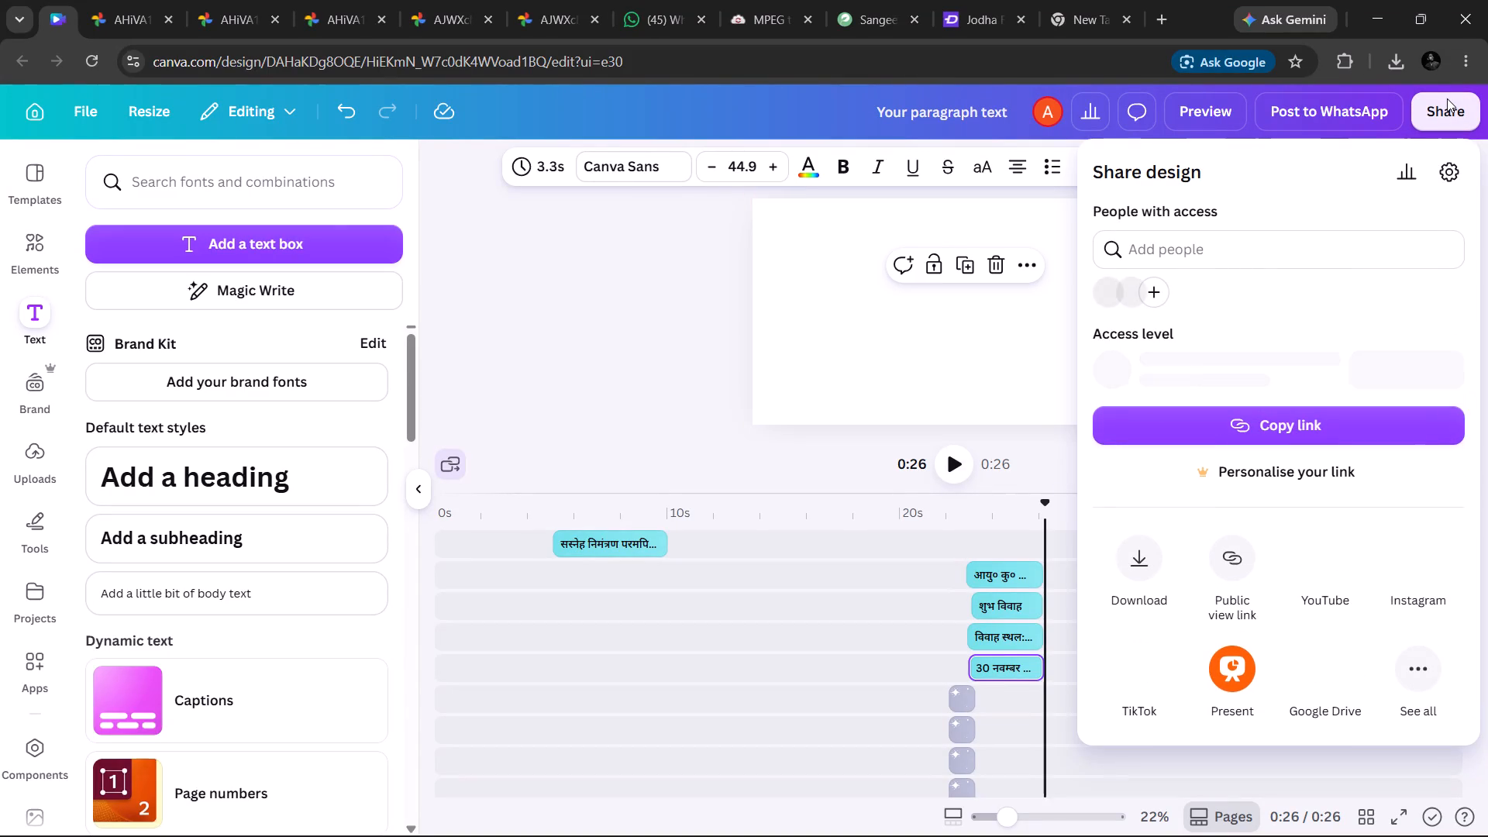
click(1138, 547)
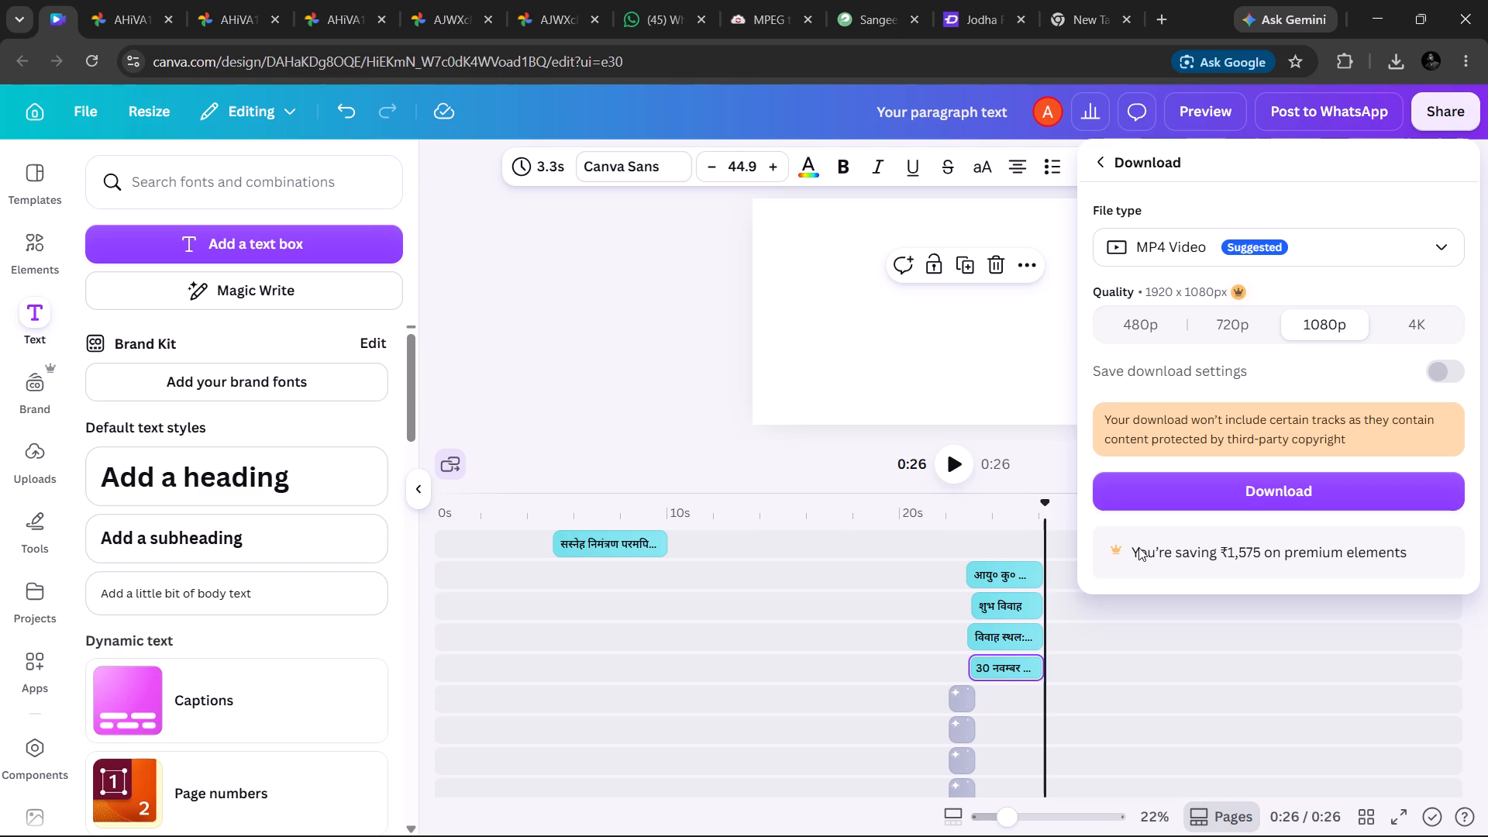
click(1248, 478)
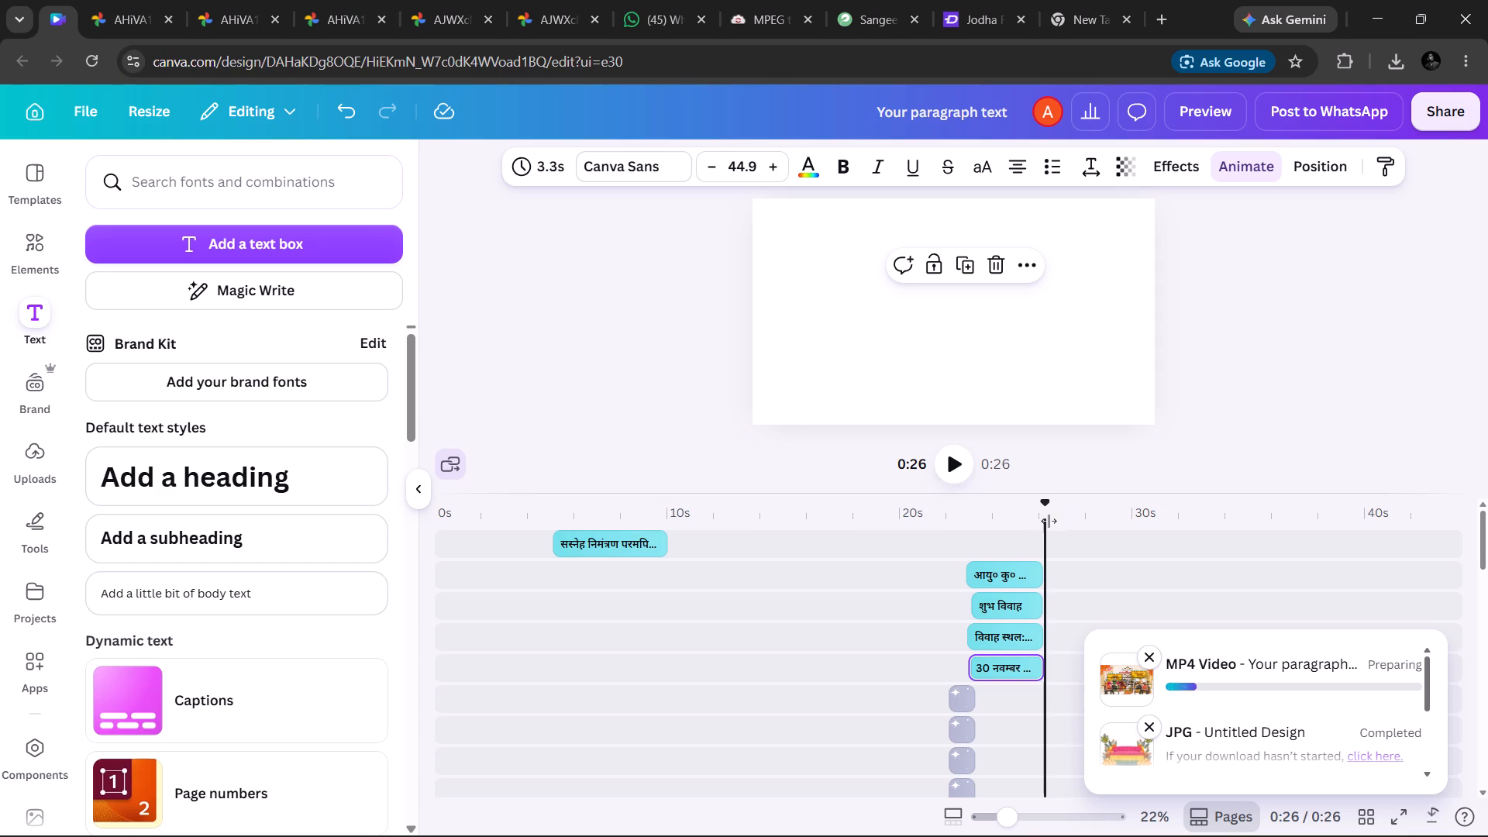
Move the playhead back to about 16 s and download the design again as a 1080p MP4 video.
drag(1049, 521, 835, 550)
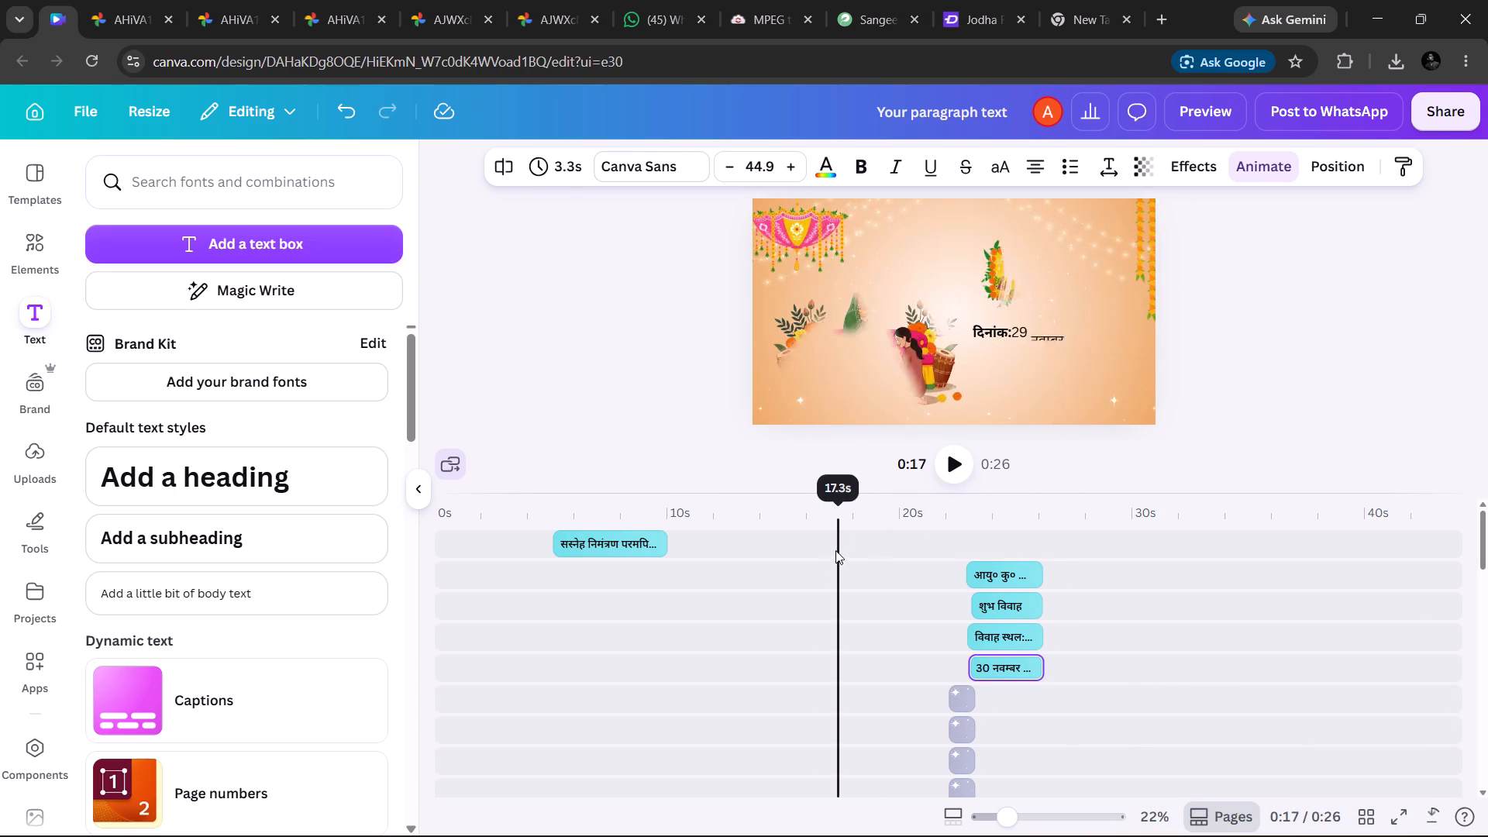
drag(835, 550, 825, 553)
click(1286, 380)
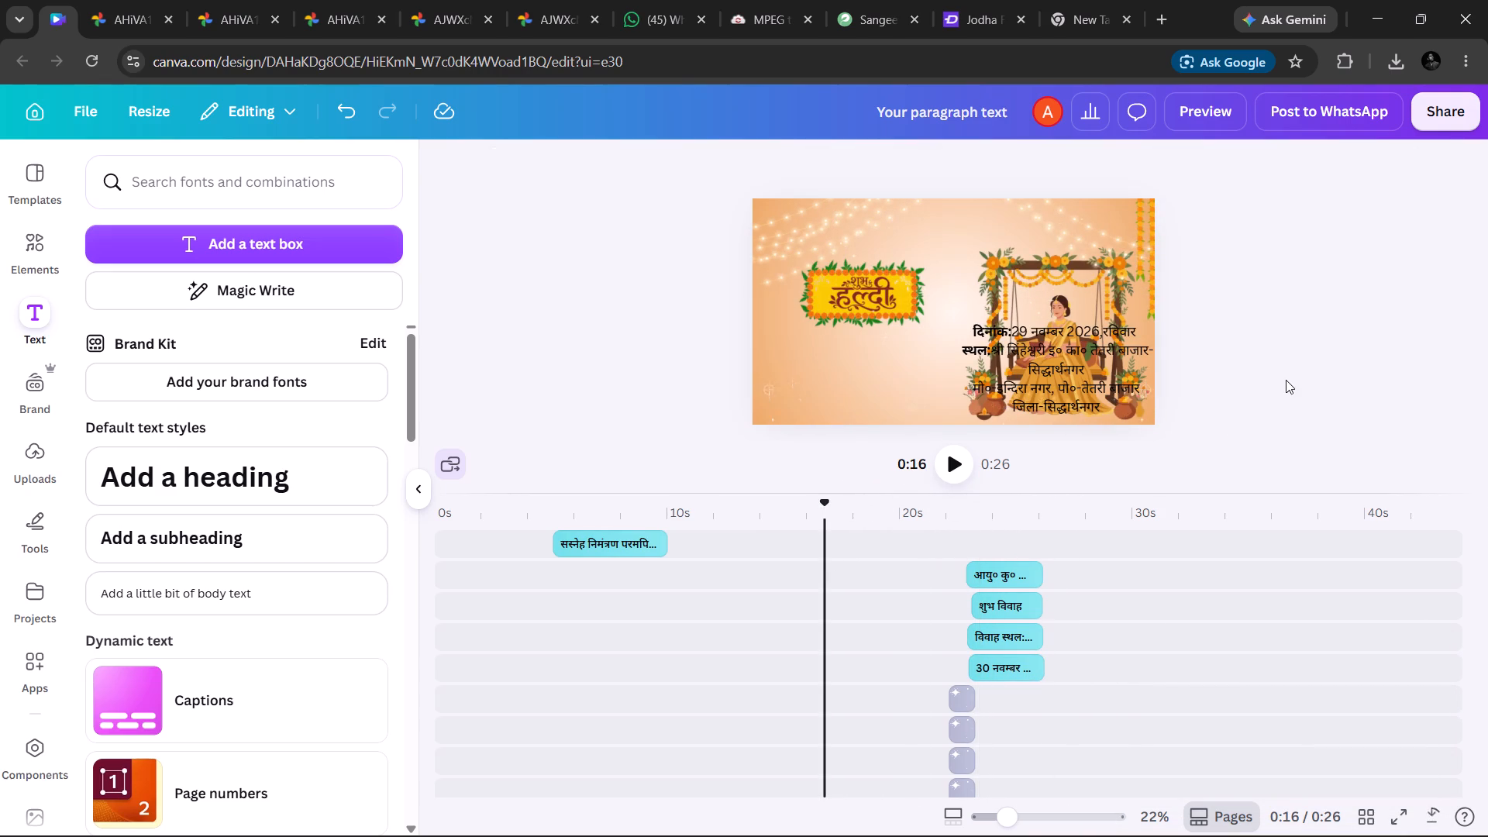
click(1431, 106)
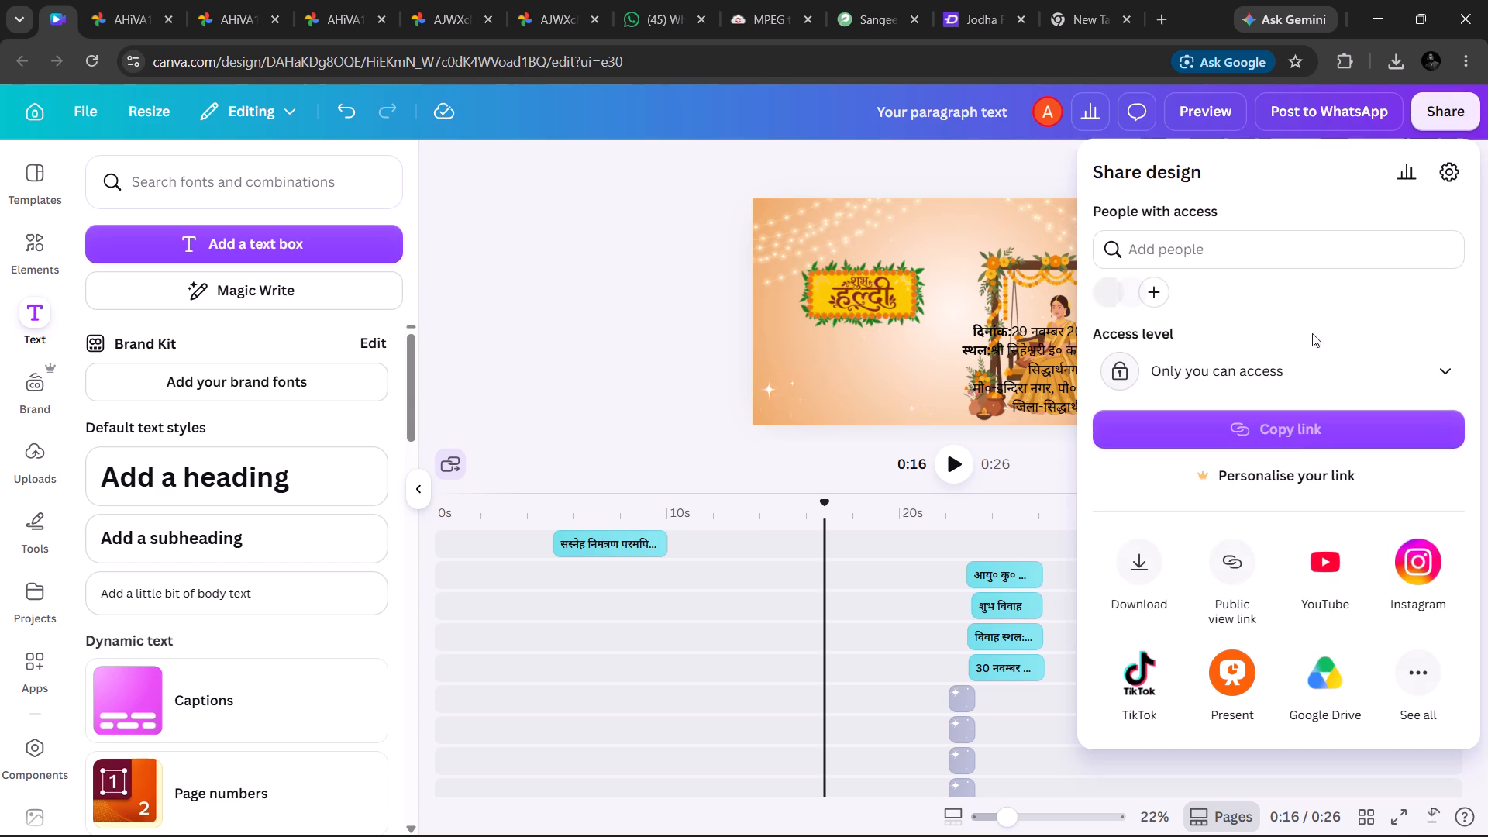
click(1145, 574)
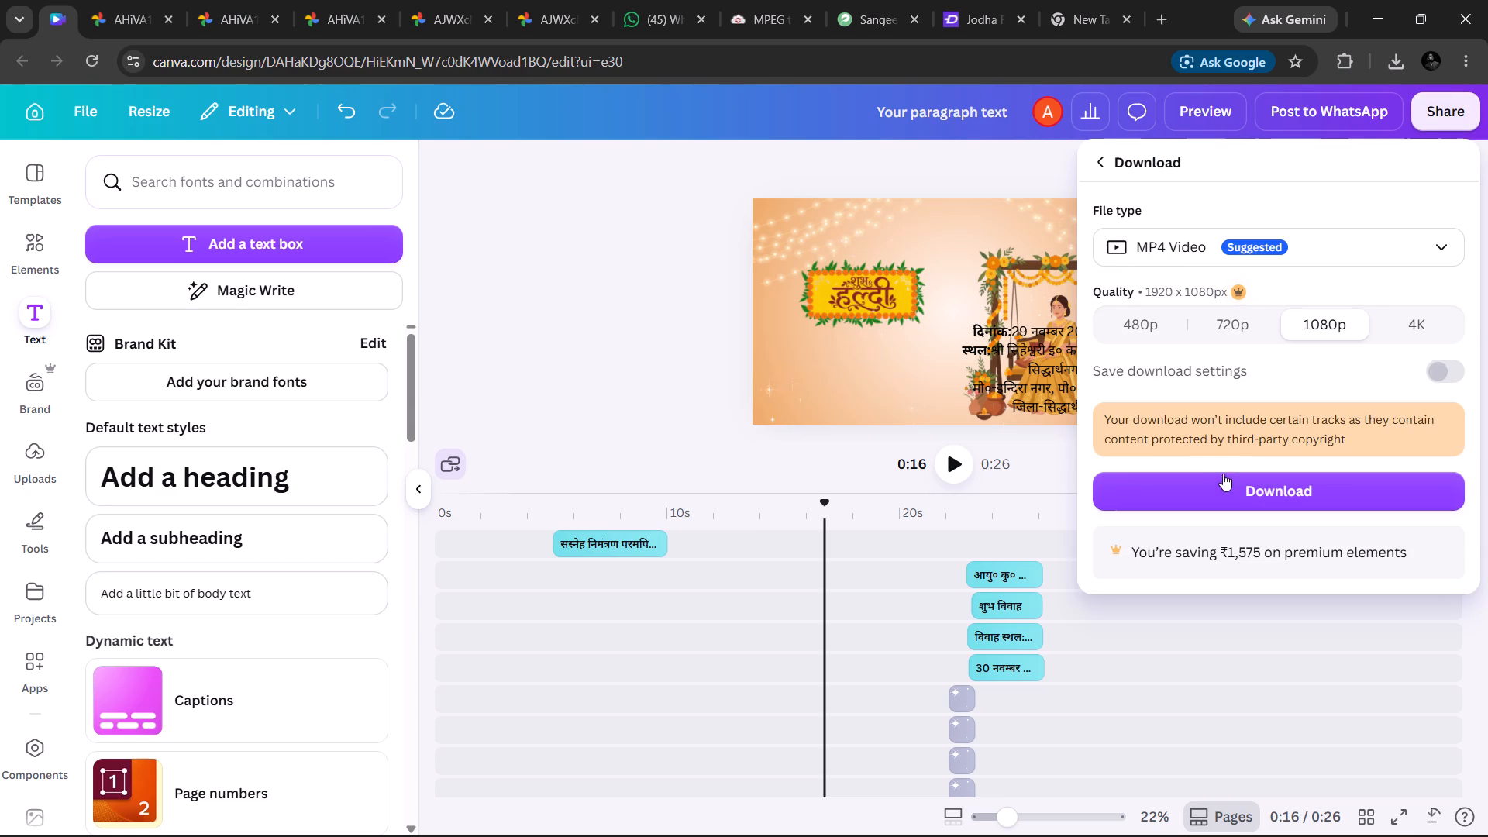
click(1223, 482)
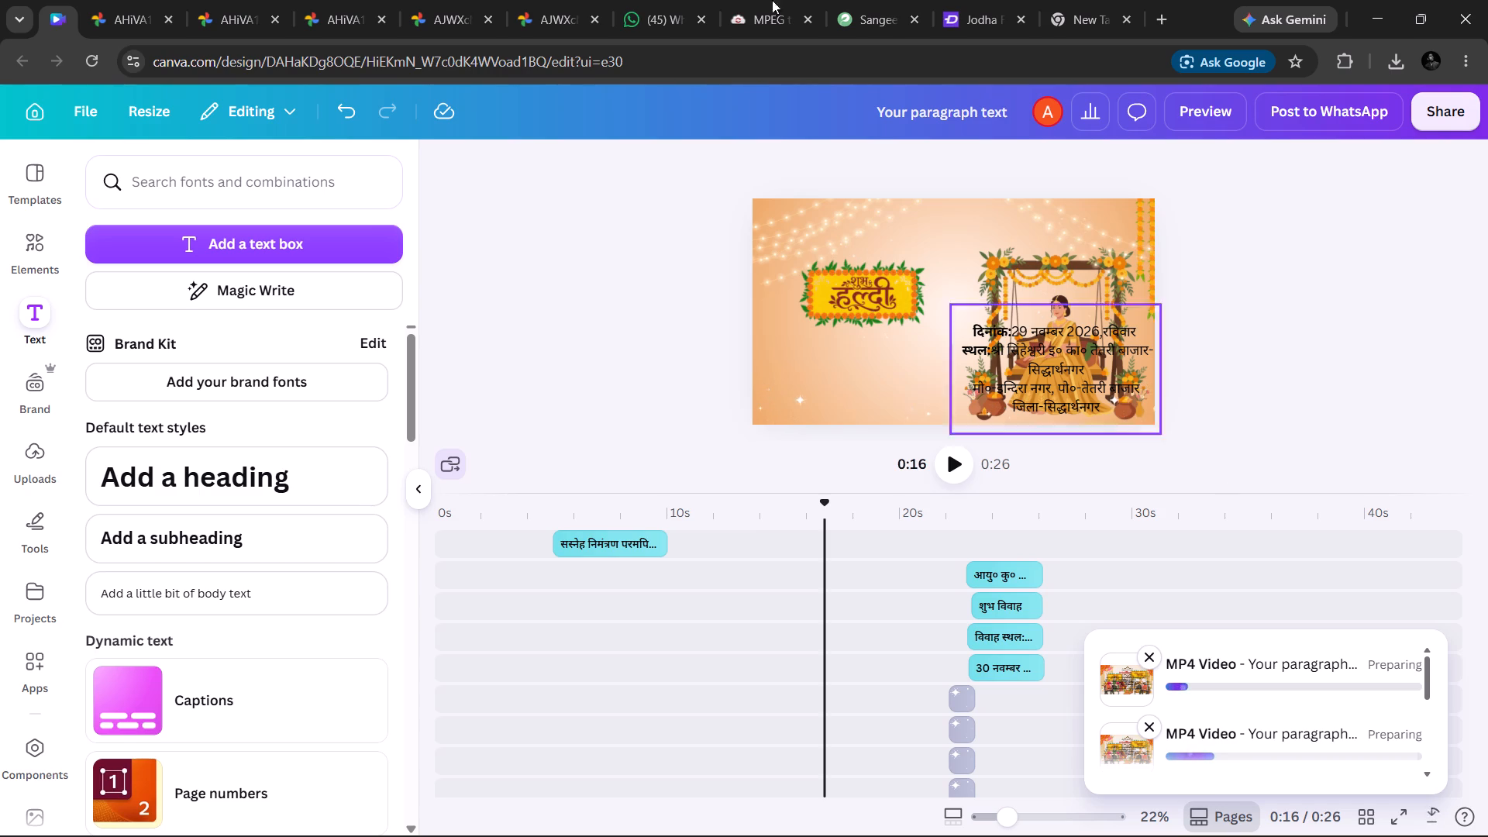
Close the generated-image, MPEG converter, Sangeet, Jodha and new-tab pages, keeping only the design and WhatsApp open.
click(136, 6)
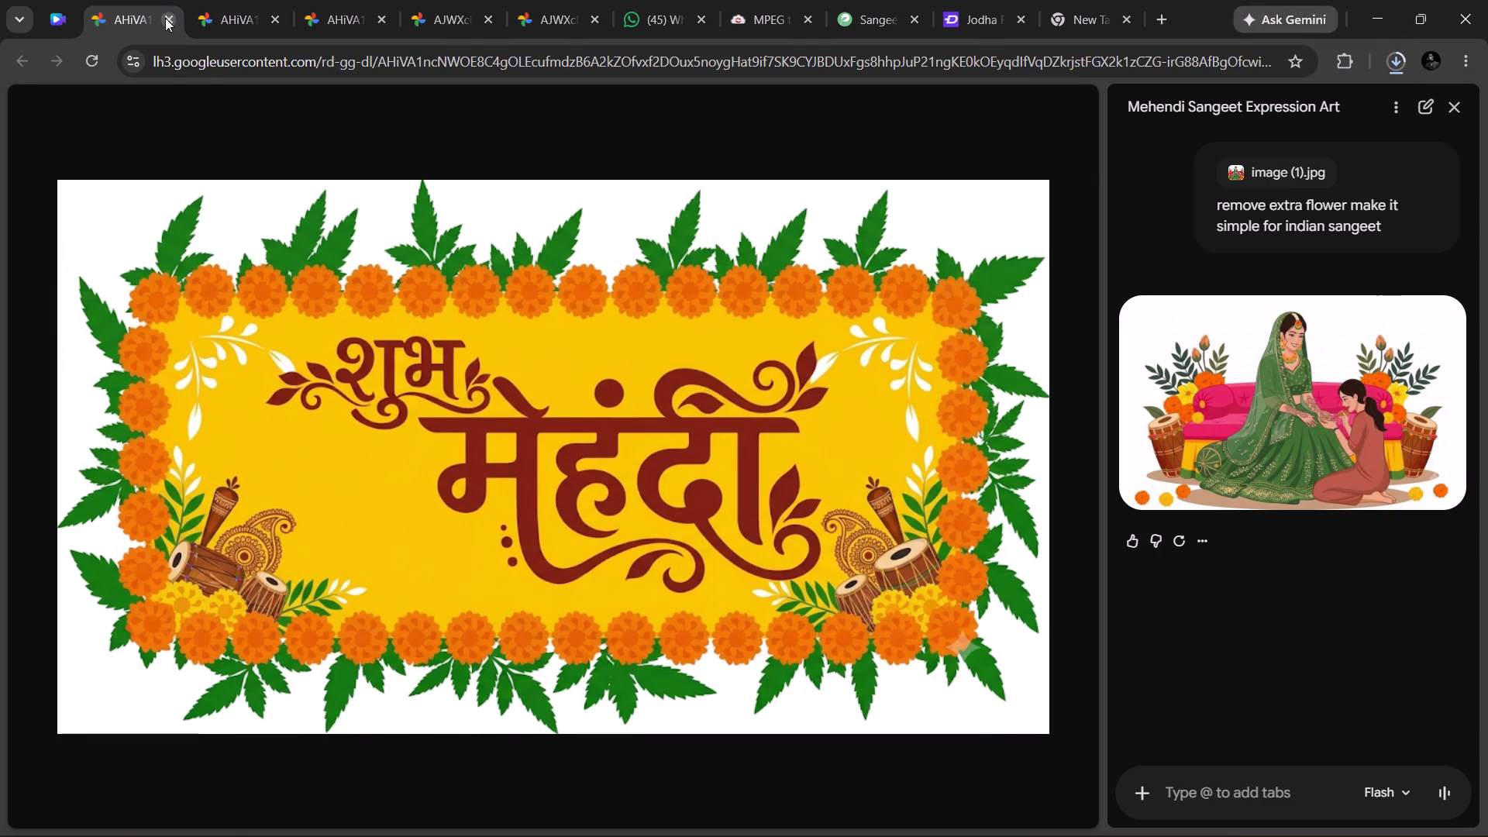
click(165, 18)
click(165, 18)
click(165, 18)
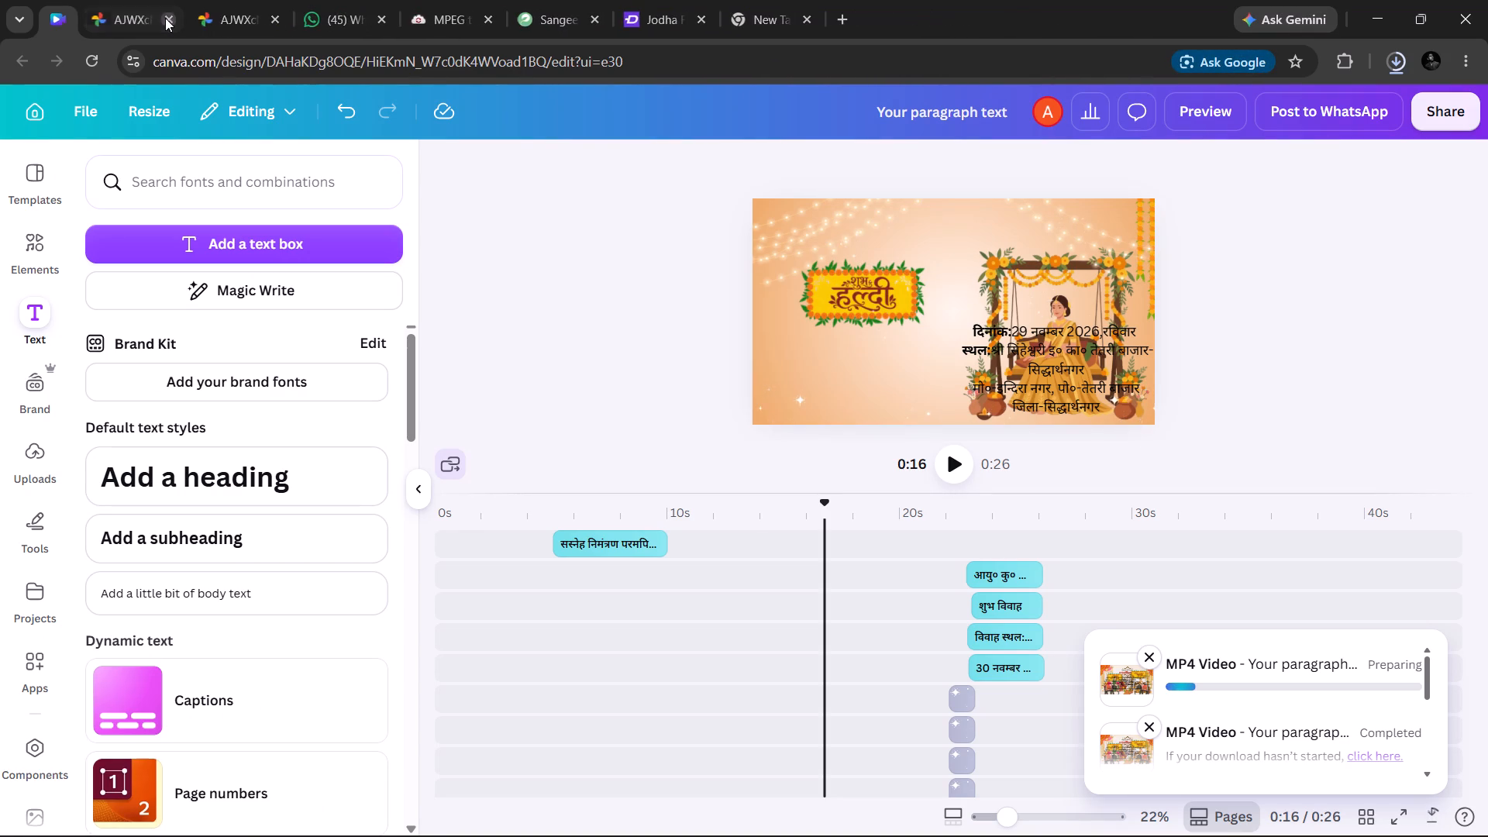
click(165, 18)
click(165, 18)
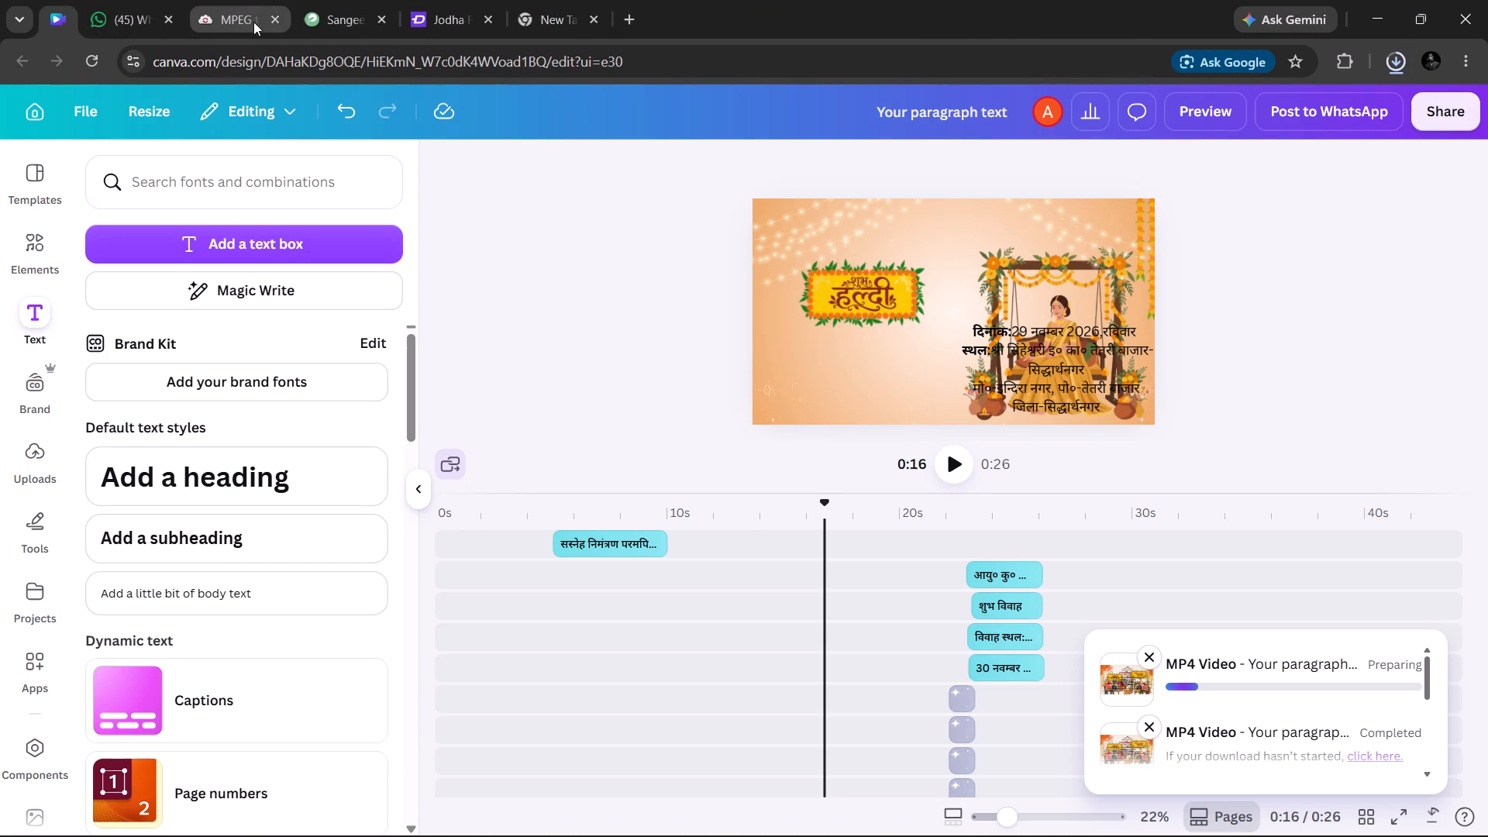
click(278, 17)
click(278, 17)
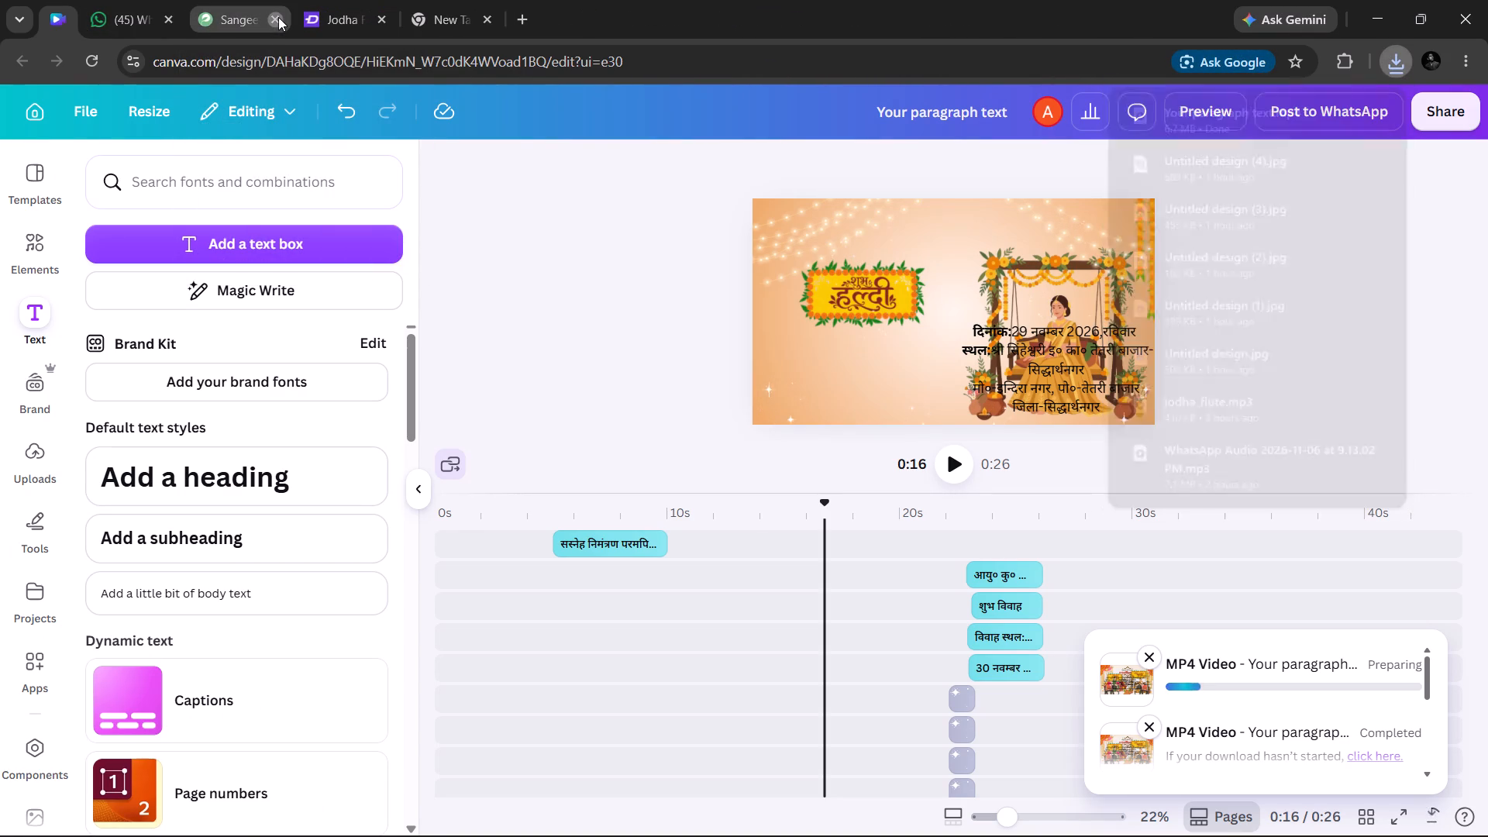
click(278, 17)
click(278, 17)
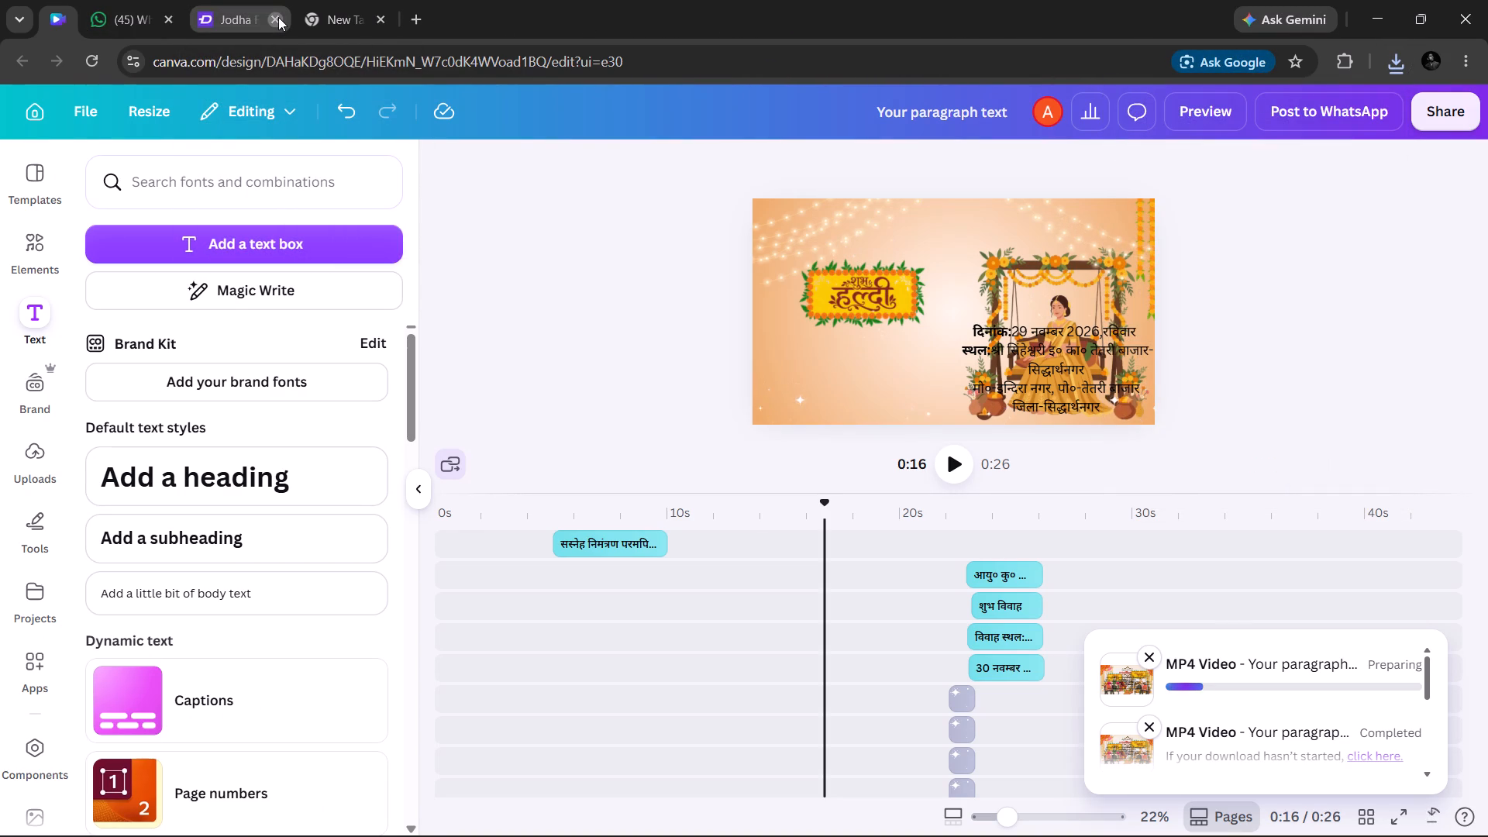
click(278, 17)
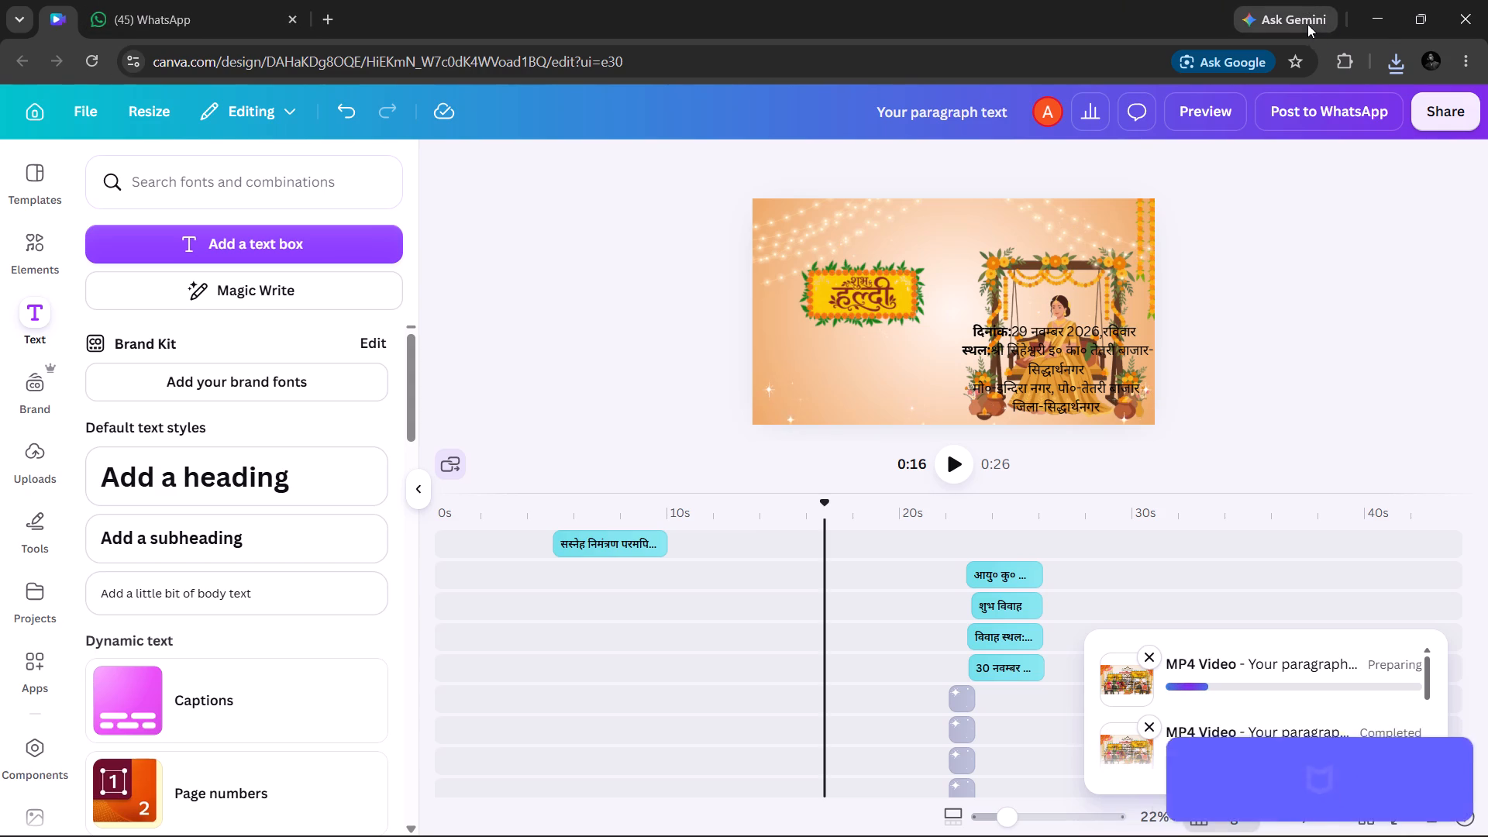
Minimize the browser and launch Kuro from the desktop.
click(1380, 31)
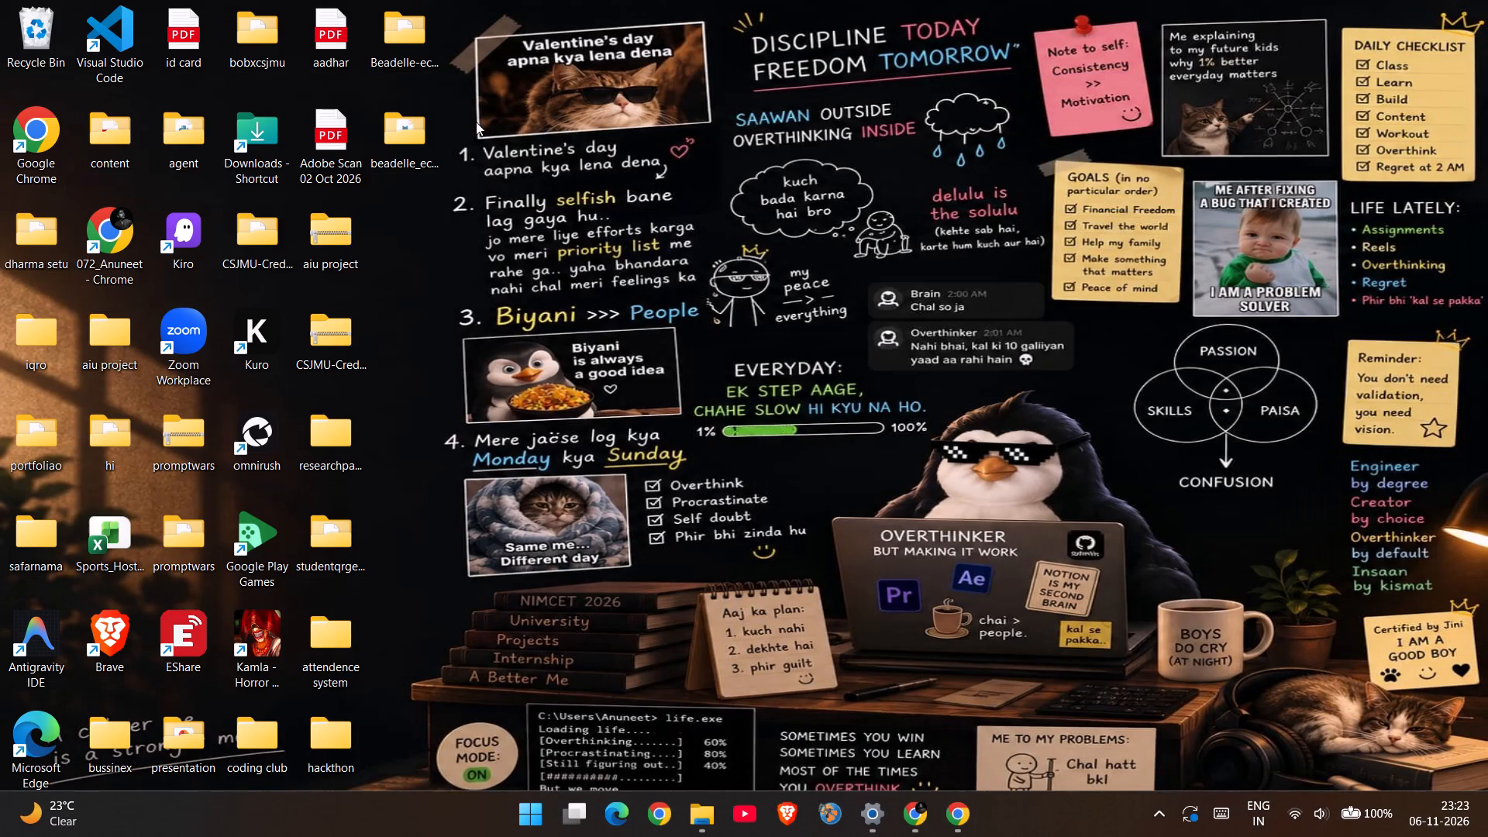
double_click(259, 341)
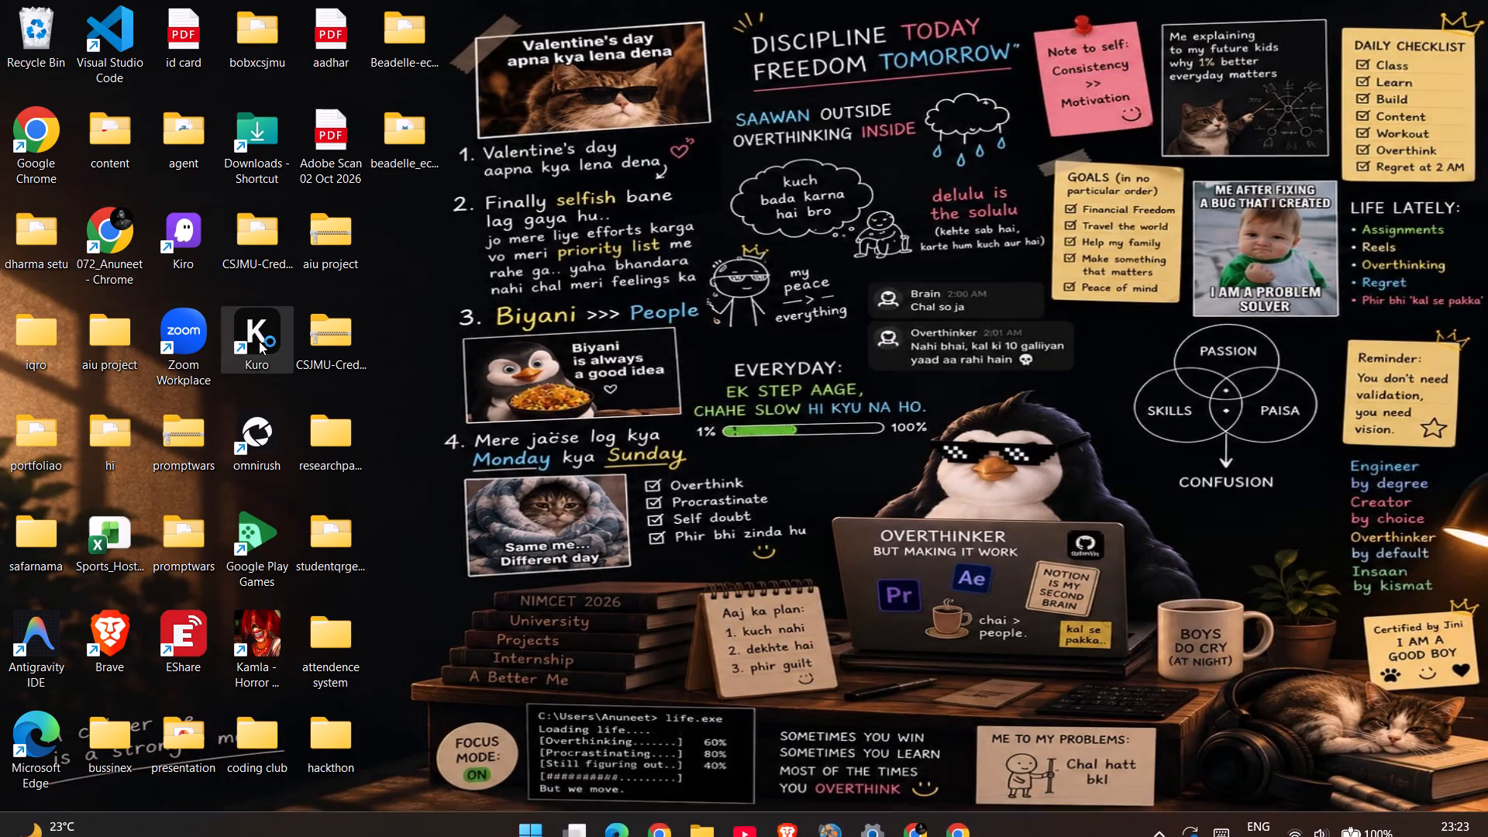
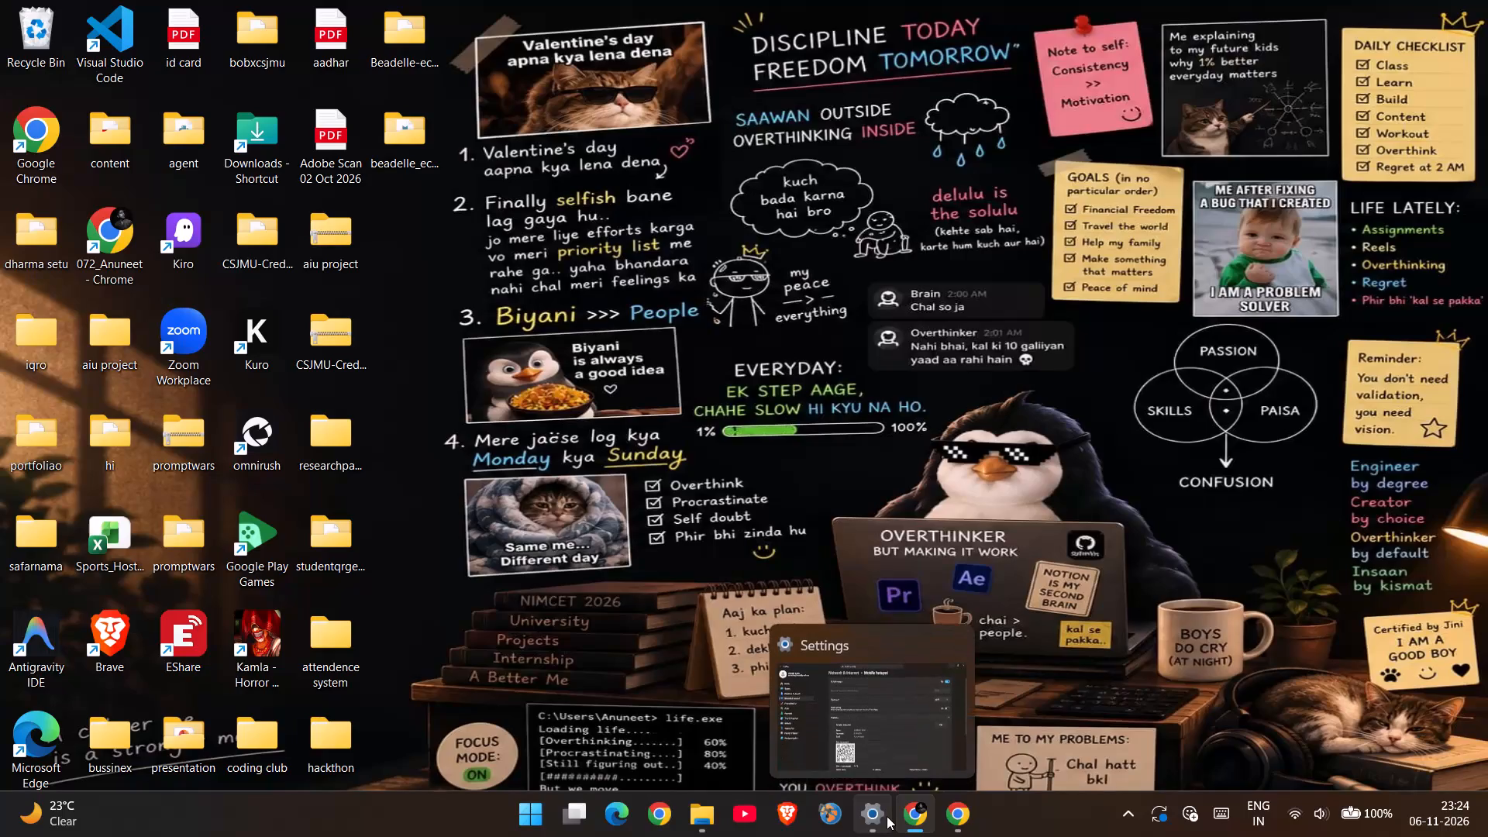
Bring up the Google Chrome profile chooser window from the desktop.
click(974, 817)
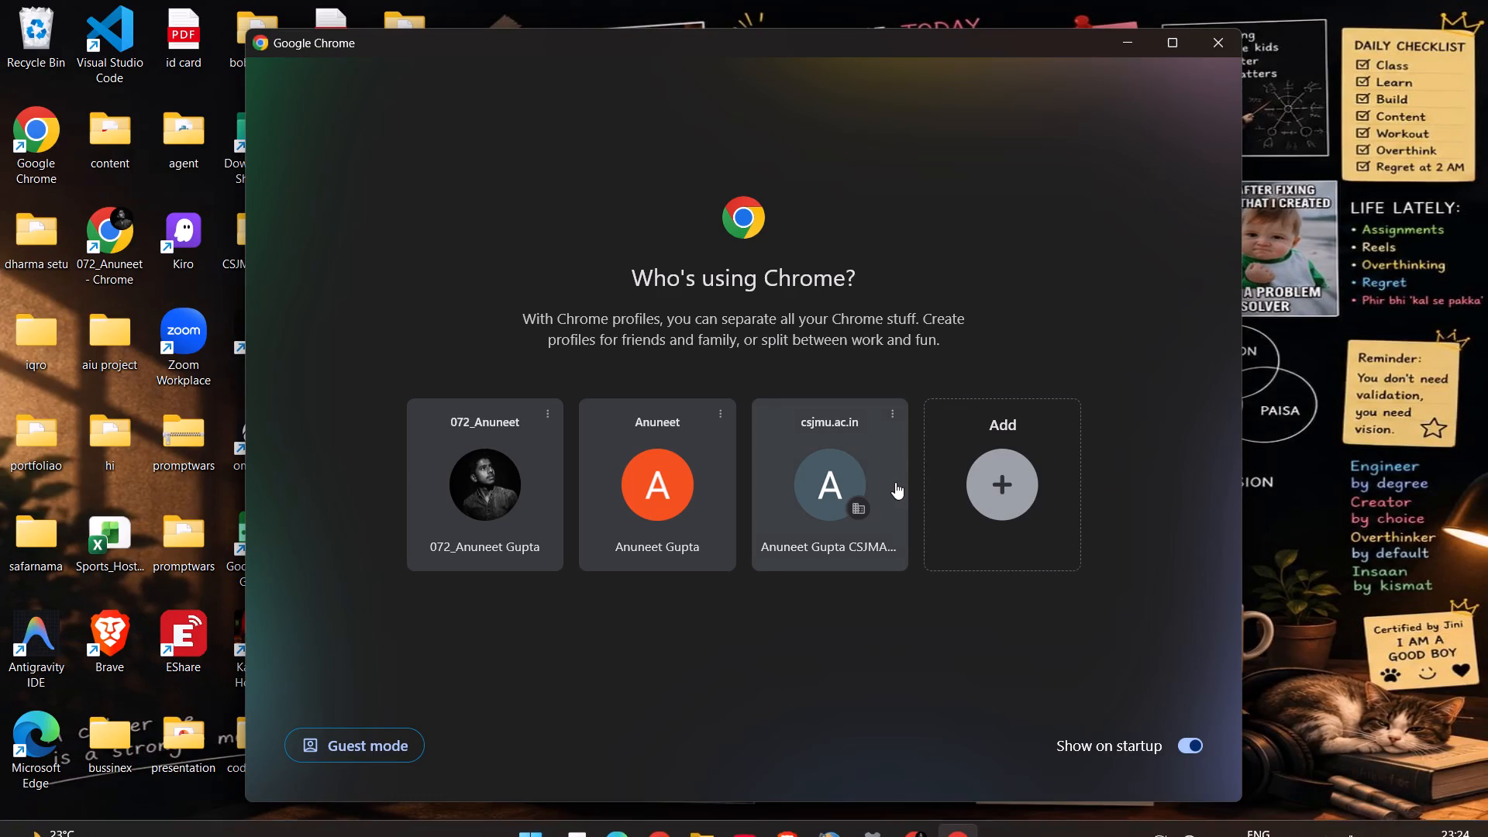
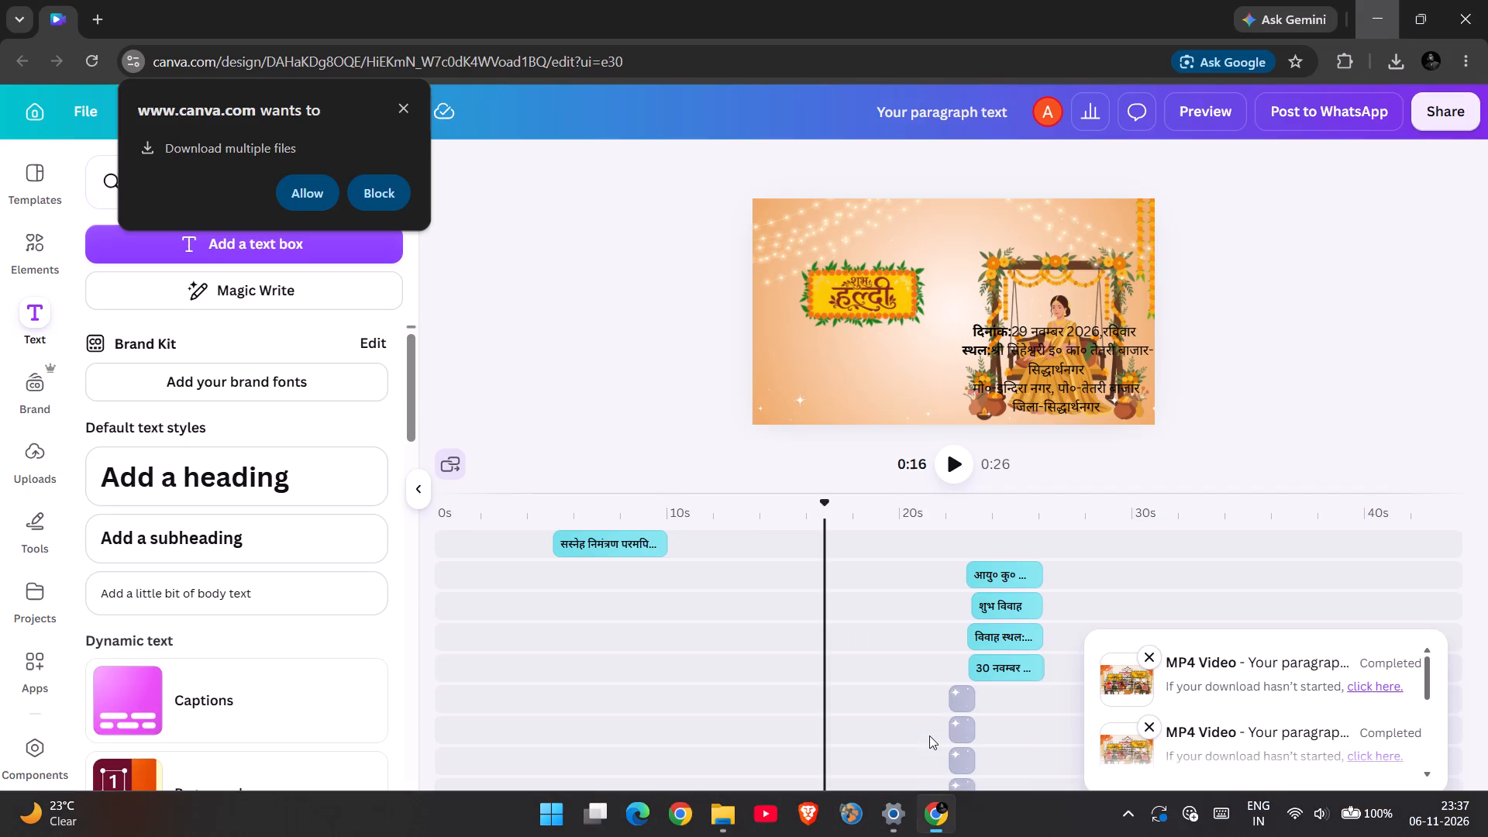
Cut the red heading सस्नेह निमंत्रण out of the invitation text block shown at about 8 s.
scroll(929, 735, right, 4)
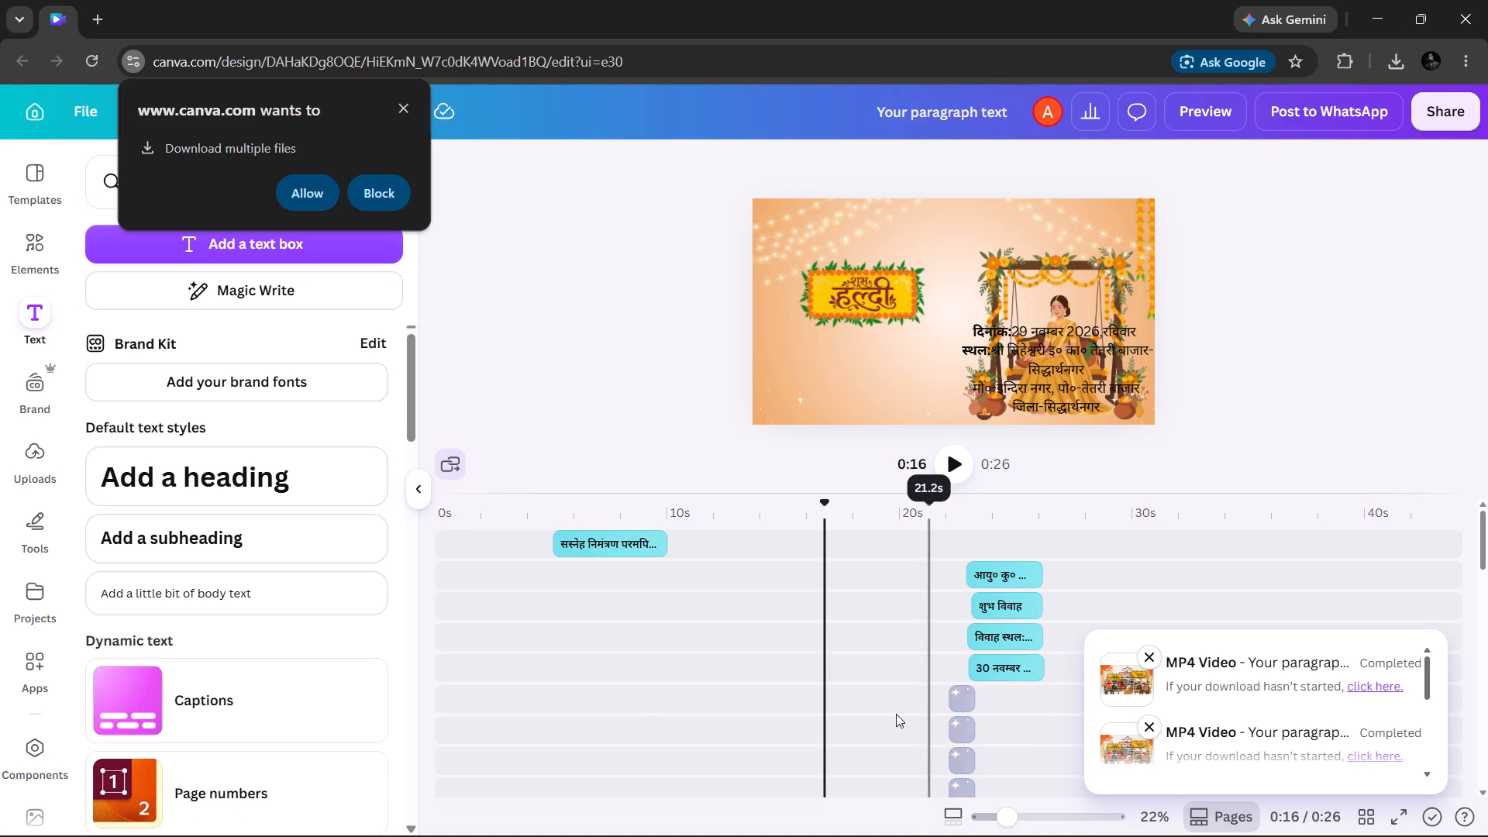
click(624, 541)
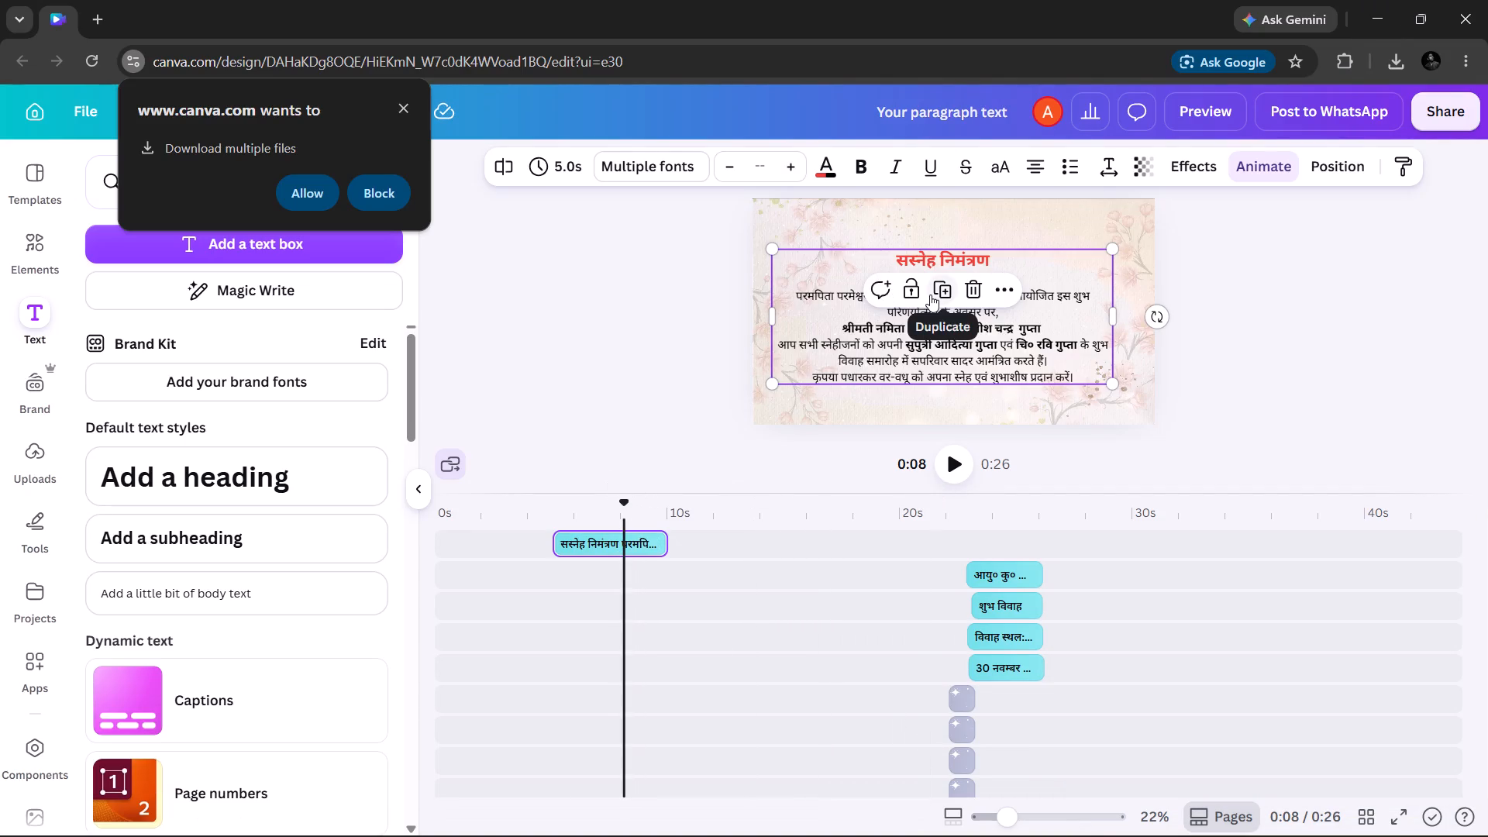
scroll(930, 294, up, 1)
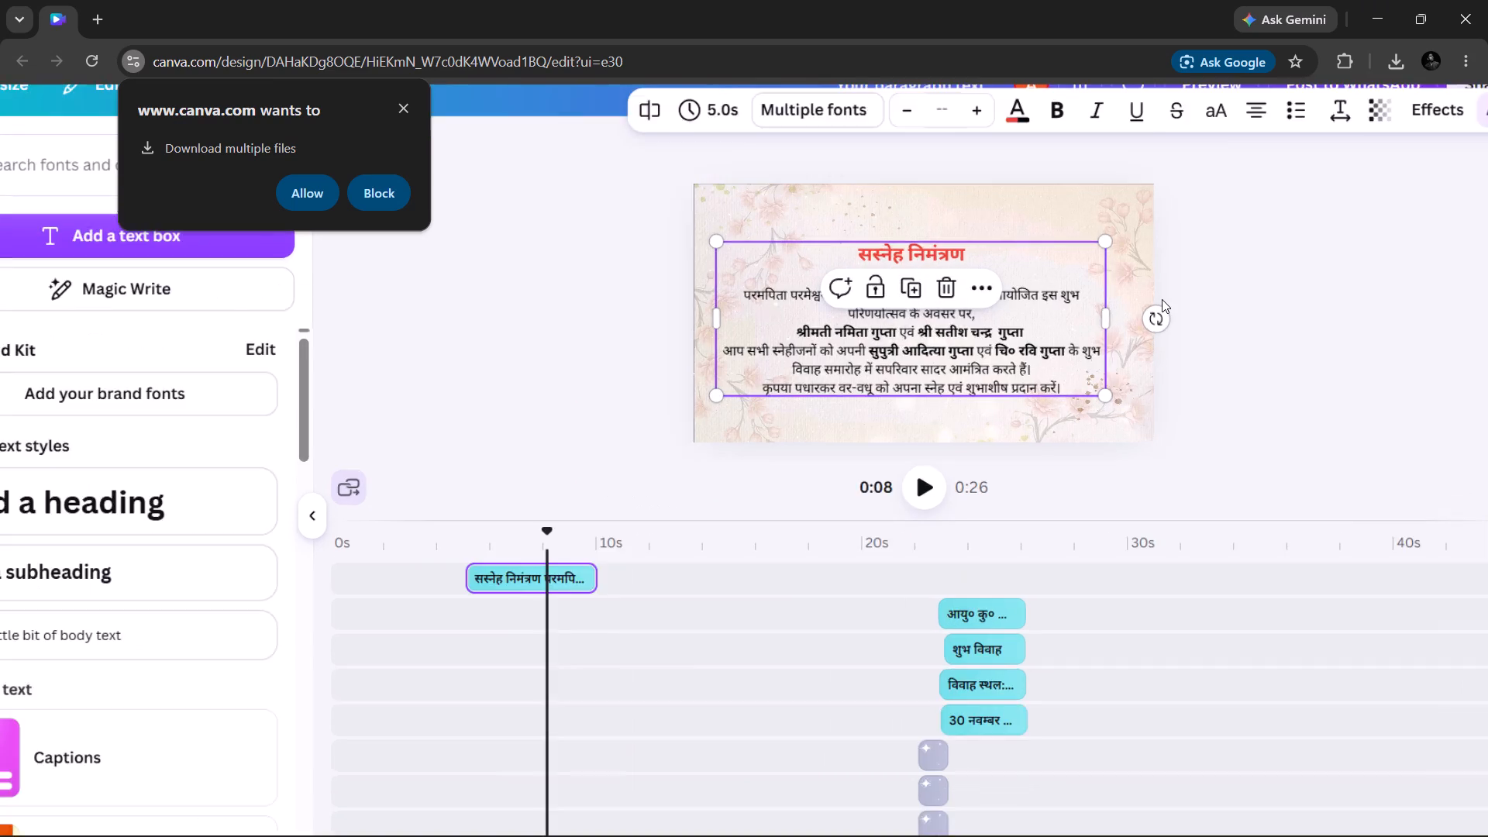
scroll(1162, 299, up, 2)
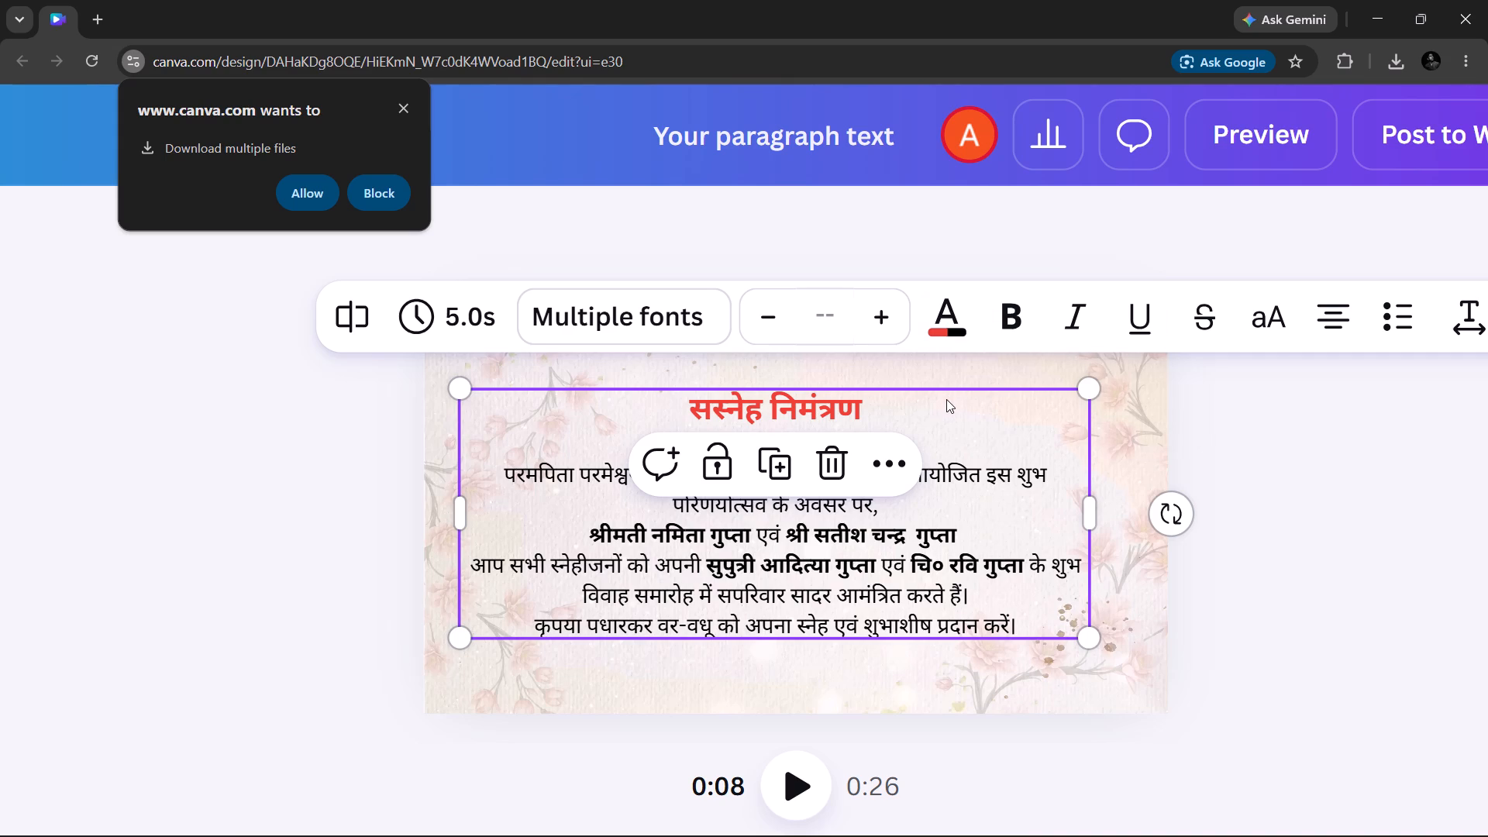
double_click(946, 399)
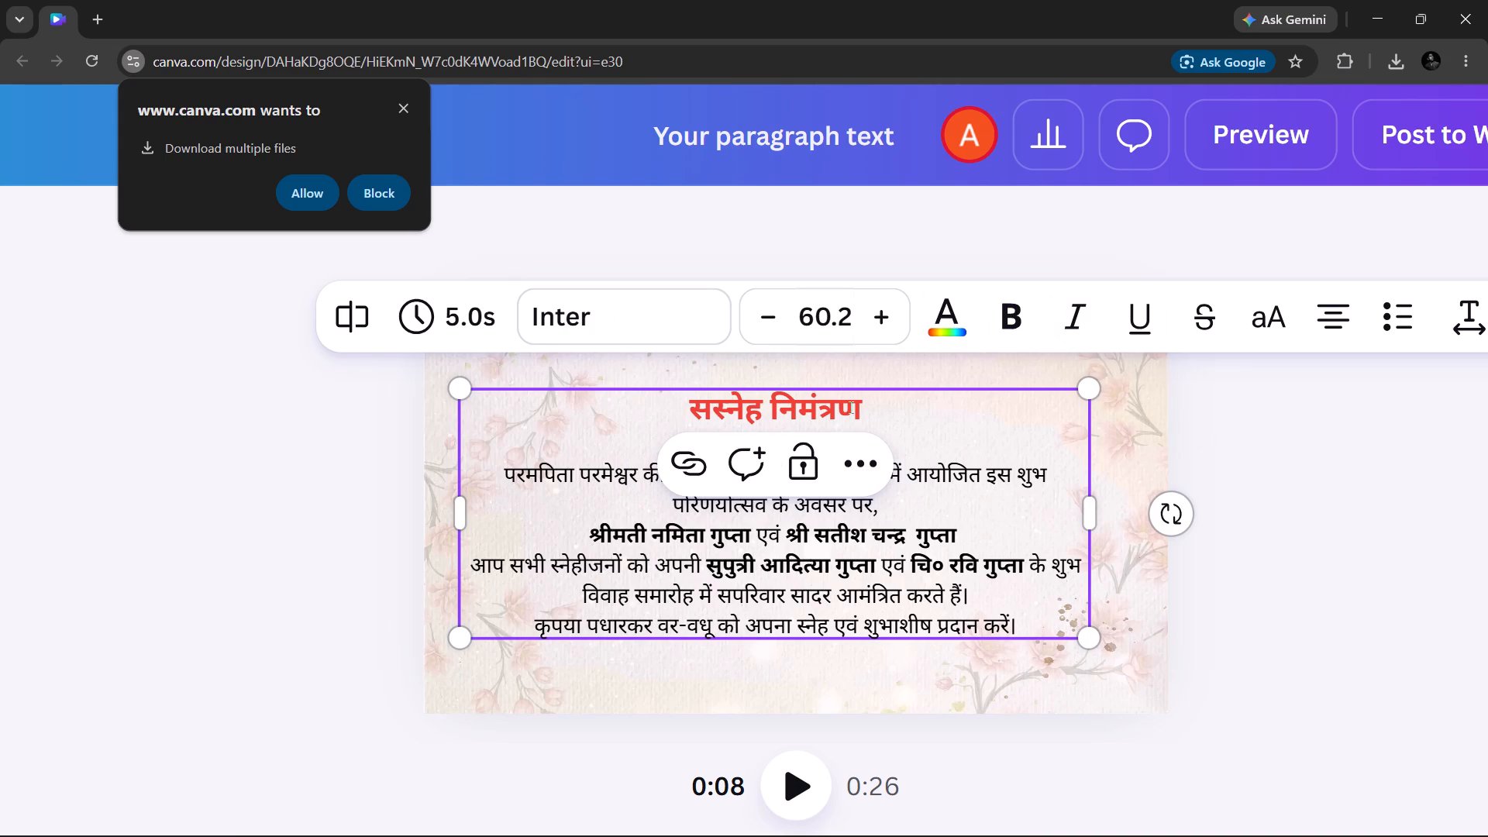
click(859, 414)
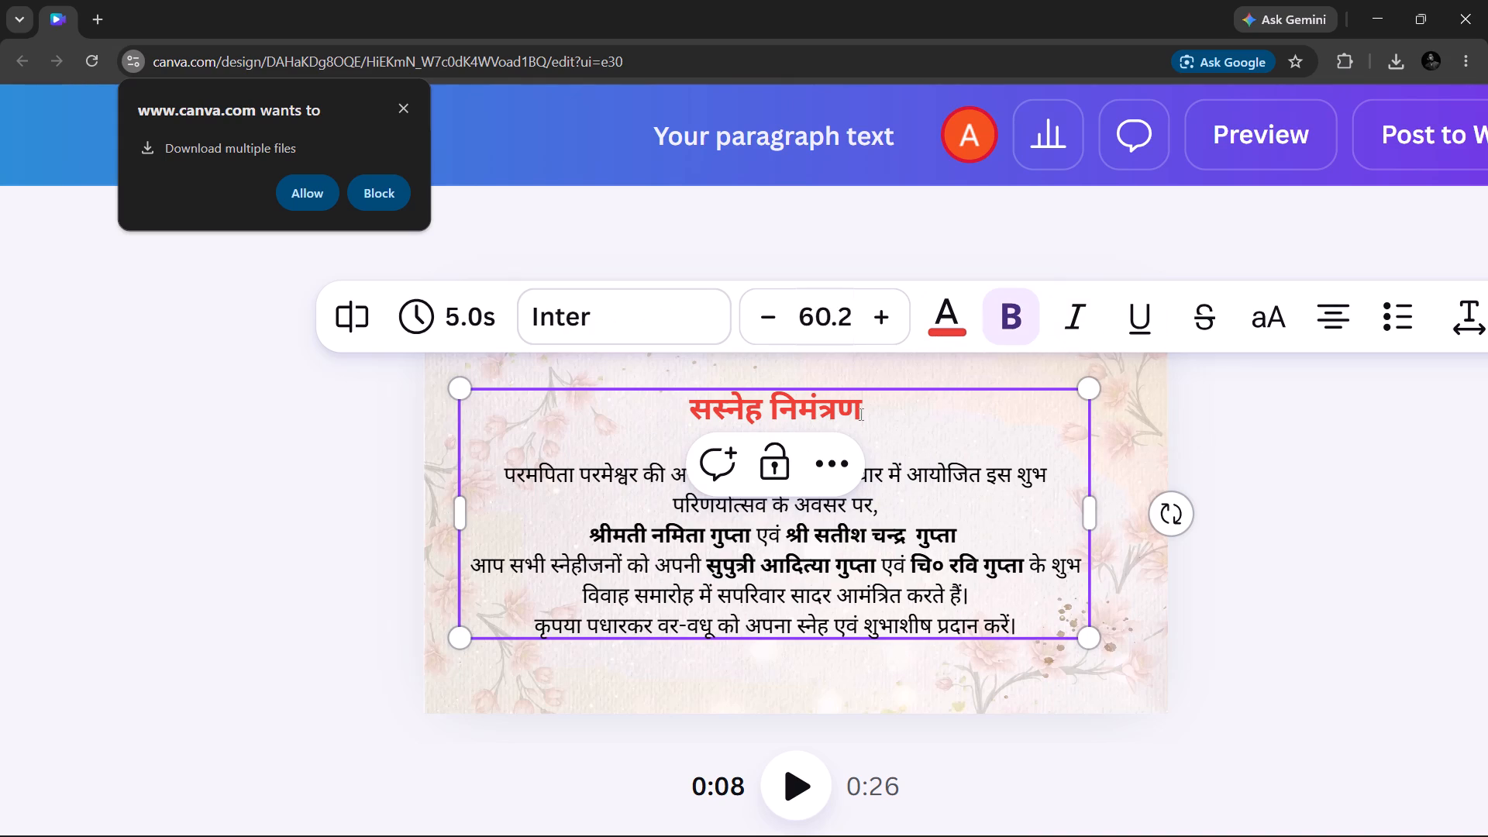
key(ctrl+shift+Left)
key(ctrl+shift+Left)
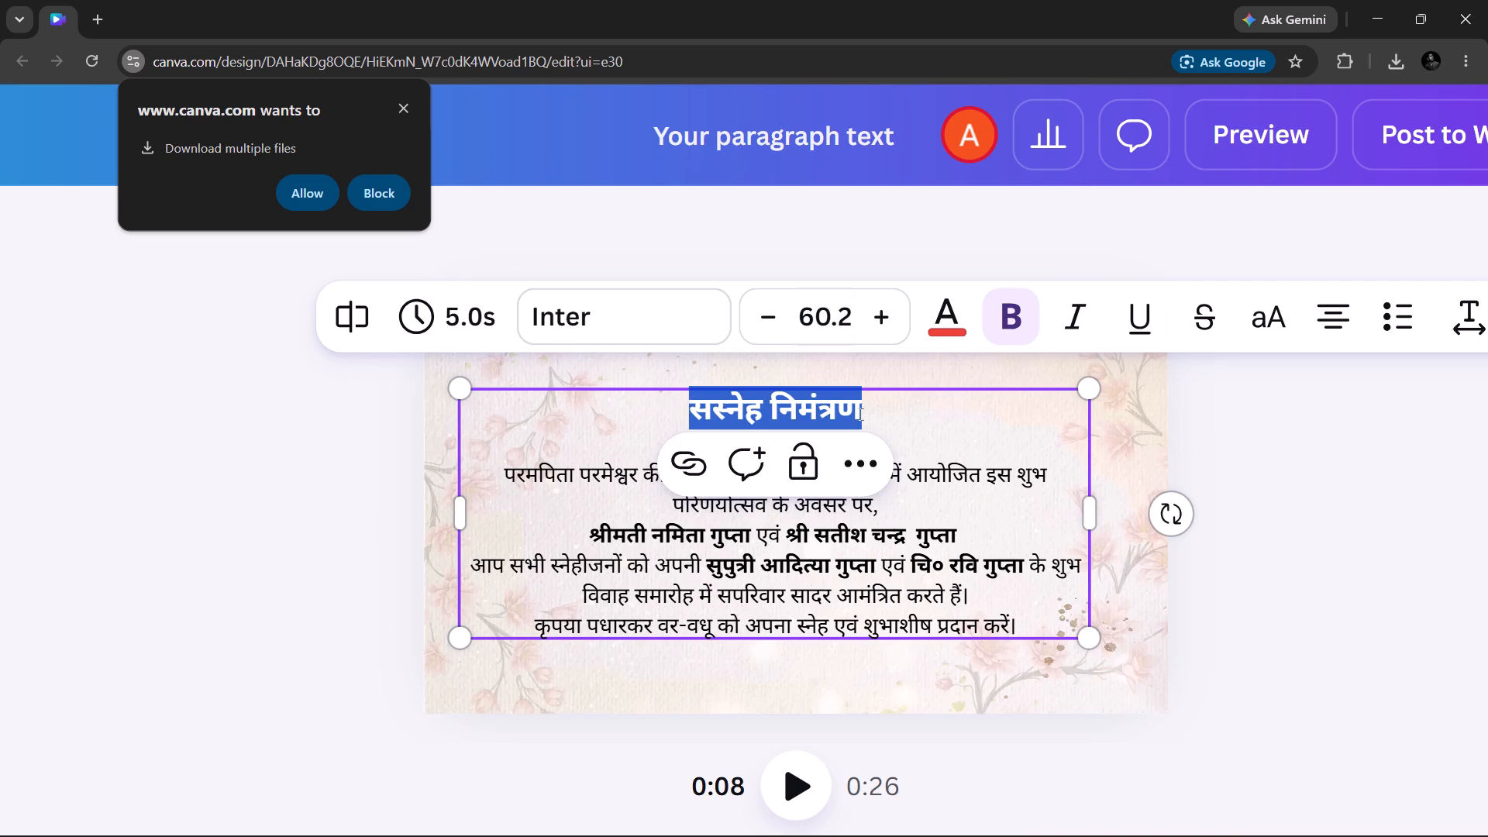
key(ctrl+x)
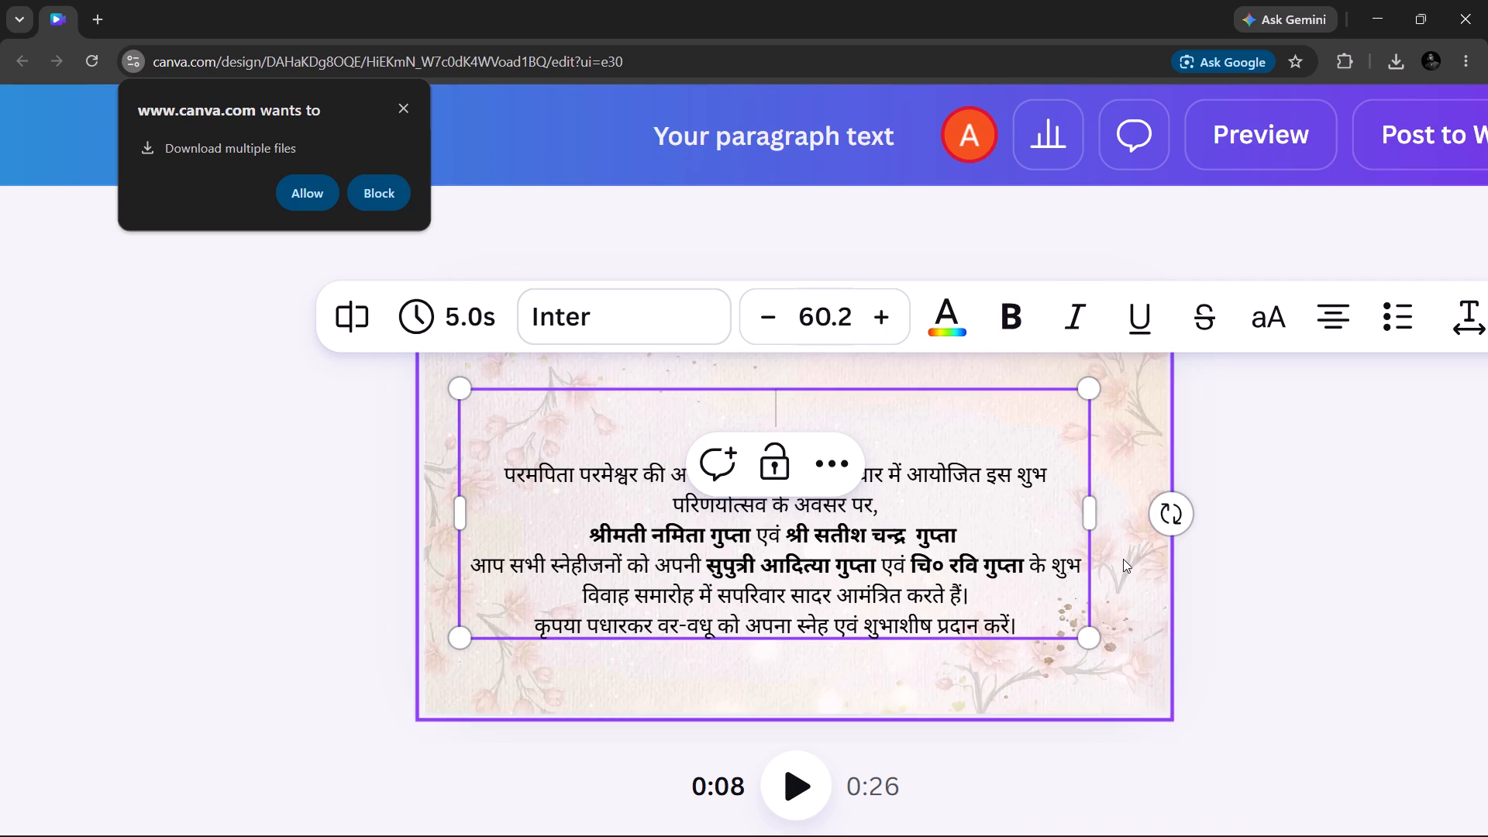
Move the remaining invitation text block slightly up and to the right on the floral slide.
click(1224, 585)
drag(892, 562, 927, 524)
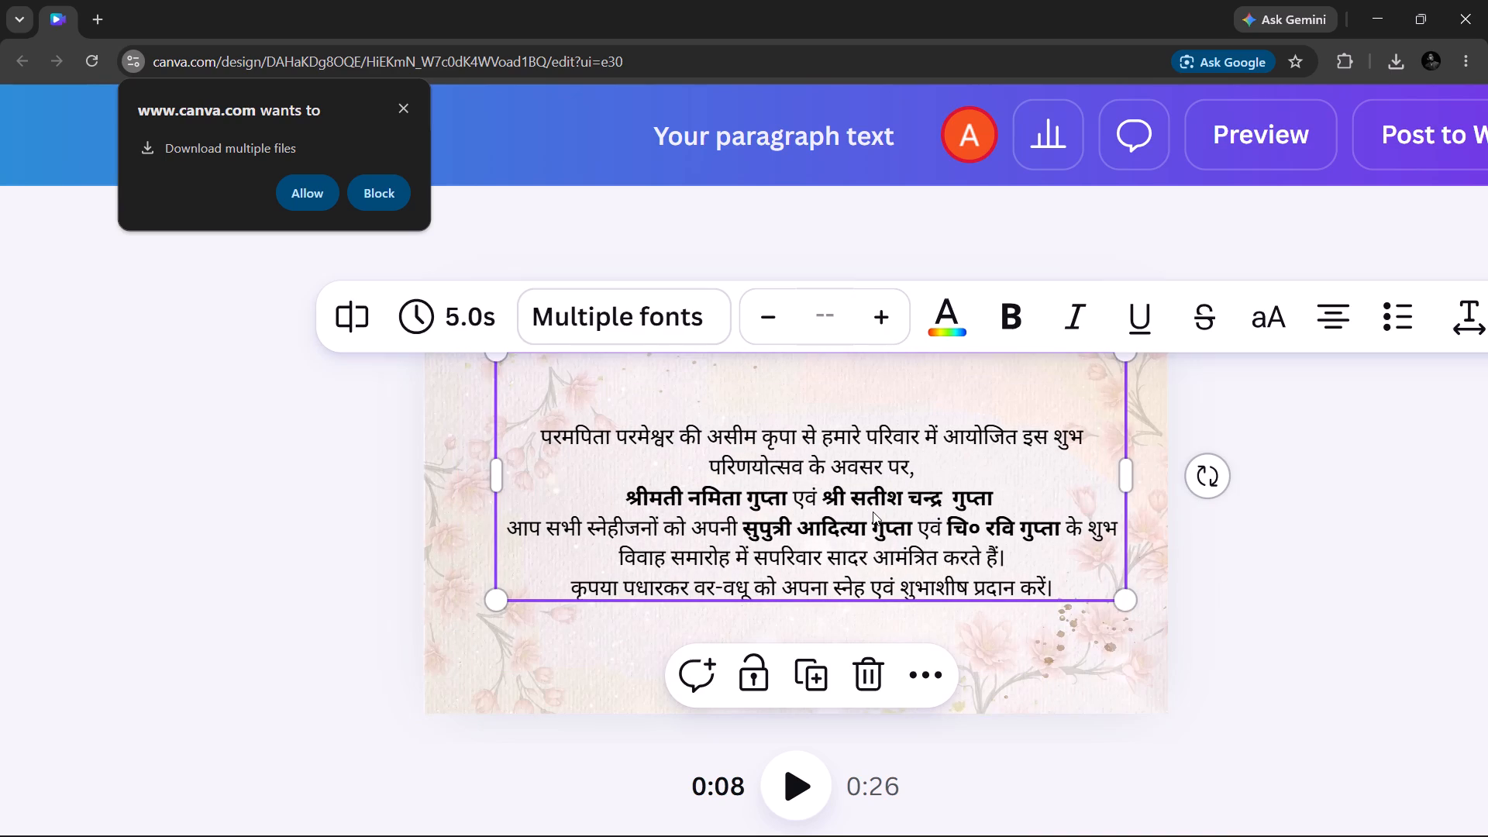
click(873, 511)
drag(873, 511, 867, 545)
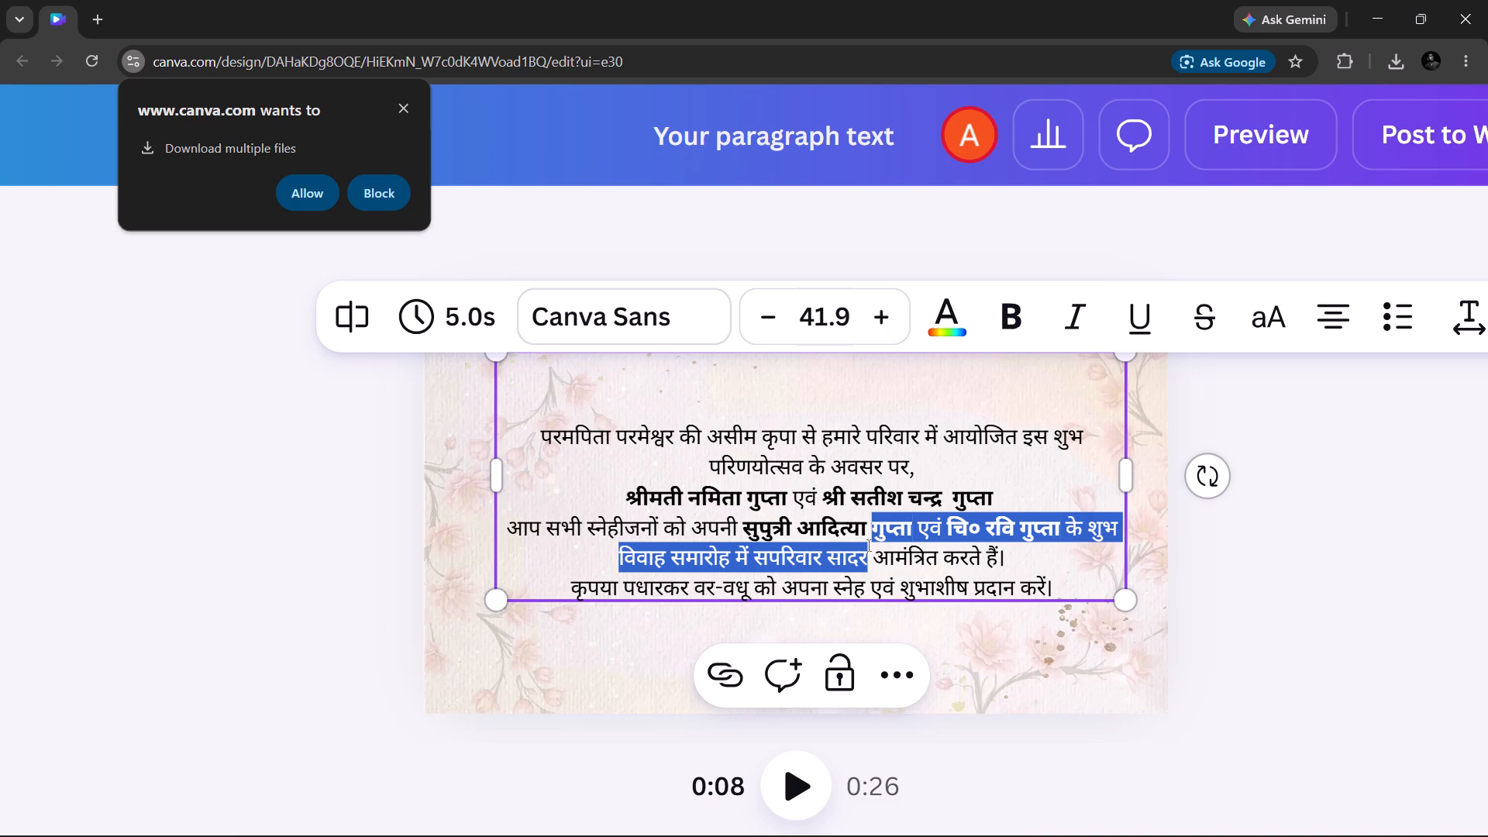
click(451, 601)
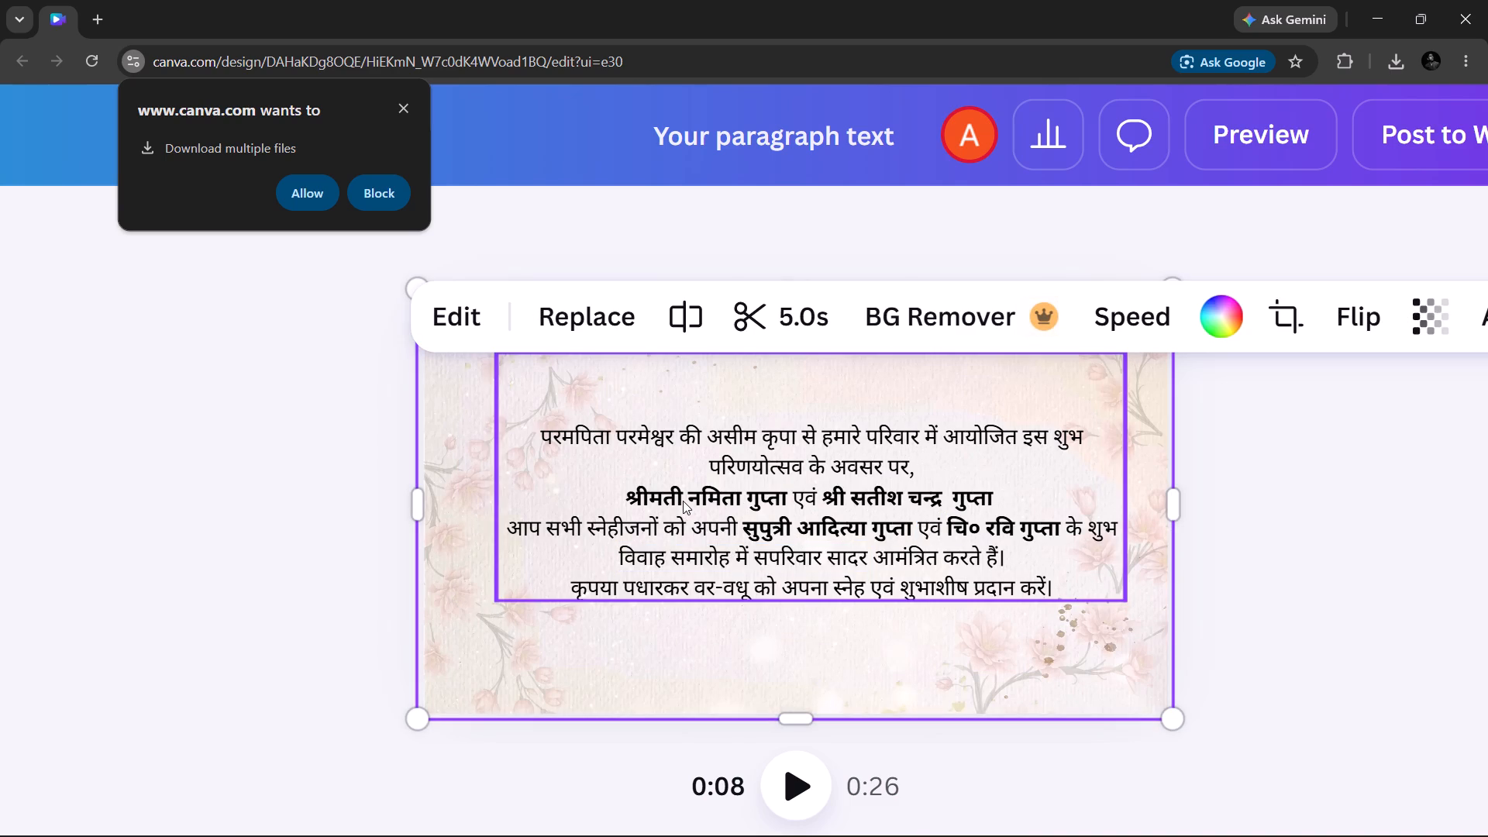
click(683, 501)
Paste the heading सस्नेह निमंत्रण as its own text box and place it centred above the invitation paragraph.
scroll(683, 501, down, 1)
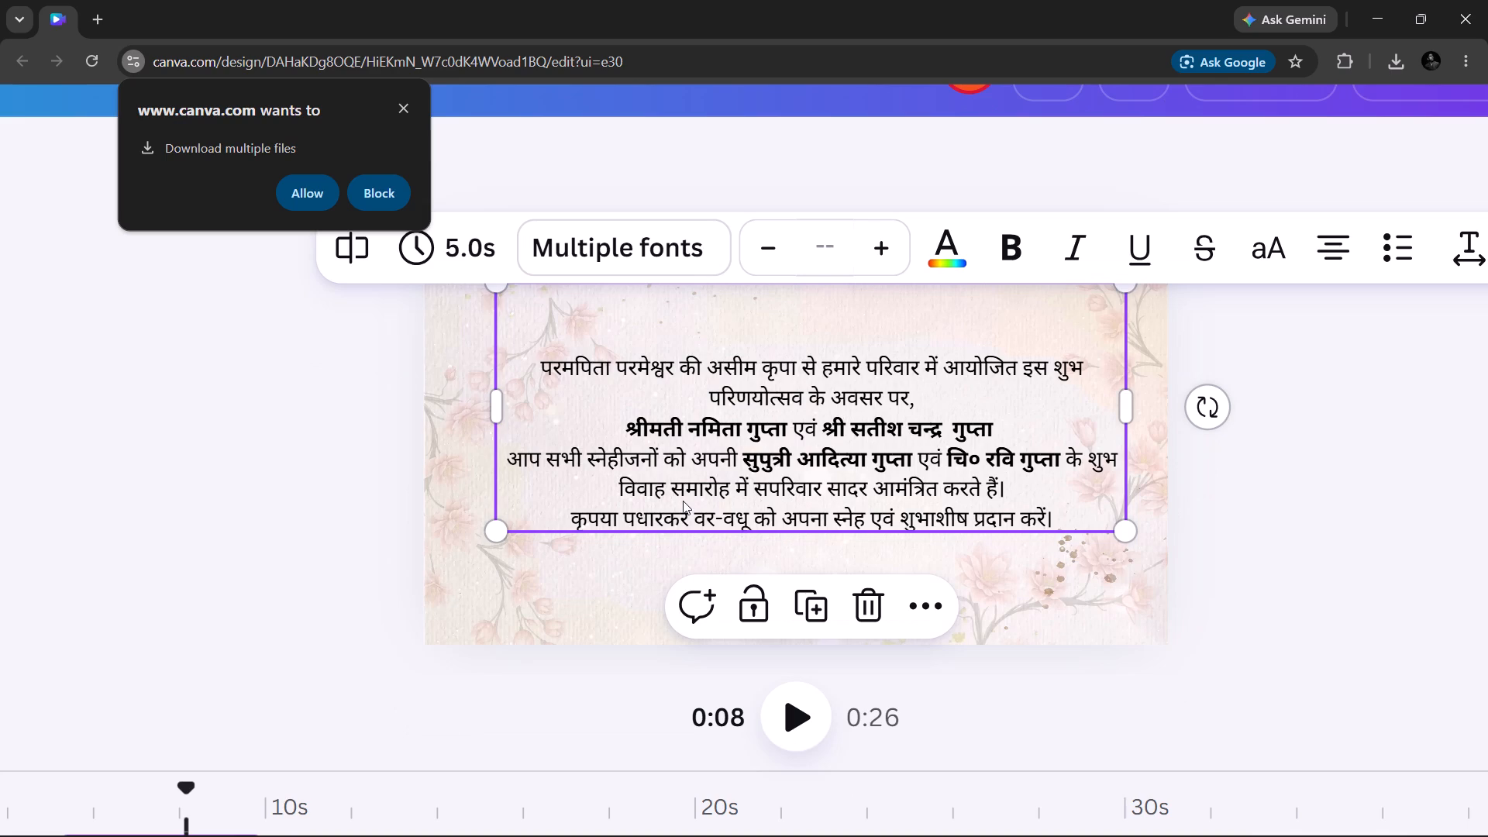
scroll(773, 490, up, 1)
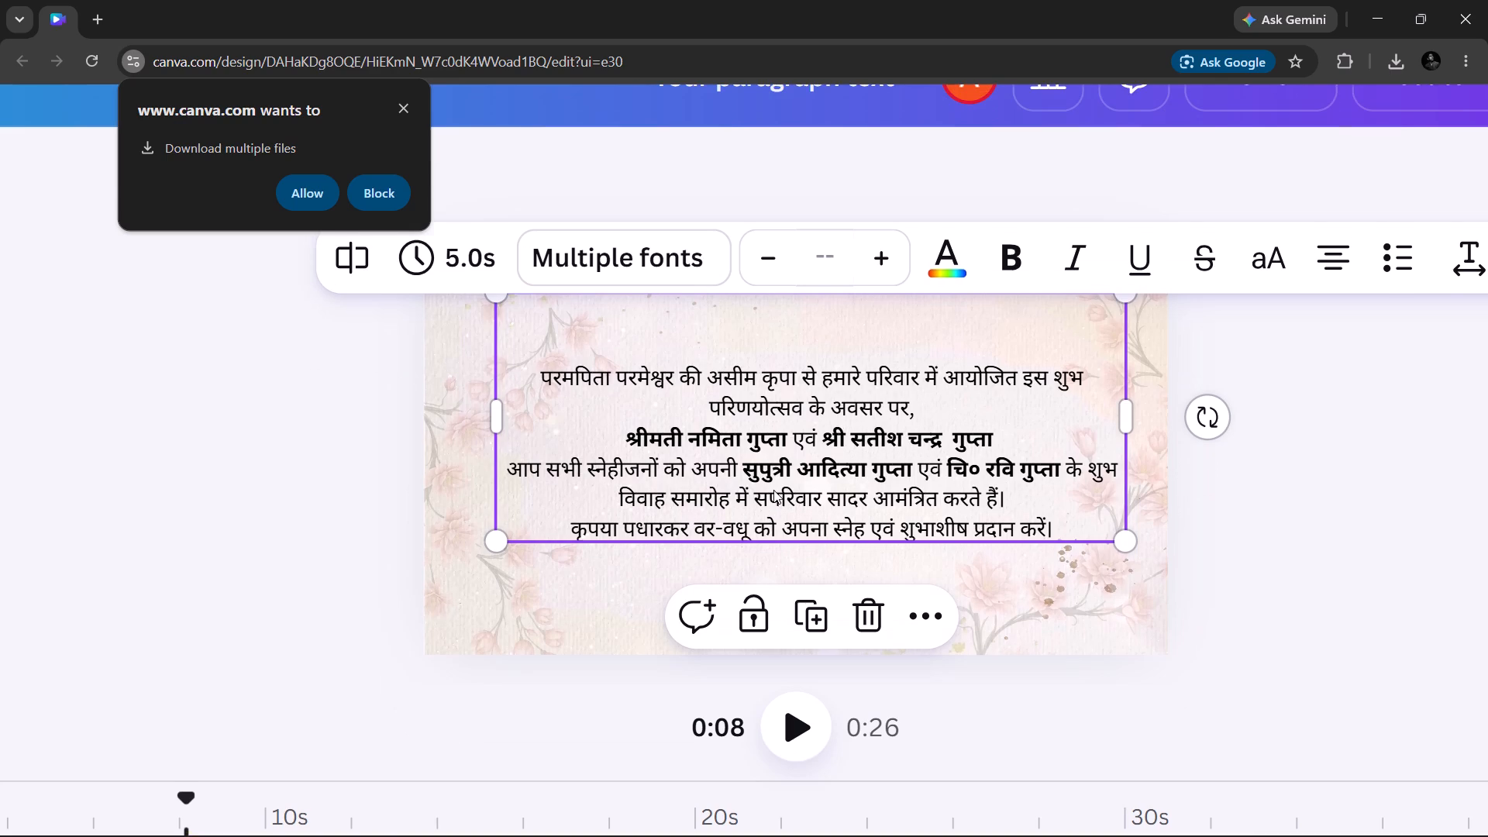
scroll(773, 490, up, 1)
scroll(544, 584, up, 1)
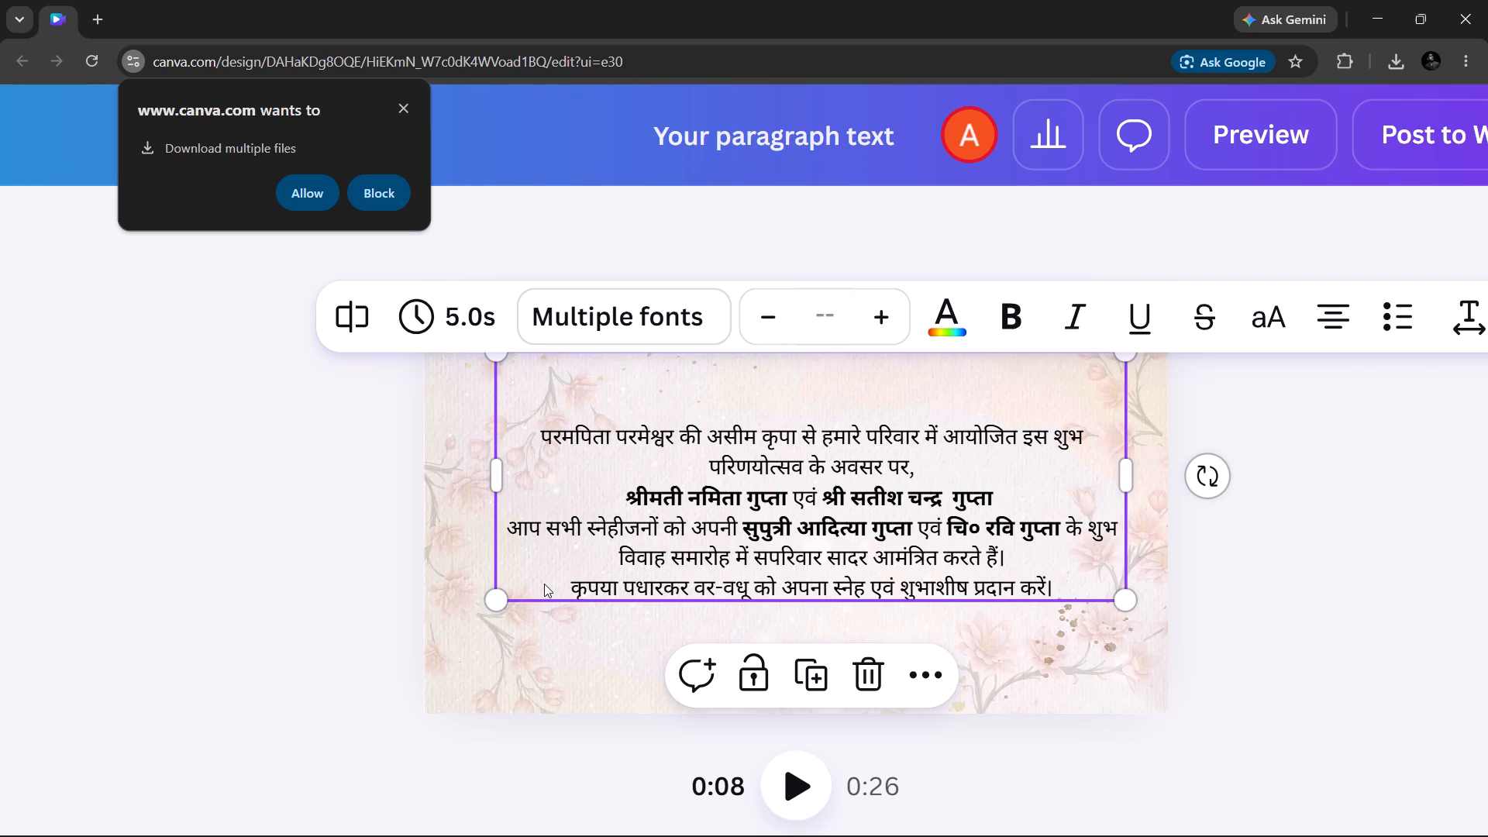
scroll(544, 584, up, 1)
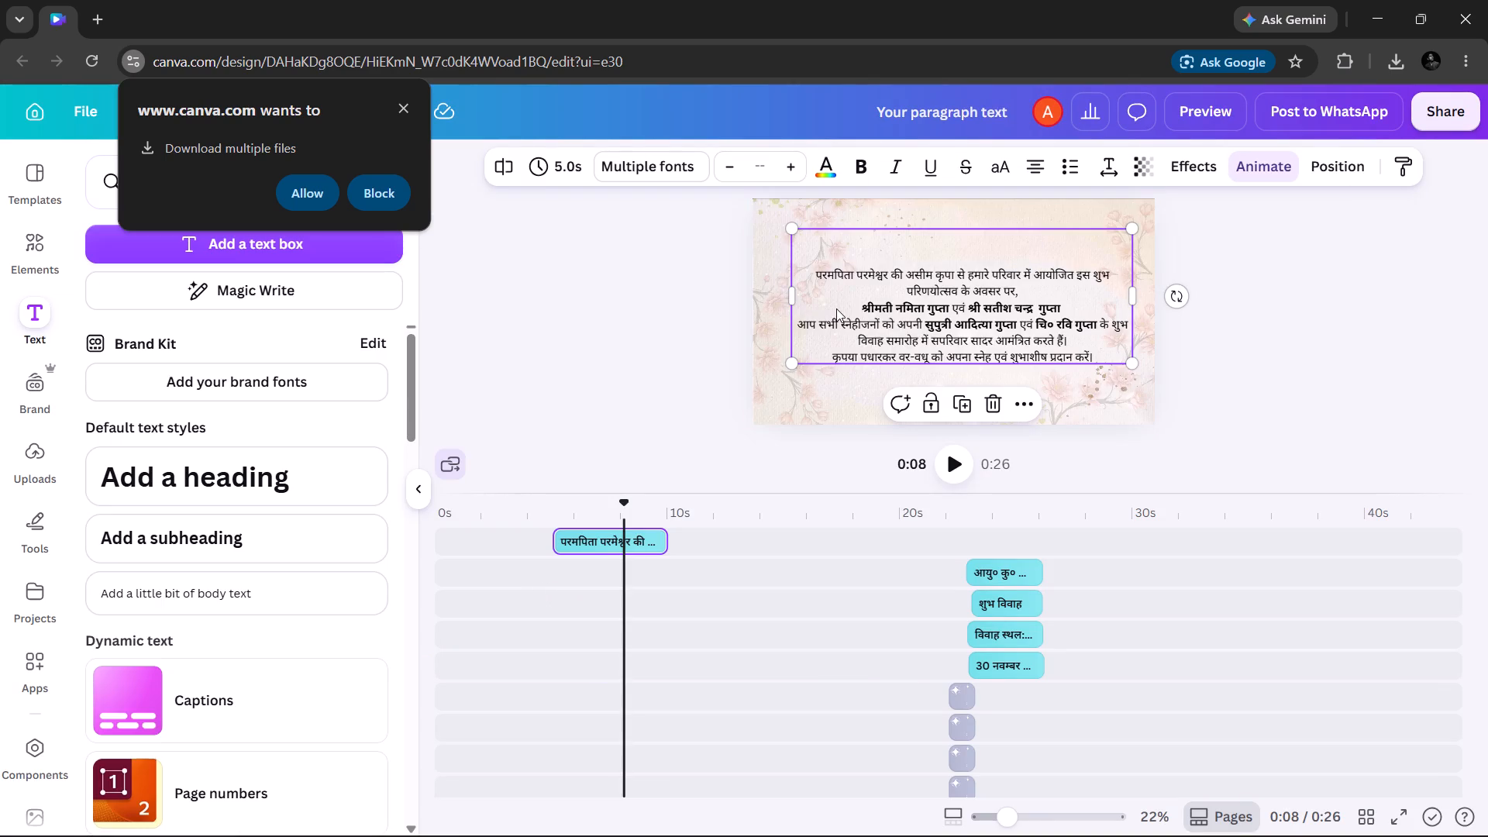
click(779, 266)
click(775, 256)
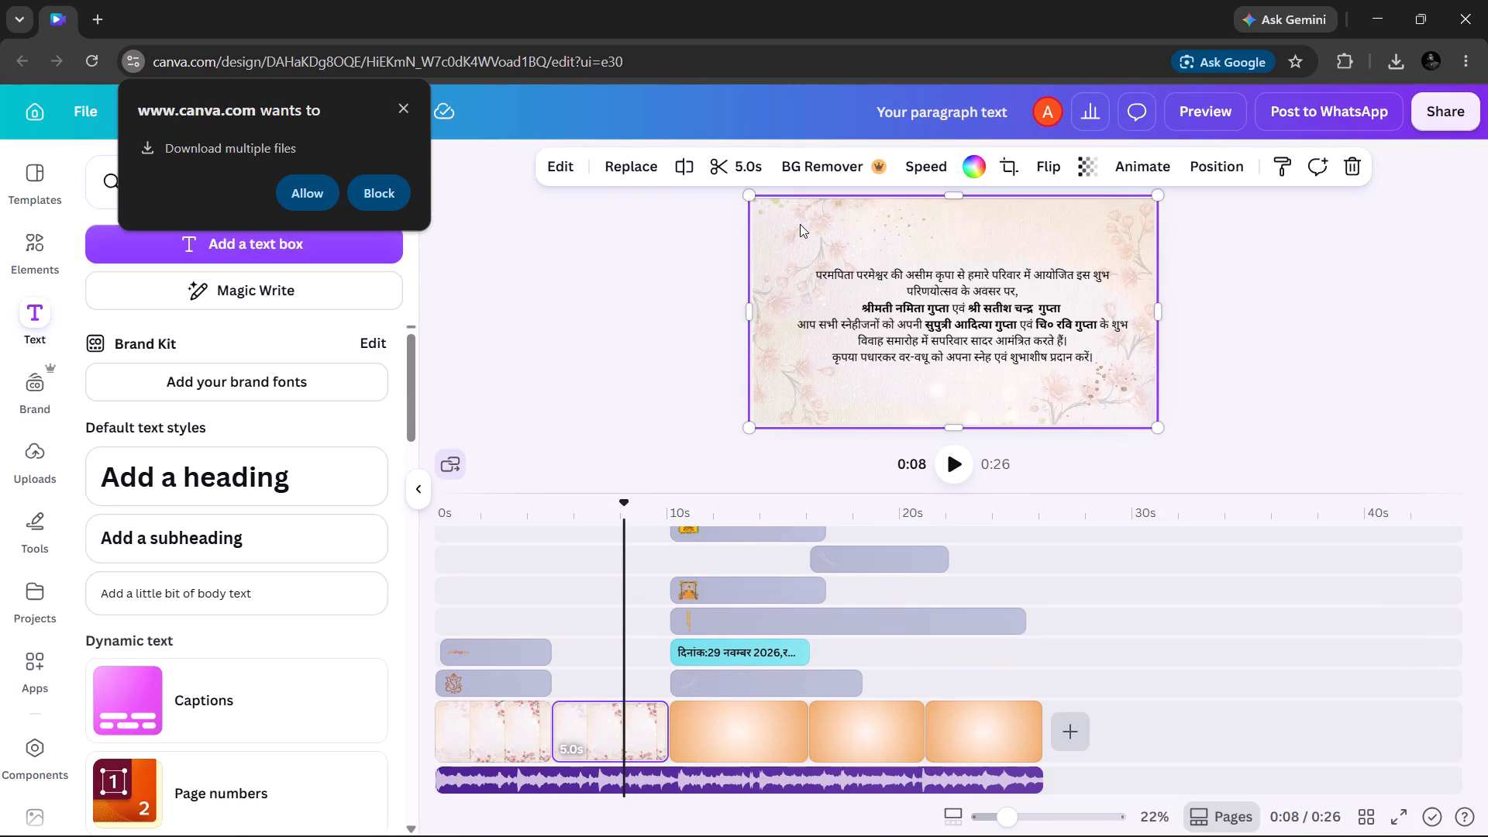
key(ctrl+v)
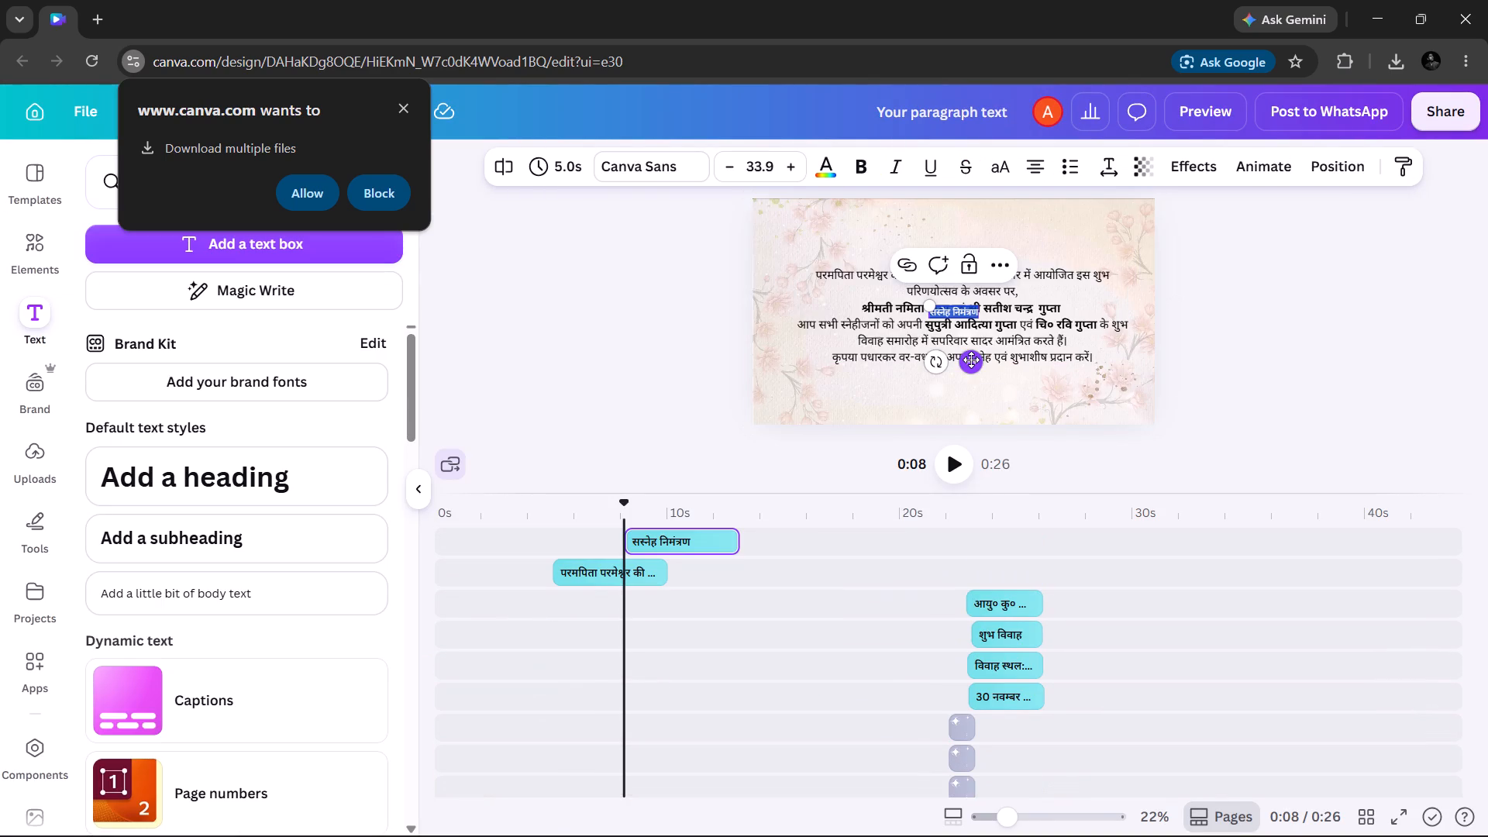
drag(971, 360, 968, 277)
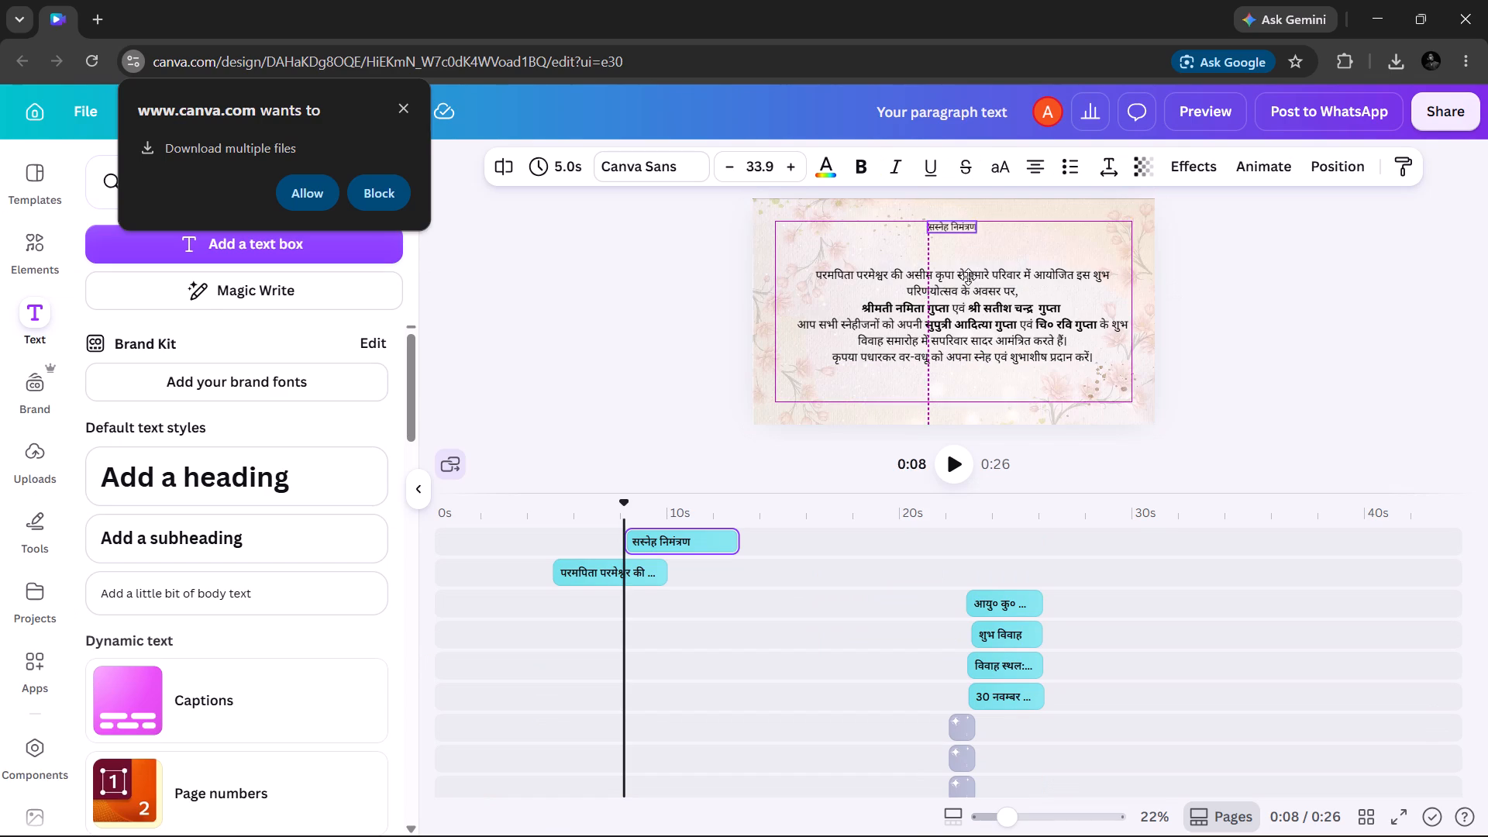
drag(968, 277, 966, 280)
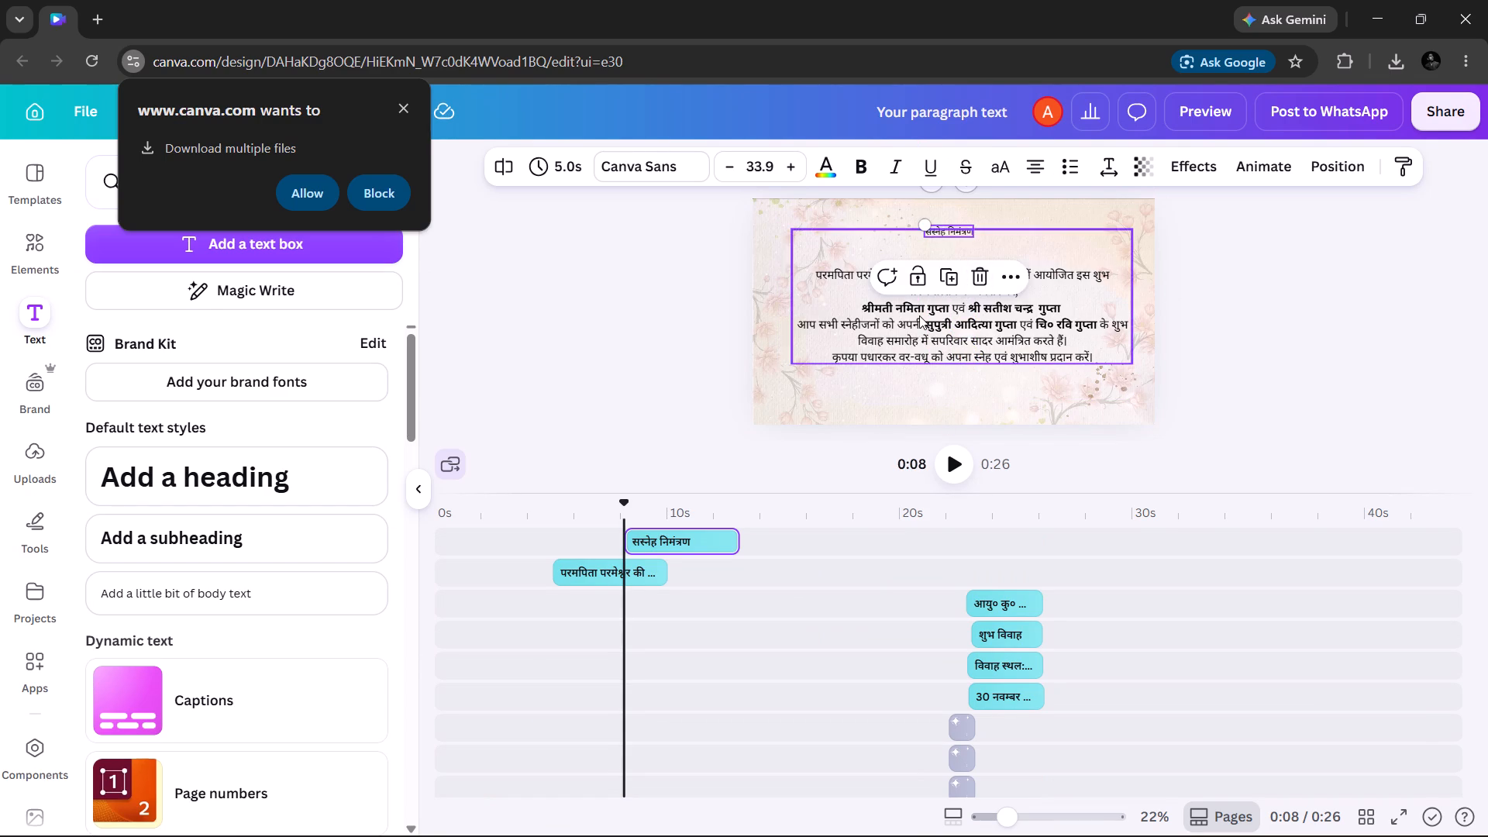
Split the opening sentence beginning परमपिता परमेश्वर into its own text box and place it just below the heading.
double_click(919, 315)
click(1019, 286)
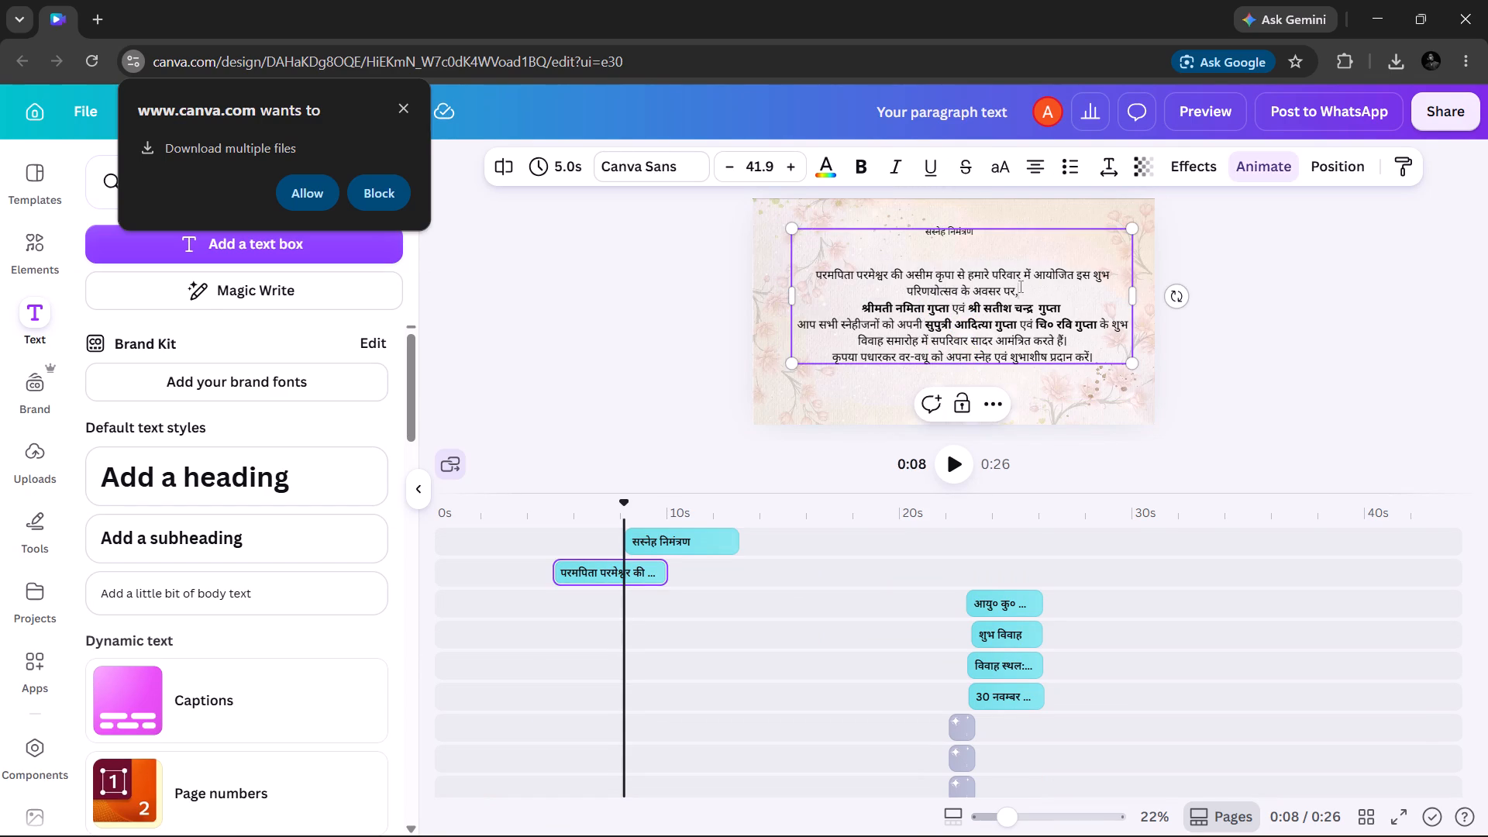
key(shift+Up)
key(shift+Up)
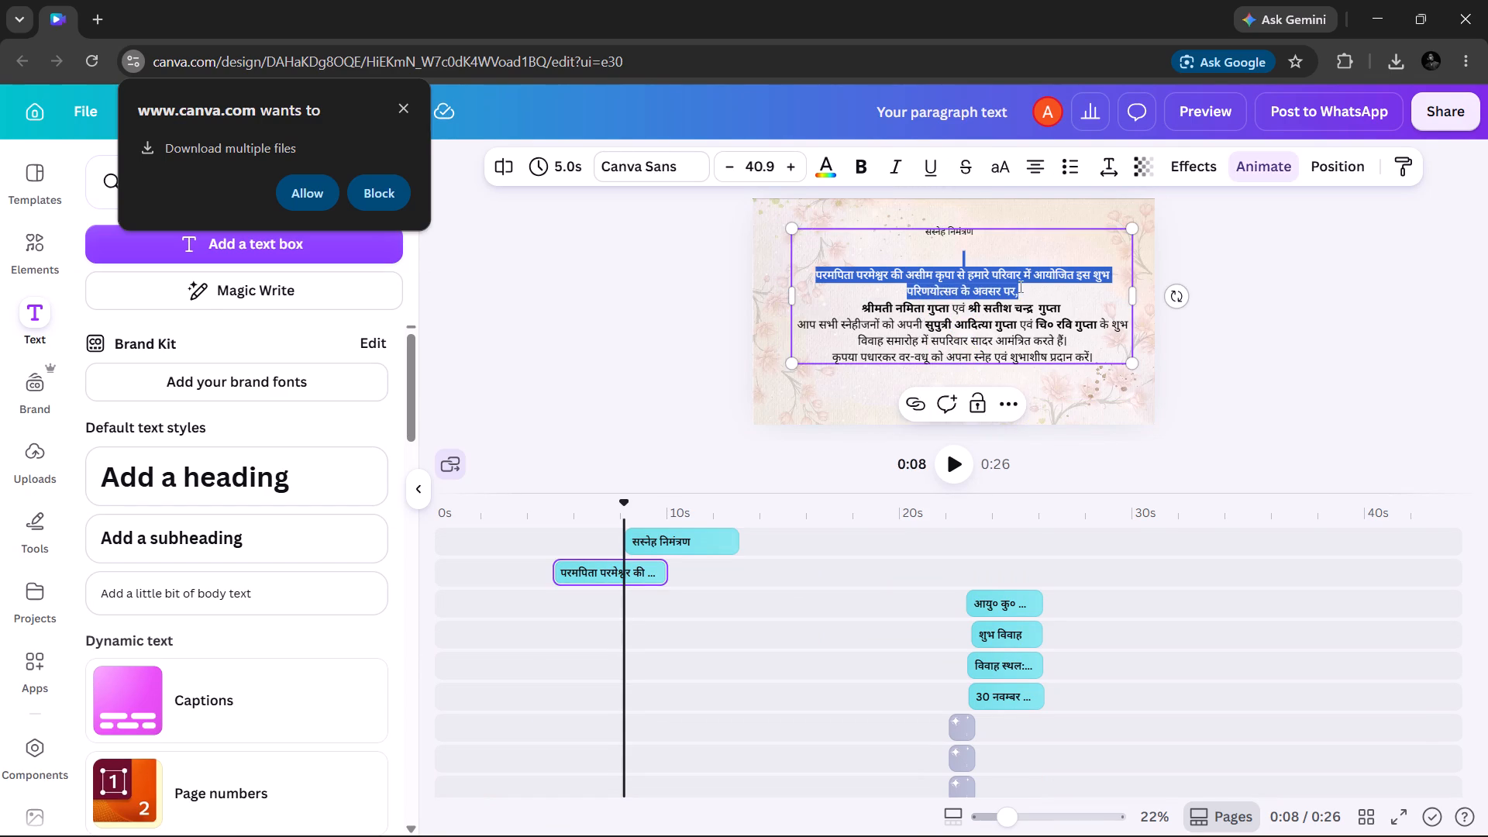
key(ctrl+x)
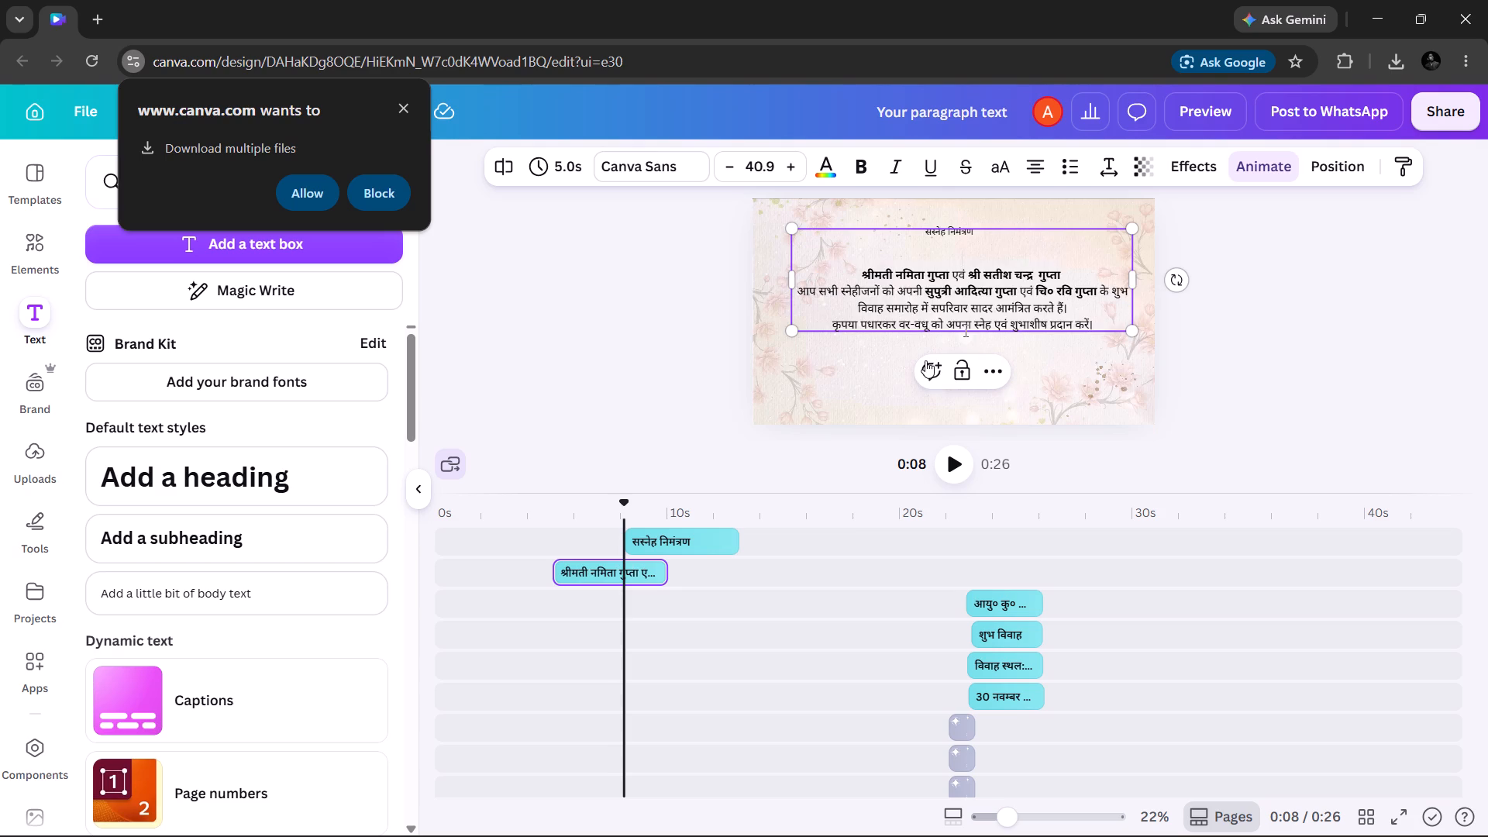
click(846, 364)
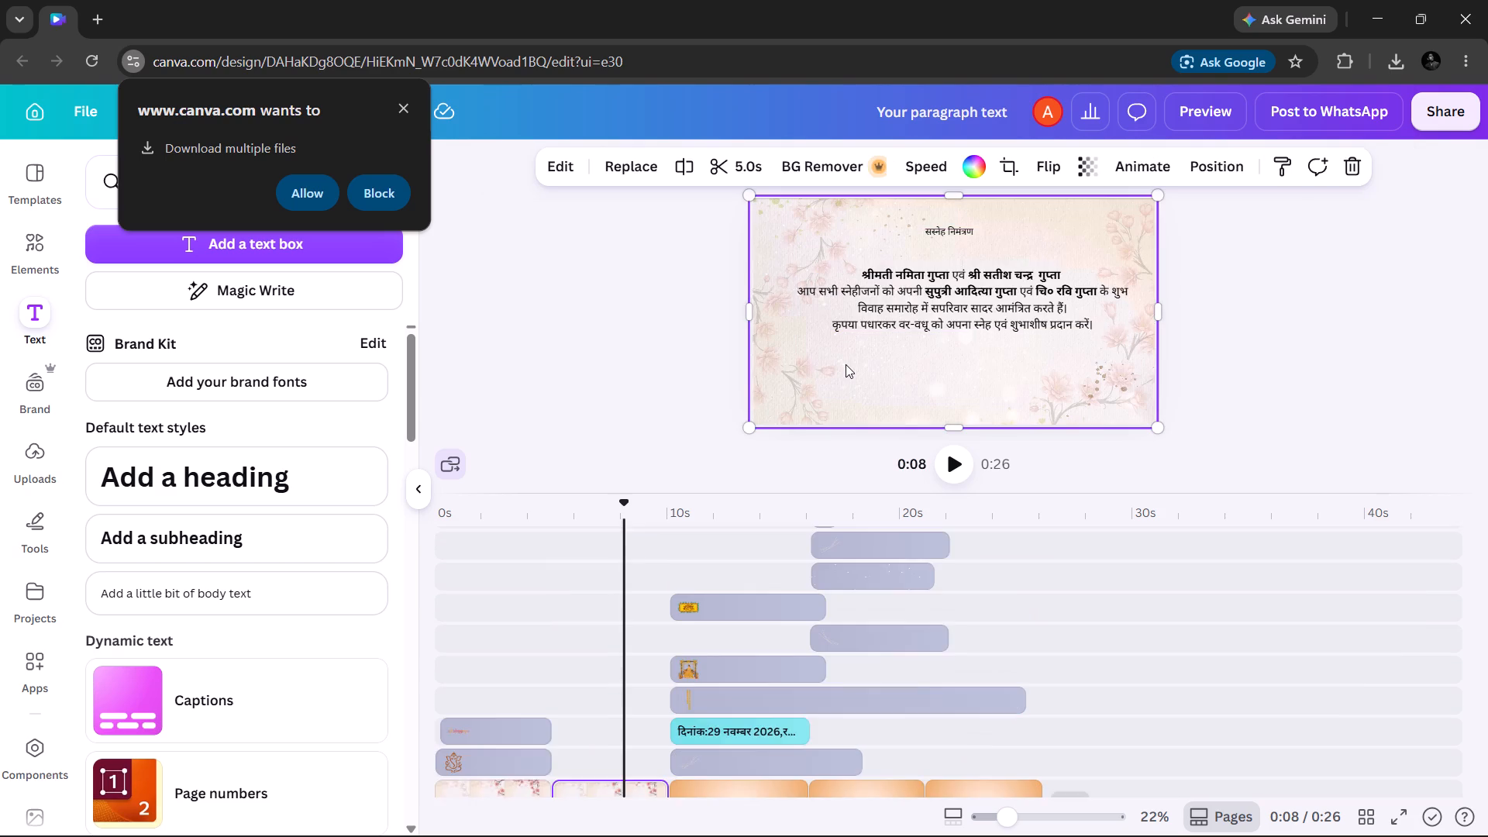
key(ctrl+v)
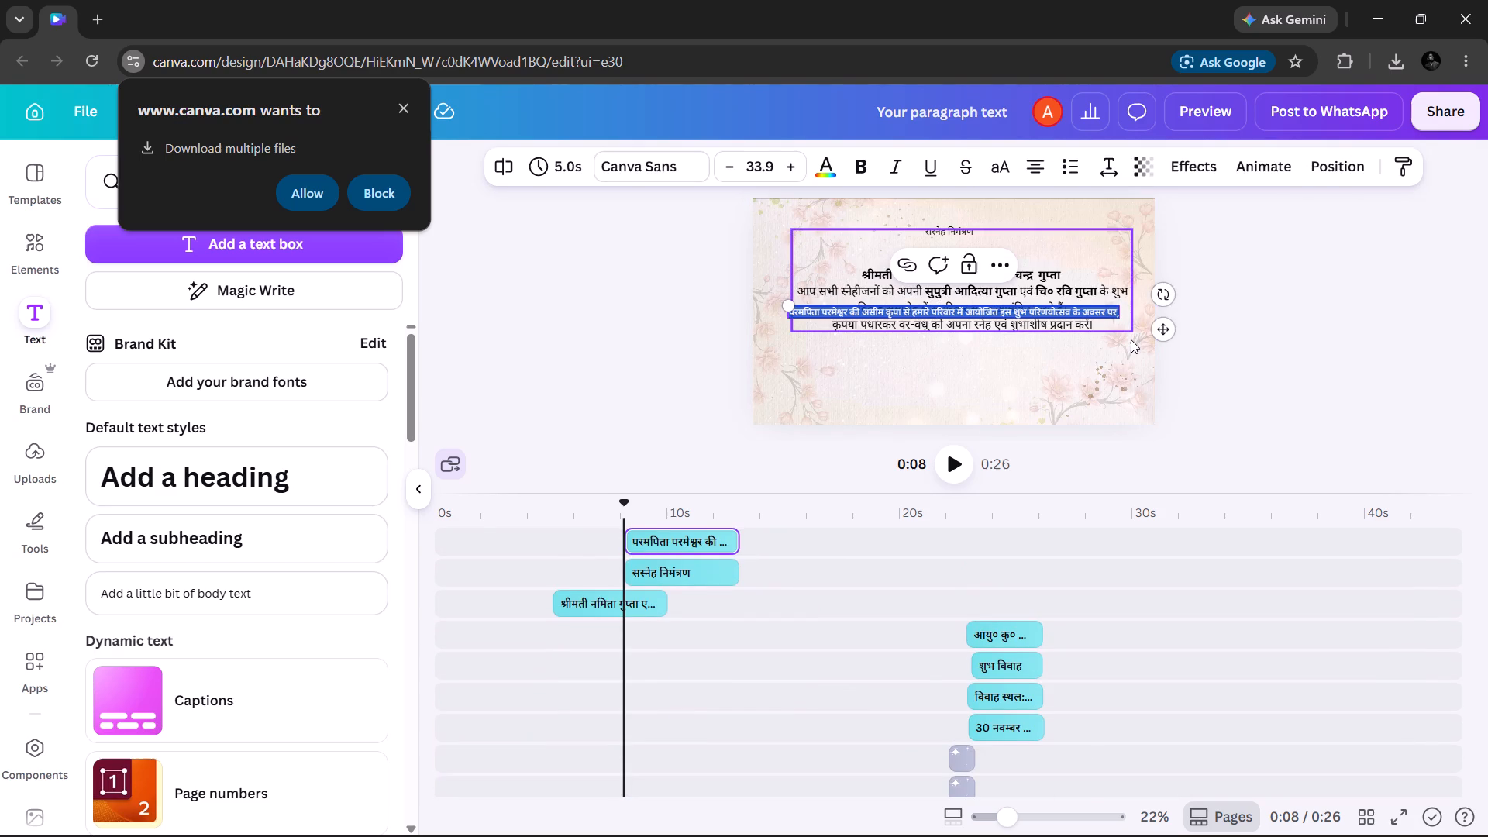
drag(1160, 329, 1152, 276)
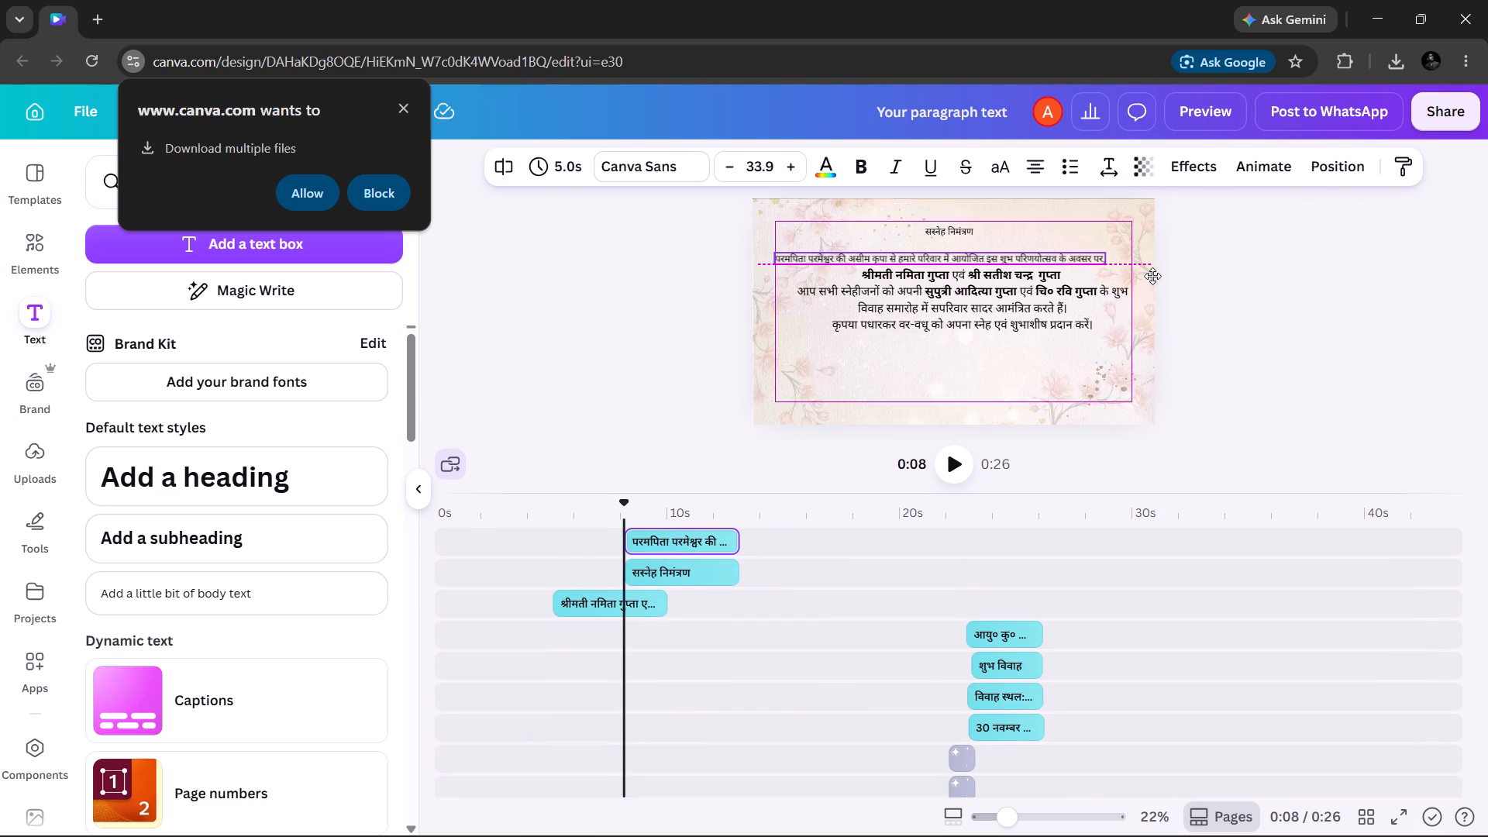
drag(1152, 276, 1153, 276)
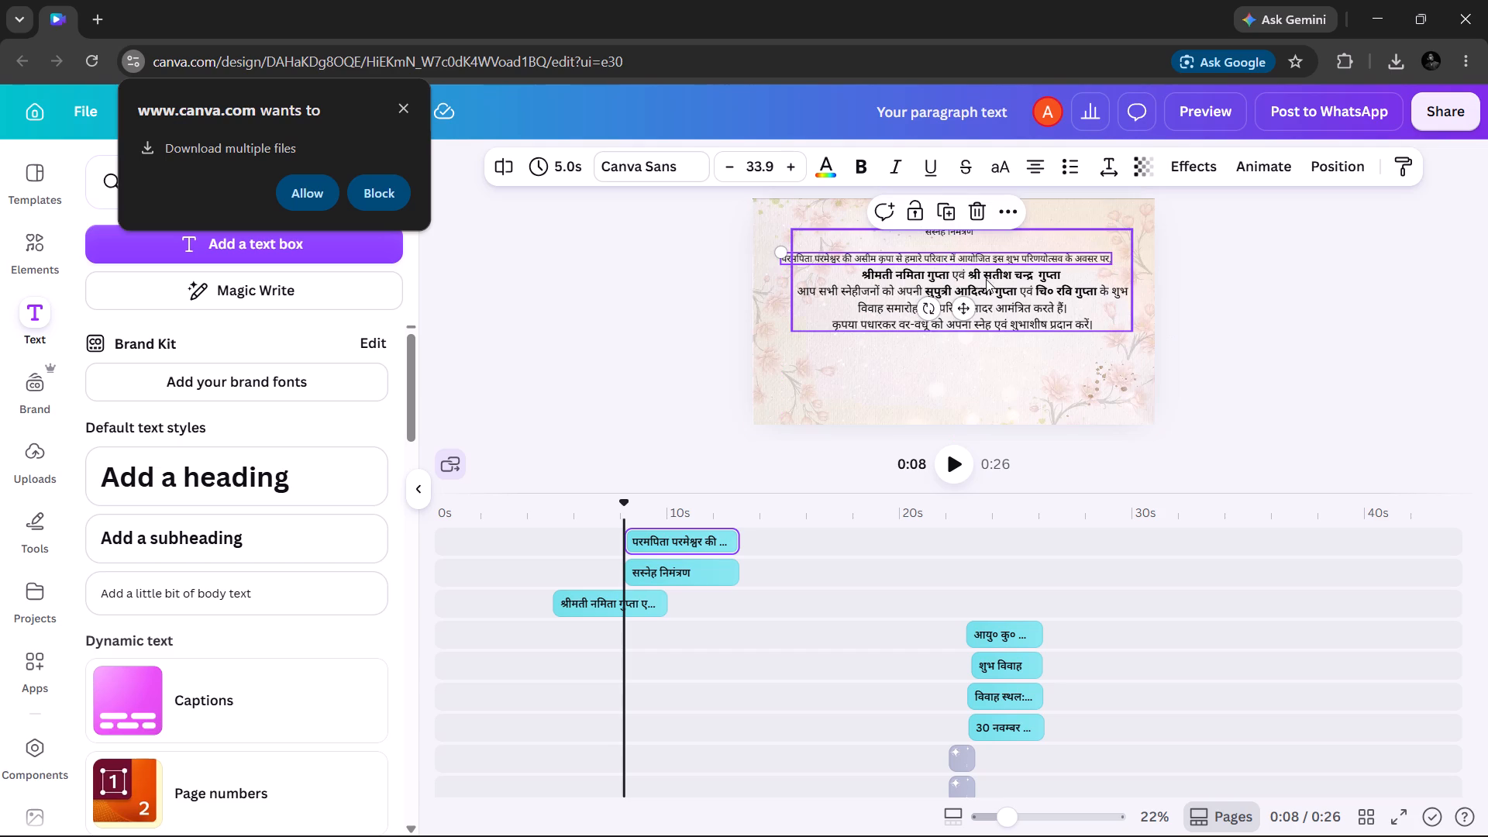
Split the bold line with the parents' names into its own text box and move it above the heading.
triple_click(1048, 271)
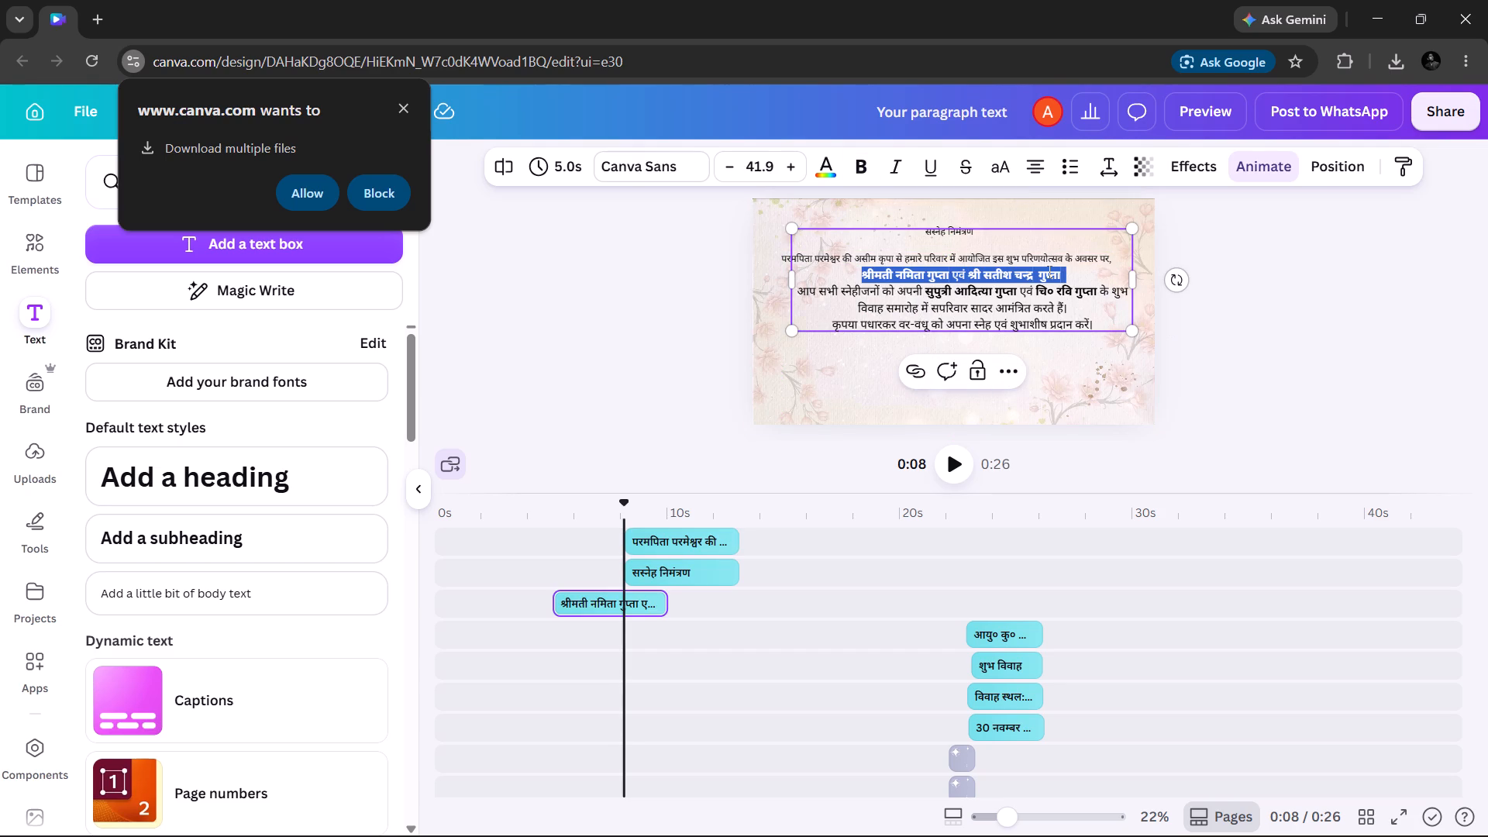
key(ctrl+x)
click(799, 375)
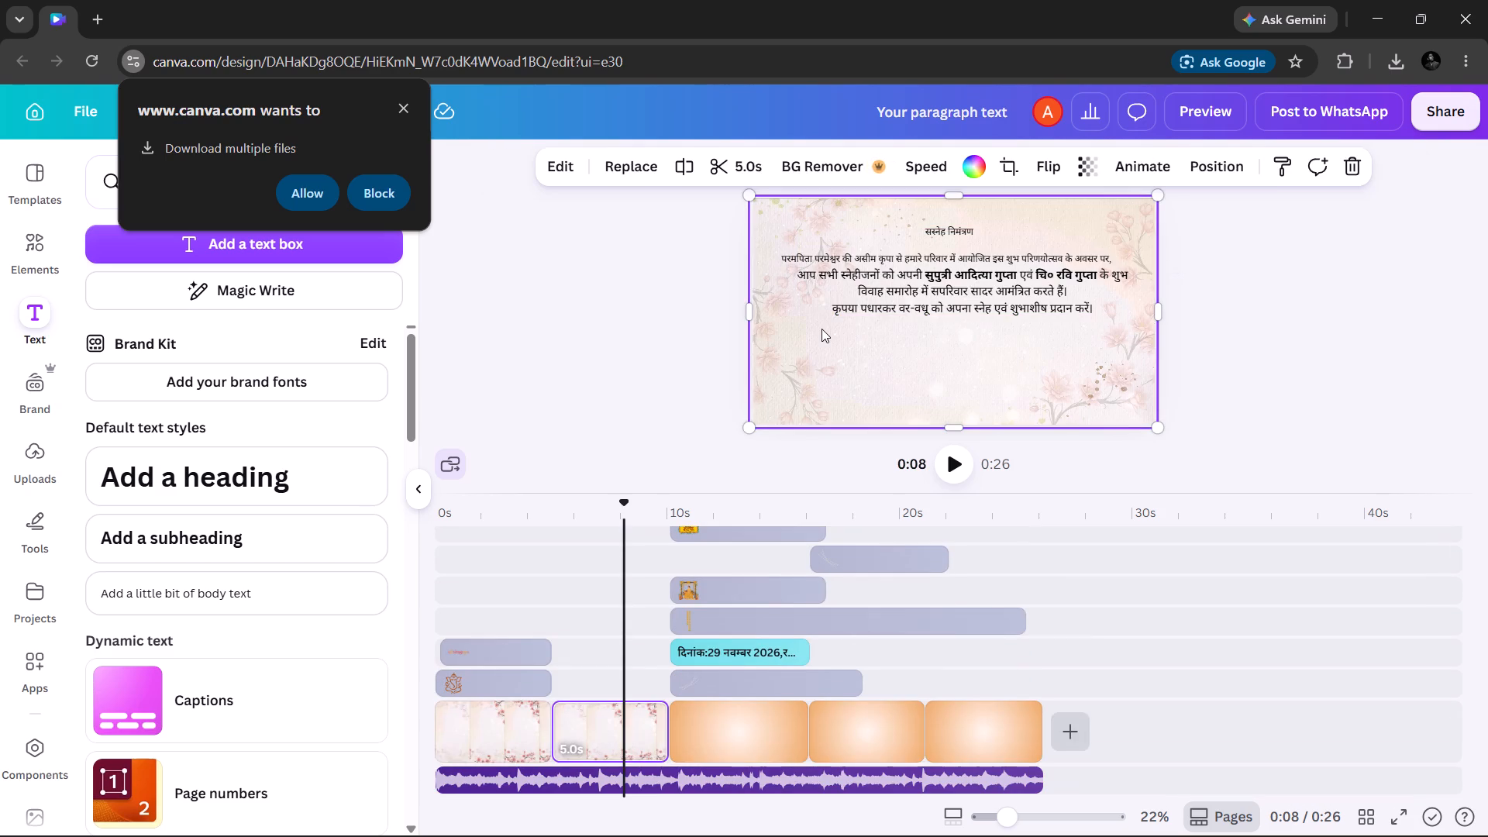
key(ctrl+v)
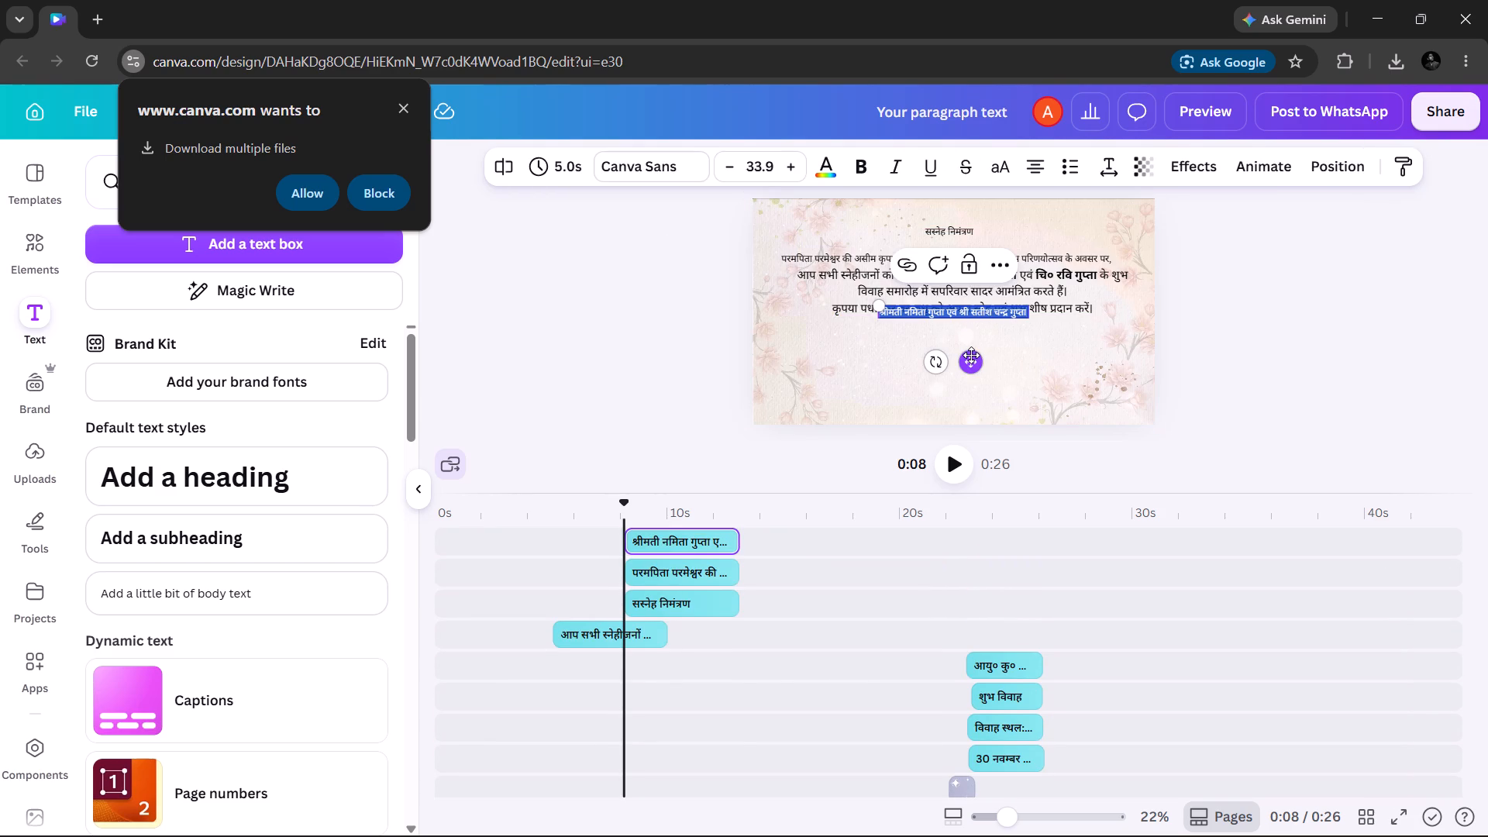
drag(971, 355, 968, 280)
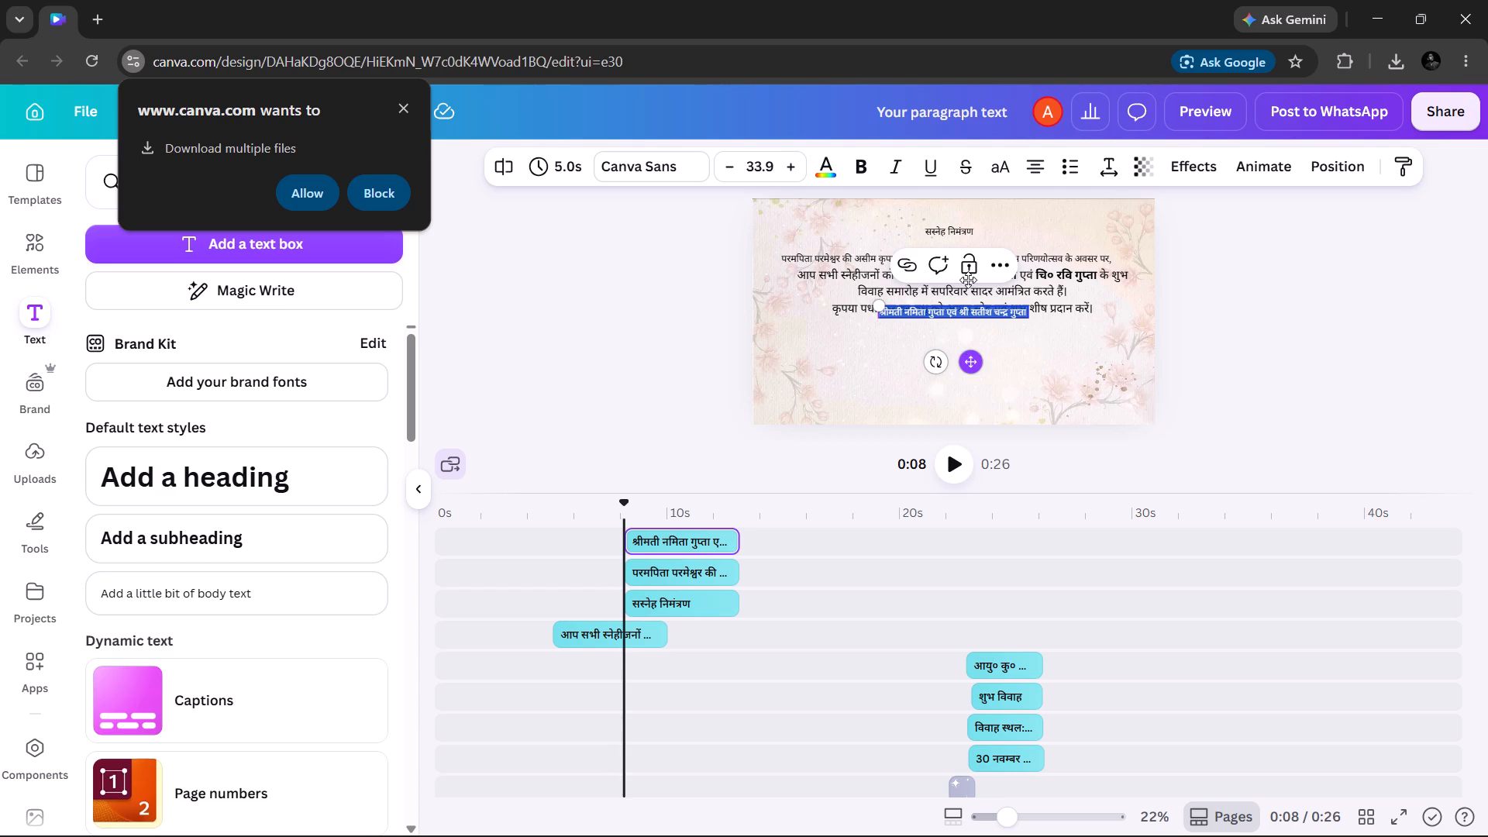
drag(968, 280, 976, 260)
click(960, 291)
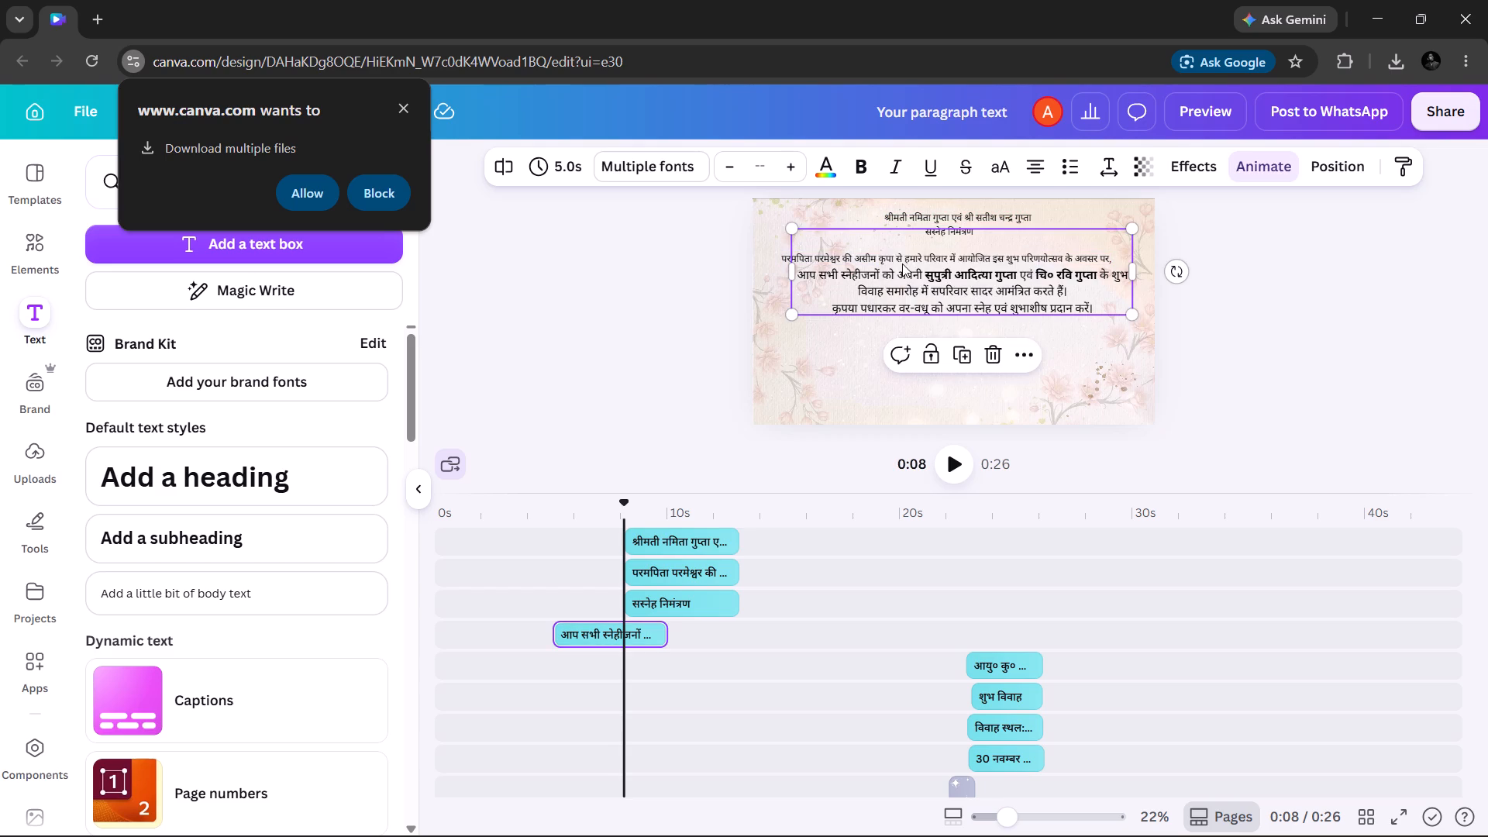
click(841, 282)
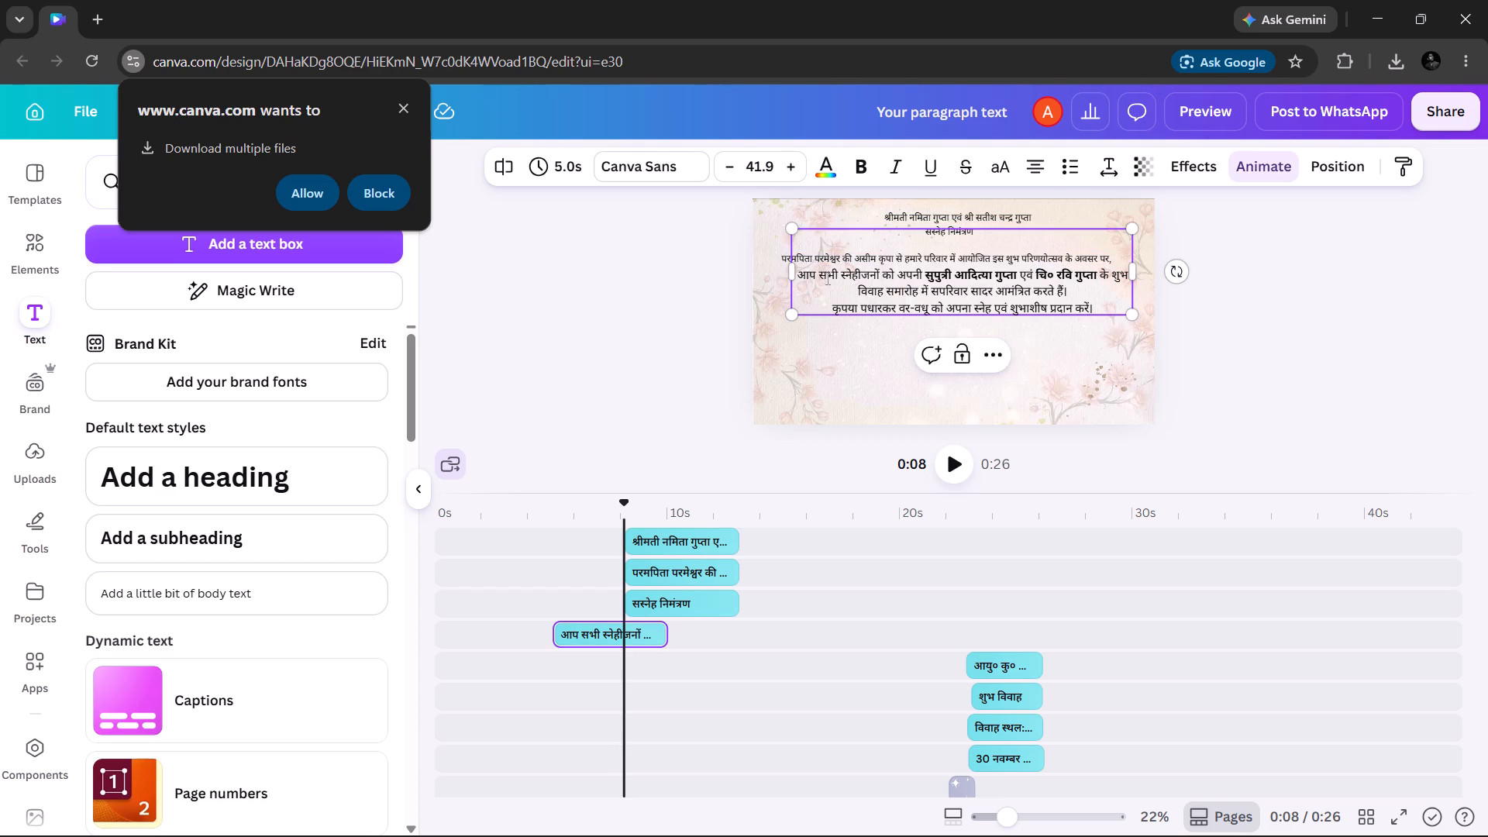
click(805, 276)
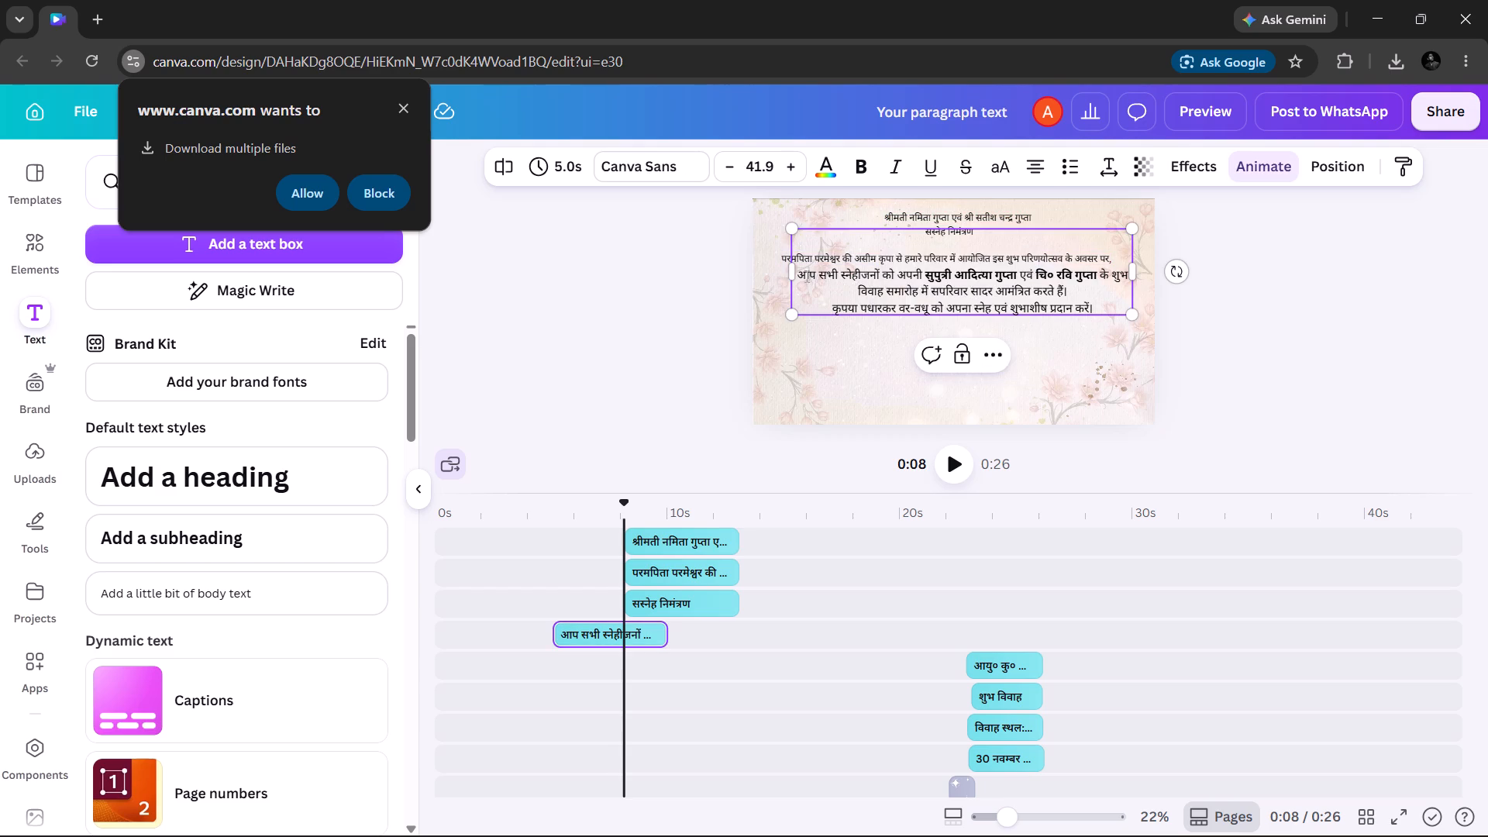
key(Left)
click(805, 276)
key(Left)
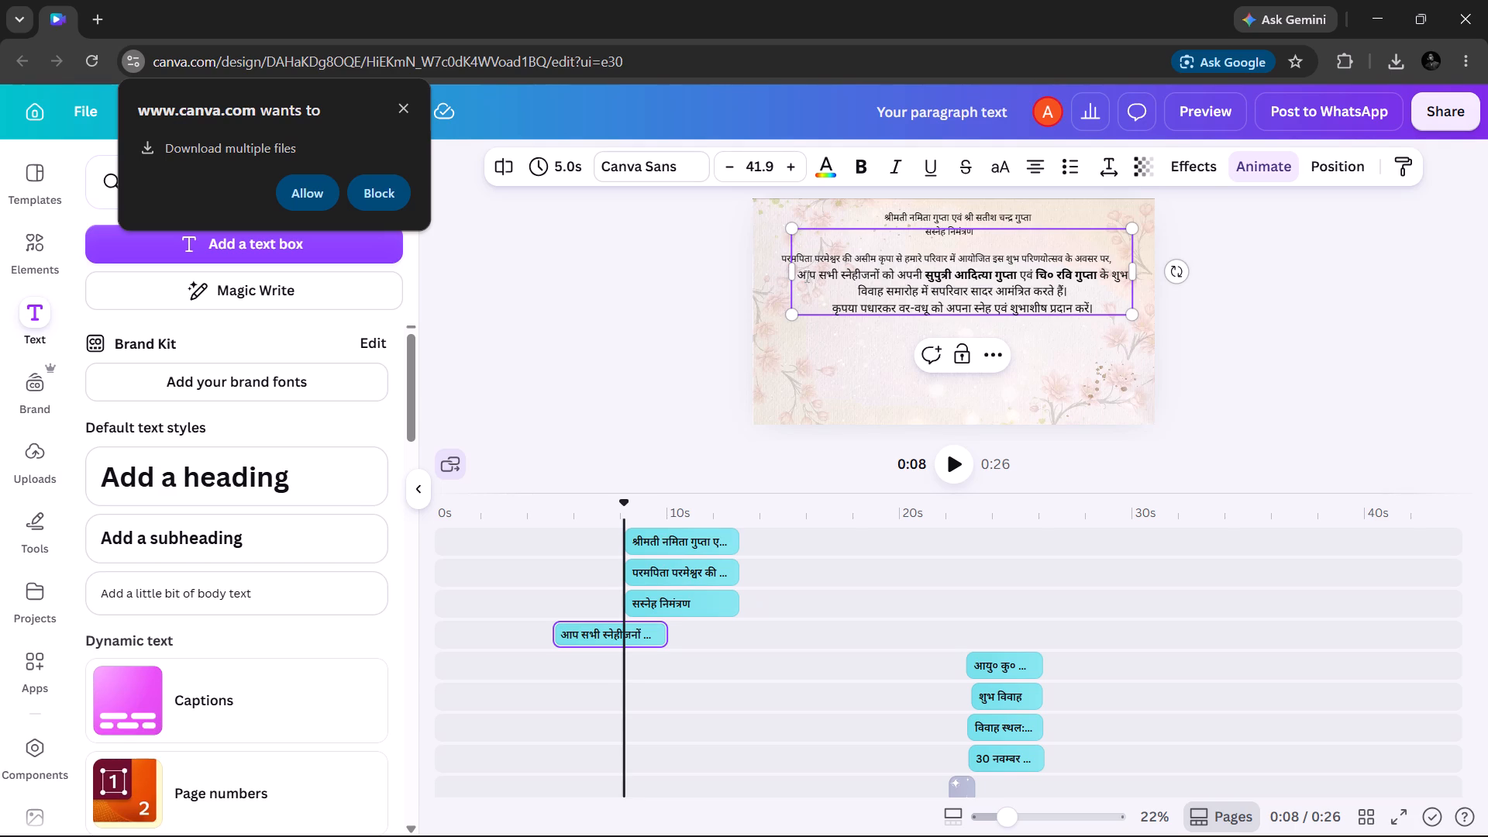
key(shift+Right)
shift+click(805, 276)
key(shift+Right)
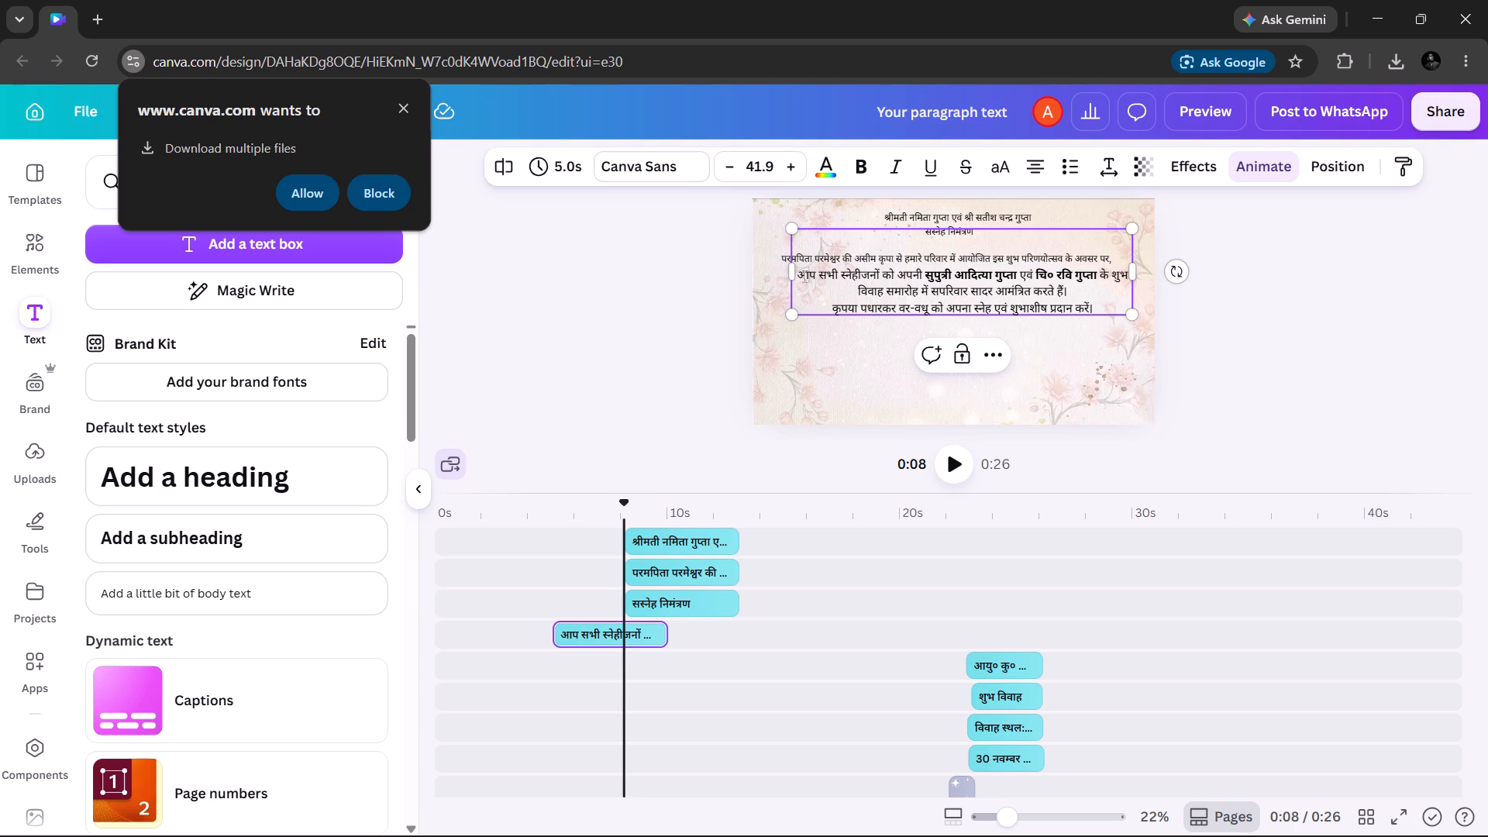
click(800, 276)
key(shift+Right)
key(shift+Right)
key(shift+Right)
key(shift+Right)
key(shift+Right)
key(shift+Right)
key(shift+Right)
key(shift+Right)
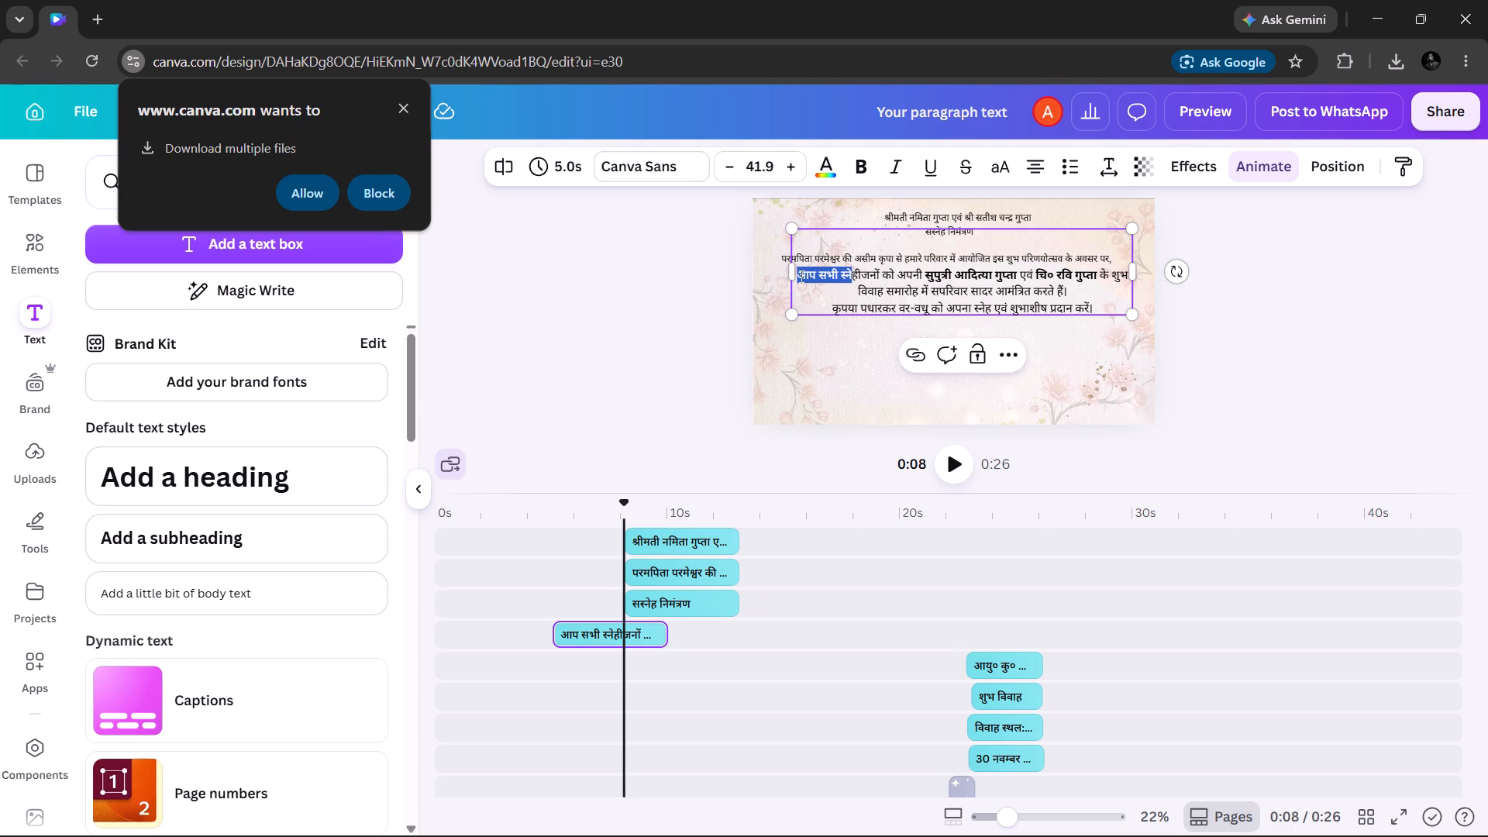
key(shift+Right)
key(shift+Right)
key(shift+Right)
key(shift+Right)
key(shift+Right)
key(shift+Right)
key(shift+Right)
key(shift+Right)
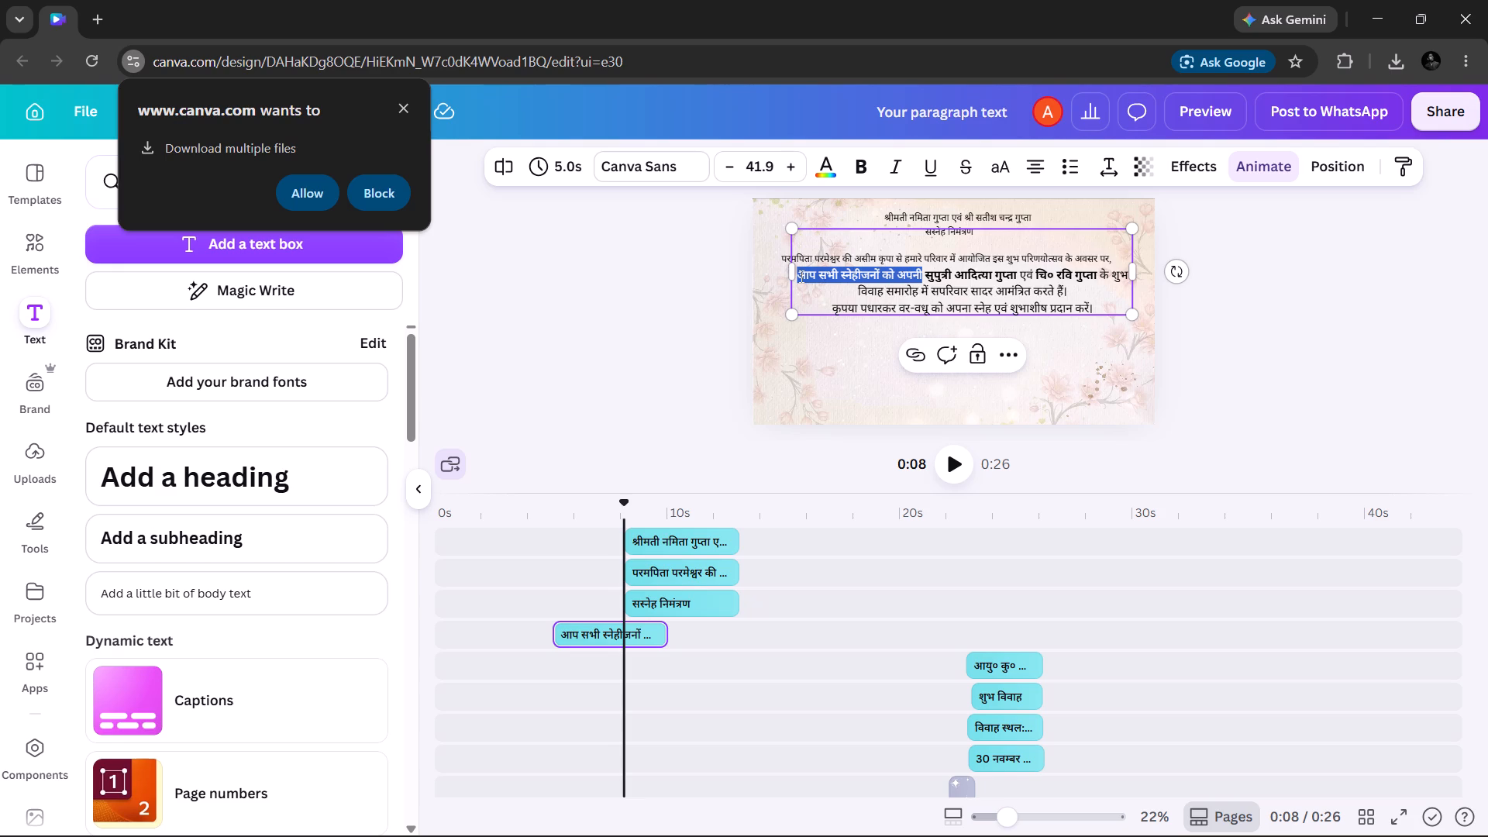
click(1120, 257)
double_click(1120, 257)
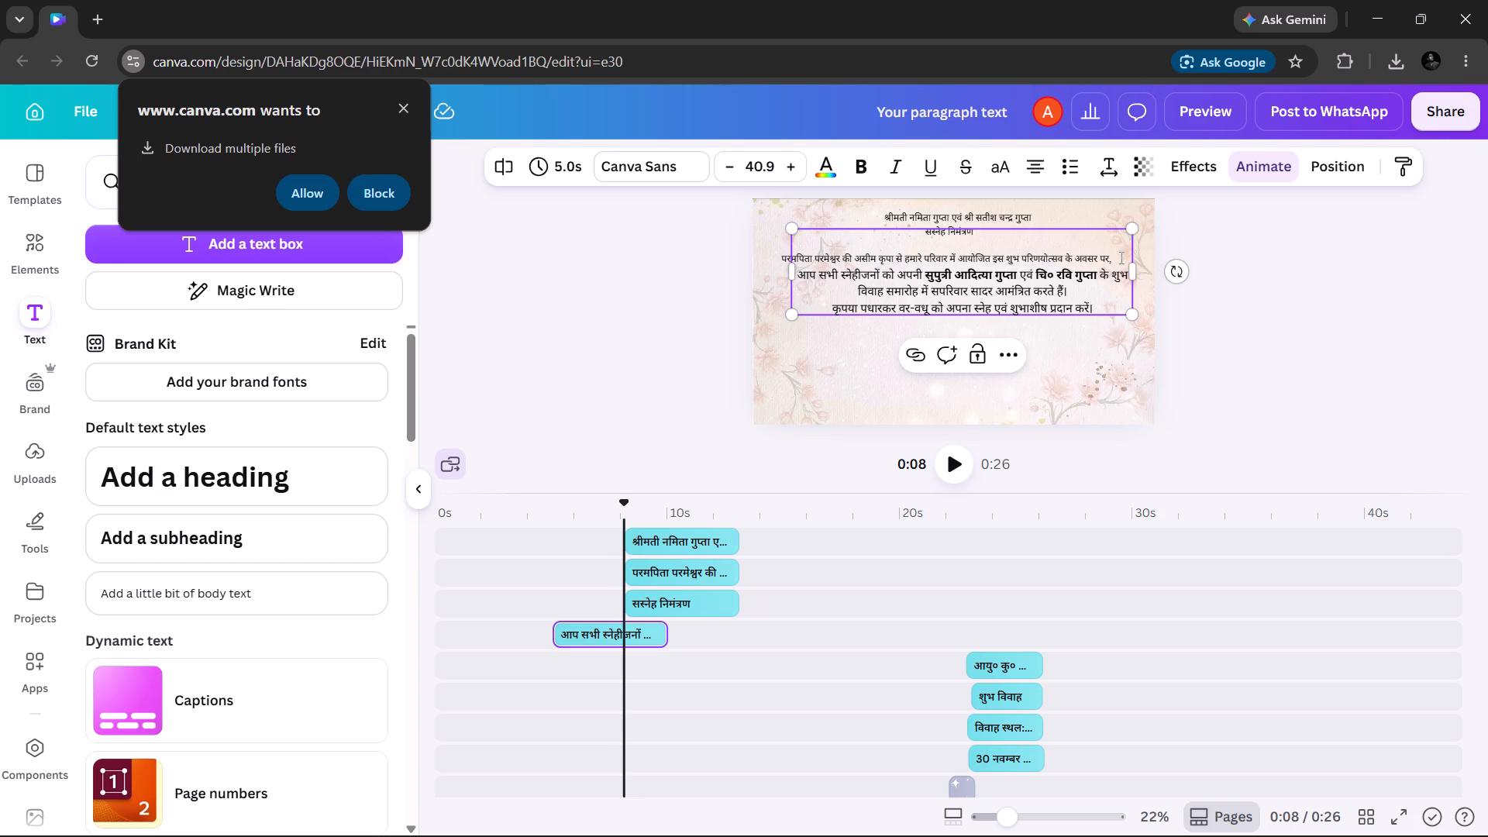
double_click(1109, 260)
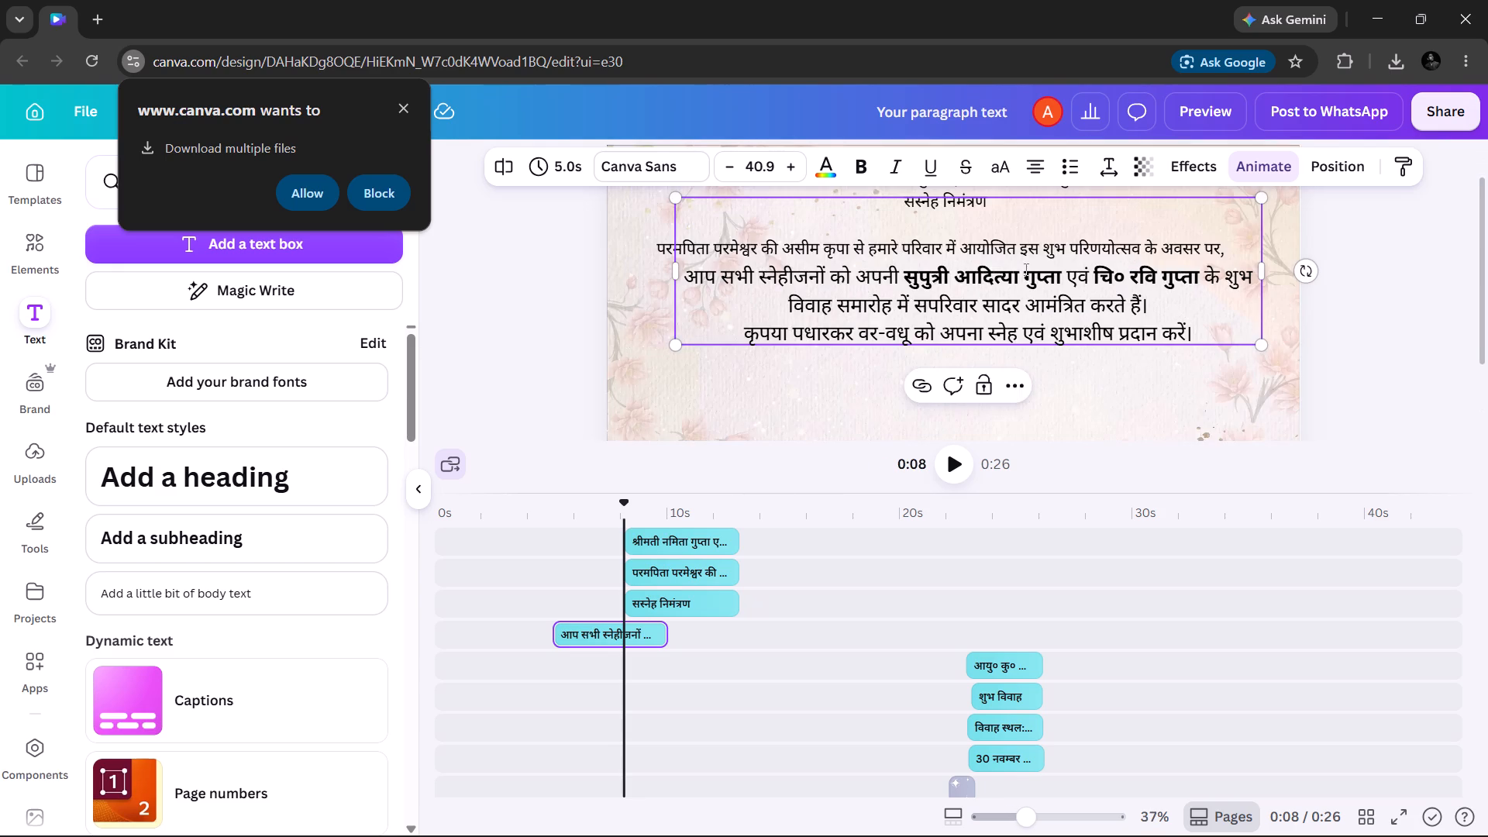
Insert the copied parents' names line, followed by a space, before आप सभी स्नेहीजनों at the start of the invitation paragraph.
click(877, 265)
click(688, 272)
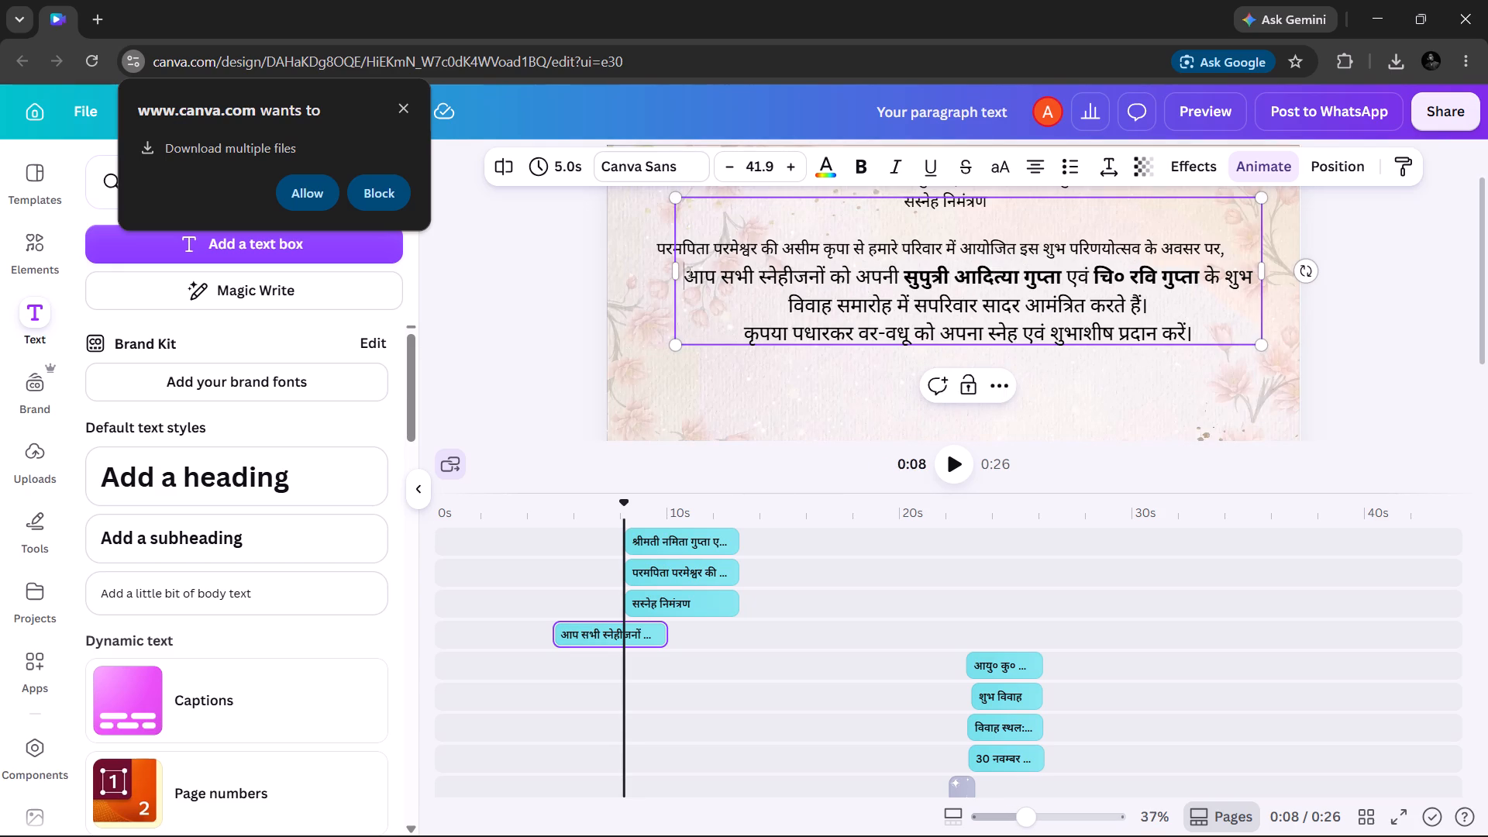
key(ctrl+v)
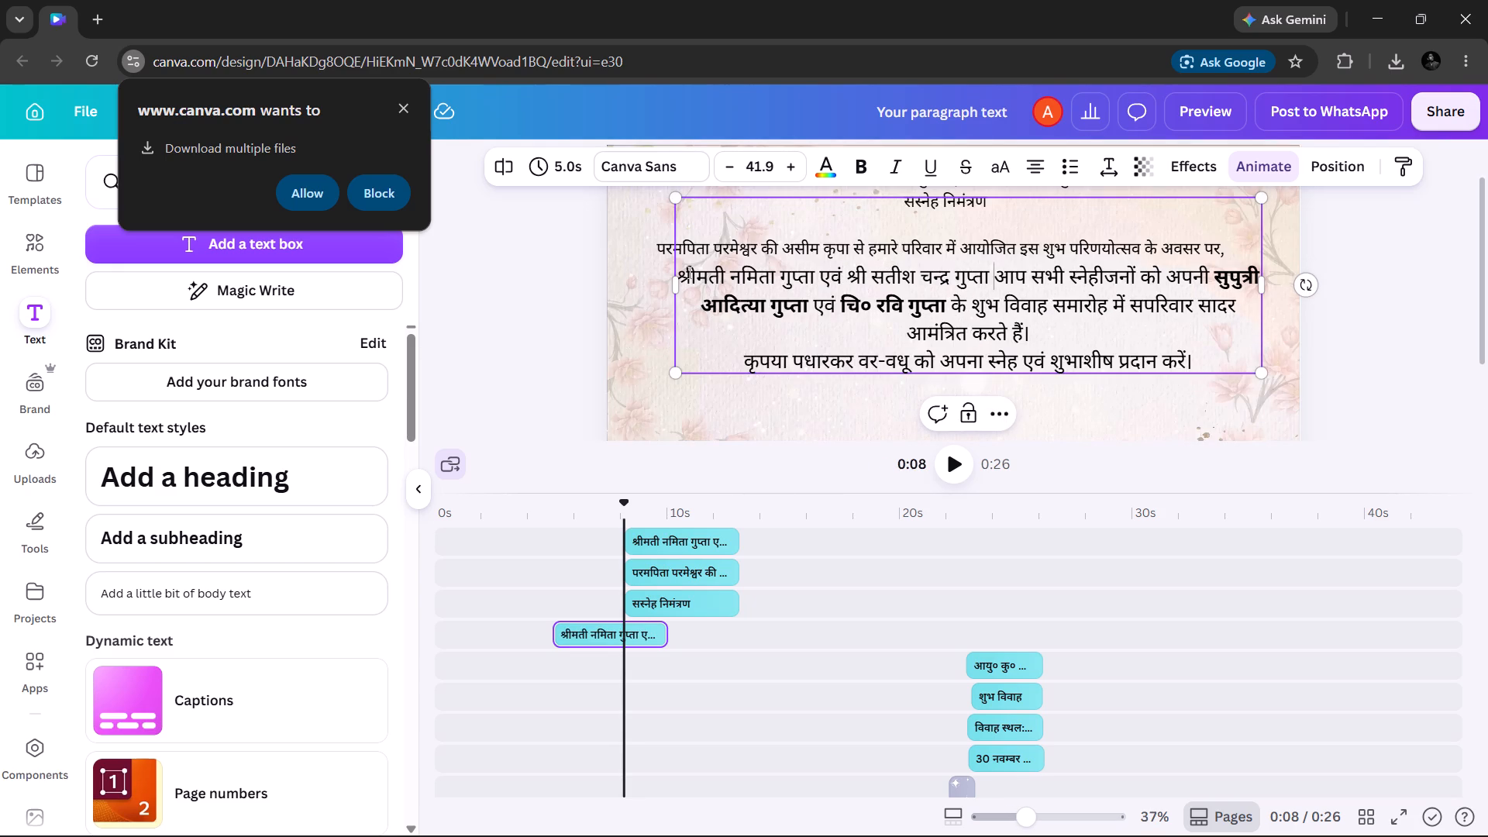
key(space)
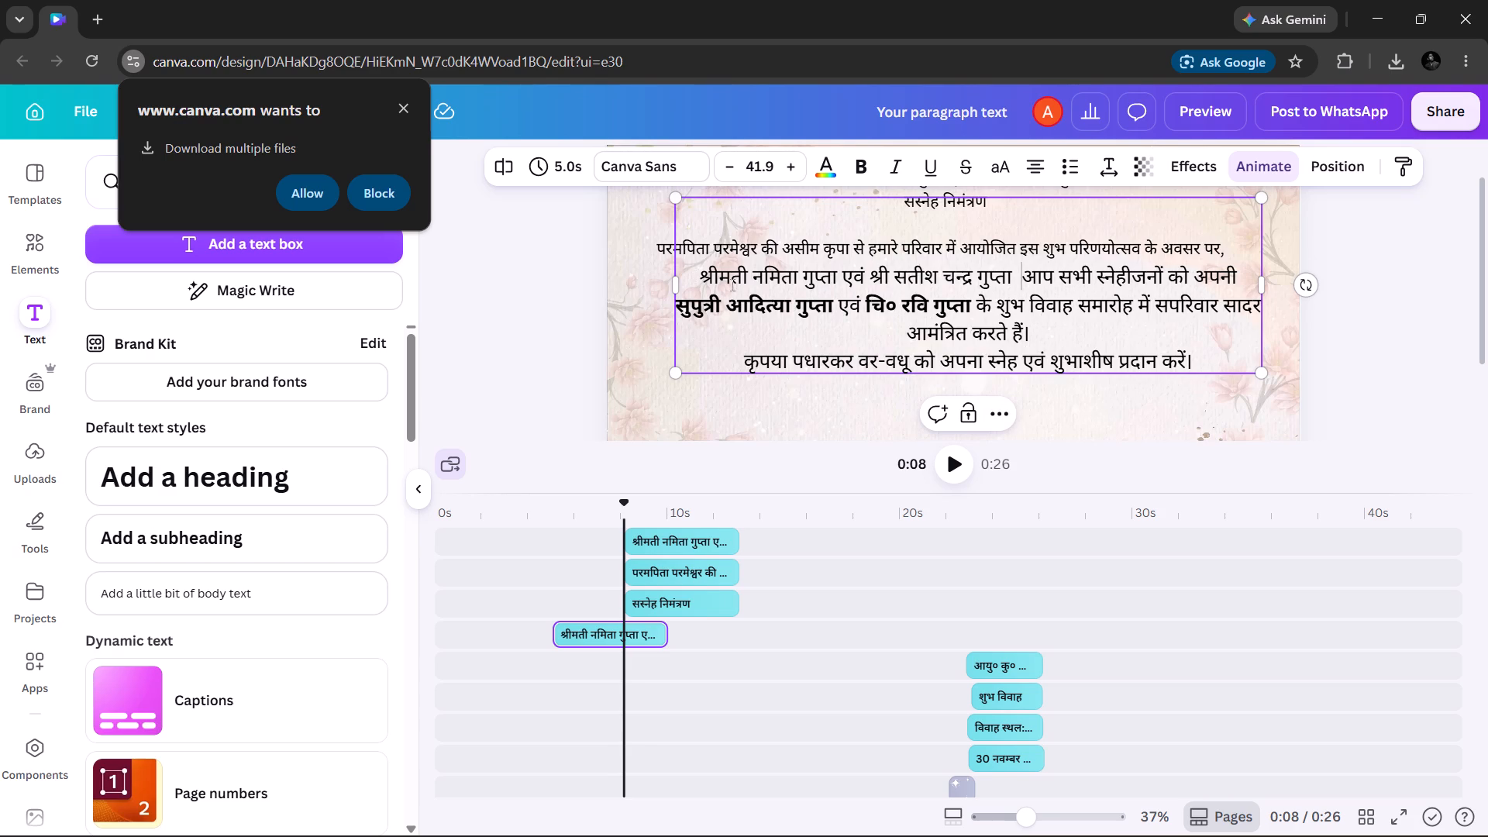
Split the opening phrase, from the parents' names through आप सभी स्नेहीजनों को अपनी, into its own text box on the floral slide.
click(702, 270)
key(shift+Right)
key(shift+Right)
key(shift+Right)
key(shift+Right)
key(shift+Right)
key(shift+Right)
key(shift+Right)
key(shift+Right)
key(shift+Right)
key(shift+Right)
key(shift+Right)
key(shift+Right)
key(shift+Right)
key(shift+Right)
key(shift+Right)
key(shift+Right)
key(shift+Right)
key(shift+Right)
key(shift+Right)
key(shift+Right)
key(shift+Right)
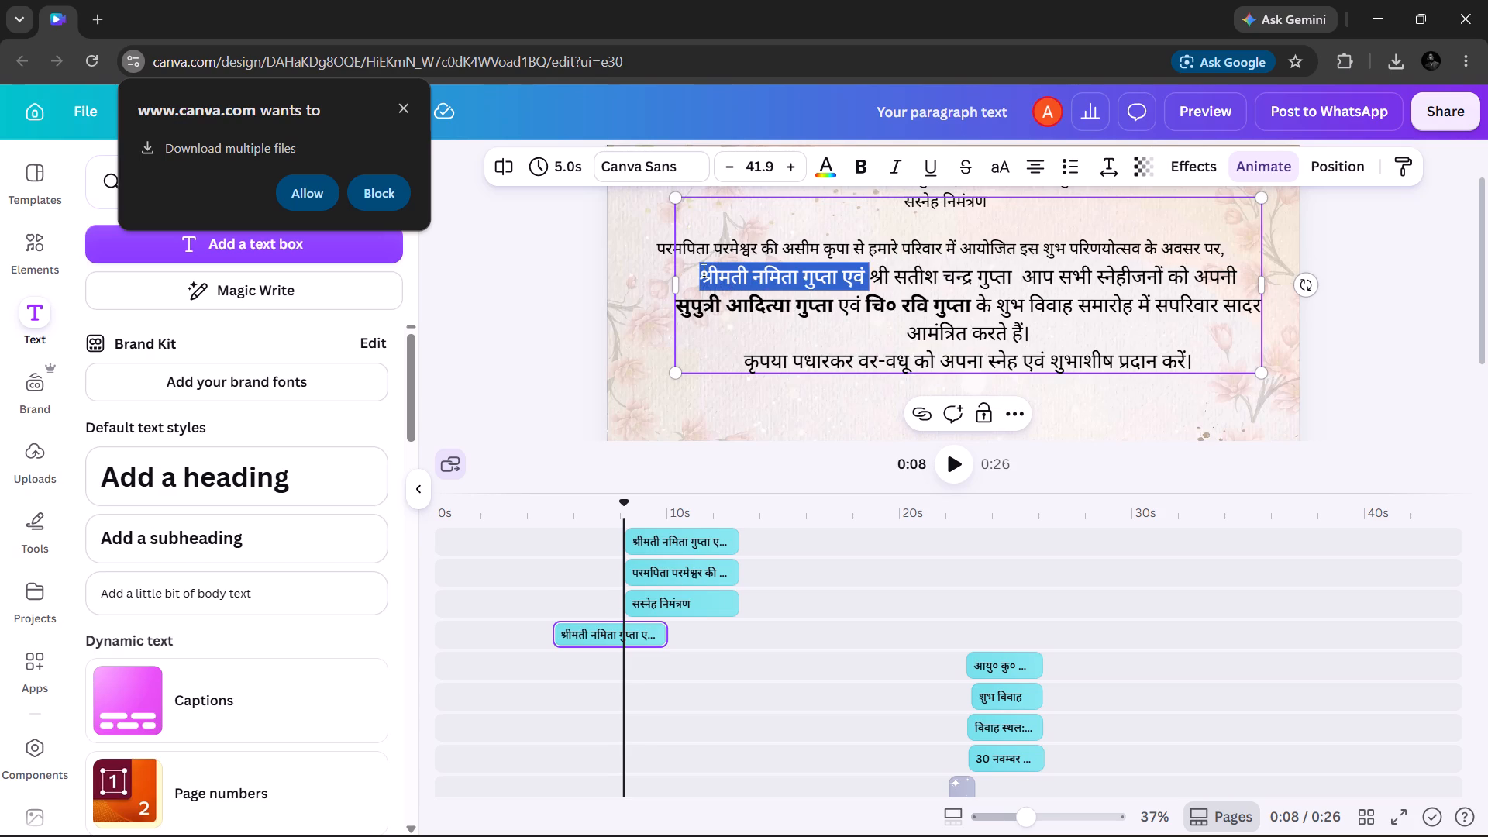
key(shift+Right)
key(shift+Right)
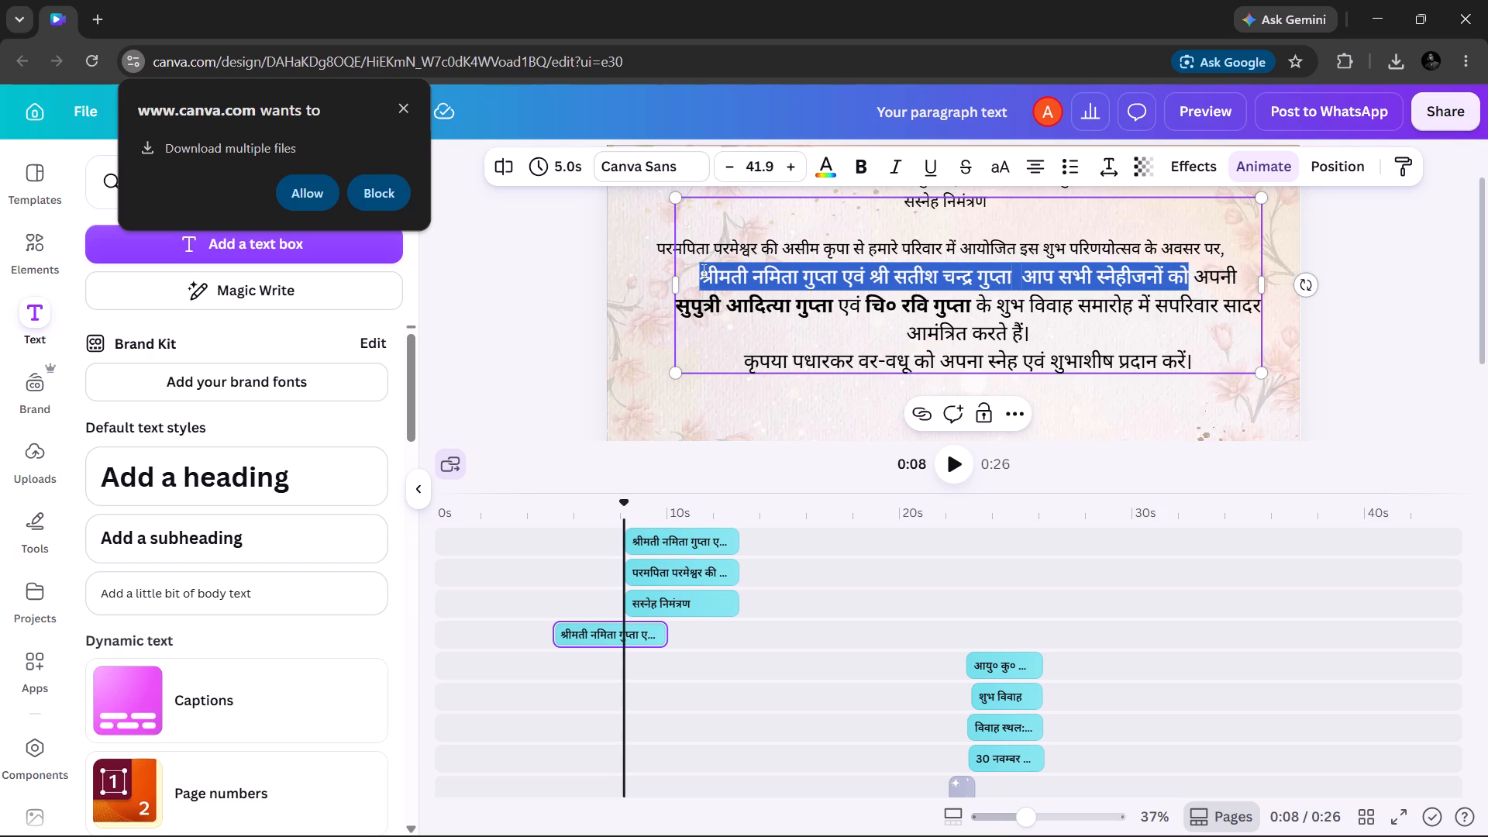
key(shift+Right)
key(shift+Right)
key(shift+Right)
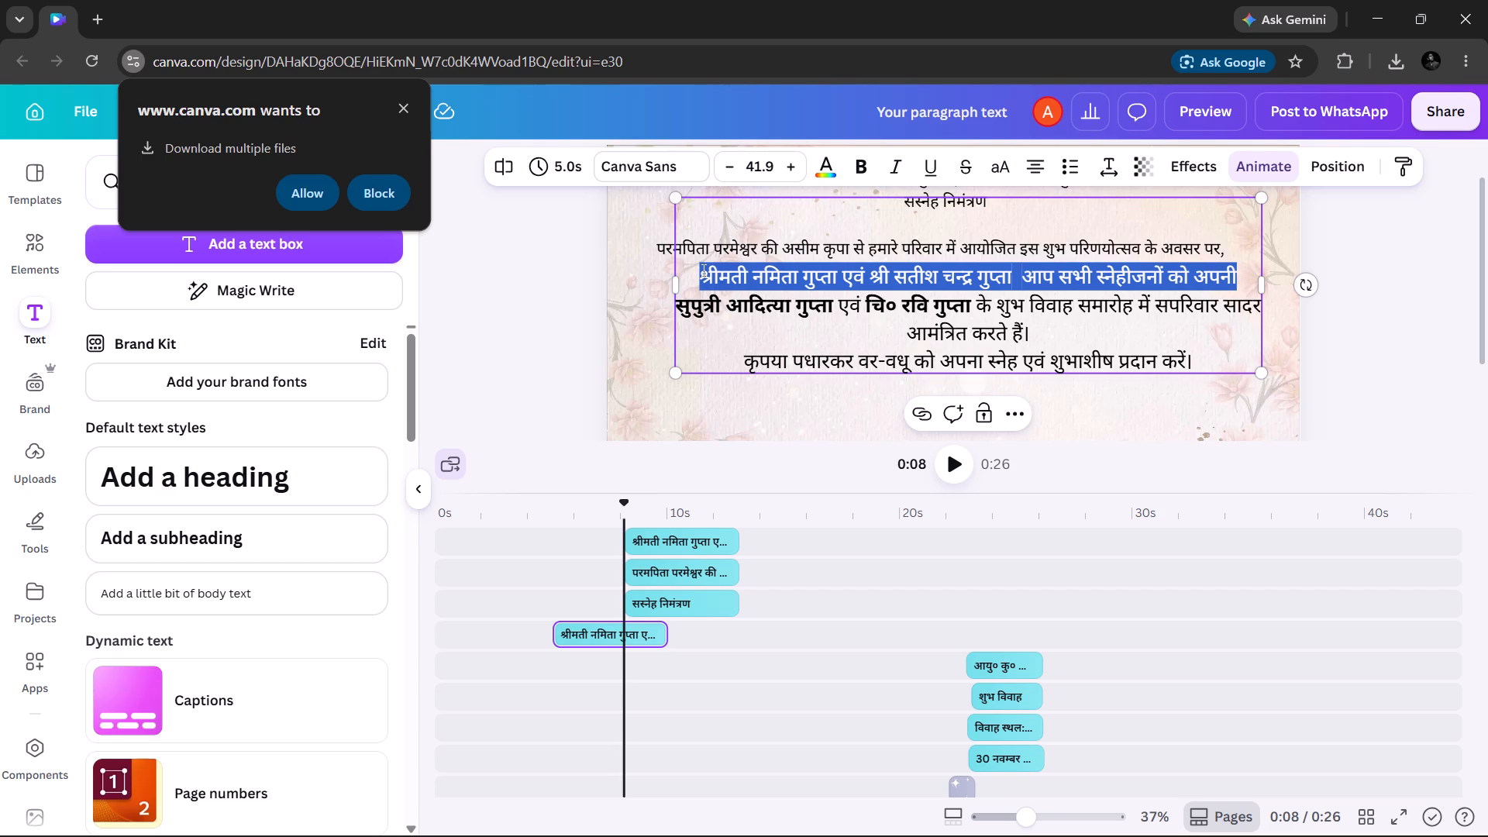
key(ctrl+x)
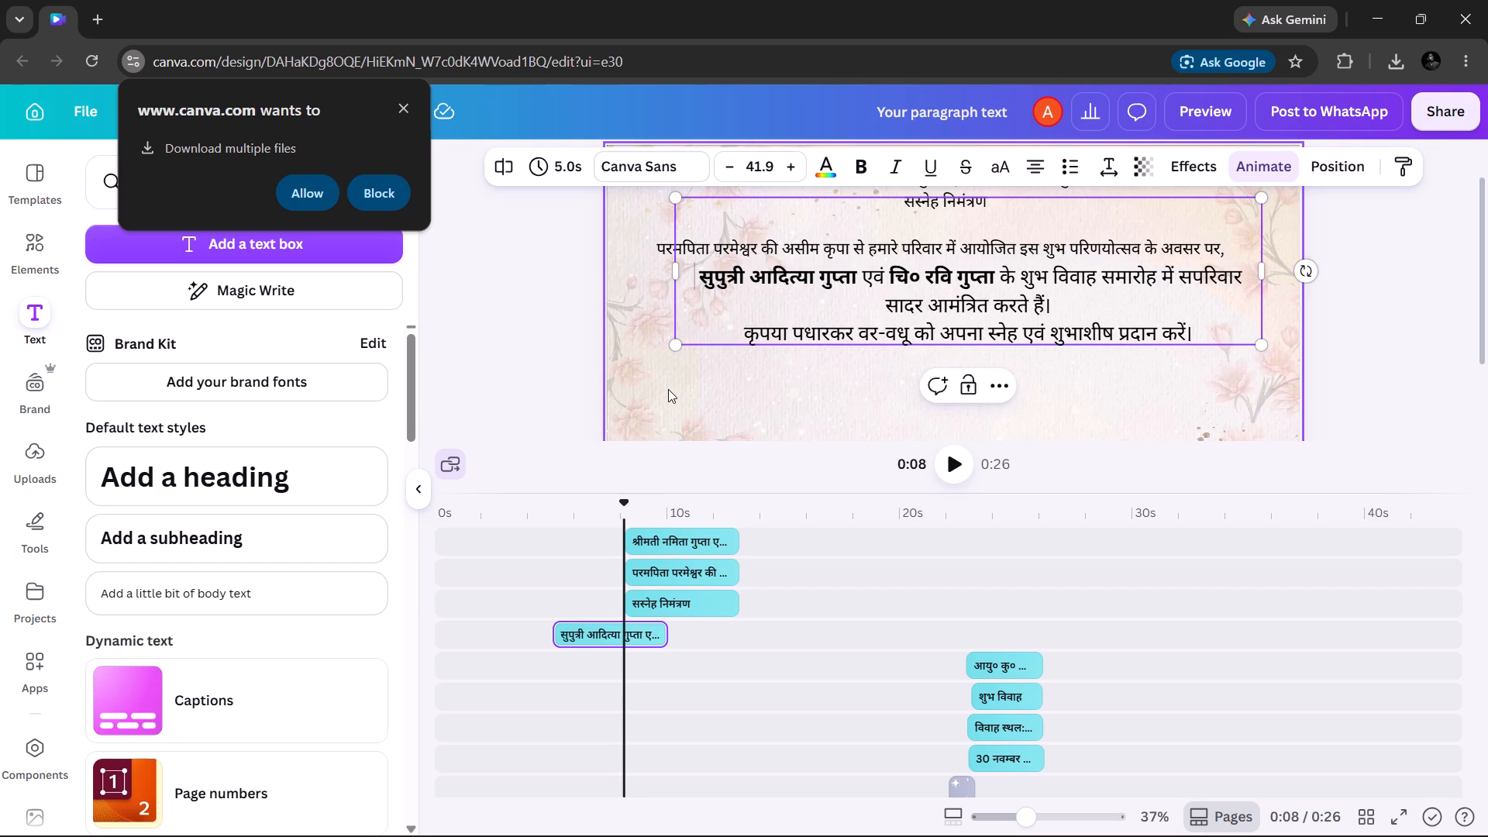
click(668, 389)
key(ctrl+v)
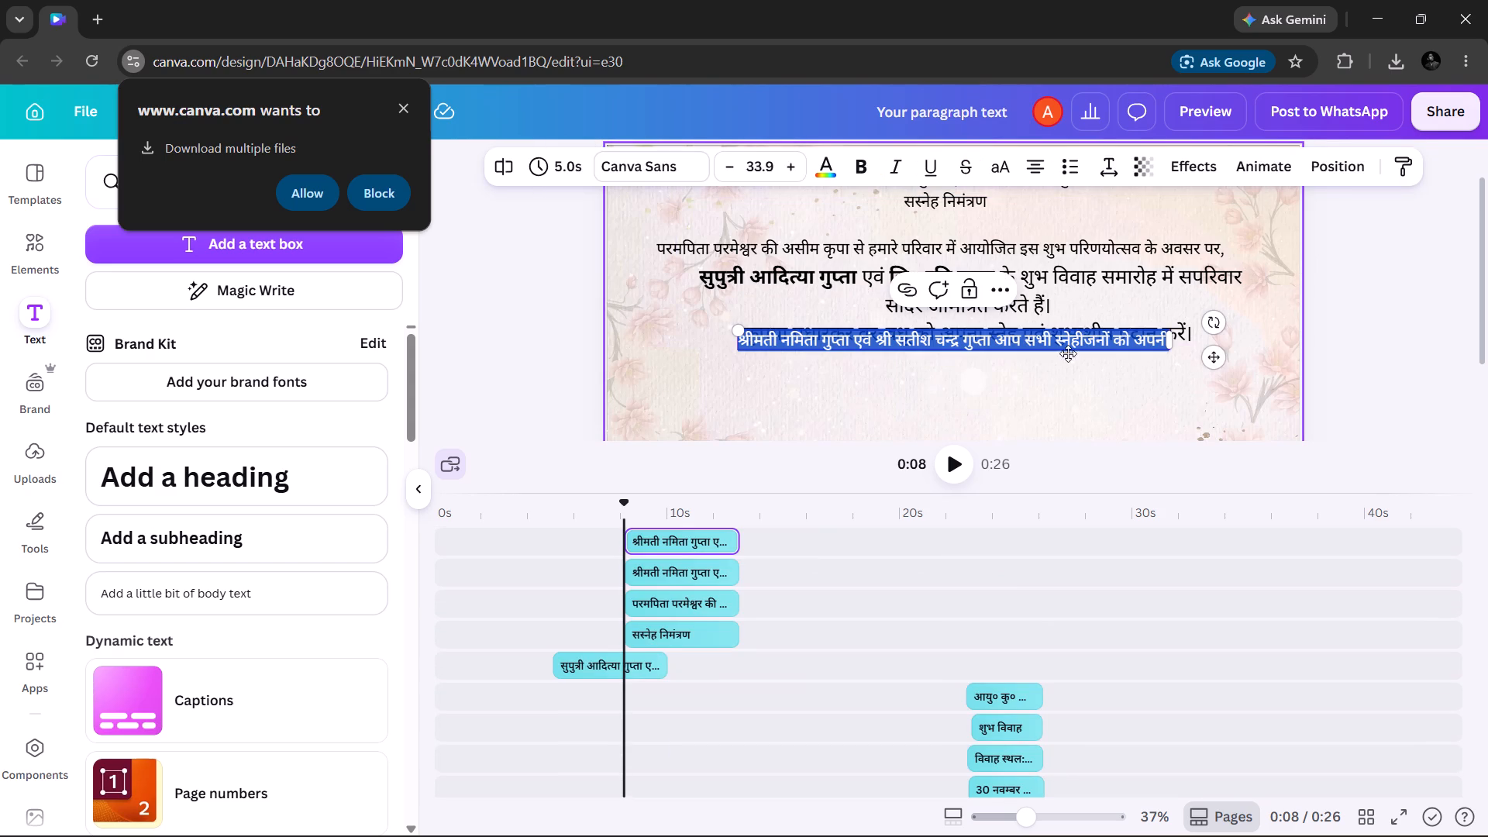
Split the text from के शुभ विवाह समारोह to the paragraph's end into its own text box, placed just below the parents' phrase.
click(1054, 295)
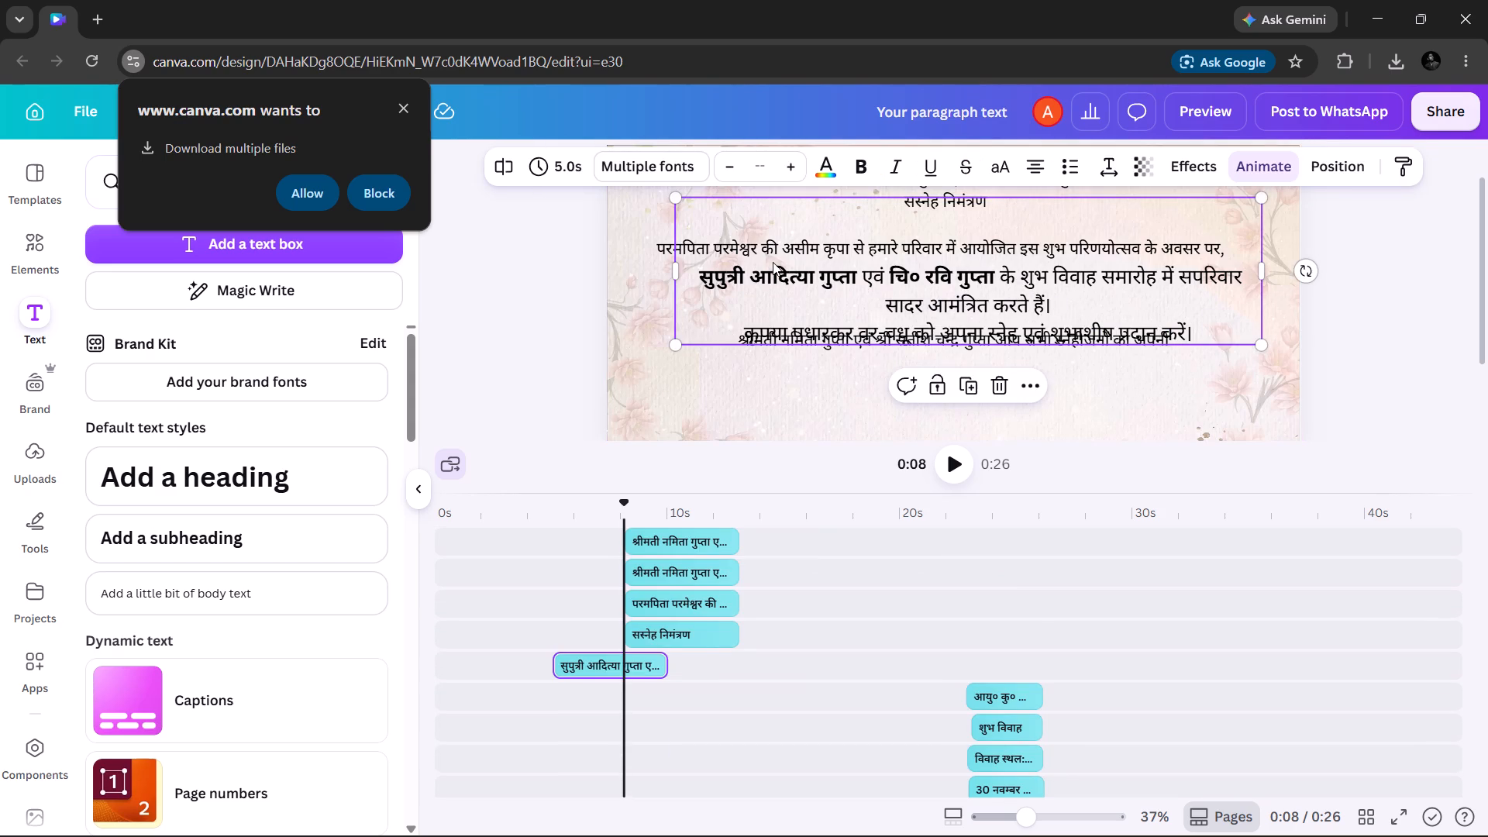
triple_click(1020, 276)
click(1020, 276)
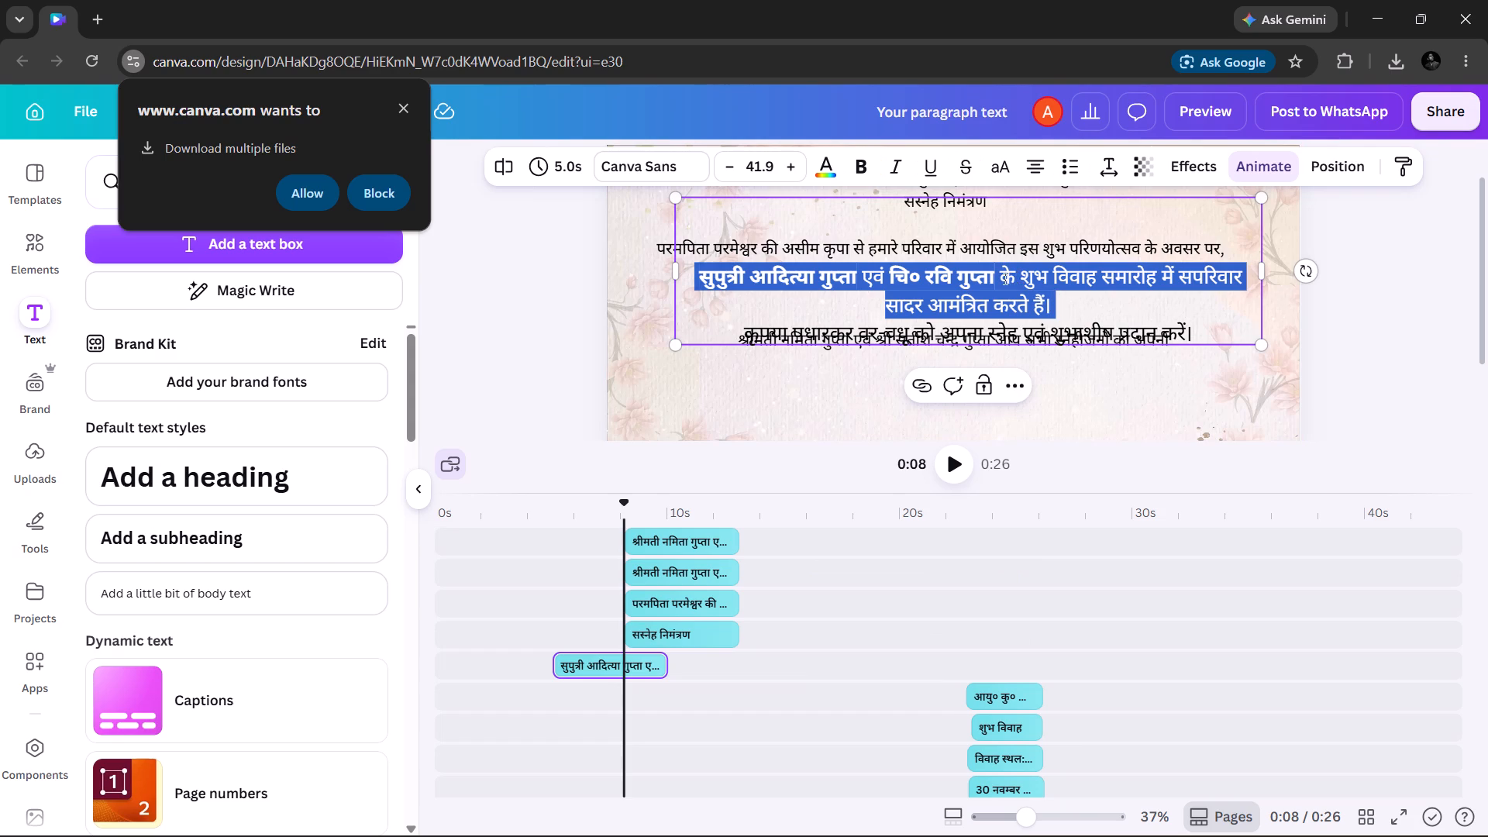
click(1004, 278)
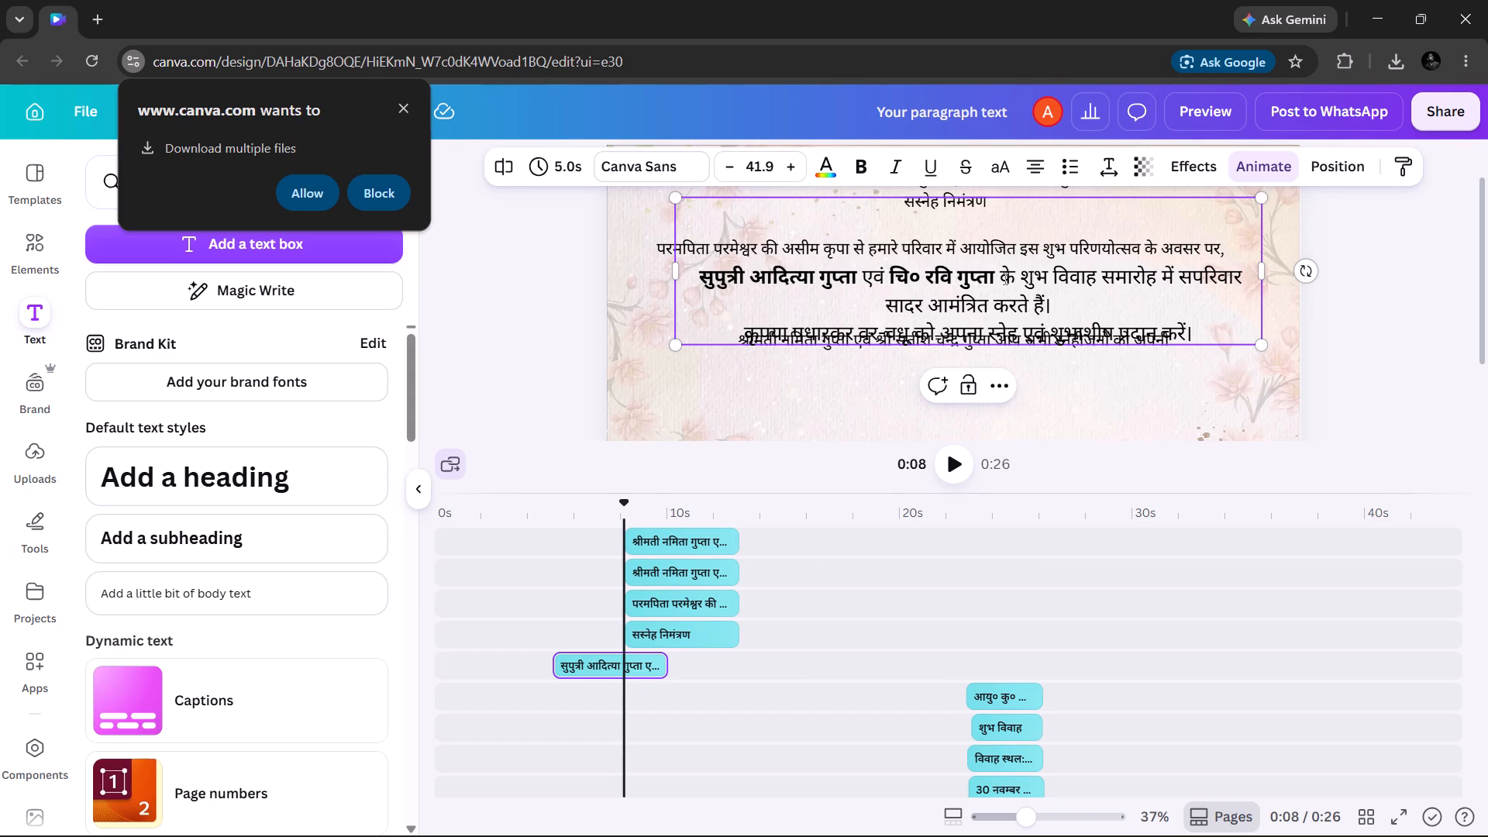
key(shift+Down)
key(shift+Down)
shift+click(1004, 278)
key(shift+Right)
key(shift+Right)
key(shift+Right)
key(shift+Right)
key(shift+Right)
key(shift+Right)
key(shift+Right)
key(shift+Right)
key(shift+Right)
key(shift+Right)
key(shift+Right)
key(shift+Right)
key(shift+Right)
key(shift+Right)
key(shift+Right)
key(shift+Right)
key(shift+Right)
key(shift+Right)
key(shift+Right)
key(shift+Right)
key(shift+Right)
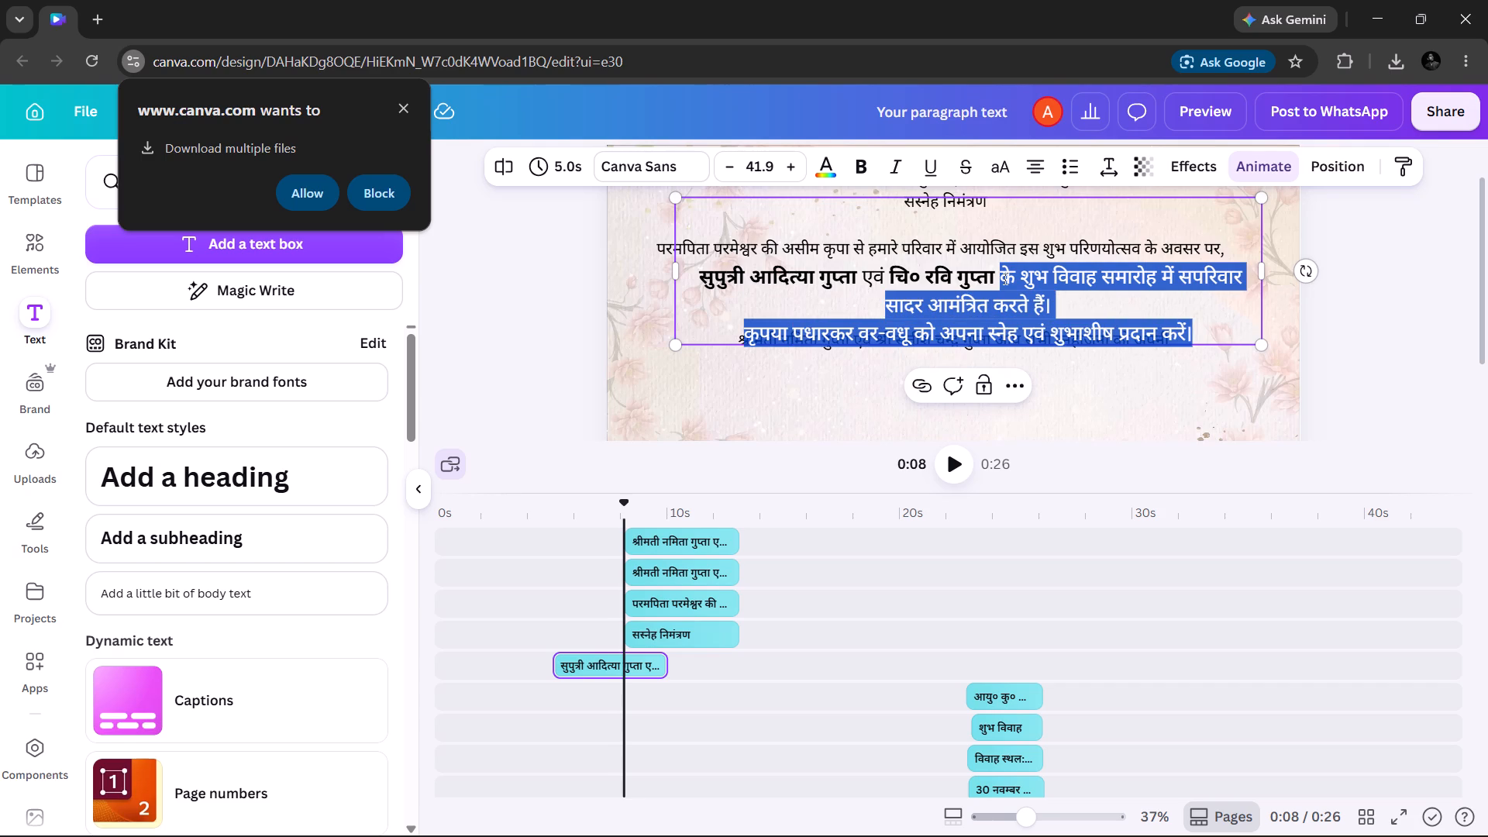
key(ctrl+x)
click(828, 386)
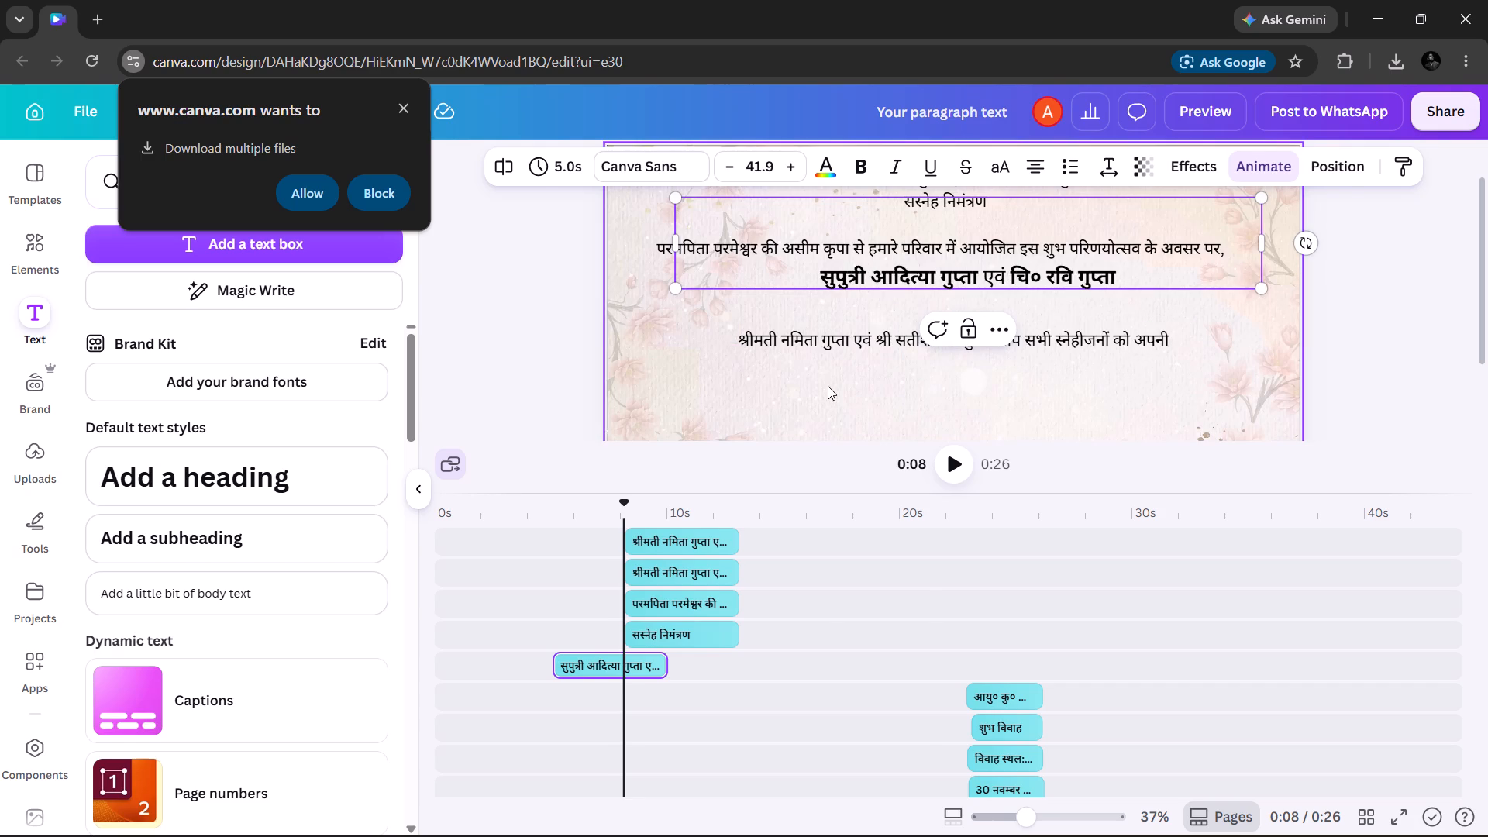
key(ctrl+v)
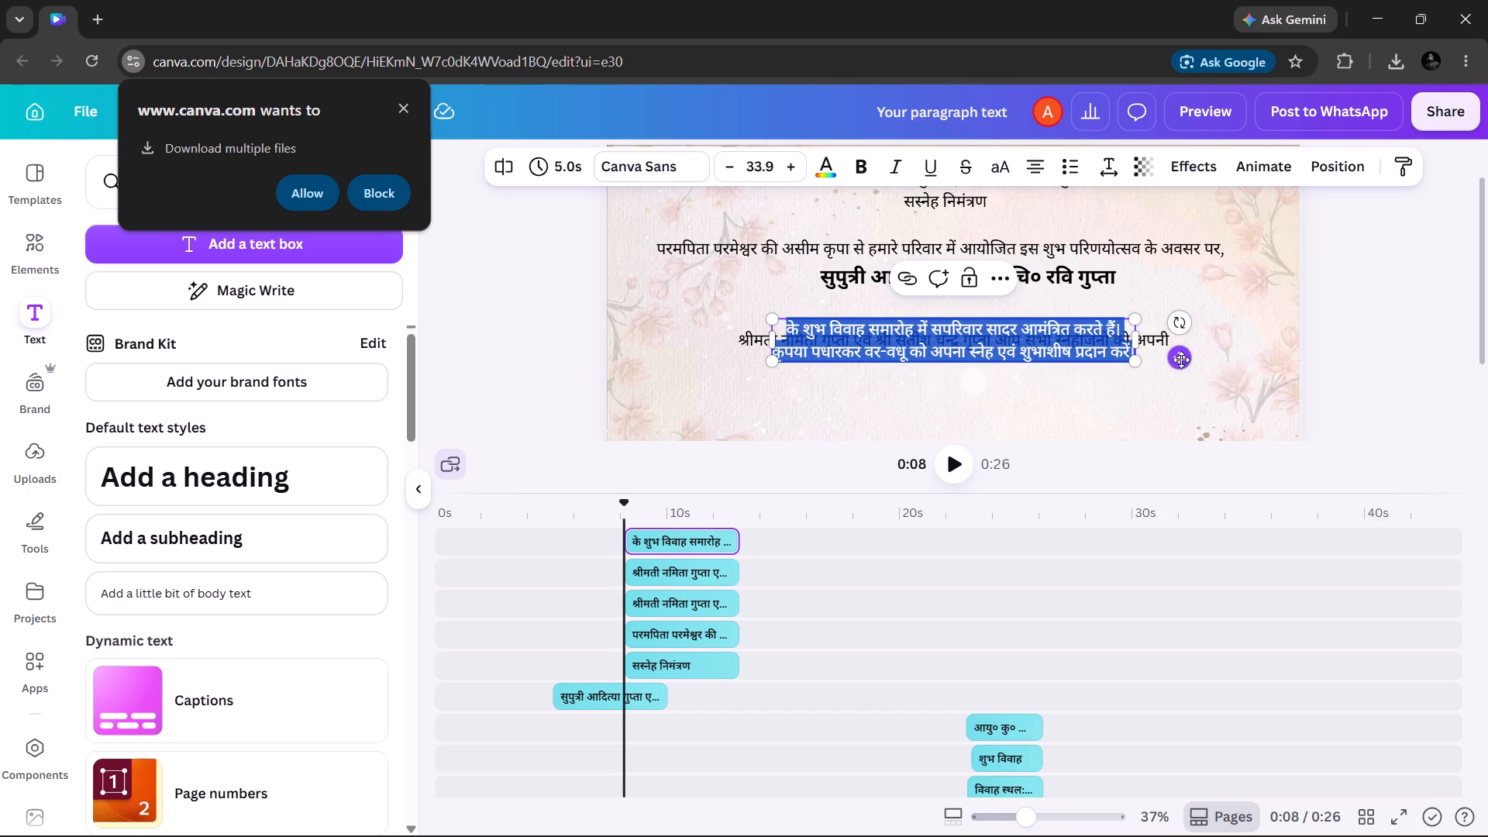
drag(1181, 360, 1167, 401)
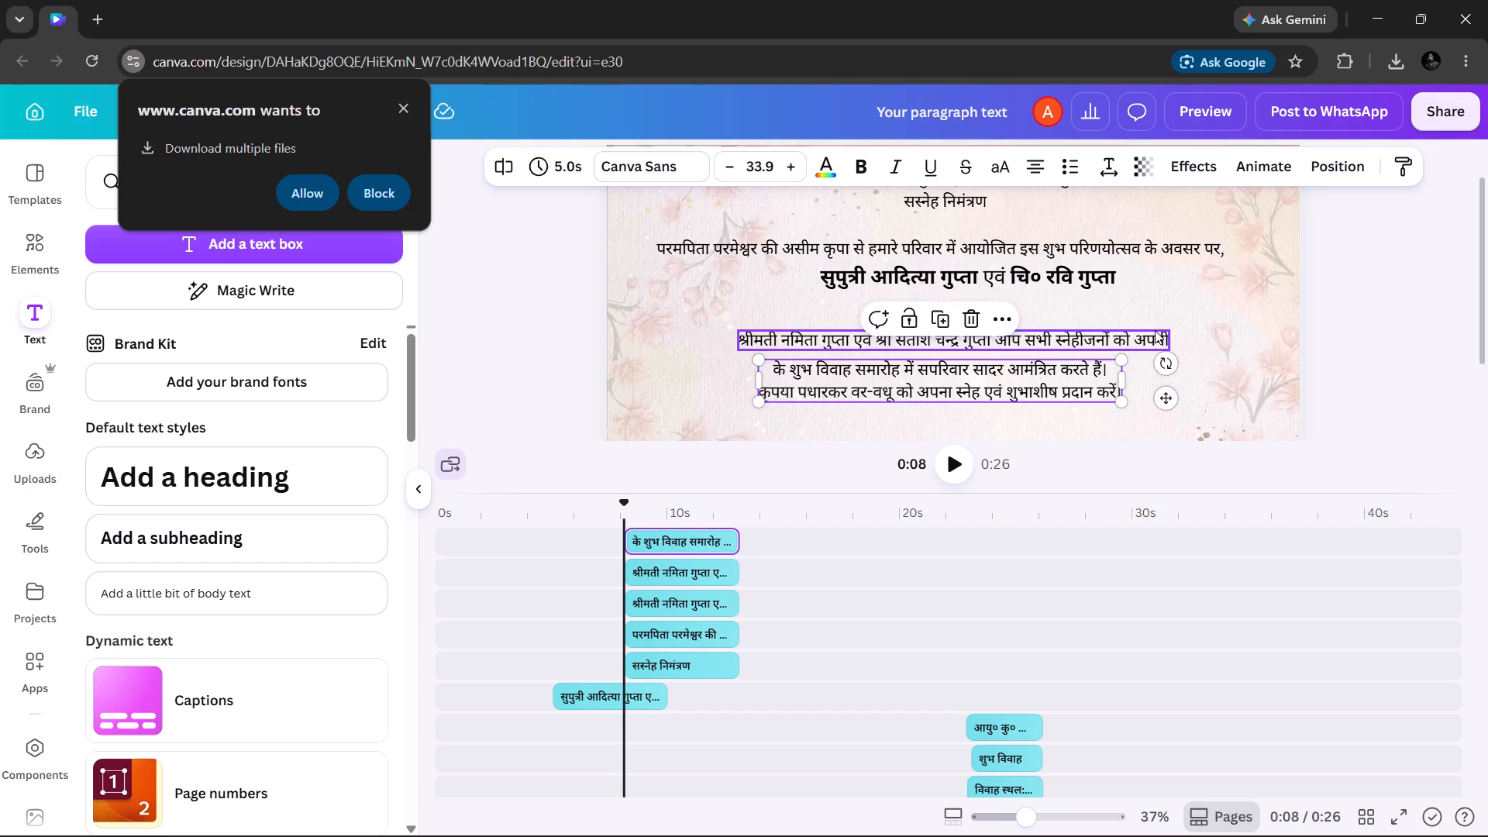
Cut the three-line text box with the couple's names from the final orange slide with the elephants.
click(1093, 283)
scroll(873, 566, down, 3)
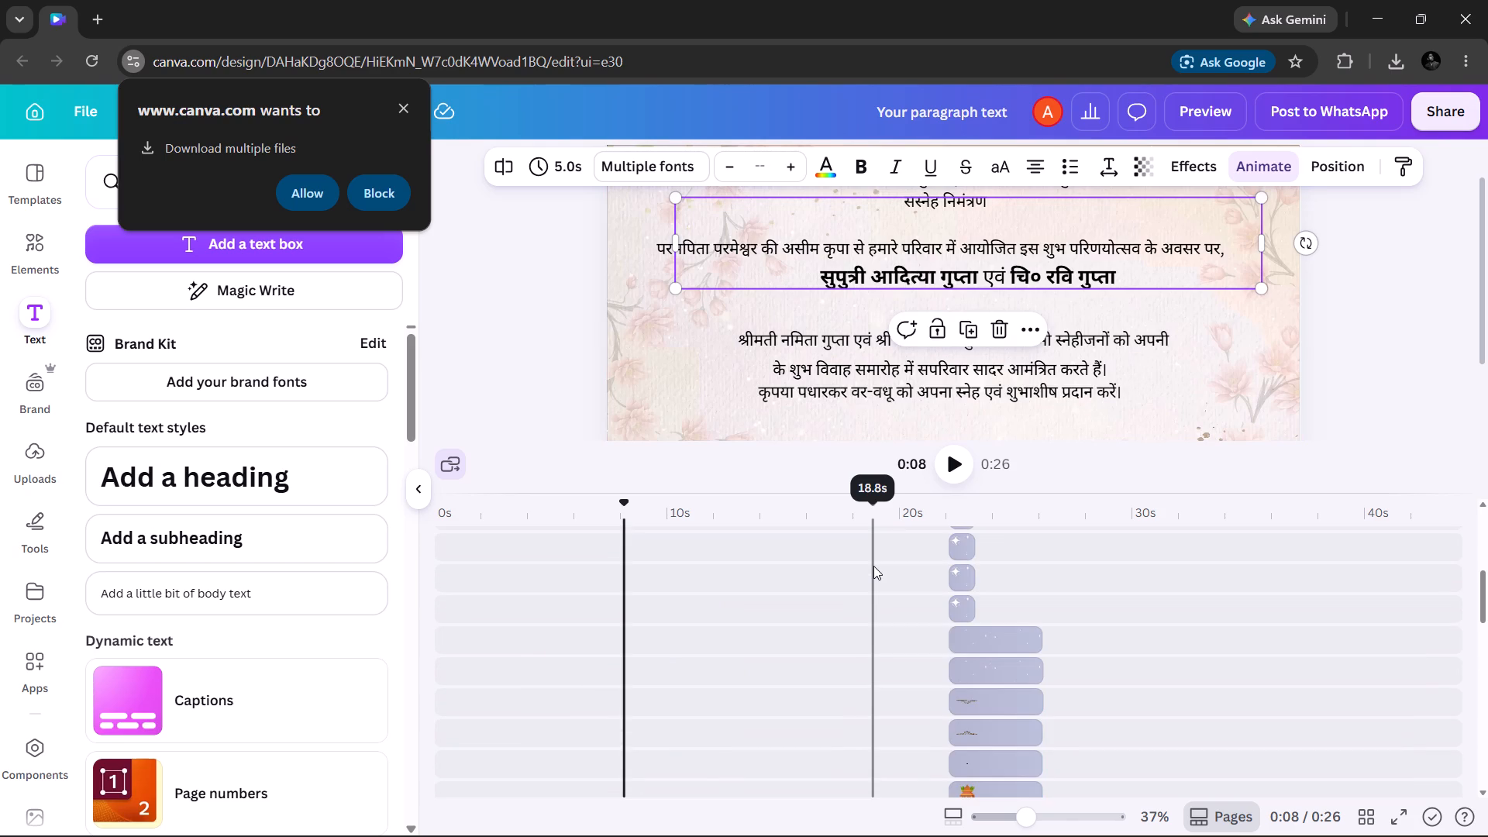
scroll(873, 566, left, 4)
scroll(1074, 649, left, 6)
scroll(1073, 647, down, 3)
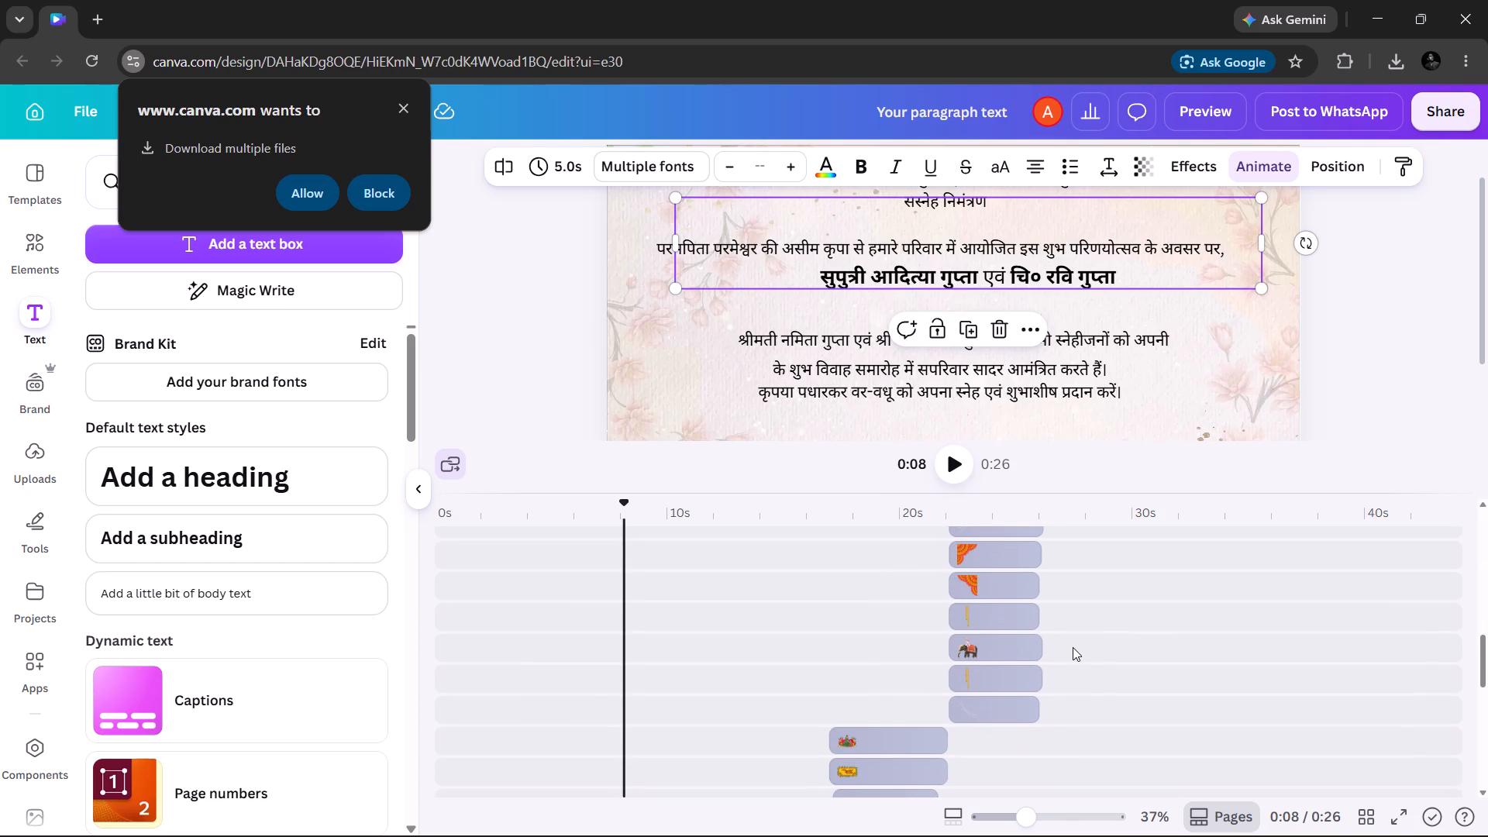
scroll(1073, 647, down, 7)
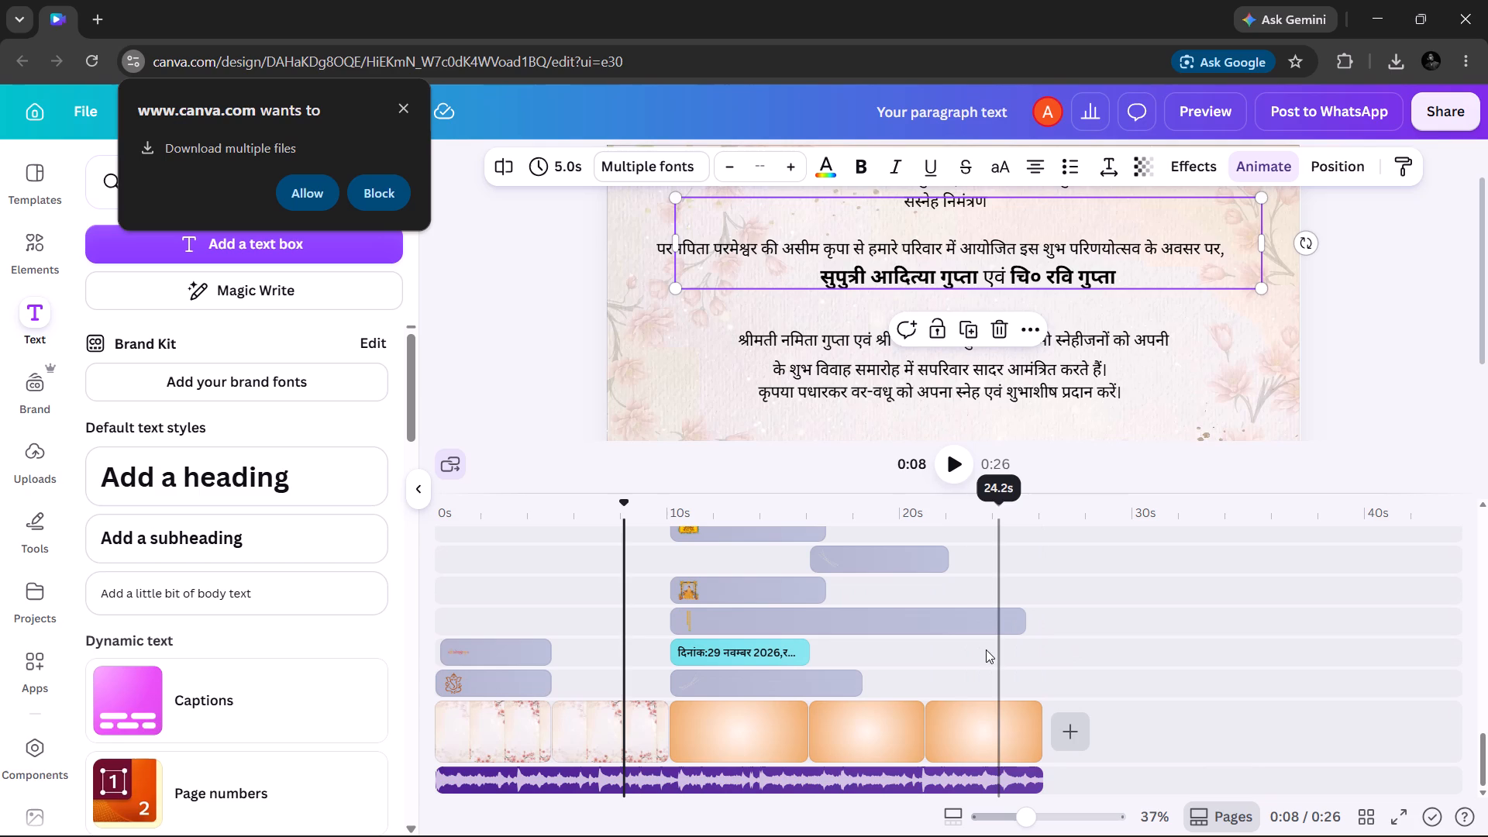
click(980, 737)
scroll(953, 538, up, 1)
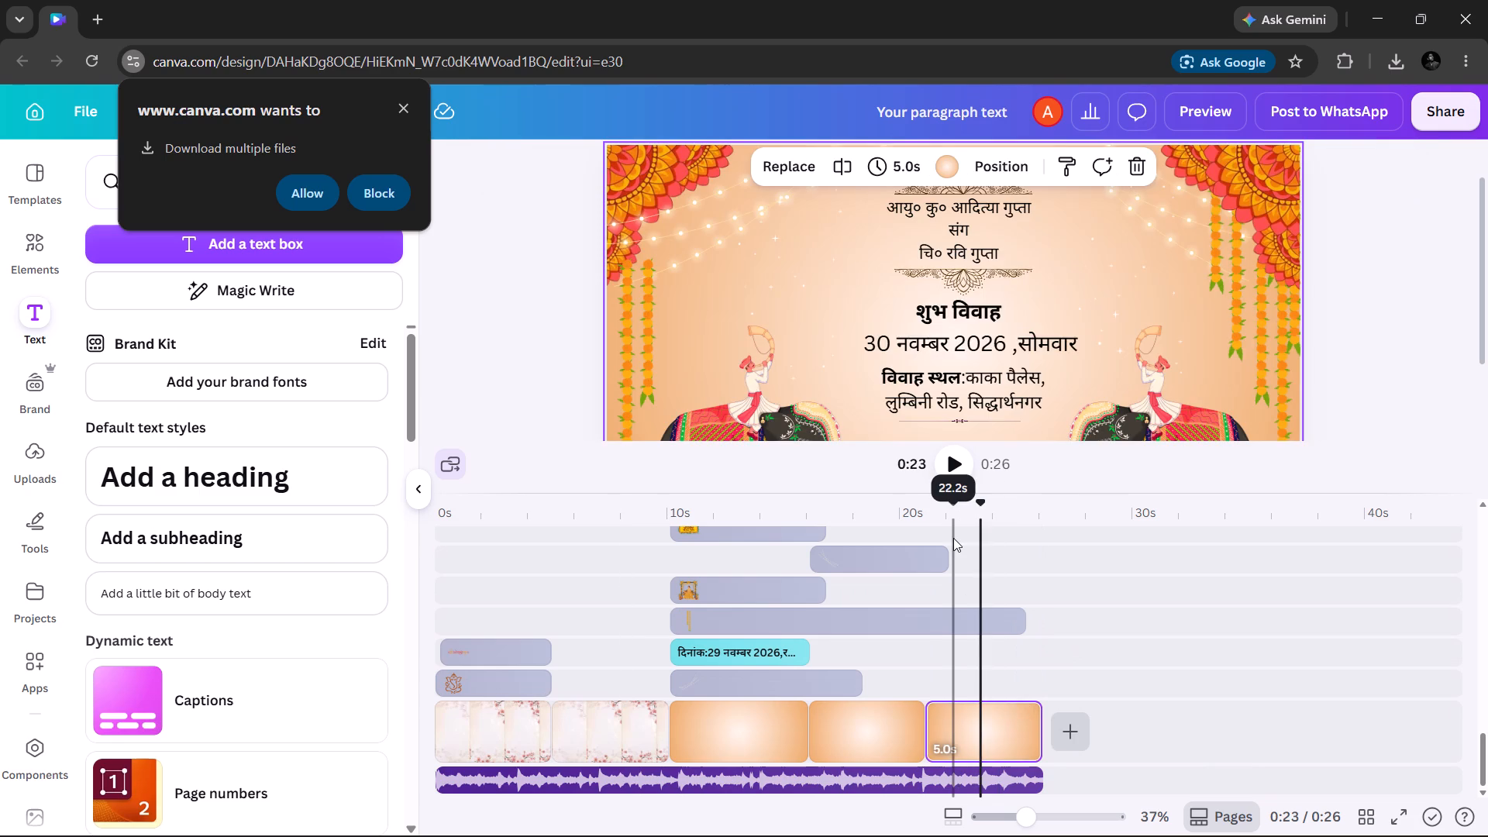
scroll(953, 538, up, 1)
scroll(916, 349, up, 1)
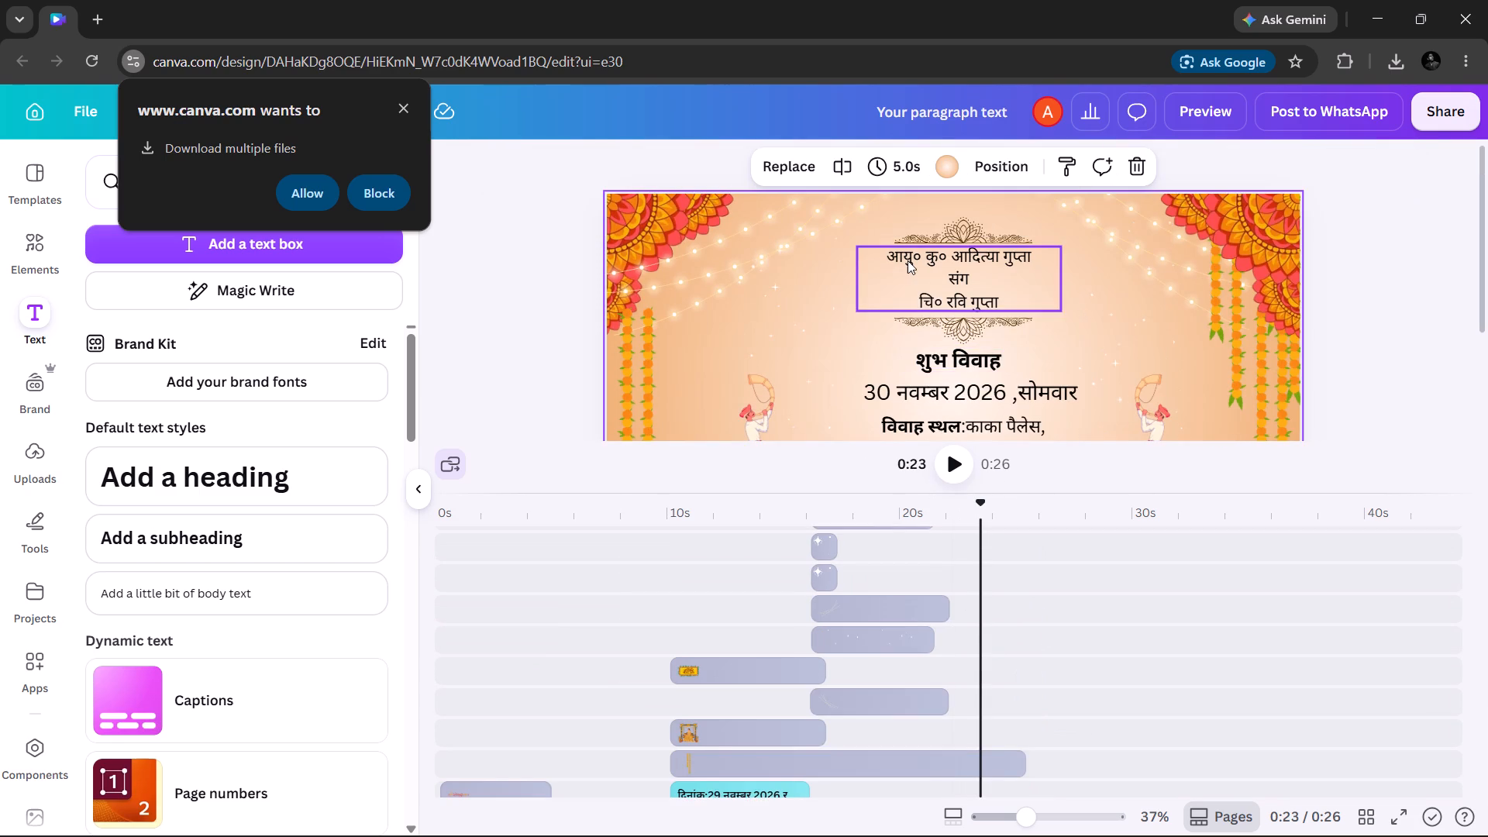
click(908, 260)
key(ctrl+x)
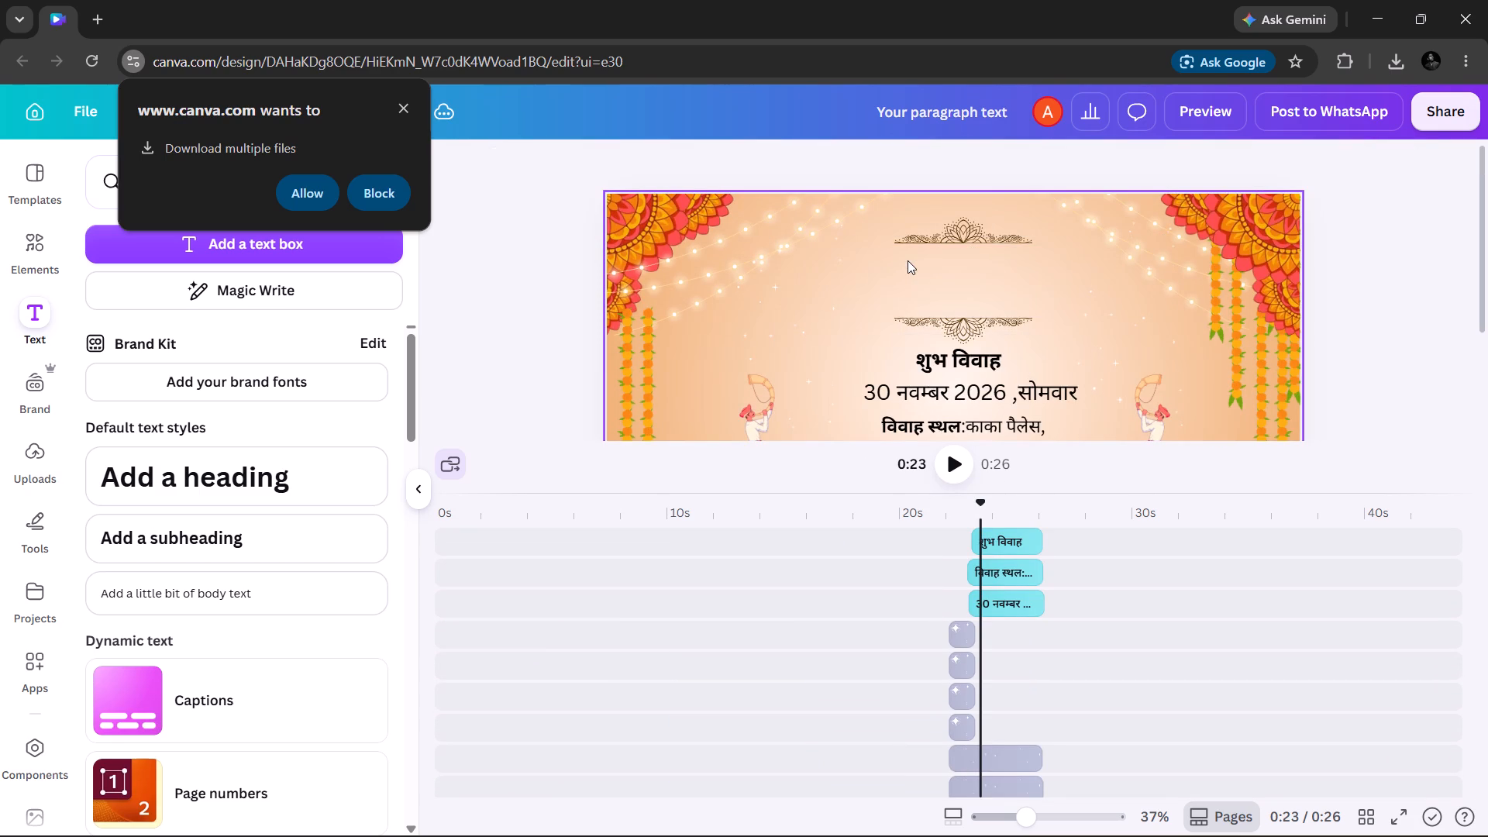
Paste the cut three-line couple's names onto the second floral slide and place them above the bold single-line names.
scroll(891, 415, down, 5)
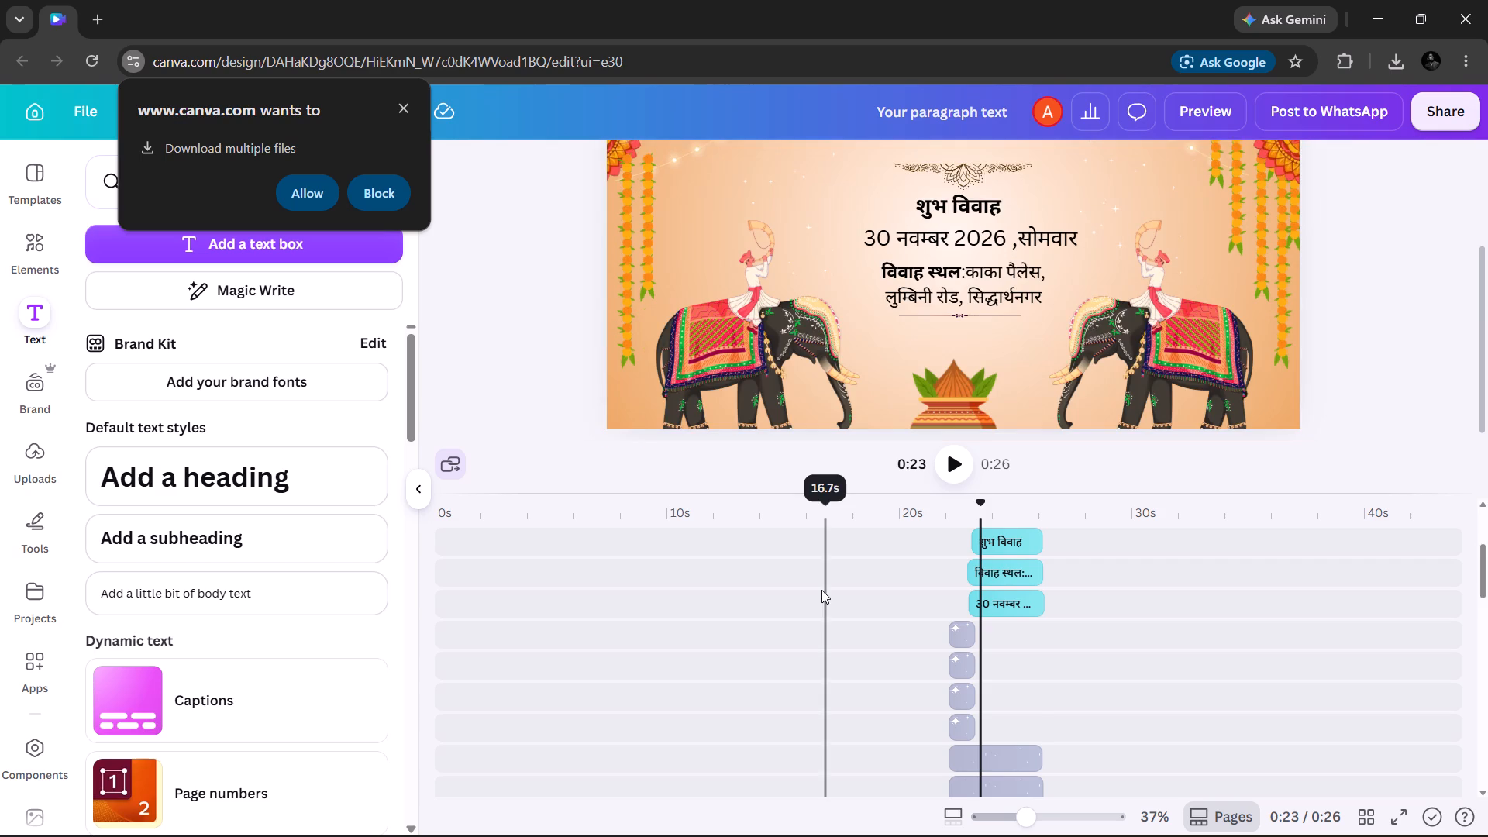
scroll(821, 590, down, 11)
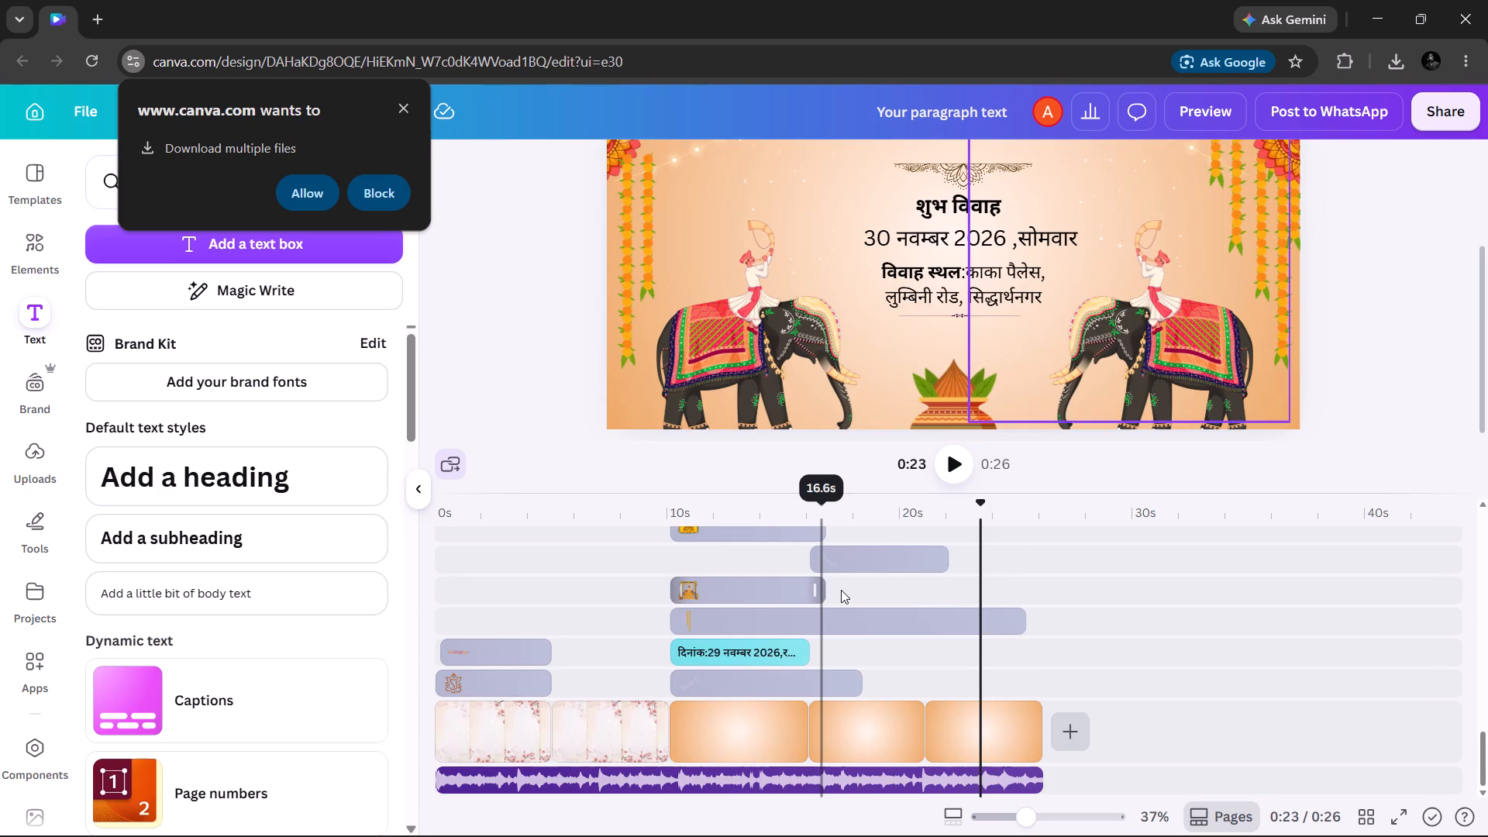
click(728, 736)
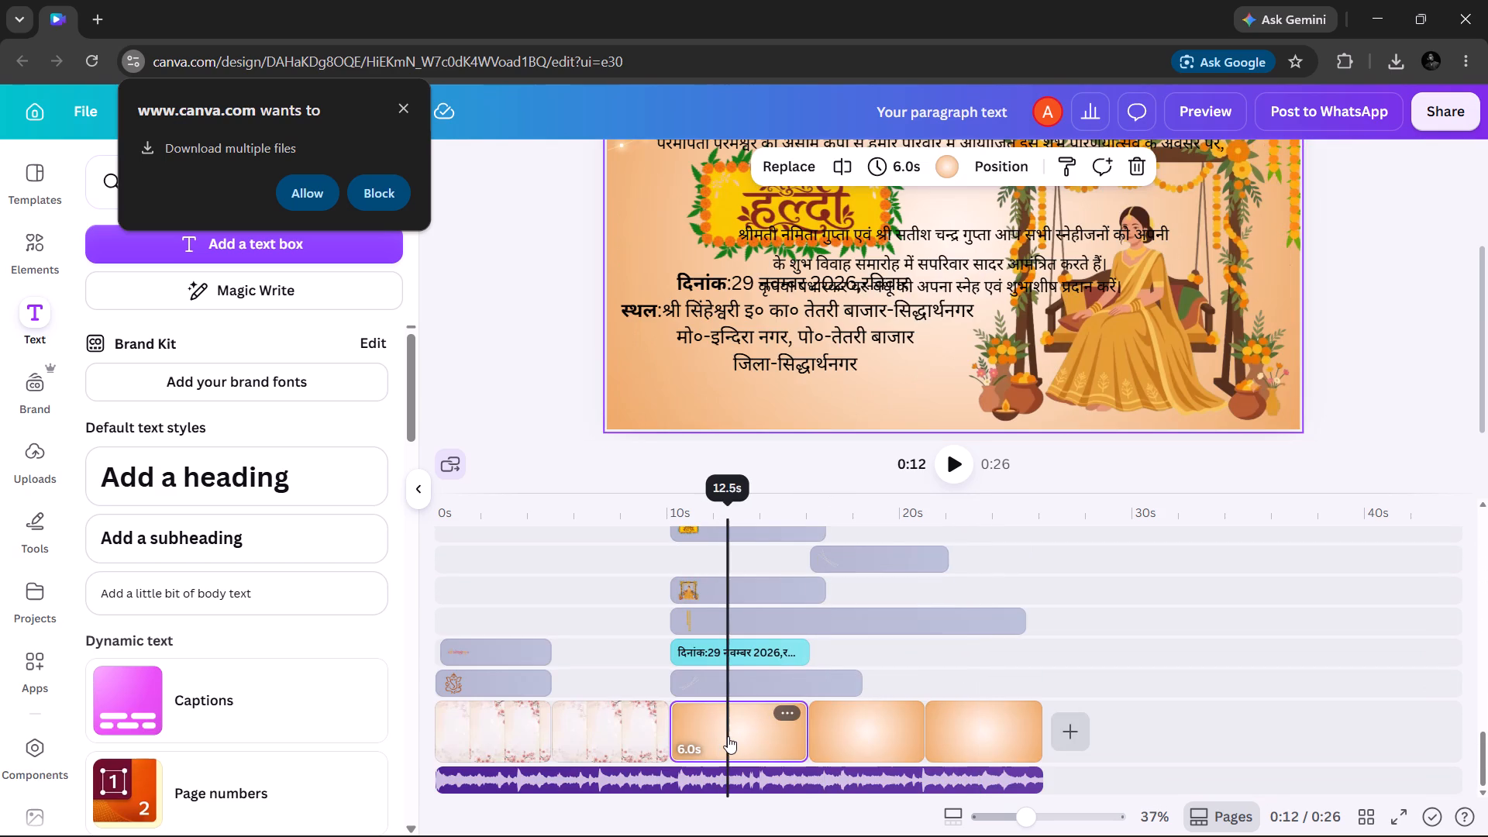
click(507, 715)
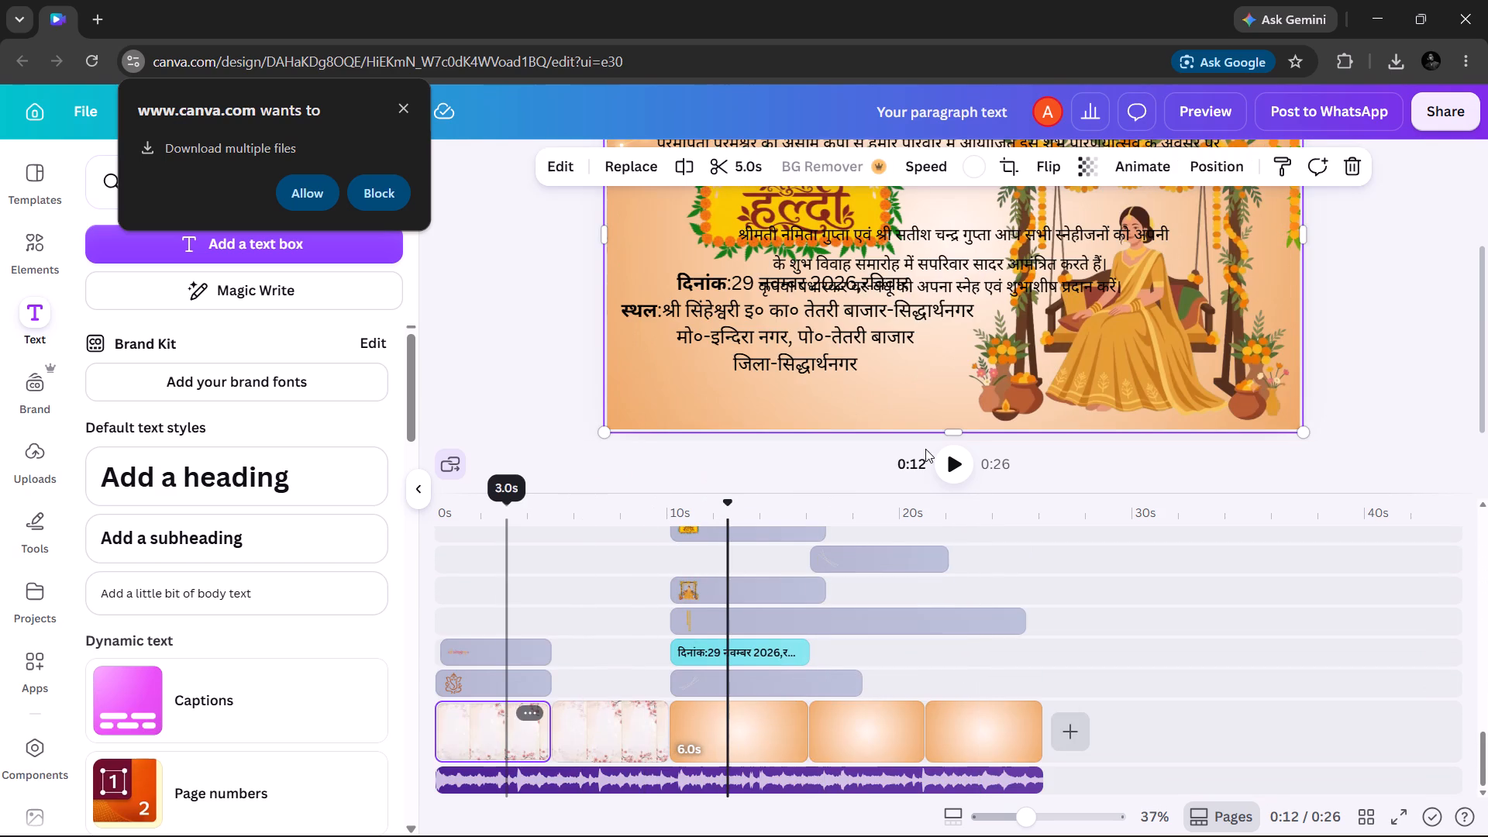
click(601, 728)
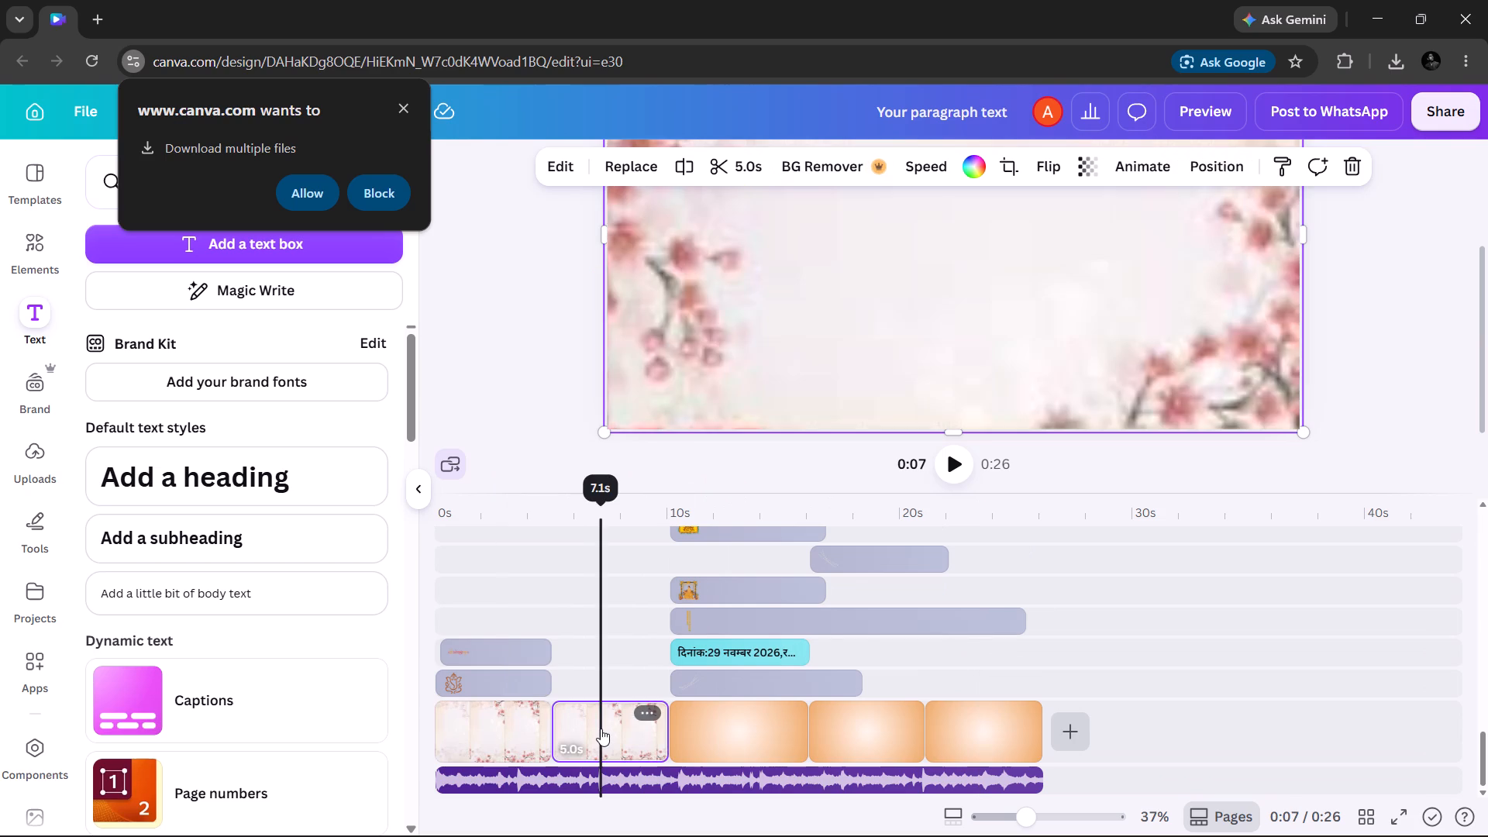
scroll(855, 376, up, 2)
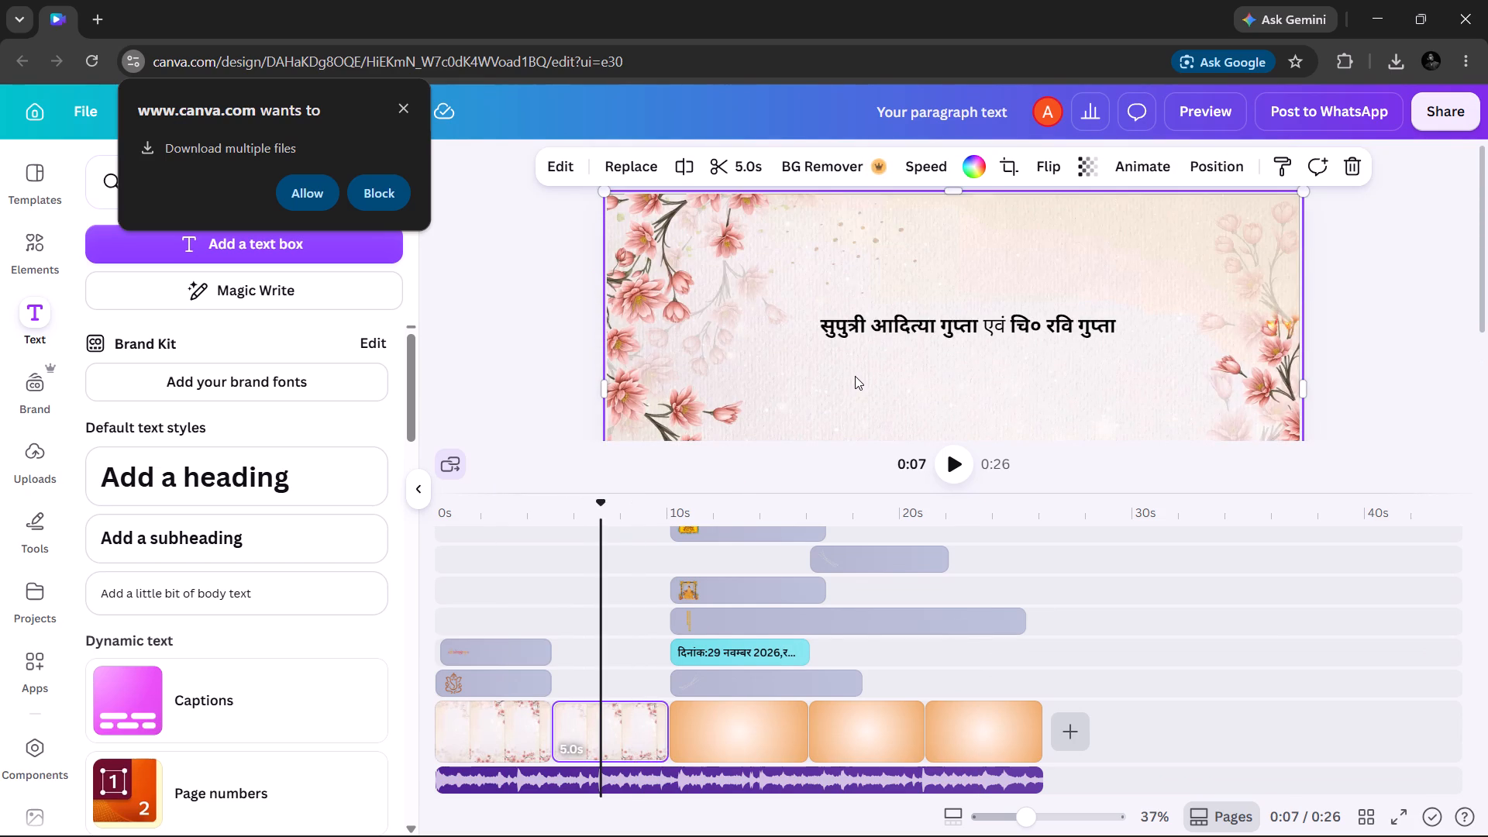
key(ctrl+v)
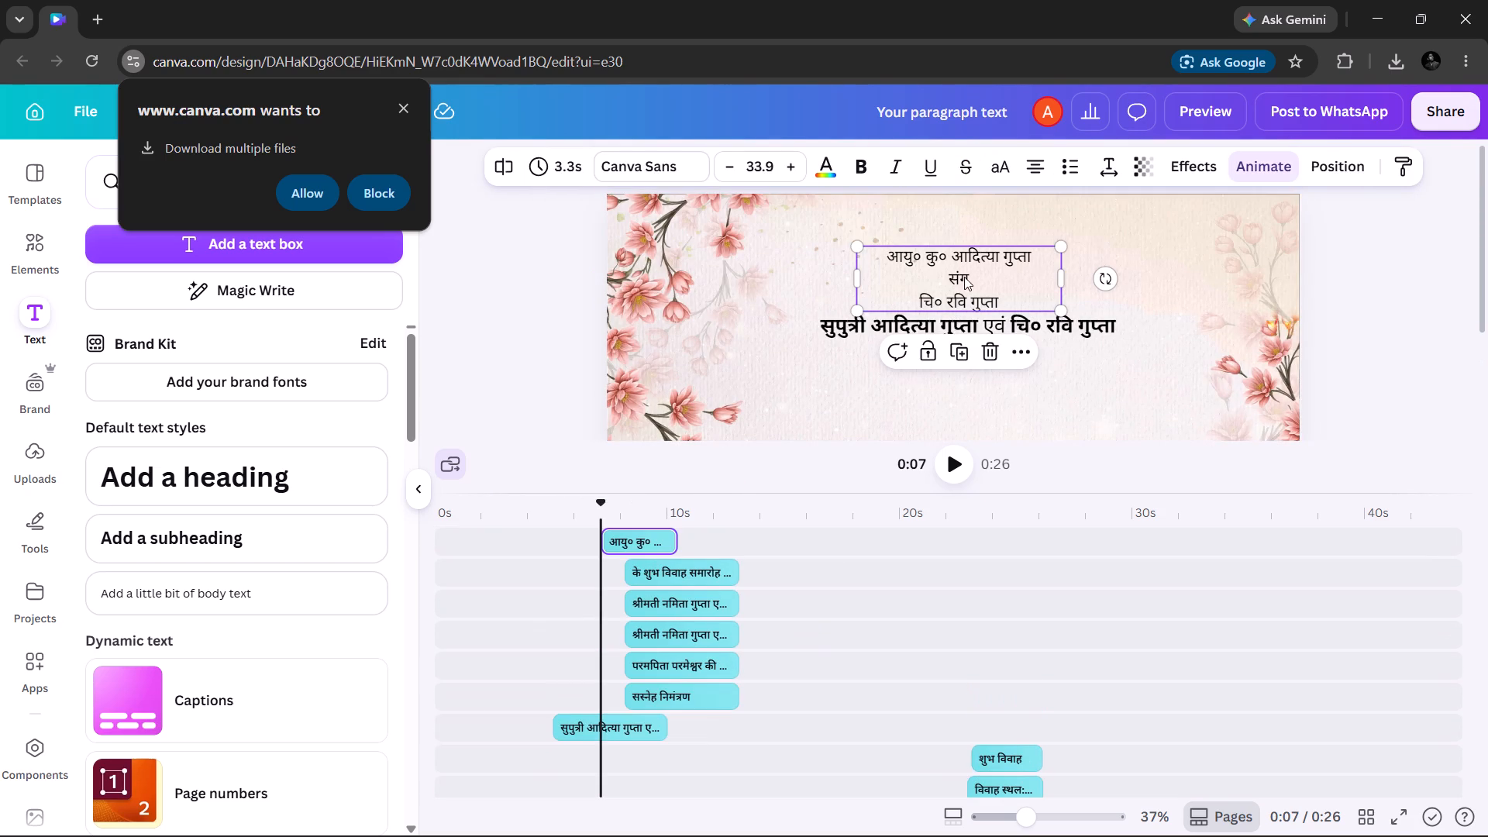
drag(964, 277, 954, 244)
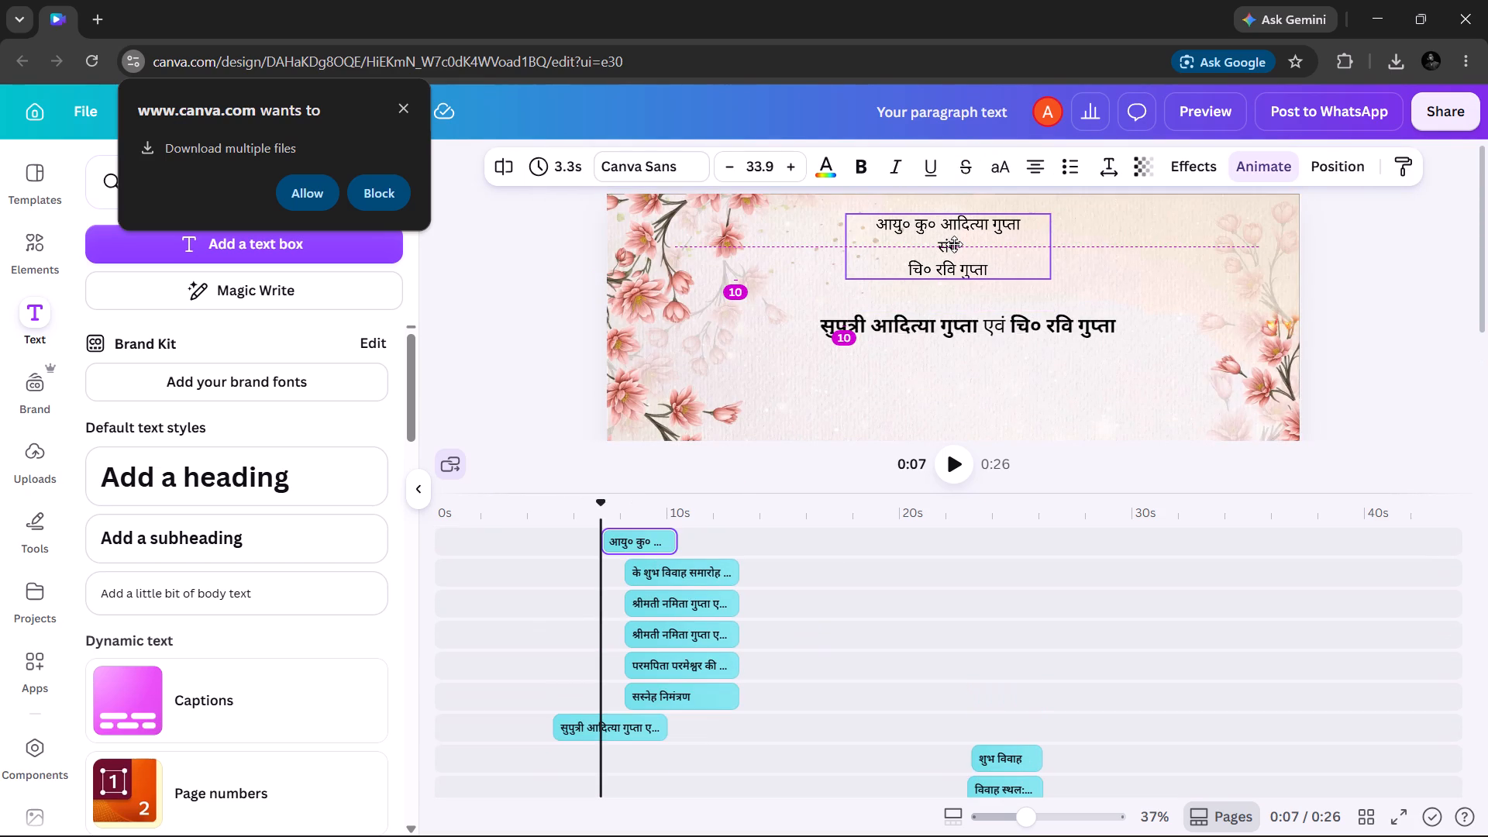
Cut both brown ornamental dividers from the upper part of the final orange slide with the elephants.
scroll(944, 634, down, 5)
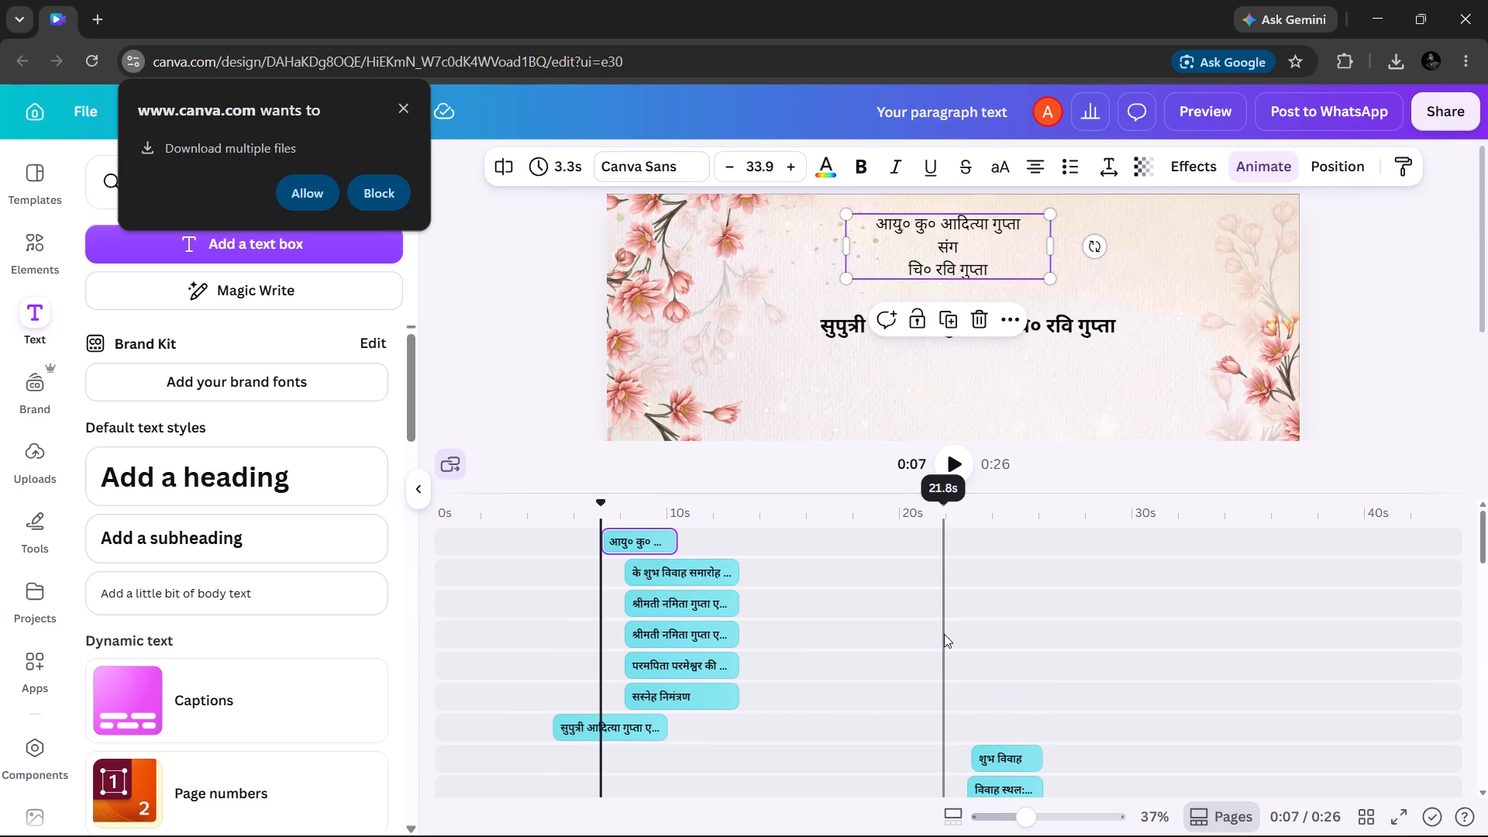
scroll(944, 634, down, 7)
click(961, 753)
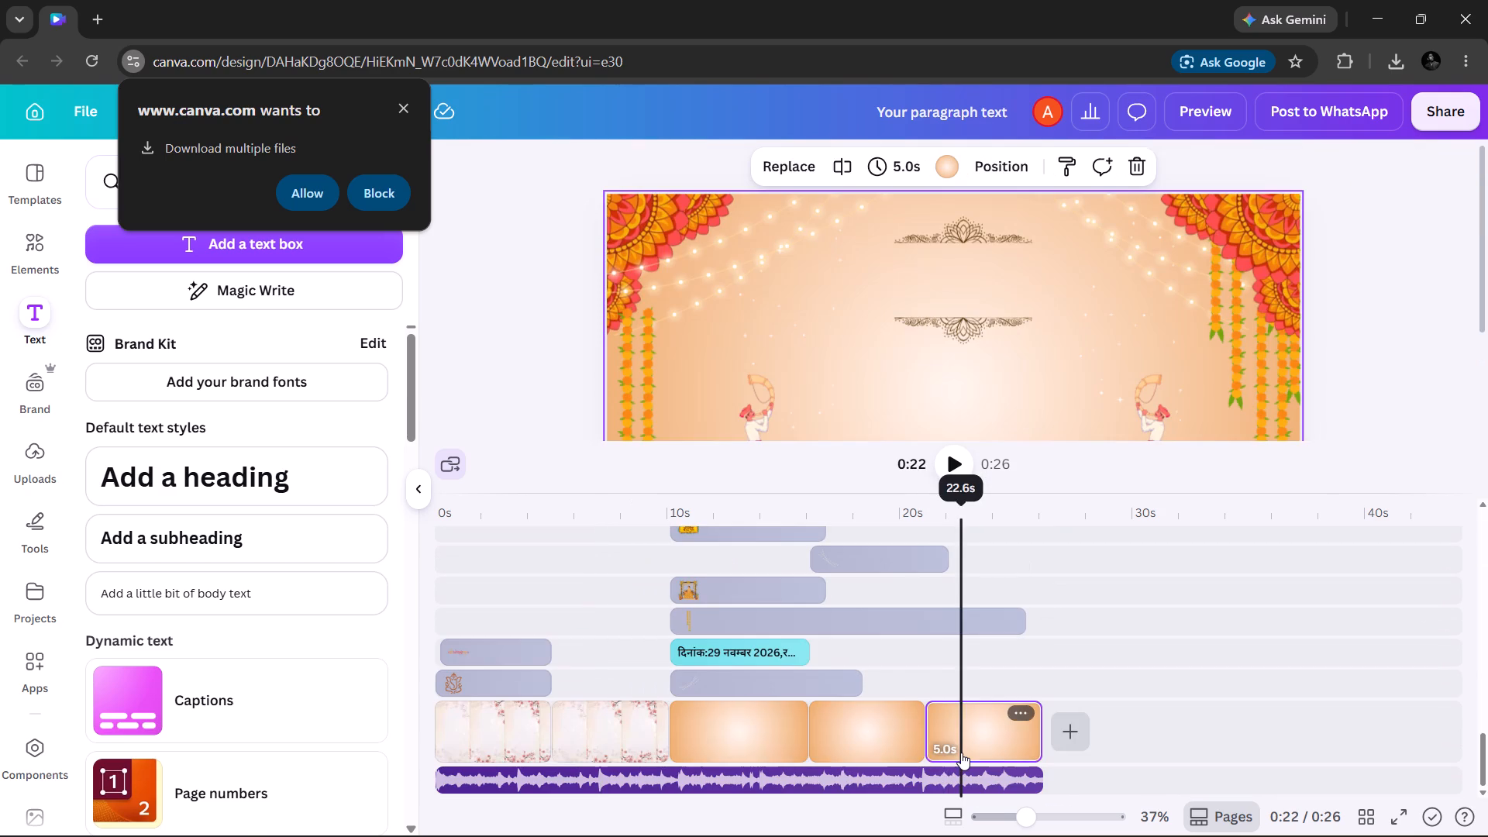
click(910, 229)
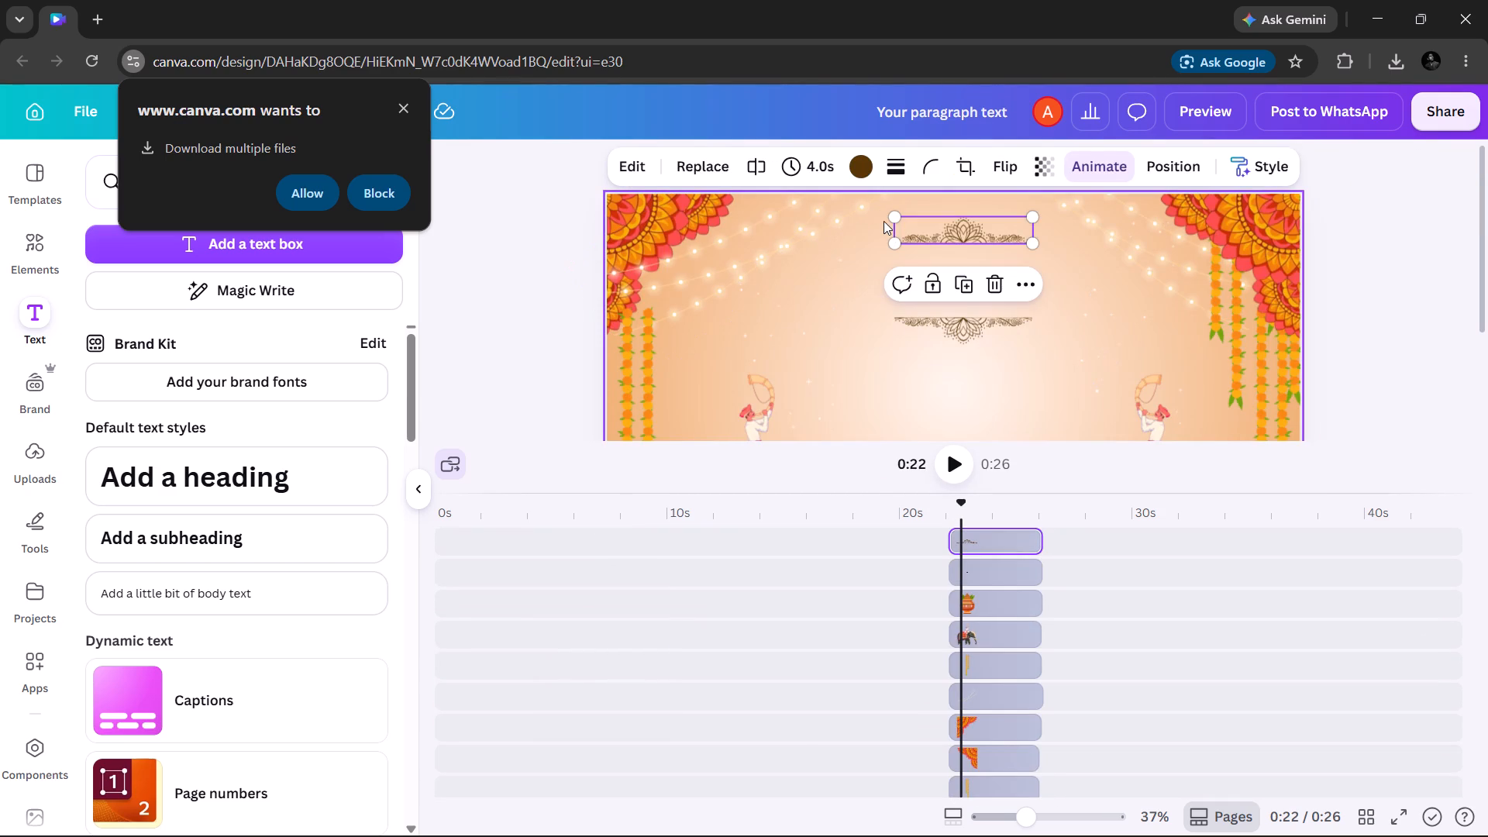
click(883, 221)
drag(883, 221, 1021, 330)
key(ctrl+x)
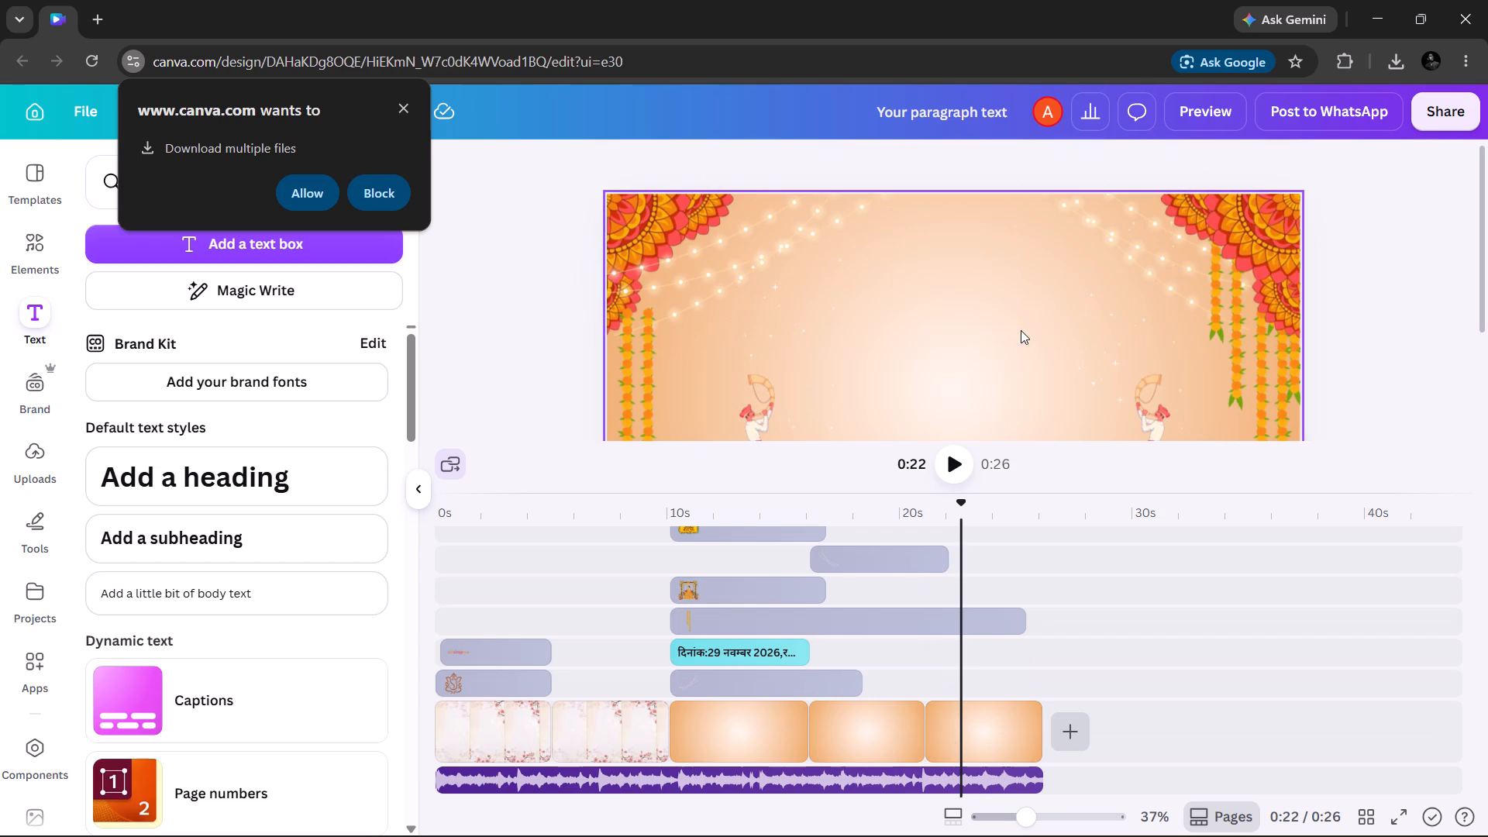
Paste the two ornamental dividers onto the second floral slide at the moment the three-line couple's names appear.
click(581, 746)
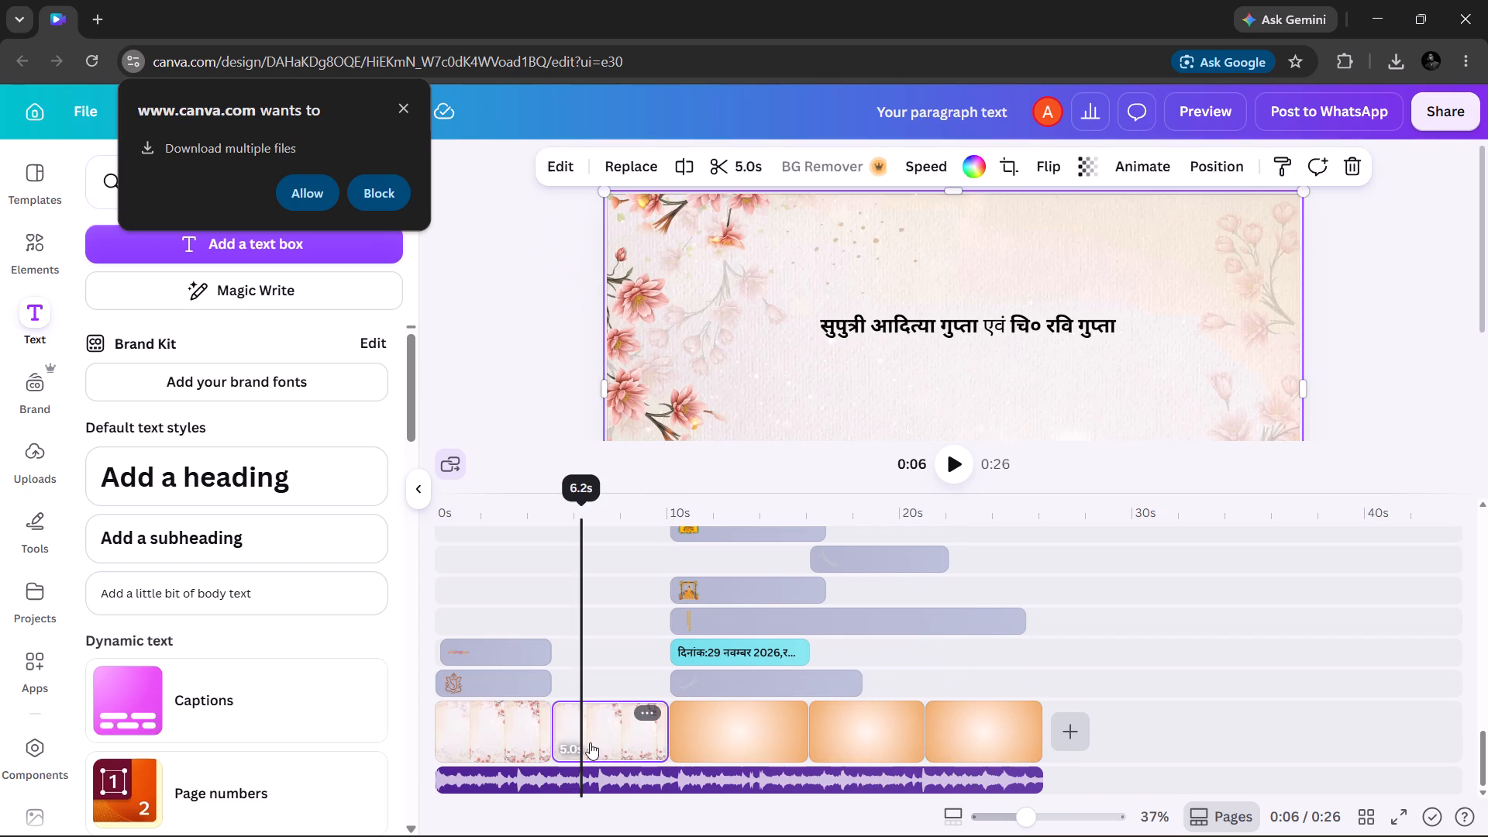
scroll(856, 309, up, 2)
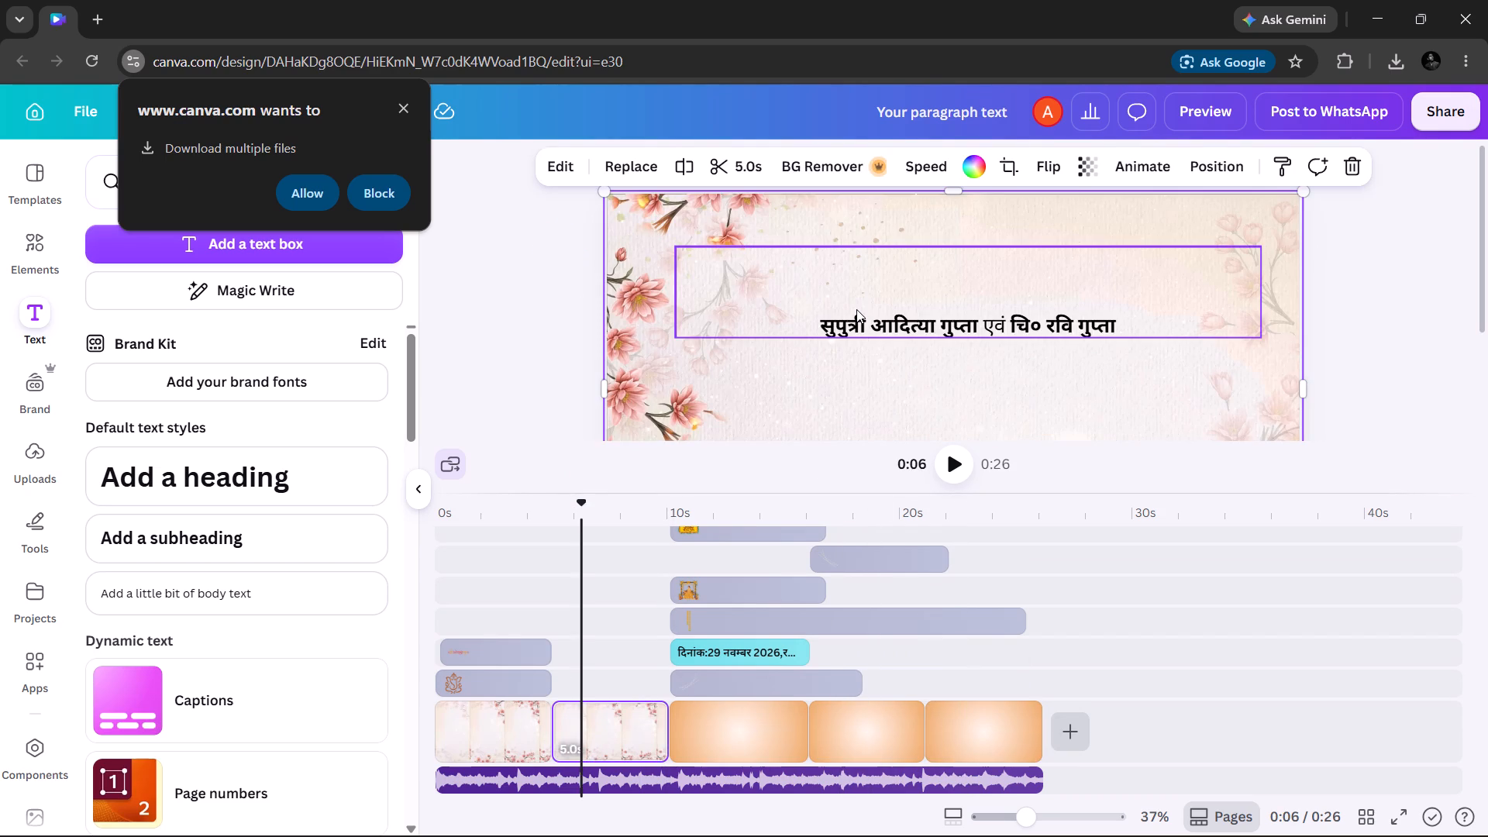
scroll(856, 309, down, 2)
scroll(856, 309, up, 1)
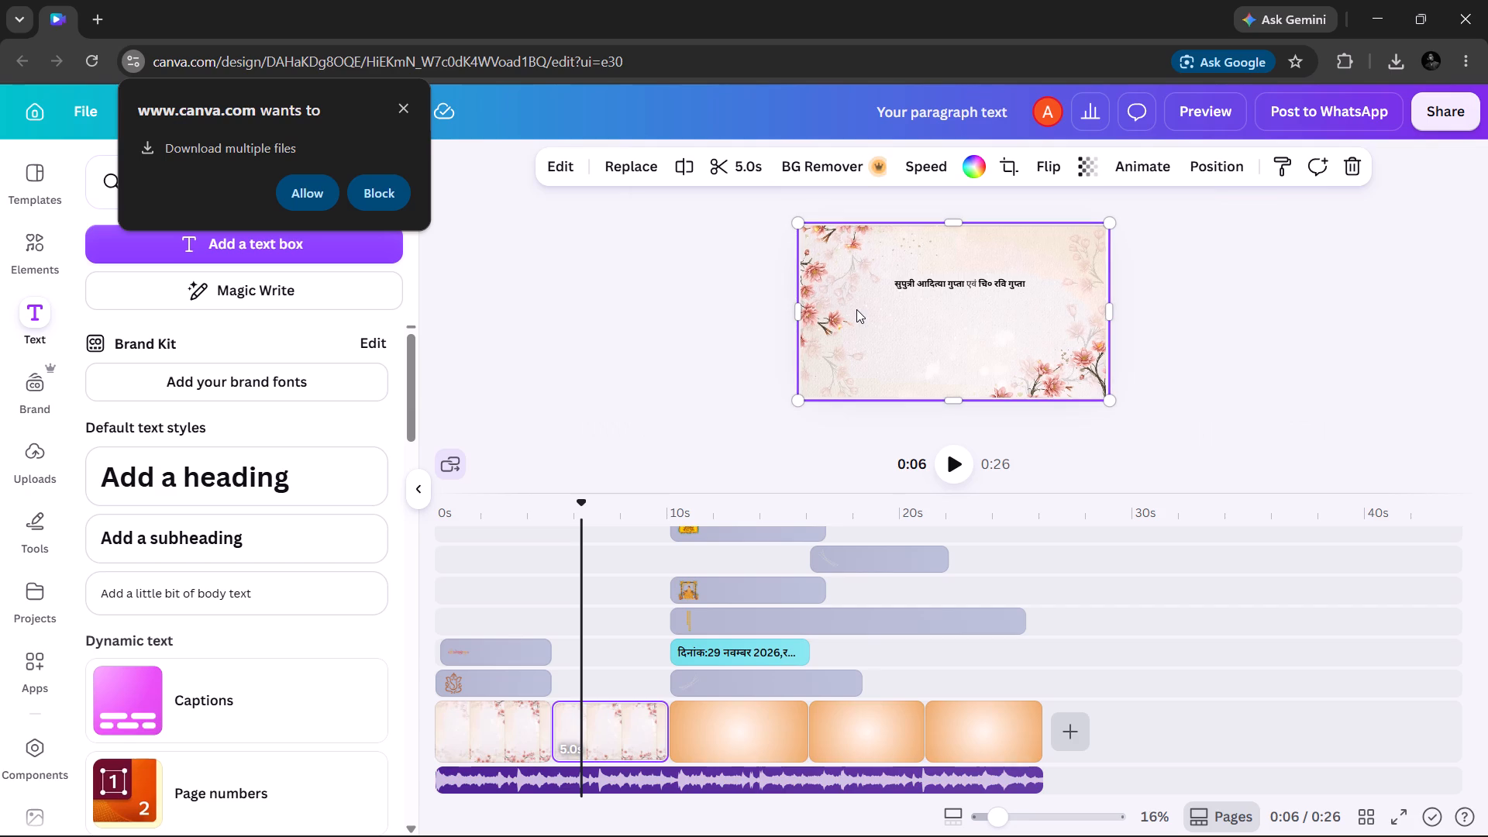
scroll(856, 309, up, 1)
click(525, 734)
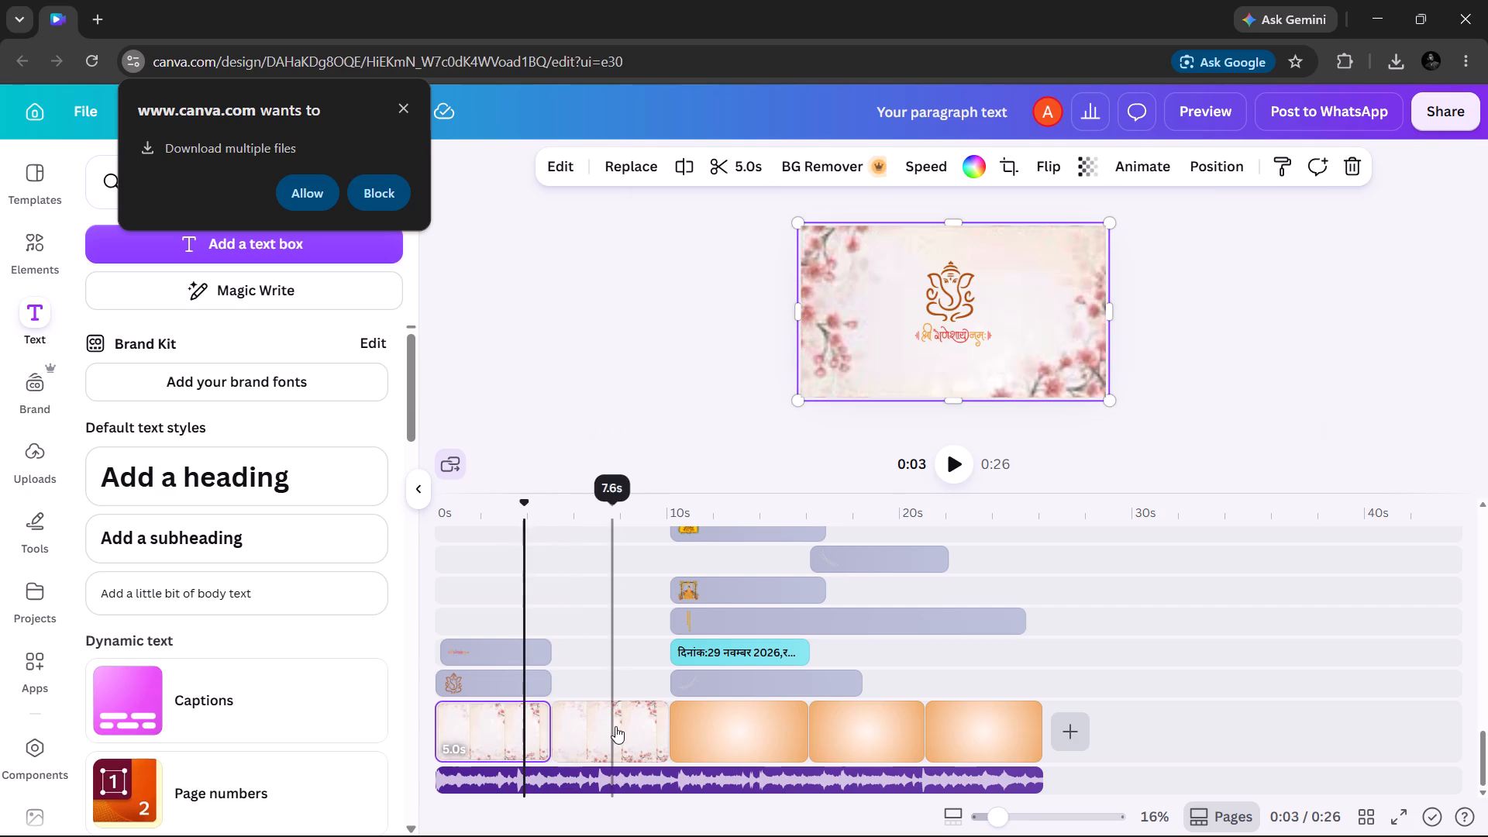
click(620, 725)
scroll(648, 719, left, 1)
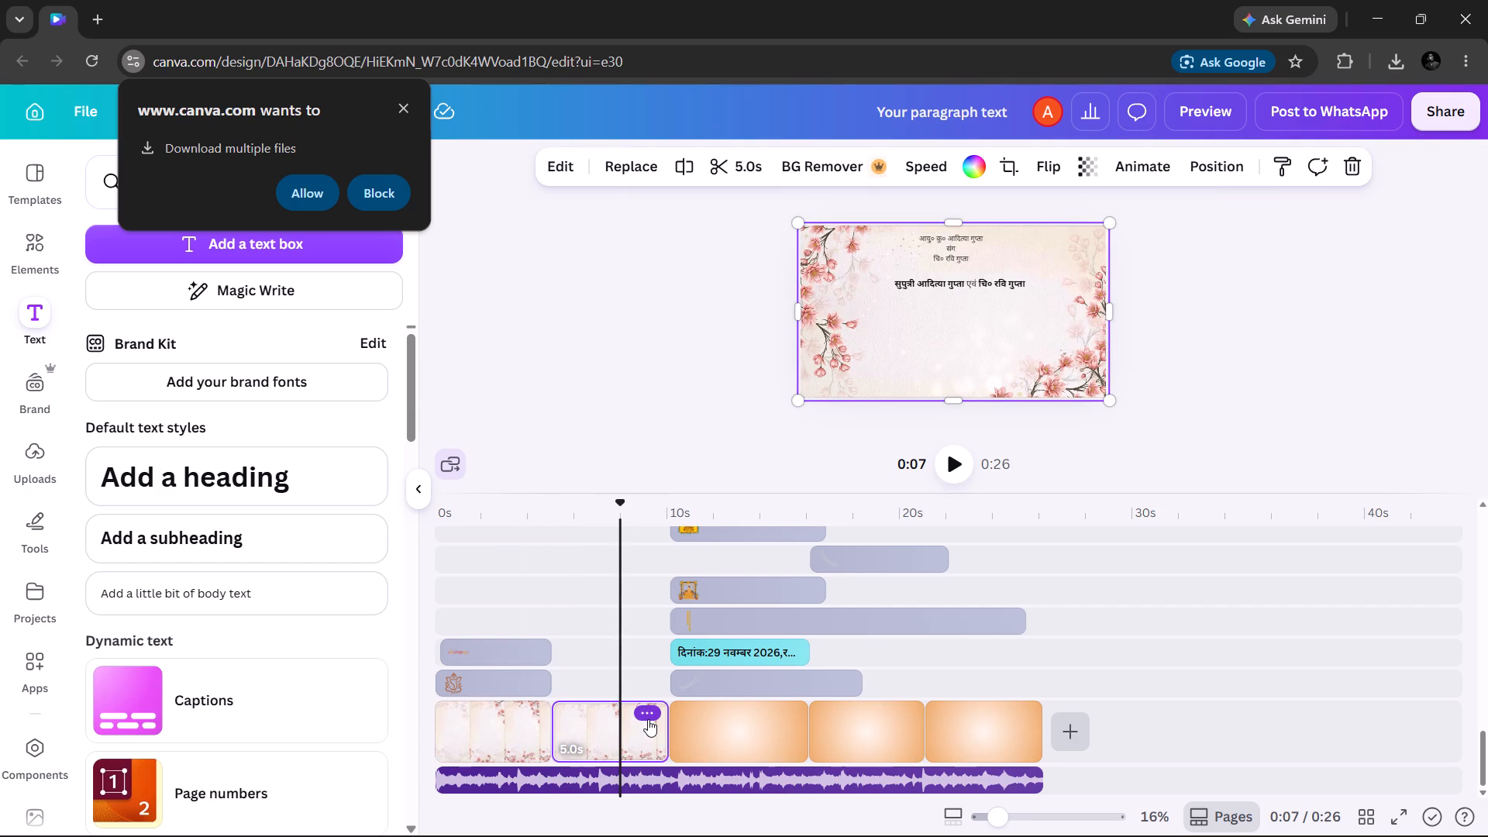
scroll(648, 719, left, 1)
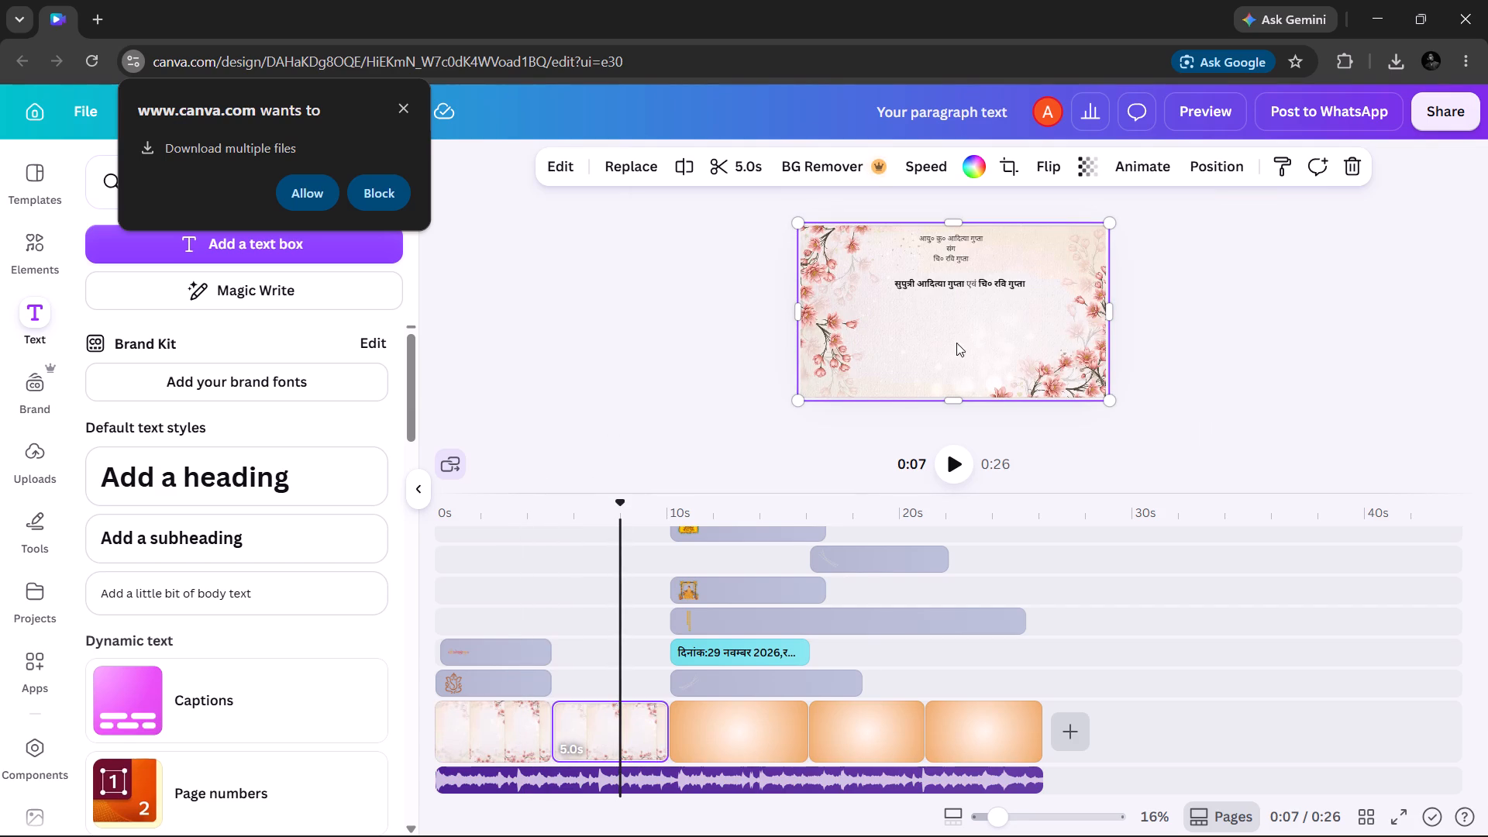
key(ctrl+v)
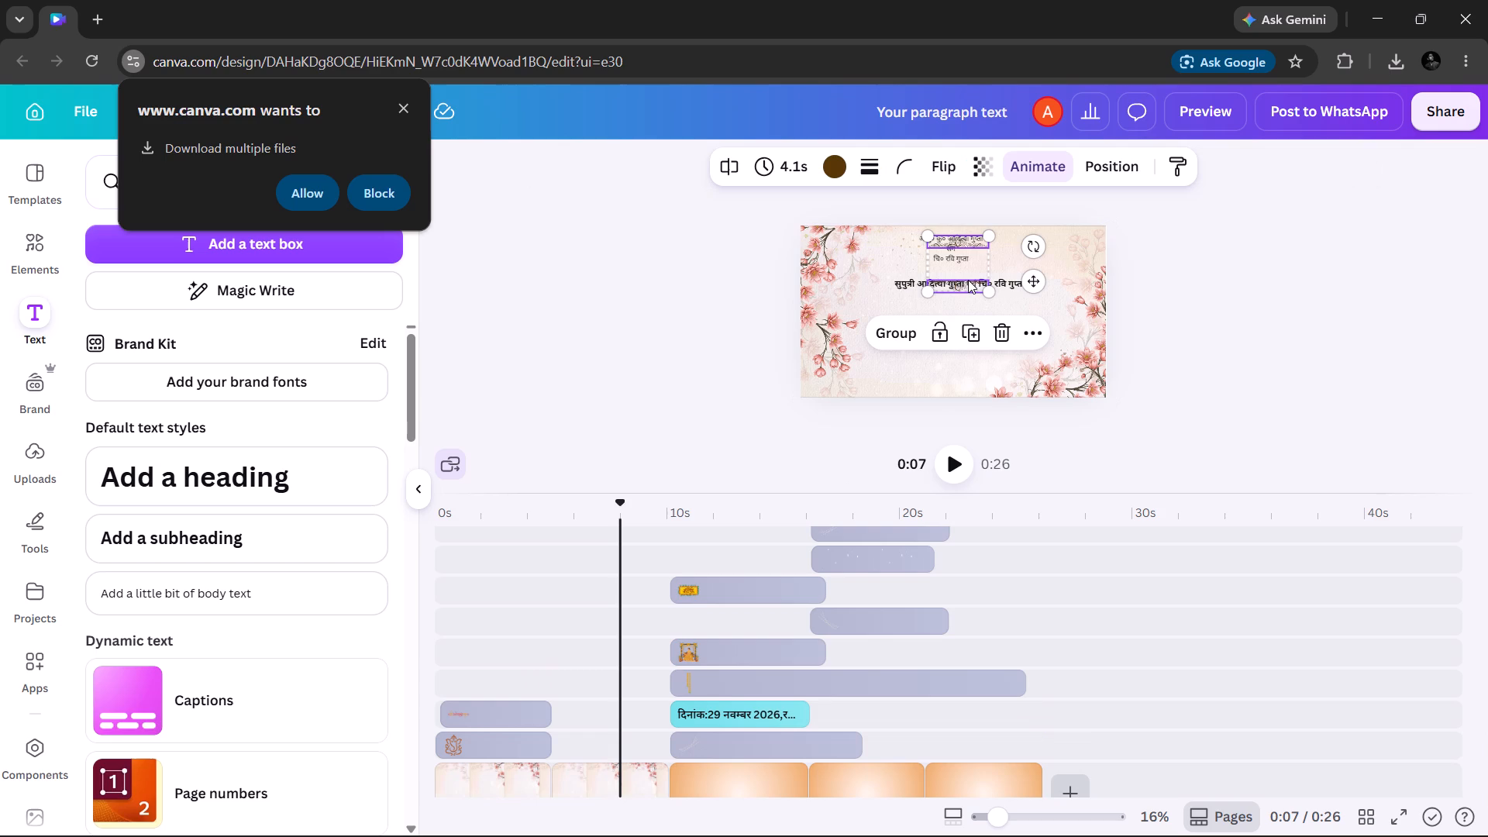
Delete the text box with the couple's names in one bold line from the second floral slide.
scroll(656, 335, down, 2)
scroll(806, 370, up, 3)
click(904, 278)
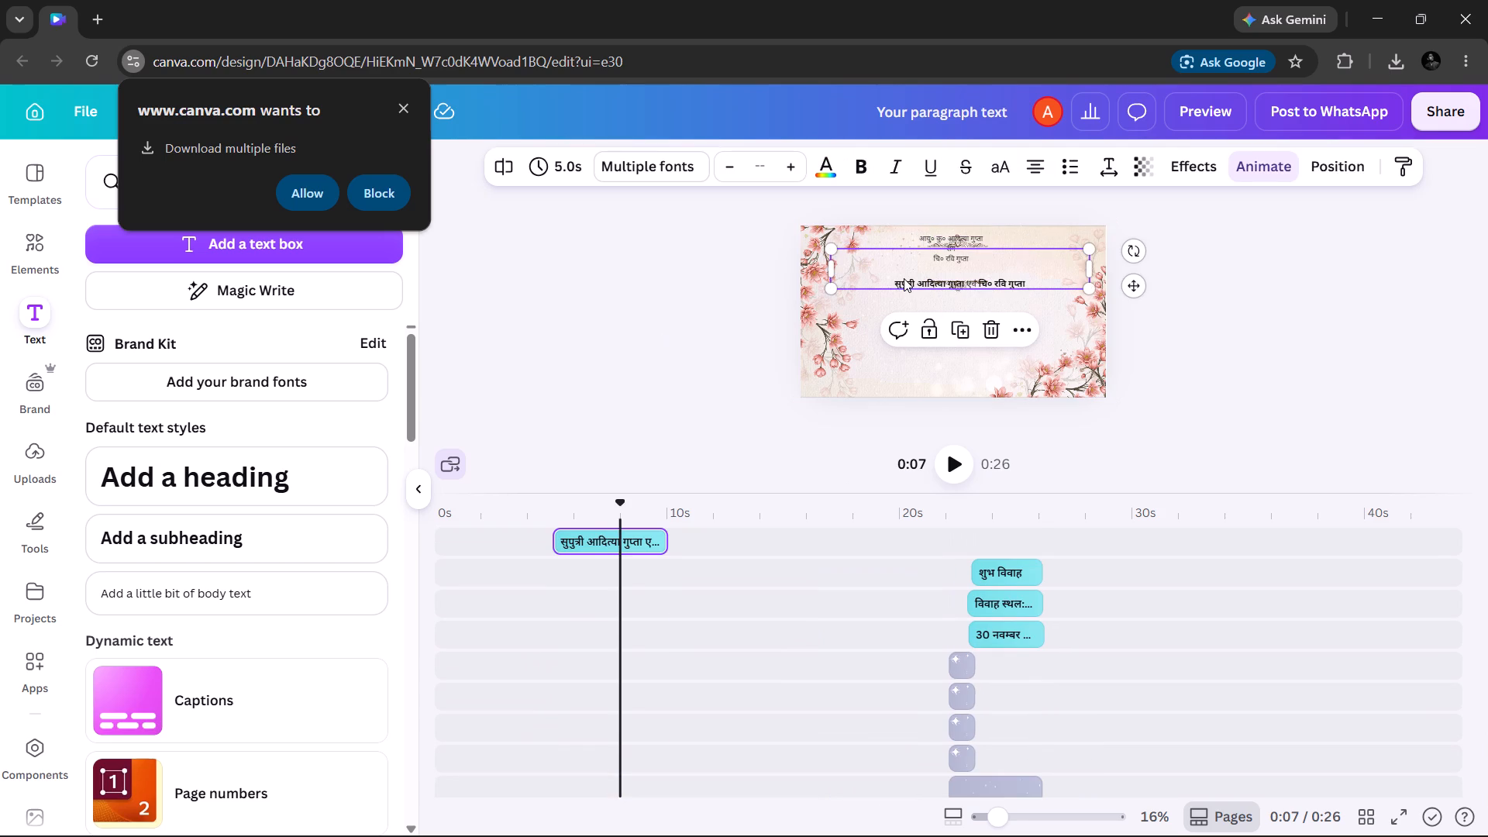
key(Delete)
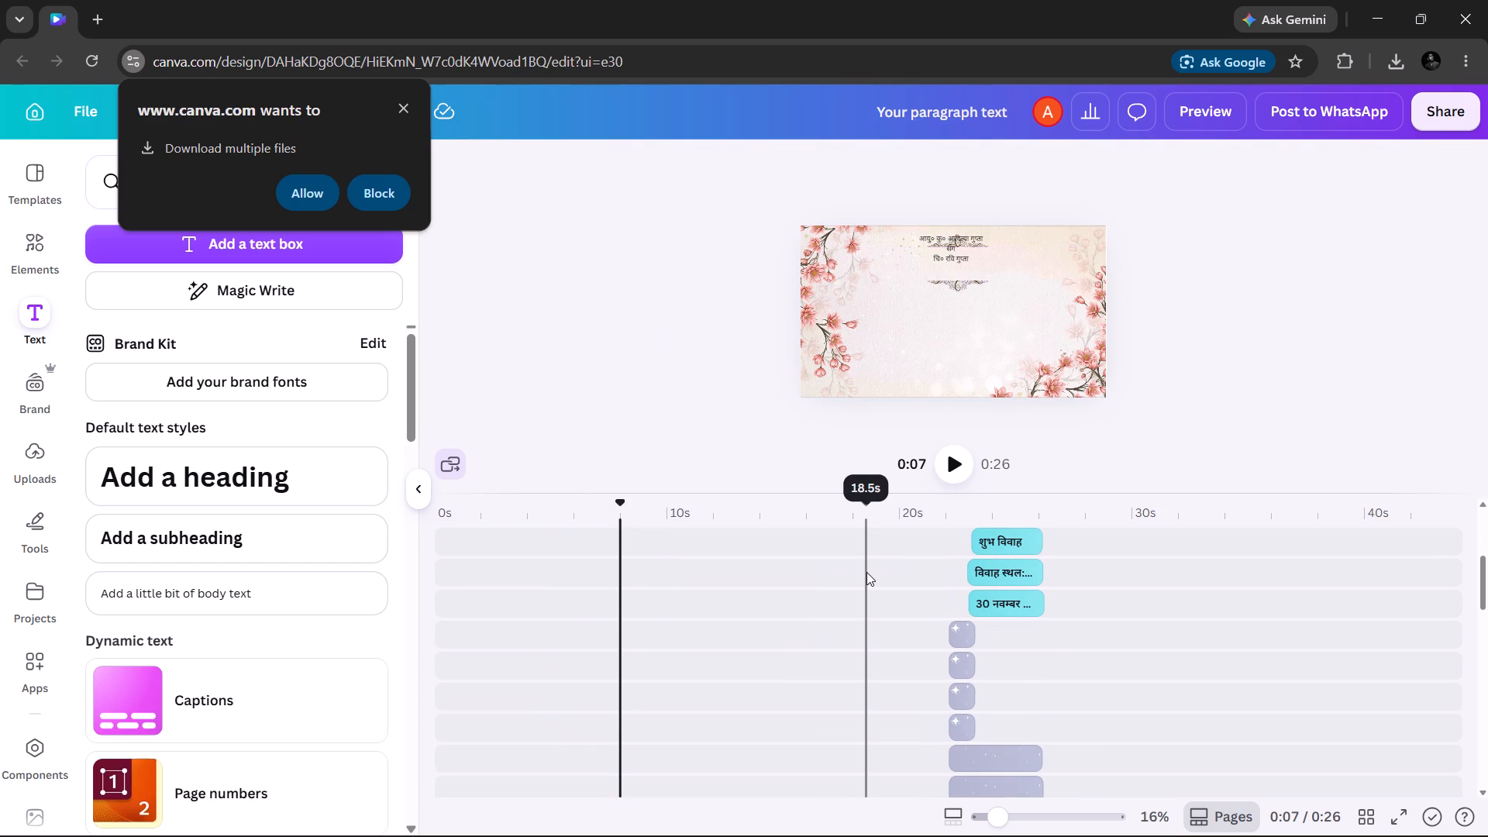
Examine the timeline's layer tracks, from the pasted dividers and invitation text clips down to the slide backgrounds and audio.
scroll(952, 588, down, 2)
scroll(952, 588, left, 1)
scroll(952, 588, right, 4)
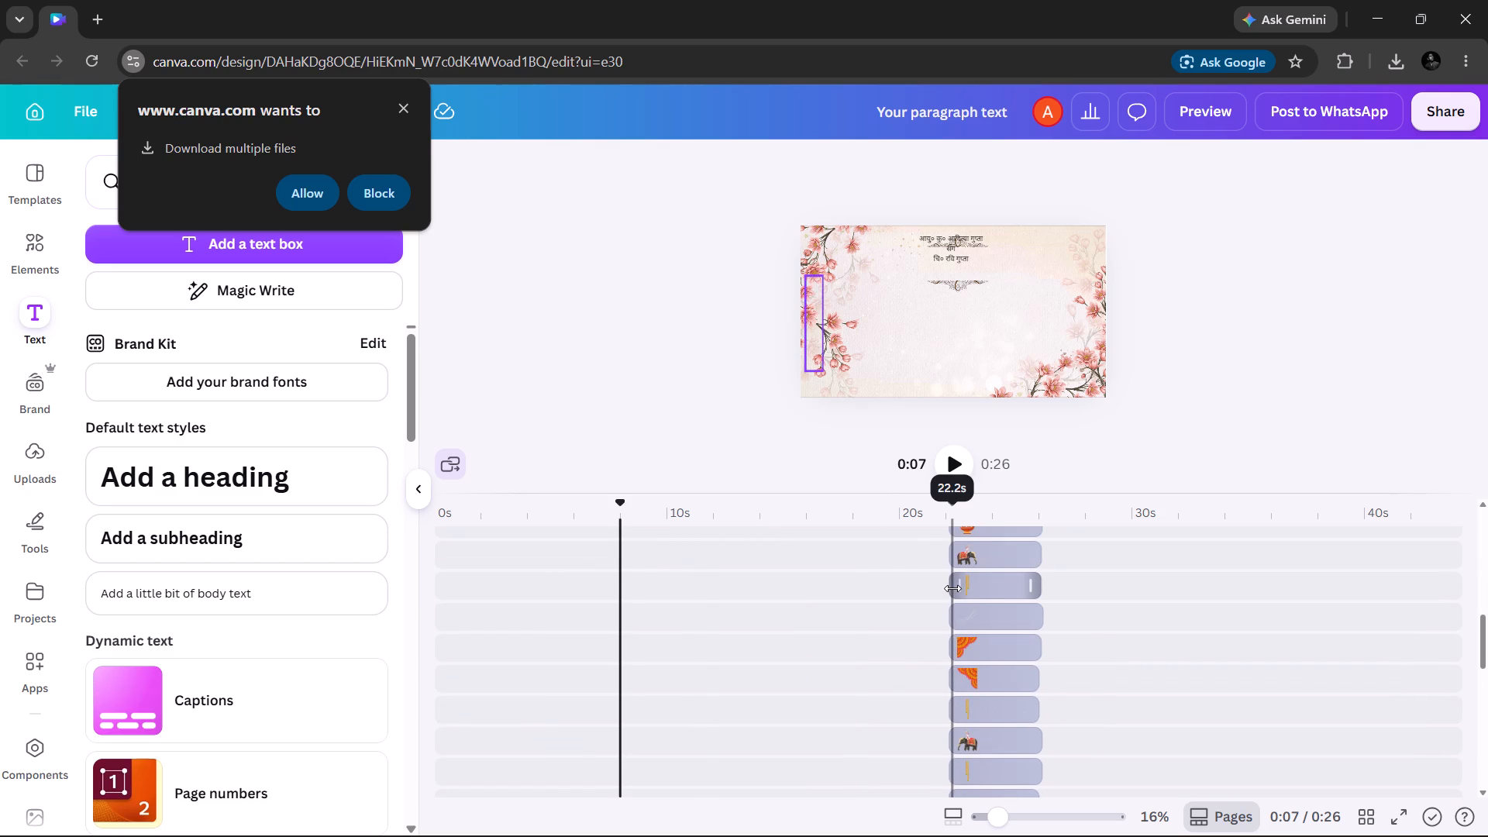
scroll(705, 688, right, 5)
scroll(705, 688, up, 5)
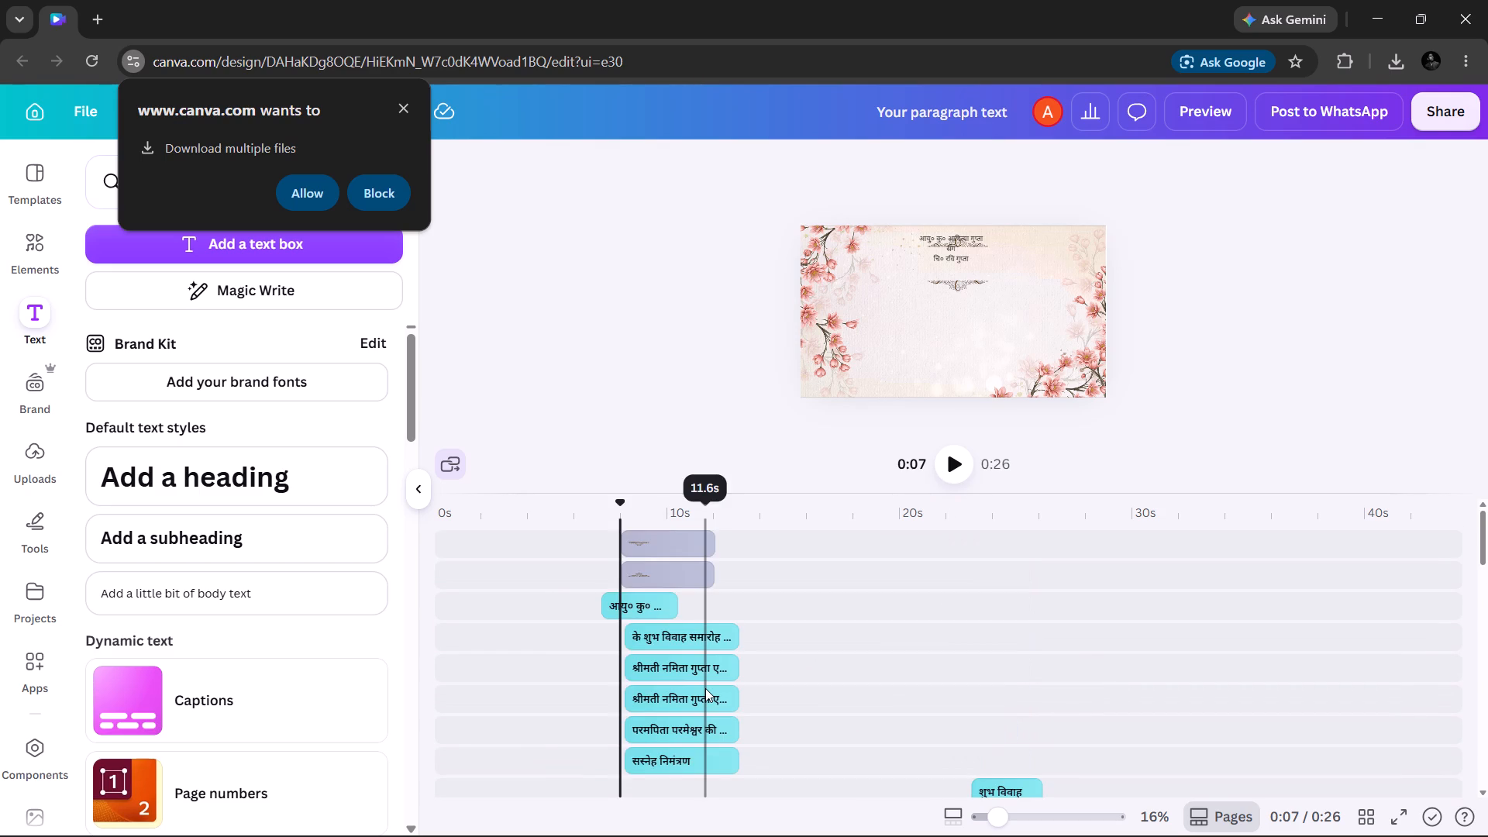
scroll(561, 653, right, 6)
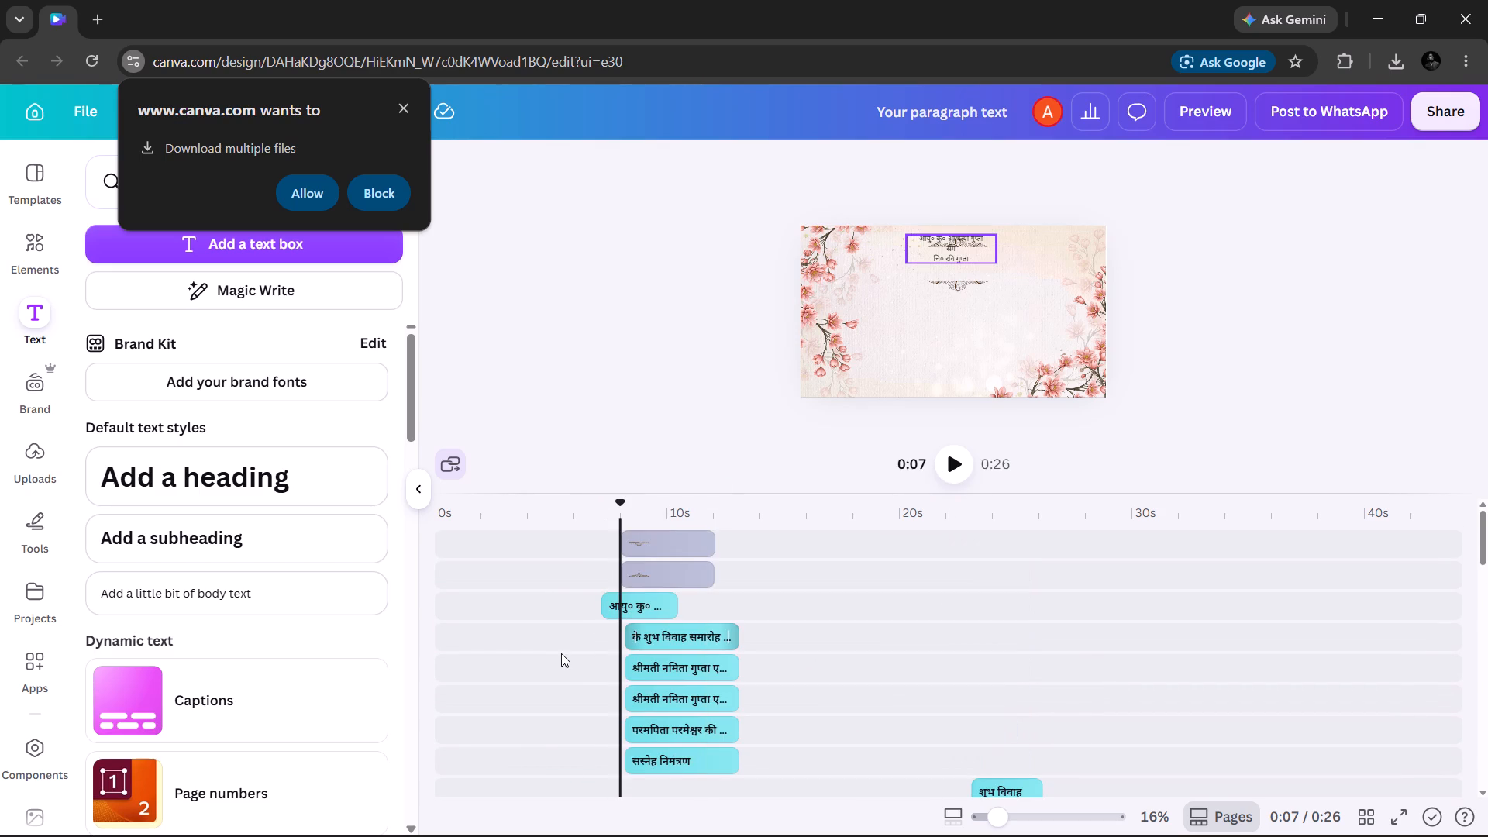
scroll(561, 653, down, 9)
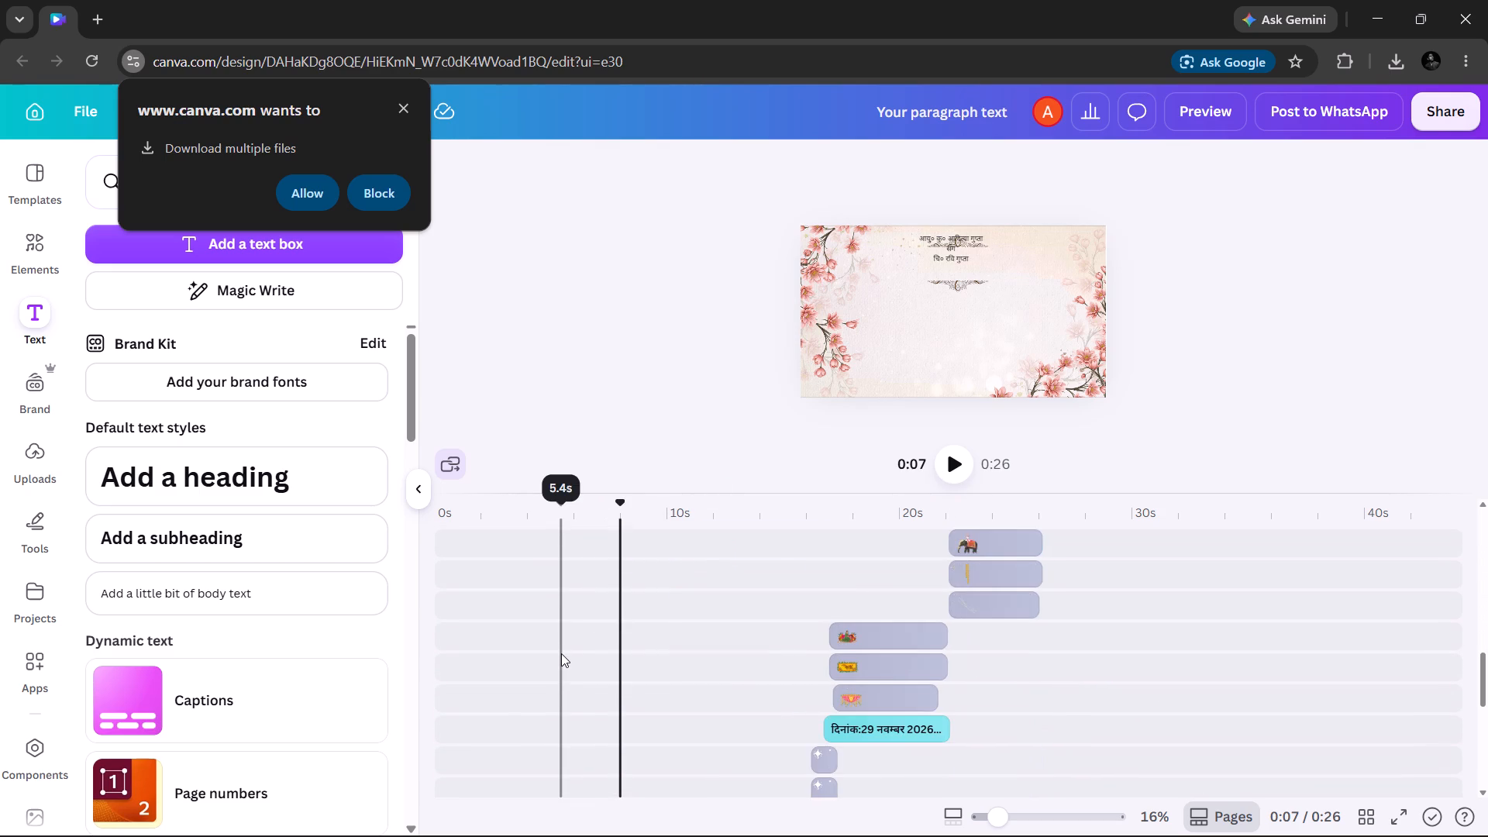
scroll(561, 653, down, 2)
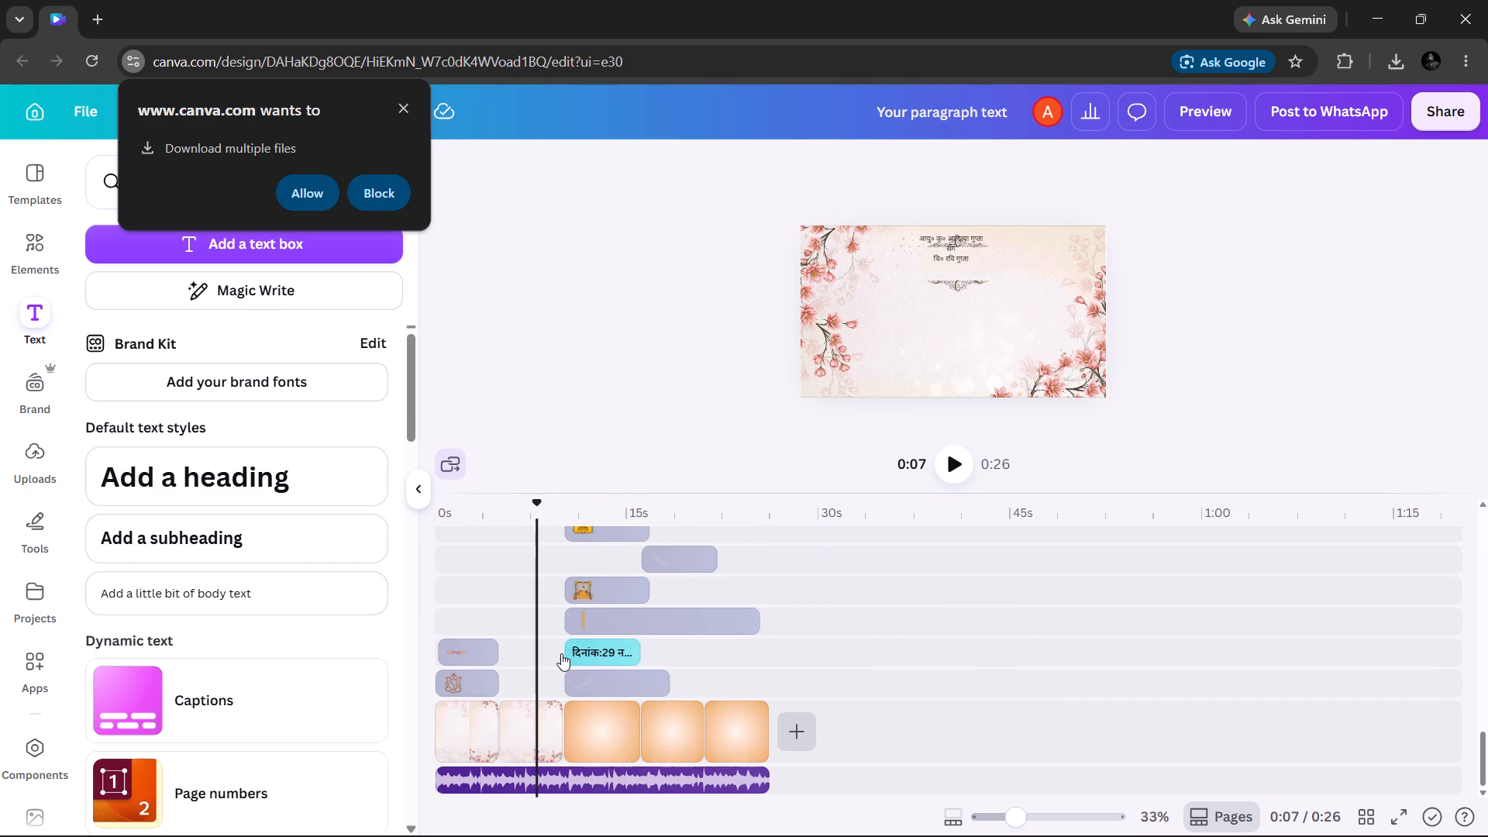
scroll(560, 613, up, 1)
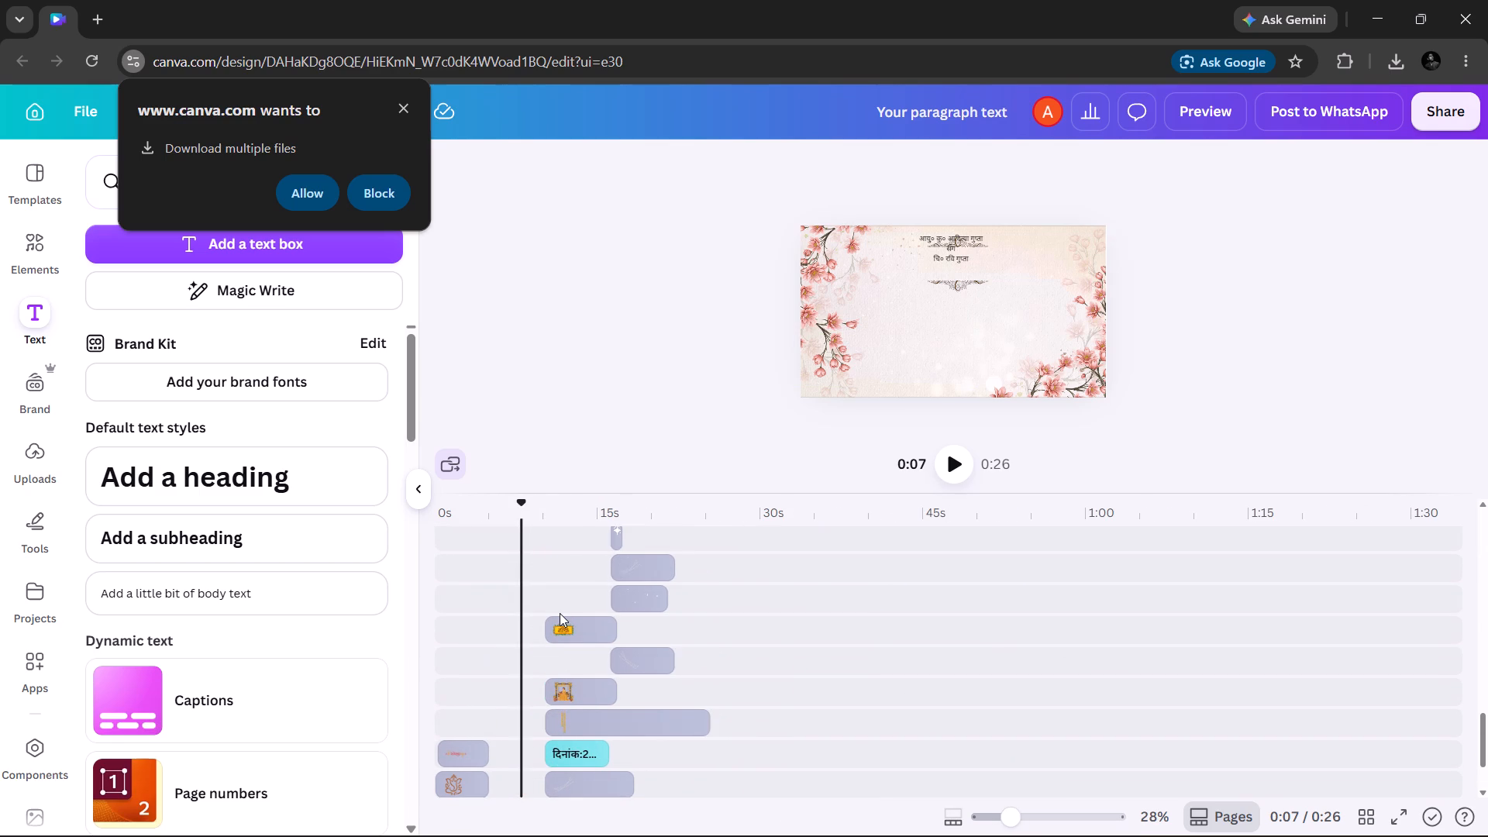
scroll(560, 613, up, 4)
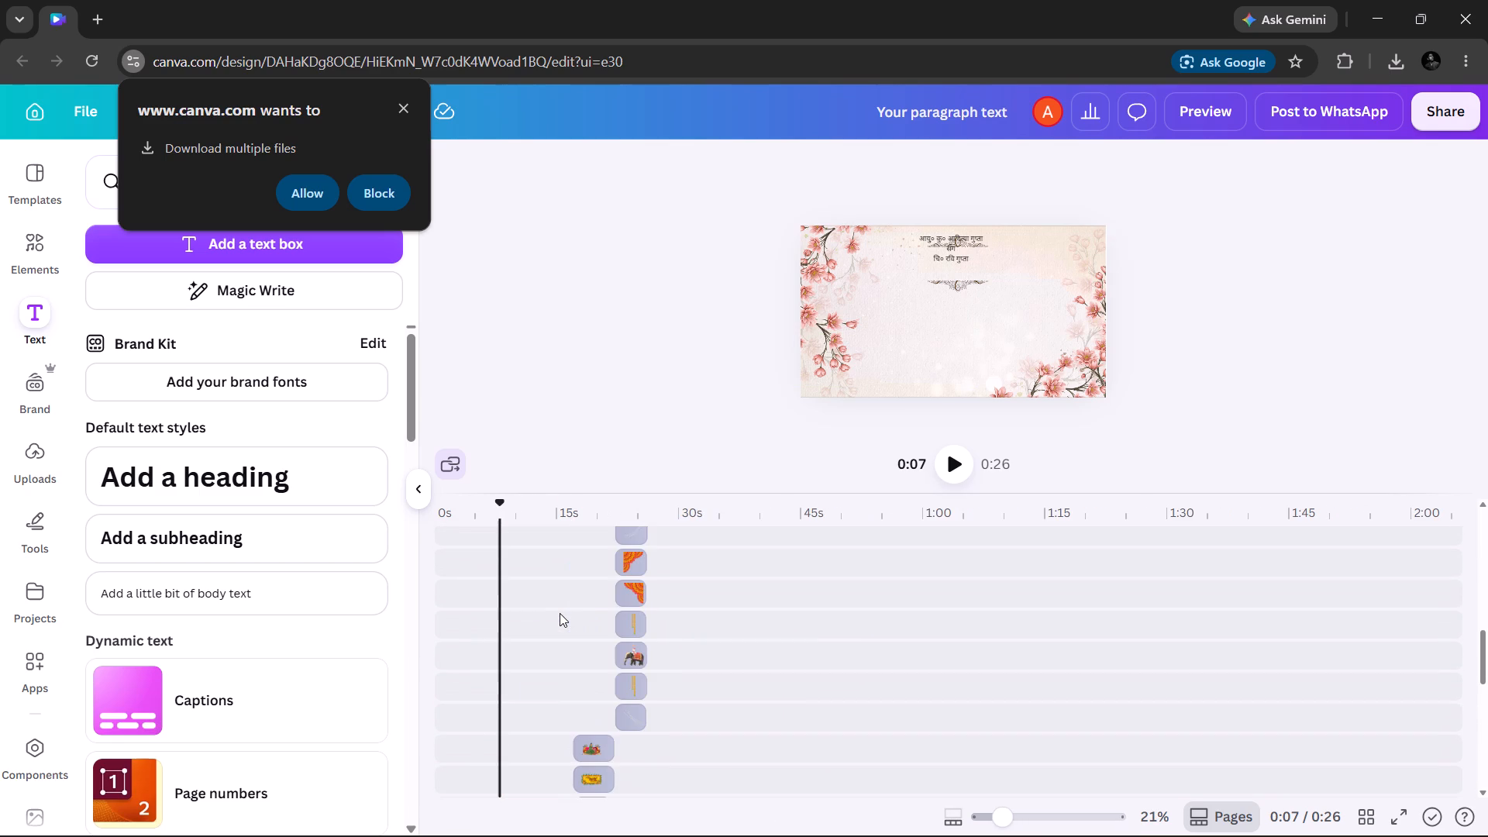
scroll(560, 613, up, 6)
scroll(560, 613, right, 2)
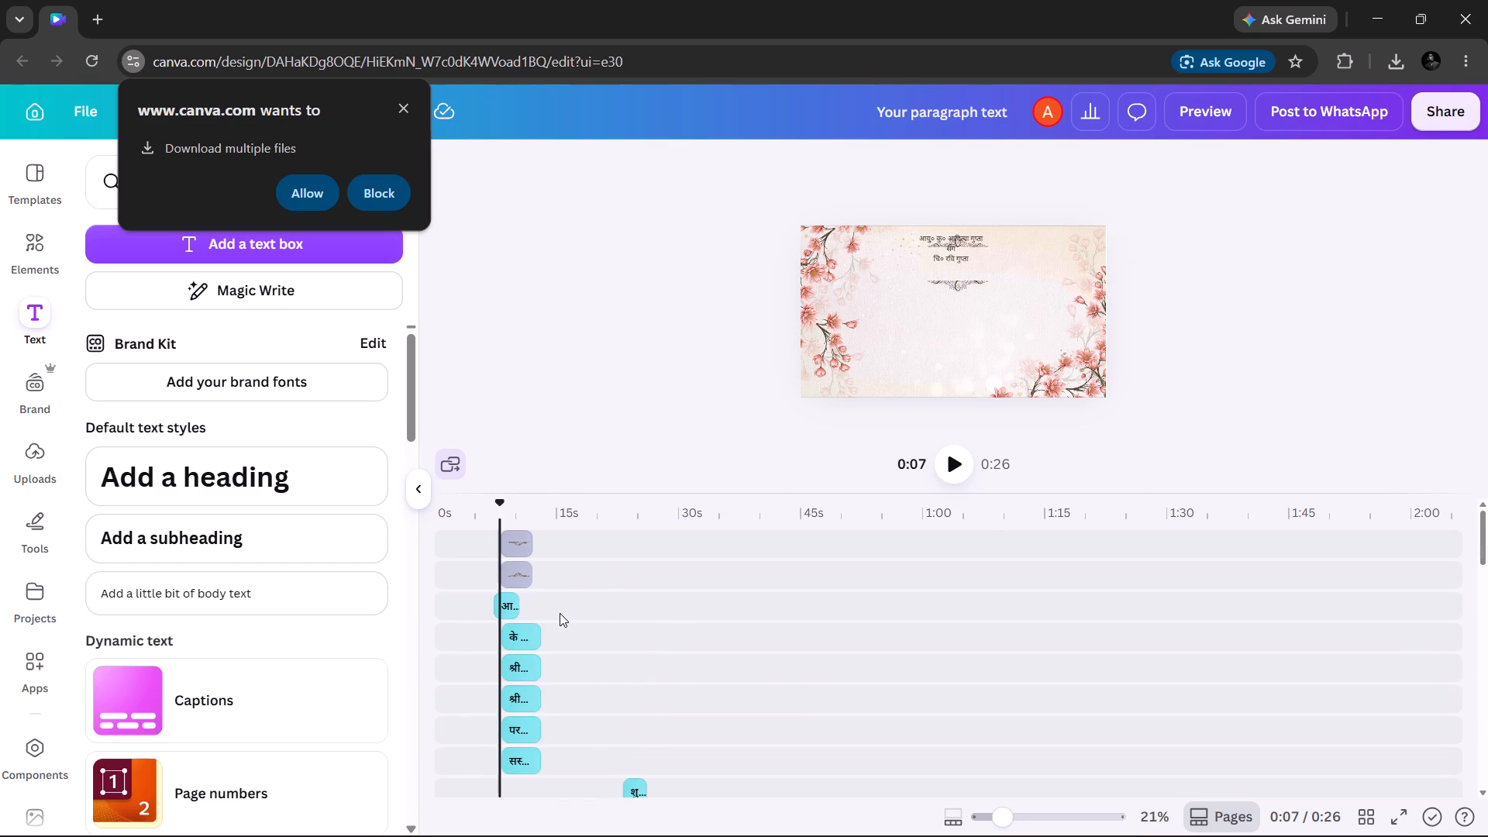
scroll(560, 613, right, 2)
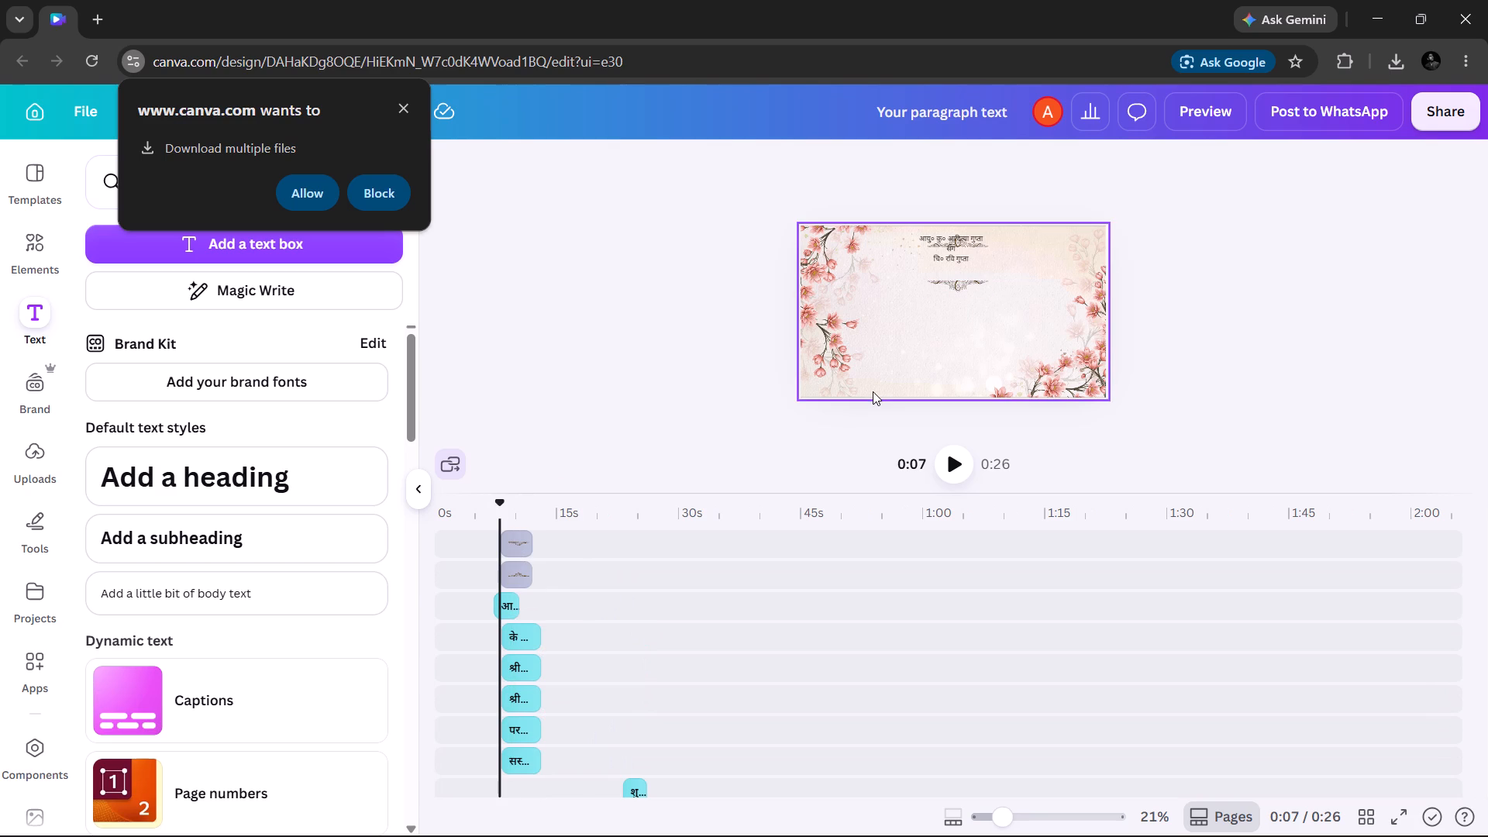
Place the two ornamental dividers one above the other near the middle of the floral slide, leaving a gap for three lines of text.
scroll(873, 391, up, 3)
scroll(908, 318, up, 2)
drag(959, 305, 938, 384)
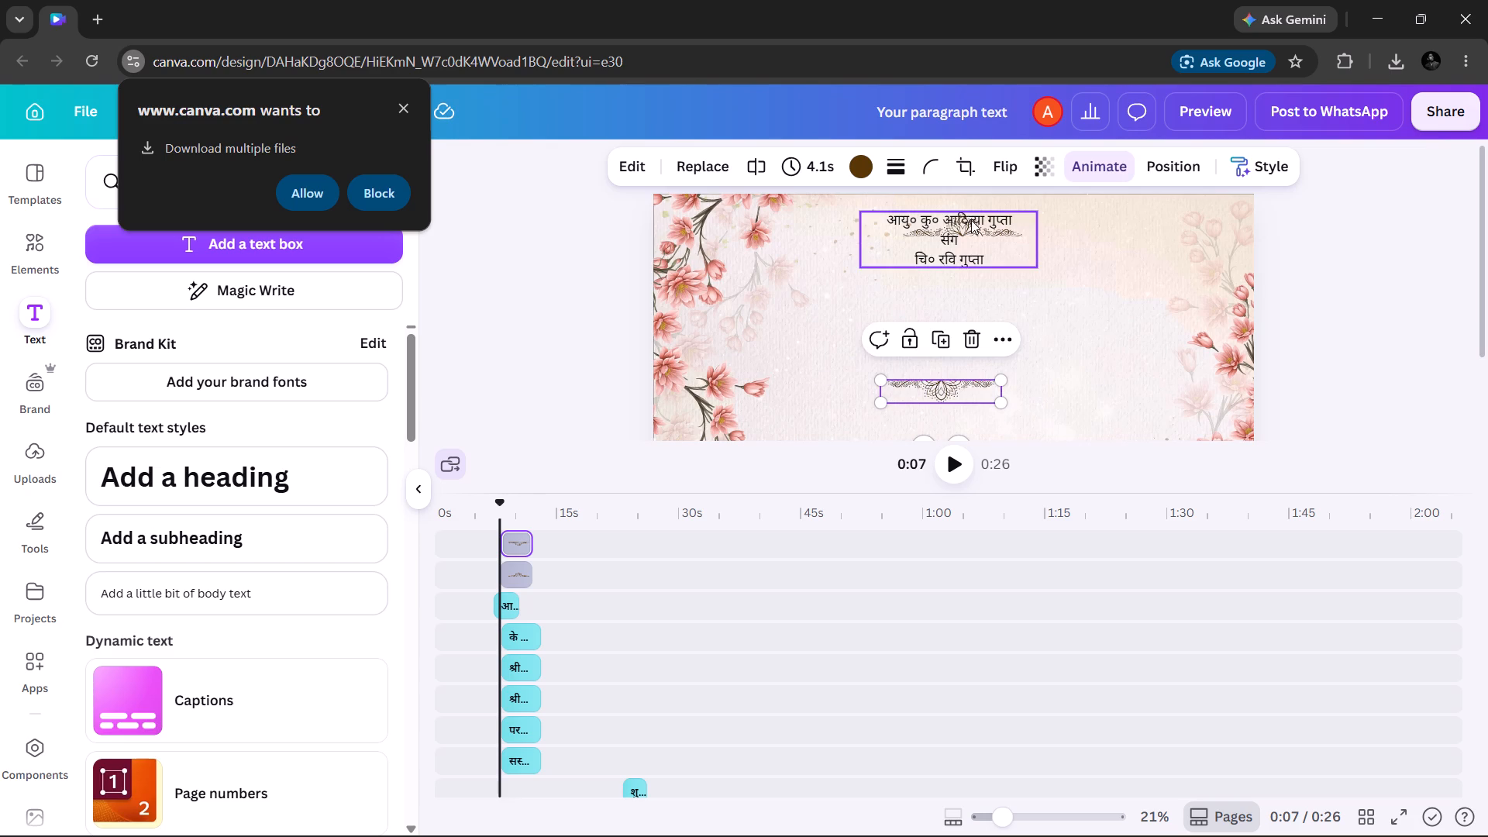
drag(973, 220, 951, 289)
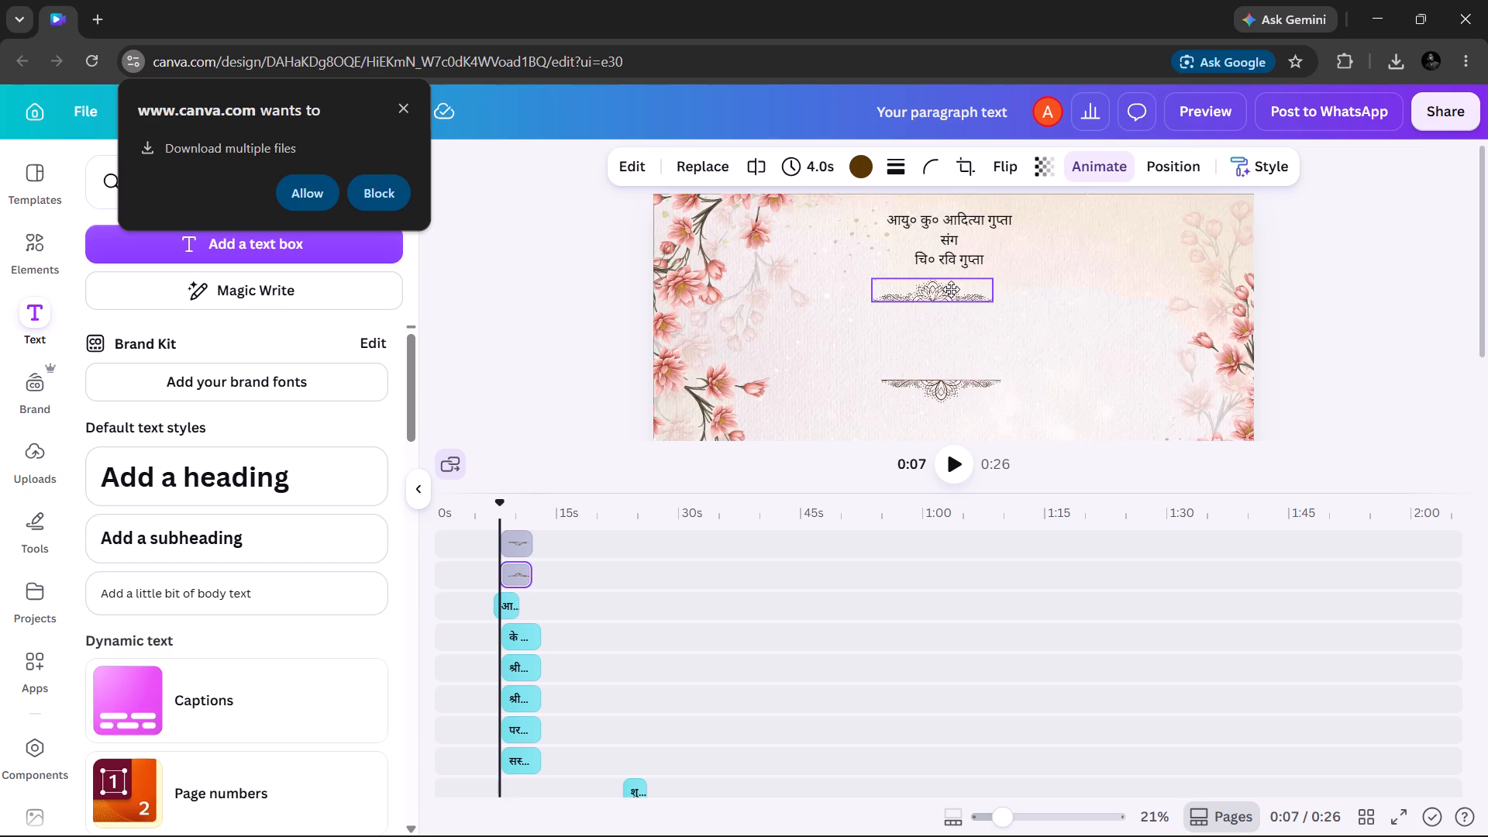
drag(951, 289, 952, 297)
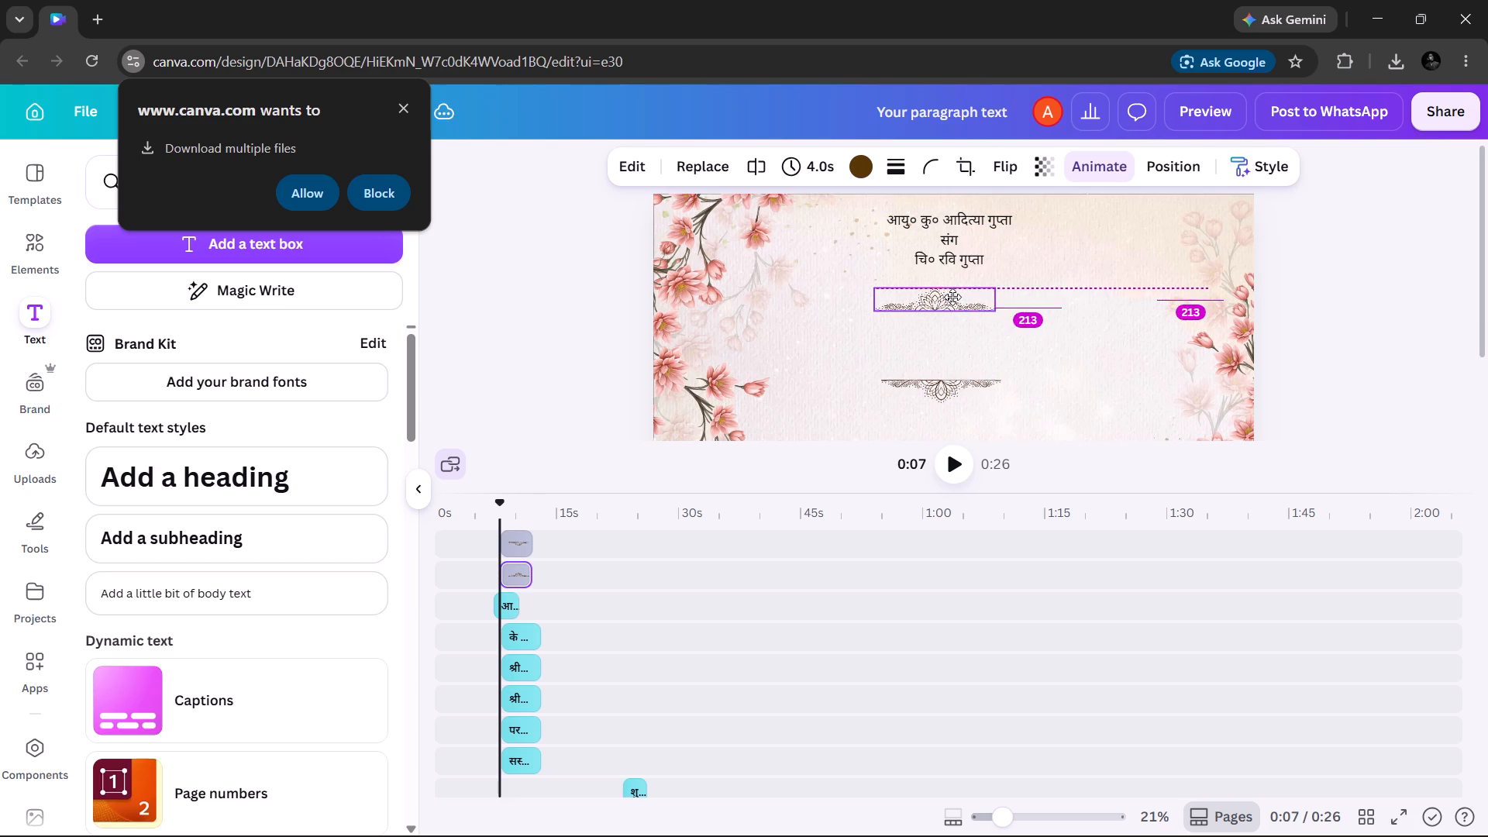
drag(952, 297, 949, 296)
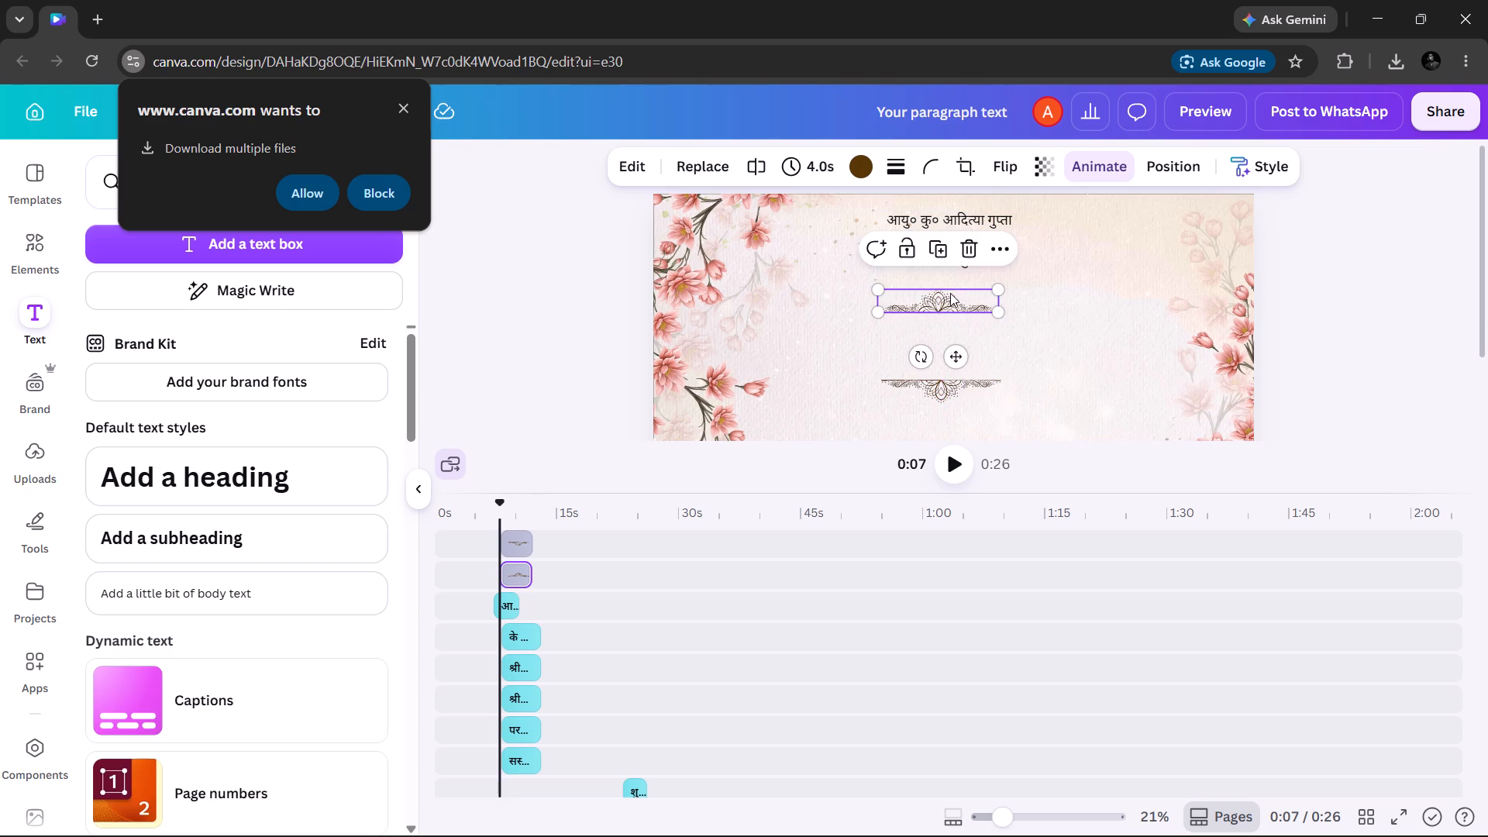
Move the three-line couple's names text box into the gap between the two ornamental dividers, centred with them.
drag(952, 227, 964, 240)
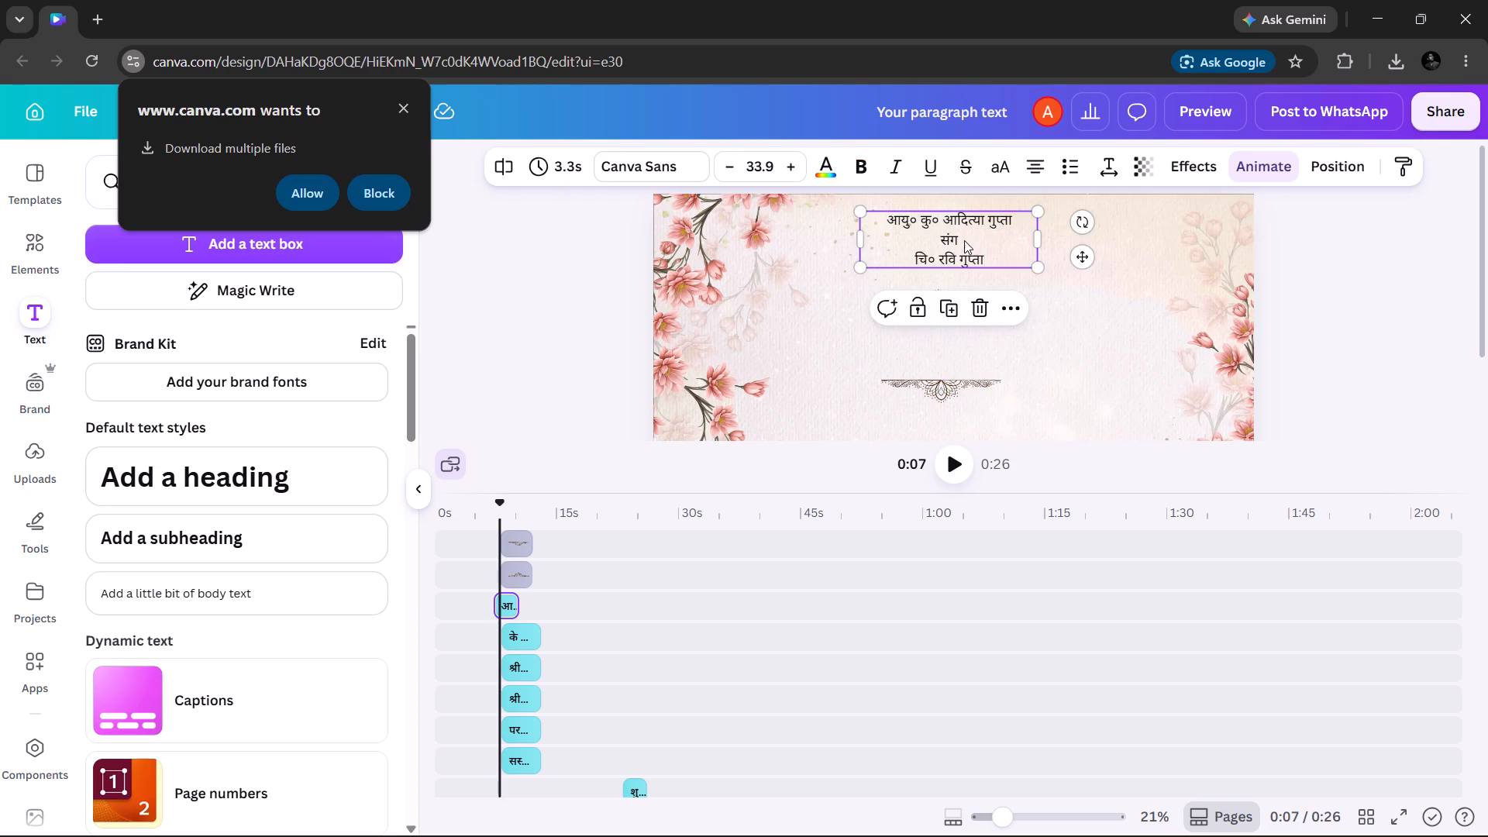
drag(964, 240, 945, 330)
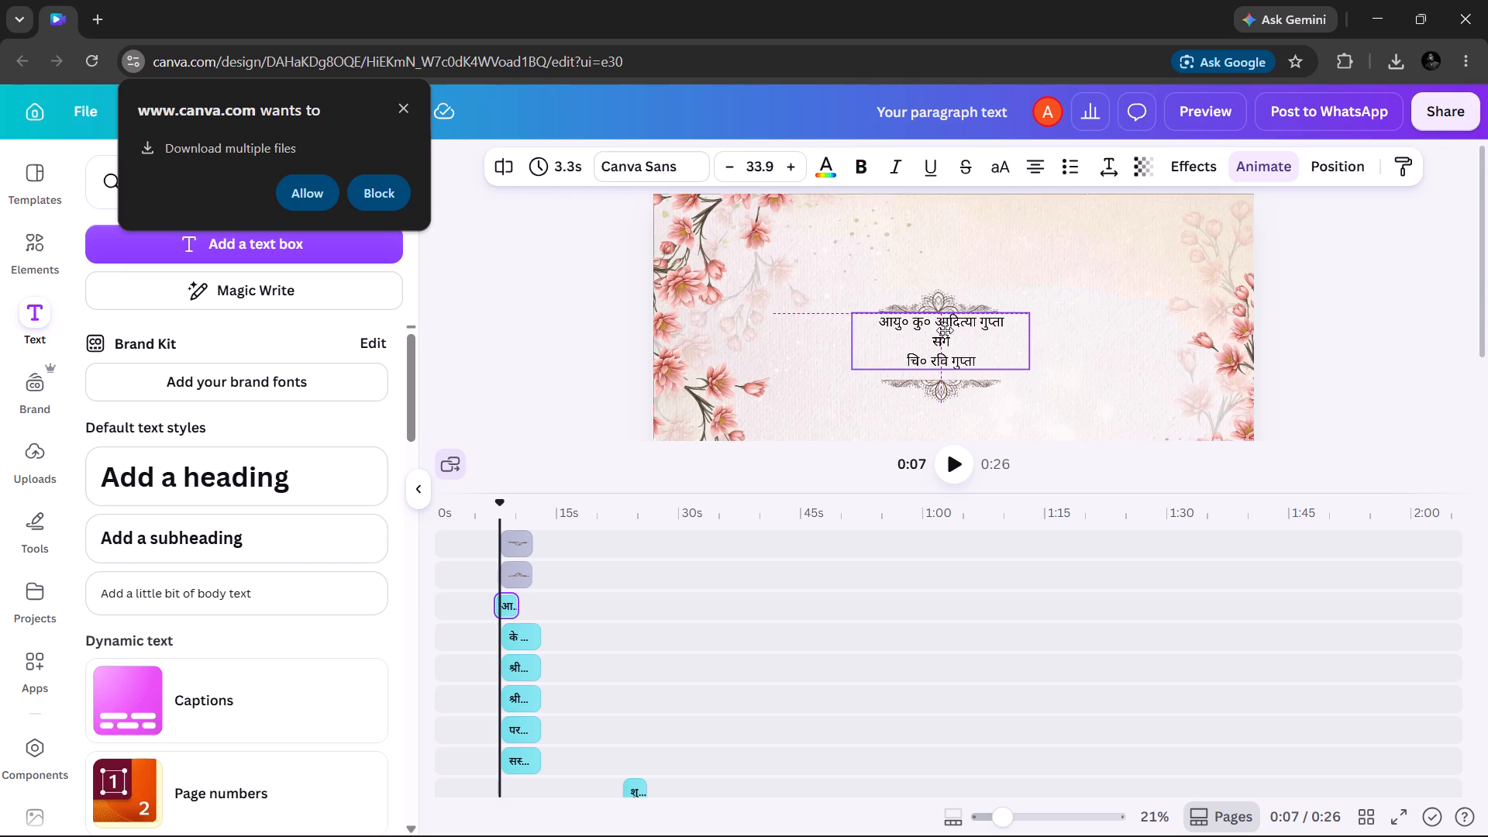
drag(945, 330, 942, 338)
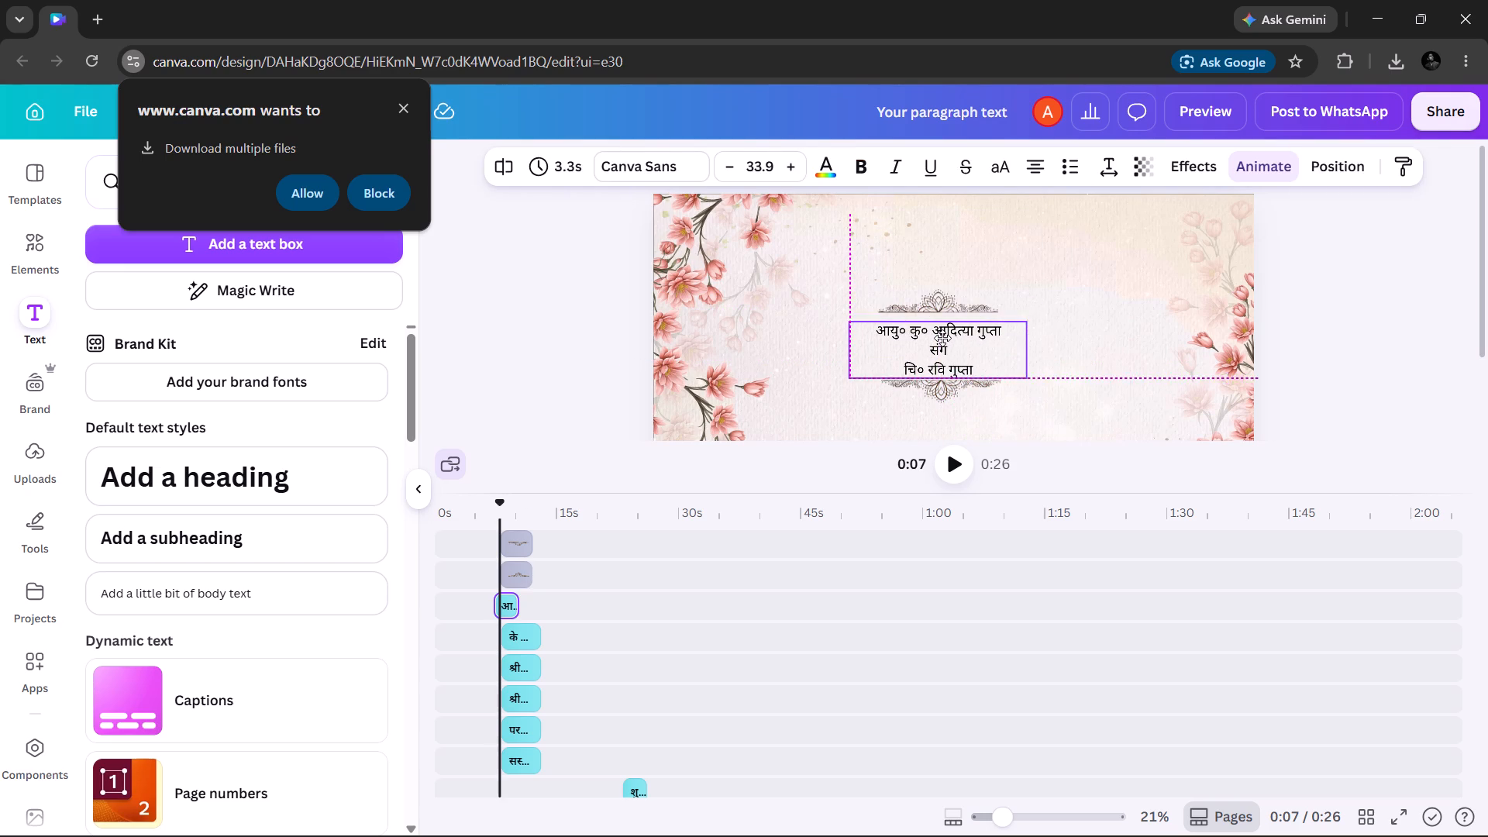
drag(942, 338, 941, 336)
click(633, 405)
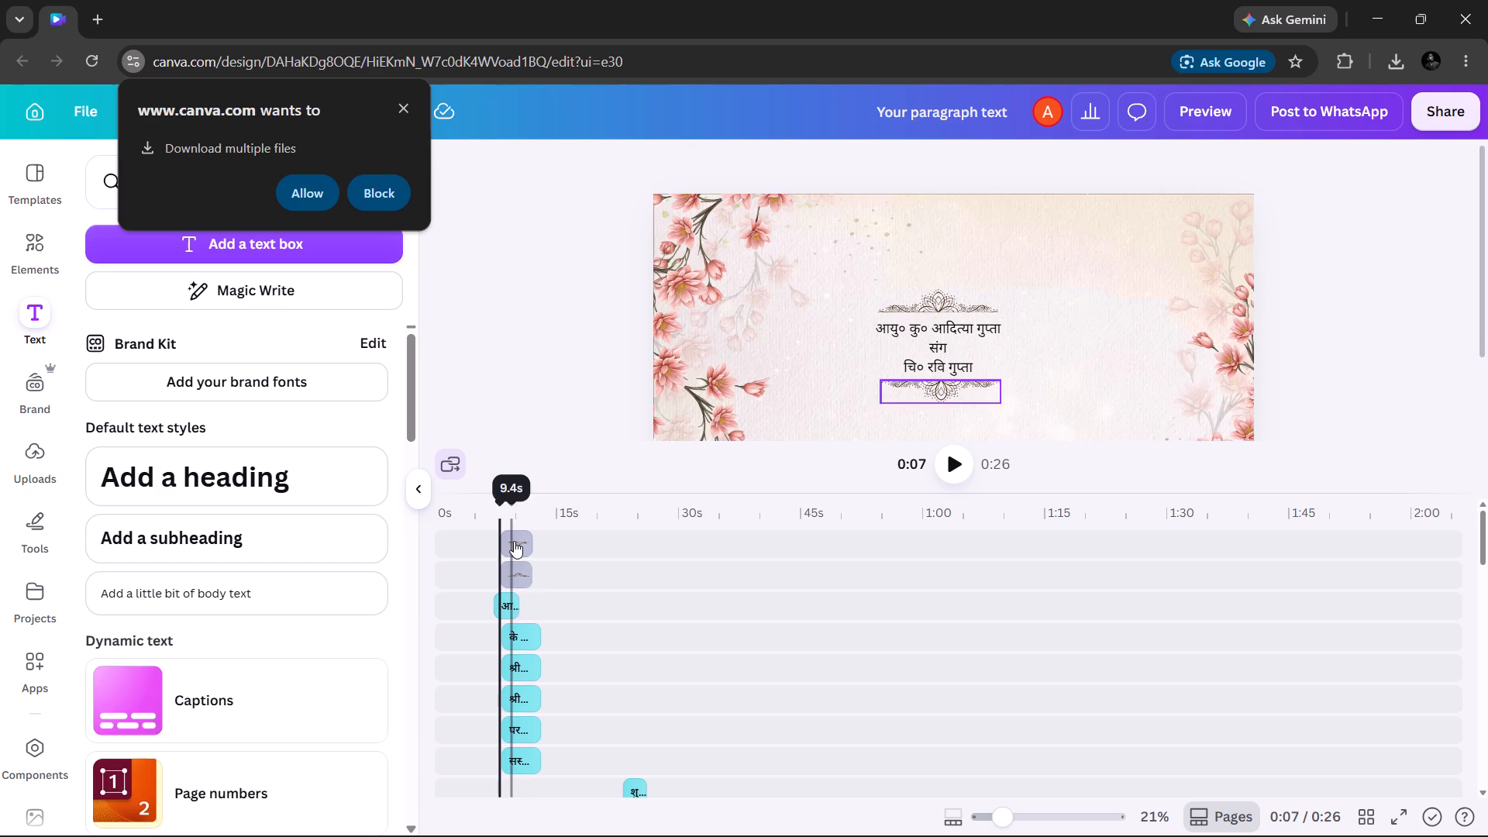
Shift both ornamental divider clips earlier on the timeline so they start together with the couple's names clip.
drag(508, 578, 501, 578)
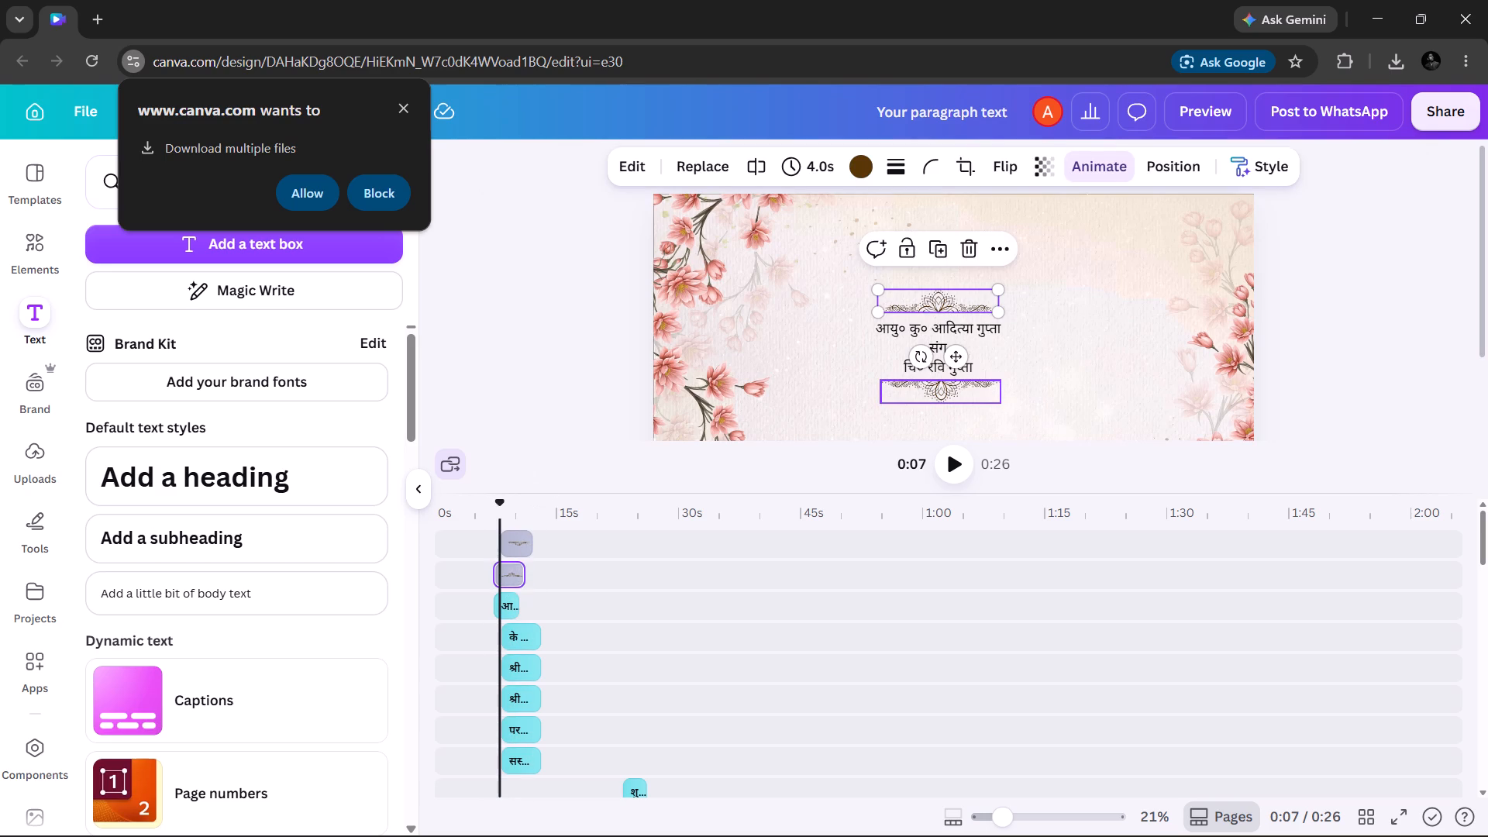
drag(510, 542, 503, 540)
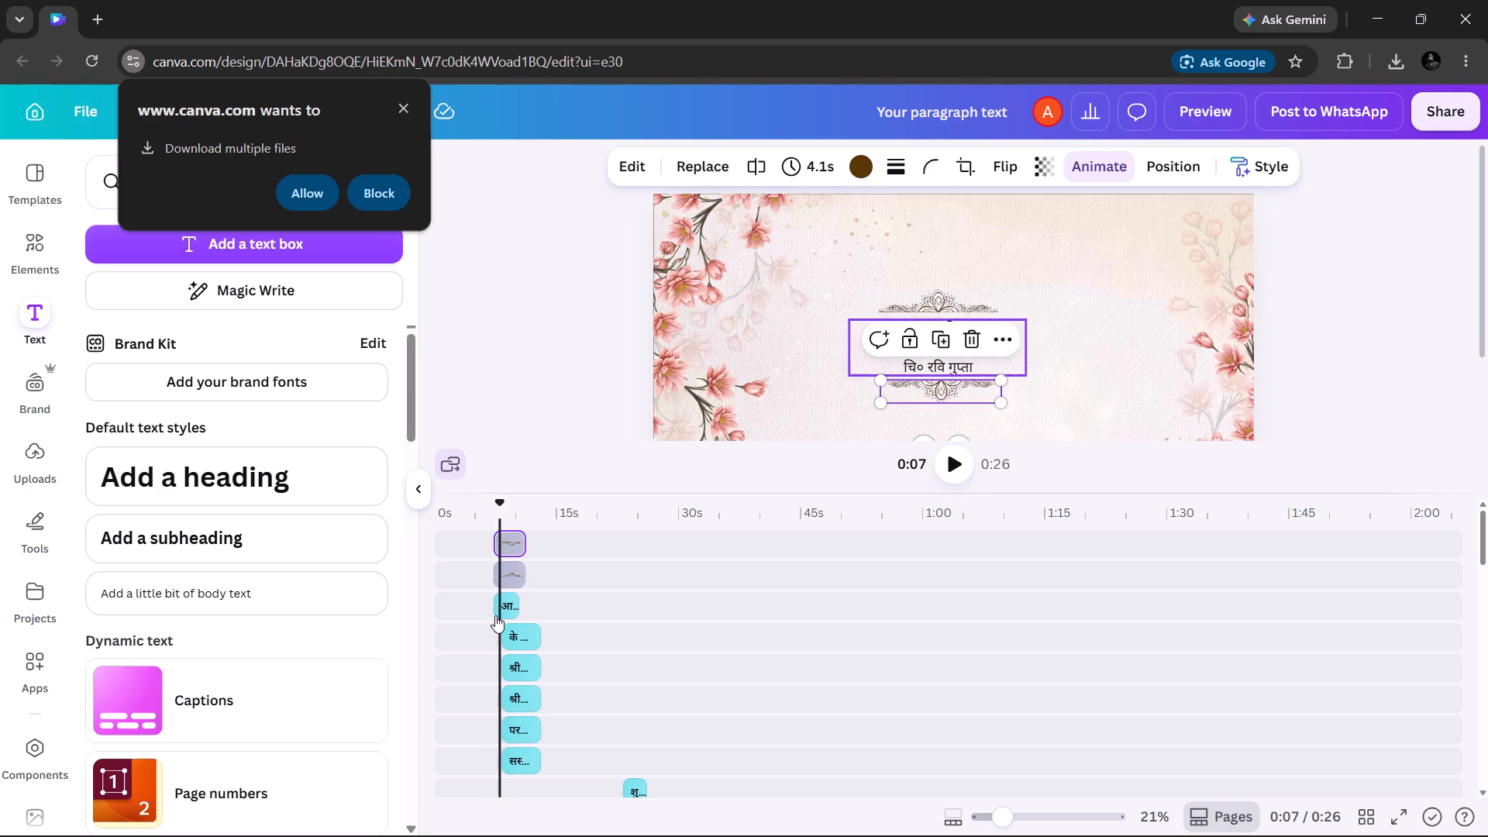
Select the two-line closing invitation text clip at 10.0s, just below the couple's names clip on the timeline.
click(517, 632)
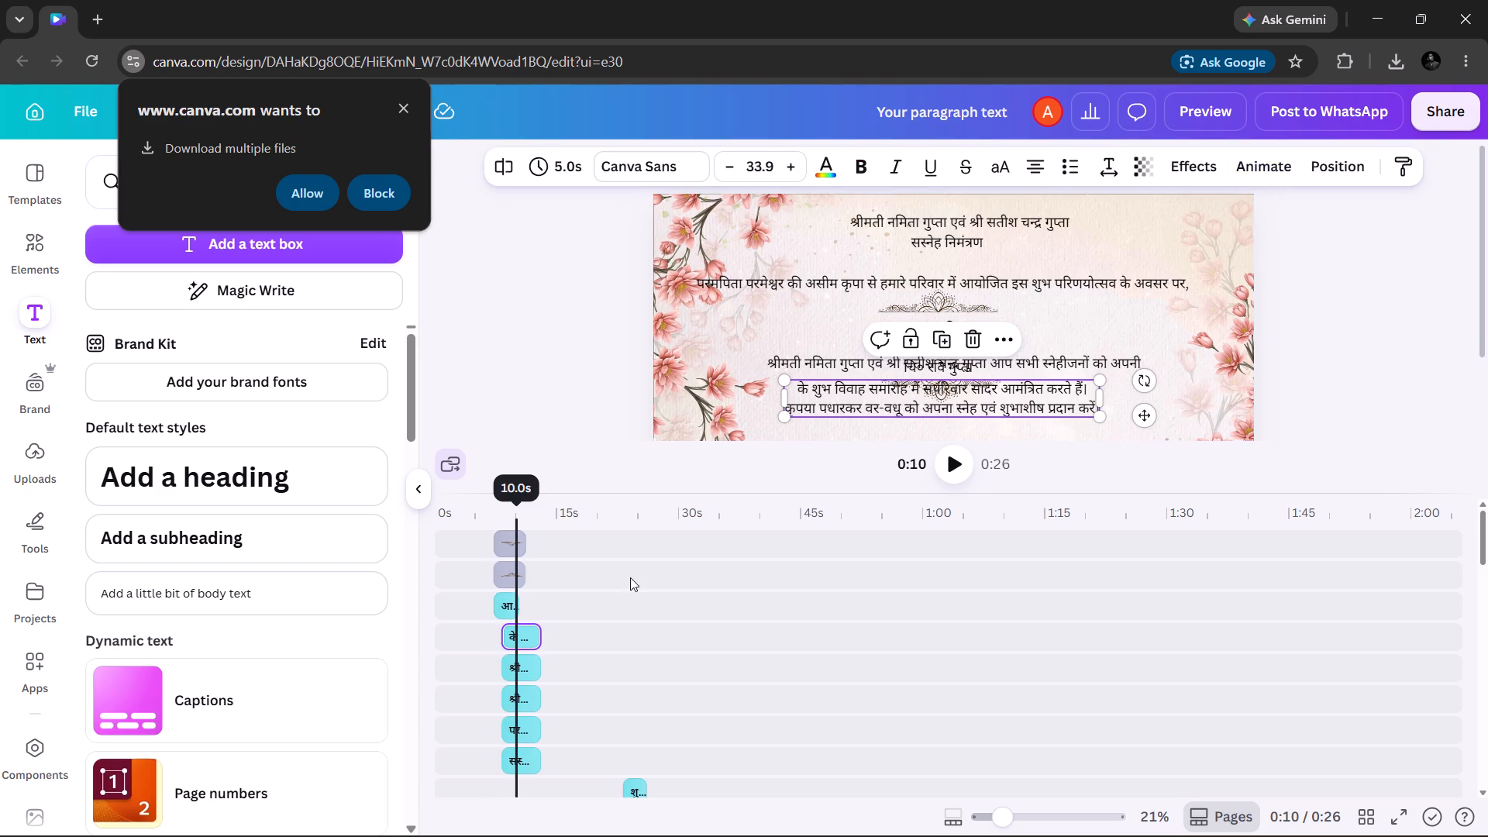
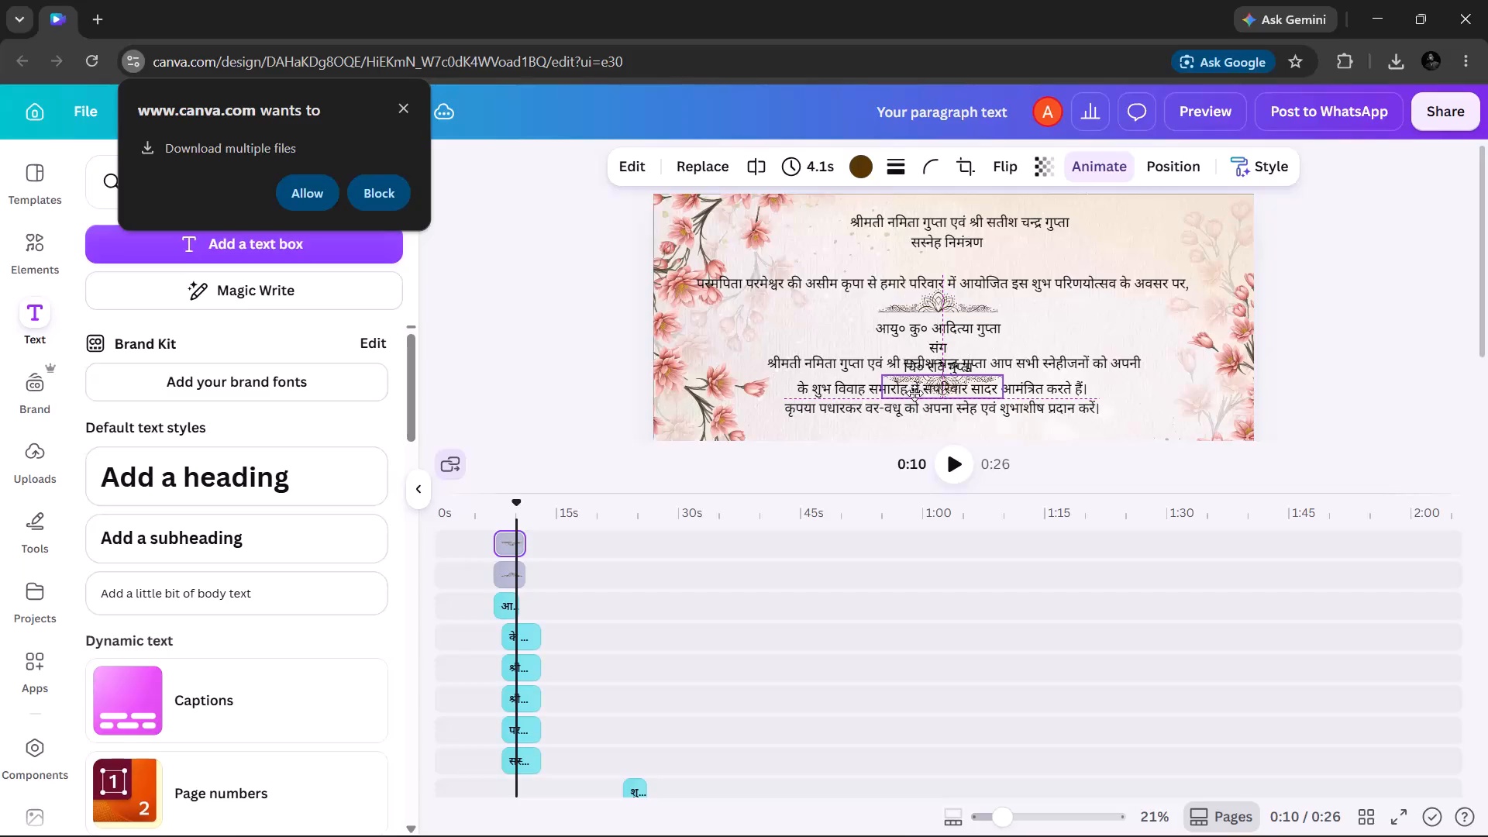
Shift the two-line closing invitation text clip earlier on the timeline so it starts together with the couple's names clip.
click(508, 606)
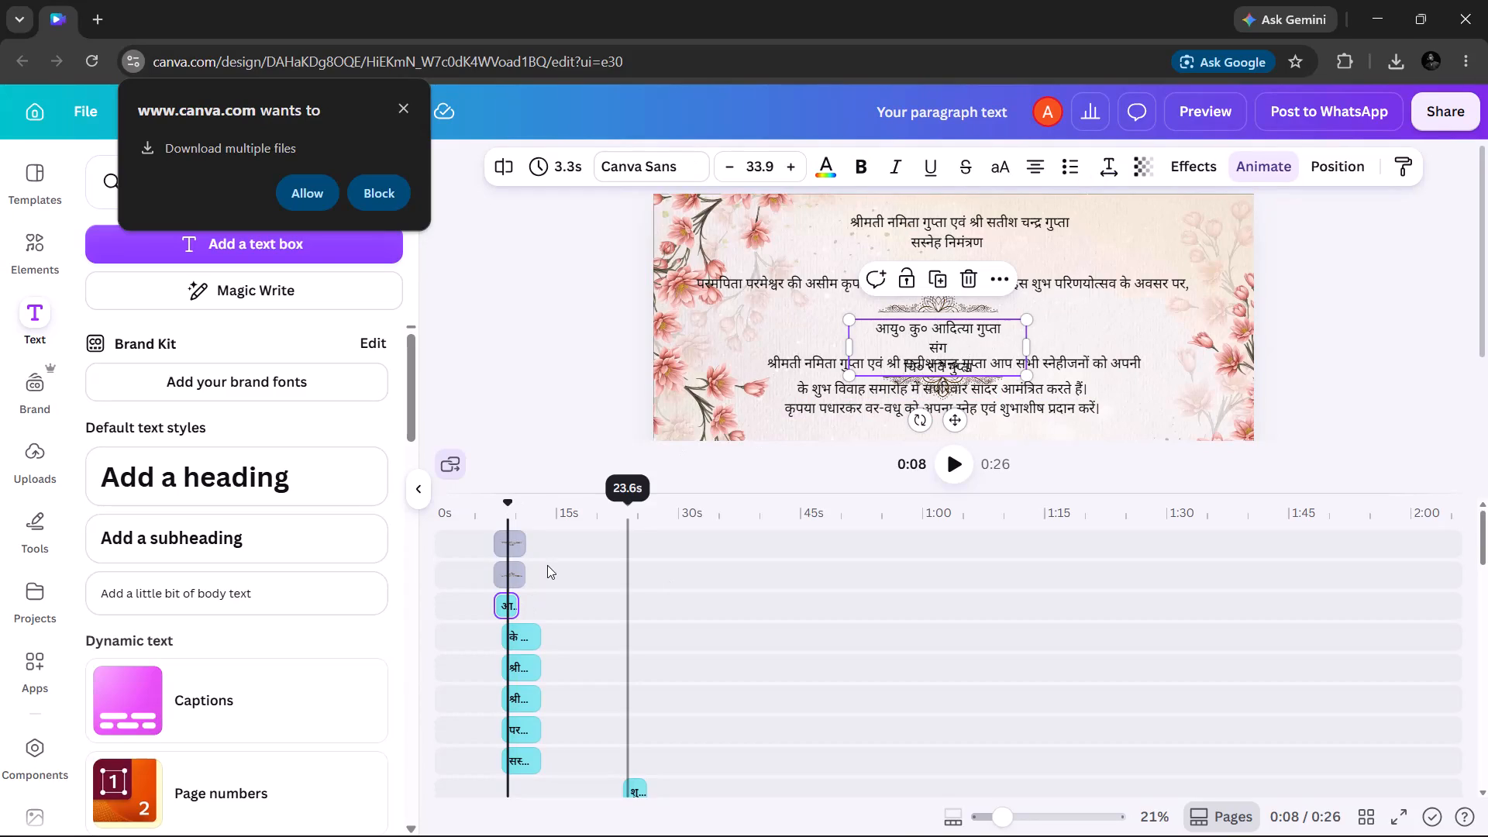
click(521, 630)
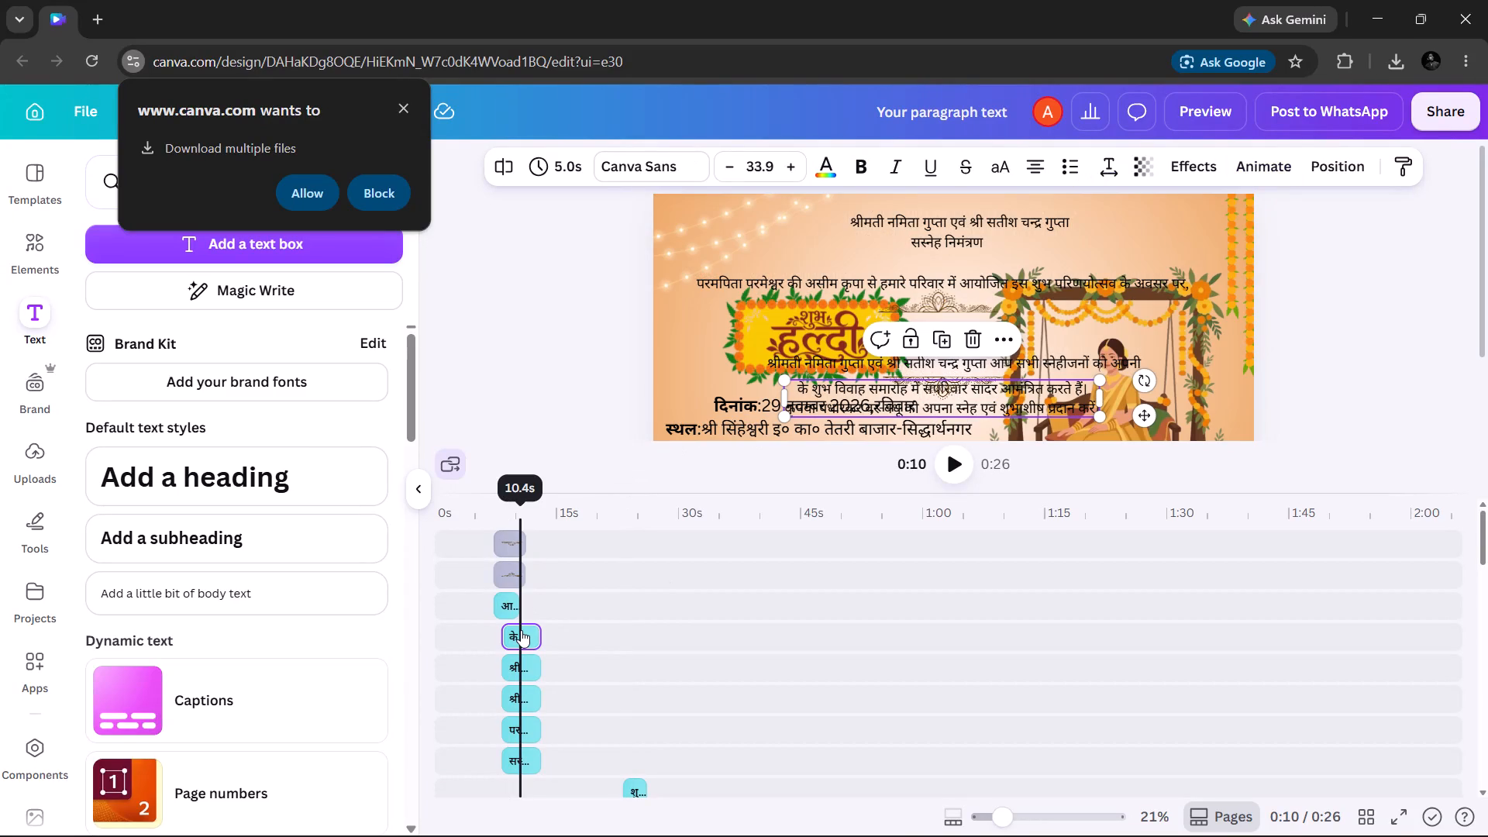
drag(521, 630, 516, 632)
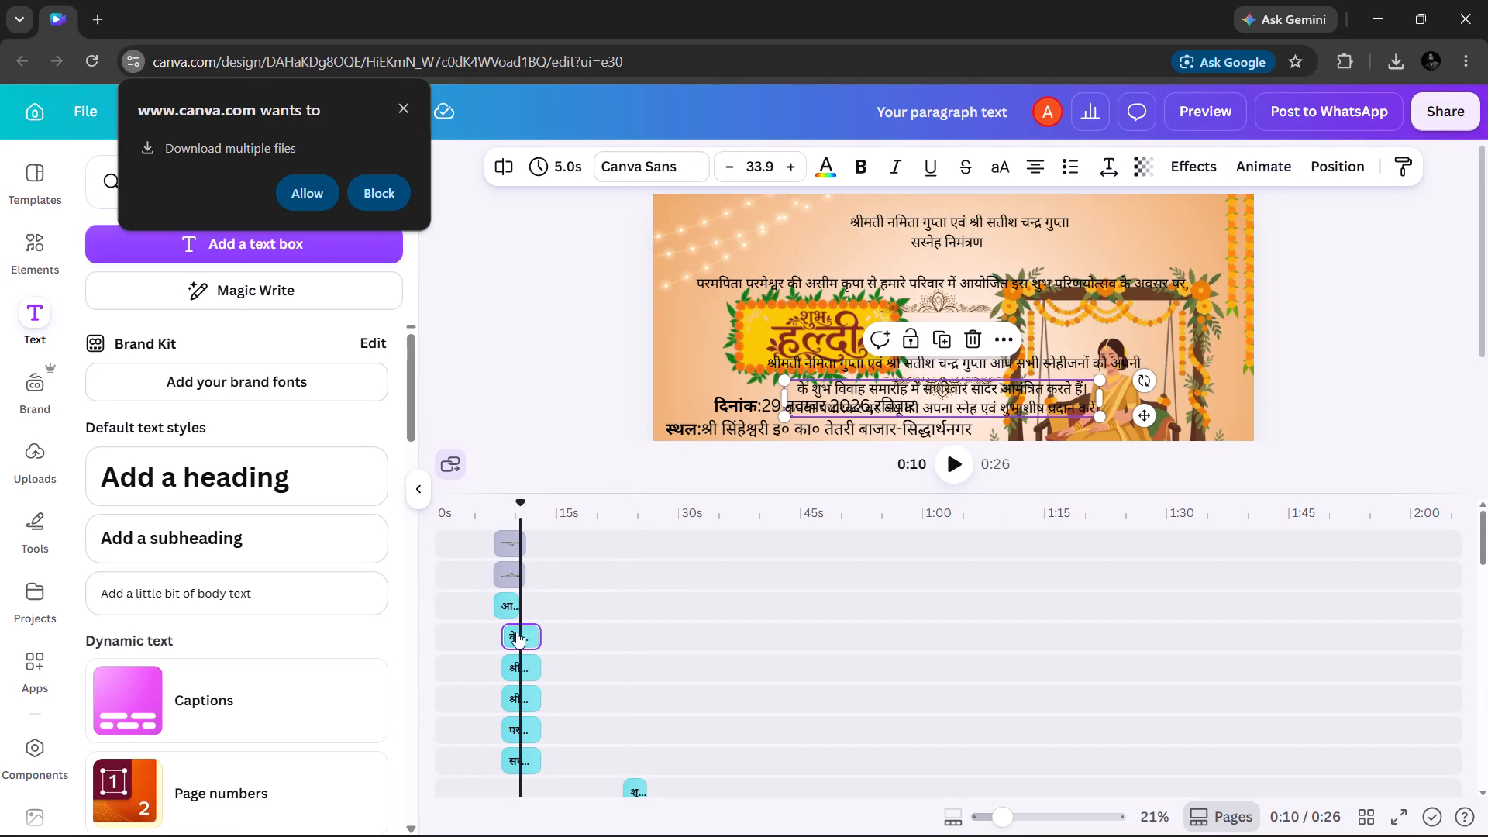
drag(516, 632, 511, 632)
Extend the second floral background clip, just before the orange Haldi slides, to 15.0s.
scroll(511, 632, right, 2)
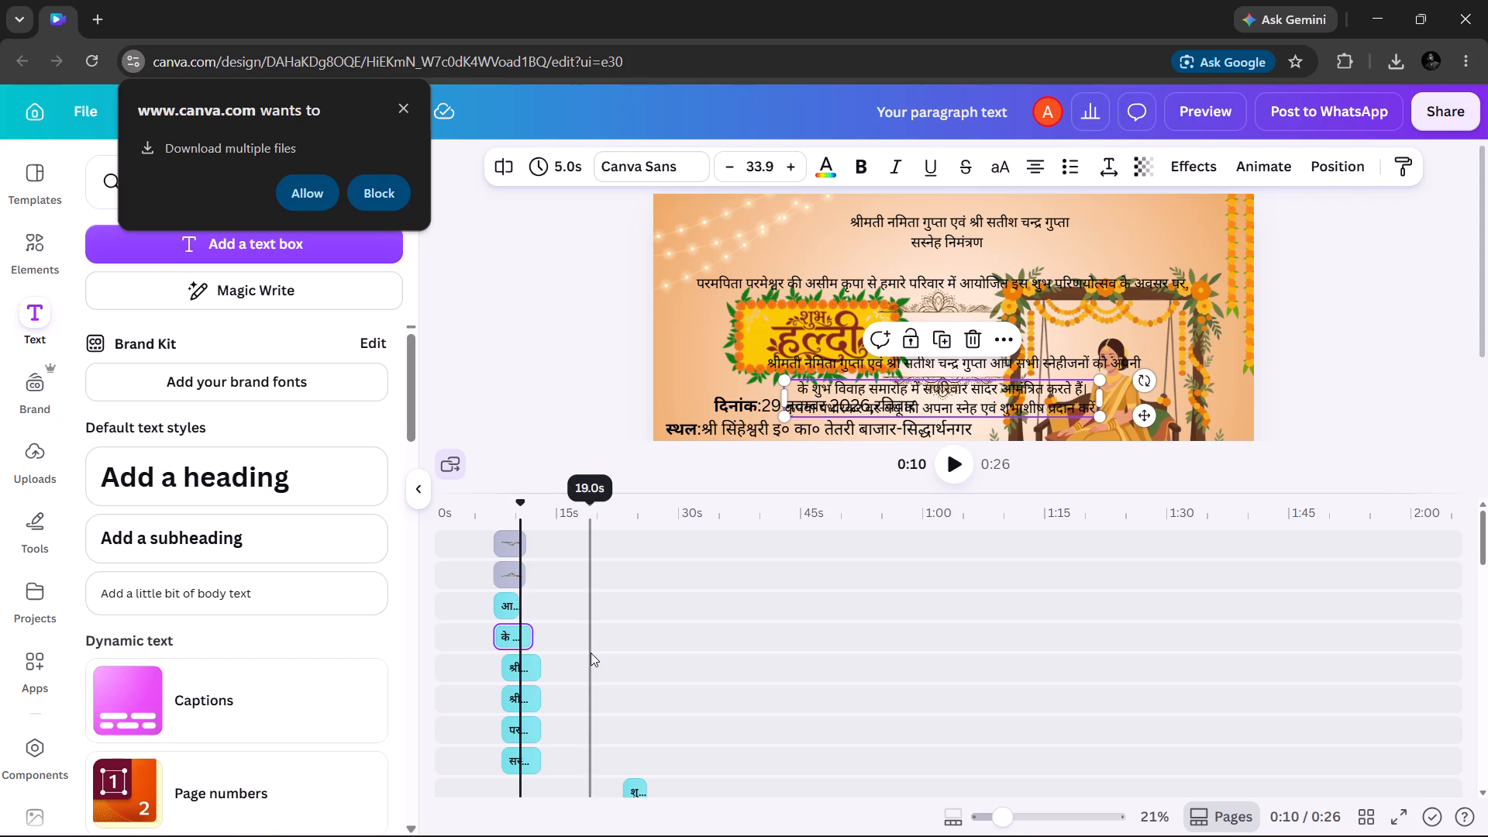
scroll(591, 653, down, 13)
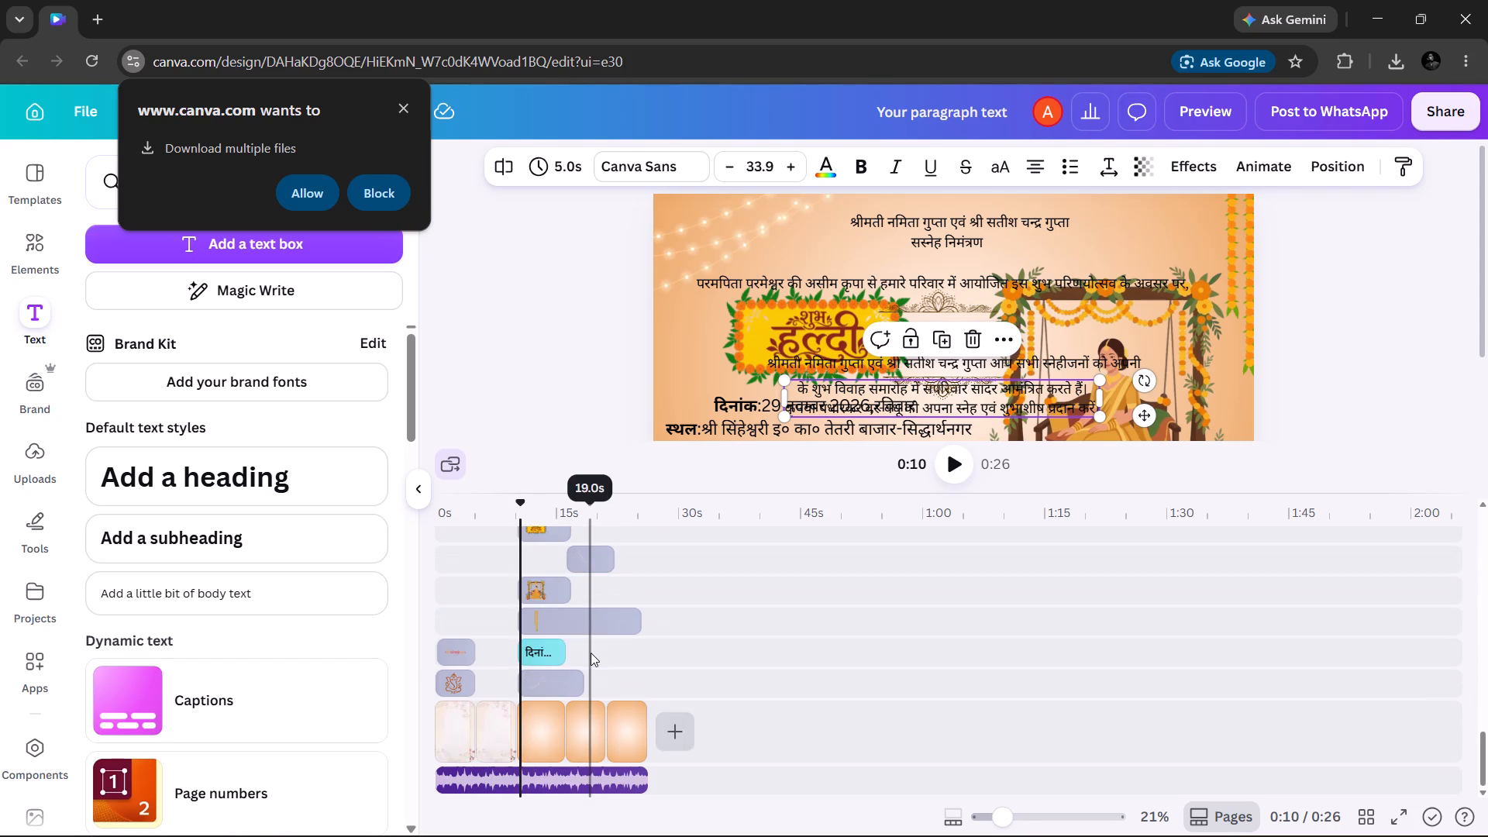
click(542, 725)
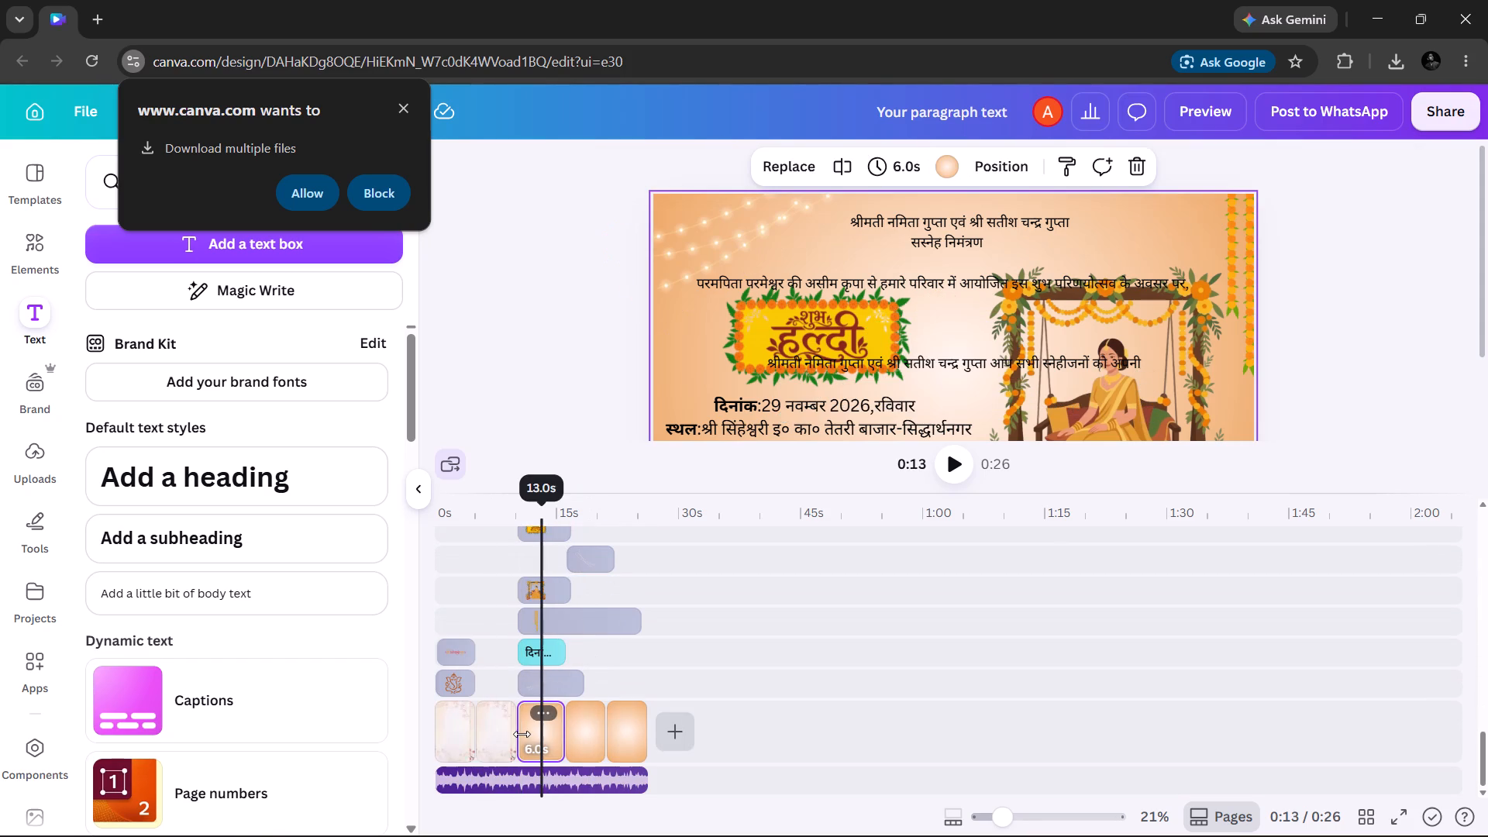
click(498, 736)
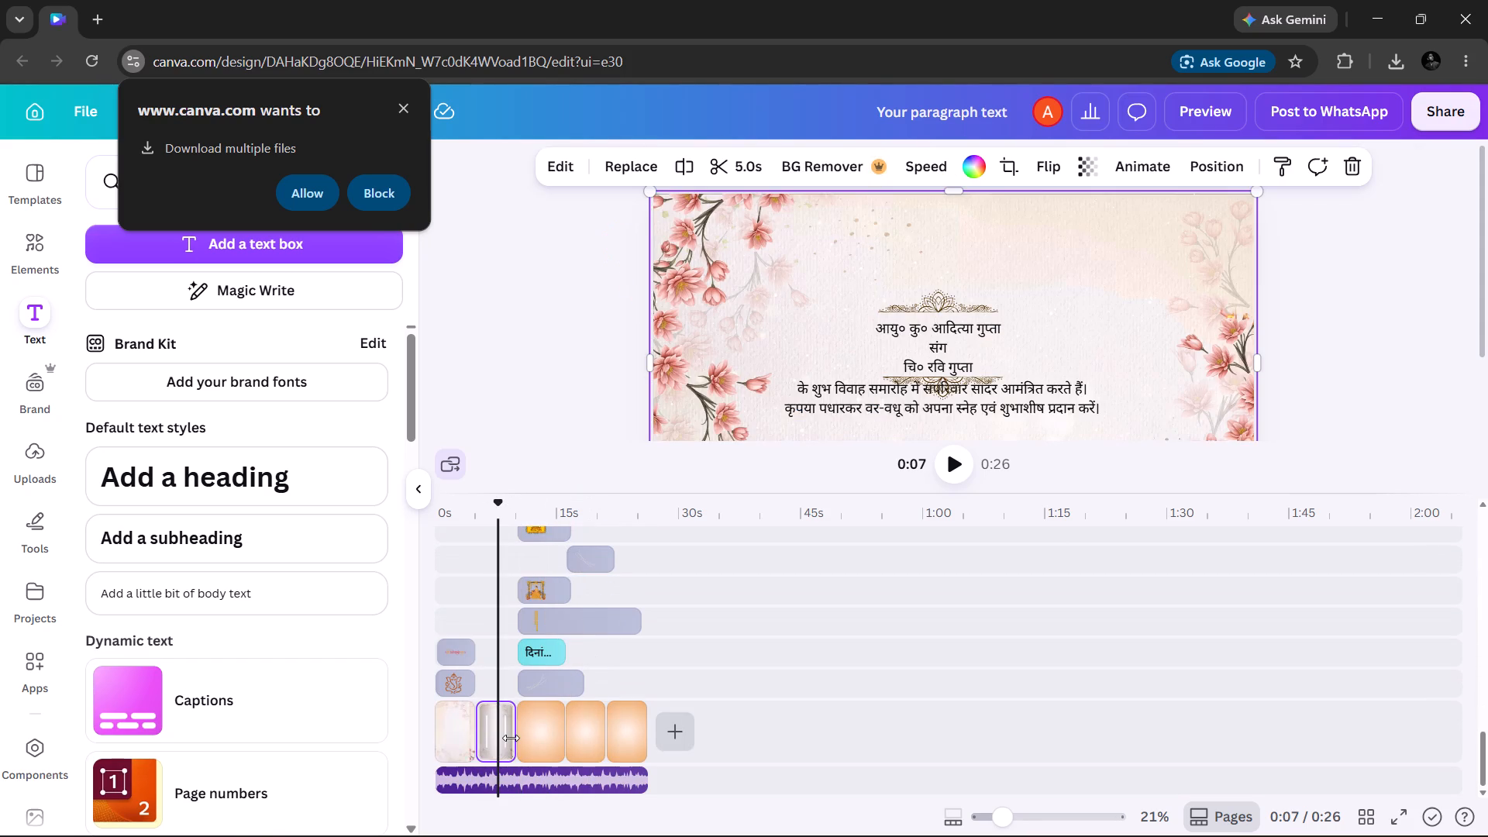
drag(511, 738, 741, 770)
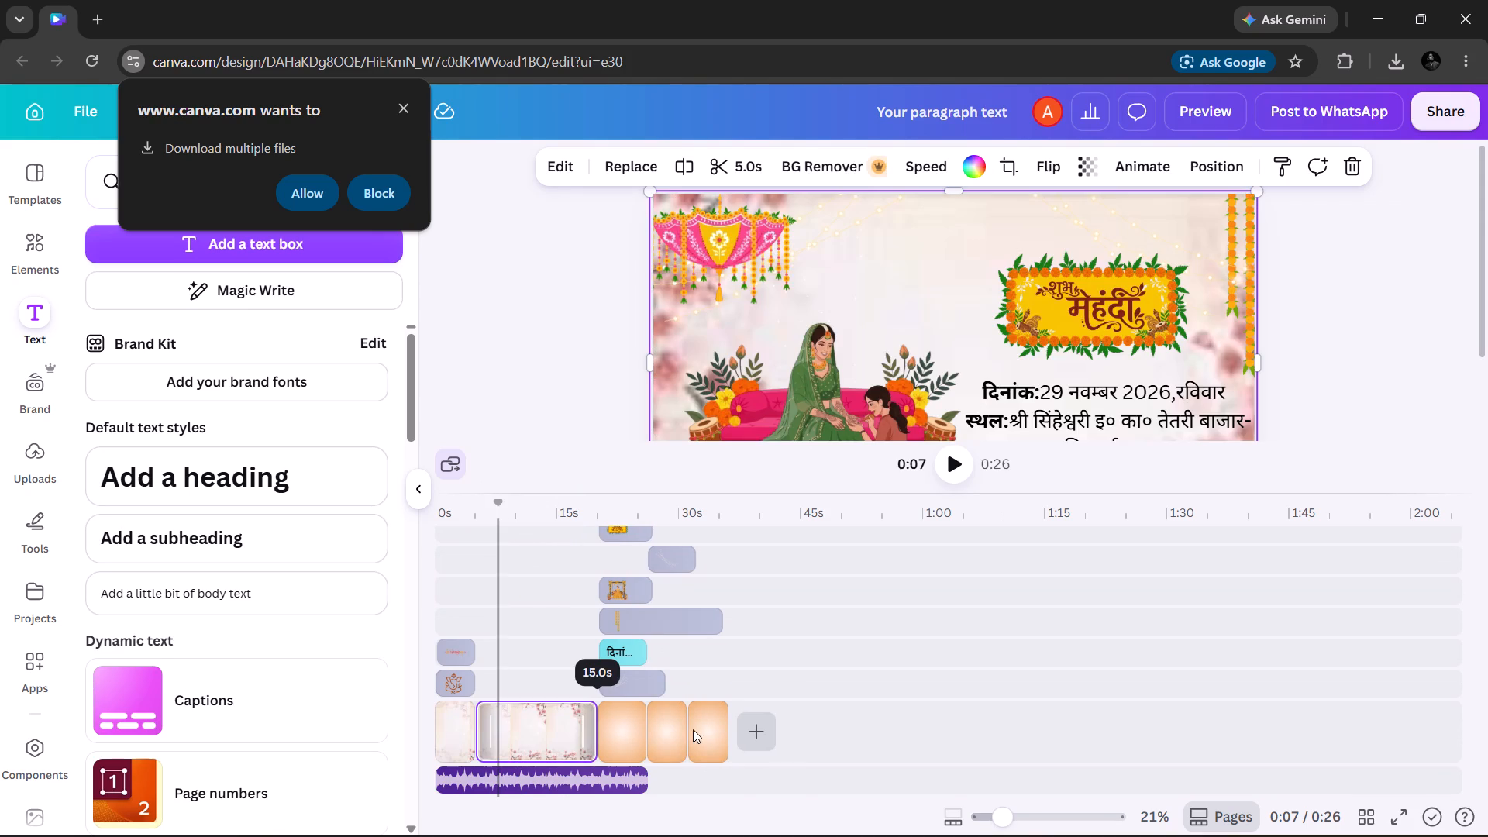
Examine the timeline tracks and the 14-second frame to check how the clips line up with the lengthened floral slide.
scroll(518, 701, right, 2)
scroll(537, 642, up, 4)
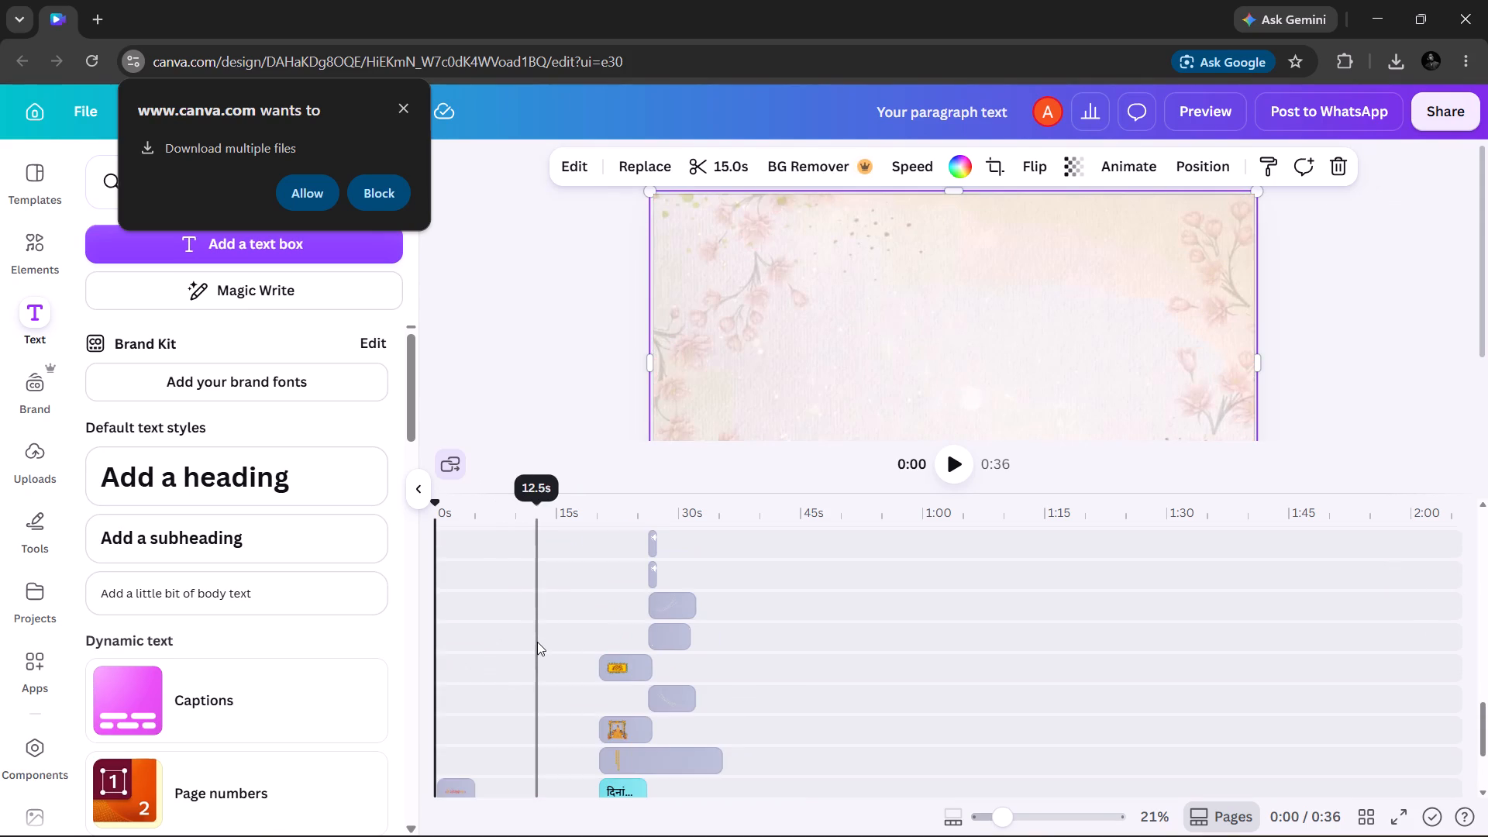
scroll(537, 642, up, 6)
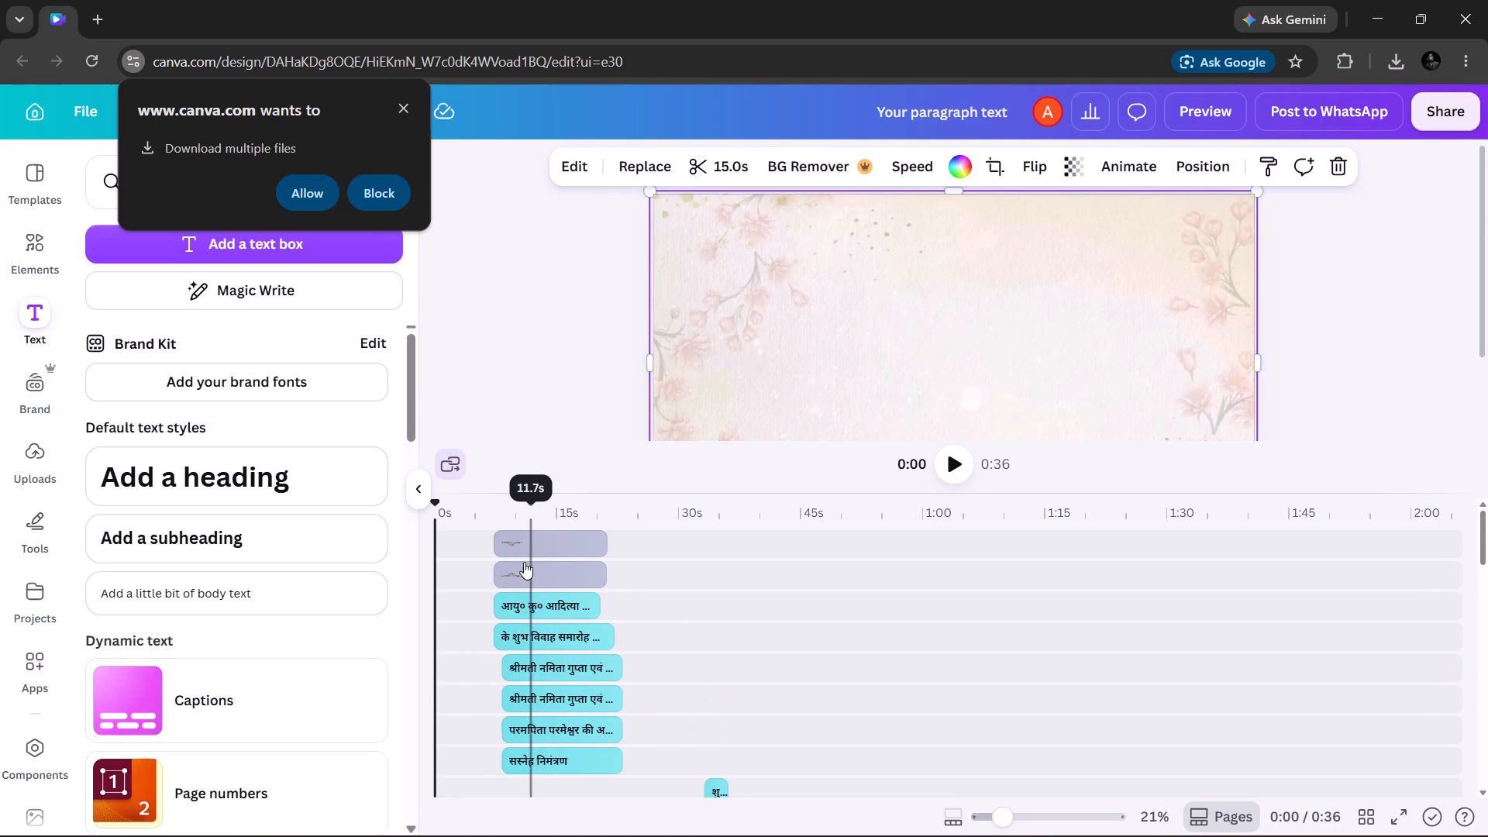
scroll(525, 554, down, 11)
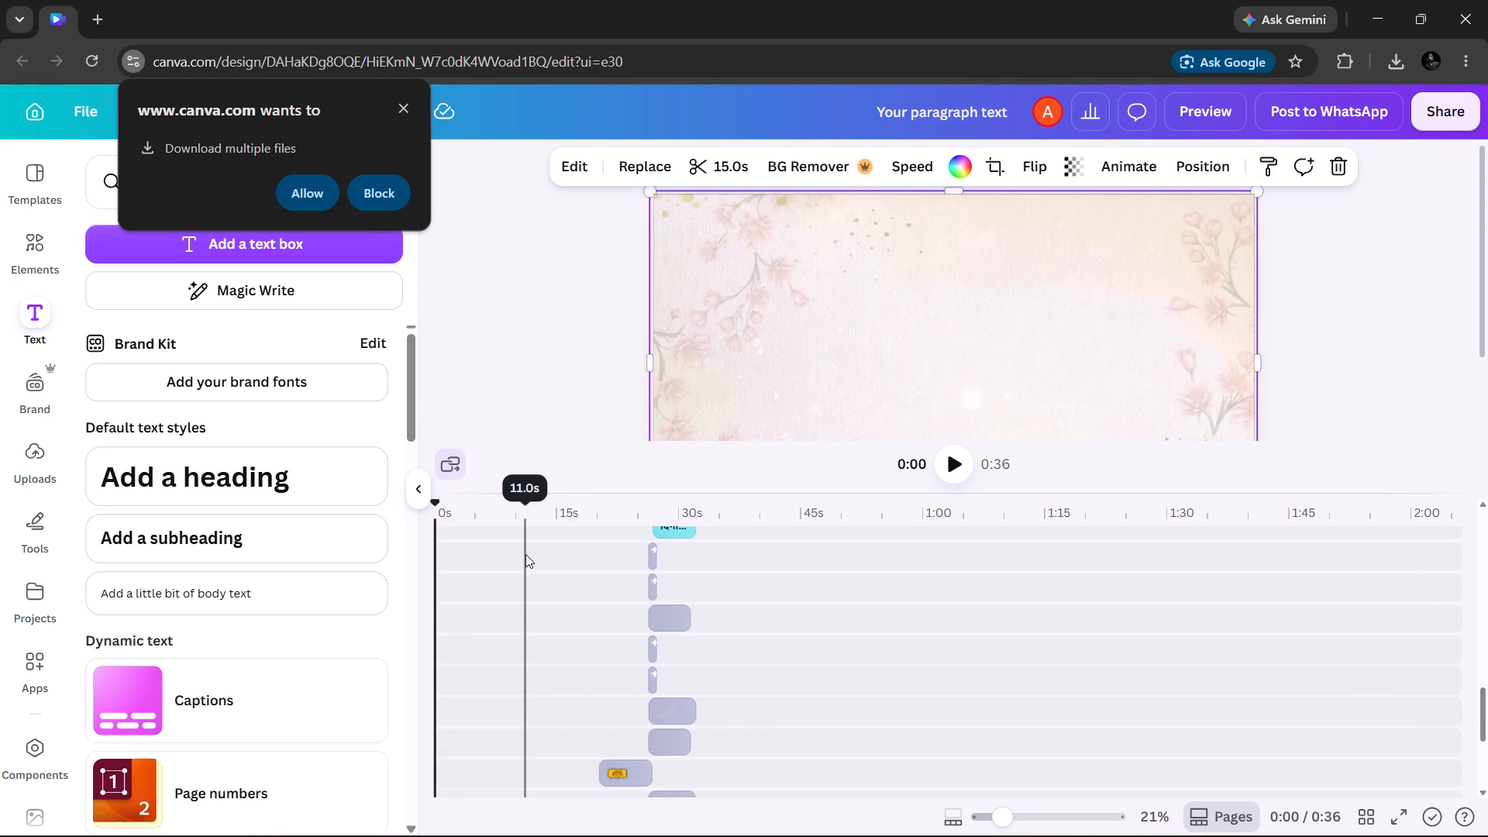
scroll(525, 554, up, 8)
scroll(525, 554, down, 2)
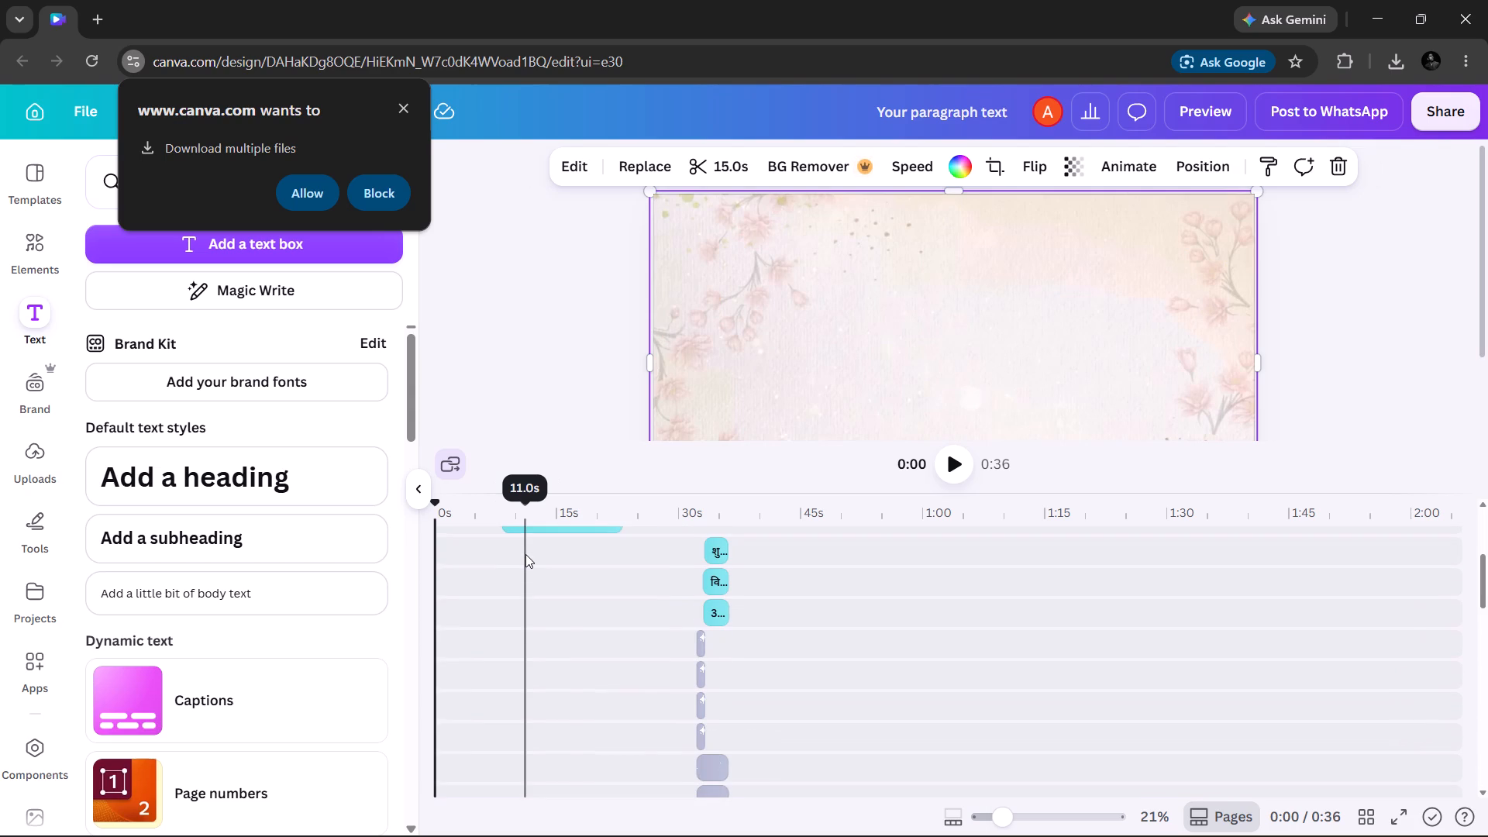
scroll(525, 554, down, 3)
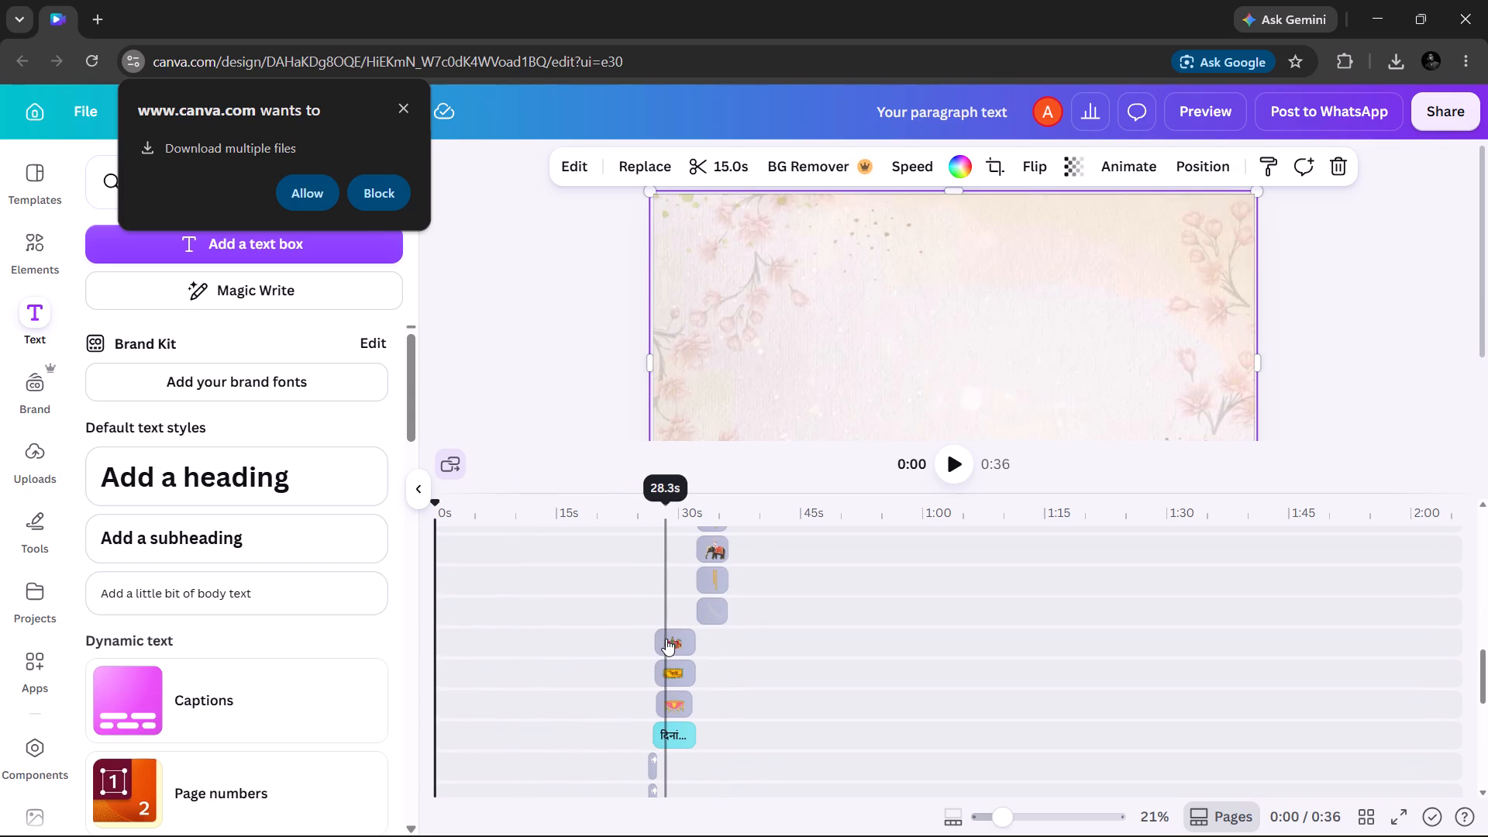
scroll(666, 639, down, 6)
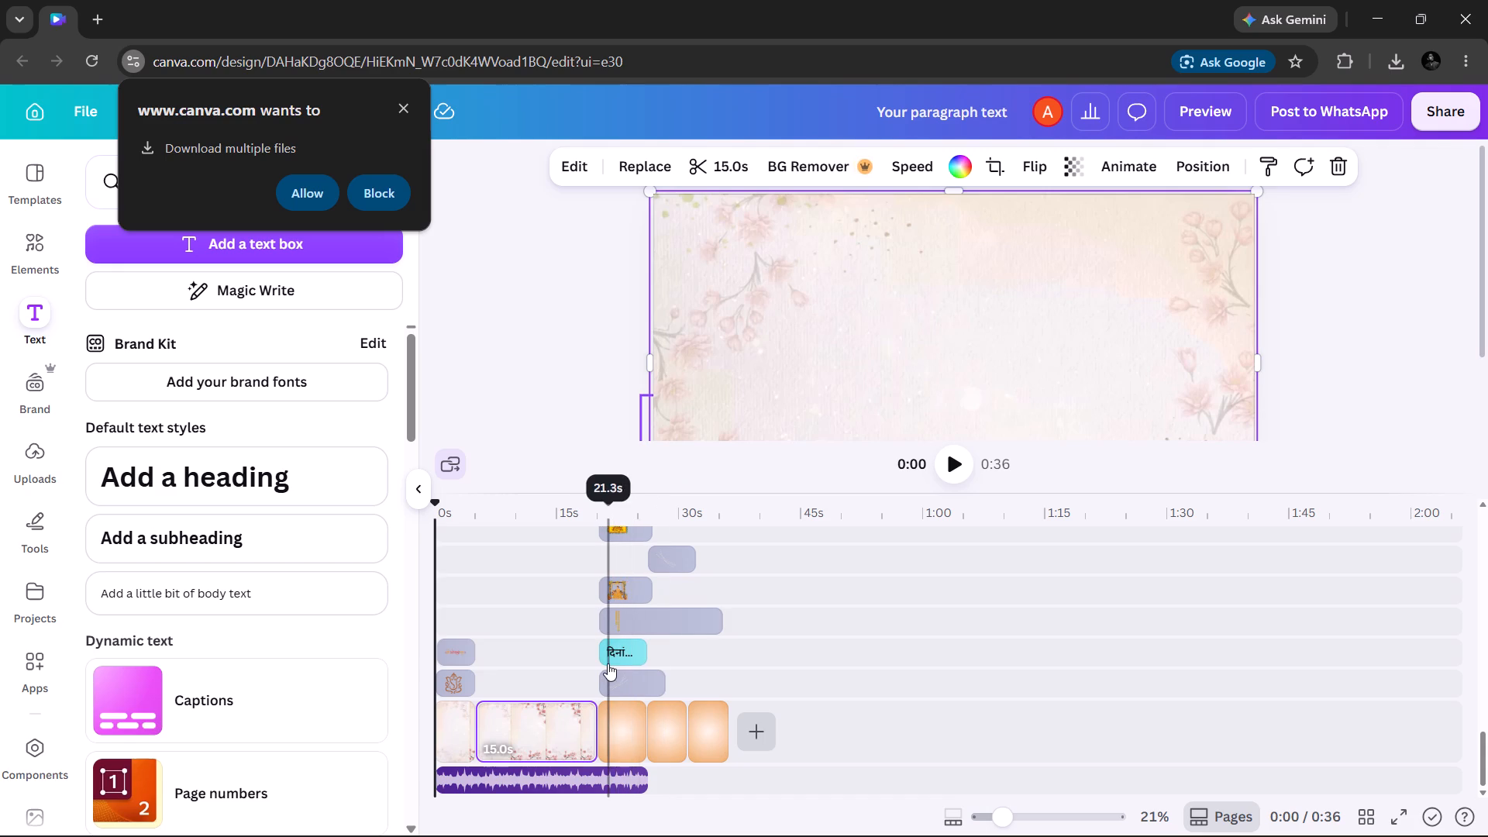
click(551, 734)
click(551, 734)
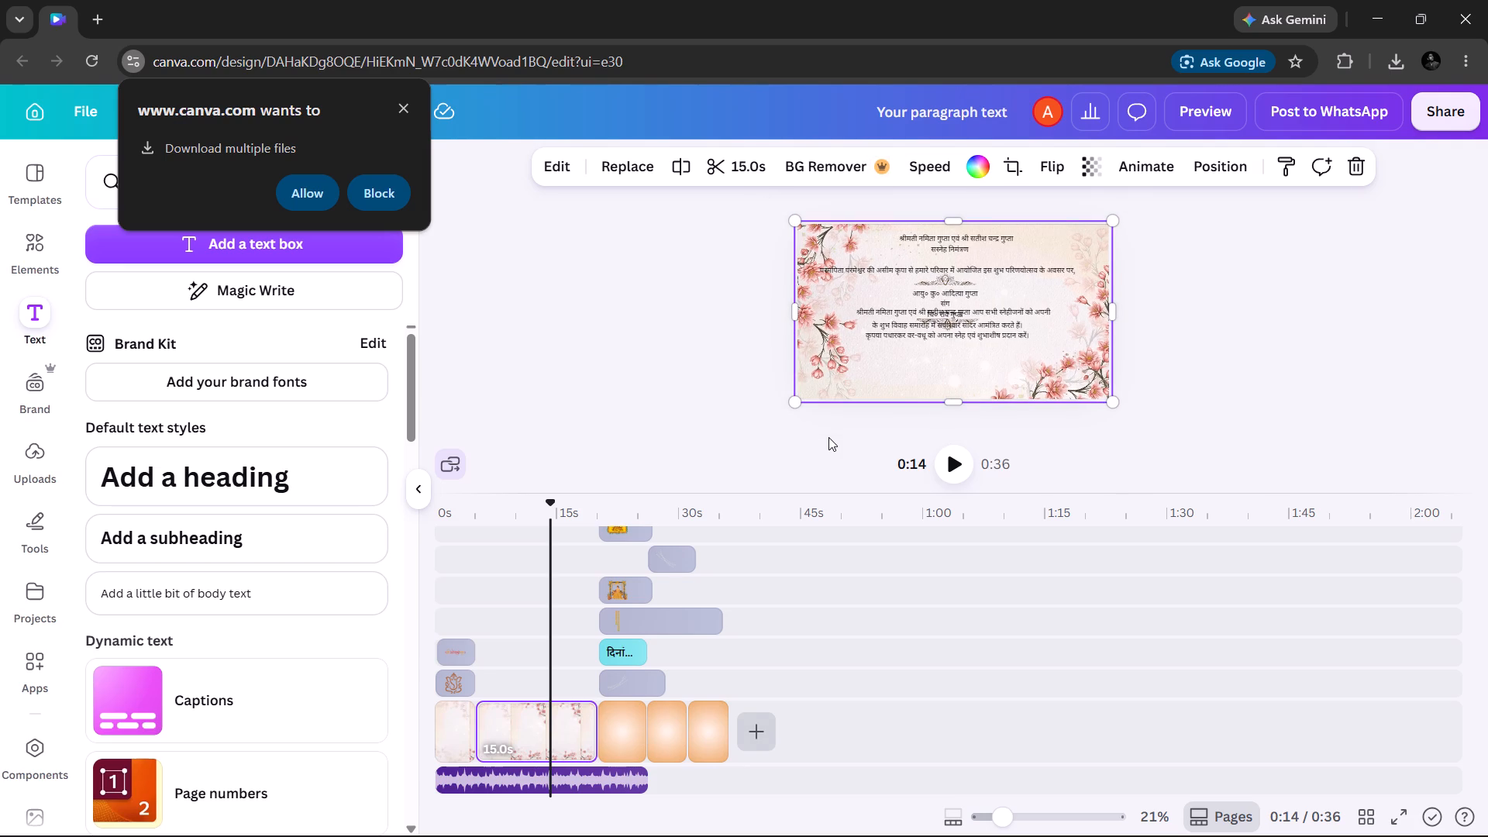
Shift the hosts' invitation line clip and the hosts' names heading clip slightly earlier on the timeline.
scroll(828, 437, up, 1)
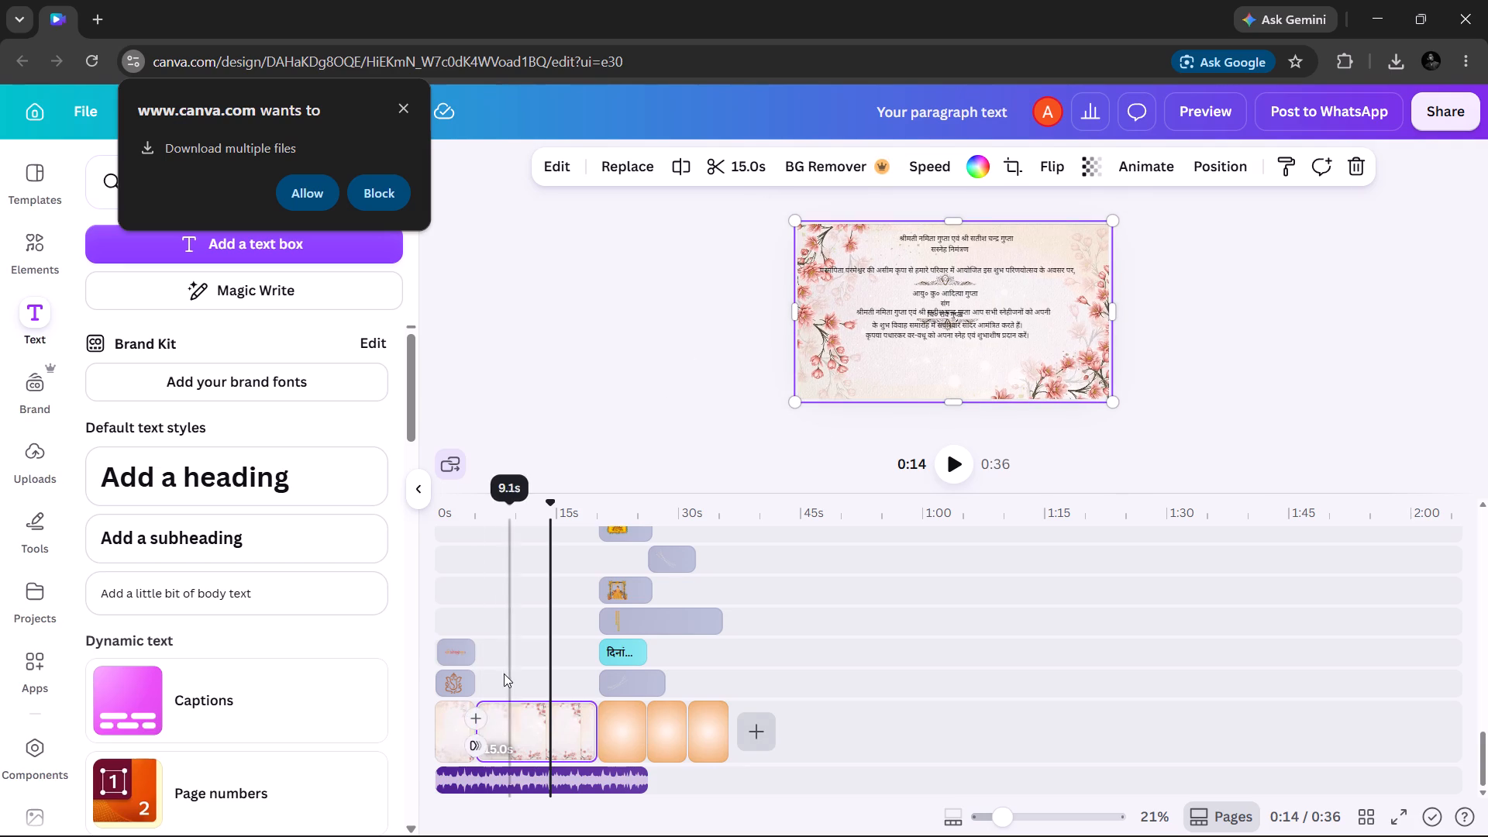
scroll(504, 673, right, 1)
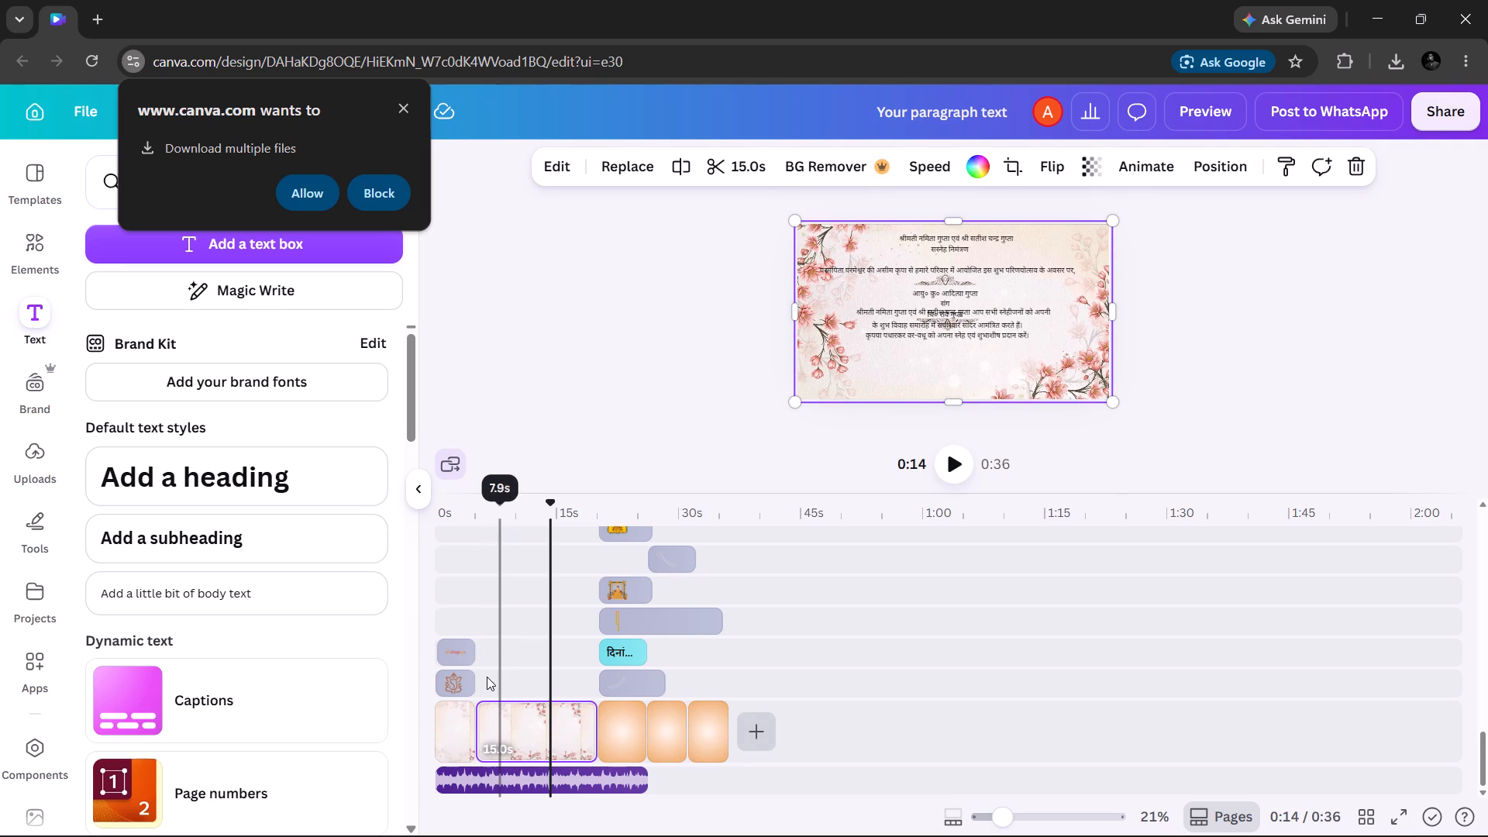
scroll(519, 626, up, 3)
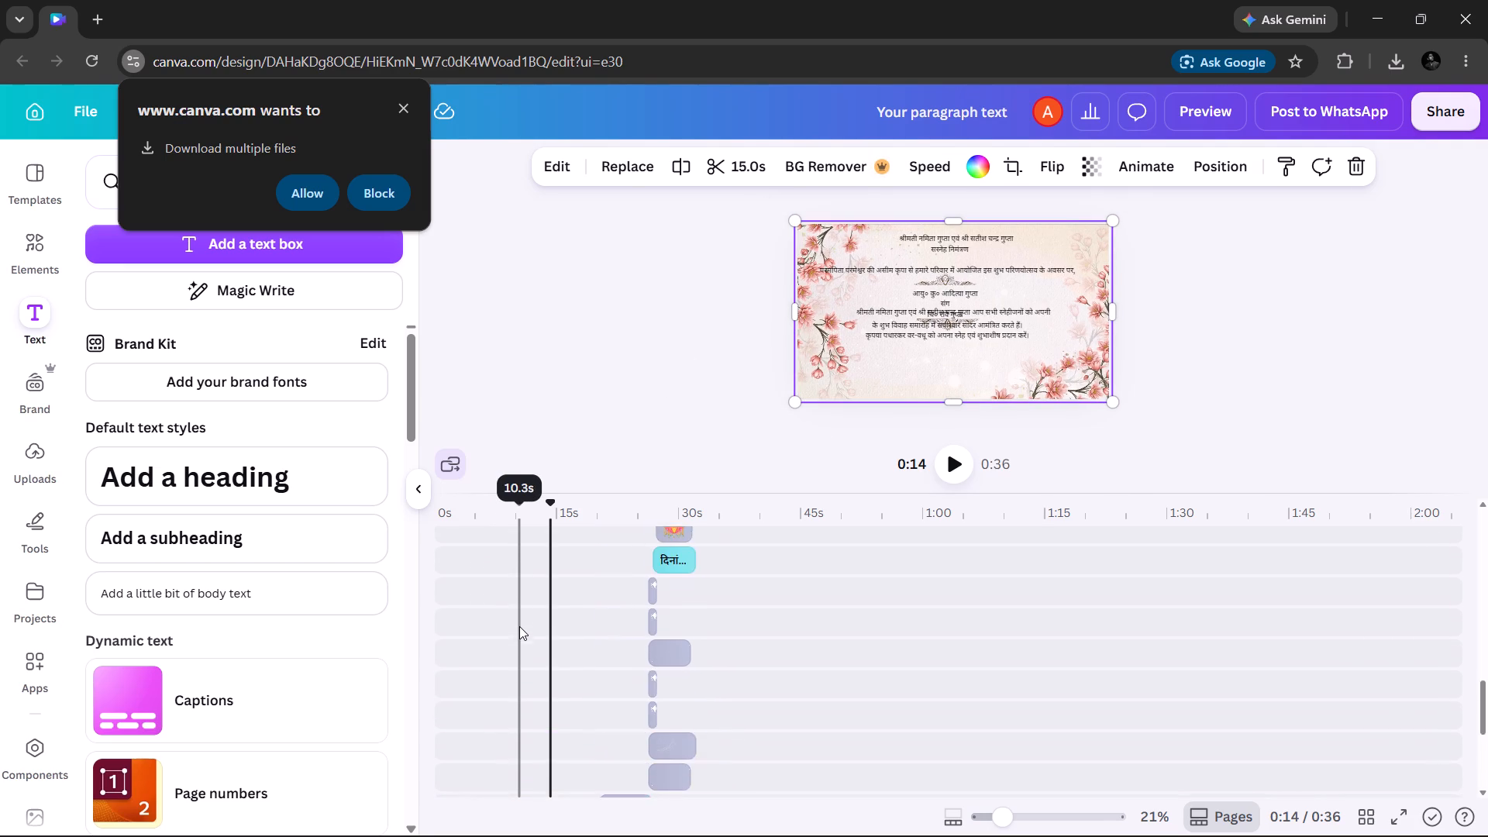
scroll(519, 626, up, 6)
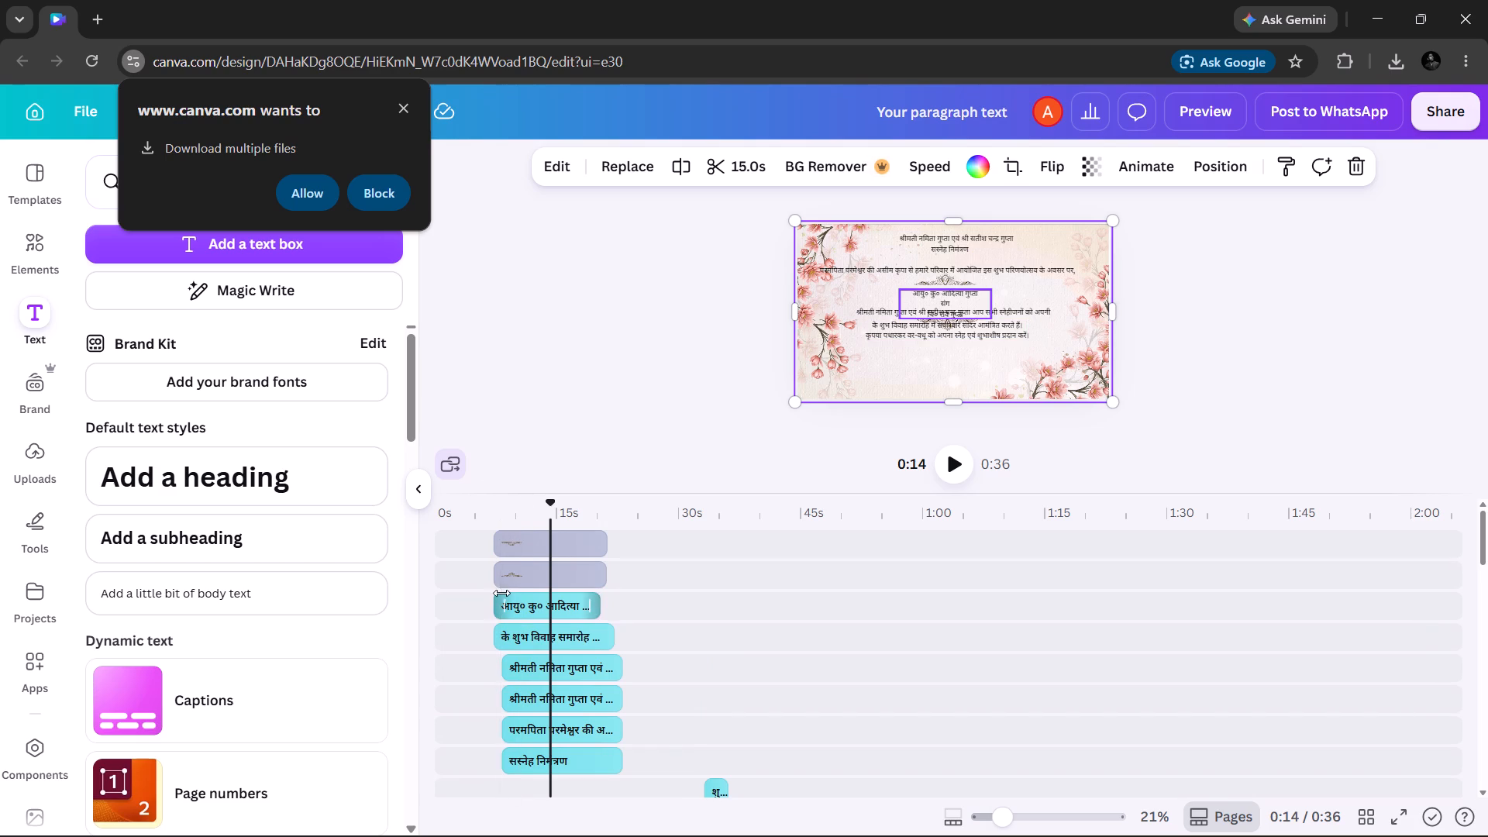
click(525, 663)
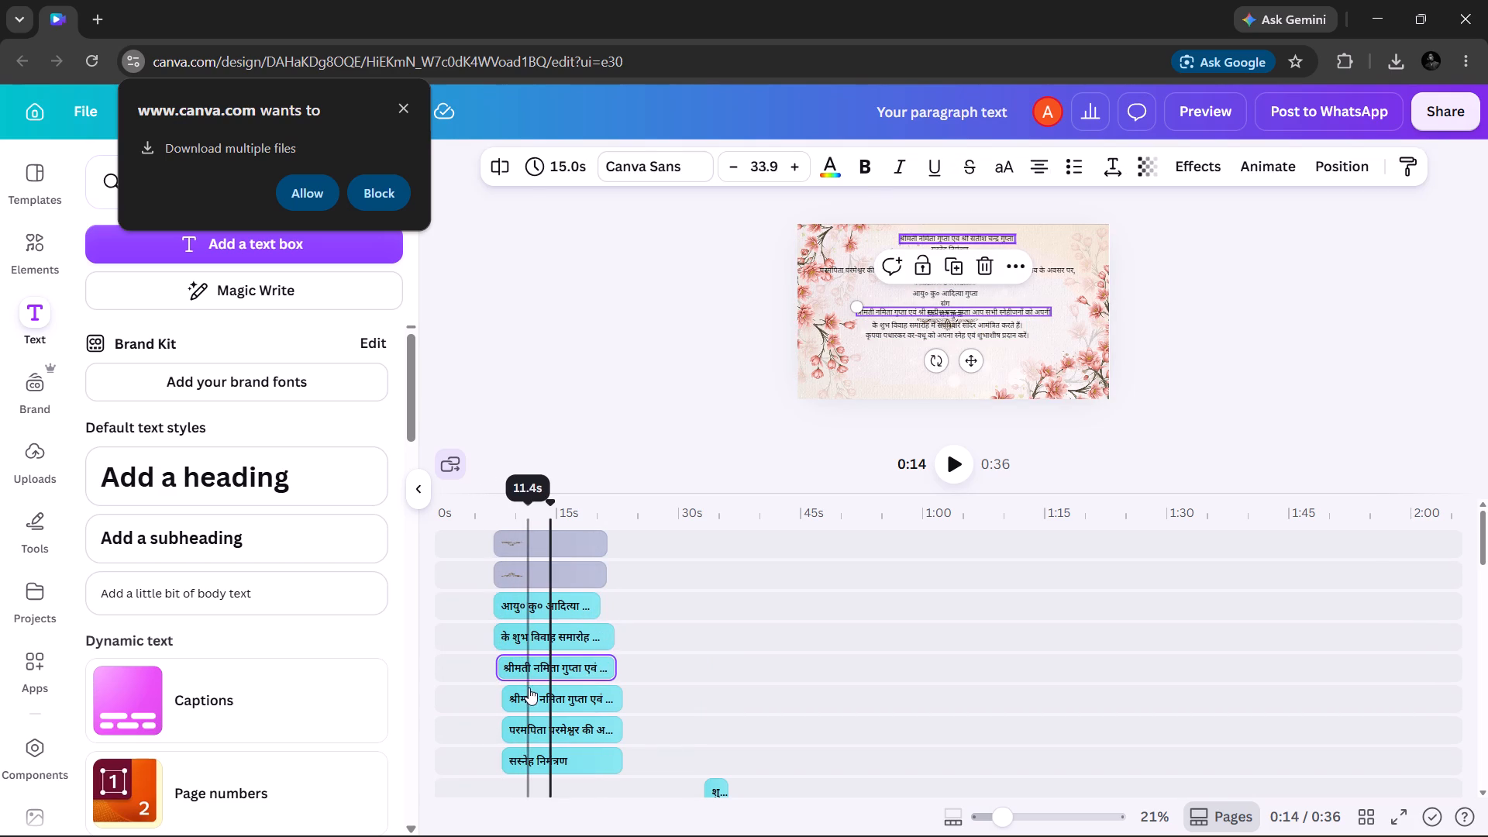
click(532, 694)
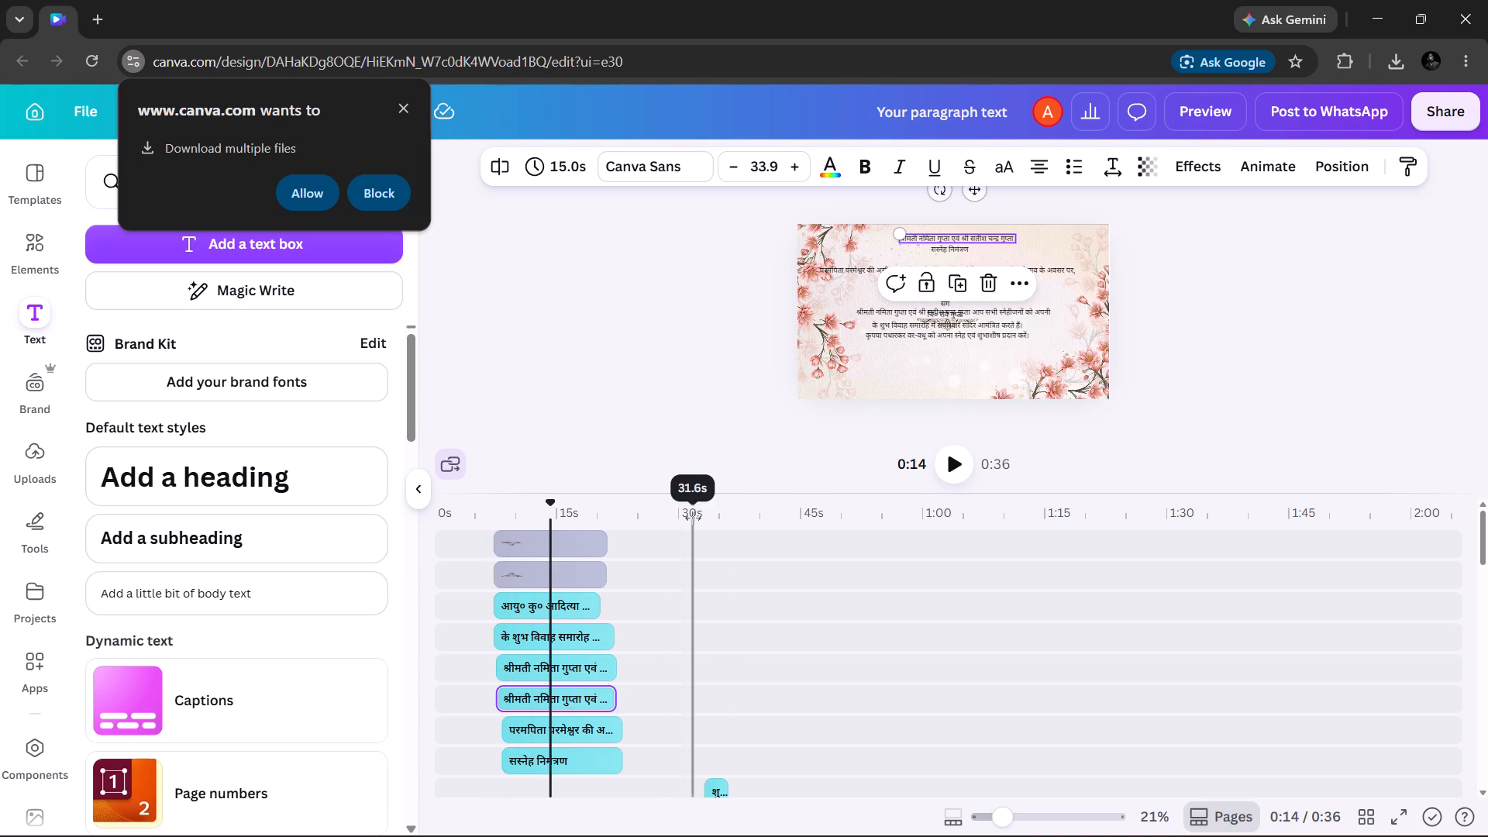
Move the "परमपिता परमेश्वर" text clip up to the track directly below the two ornamental divider clips.
click(556, 725)
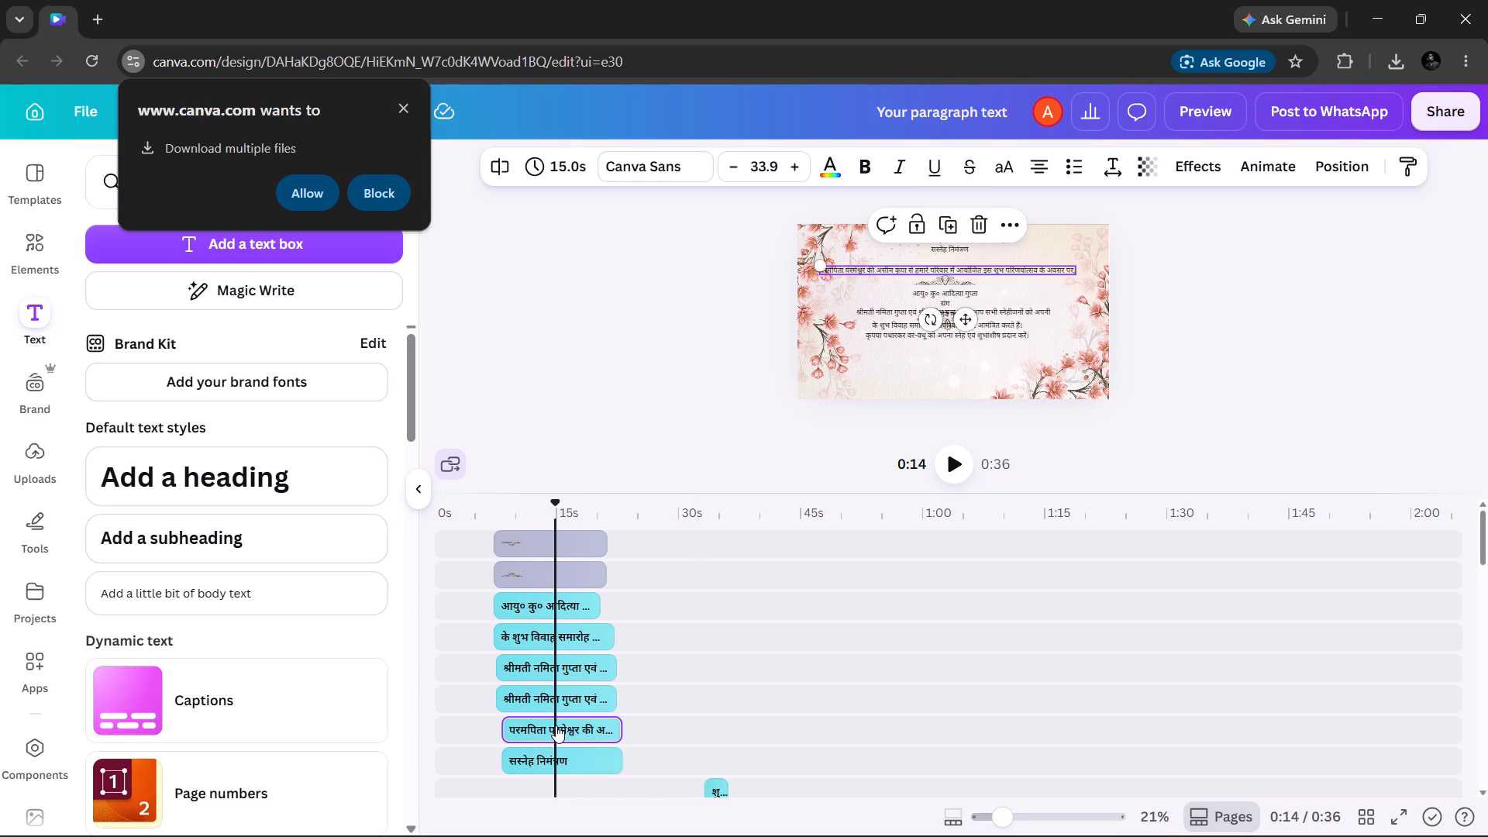
drag(556, 725, 560, 600)
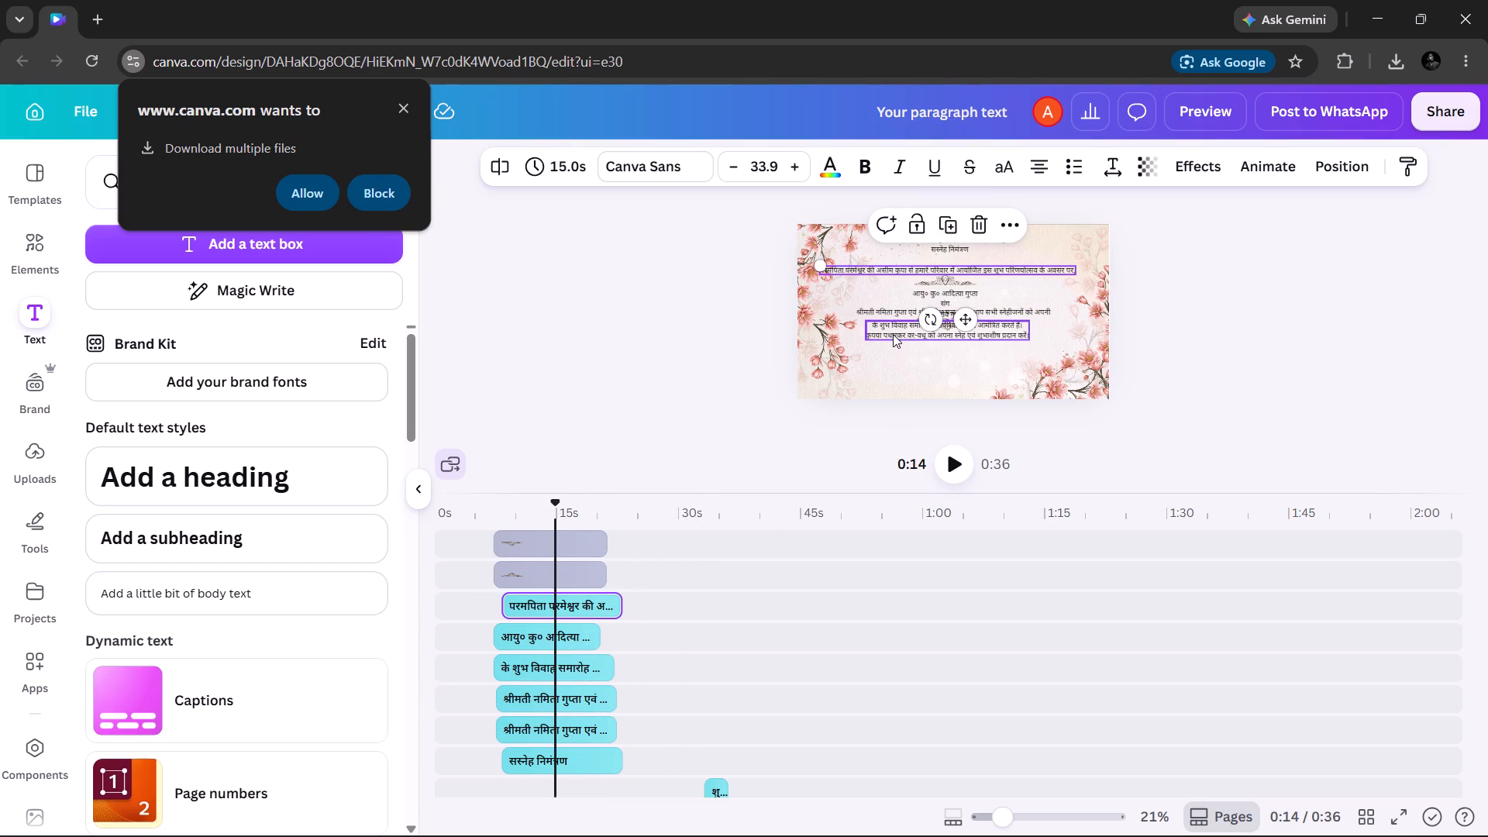
Apply uppercase formatting to the "सस्नेह निमंत्रण" text on the floral slide.
click(959, 247)
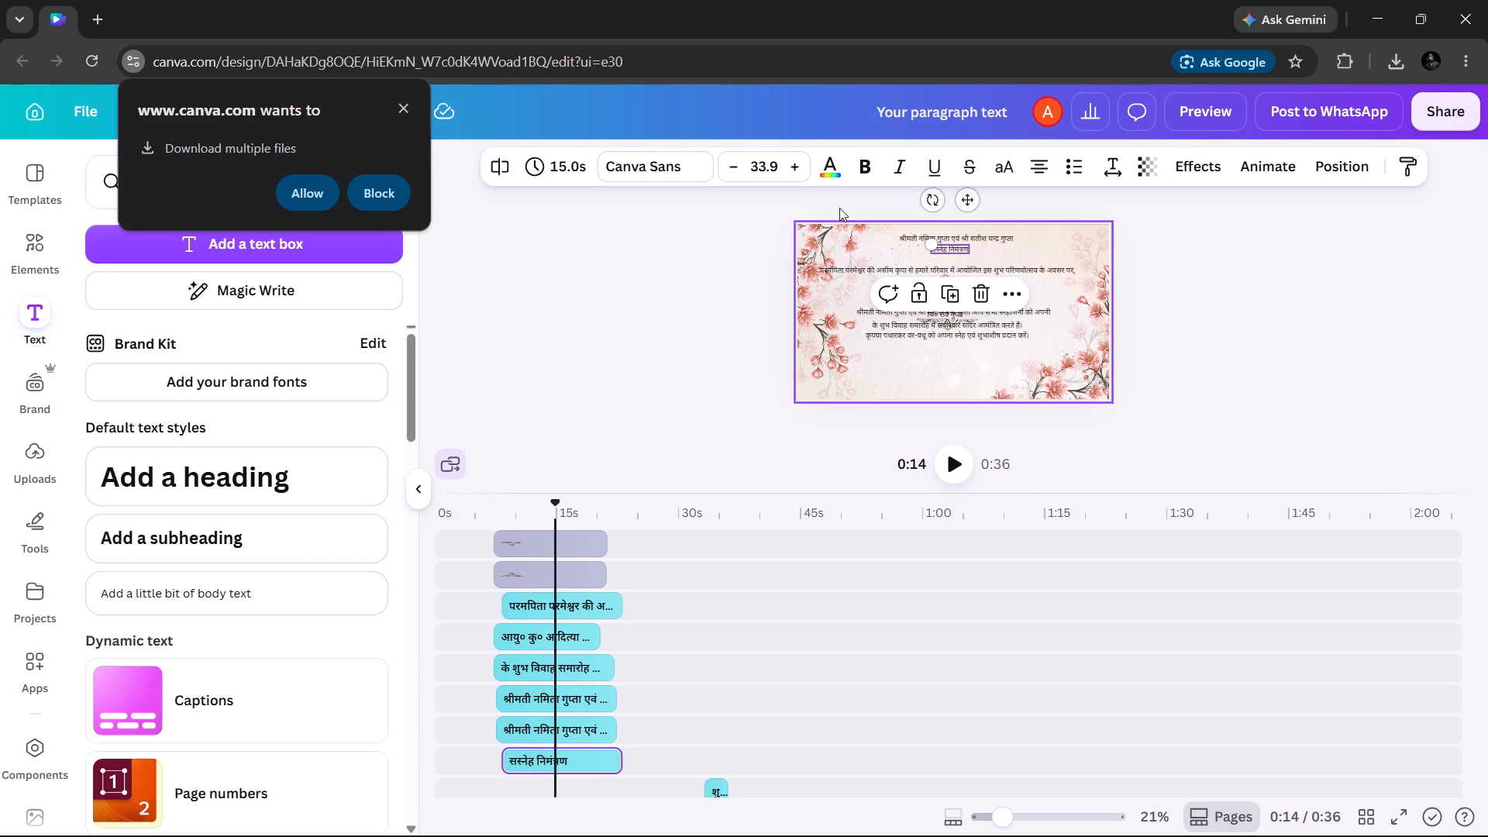
scroll(862, 305, up, 1)
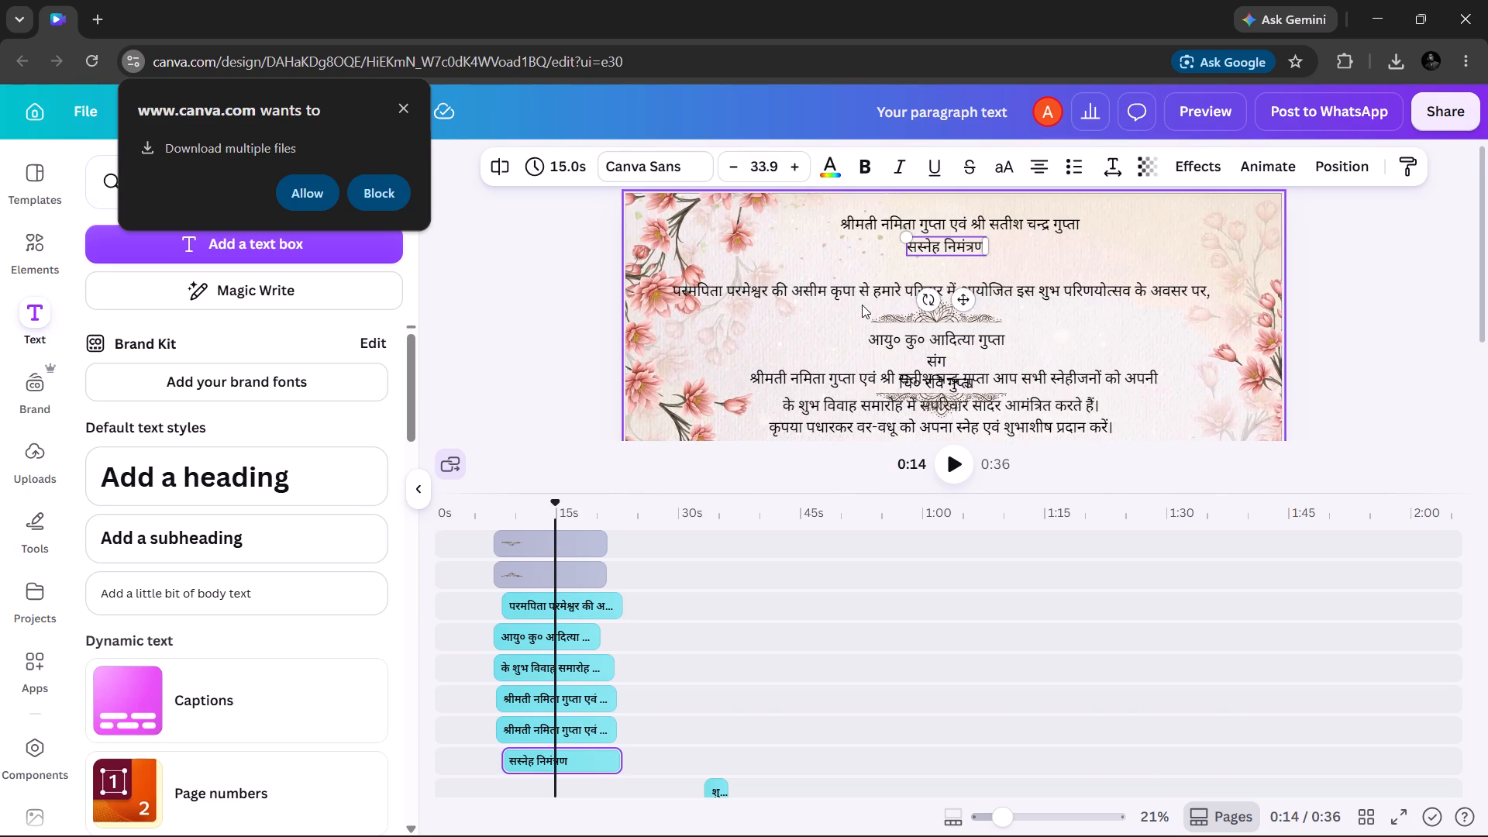
scroll(862, 305, up, 1)
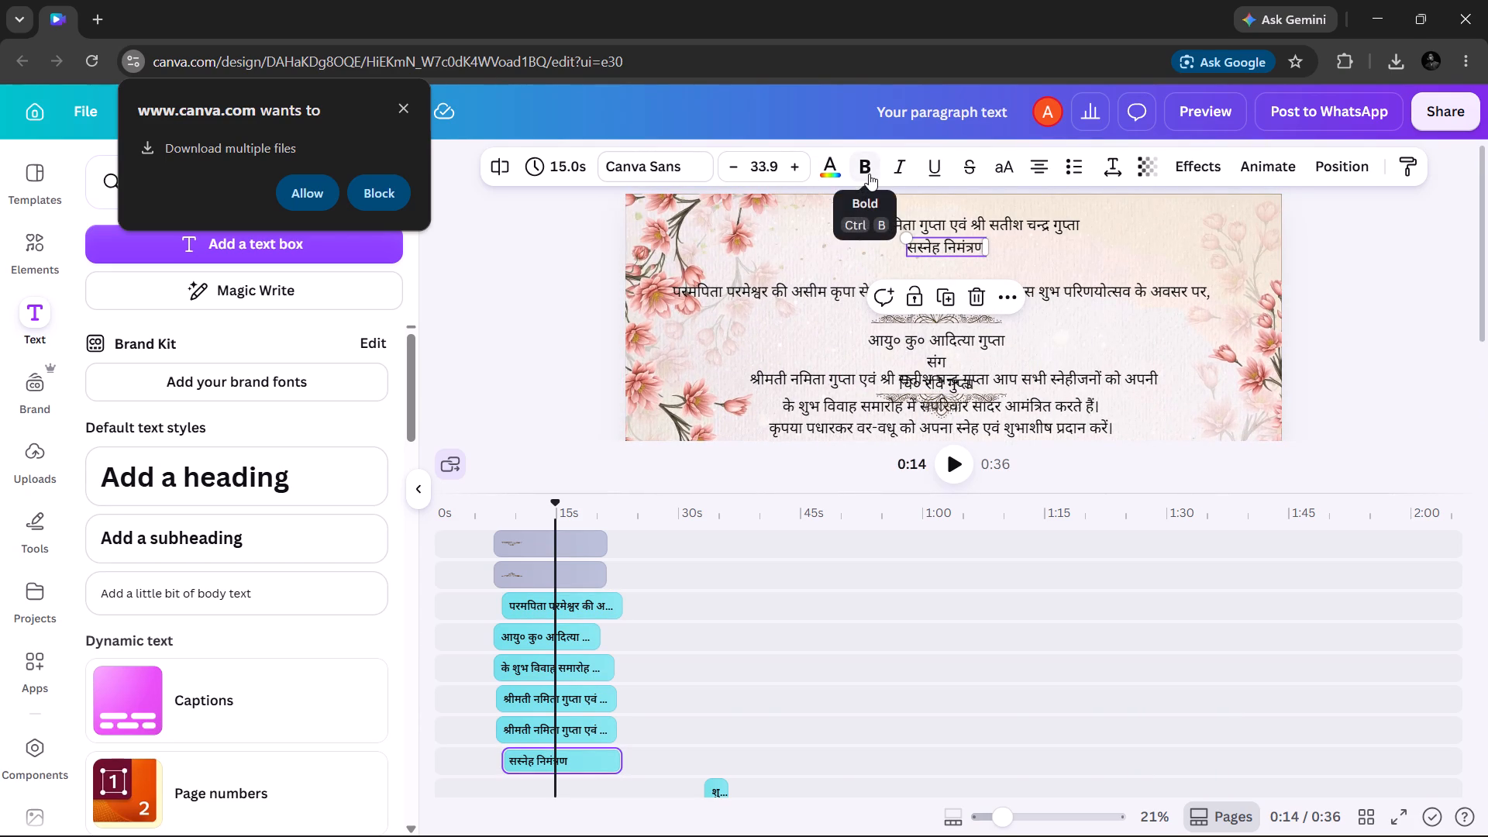
click(1006, 167)
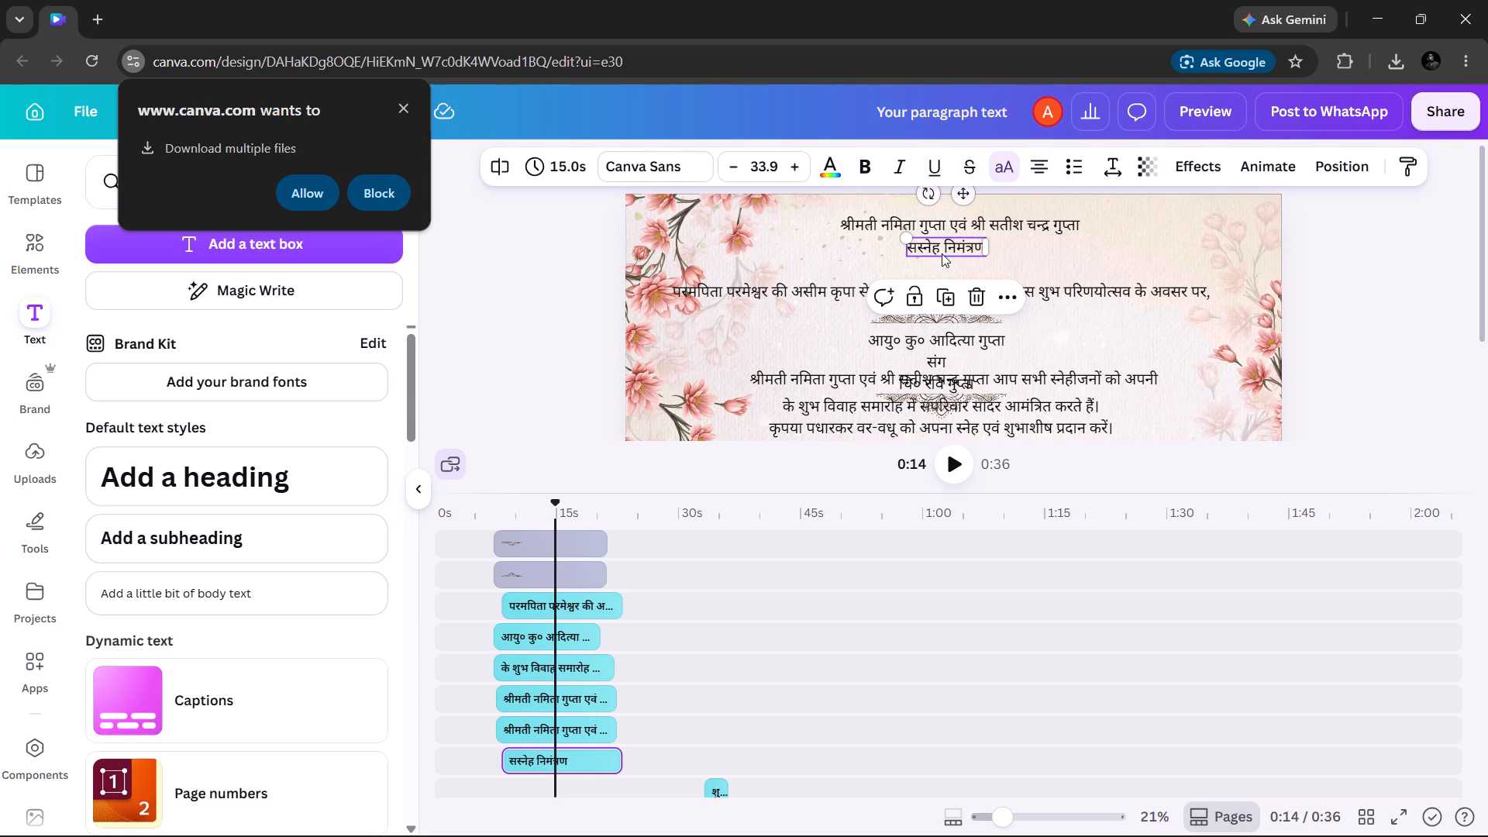
Add the blue "Thank you!" font combination to the floral slide.
scroll(258, 648, down, 4)
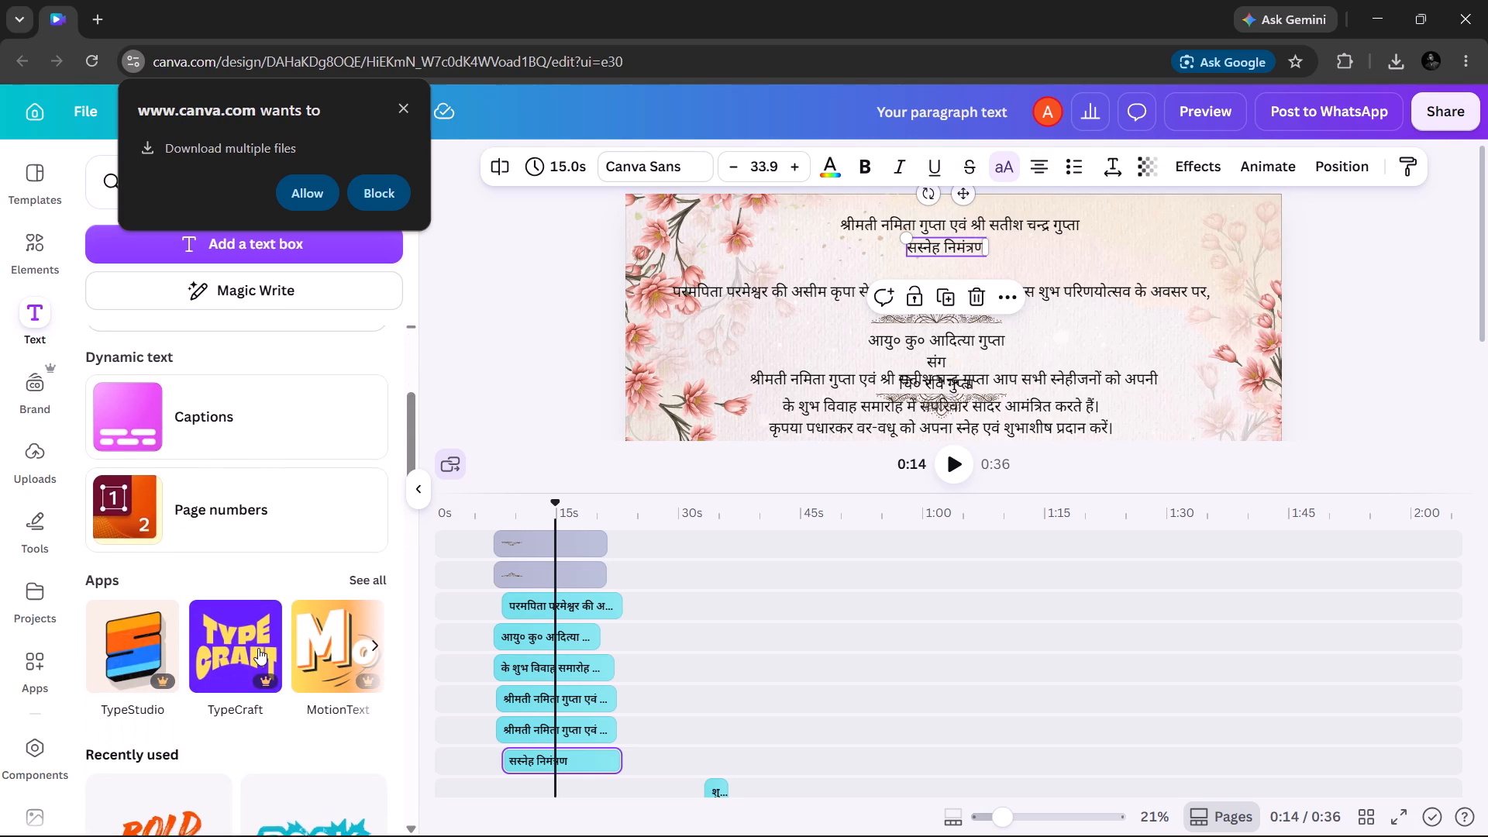
scroll(258, 648, down, 4)
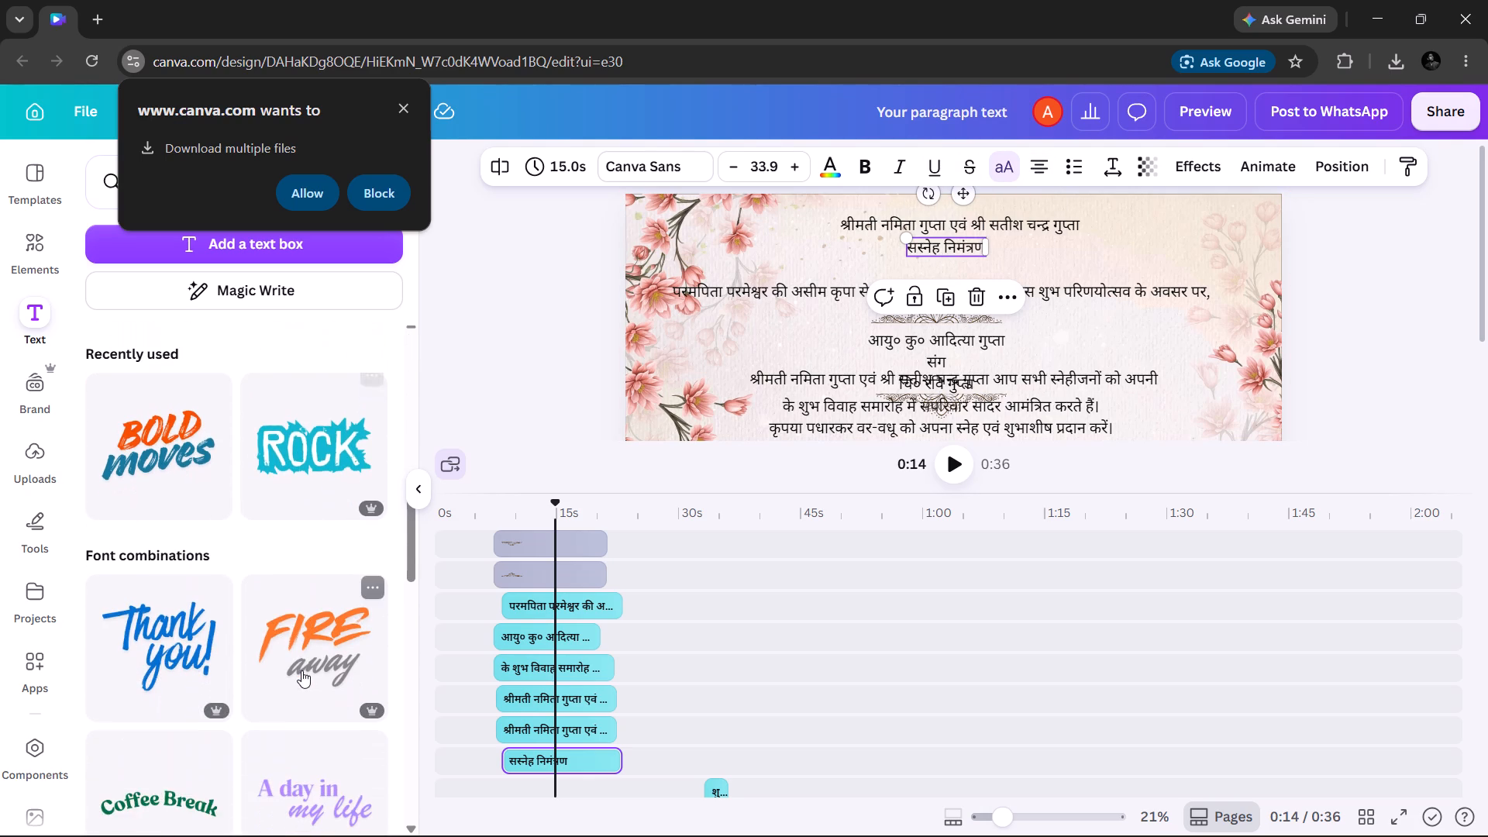
scroll(301, 670, down, 1)
click(161, 595)
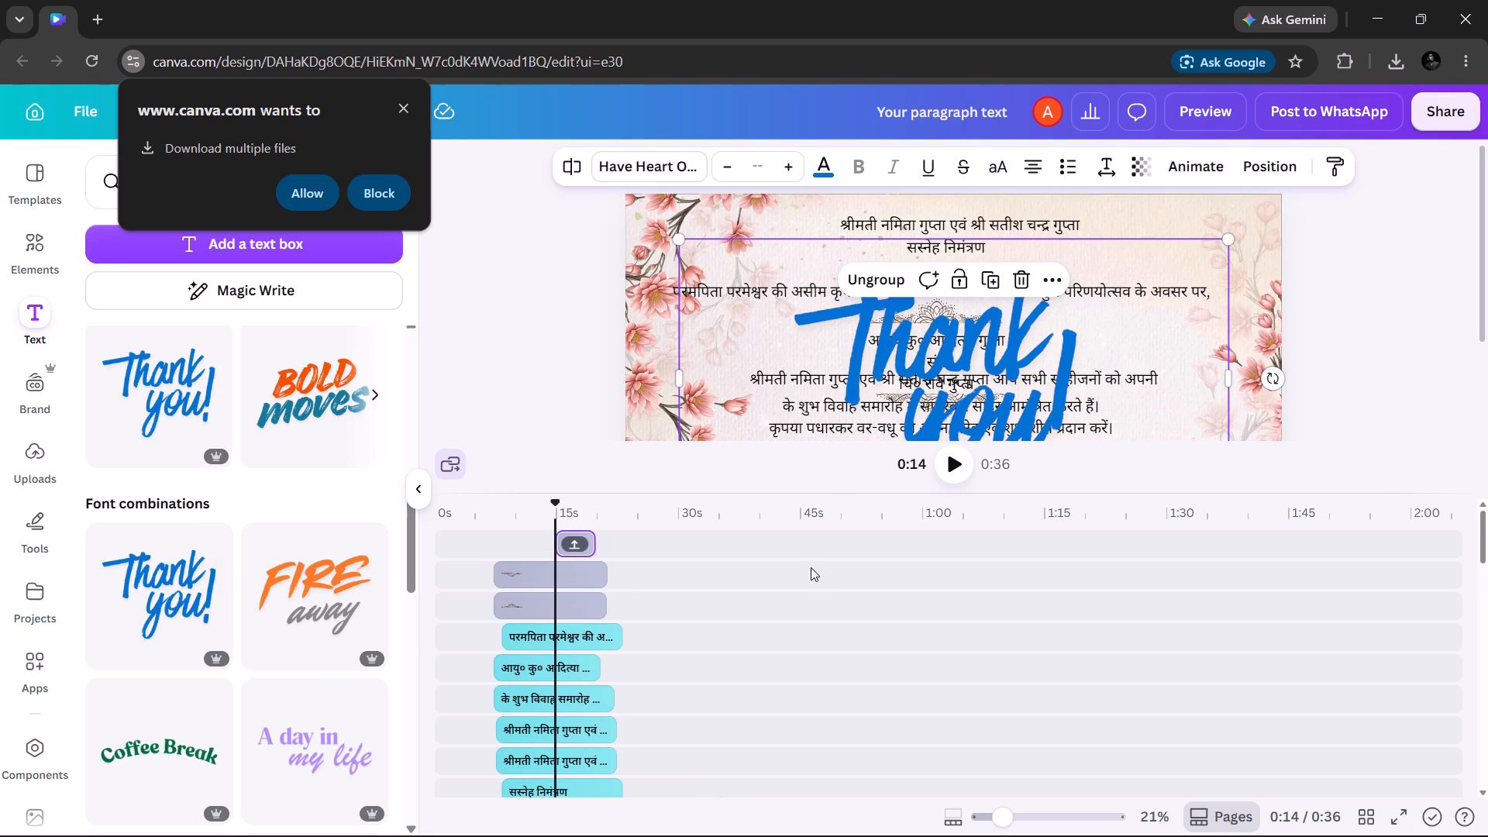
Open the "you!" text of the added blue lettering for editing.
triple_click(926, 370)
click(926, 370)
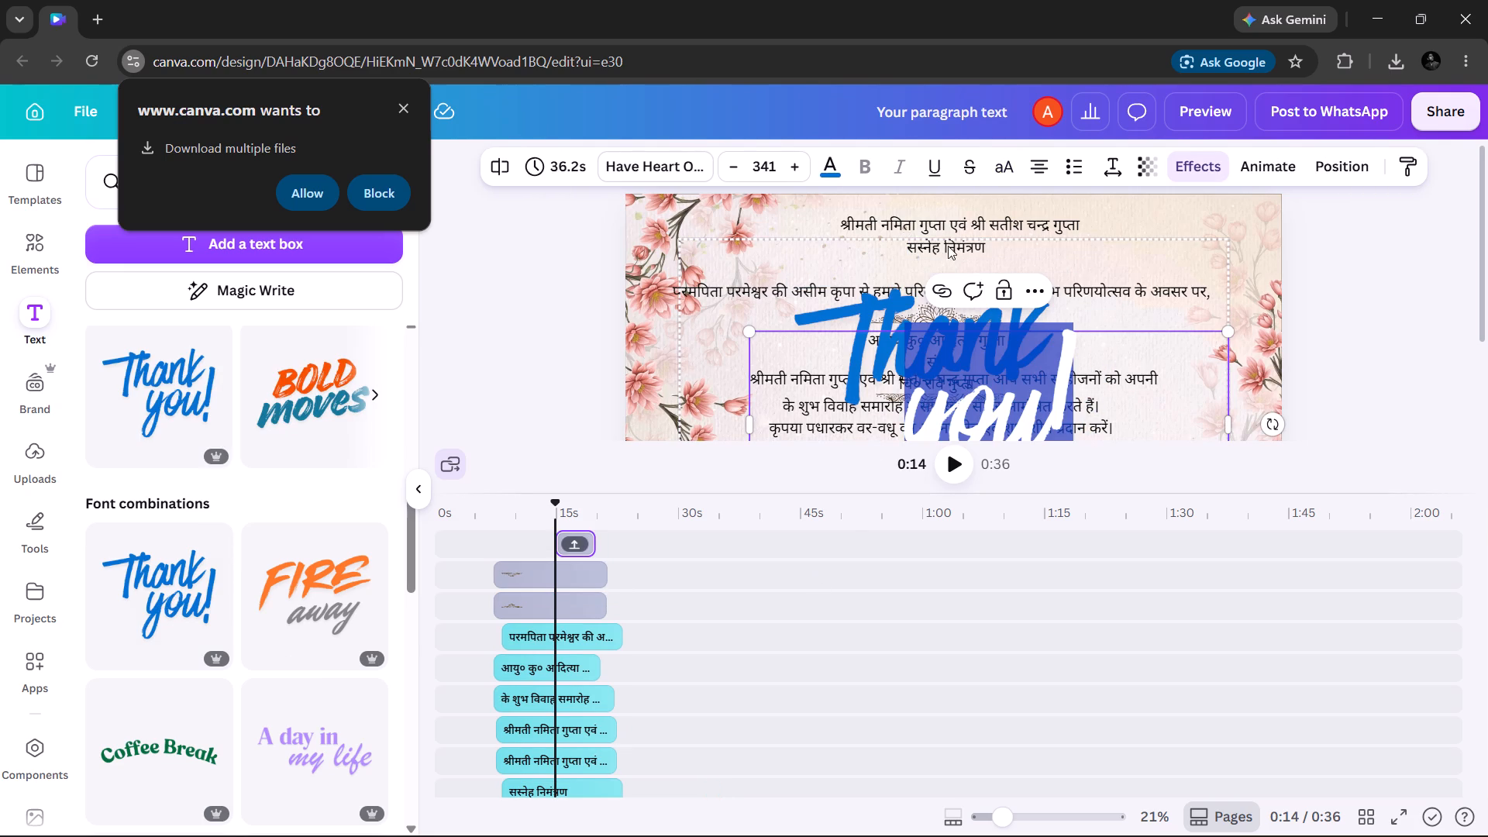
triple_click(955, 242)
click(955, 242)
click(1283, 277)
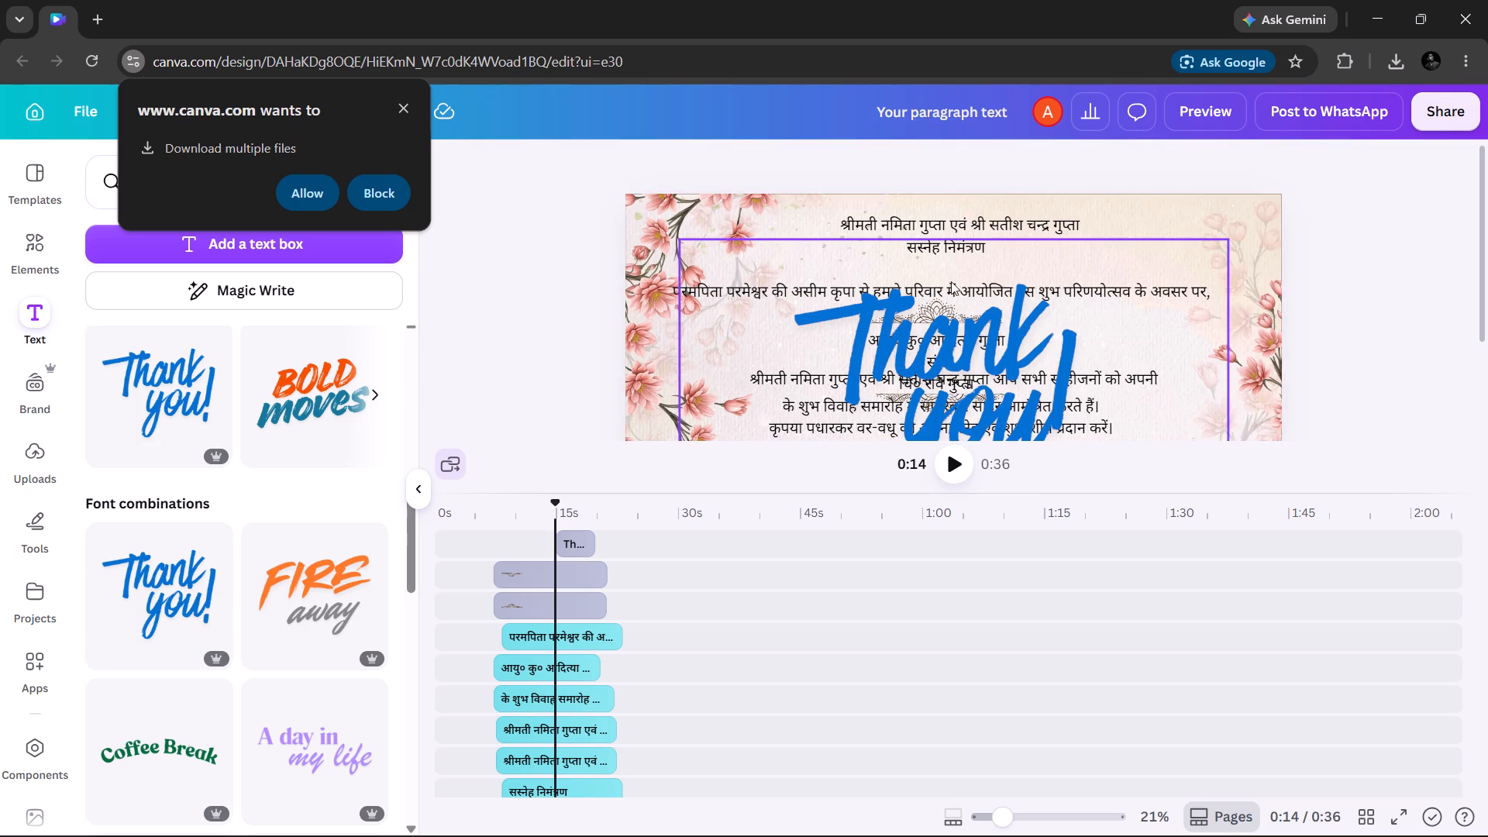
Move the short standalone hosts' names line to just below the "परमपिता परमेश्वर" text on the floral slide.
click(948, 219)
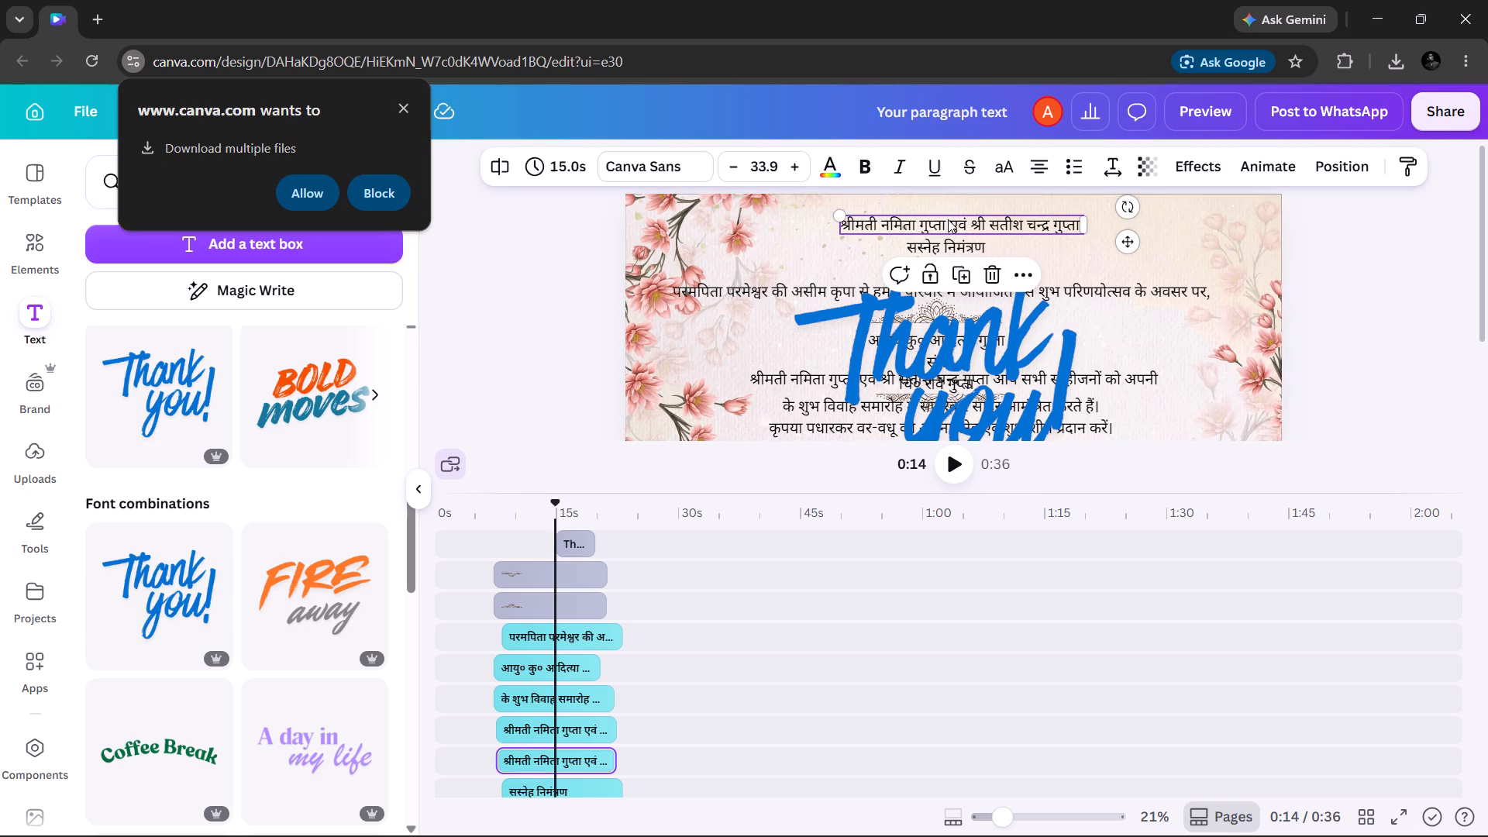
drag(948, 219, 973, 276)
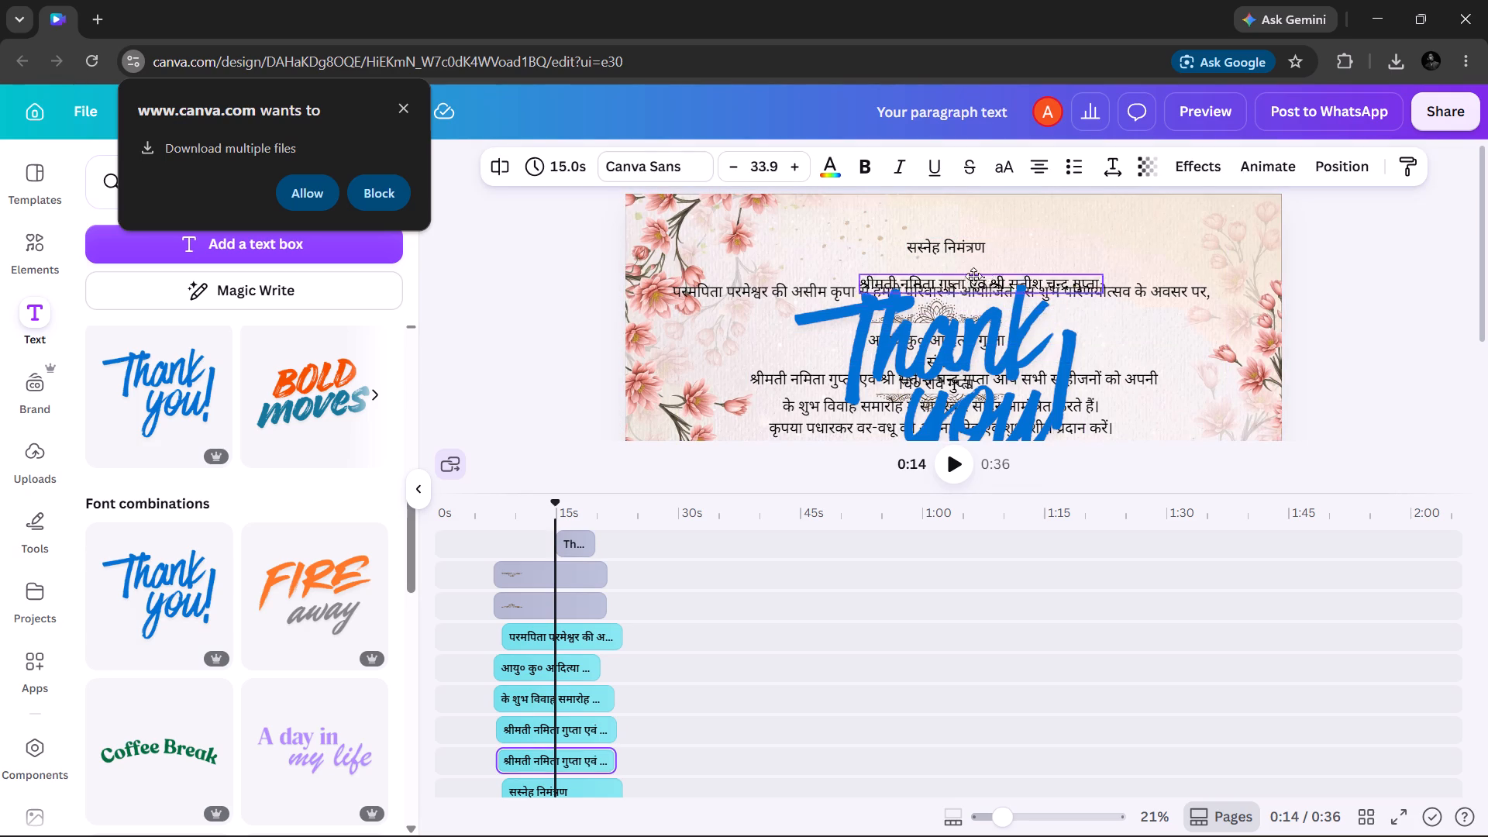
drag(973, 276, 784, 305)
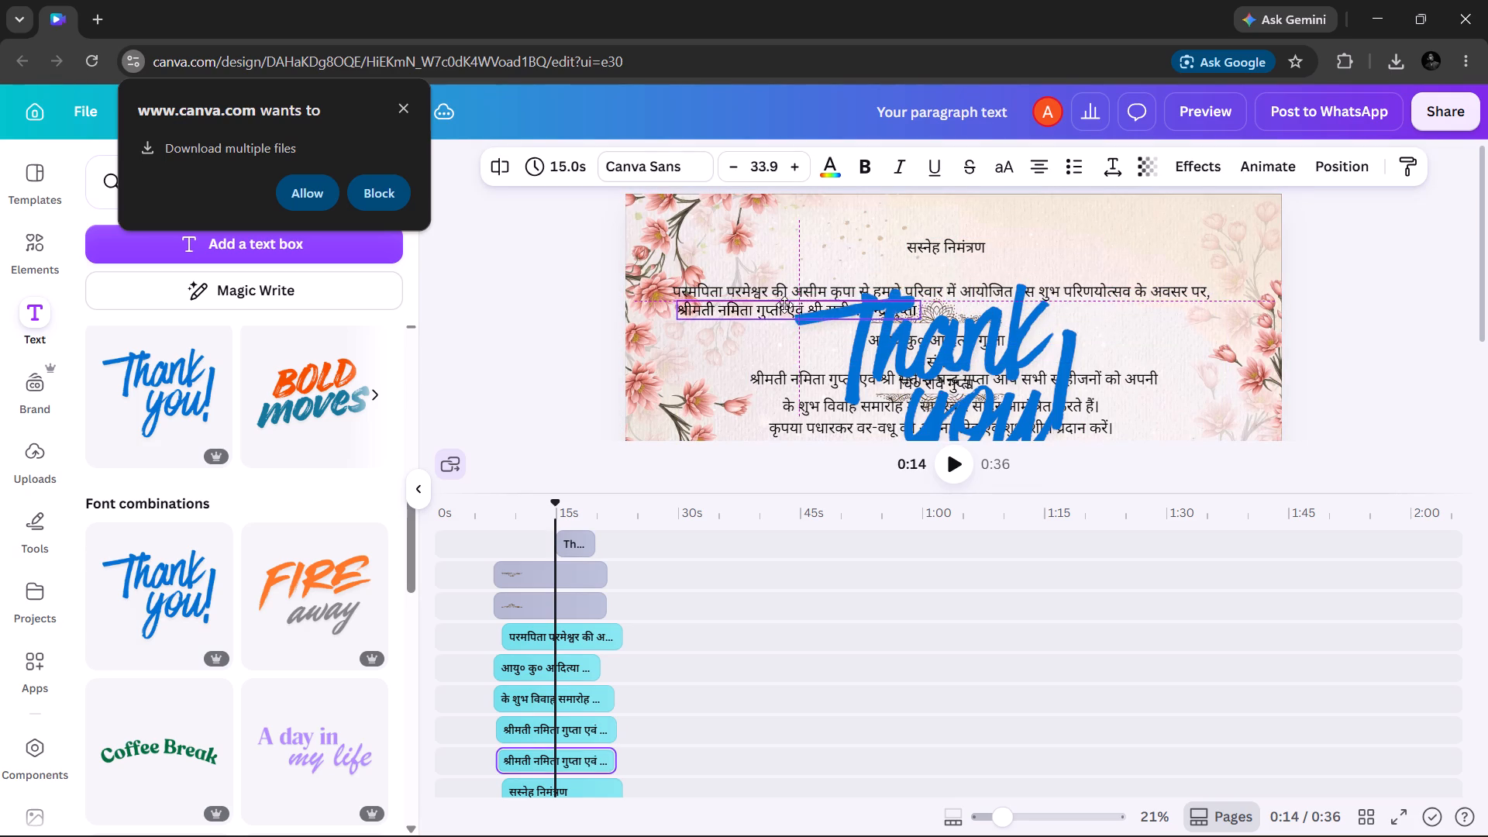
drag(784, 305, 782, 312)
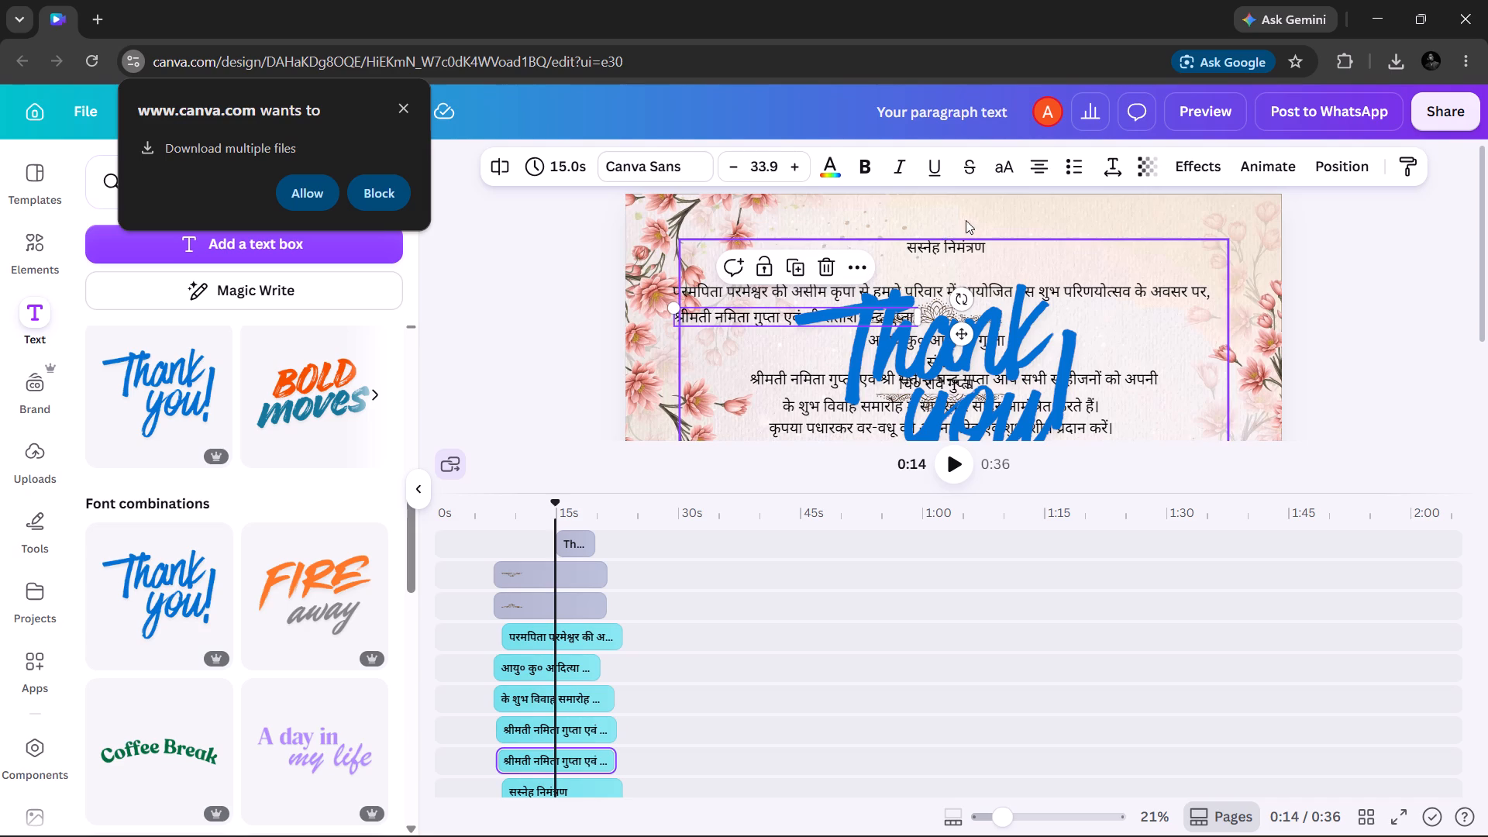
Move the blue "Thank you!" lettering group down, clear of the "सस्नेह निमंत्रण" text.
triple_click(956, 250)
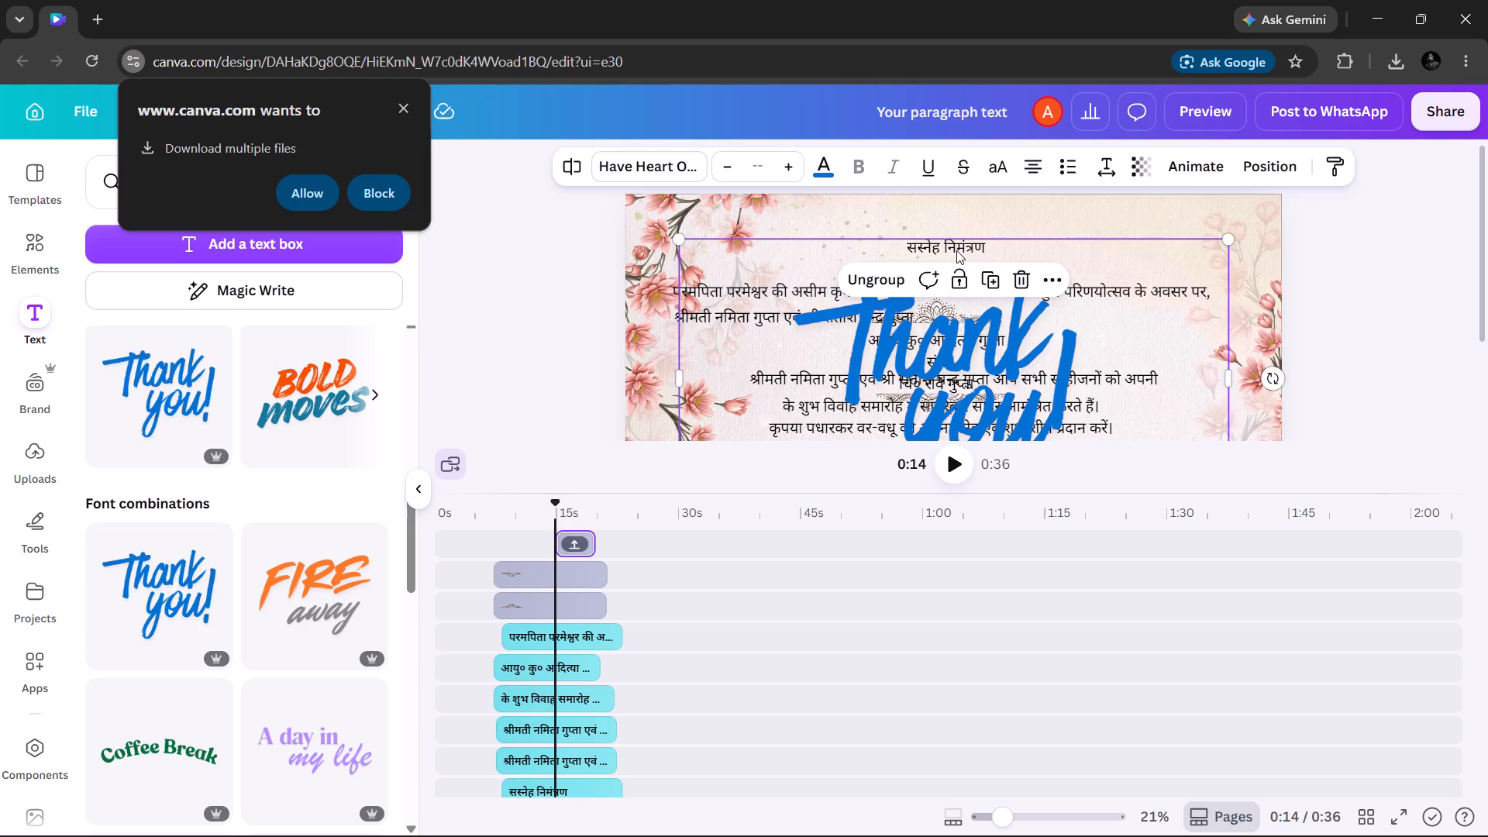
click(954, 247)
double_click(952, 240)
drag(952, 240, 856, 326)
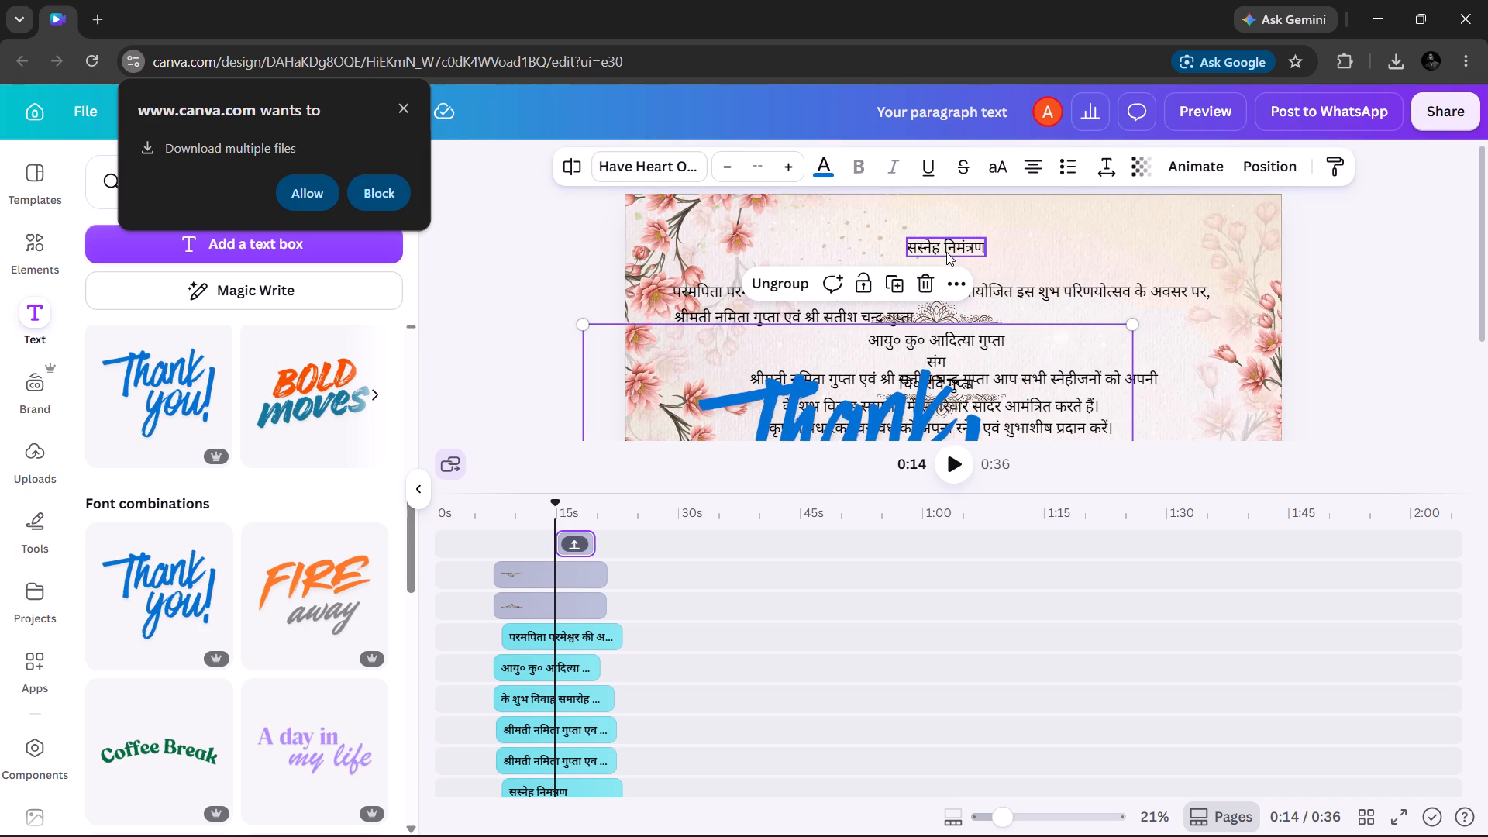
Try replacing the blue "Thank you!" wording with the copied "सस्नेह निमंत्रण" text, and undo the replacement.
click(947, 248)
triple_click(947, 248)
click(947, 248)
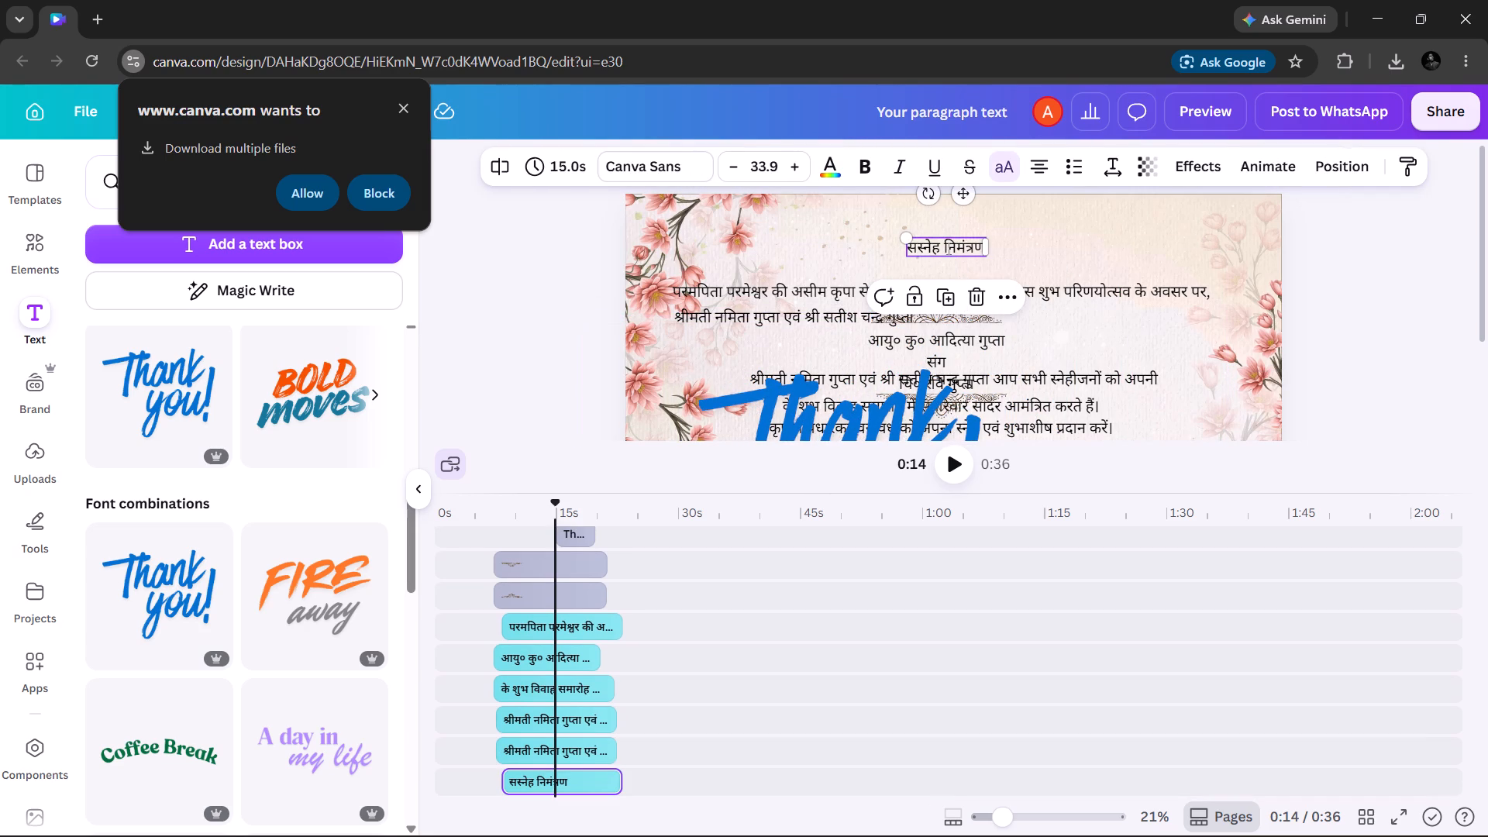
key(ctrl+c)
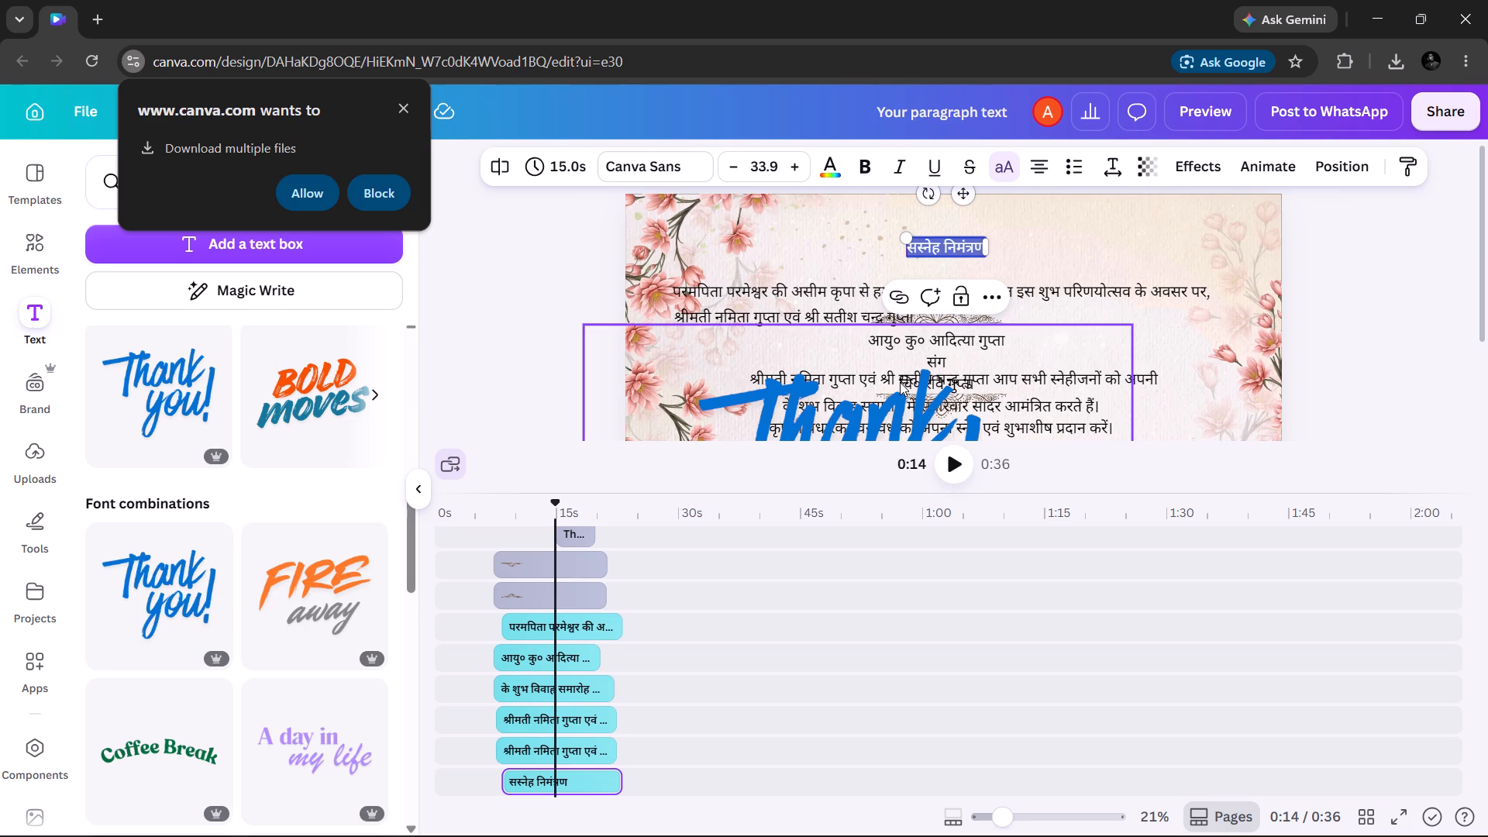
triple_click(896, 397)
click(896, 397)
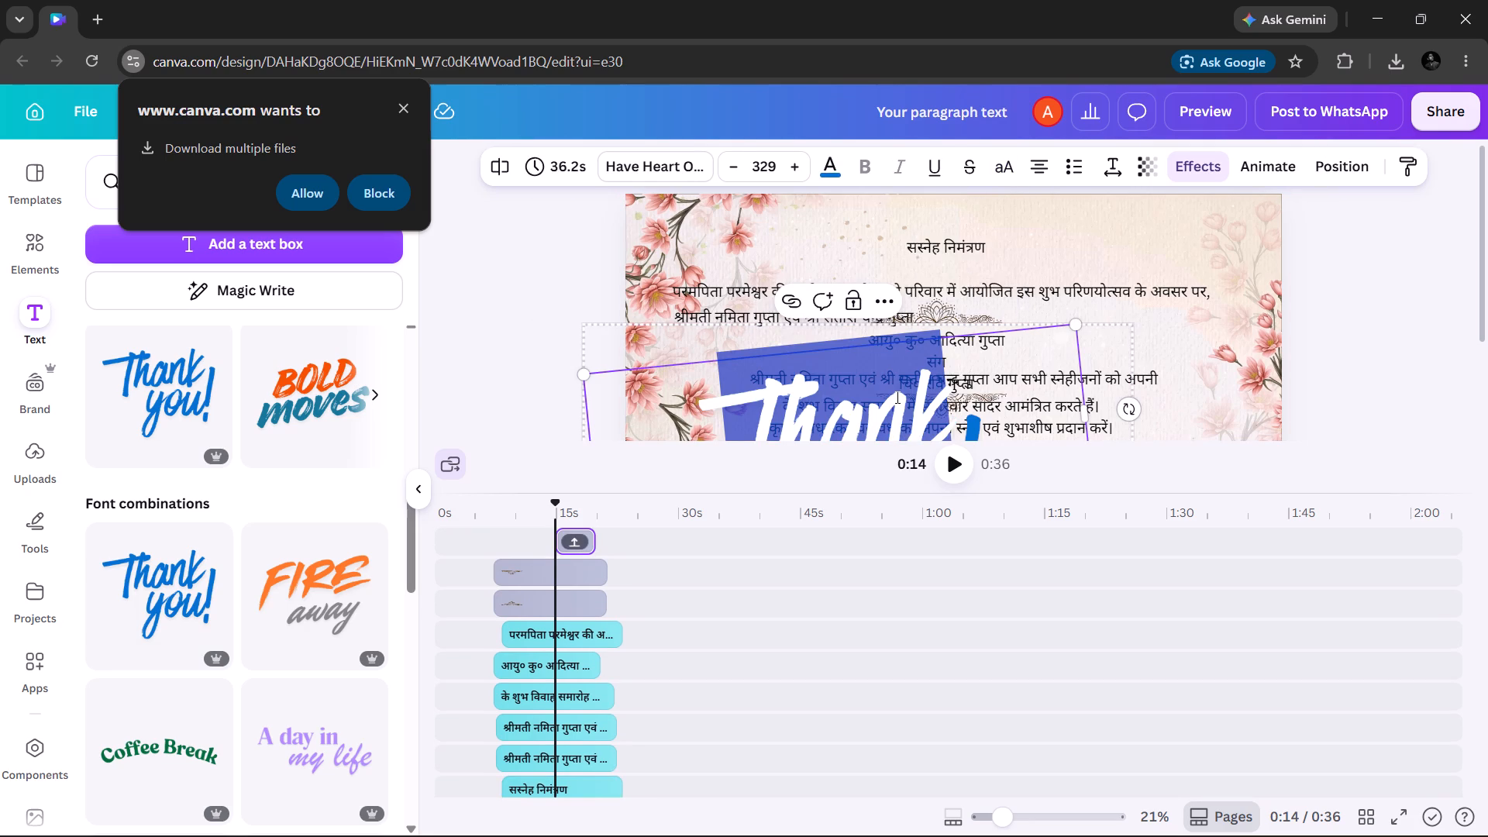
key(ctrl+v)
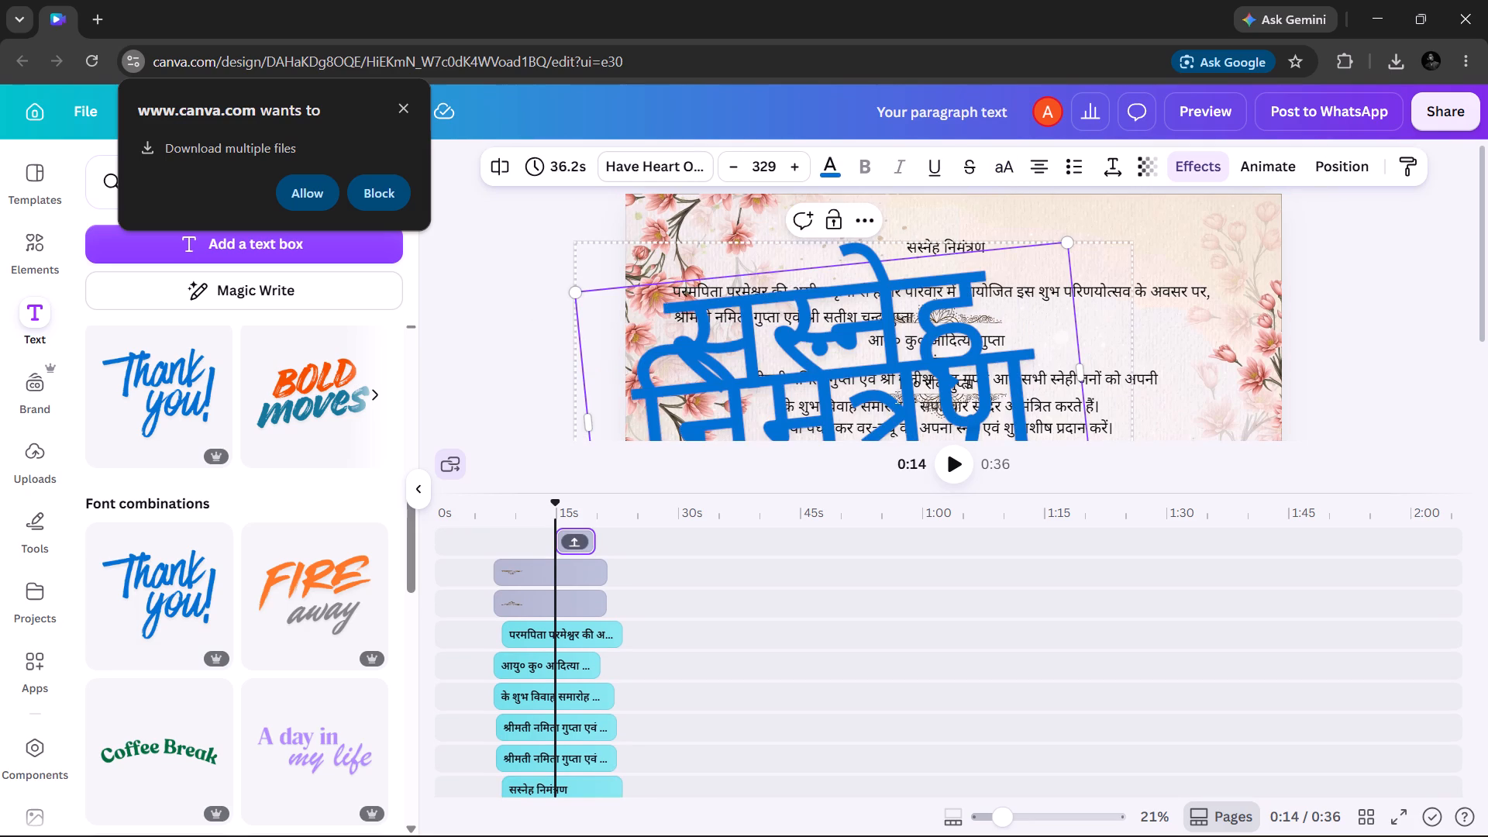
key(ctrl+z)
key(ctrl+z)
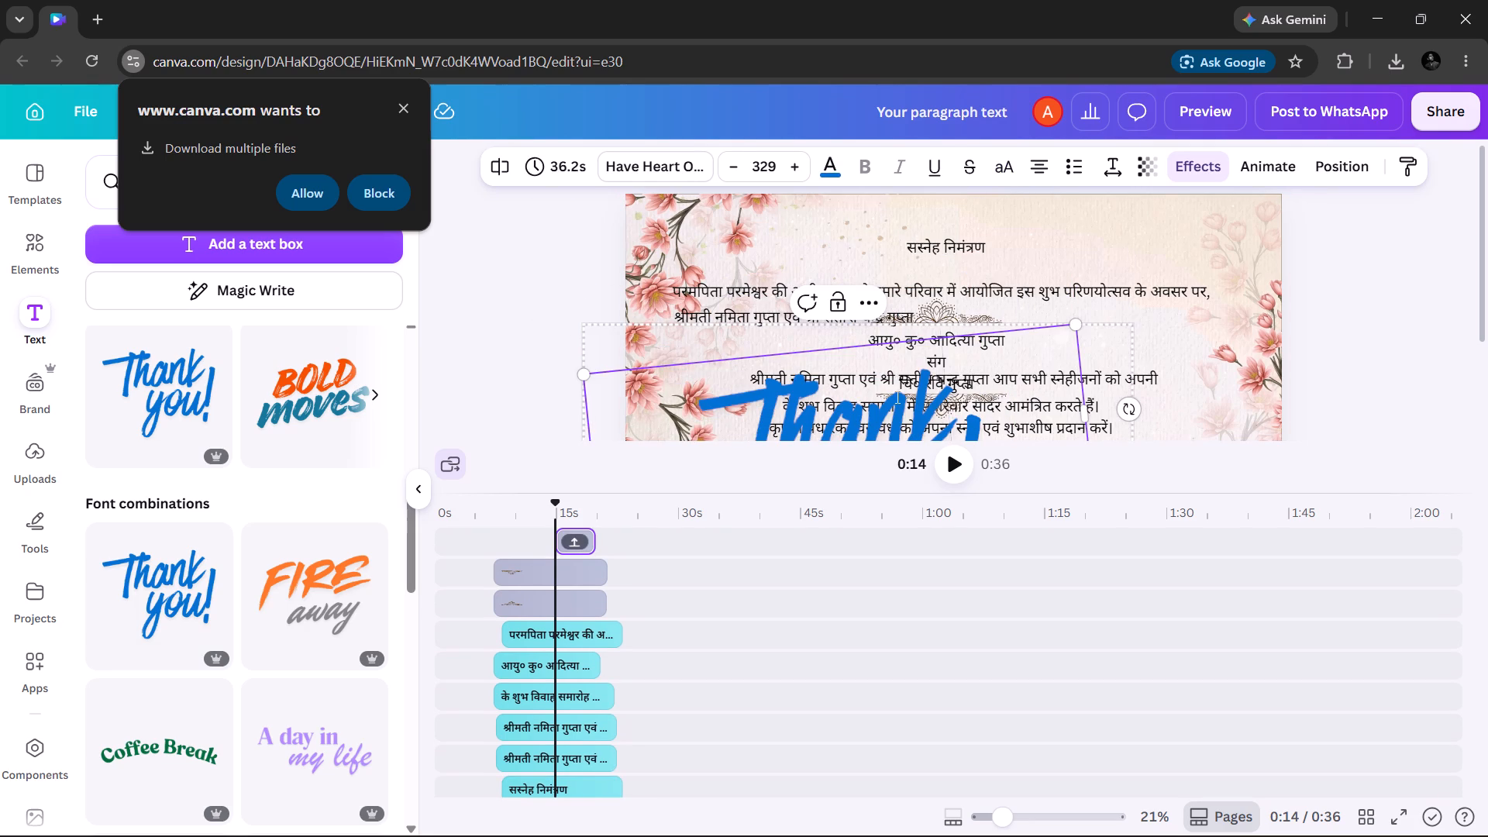
Delete the whole blue "Thank you!" lettering group from the floral slide.
scroll(896, 397, down, 1)
click(895, 394)
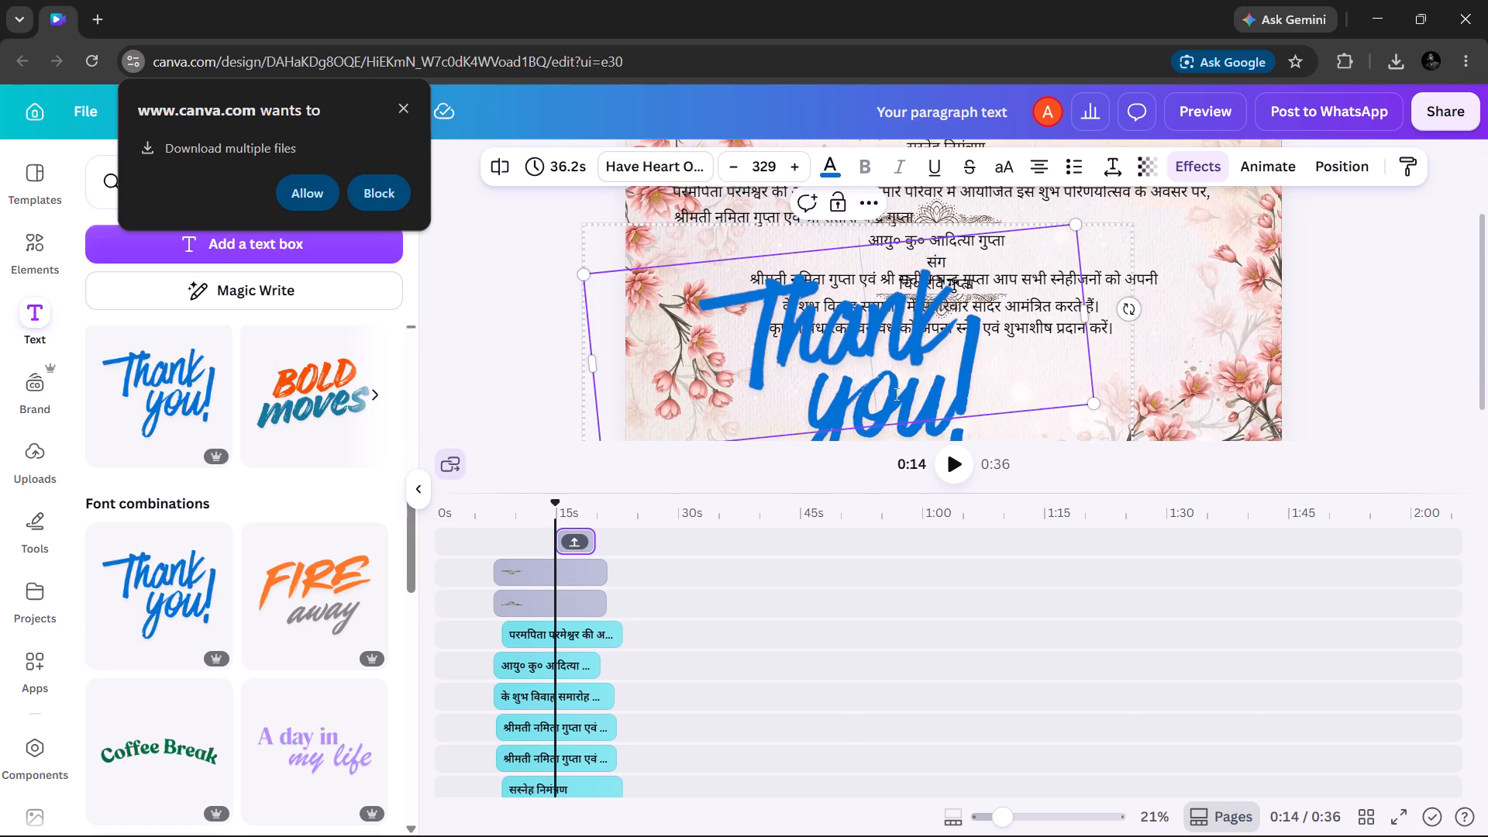
key(Delete)
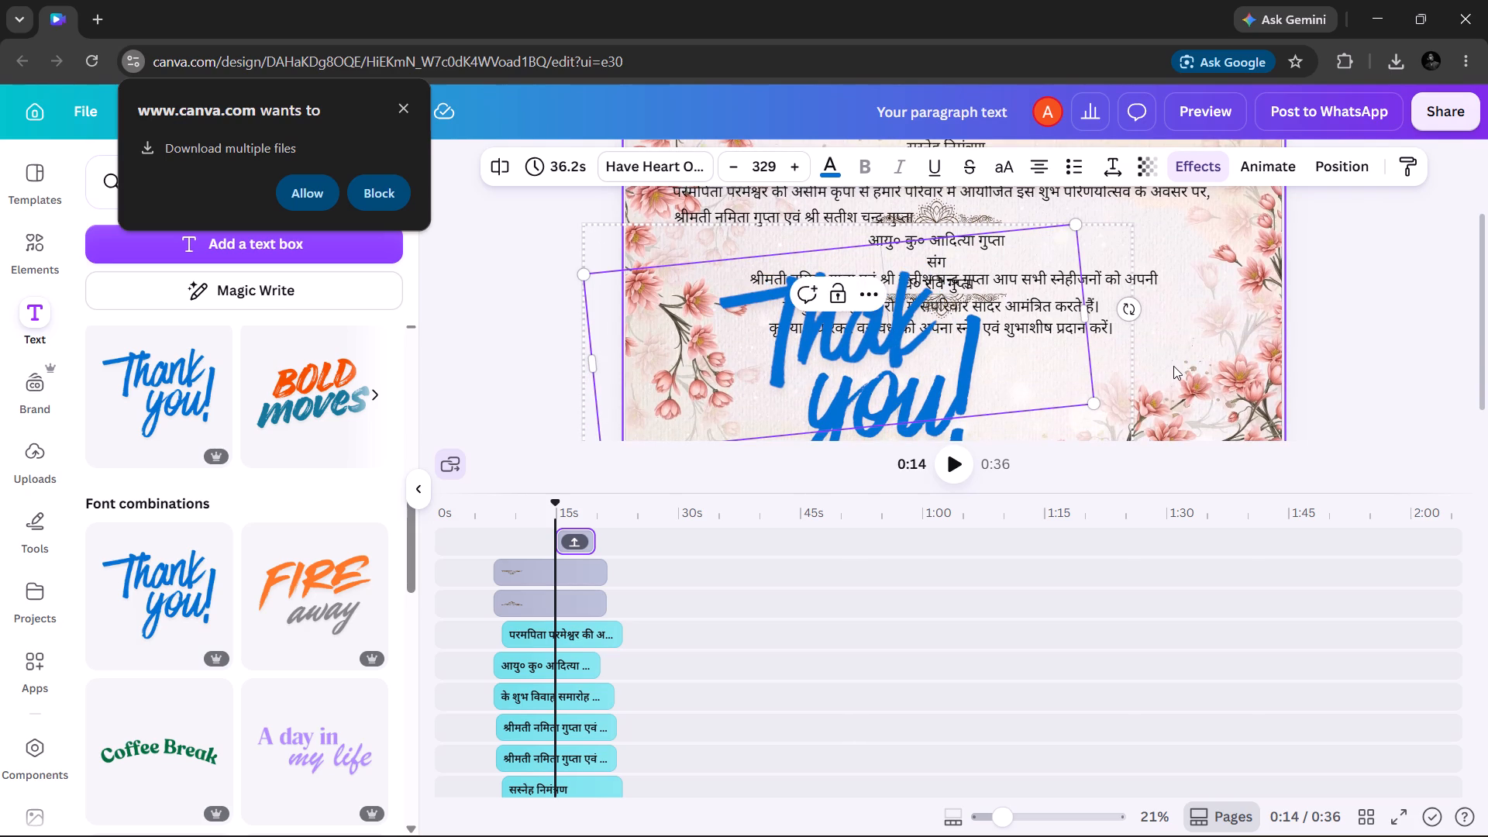
click(1173, 366)
click(932, 387)
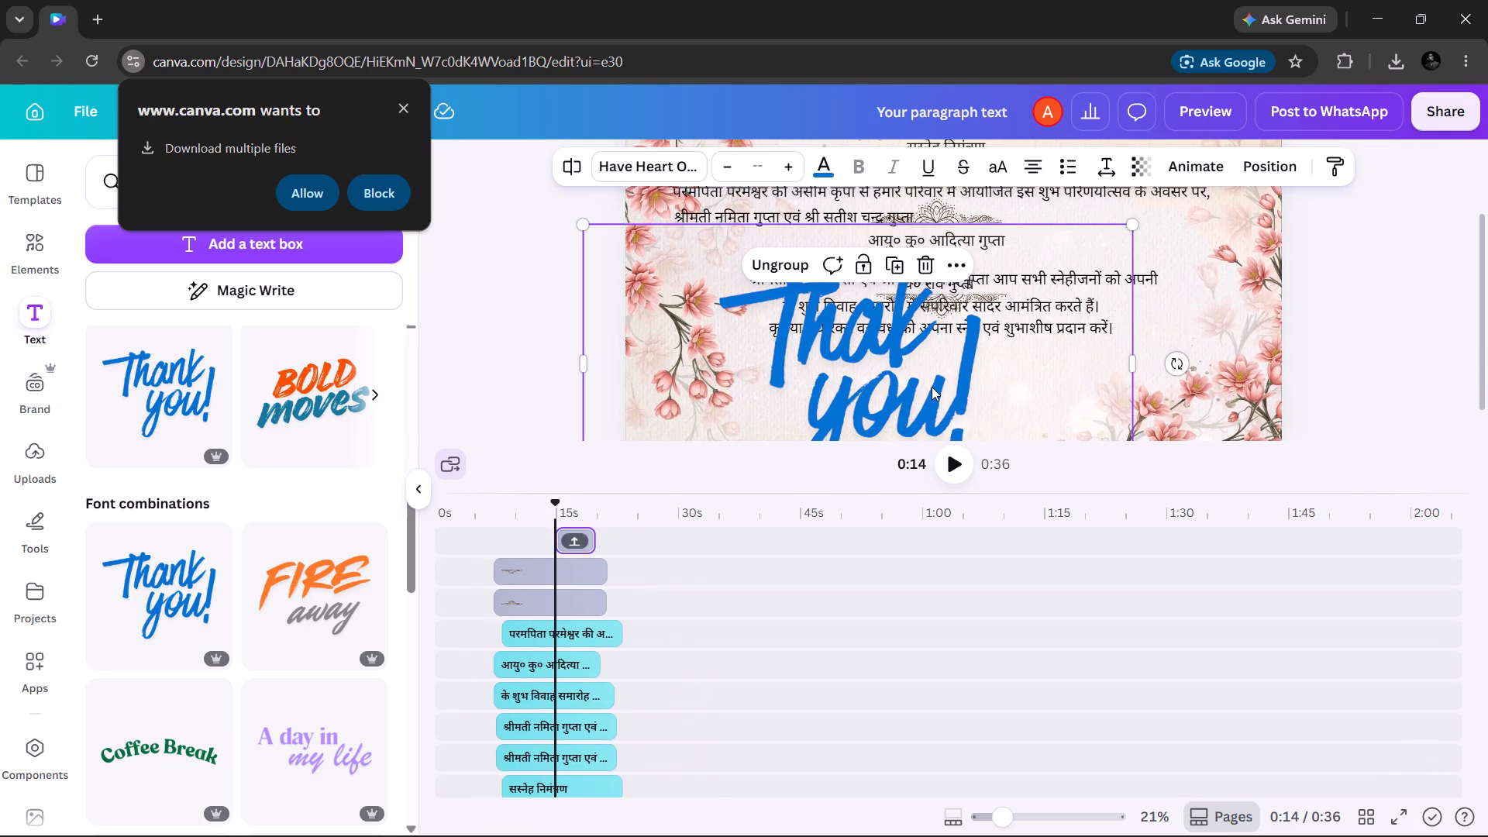
key(Delete)
scroll(932, 387, up, 2)
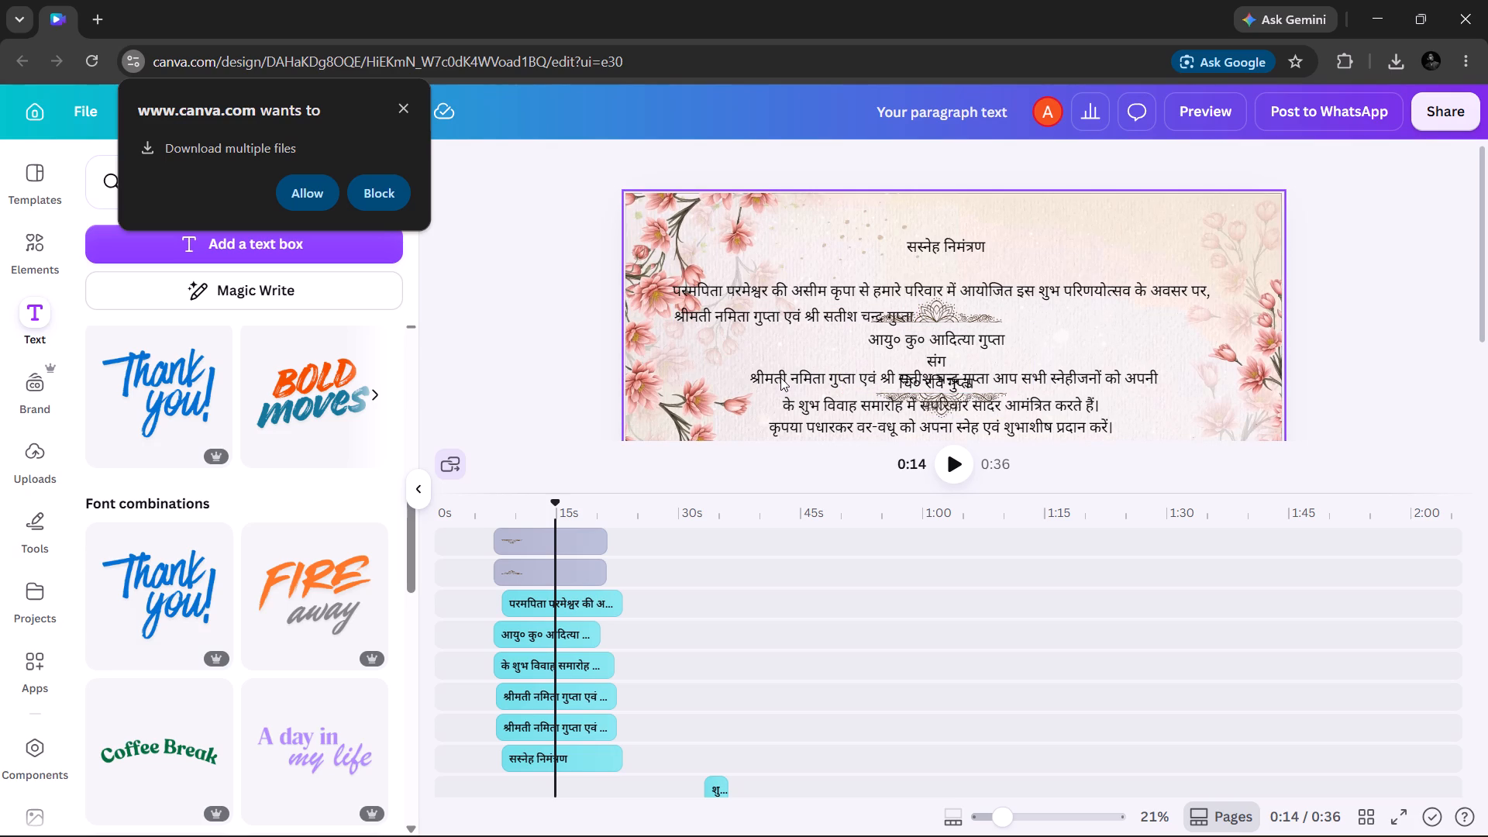
Delete the short standalone hosts' names line below the "परमपिता परमेश्वर" text.
click(777, 312)
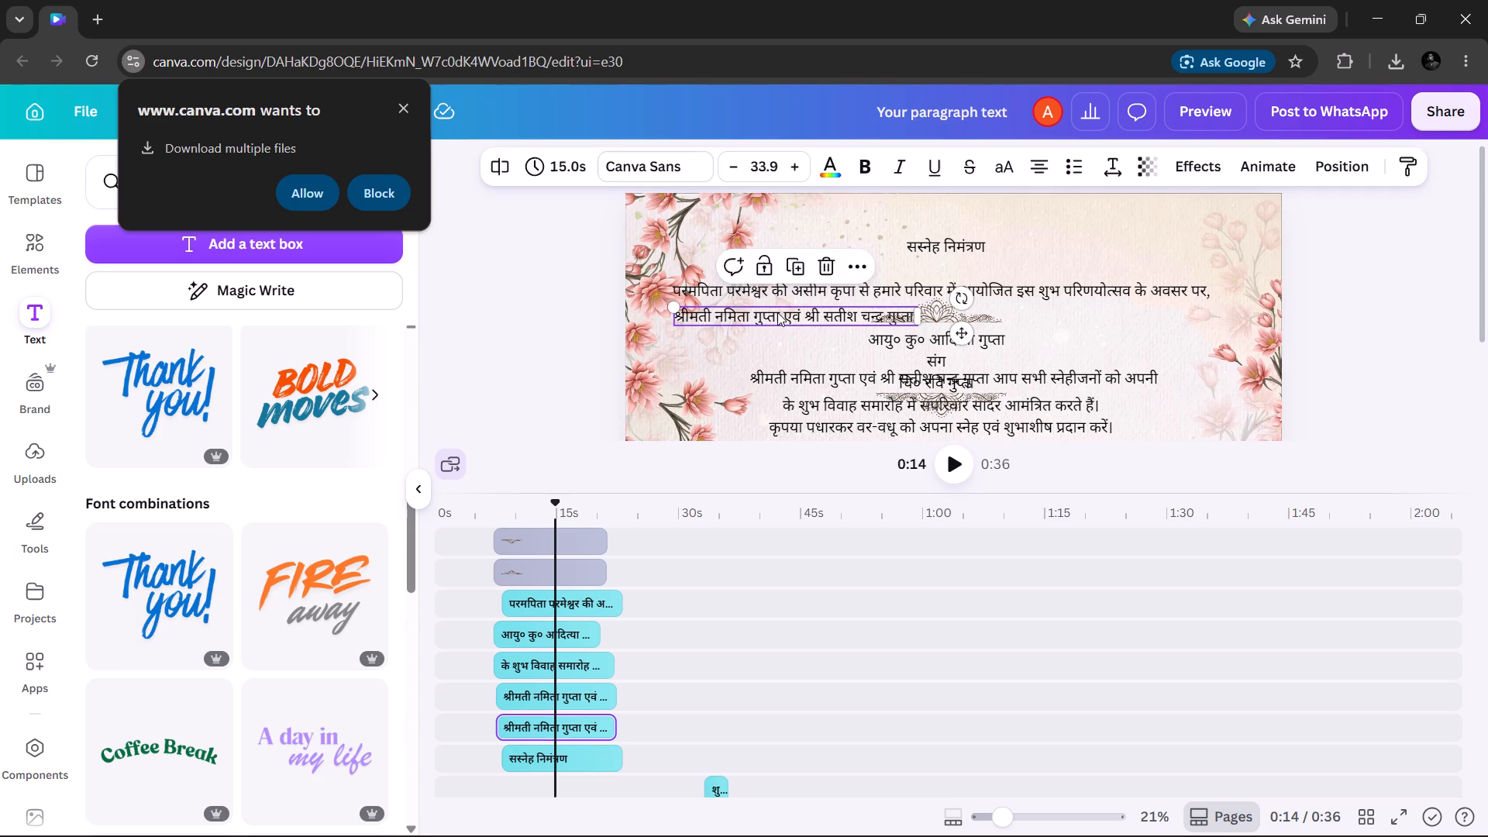
key(Delete)
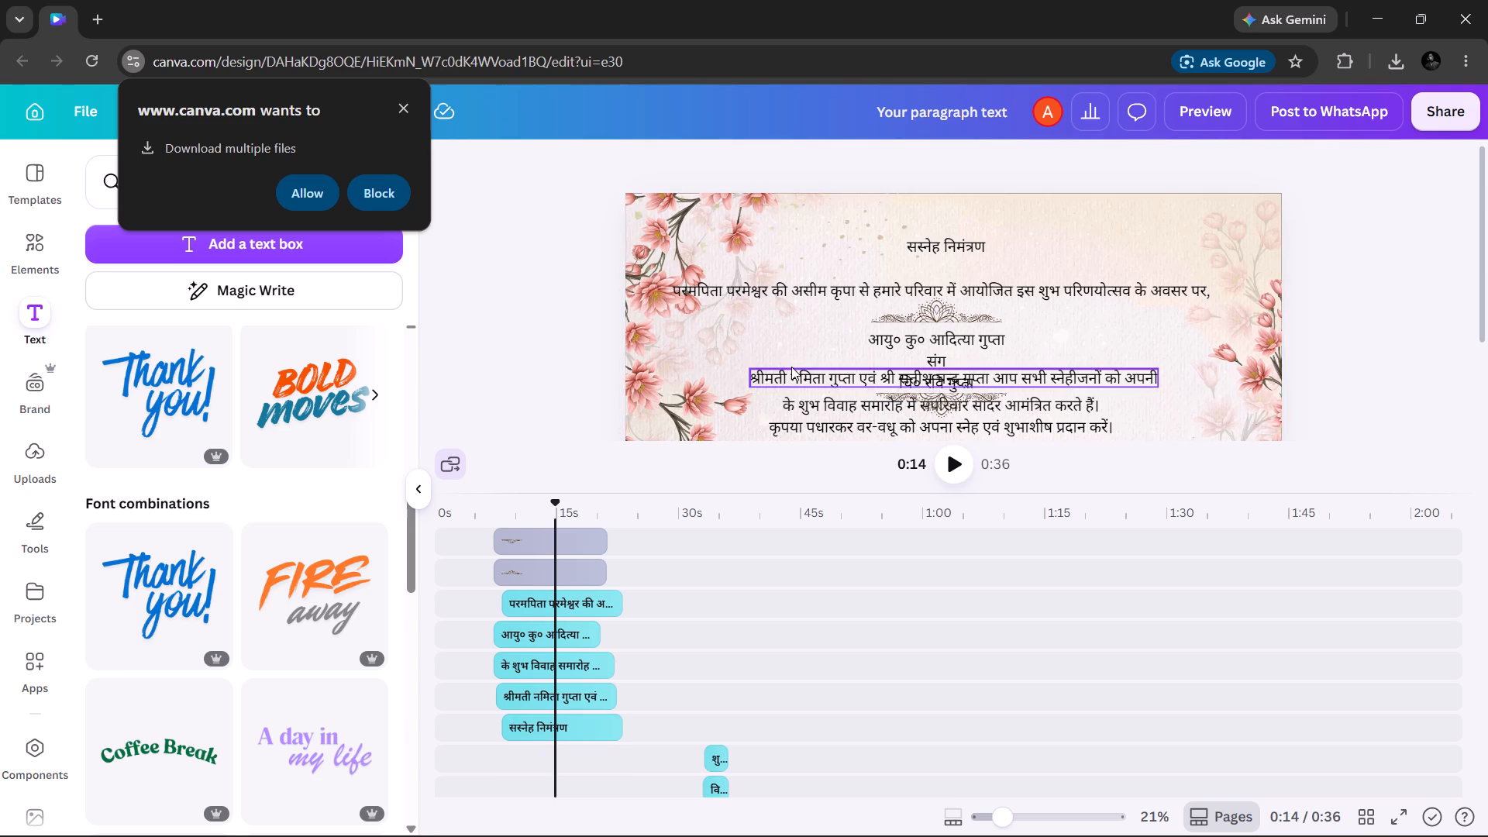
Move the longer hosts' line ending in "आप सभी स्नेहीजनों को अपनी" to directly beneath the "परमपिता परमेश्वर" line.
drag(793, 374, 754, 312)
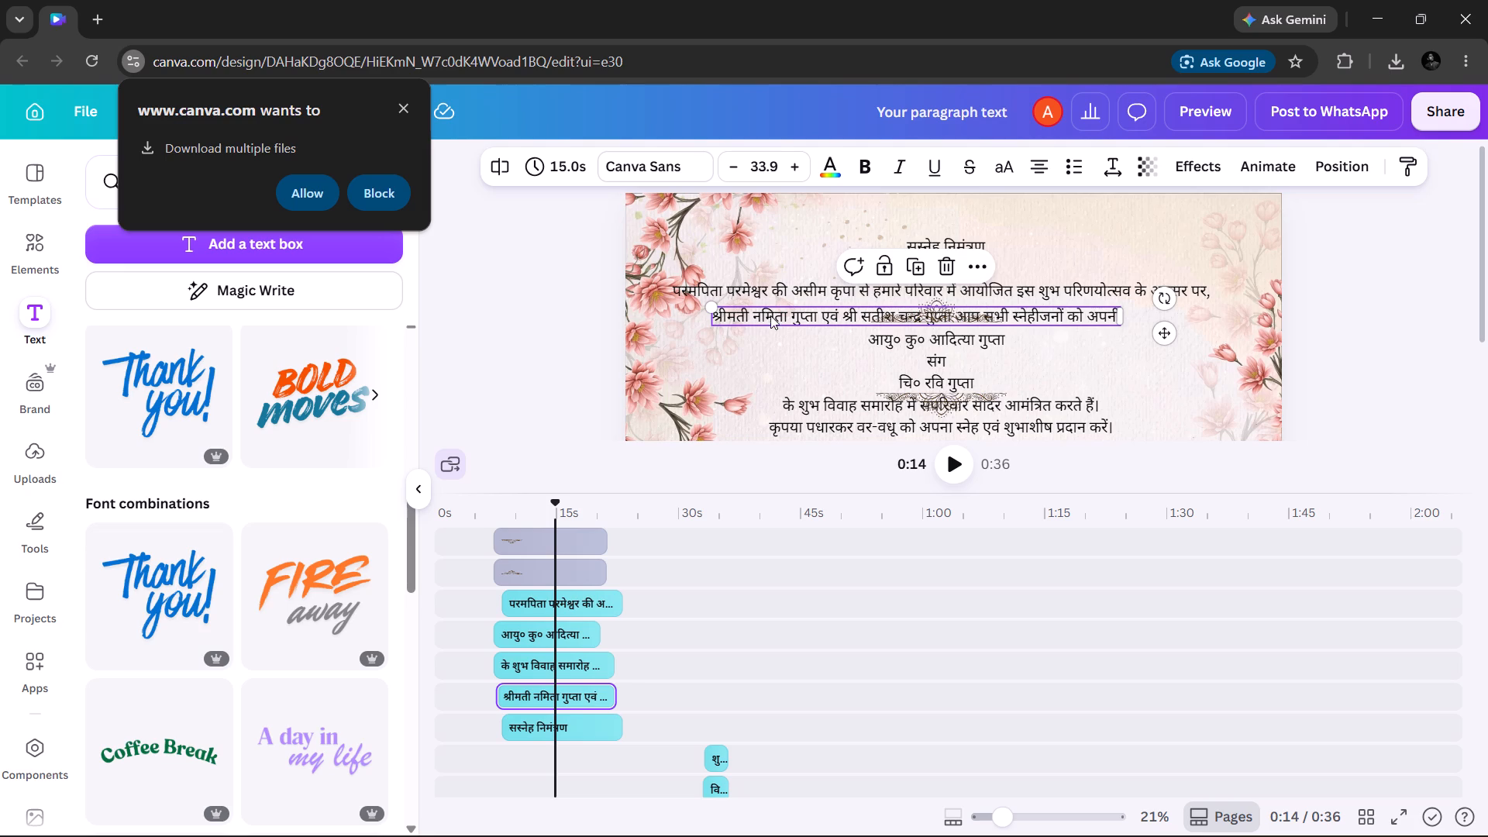
Move the closing "के शुभ विवाह समारोह" text lower on the slide and place the lower ornamental divider just above it.
scroll(764, 403, down, 2)
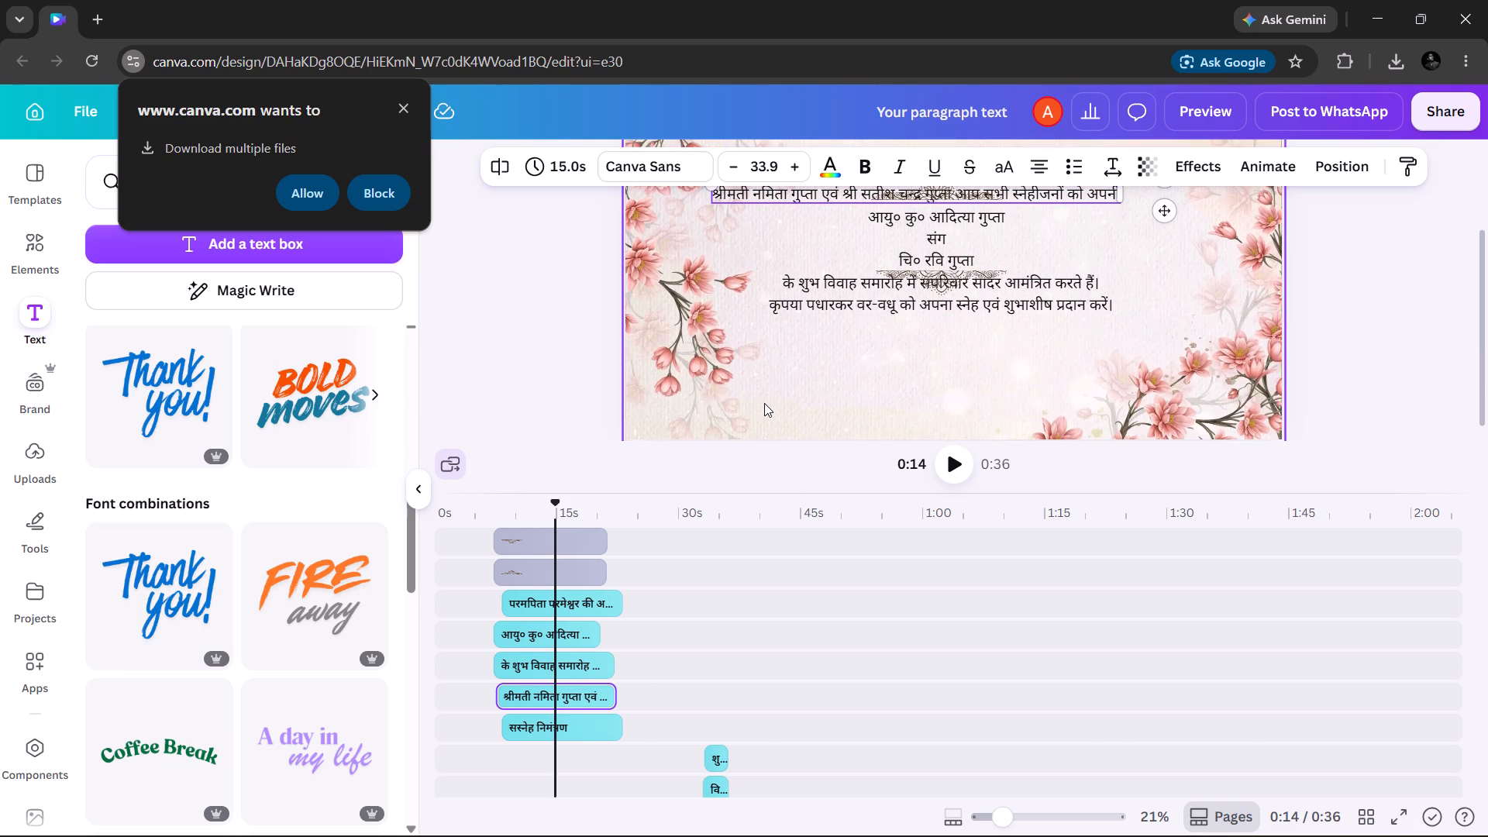
drag(867, 306, 865, 385)
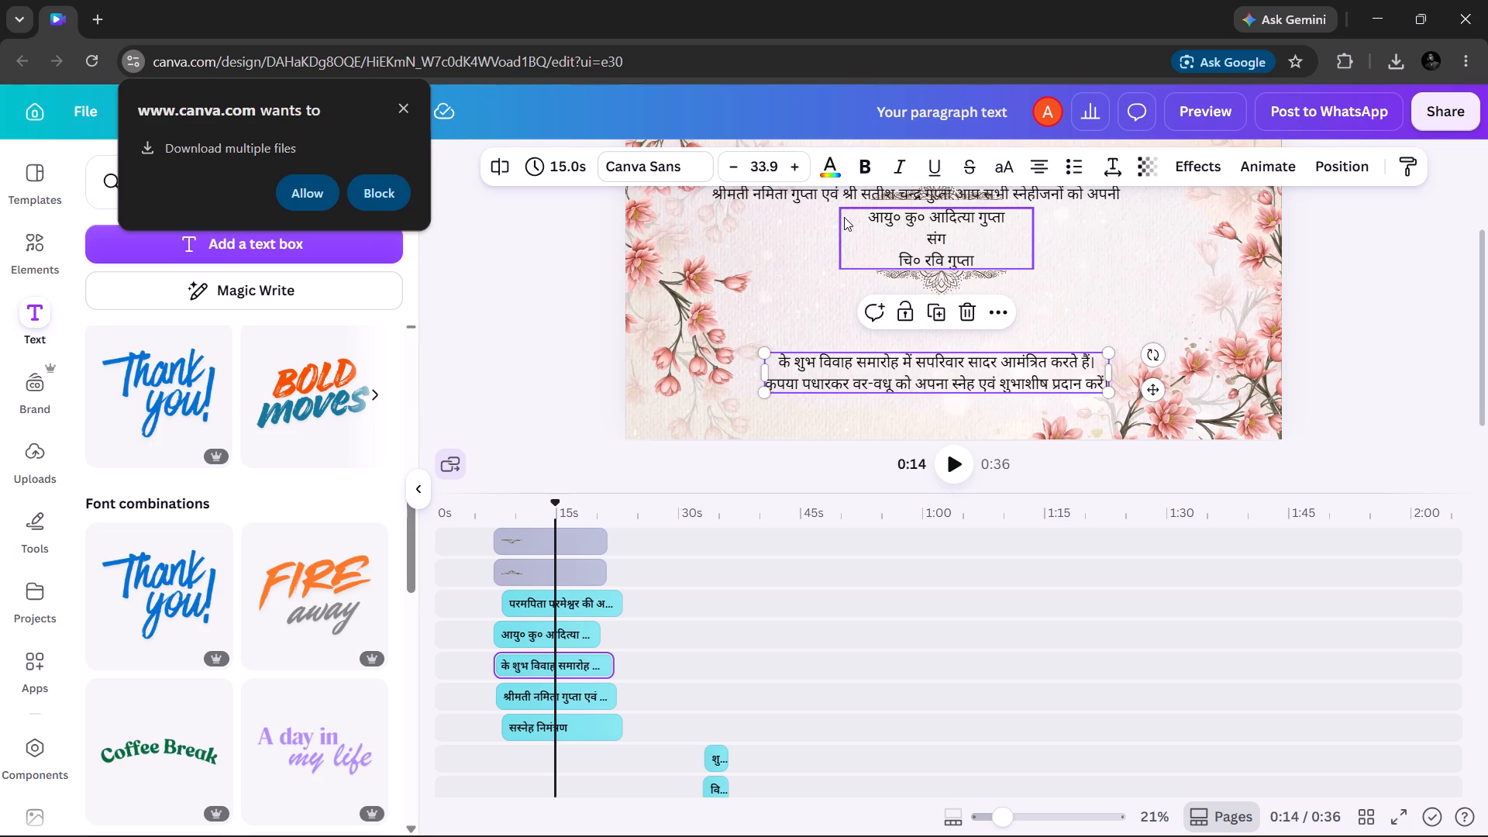
drag(928, 279, 918, 323)
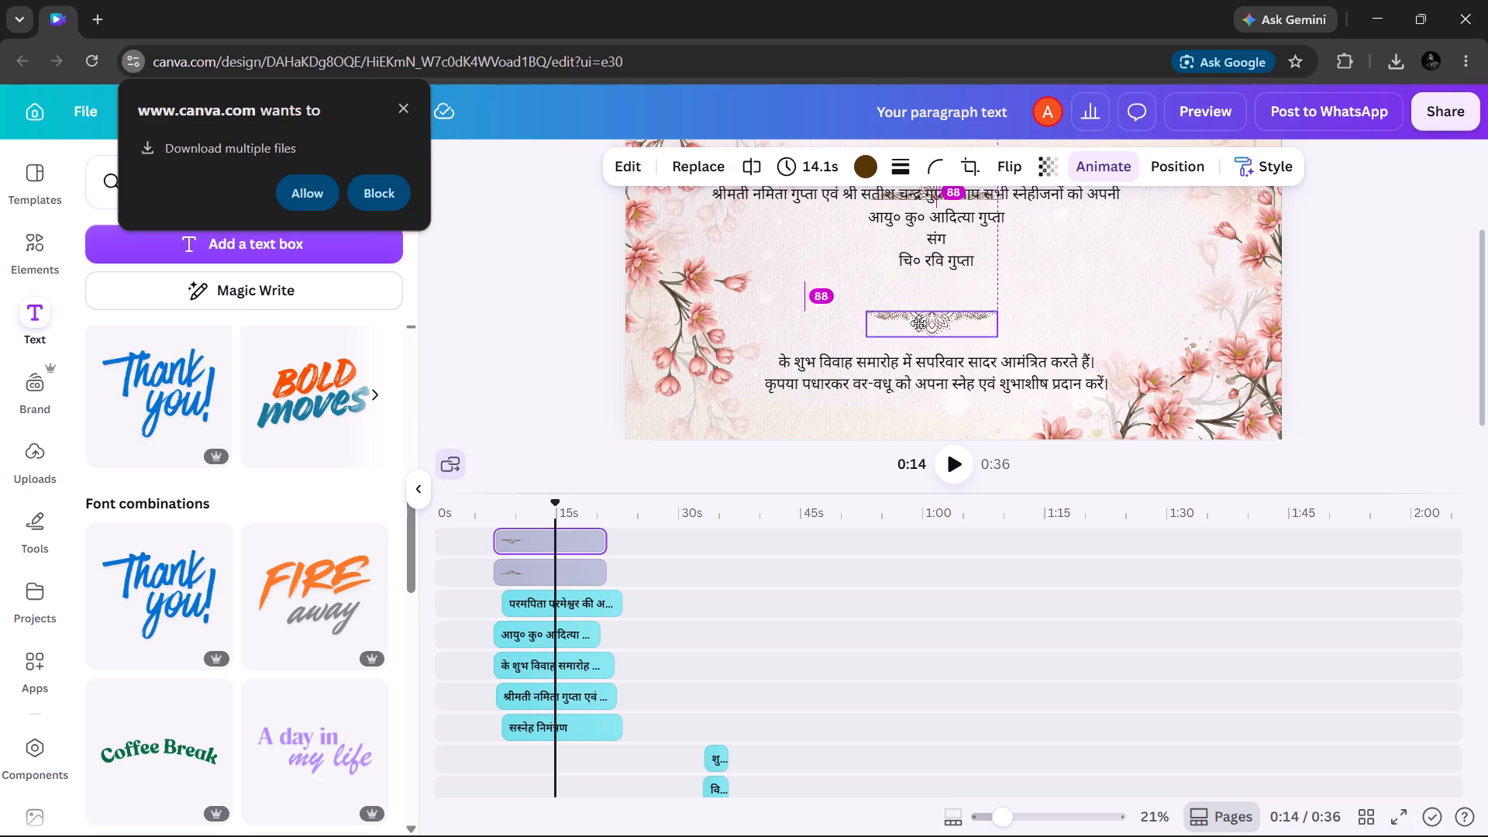
drag(918, 323, 918, 330)
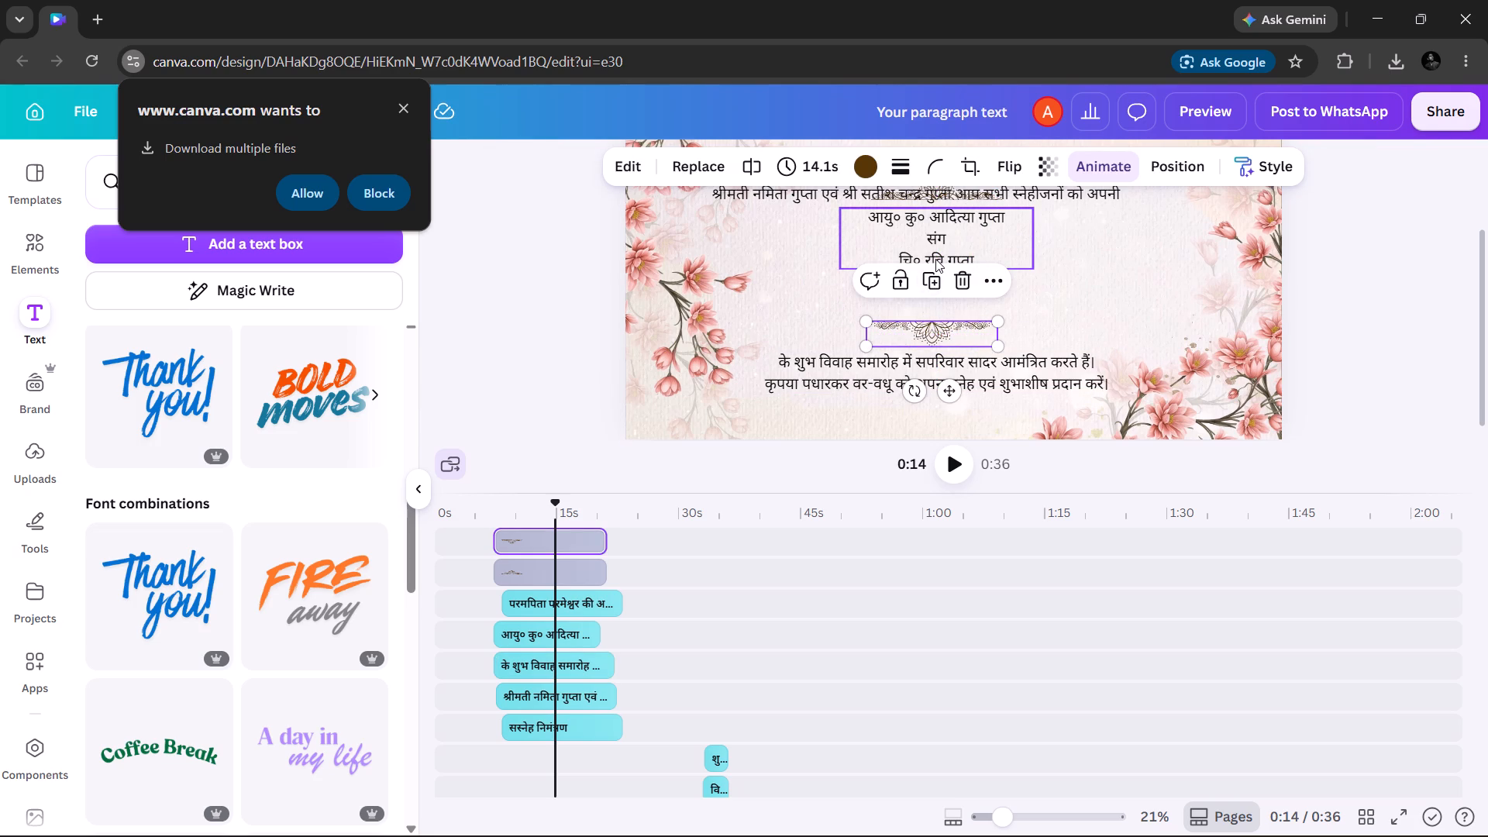
Move the couple's names block down to just above the lower divider, and place the upper divider directly above the names.
click(935, 259)
drag(935, 259, 927, 312)
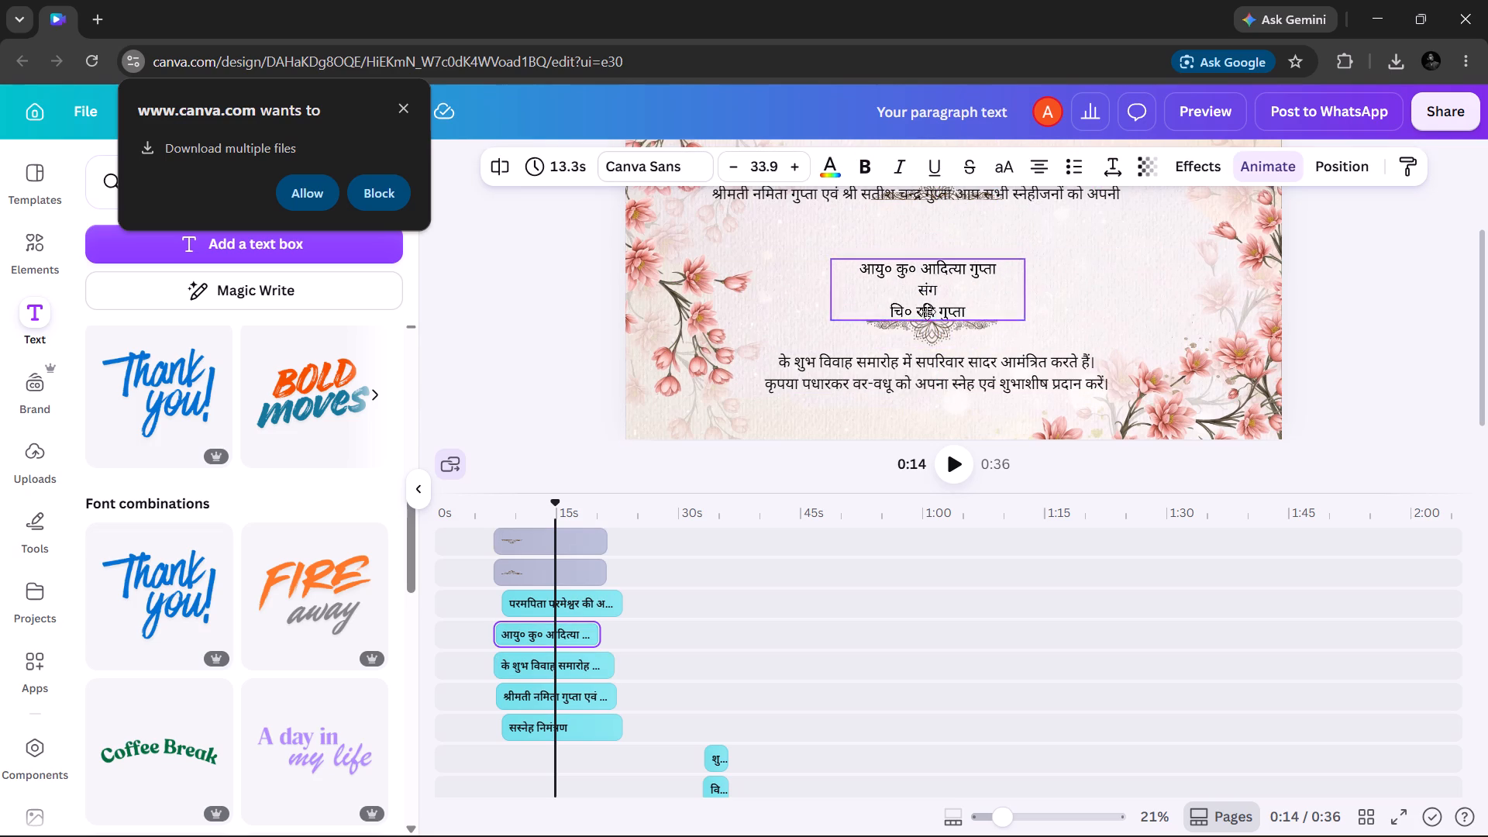
drag(927, 312, 926, 310)
scroll(926, 310, up, 1)
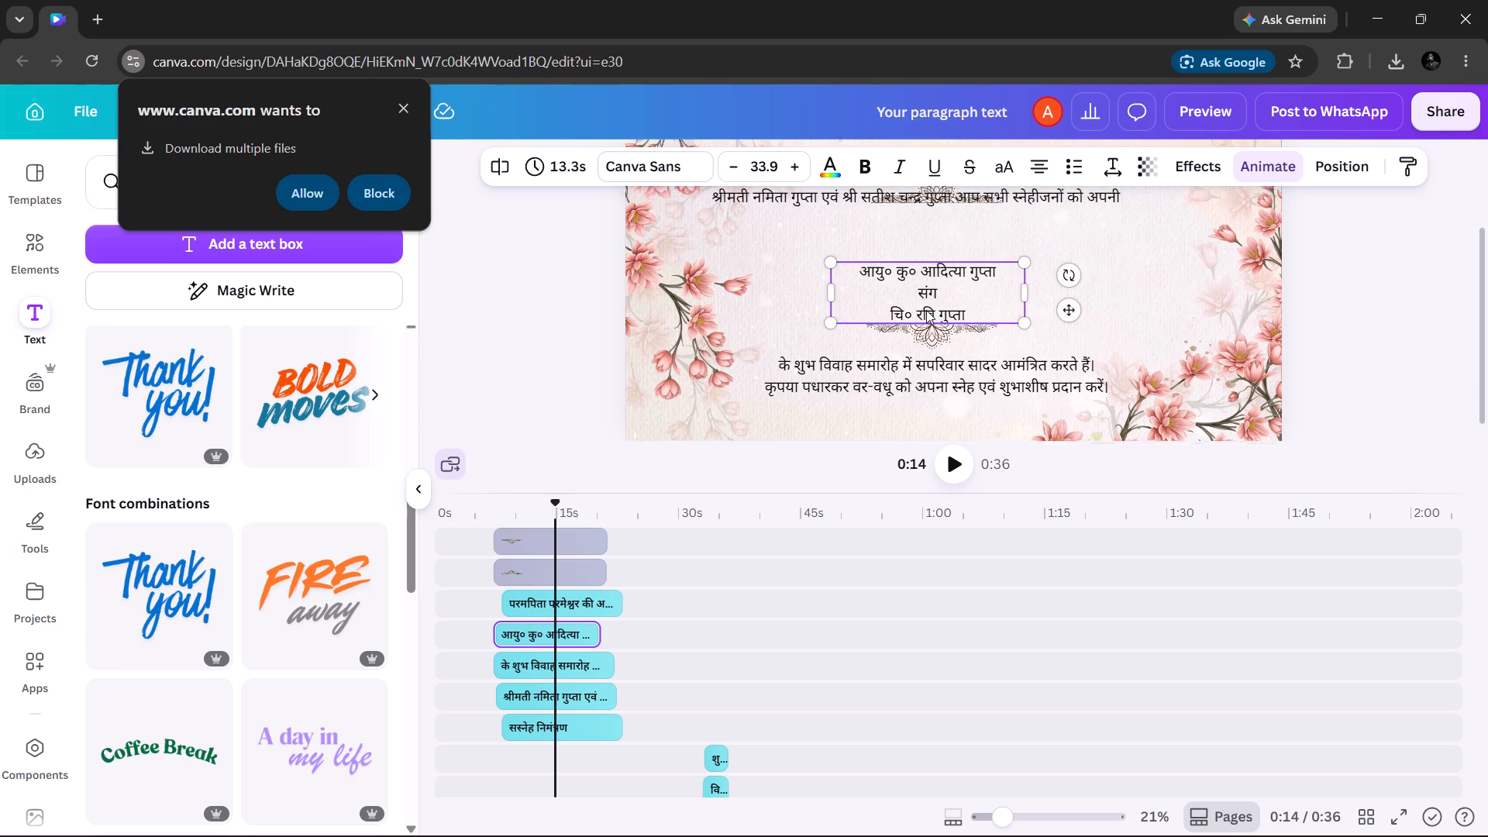
scroll(926, 310, up, 1)
click(926, 310)
drag(926, 310, 918, 355)
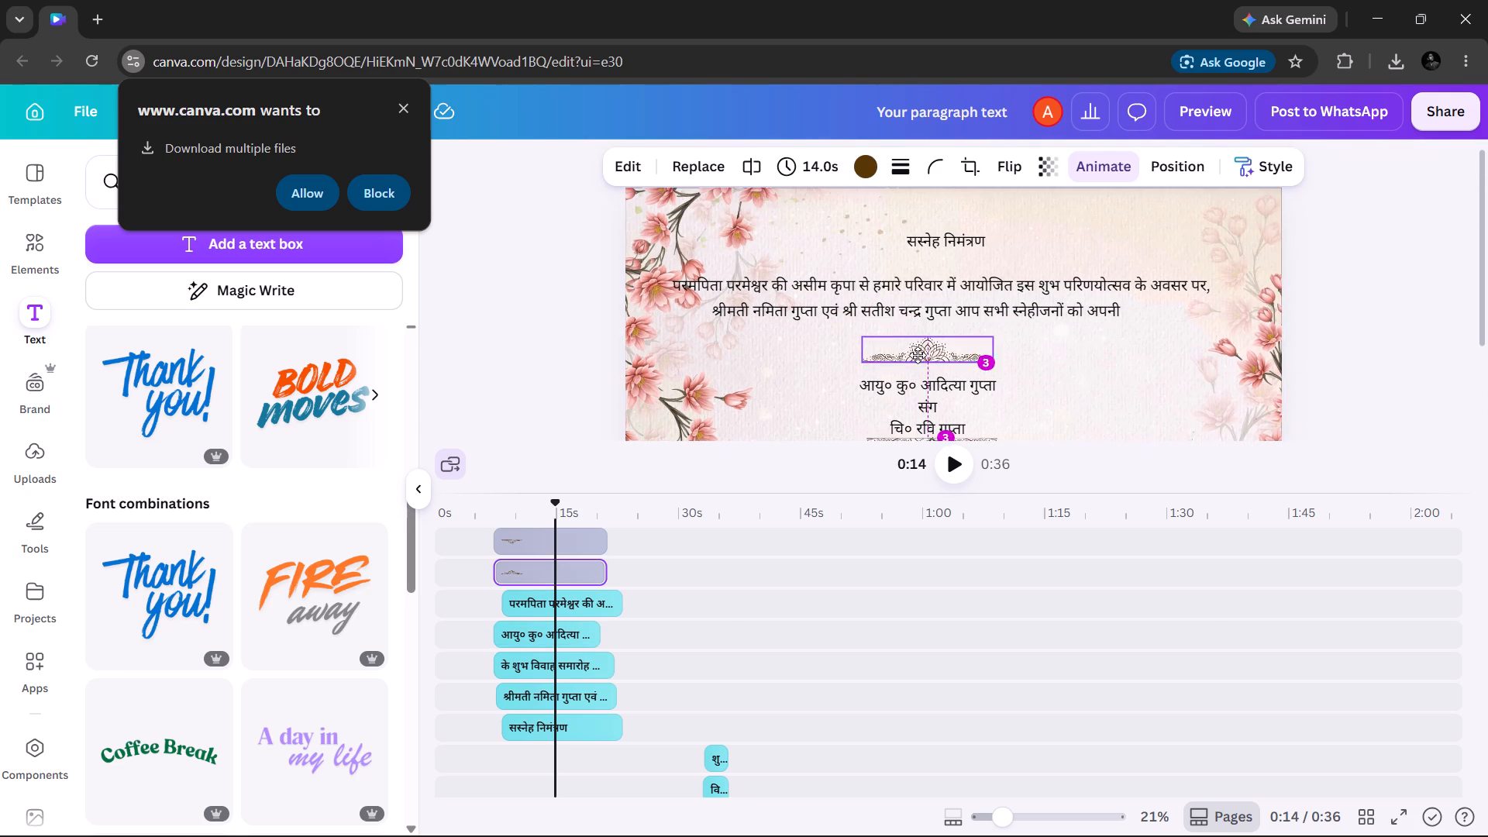
drag(918, 355, 916, 360)
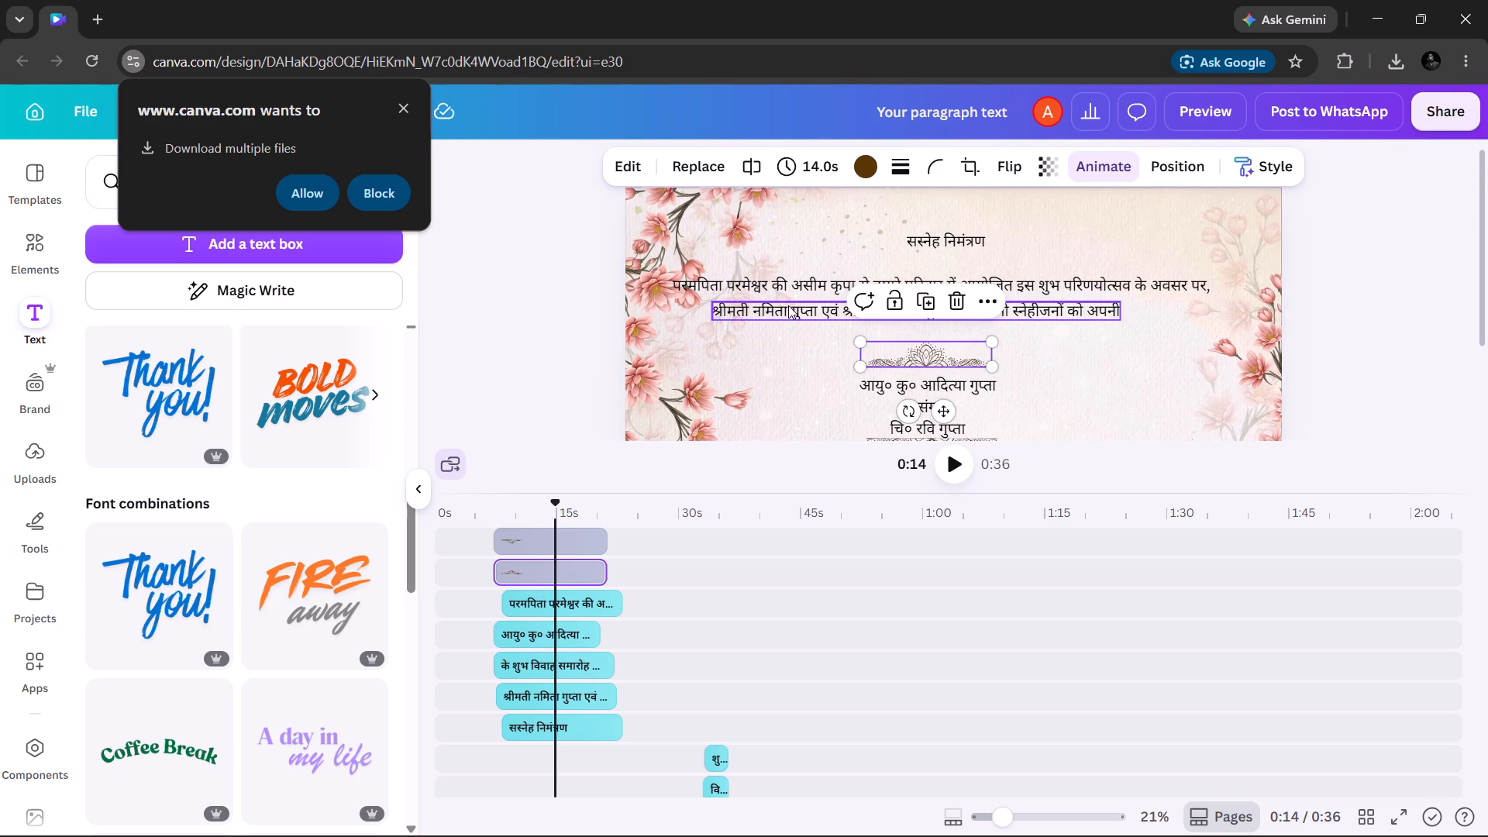
Cut the separate hosts' line ending in "आप सभी स्नेहीजनों को अपनी" and paste it as a new line in the "परमपिता परमेश्वर" text box.
click(788, 305)
key(ctrl+x)
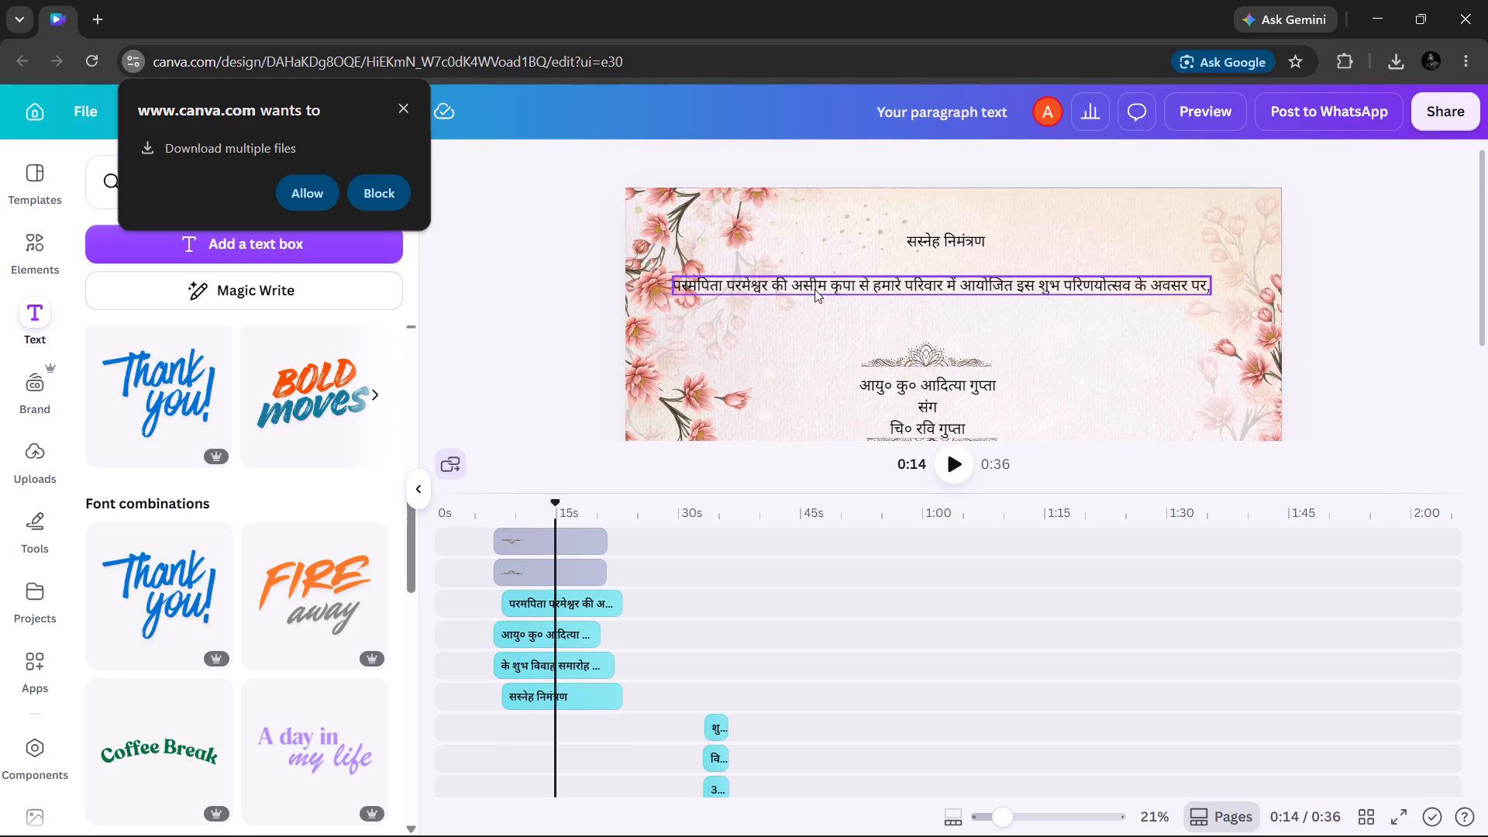
triple_click(852, 284)
click(852, 284)
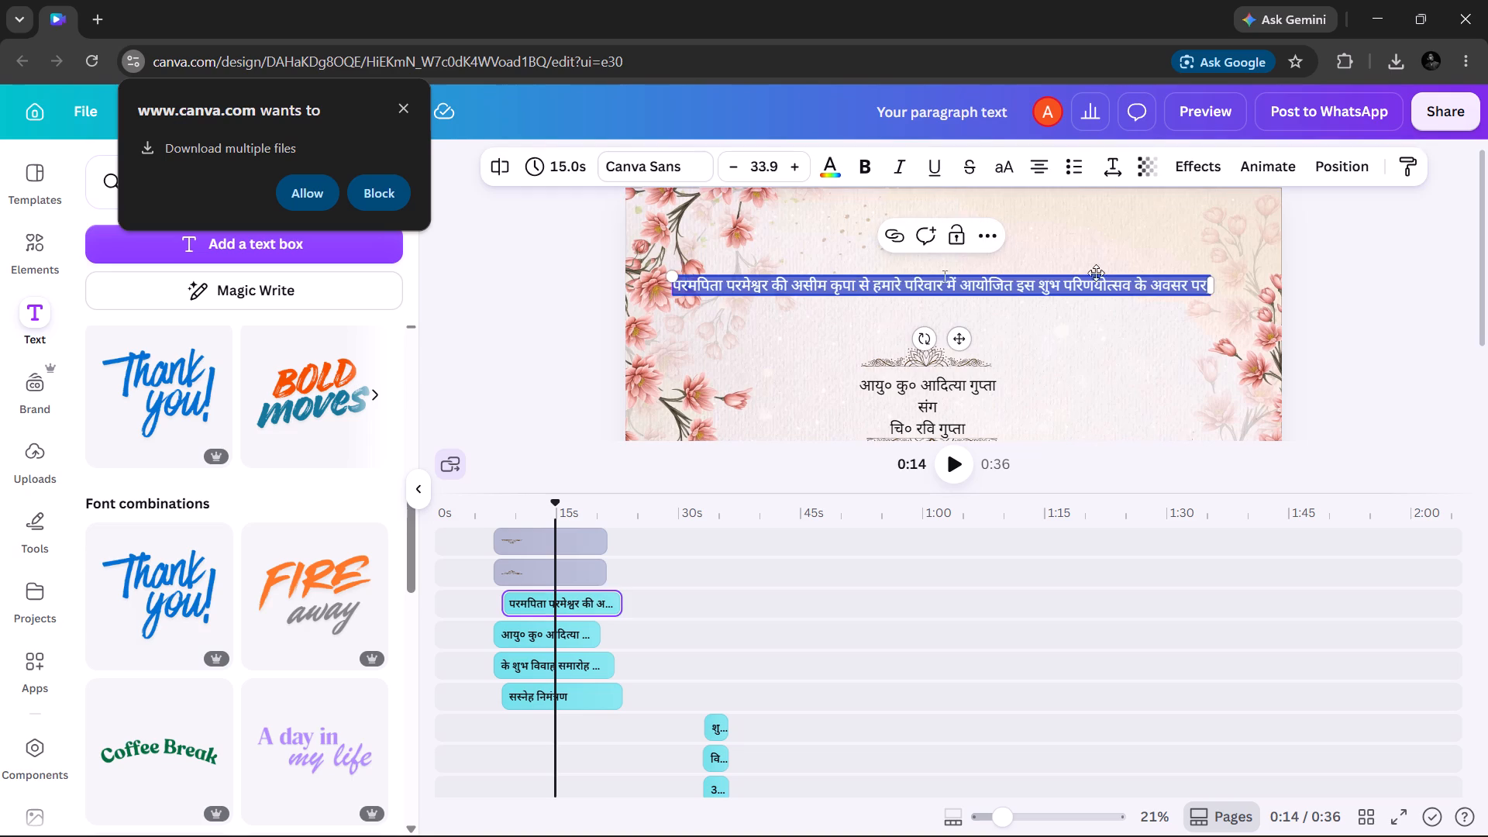
click(1162, 288)
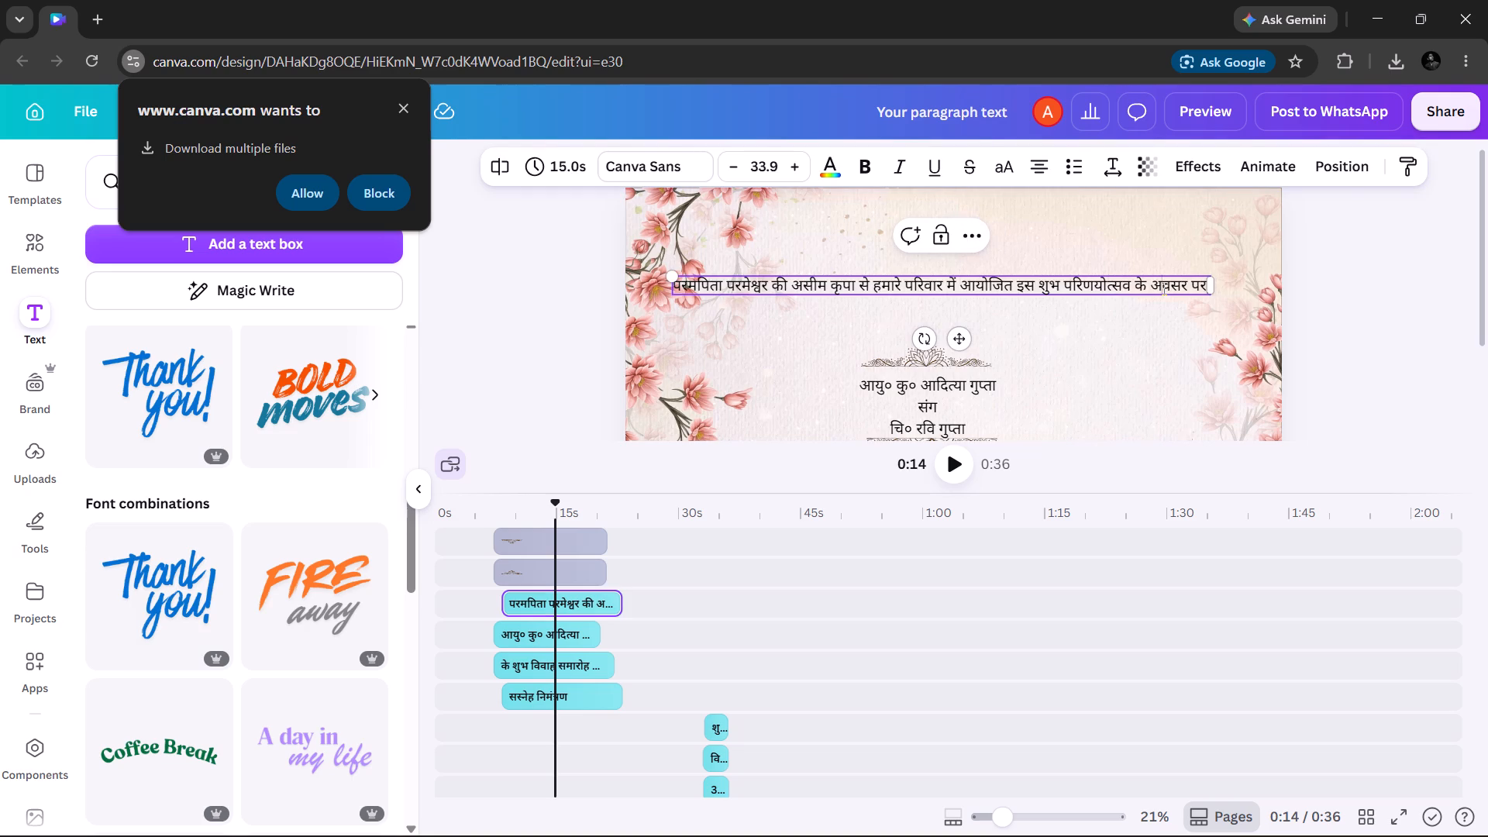
key(Right)
key(Right)
key(Right)
key(Right)
key(Right)
key(Right)
key(Right)
key(Right)
key(Right)
key(Right)
key(Right)
key(Right)
key(Right)
key(Right)
key(Right)
key(Return)
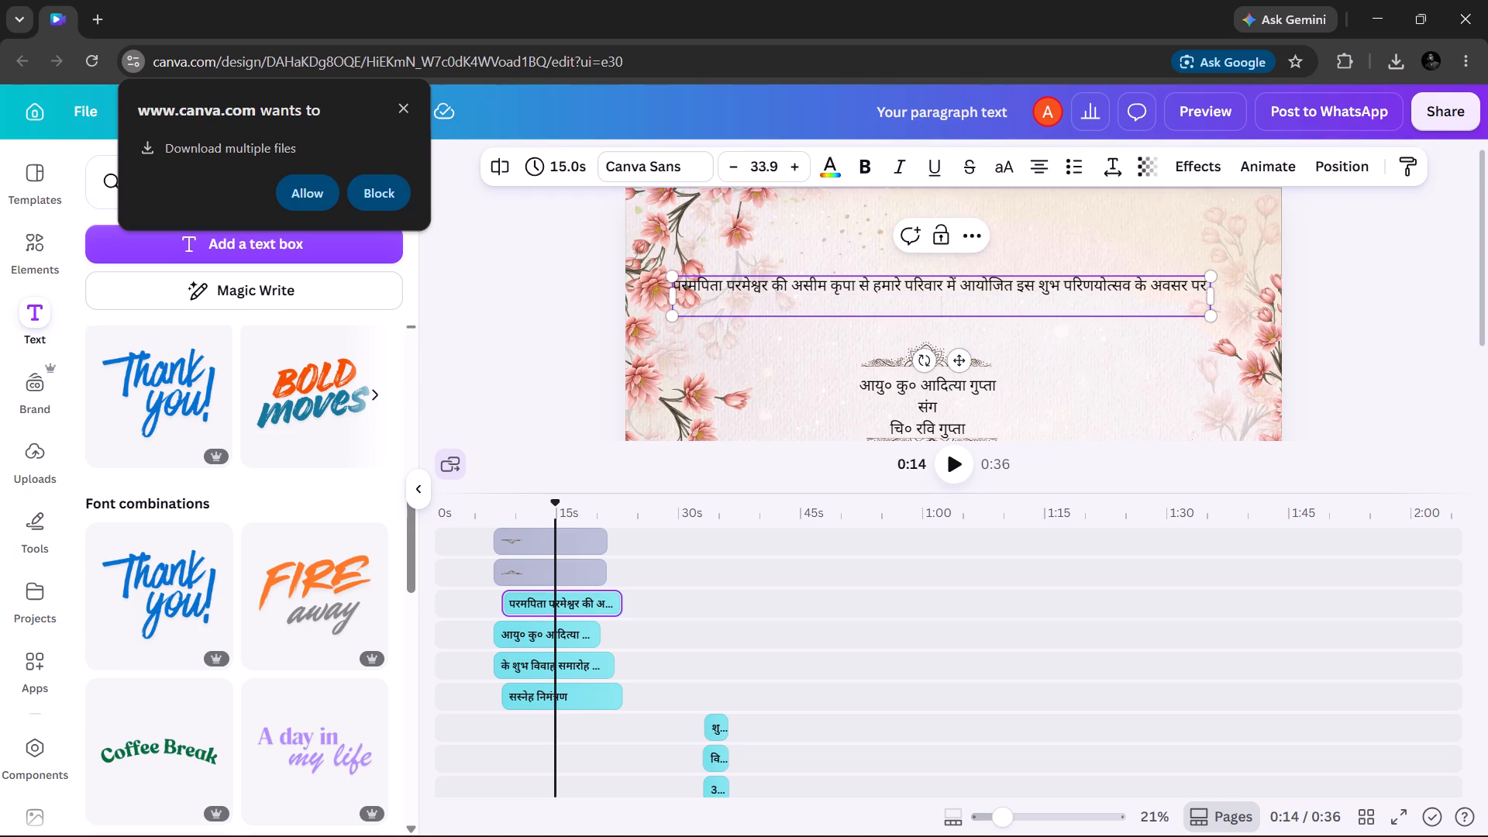
key(ctrl+v)
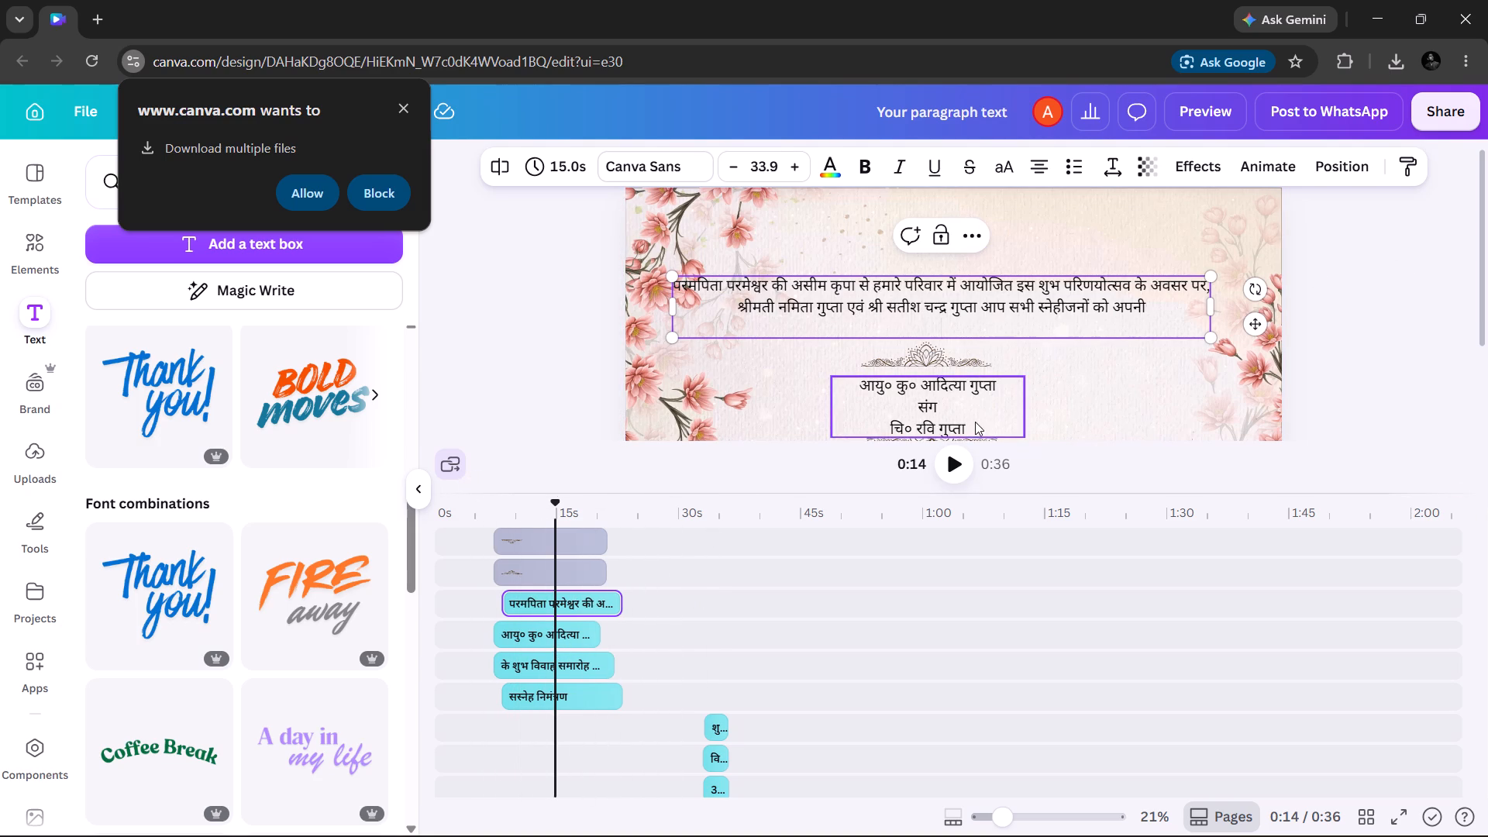
Dismiss the browser's request to download multiple files.
click(408, 112)
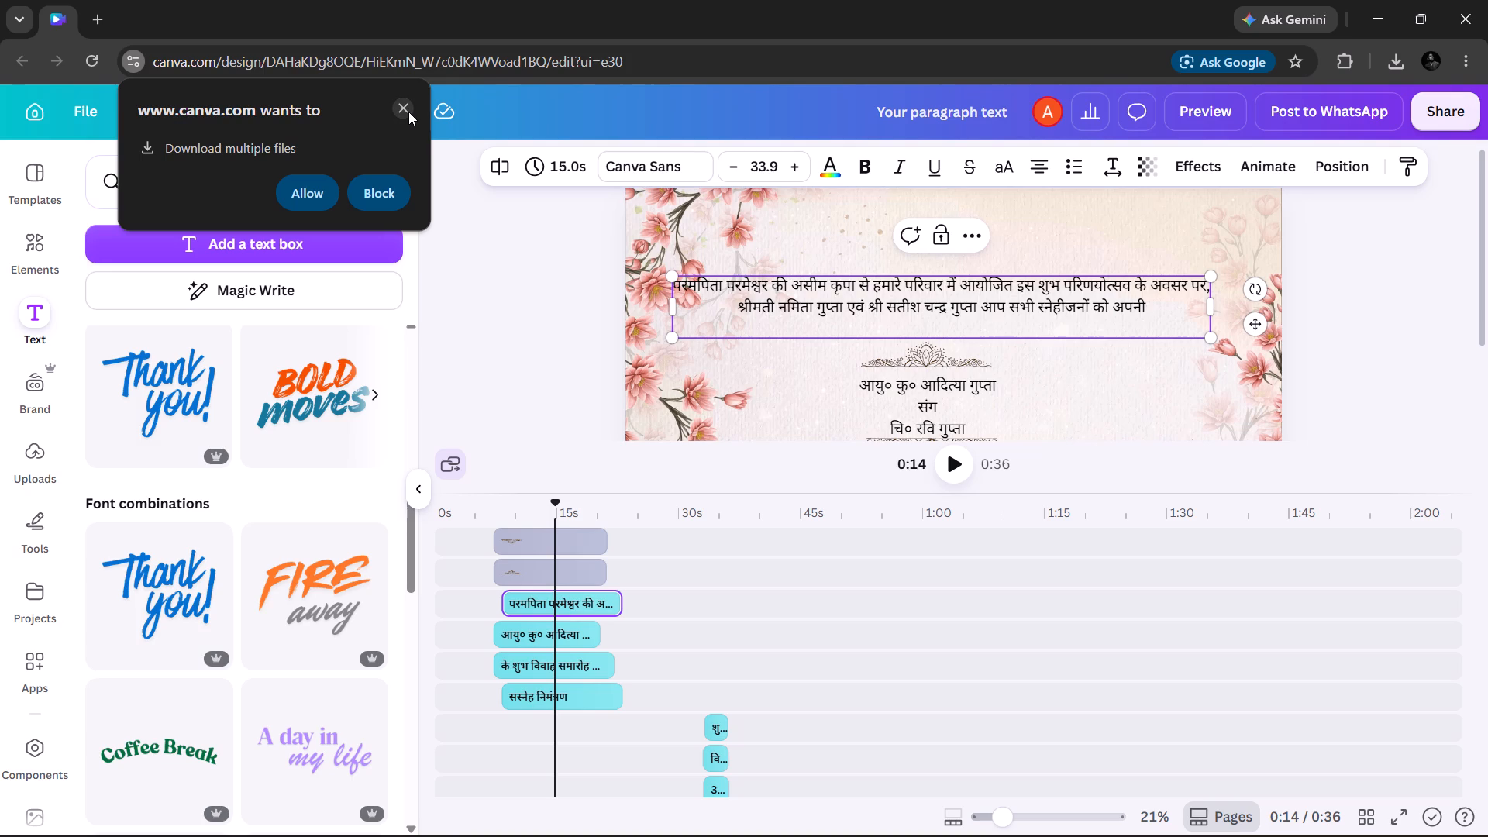
click(408, 112)
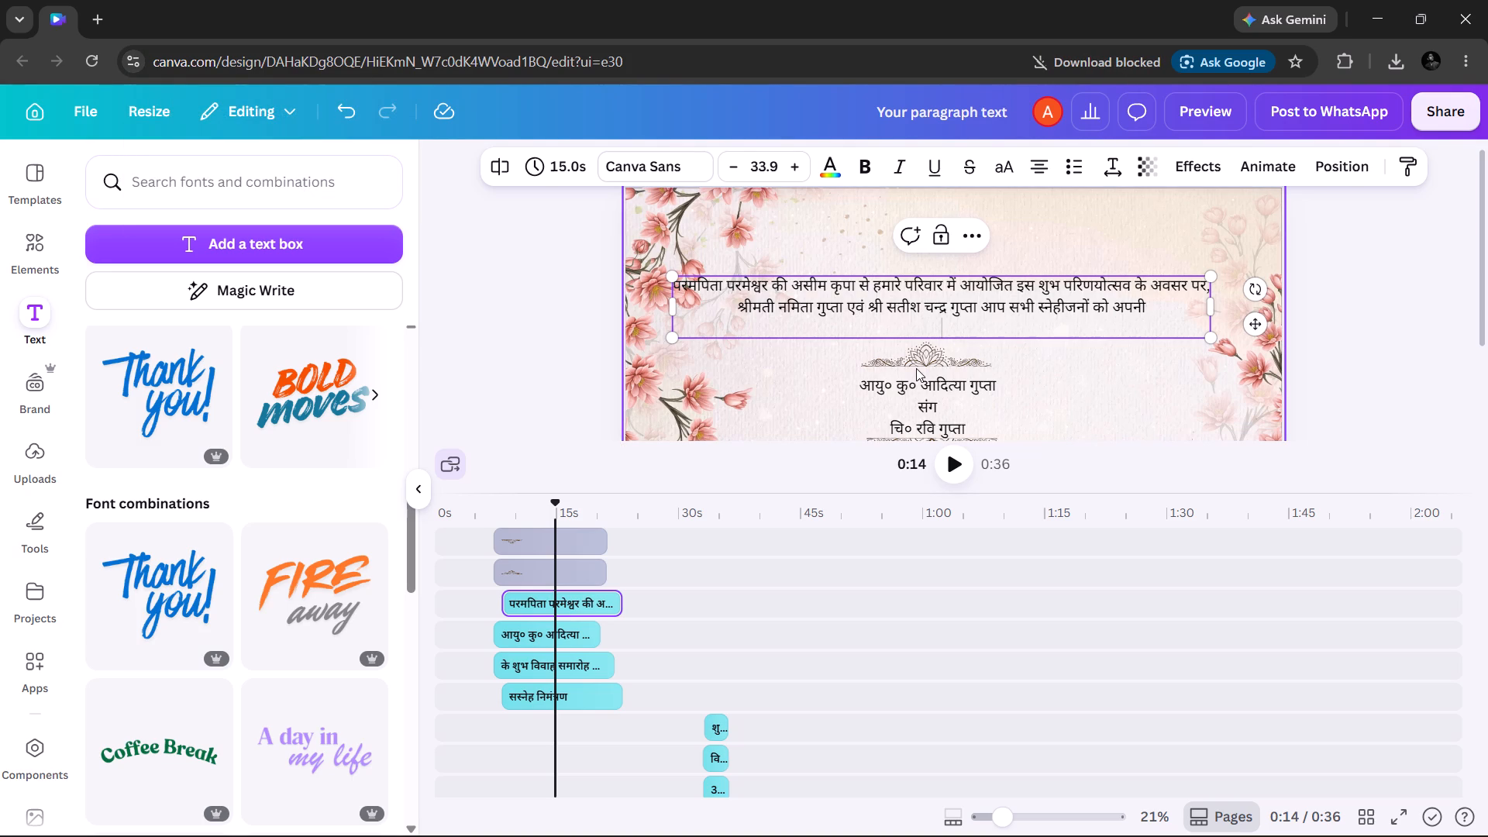
Place the upper divider just beneath the "परमपिता परमेश्वर" text, the couple's names block below it, and align the lower divider under the names.
drag(907, 352, 939, 335)
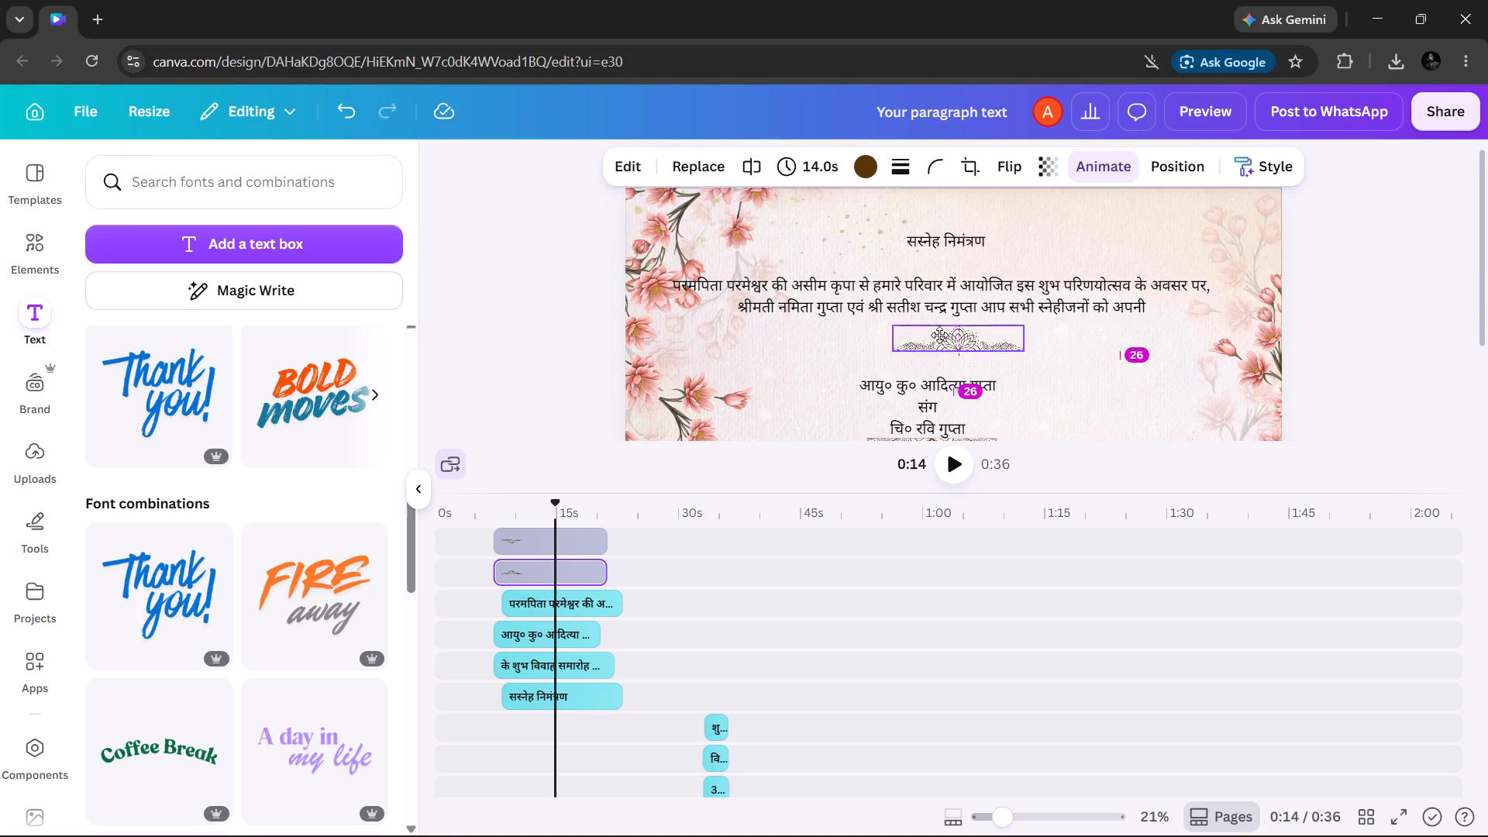
drag(939, 335, 916, 332)
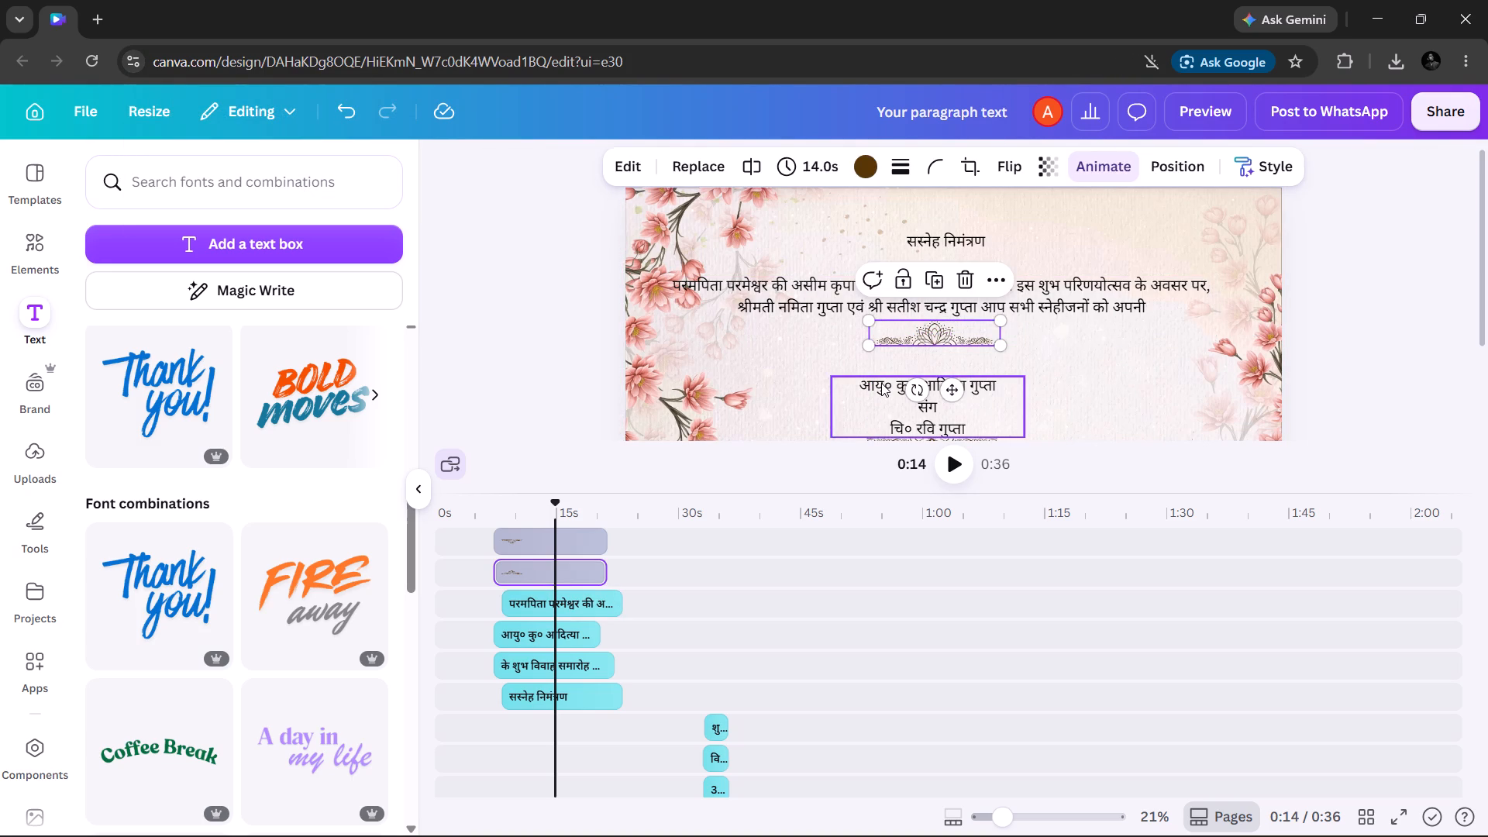
drag(881, 383, 884, 363)
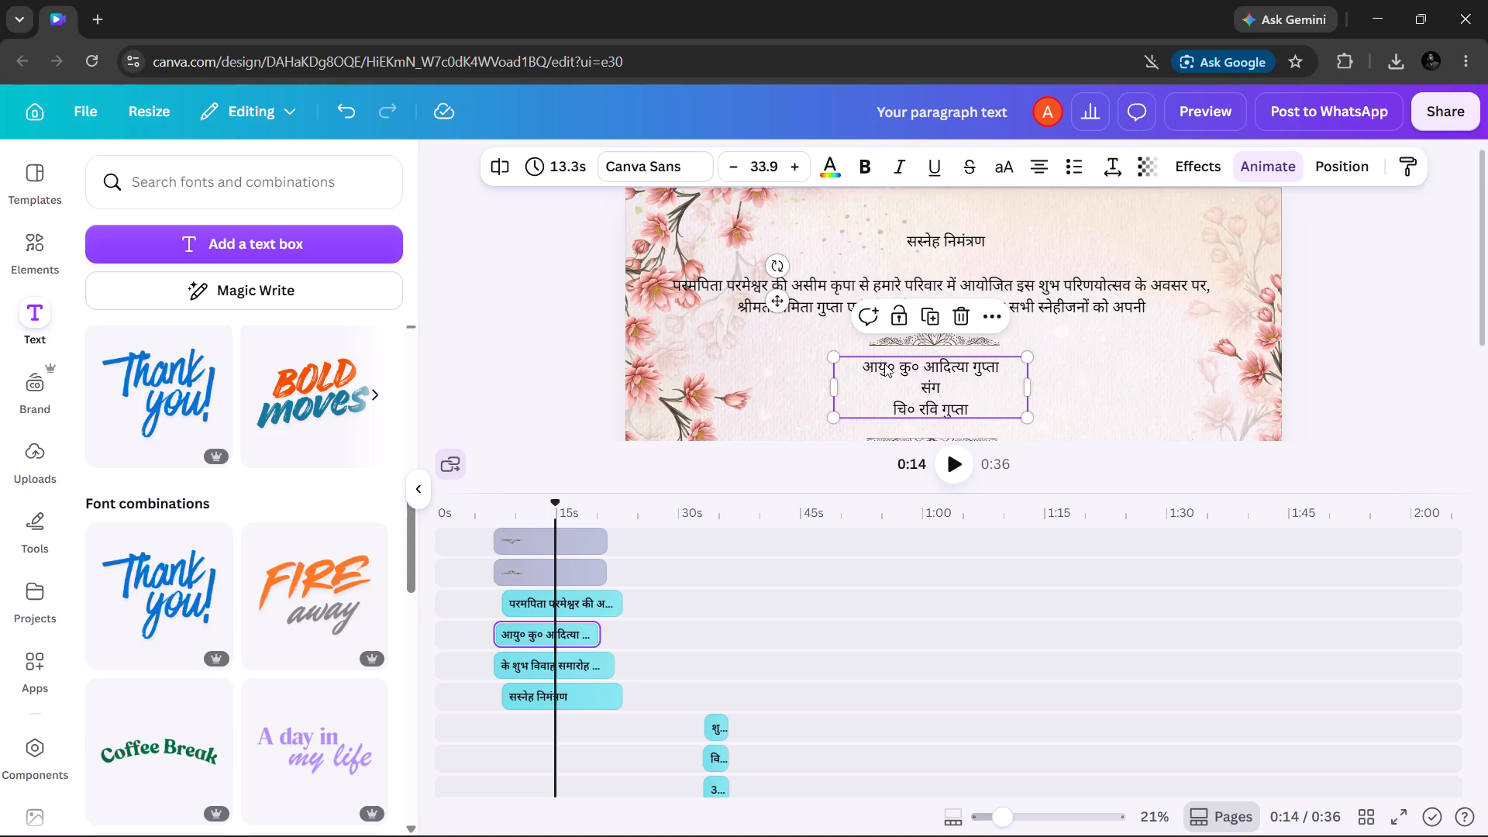
scroll(884, 363, down, 1)
drag(887, 363, 886, 346)
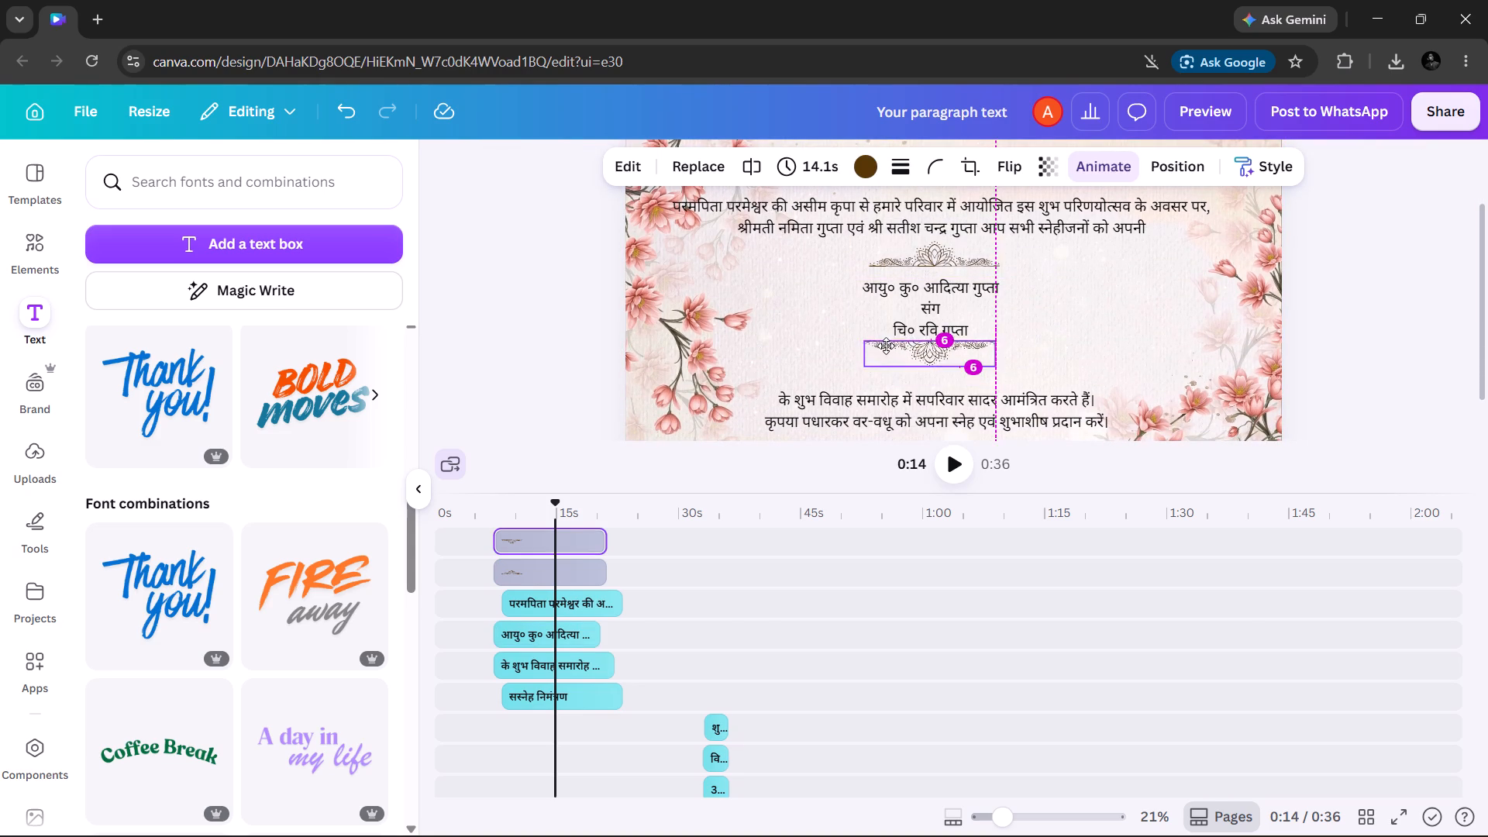
drag(886, 346, 888, 352)
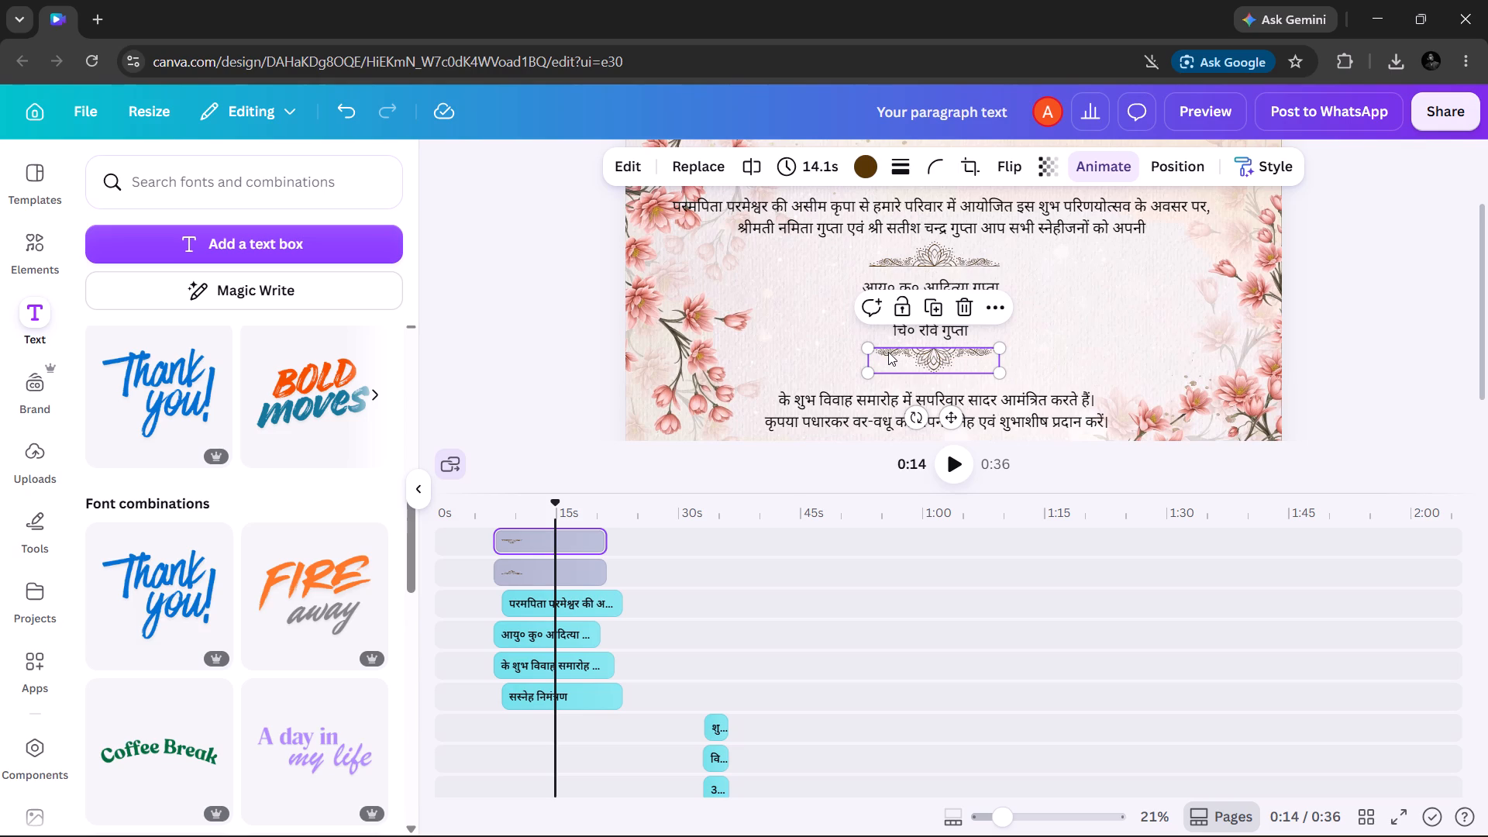
Cut everything from "हमारे परिवार में" onward out of the "परमपिता परमेश्वर" text box, keeping only "परमपिता परमेश्वर की असीम कृपा से".
triple_click(892, 211)
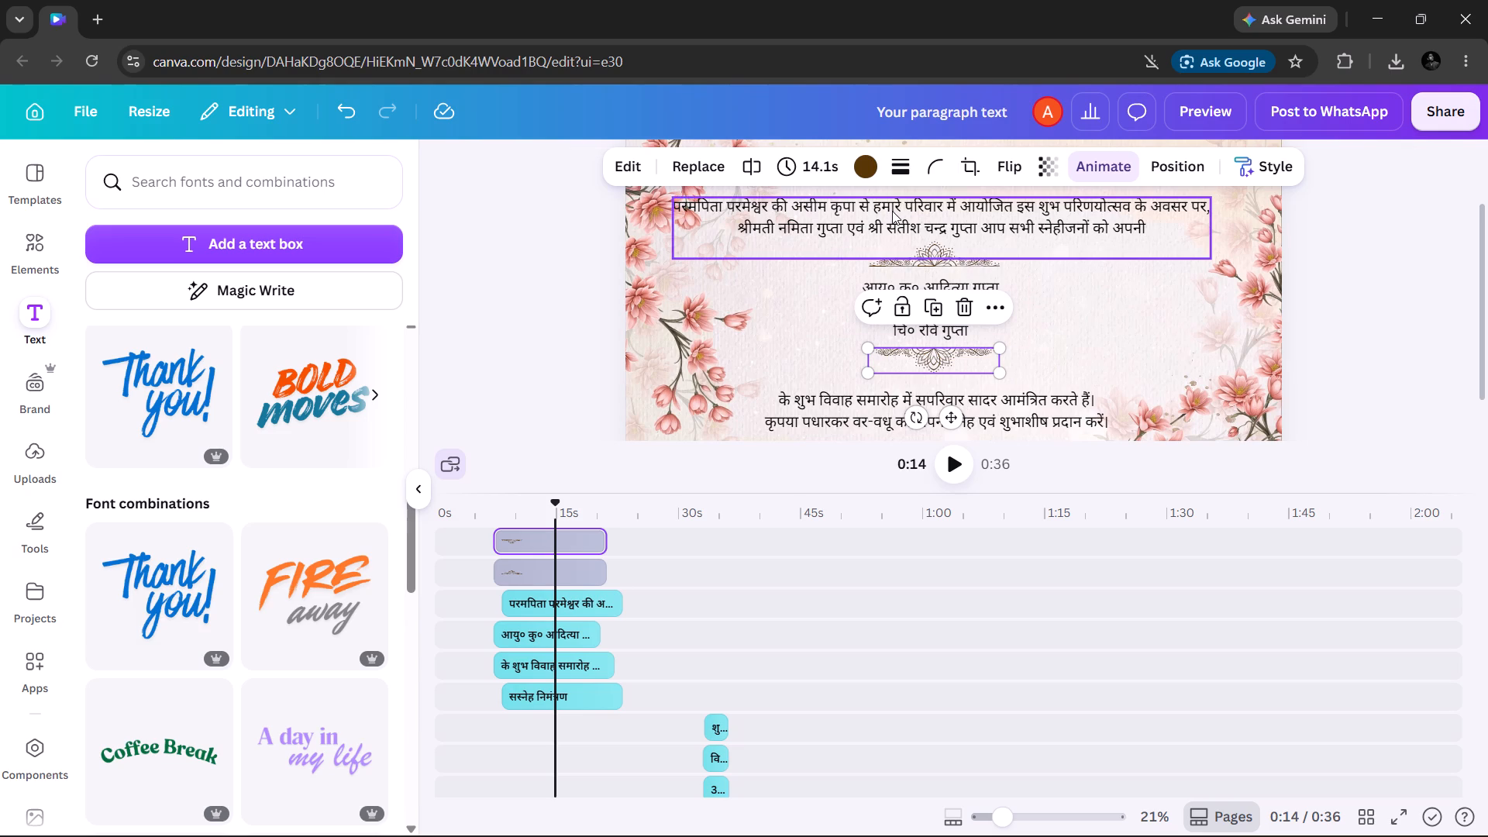
click(892, 211)
click(879, 210)
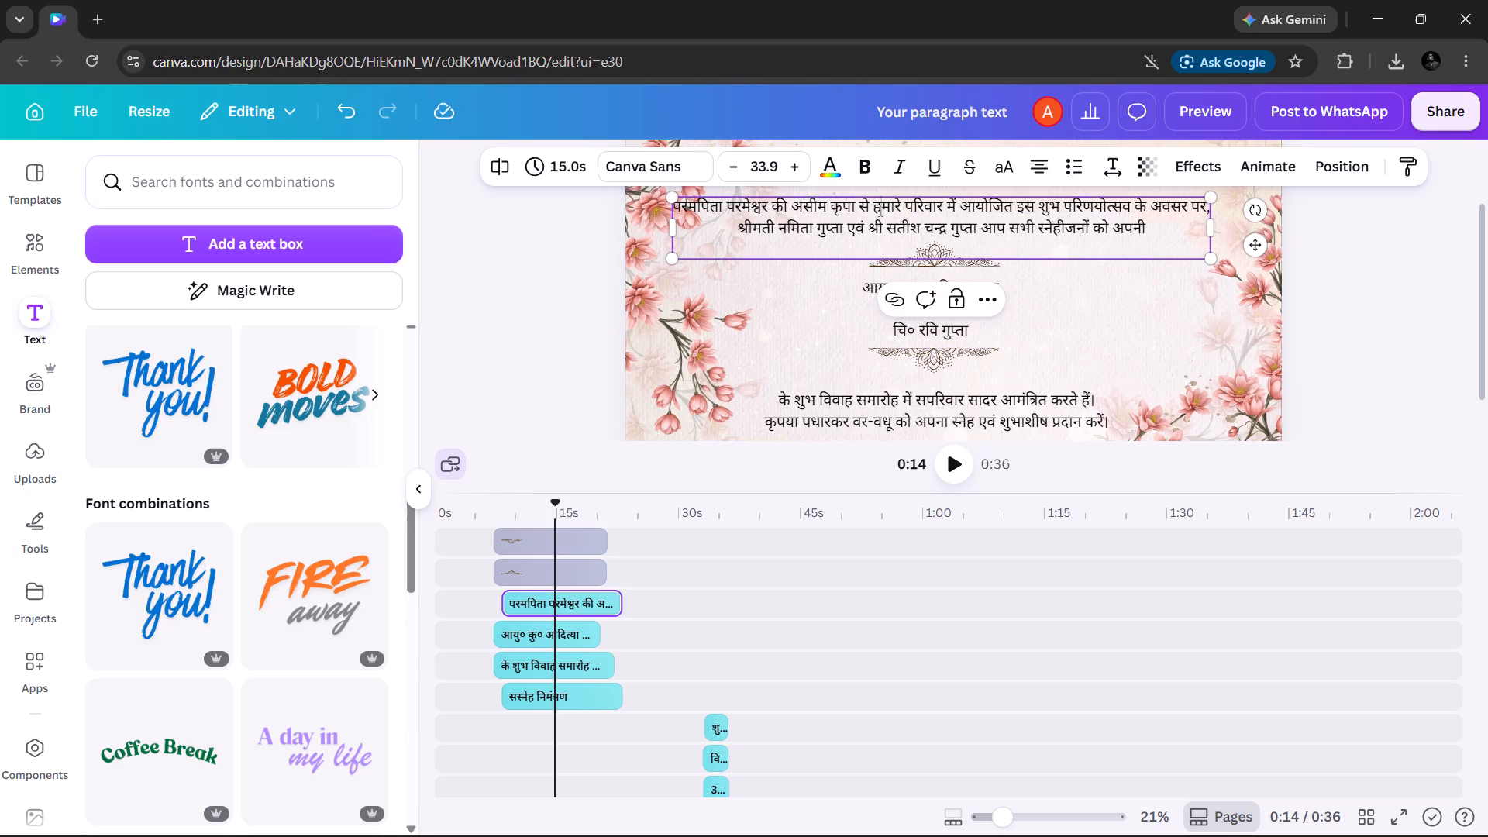
click(873, 210)
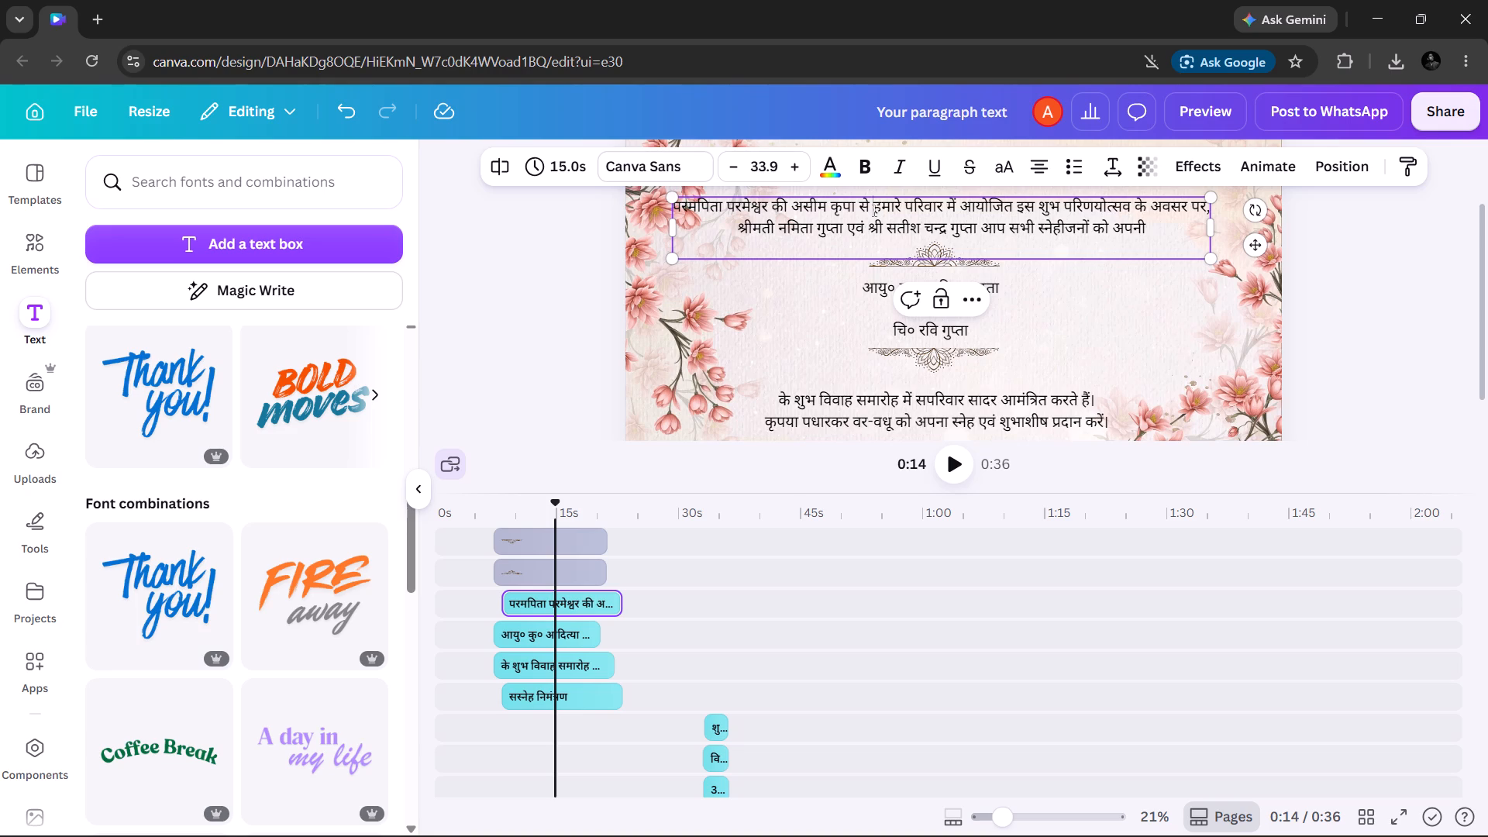
key(shift+Down)
key(shift+Down)
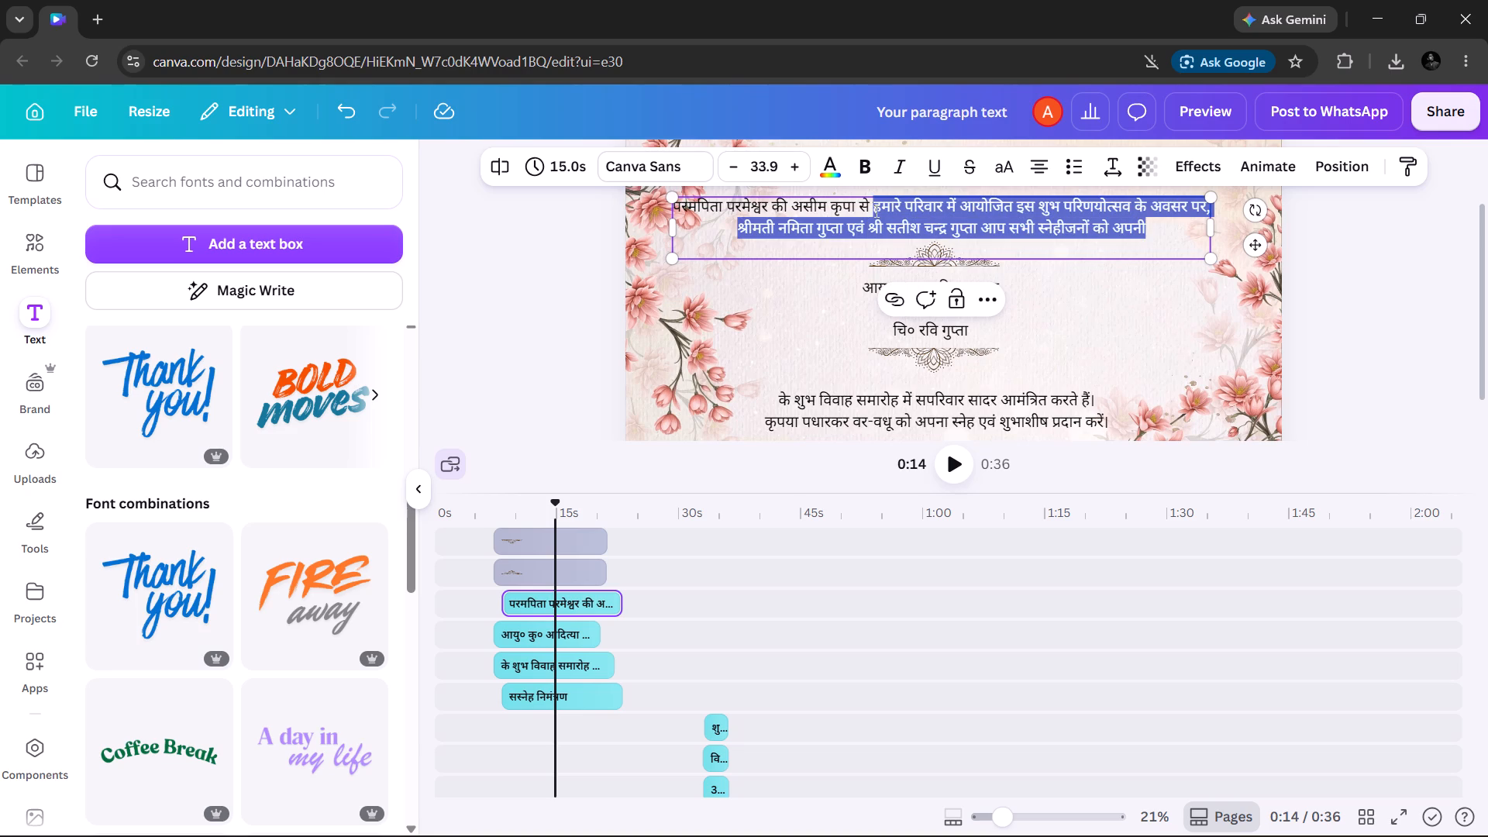
key(ctrl+x)
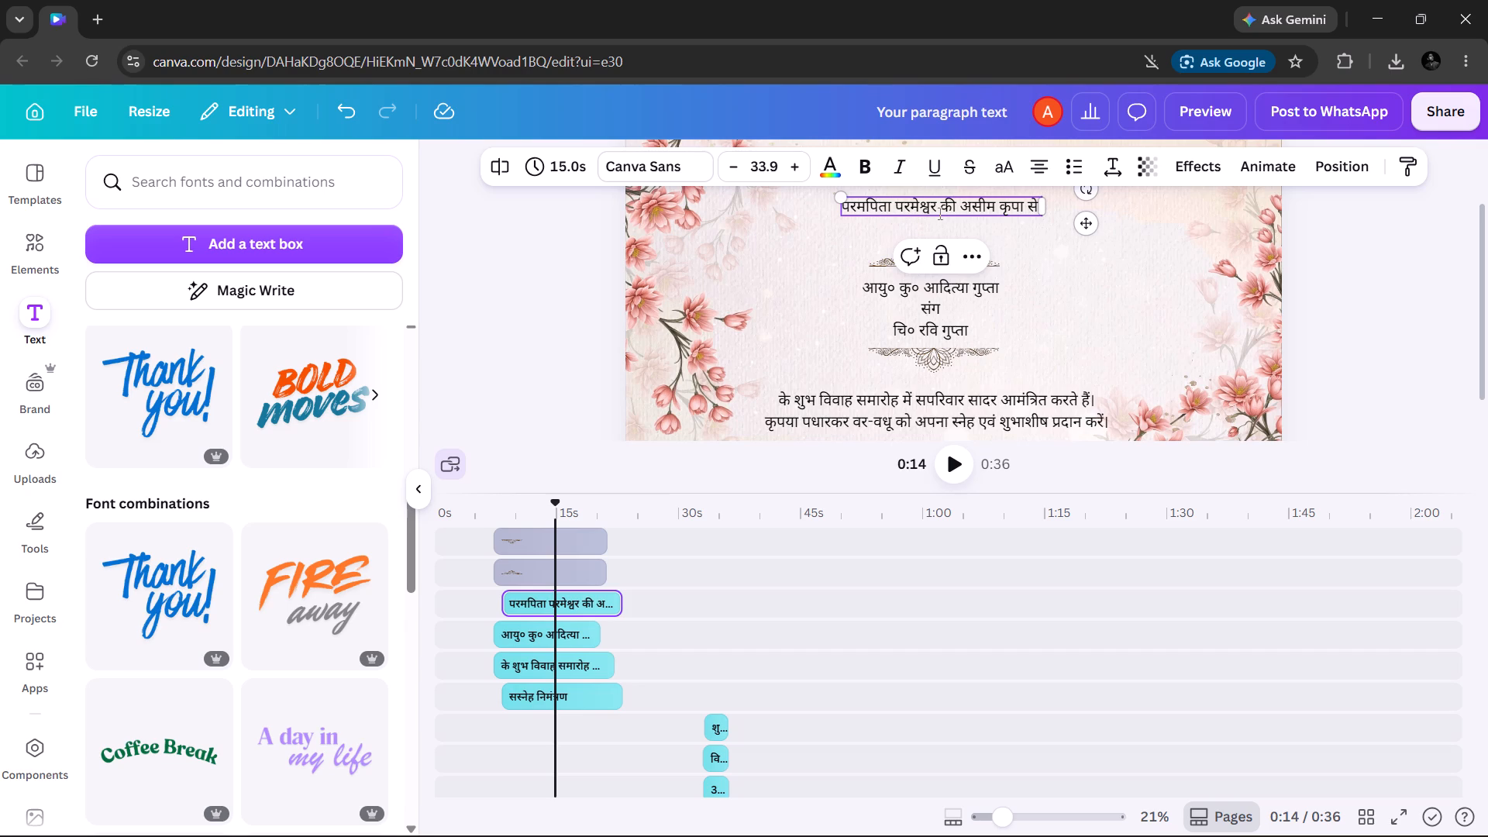
Widen the shortened "परमपिता परमेश्वर की असीम कृपा से" text box.
drag(1045, 202, 1077, 205)
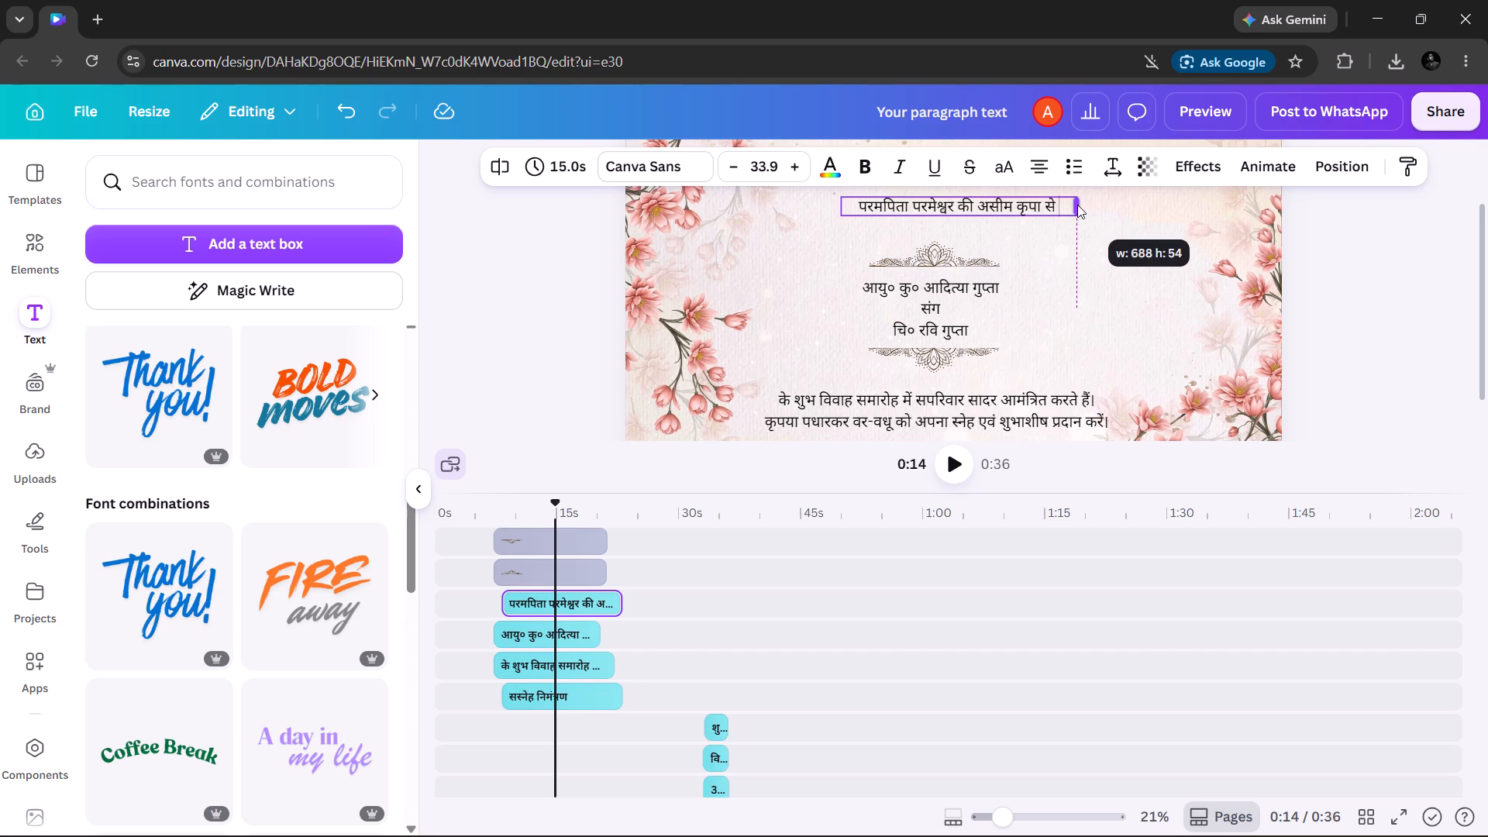
drag(1077, 205, 1090, 205)
Move the "परमपिता परमेश्वर" line and the couple's names block up together, bringing the line directly beneath the "सस्नेह निमंत्रण" heading.
click(1049, 280)
drag(1049, 280, 1017, 200)
scroll(1017, 200, up, 1)
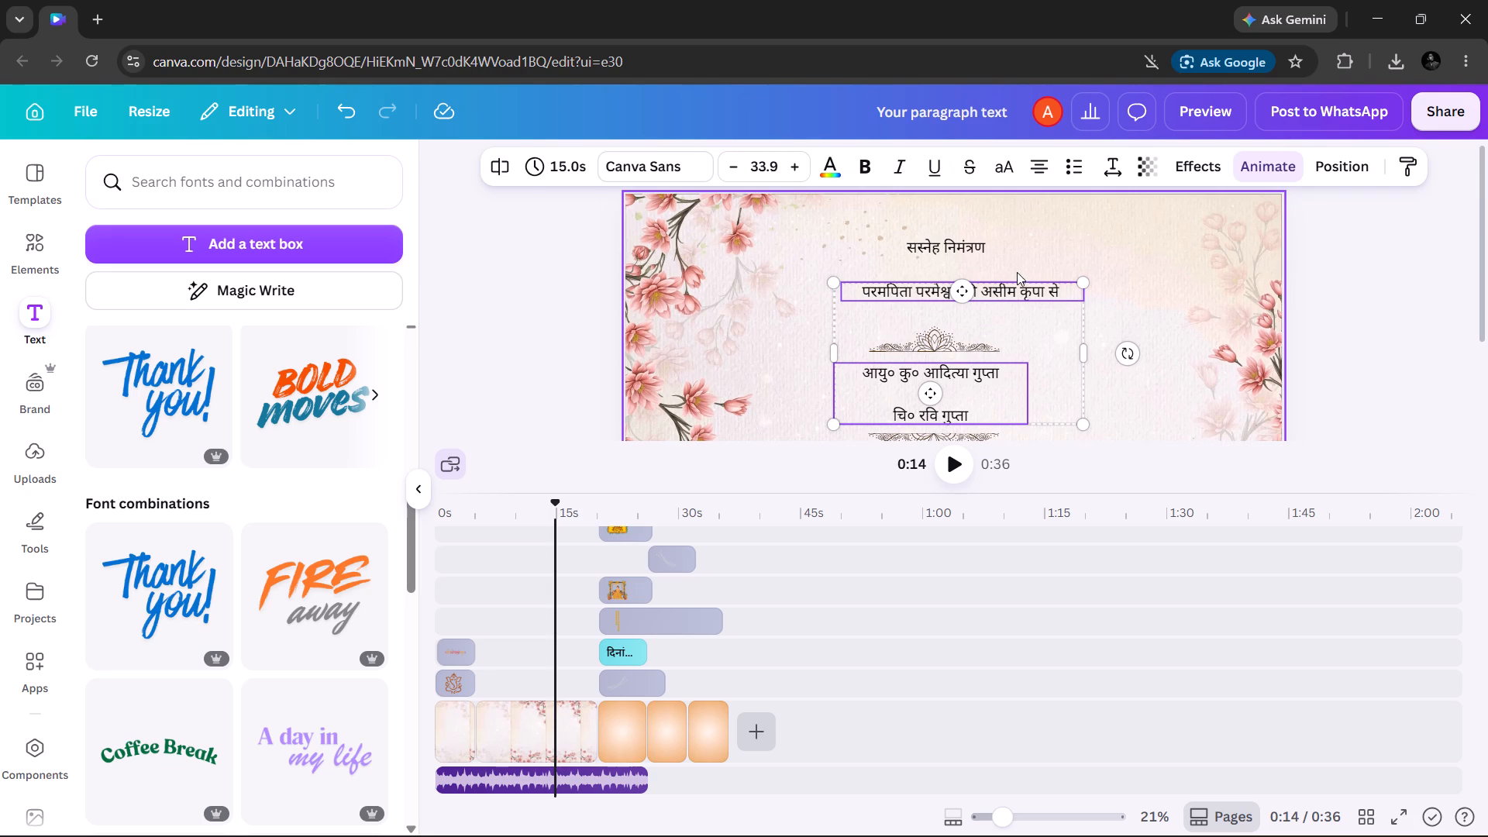
drag(1015, 287, 1013, 282)
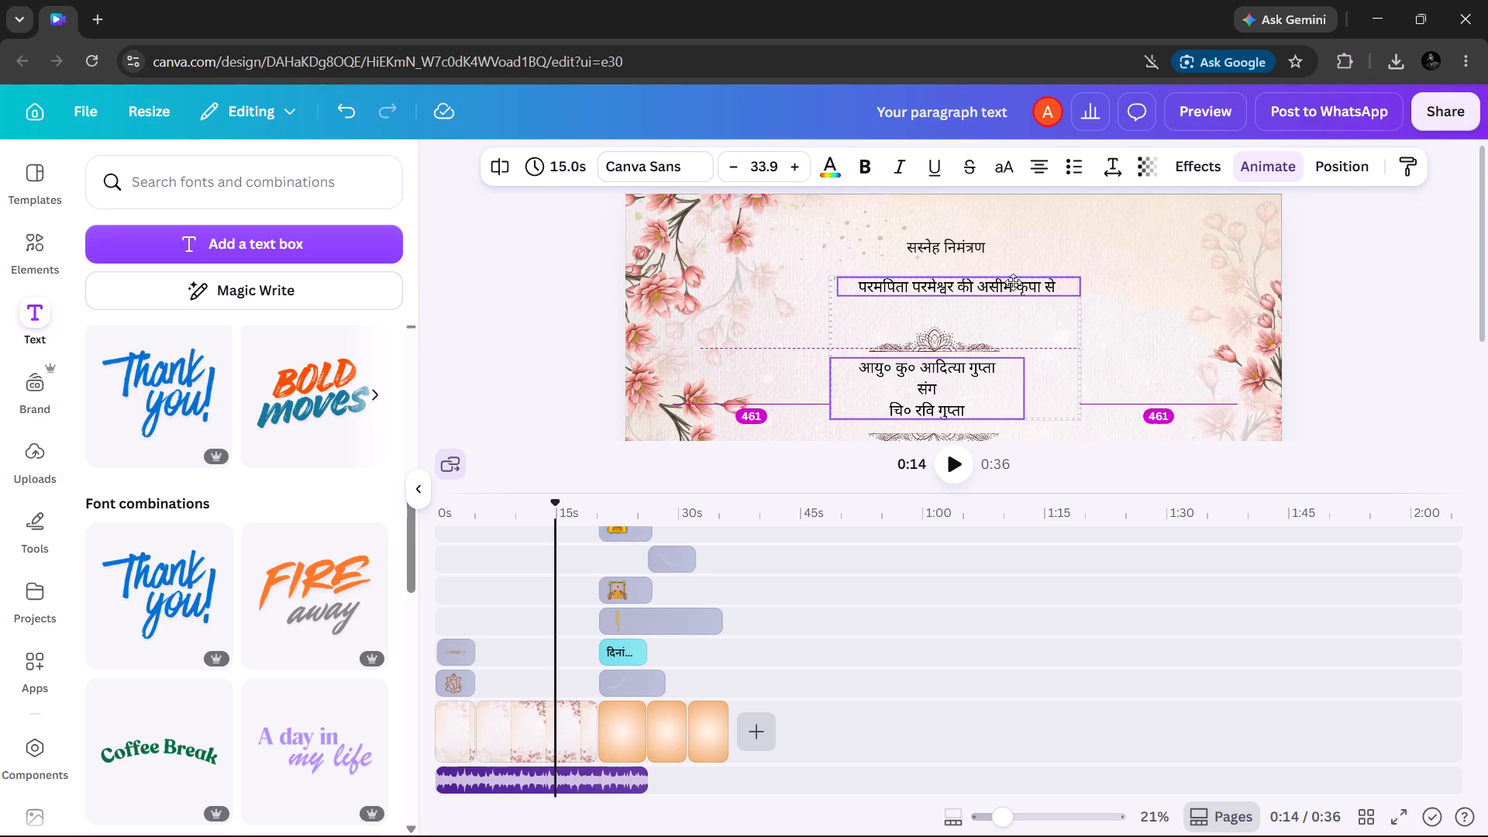
drag(1013, 282, 1013, 278)
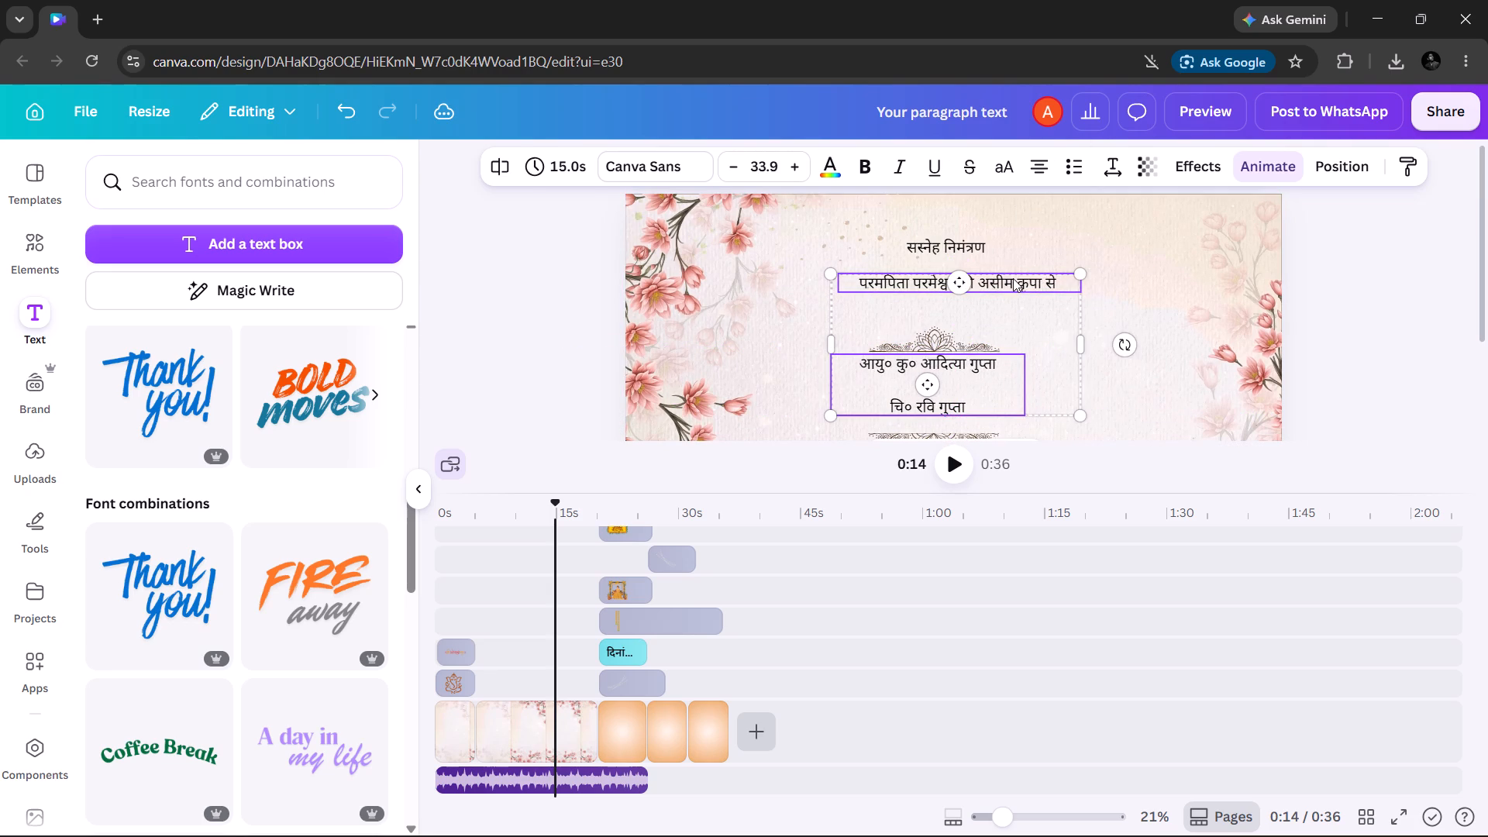
click(968, 391)
drag(968, 391, 979, 374)
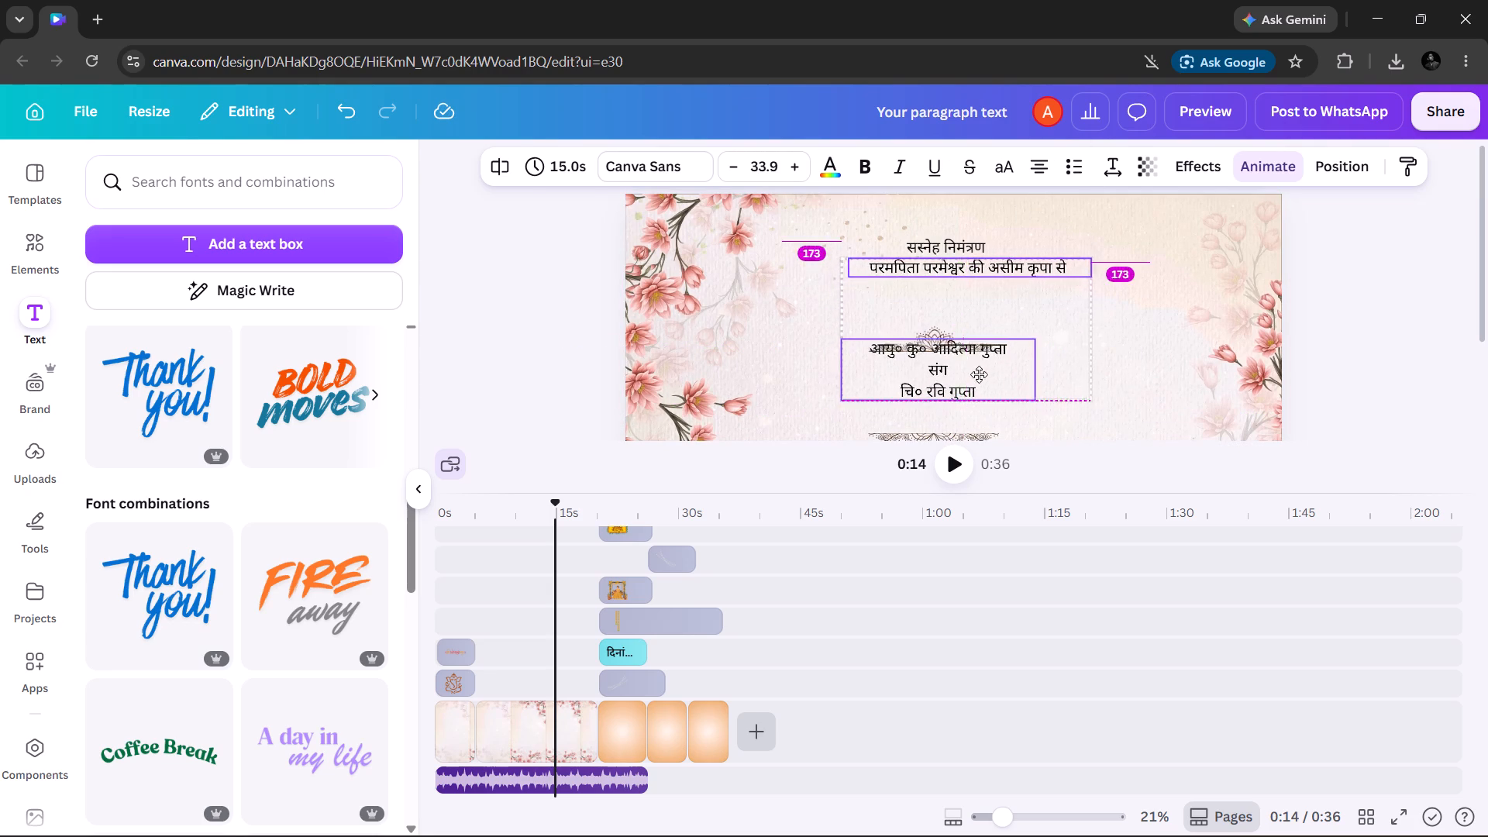
drag(979, 374, 945, 379)
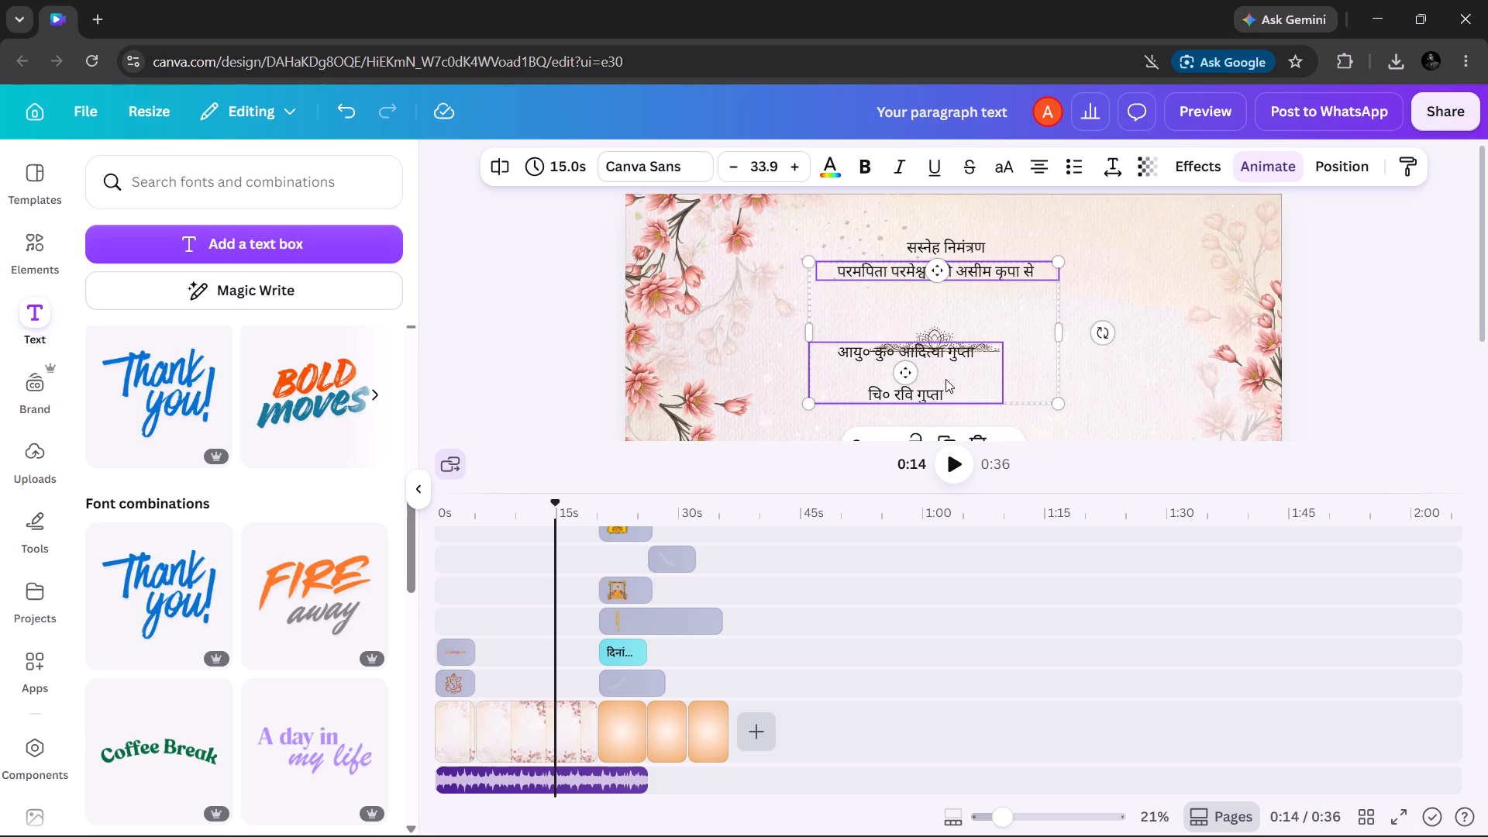
click(536, 368)
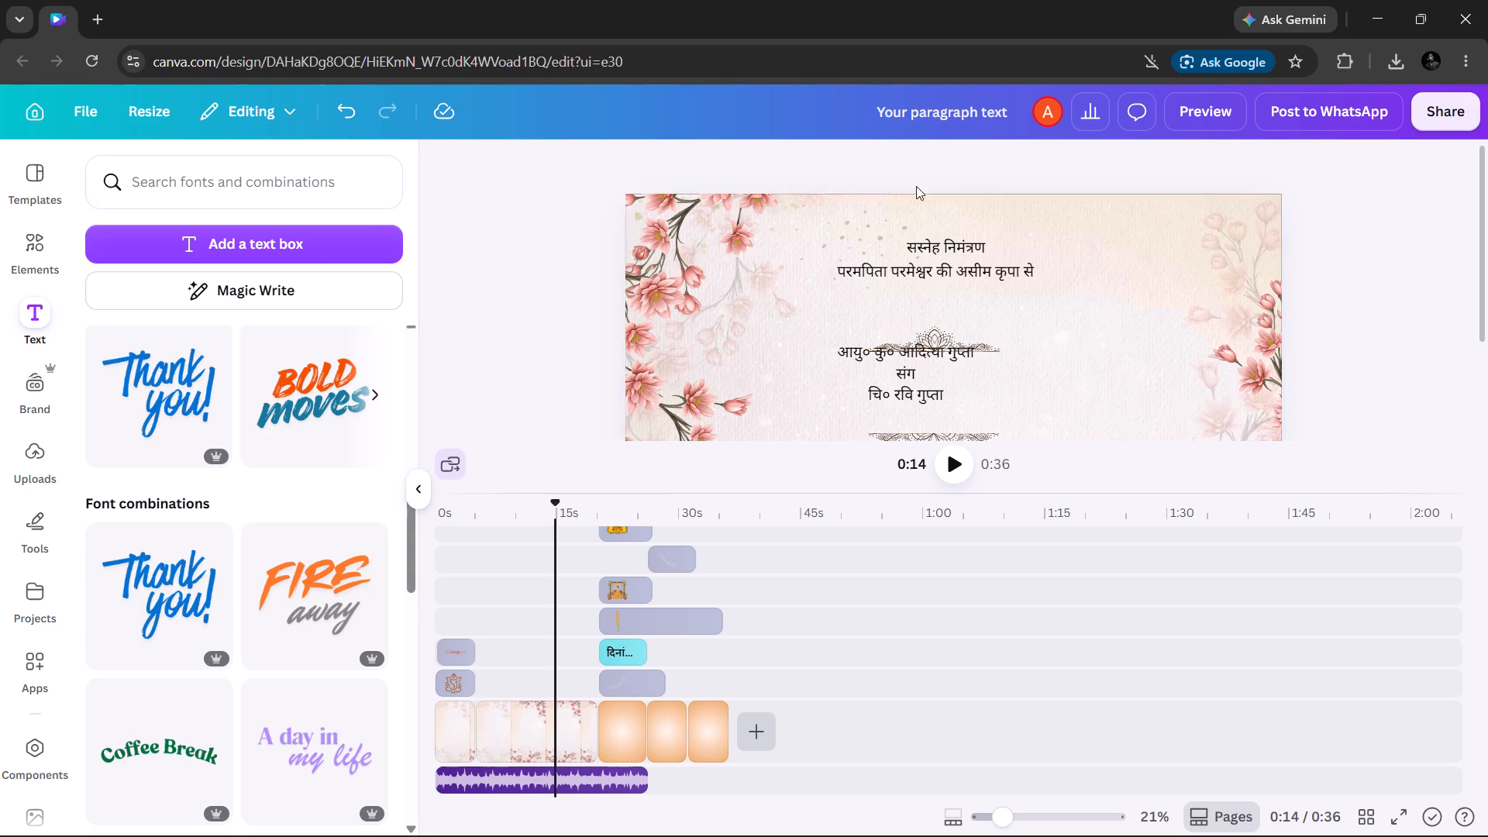
Change the font of the "सस्नेह निमंत्रण" heading to Dekko.
triple_click(933, 242)
click(933, 242)
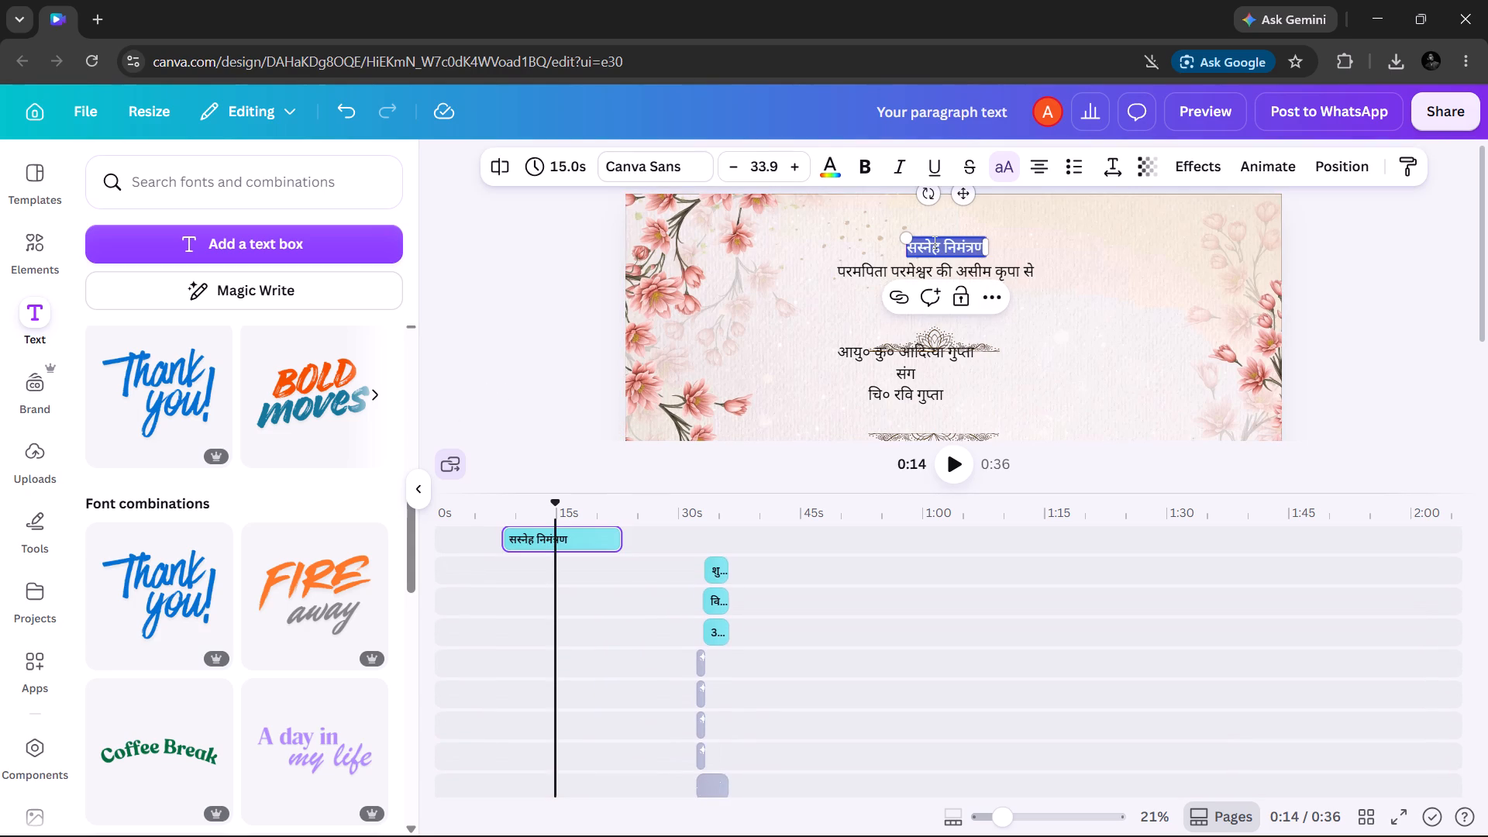
click(673, 170)
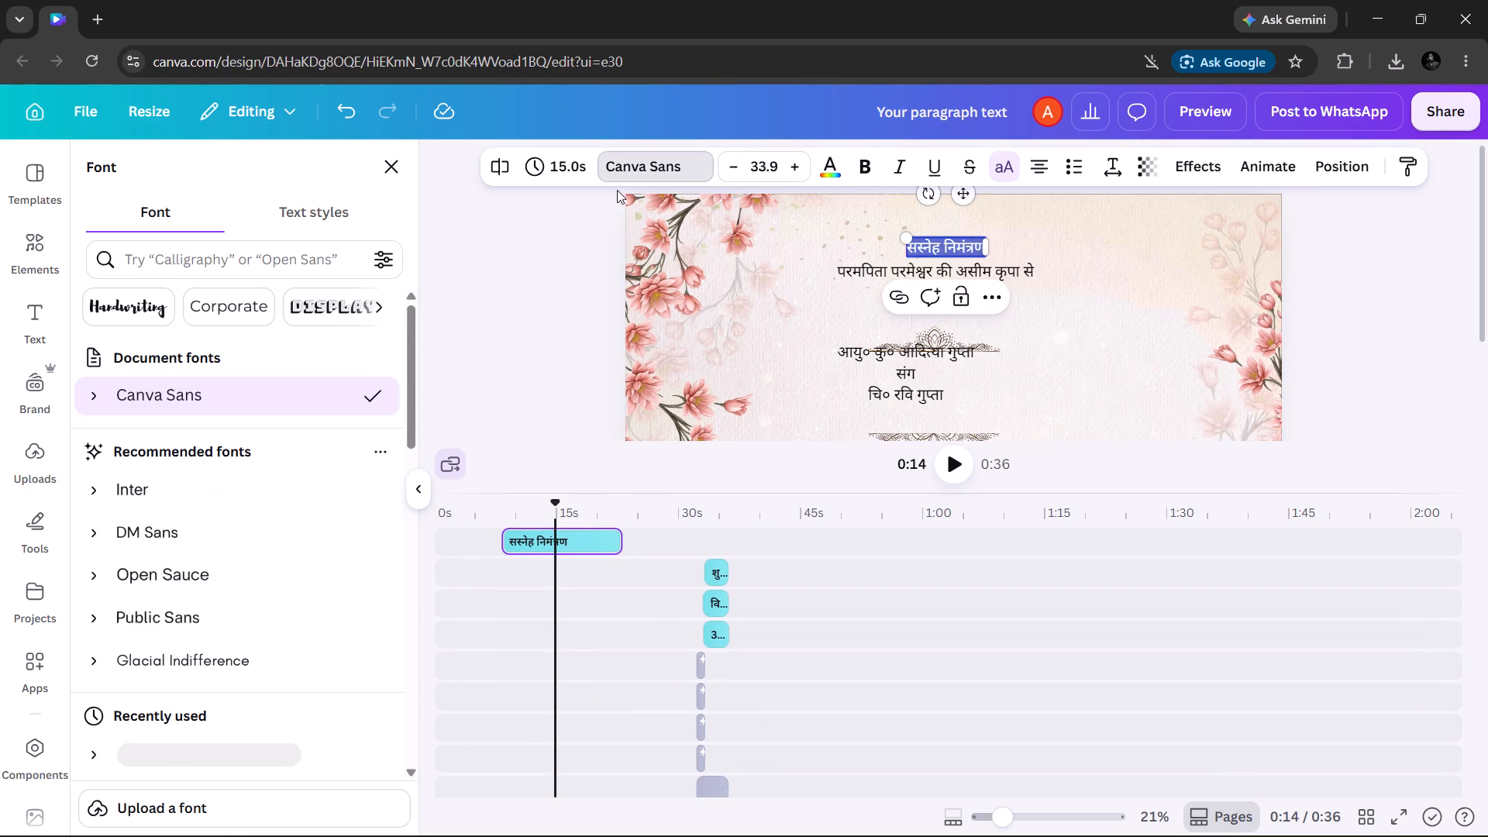
scroll(188, 504, down, 5)
click(167, 488)
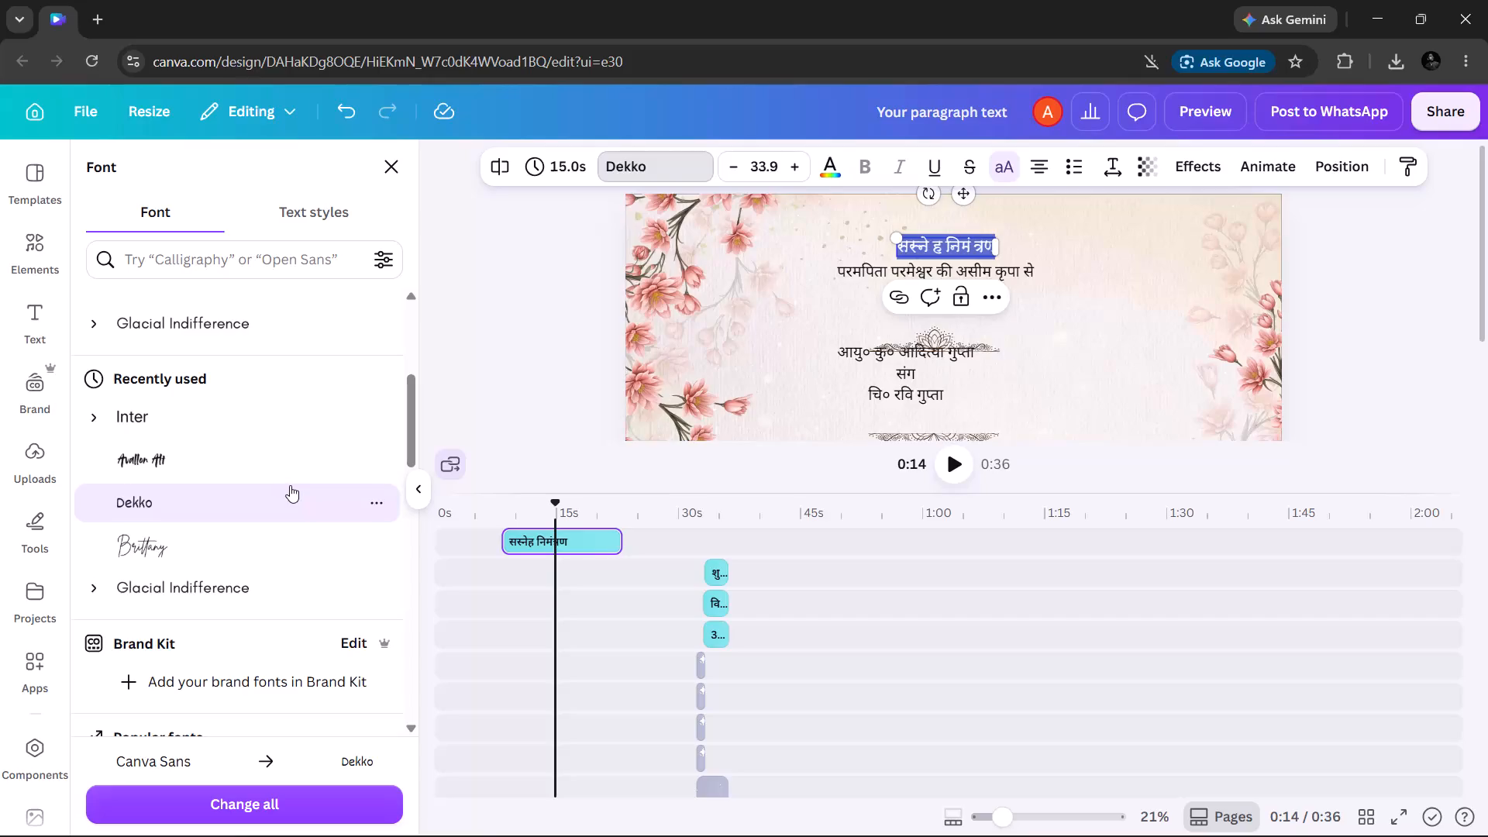
click(546, 394)
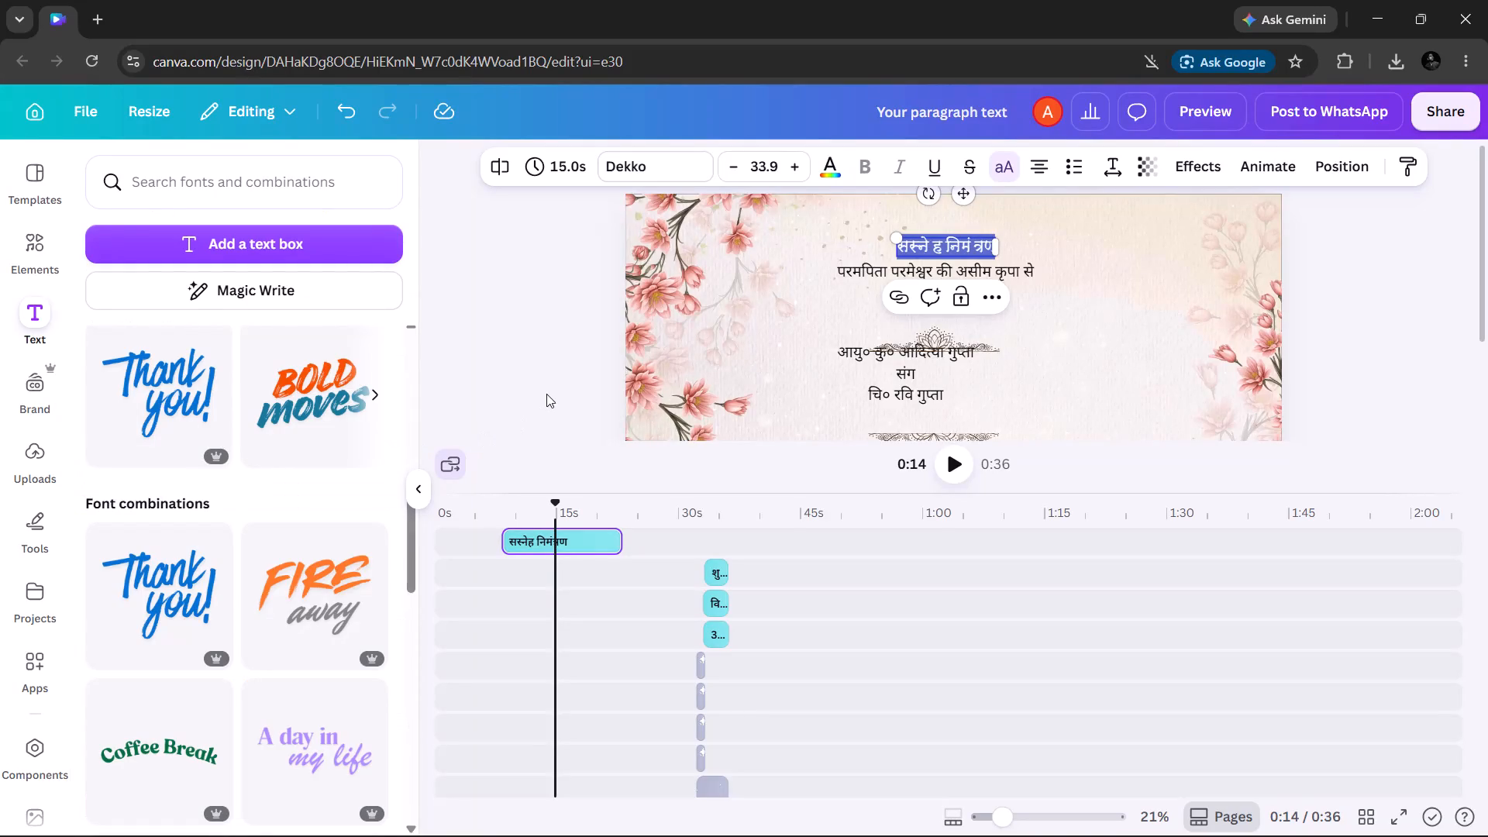
click(1113, 285)
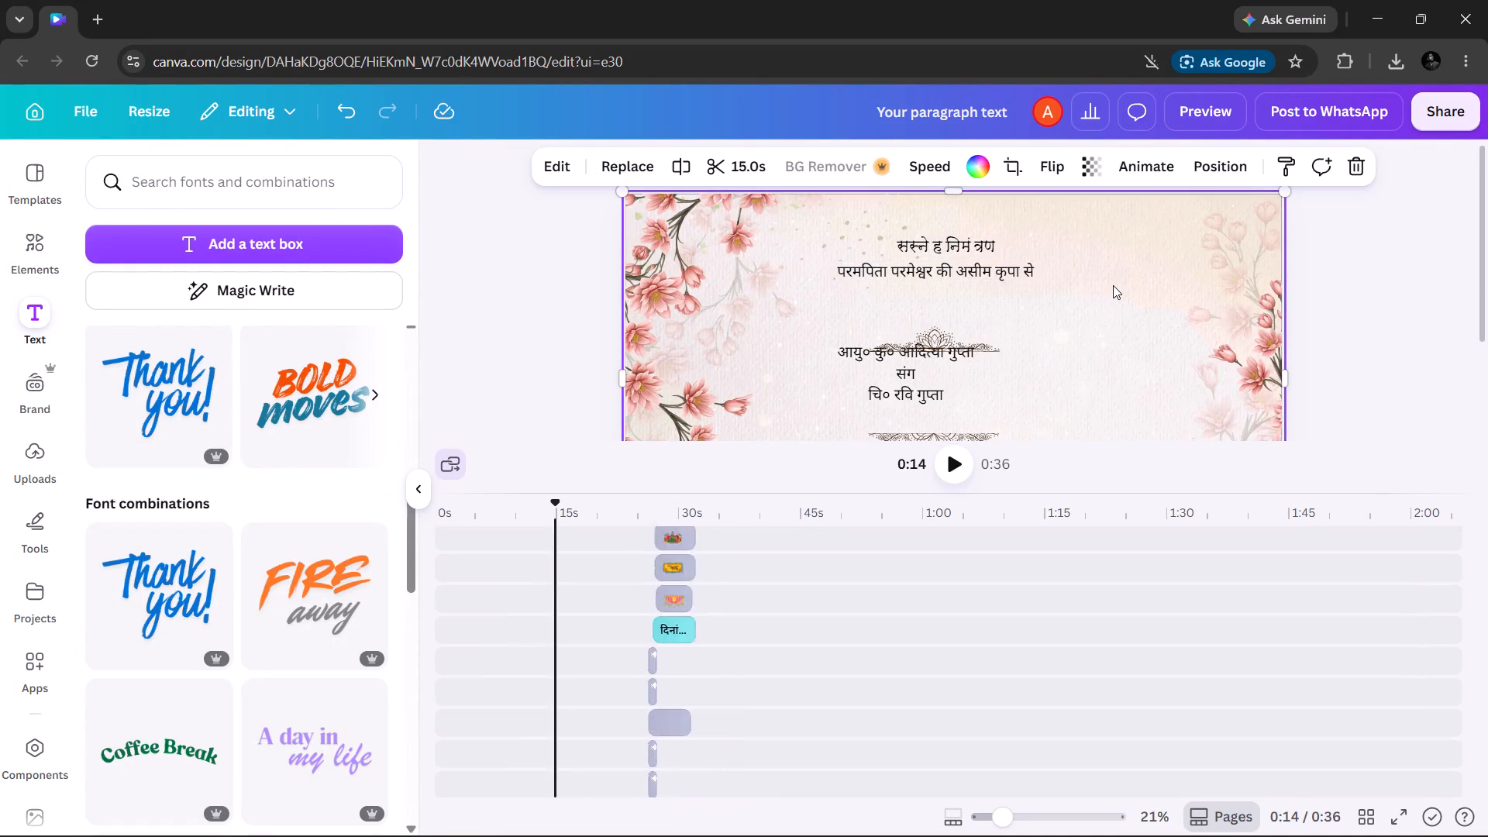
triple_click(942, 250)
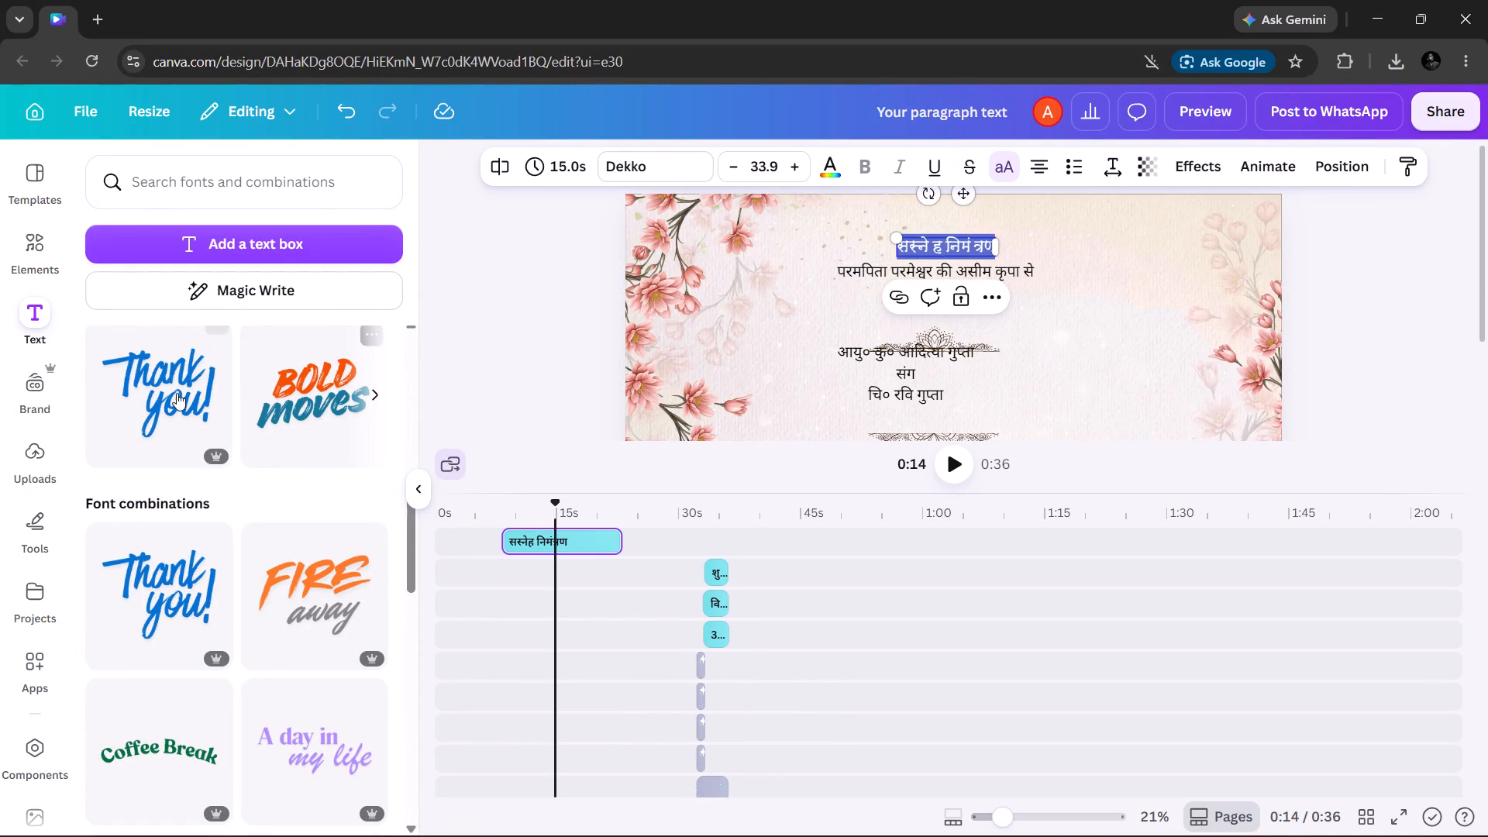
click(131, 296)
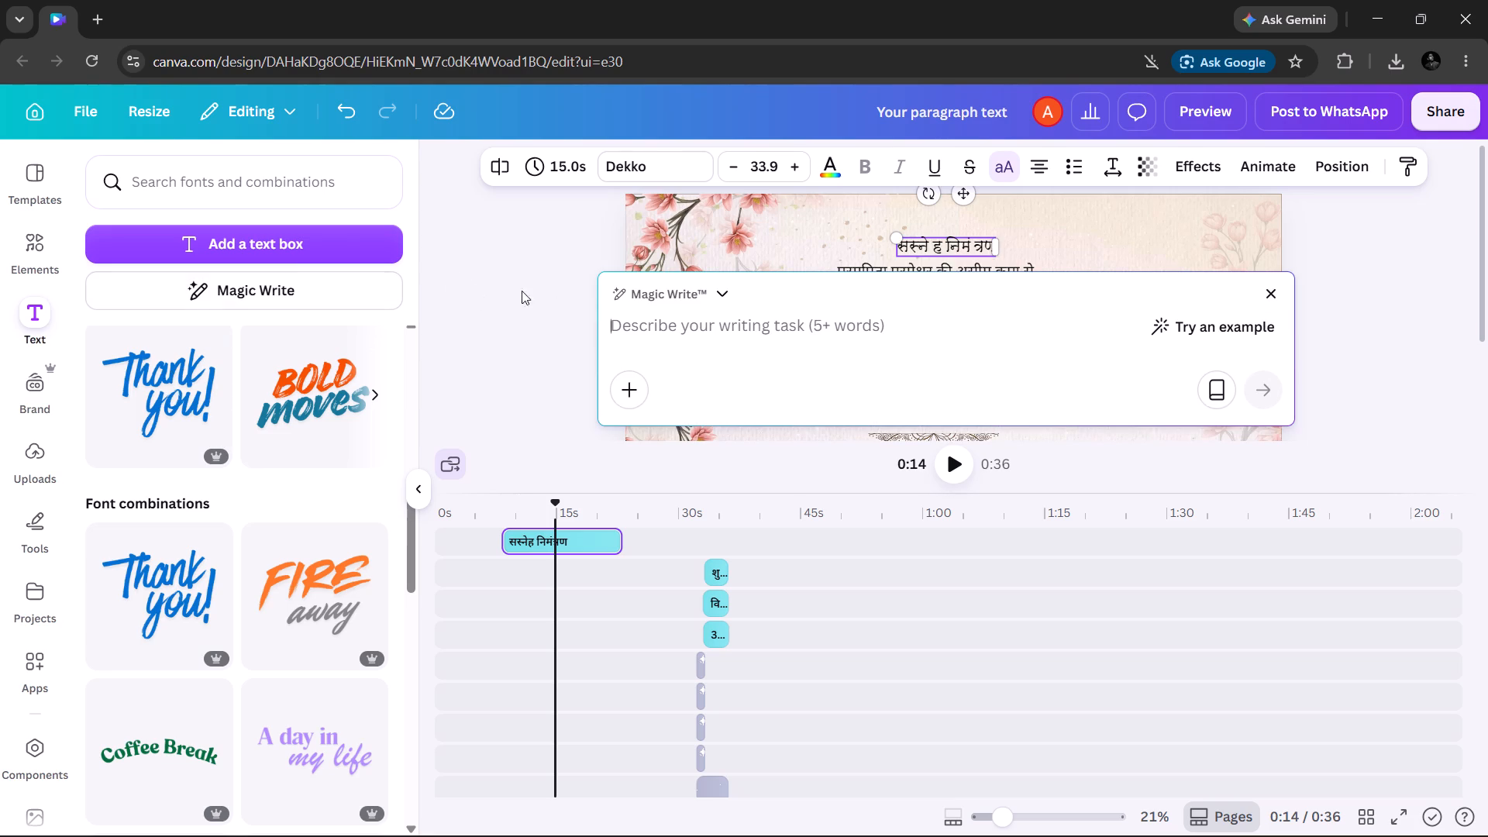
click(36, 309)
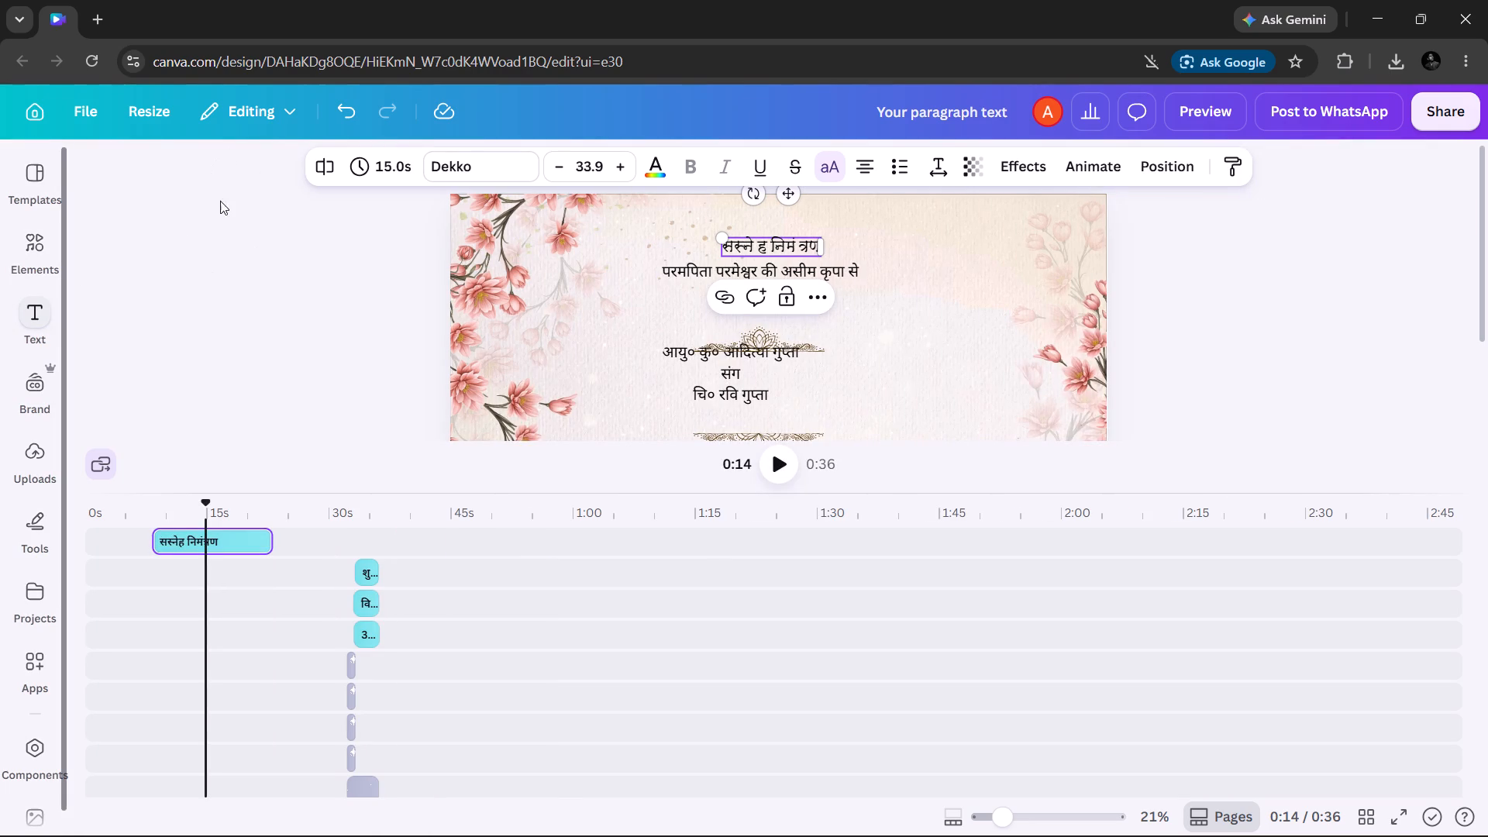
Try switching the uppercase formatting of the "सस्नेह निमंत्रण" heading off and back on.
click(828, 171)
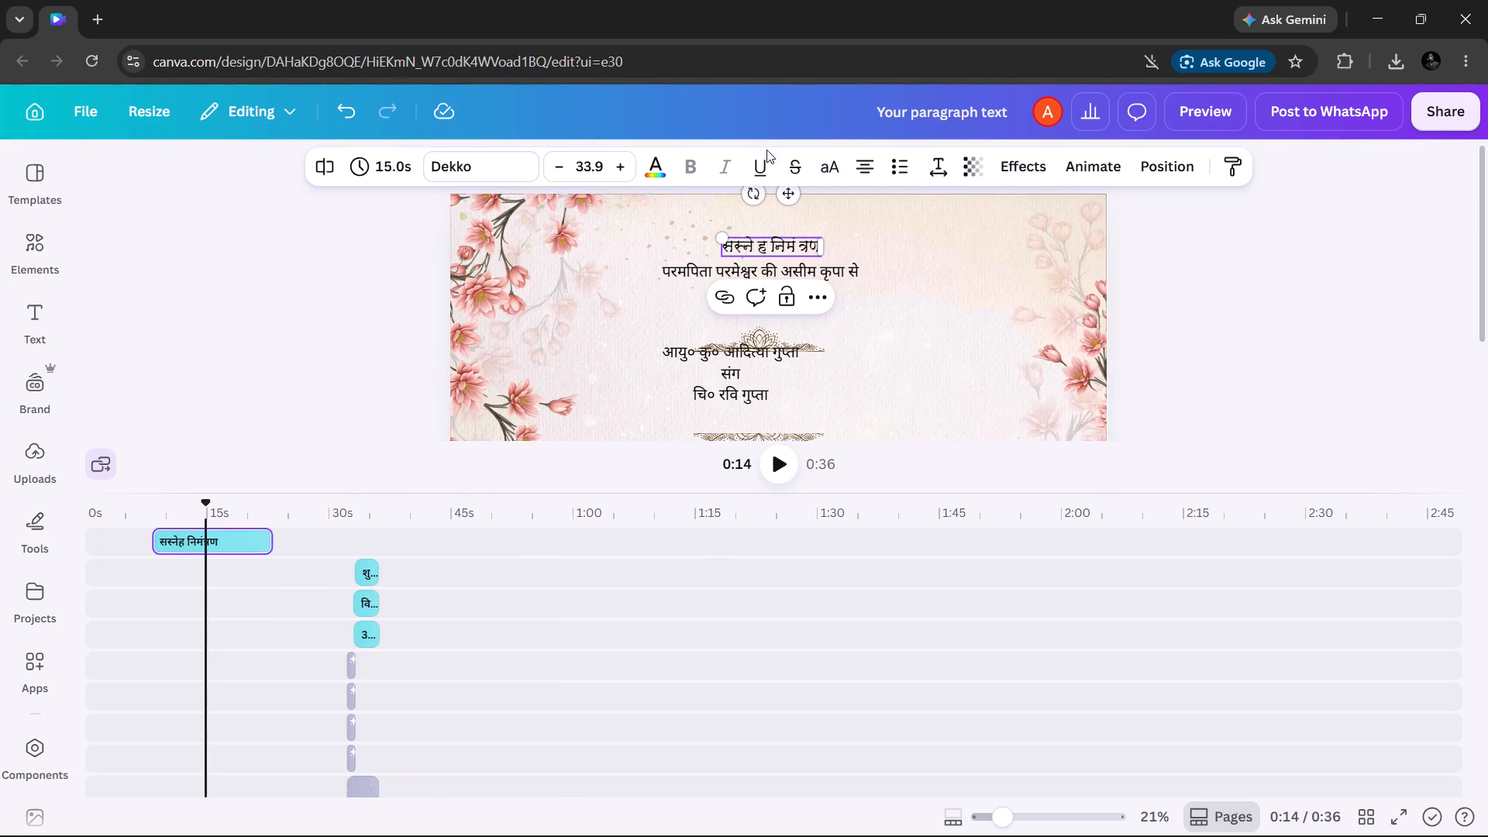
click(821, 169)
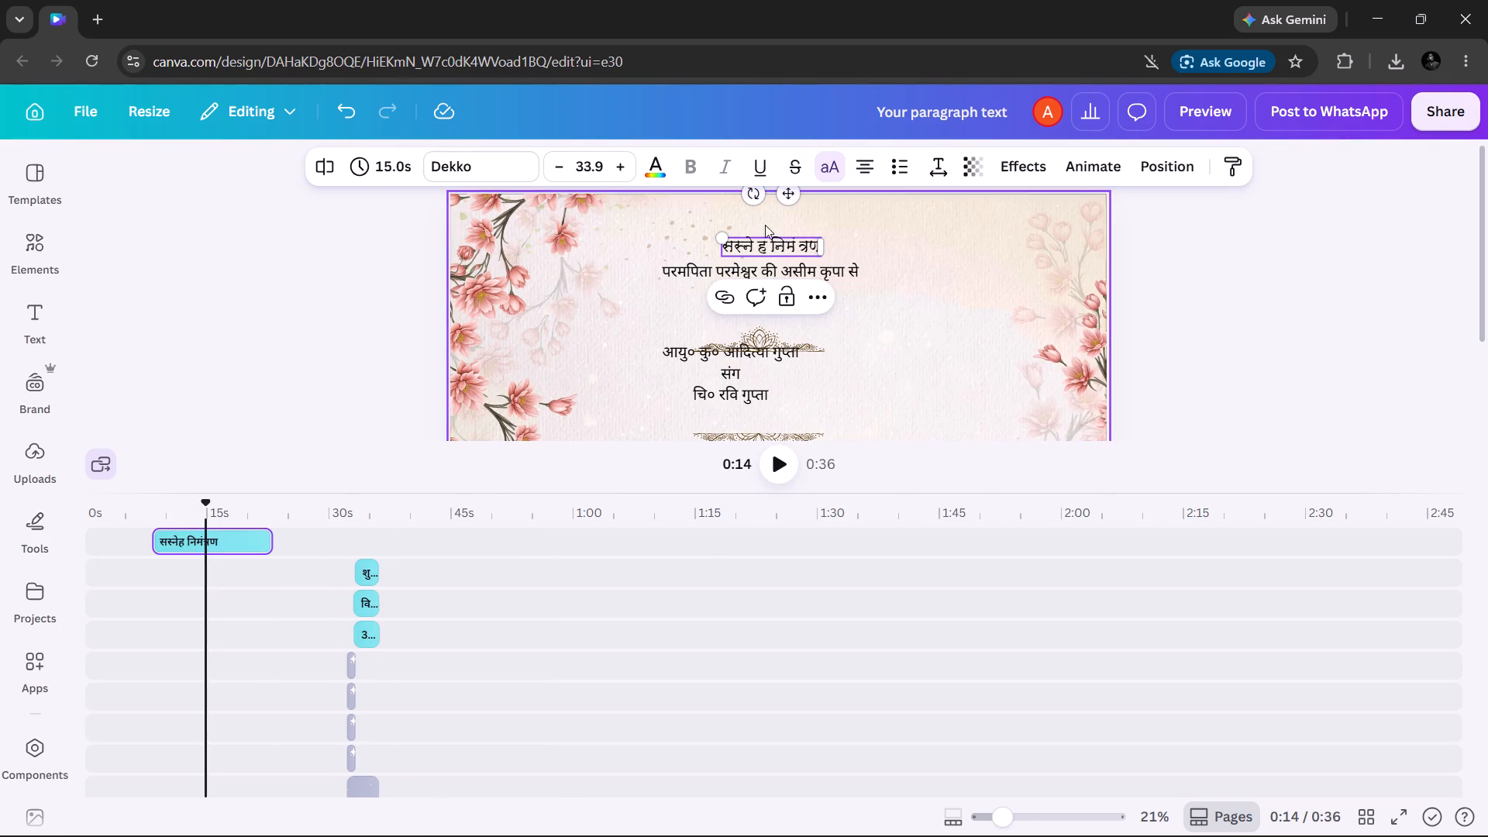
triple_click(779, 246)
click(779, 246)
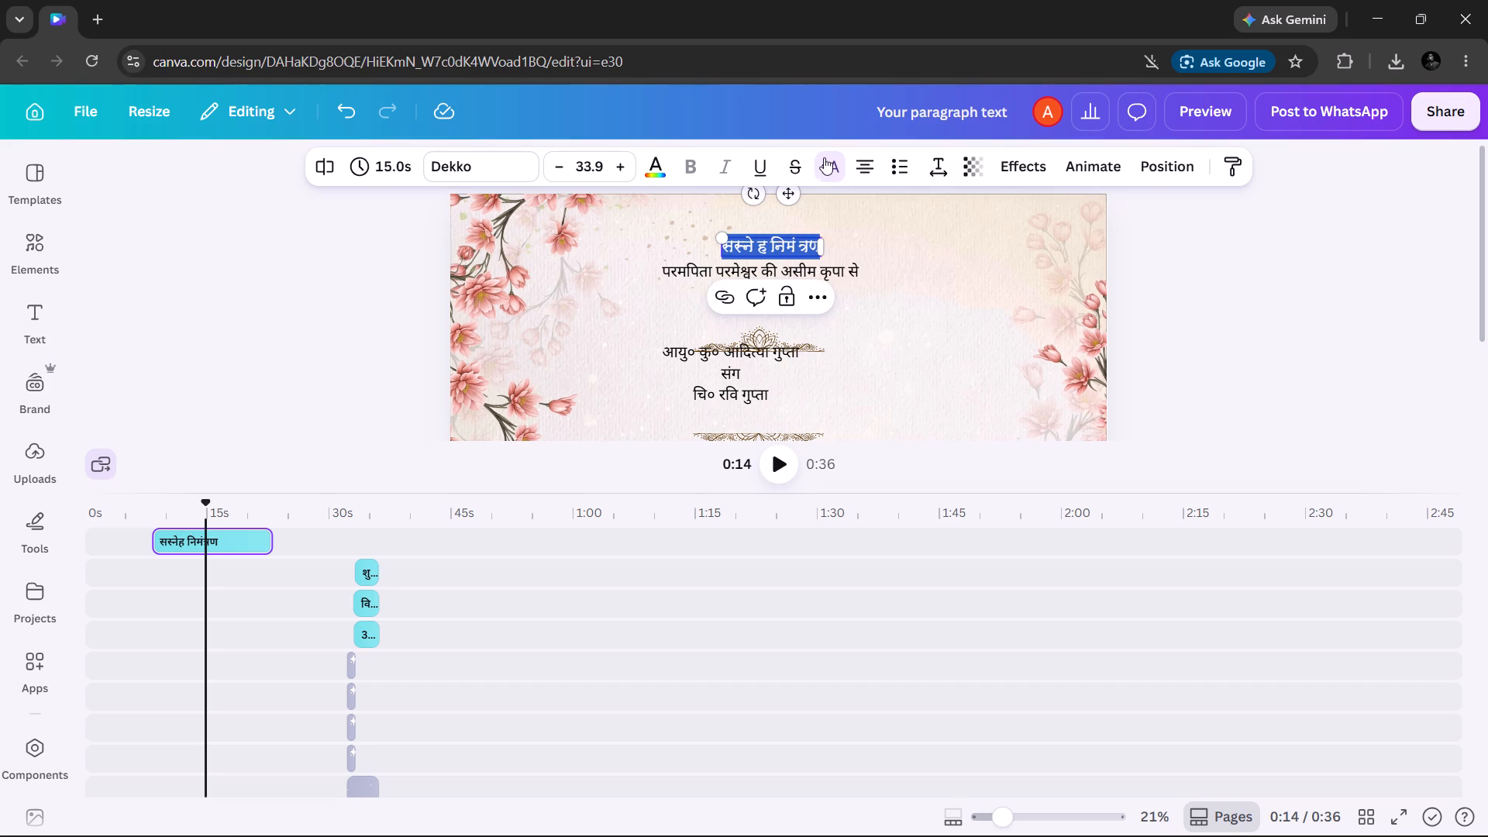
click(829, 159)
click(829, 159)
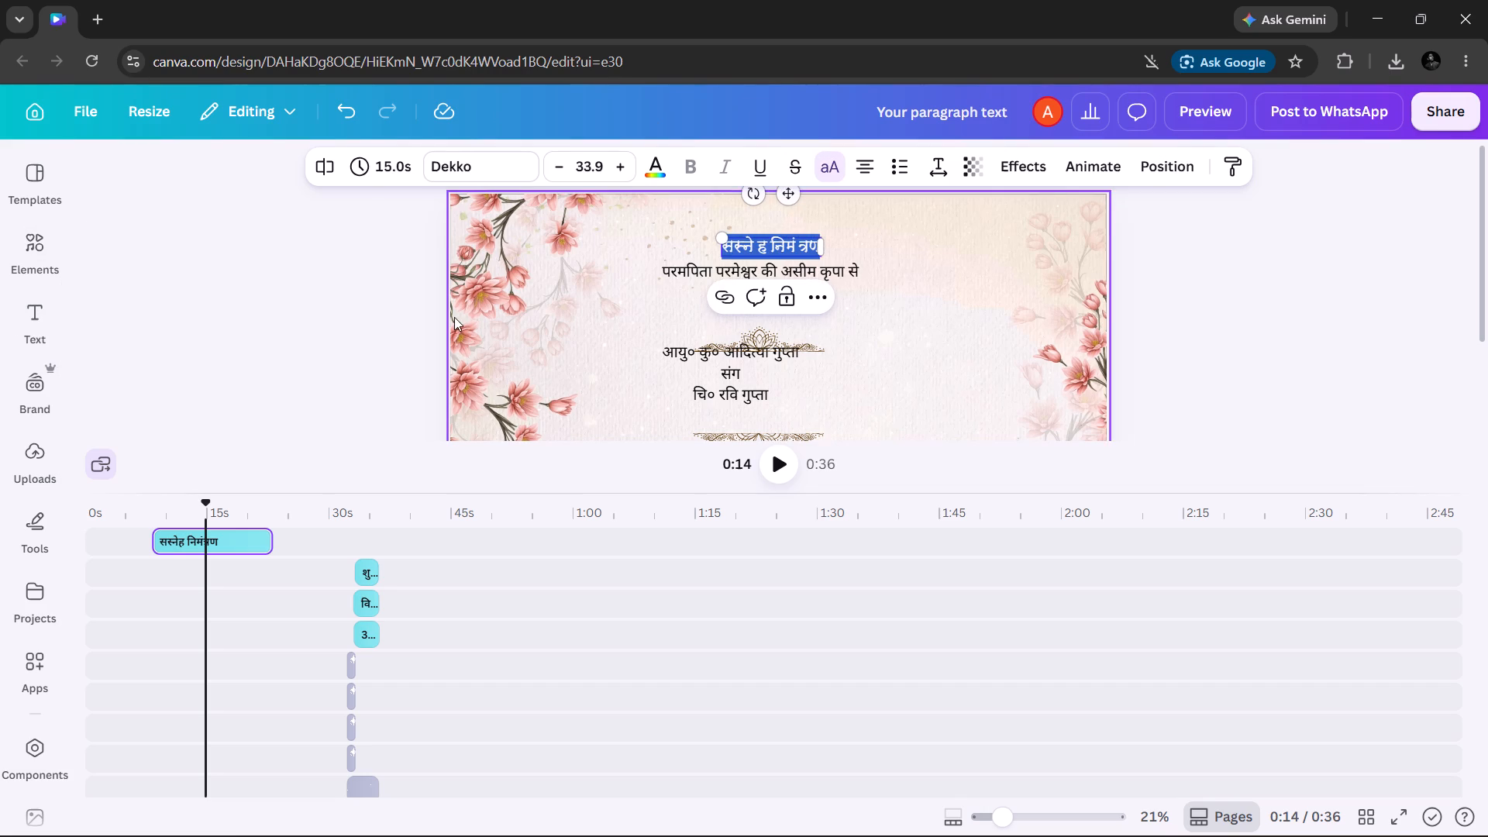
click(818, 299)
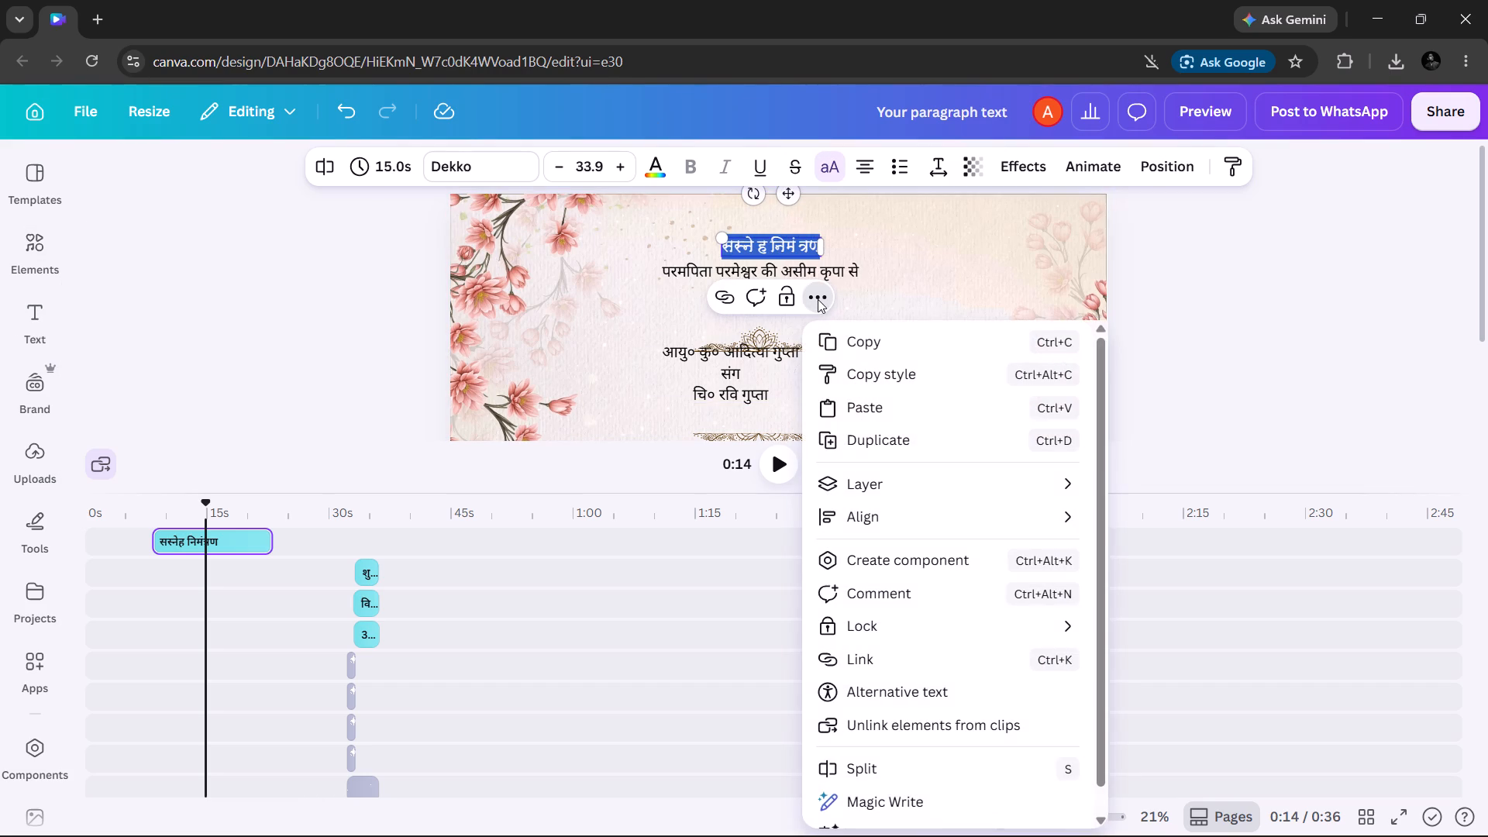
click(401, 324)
Center the couple's names block on the slide and place the upper ornamental divider directly above it.
scroll(401, 324, down, 3)
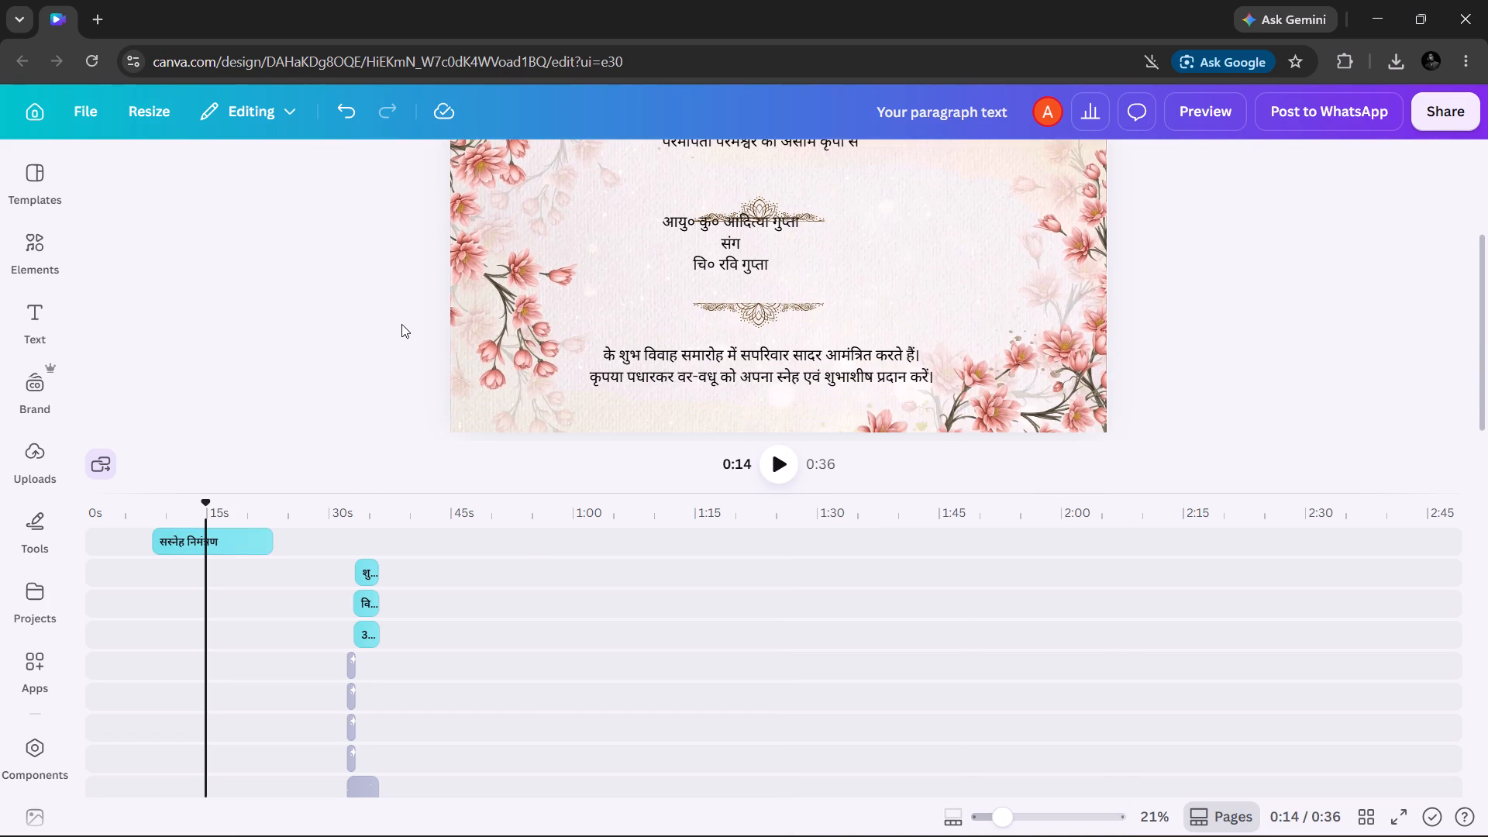
scroll(401, 324, up, 1)
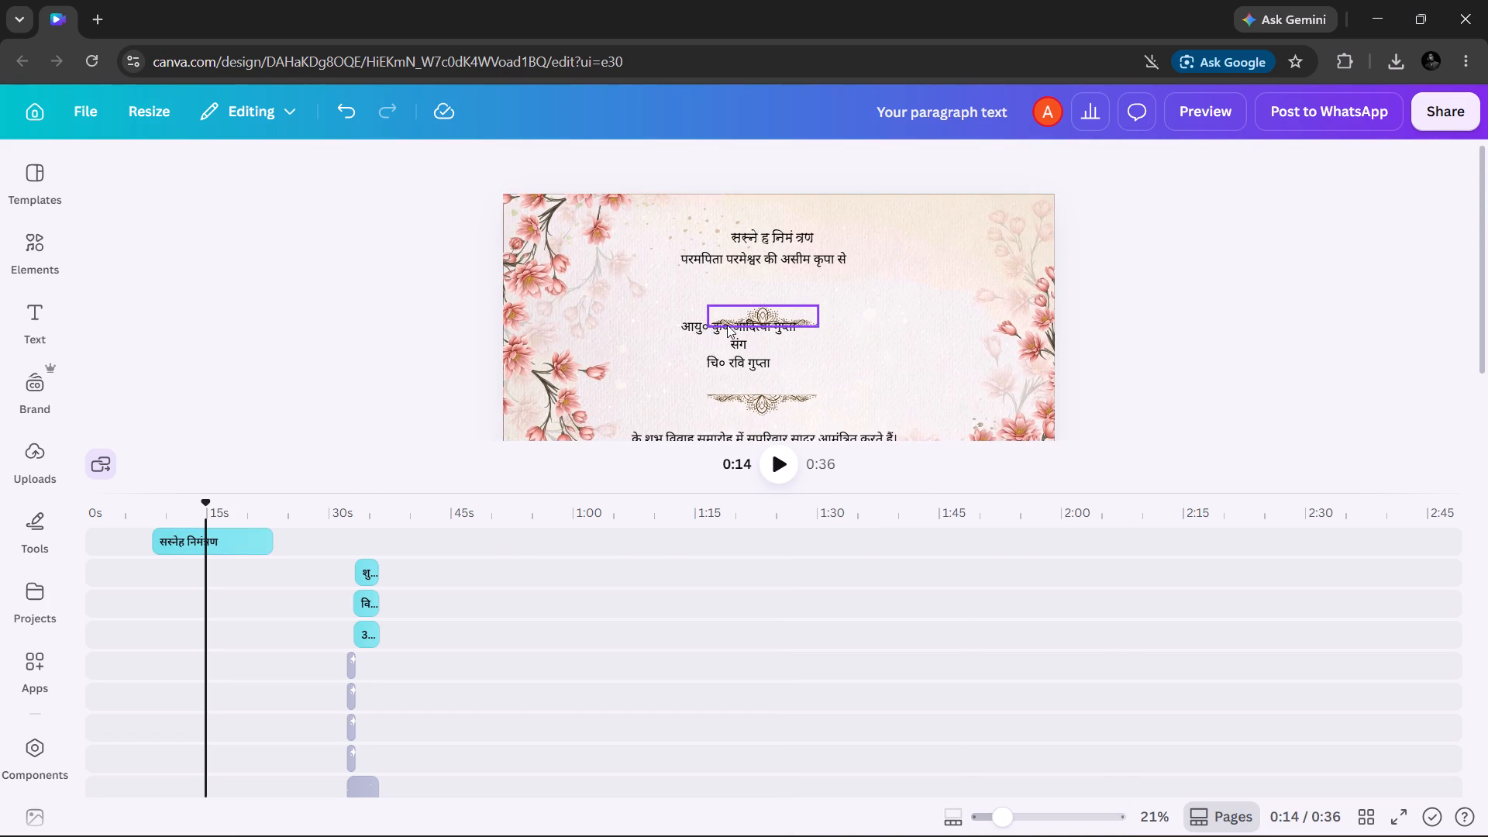
drag(725, 339, 740, 329)
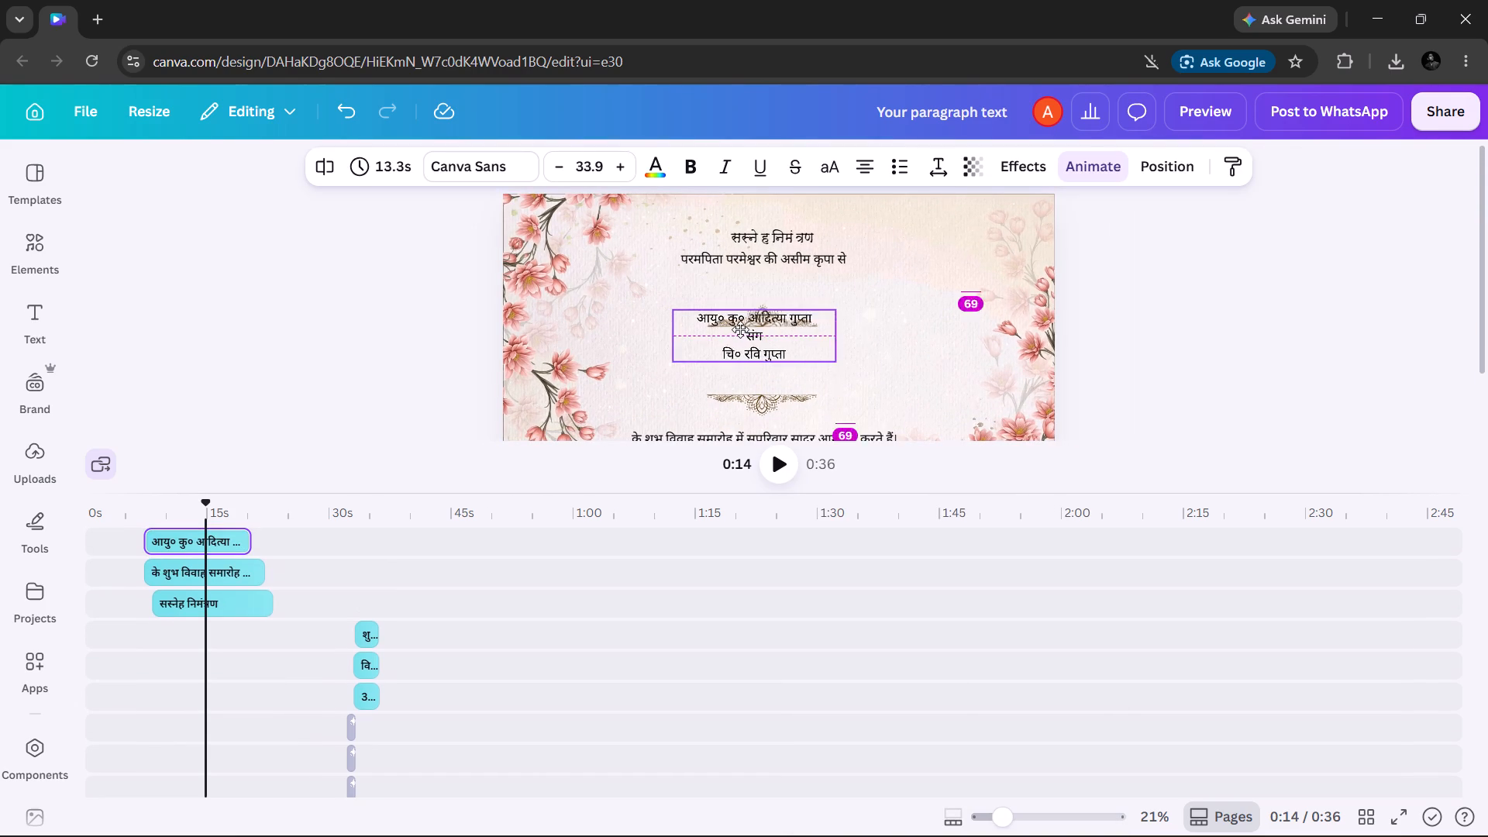
drag(740, 329, 763, 329)
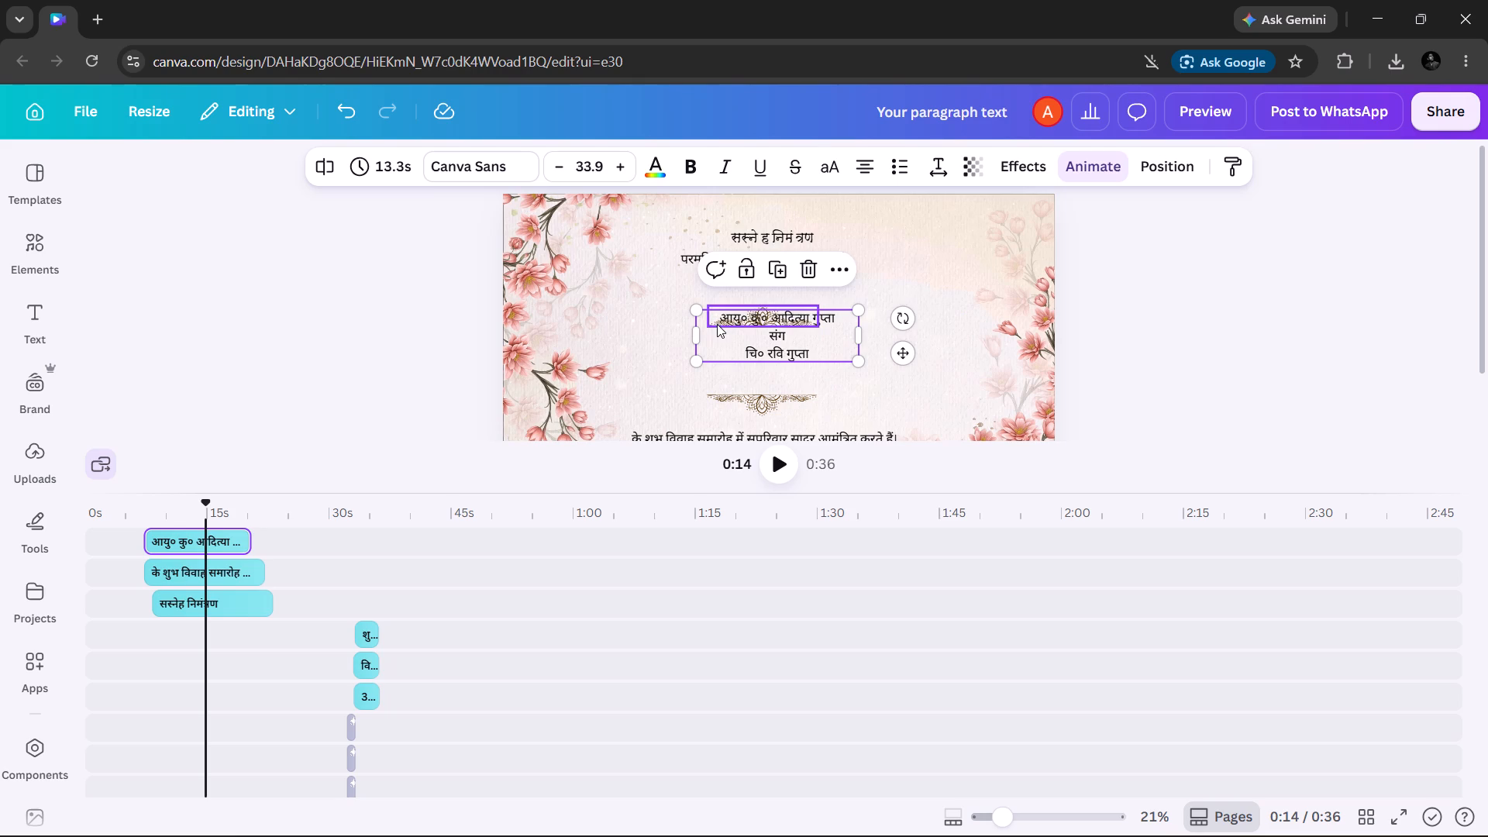
click(717, 324)
drag(717, 324, 731, 300)
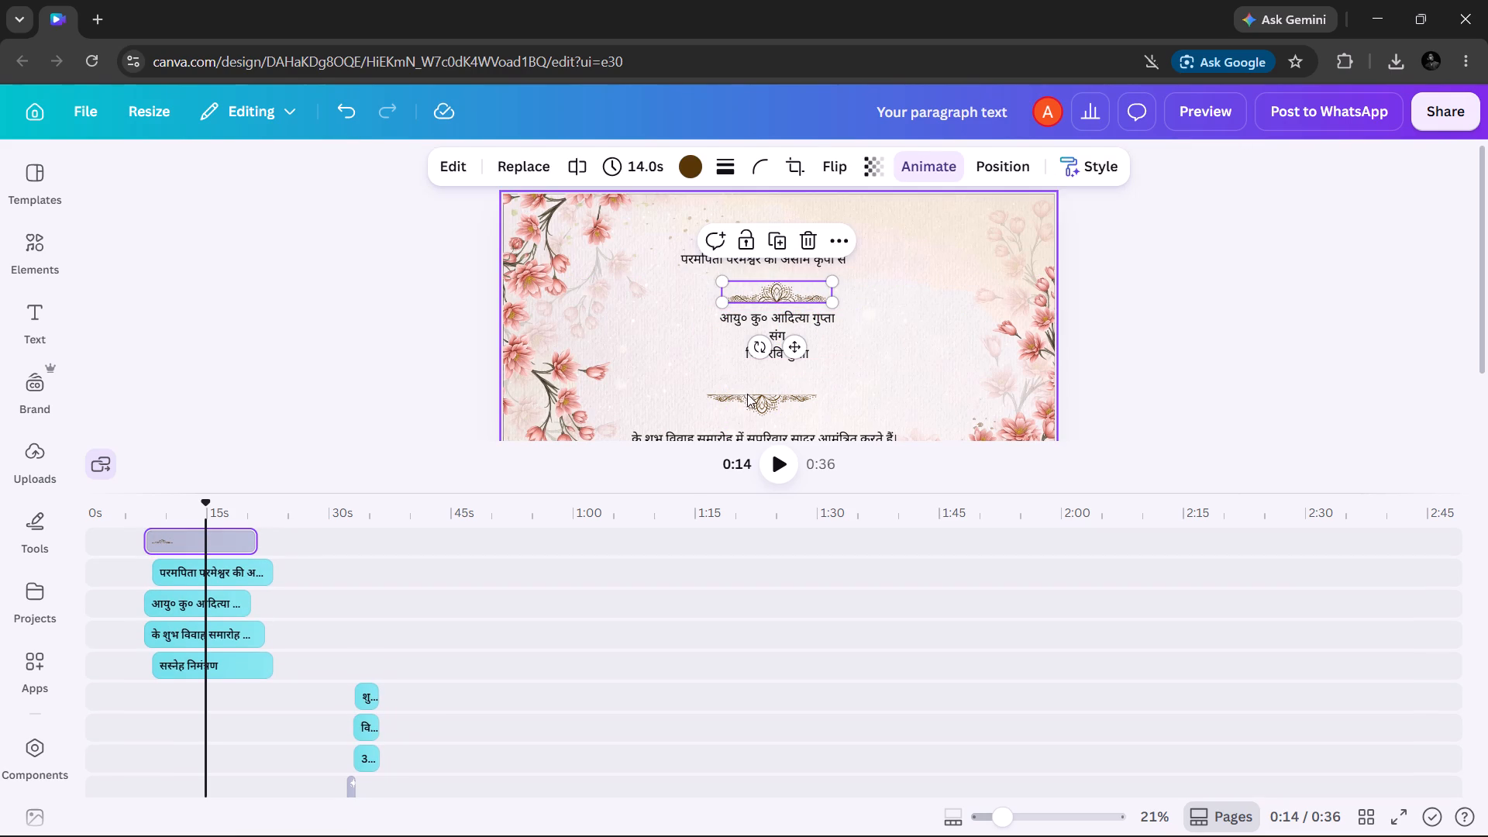
Move the lower ornamental divider directly beneath the couple's names block and bring the "के शुभ विवाह समारोह" text up beneath it.
drag(759, 397, 773, 378)
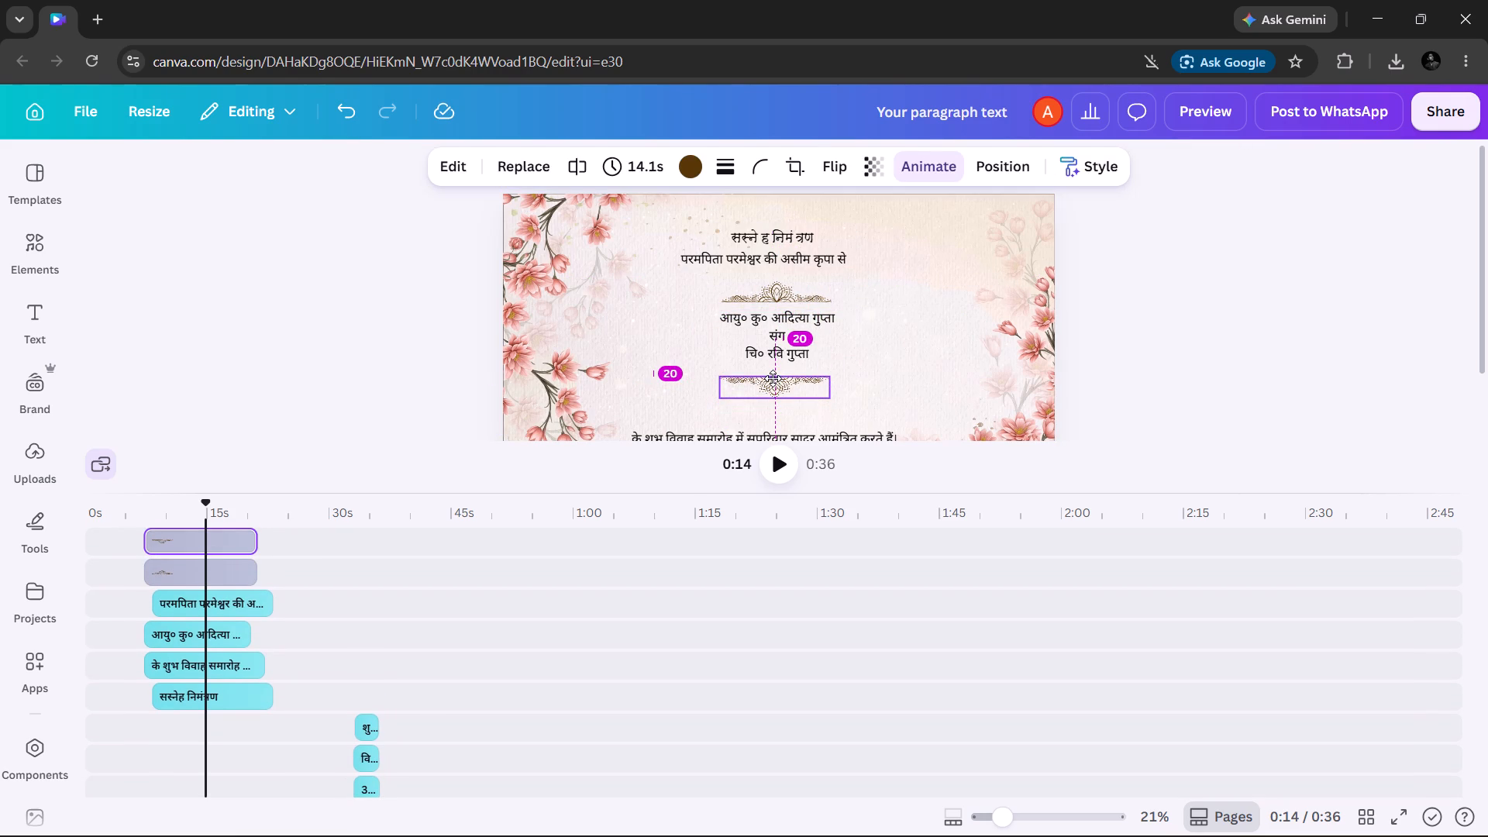
drag(773, 378, 773, 377)
scroll(773, 377, down, 1)
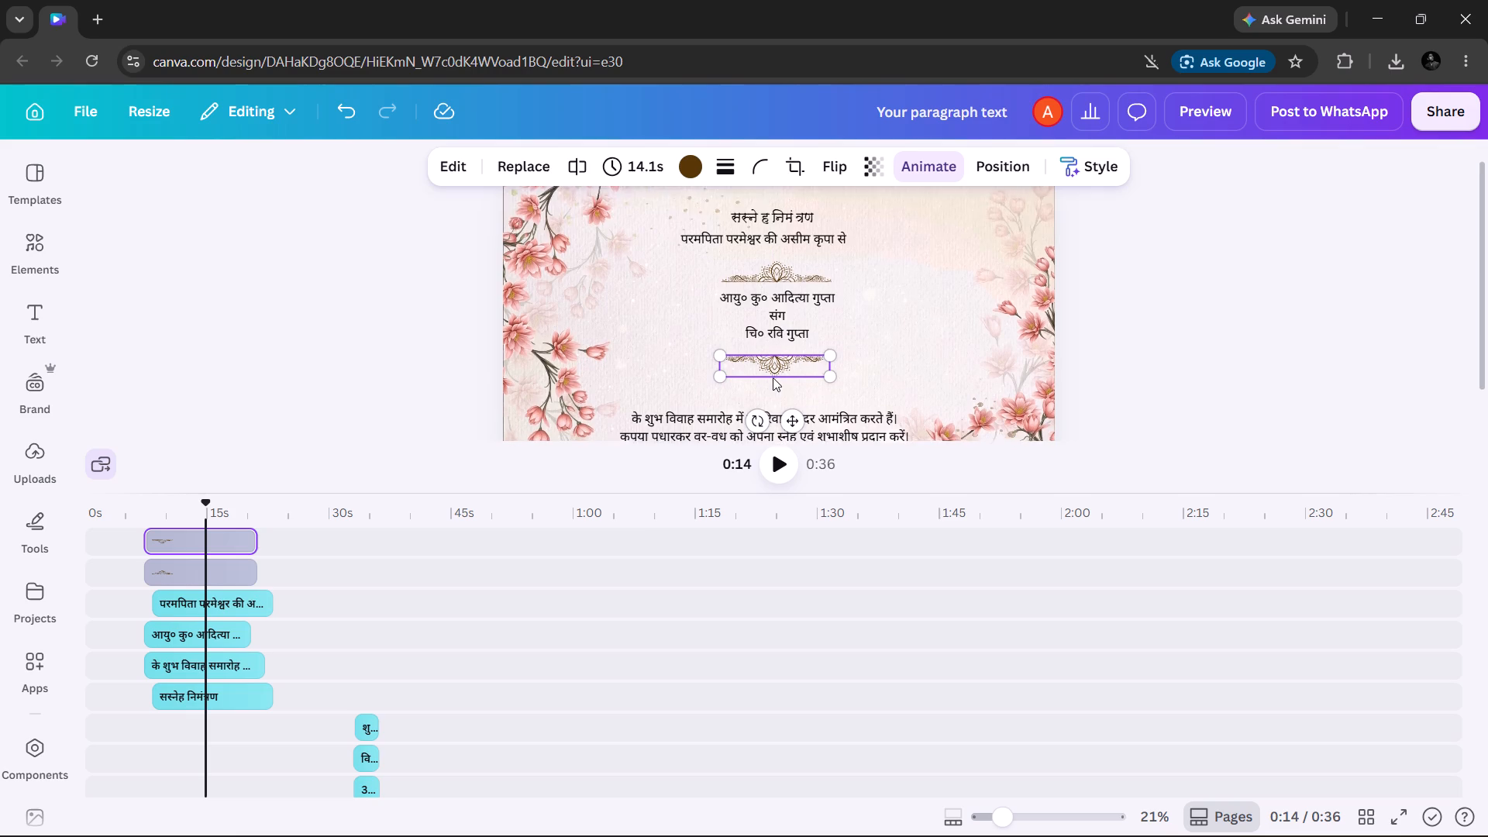
scroll(773, 377, down, 1)
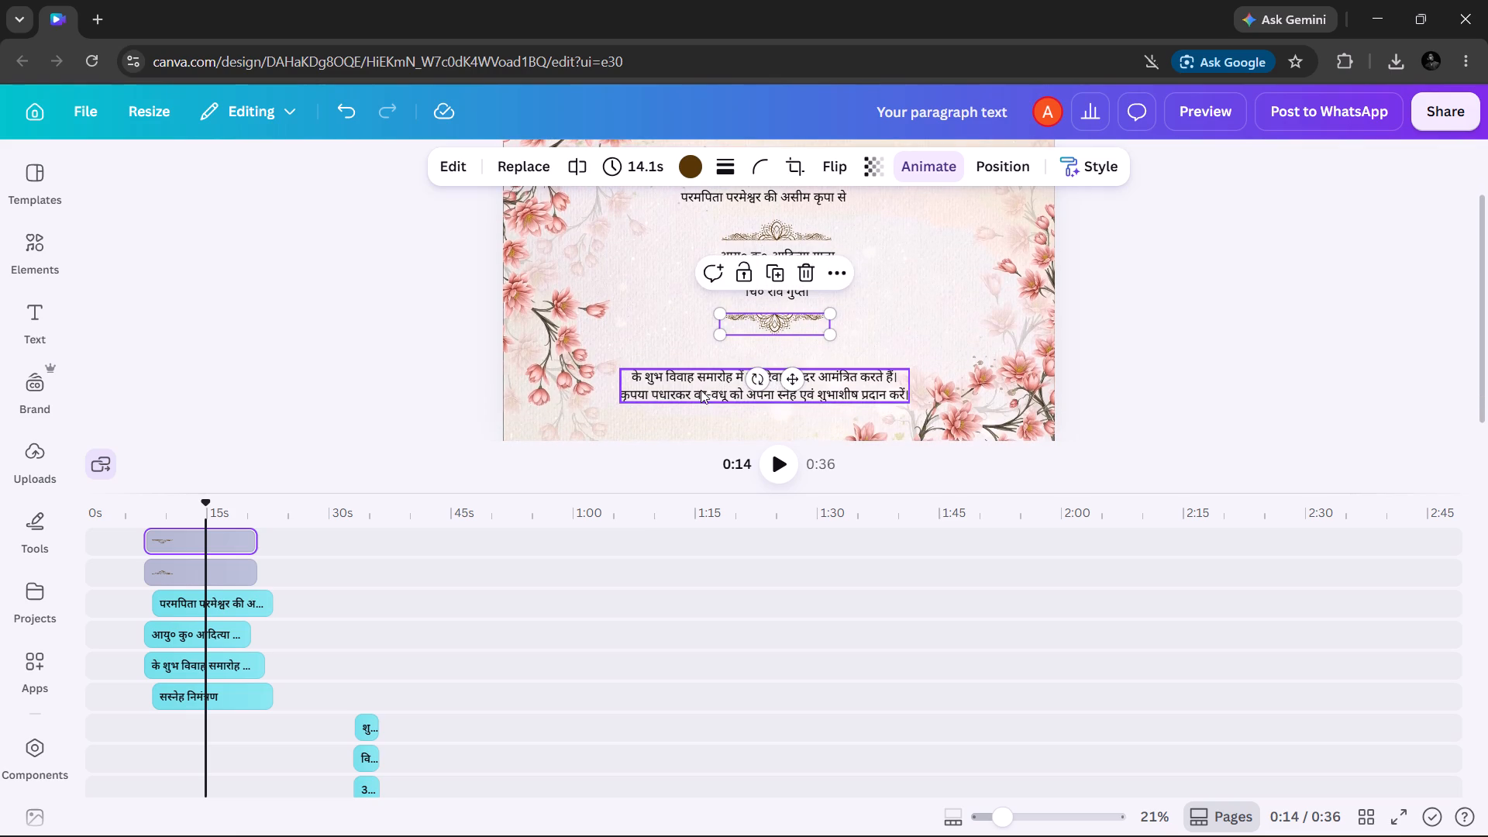
drag(701, 390, 706, 367)
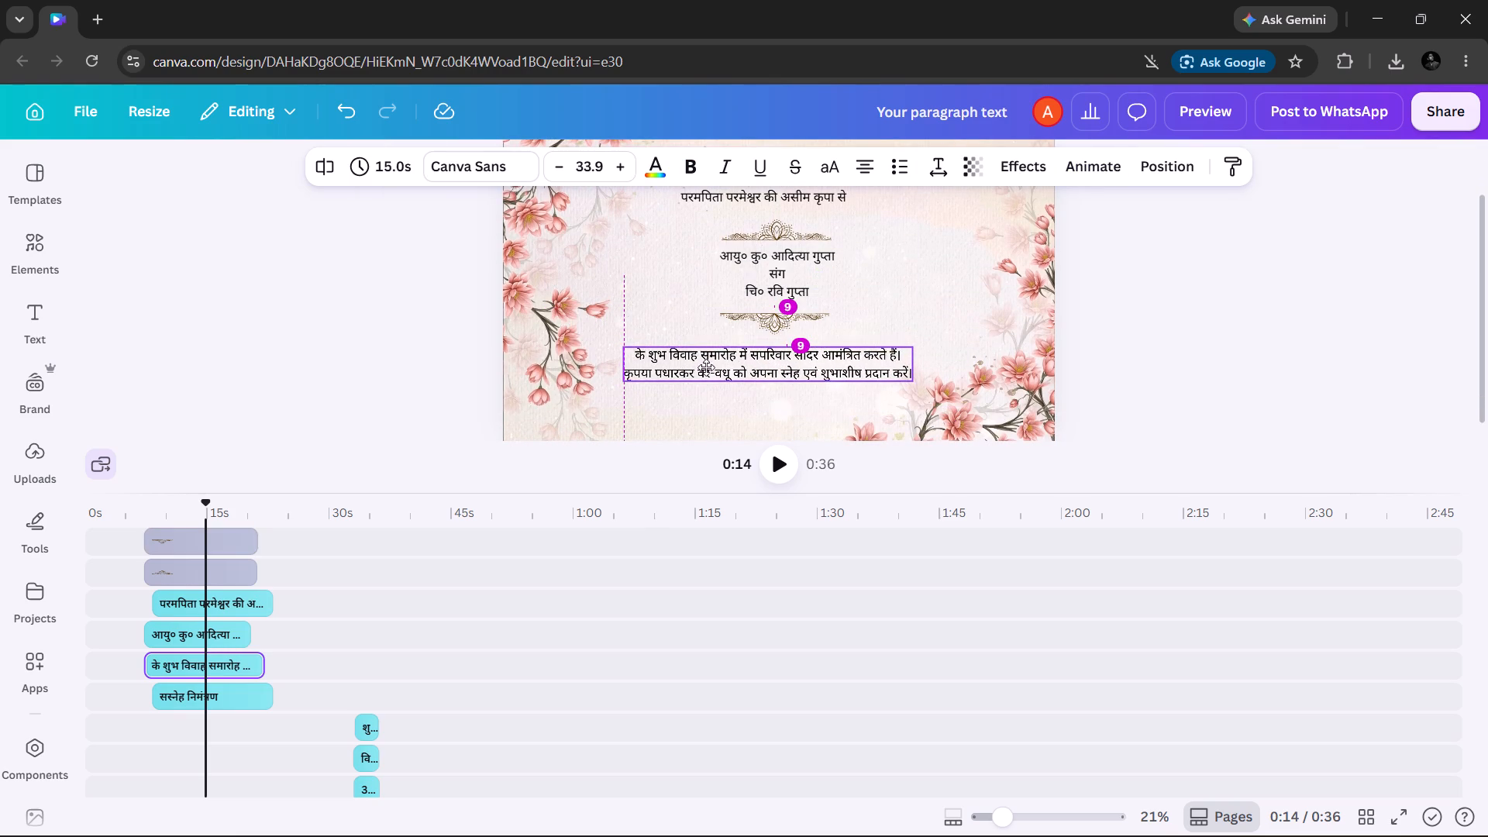
drag(706, 367, 707, 367)
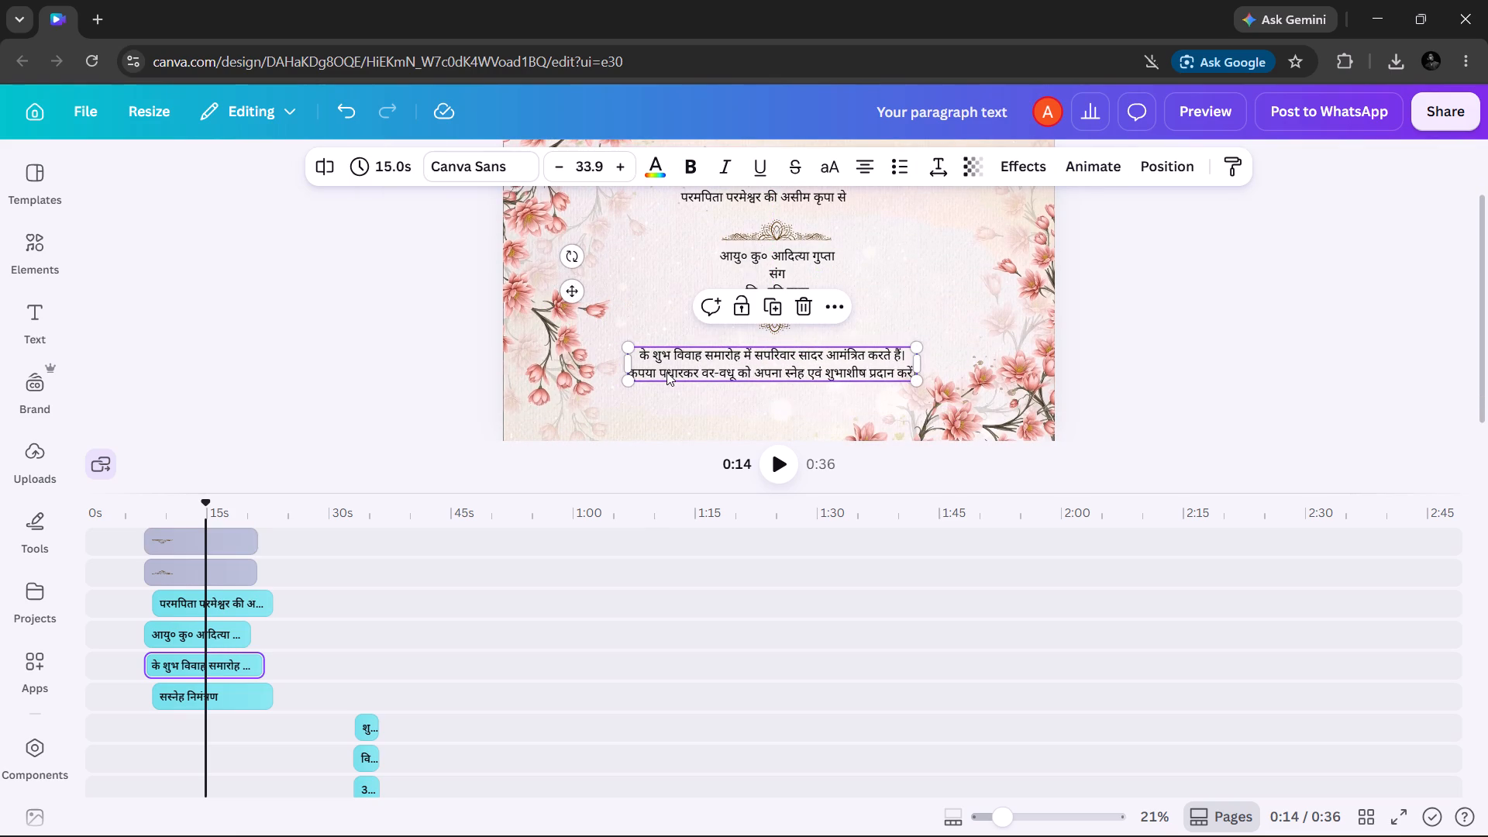
Delete the second line, starting "कृपया पधारकर वर-वधू को", from the "के शुभ विवाह समारोह" text box.
triple_click(864, 371)
click(864, 371)
click(864, 371)
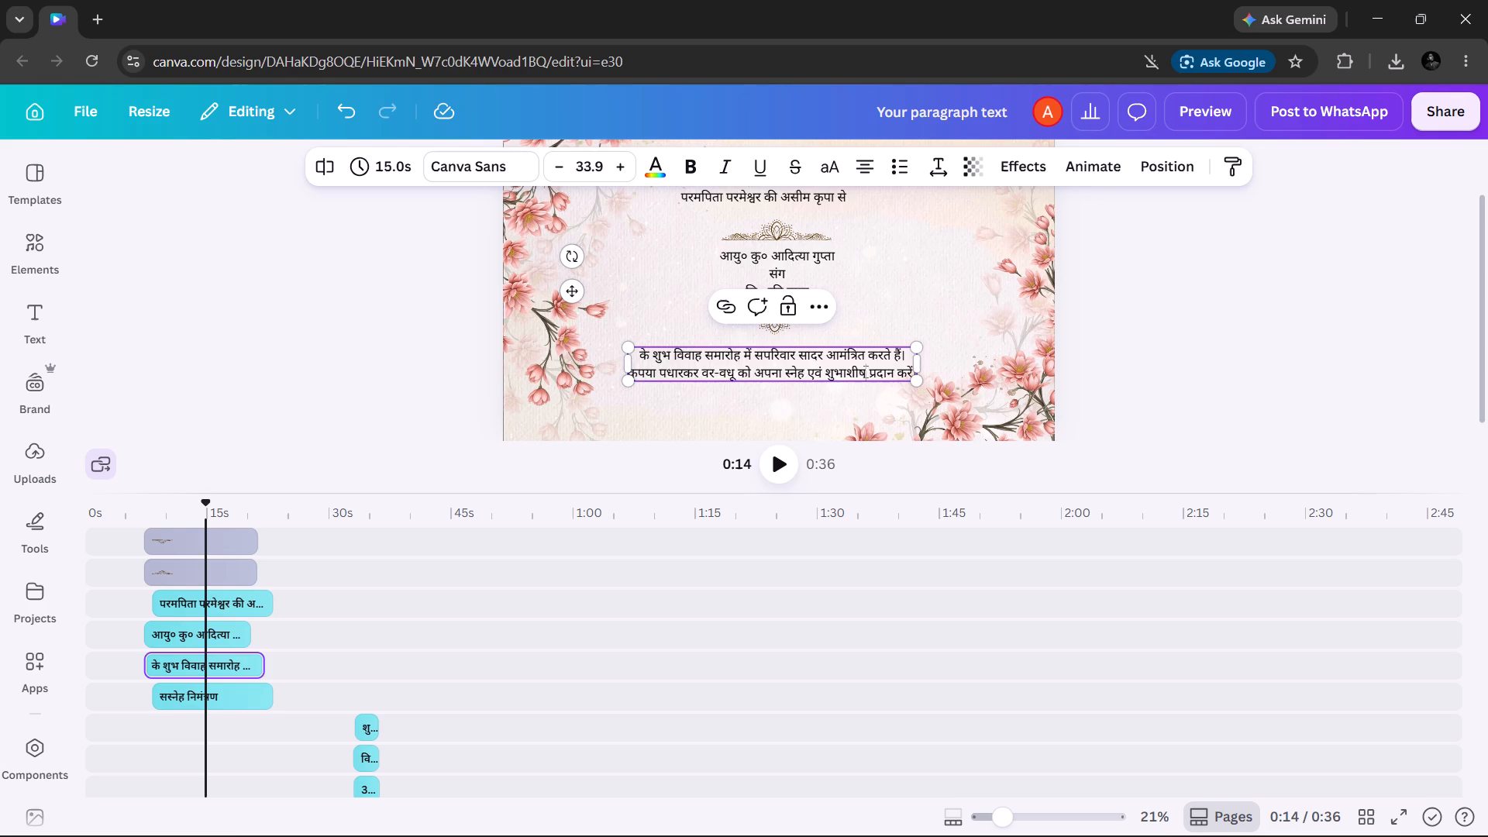
triple_click(908, 374)
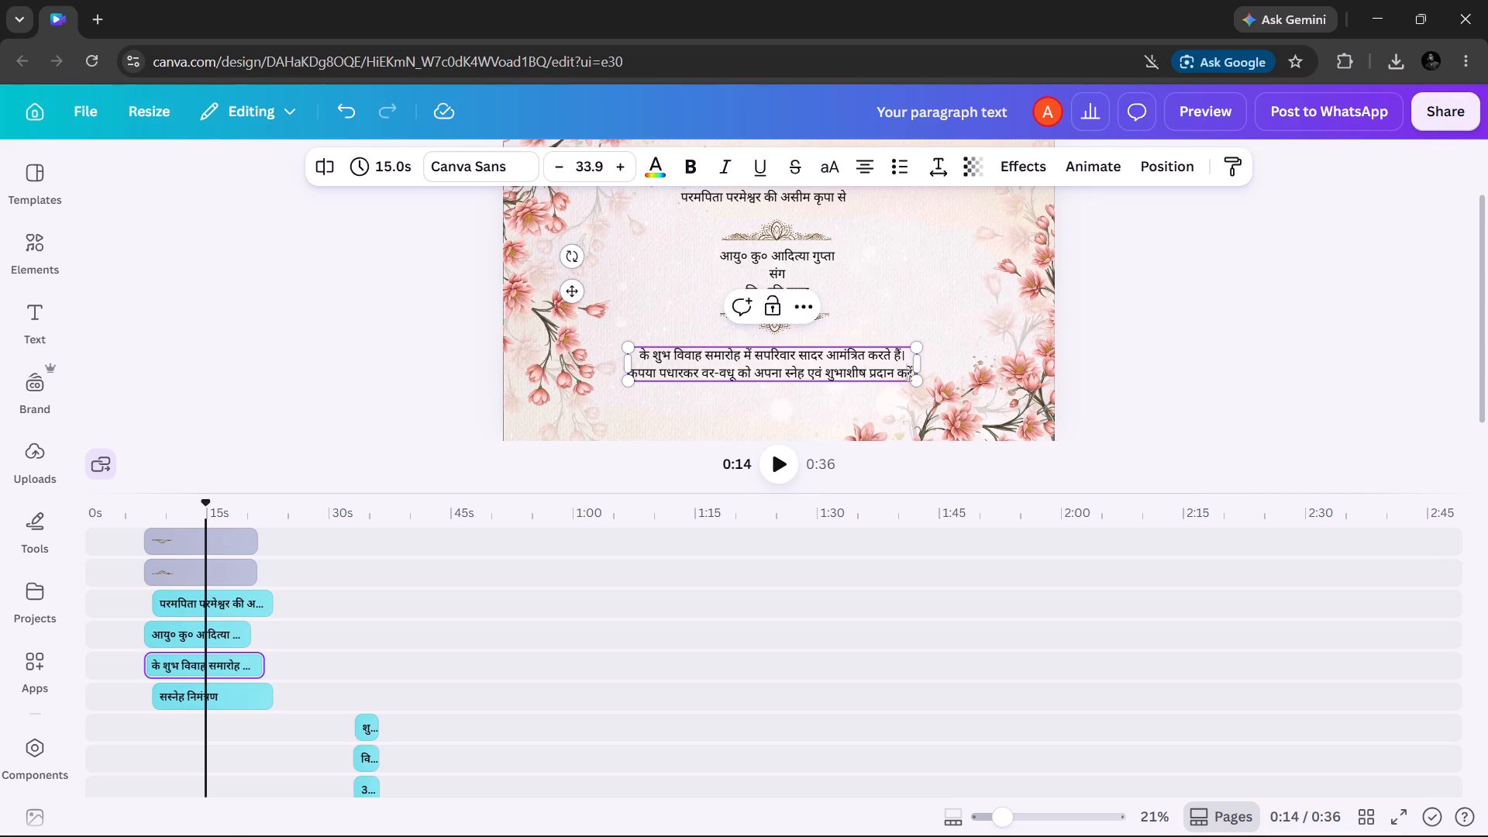
key(BackSpace)
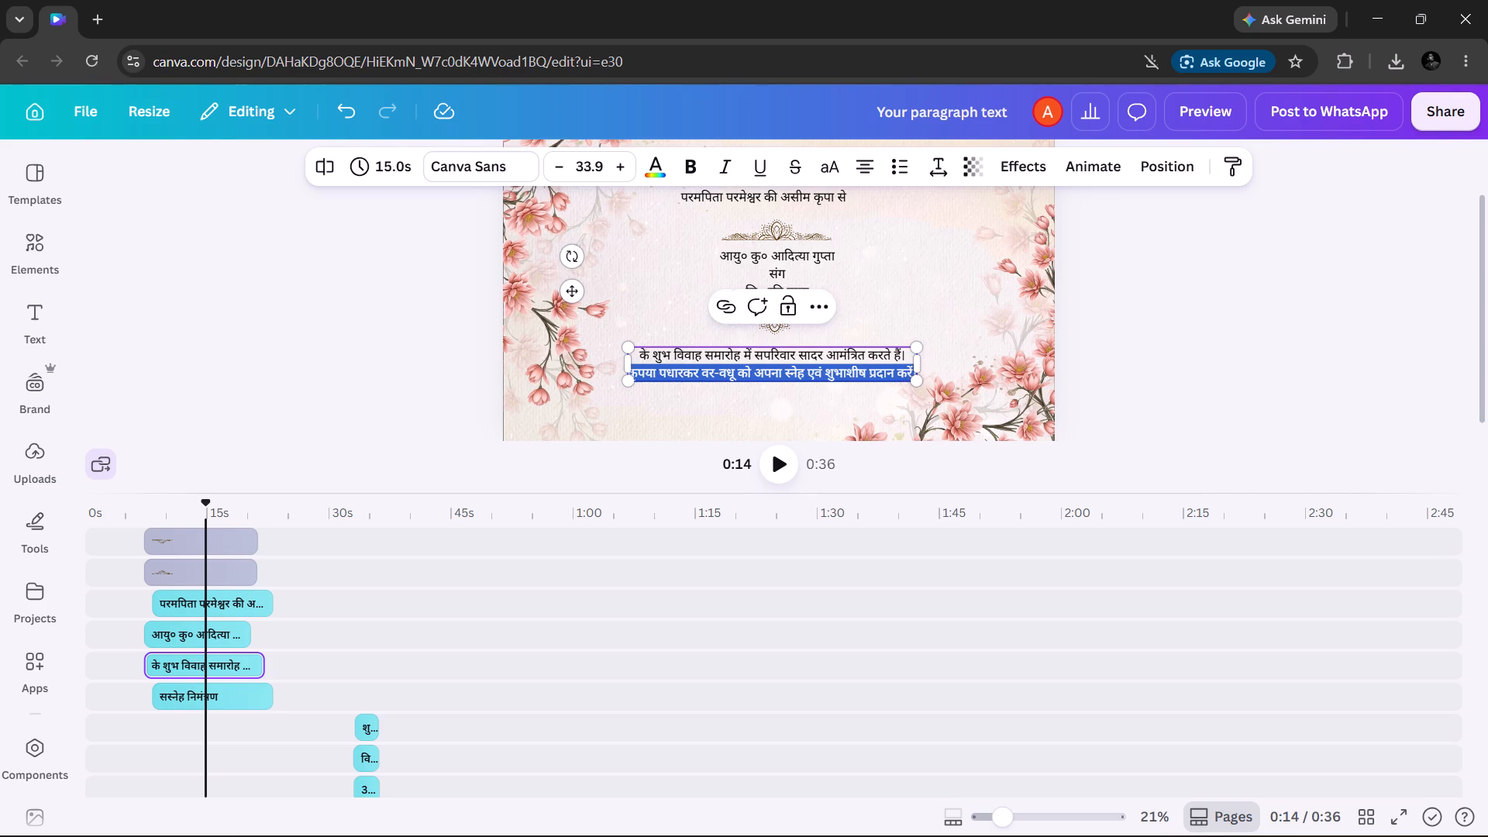
click(468, 366)
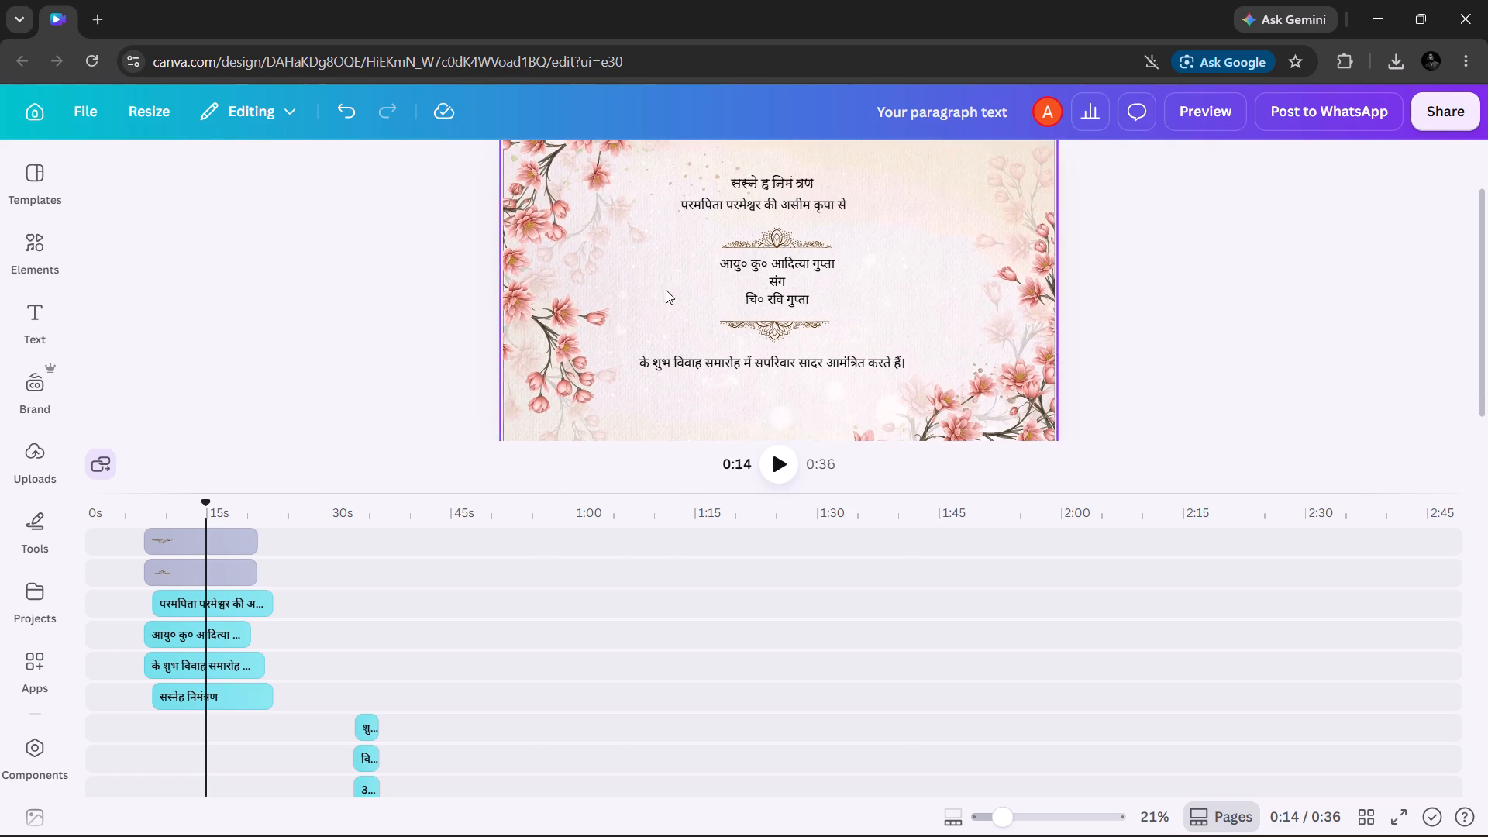
Shift the "परमपिता परमेश्वर" line, the upper divider, the couple's names block and the lower divider slightly to the right.
drag(717, 208, 730, 209)
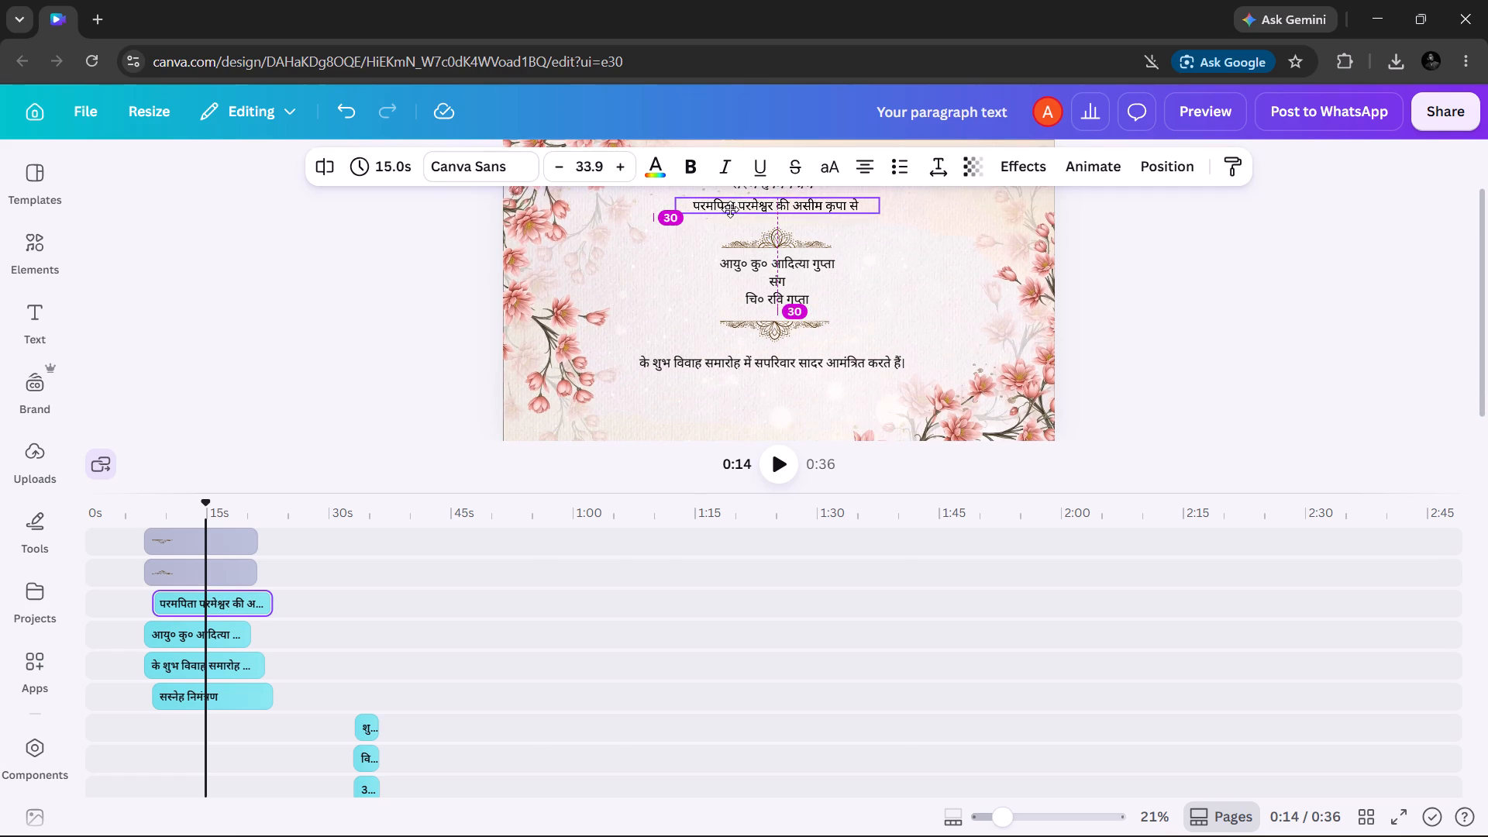
drag(730, 209, 734, 214)
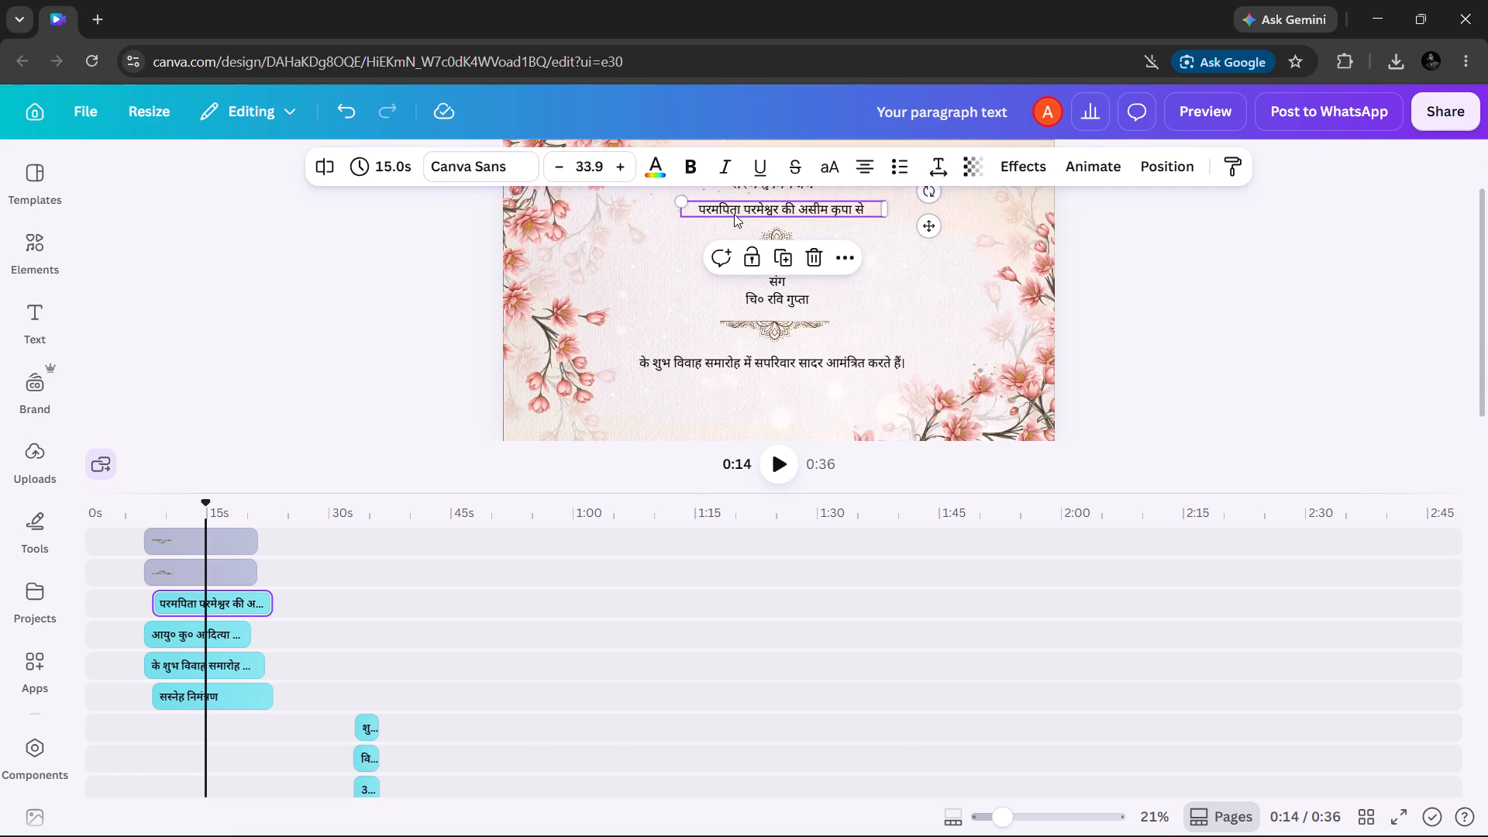
drag(773, 232, 782, 232)
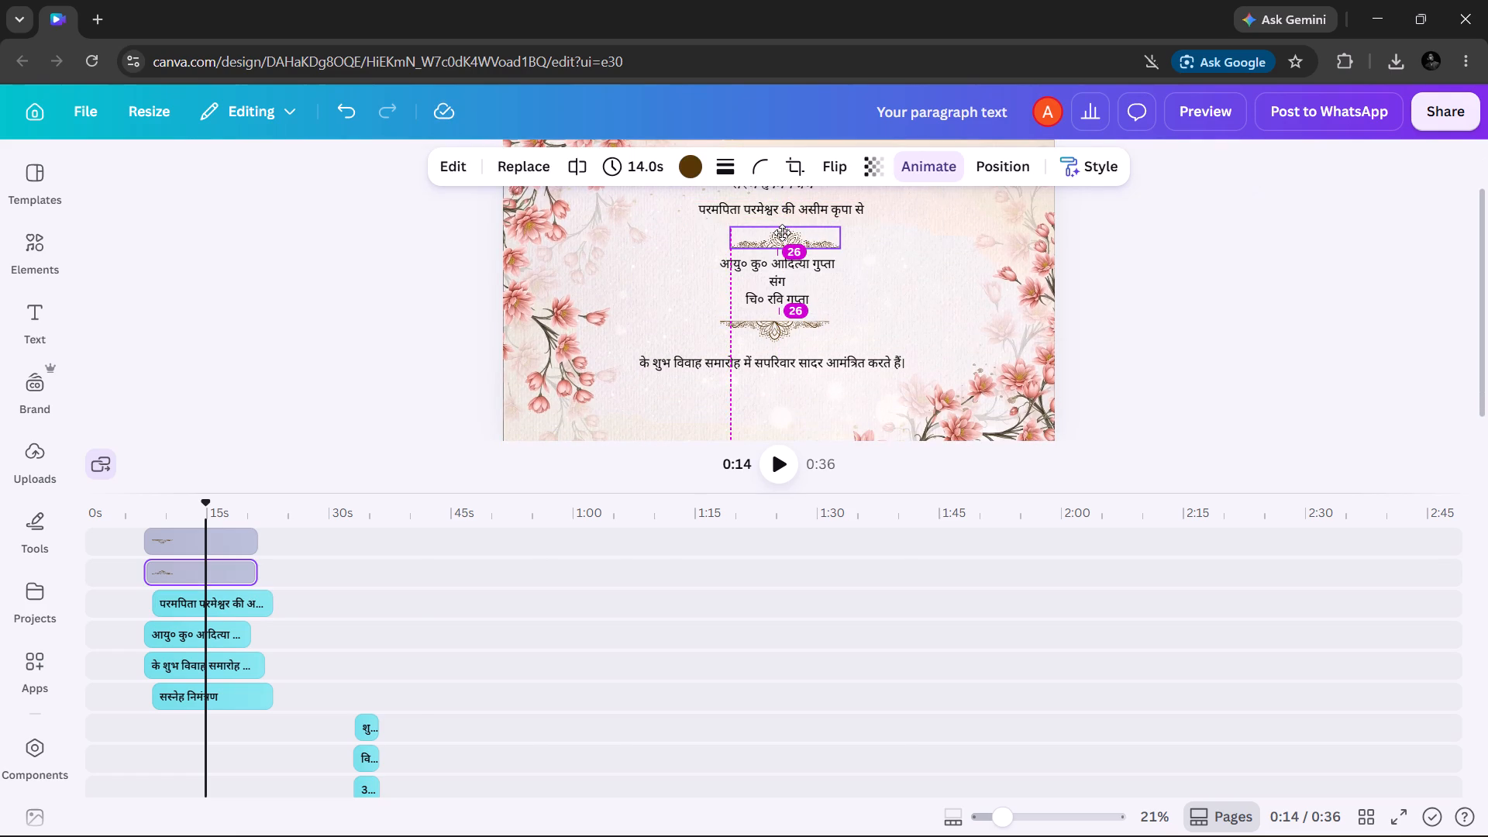
drag(782, 232, 785, 232)
drag(777, 268, 787, 272)
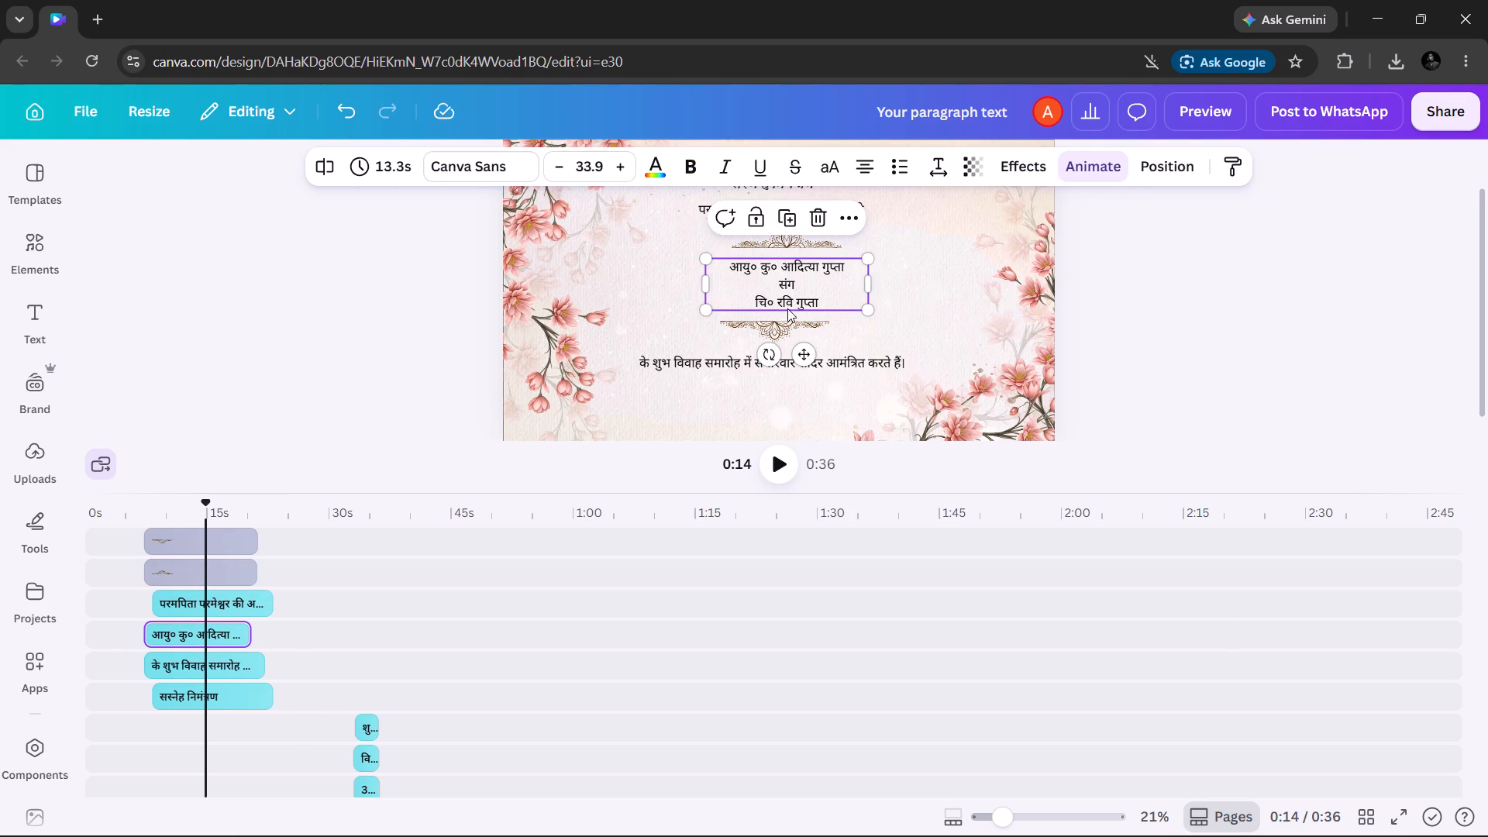
drag(780, 325, 787, 325)
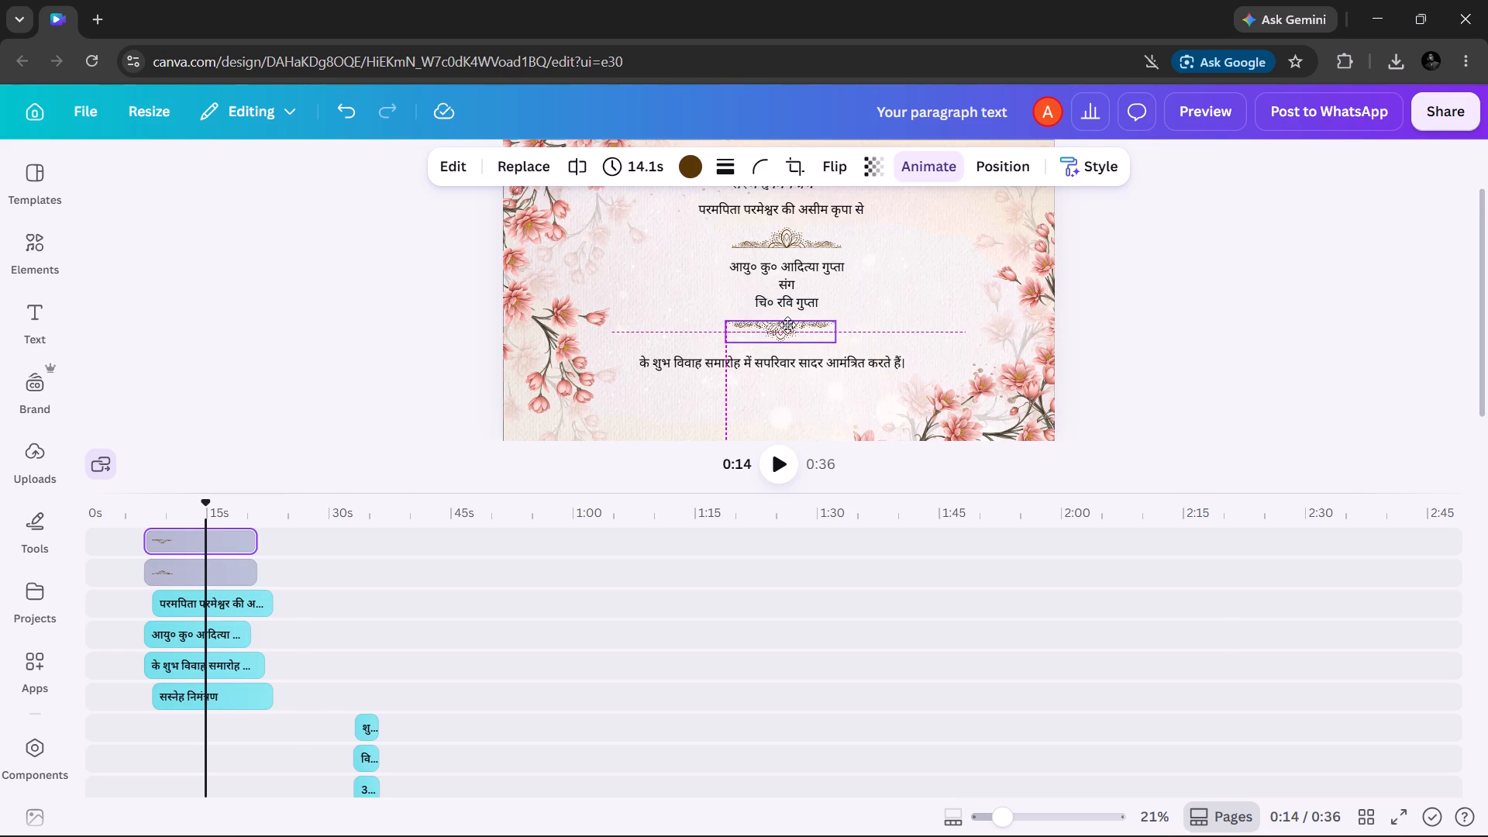
drag(787, 325, 788, 325)
Apply the Title text style to the couple's names block.
click(789, 299)
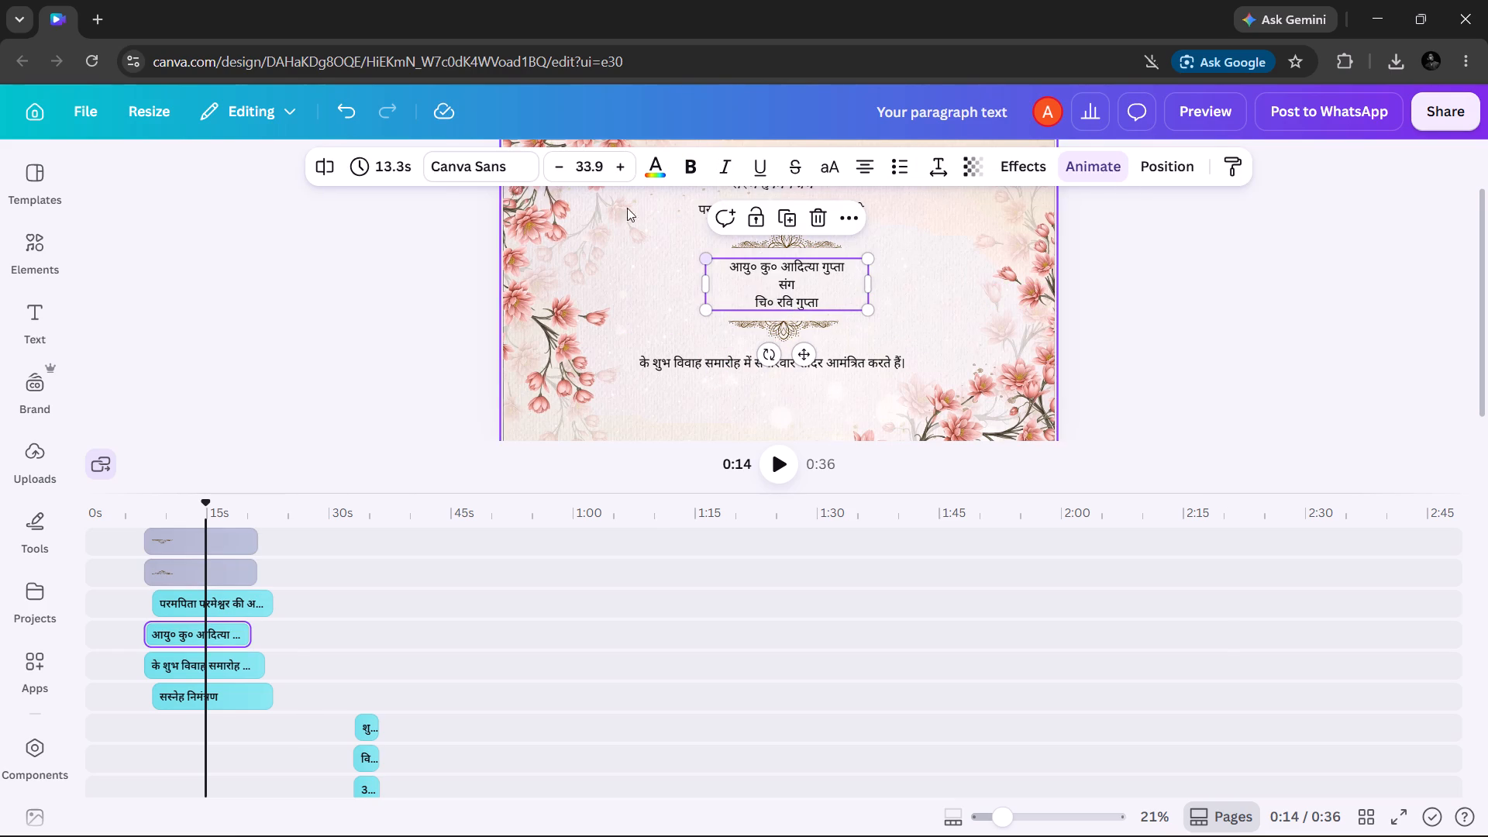
click(511, 177)
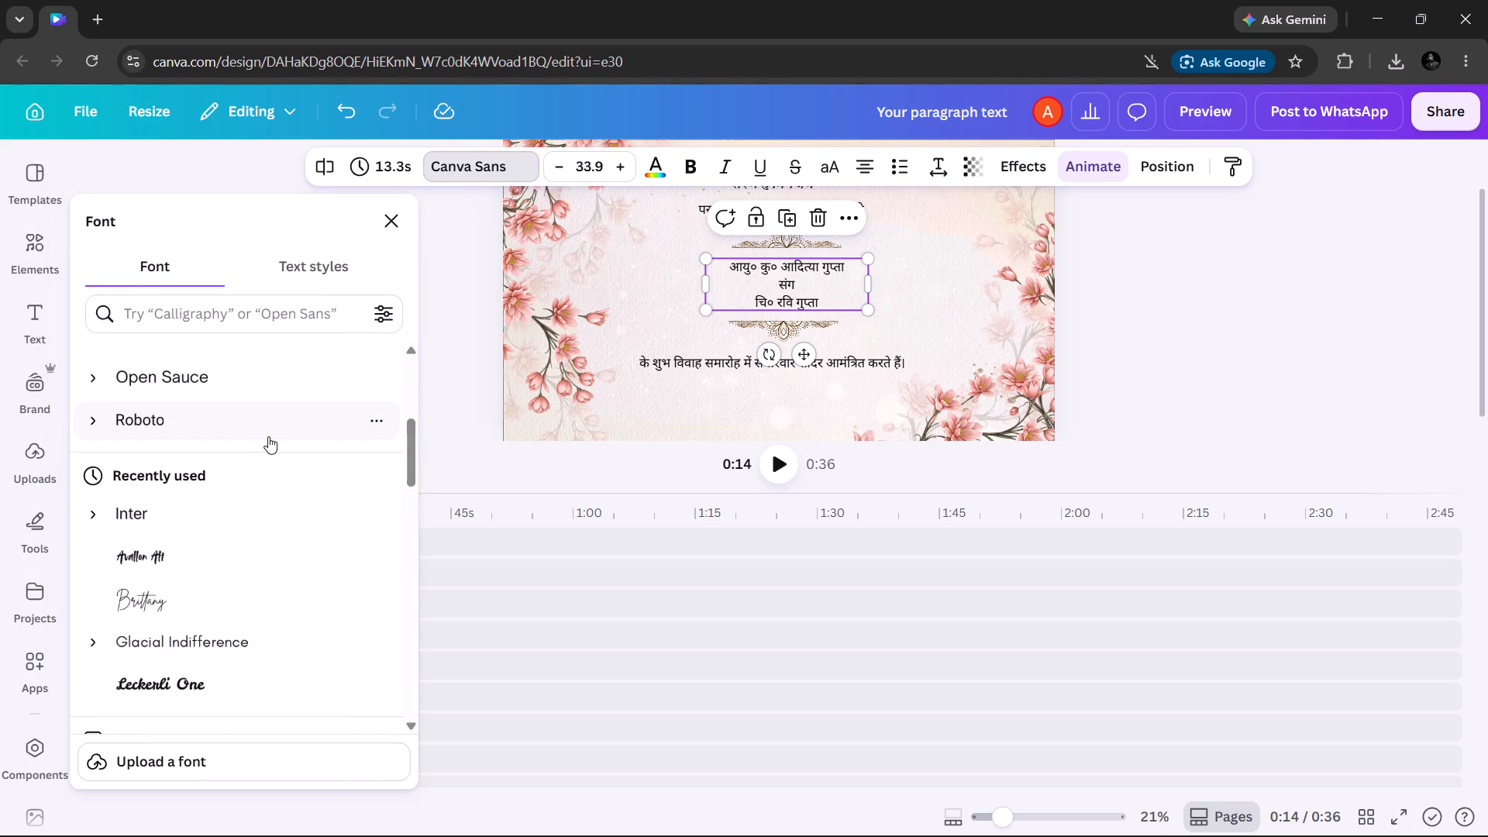
scroll(268, 436, down, 6)
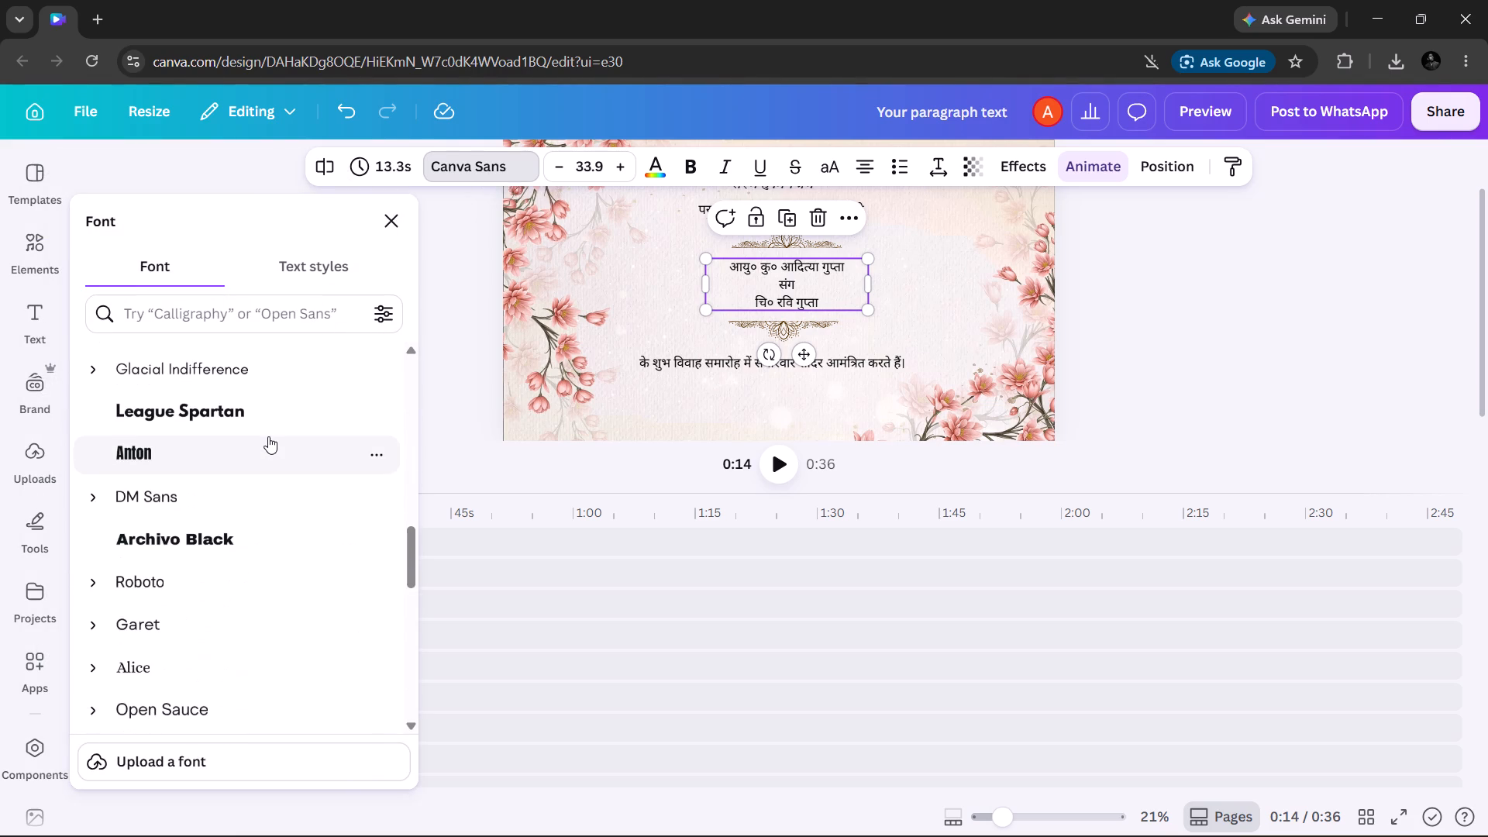
scroll(268, 436, down, 8)
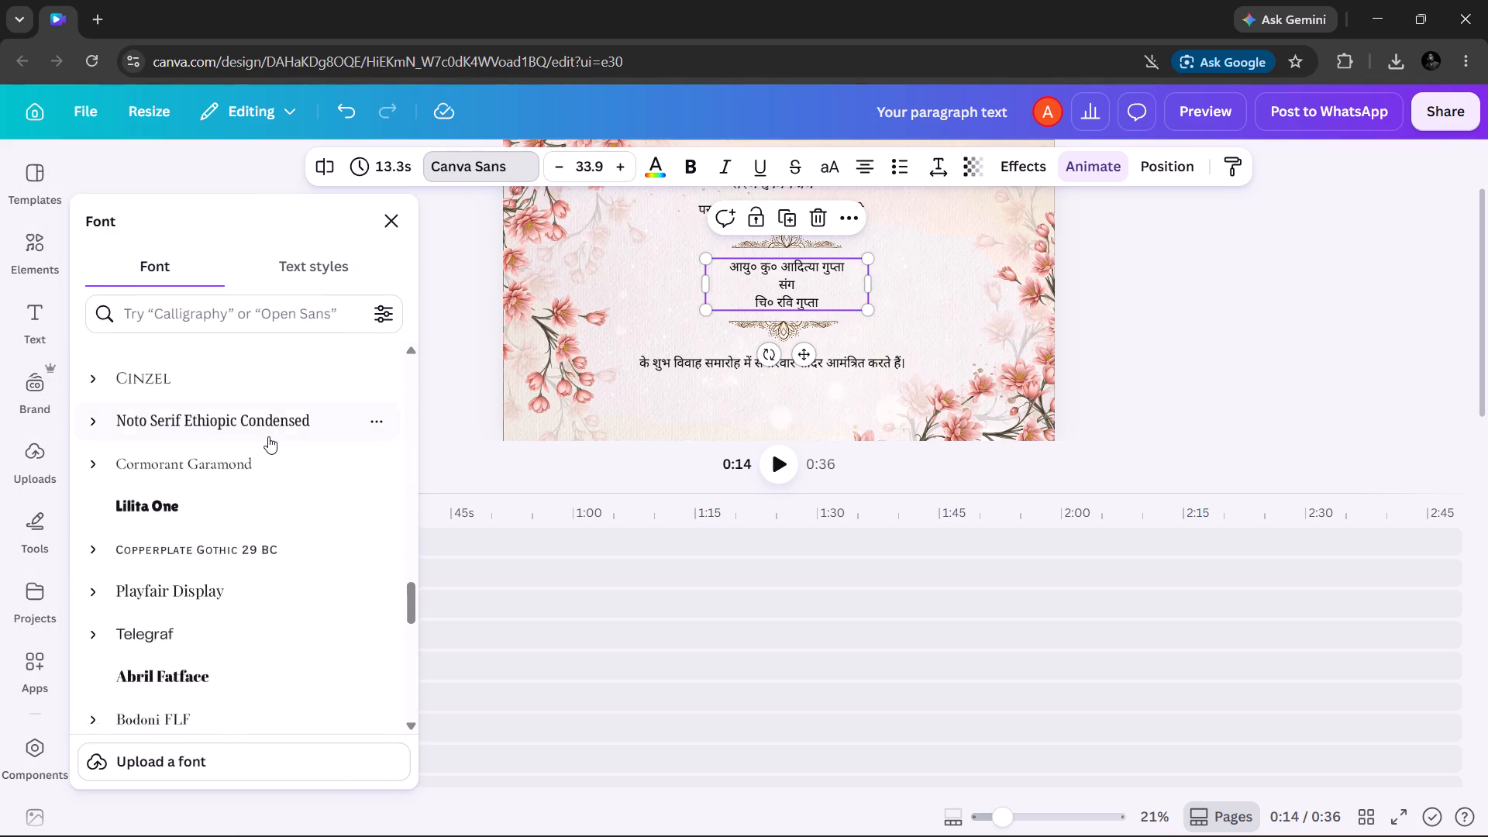
scroll(268, 436, down, 3)
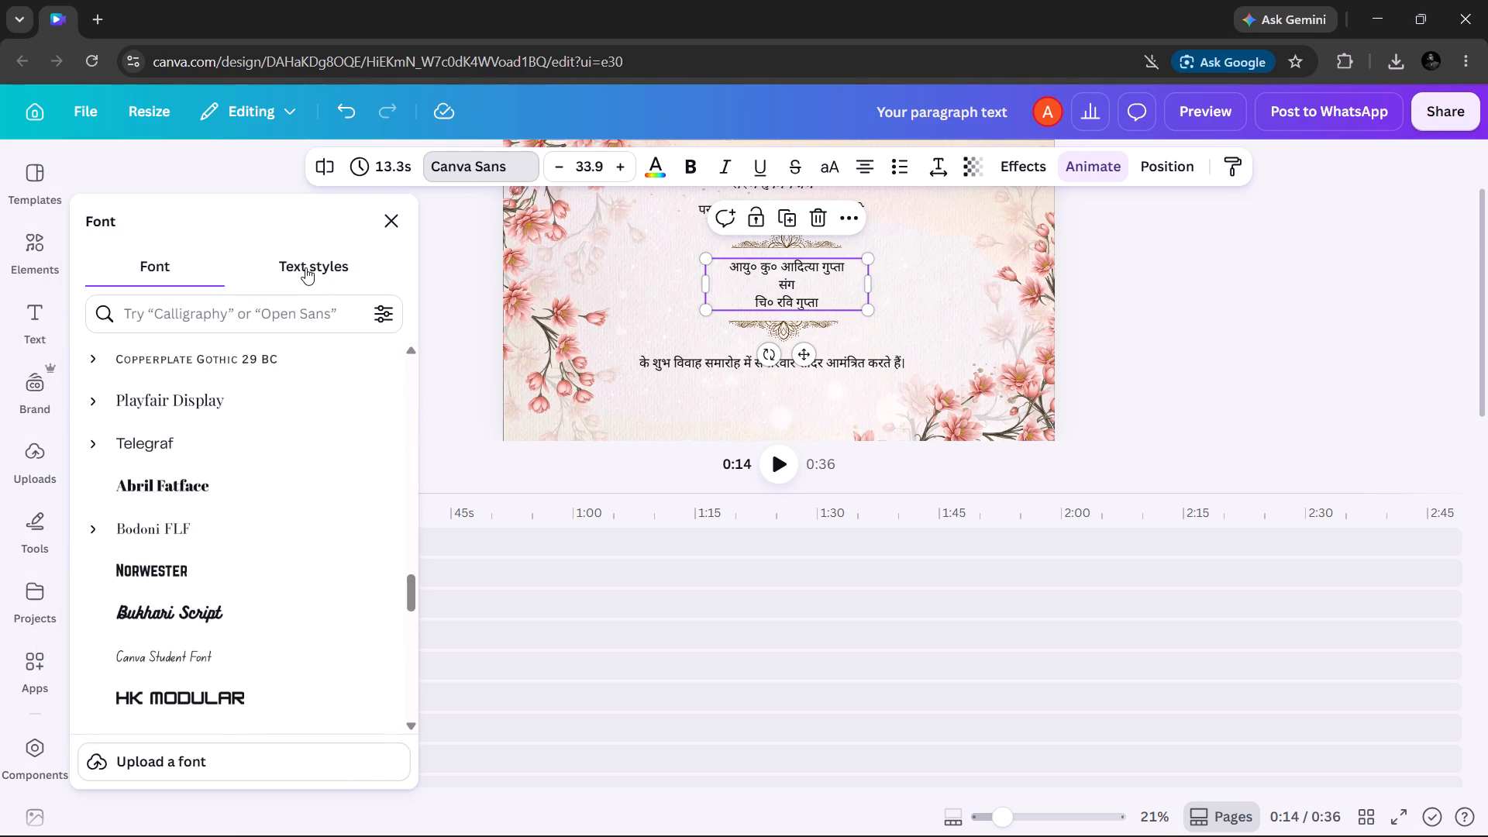
click(305, 267)
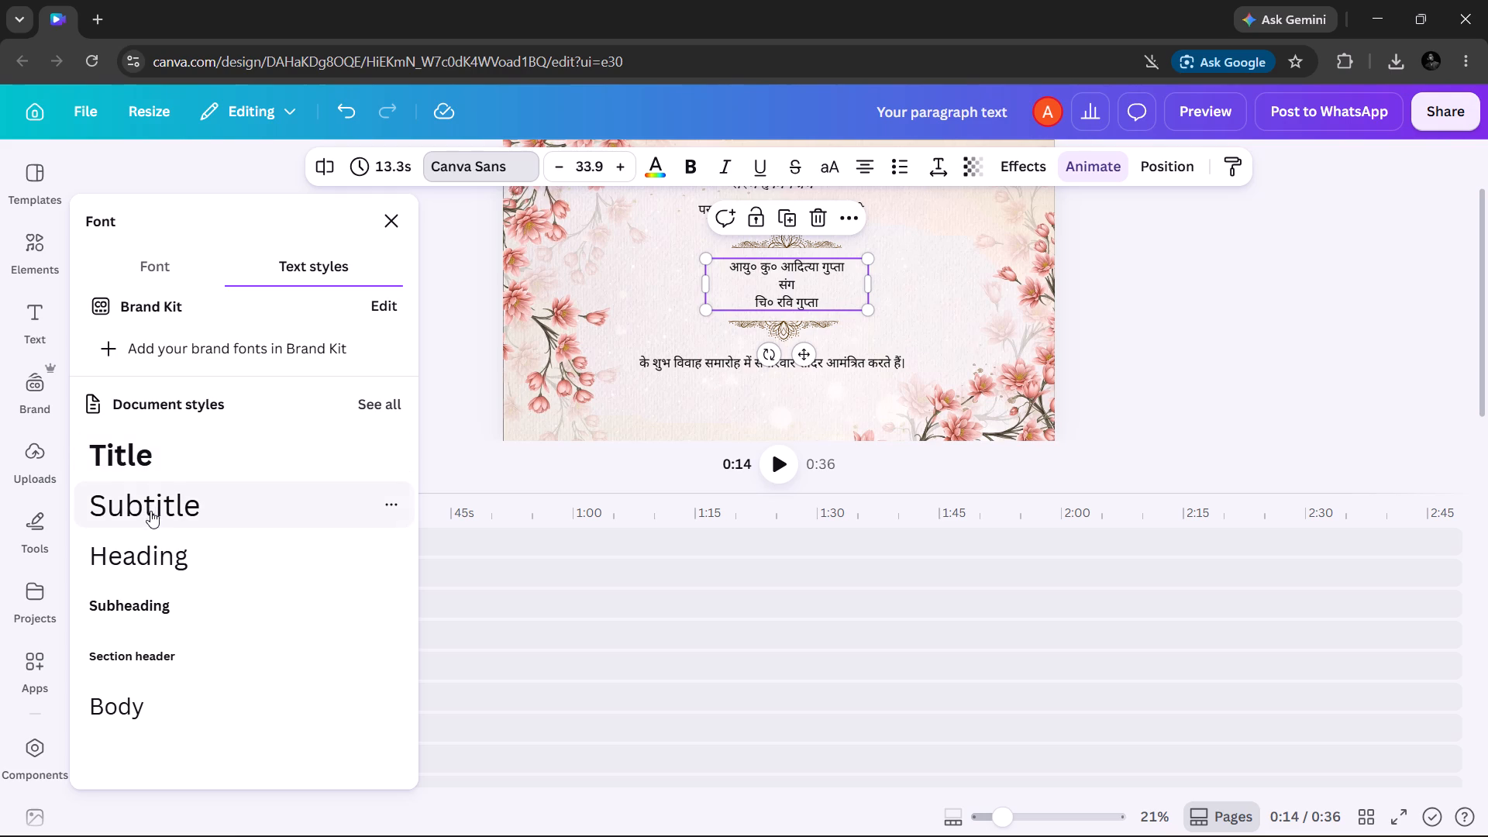
scroll(153, 524, down, 2)
click(134, 460)
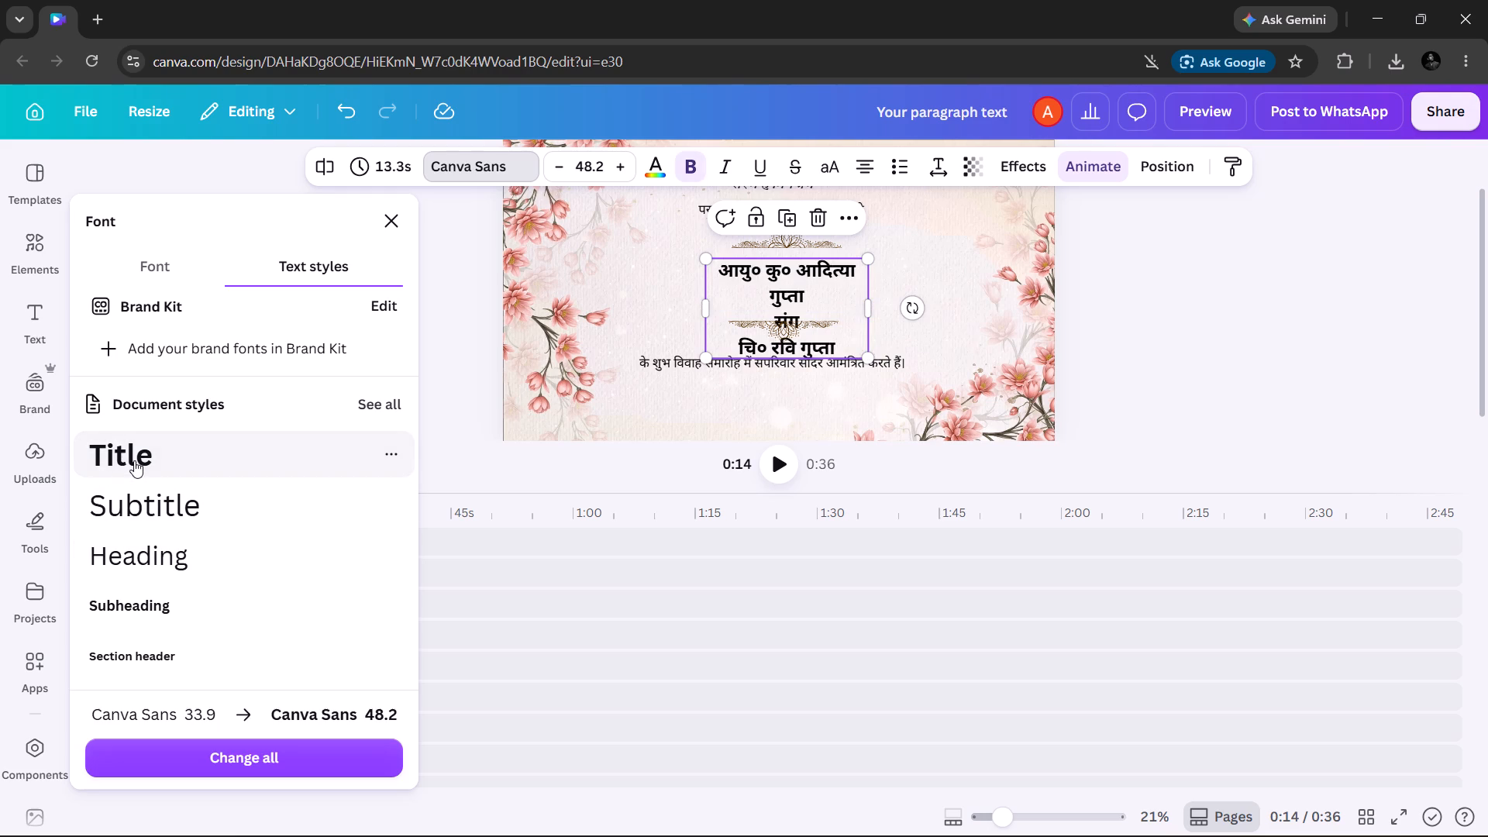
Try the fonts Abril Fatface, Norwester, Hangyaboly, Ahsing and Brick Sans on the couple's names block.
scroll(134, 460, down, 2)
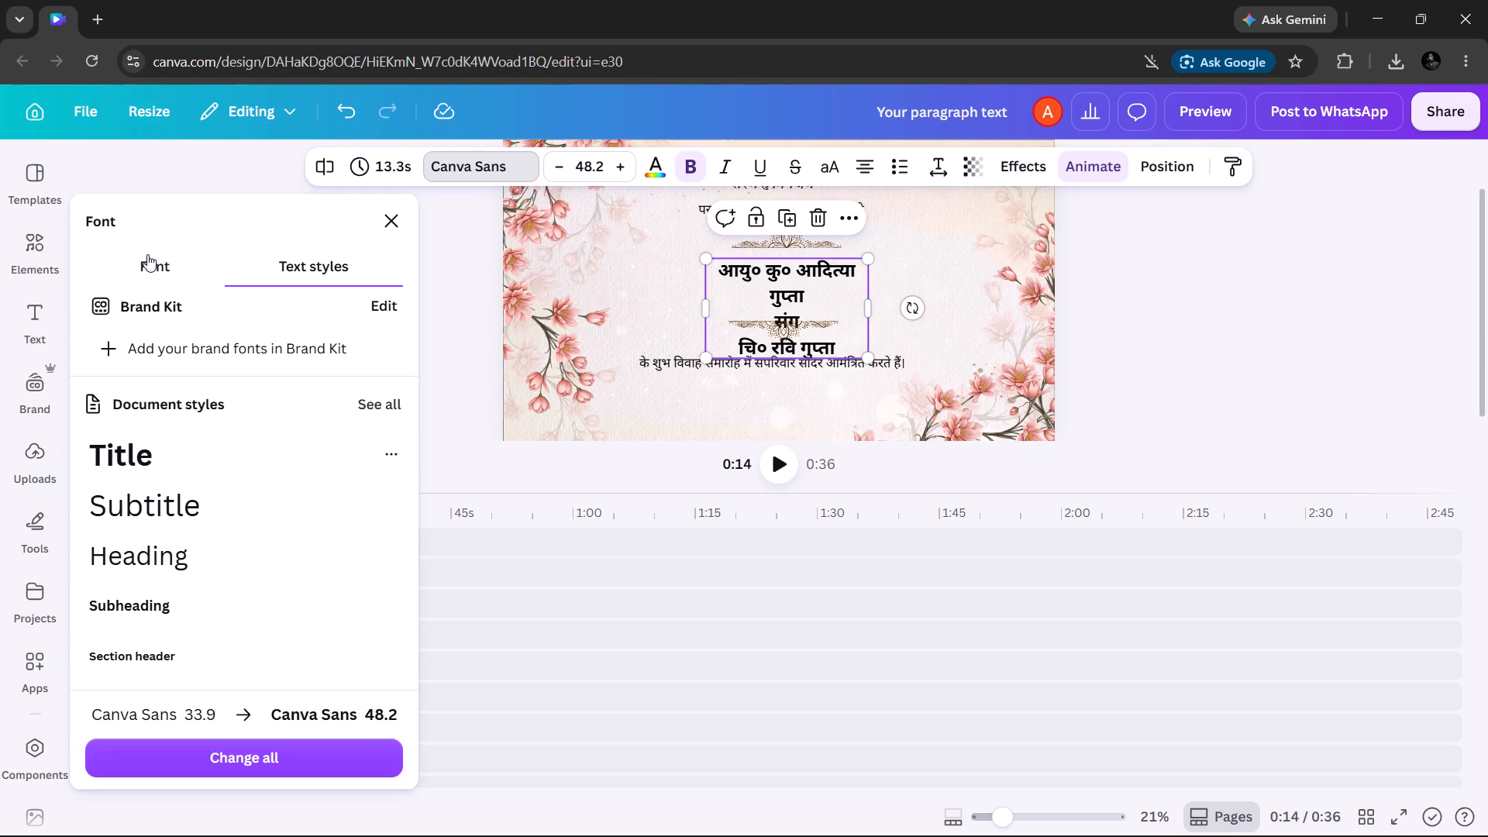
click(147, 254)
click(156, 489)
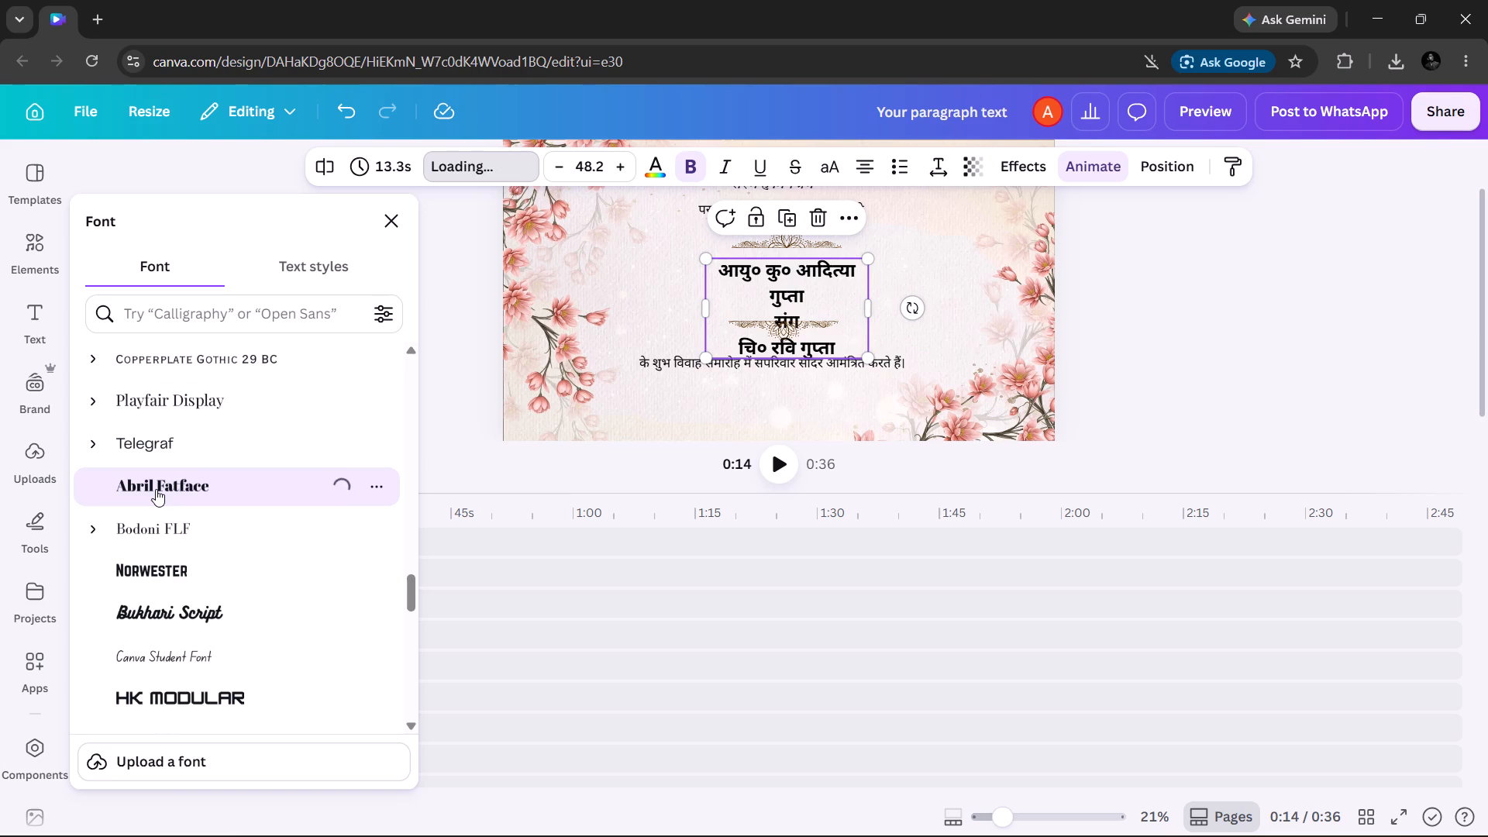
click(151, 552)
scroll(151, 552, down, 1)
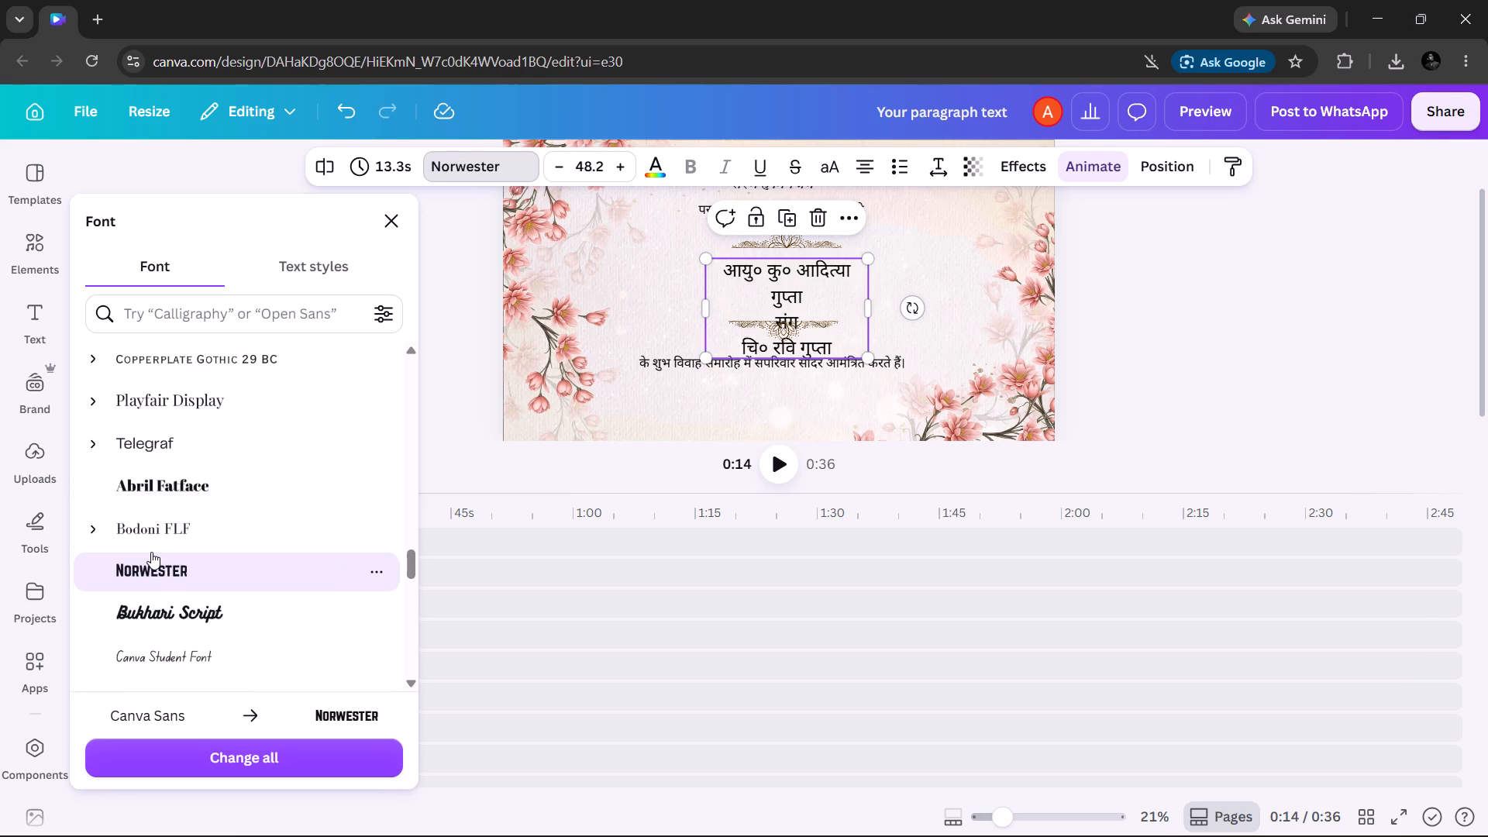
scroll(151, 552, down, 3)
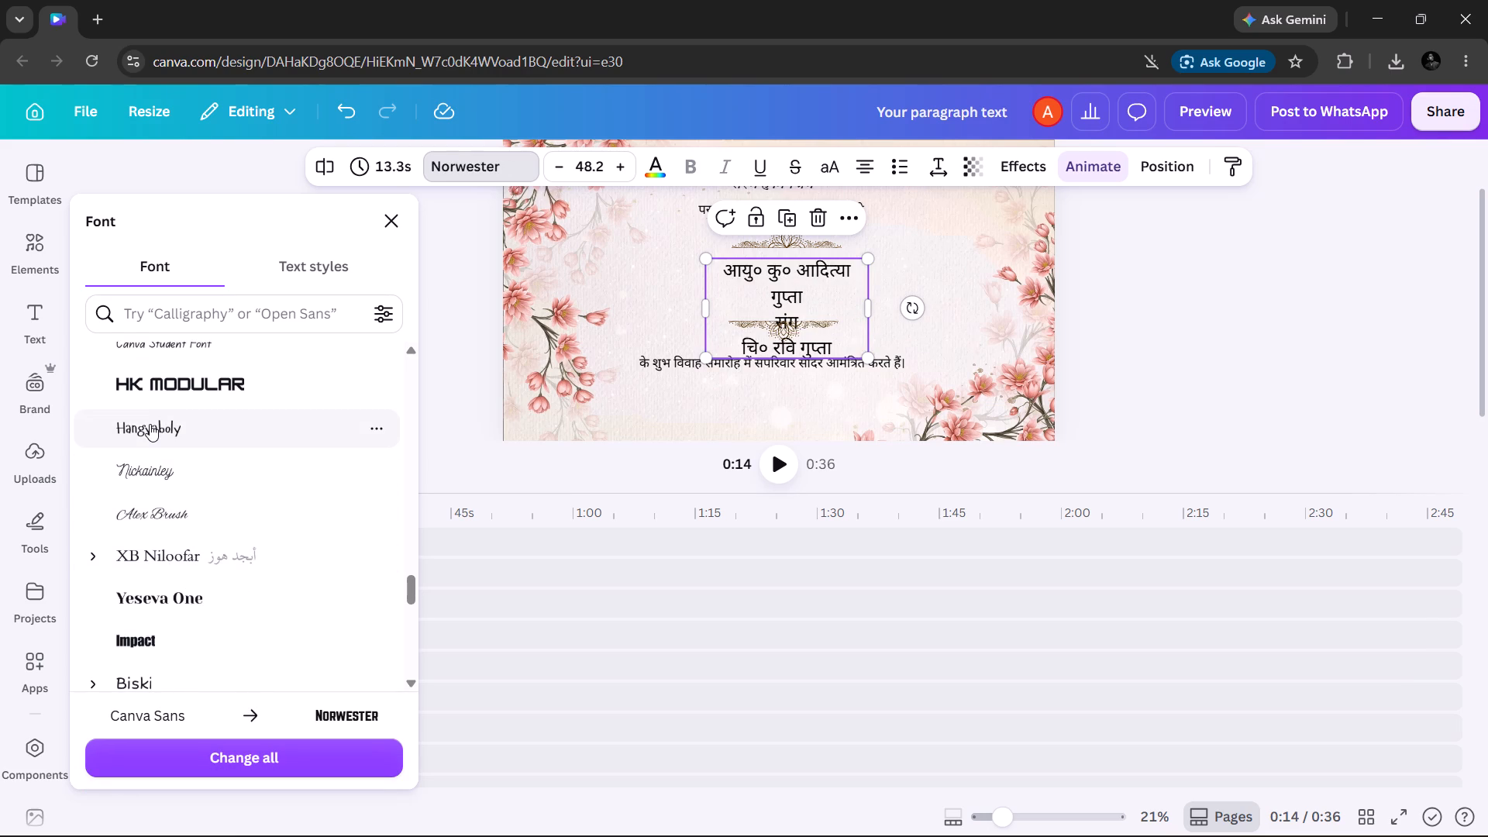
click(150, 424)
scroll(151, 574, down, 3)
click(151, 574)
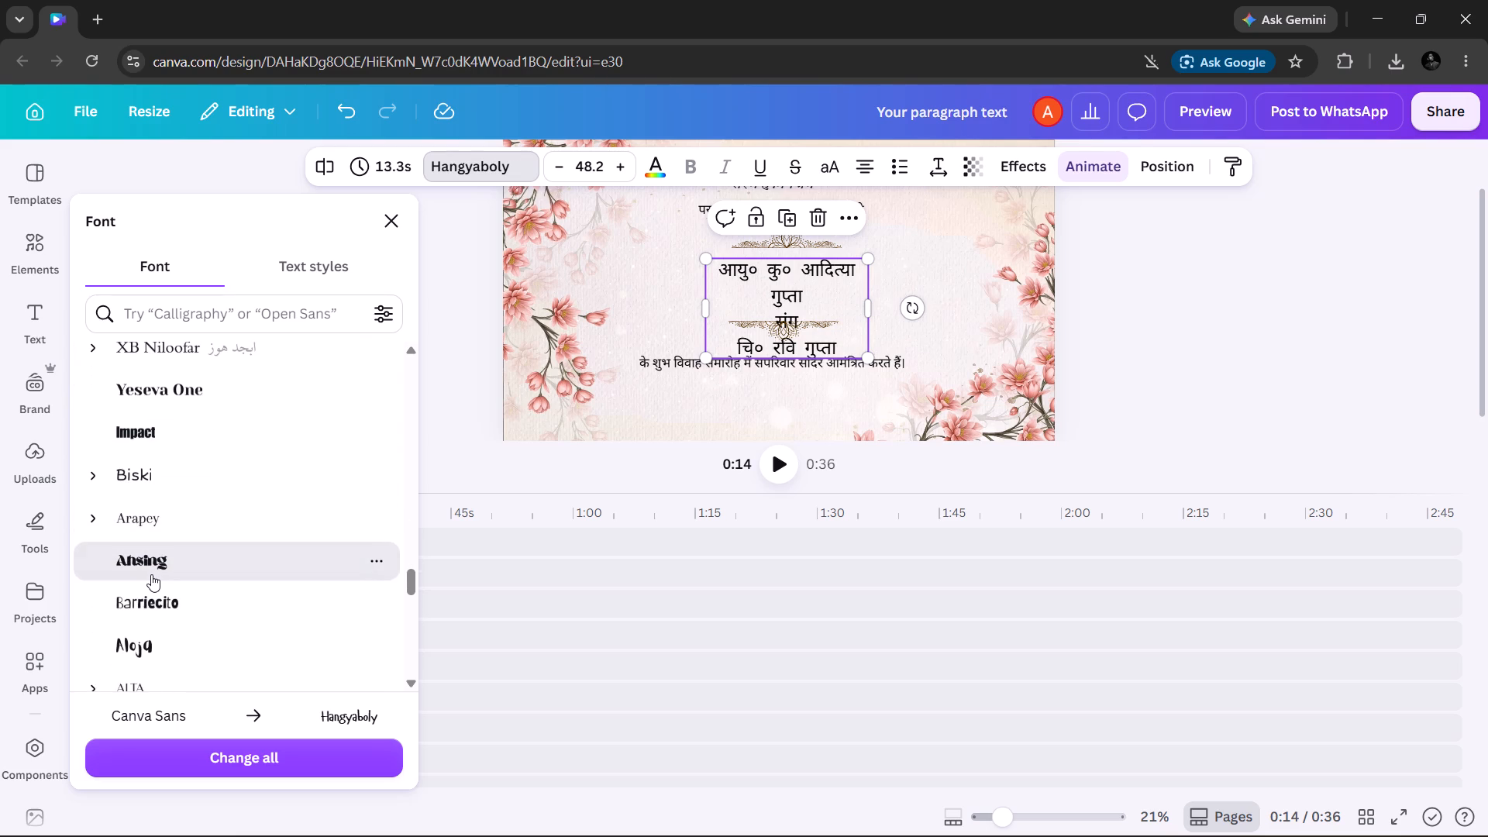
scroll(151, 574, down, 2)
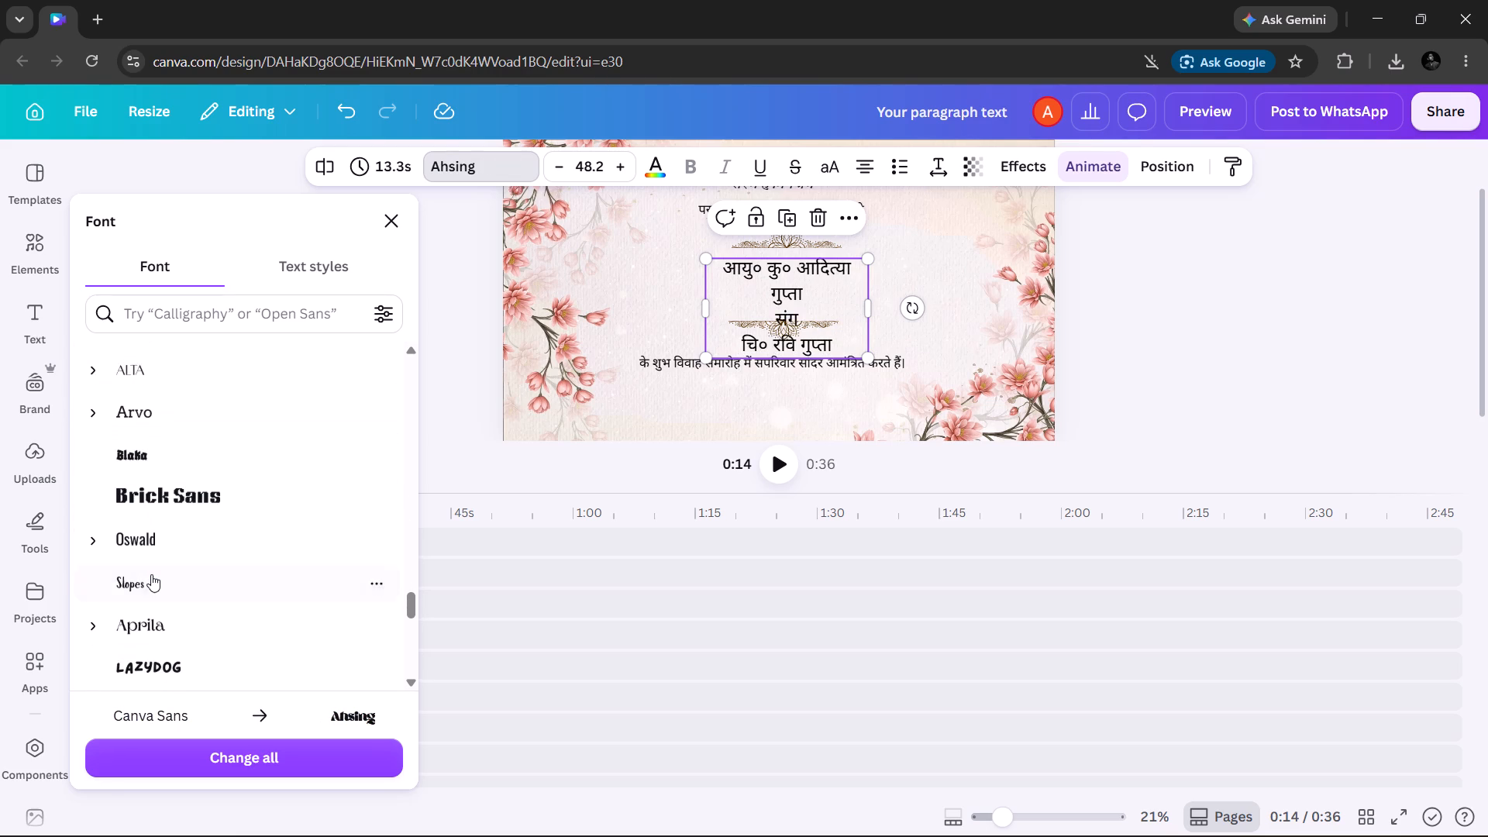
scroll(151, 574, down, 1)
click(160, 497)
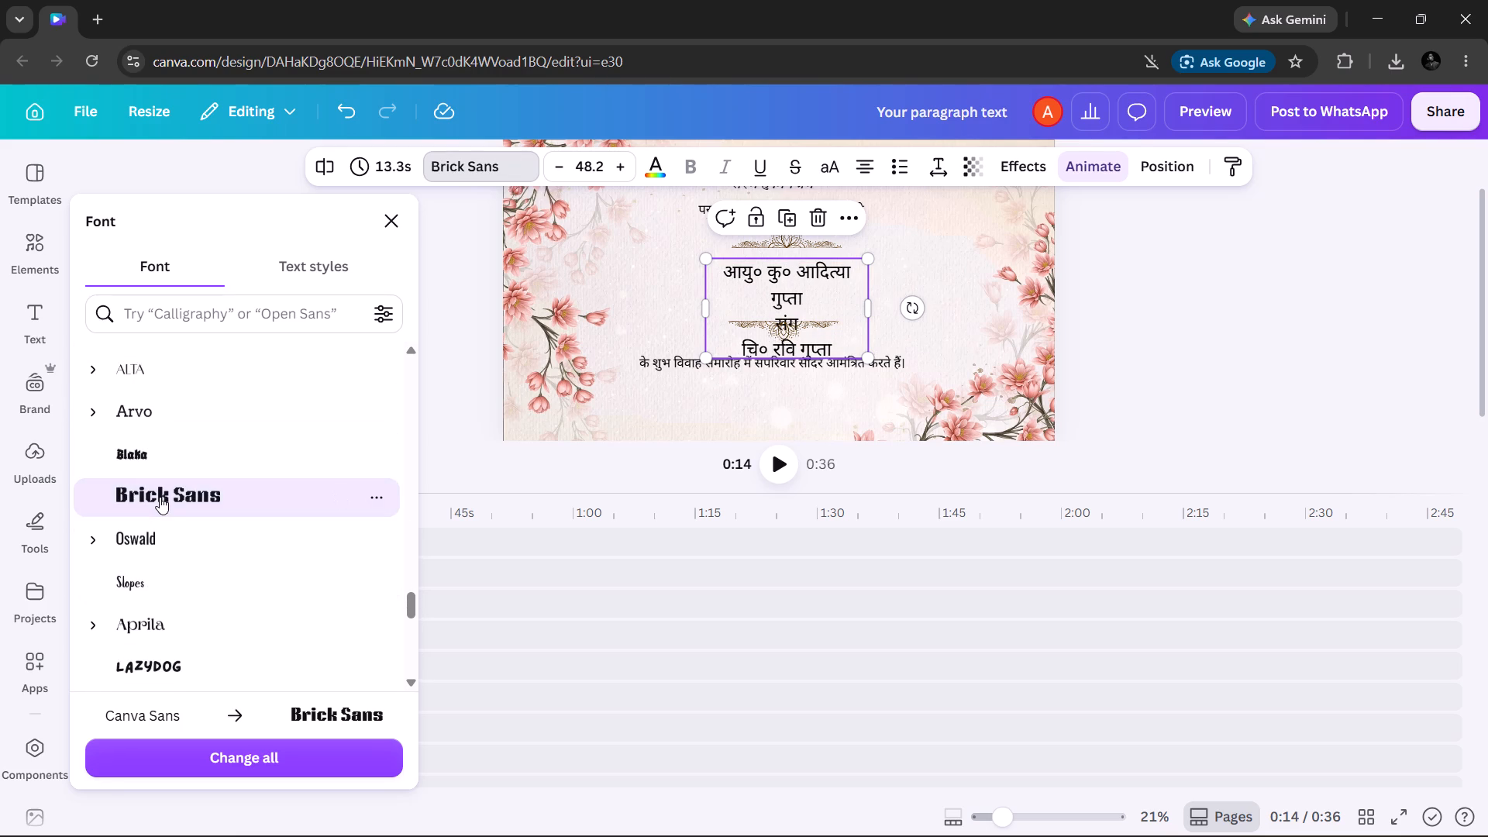
Change the font of the couple's names block to Braggadocio.
scroll(160, 497, down, 6)
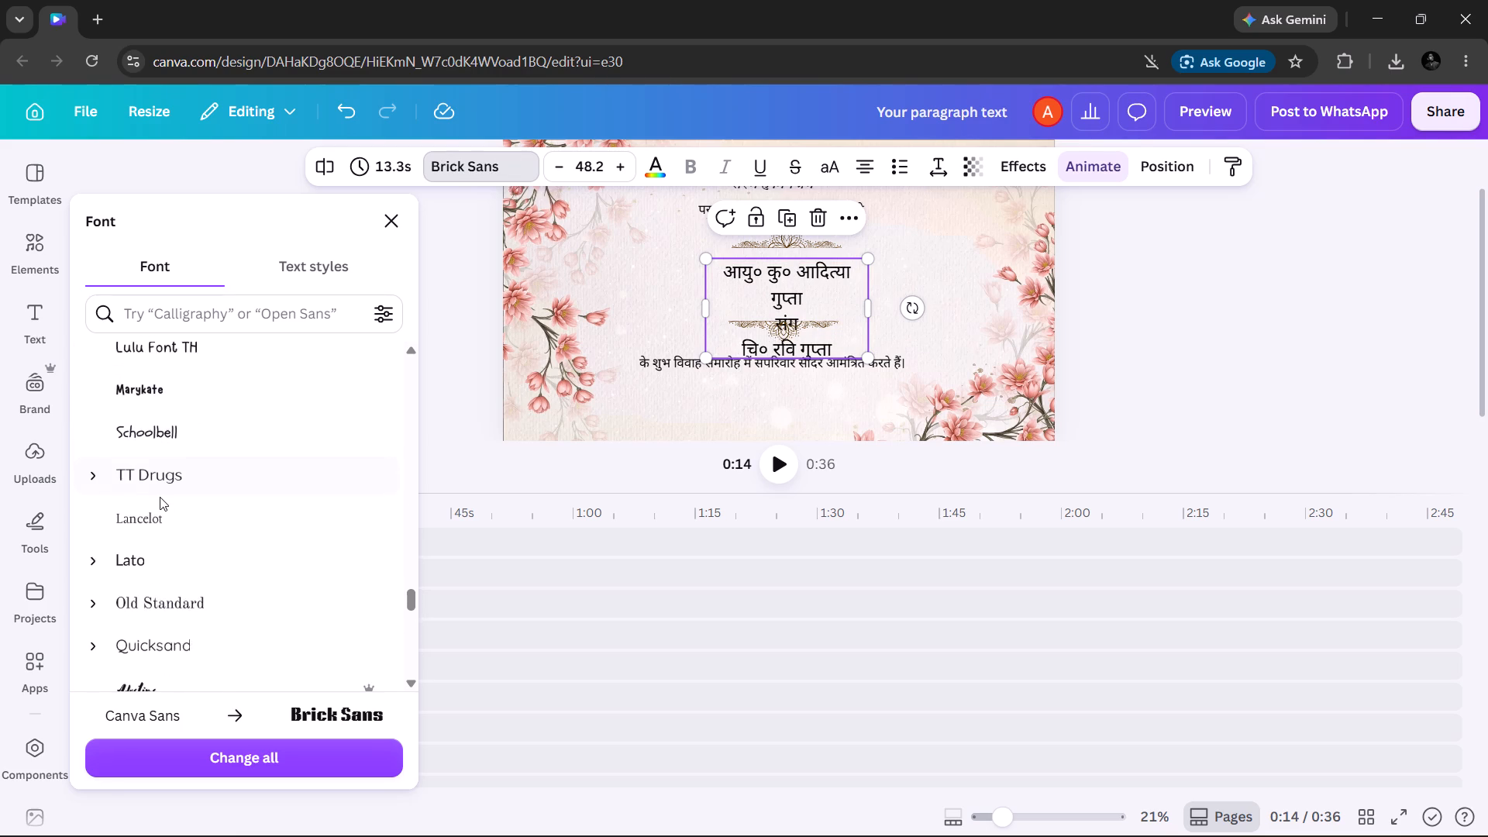
scroll(160, 497, down, 4)
click(168, 447)
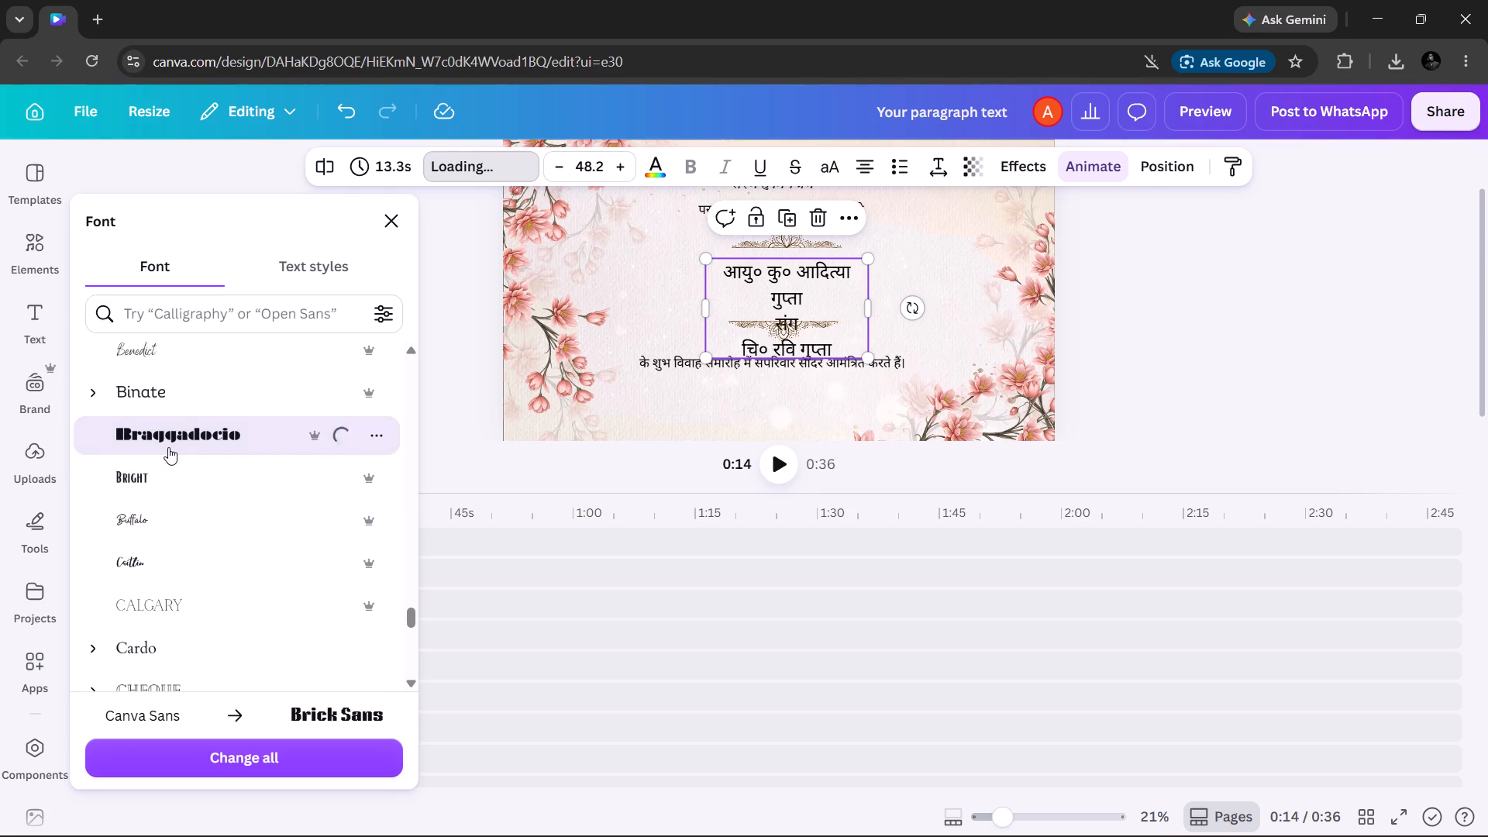
scroll(169, 583, down, 1)
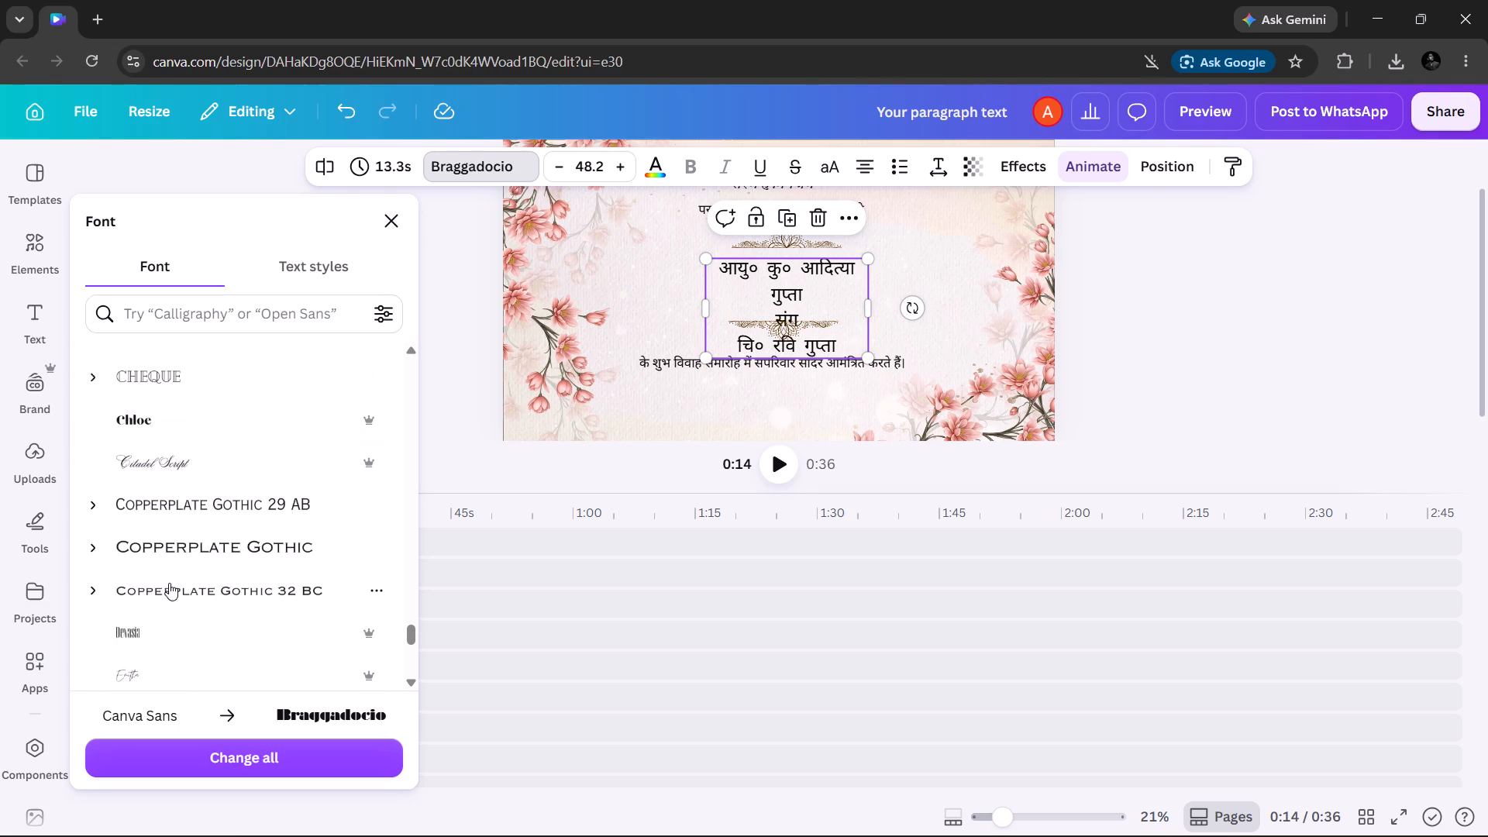
Search the fonts for "hindi", compare Tiro Devanagari Hindi with Poppins, and set the couple's names block to Tiro Devanagari Hindi.
scroll(169, 583, down, 1)
click(198, 311)
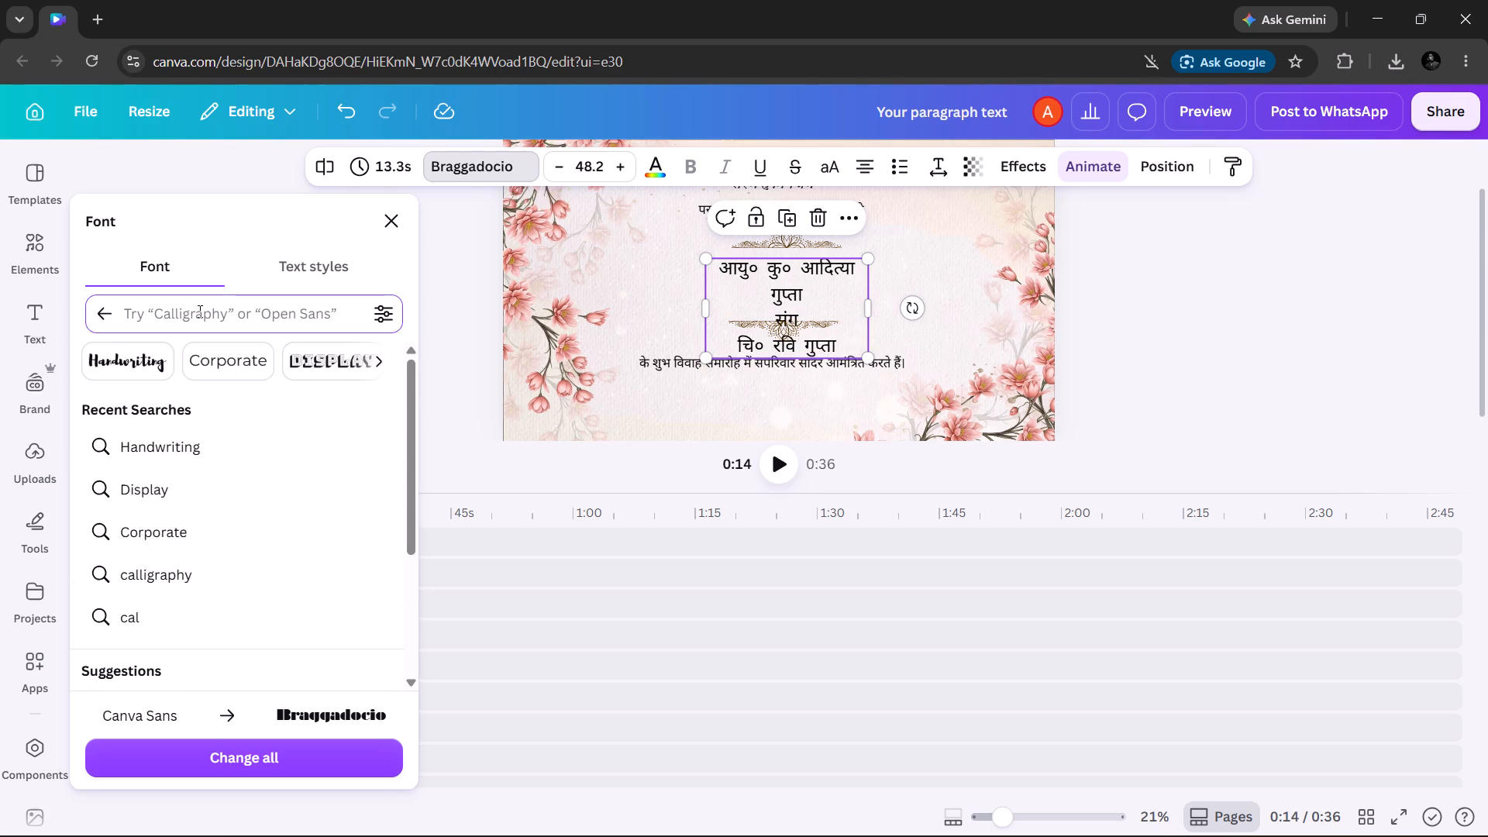
text(hindi)
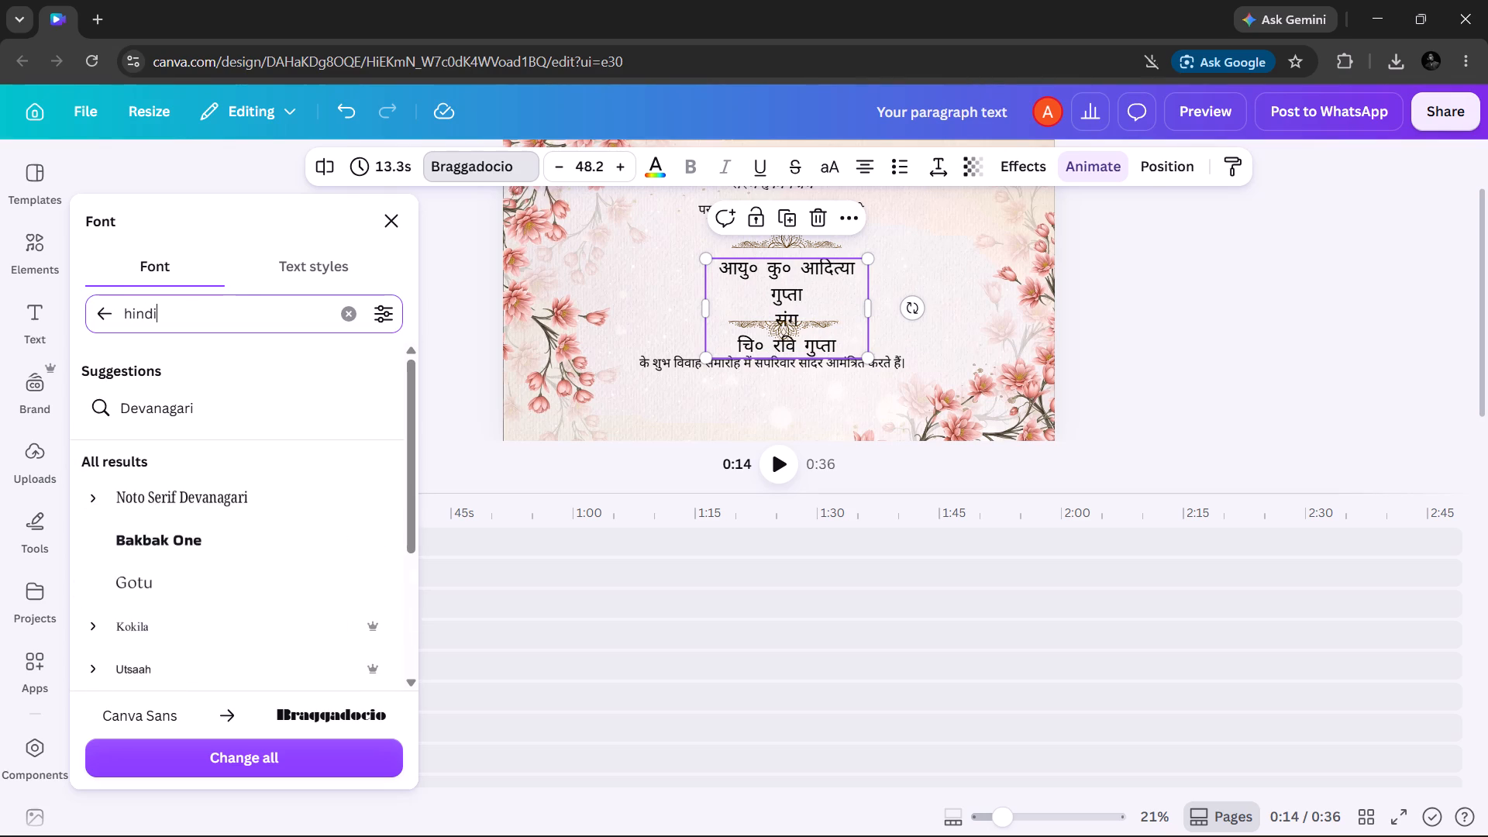
click(167, 489)
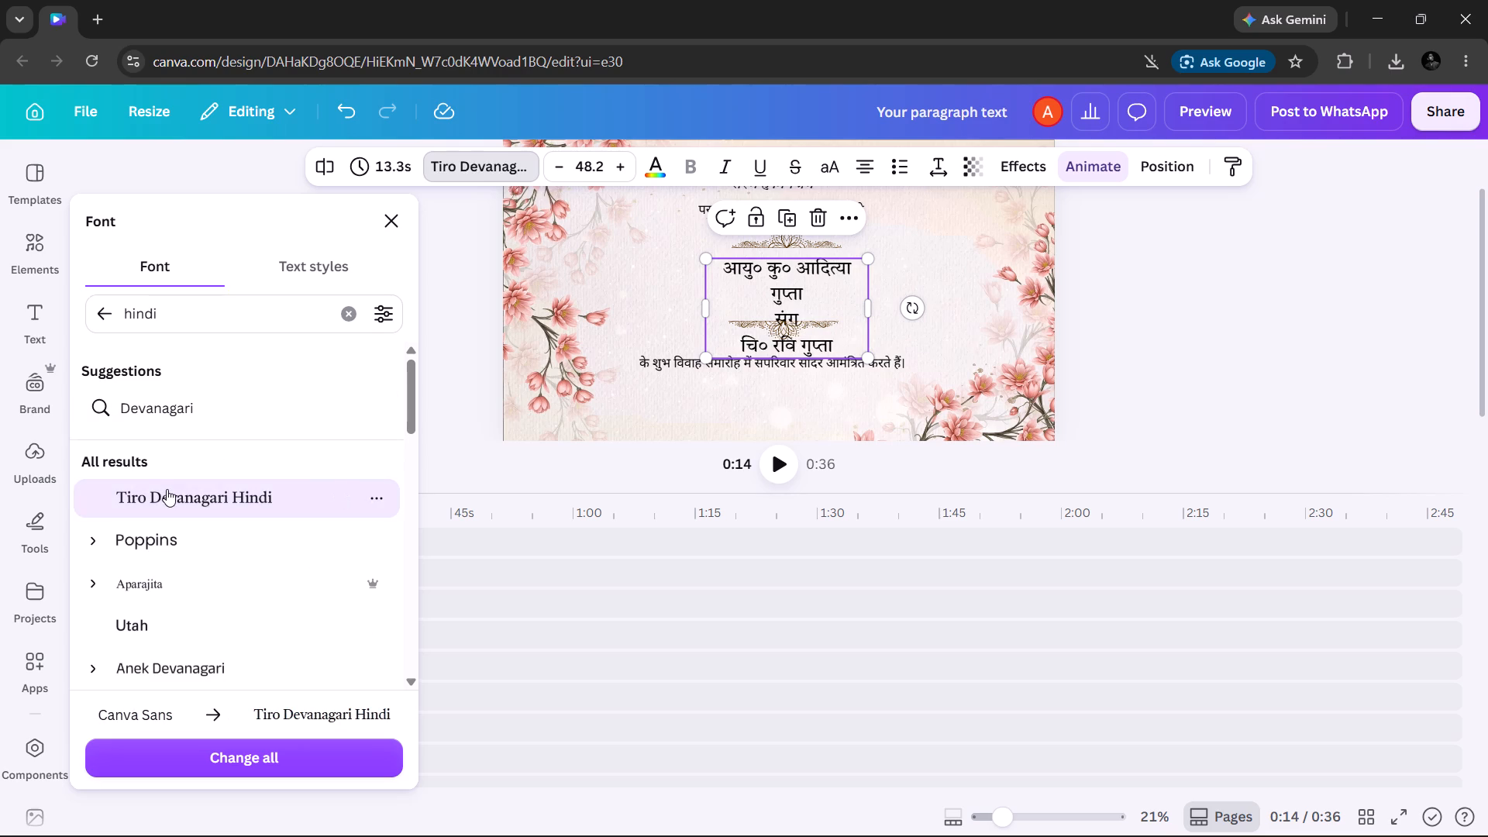
click(146, 536)
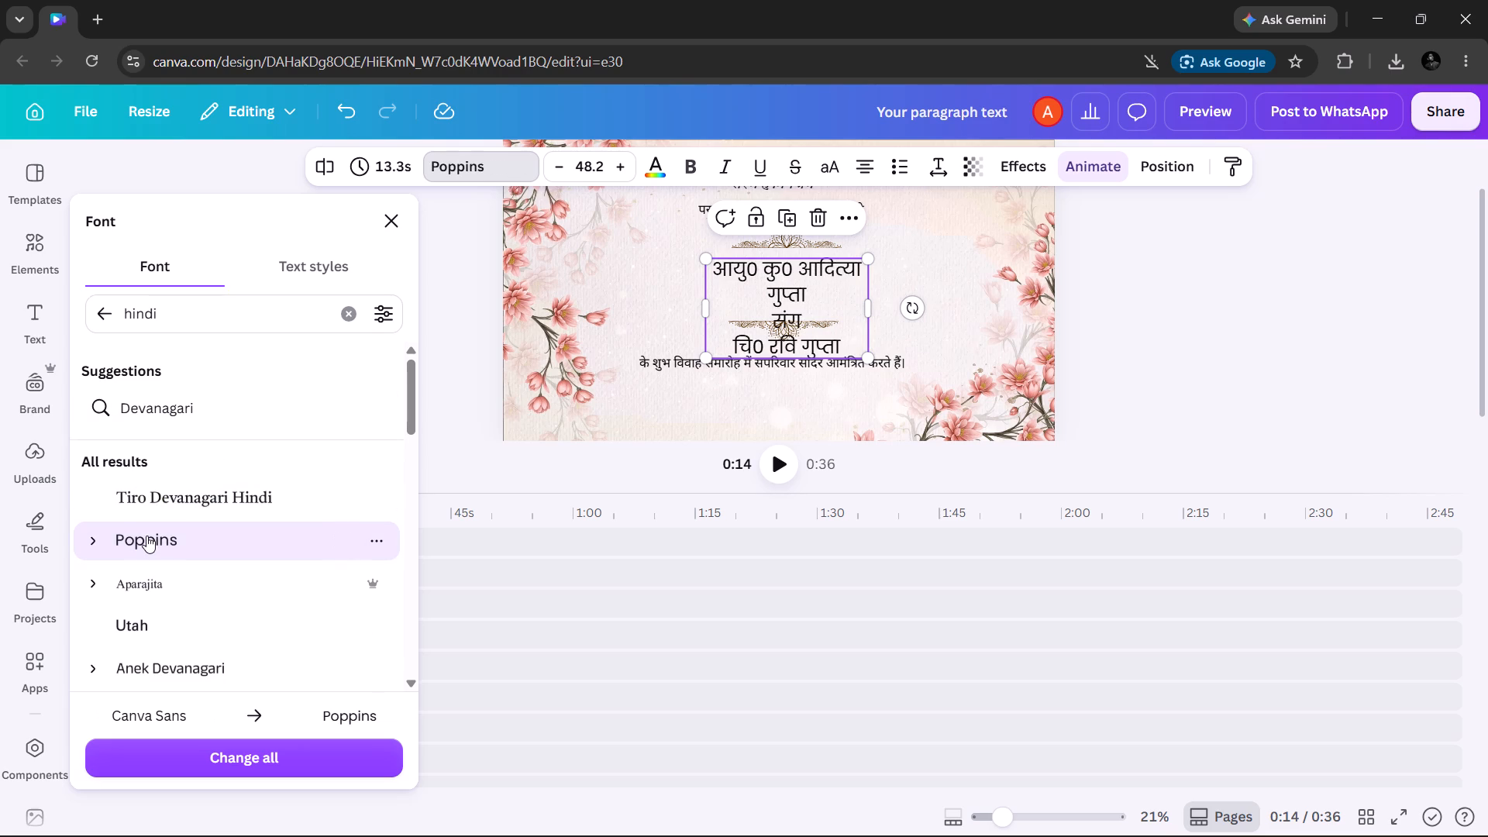
click(158, 516)
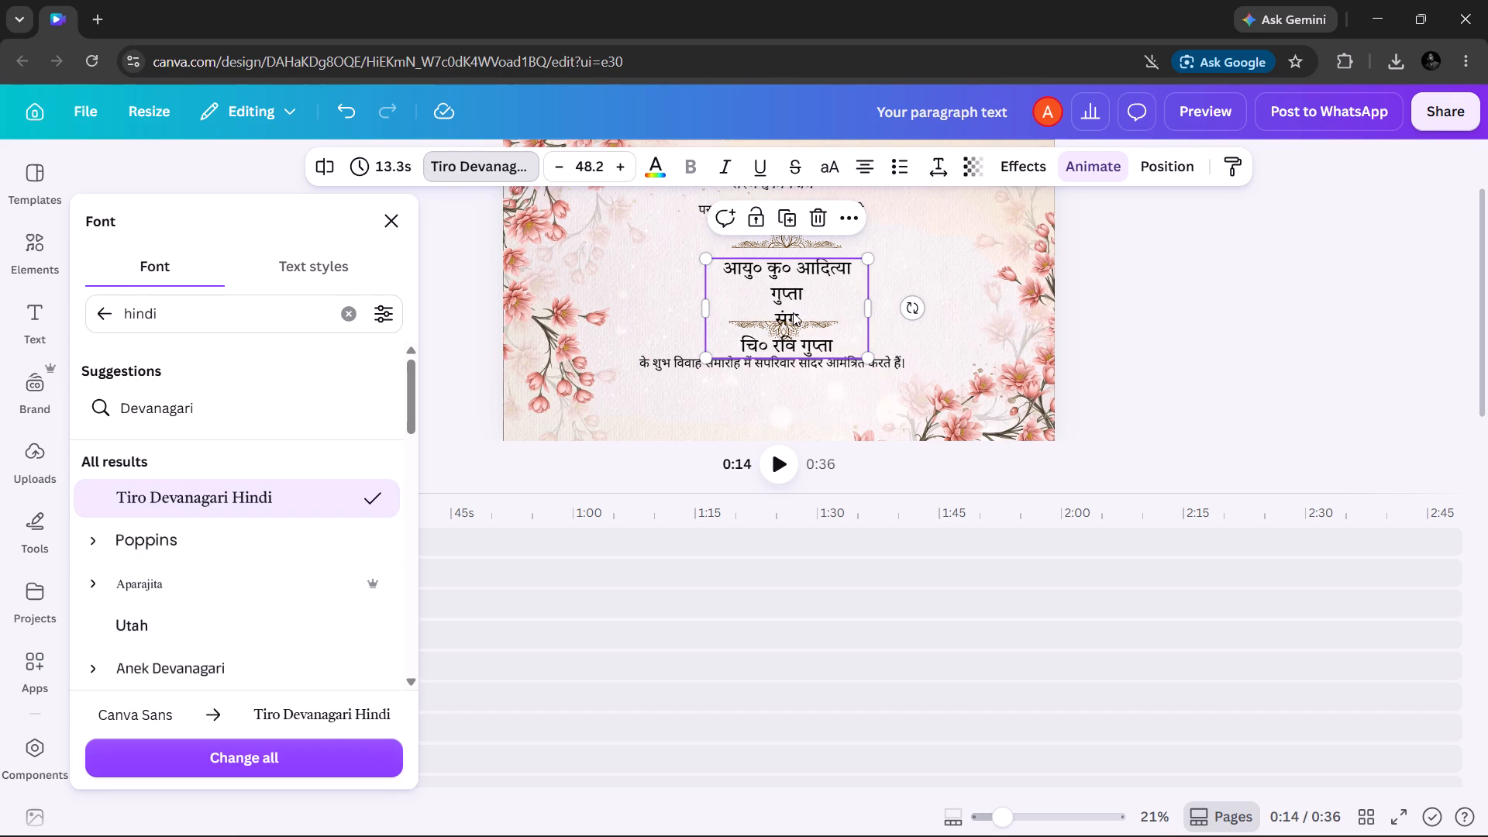
Replace Canva Sans with Tiro Devanagari Hindi throughout the whole design.
click(293, 764)
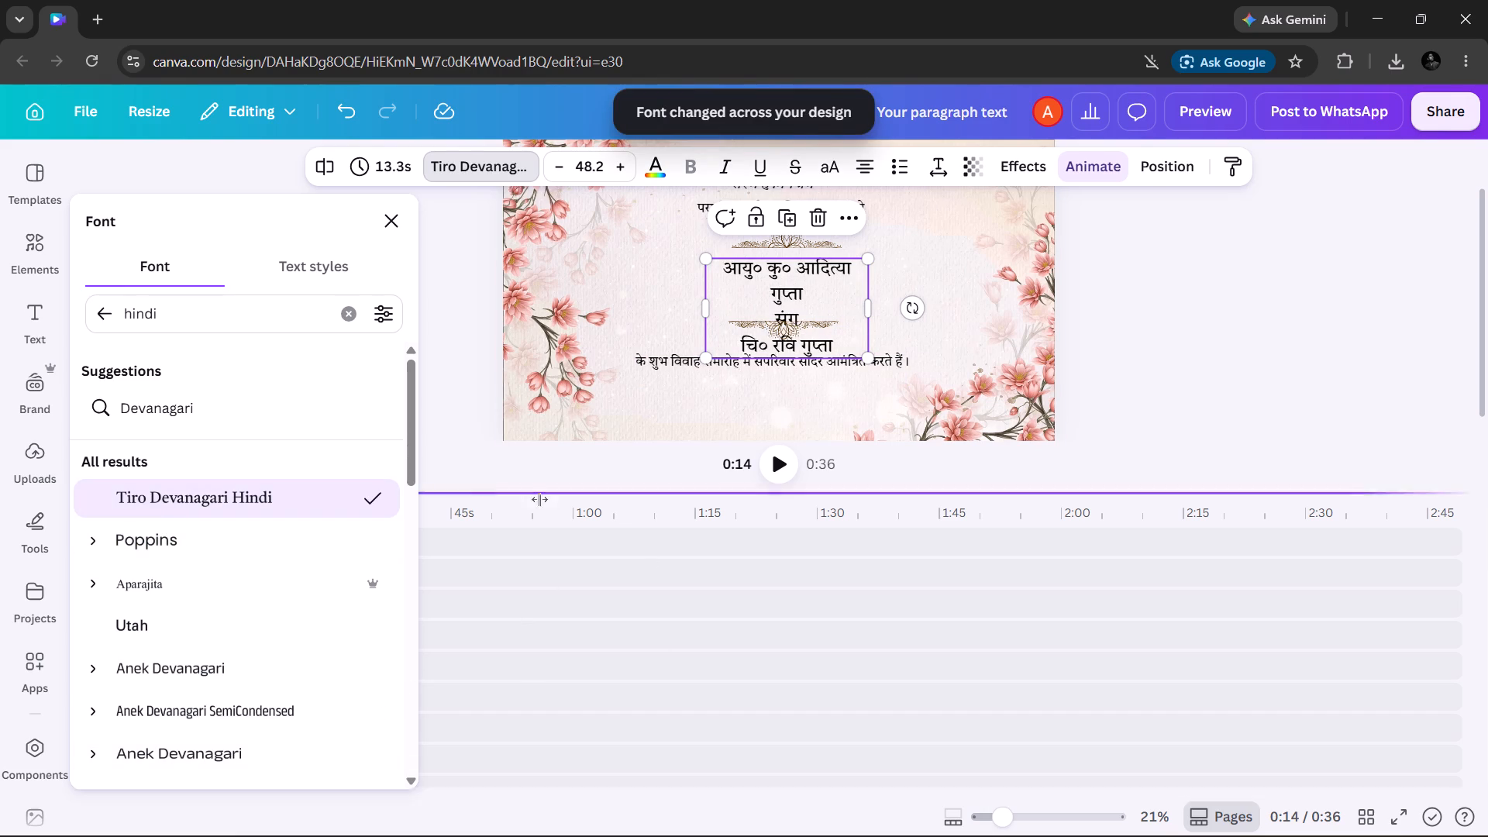
click(449, 331)
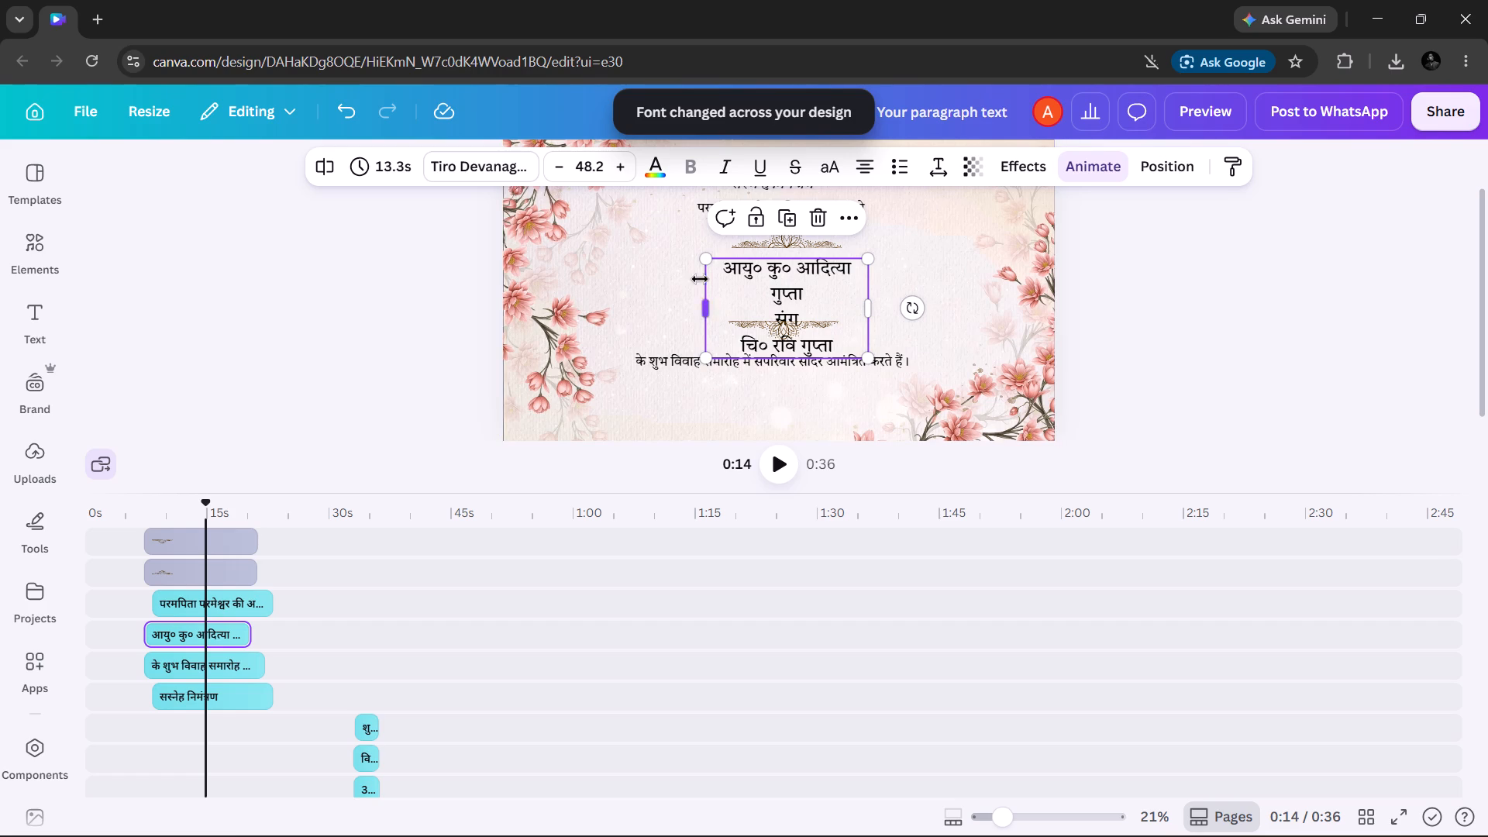
Widen the couple's names block so the first name fits on one line, and recentre the block beneath the upper divider.
scroll(622, 332, up, 1)
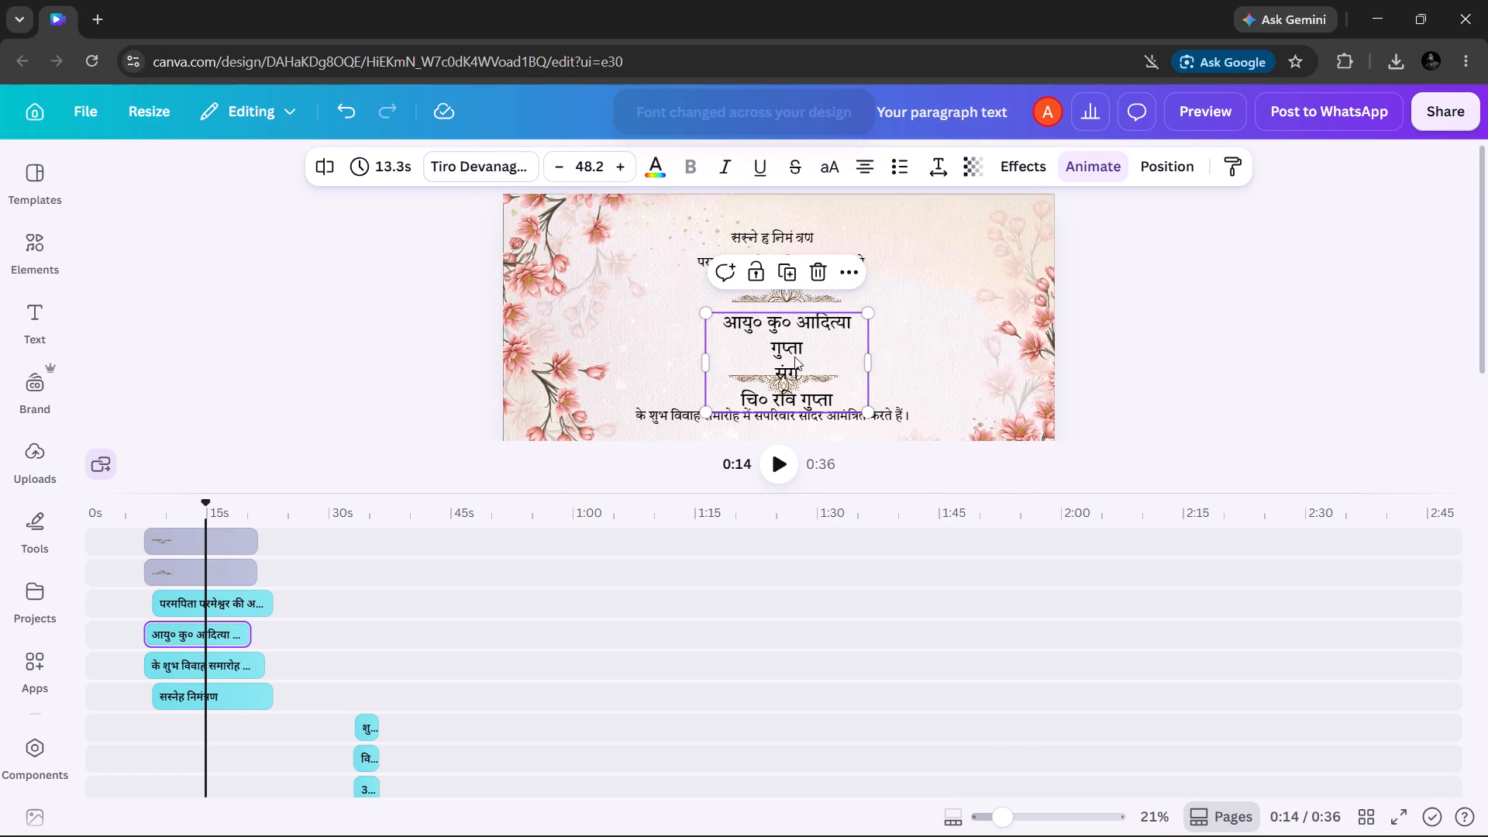
drag(872, 367, 877, 363)
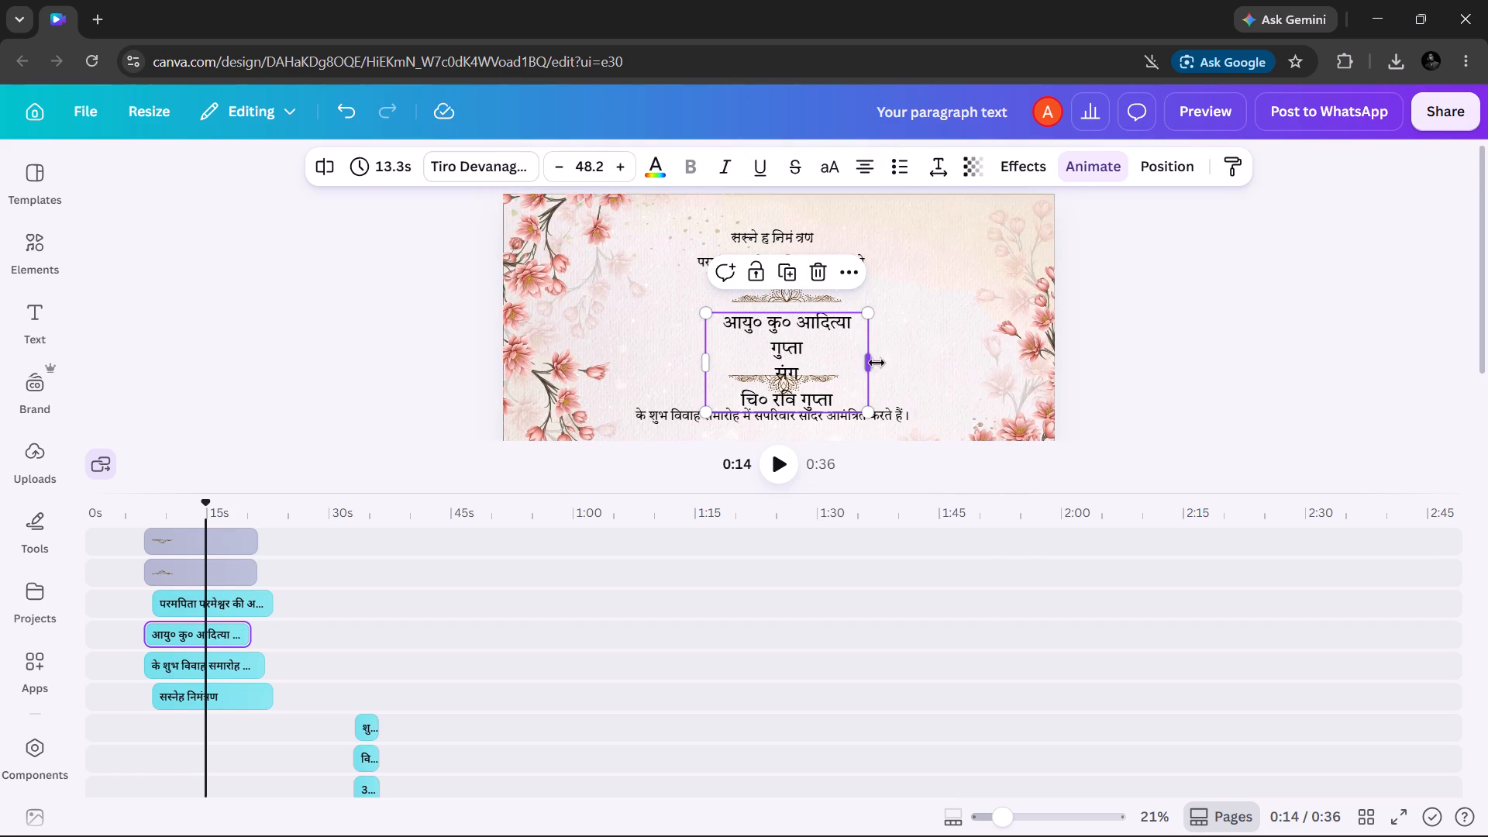
drag(877, 363, 916, 346)
drag(826, 355, 796, 353)
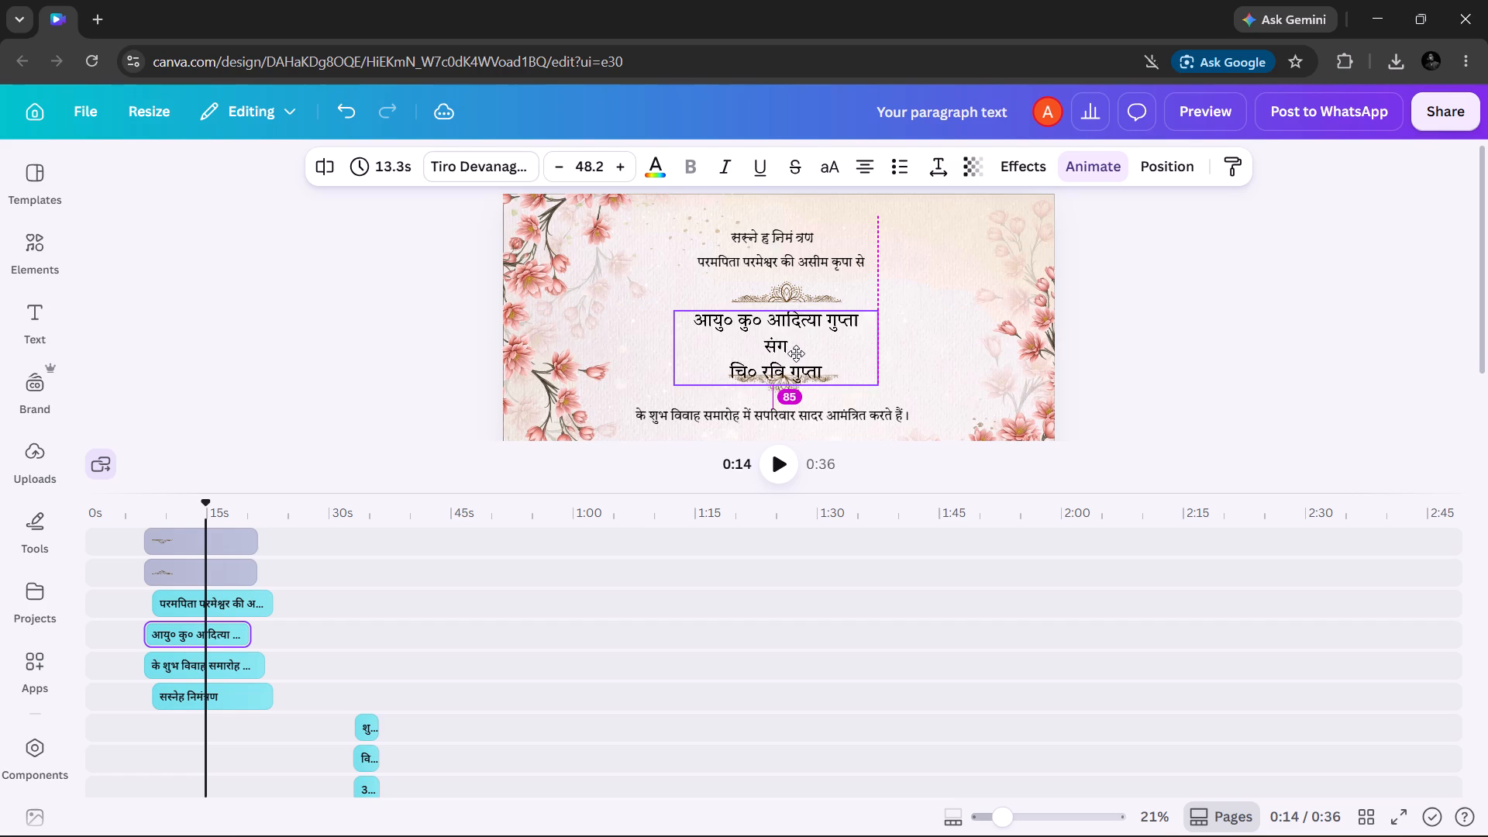
drag(796, 353, 797, 352)
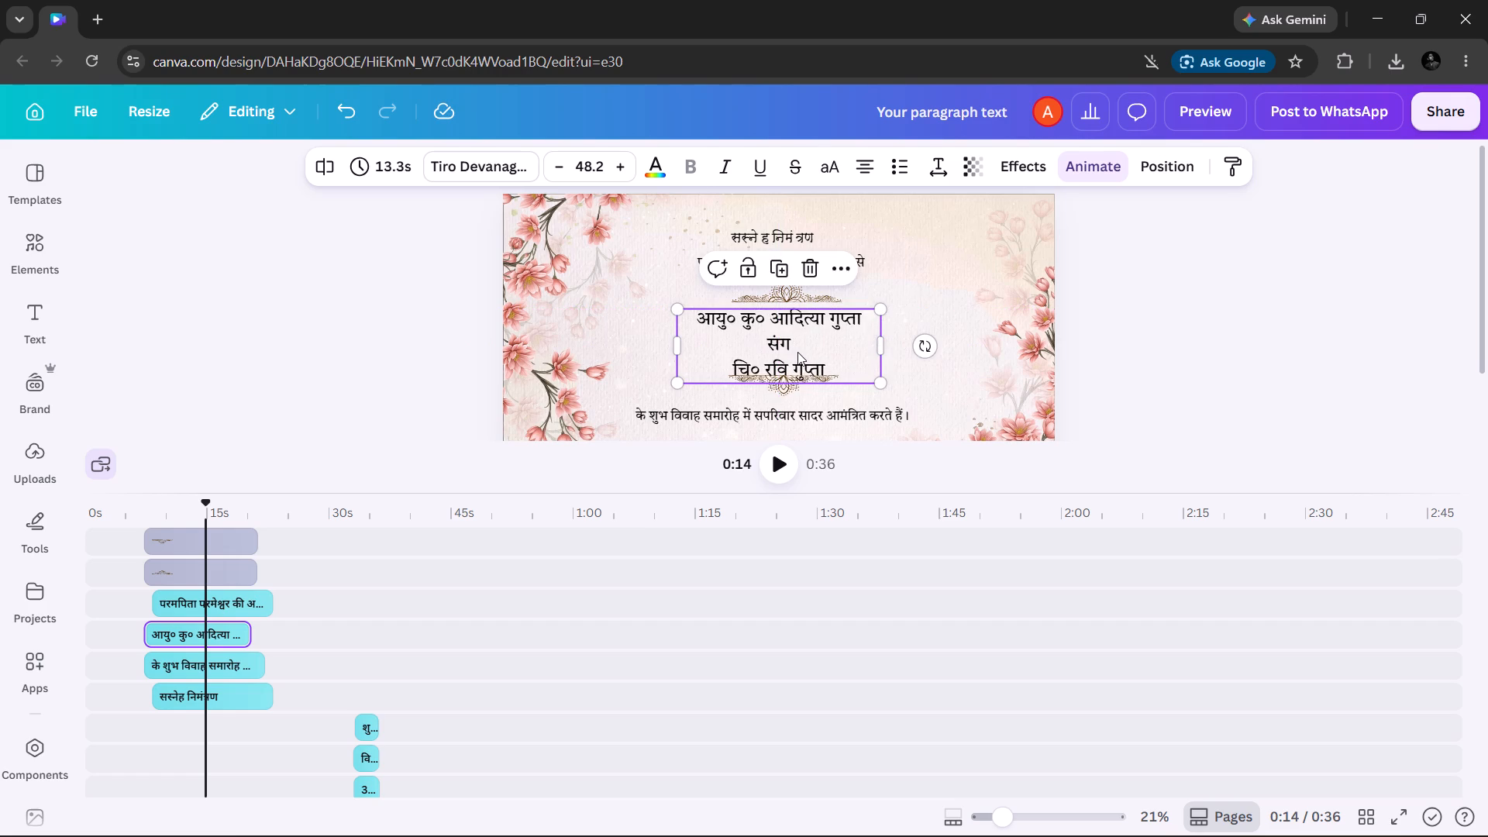
Move the lower divider down below the couple's names and shift the "के शुभ विवाह समारोह" line slightly down.
drag(785, 384, 785, 394)
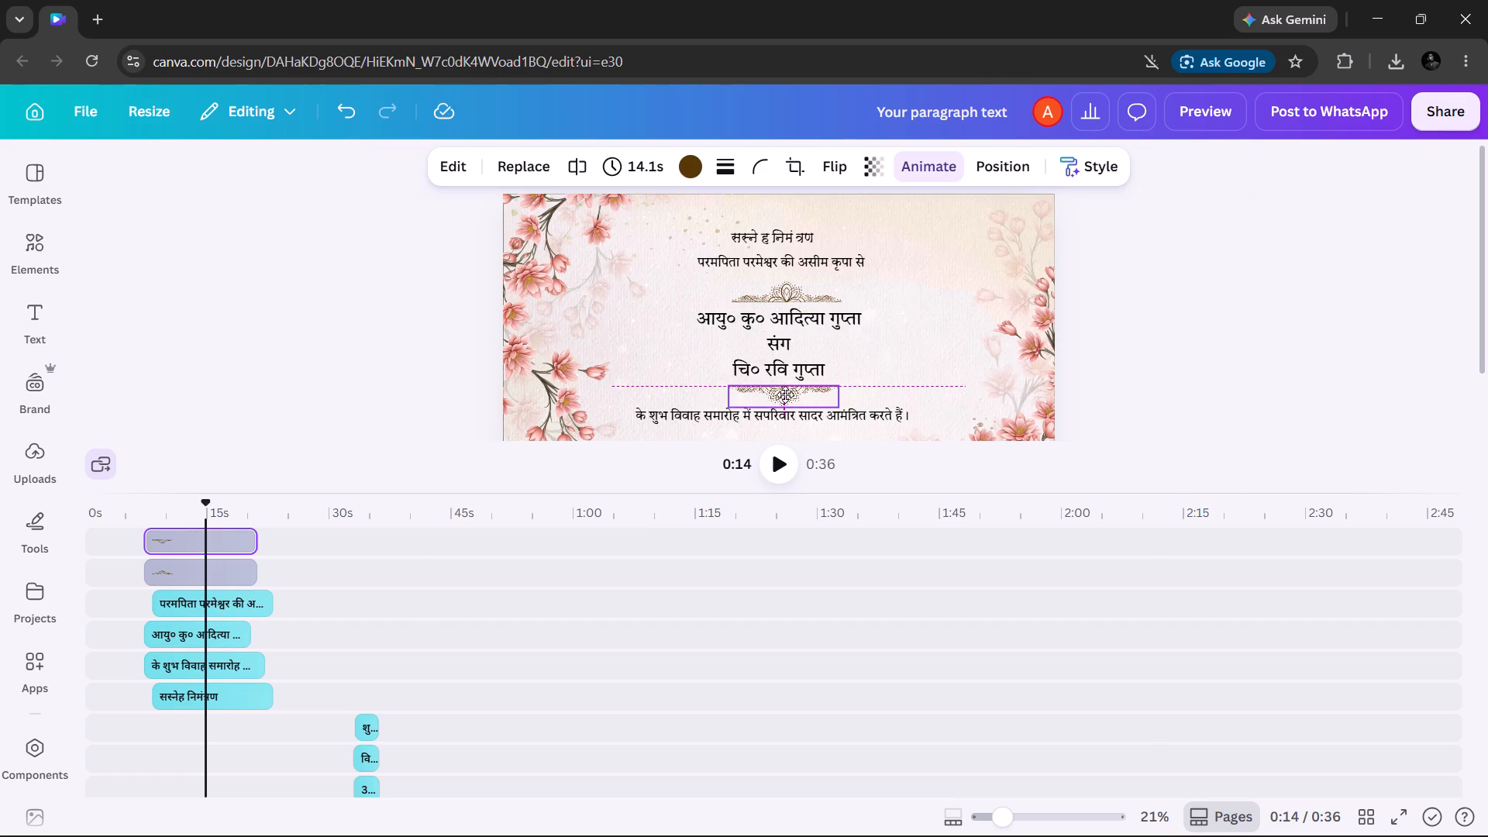
drag(785, 394, 787, 394)
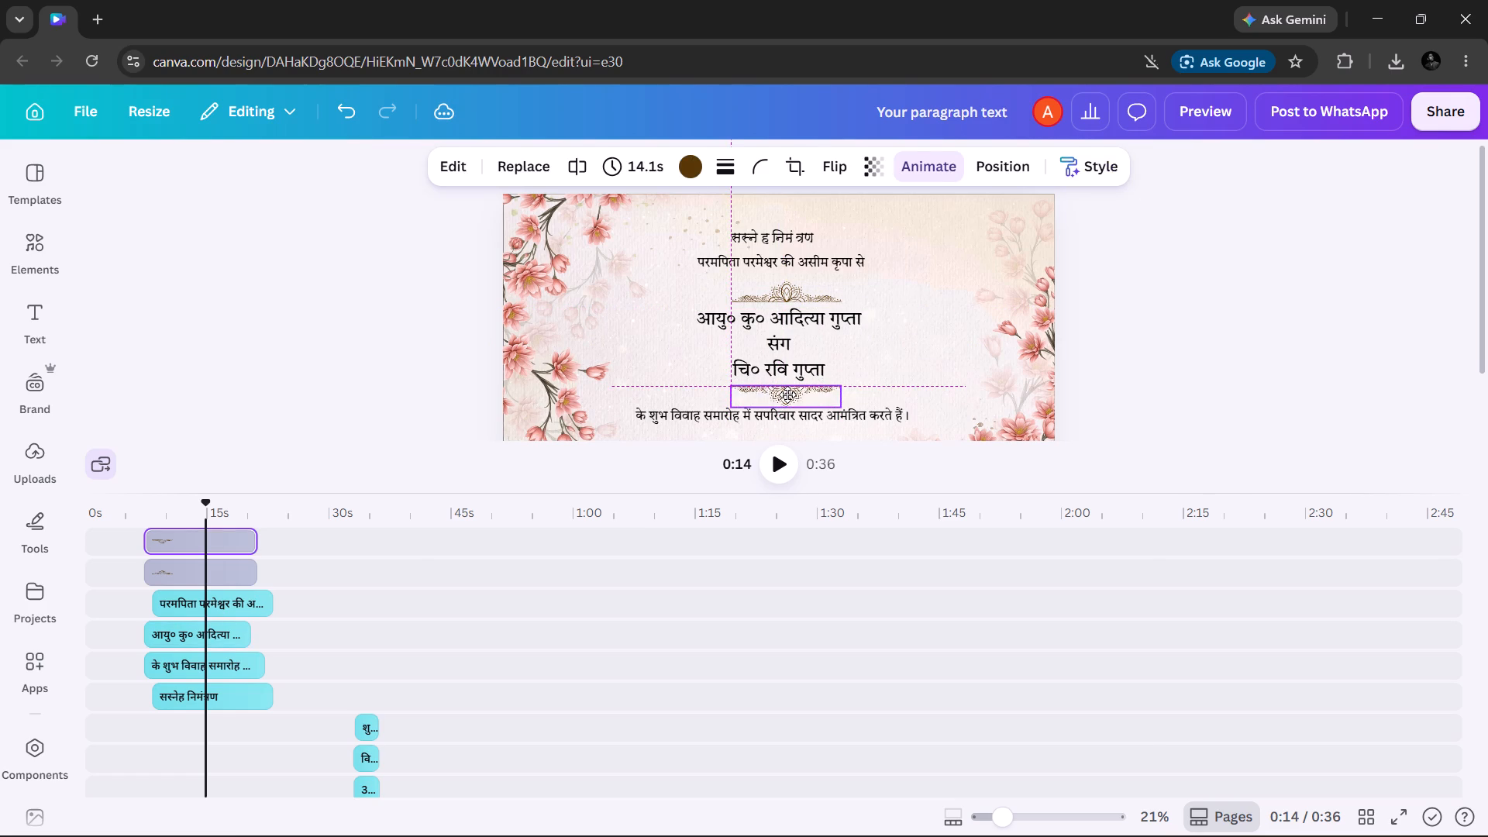
drag(787, 394, 787, 395)
drag(850, 417, 851, 419)
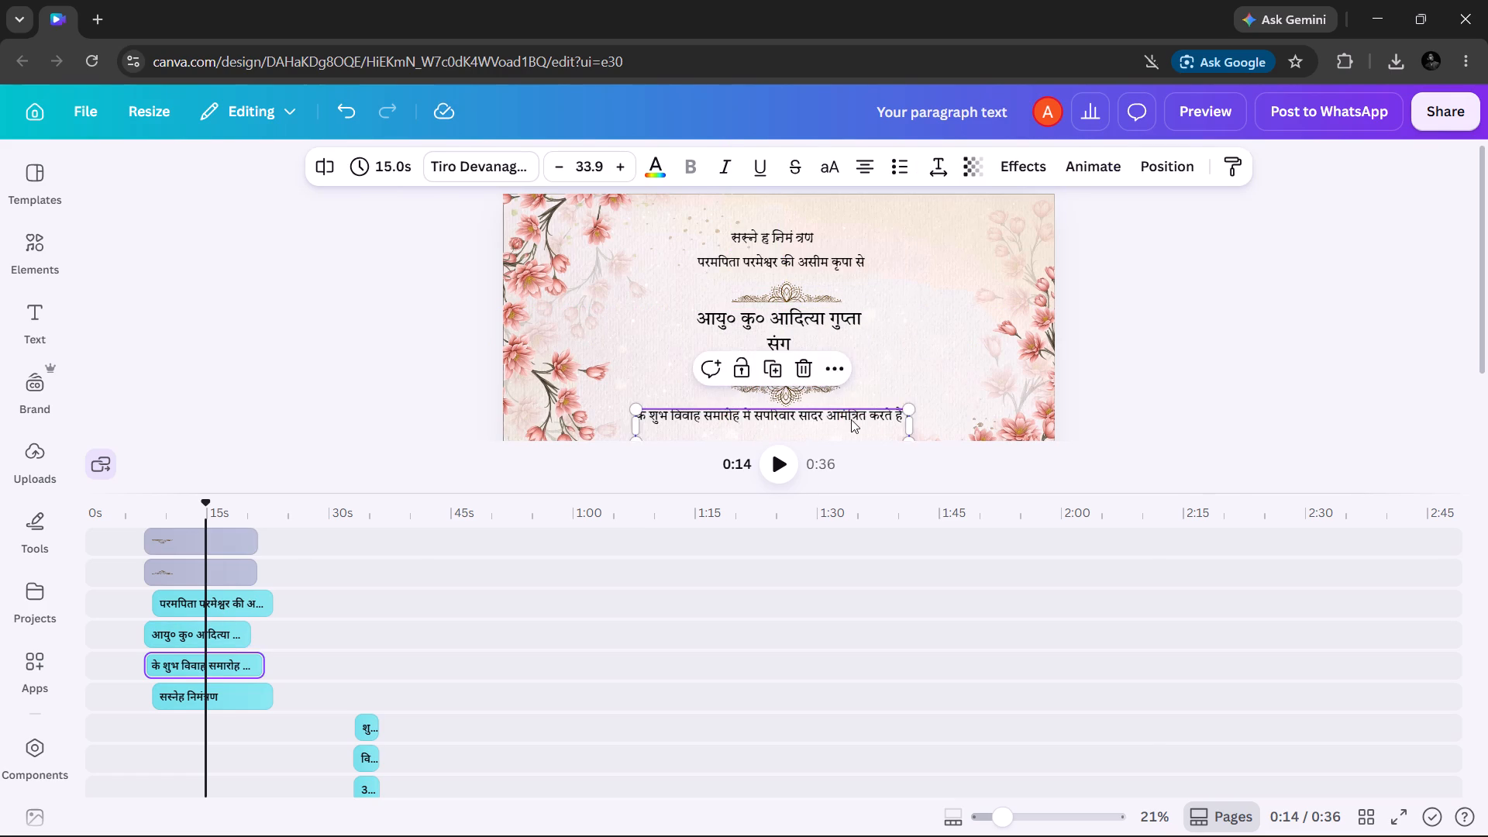
drag(851, 419, 853, 425)
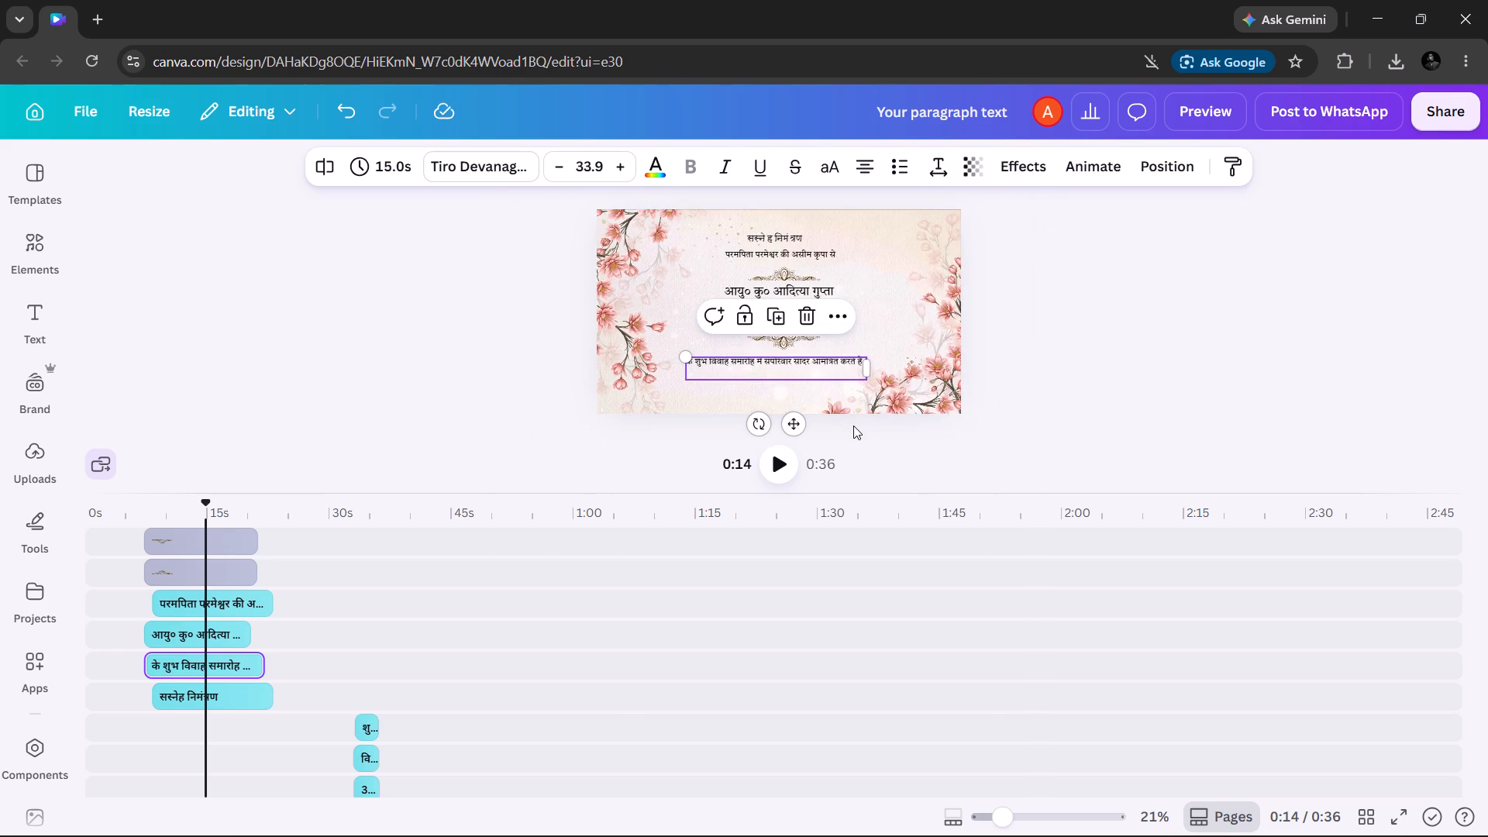
Try Tiro Devanagari Hindi and Utah on the "सस्नेह निमंत्रण" heading, and set its font to Aparajita.
scroll(853, 425, up, 1)
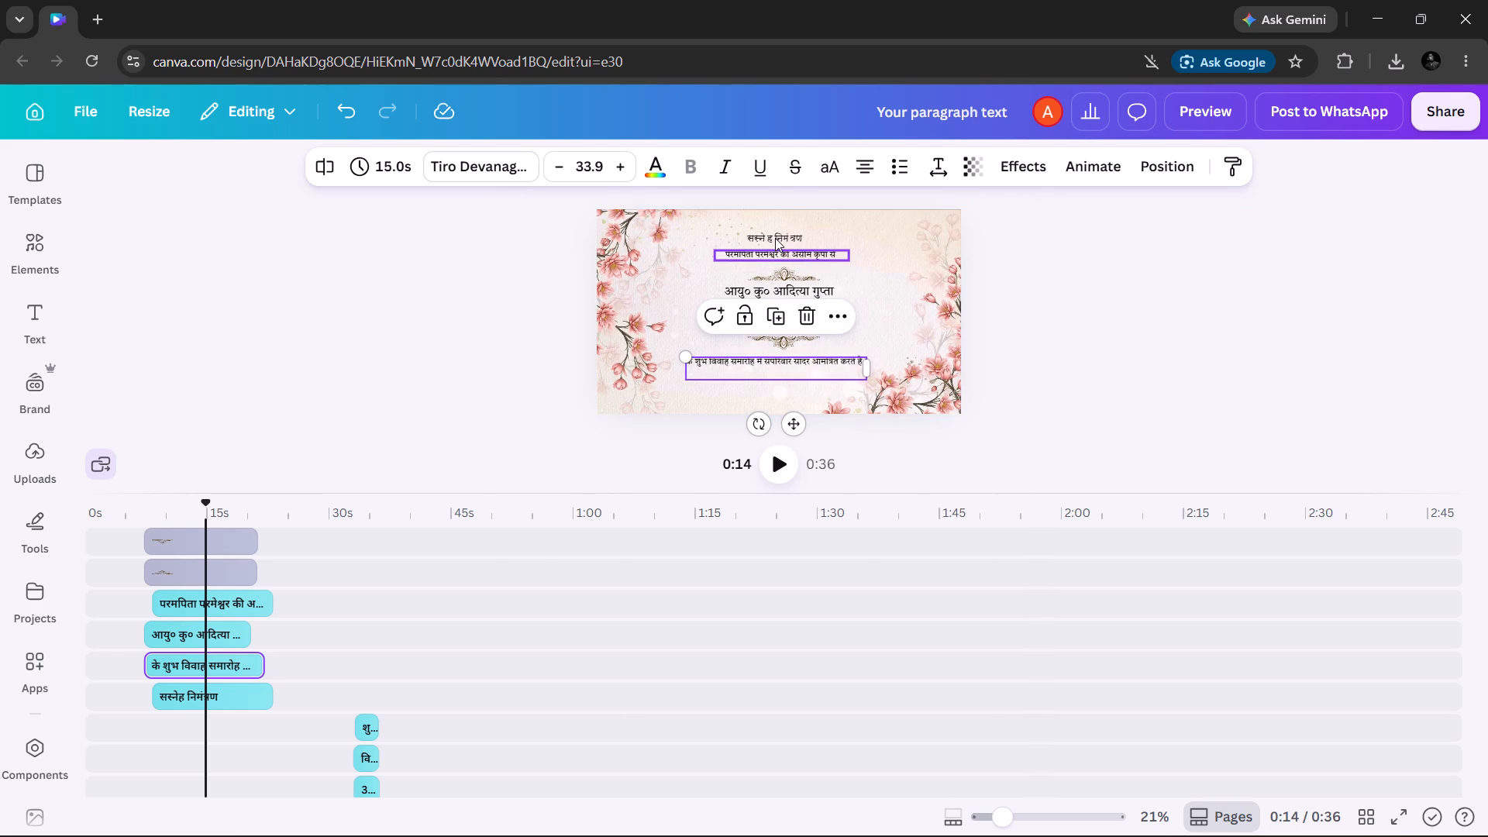
double_click(775, 238)
click(480, 164)
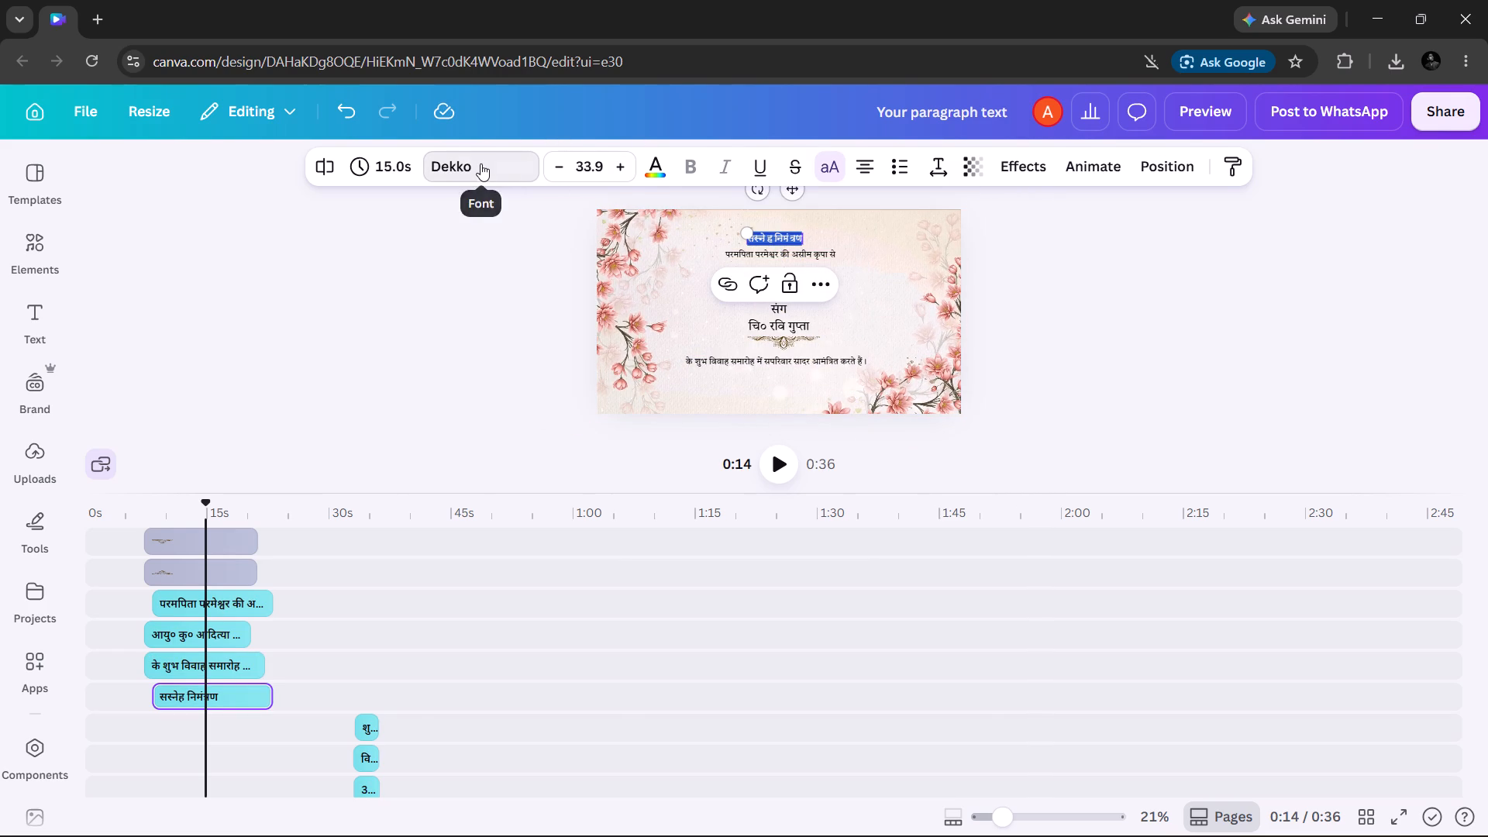
click(214, 304)
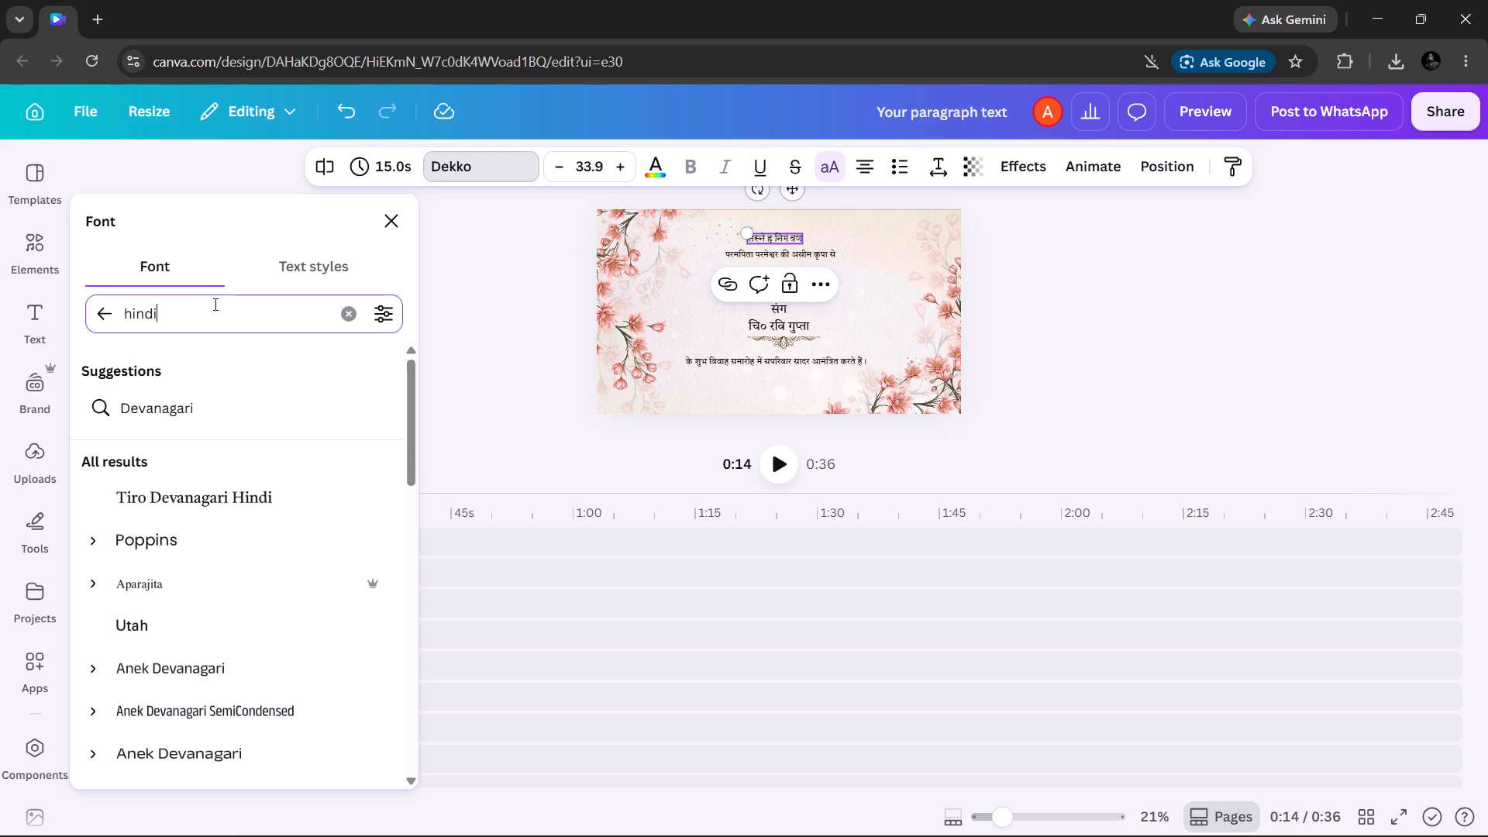
click(150, 493)
click(173, 615)
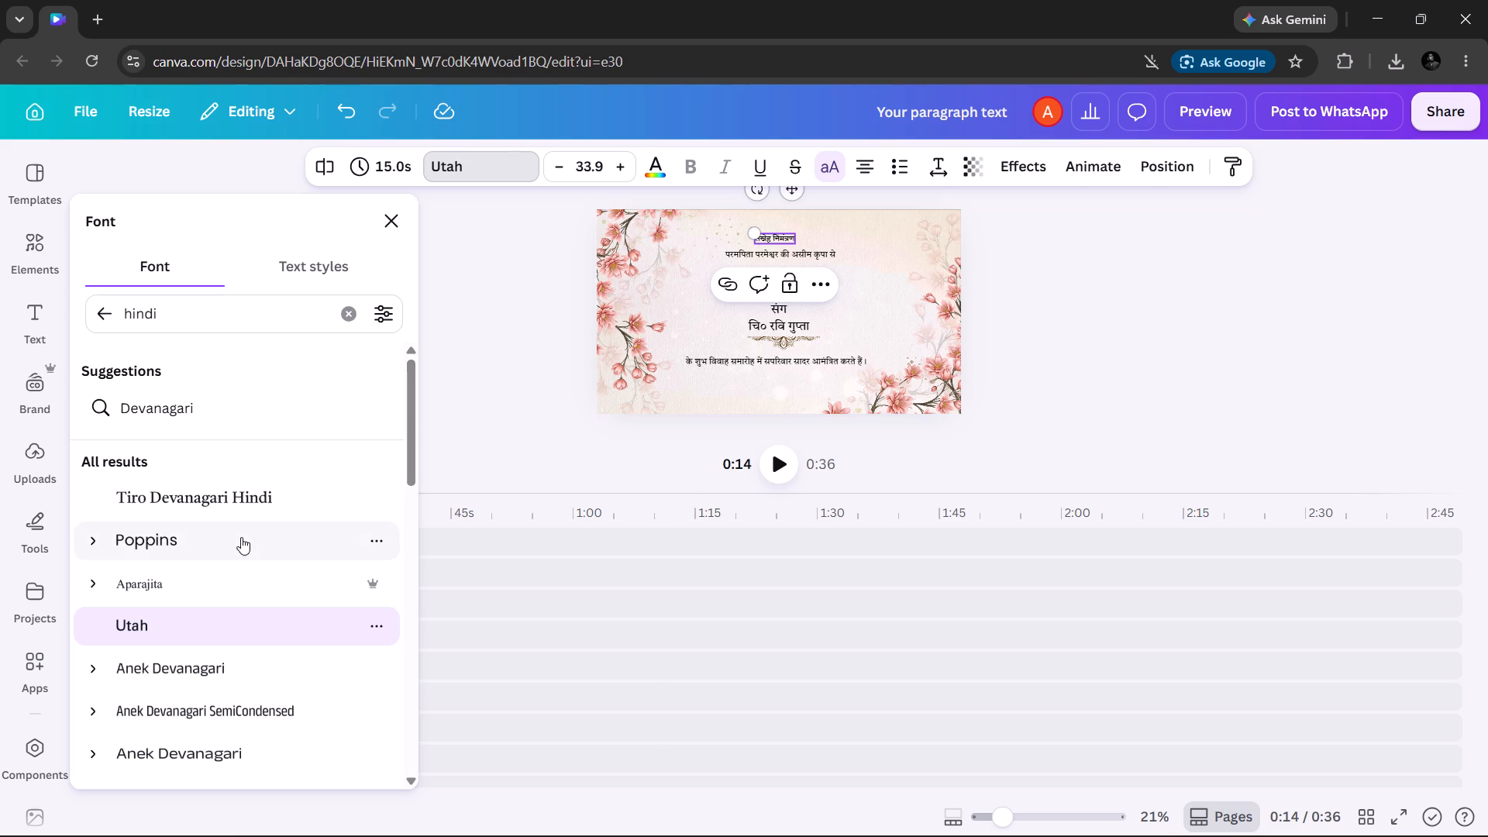
click(219, 574)
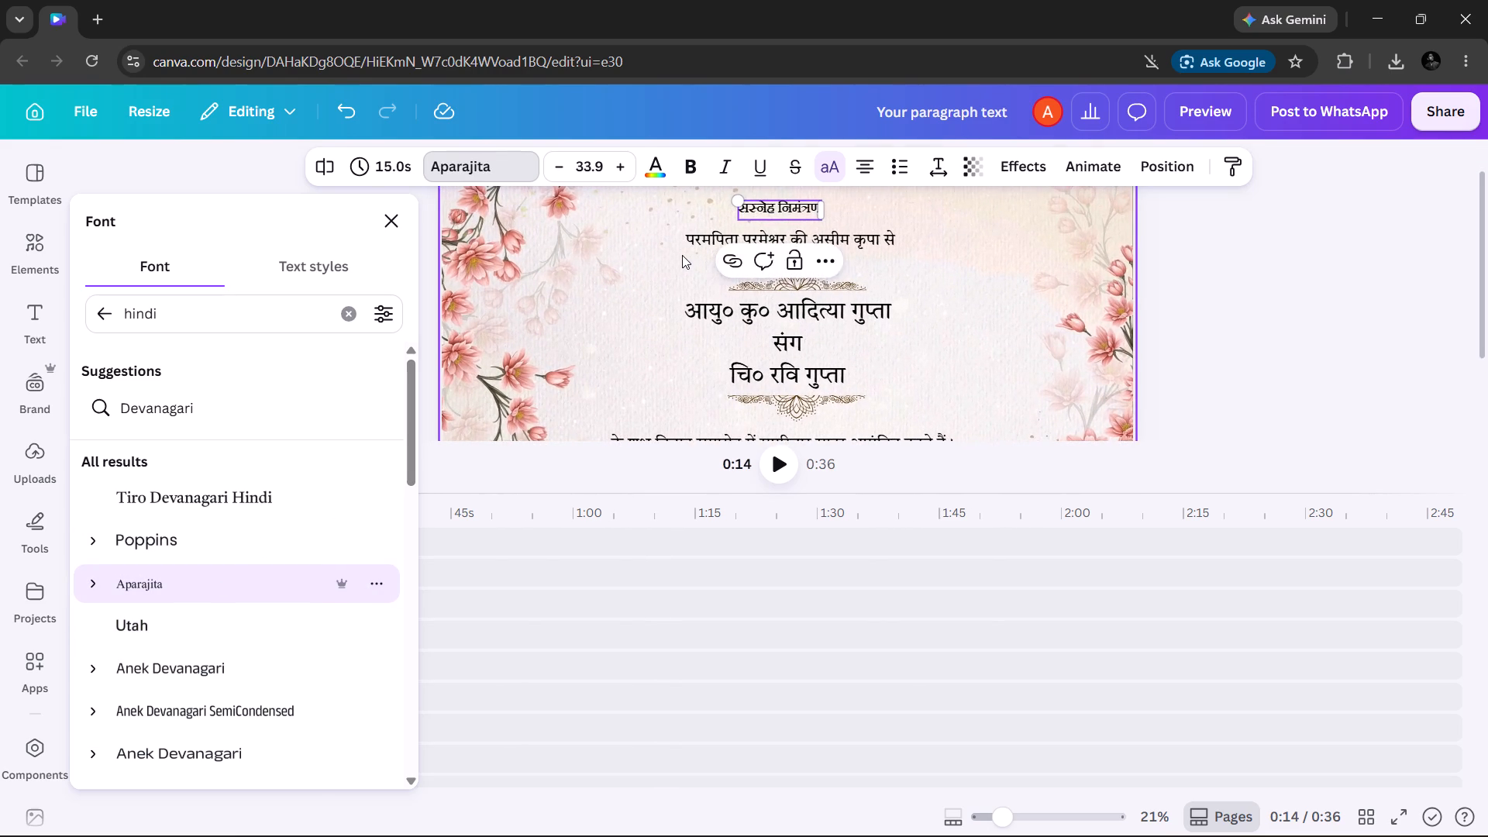
Make the "सस्नेह निमंत्रण" heading bold and colour it red from the design's existing colours.
click(689, 160)
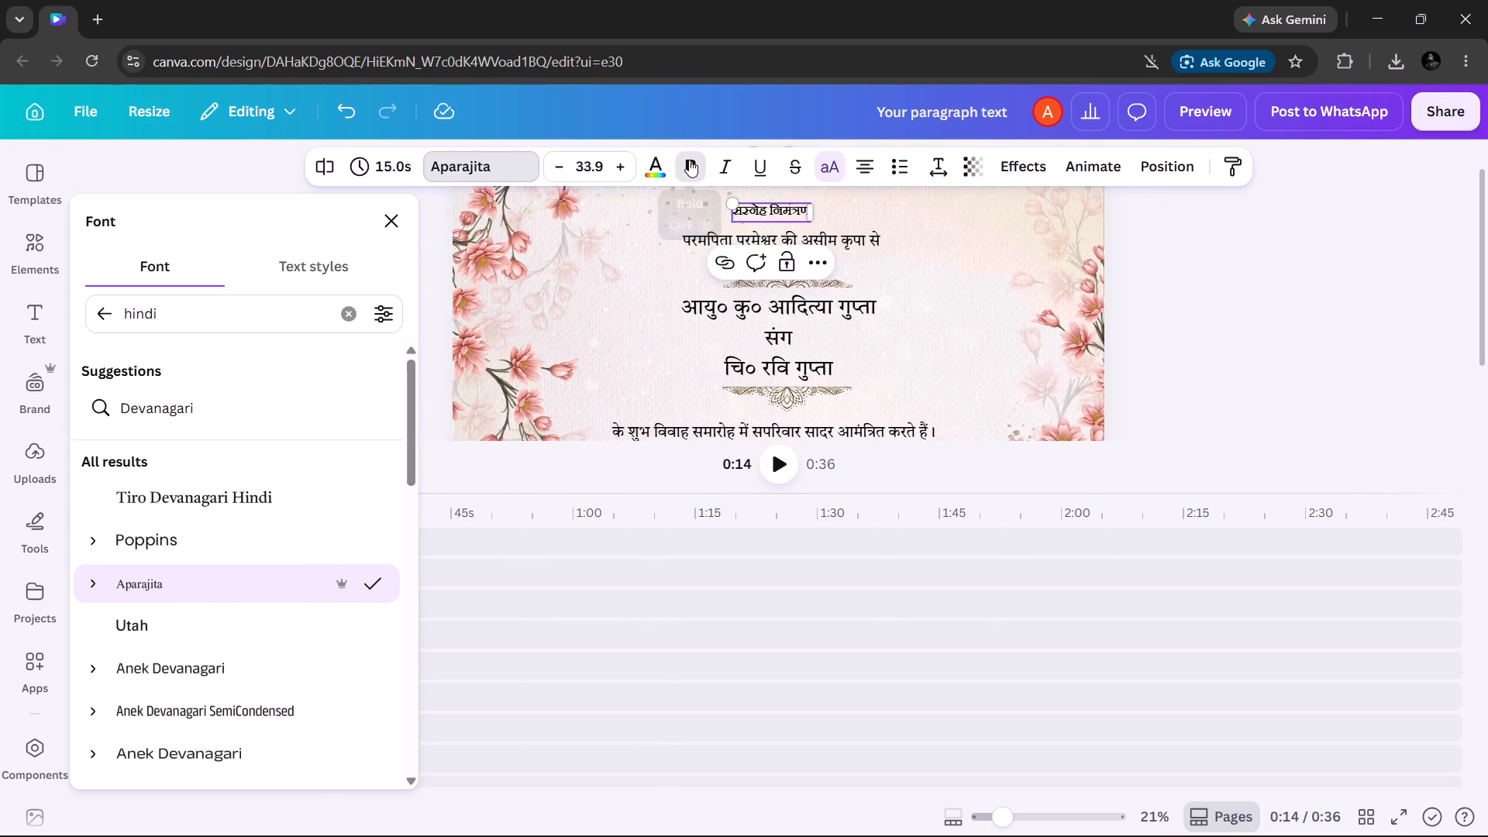
click(656, 161)
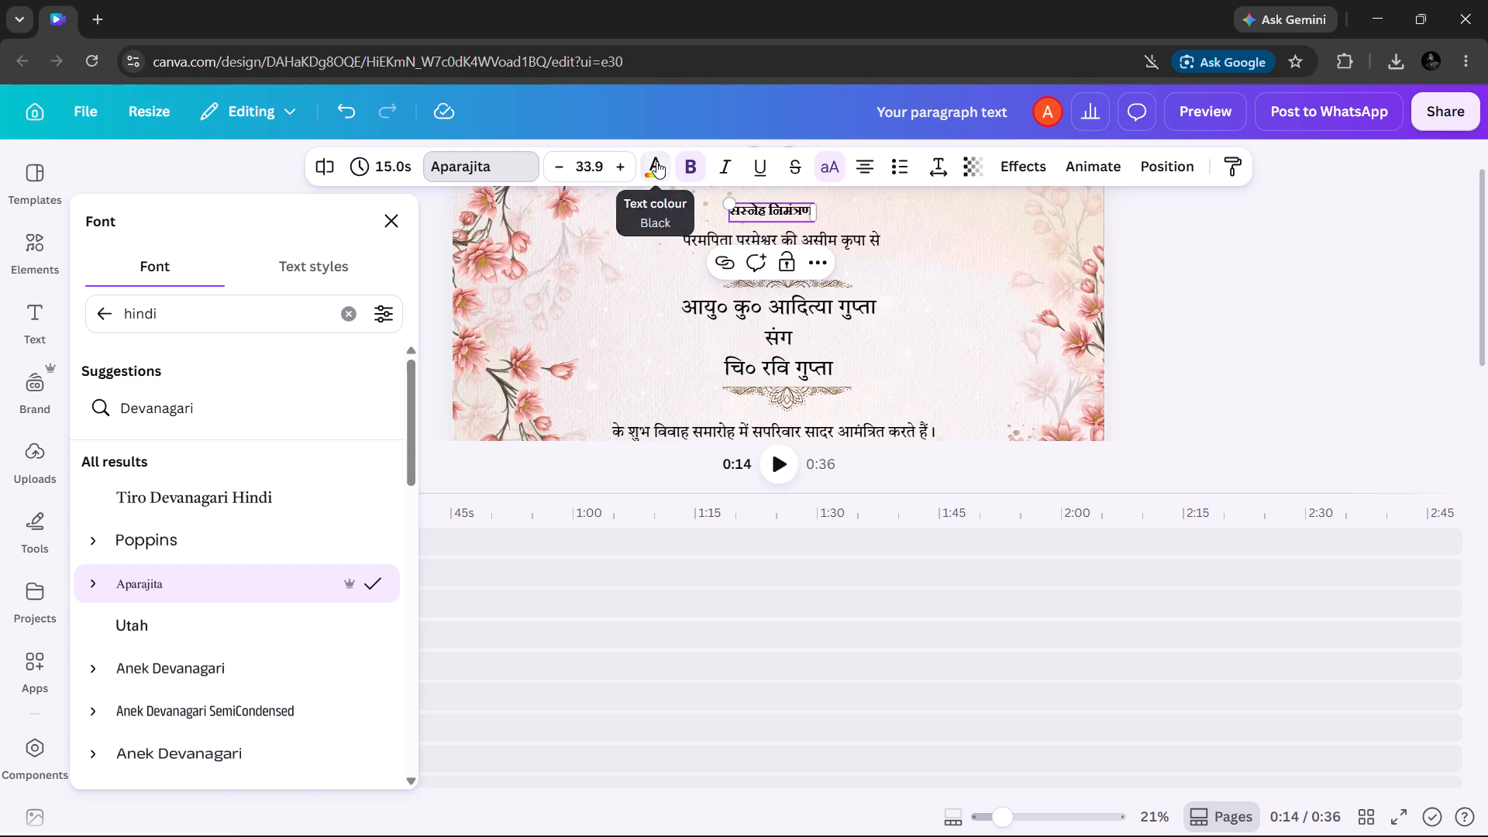
click(186, 428)
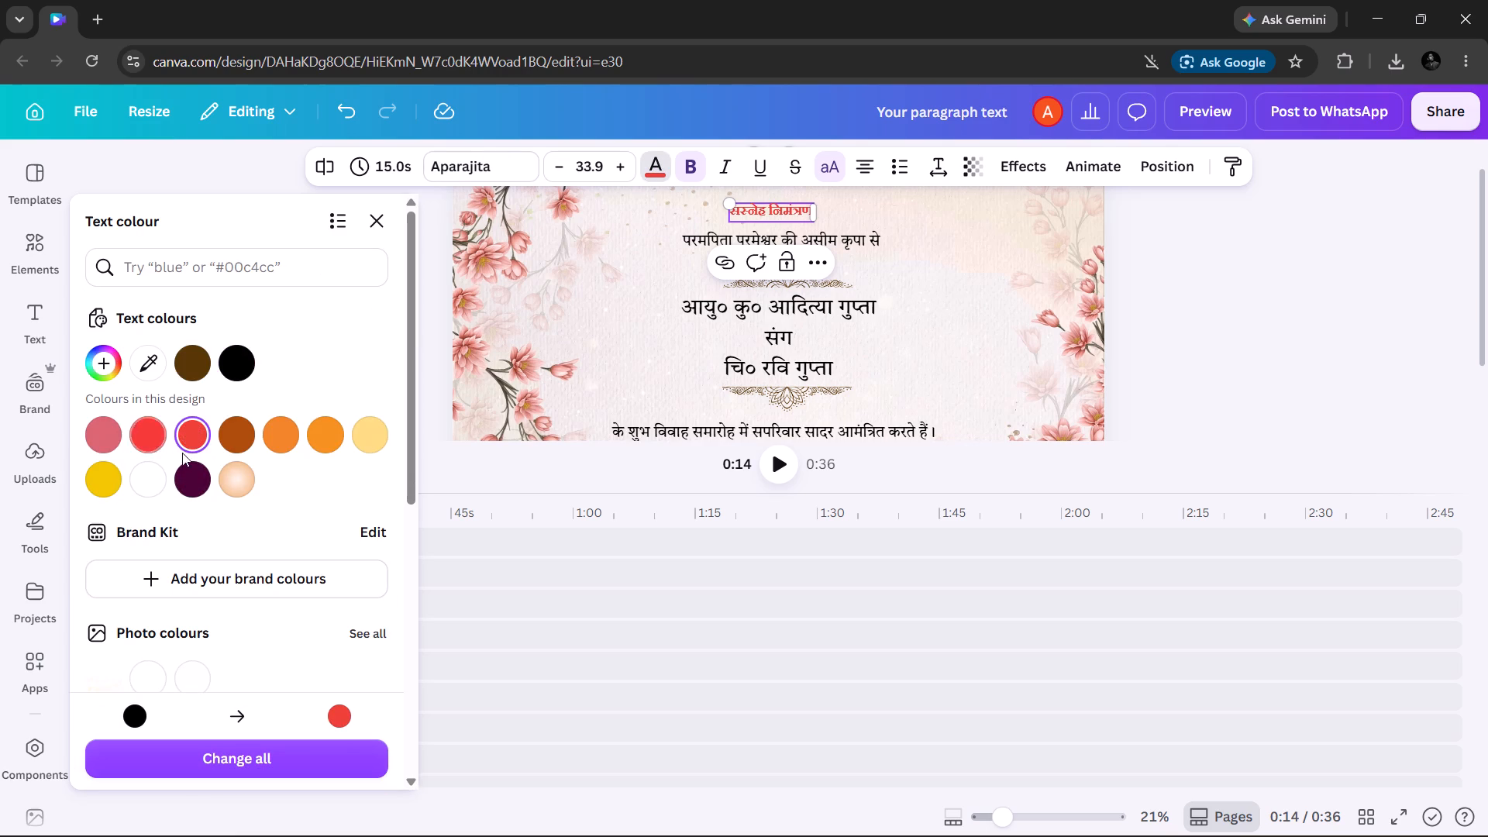
scroll(251, 612, down, 3)
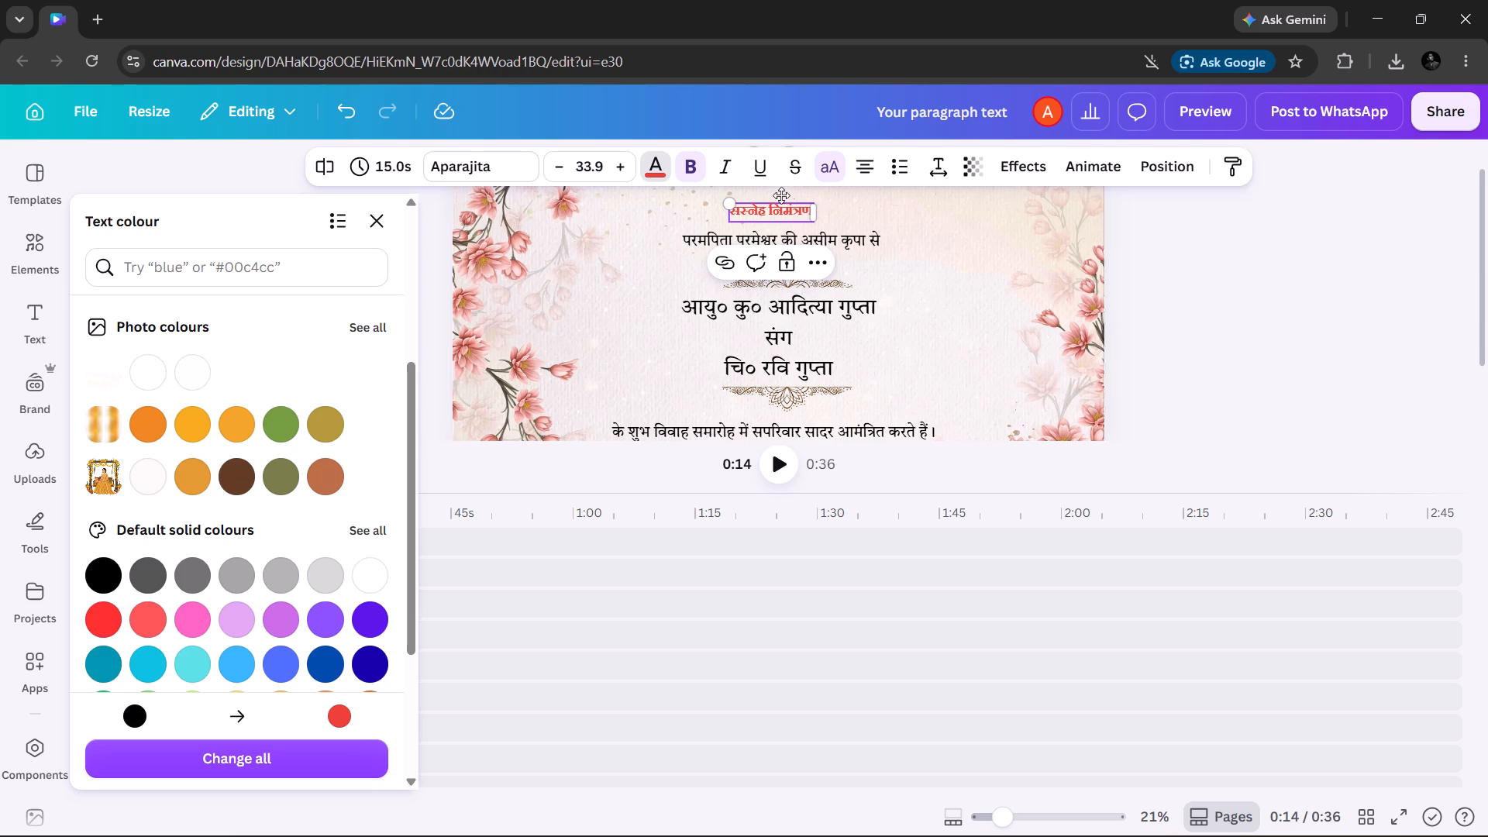
Increase the font size of the "सस्नेह निमंत्रण" heading to 52.9.
triple_click(616, 156)
triple_click(616, 156)
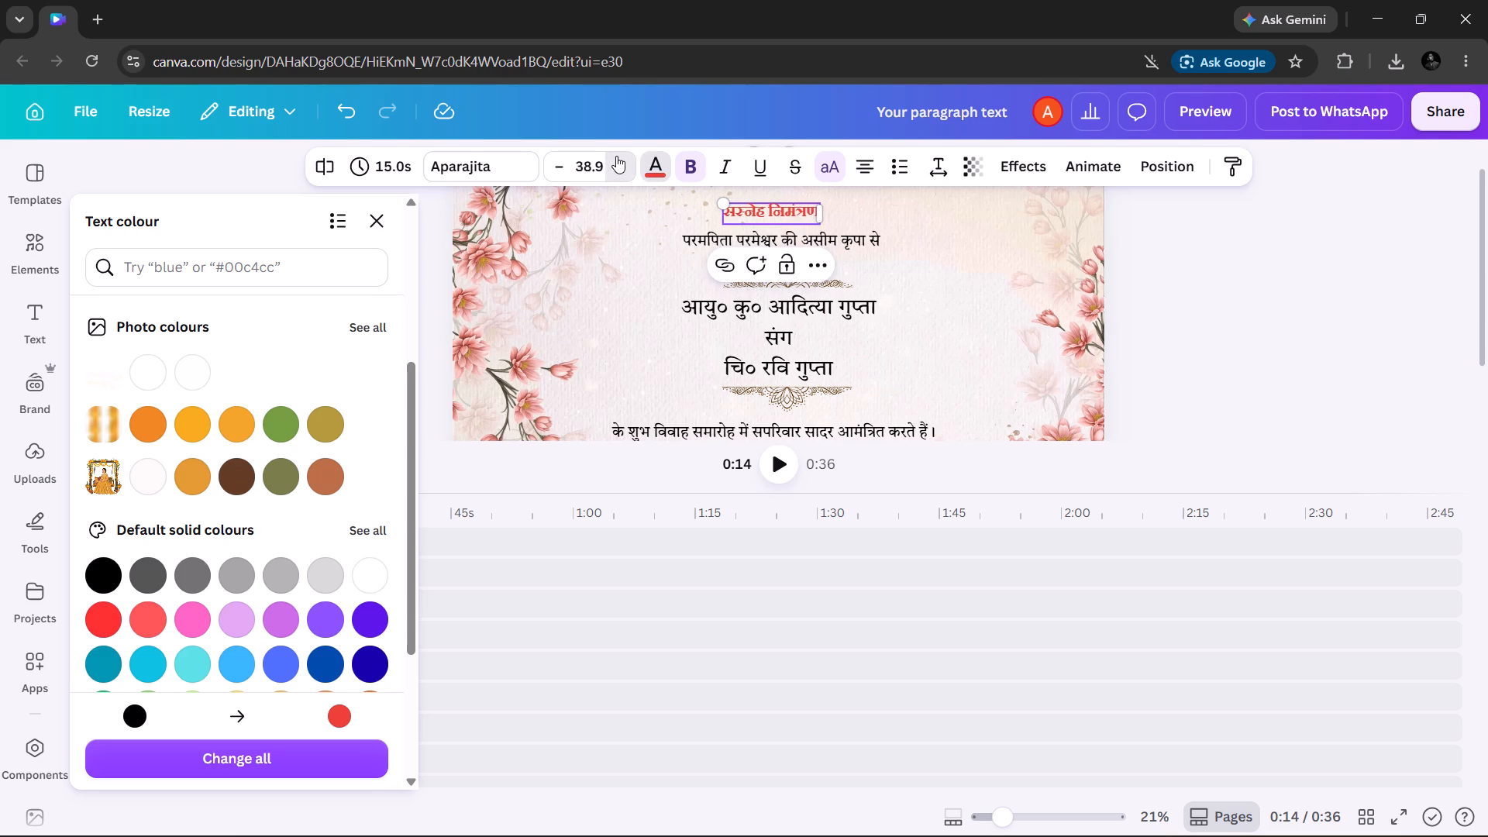
triple_click(616, 156)
triple_click(616, 156)
triple_click(616, 156)
triple_click(616, 156)
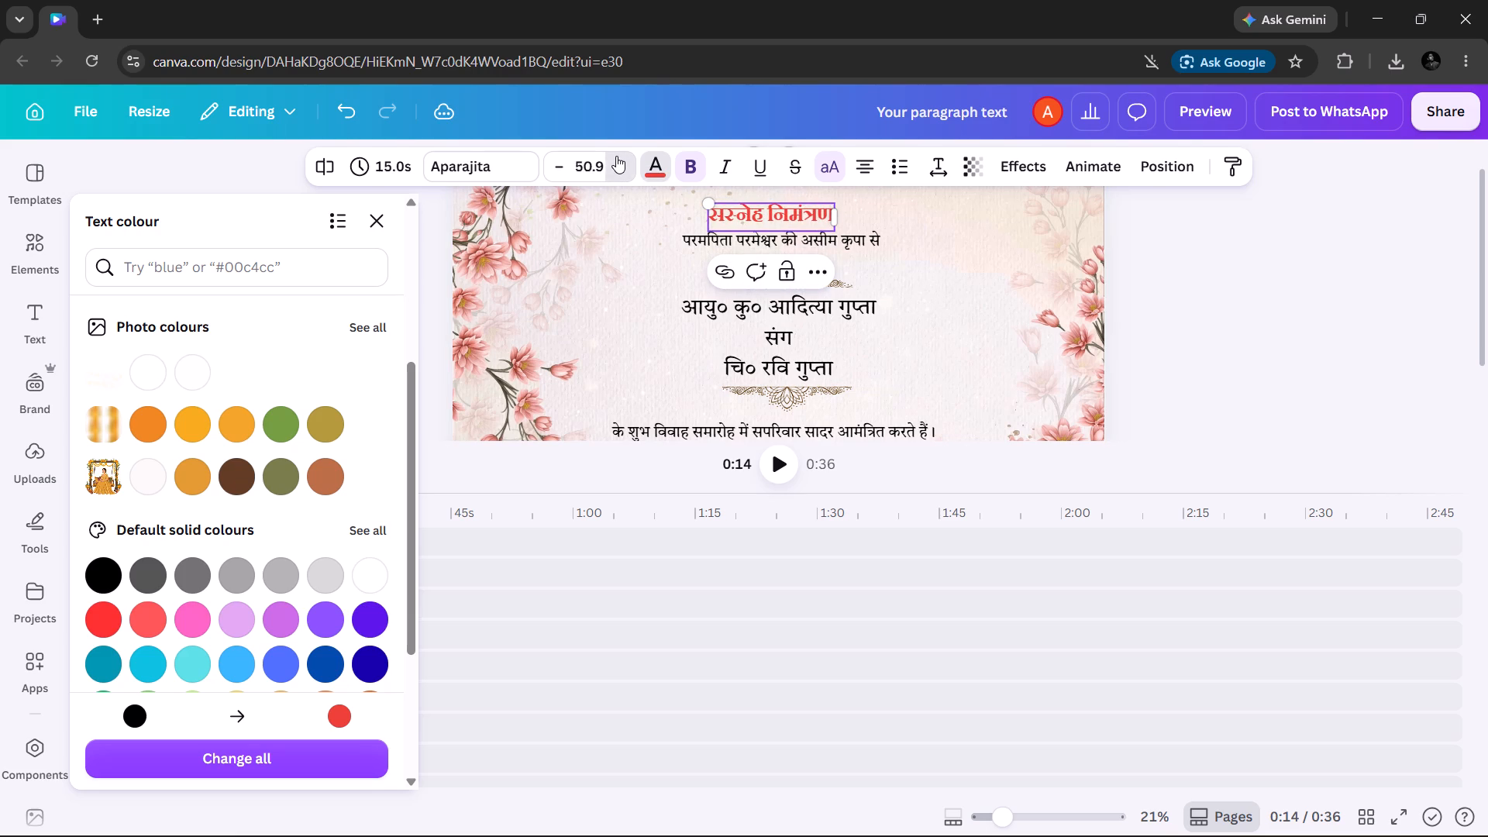
click(616, 156)
click(1238, 286)
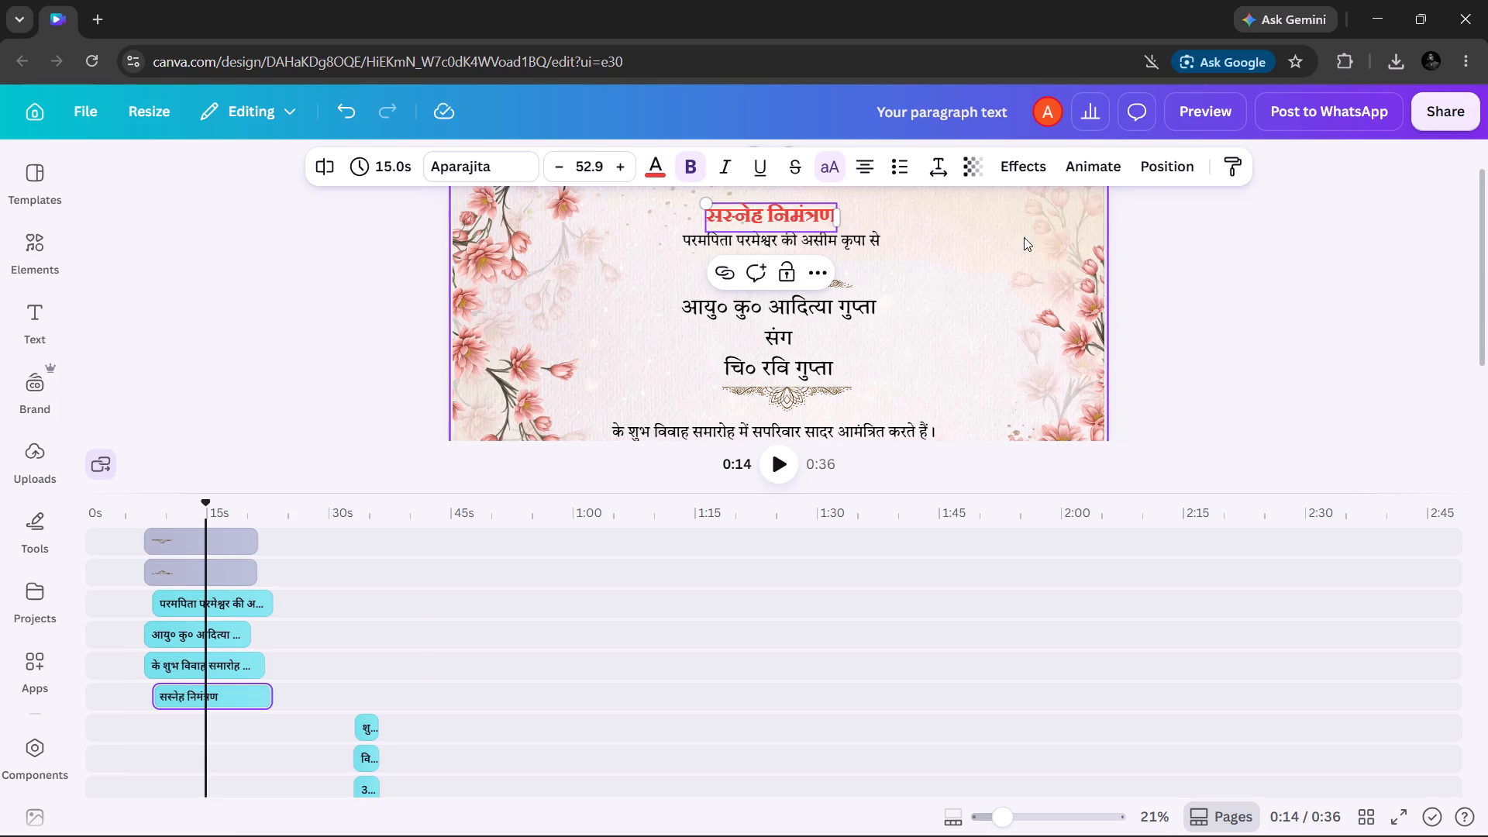
Move the "सस्नेह निमंत्रण" heading up and roughly centre it above the "परमपिता परमेश्वर" line.
scroll(908, 319, up, 1)
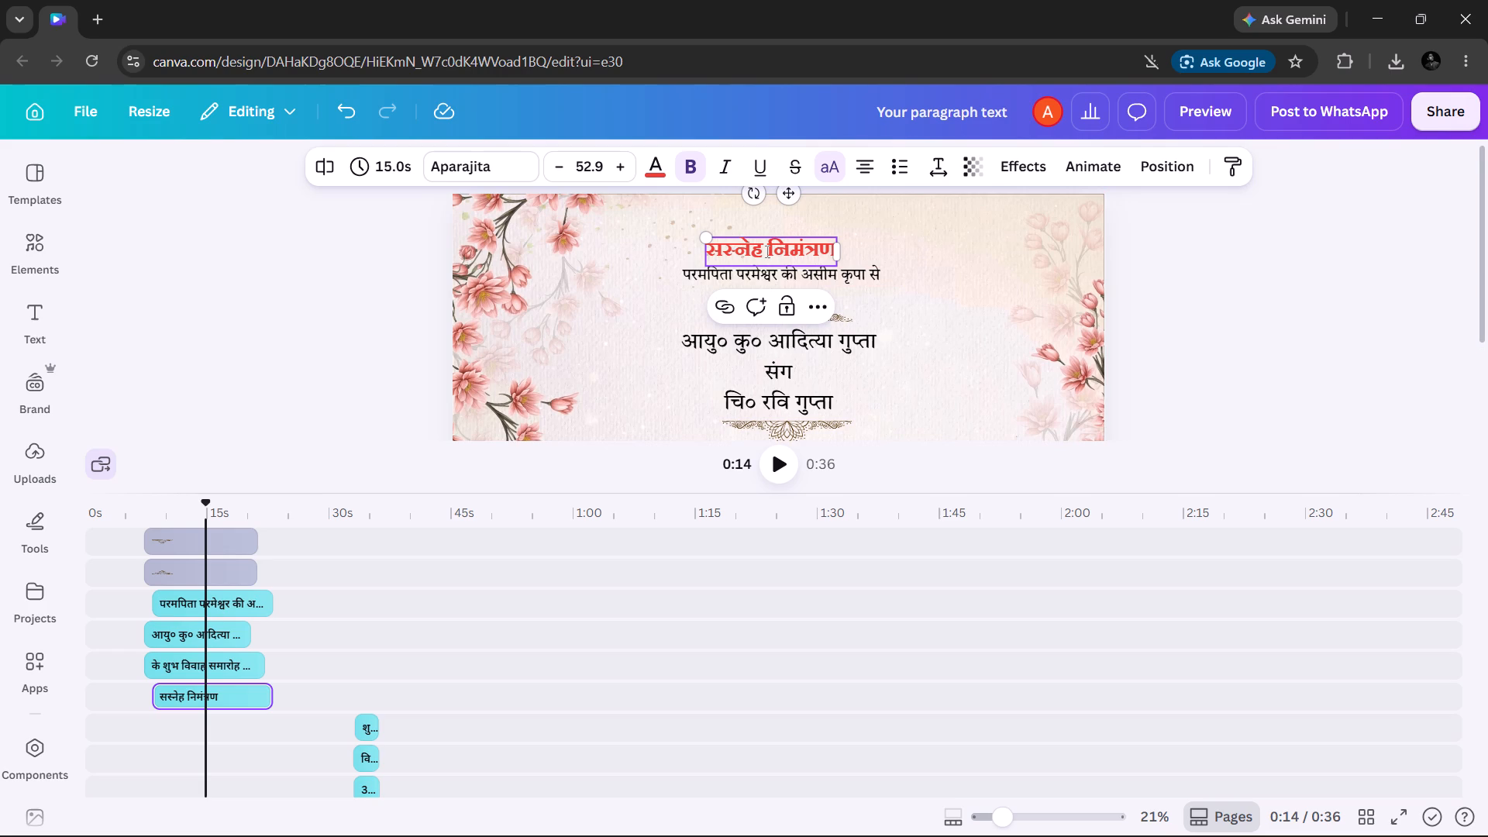
click(938, 247)
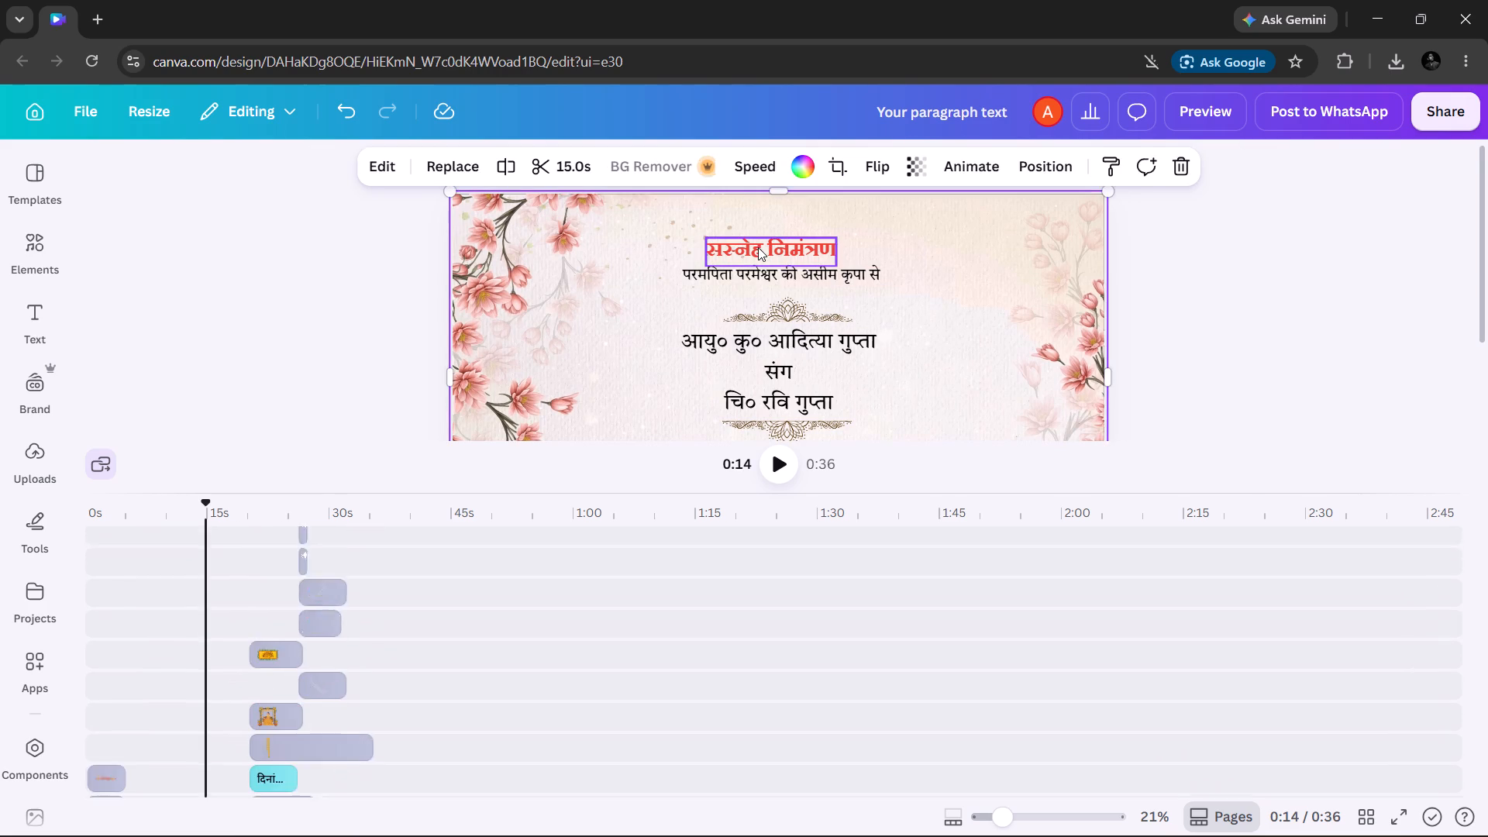
drag(758, 247, 784, 224)
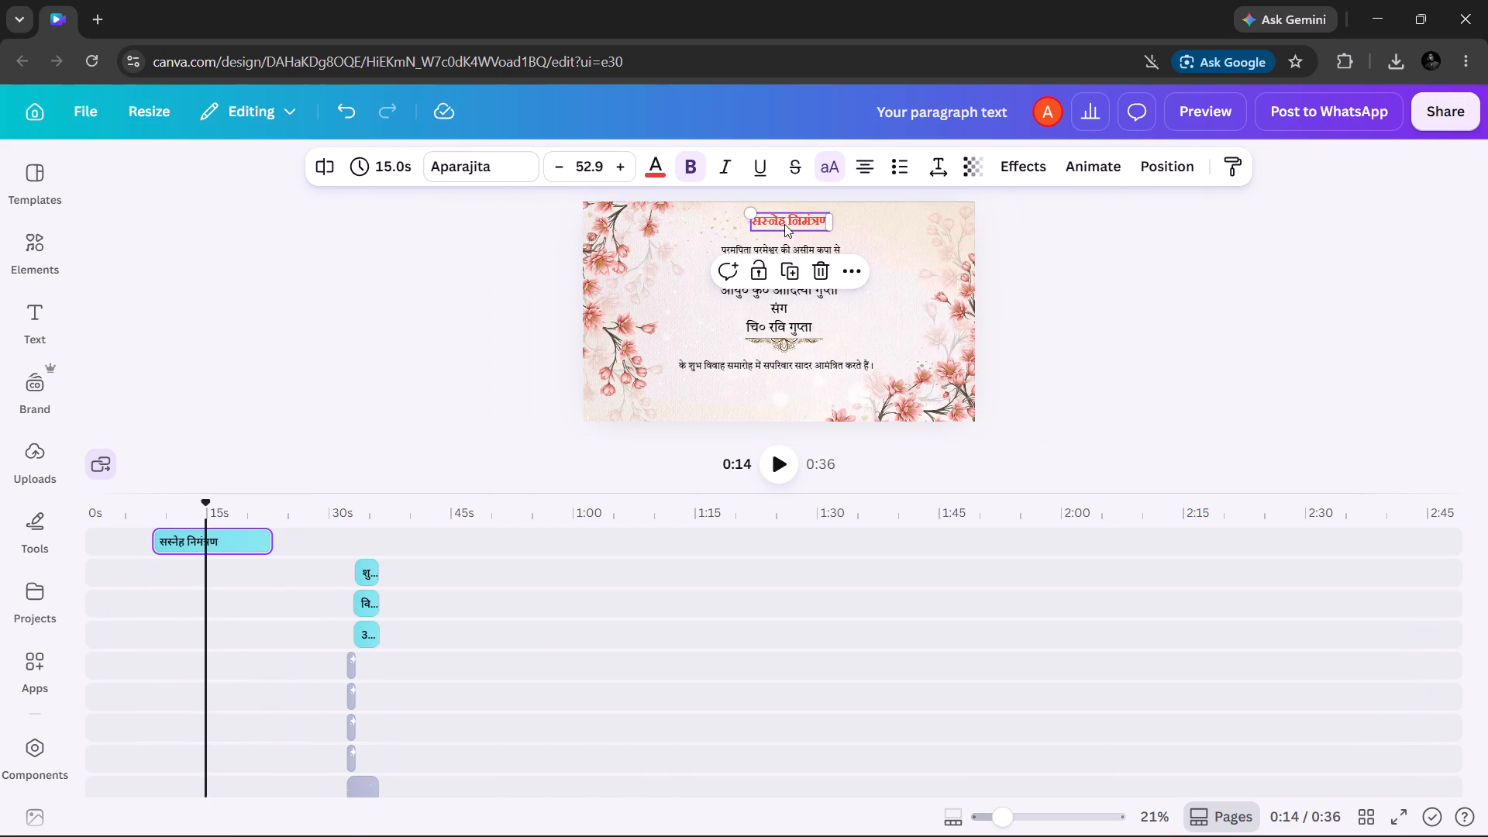
drag(776, 215, 763, 219)
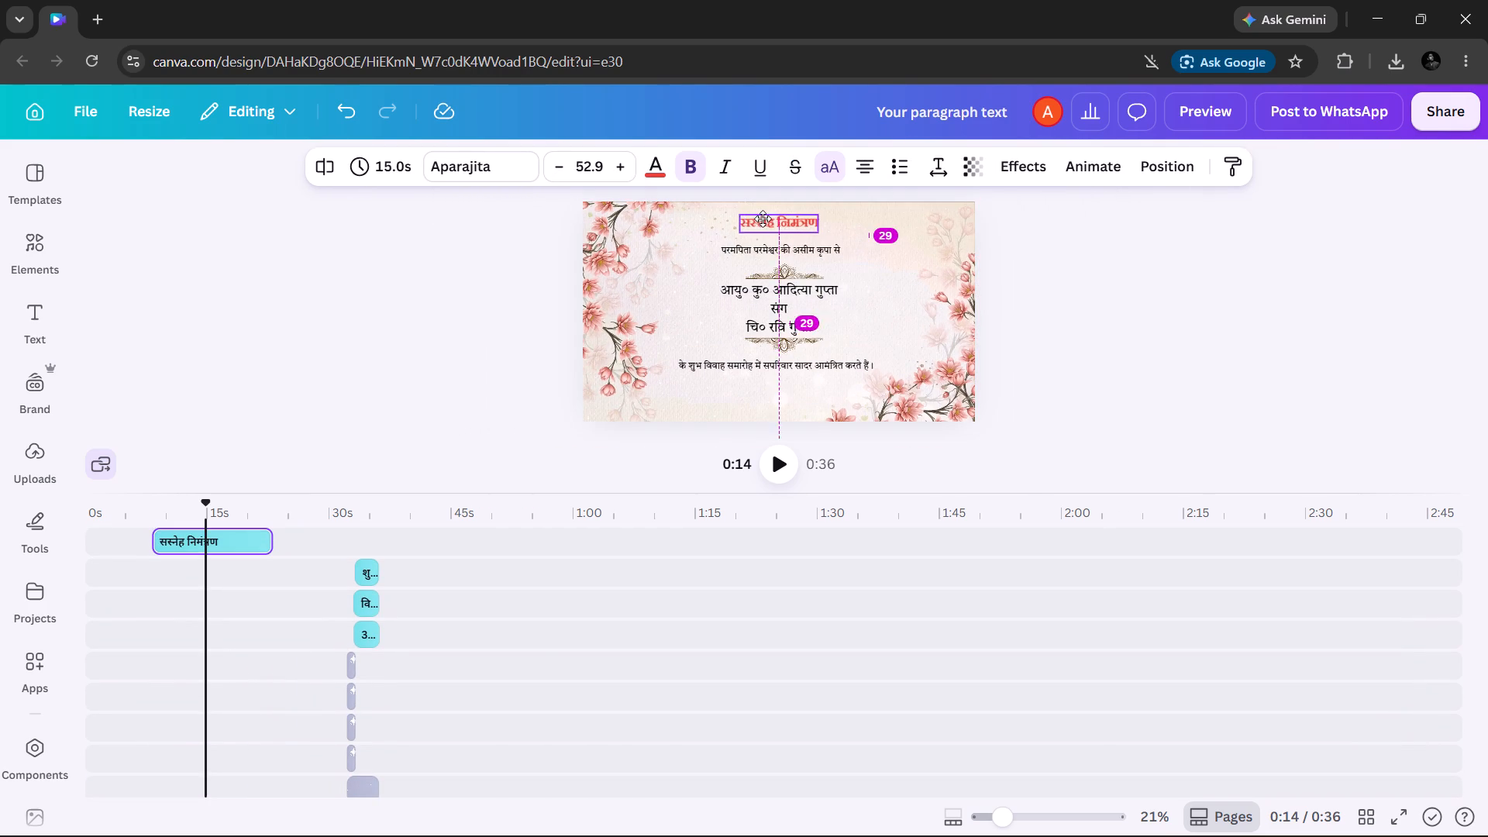
drag(763, 219, 762, 219)
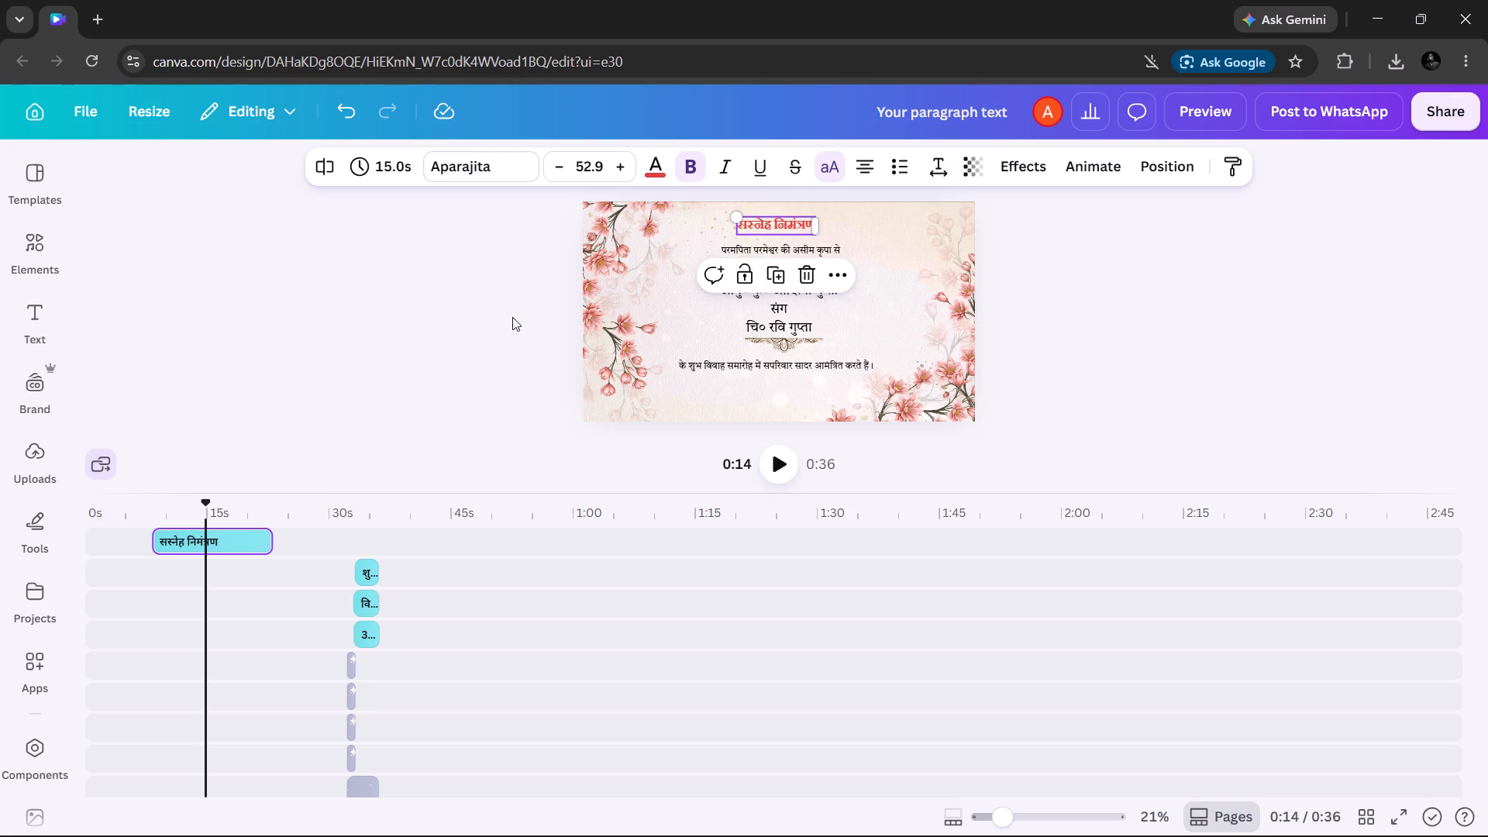
click(512, 317)
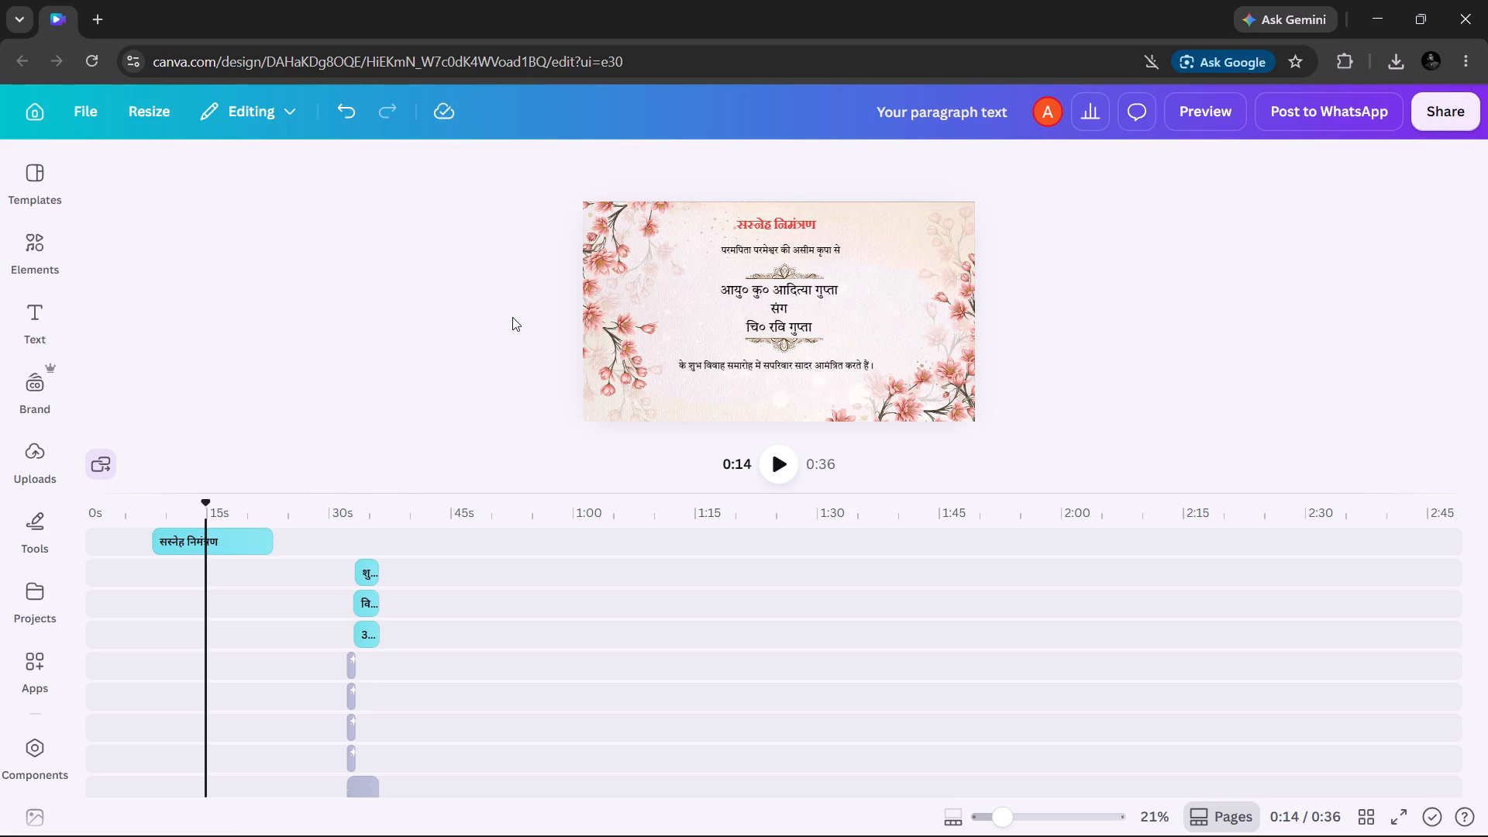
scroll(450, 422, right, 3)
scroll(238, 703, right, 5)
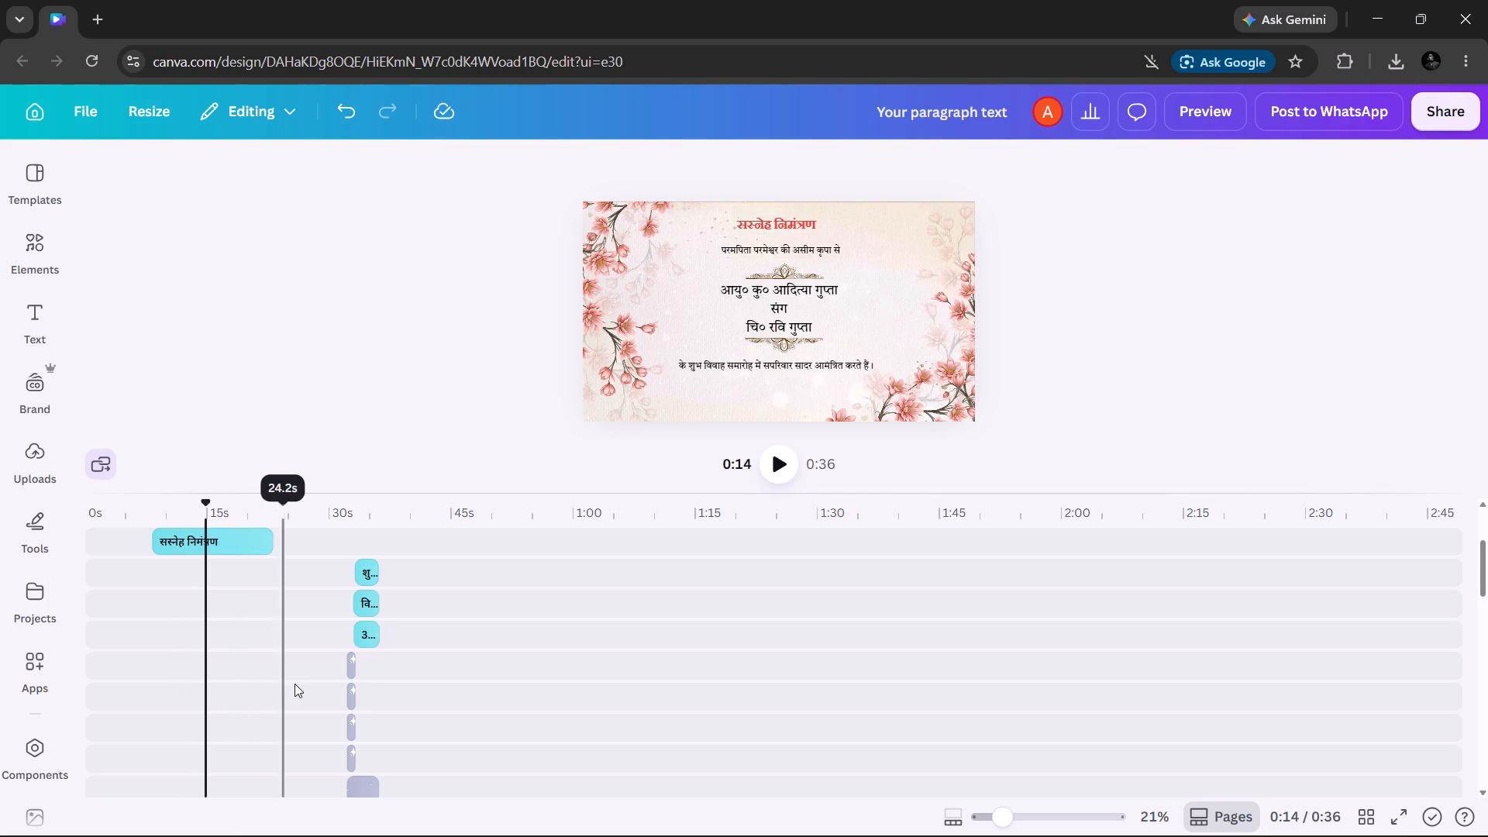
Shift the "परमपिता परमेश्वर" and "सस्नेह निमंत्रण" clips slightly earlier on the timeline, lining up their starts with the slide's other text and divider clips.
scroll(217, 598, down, 5)
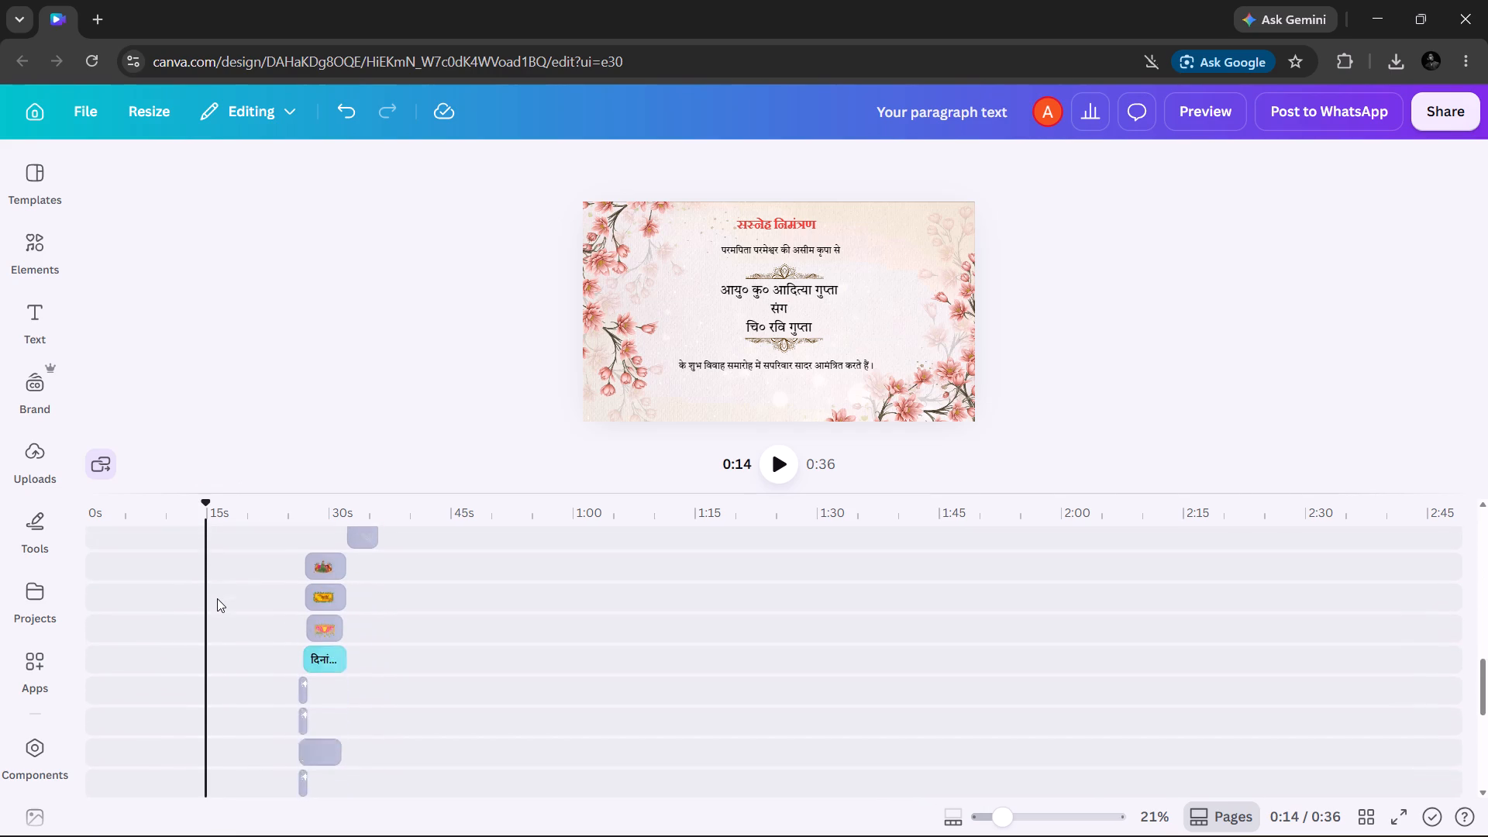
scroll(217, 598, down, 6)
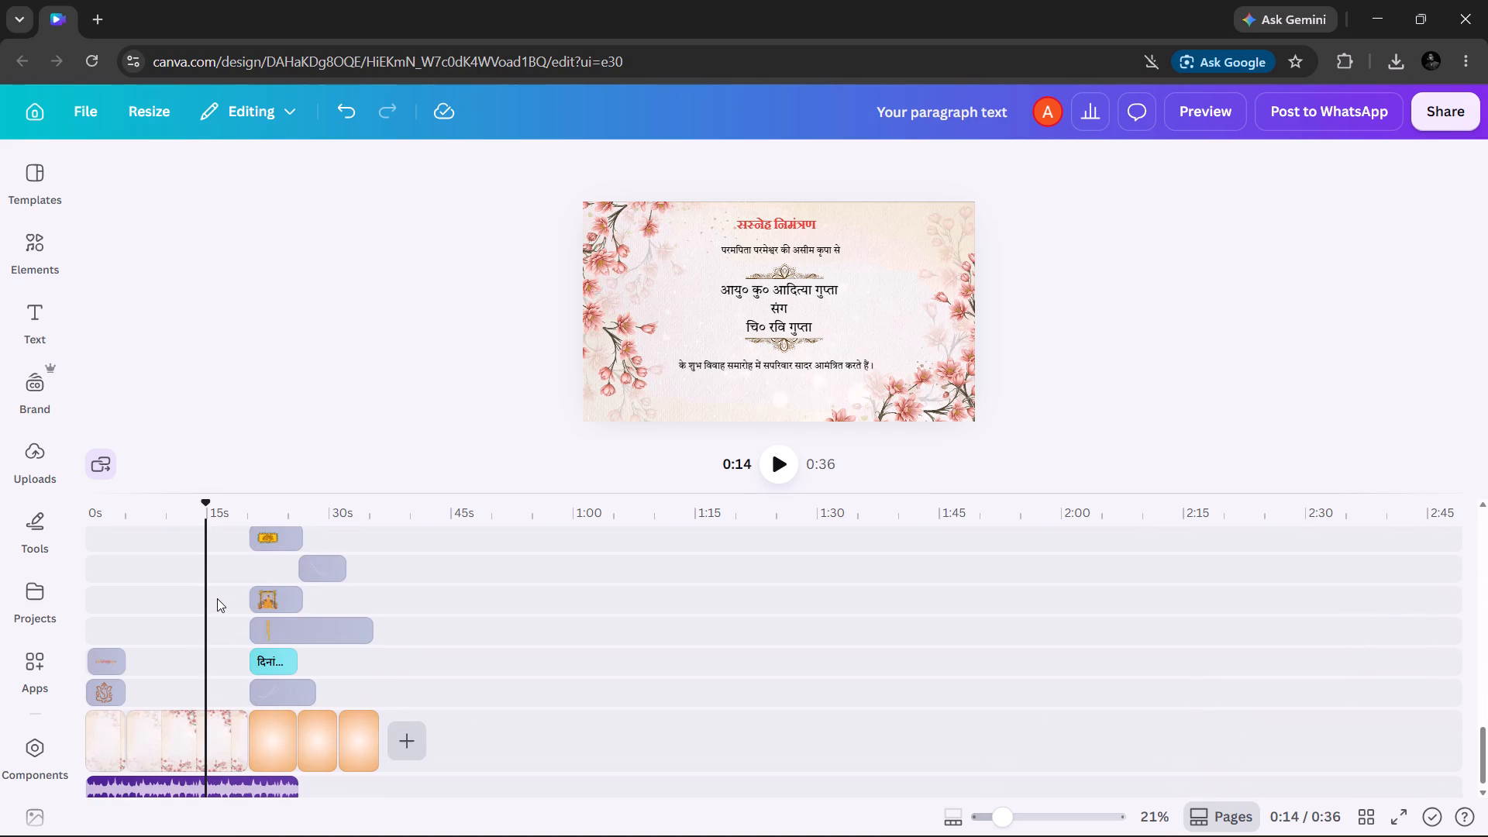
scroll(175, 697, right, 1)
scroll(222, 681, up, 6)
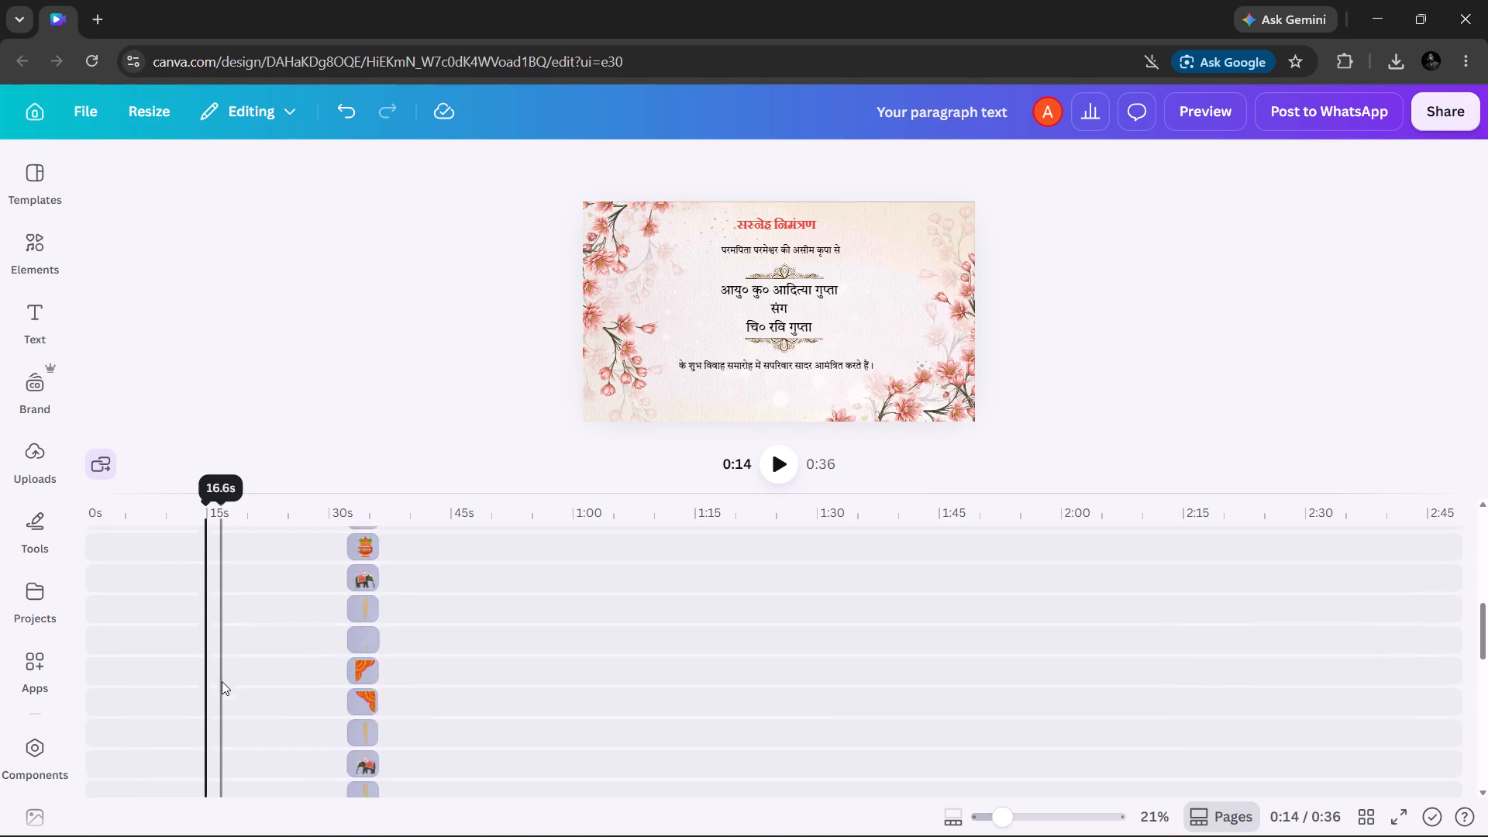
scroll(222, 681, up, 4)
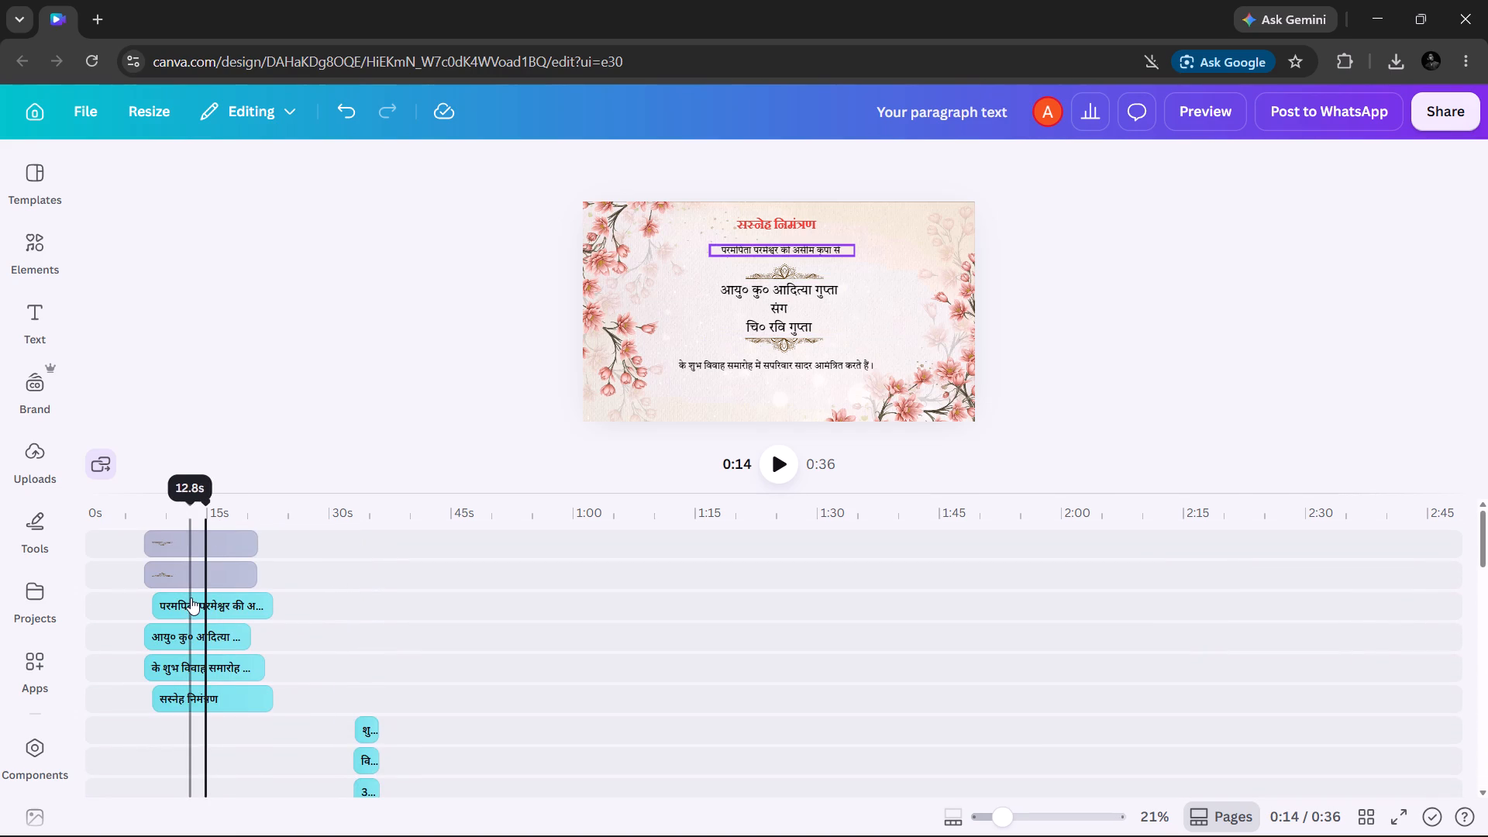
drag(181, 599, 172, 600)
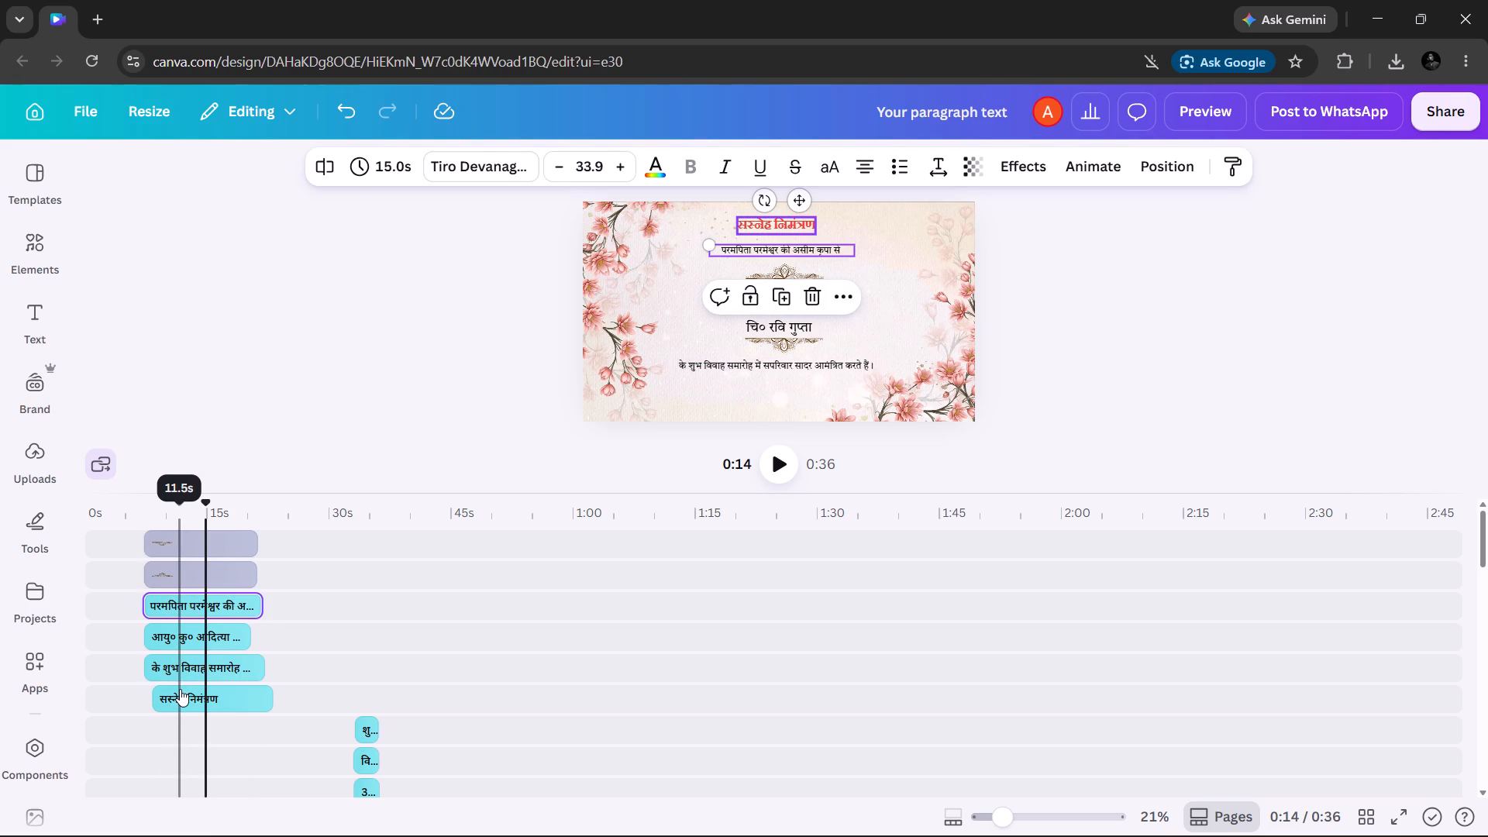
drag(180, 689, 172, 689)
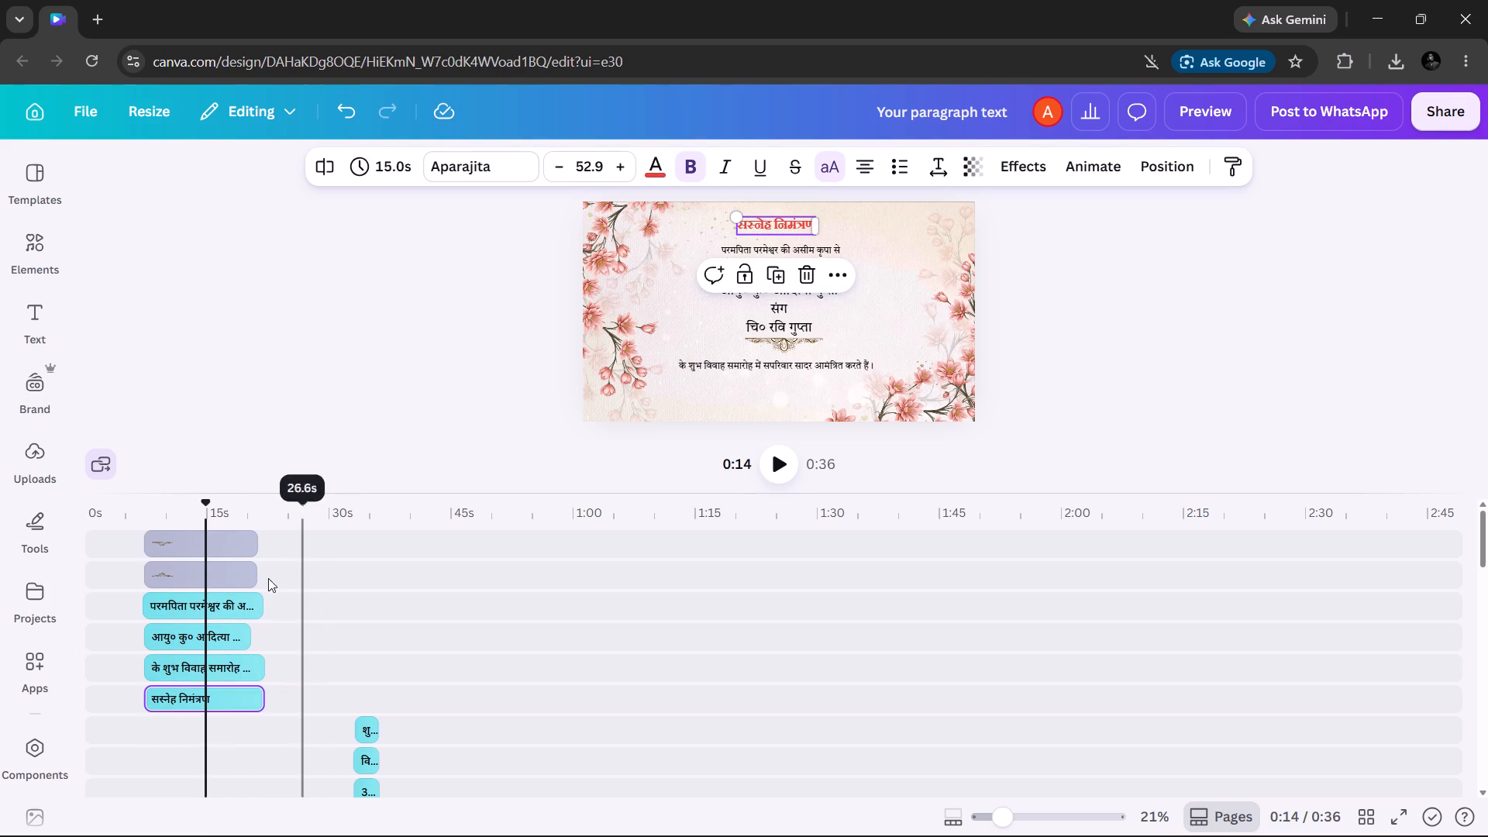
scroll(187, 568, up, 5)
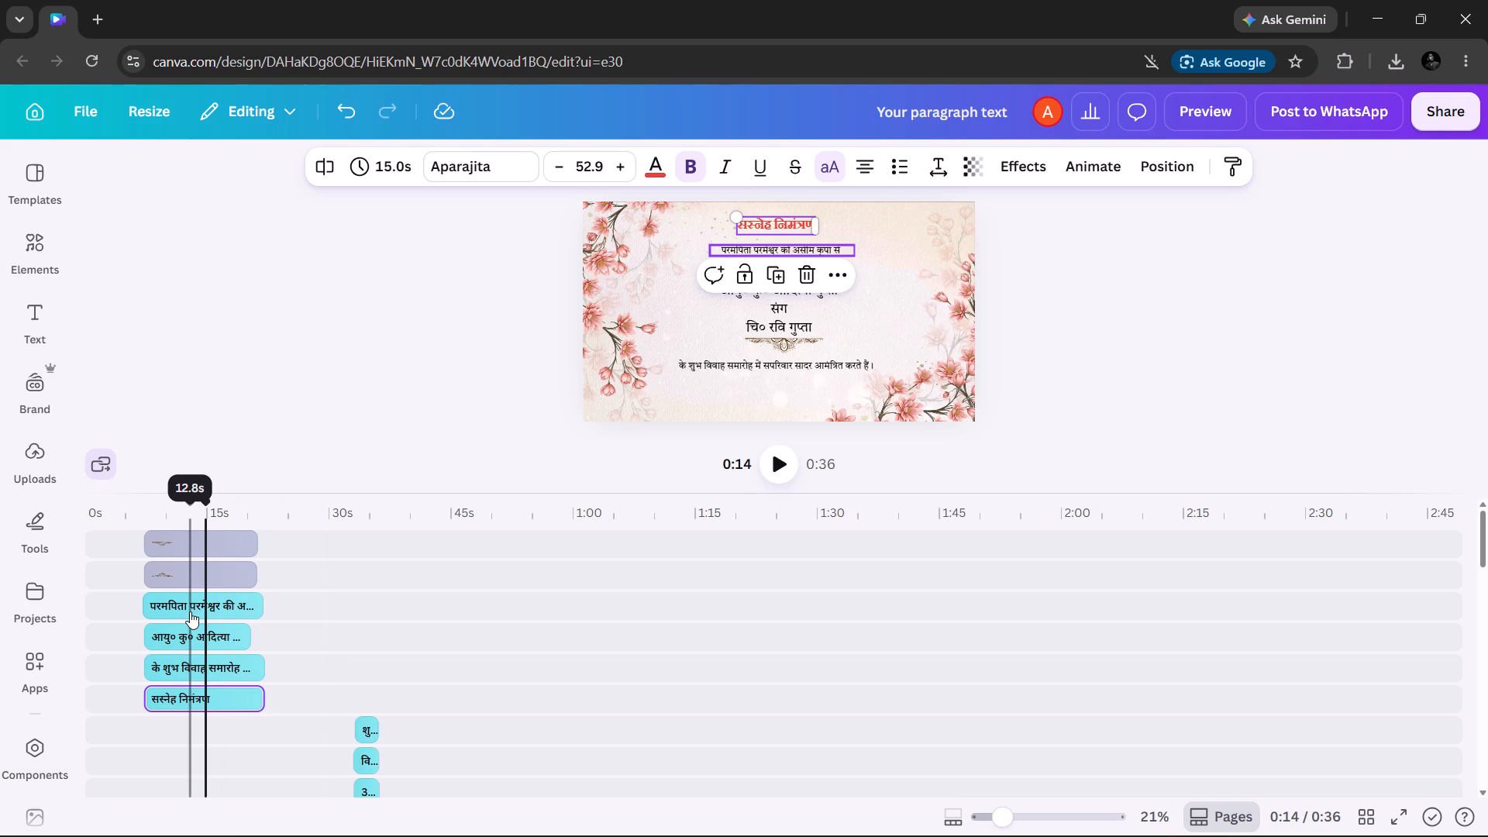
Apply the Typewriter animation to the "परमपिता परमेश्वर की असीम कृपा से" line.
click(186, 606)
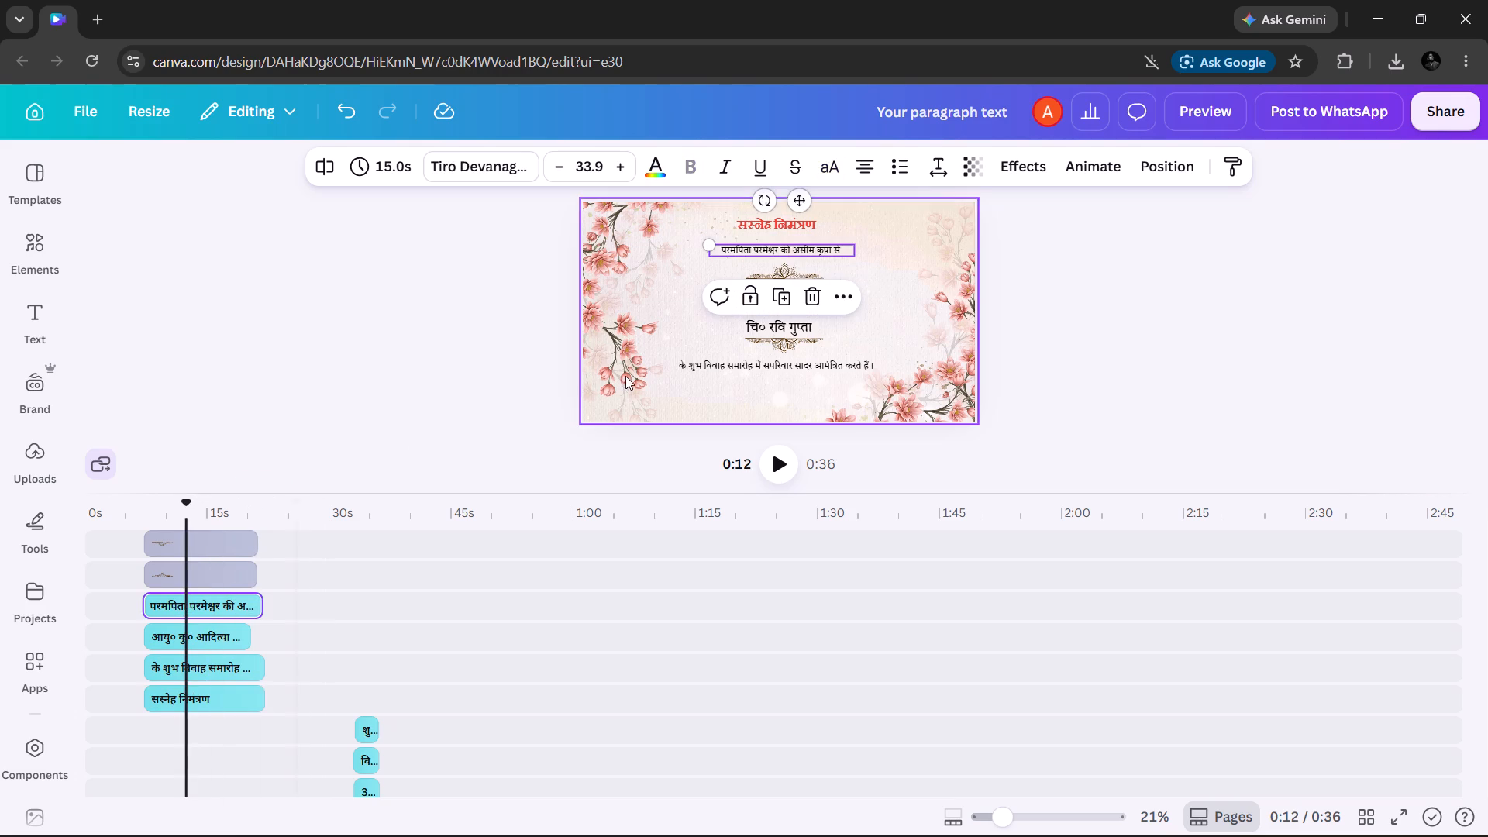
click(1066, 173)
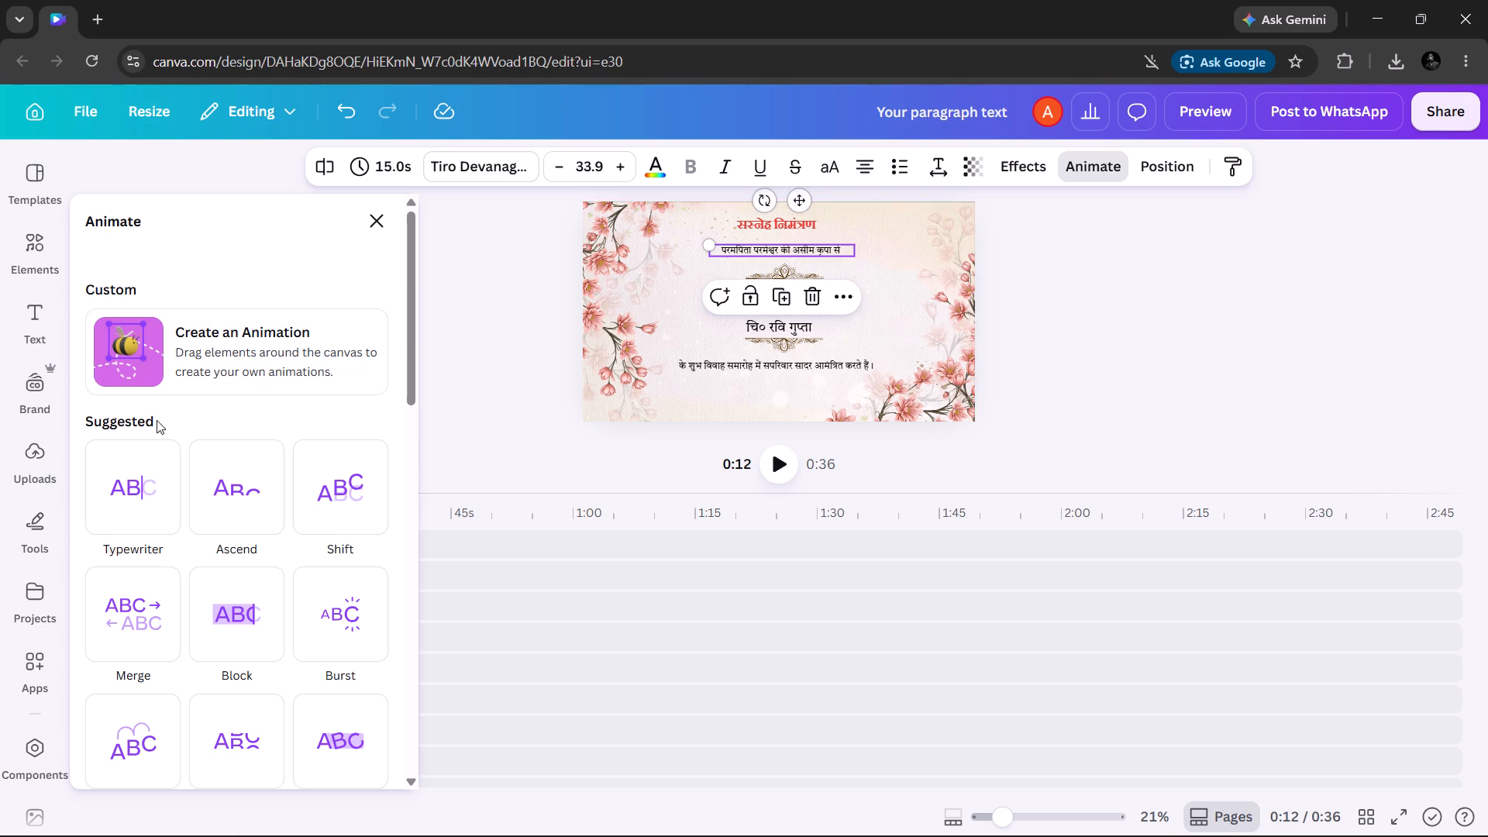
click(126, 514)
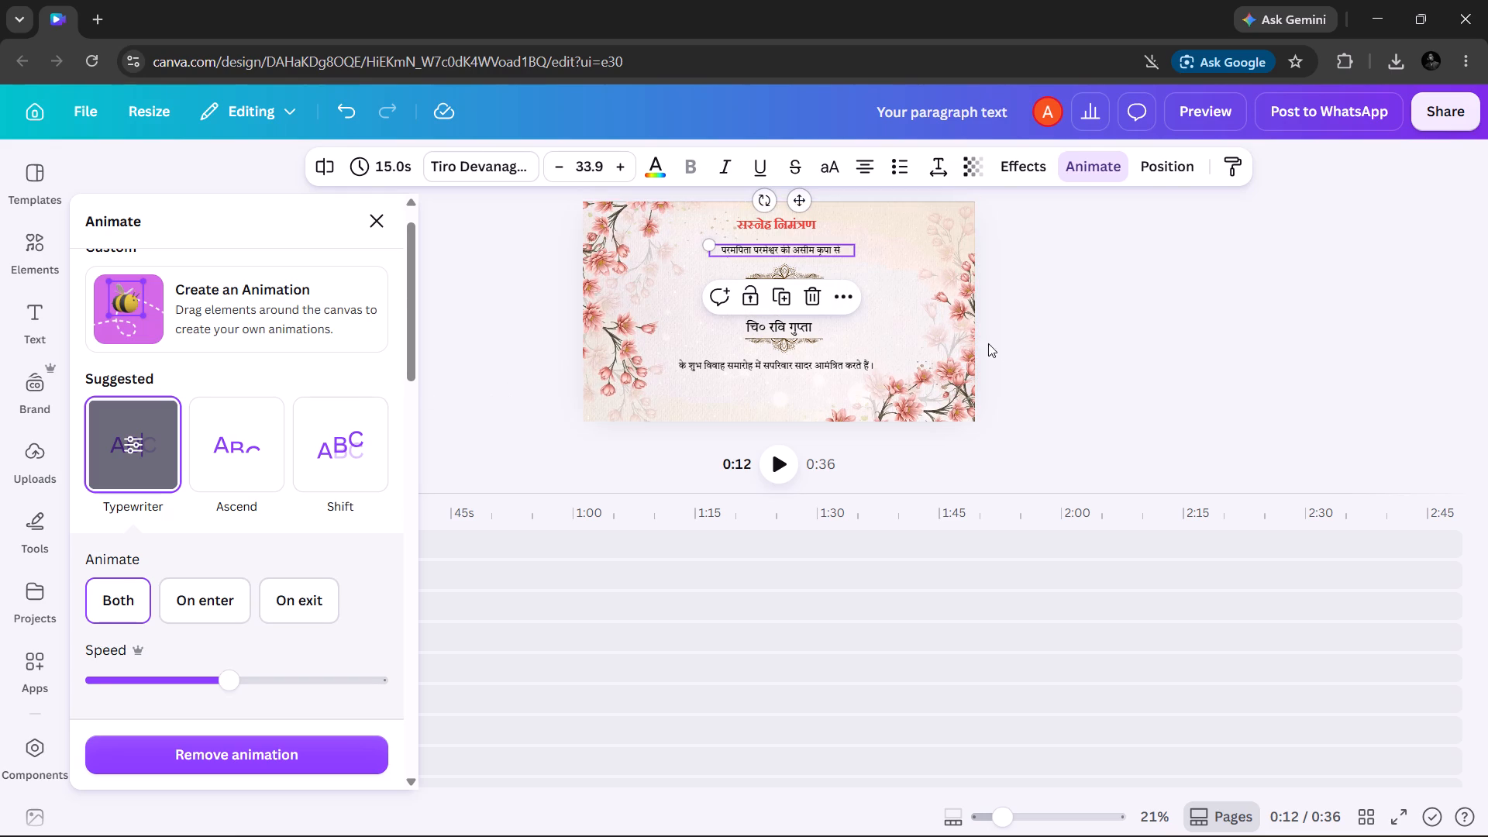
click(1034, 353)
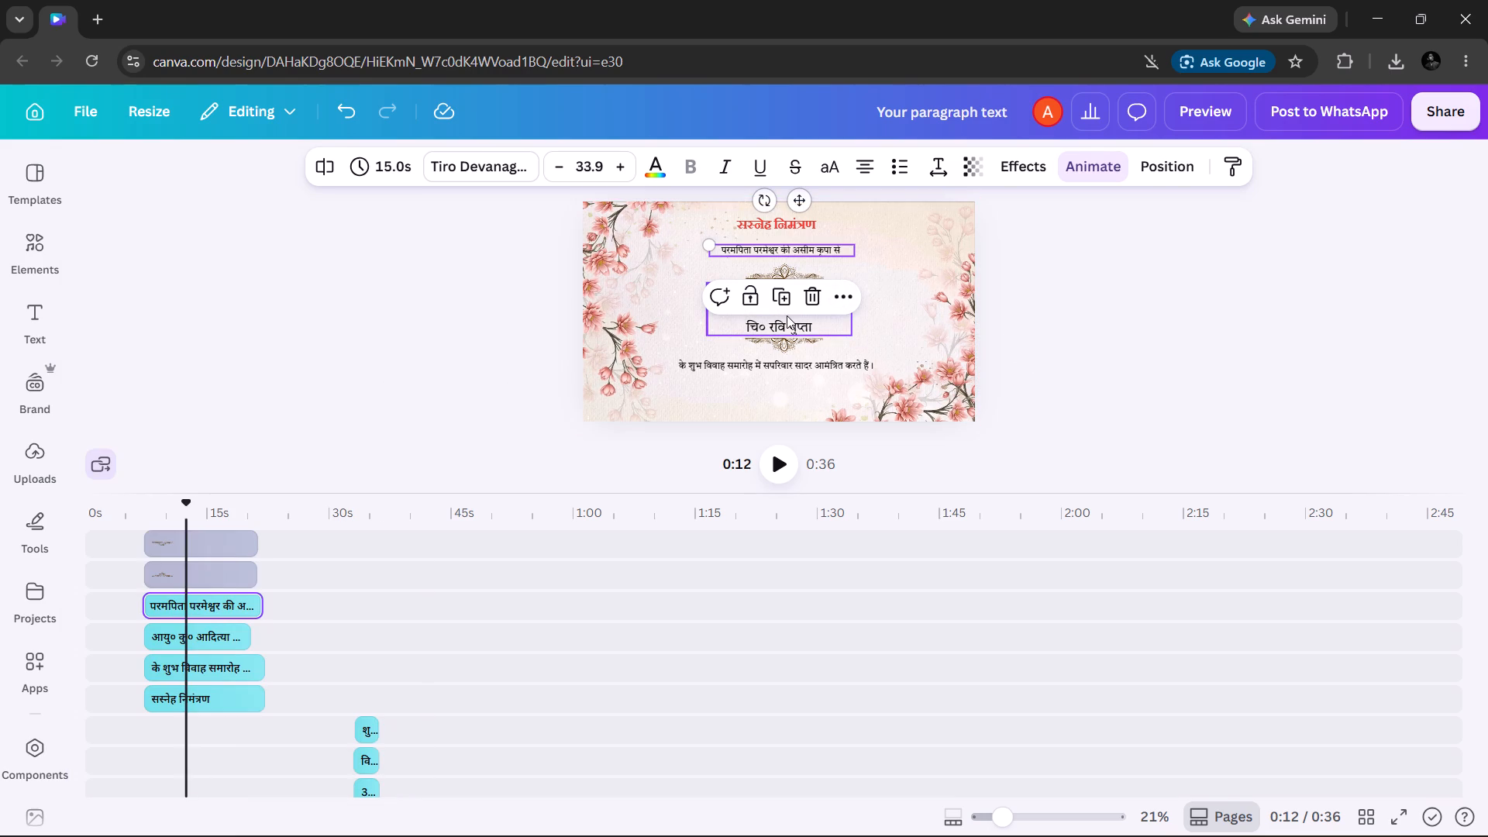
Browse the text animations for the couple's names block and add the Flicker add-on effect to it.
click(787, 315)
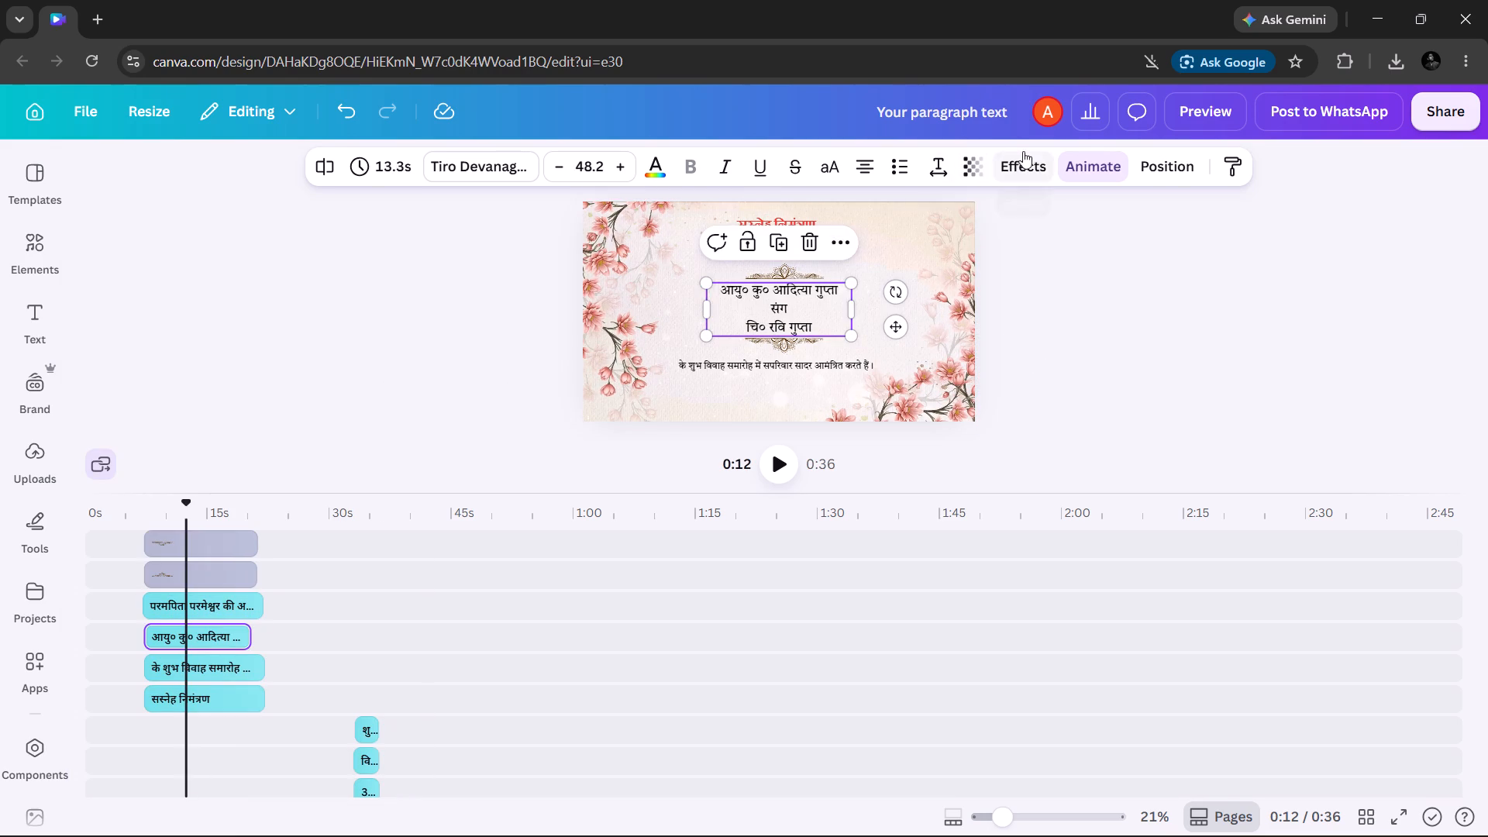
click(1056, 170)
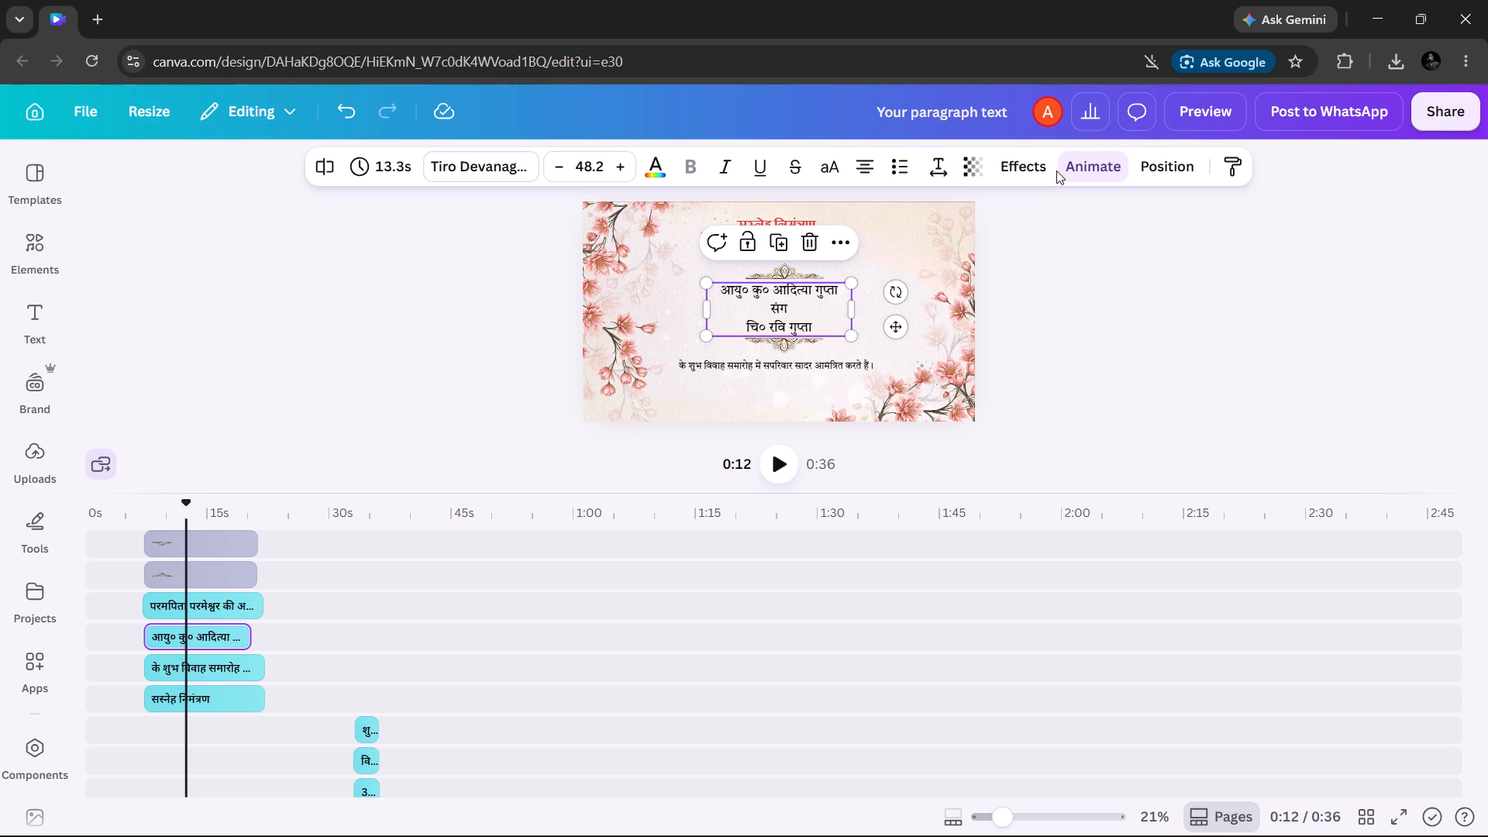
click(1073, 174)
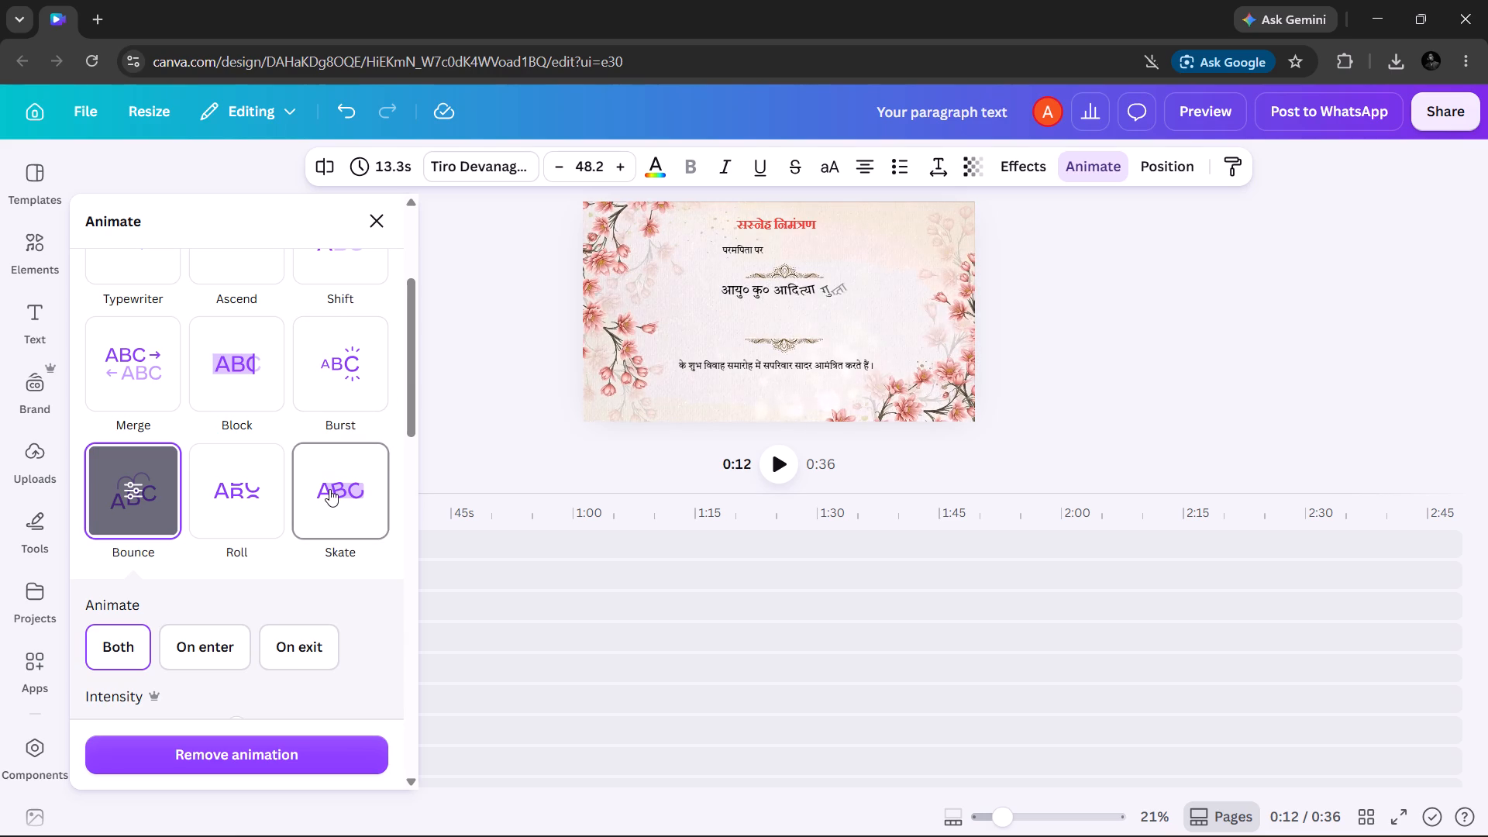
scroll(219, 536, down, 2)
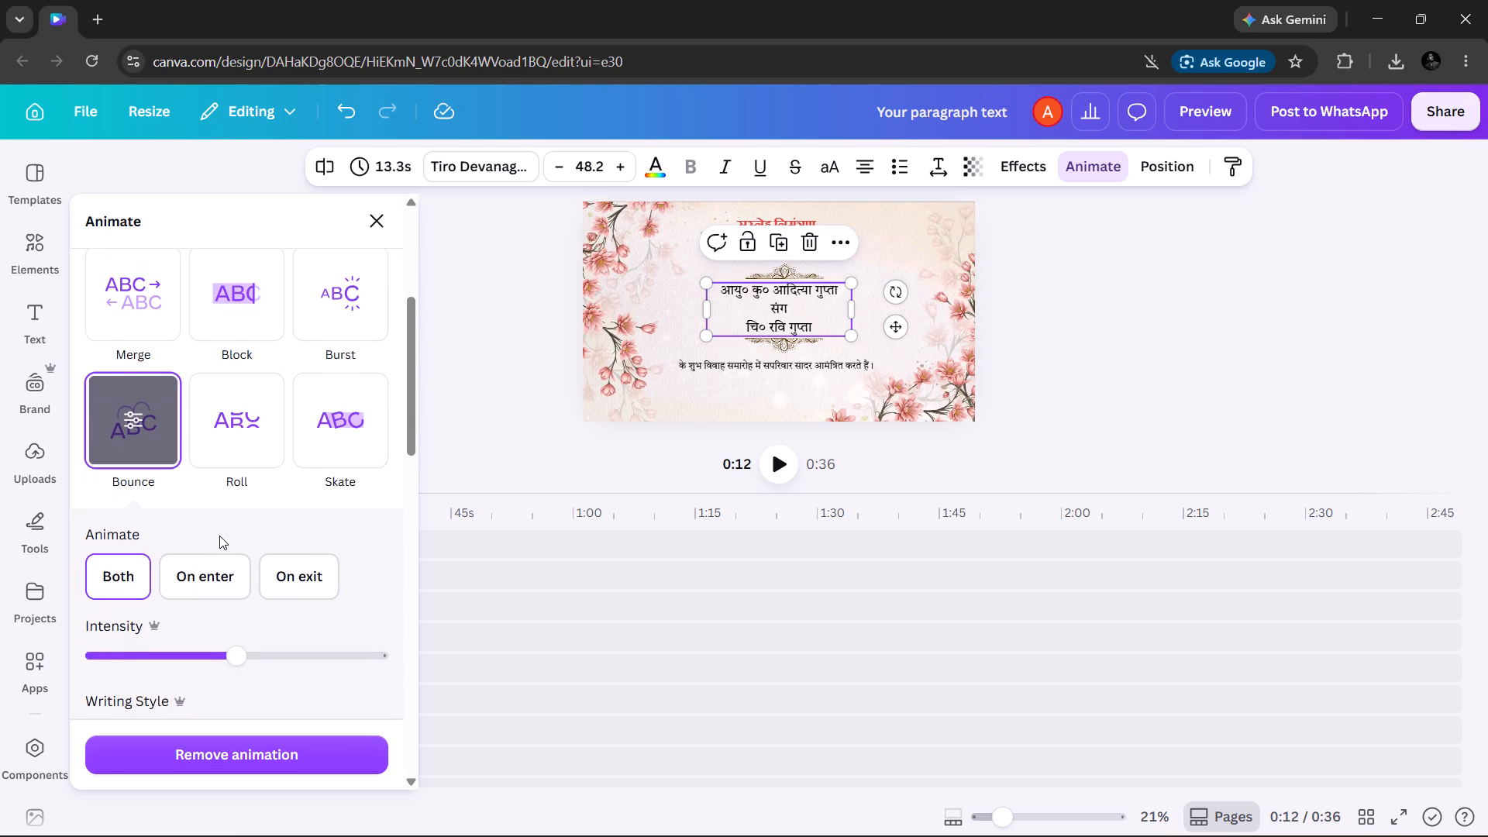
scroll(219, 536, down, 4)
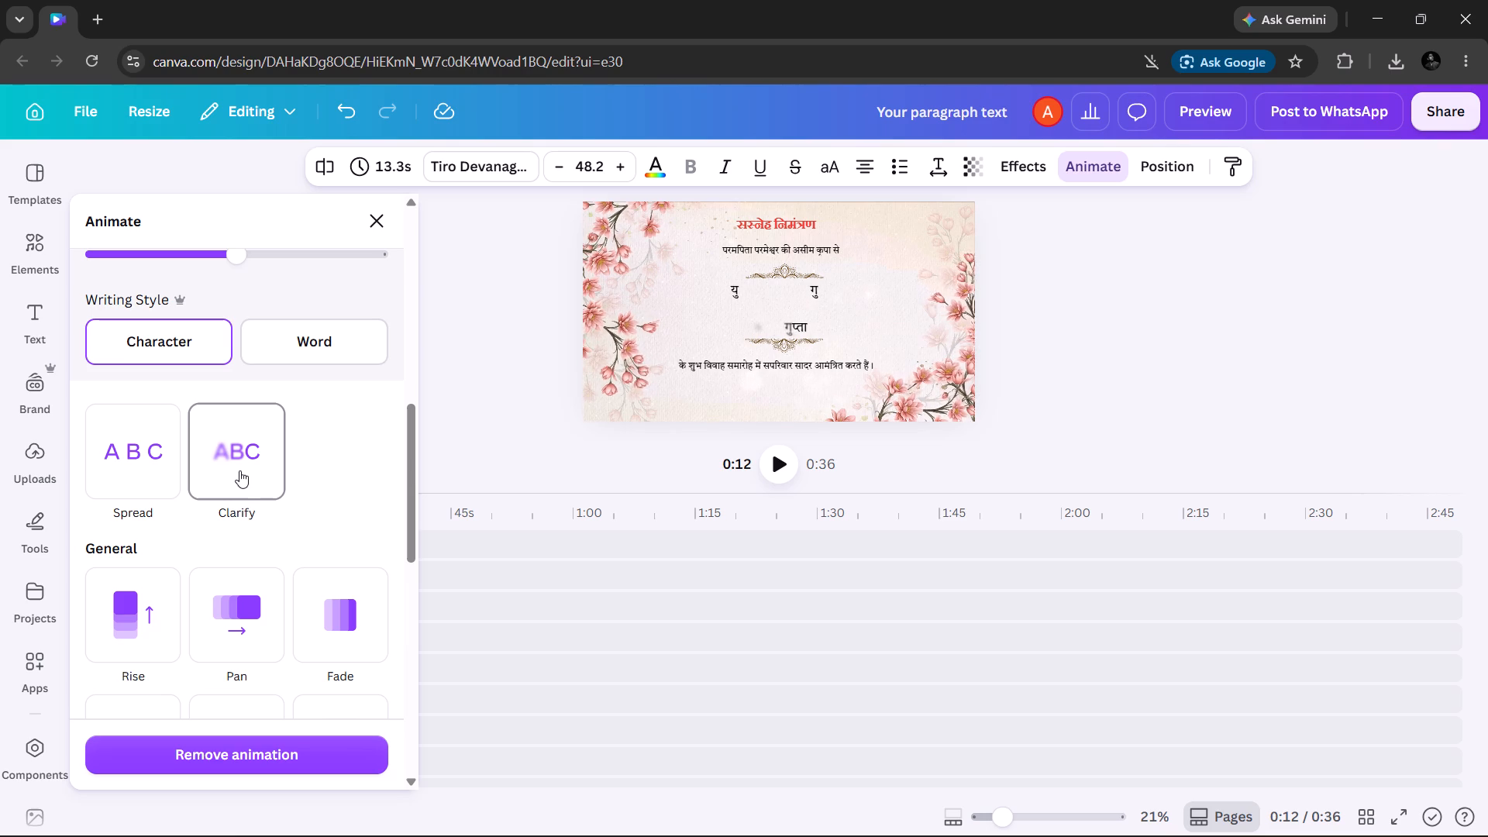
scroll(239, 470, down, 1)
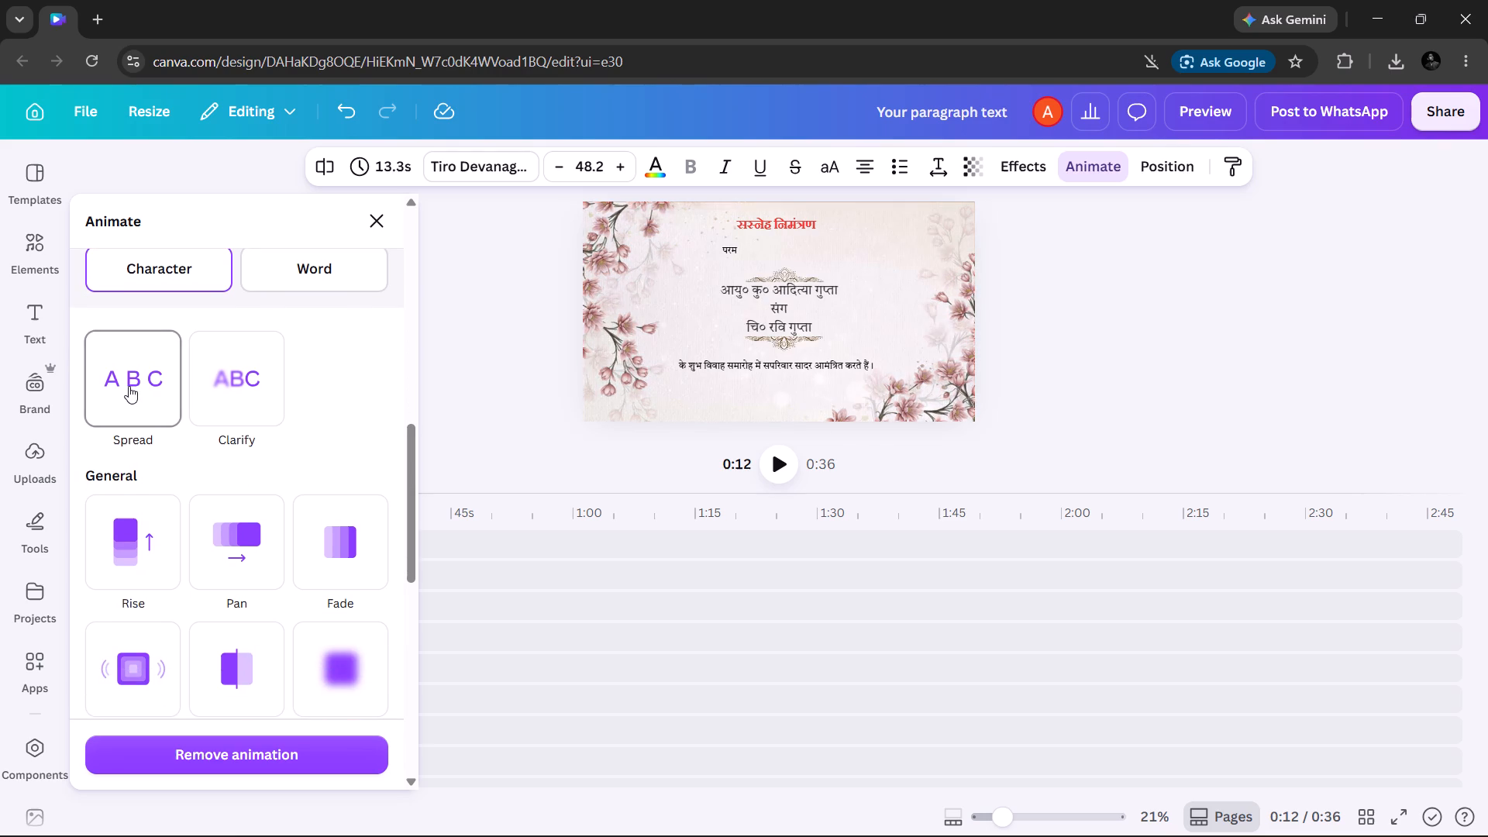
scroll(129, 386, down, 1)
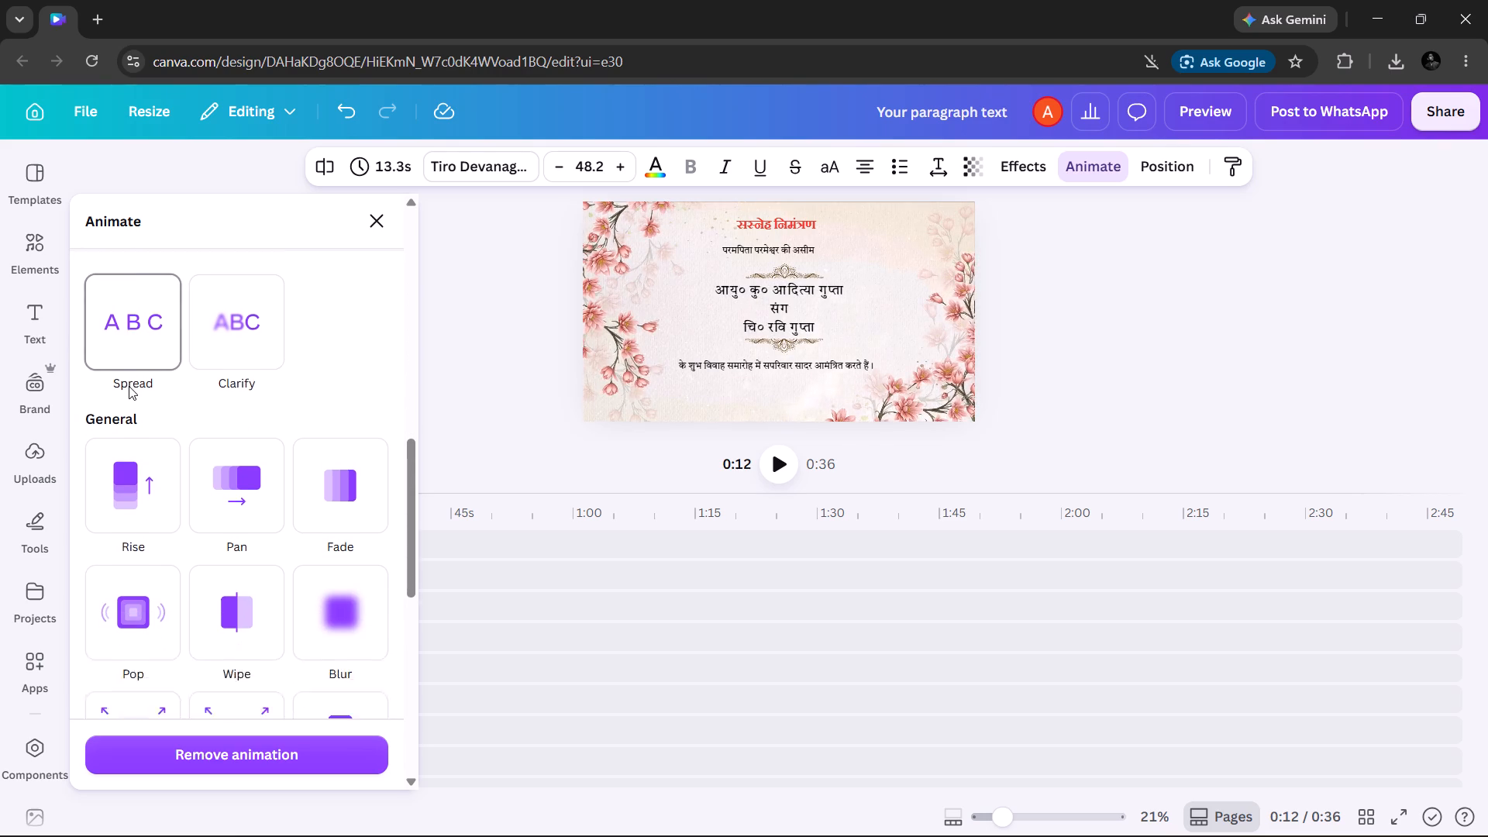
scroll(129, 386, down, 1)
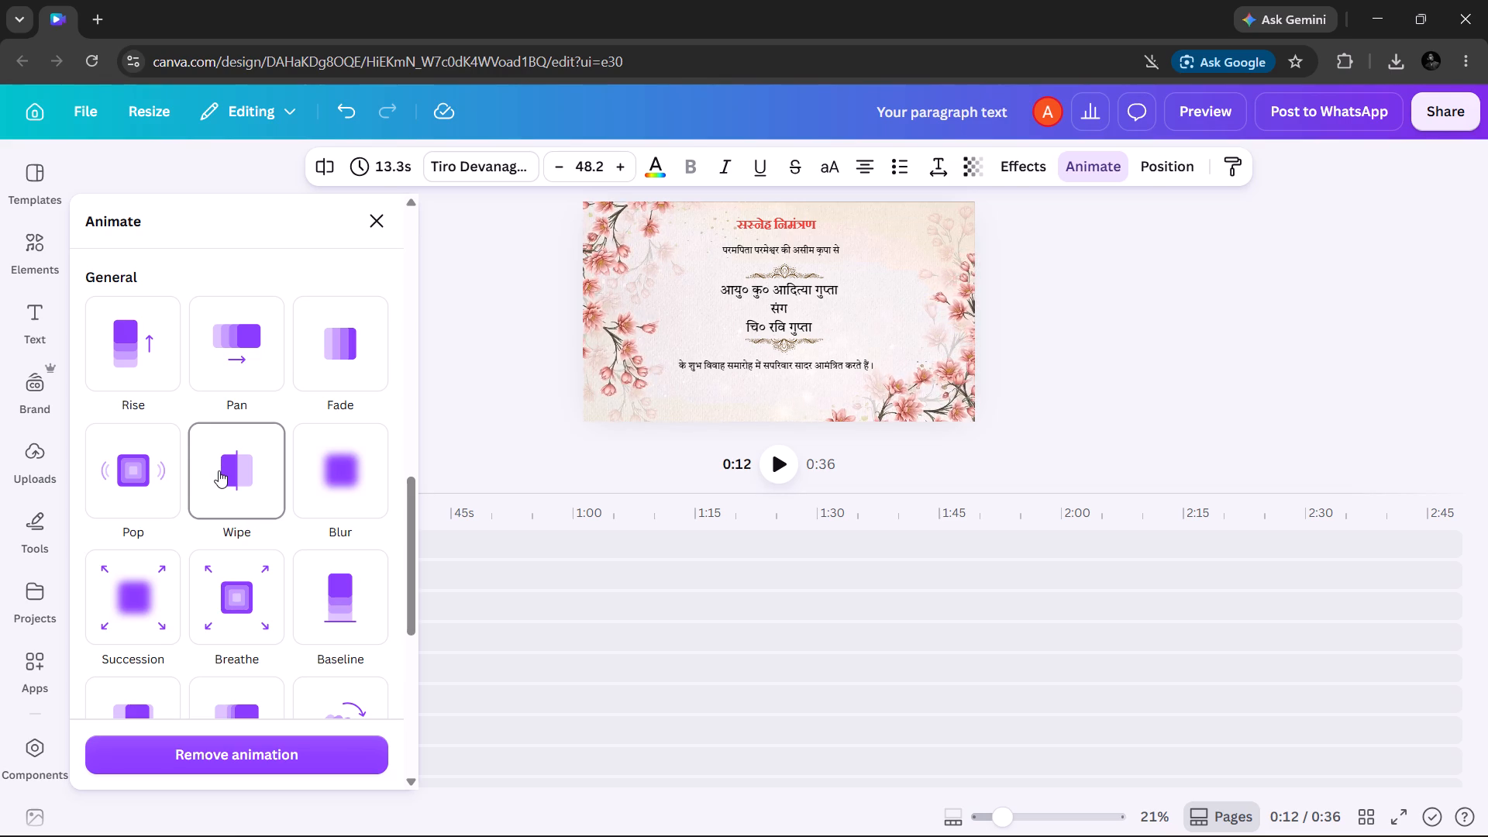
scroll(219, 470, down, 3)
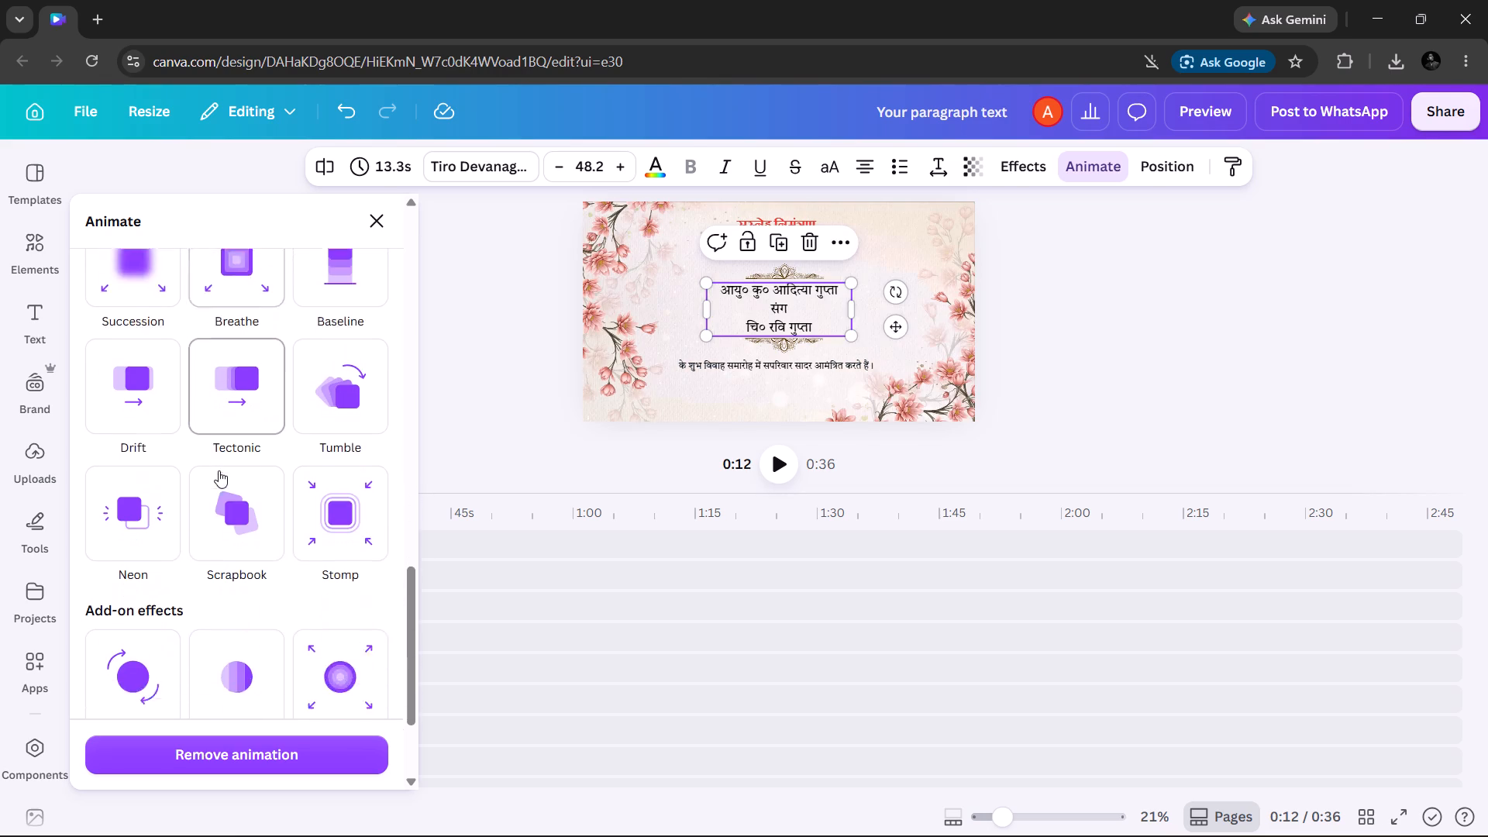
scroll(219, 470, down, 3)
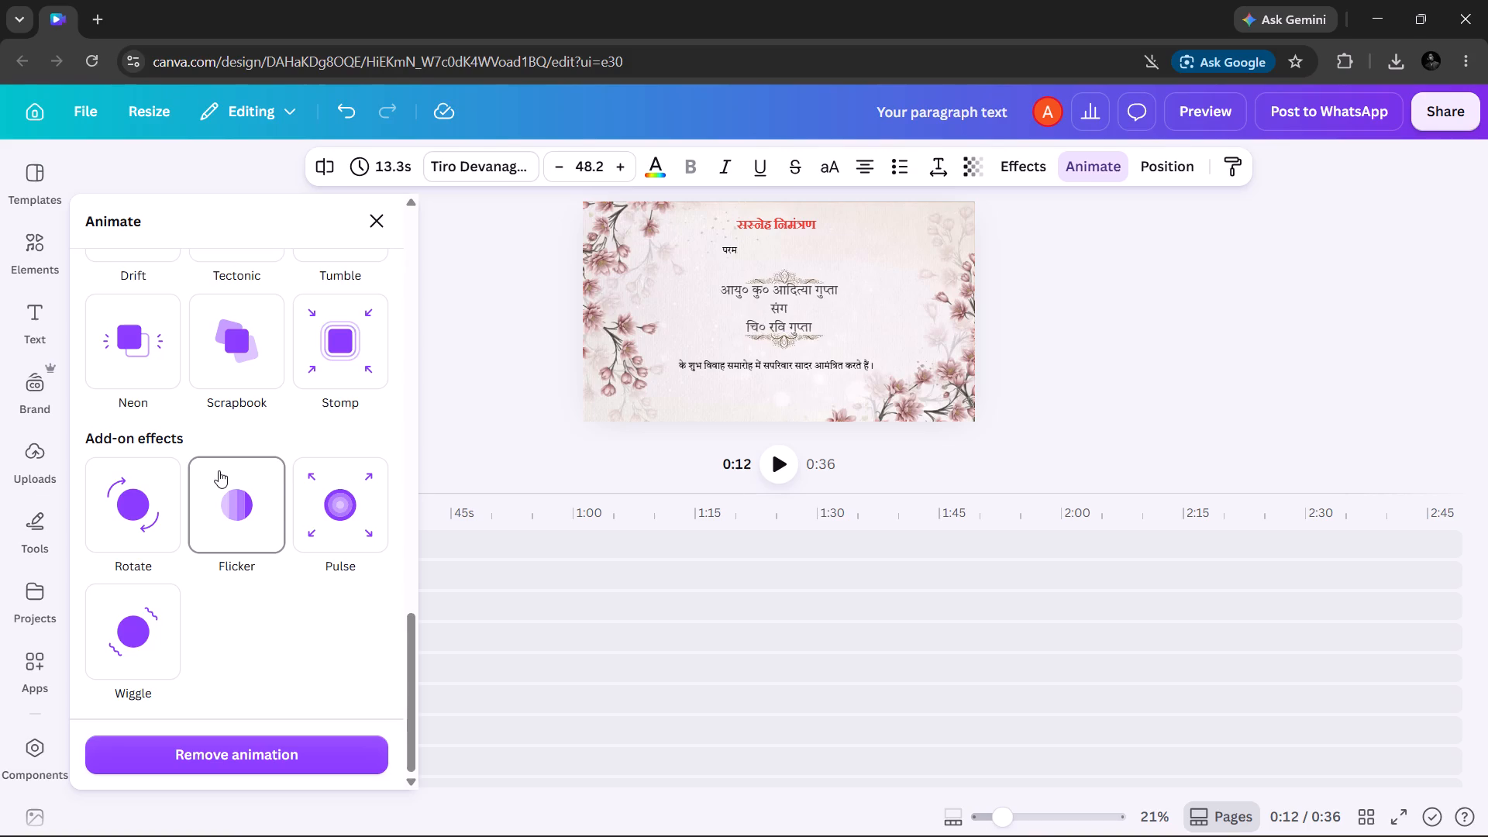
click(253, 533)
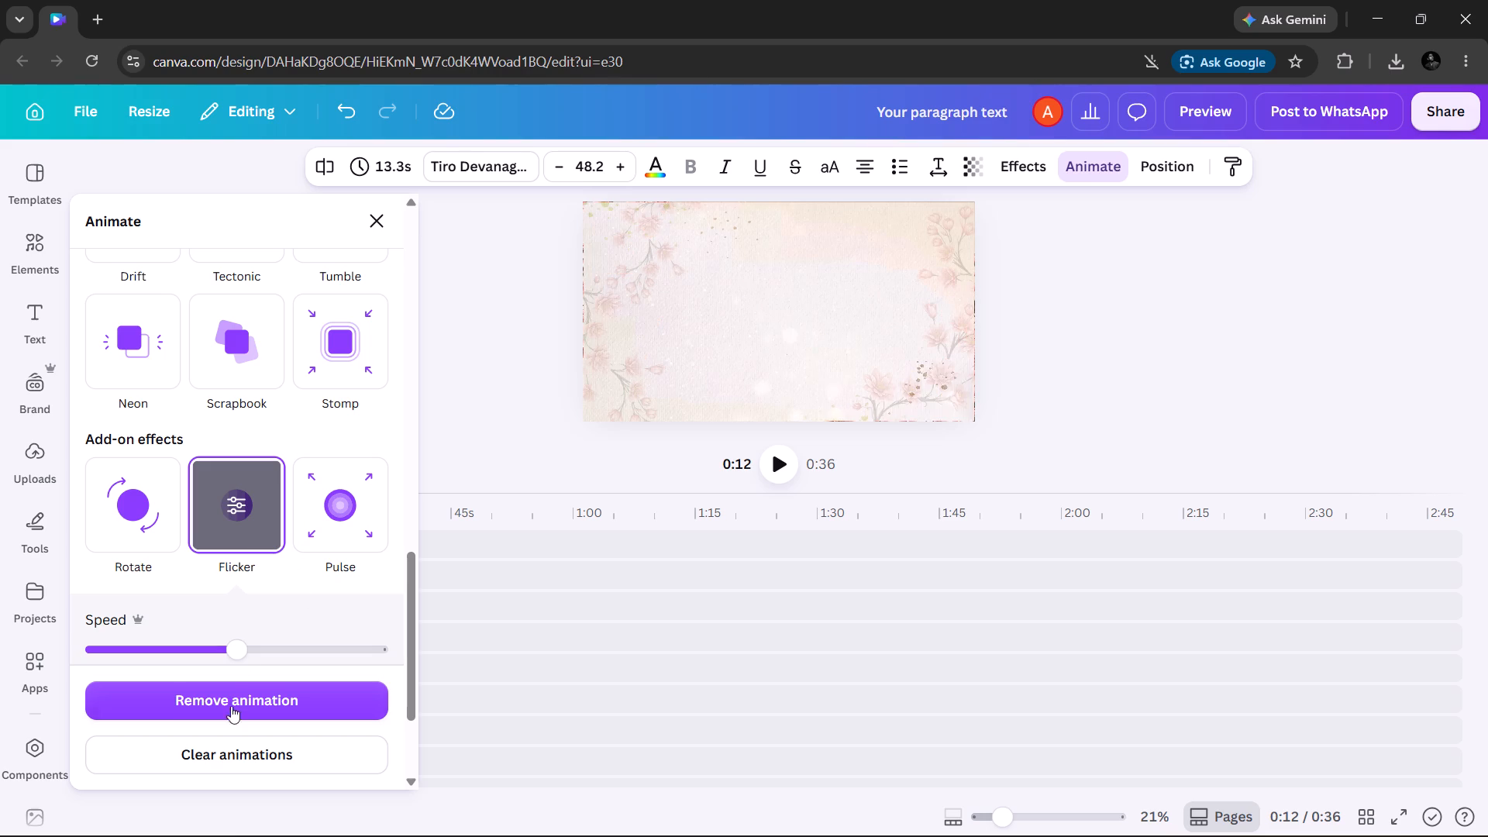
click(474, 439)
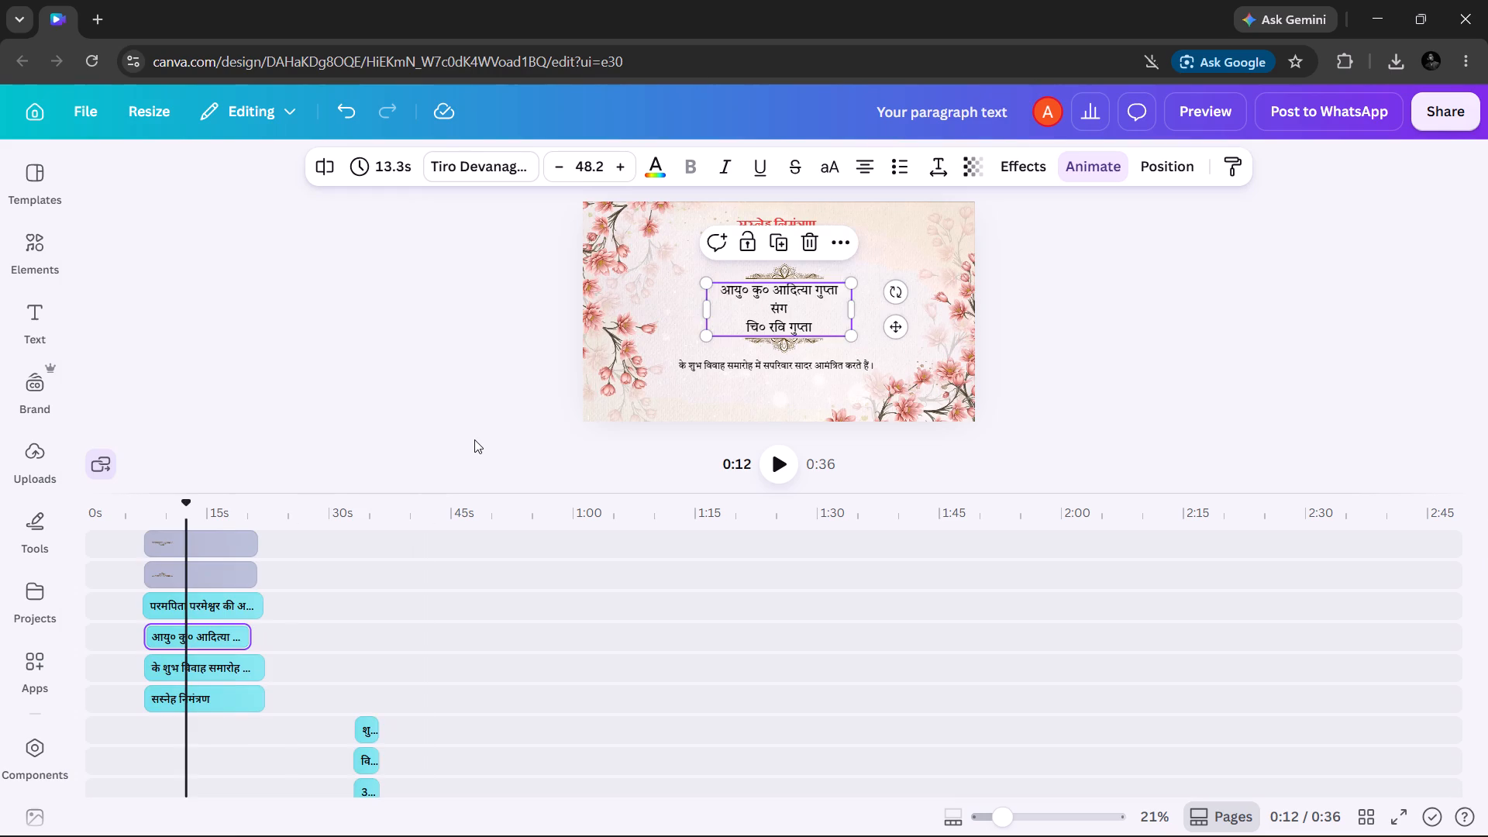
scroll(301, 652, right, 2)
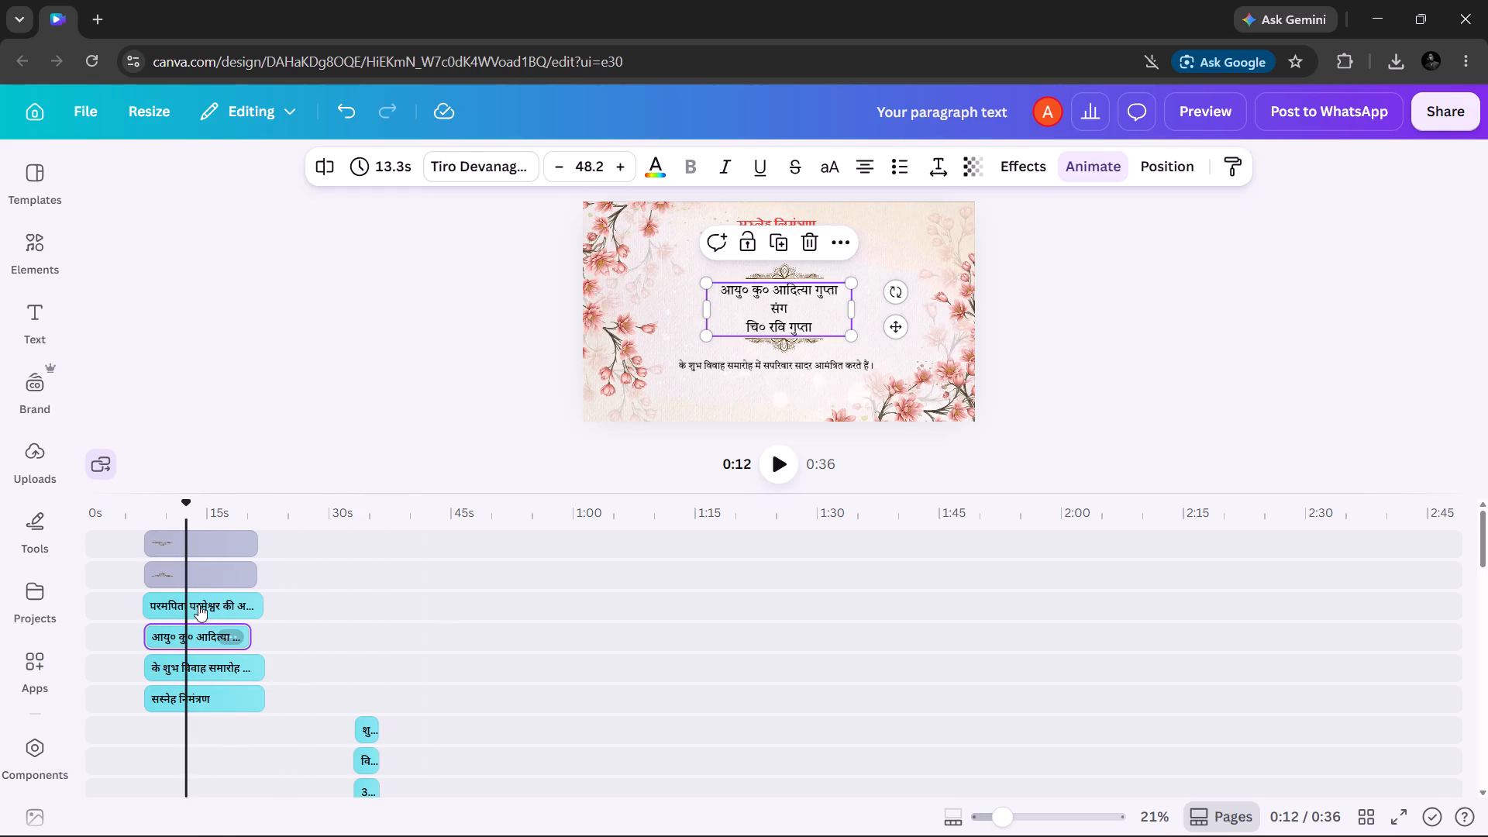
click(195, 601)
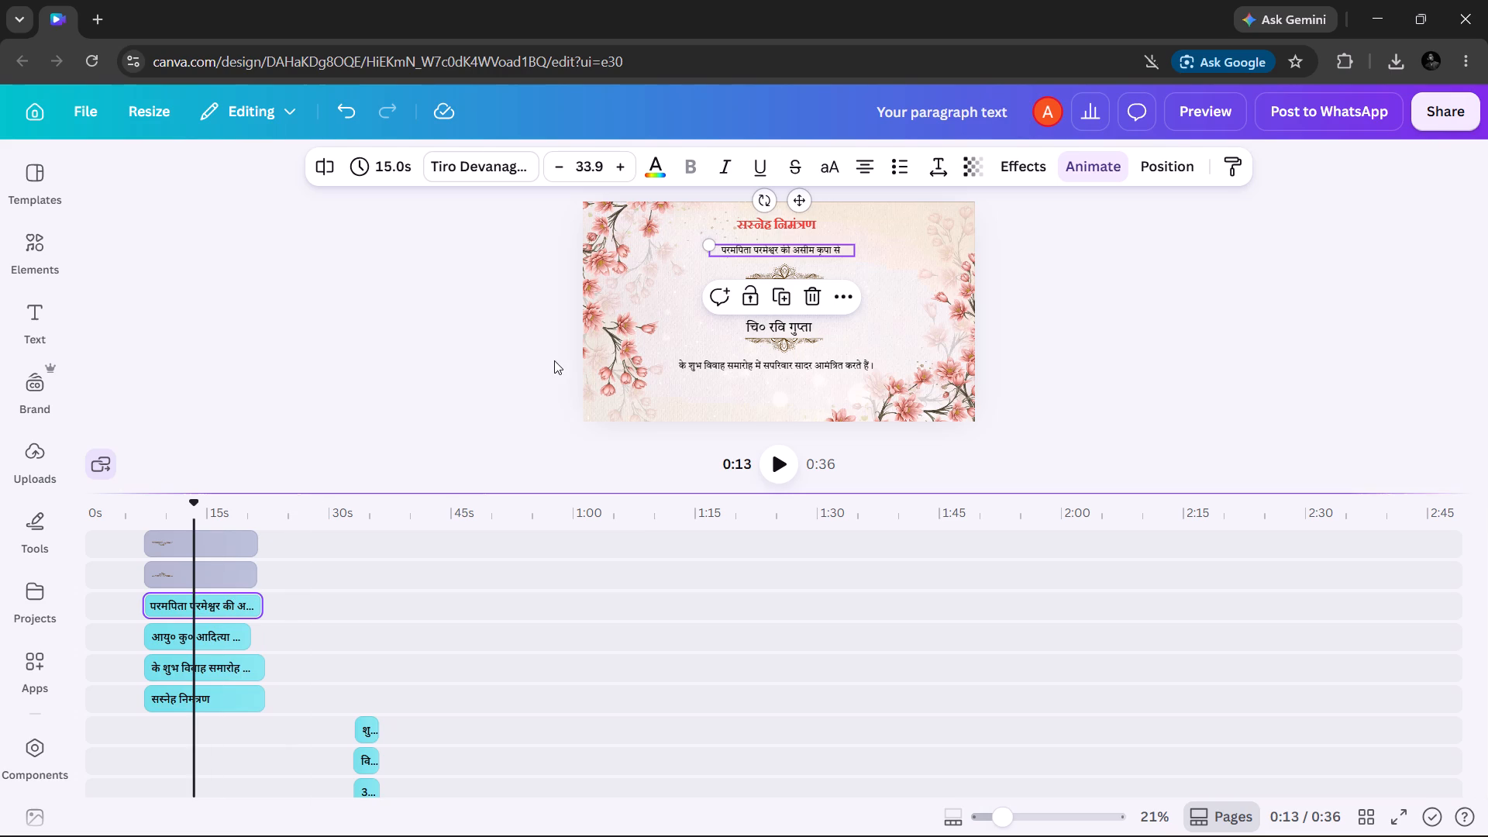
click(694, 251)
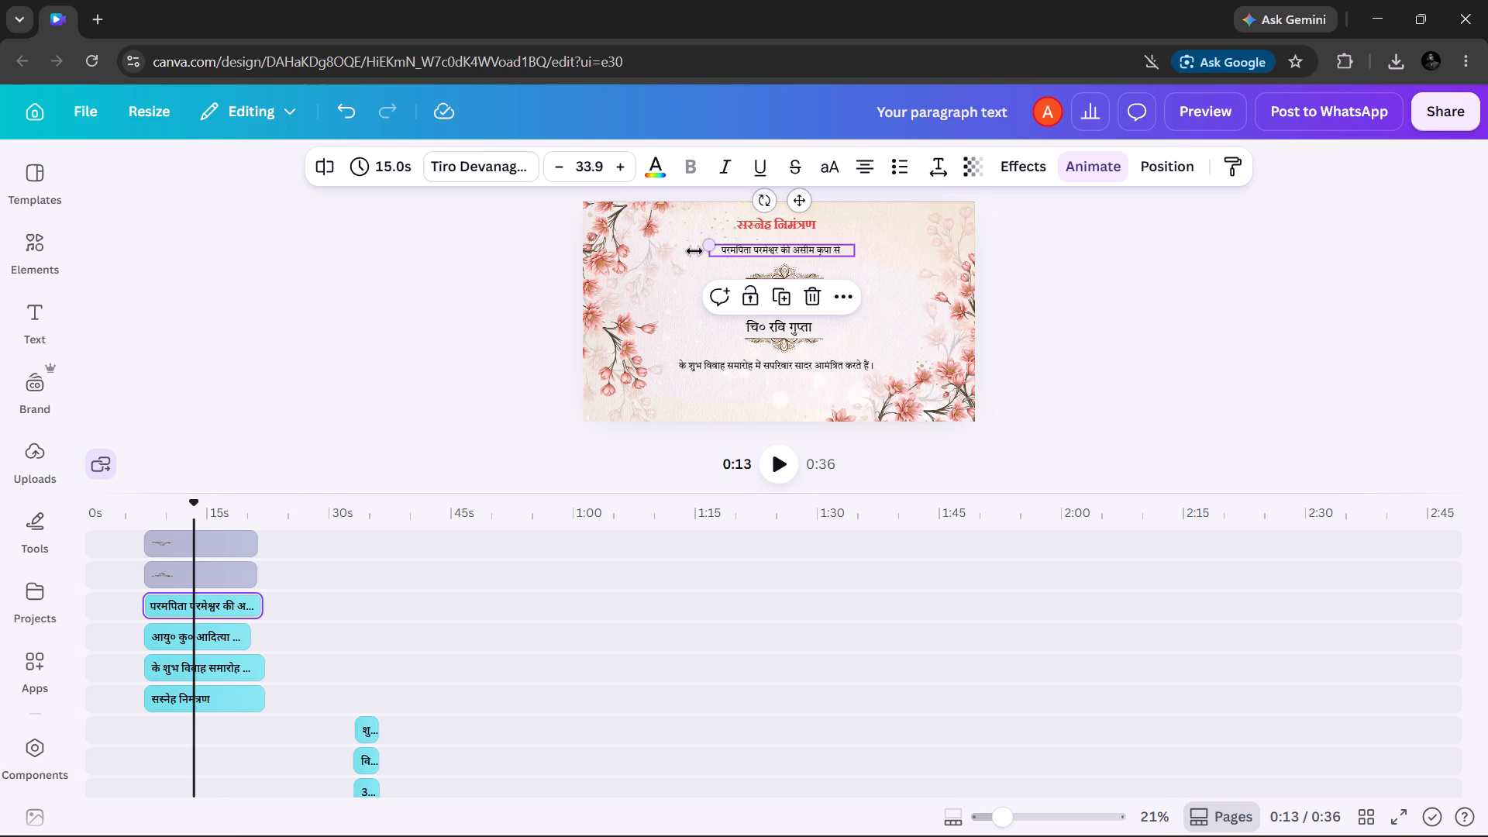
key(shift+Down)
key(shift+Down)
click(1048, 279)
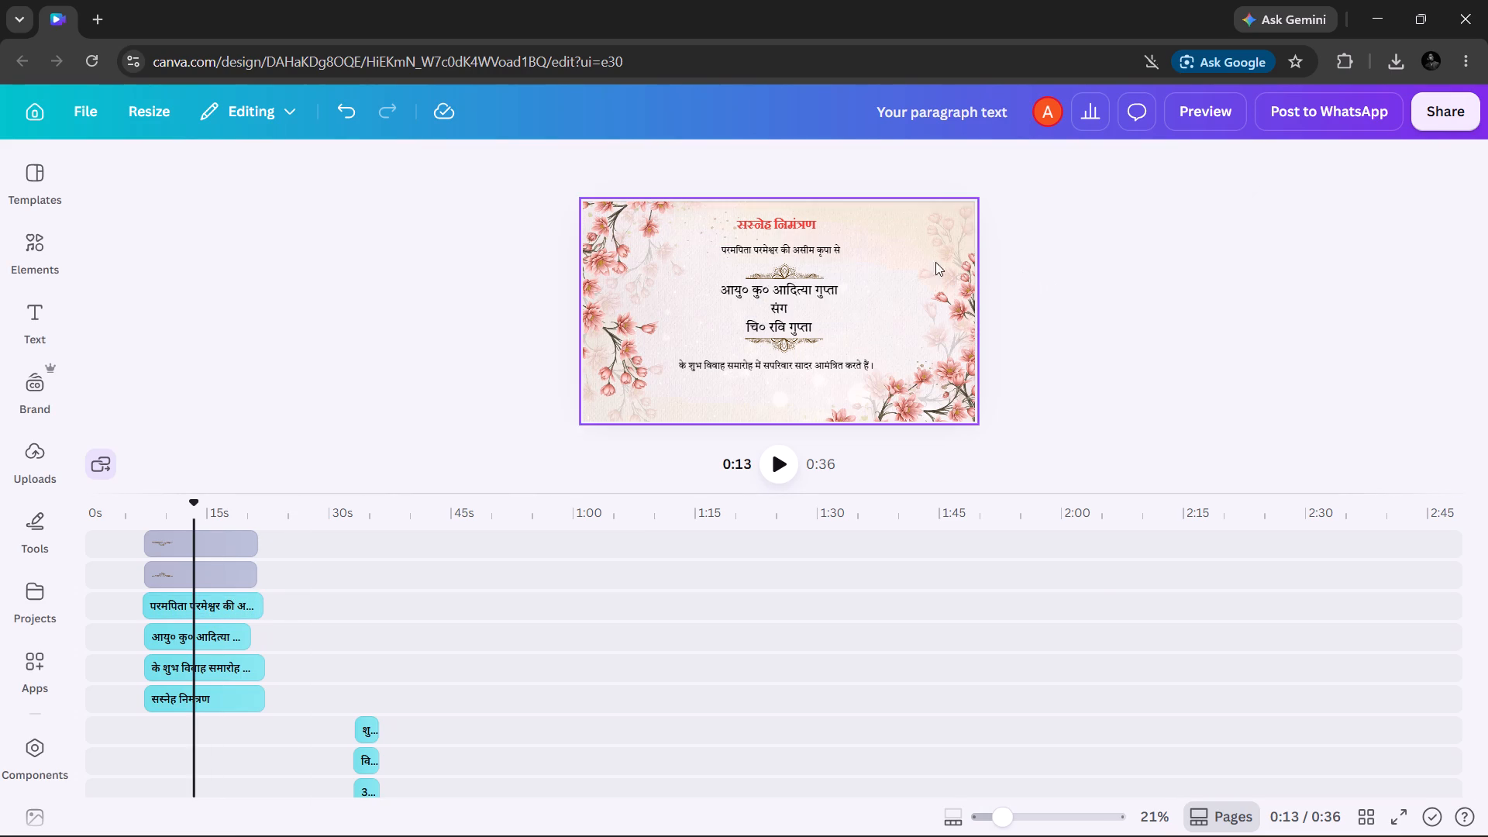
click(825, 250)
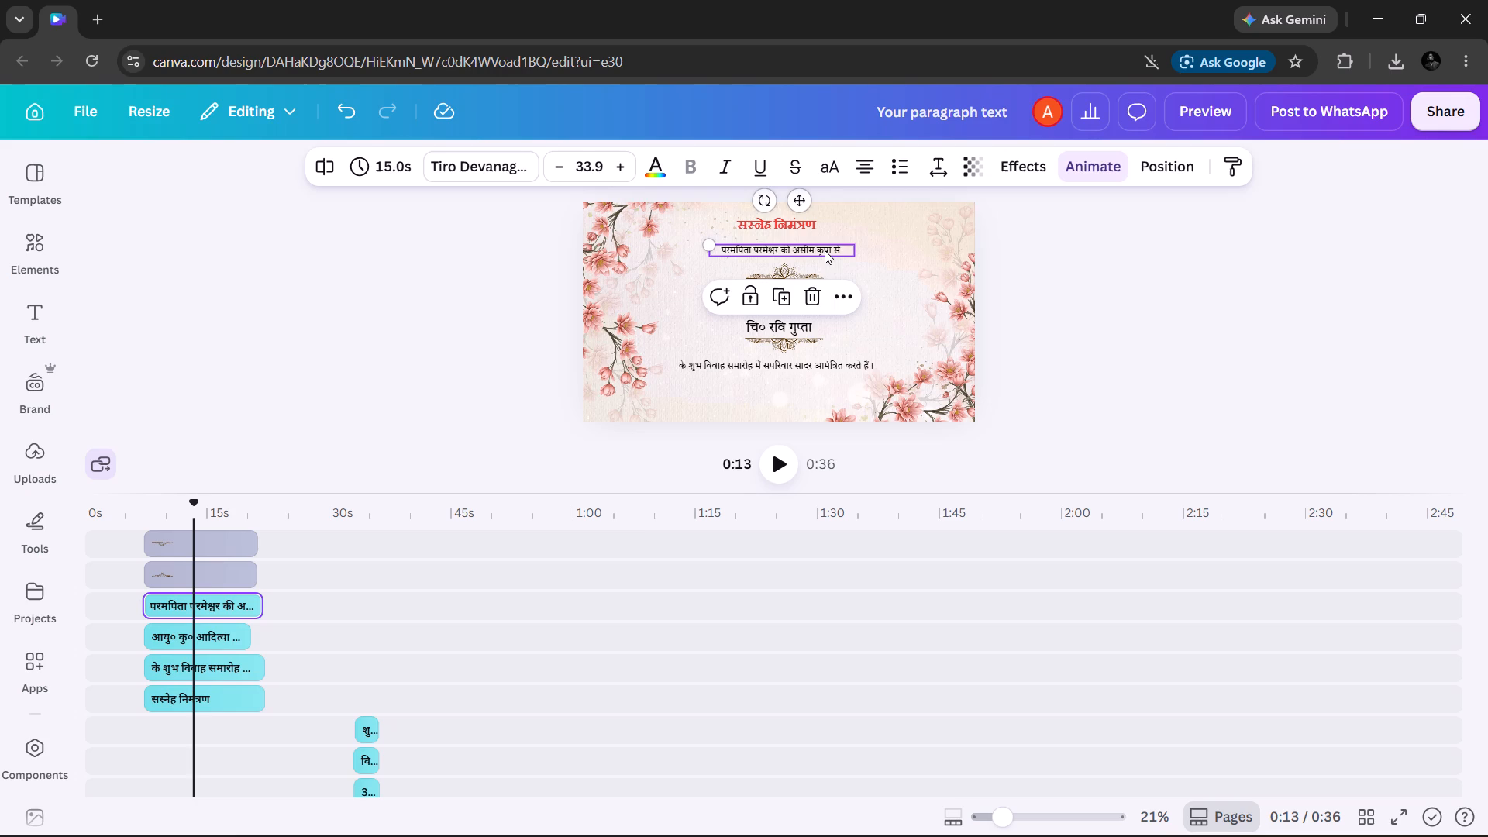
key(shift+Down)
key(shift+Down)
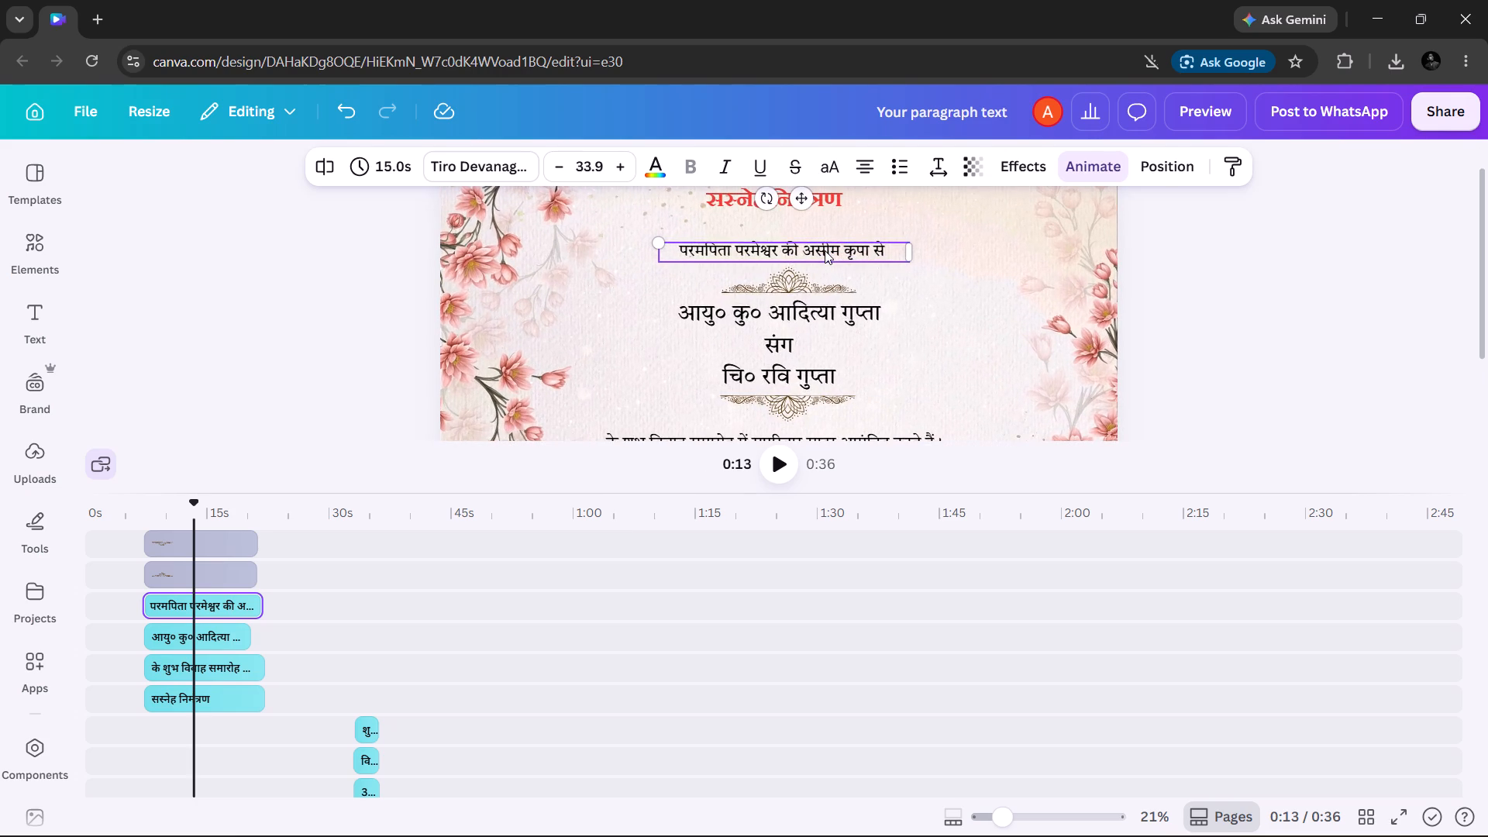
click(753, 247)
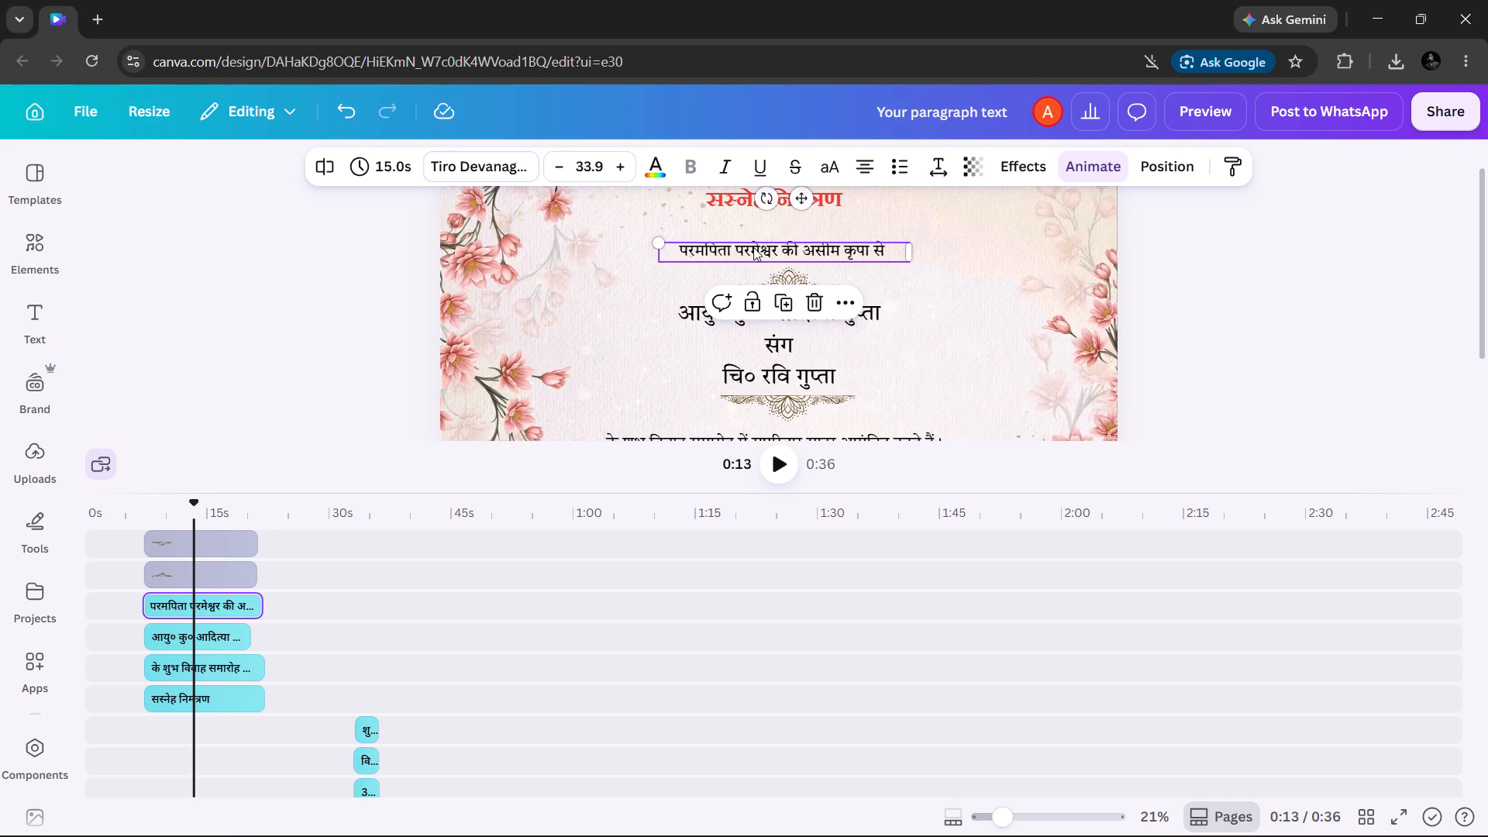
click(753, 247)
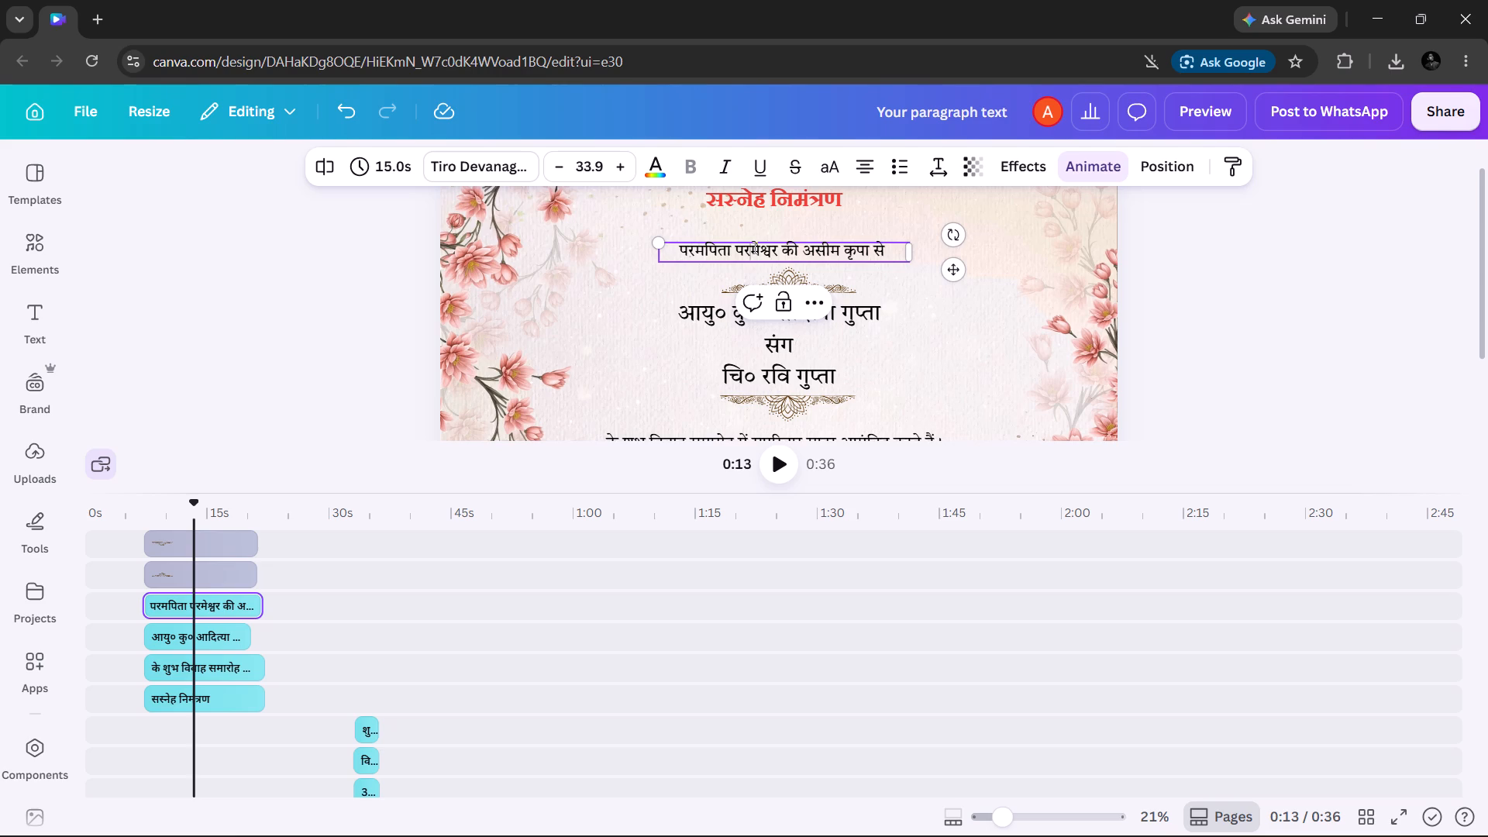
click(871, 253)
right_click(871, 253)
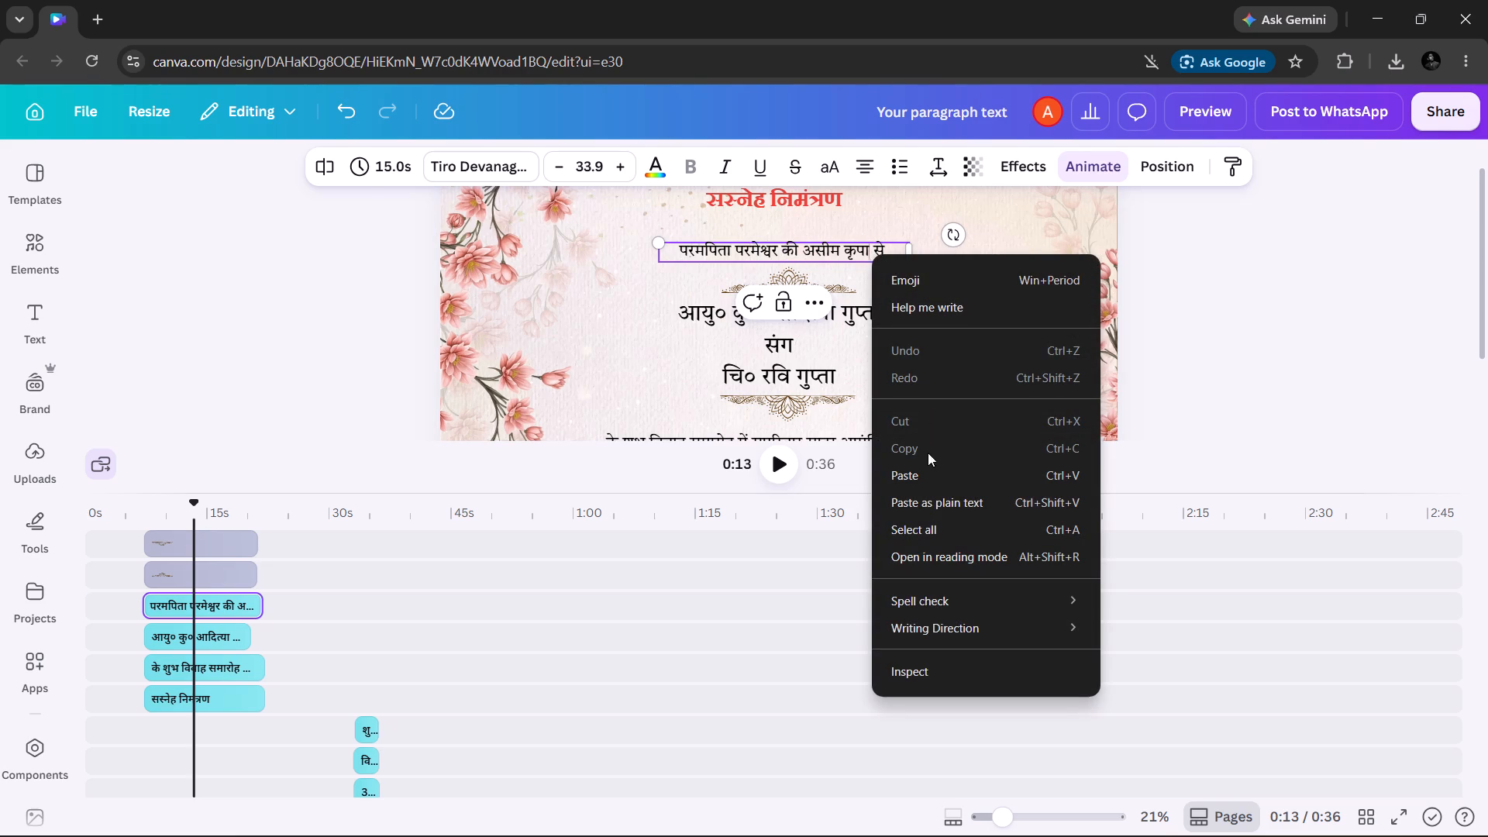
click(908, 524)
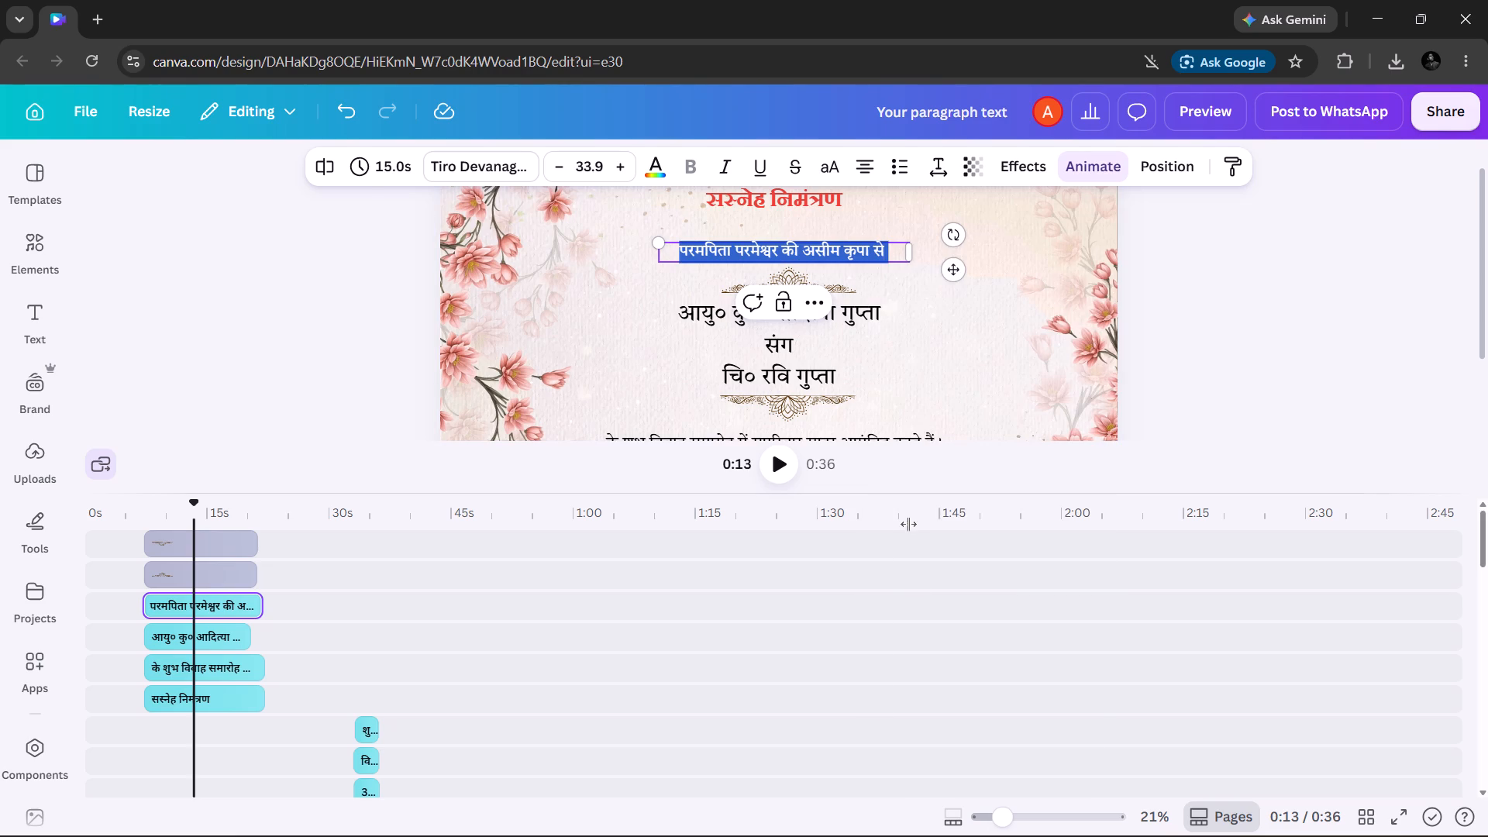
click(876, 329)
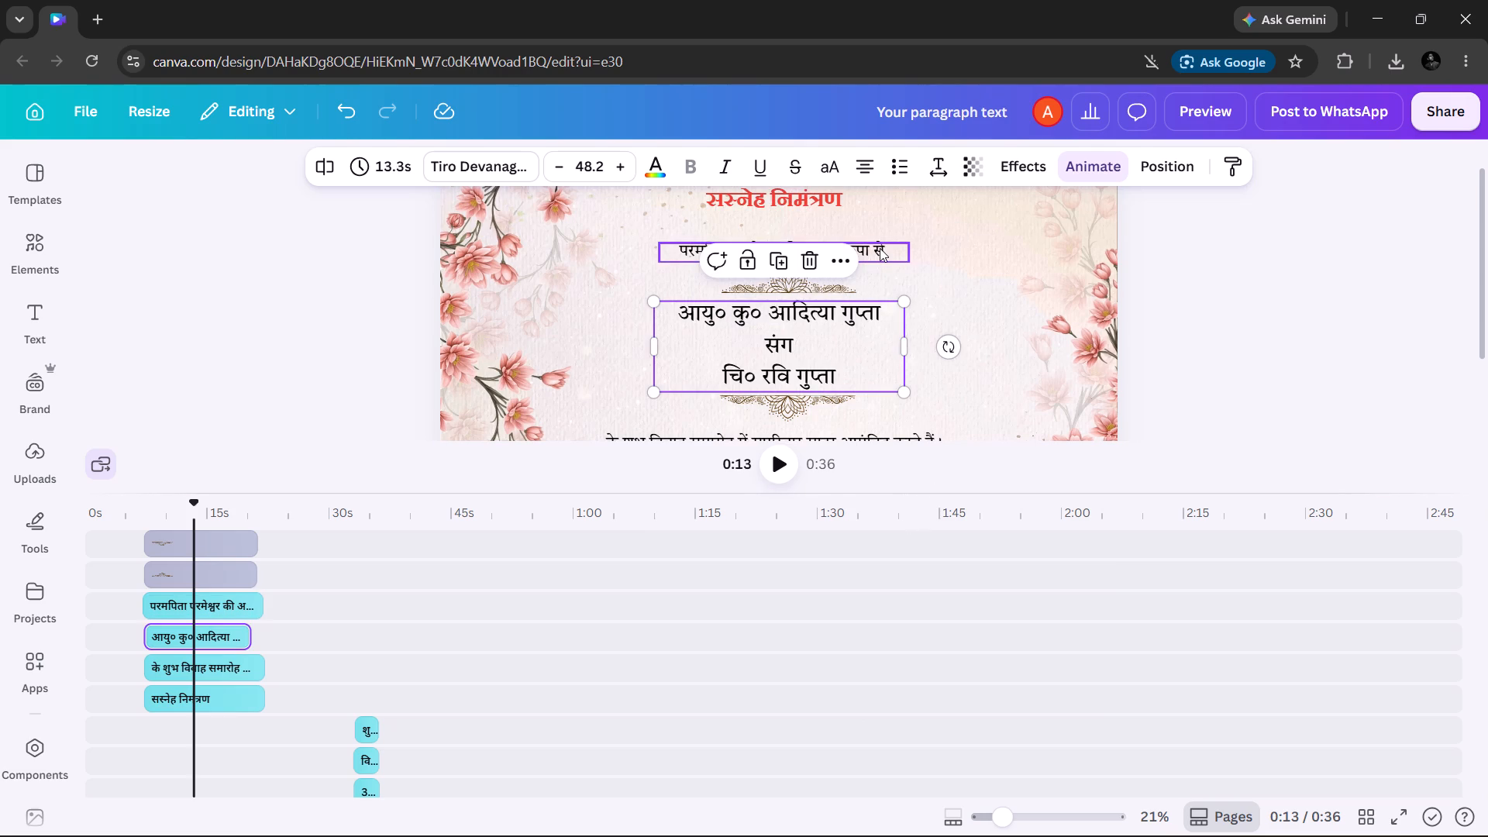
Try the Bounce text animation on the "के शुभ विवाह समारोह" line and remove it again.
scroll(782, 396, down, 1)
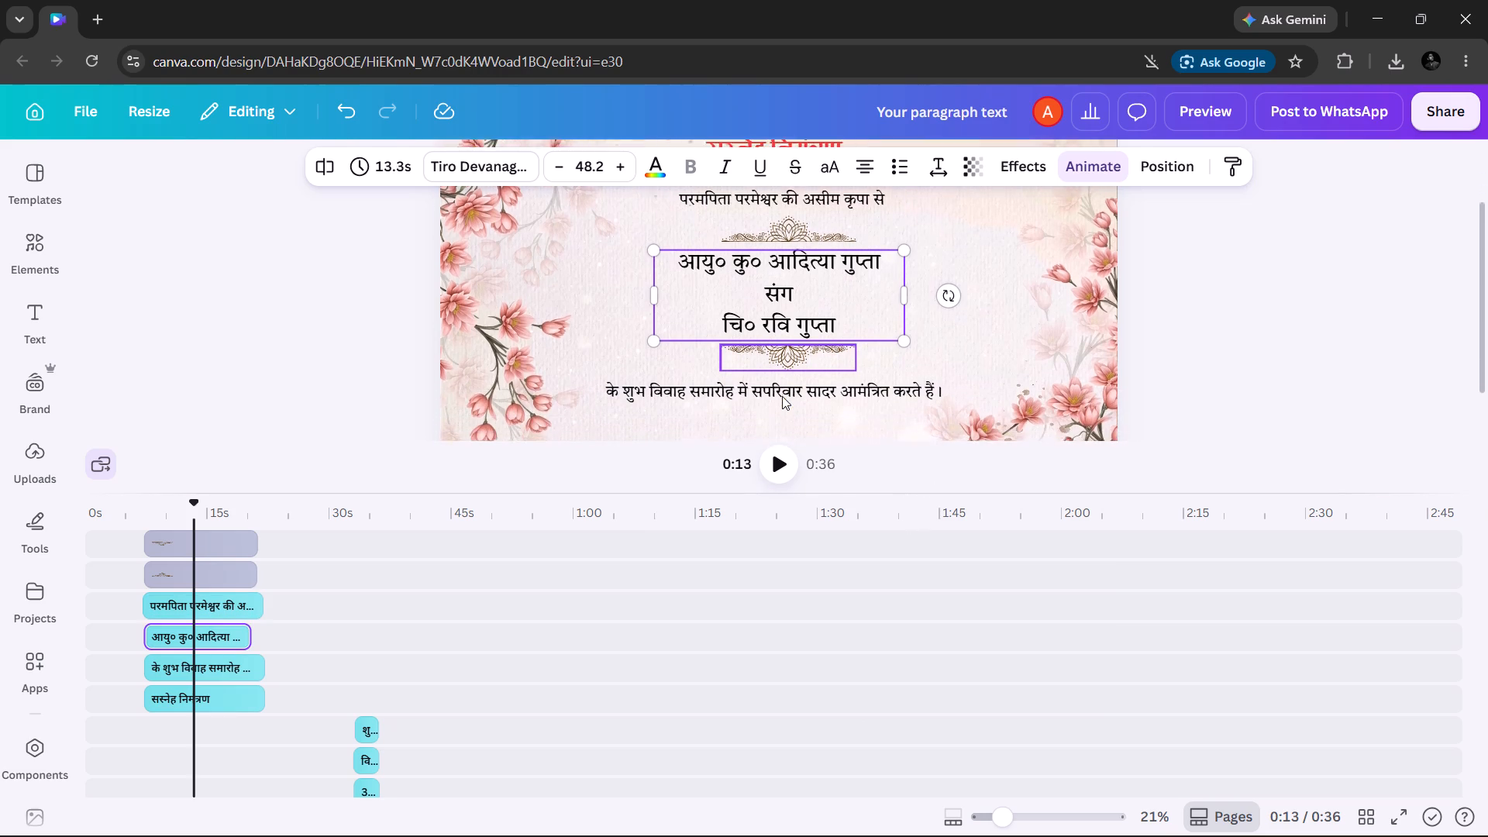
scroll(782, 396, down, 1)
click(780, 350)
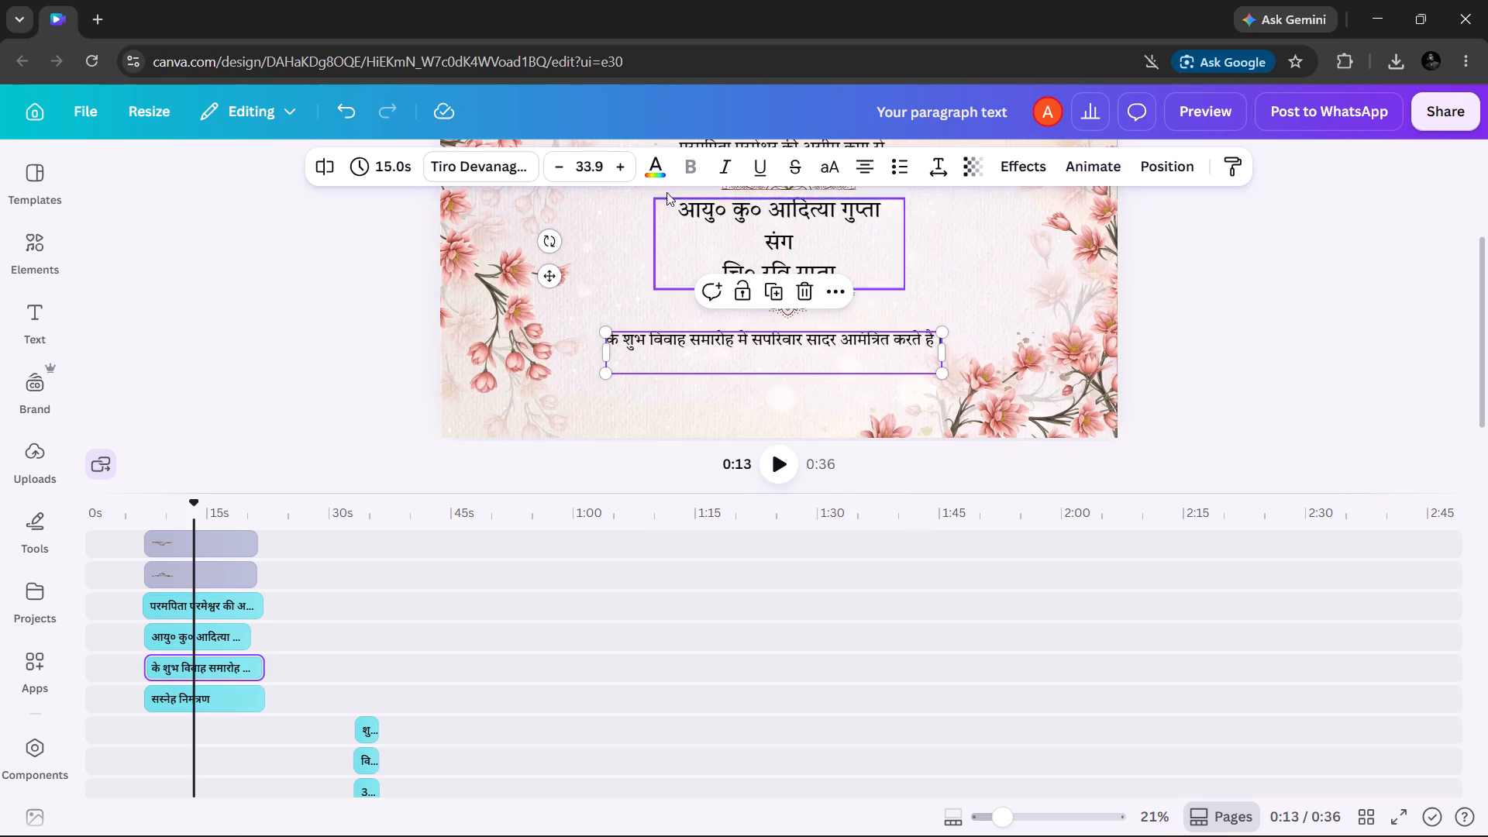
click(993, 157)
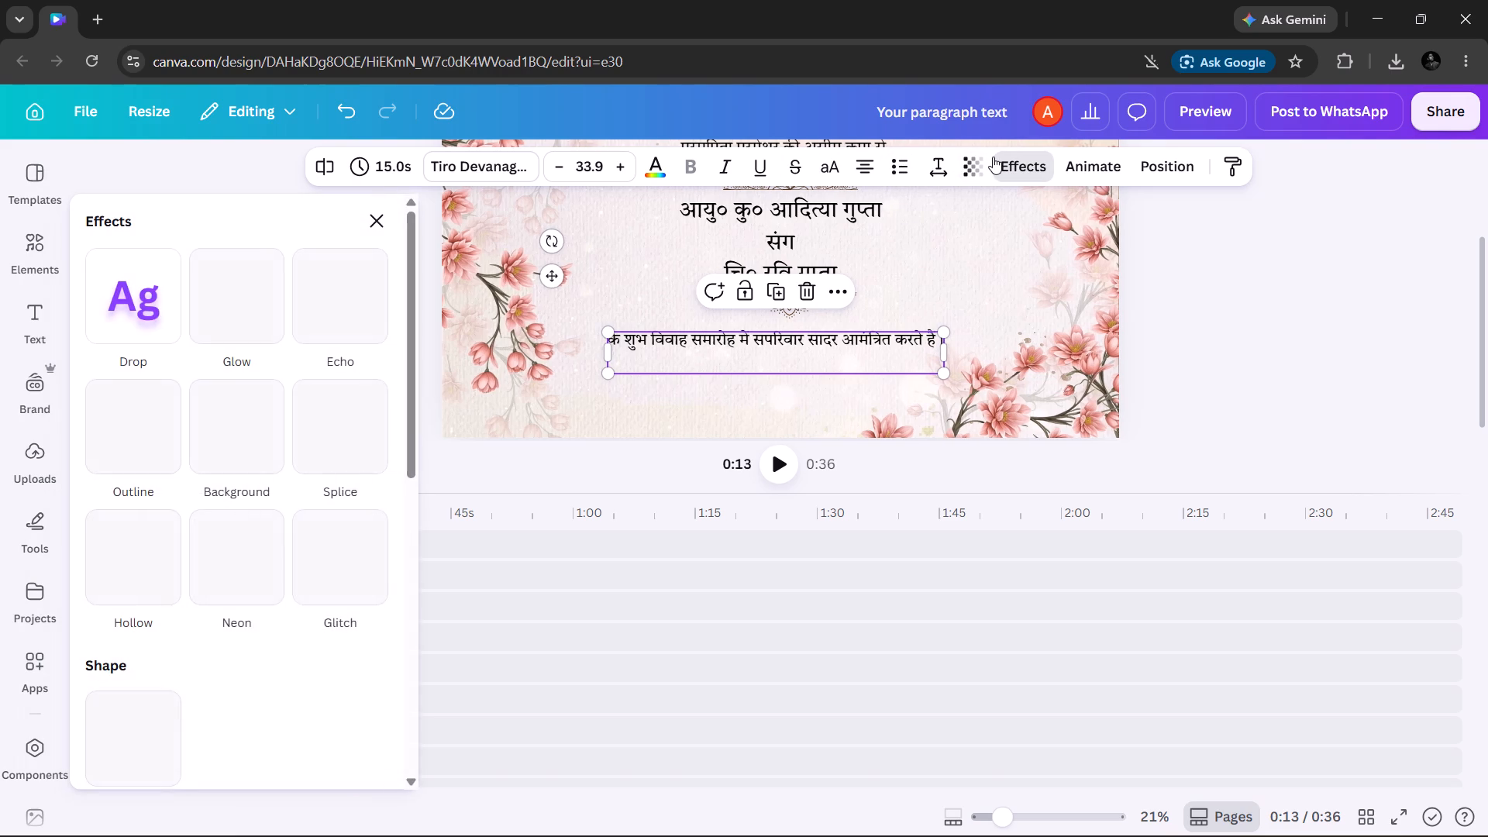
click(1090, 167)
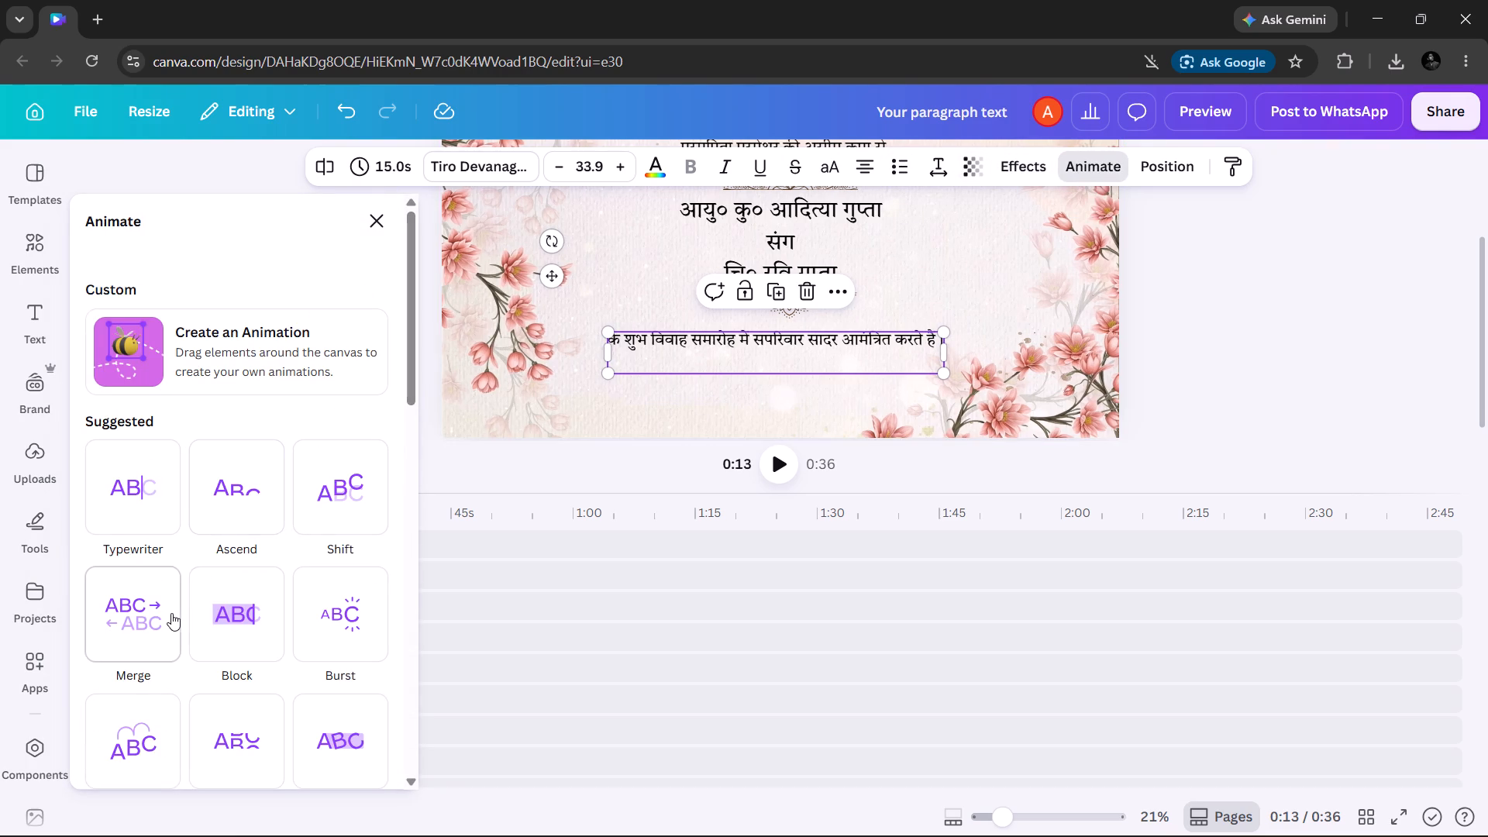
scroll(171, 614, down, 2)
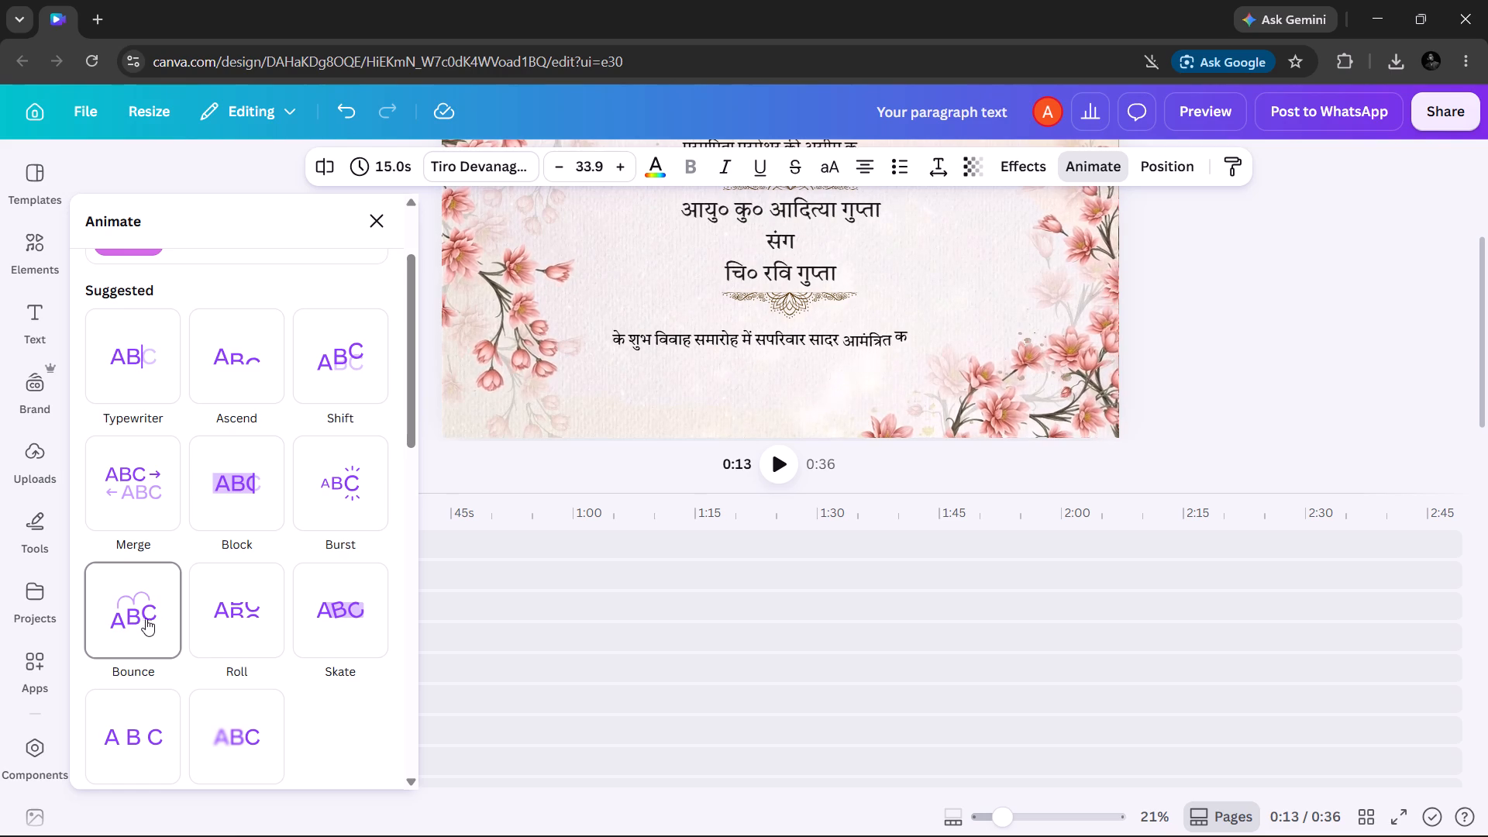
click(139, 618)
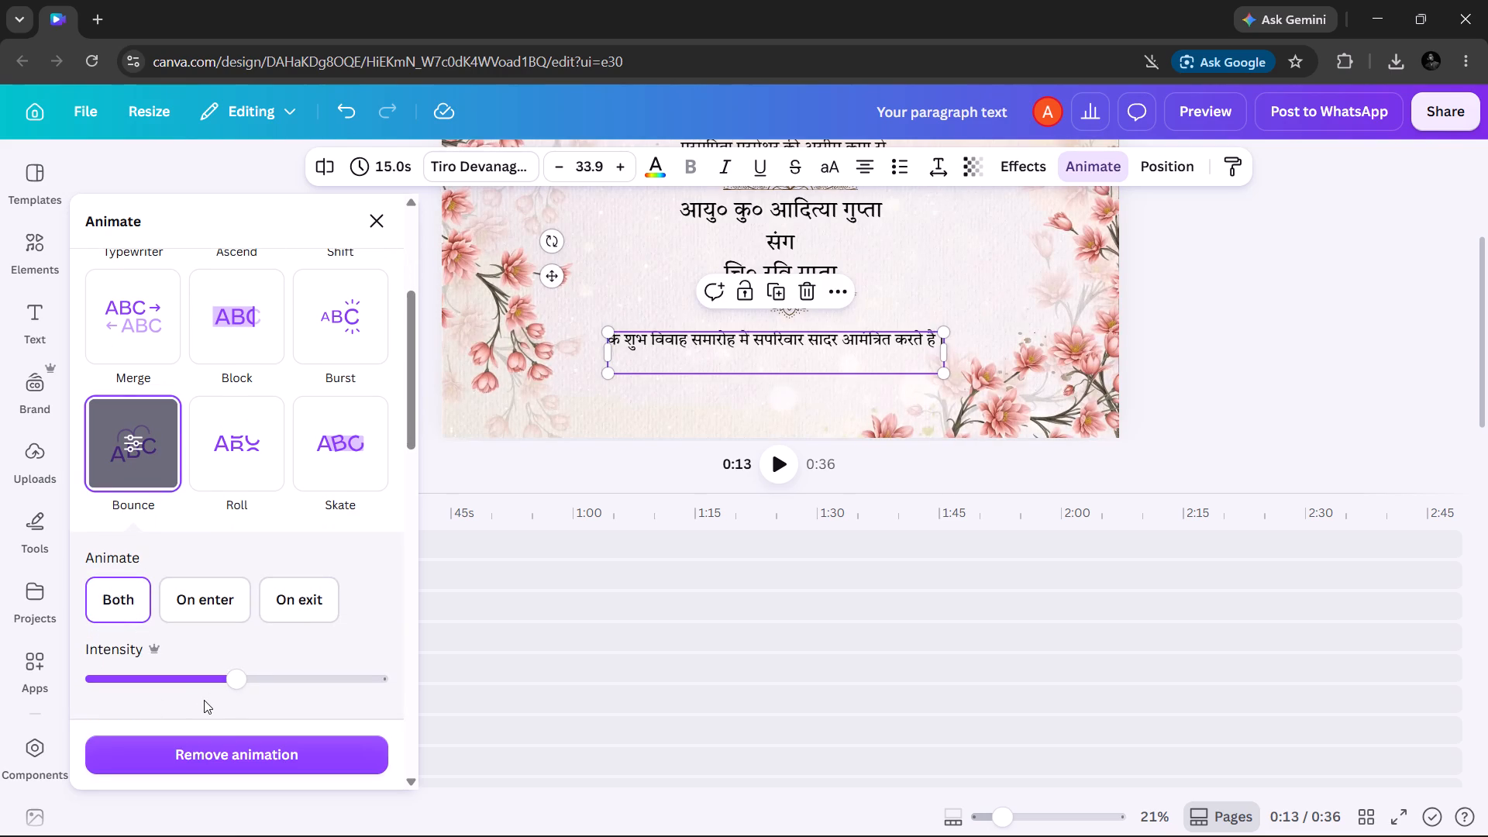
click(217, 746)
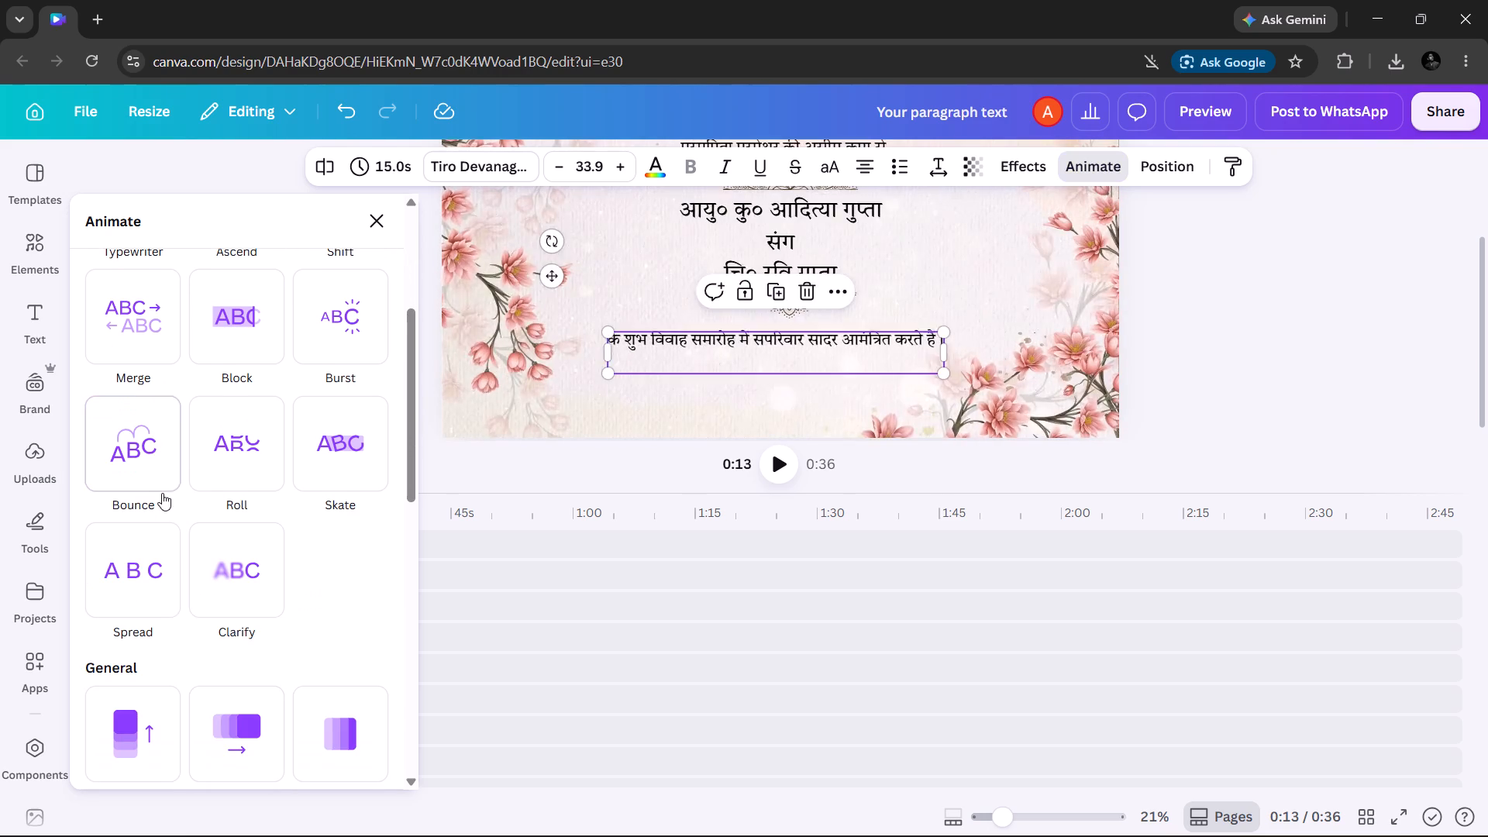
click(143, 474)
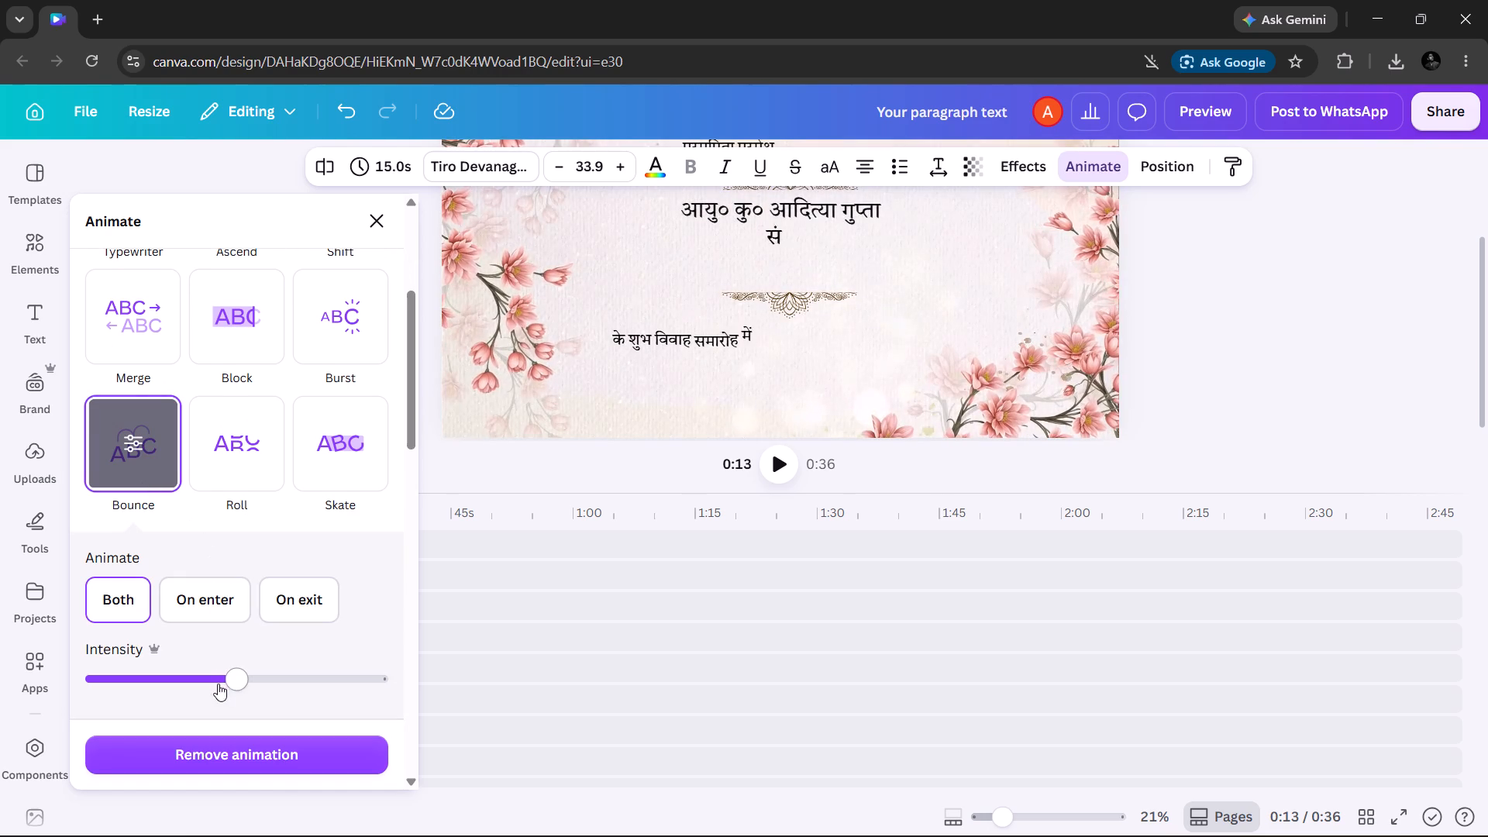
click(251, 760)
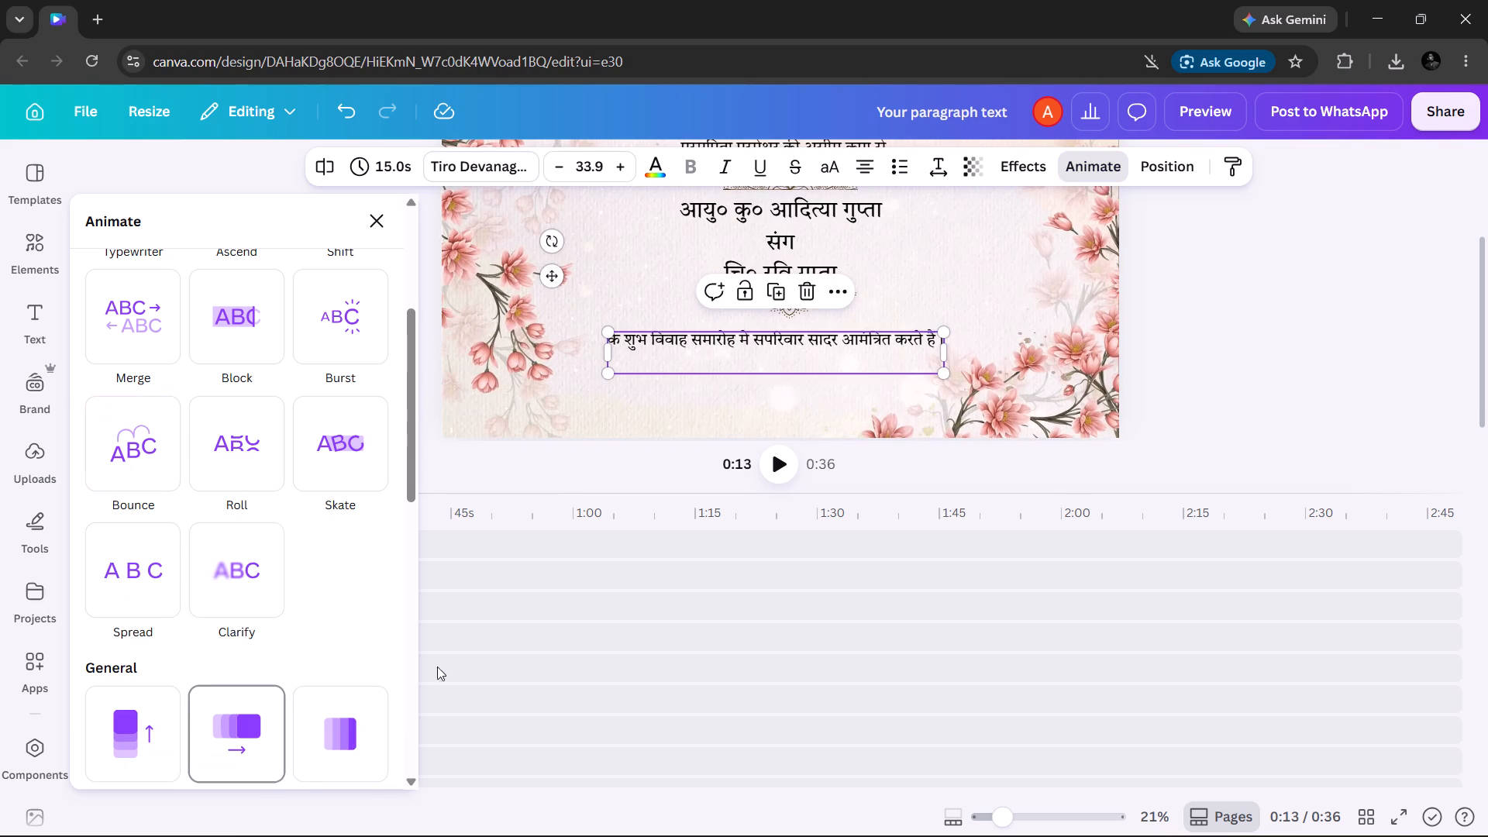
Apply the Bounce text animation to the couple's names block.
click(818, 245)
click(116, 436)
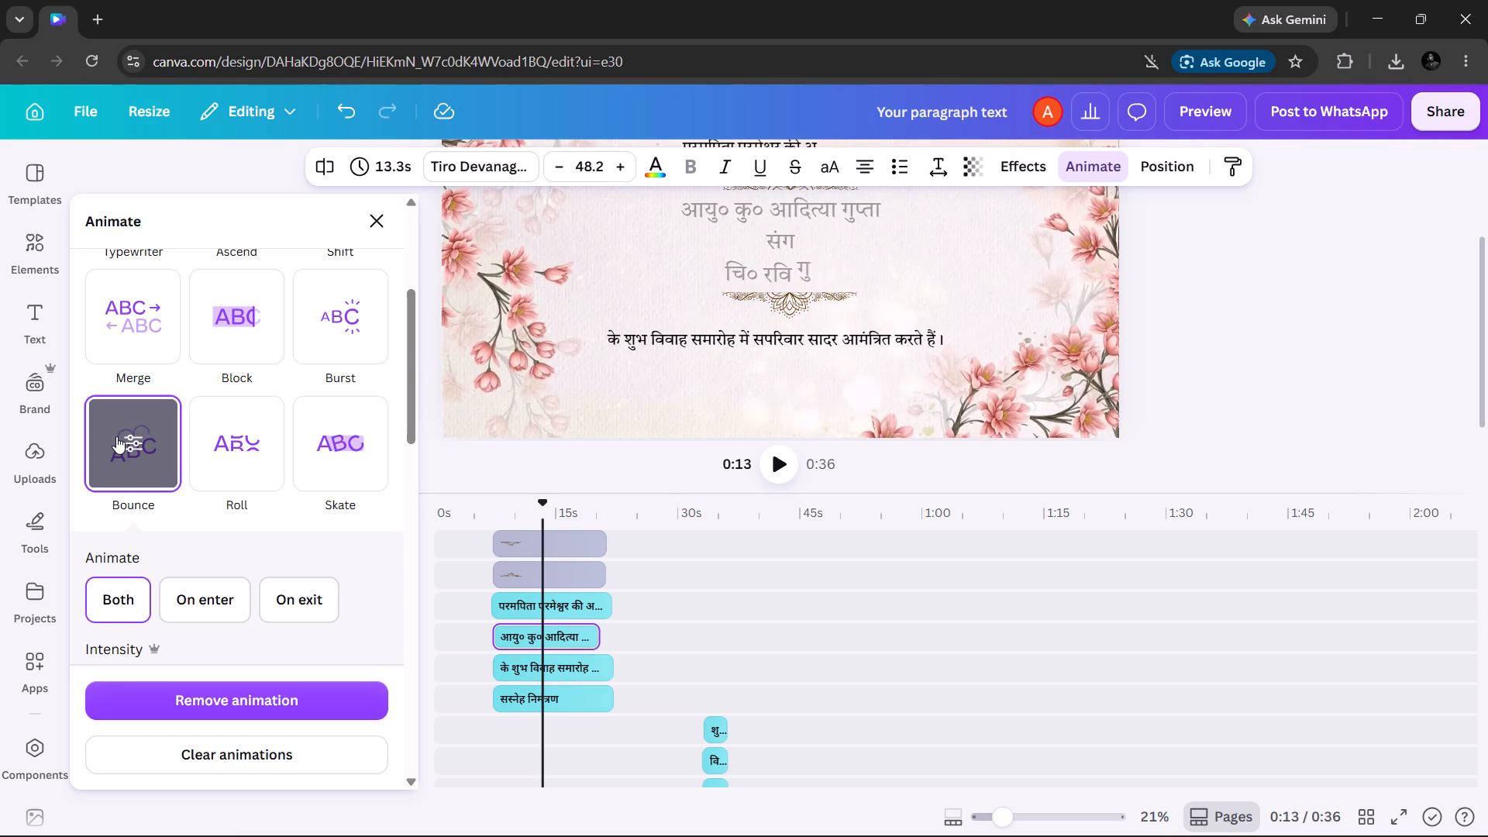
Change the "परमपिता परमेश्वर की असीम कृपा से" line's animation to Bounce, trying the Word writing style before settling on Character.
scroll(578, 307, up, 1)
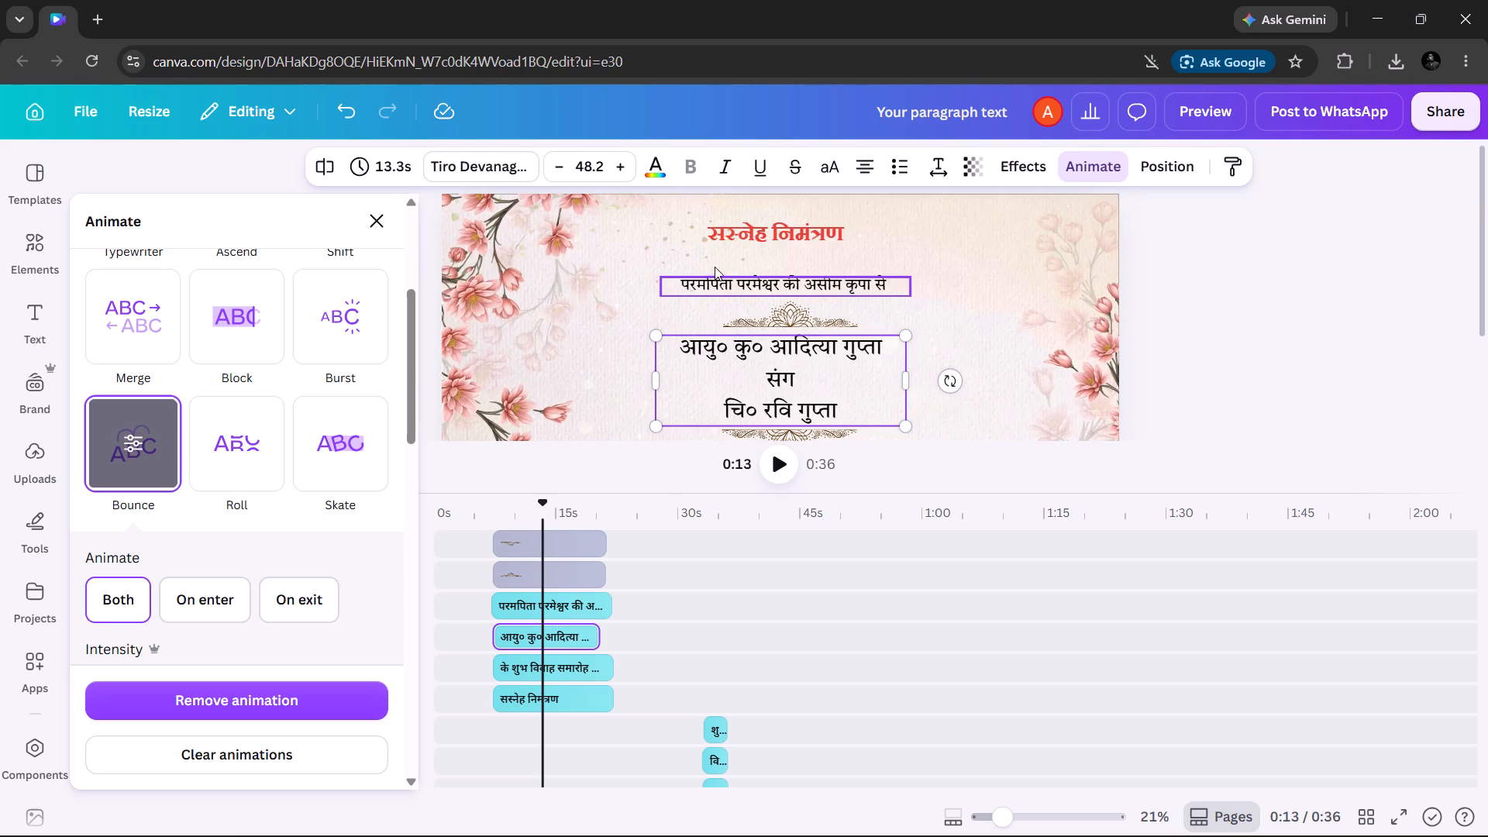
click(725, 274)
click(726, 278)
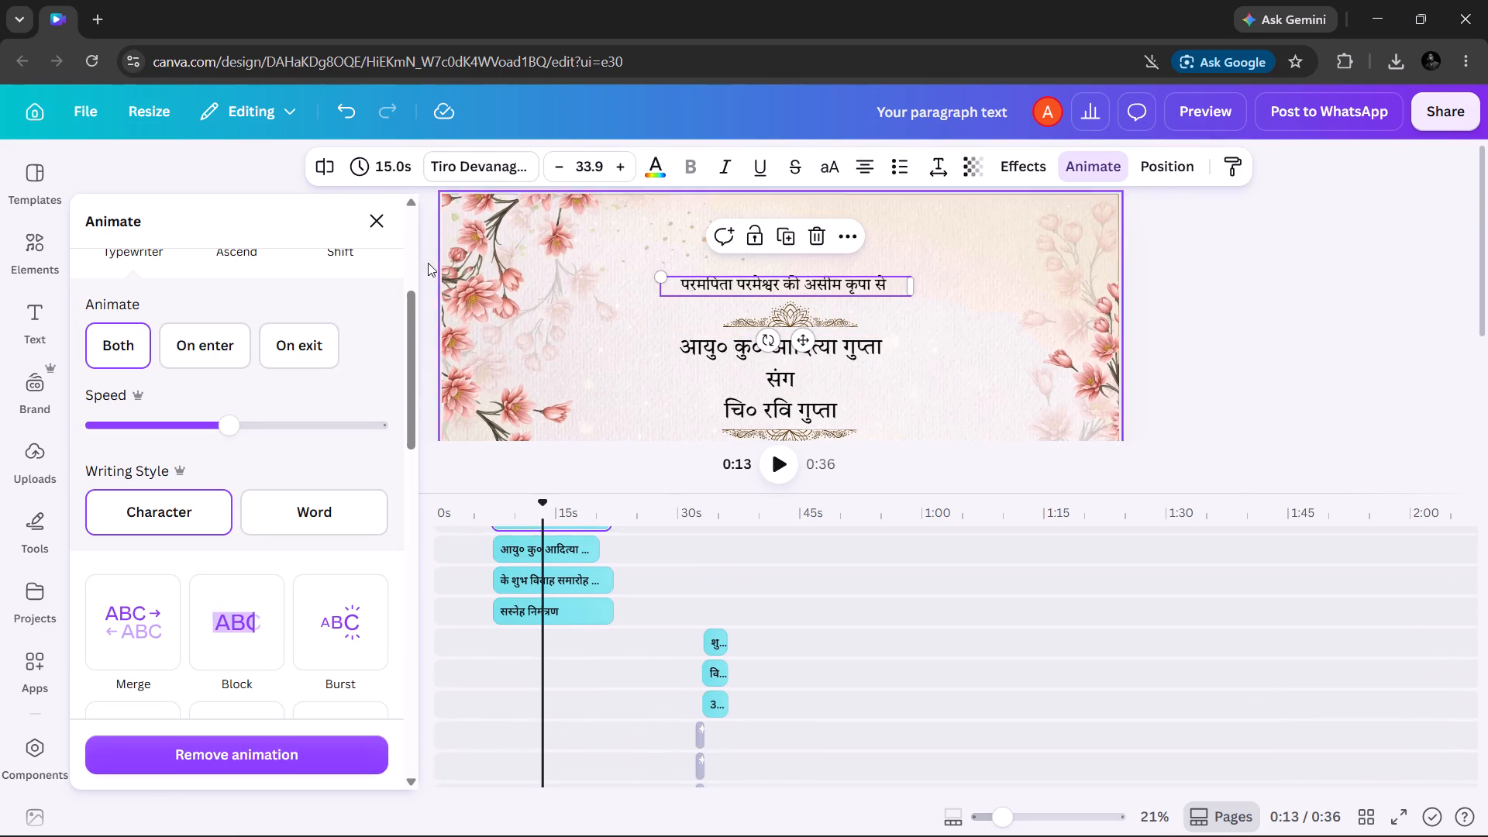
scroll(141, 643, down, 3)
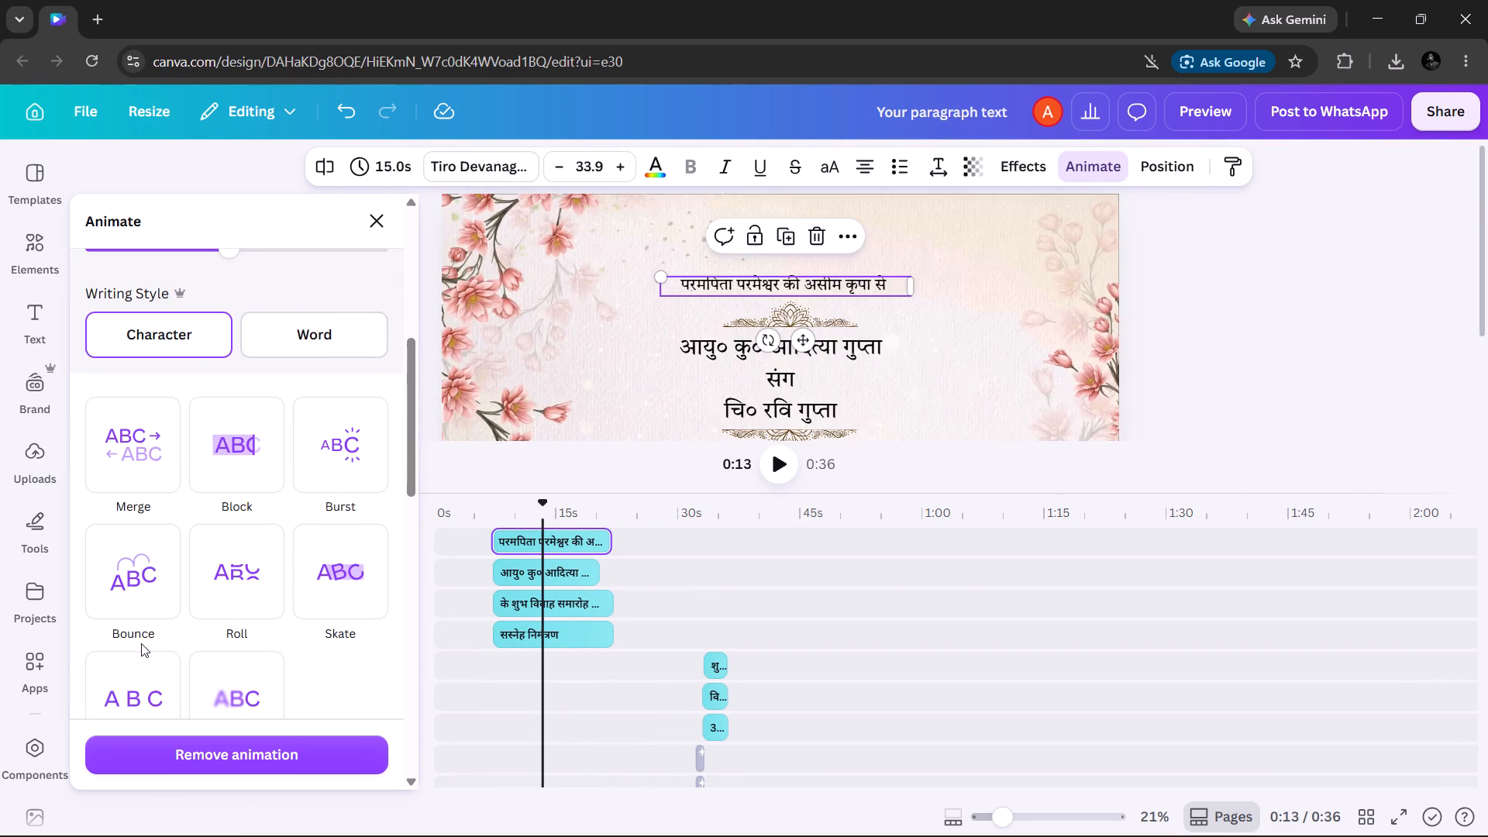
click(146, 552)
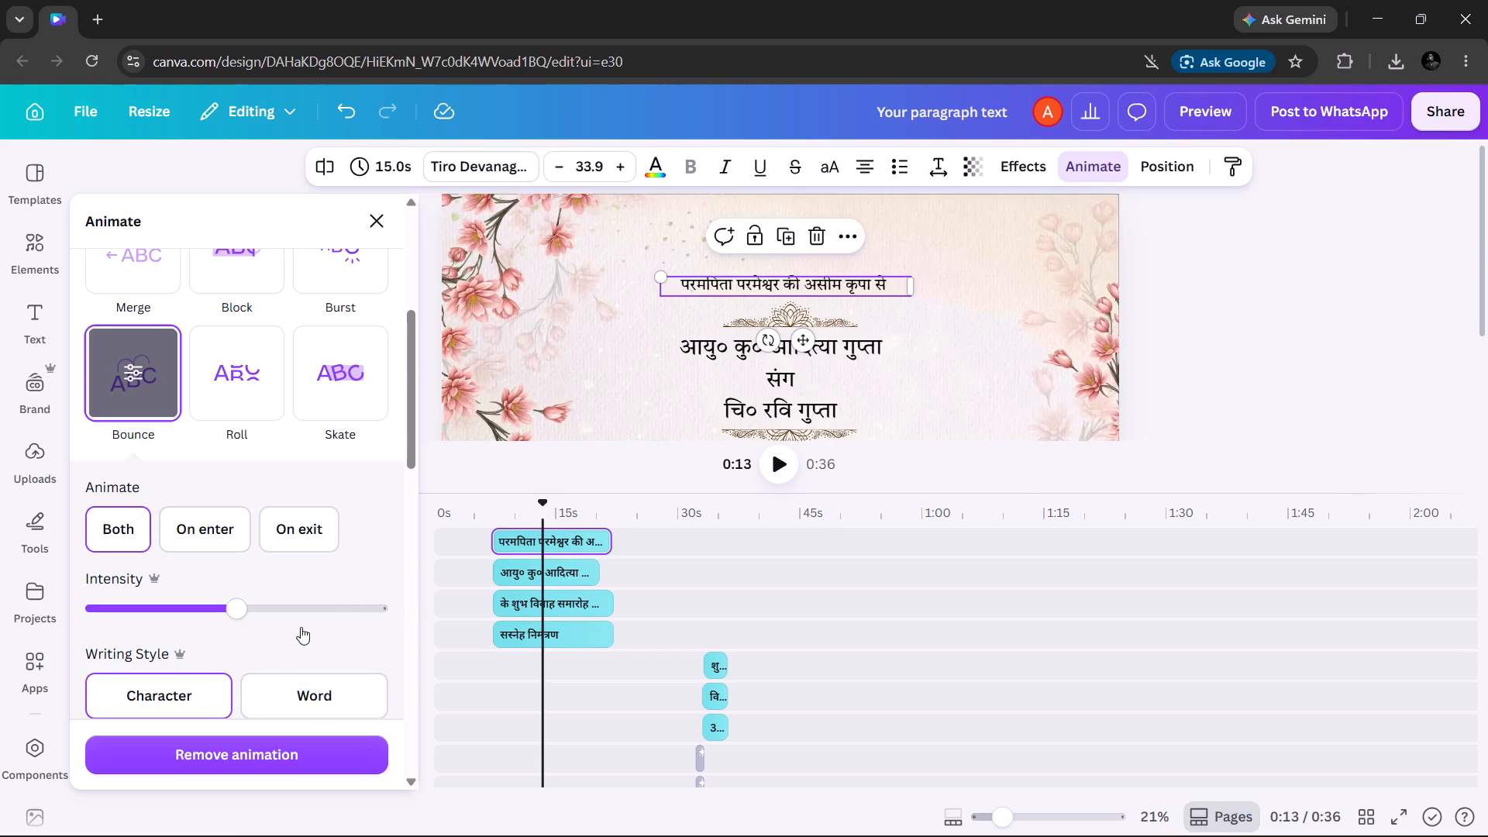
click(347, 697)
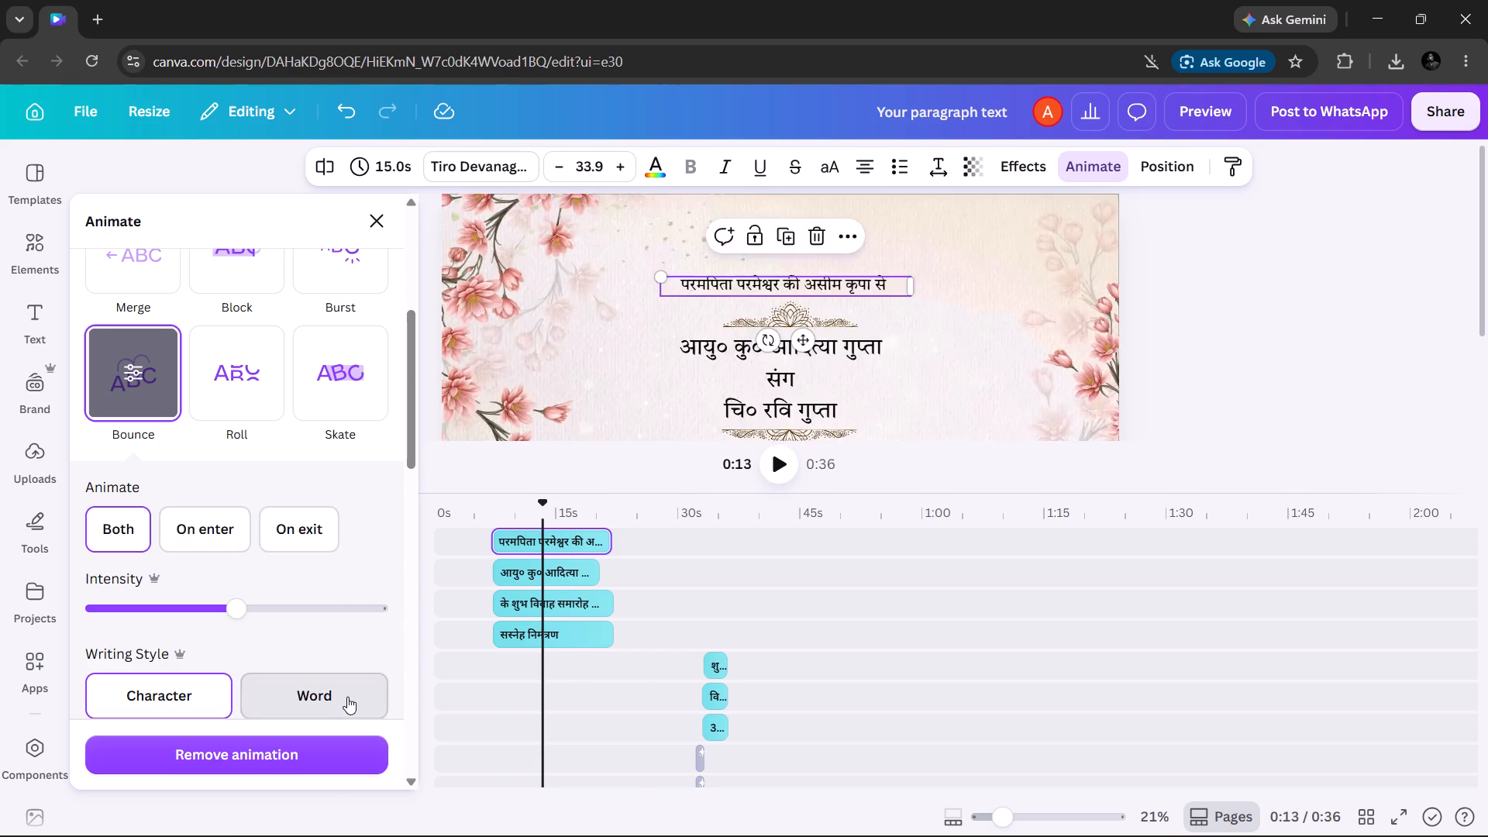
click(164, 694)
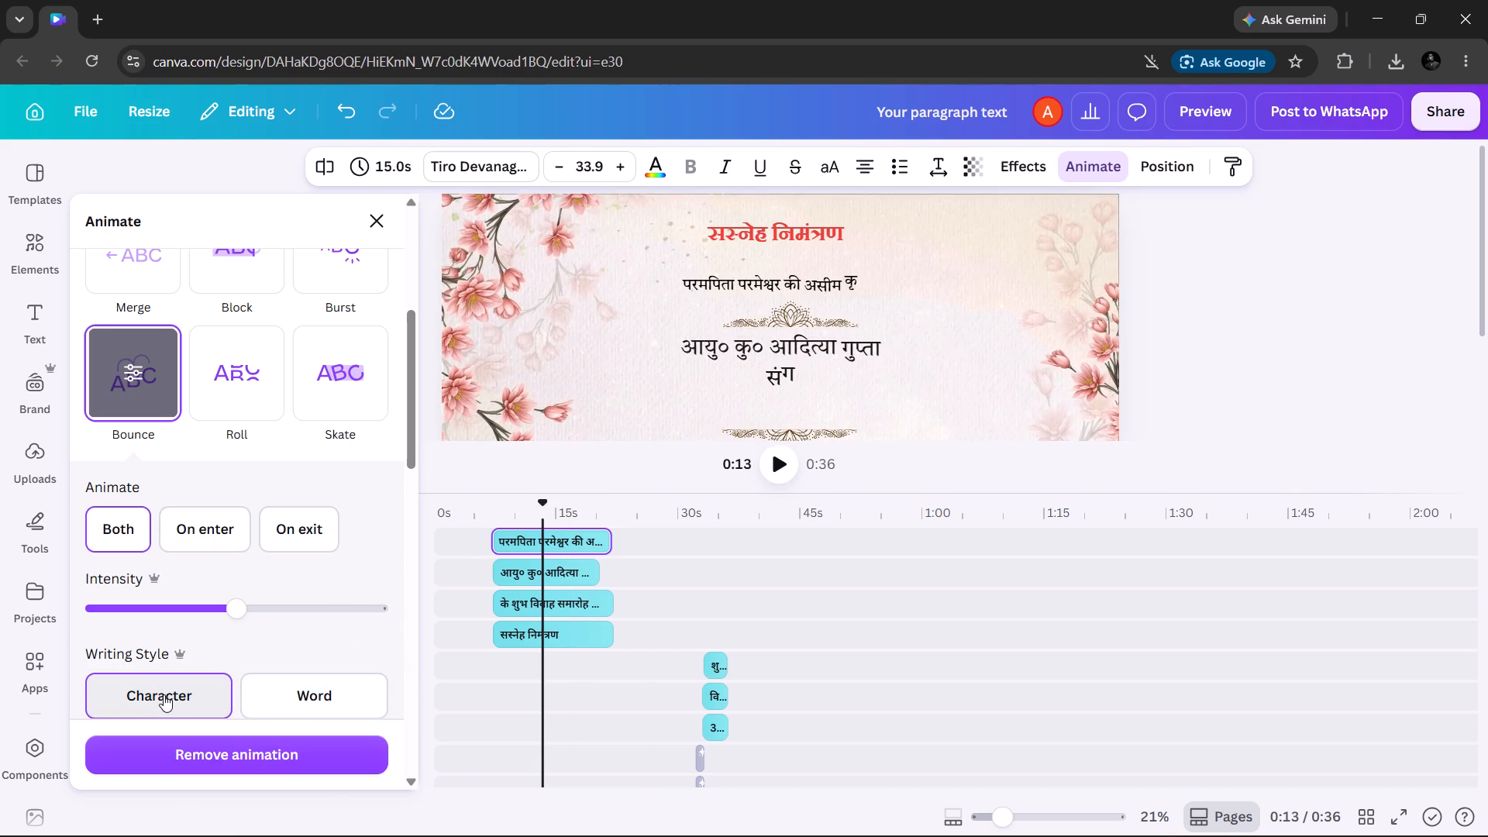
click(1164, 291)
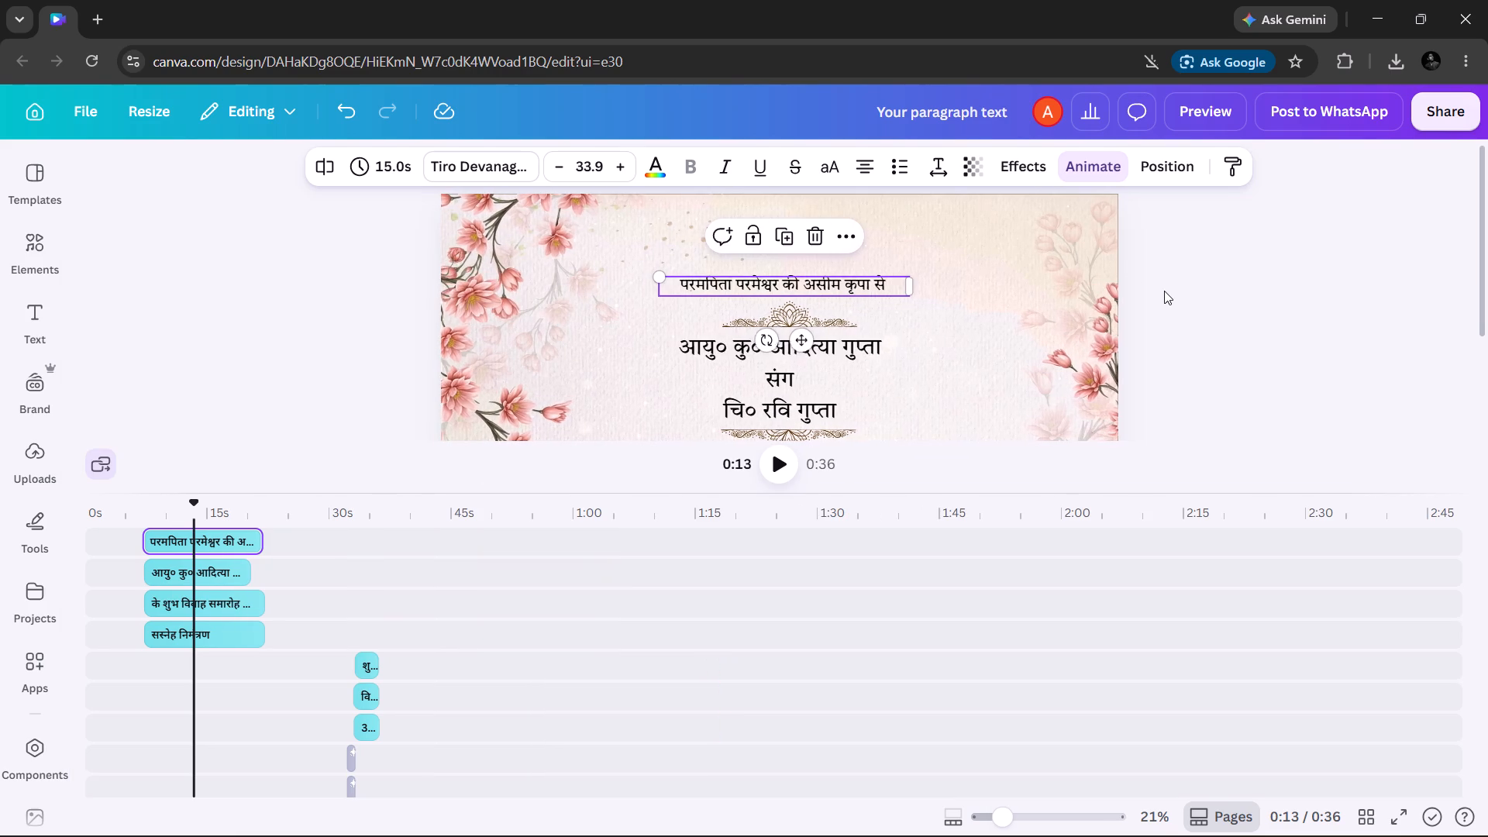
Stagger the text clips below the "सस्नेह निमंत्रण" clip: blessing line from about 8.5 s, couple's names from 13 s, closing line from 17 s.
scroll(827, 400, up, 1)
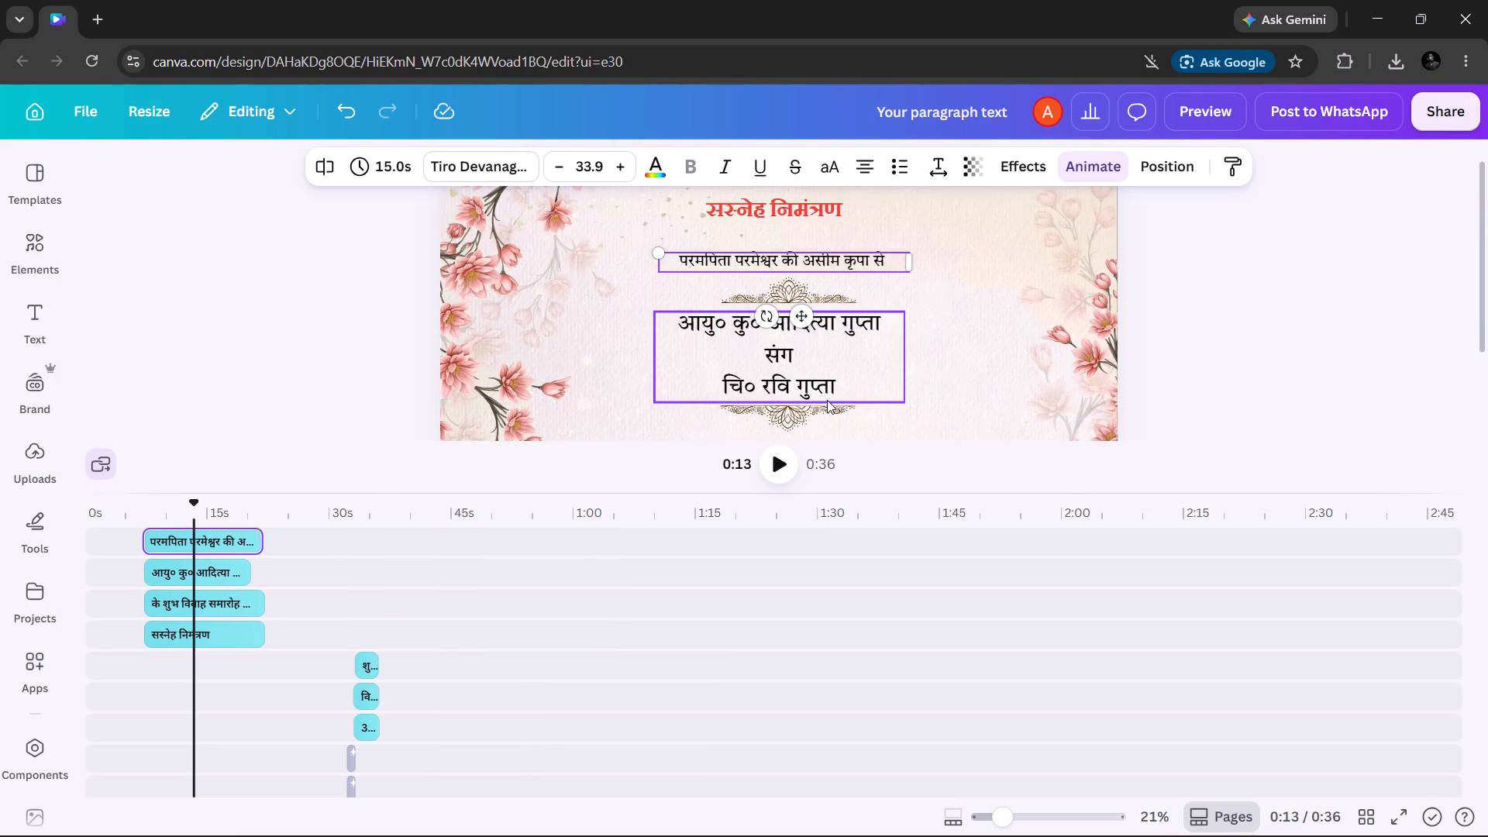
scroll(827, 400, up, 1)
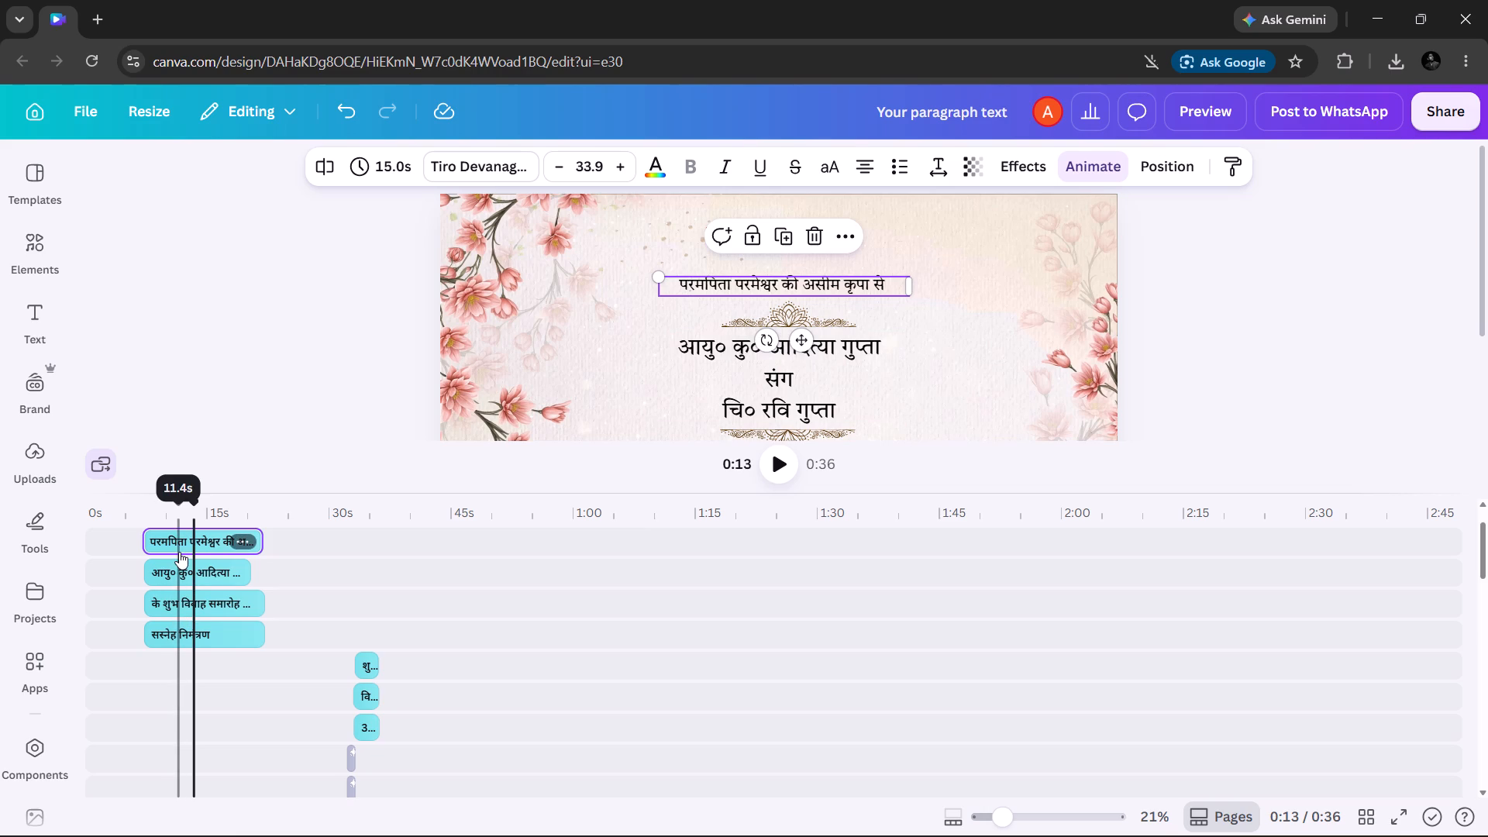
drag(179, 545, 189, 663)
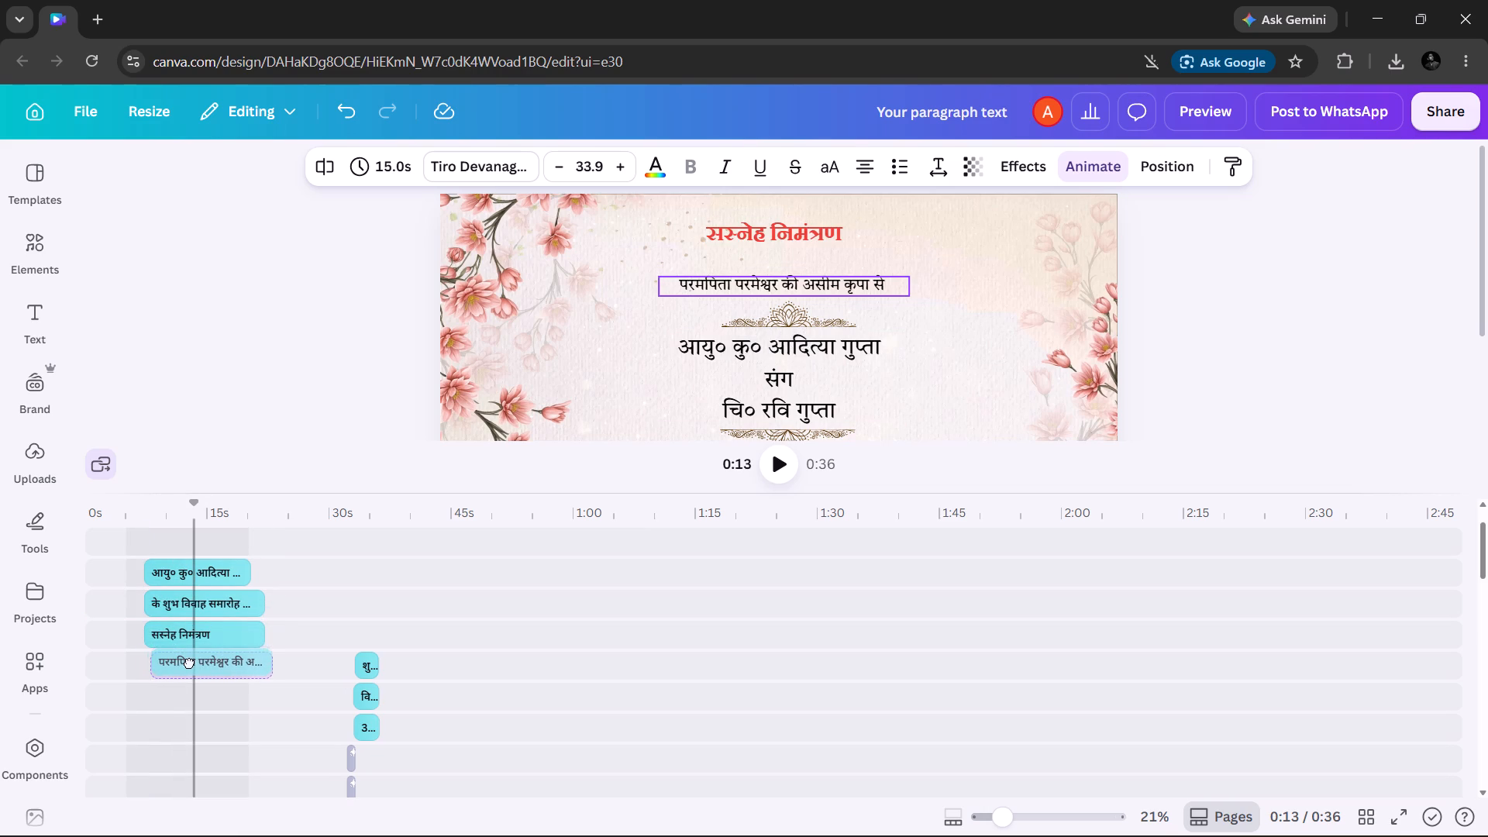
drag(189, 663, 193, 663)
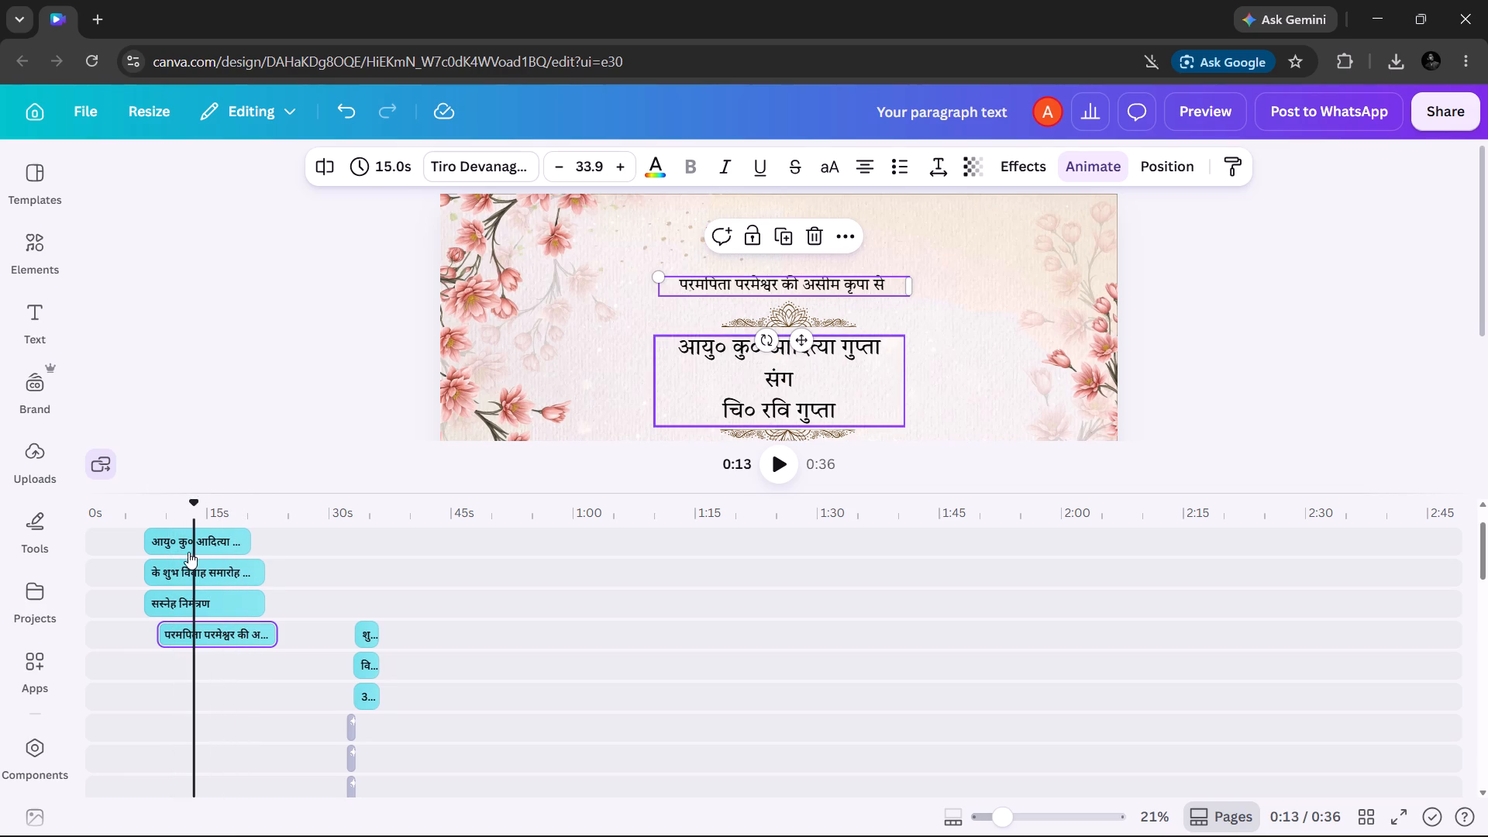
drag(174, 546, 205, 649)
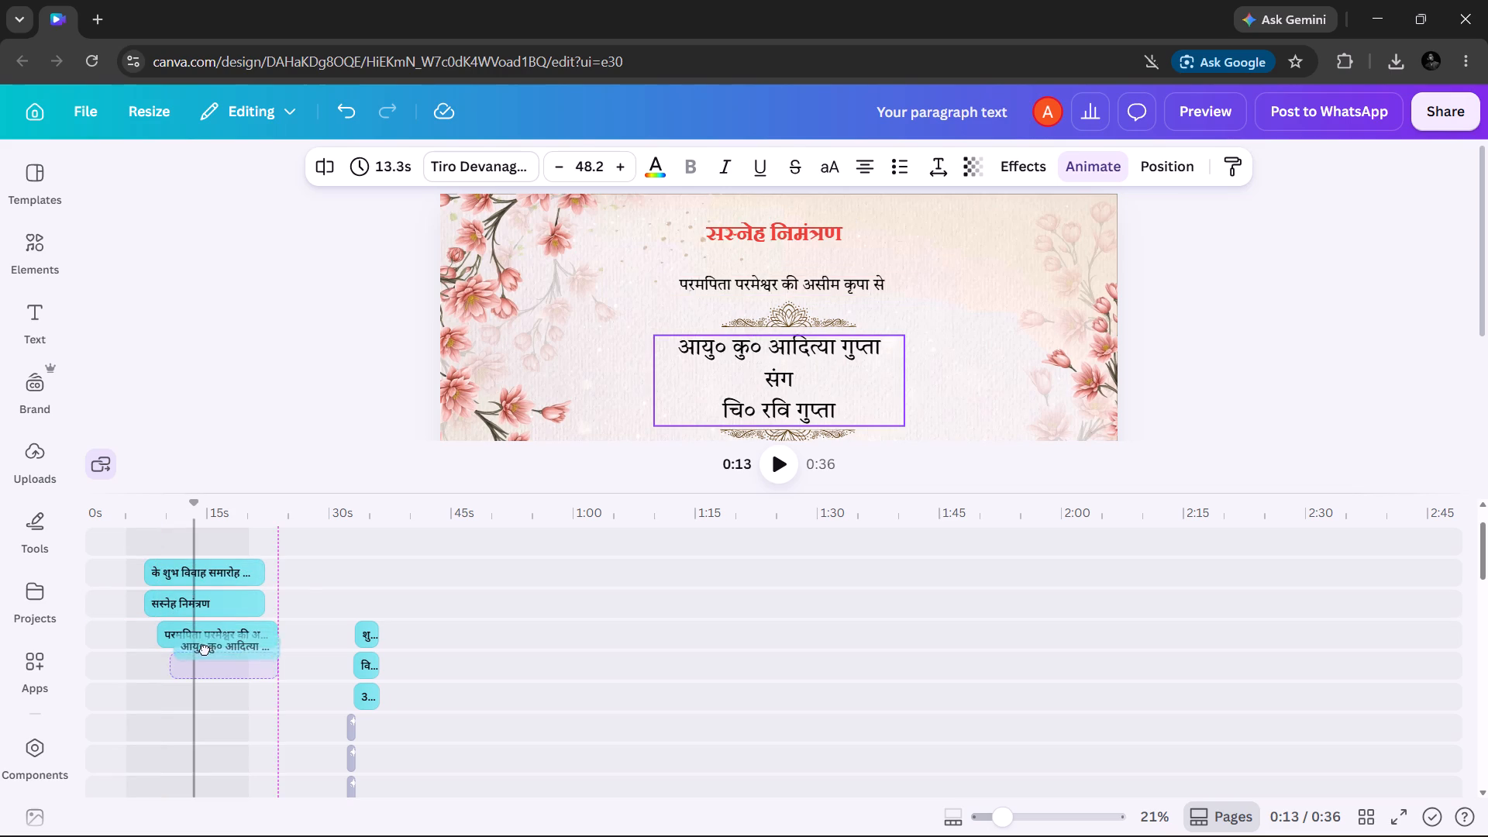
drag(205, 649, 229, 665)
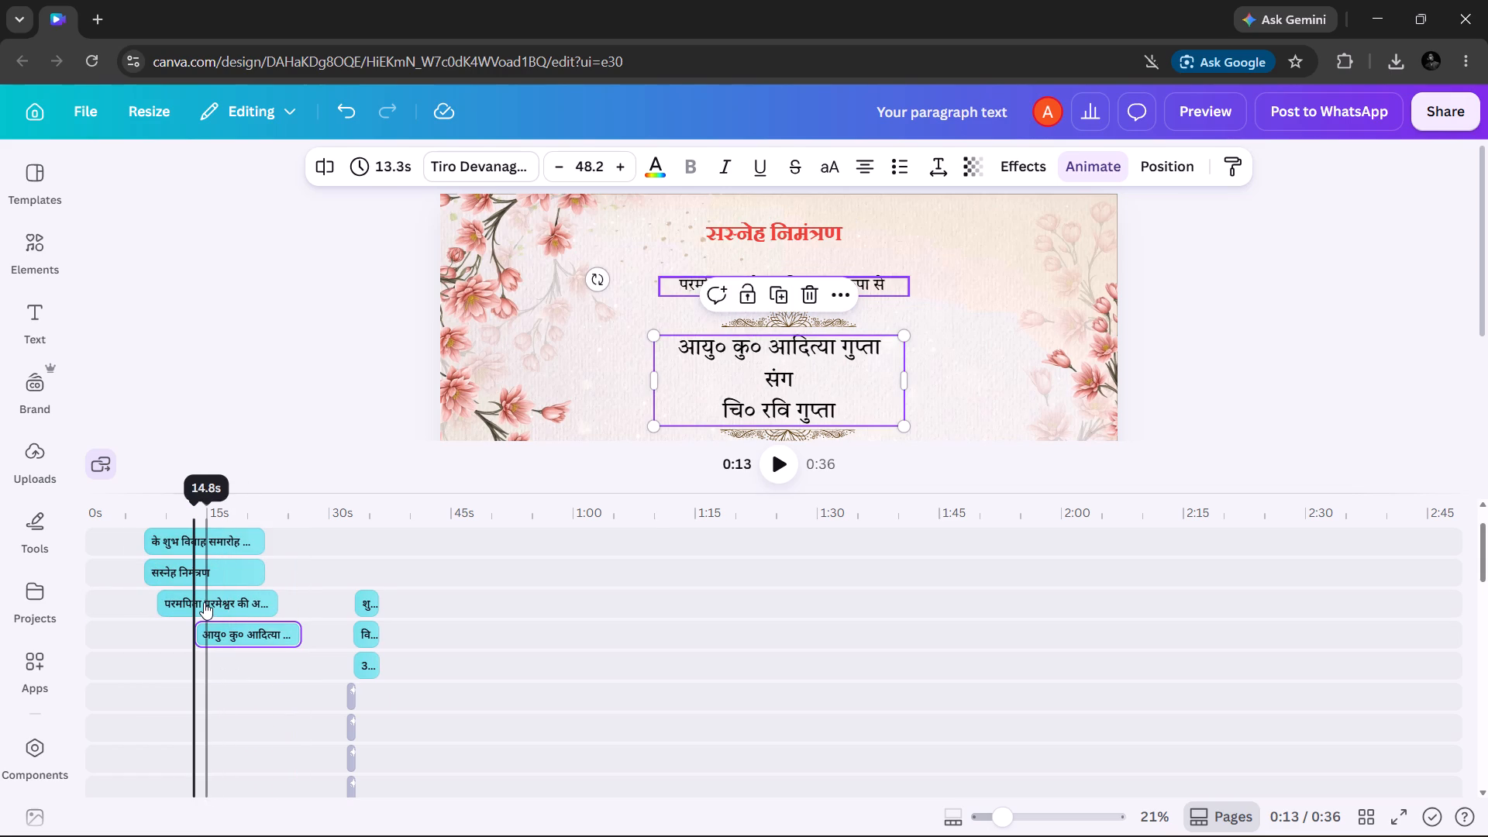
drag(179, 548, 260, 660)
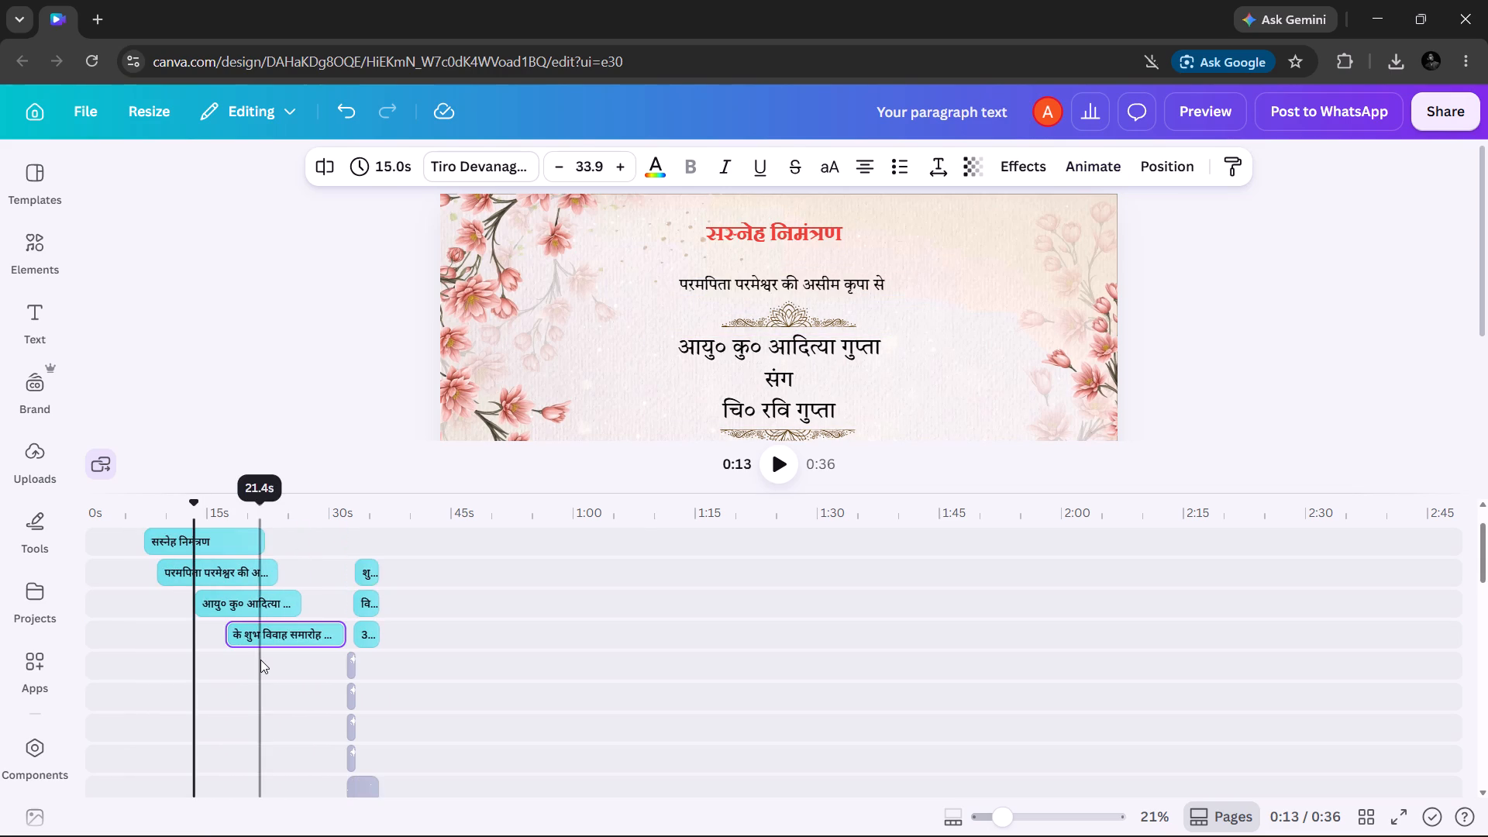
Play the video full screen from the Ganesha opening slide to review the staggered text on the floral slide.
scroll(260, 660, down, 8)
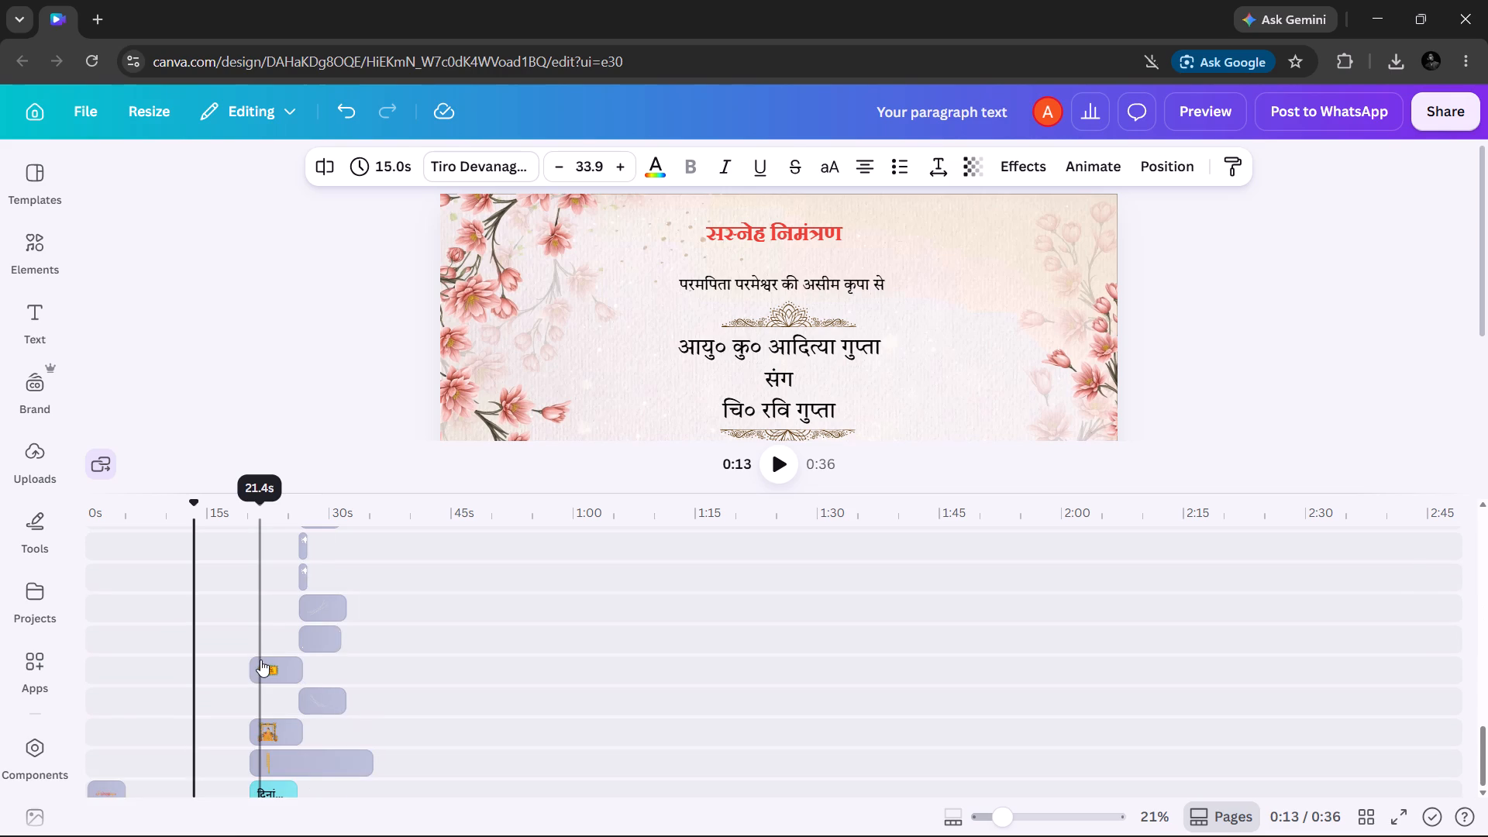
scroll(187, 680, right, 6)
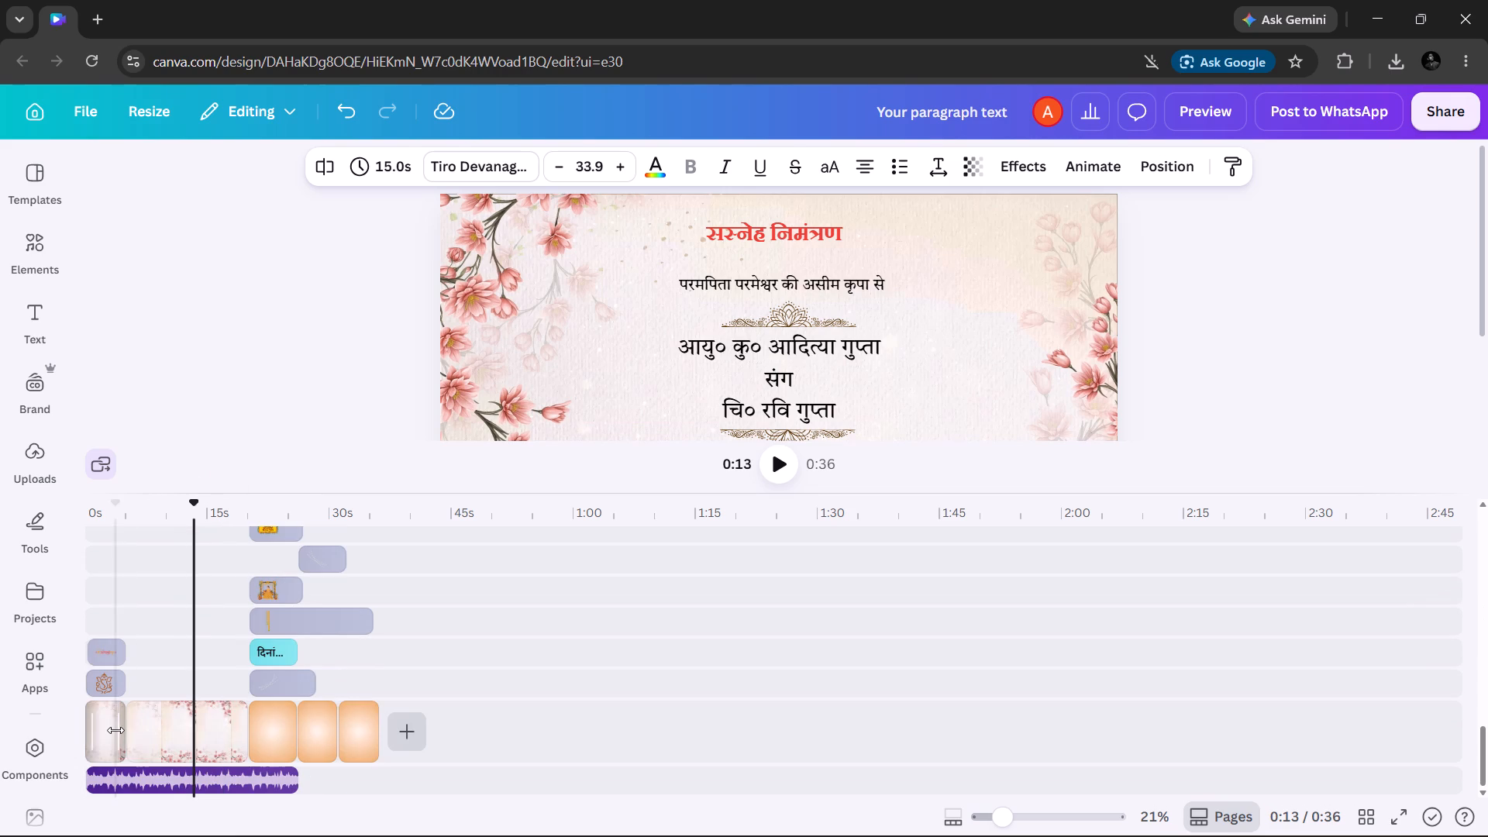
scroll(115, 730, right, 1)
click(97, 734)
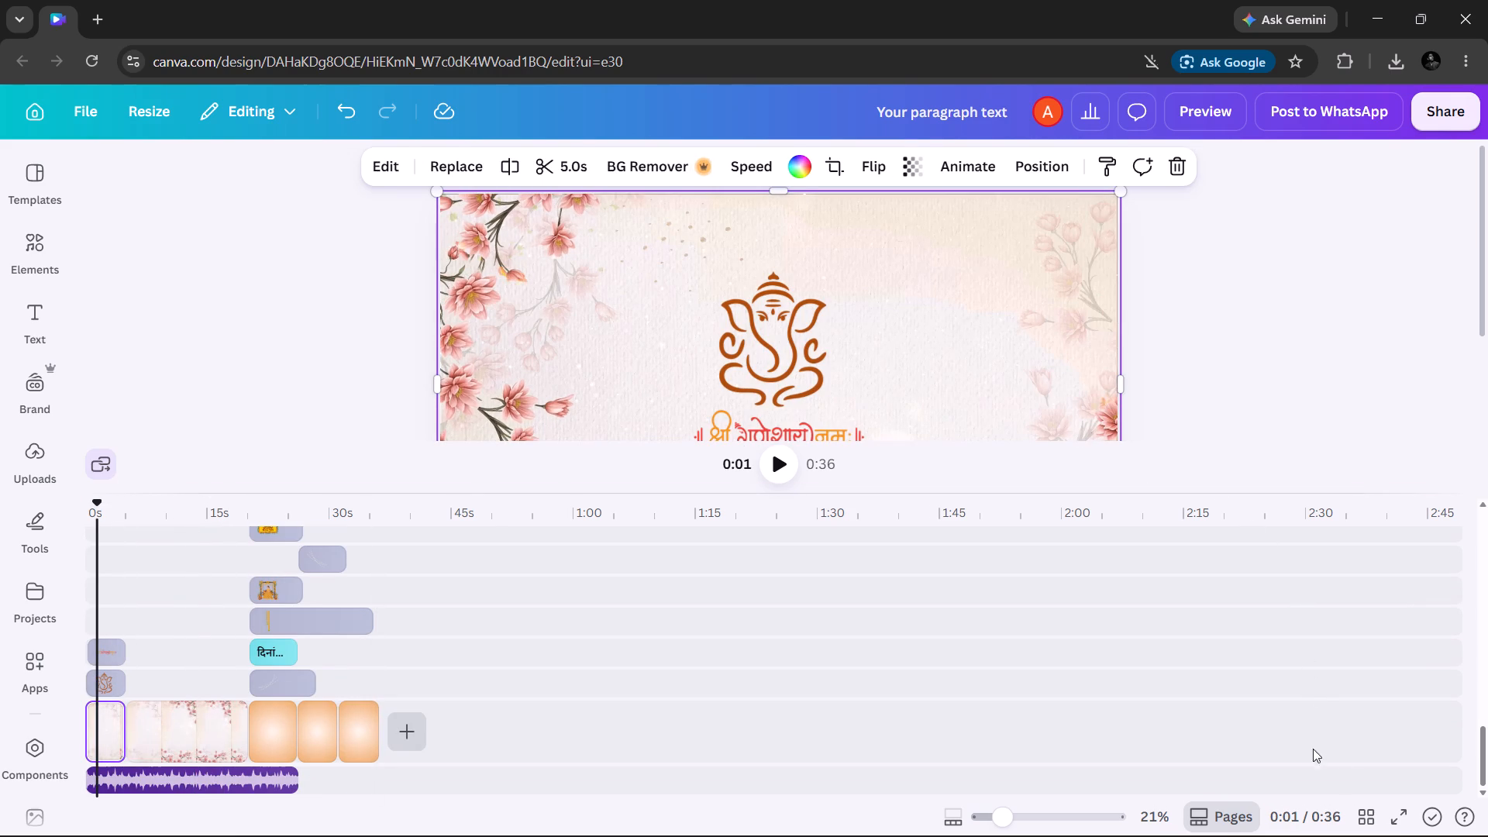
click(1395, 818)
key(space)
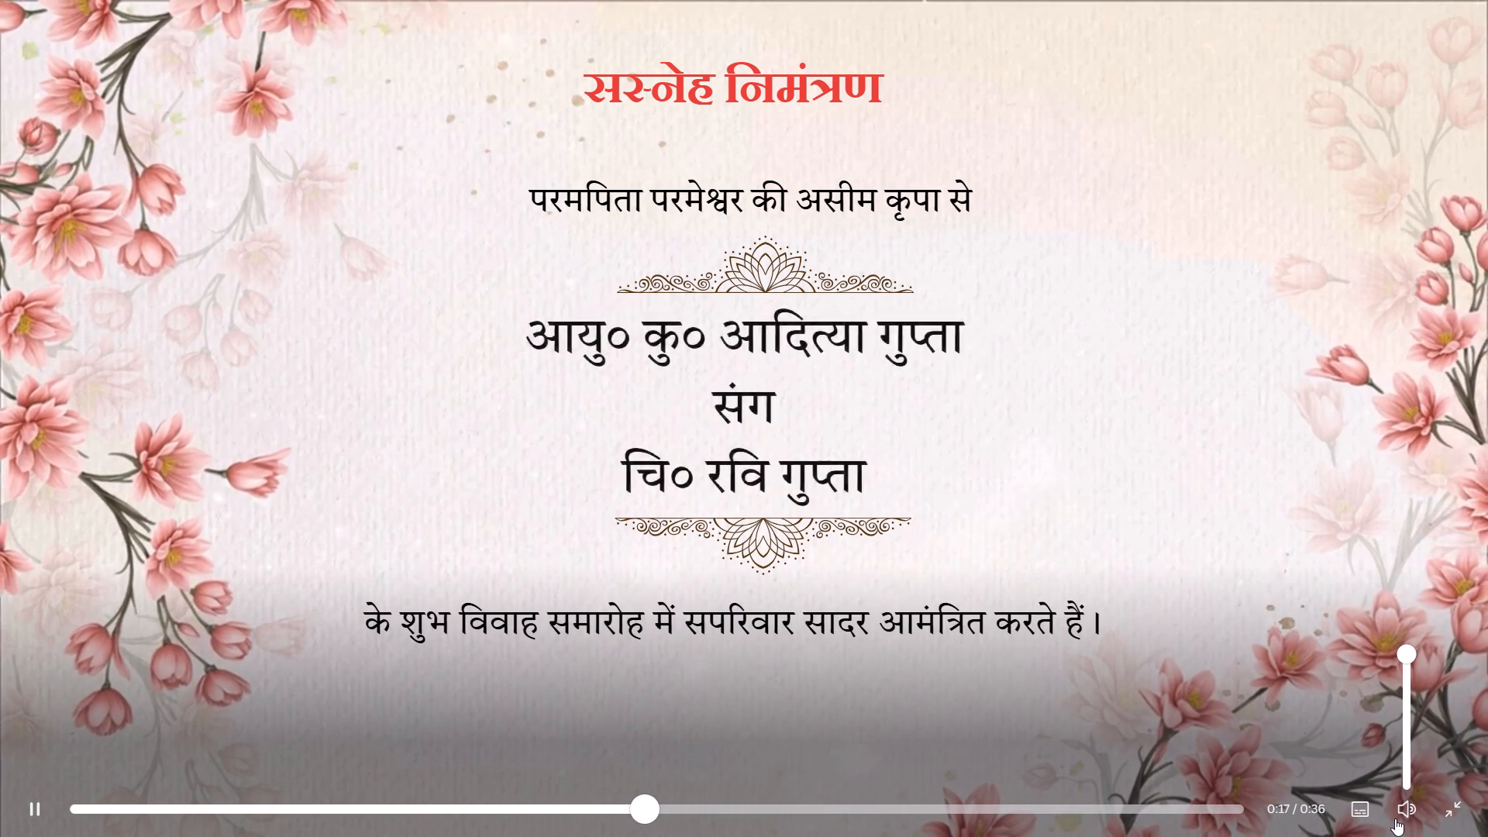
key(Escape)
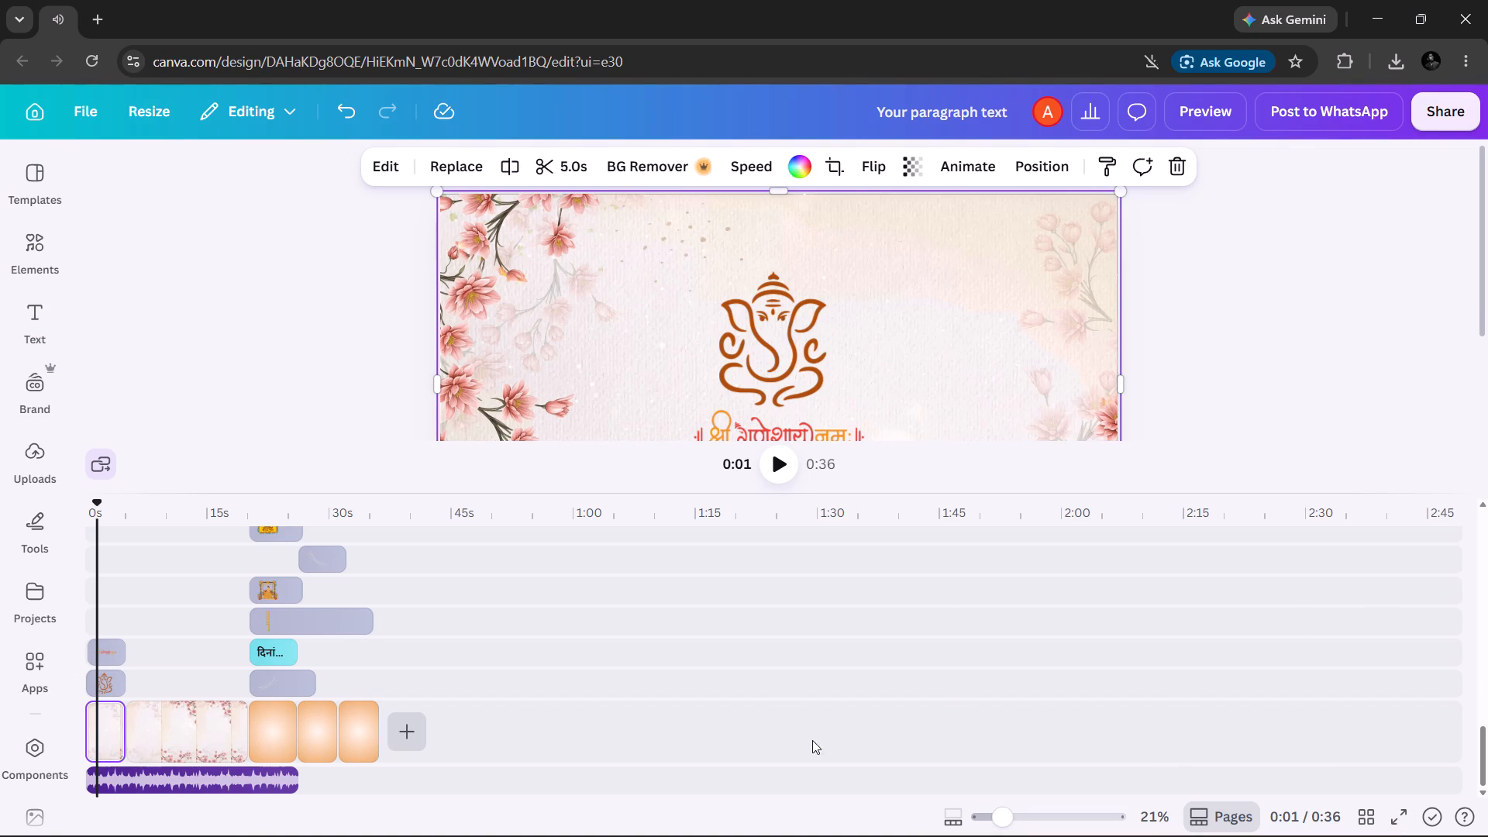
Move the upper divider clip below the blessing line's clip and the lower divider clip below the couple's names clip, both starting at about 8.5 s.
scroll(222, 668, up, 3)
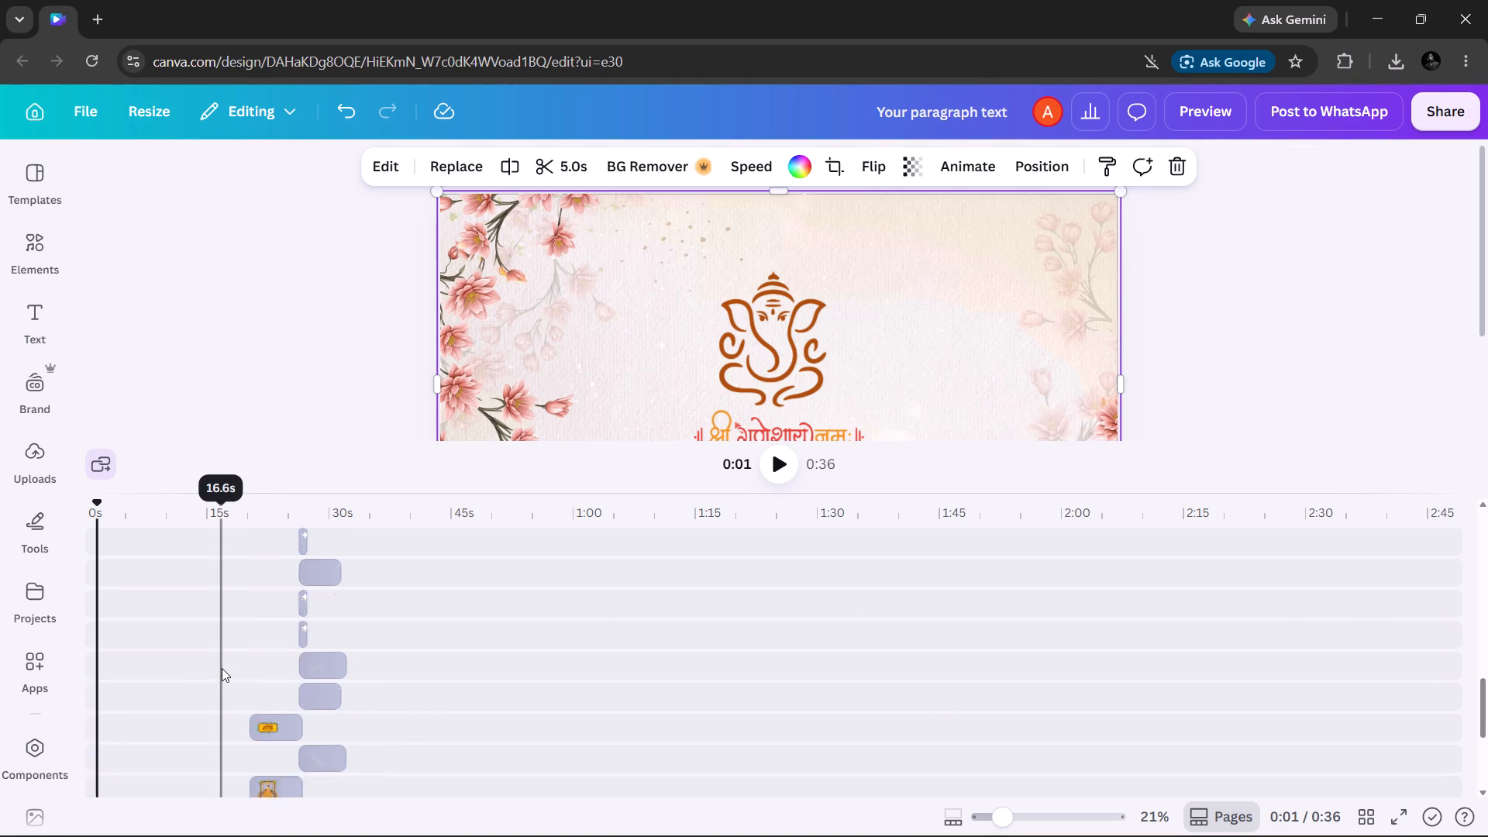
scroll(222, 668, up, 6)
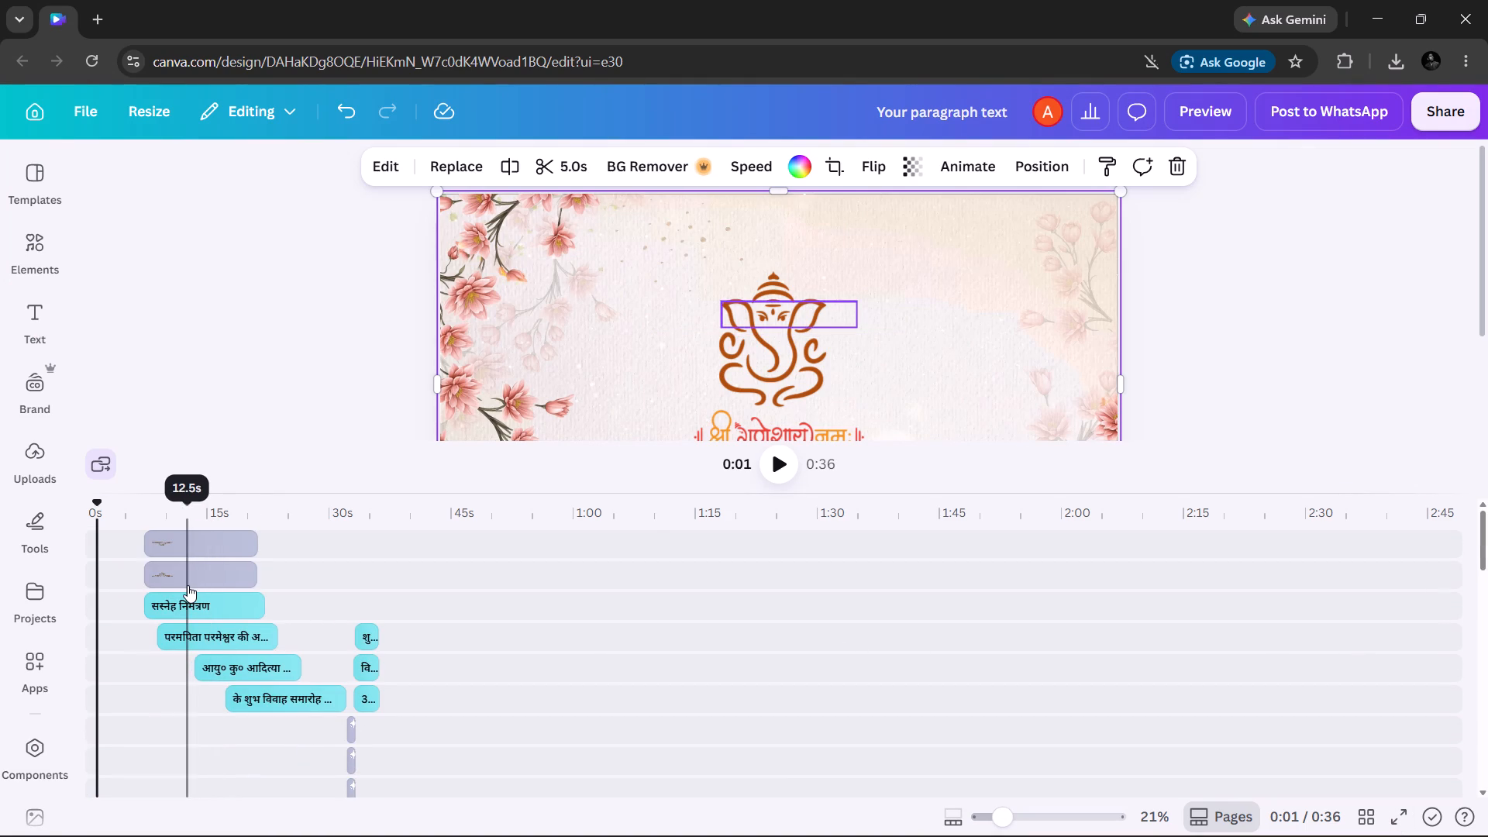
drag(188, 585, 205, 629)
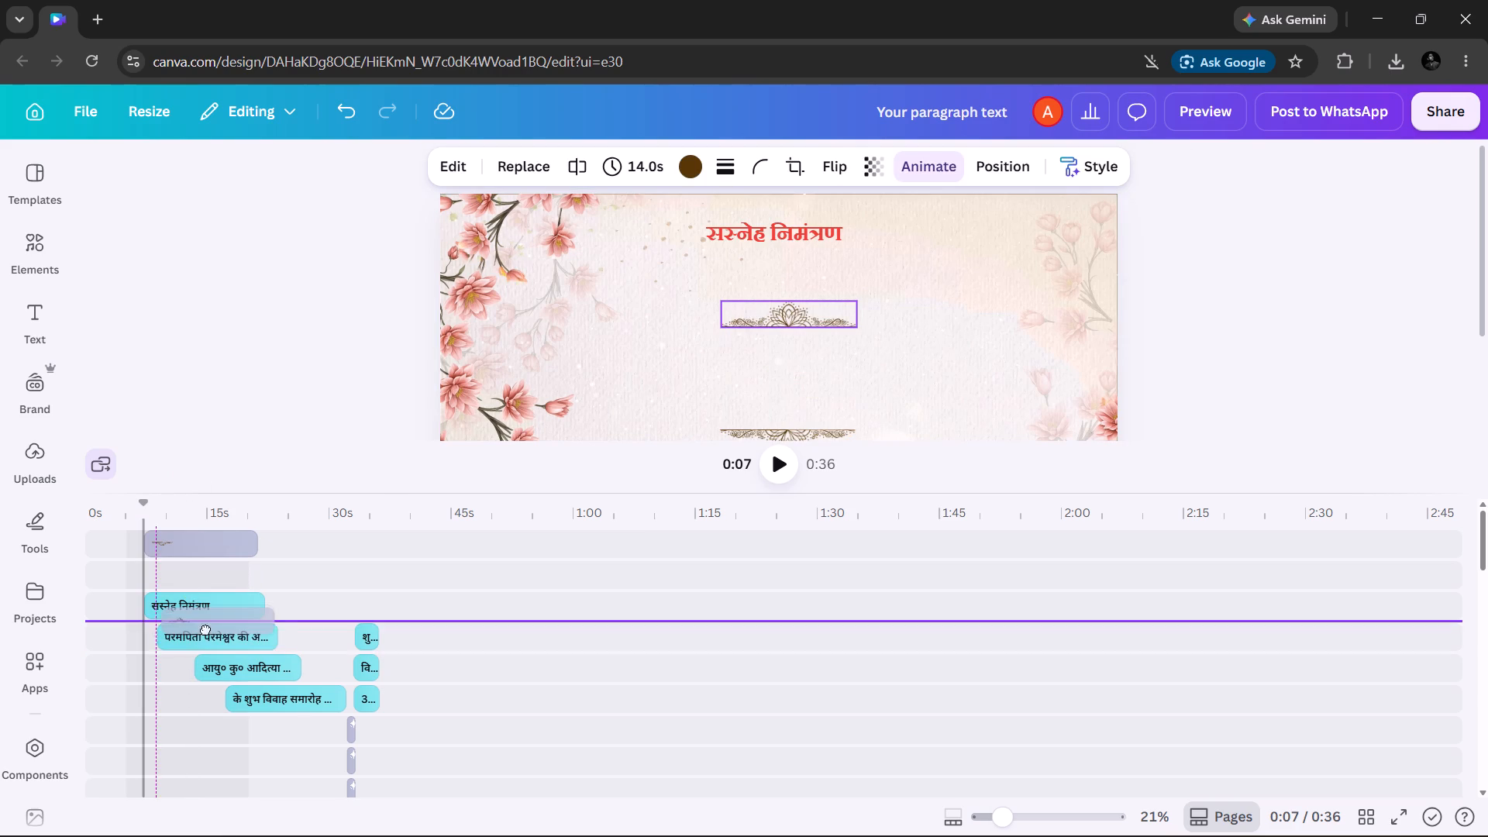
drag(205, 629, 208, 656)
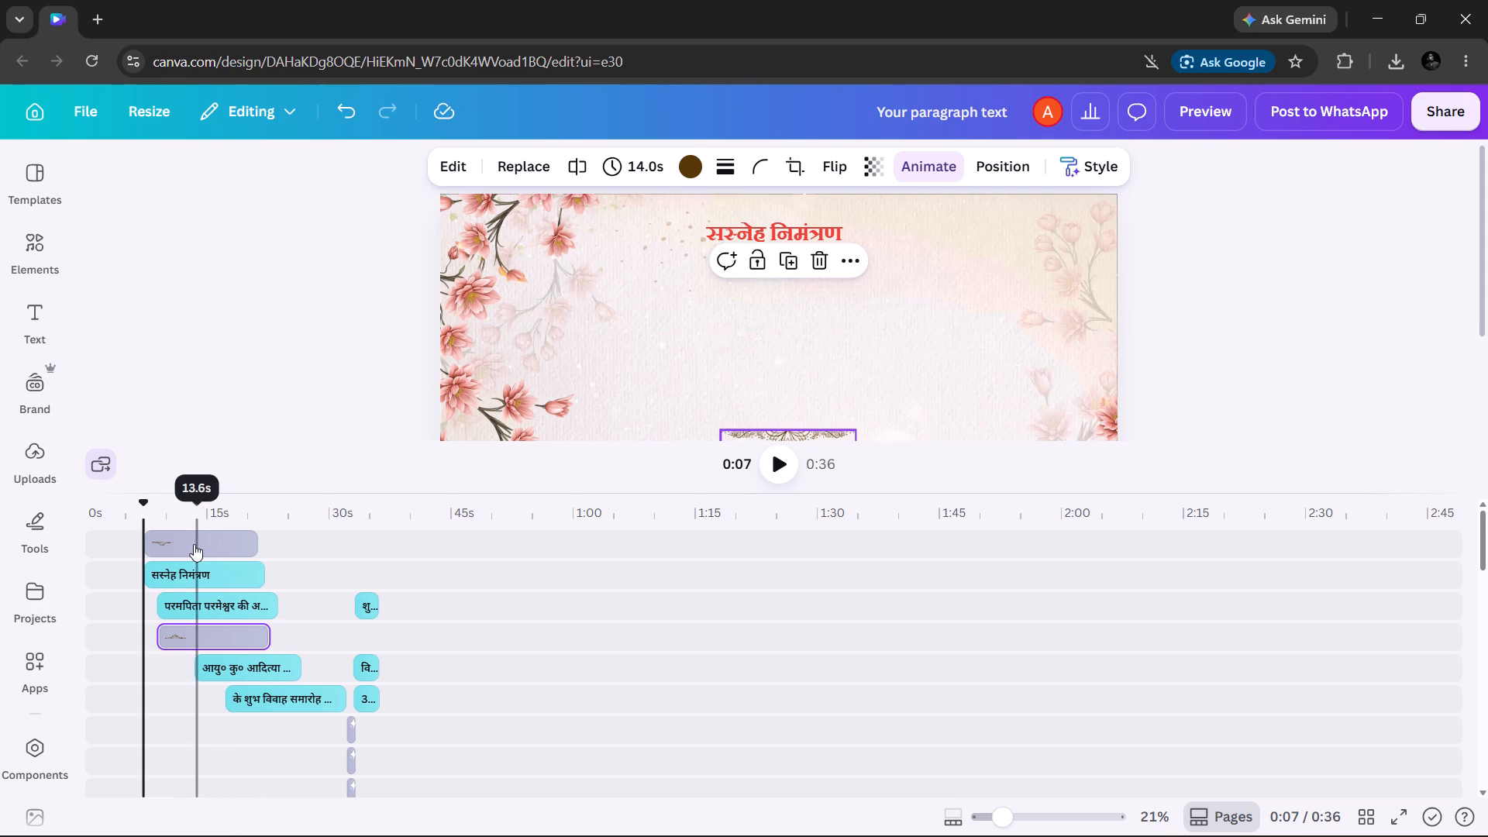
drag(183, 545, 196, 679)
Set the upper divider's Rise animation to play on enter only, at Fast speed.
click(197, 610)
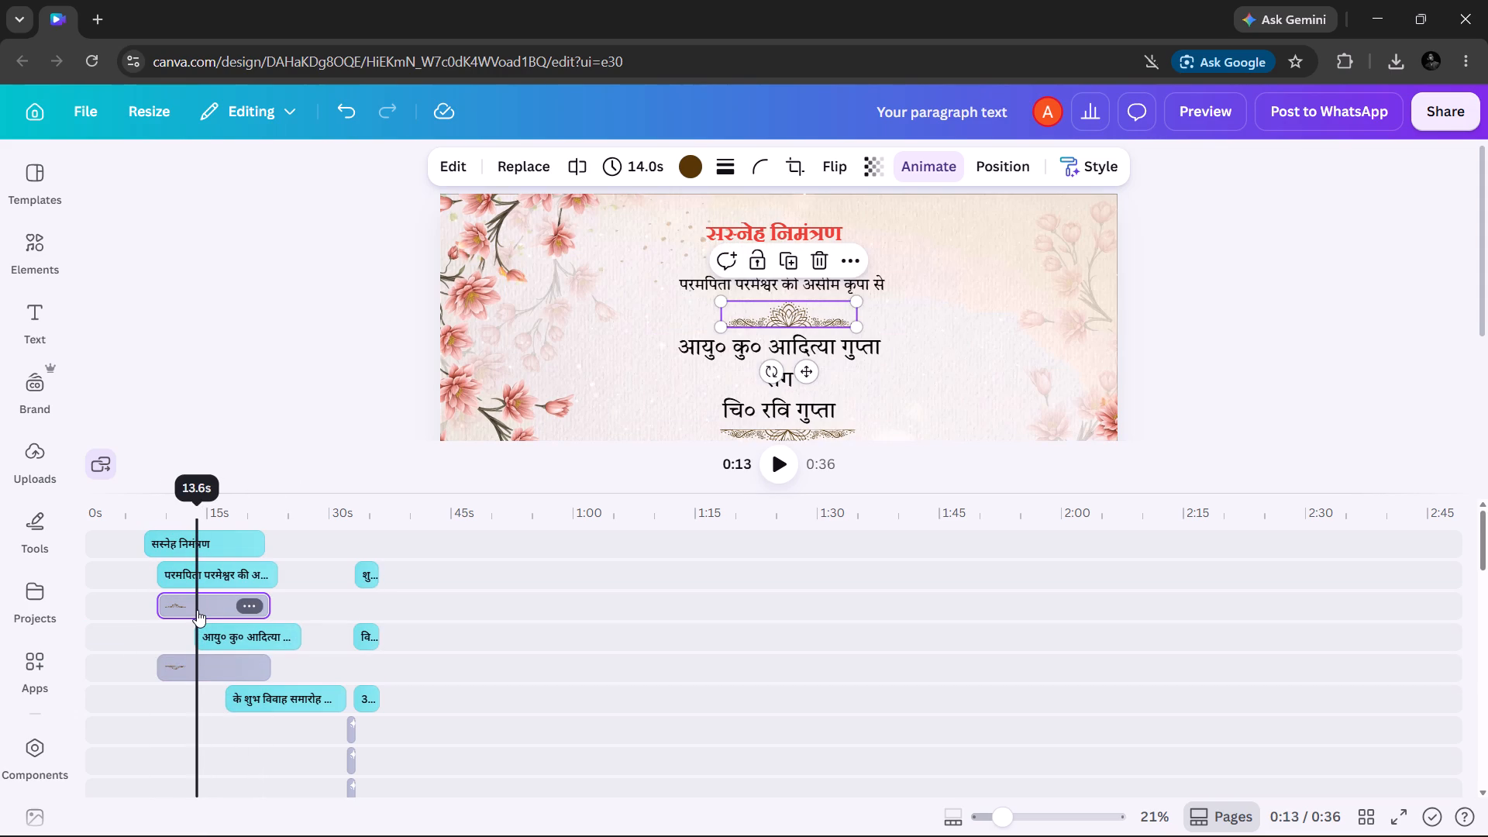
click(185, 607)
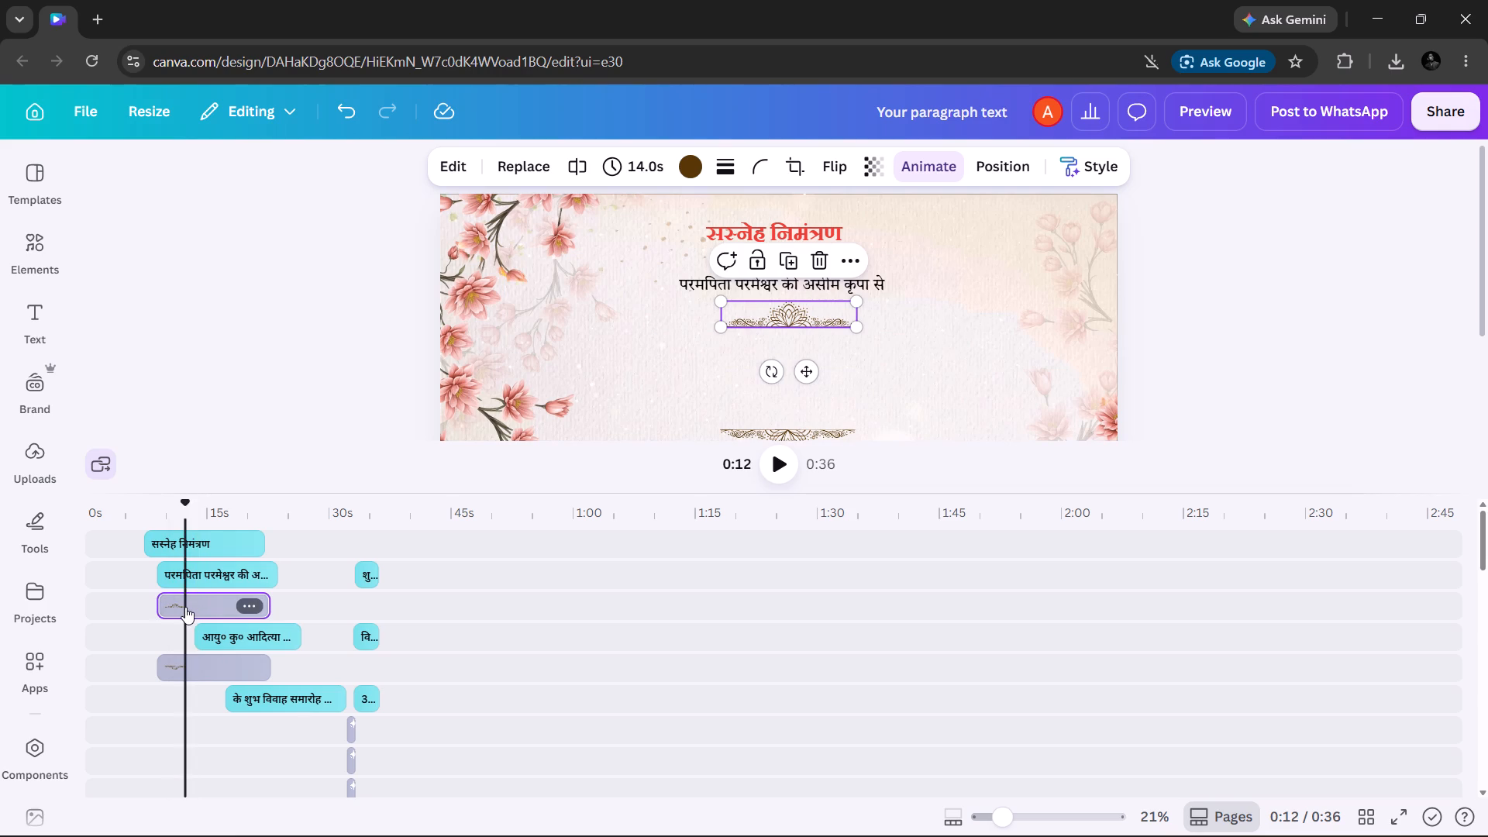
right_click(185, 607)
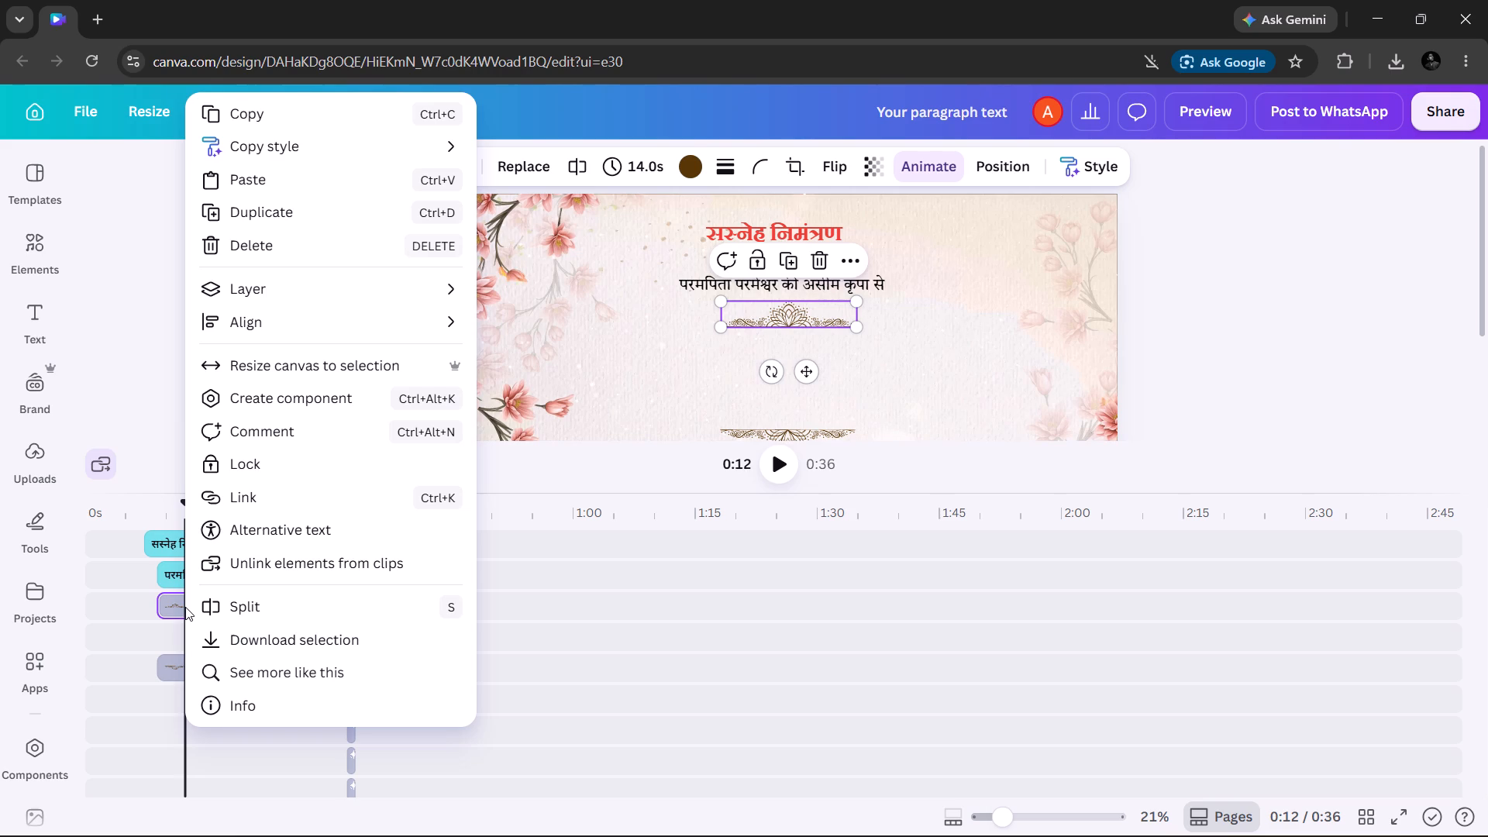
click(144, 432)
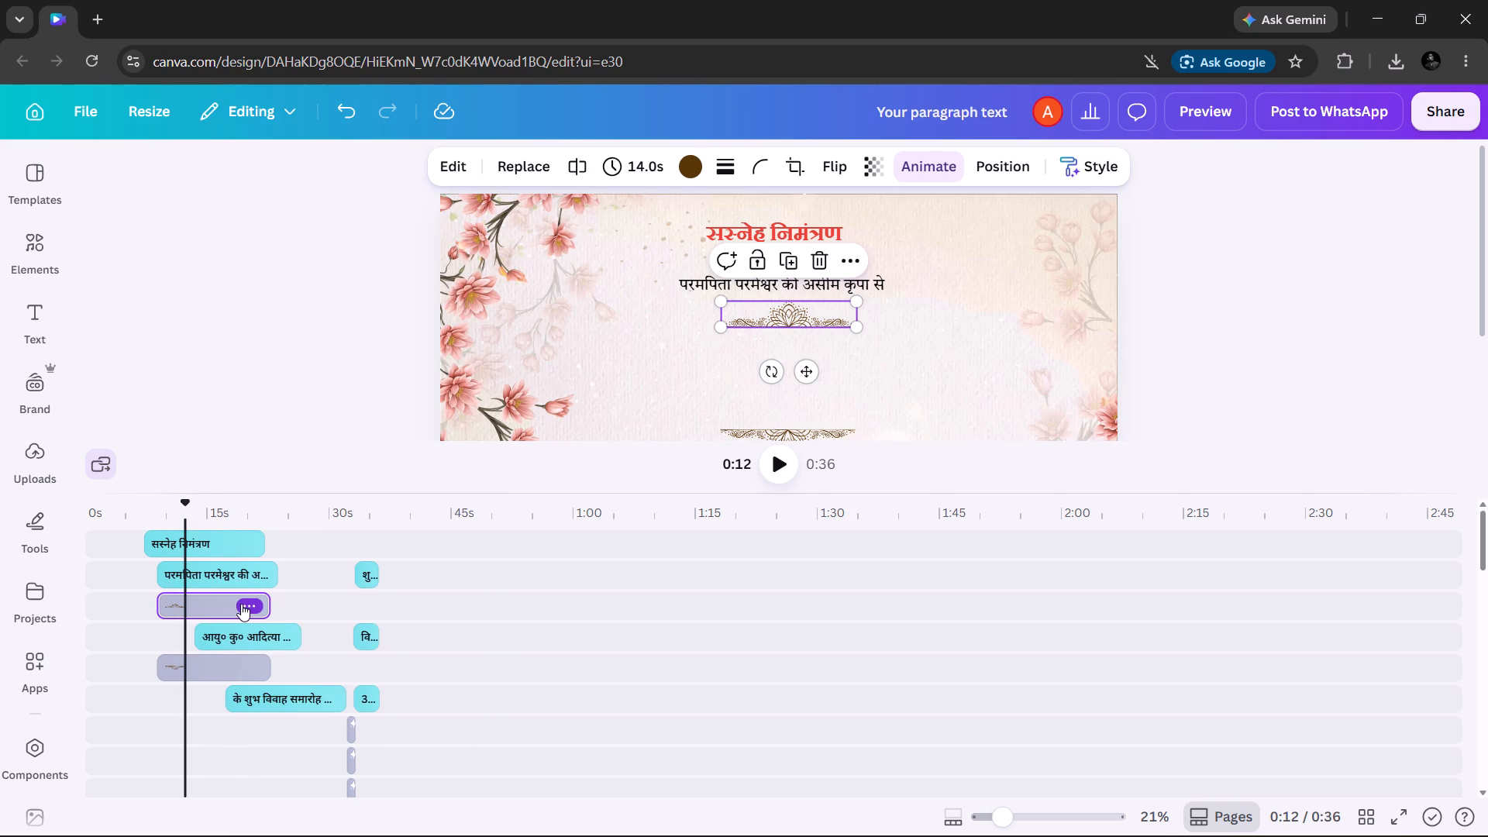
click(241, 604)
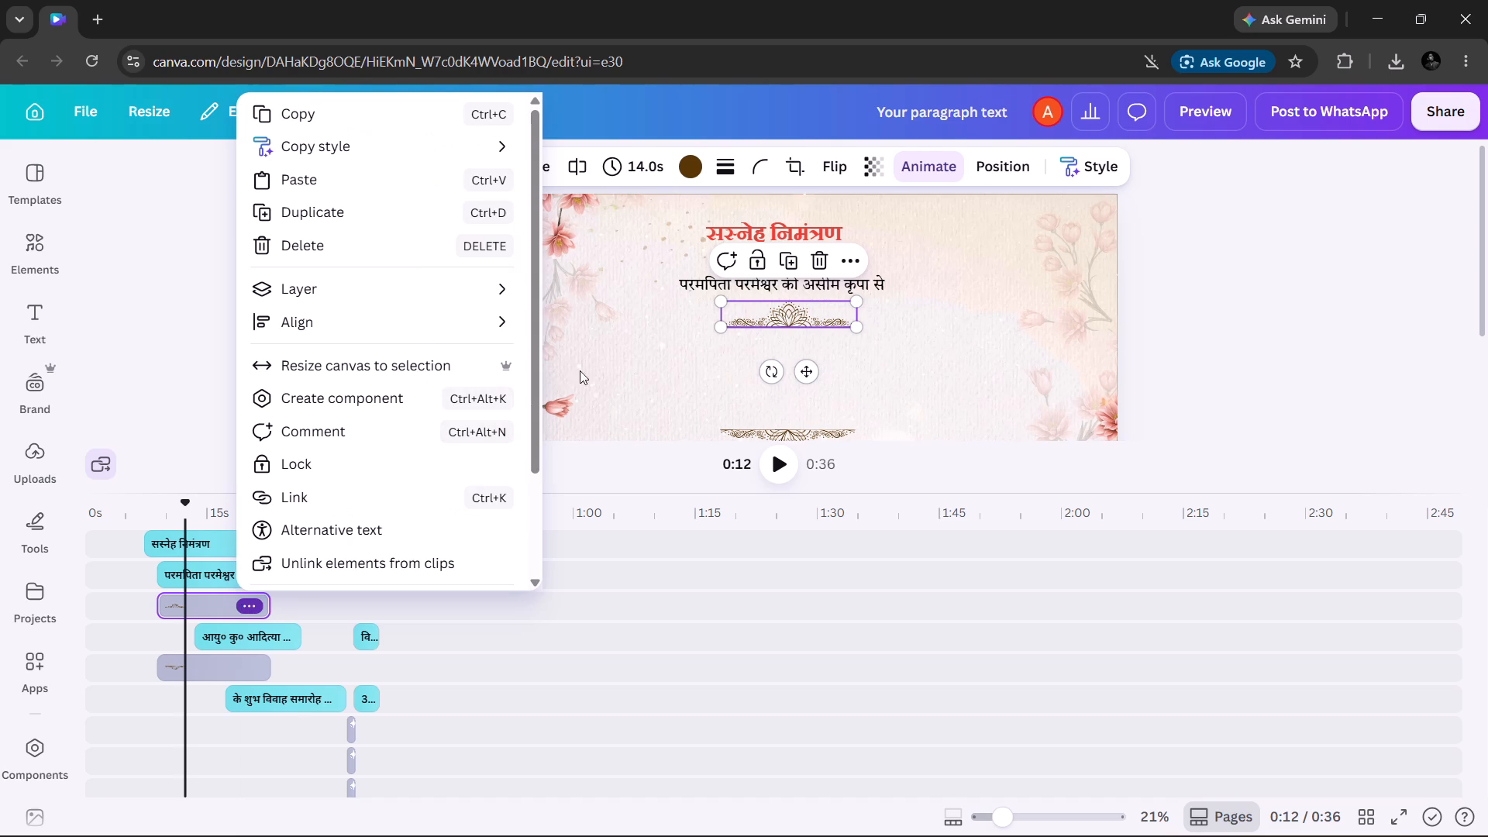
click(918, 167)
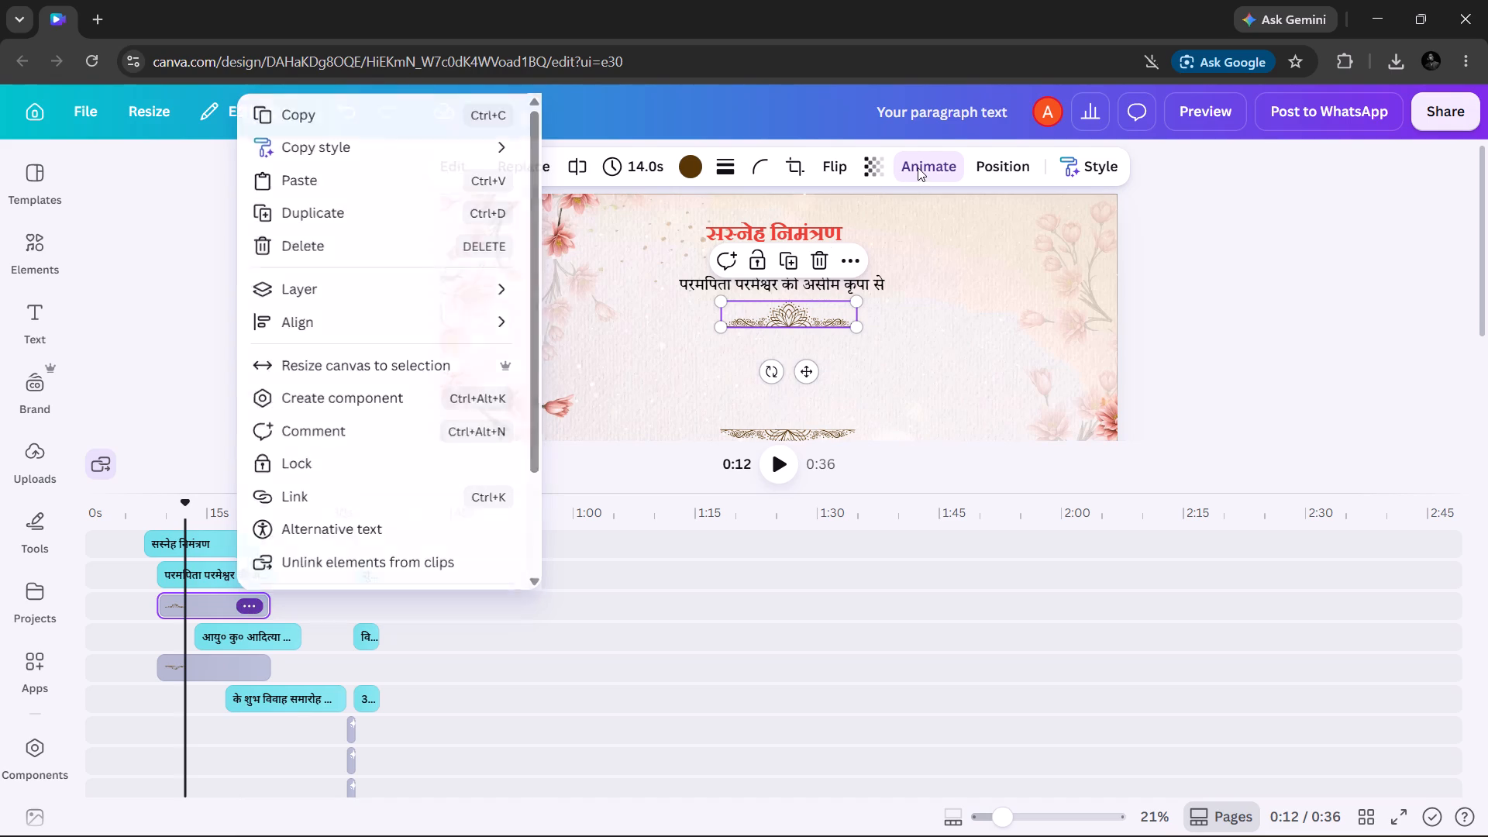
click(918, 167)
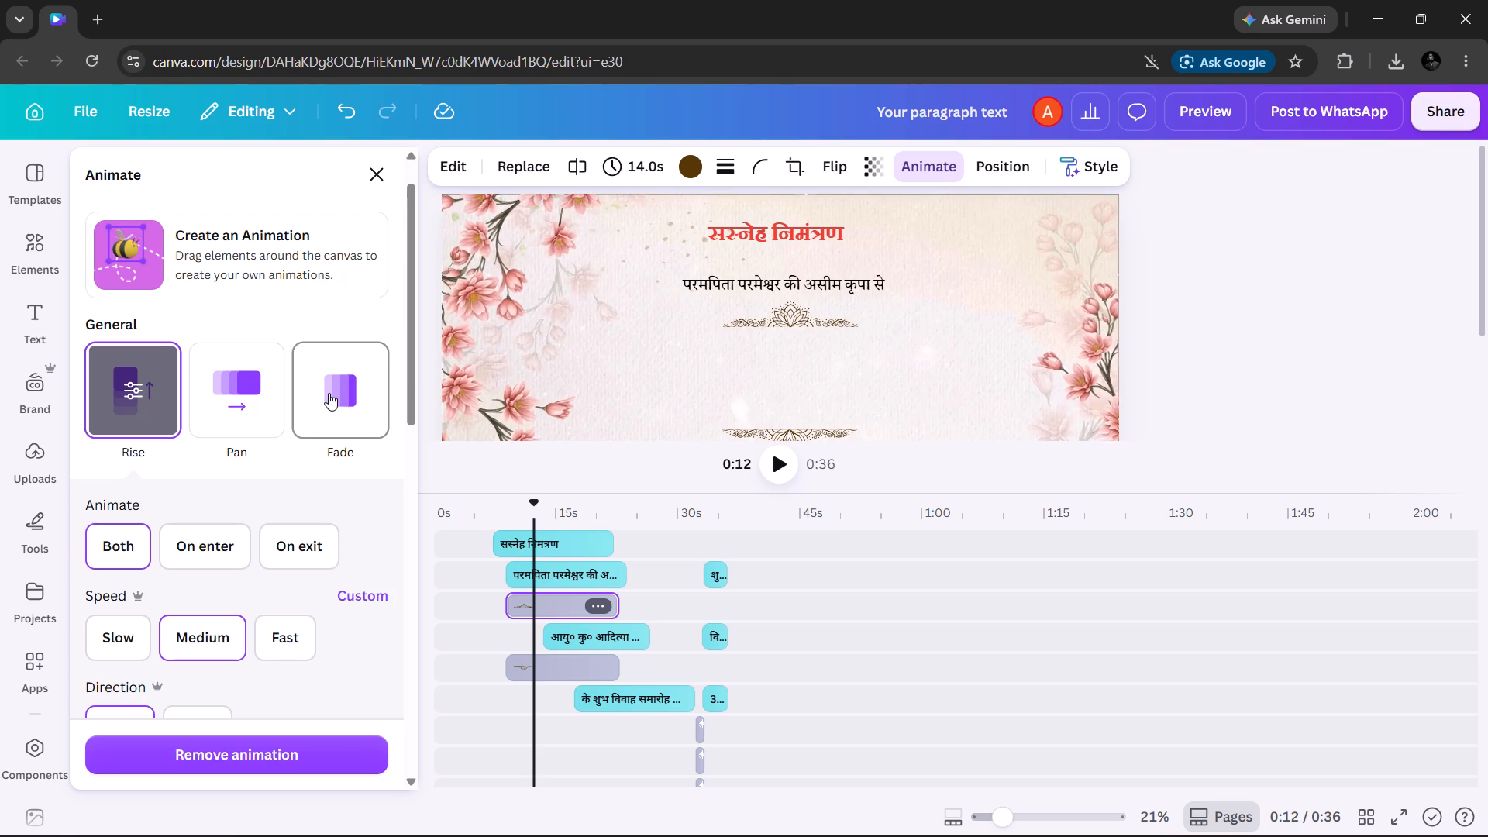
scroll(329, 393, down, 2)
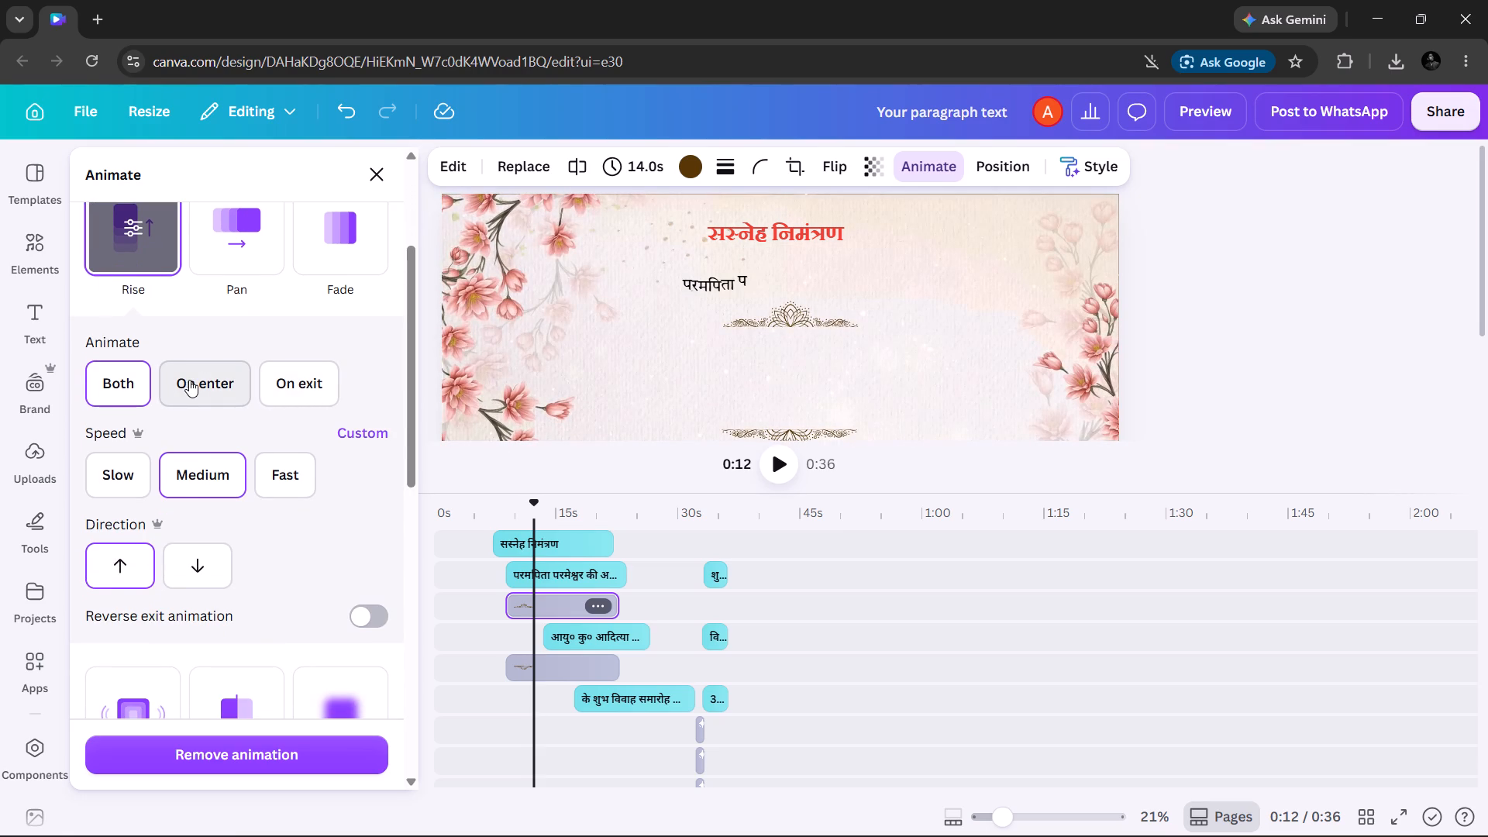
click(178, 377)
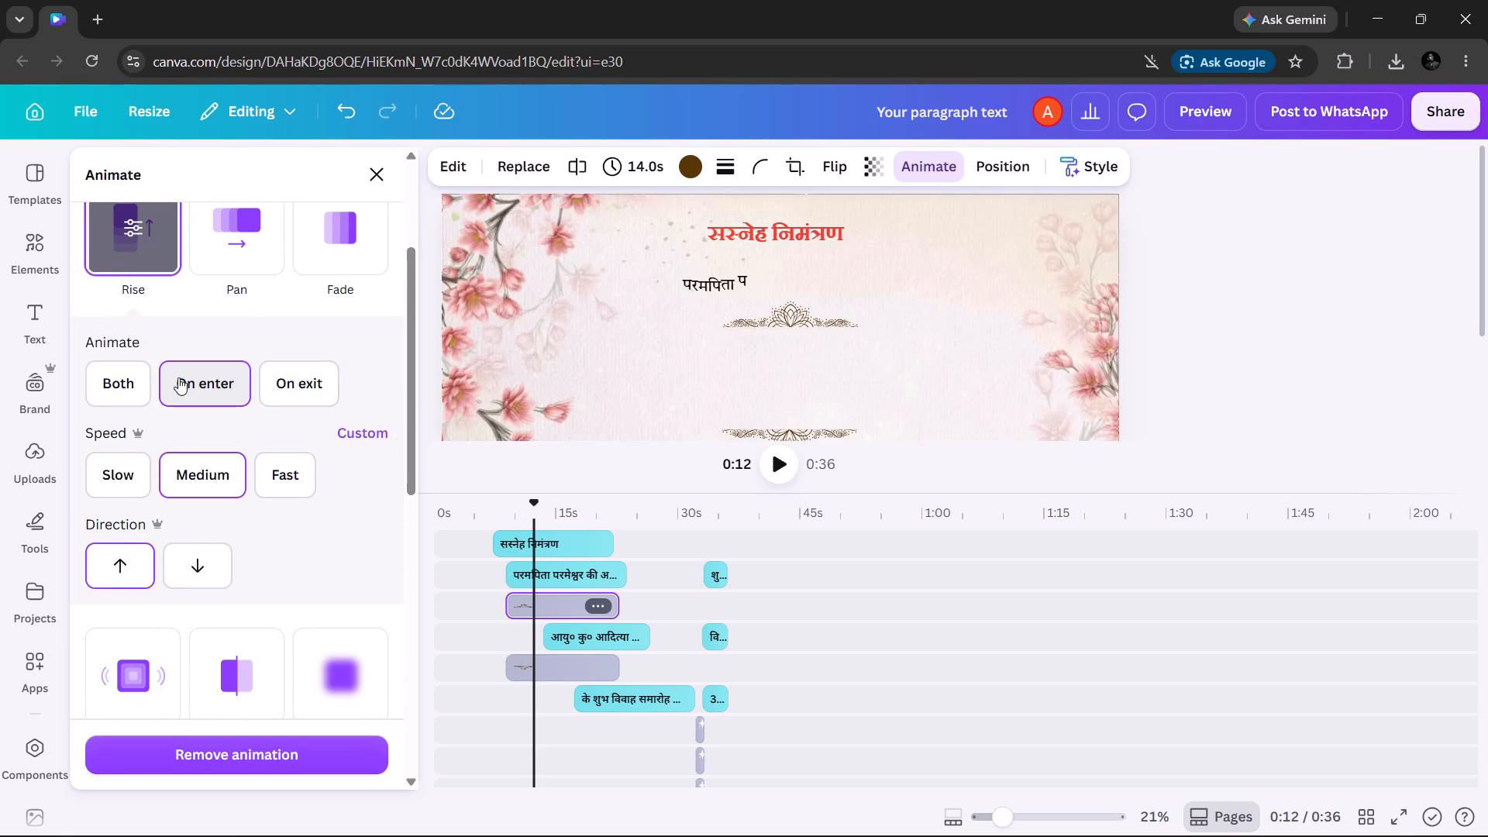
click(285, 481)
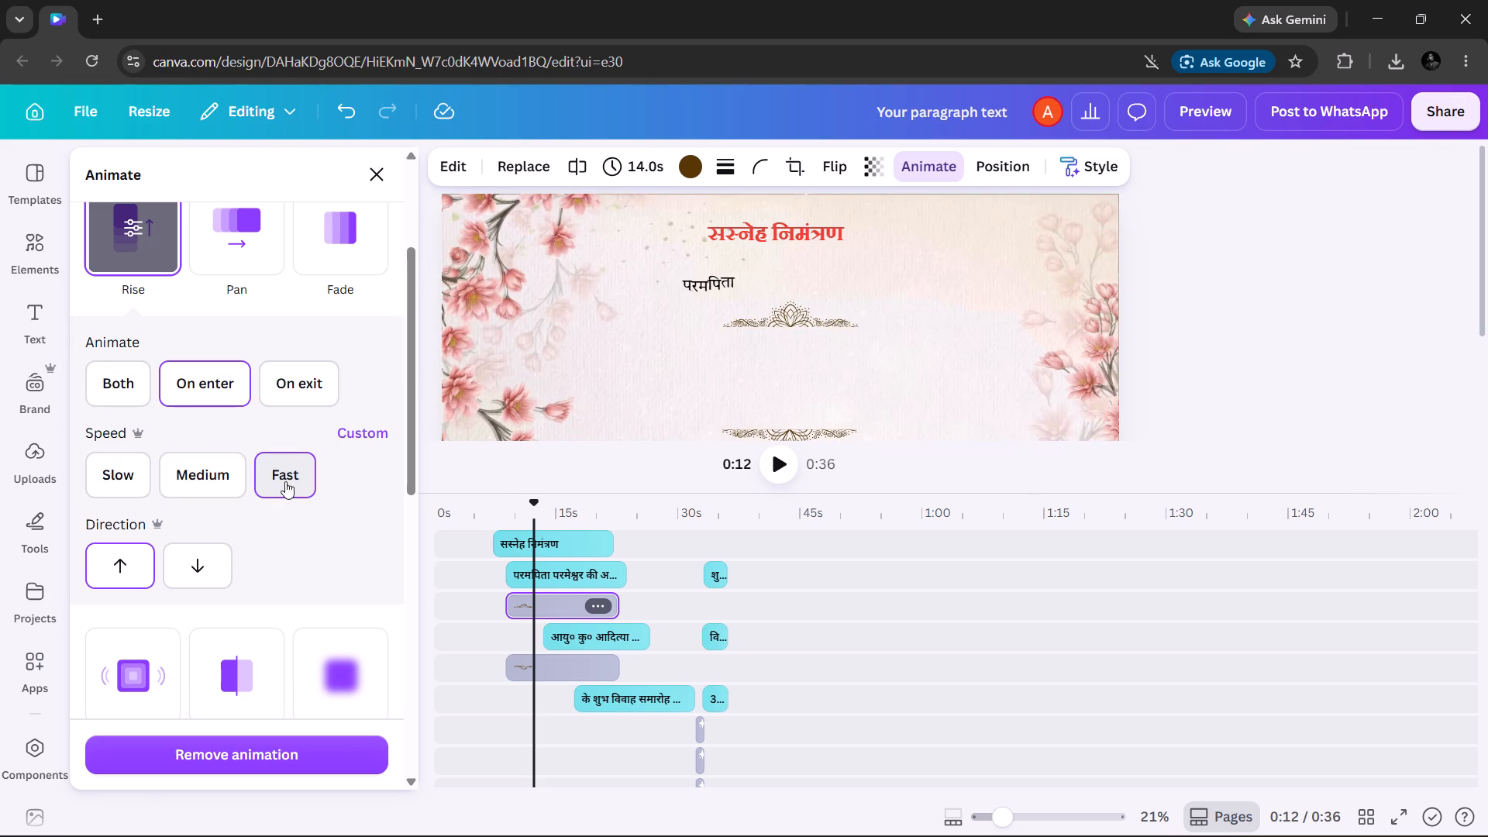
click(285, 481)
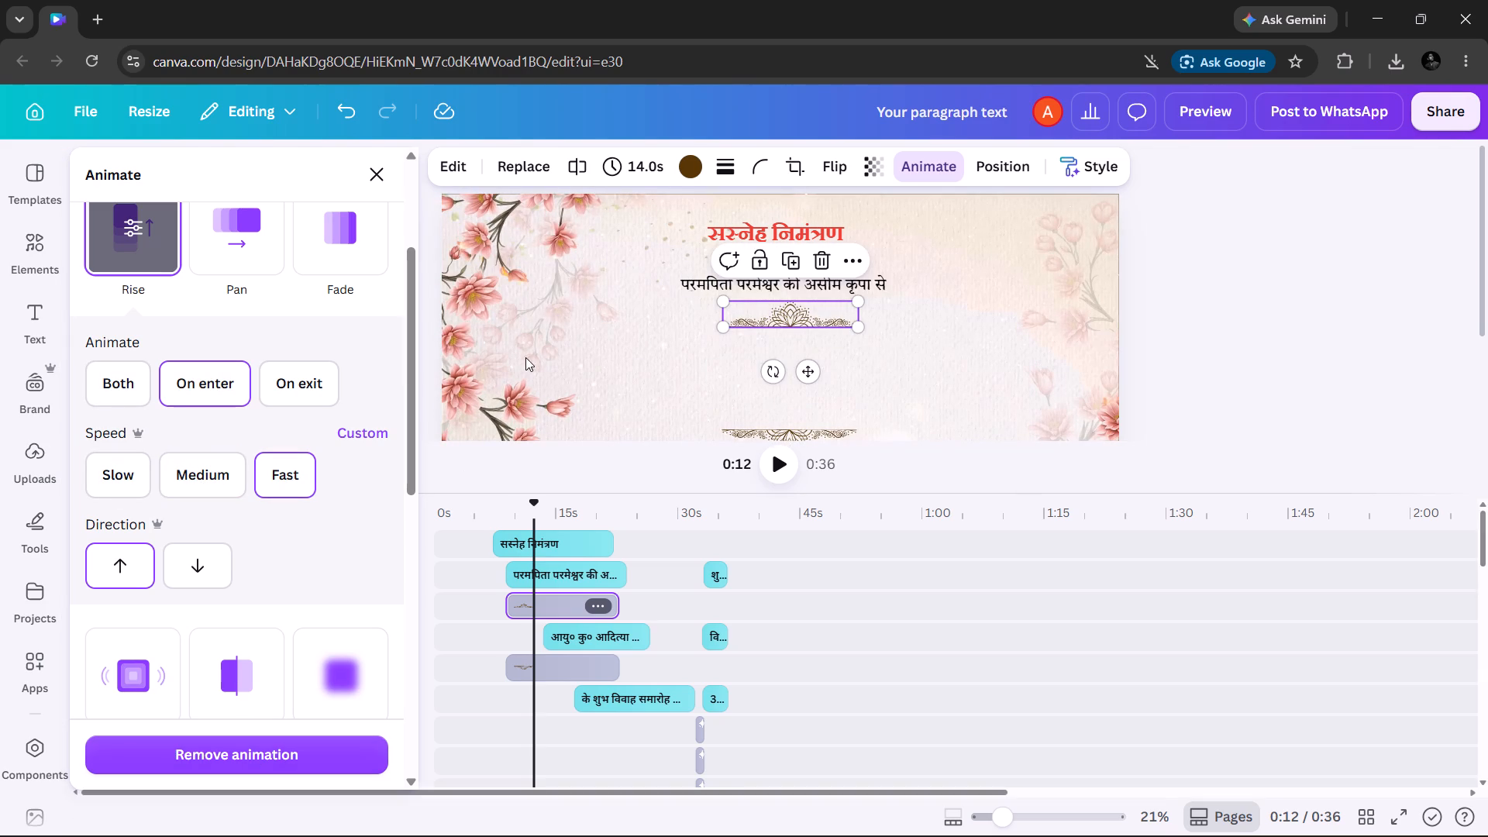
click(1190, 270)
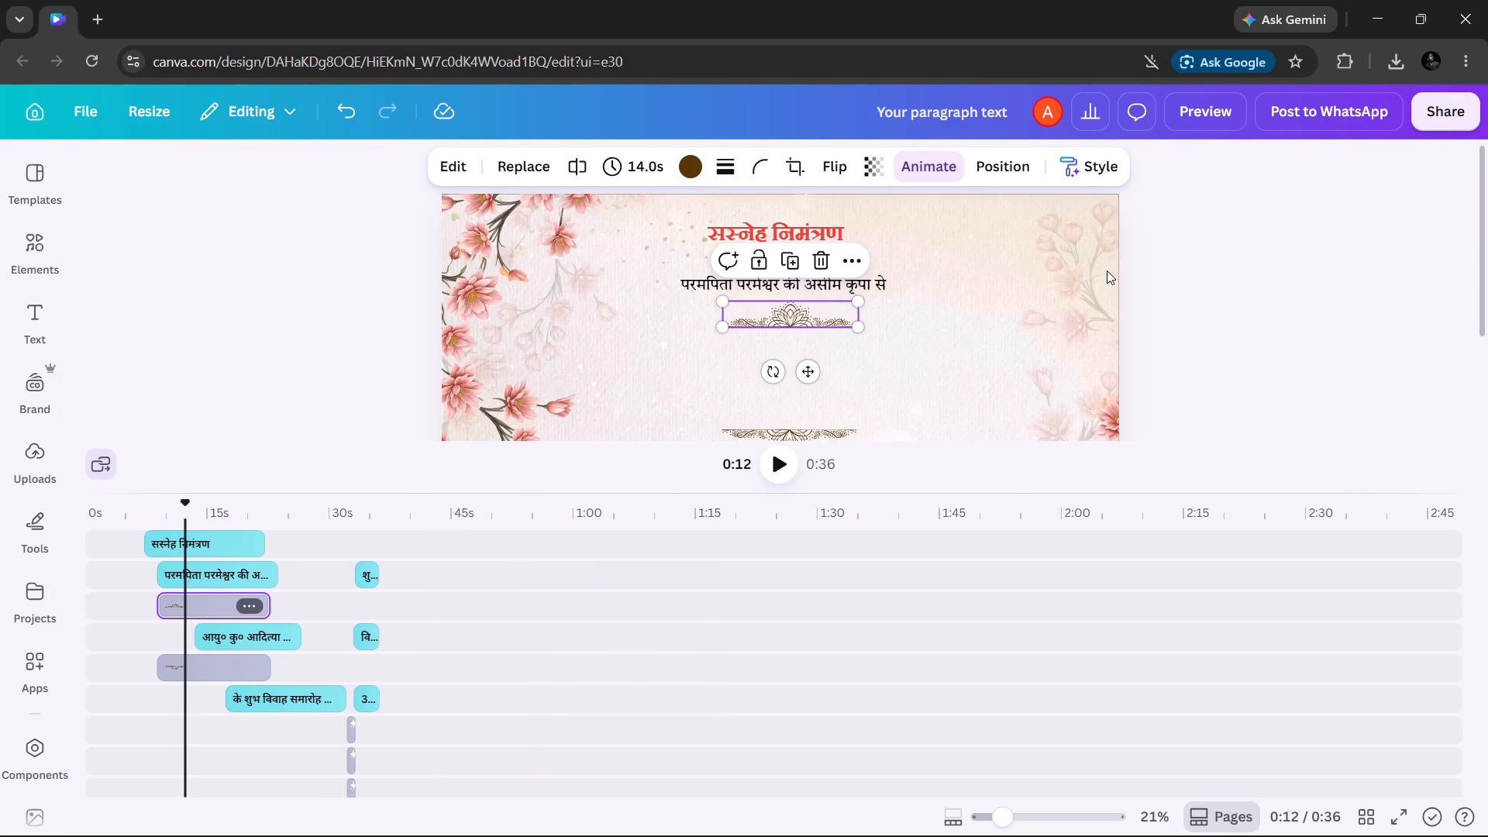
Change the lower divider's animation to Pan.
click(804, 431)
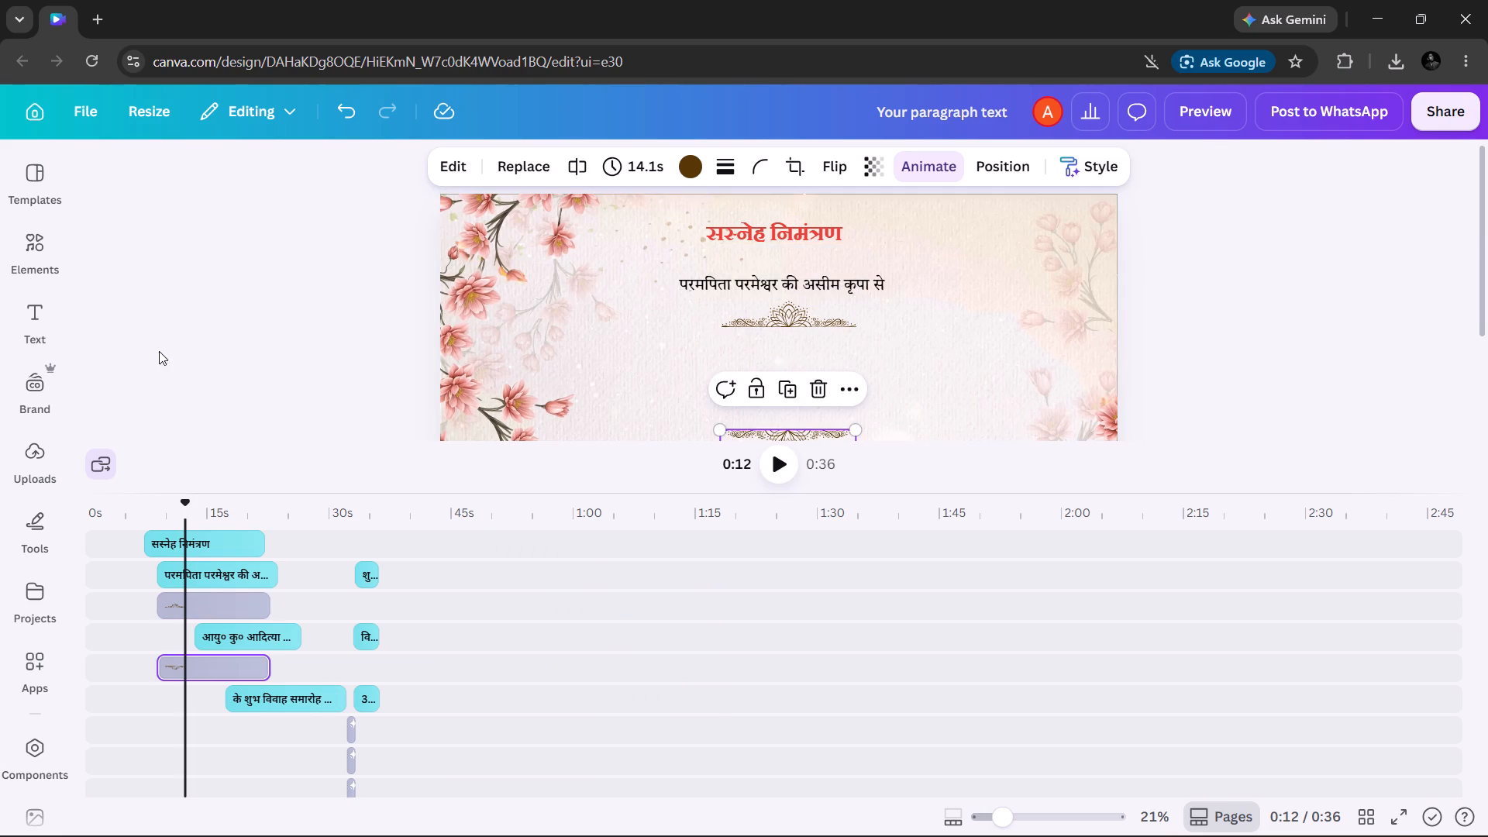
click(620, 157)
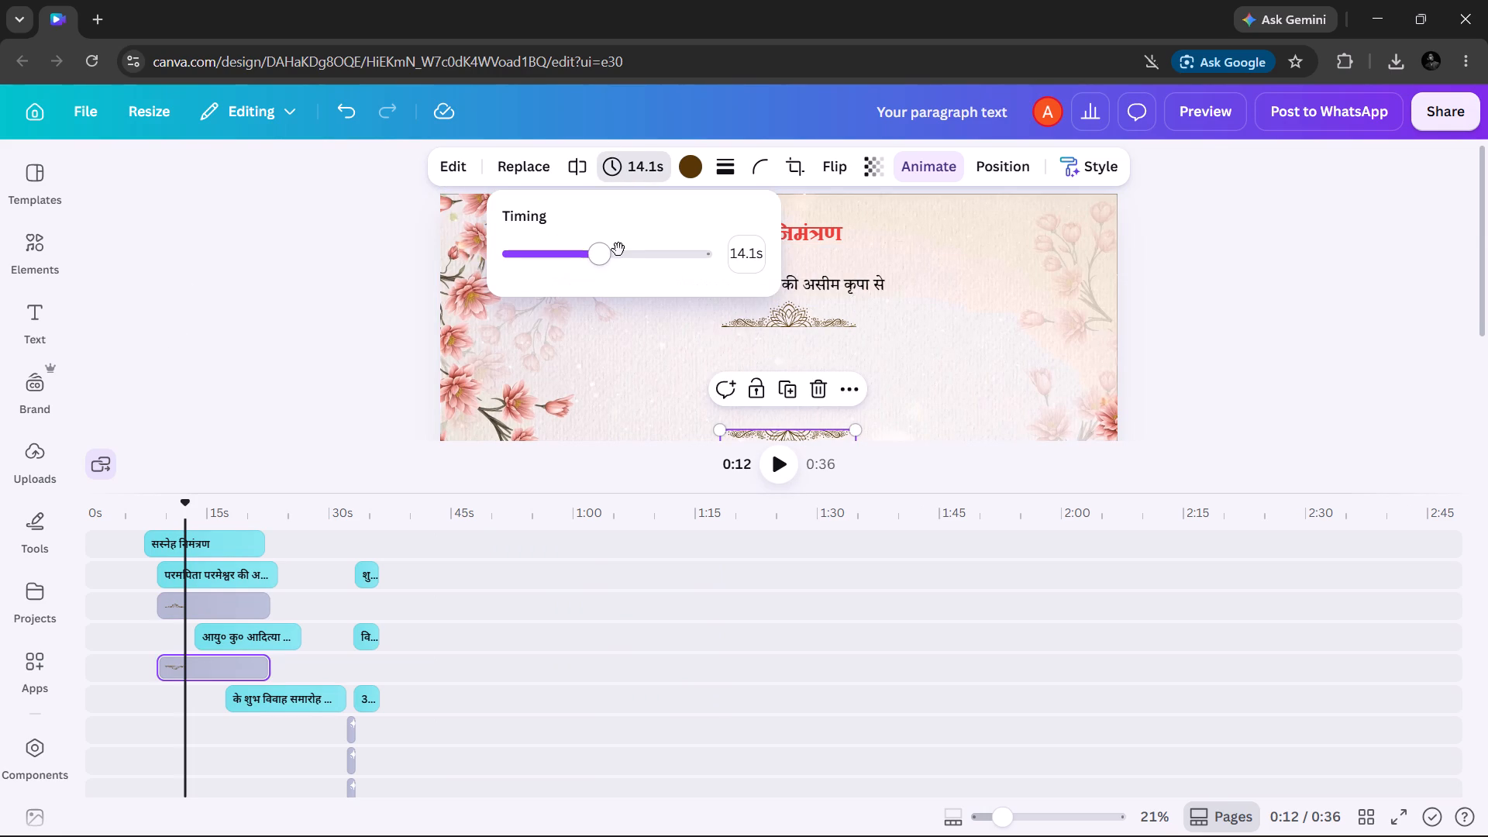
click(419, 271)
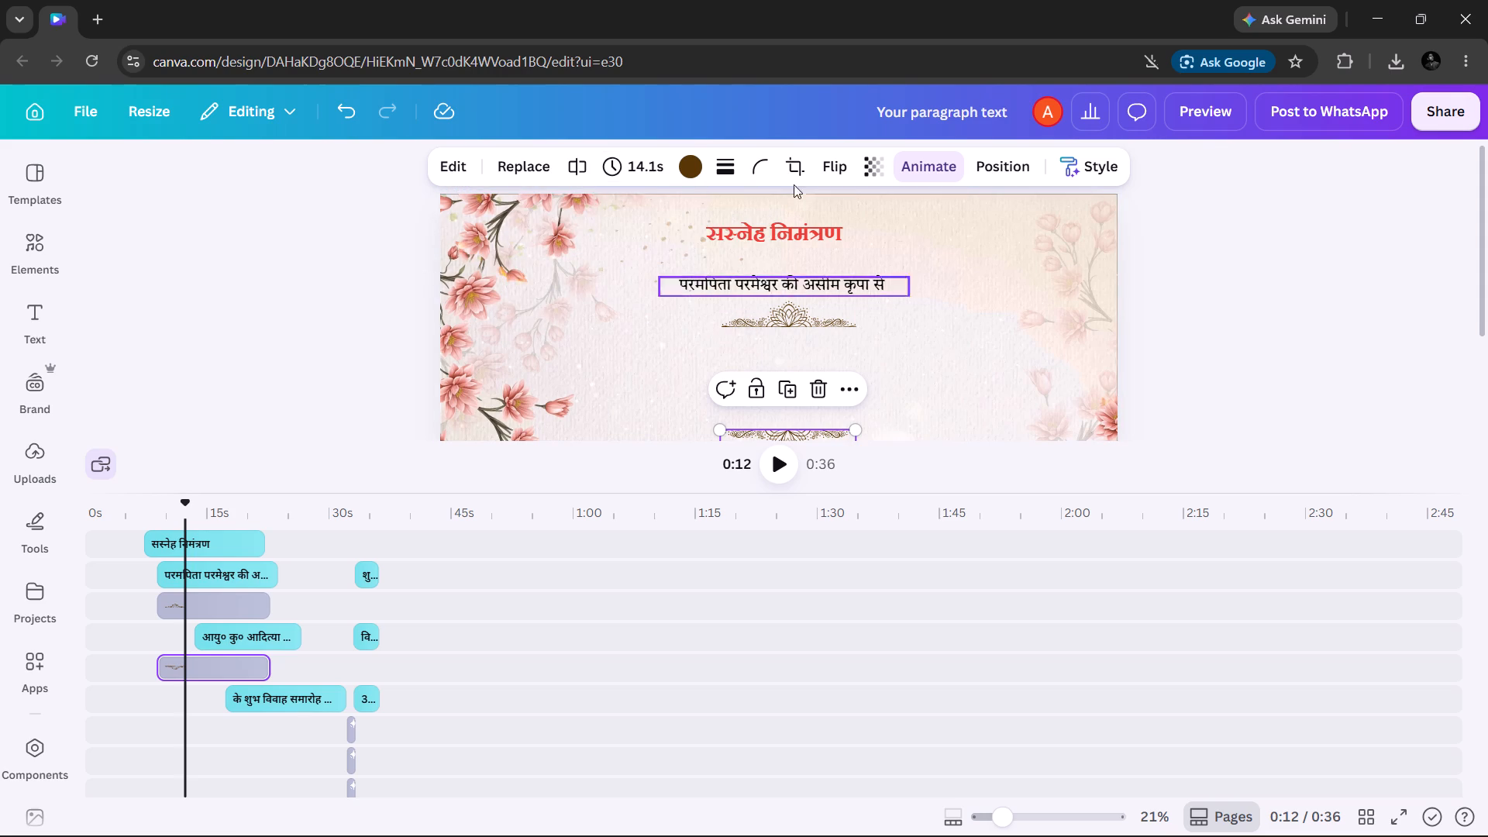
click(921, 160)
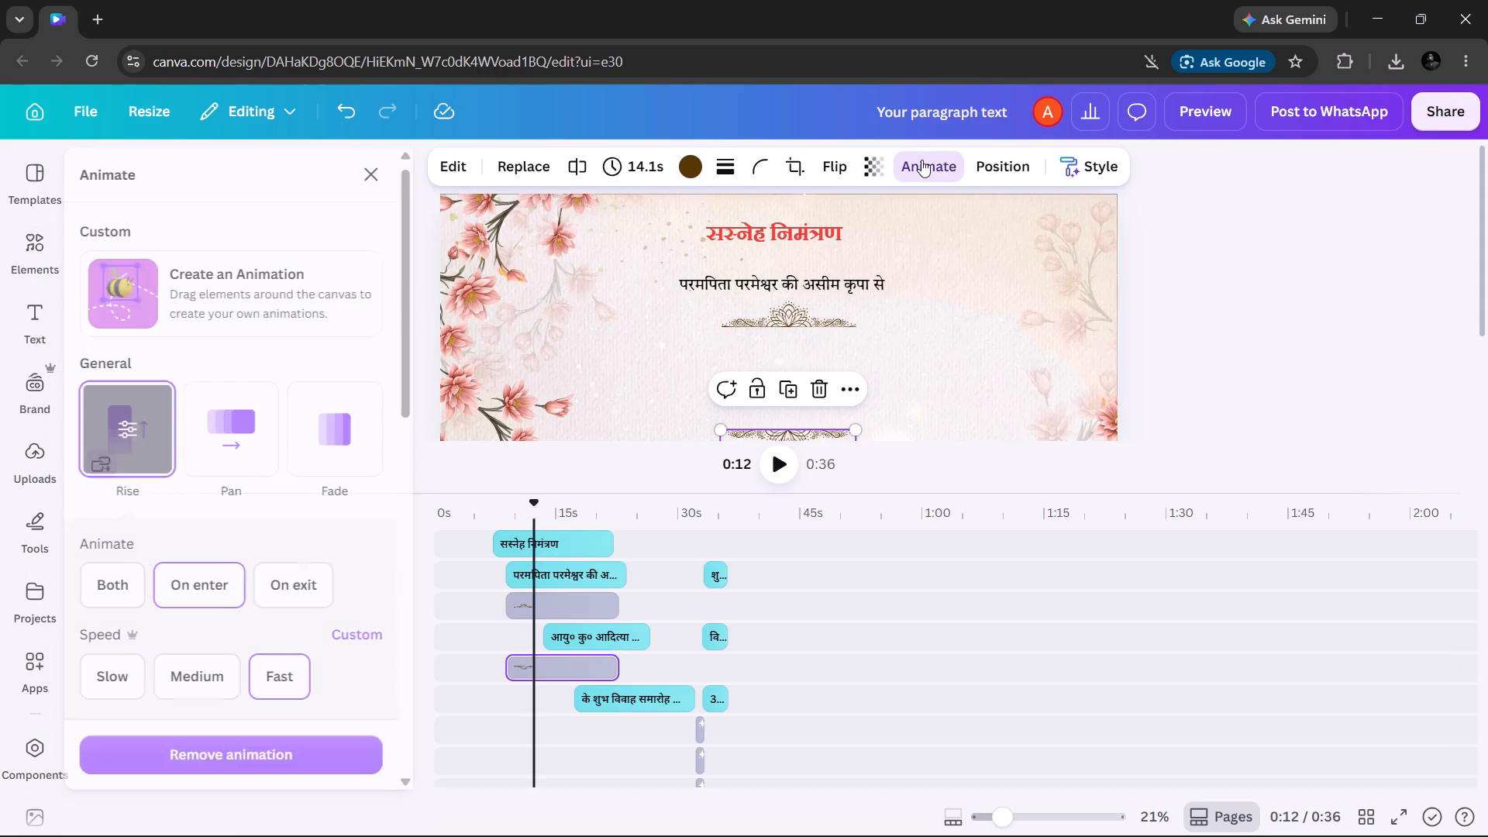
click(208, 442)
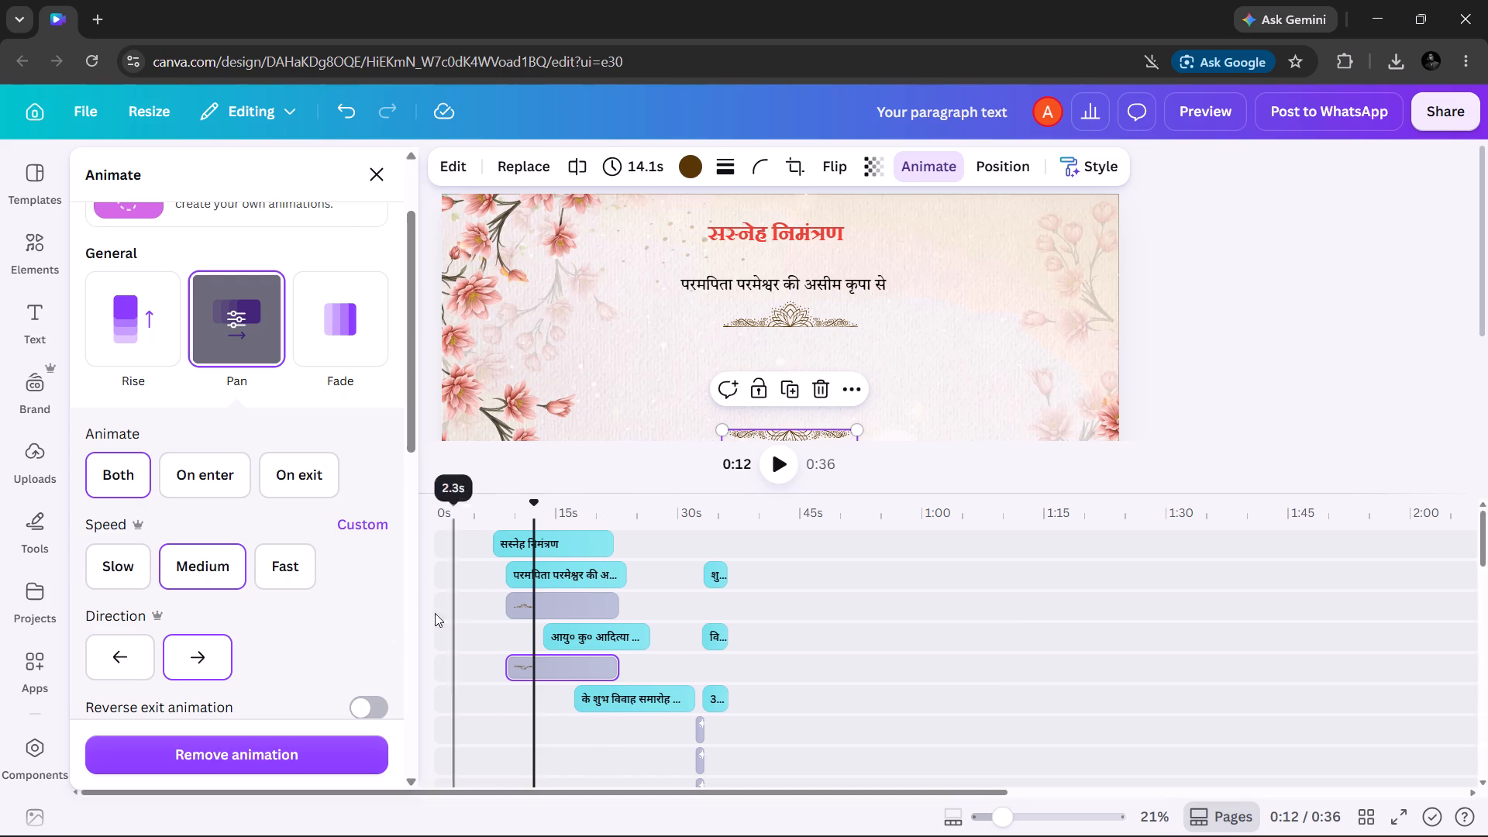
scroll(329, 692, down, 3)
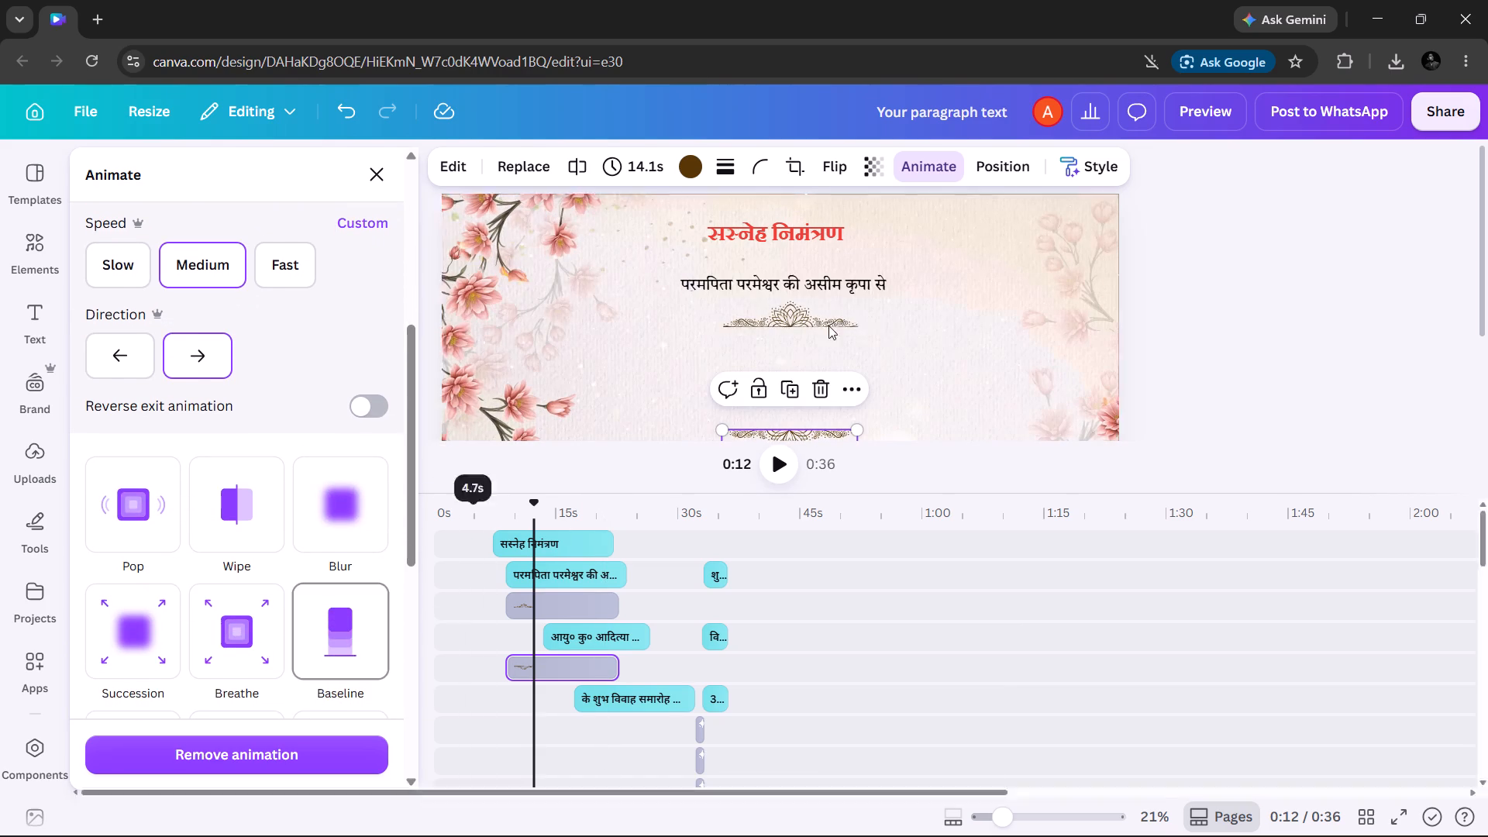
click(1220, 261)
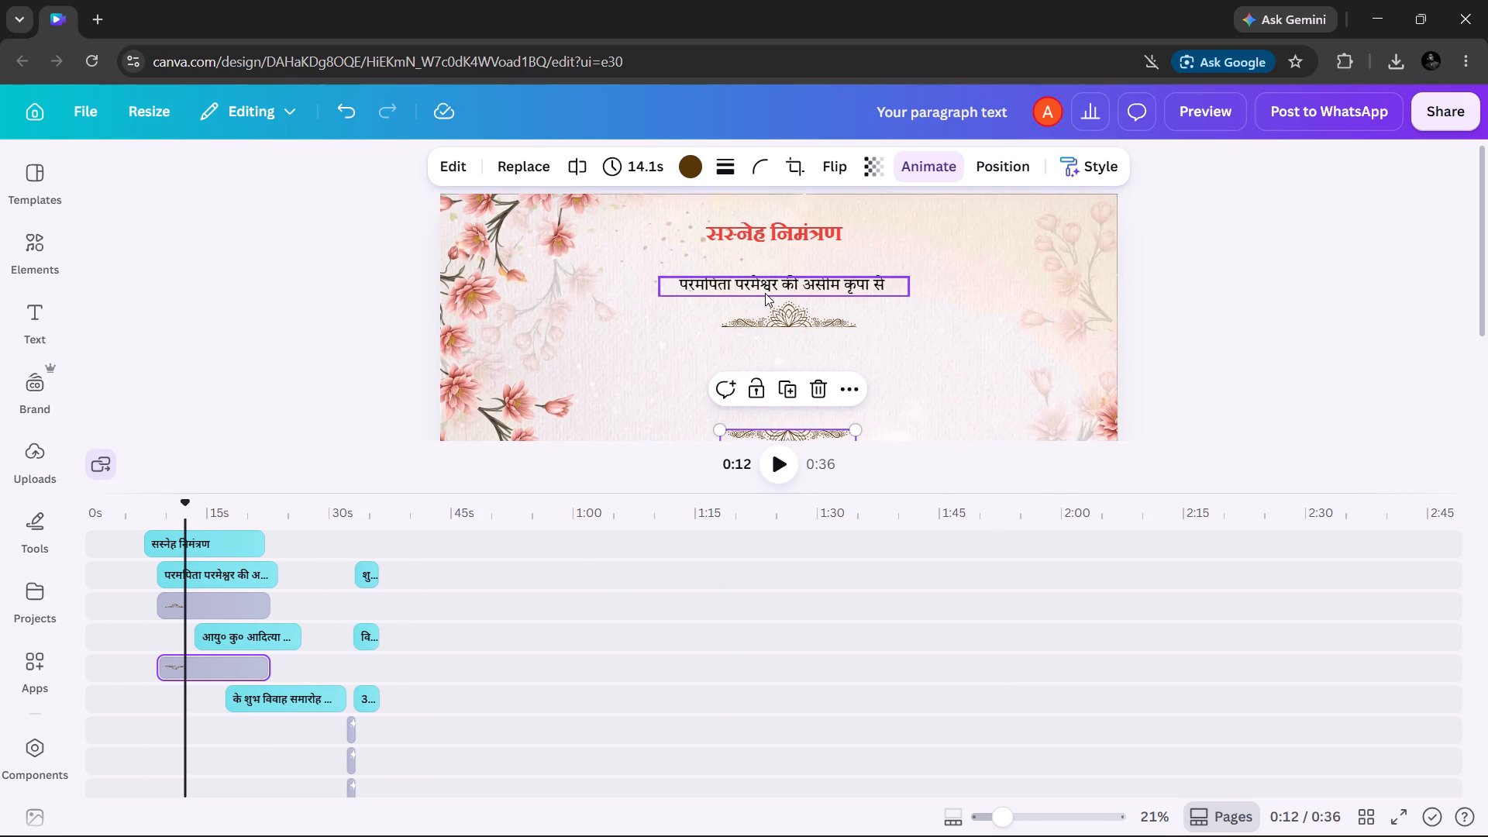
Extend the opening Ganesha slide's background video clip to 8.7 s.
scroll(765, 293, down, 2)
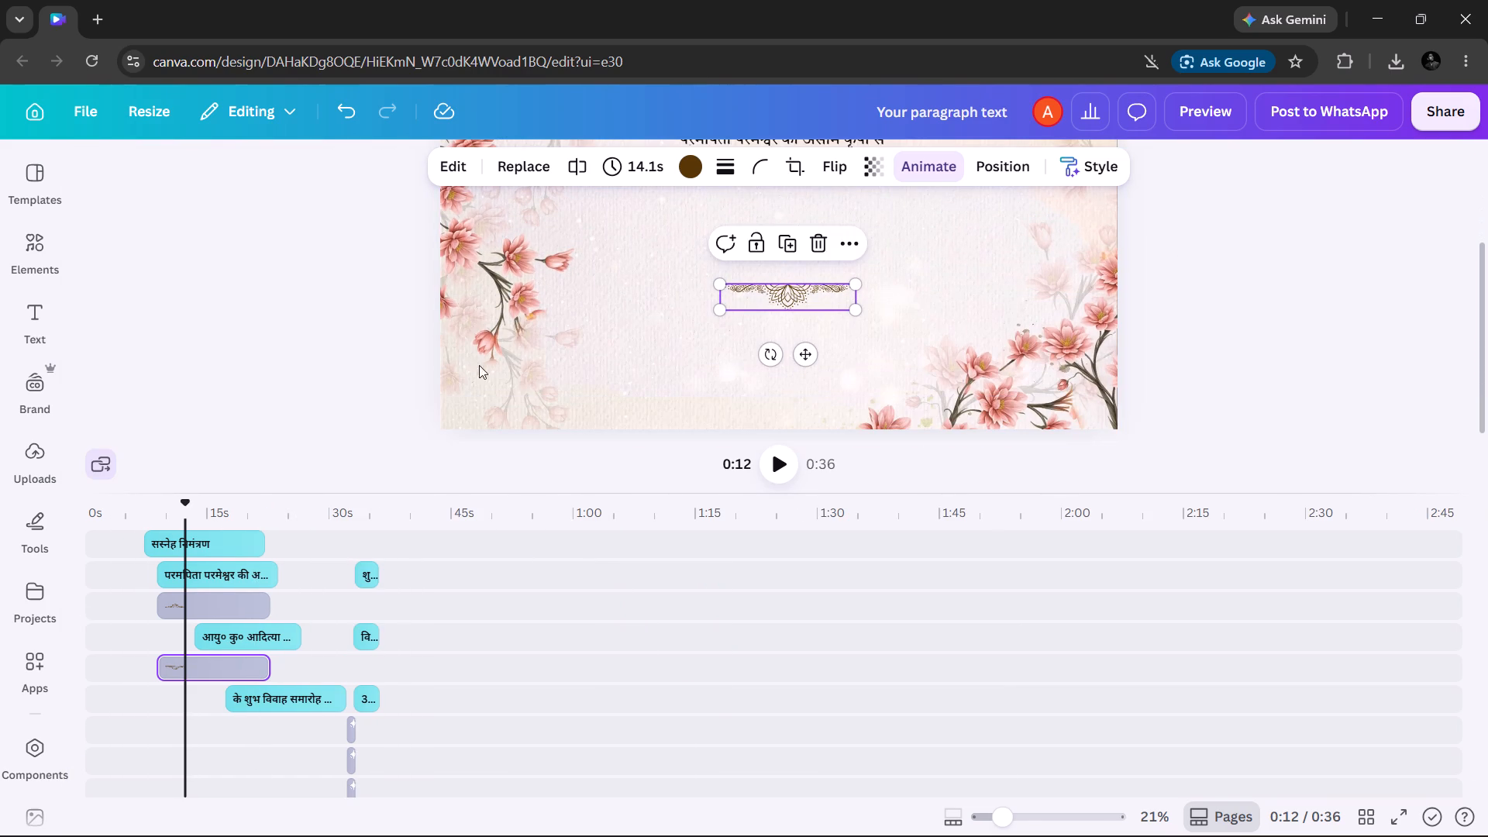
scroll(314, 677, down, 1)
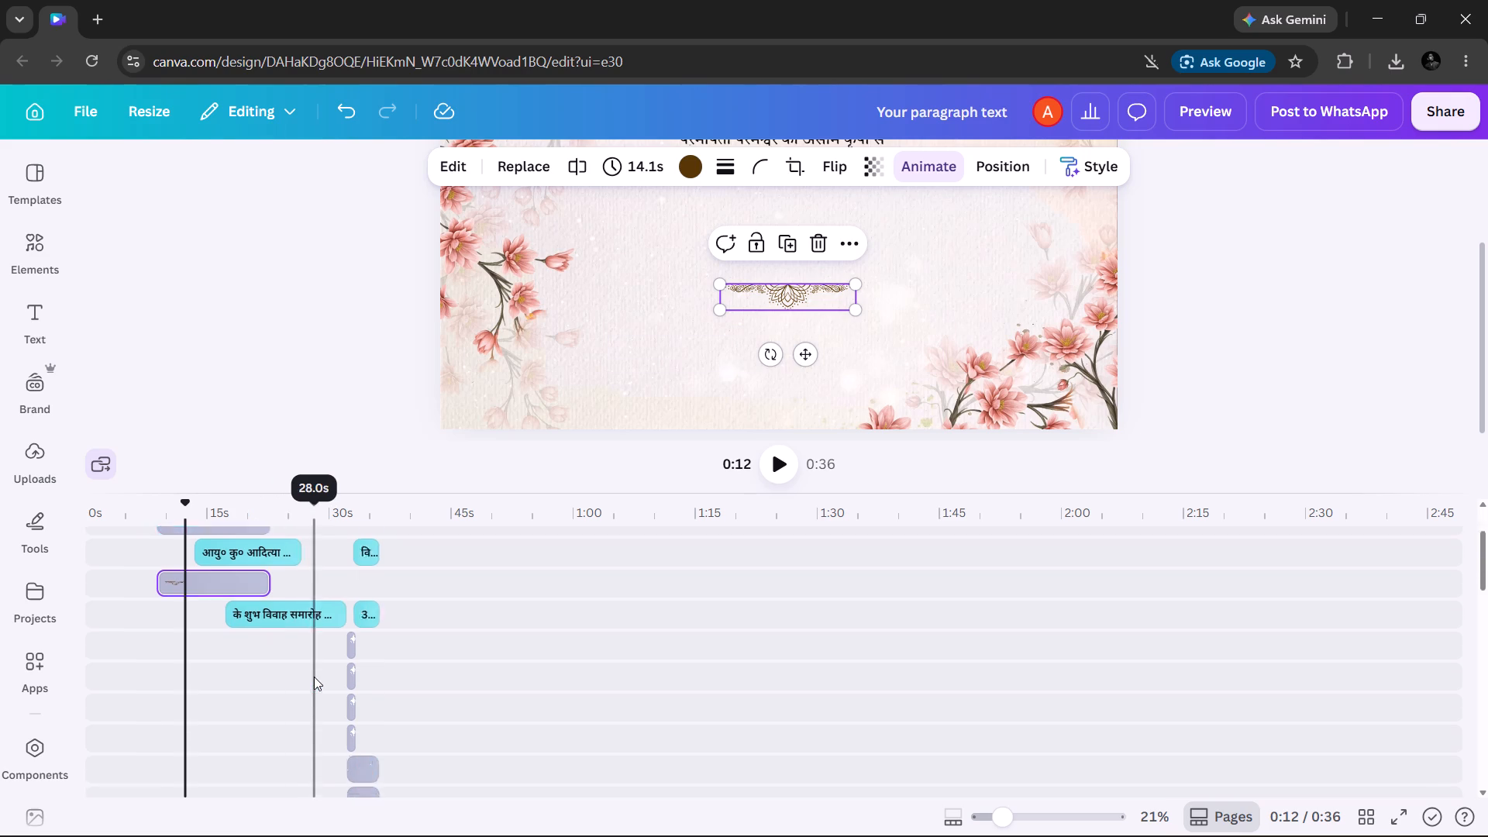
scroll(314, 677, down, 6)
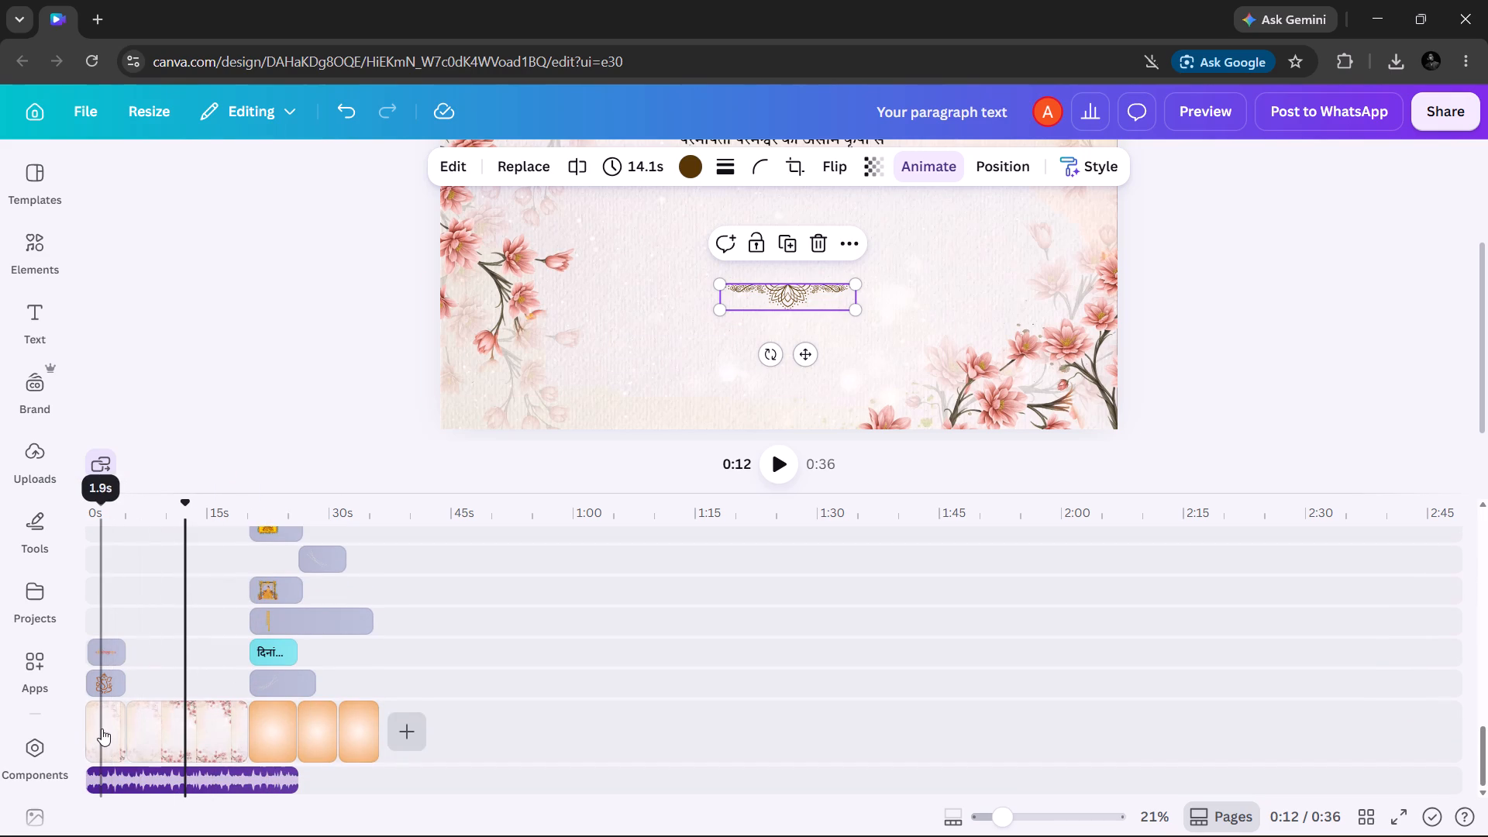
drag(119, 728, 154, 730)
Add a Dissolve transition of 1.7 seconds between the opening Ganesha slide and the floral slide.
scroll(154, 730, right, 1)
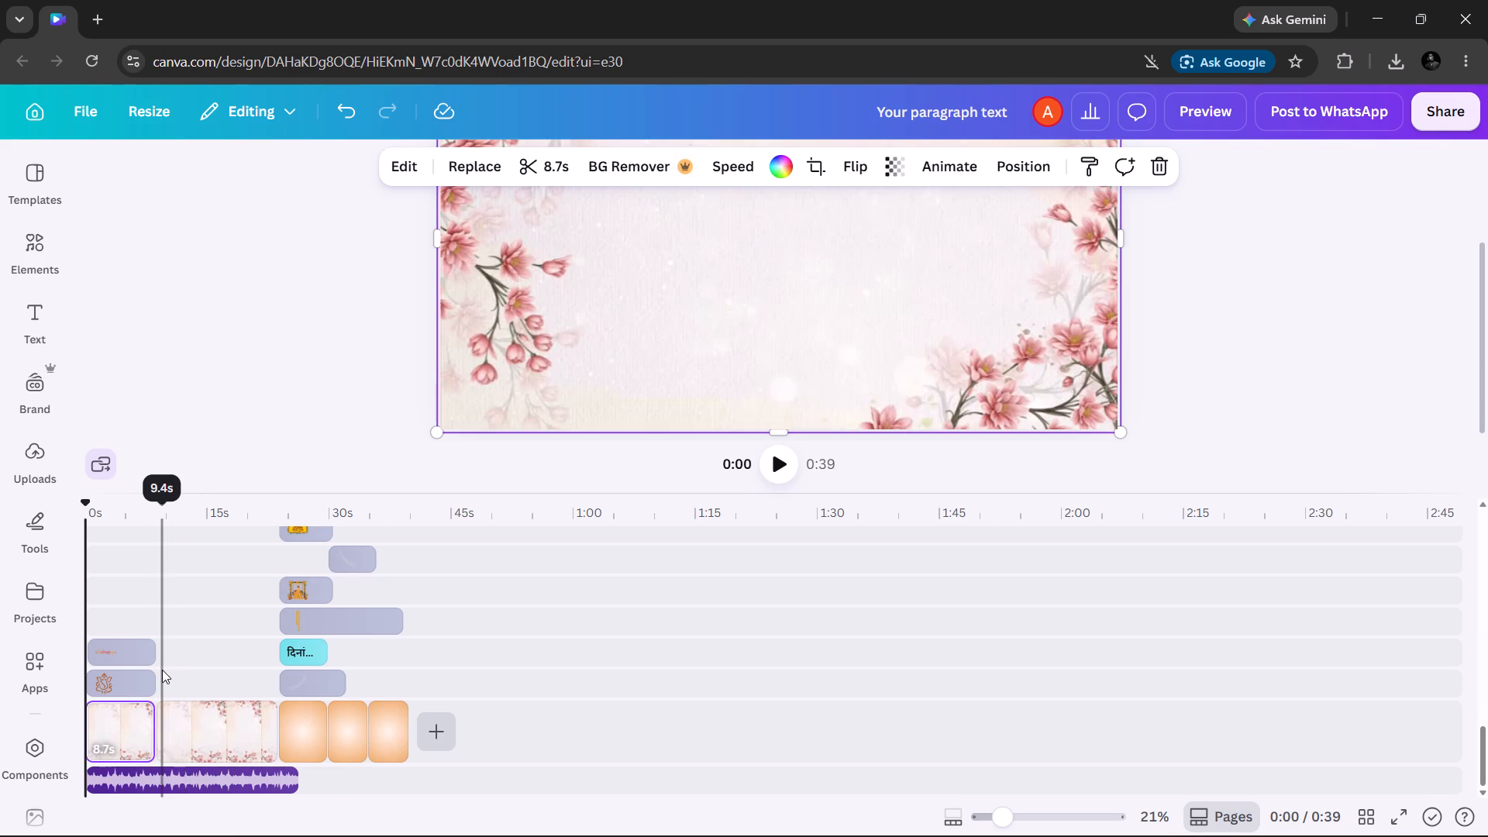
scroll(162, 670, right, 5)
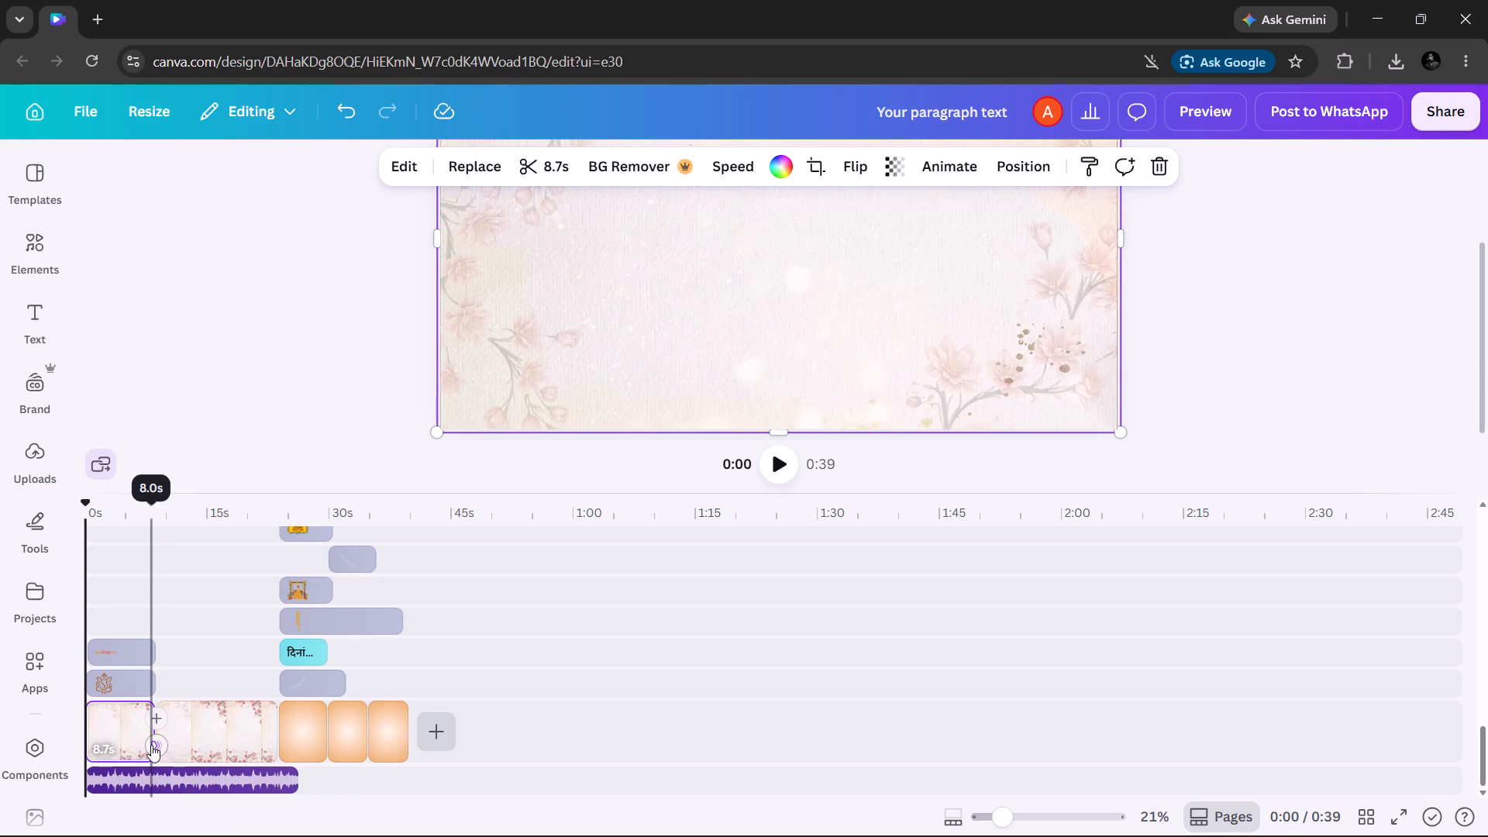
click(151, 745)
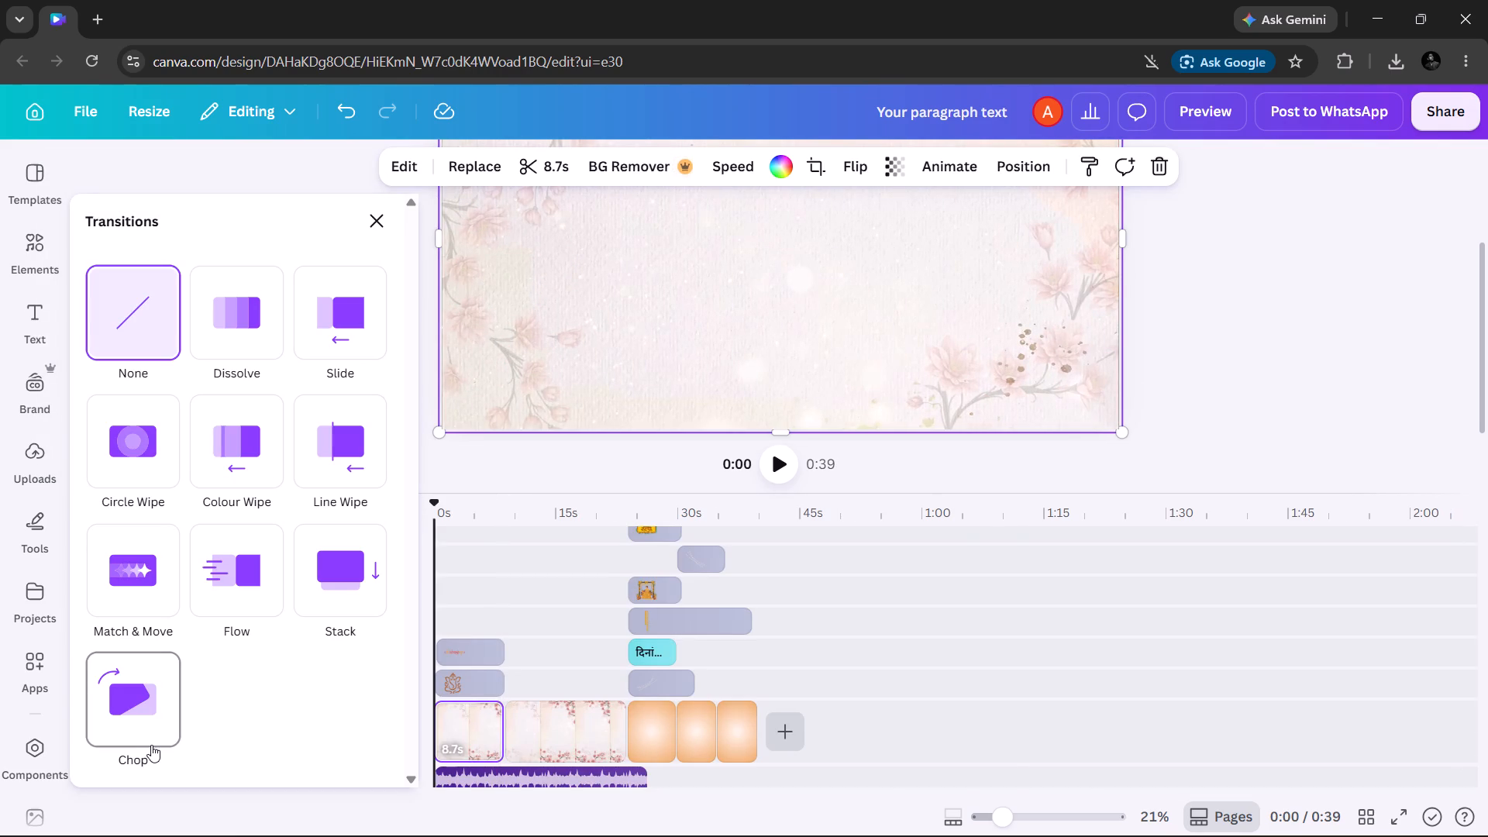
click(229, 355)
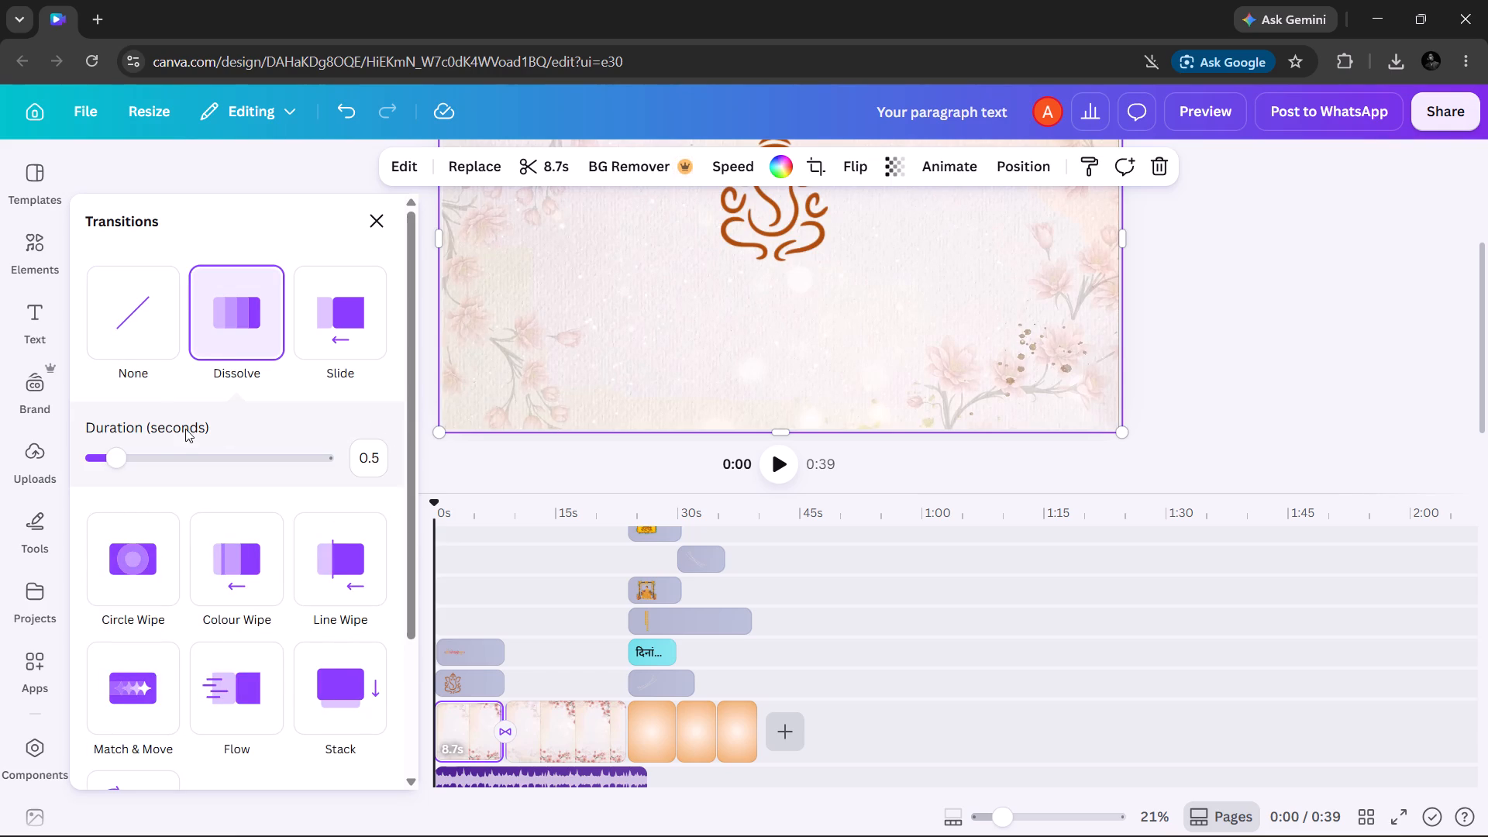
click(181, 452)
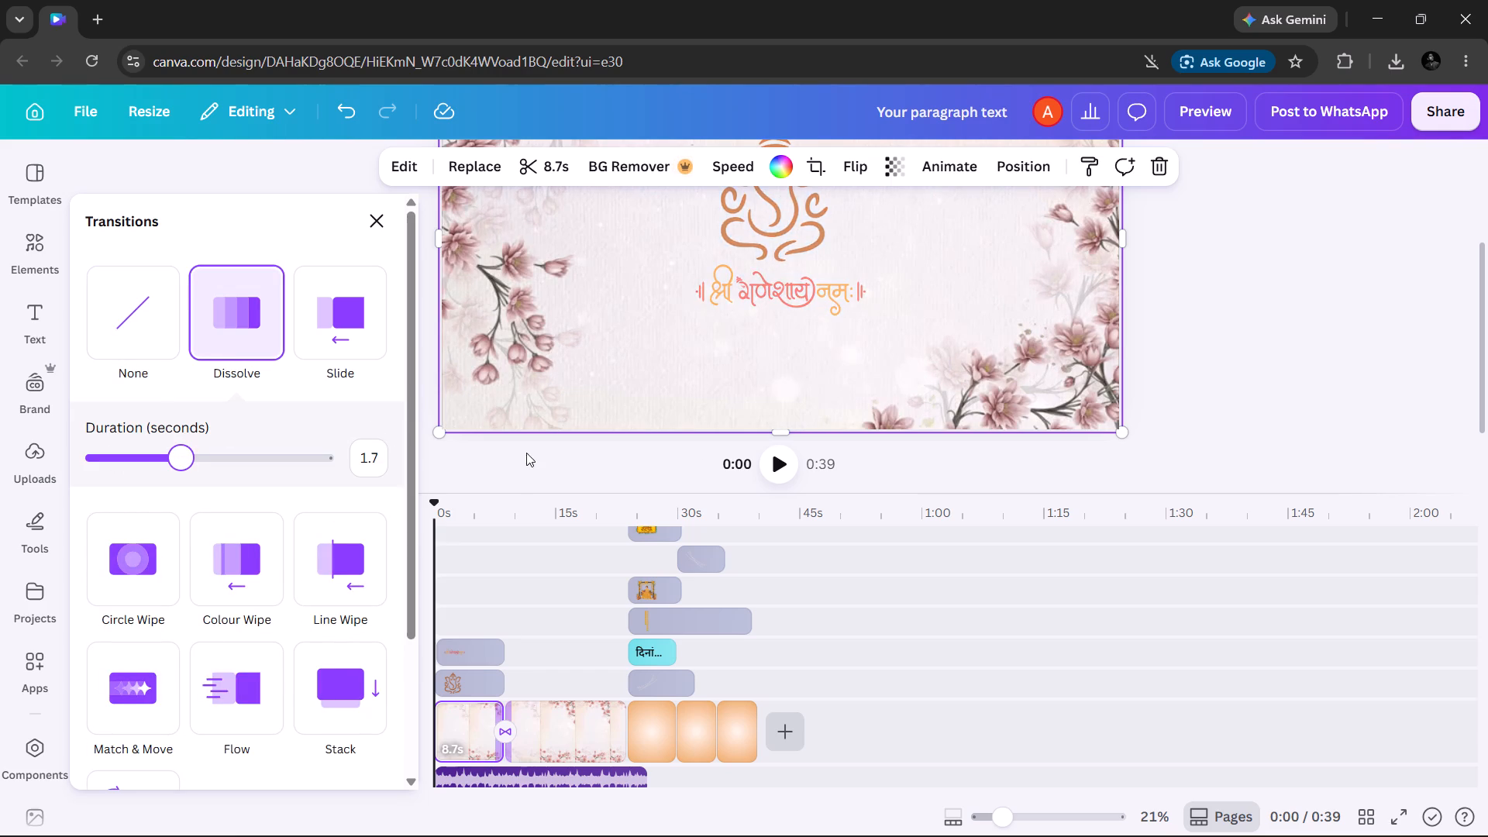
Play the video from the start to review the new transition and the timing of the floral slide's text and dividers.
click(776, 462)
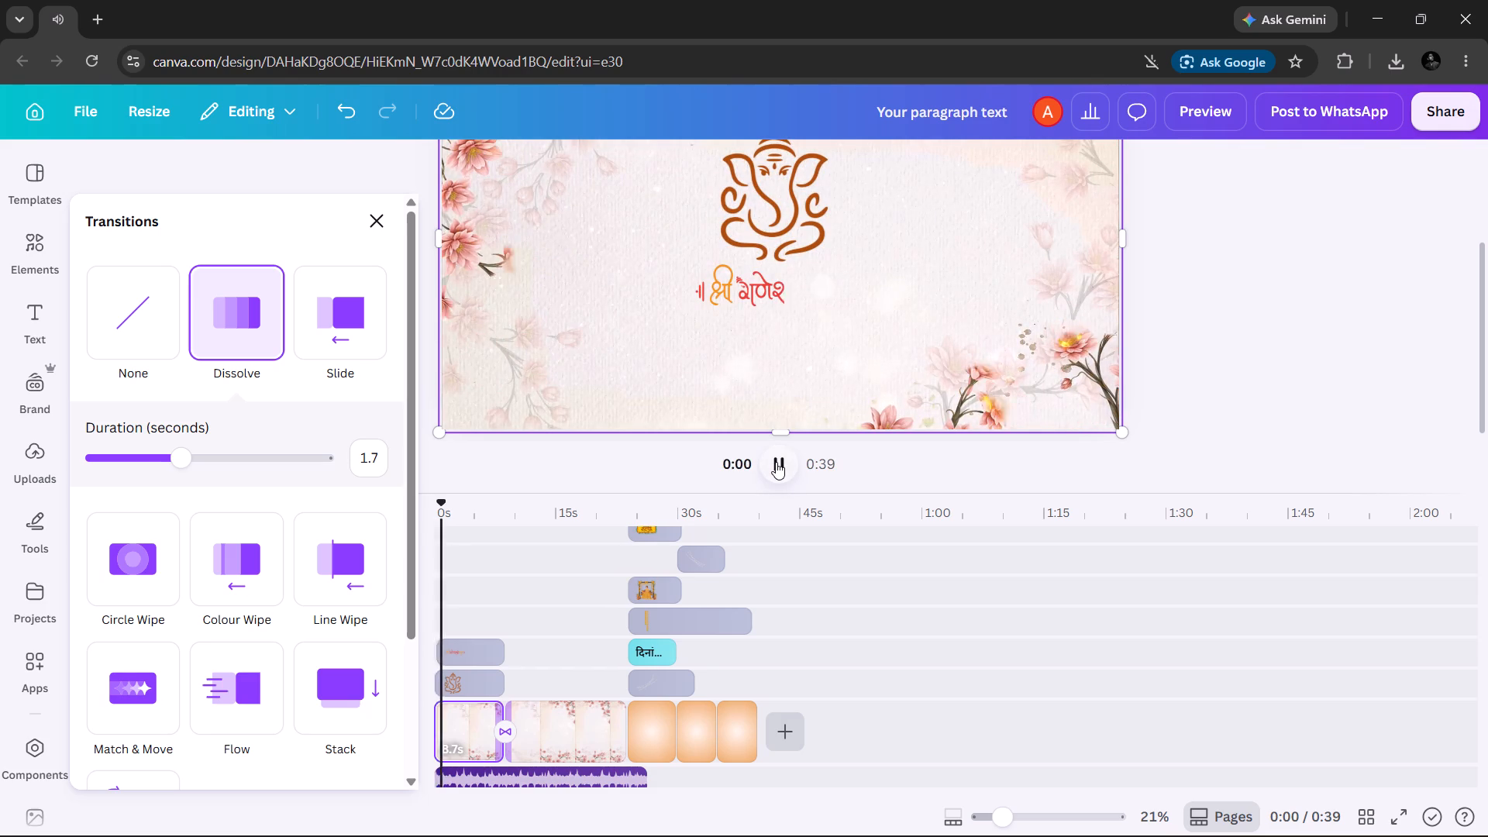
scroll(730, 315, up, 1)
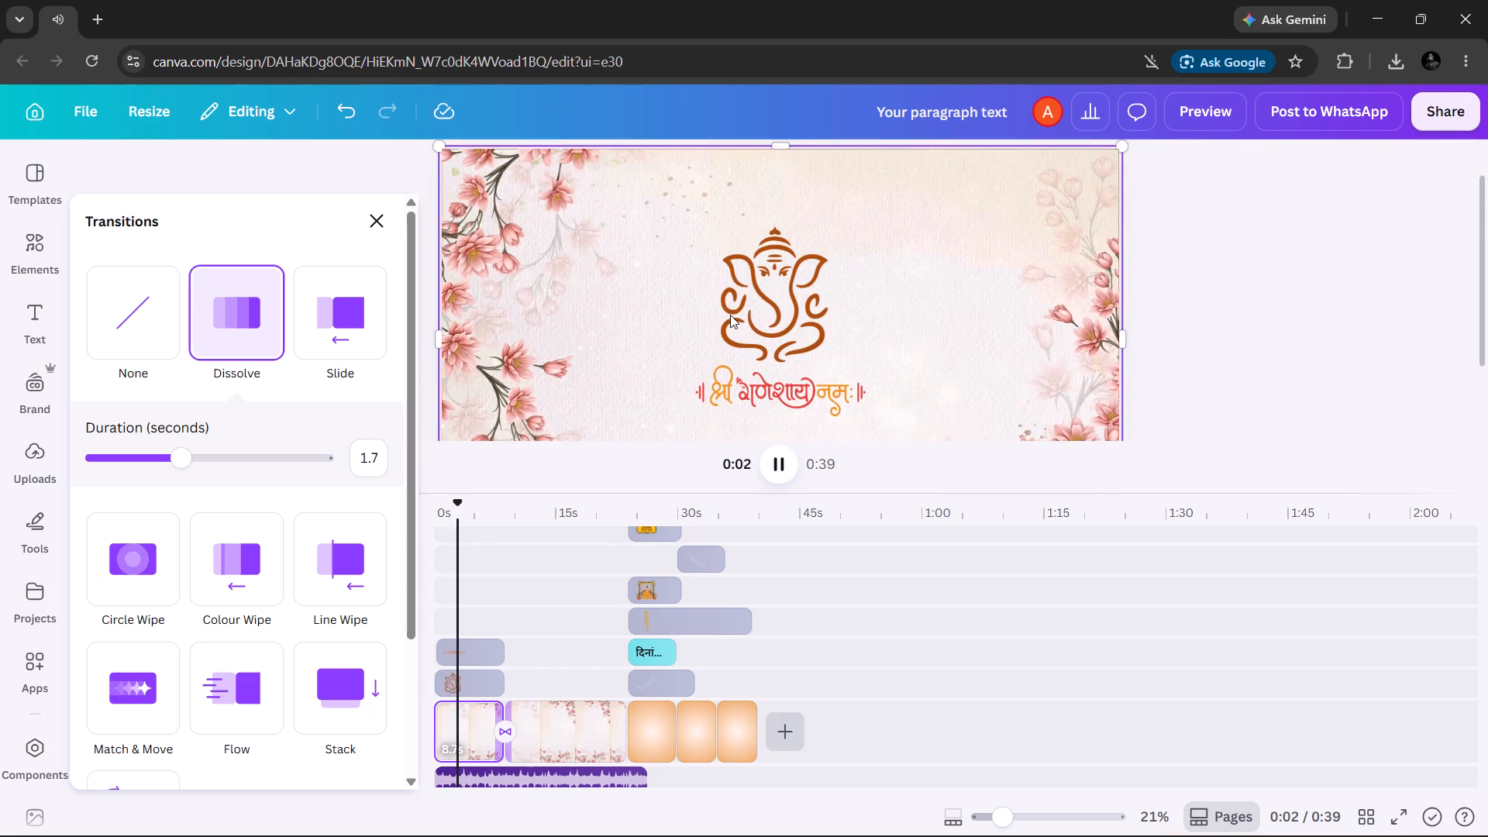
scroll(730, 315, up, 1)
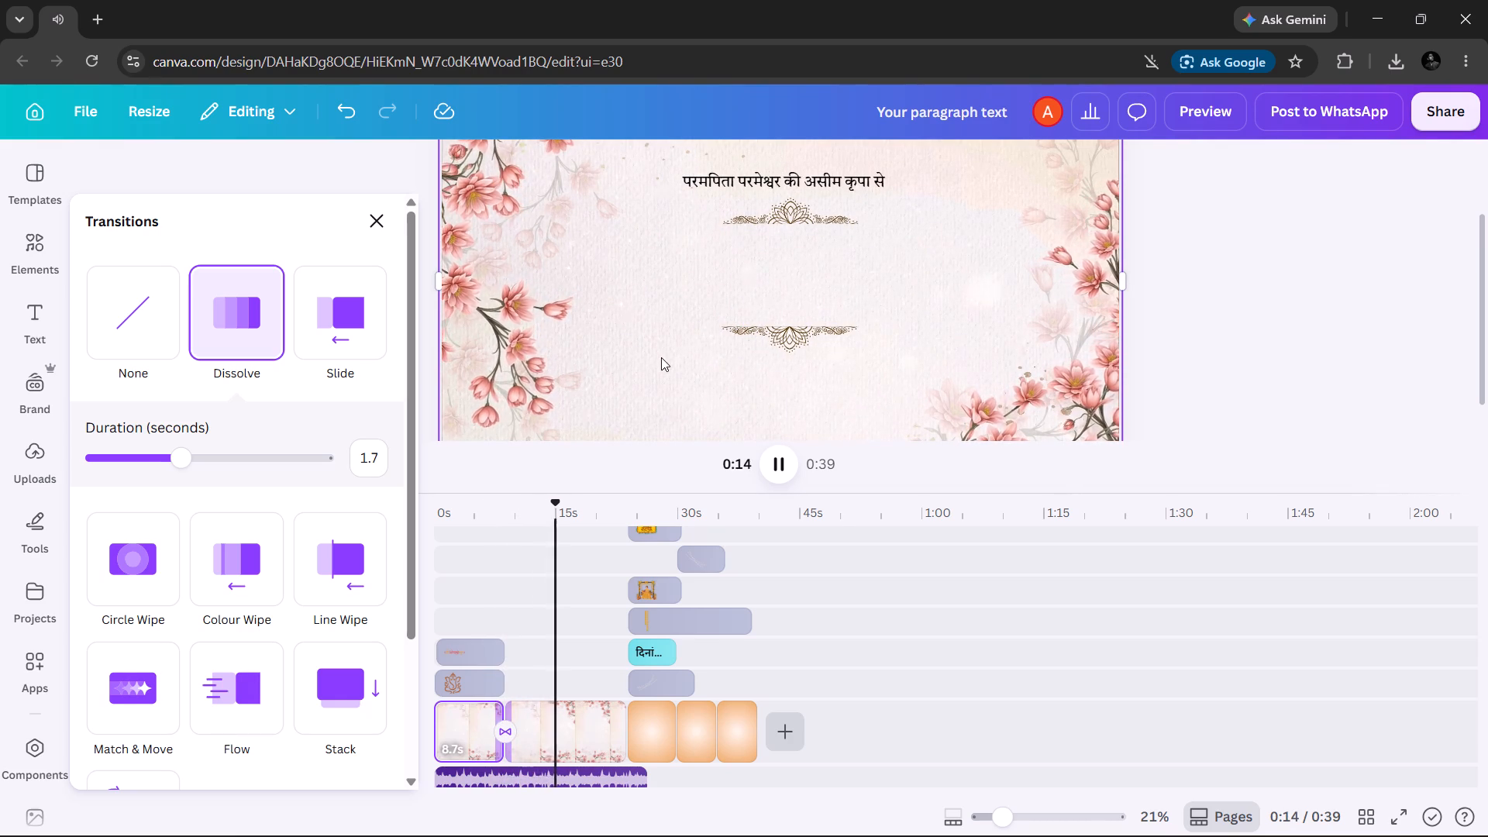
scroll(559, 620, up, 5)
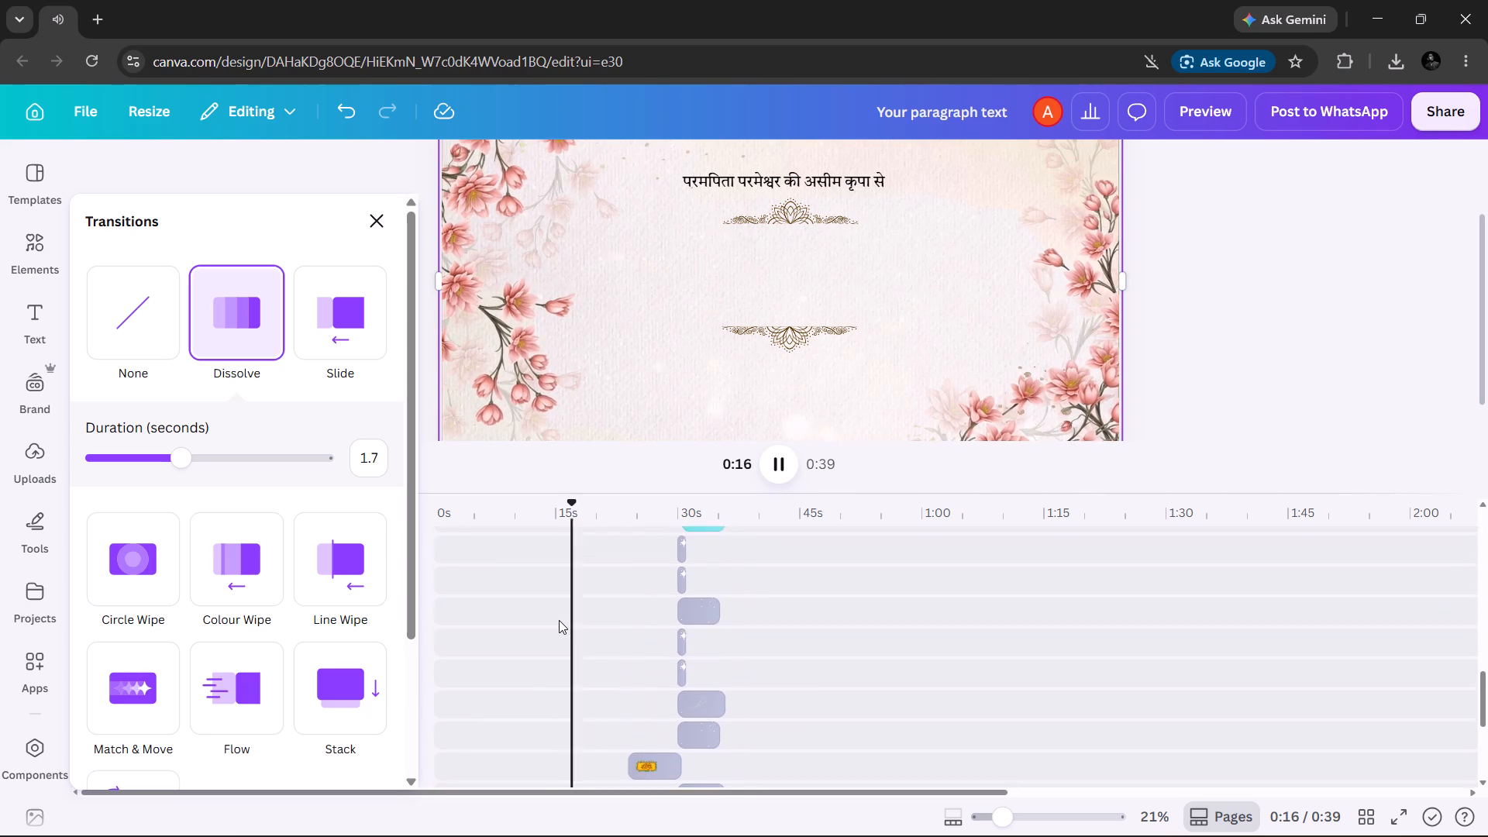
scroll(559, 620, up, 8)
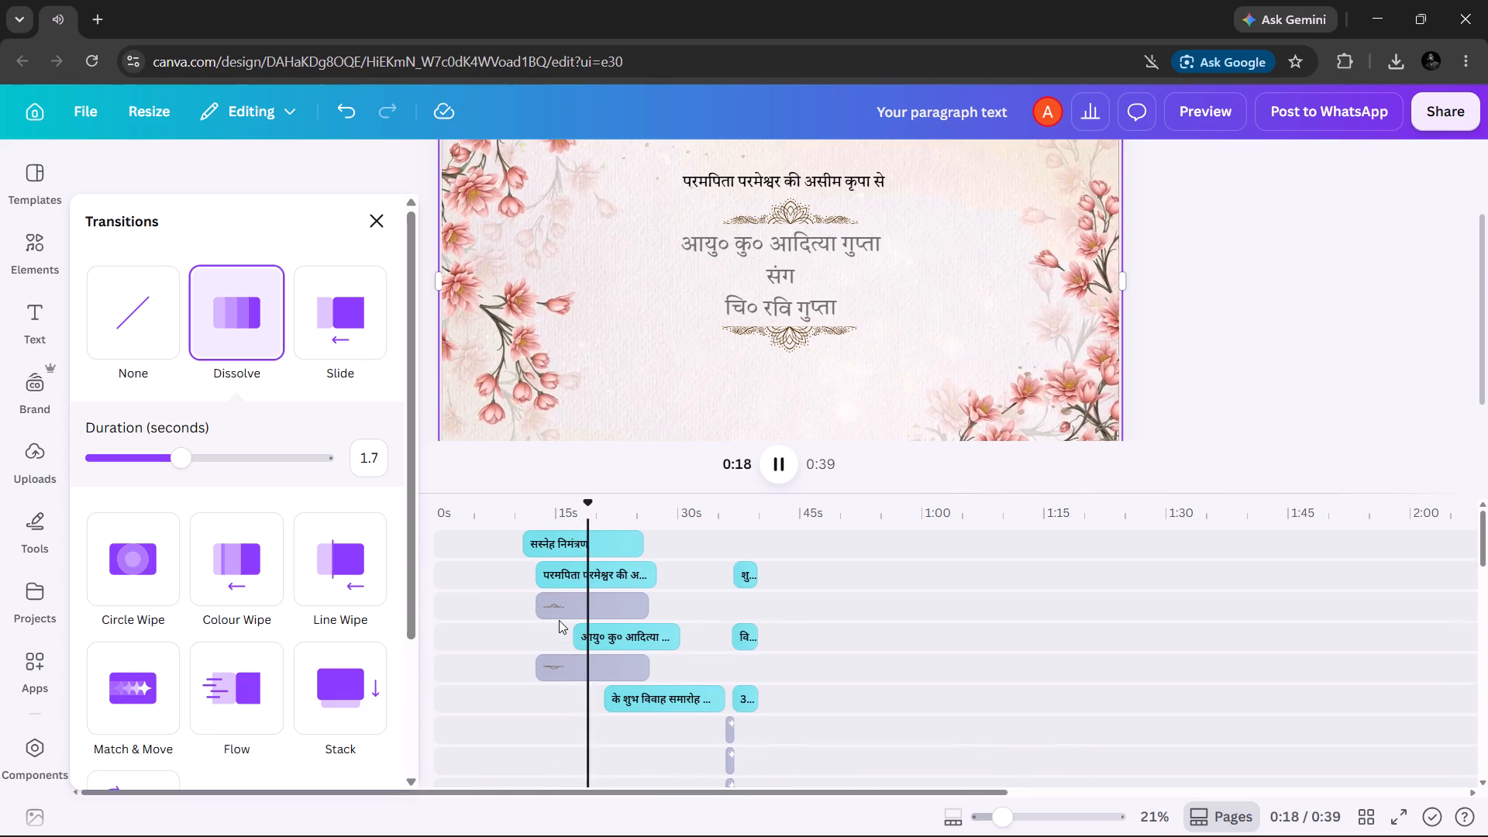
scroll(559, 620, down, 10)
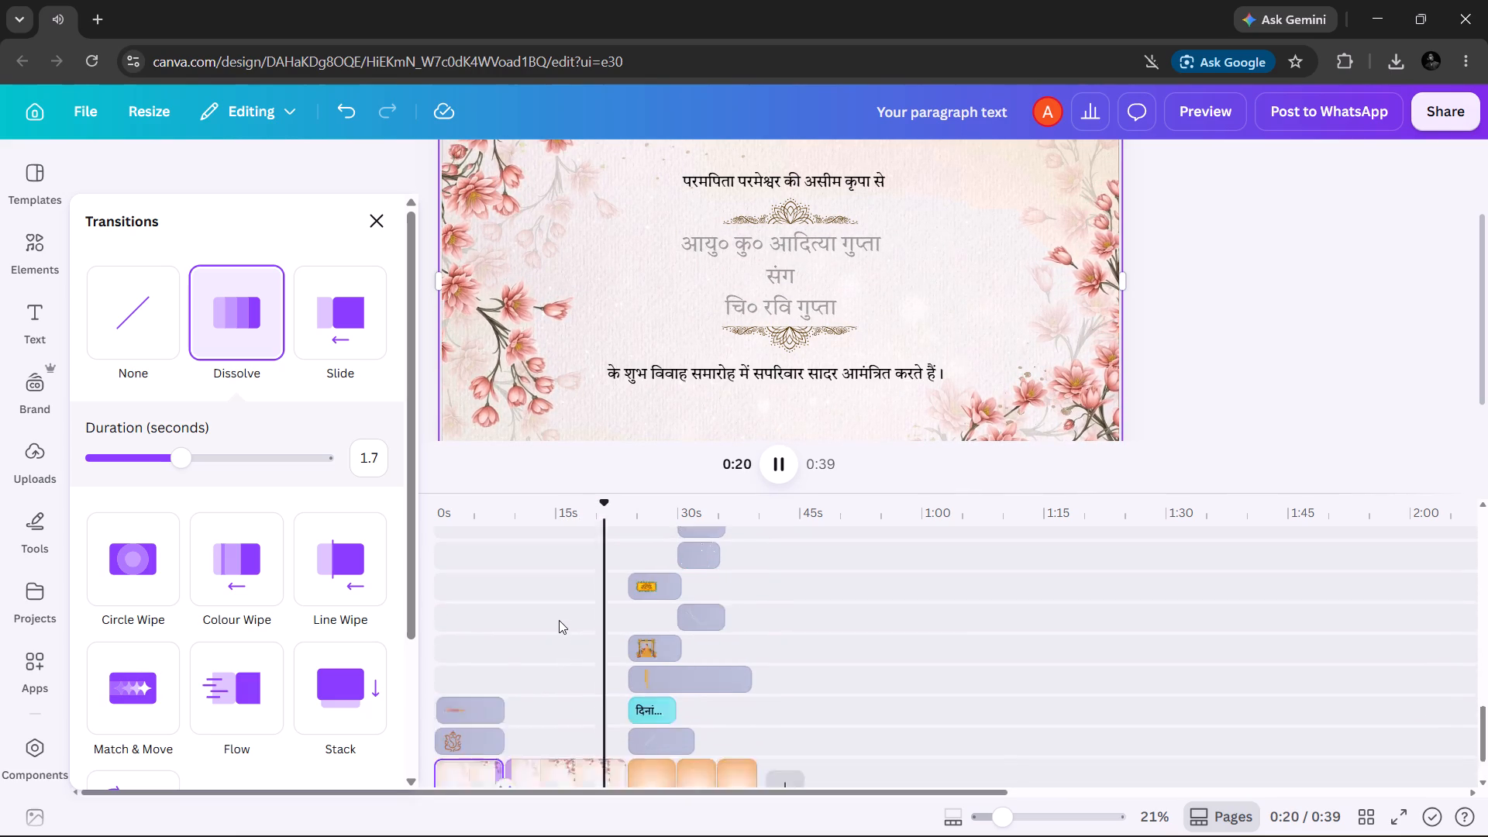
scroll(559, 620, down, 2)
click(505, 702)
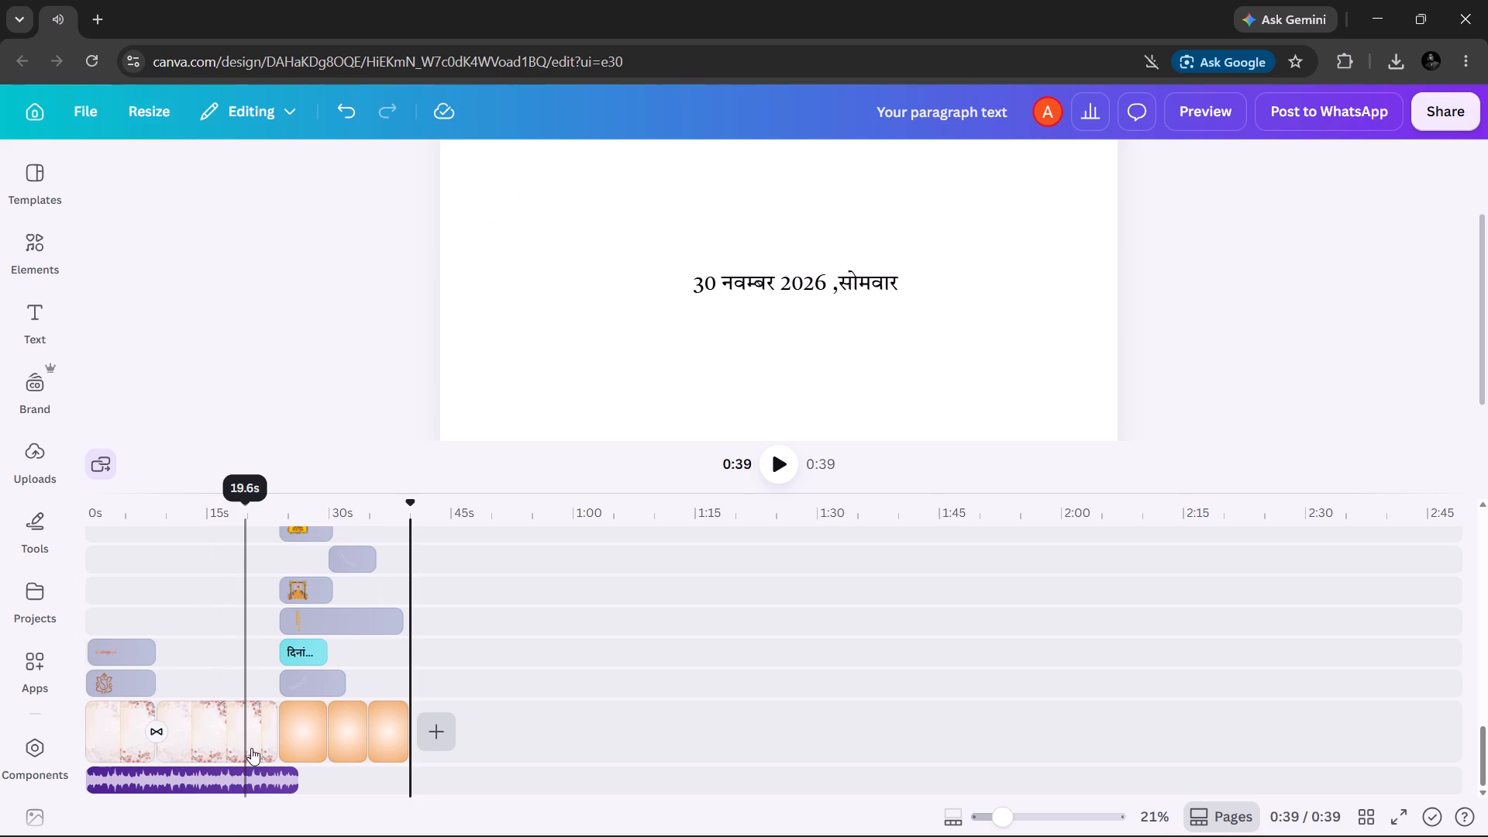
scroll(167, 741, right, 3)
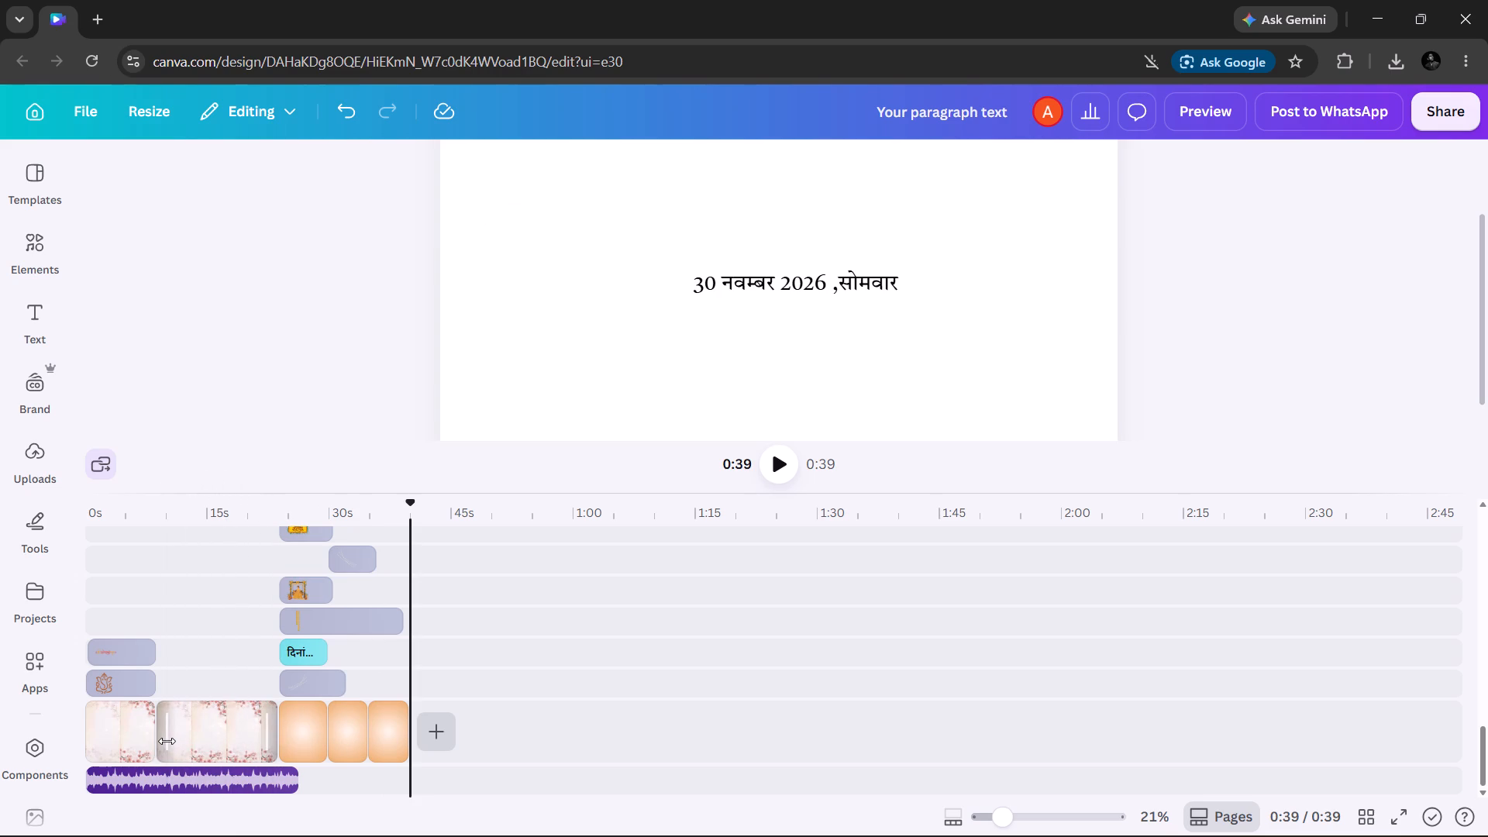
Look through all the timeline layers to examine how the text, divider, and illustration clips line up with the slides.
scroll(208, 615, up, 3)
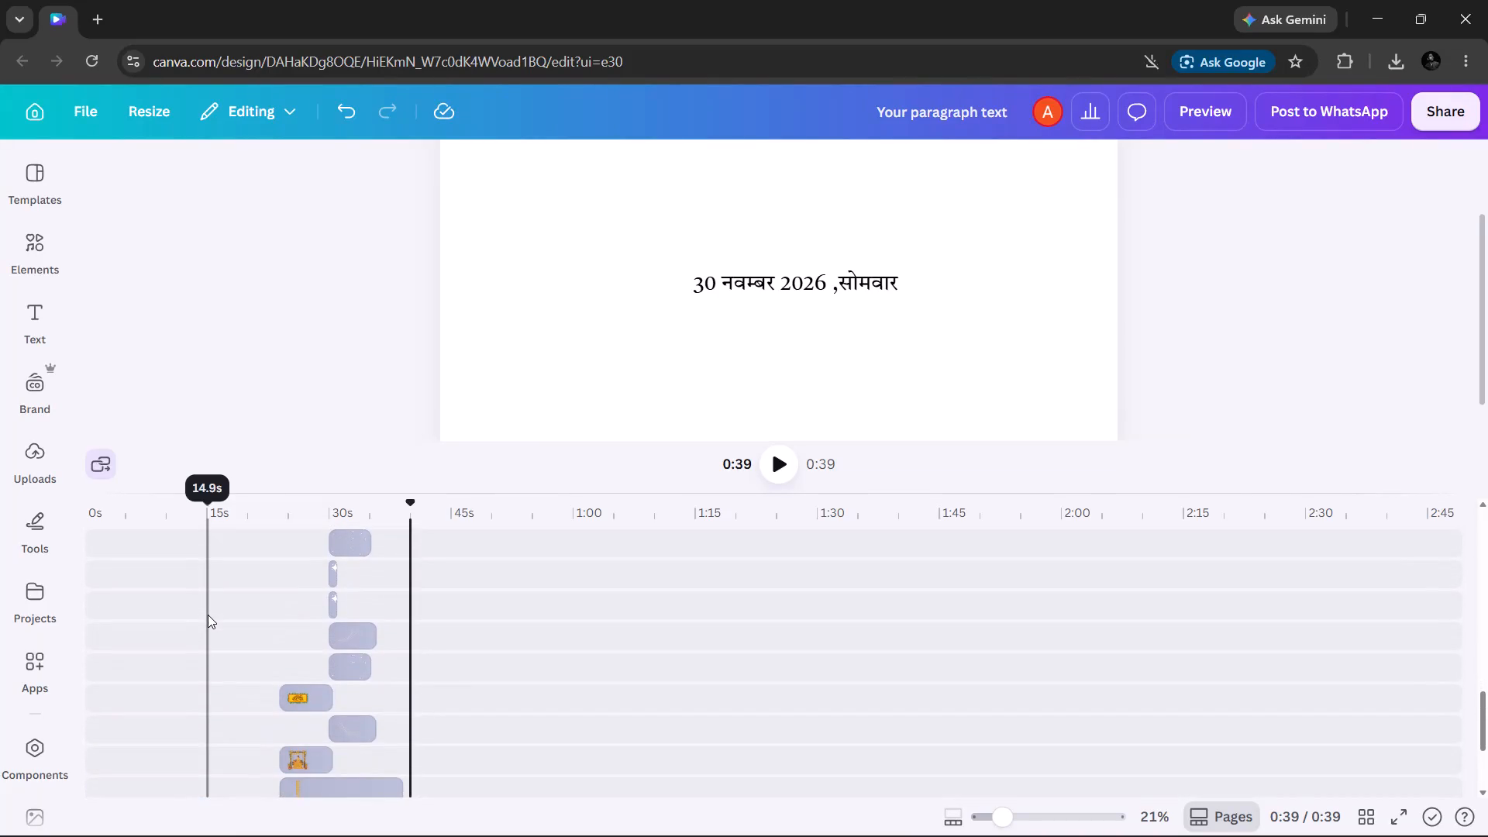
scroll(208, 615, up, 9)
scroll(208, 615, right, 1)
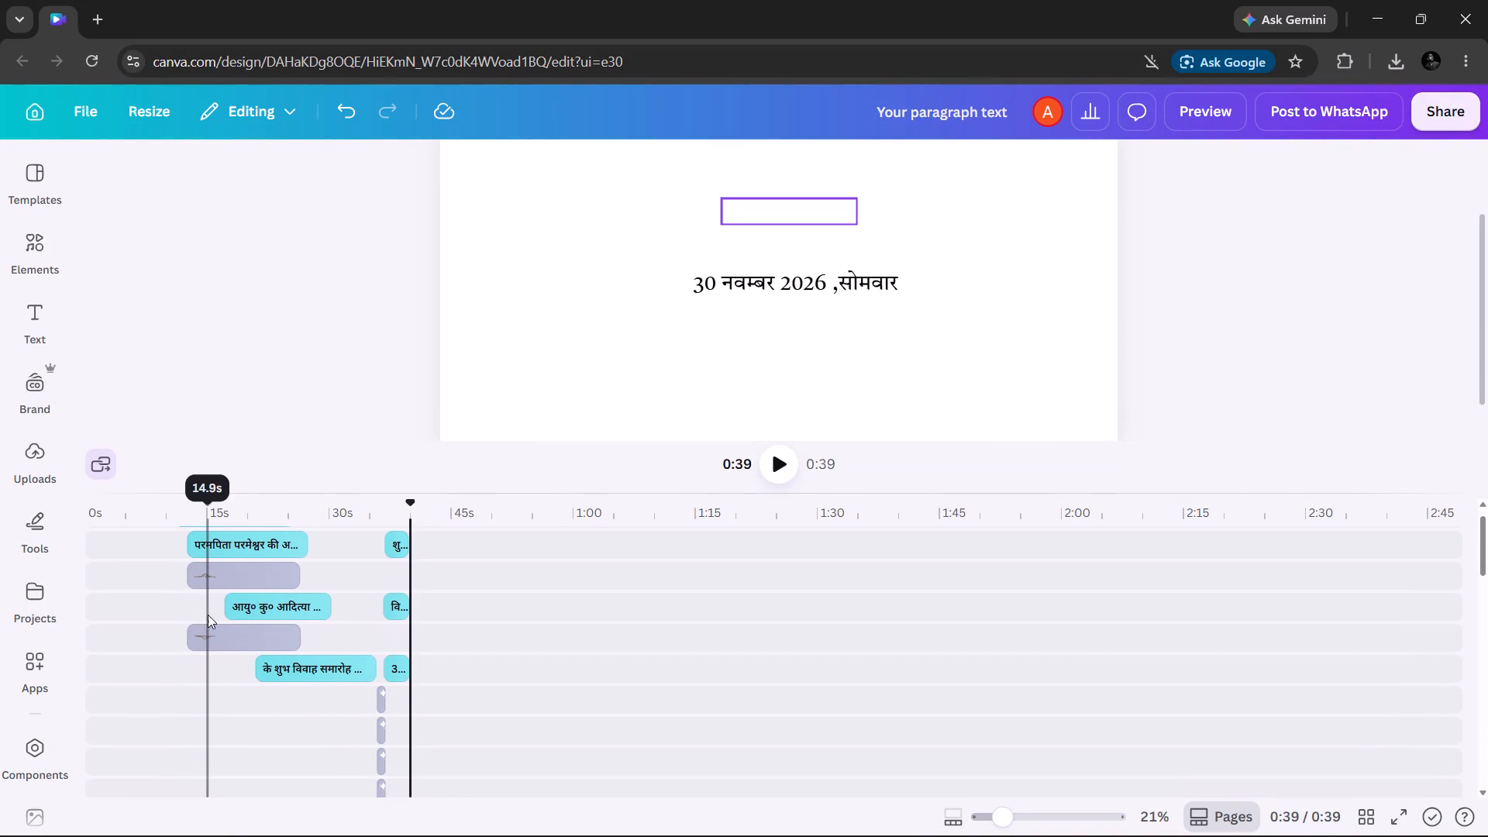
scroll(208, 615, right, 1)
scroll(208, 615, down, 6)
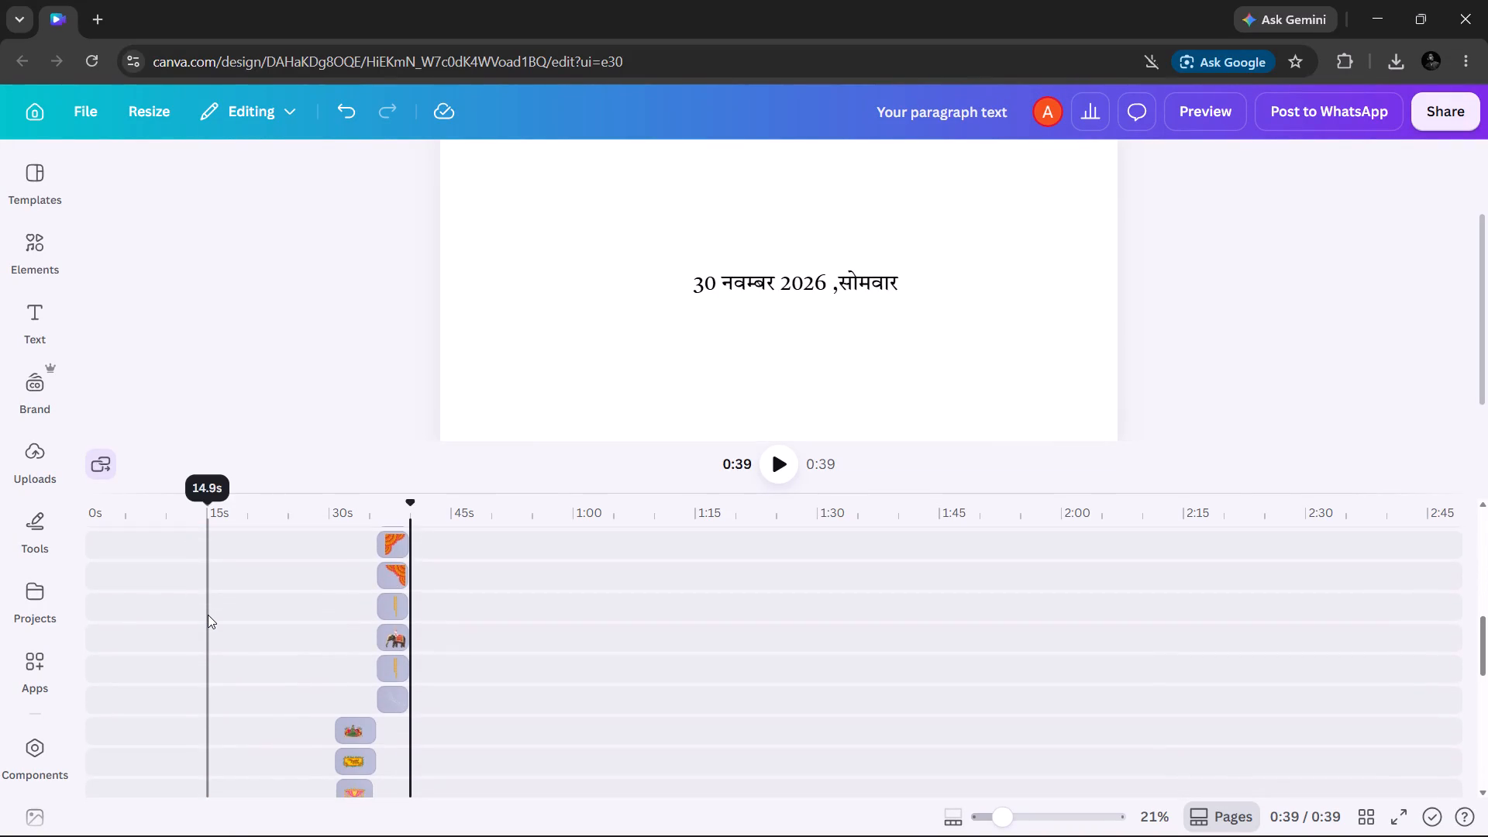
scroll(208, 615, down, 3)
scroll(208, 615, left, 1)
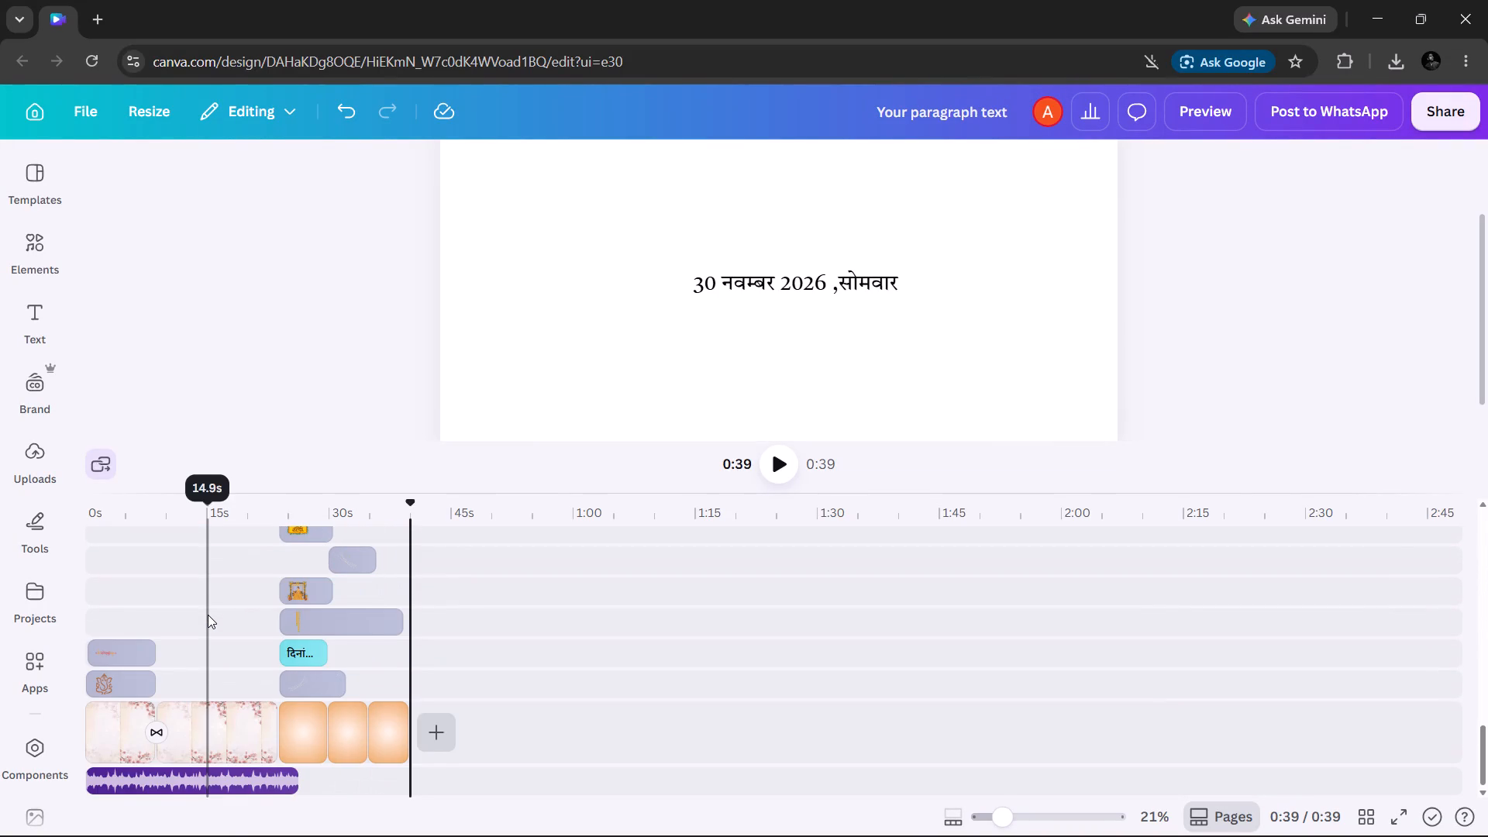
scroll(256, 638, left, 1)
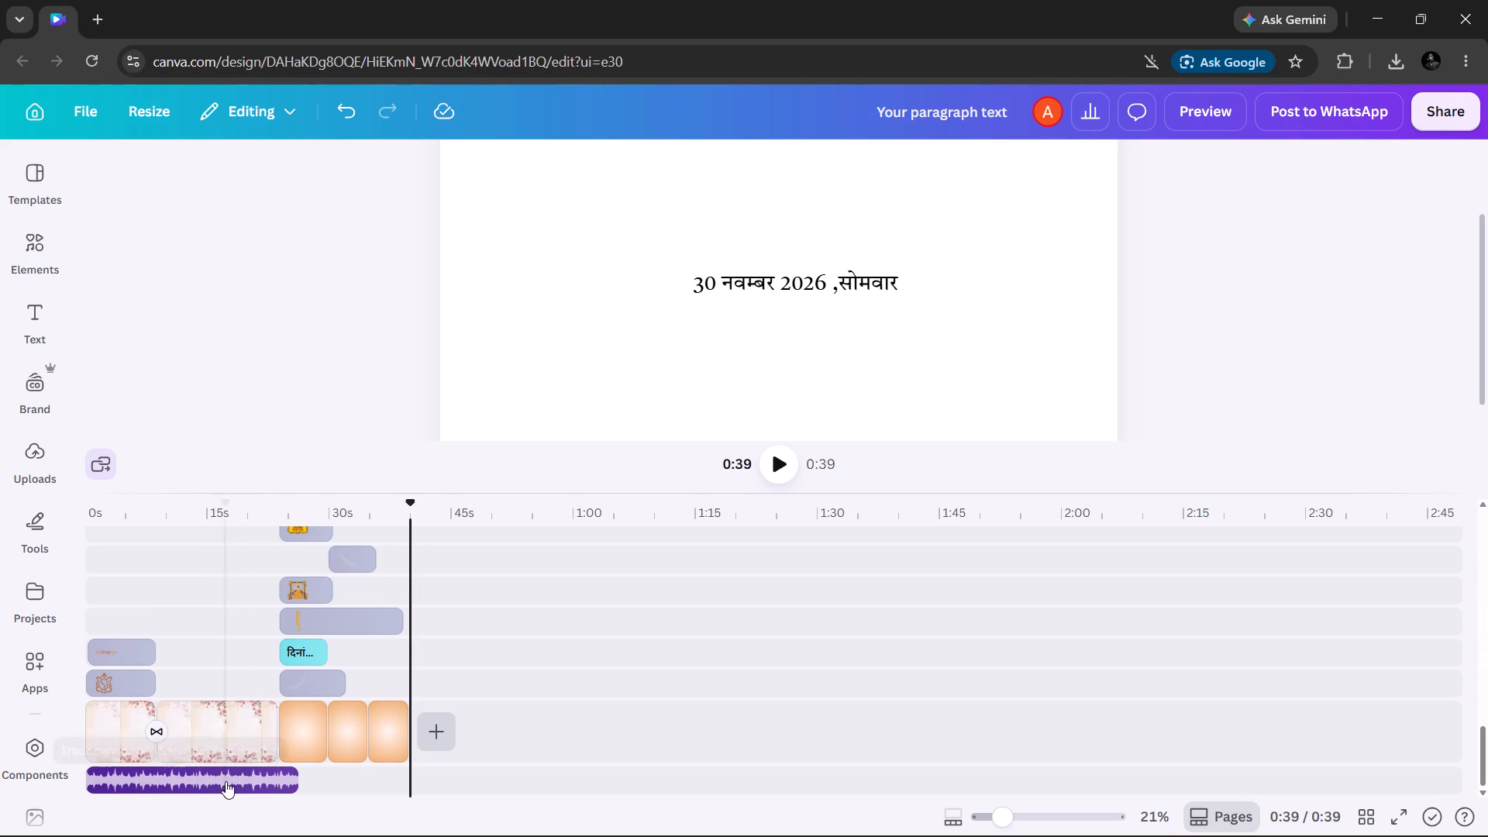
Apply the Shift animation to the red heading "सस्नेह निमंत्रण" on the floral slide.
click(273, 773)
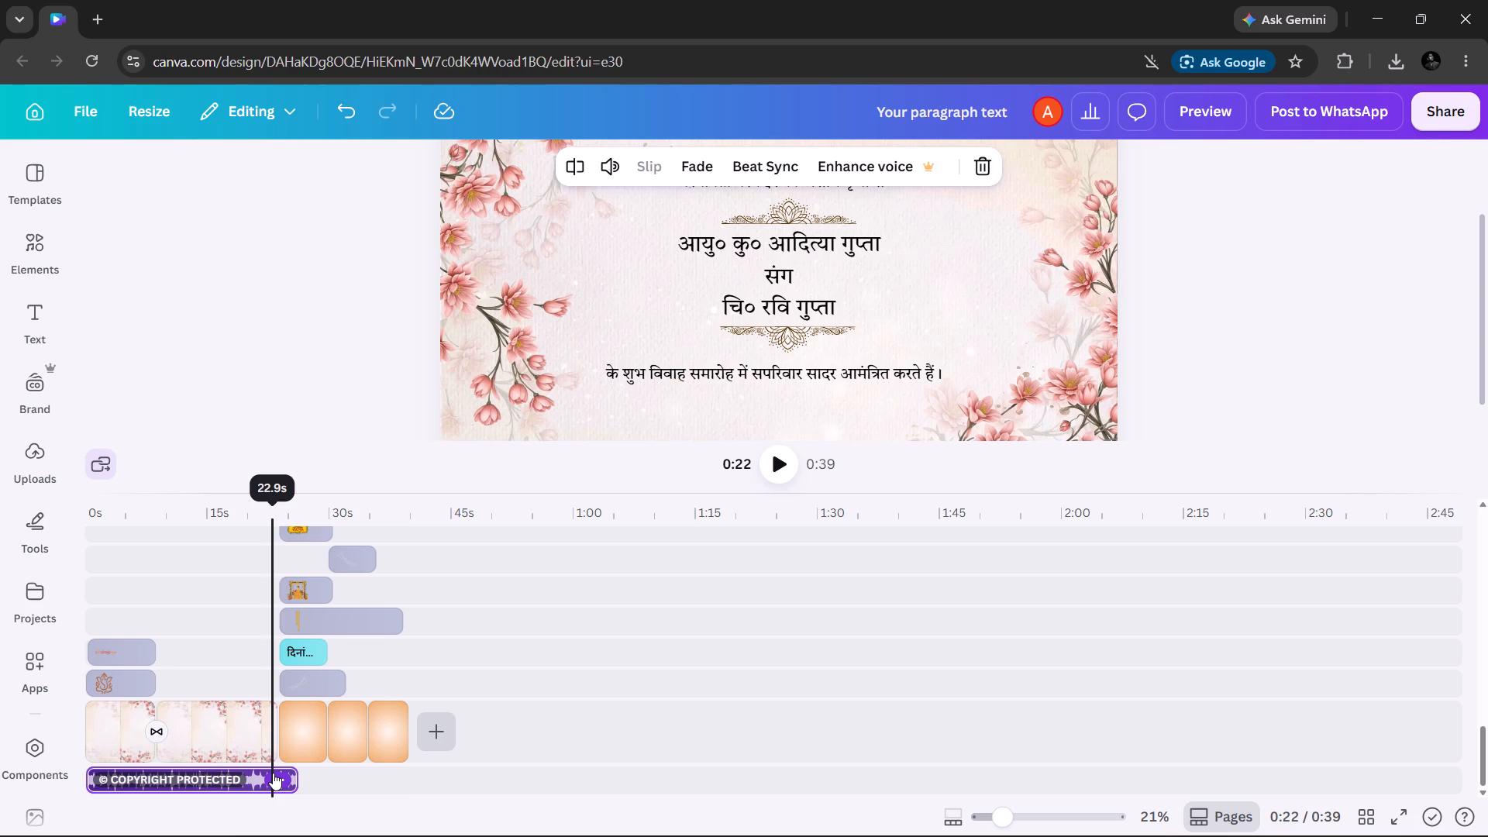
scroll(208, 626, down, 1)
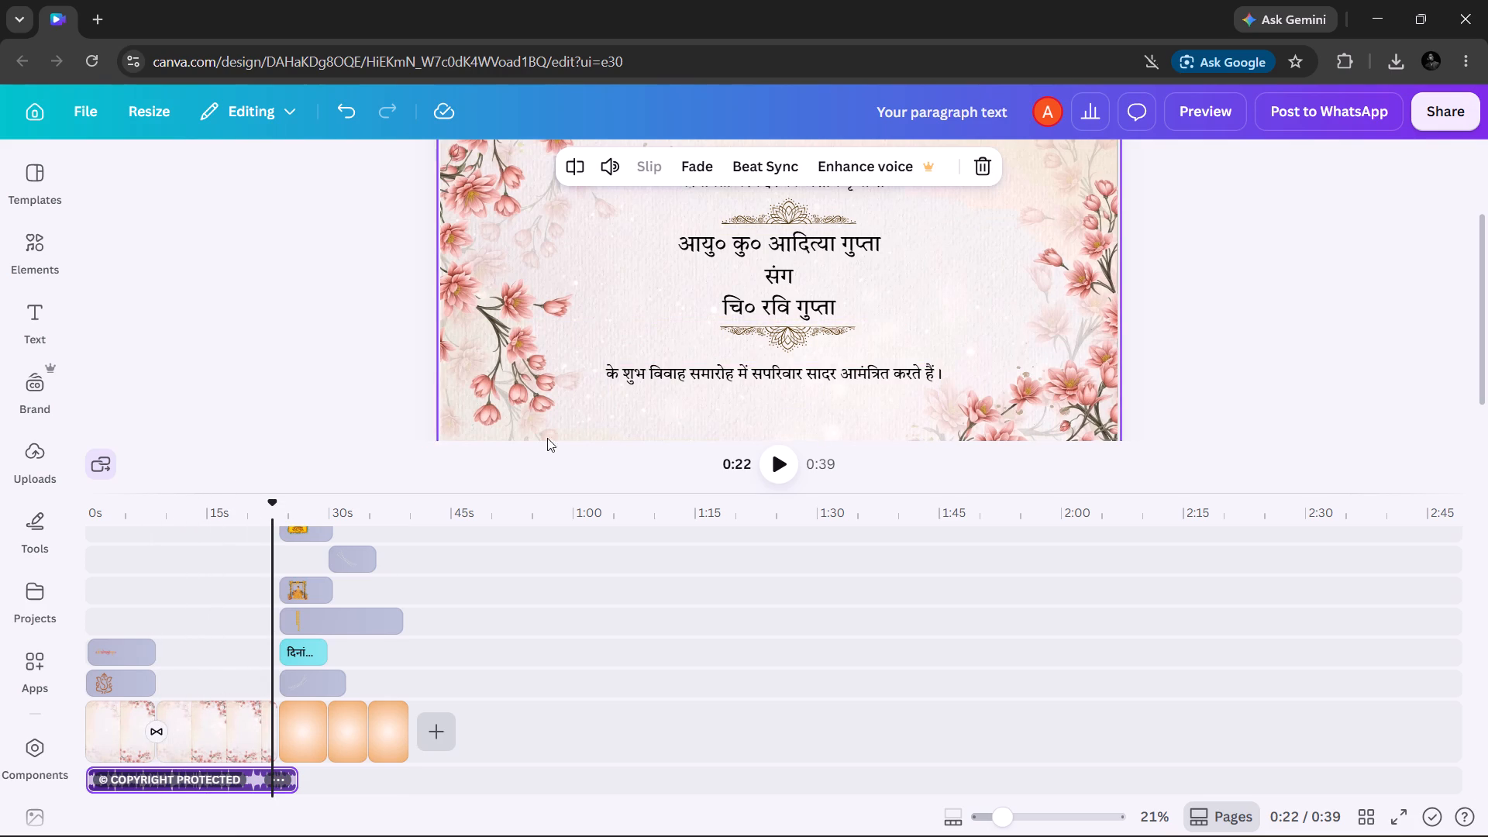
scroll(472, 338, down, 3)
scroll(472, 338, up, 3)
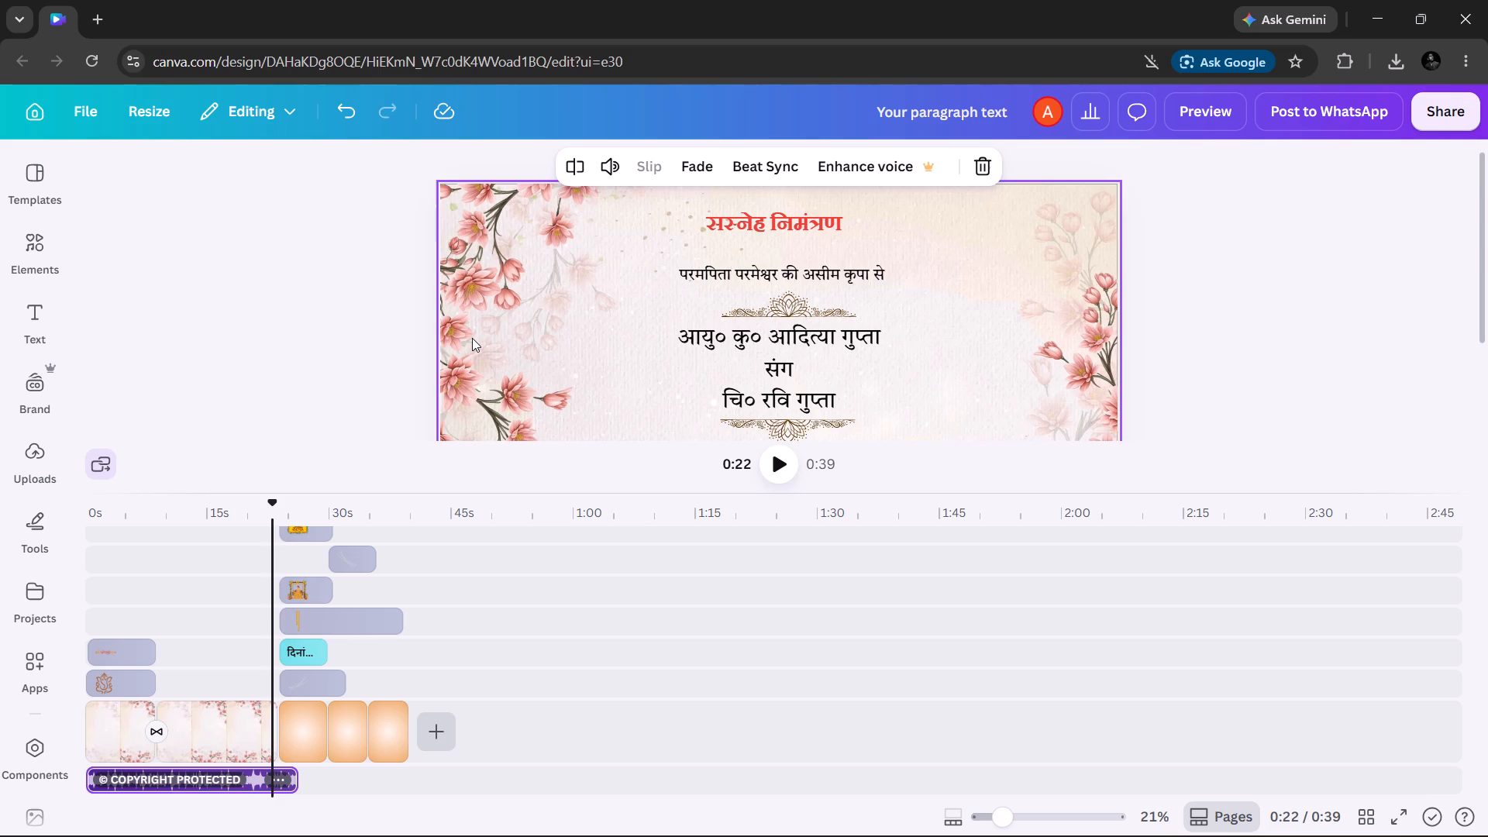
click(796, 231)
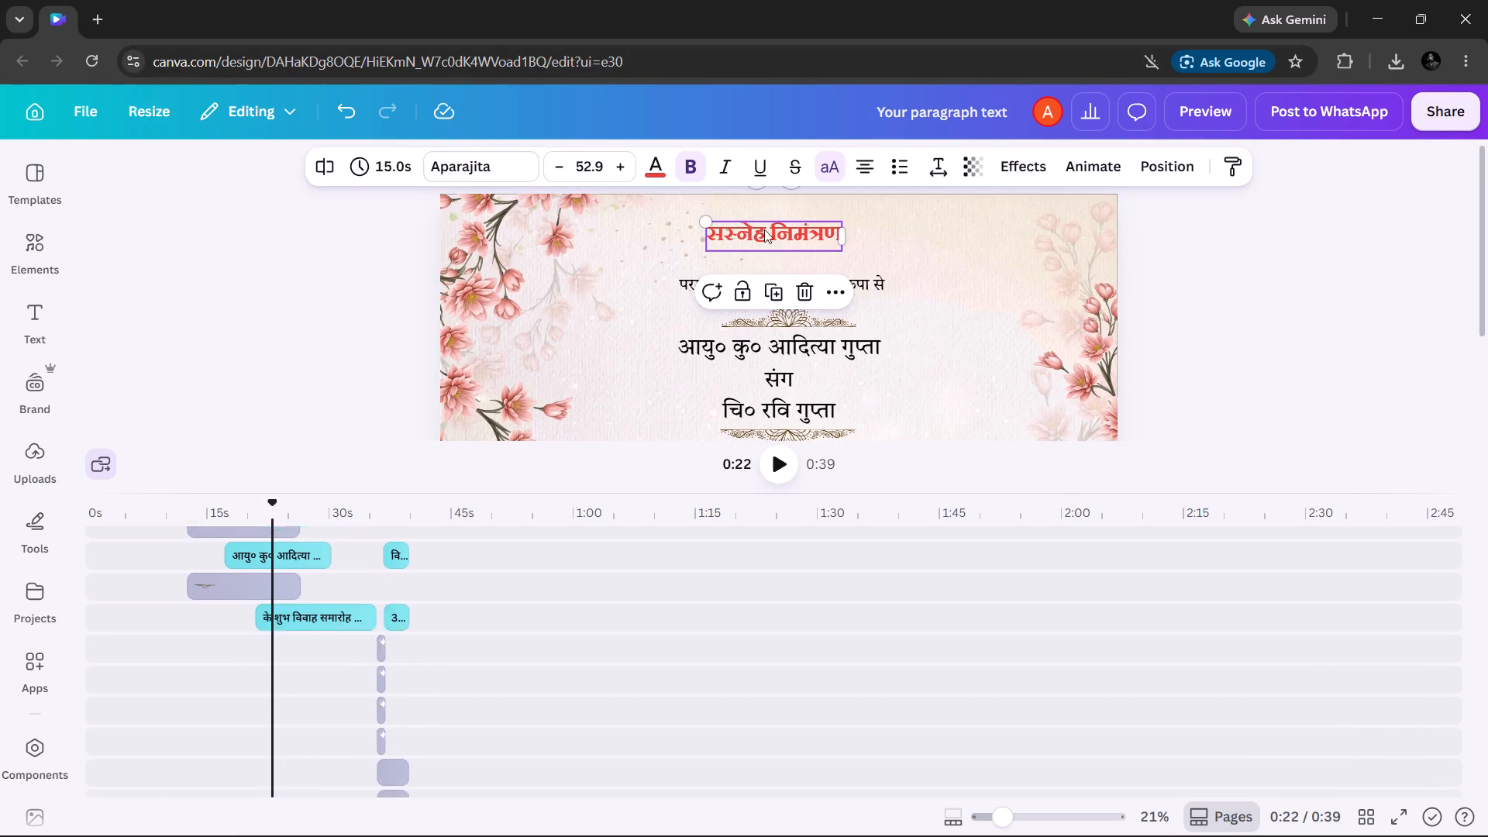
click(1075, 157)
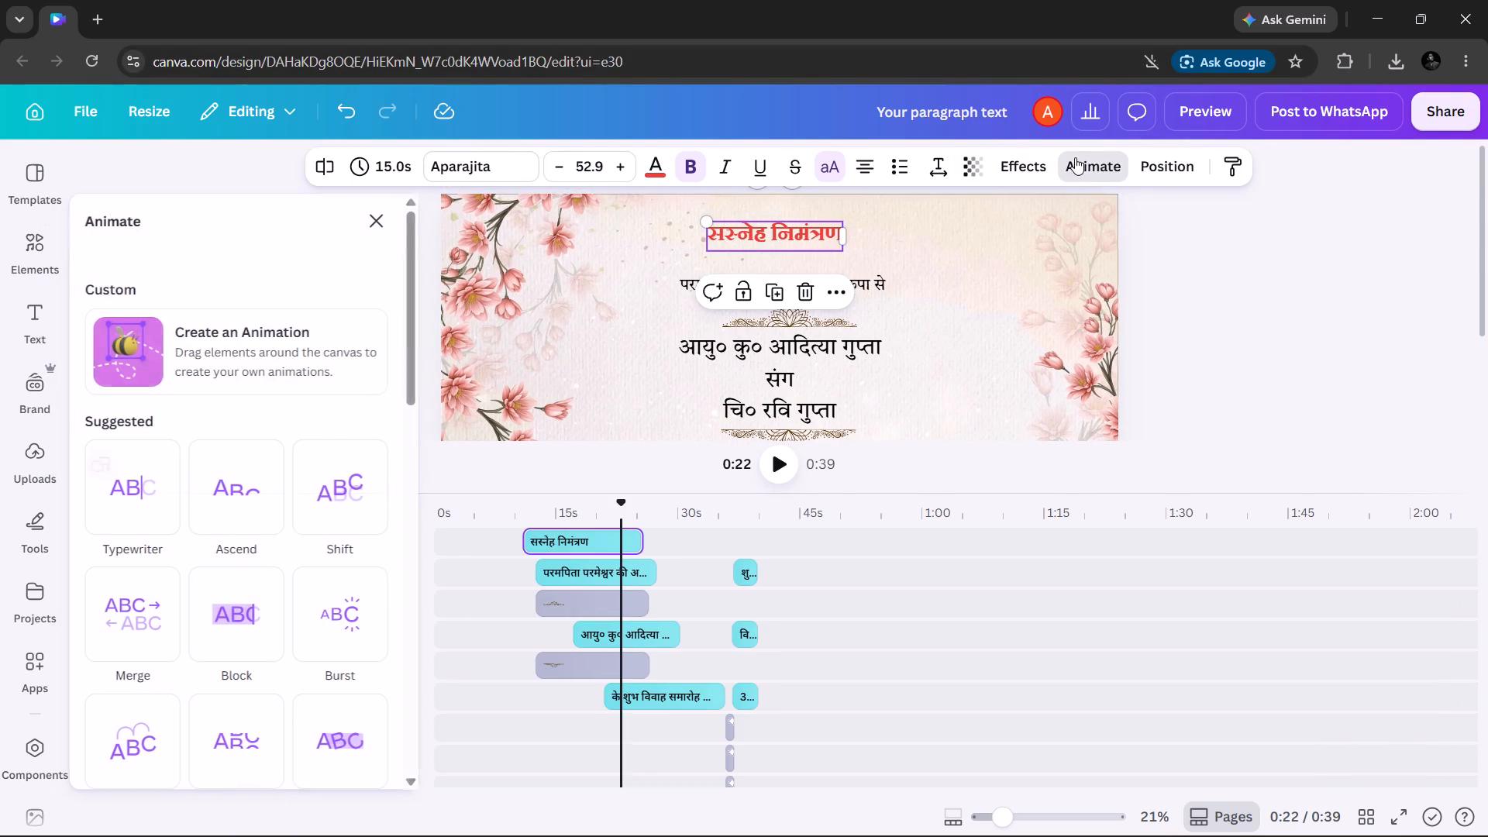
click(322, 464)
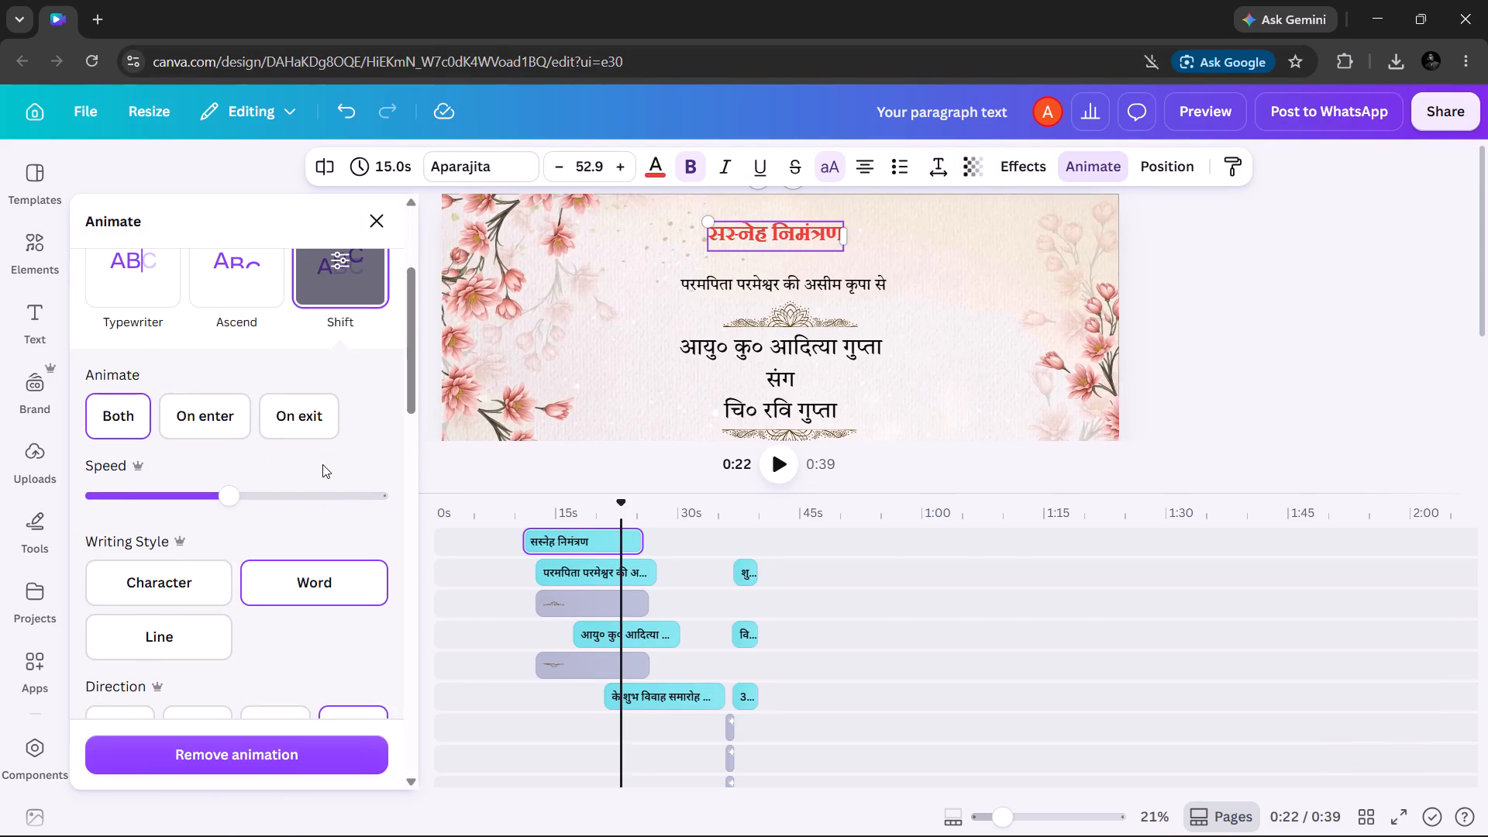
scroll(553, 629, right, 6)
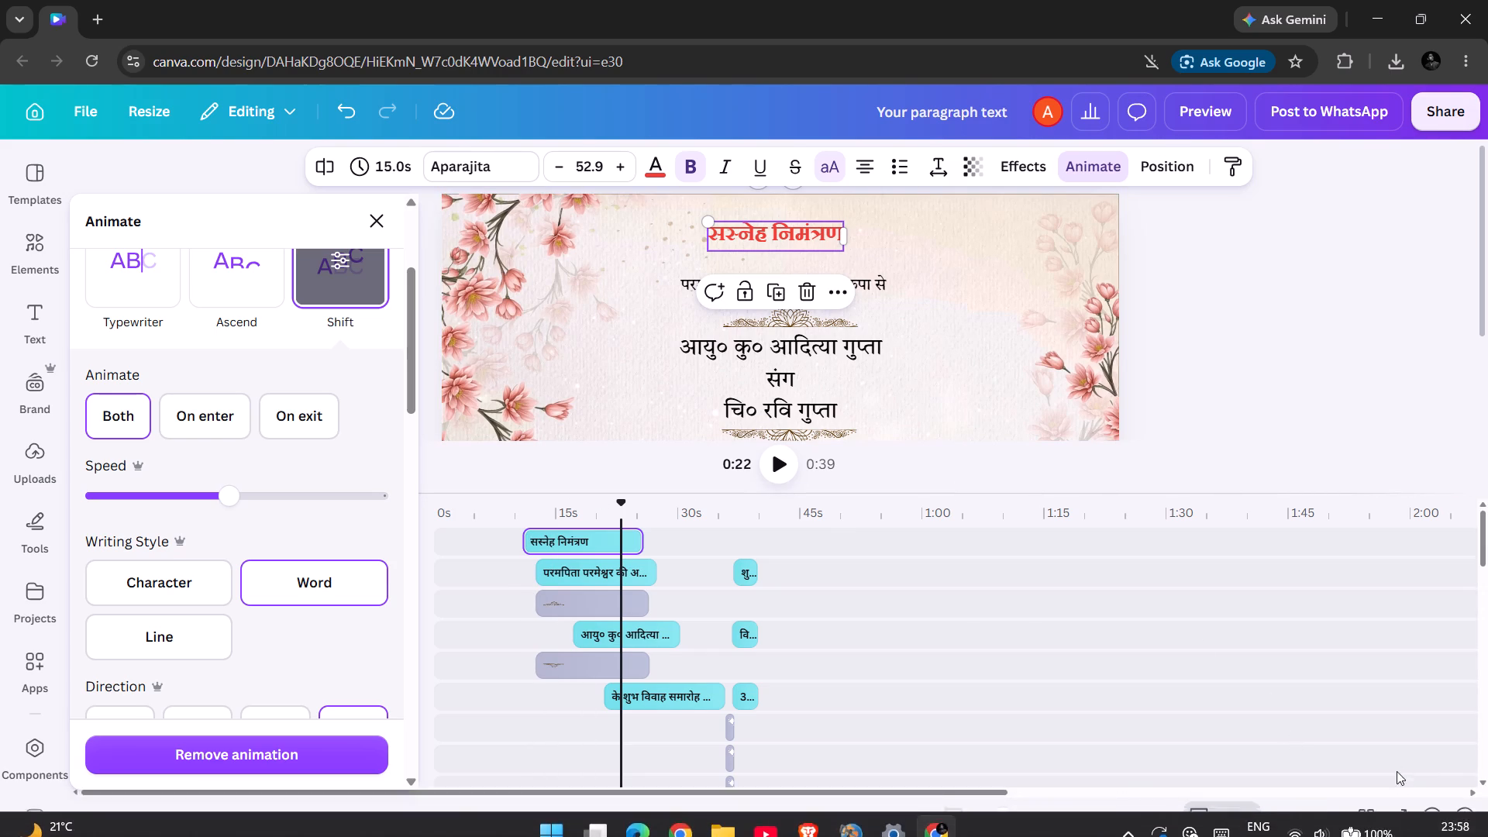
Play the video full screen to review the floral slide's heading animation and text timing.
click(1399, 813)
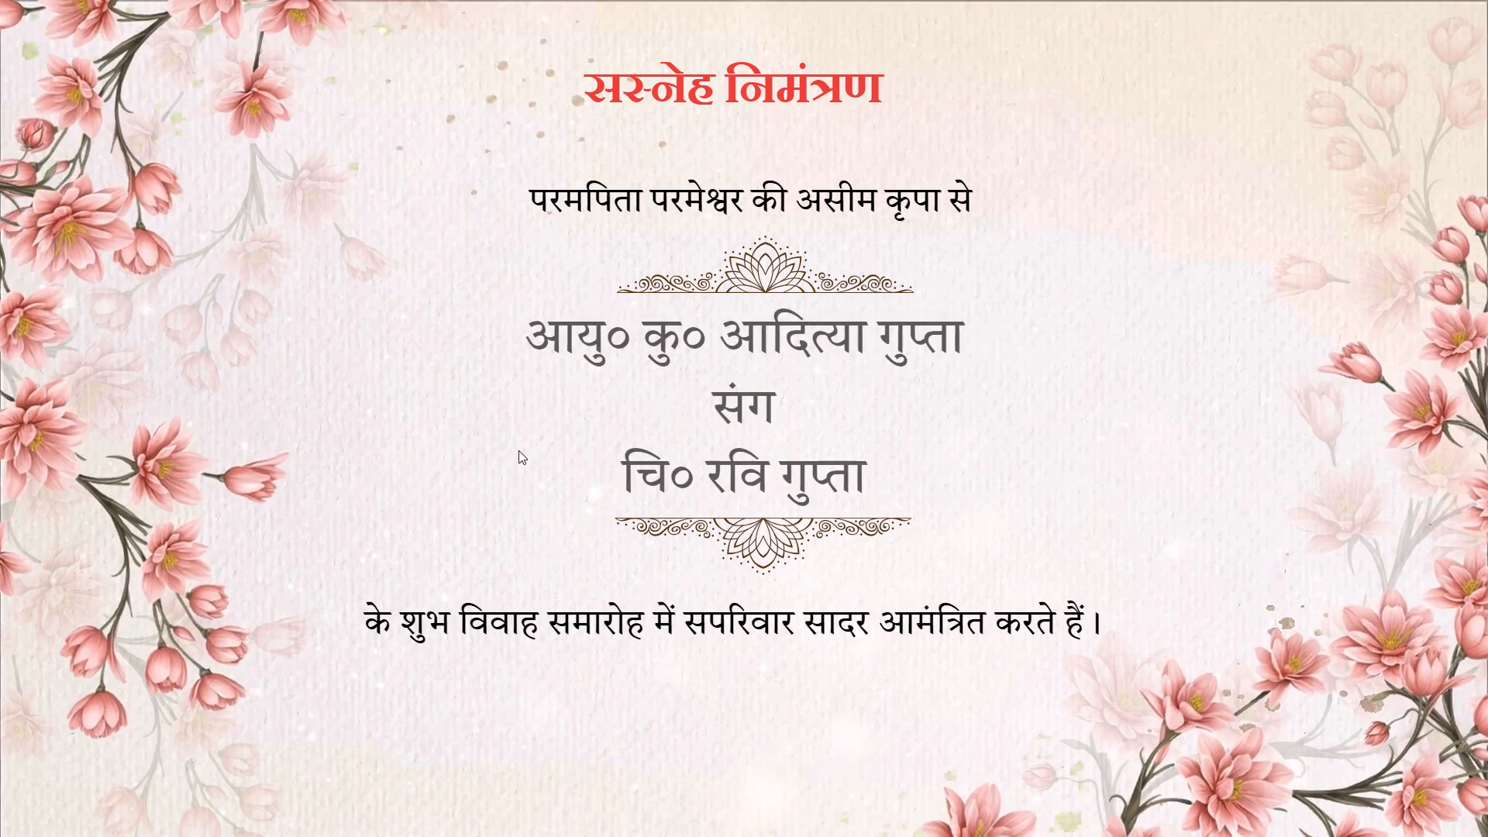
key(Escape)
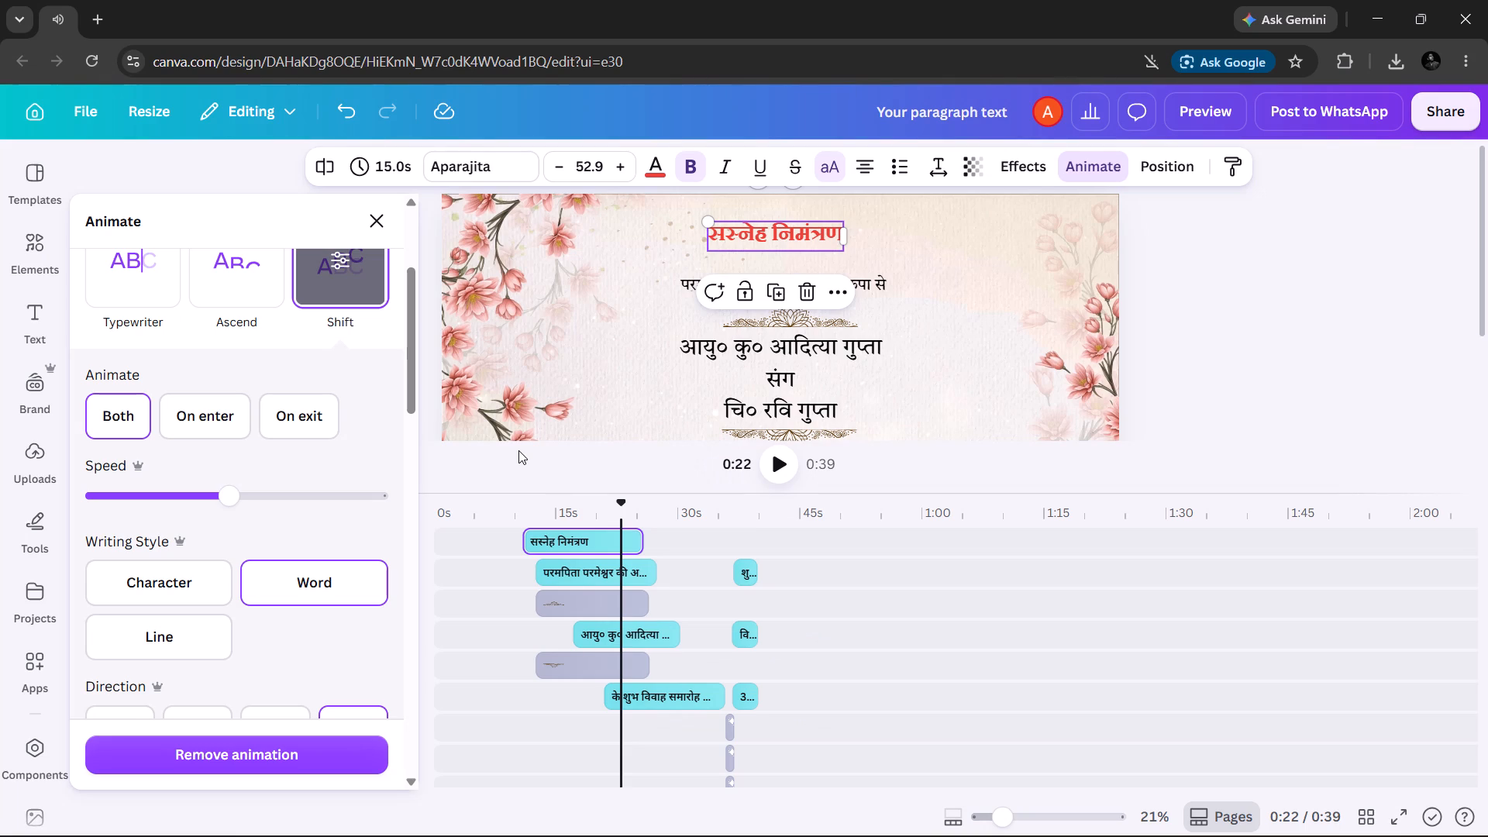
Move the couple's names text clip earlier, starting at about 14 s and ending together with the "परमपिता परमेश्वर" line's clip.
scroll(518, 450, down, 1)
click(565, 570)
click(565, 570)
click(565, 570)
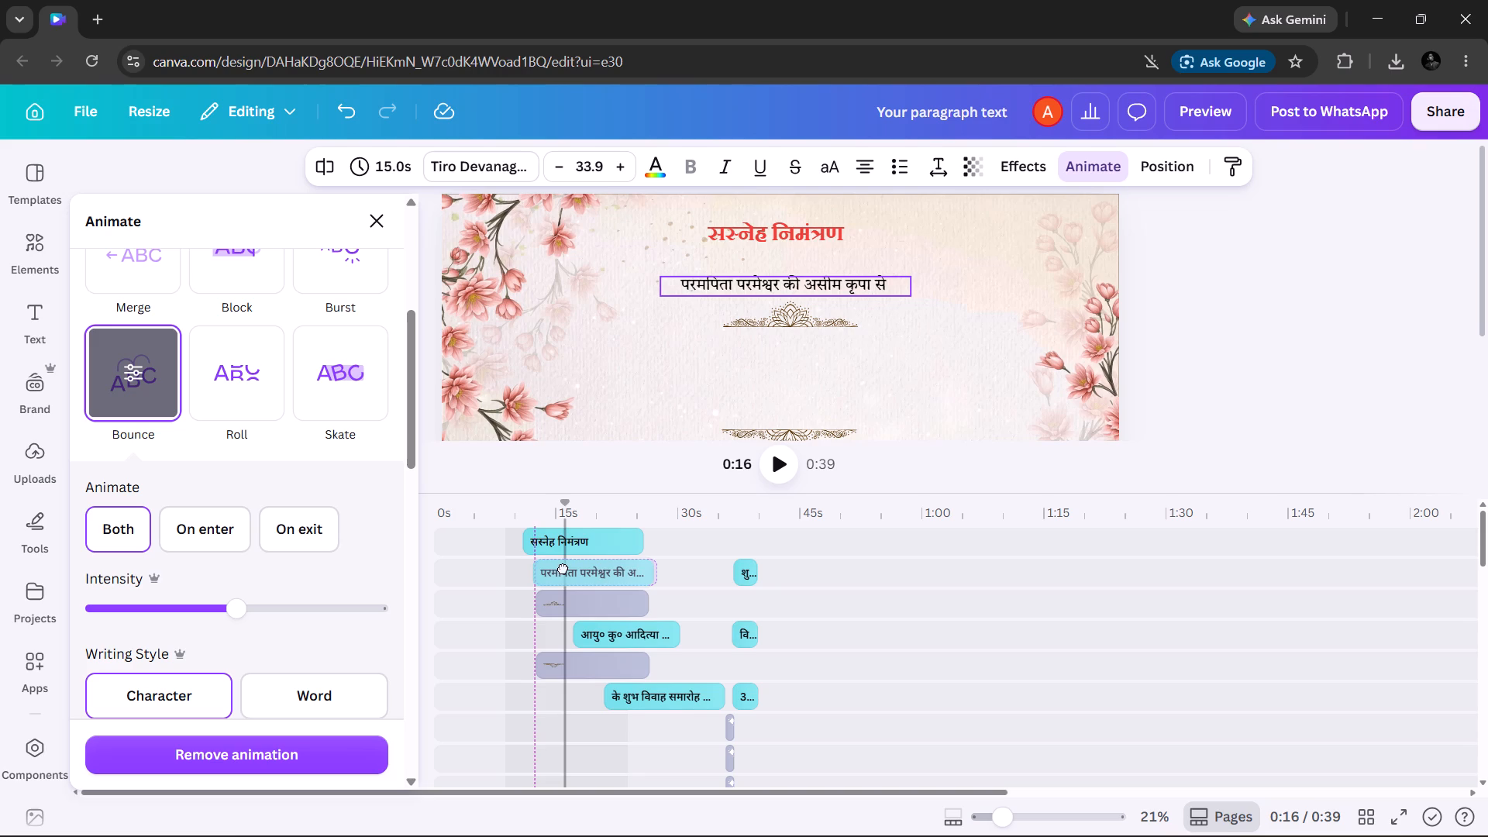
drag(601, 634, 591, 601)
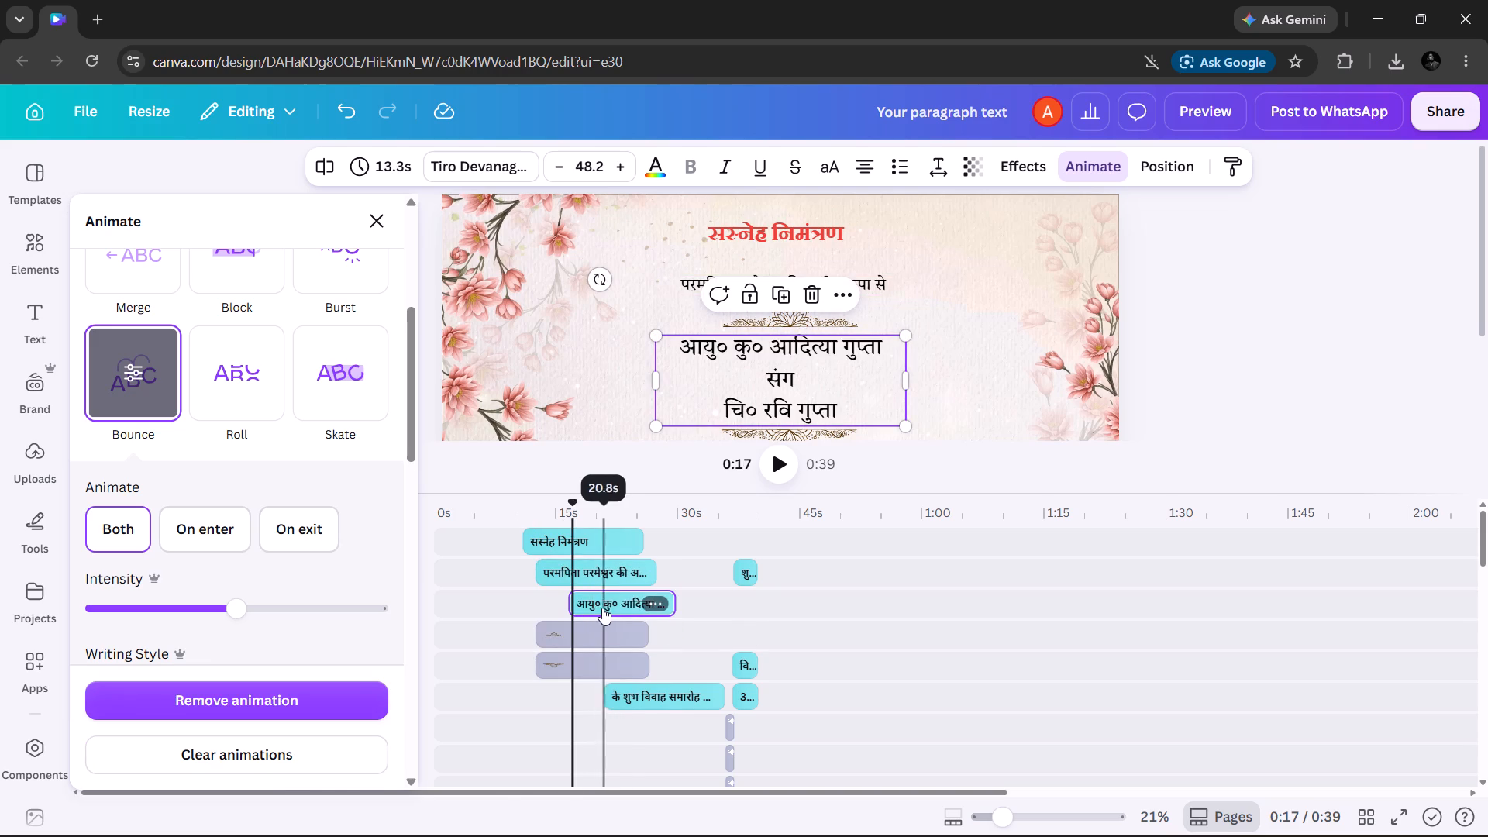
drag(596, 597, 584, 595)
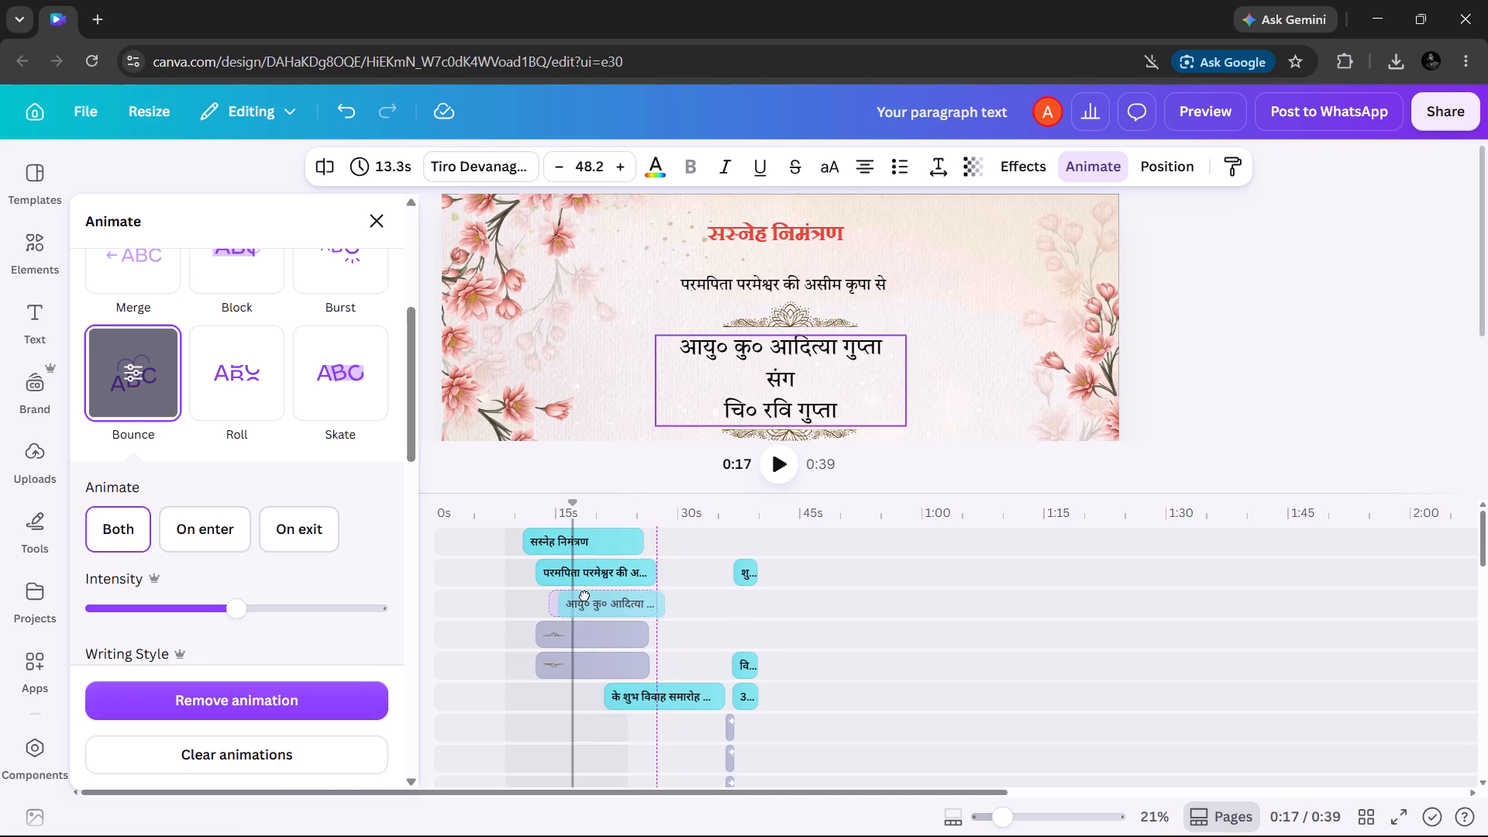
drag(584, 595, 580, 595)
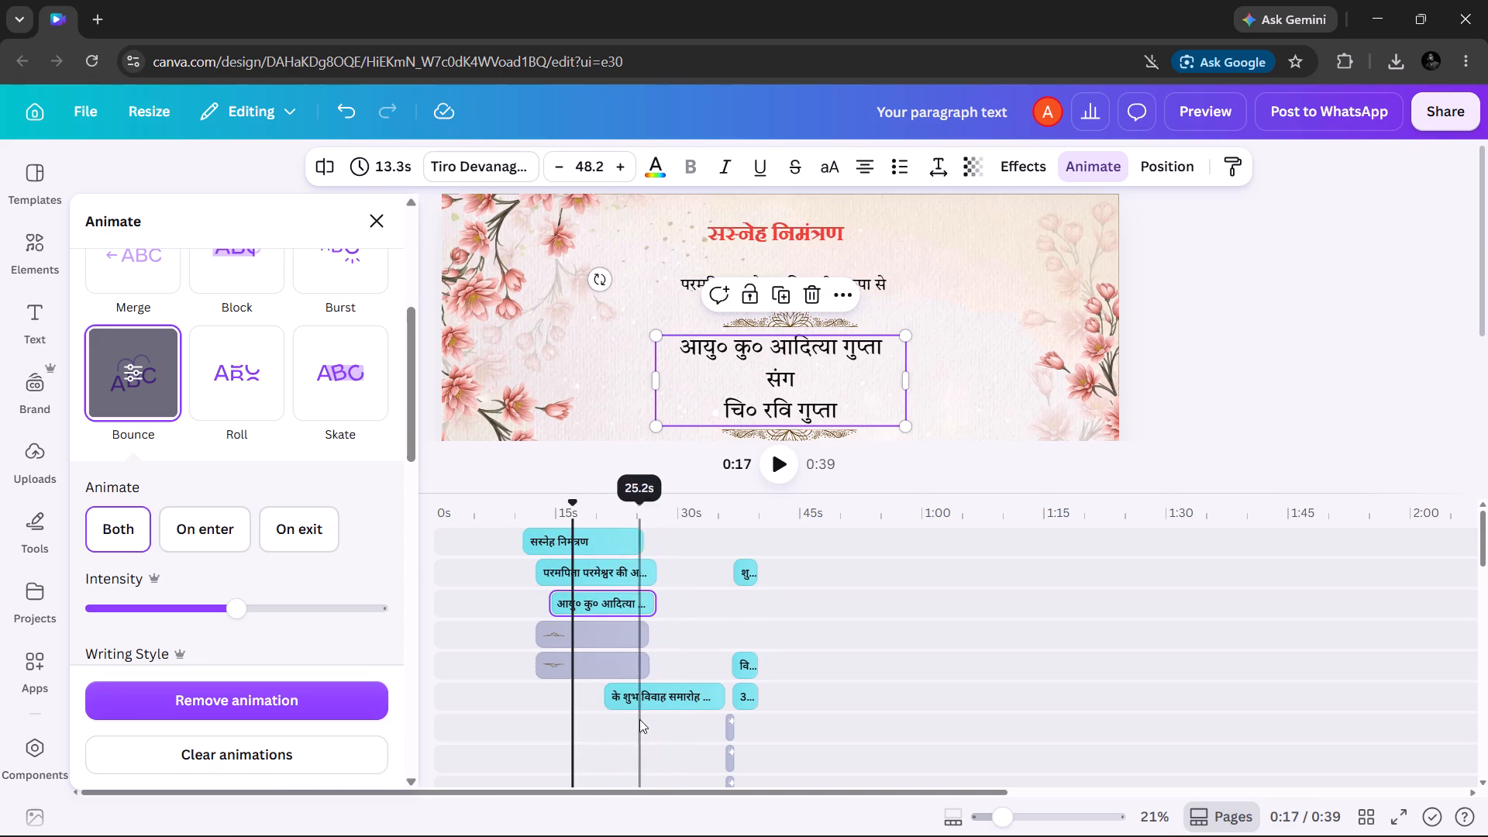
Move the closing invitation line "के शुभ विवाह समारोह" earlier on the timeline, starting at about 17 s.
click(665, 697)
drag(665, 697, 646, 697)
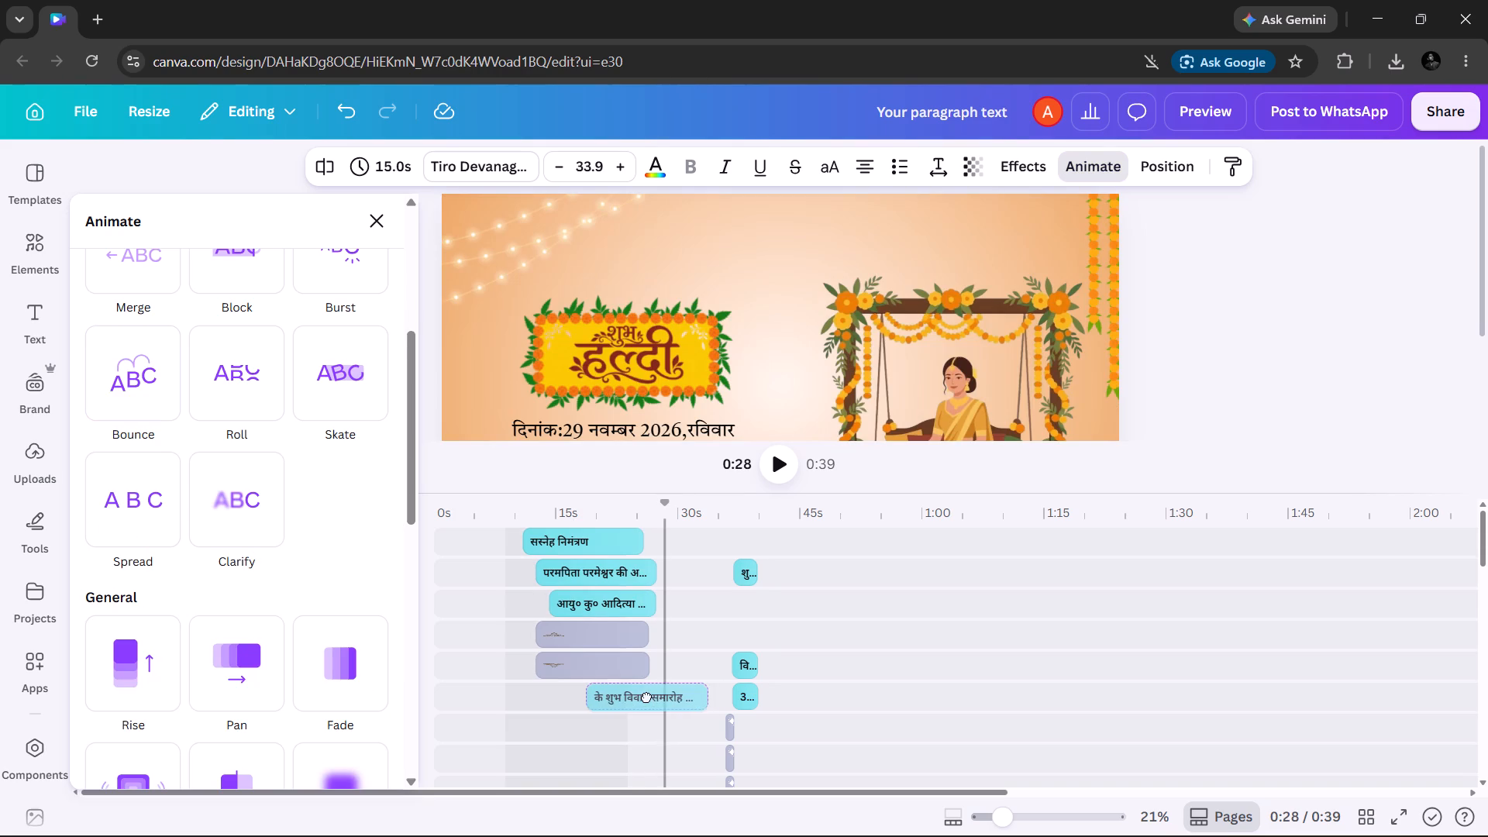
drag(646, 697, 634, 697)
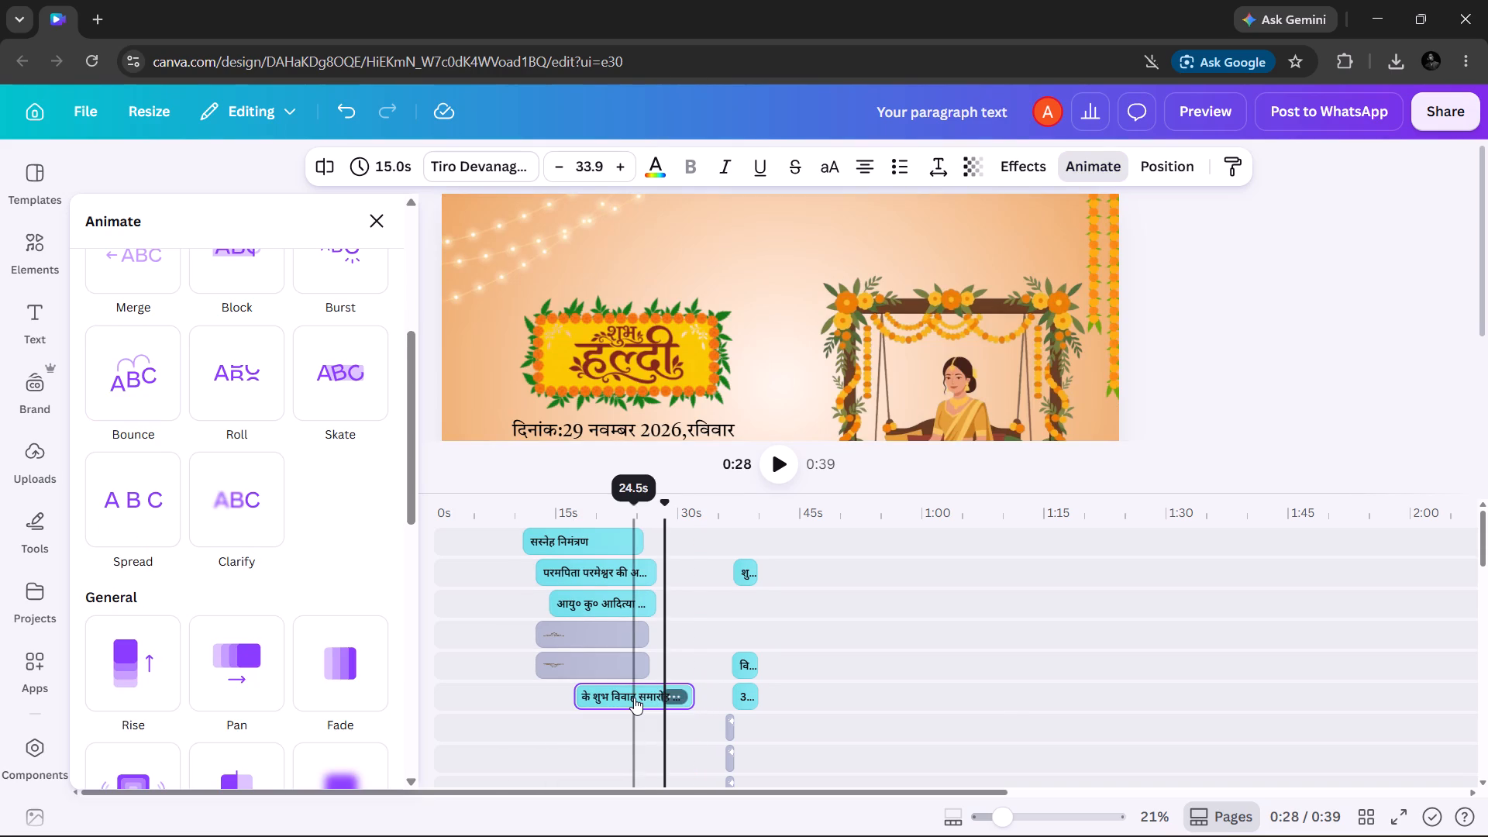
Apply the Bounce animation to the closing invitation line "के शुभ विवाह समारोह".
click(1076, 161)
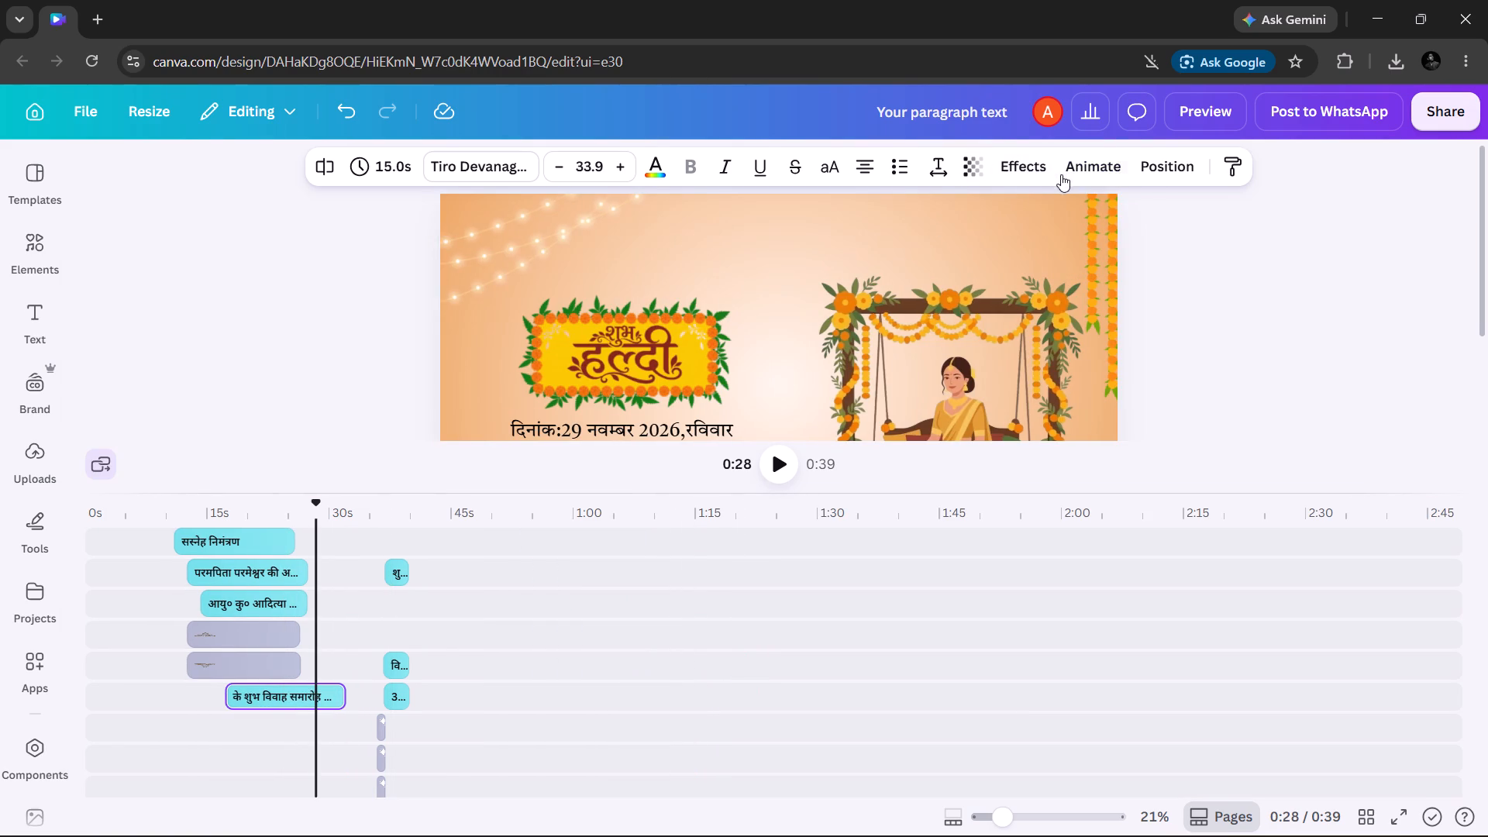
click(1070, 174)
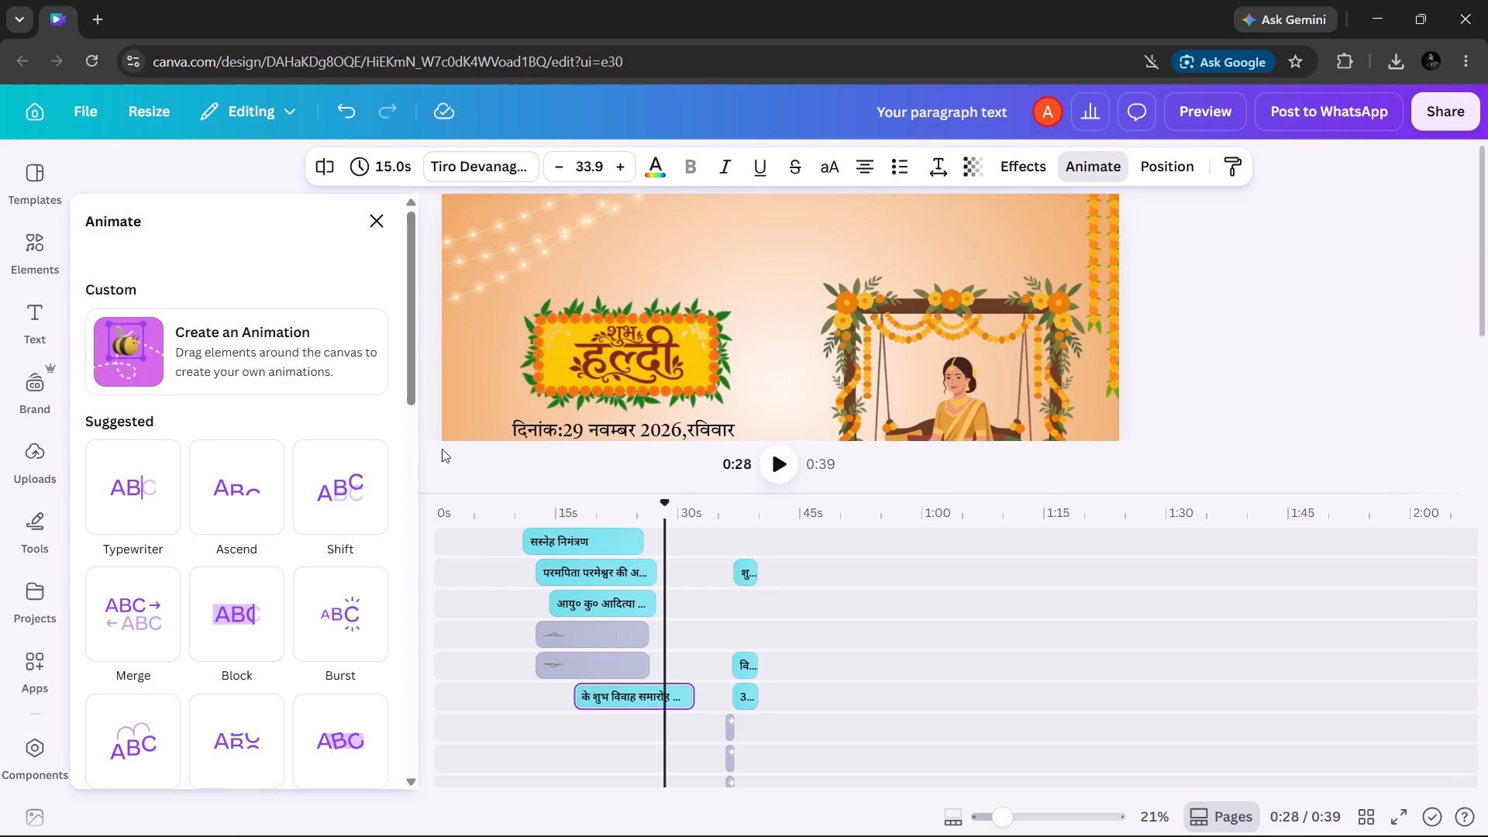
click(128, 720)
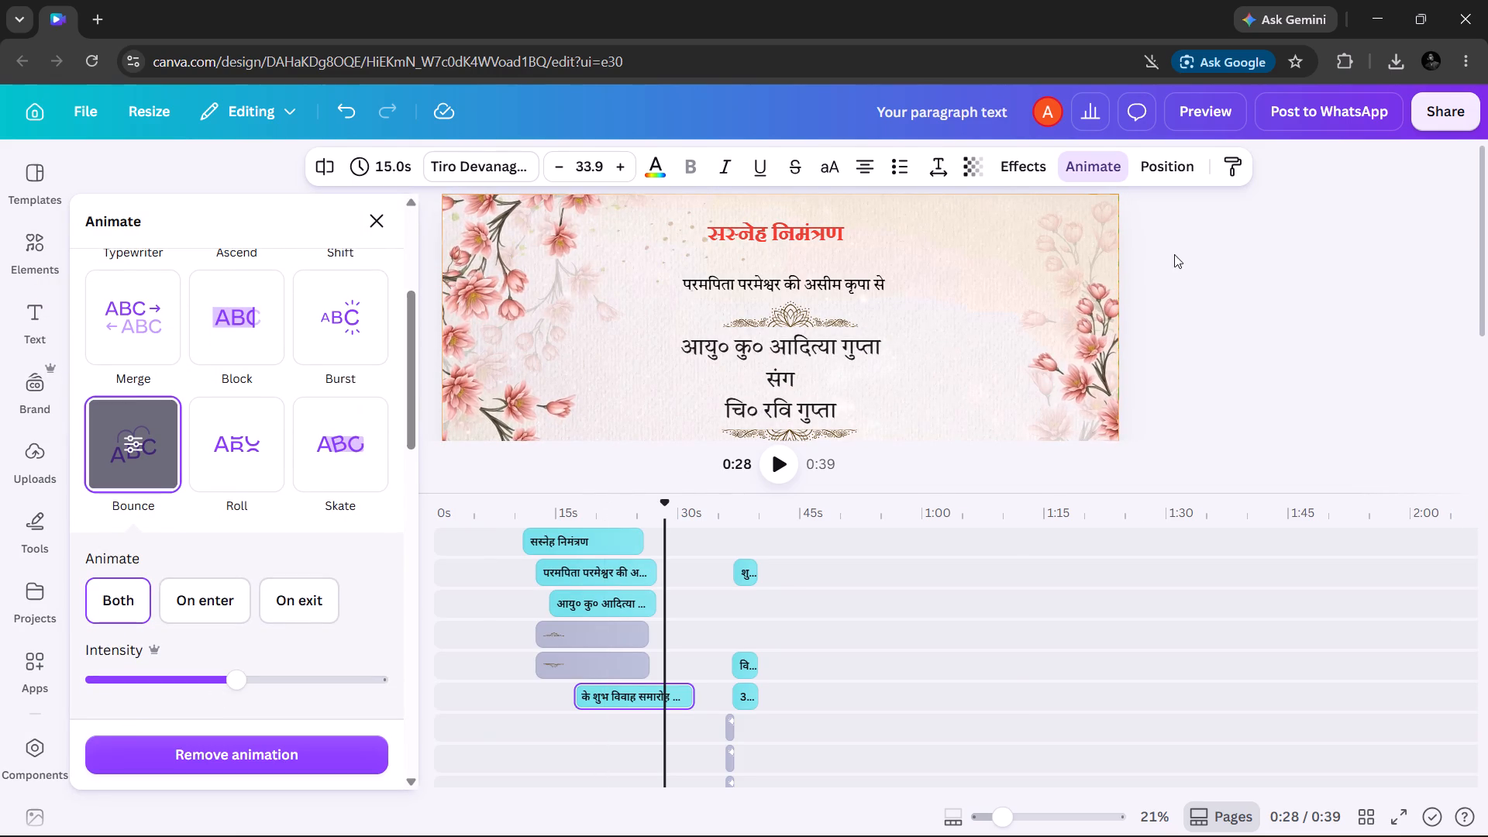
click(1202, 308)
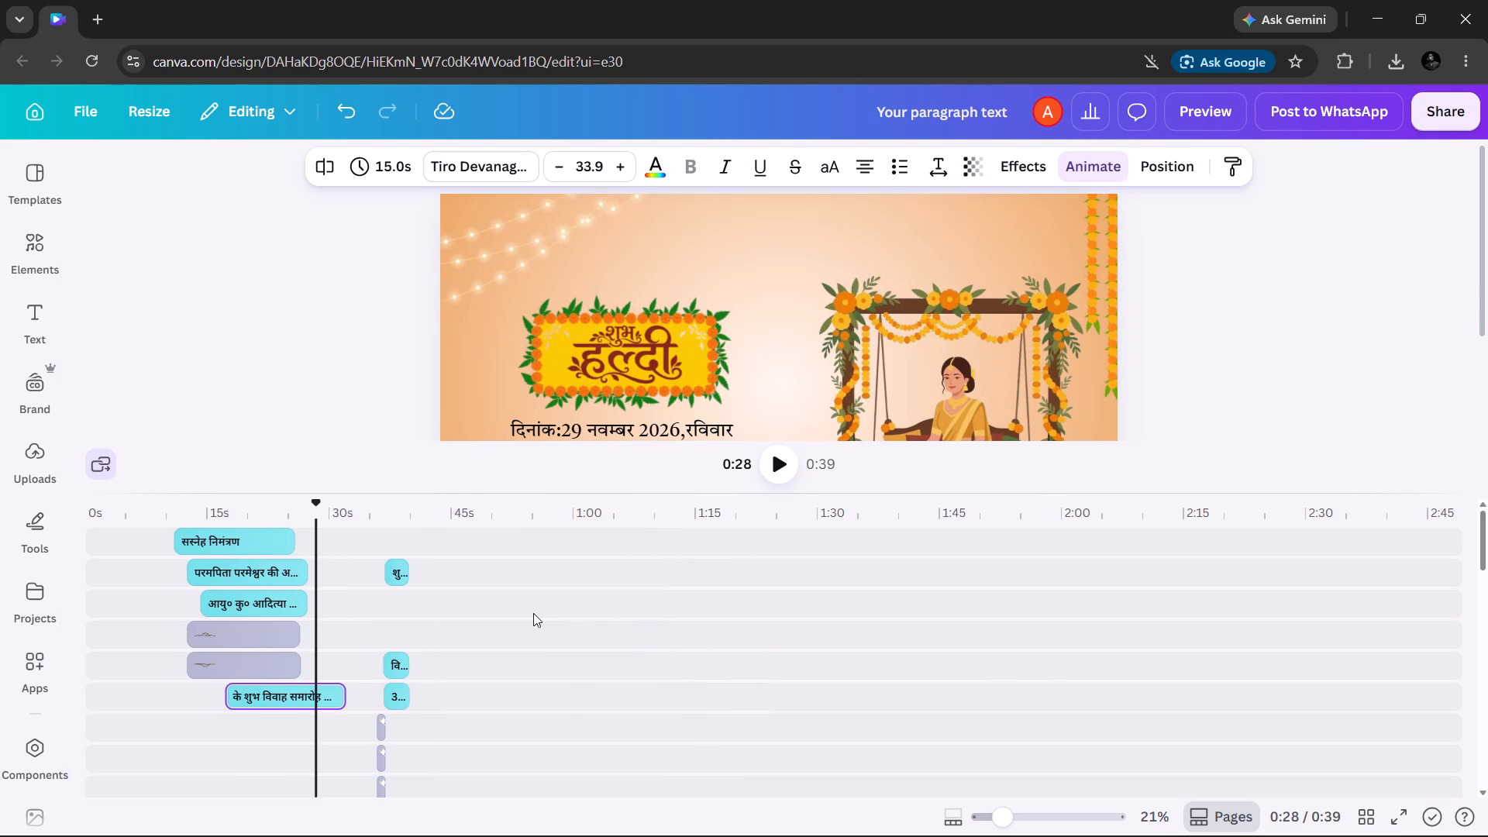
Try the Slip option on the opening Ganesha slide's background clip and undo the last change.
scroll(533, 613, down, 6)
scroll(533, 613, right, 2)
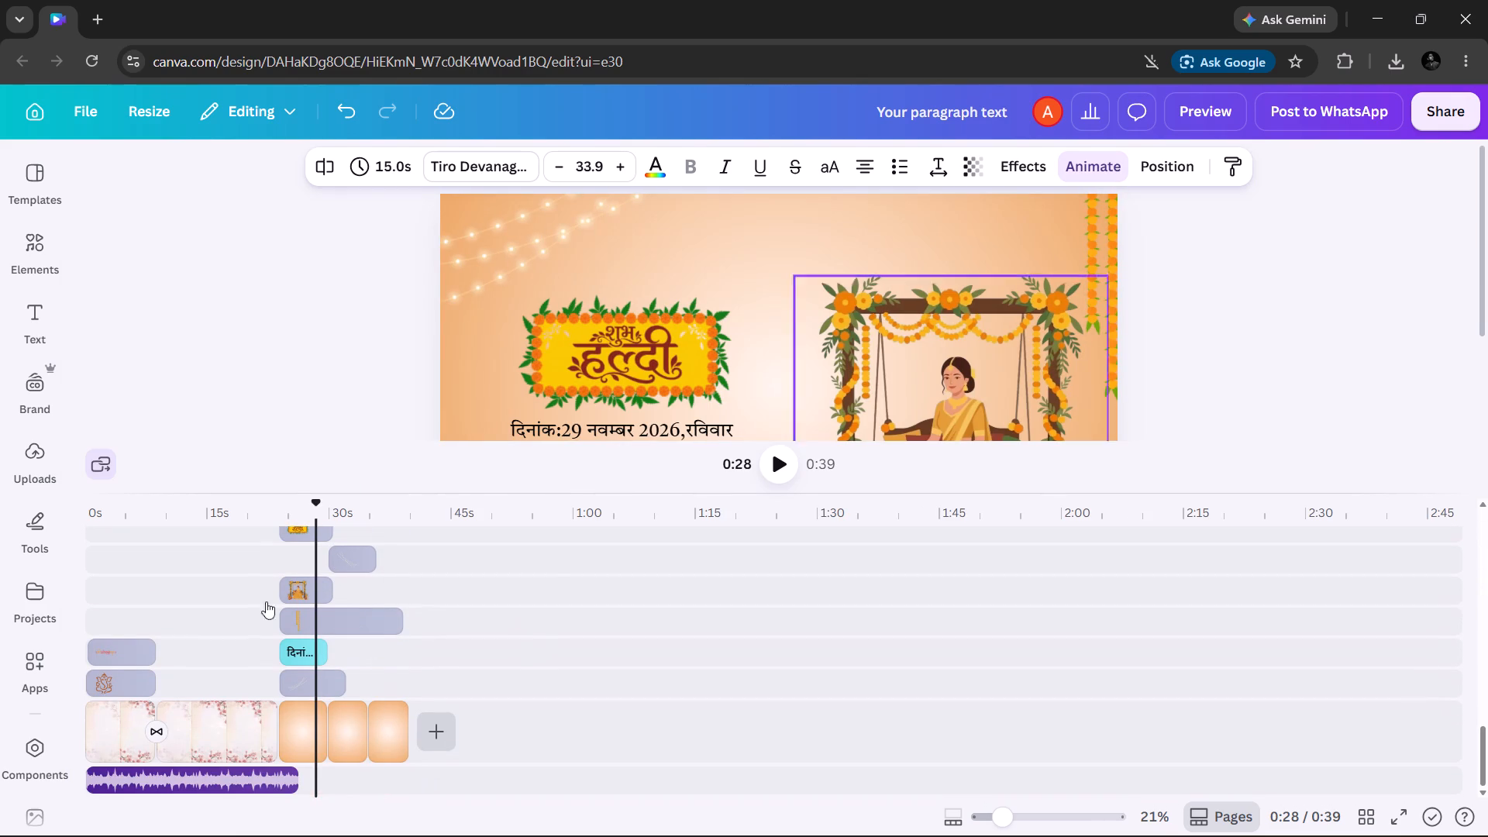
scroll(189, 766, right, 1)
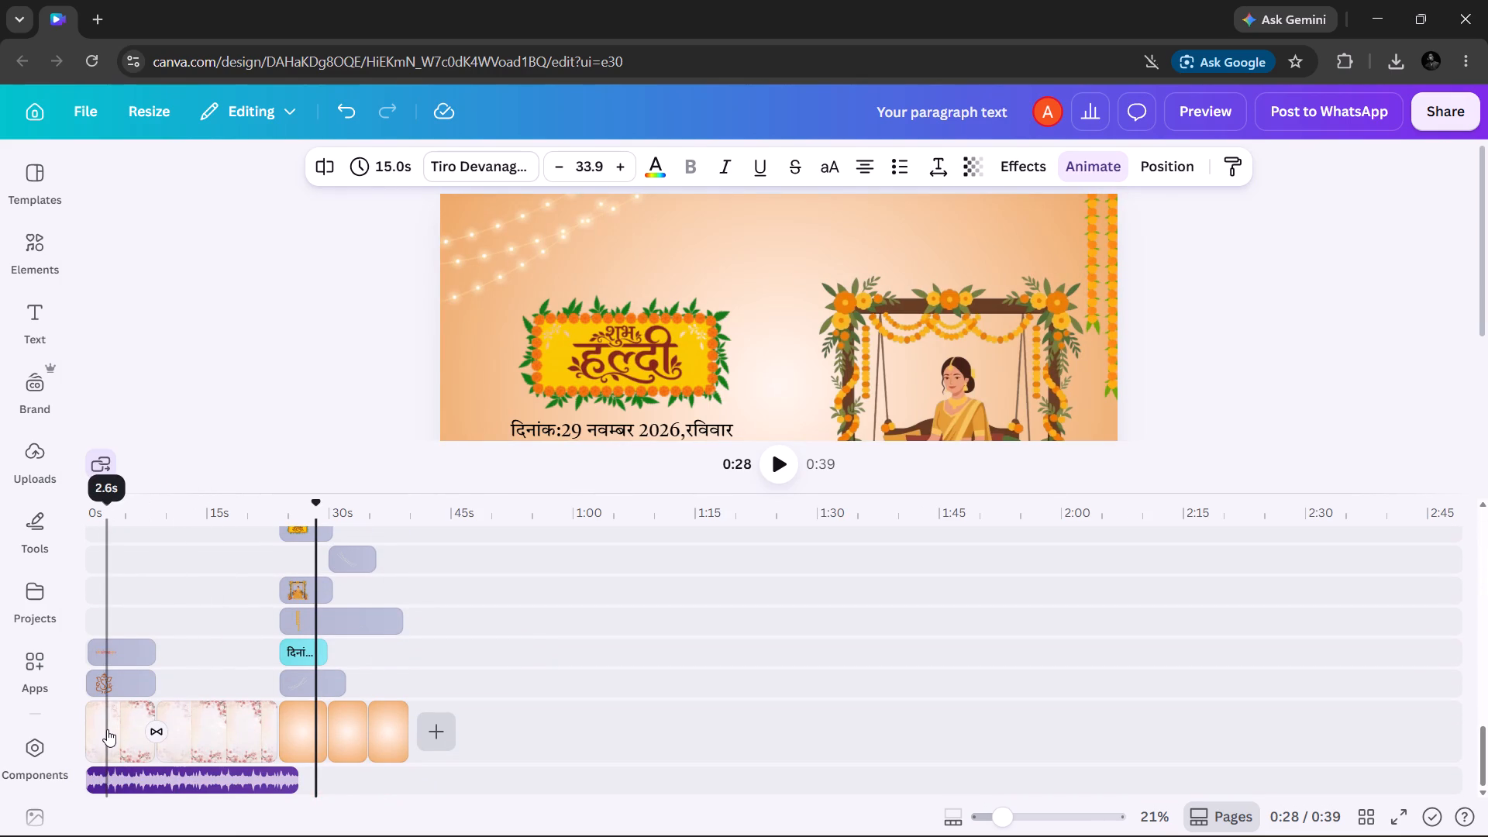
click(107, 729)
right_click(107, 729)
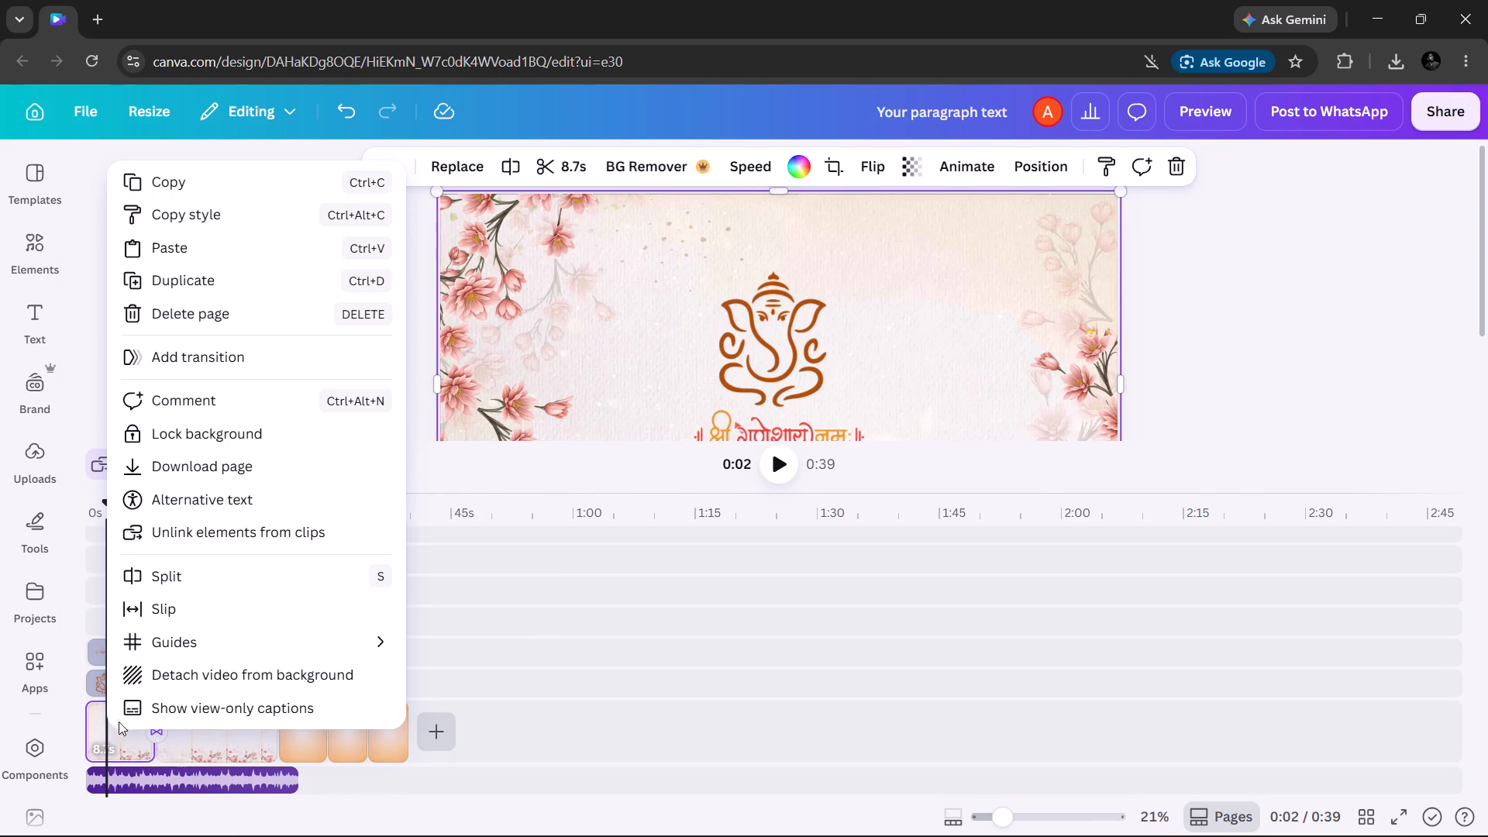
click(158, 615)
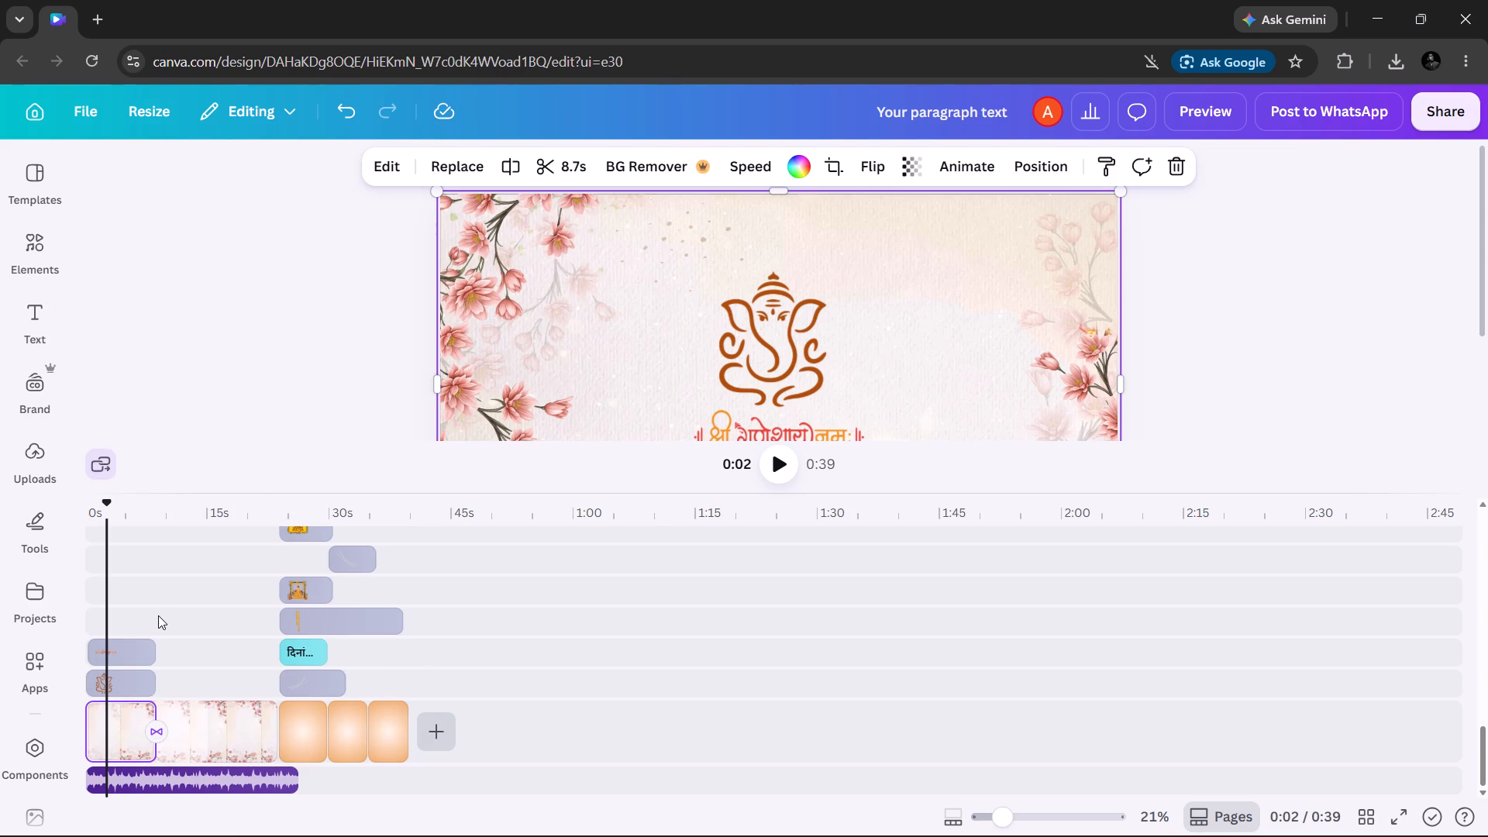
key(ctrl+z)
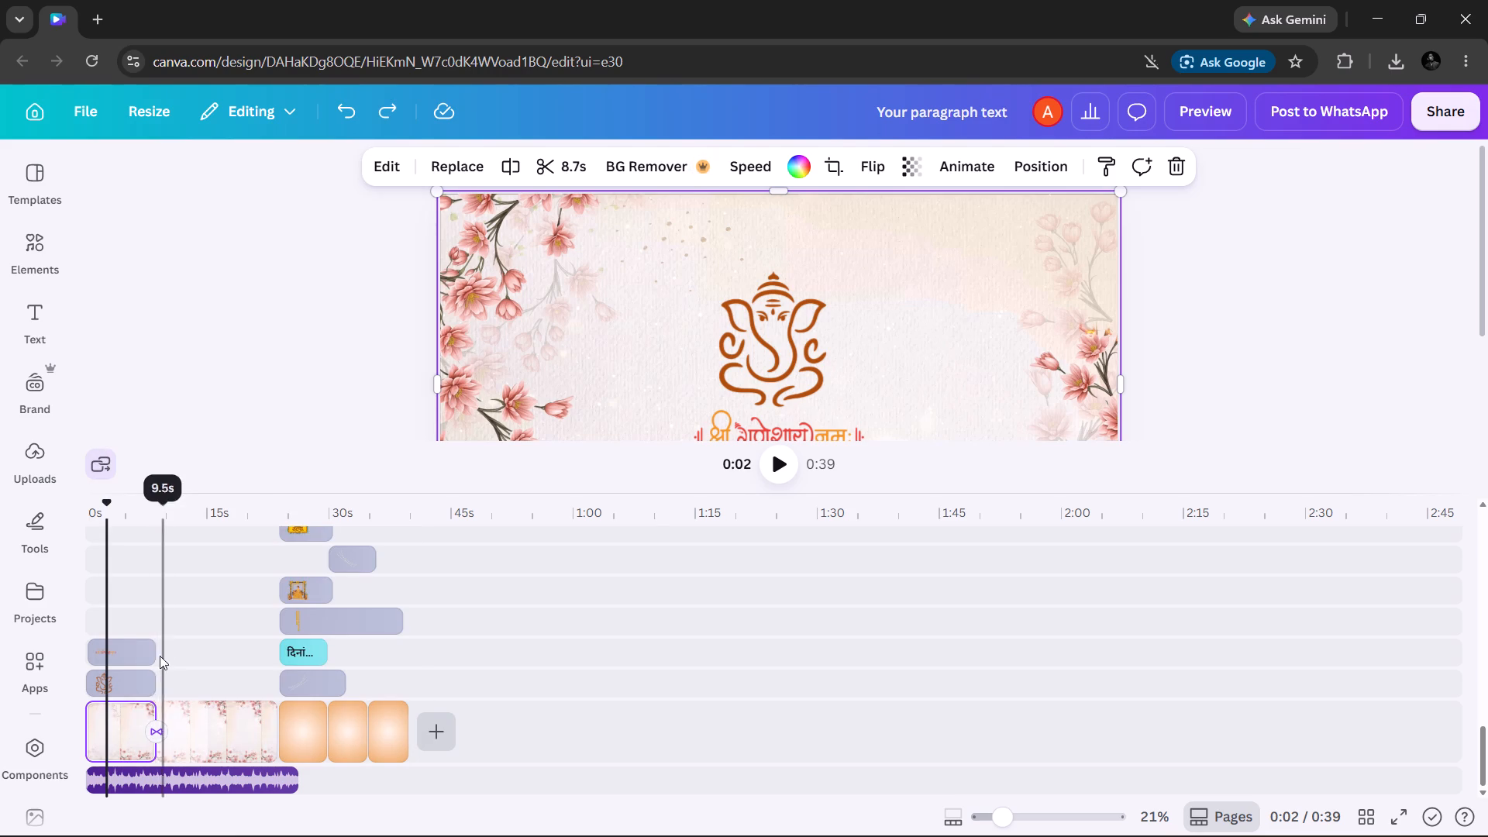
Split the opening Ganesha slide's background clip at 2.6 s and delete the first part.
right_click(99, 718)
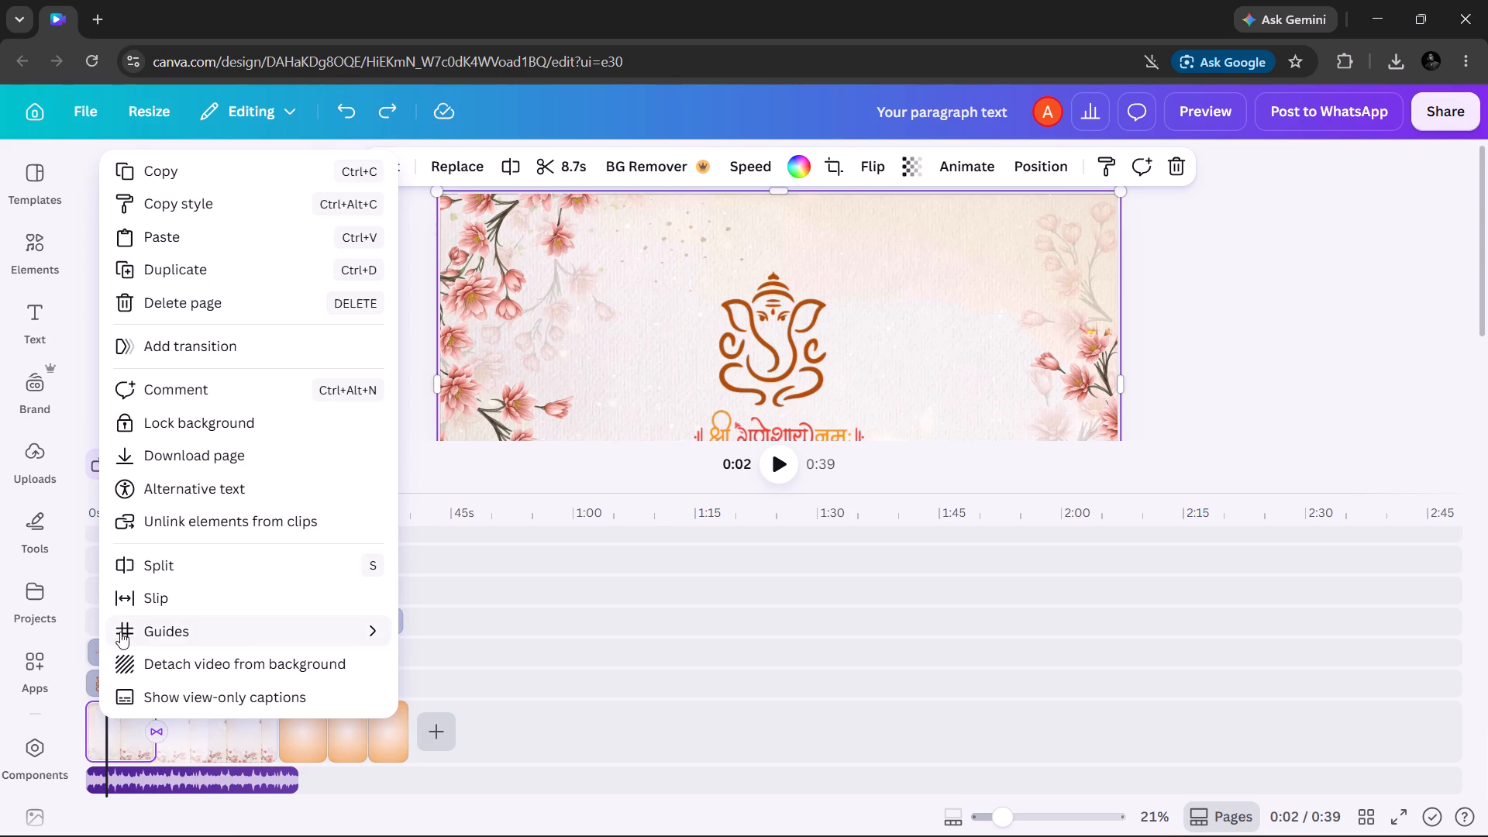
click(157, 573)
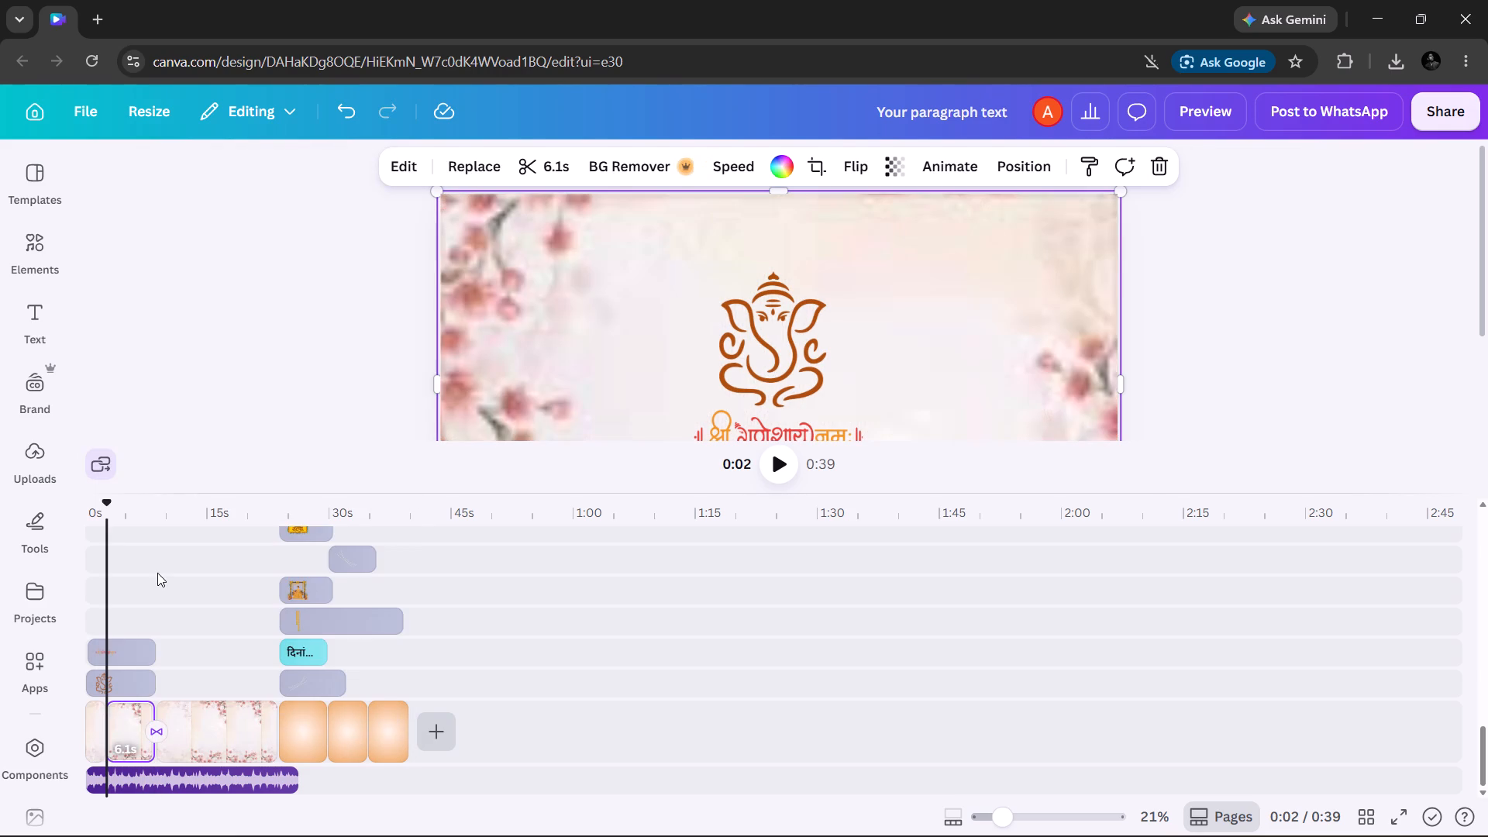
click(94, 753)
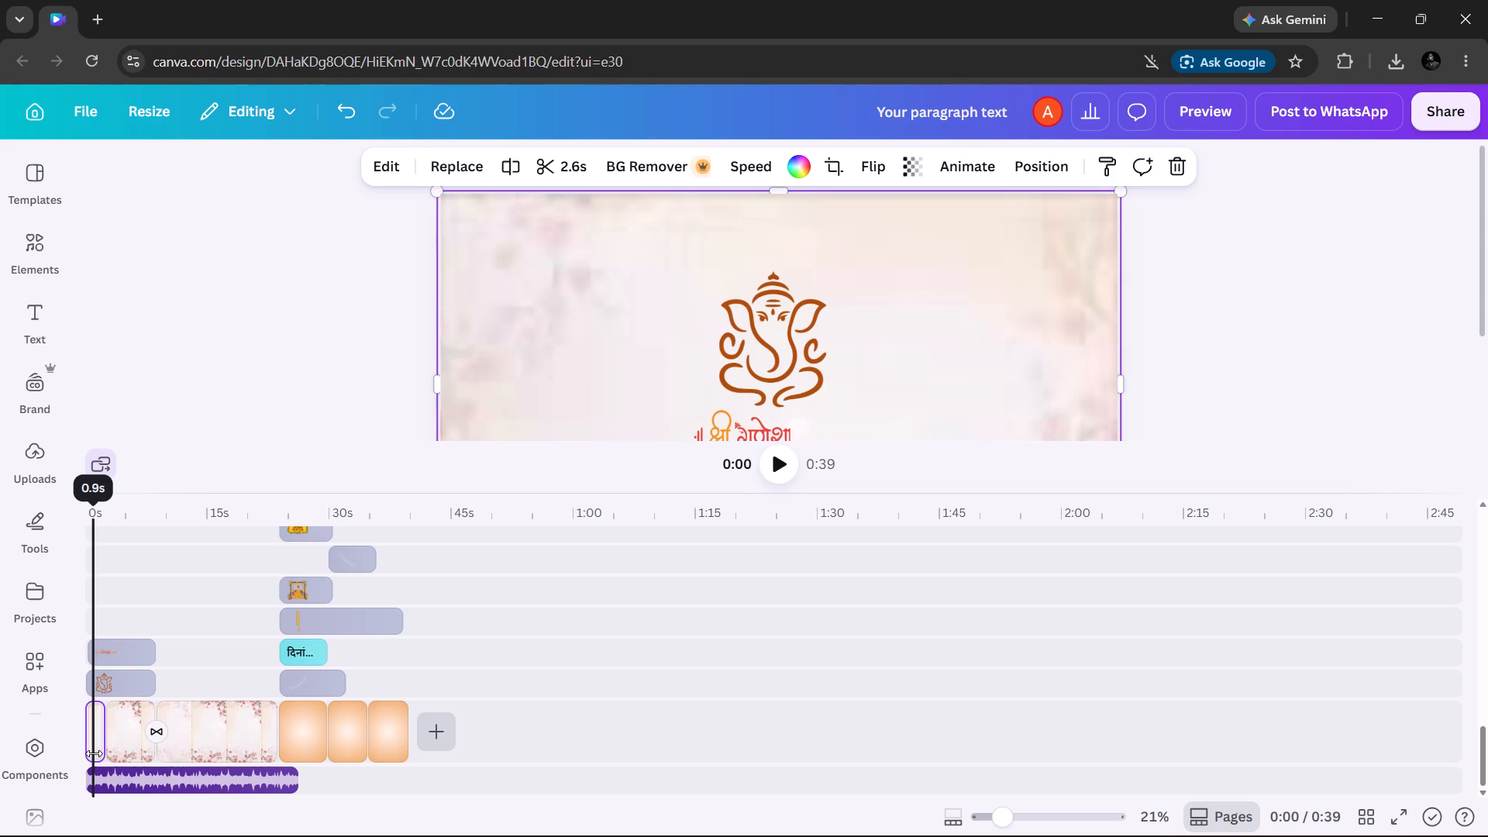
key(Delete)
scroll(94, 753, up, 1)
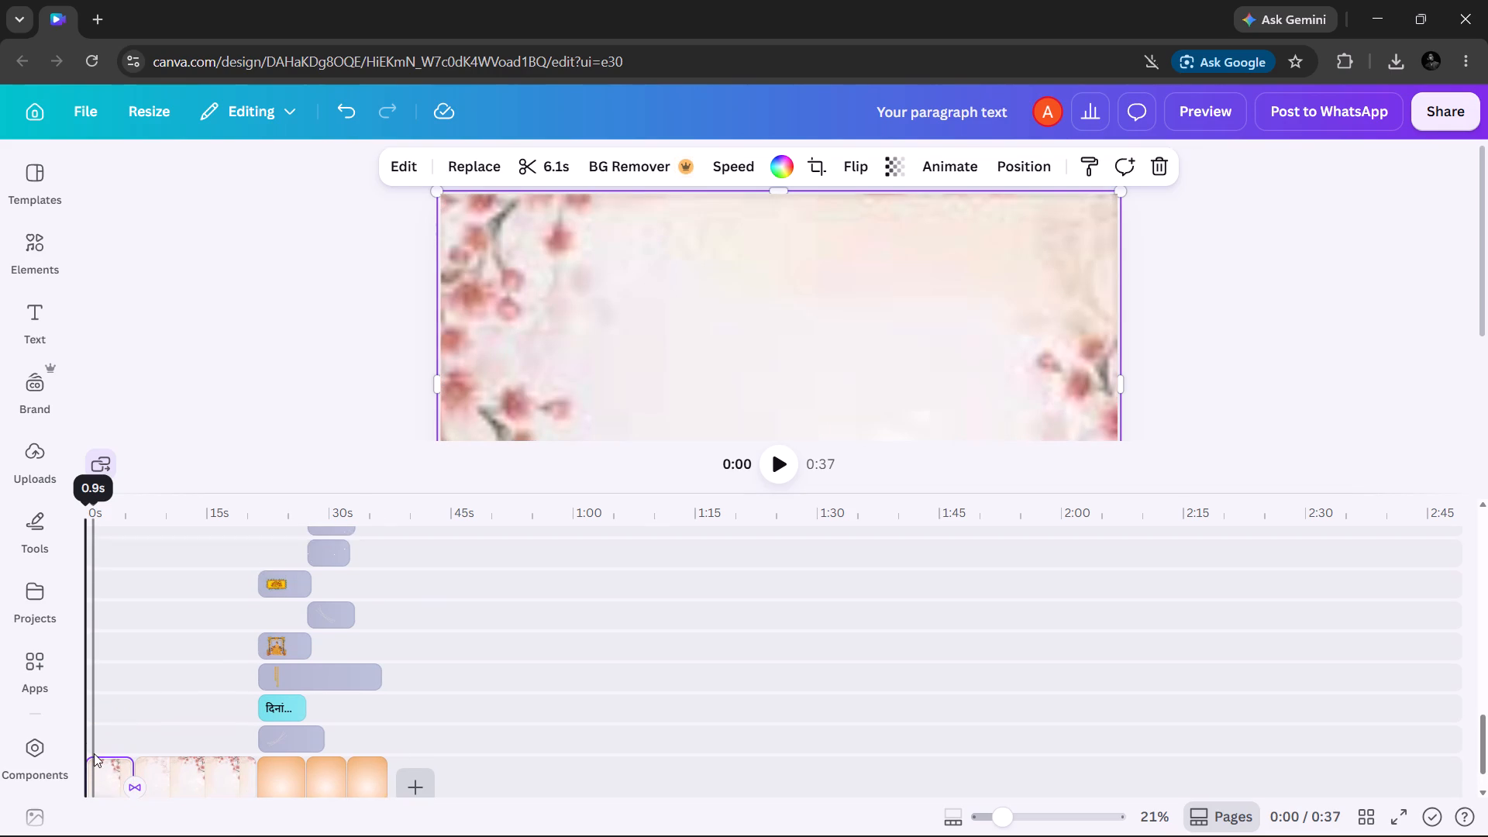
scroll(94, 753, down, 1)
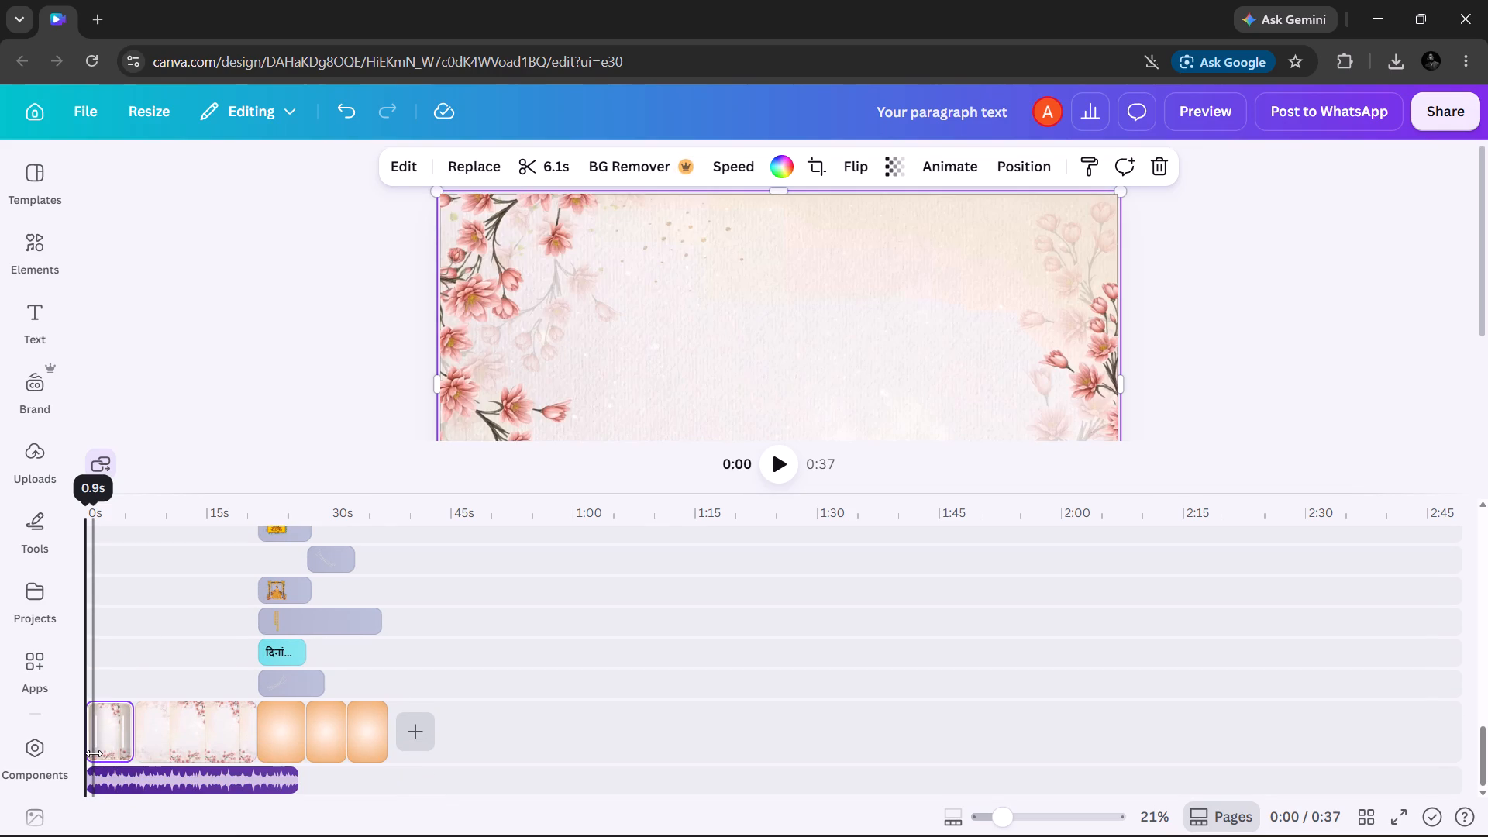
Undo the deletion of the first part of the opening Ganesha slide's background clip.
key(space)
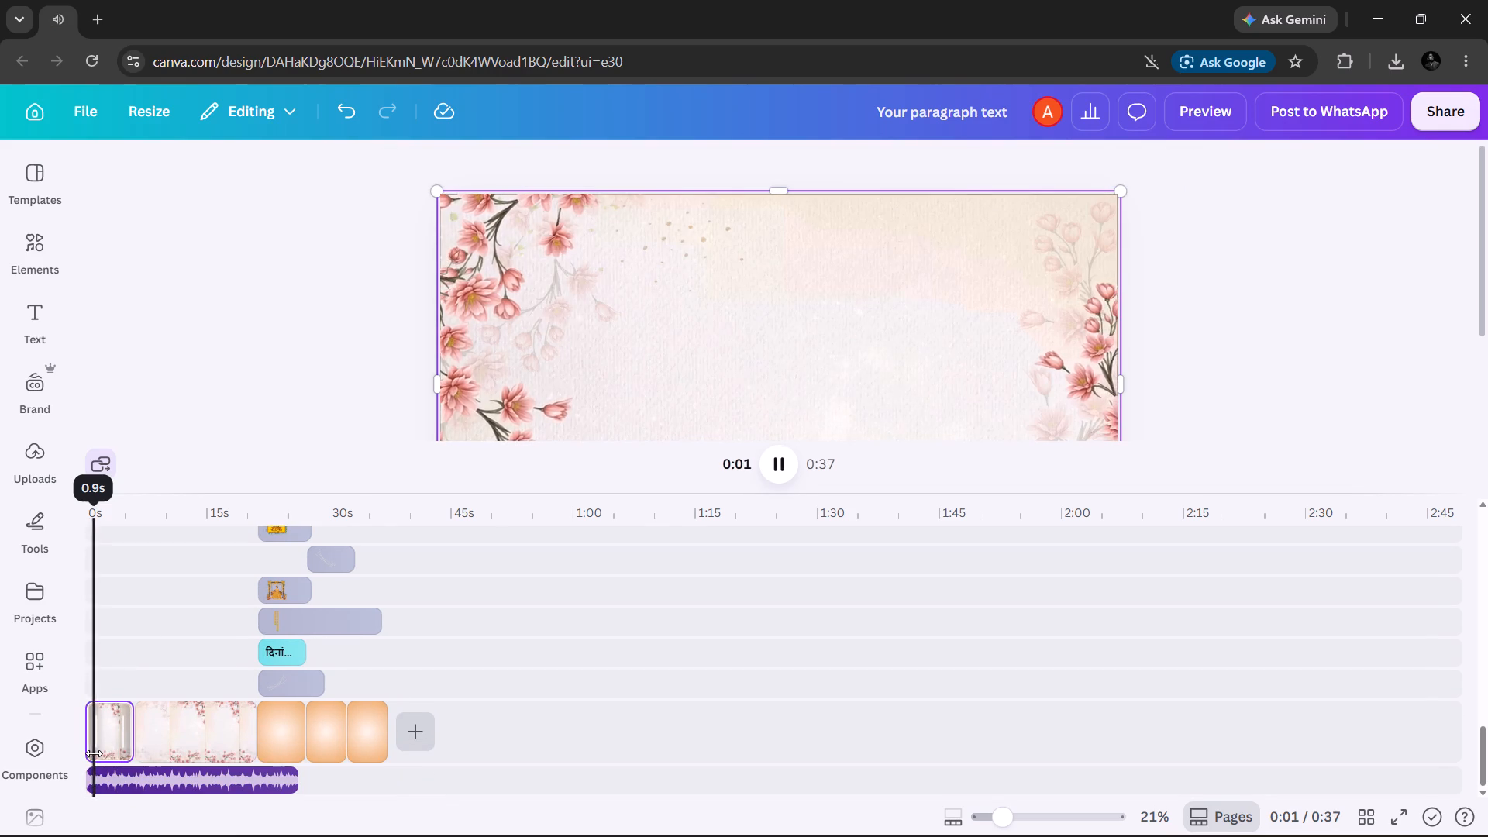
key(ctrl+z)
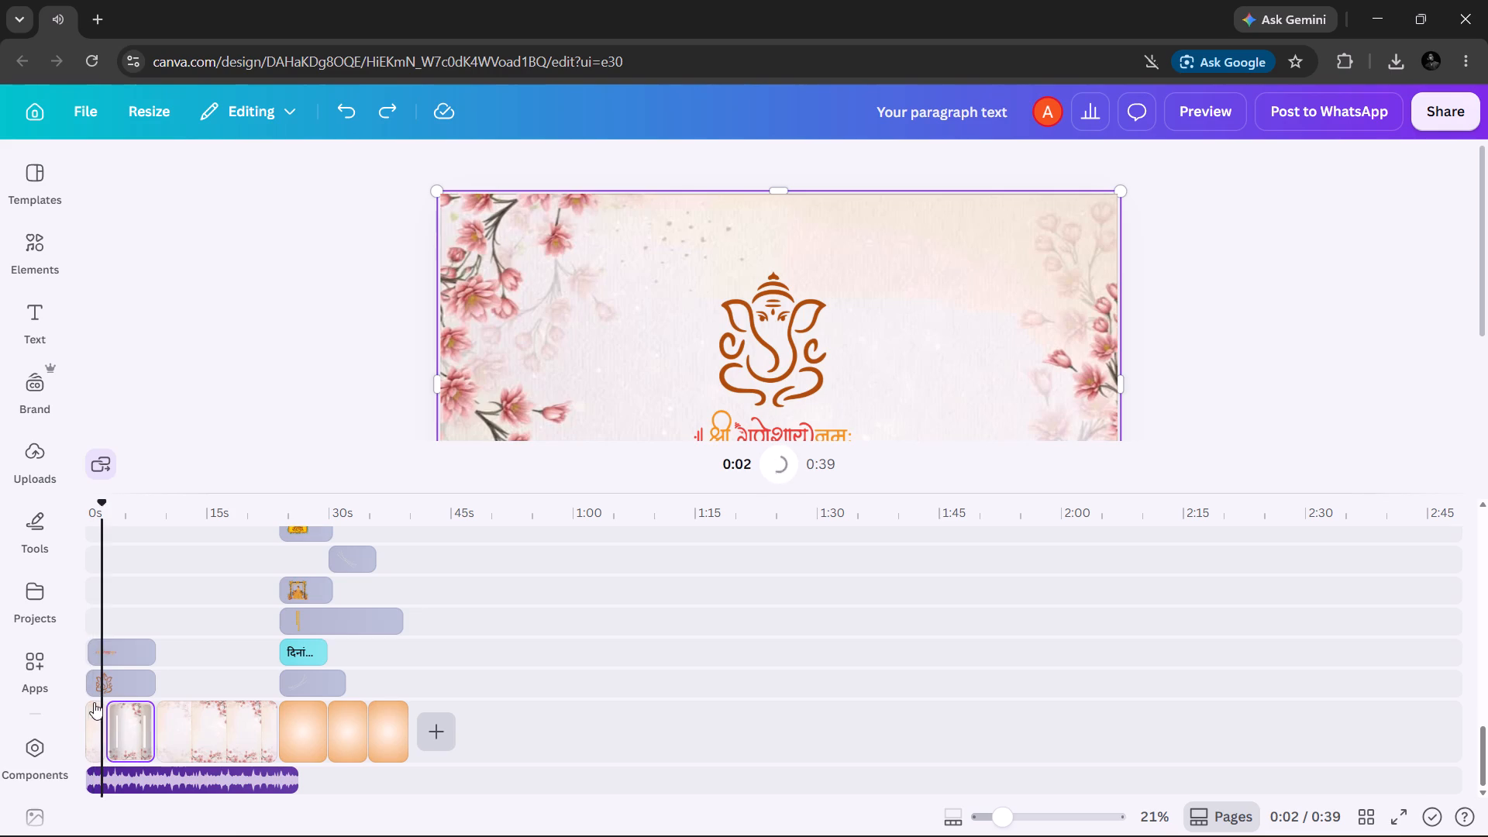
Move the Ganesha artwork and the "श्री गणेशाय नमः" graphic to start at the background split, about 2.6 s.
drag(120, 685, 133, 685)
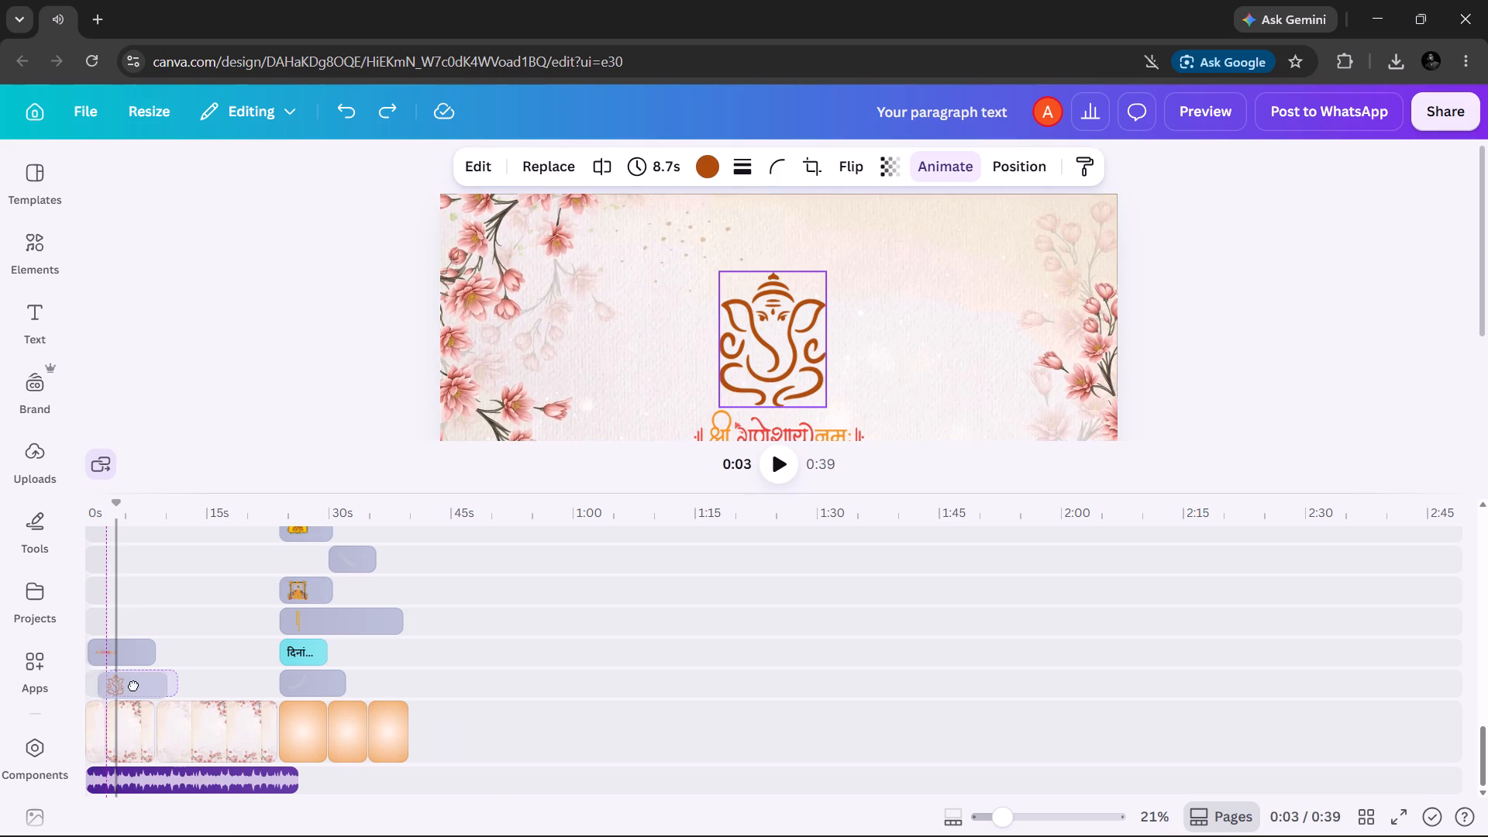
drag(133, 685, 142, 686)
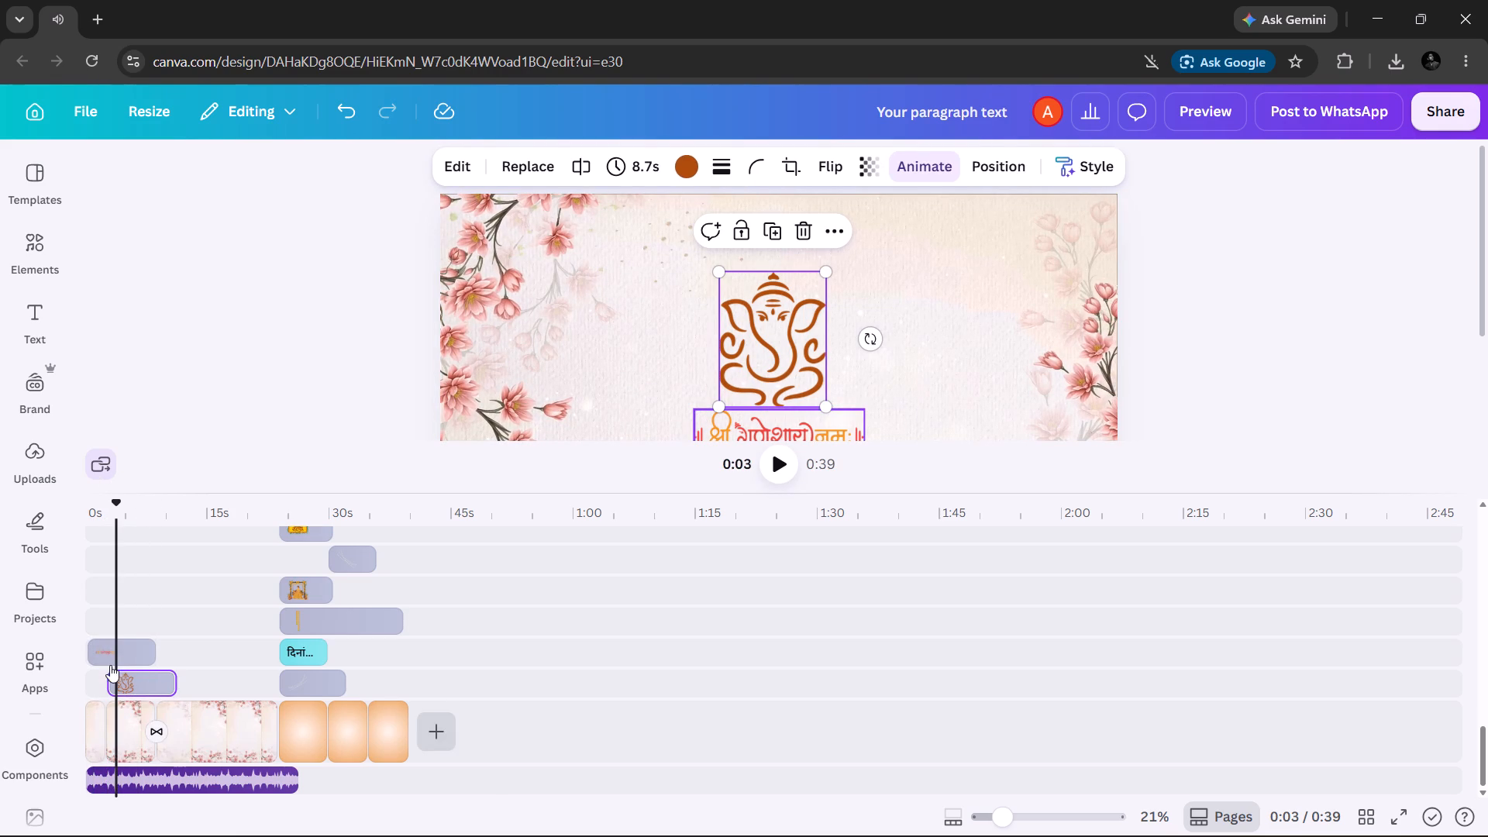
click(104, 660)
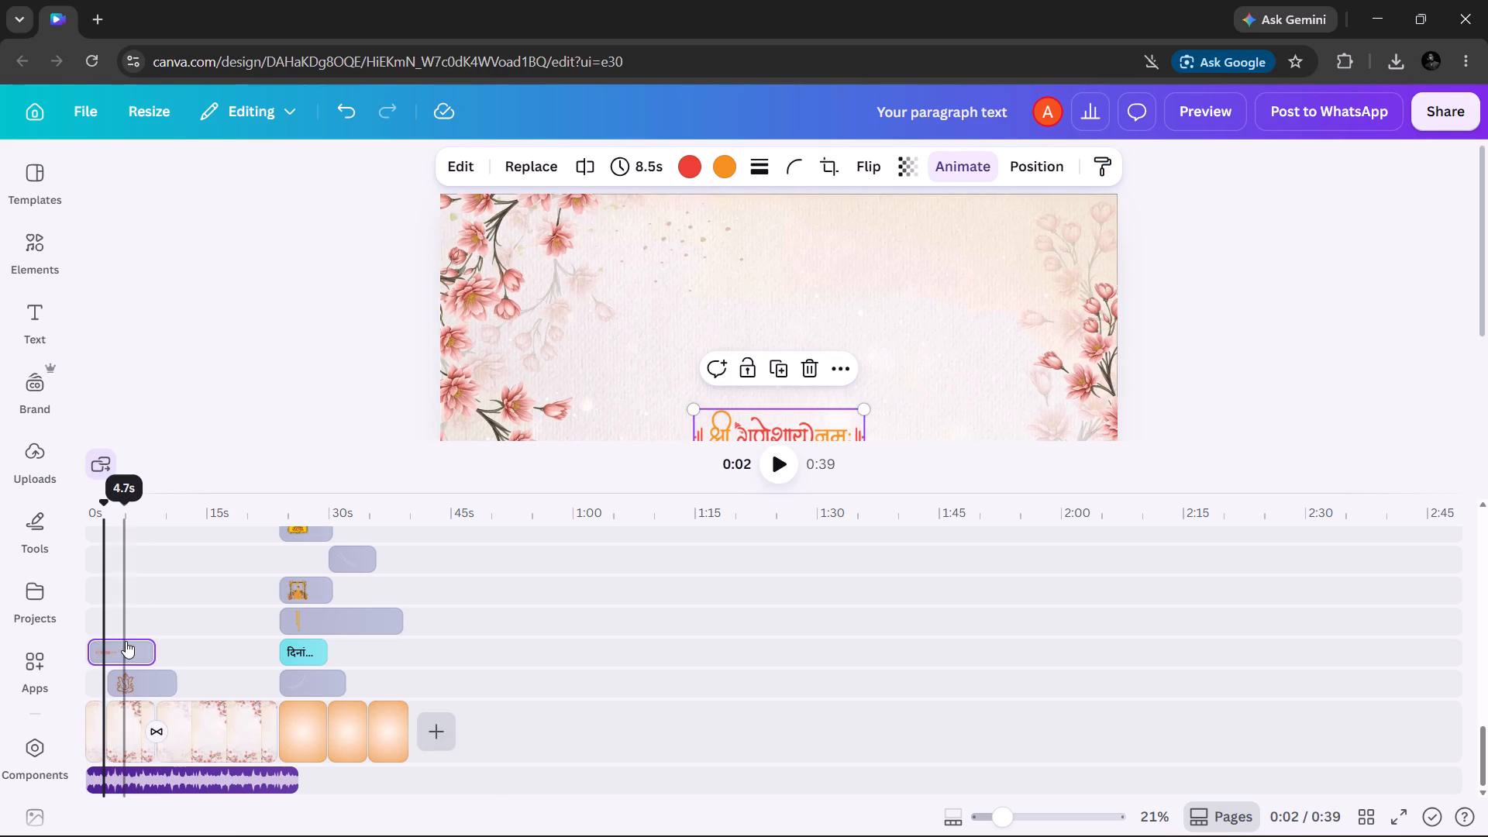
drag(126, 644, 133, 646)
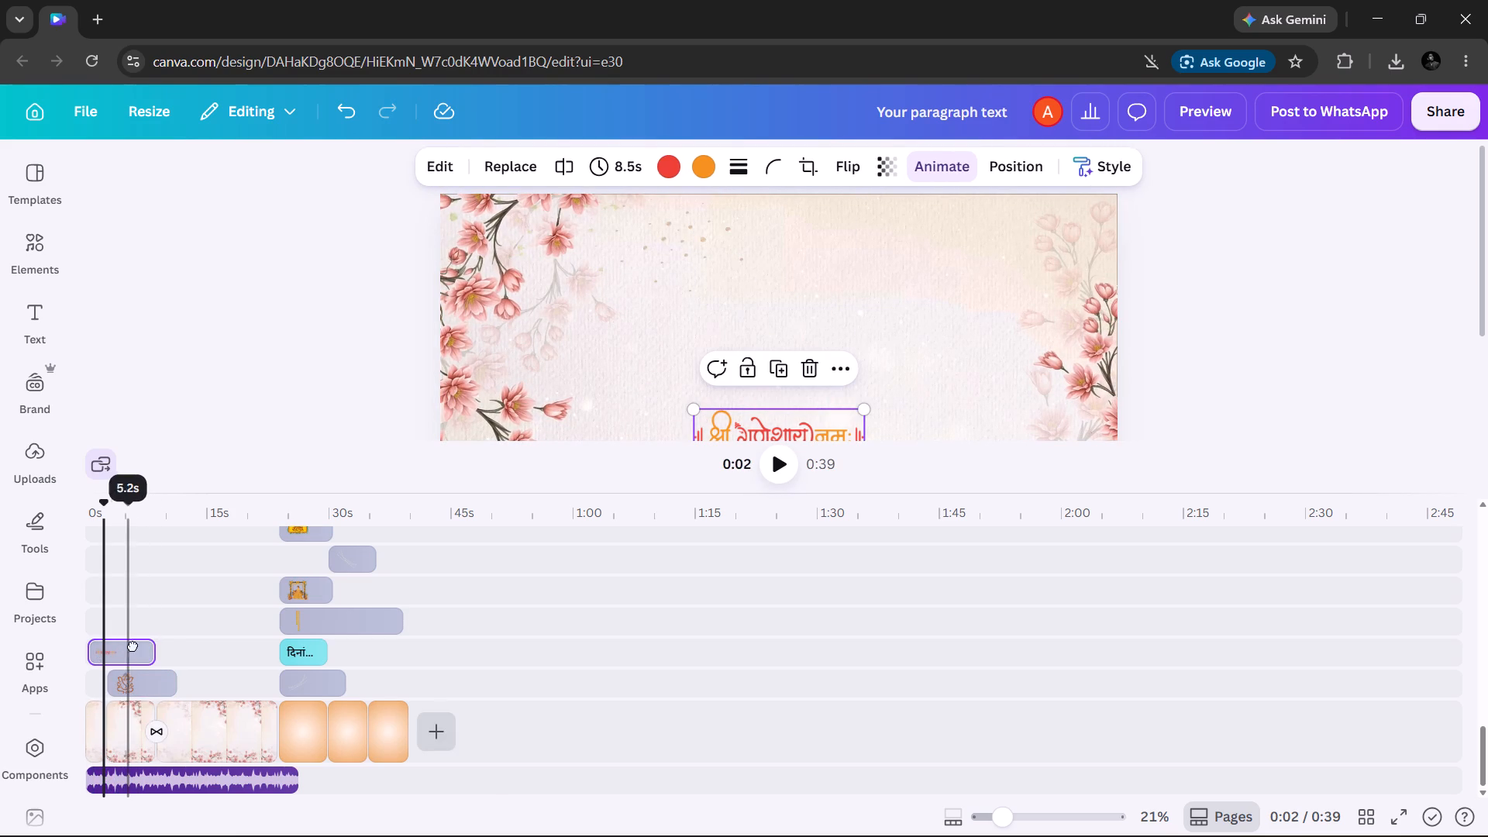
drag(133, 646, 147, 645)
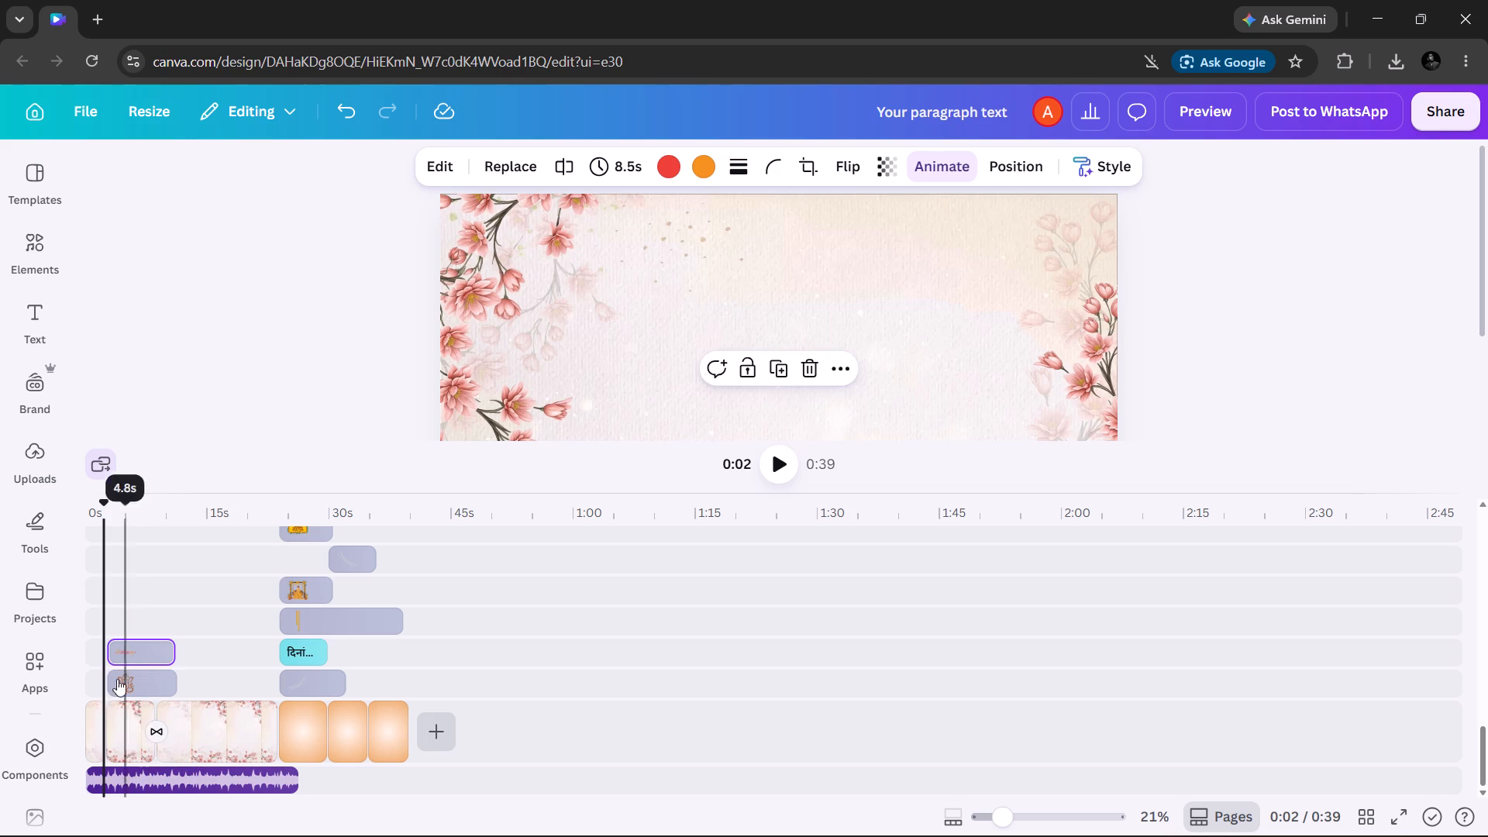
Delete the short first part of the opening slide's split background clip.
click(95, 728)
key(Delete)
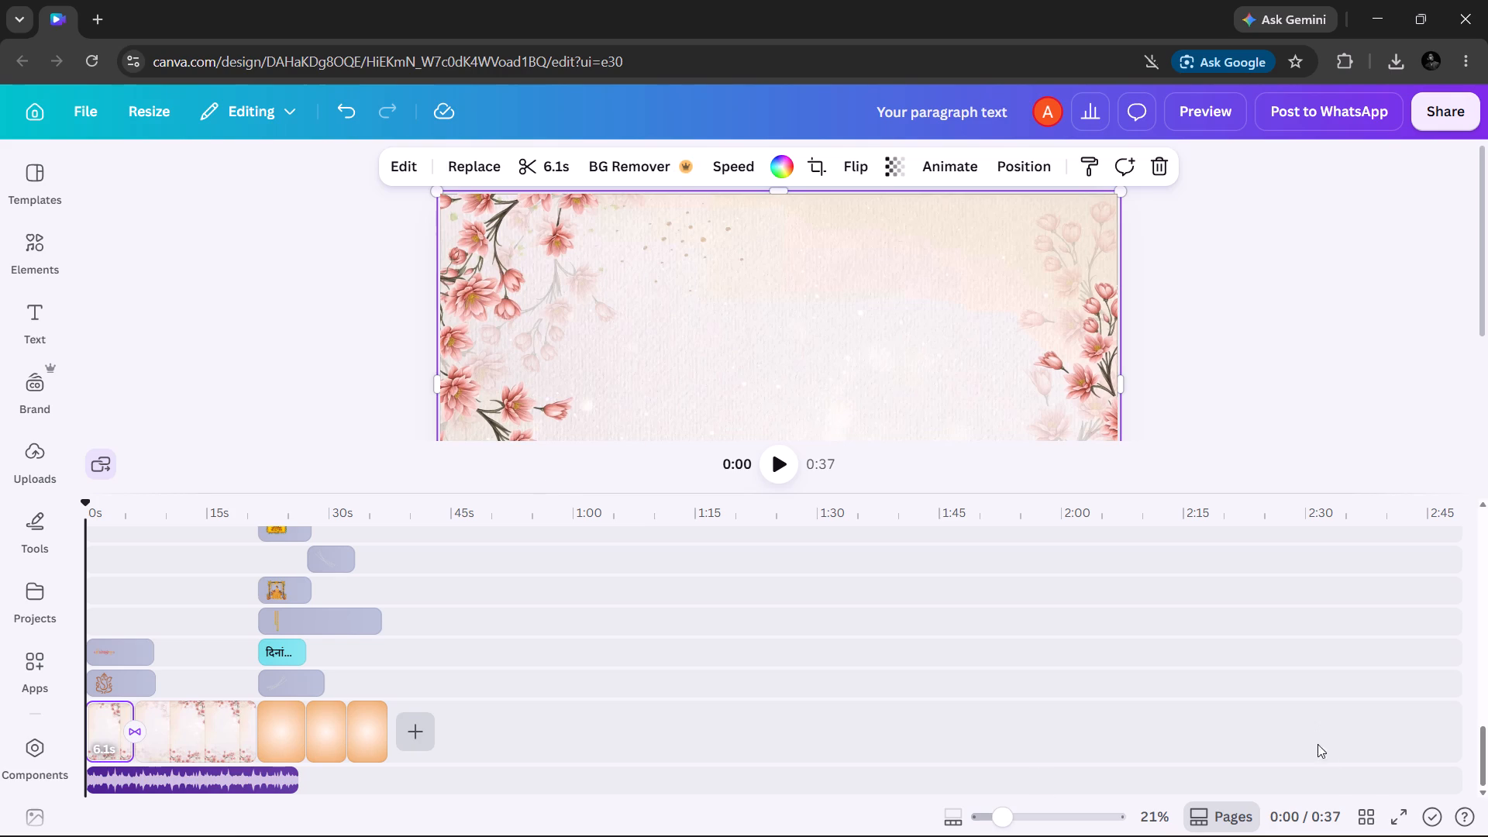
Play the video full screen to review the opening and floral invitation slides, and return to the editor.
click(1396, 820)
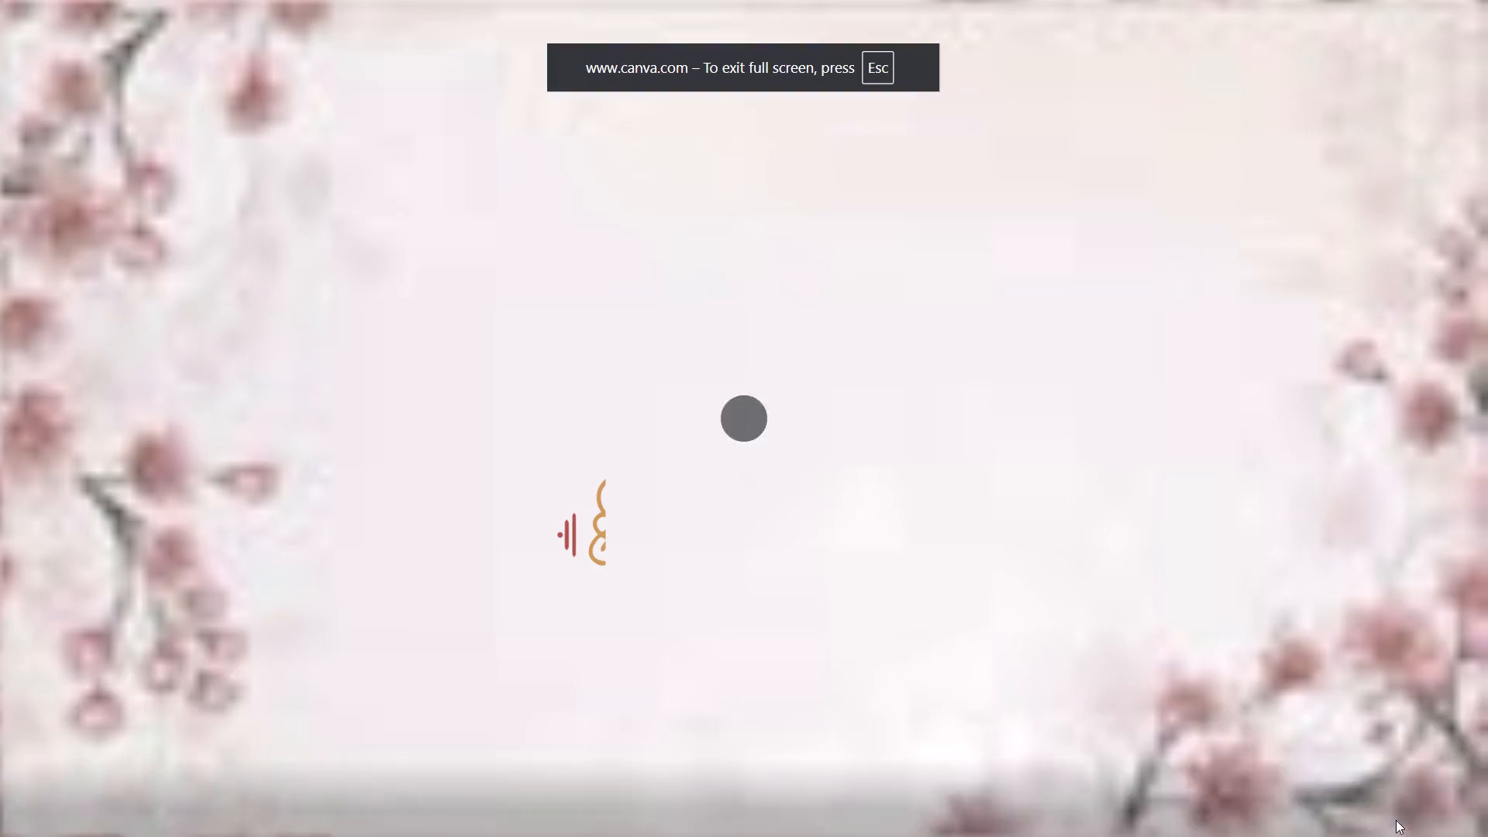
key(space)
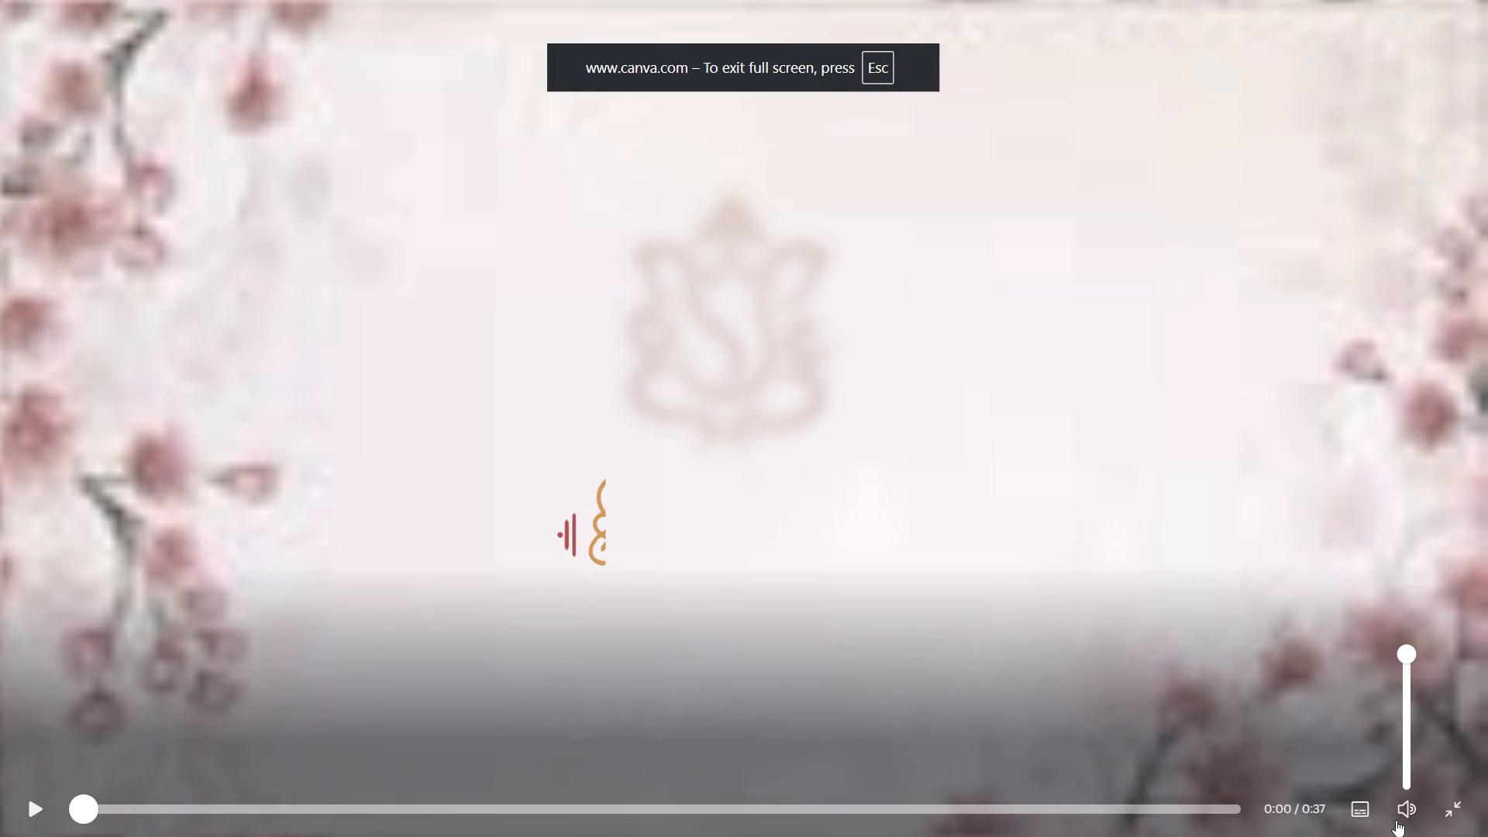
key(space)
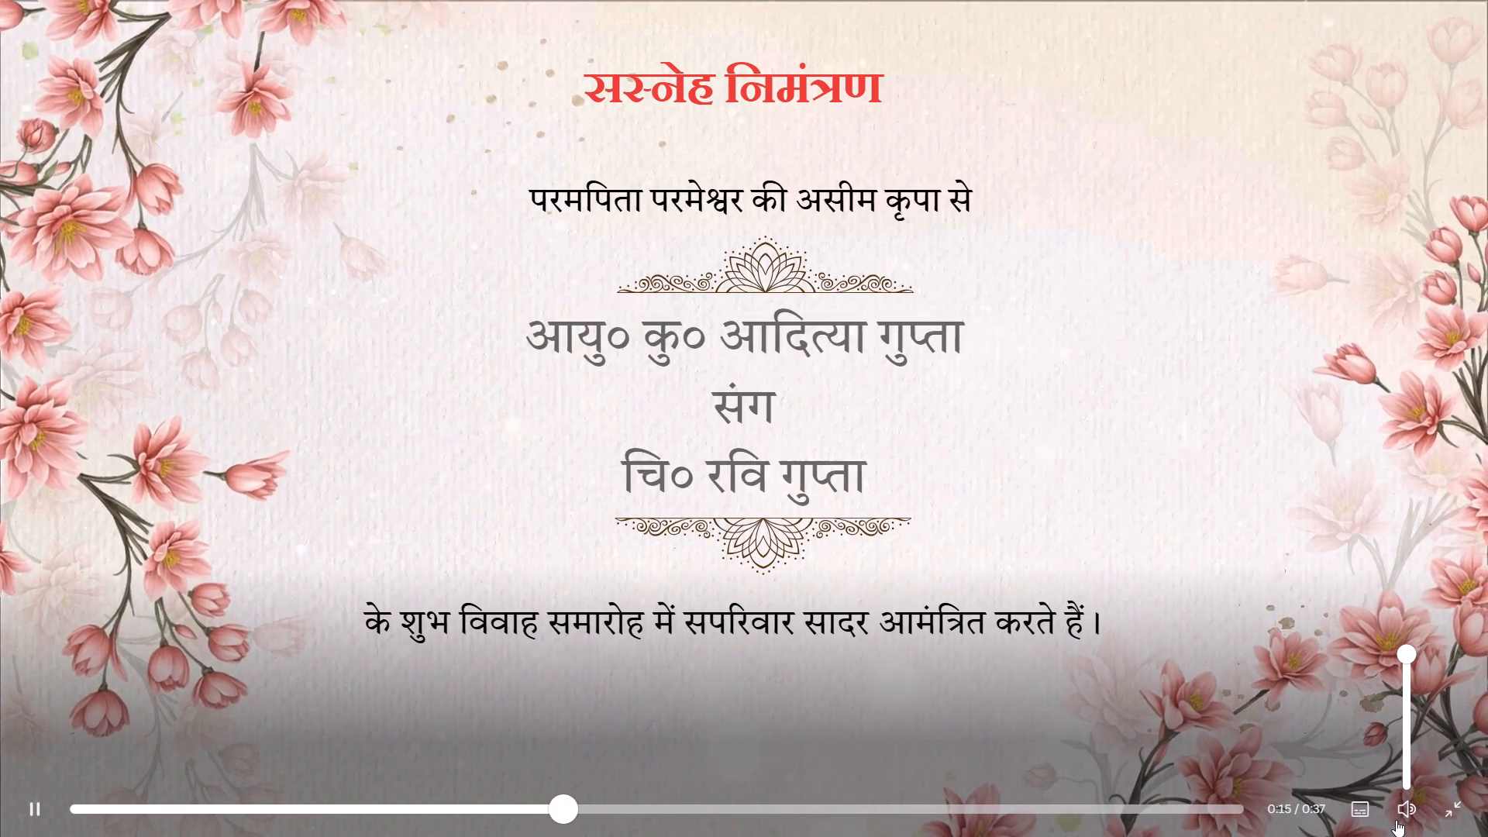
key(space)
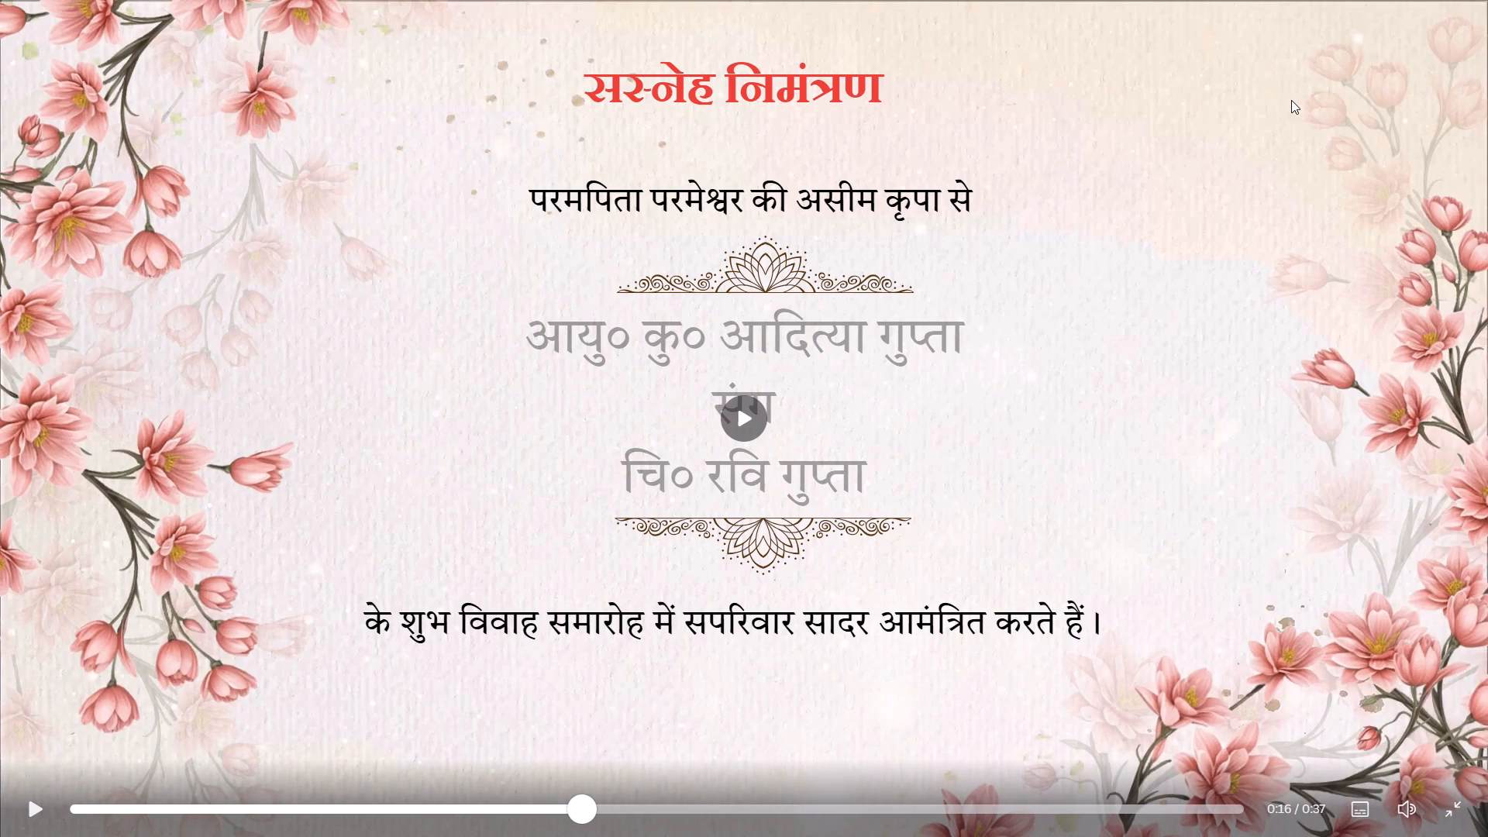
key(Escape)
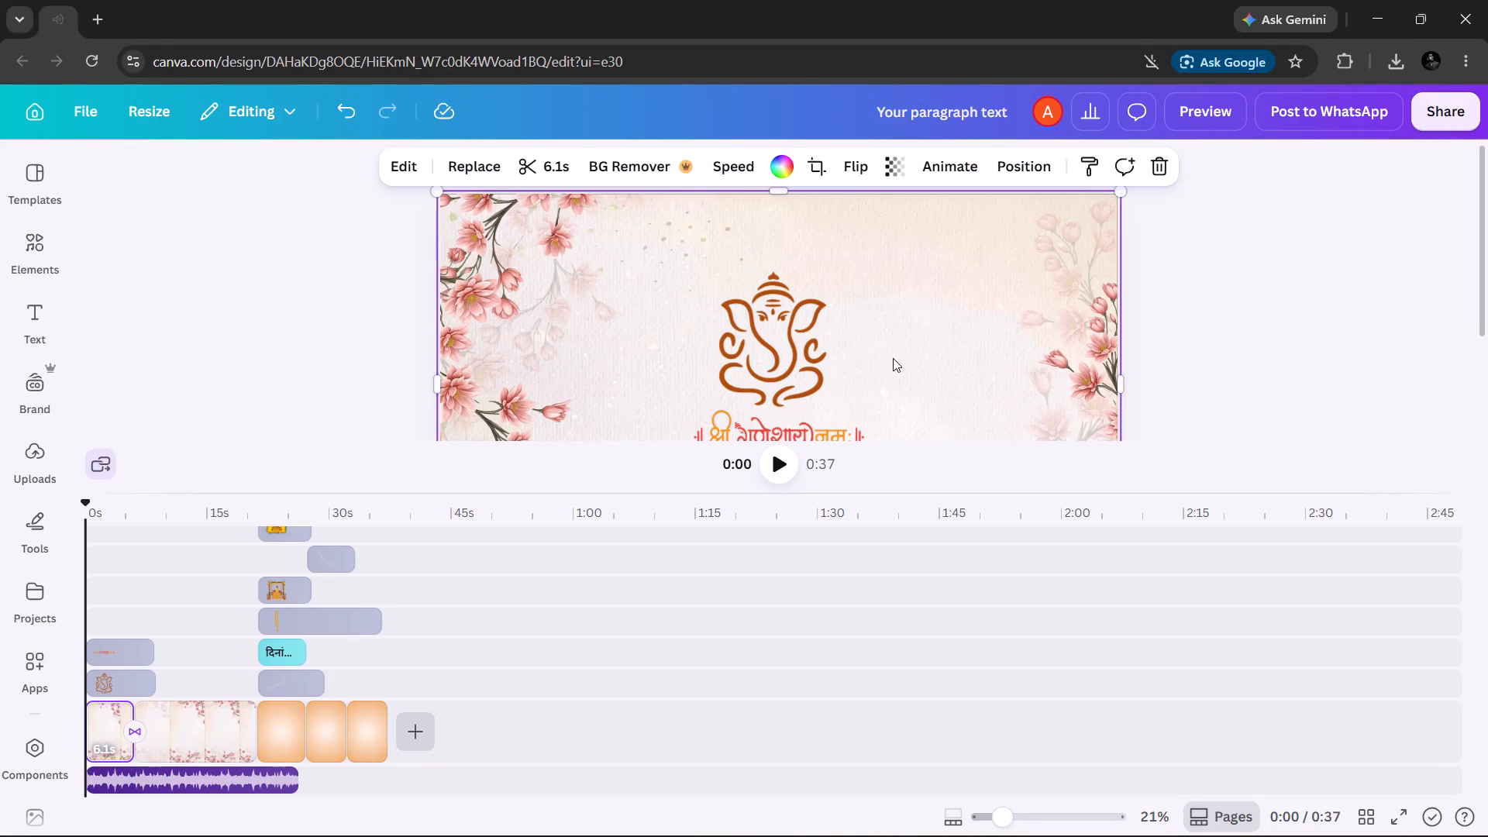
Apply the Bounce animation on both enter and exit to the closing invitation line "के शुभ विवाह समारोह".
scroll(156, 661, right, 1)
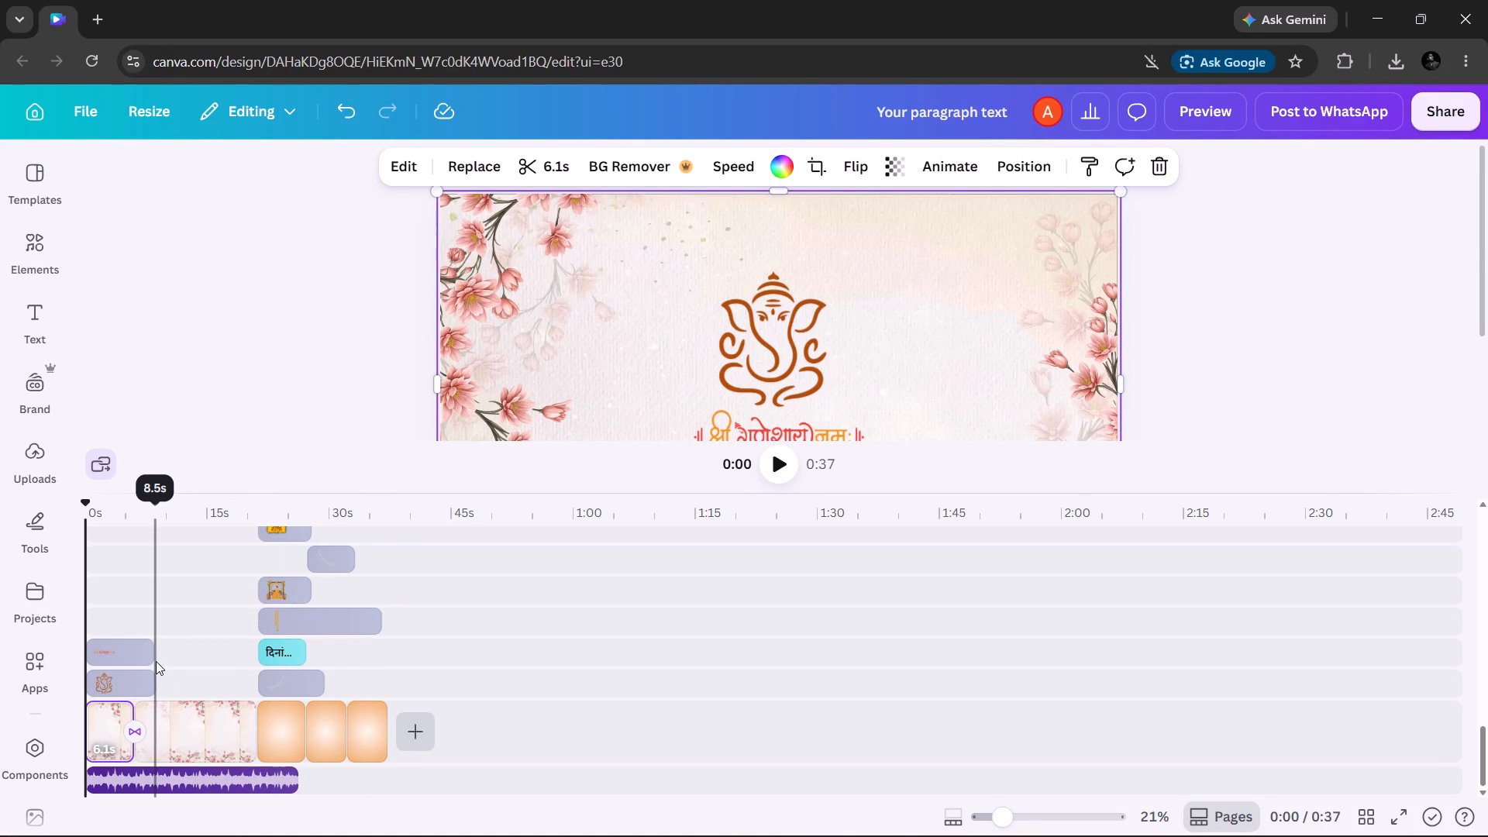
scroll(156, 661, right, 1)
scroll(246, 629, up, 8)
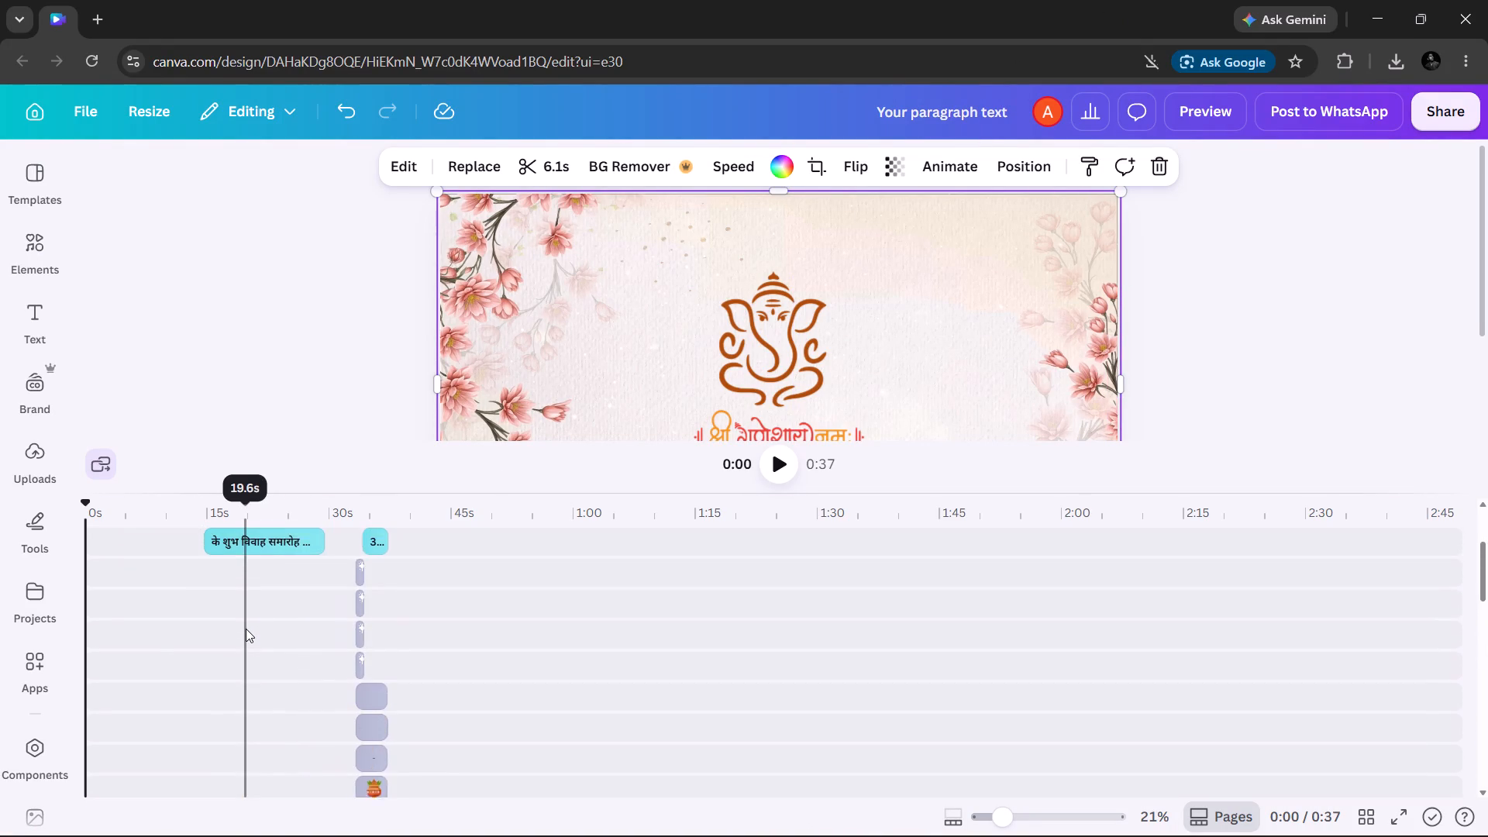
scroll(246, 629, up, 1)
click(267, 705)
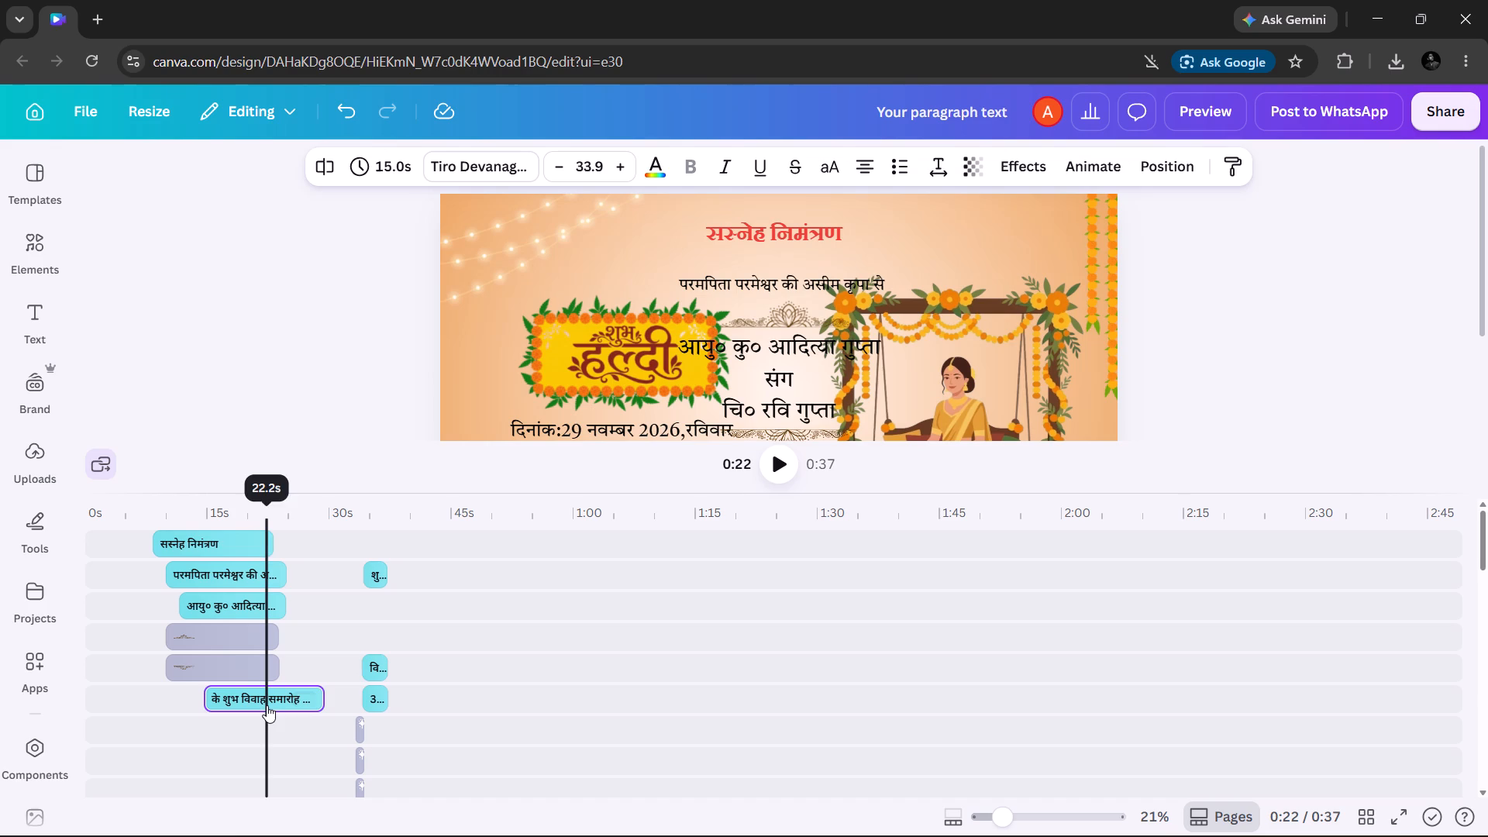
click(1073, 164)
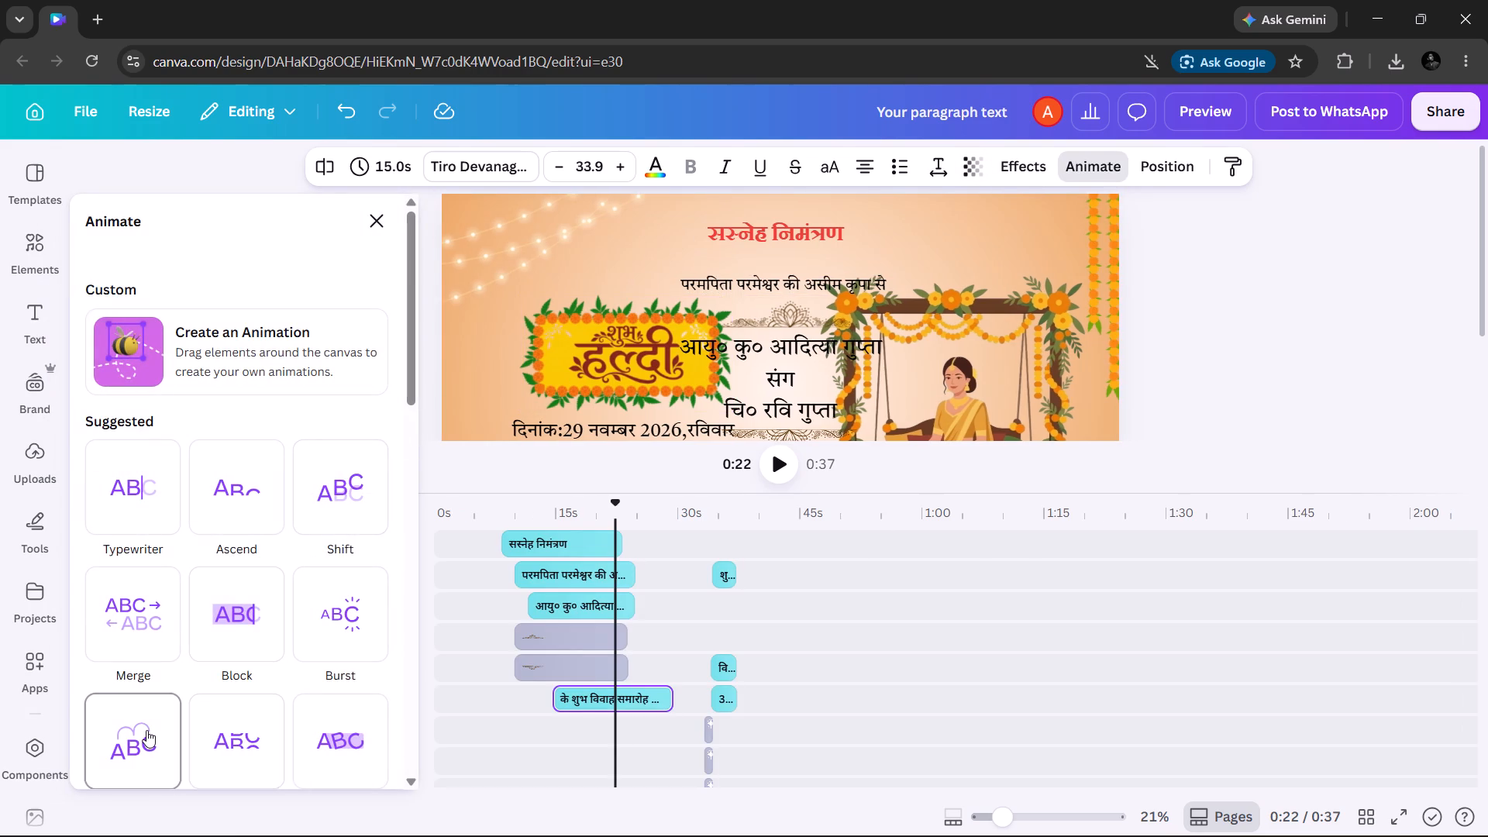
click(146, 730)
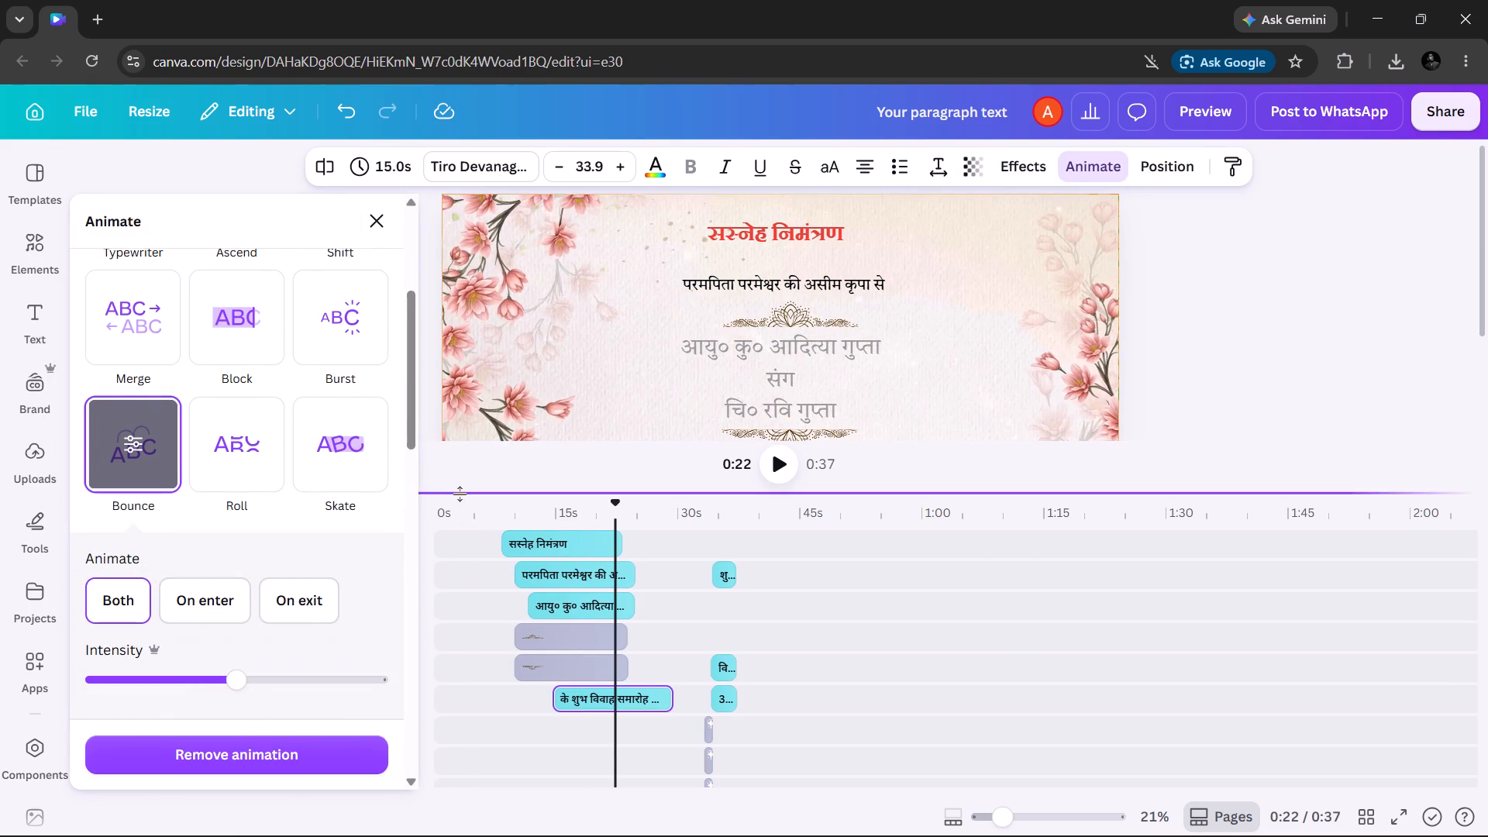
click(1152, 292)
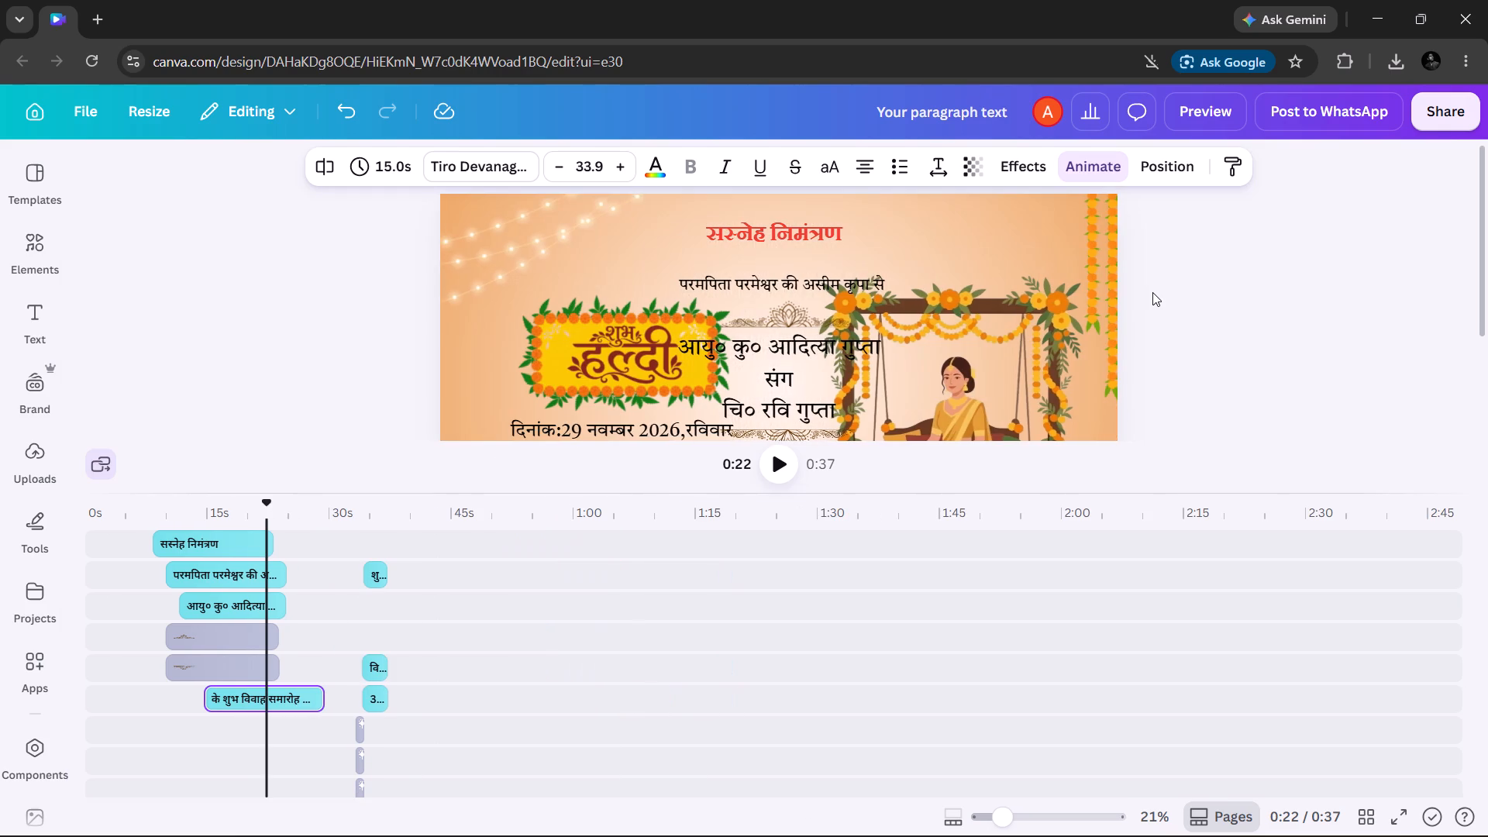
Add a Match & Move transition between the floral invitation slide and the Haldi slide, and play it back.
scroll(636, 473, down, 3)
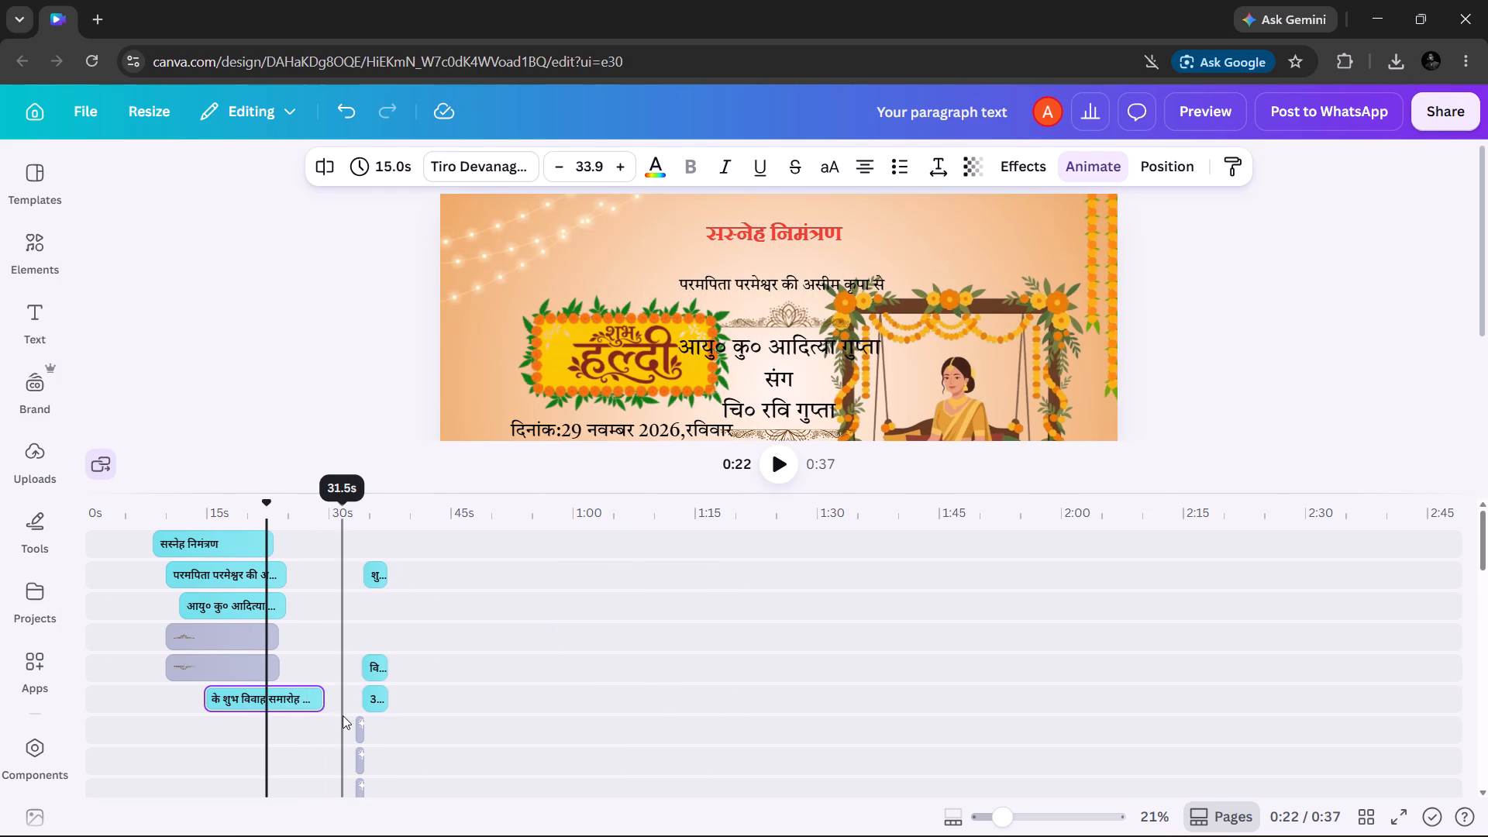
scroll(343, 715, down, 7)
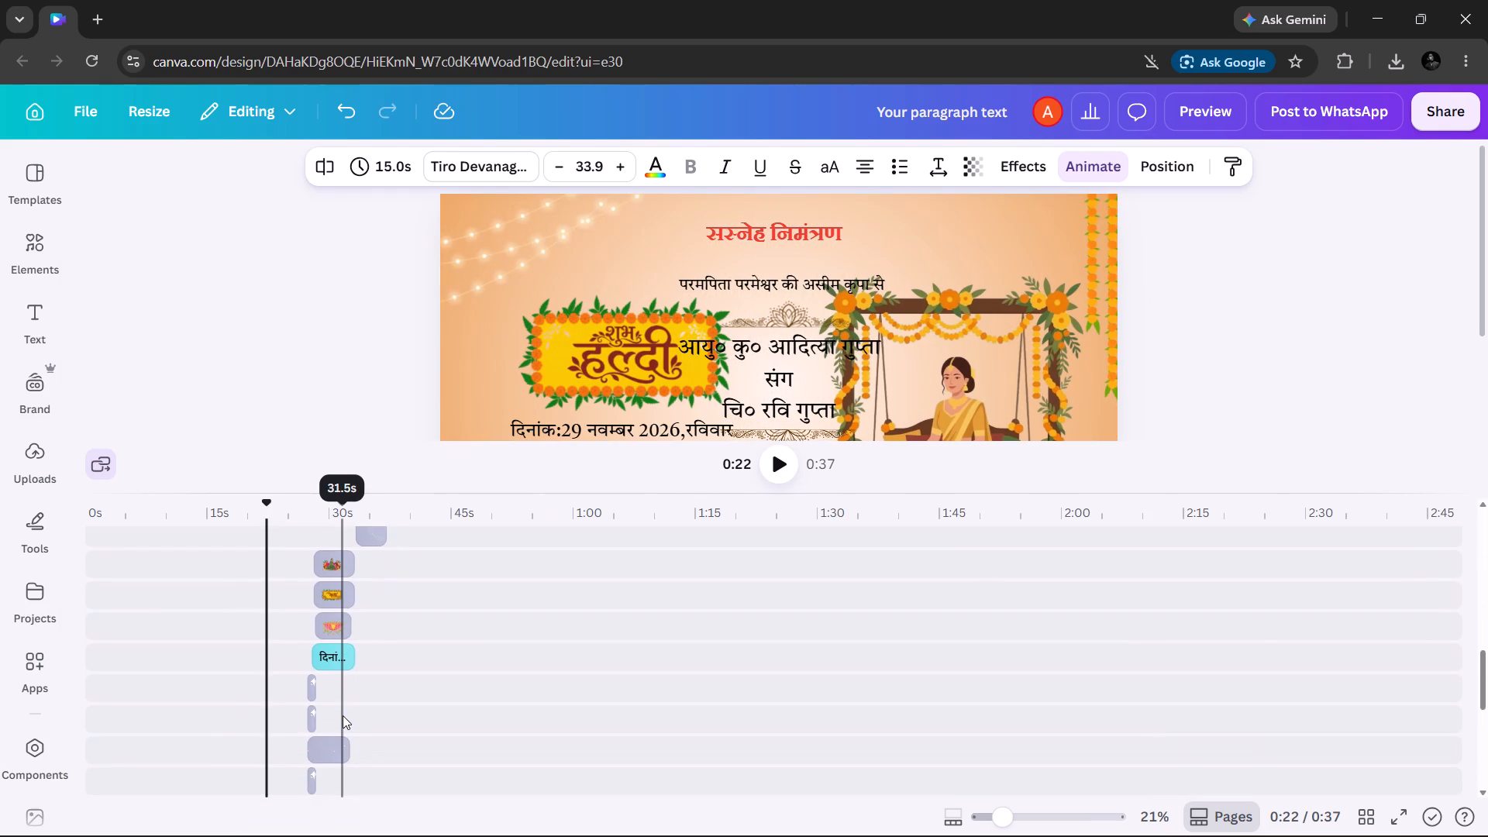
scroll(343, 715, down, 1)
scroll(343, 715, up, 6)
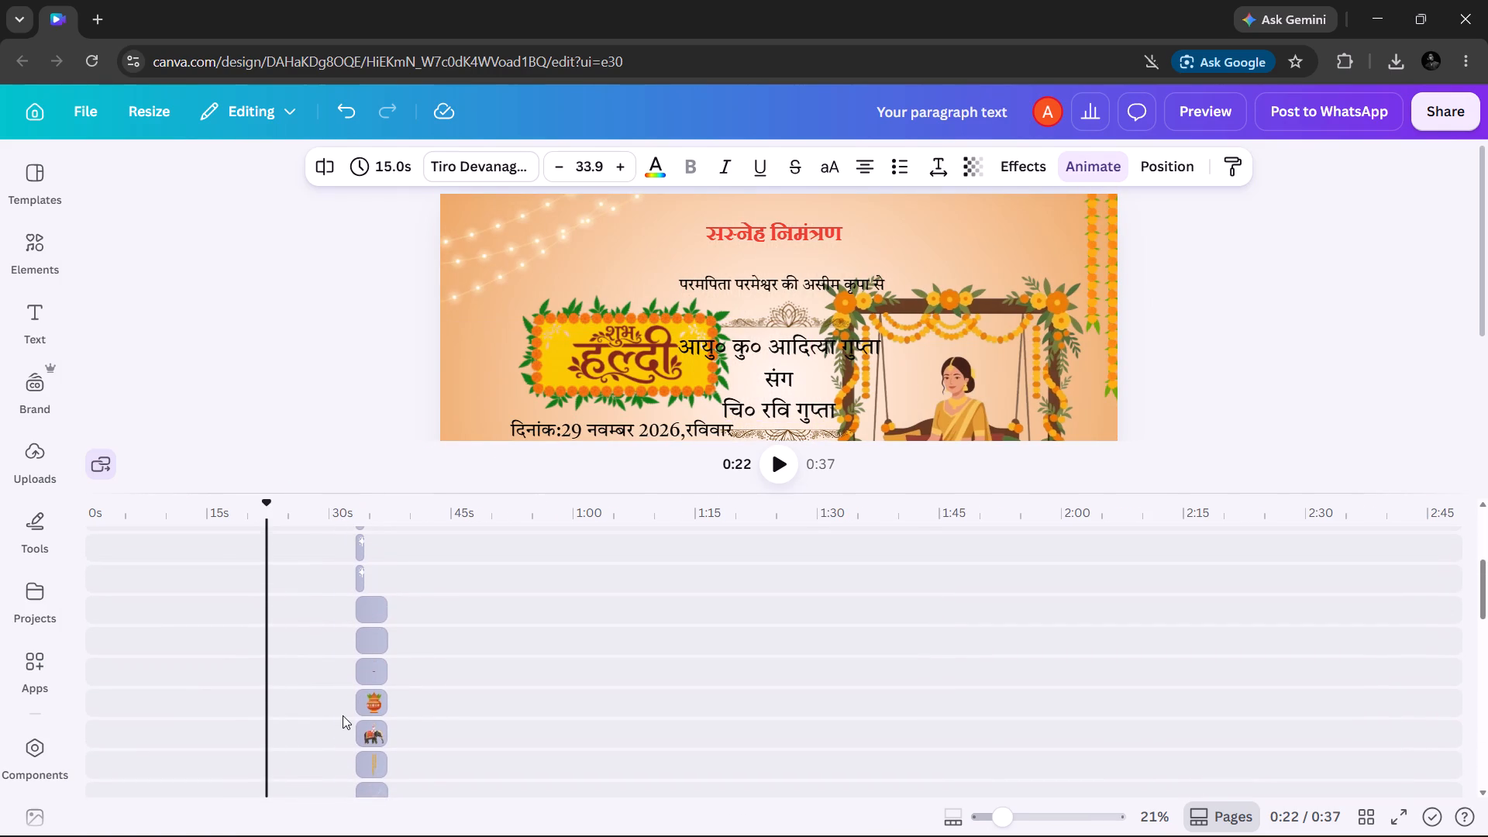
scroll(343, 715, down, 2)
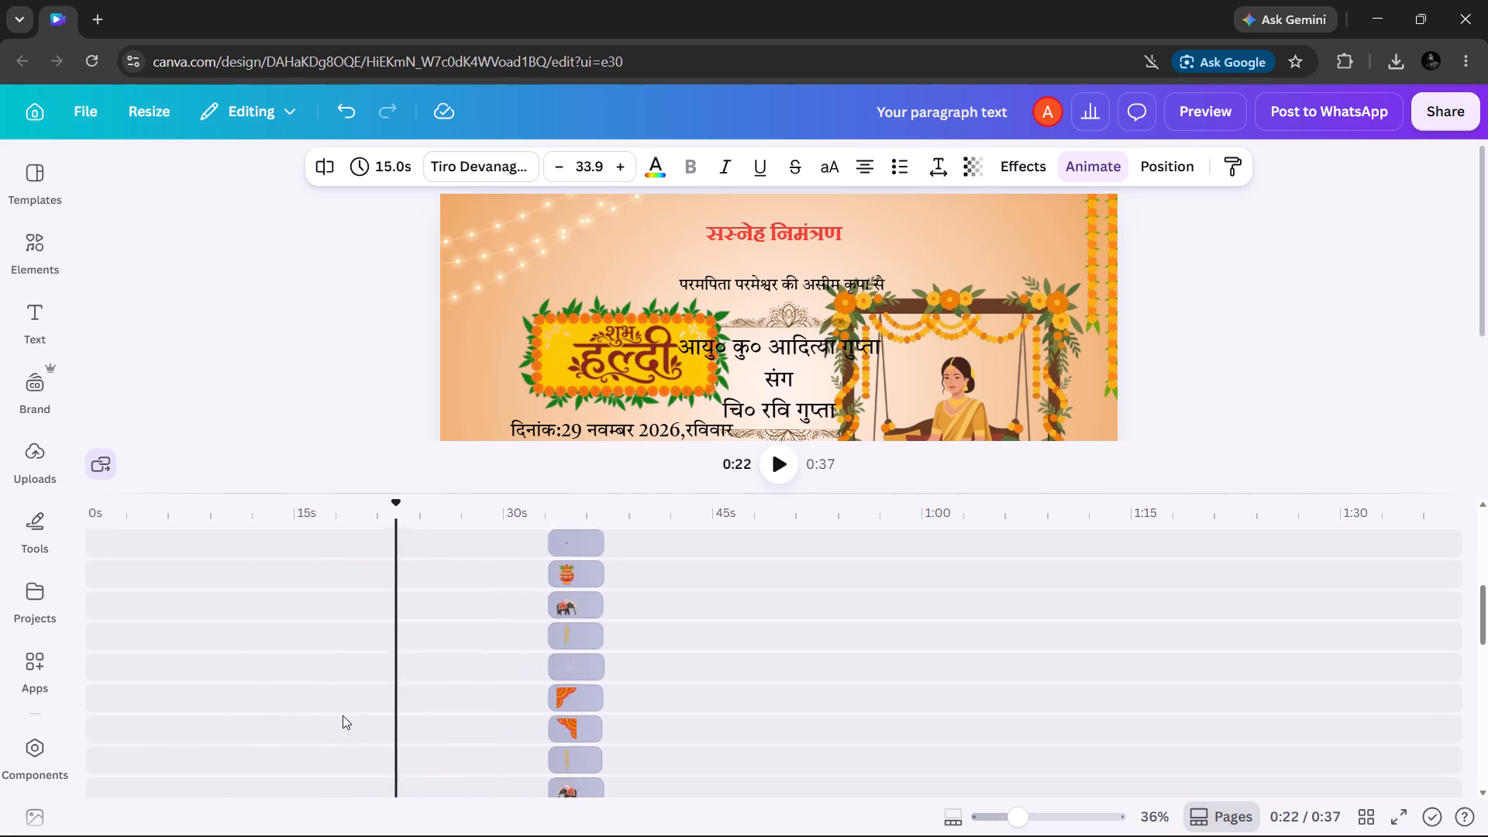
scroll(343, 715, down, 5)
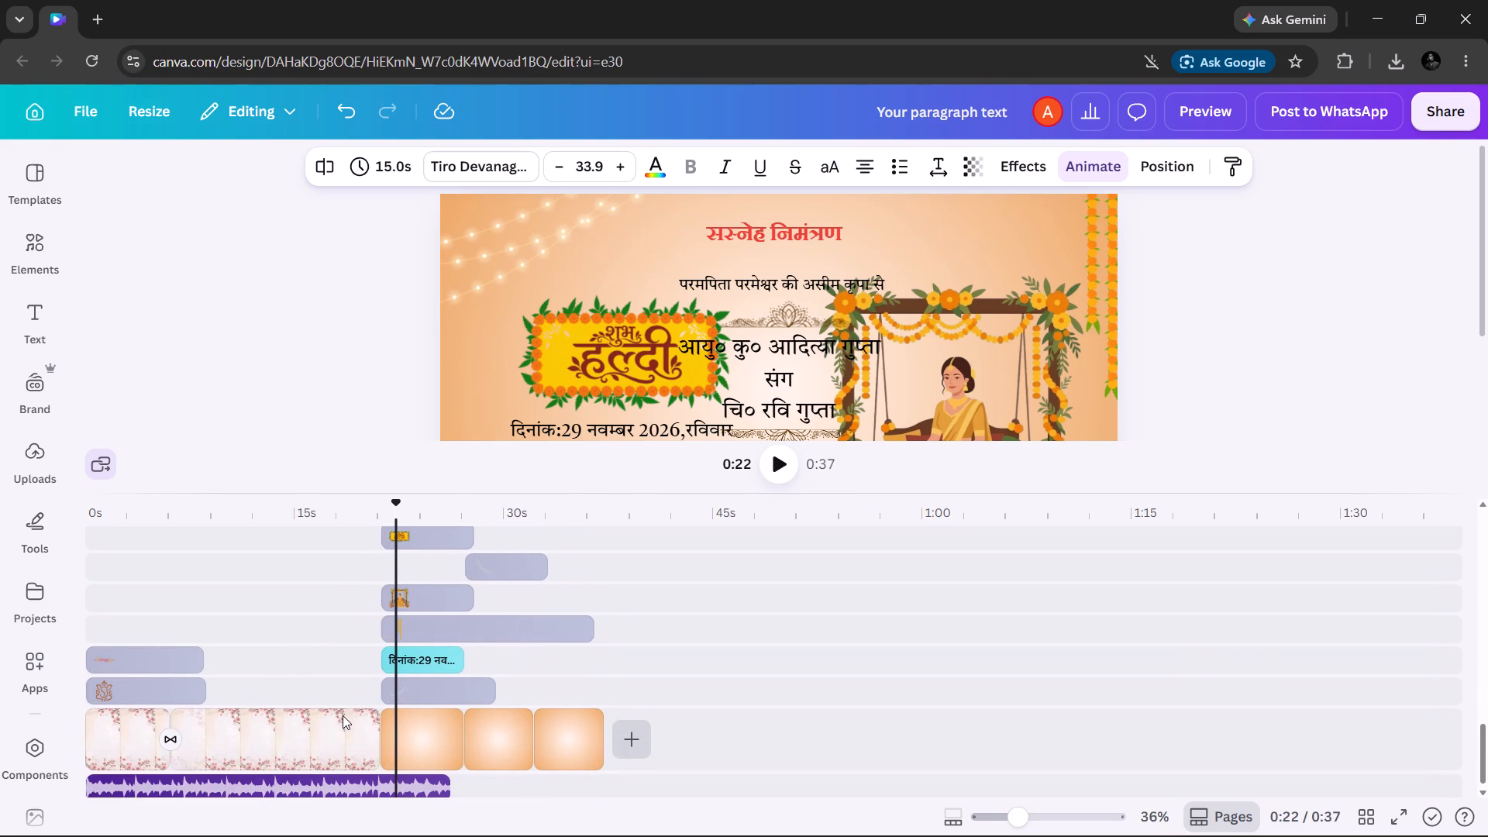
scroll(343, 715, down, 1)
scroll(343, 715, right, 1)
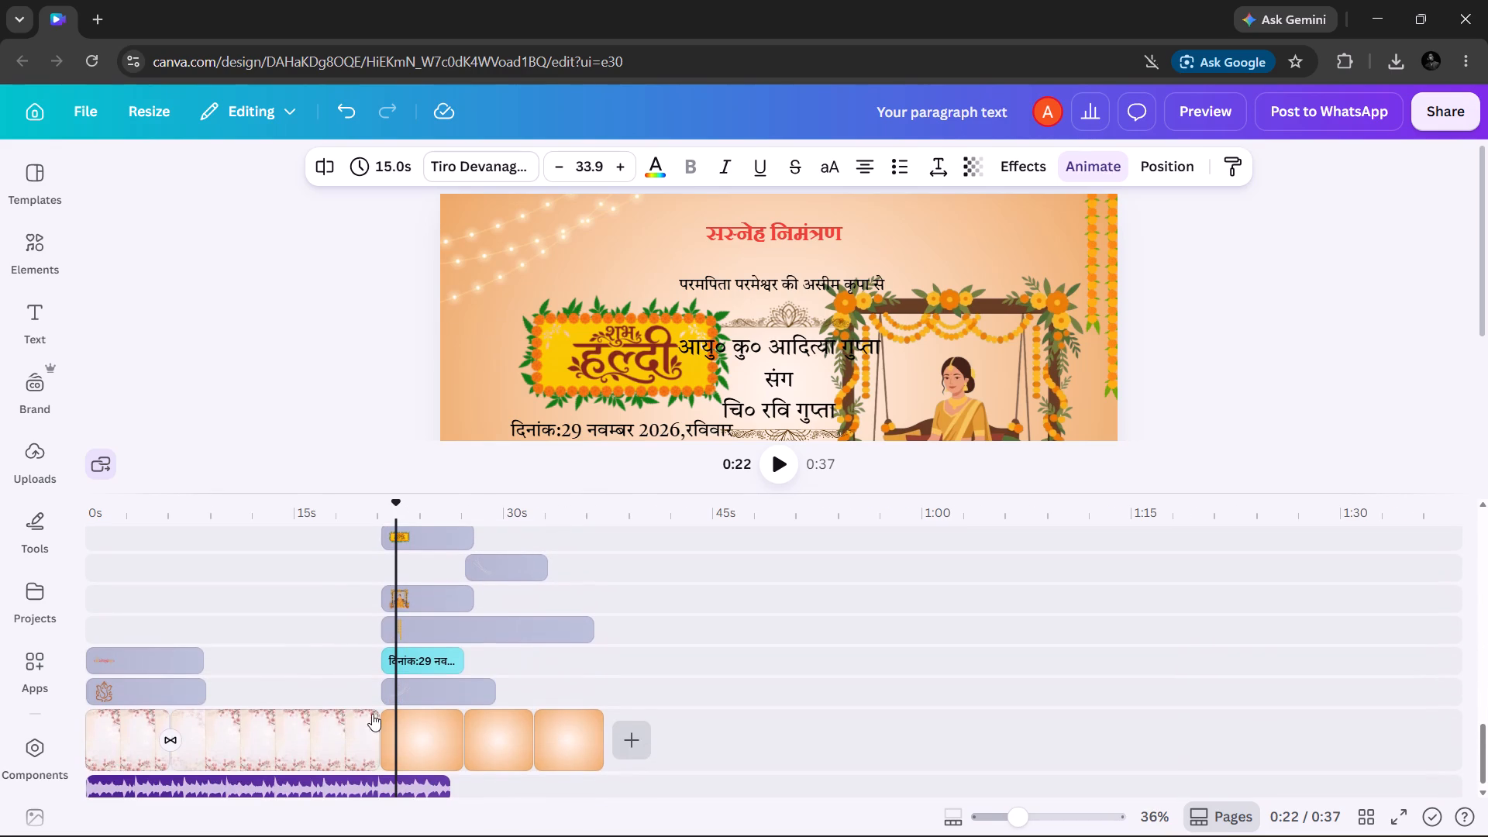
scroll(394, 725, right, 1)
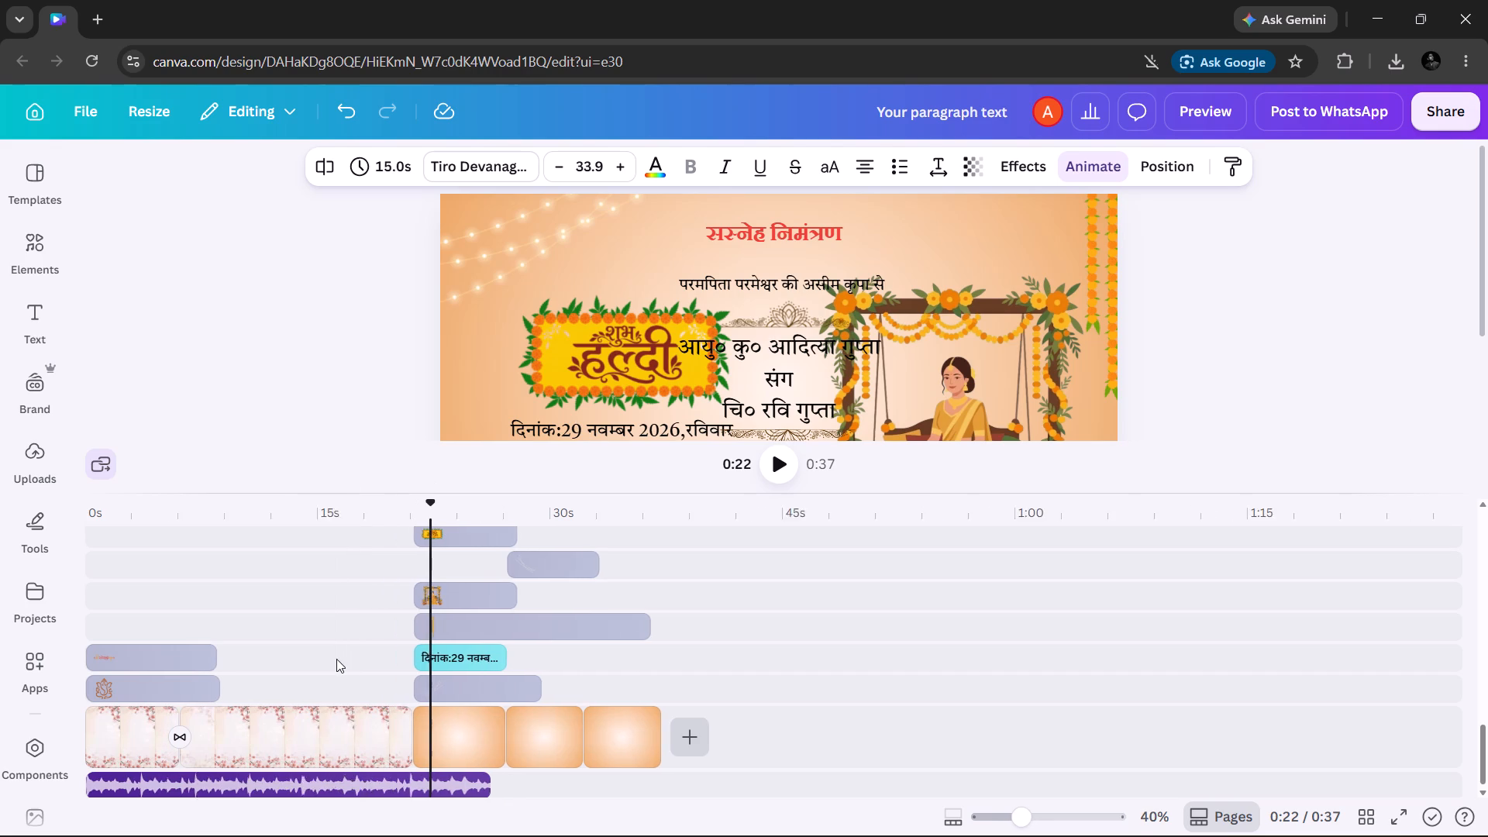
click(363, 741)
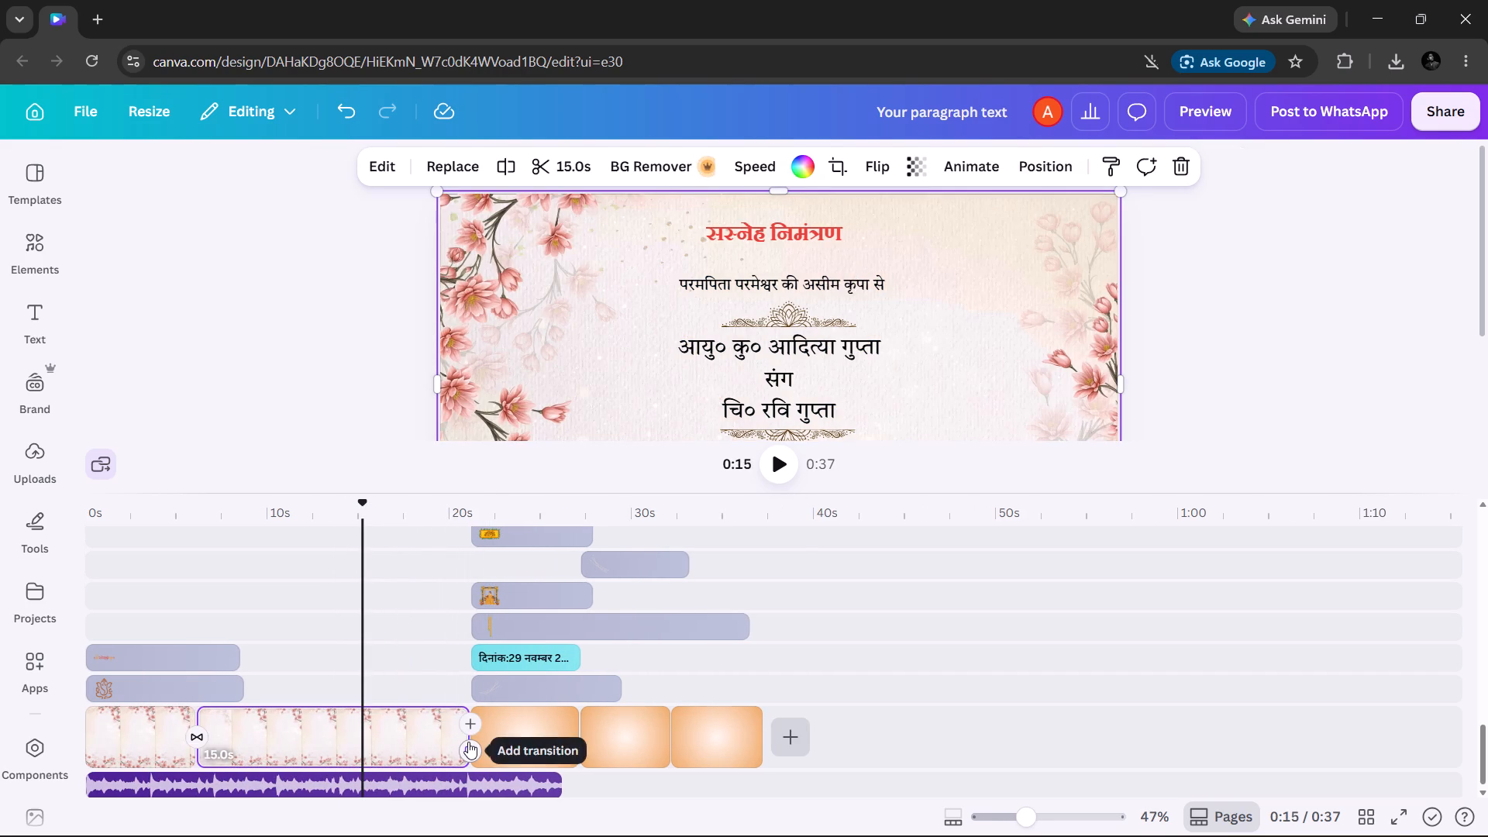
click(468, 742)
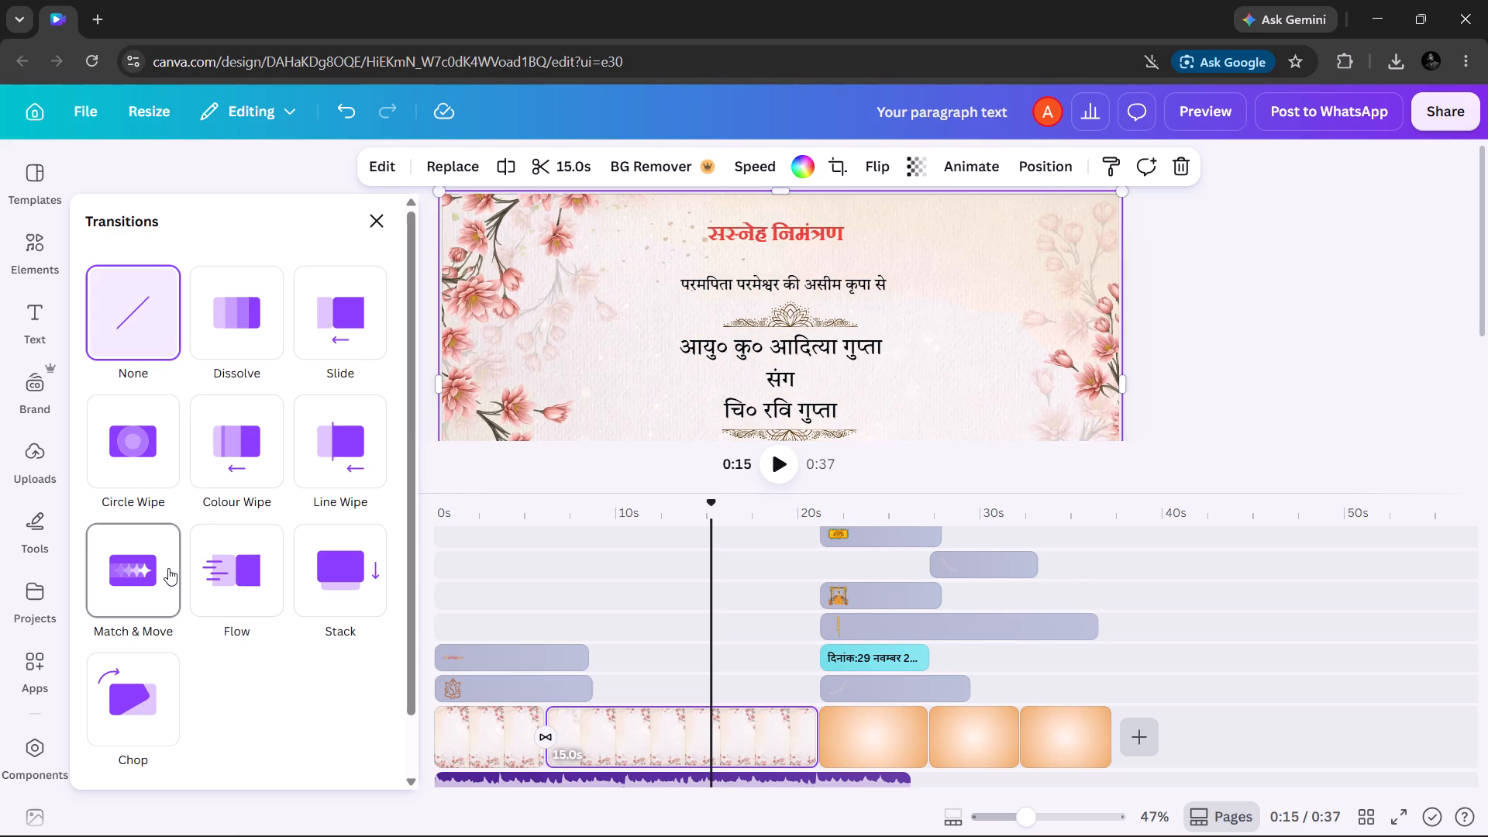
click(126, 580)
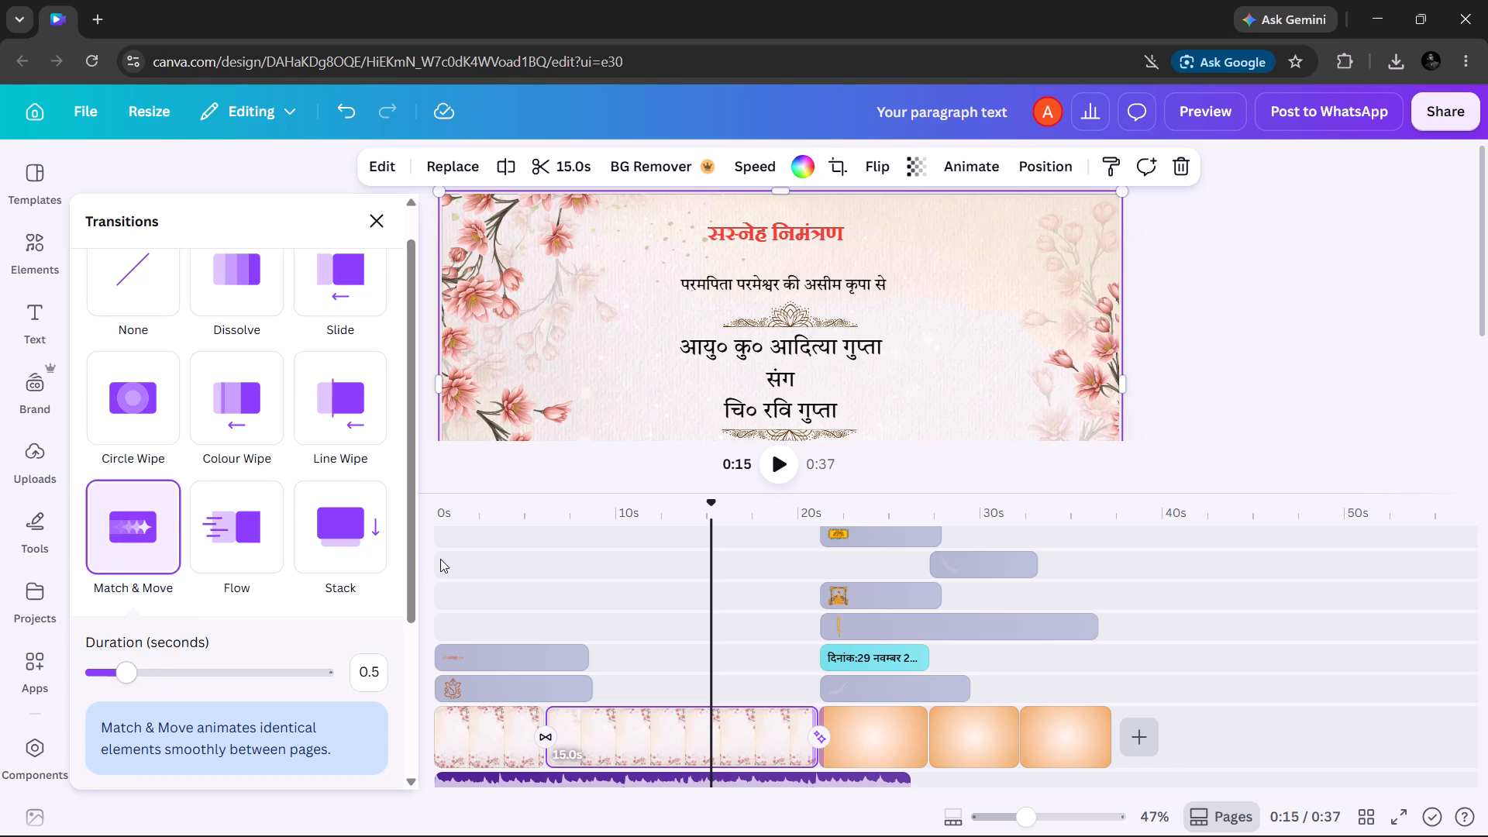
click(775, 460)
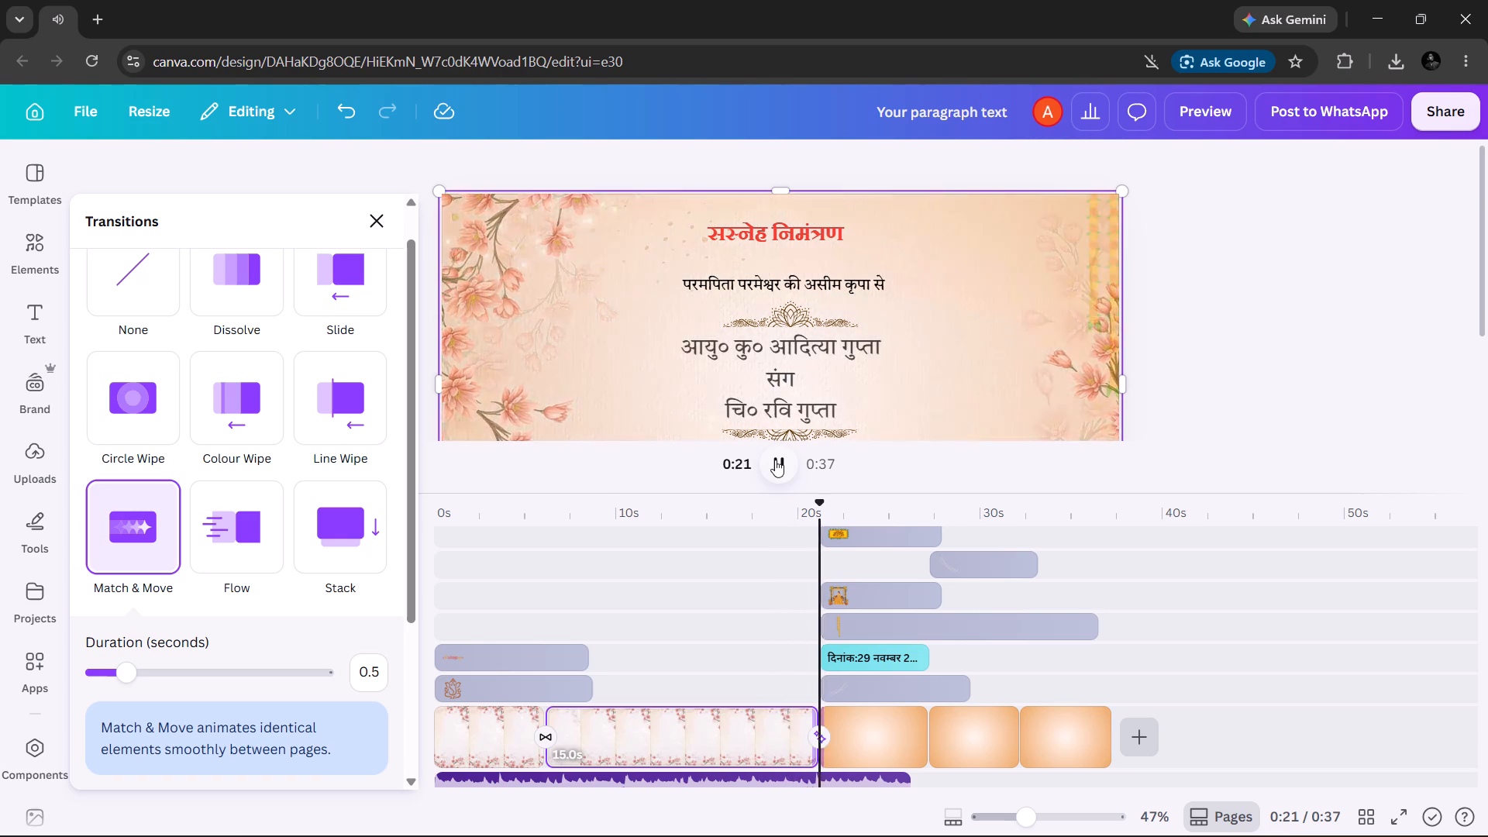
key(space)
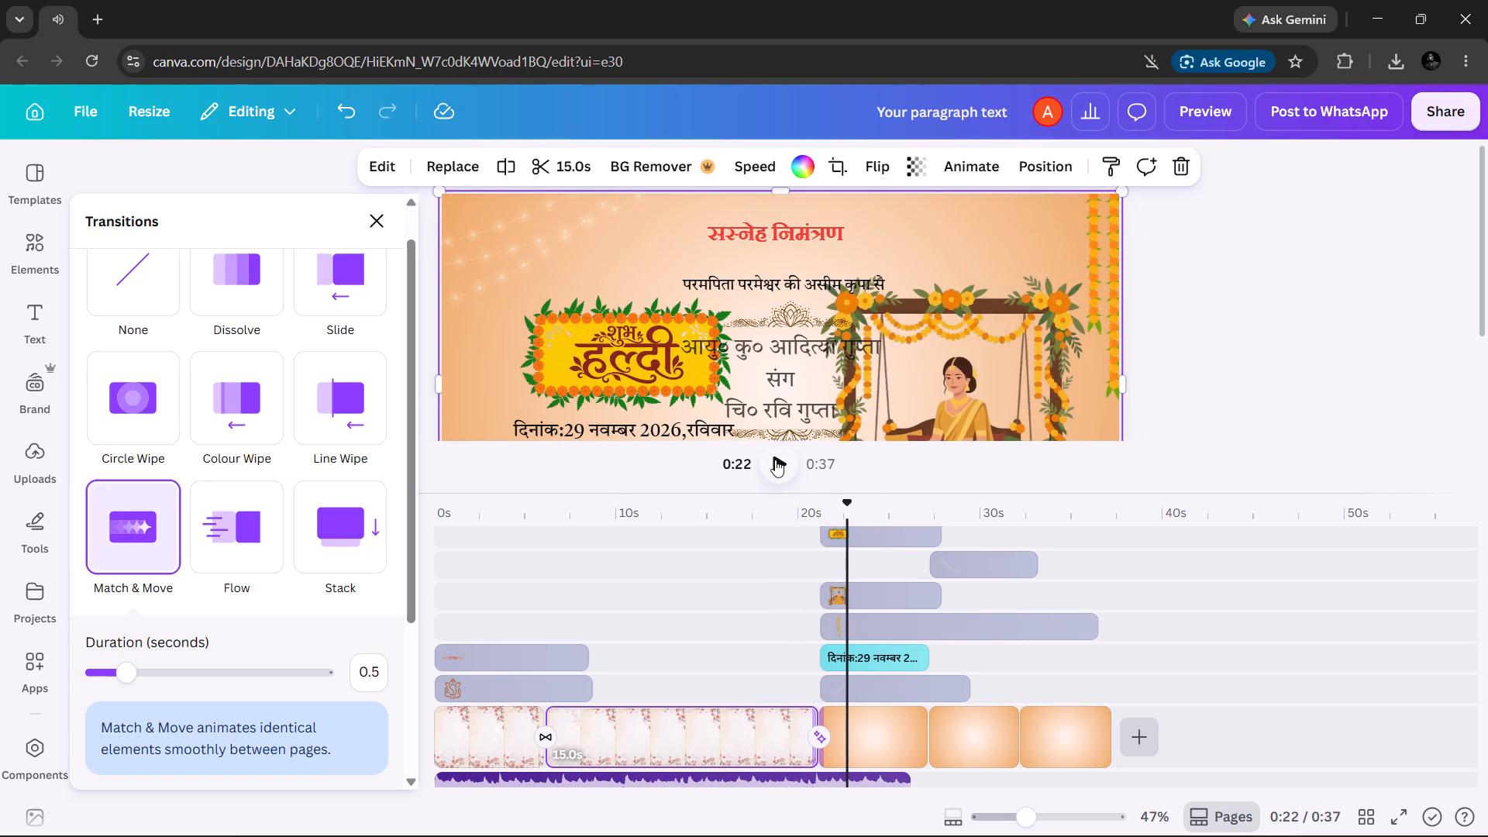
Examine on the timeline where the floral invitation slide ends relative to its text and ornament clips.
scroll(784, 653, up, 4)
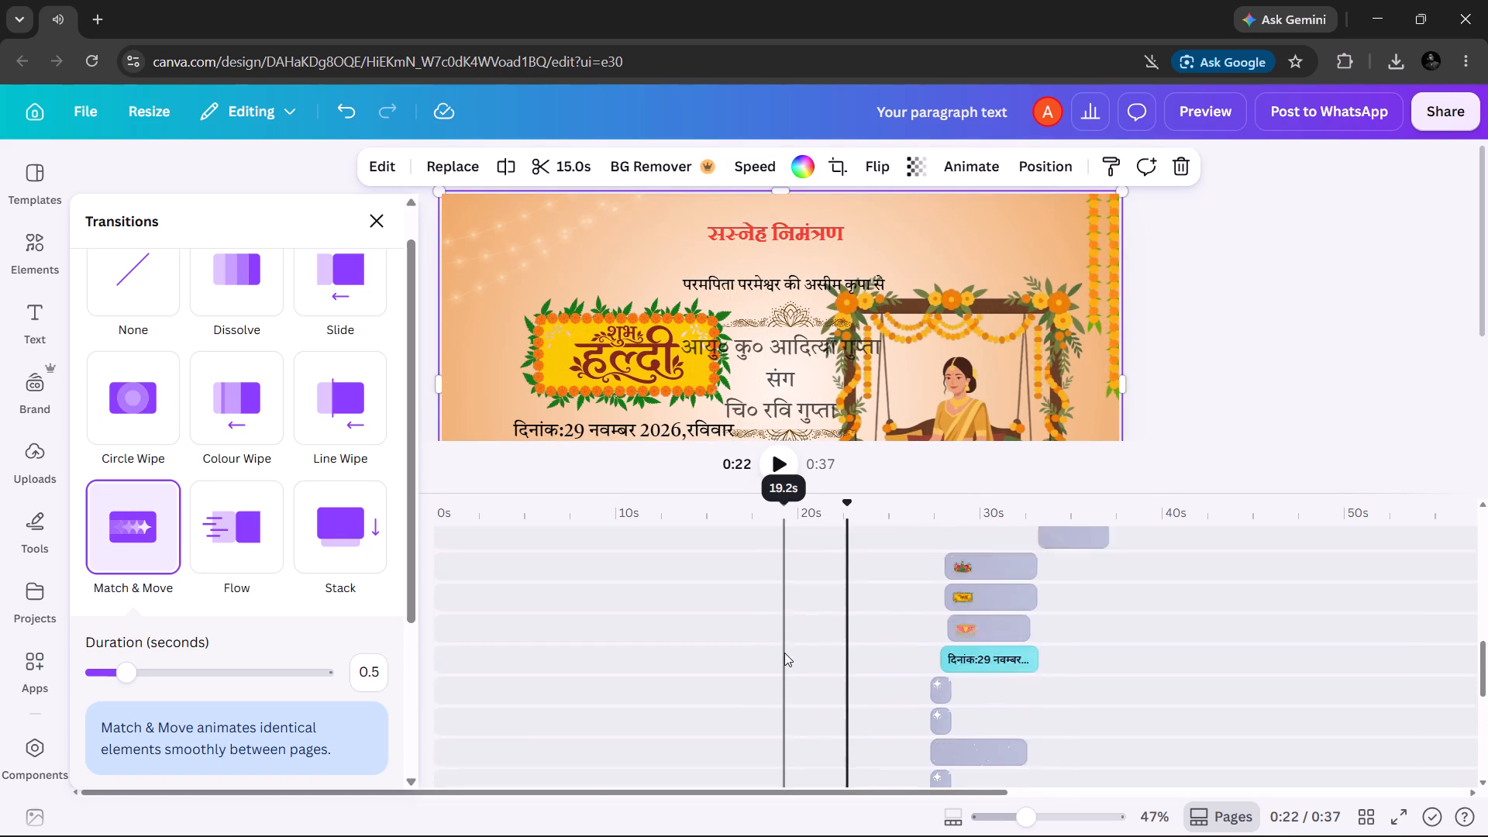
scroll(784, 653, up, 7)
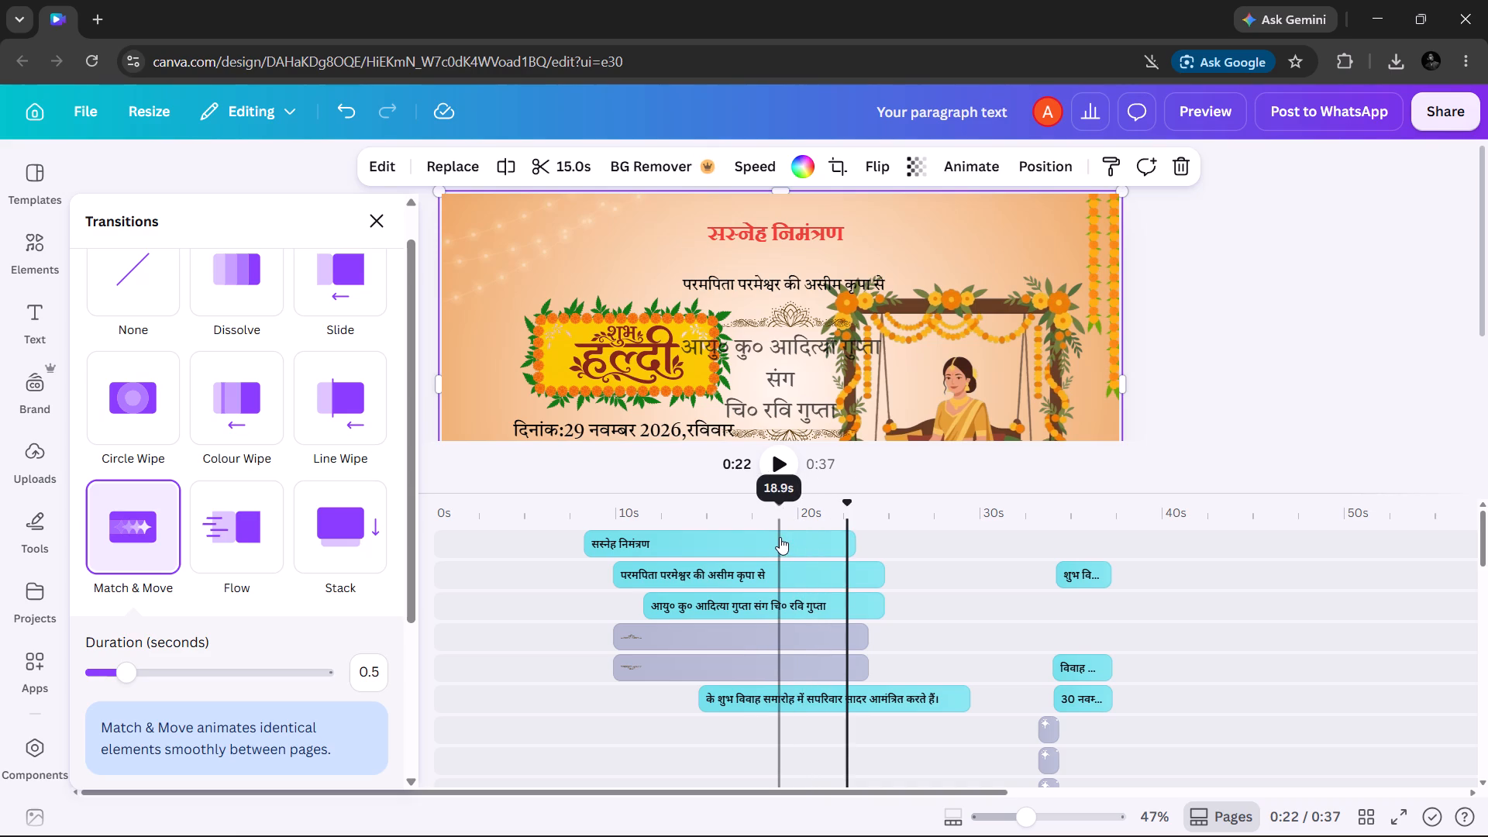
click(739, 543)
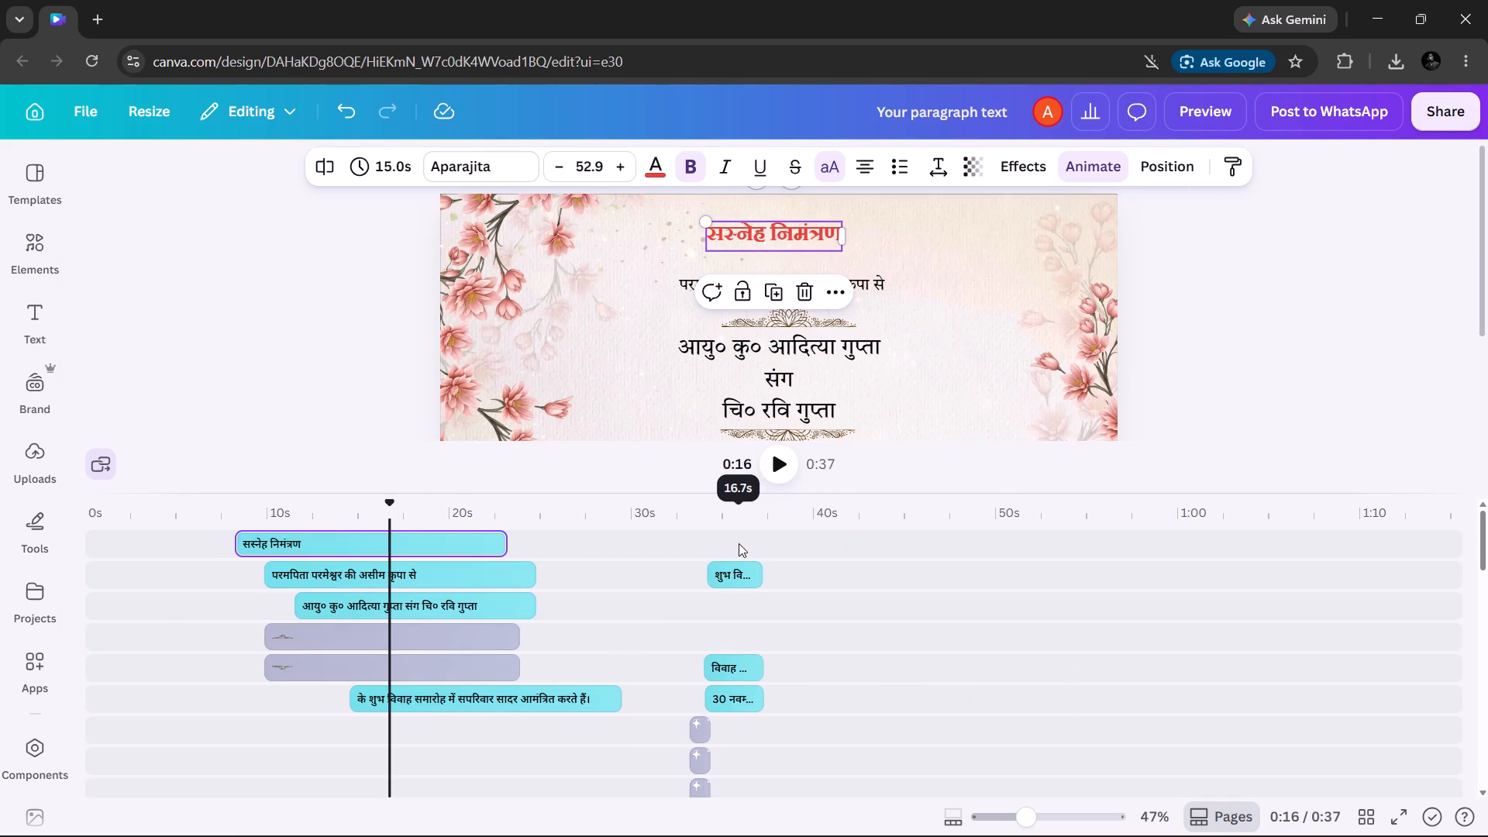
click(449, 549)
scroll(449, 549, down, 1)
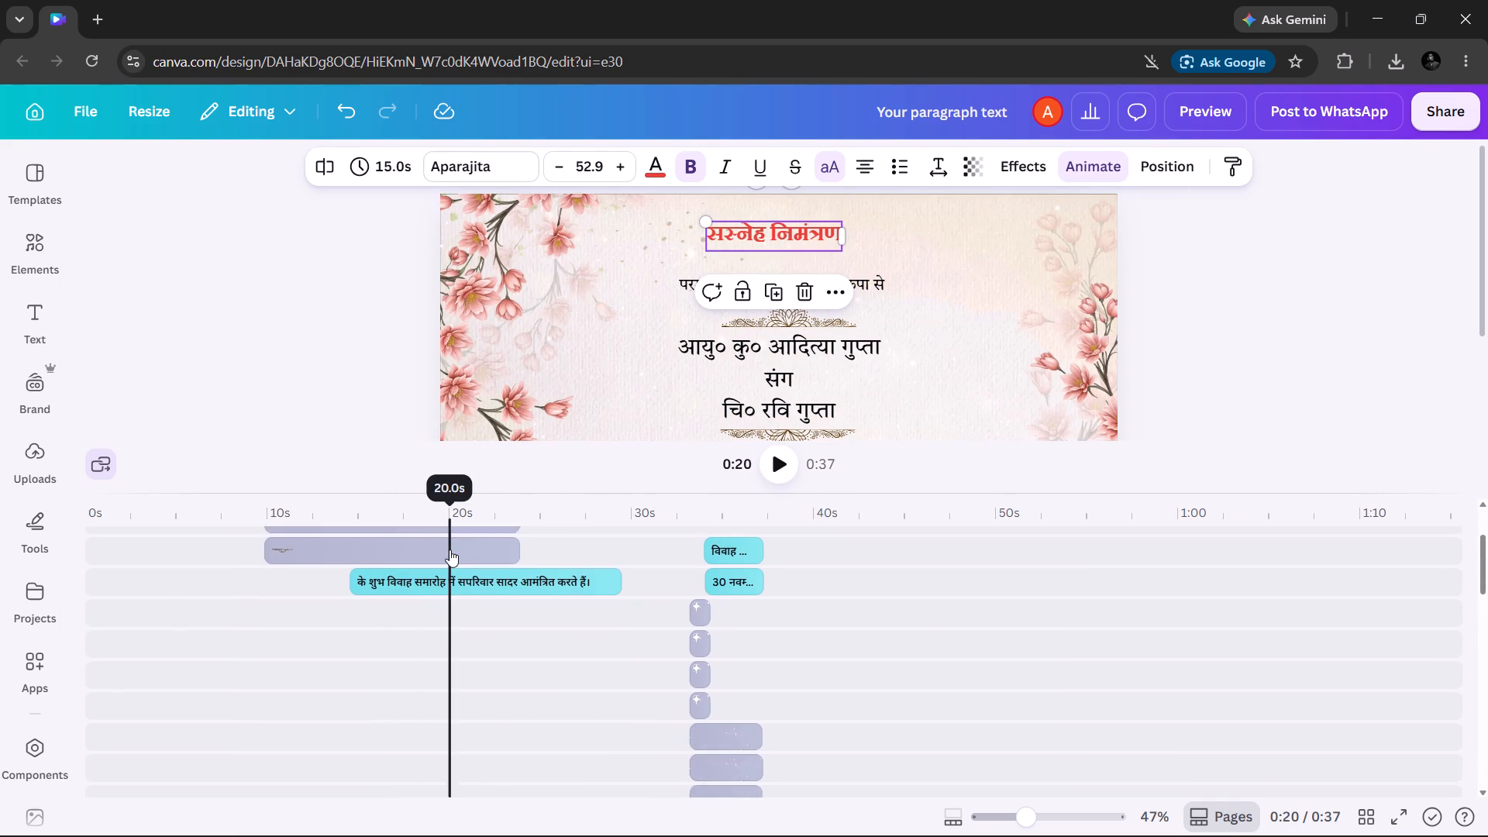
scroll(449, 549, down, 12)
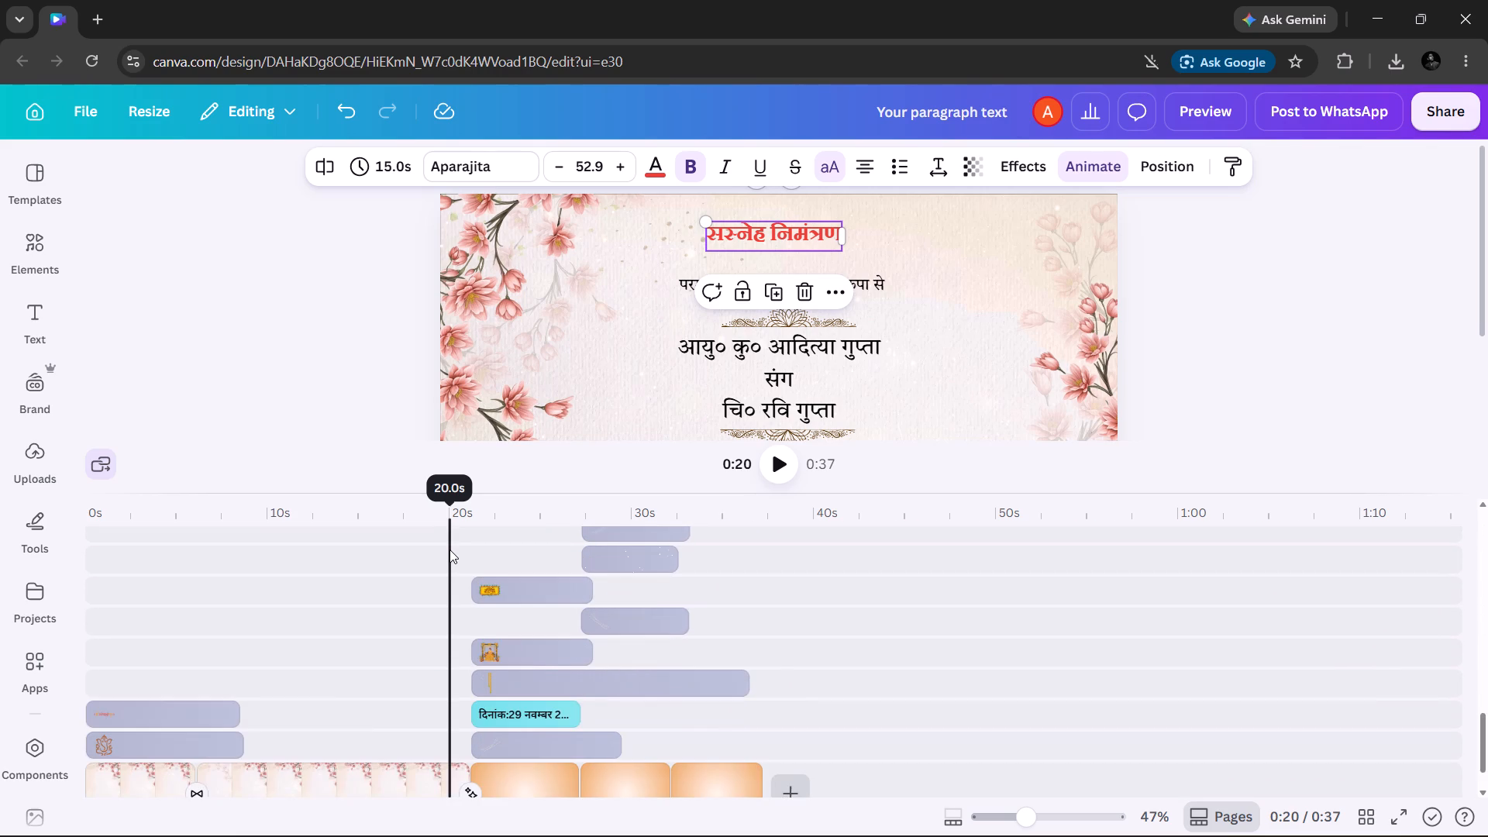
click(399, 727)
scroll(399, 727, left, 1)
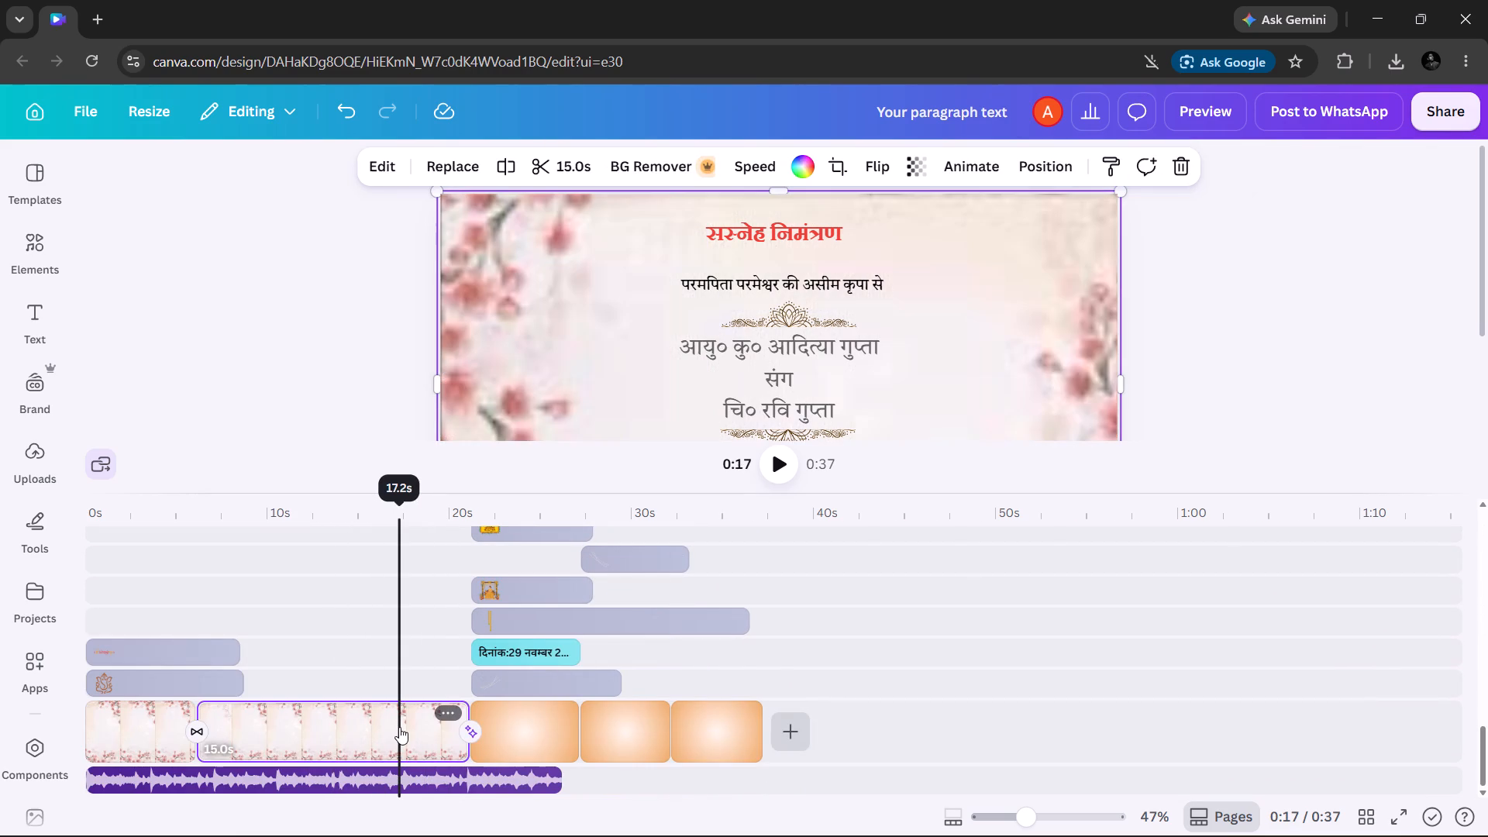
scroll(399, 727, left, 1)
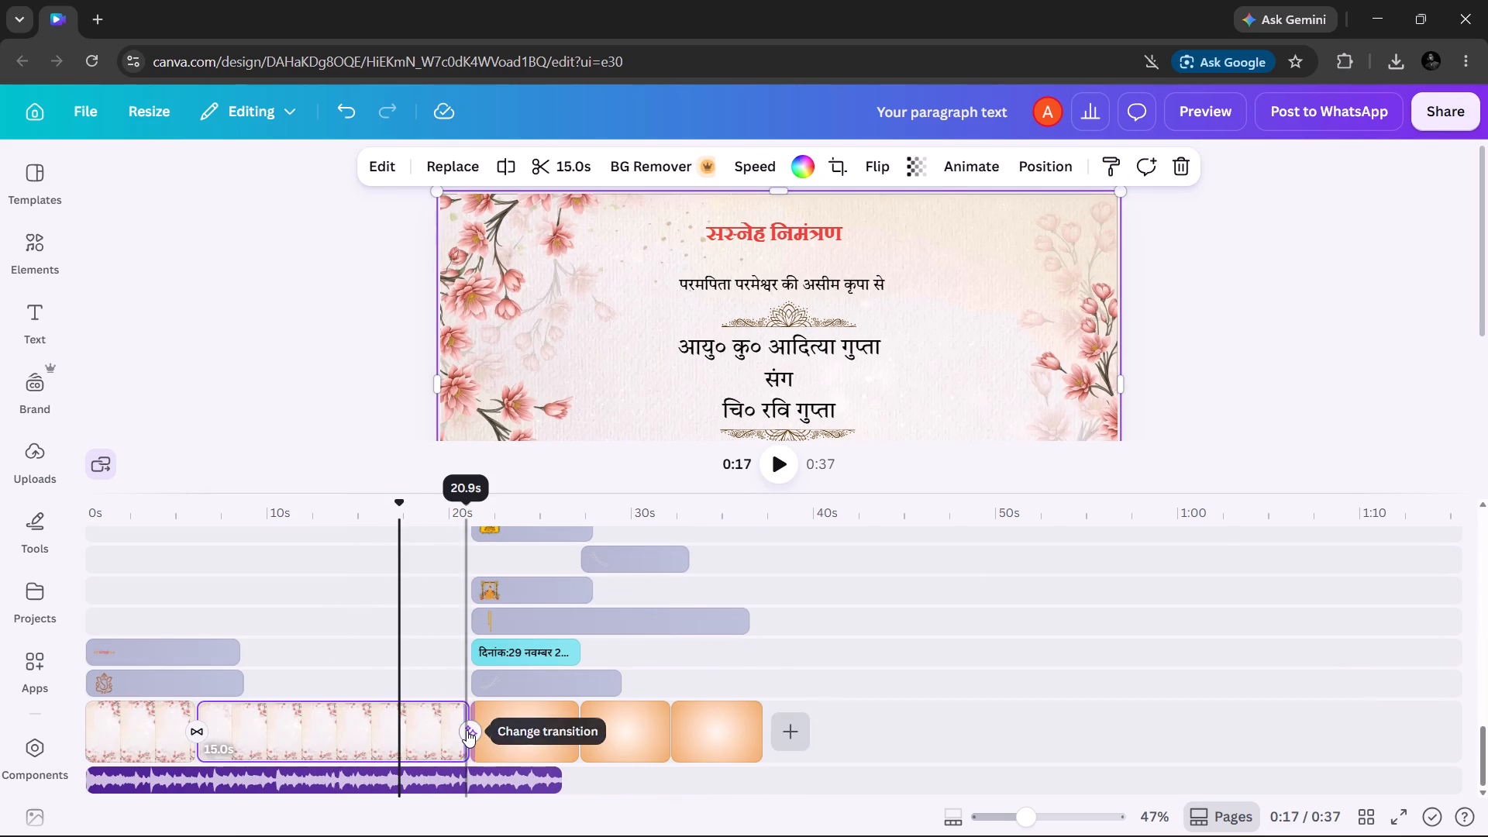
click(467, 730)
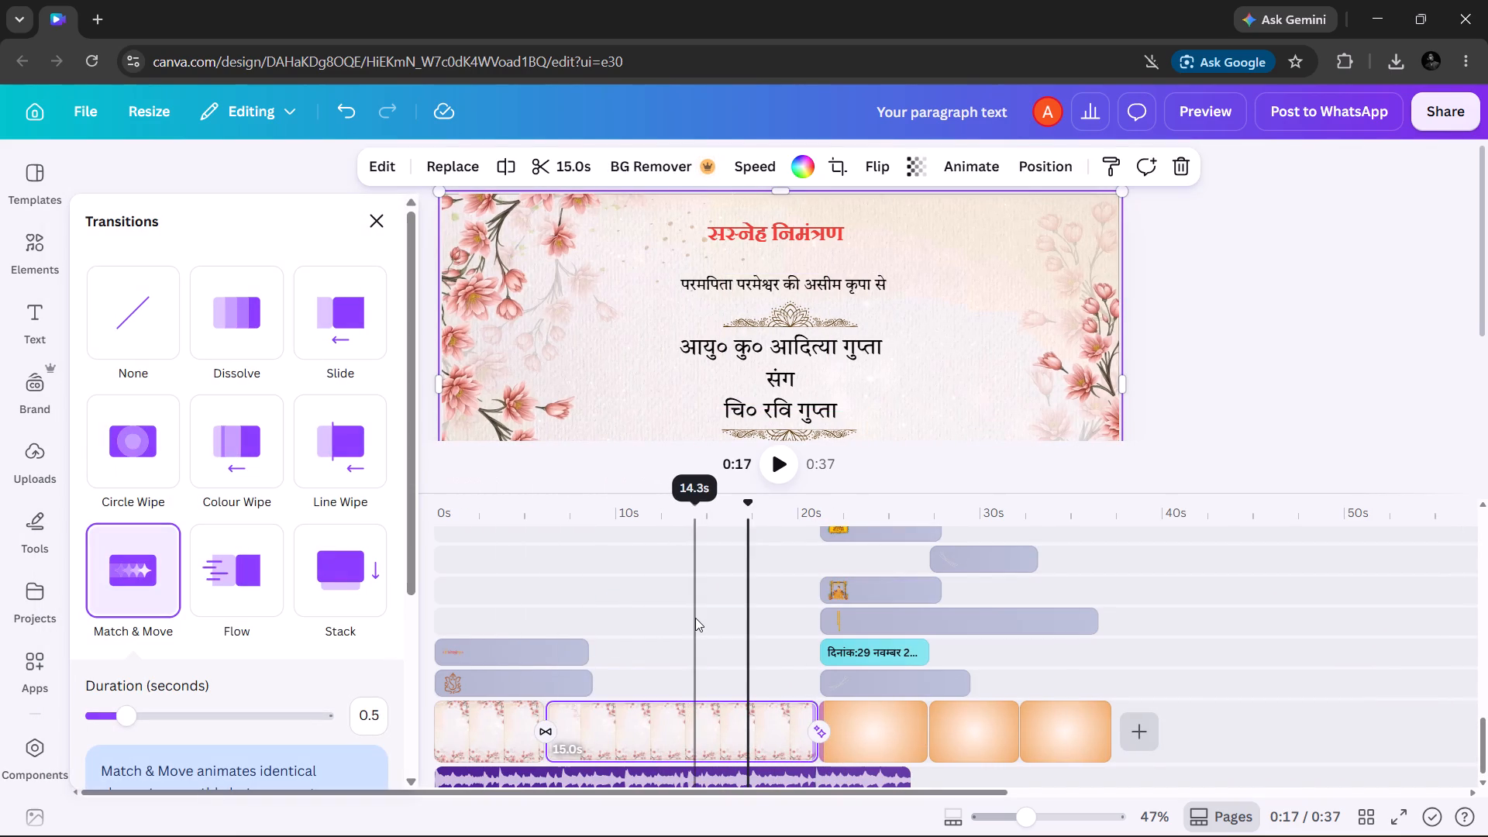
scroll(695, 618, up, 11)
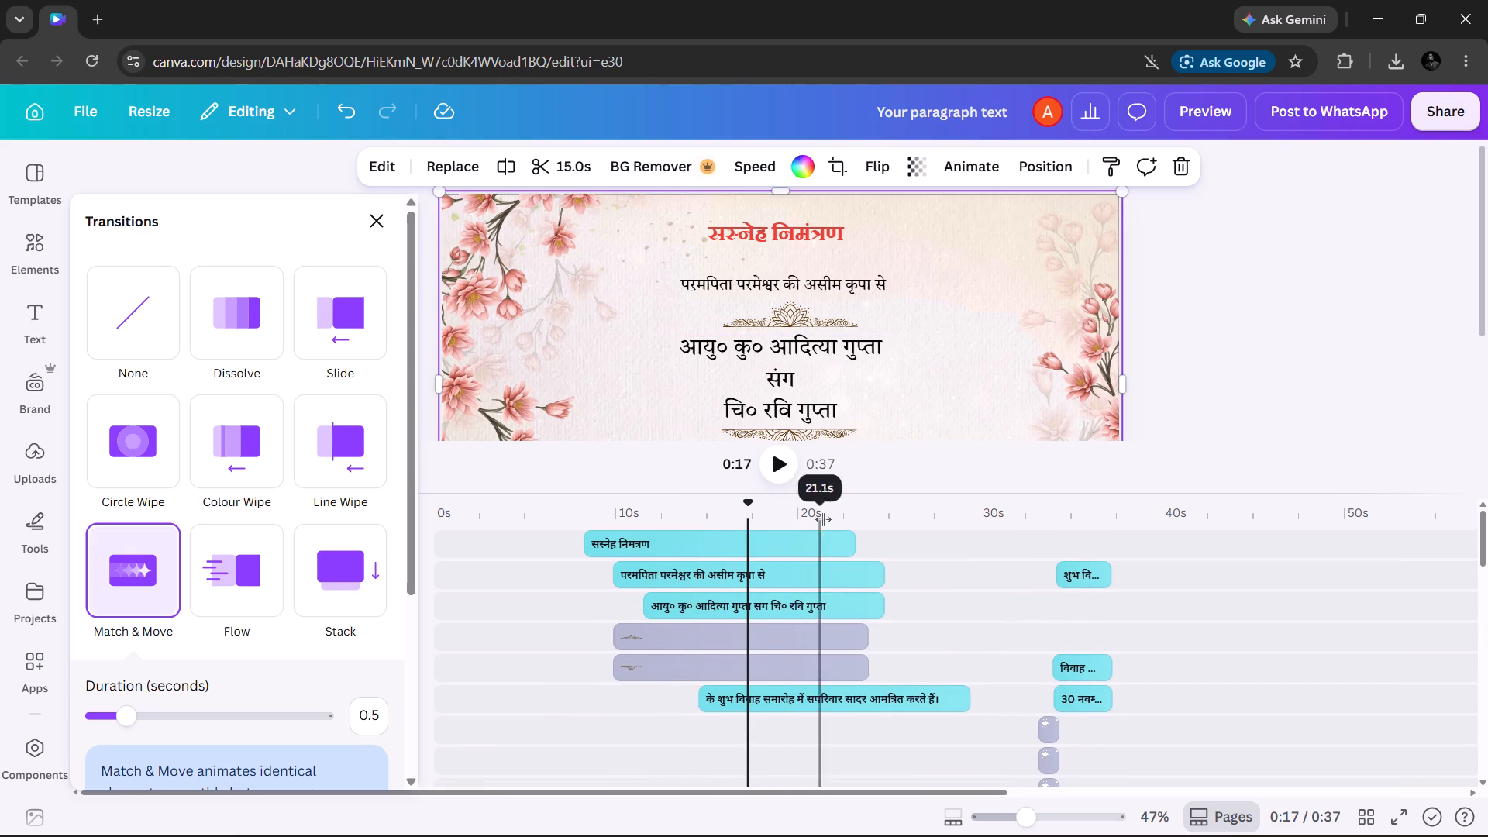
Split the heading clip "सस्नेह निमंत्रण" at 20.9 s, near the end of the floral slide.
click(787, 542)
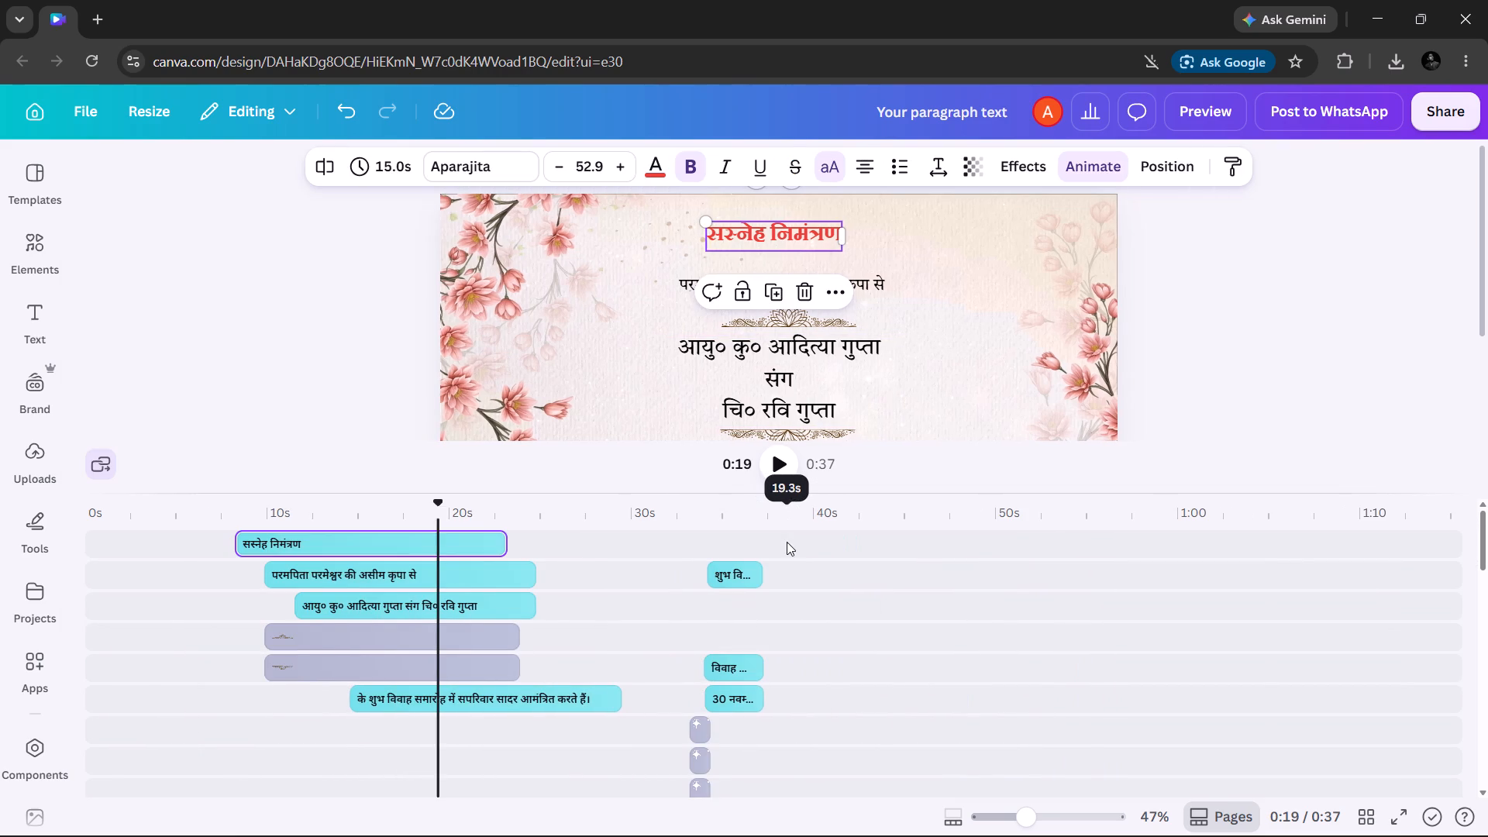
click(467, 542)
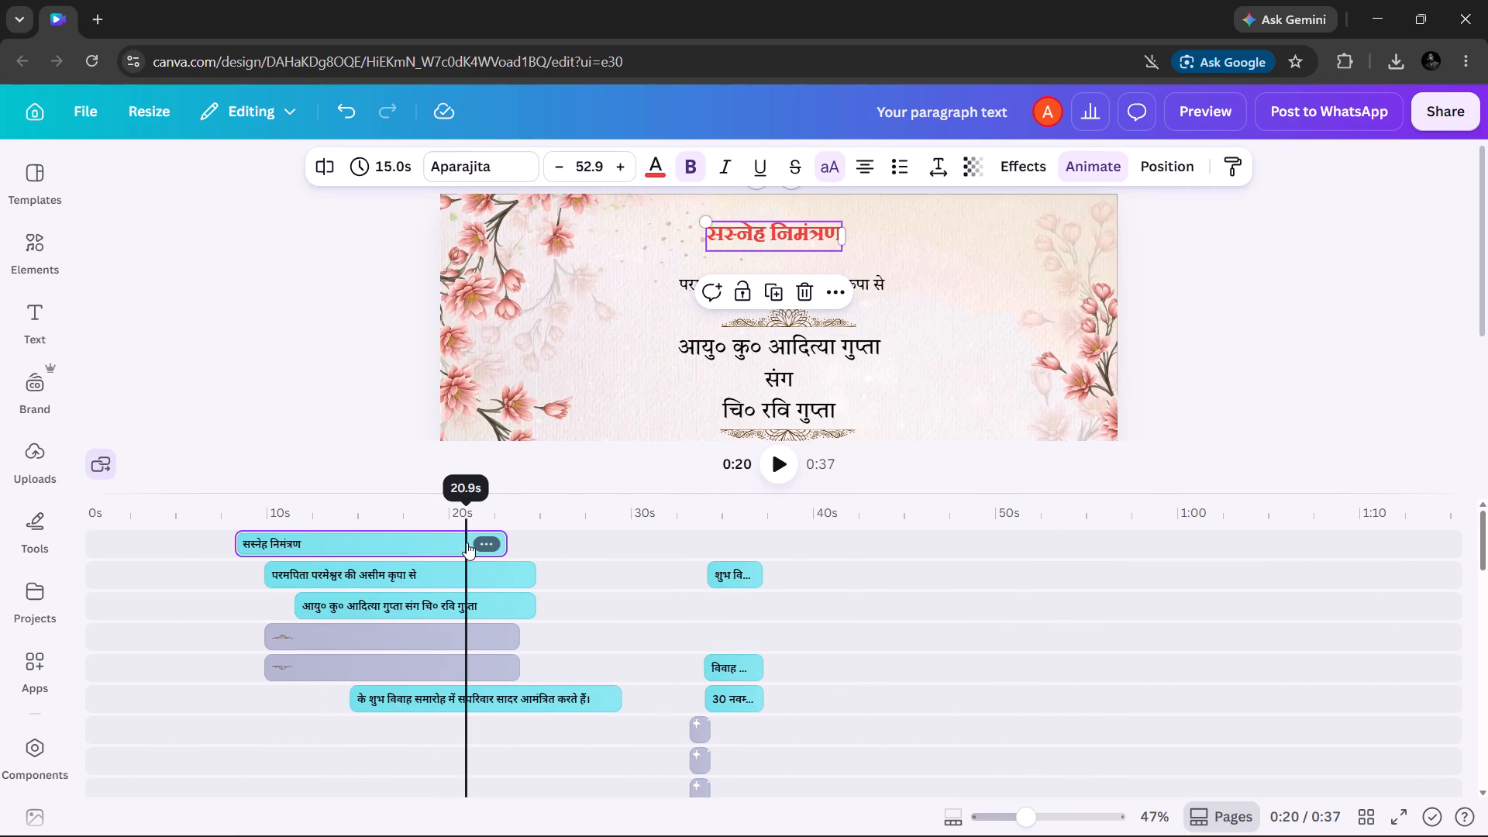
right_click(467, 542)
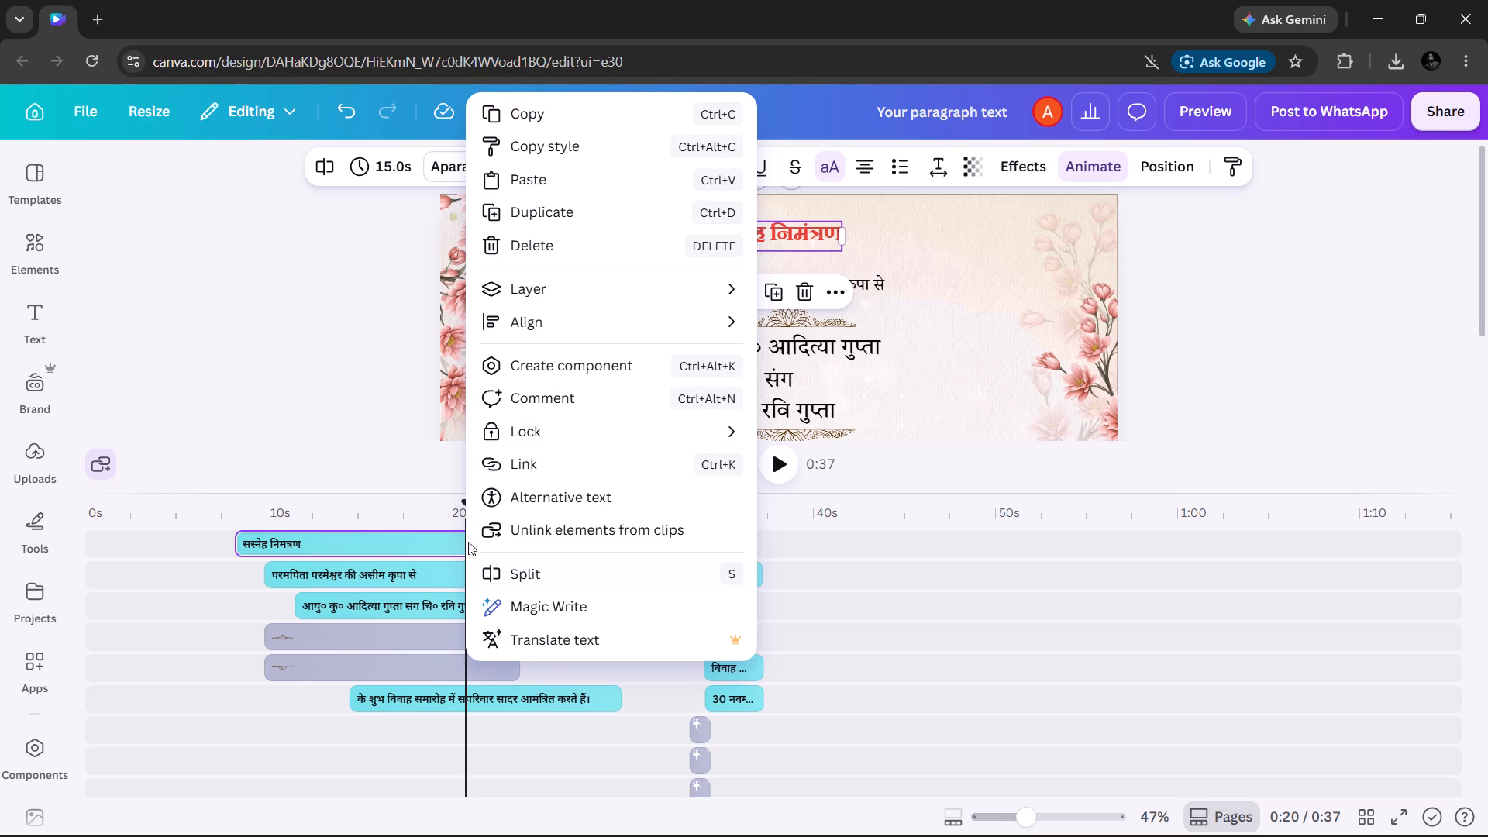
click(516, 569)
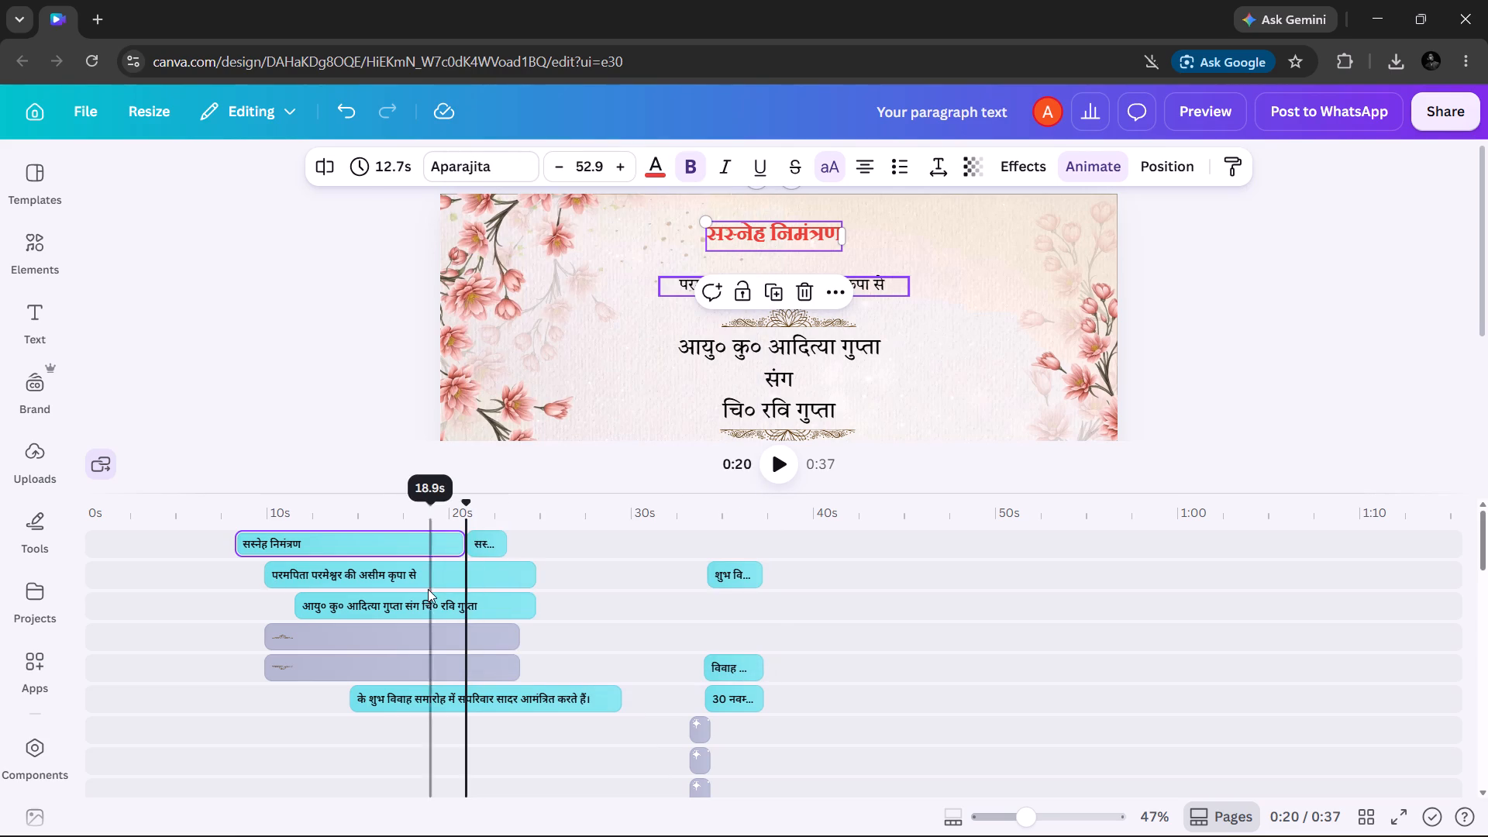
Split the clip of the line "परमपिता परमेश्वर की असीम कृपा से" at 20.8 s.
click(418, 576)
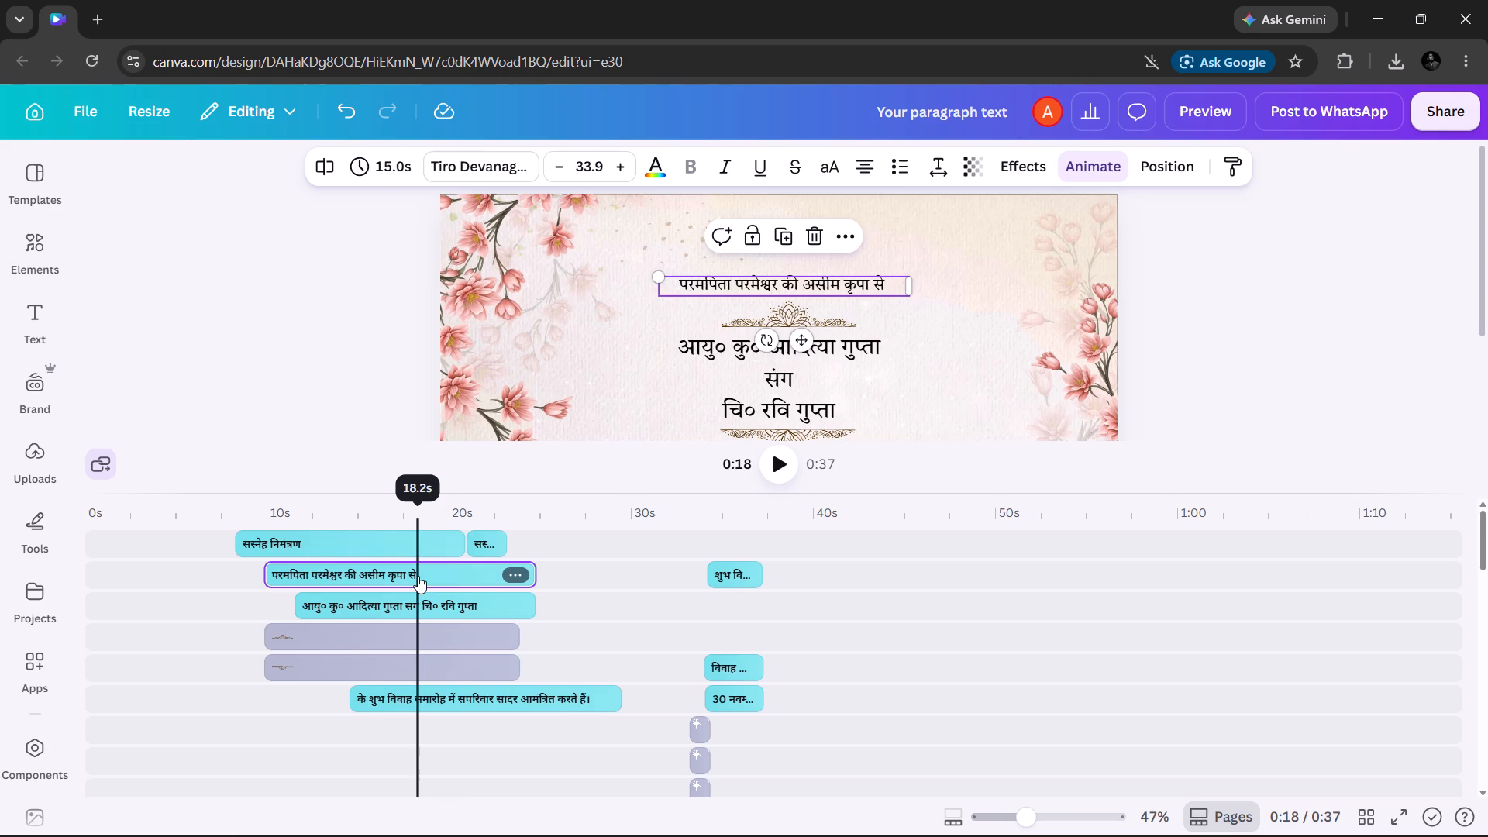
right_click(418, 576)
click(371, 493)
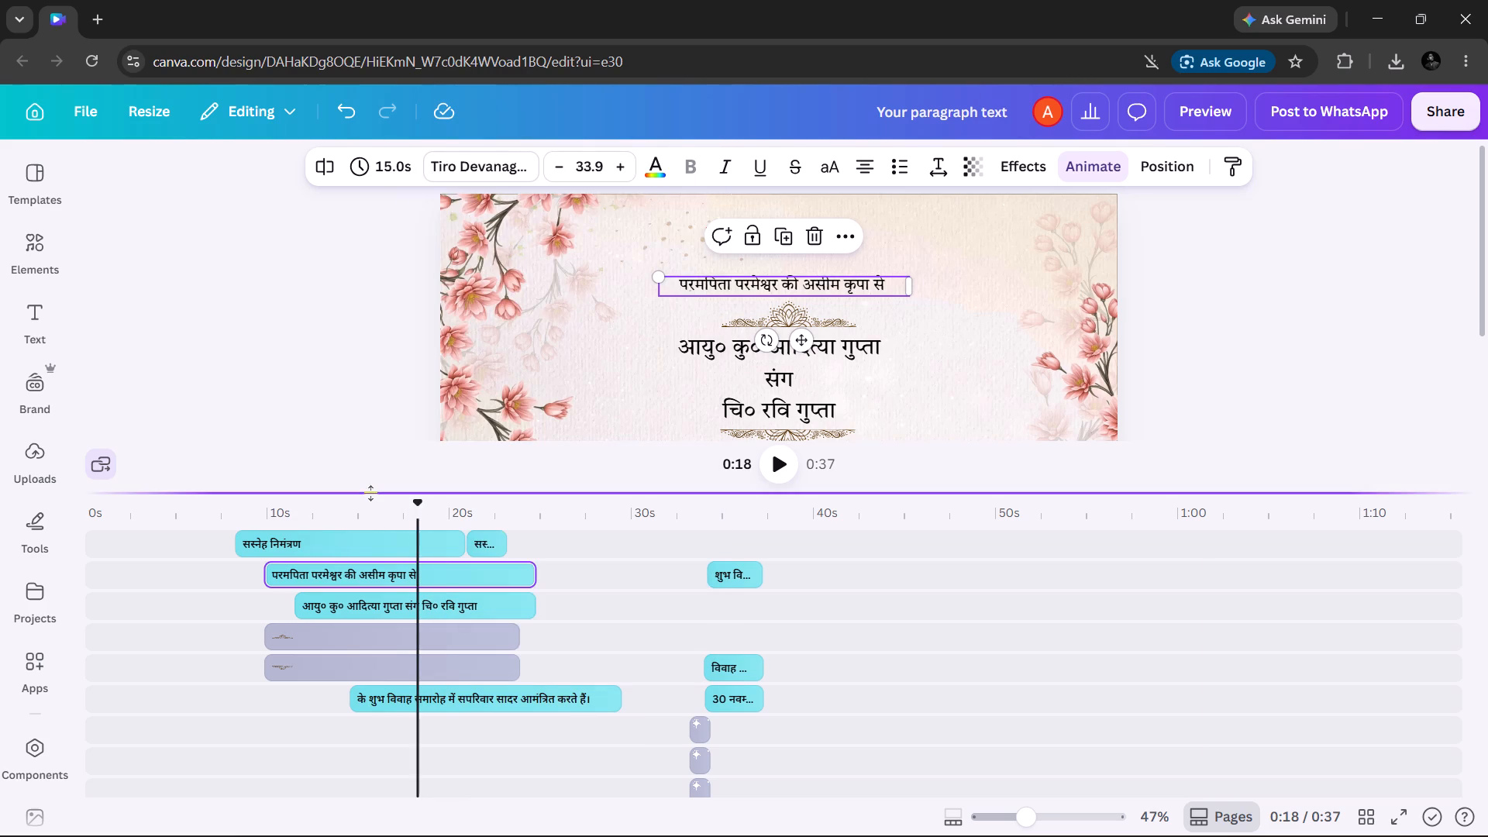
scroll(446, 567, left, 1)
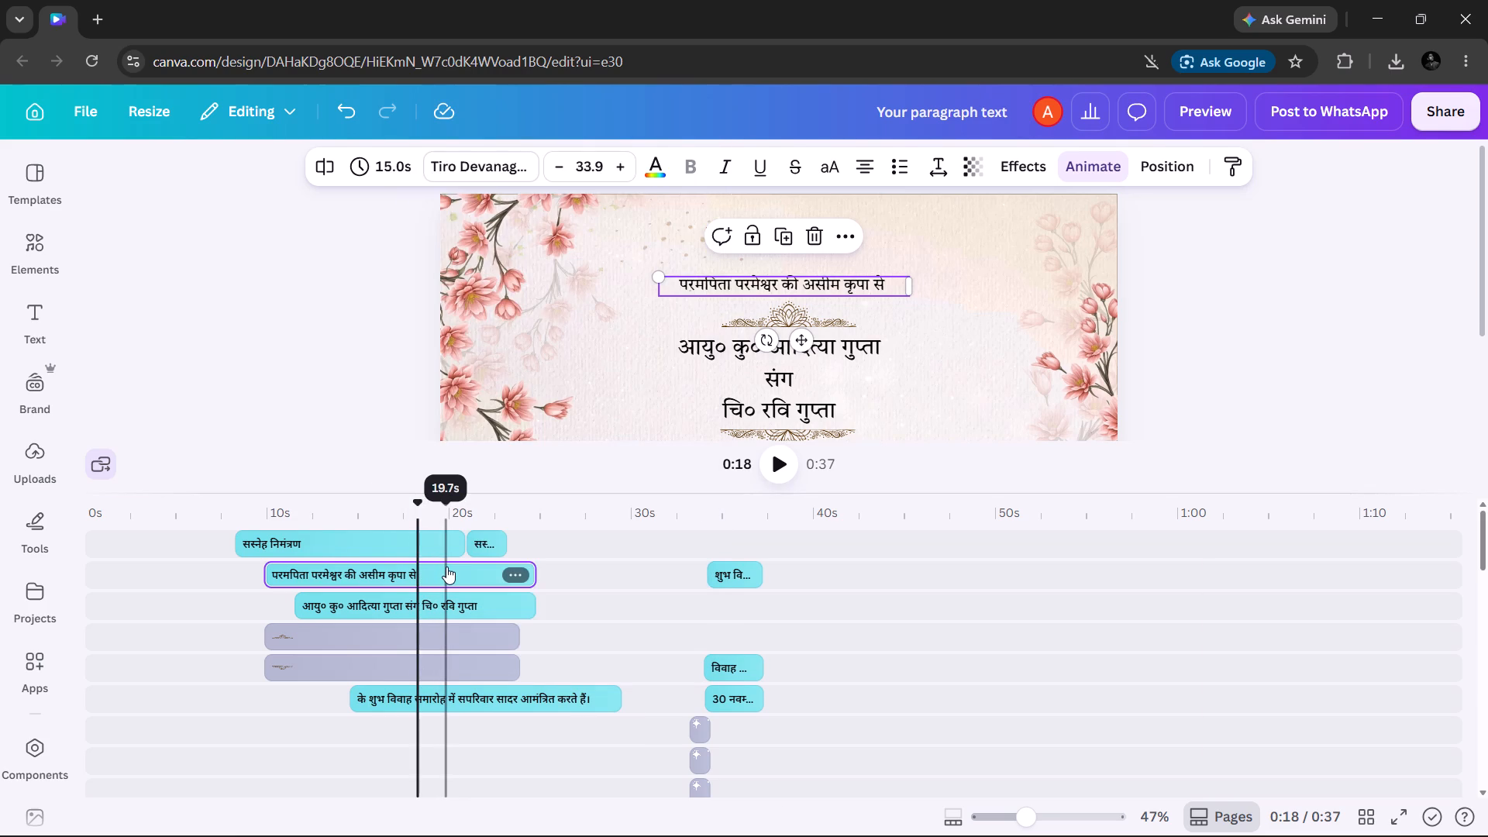
scroll(446, 567, left, 2)
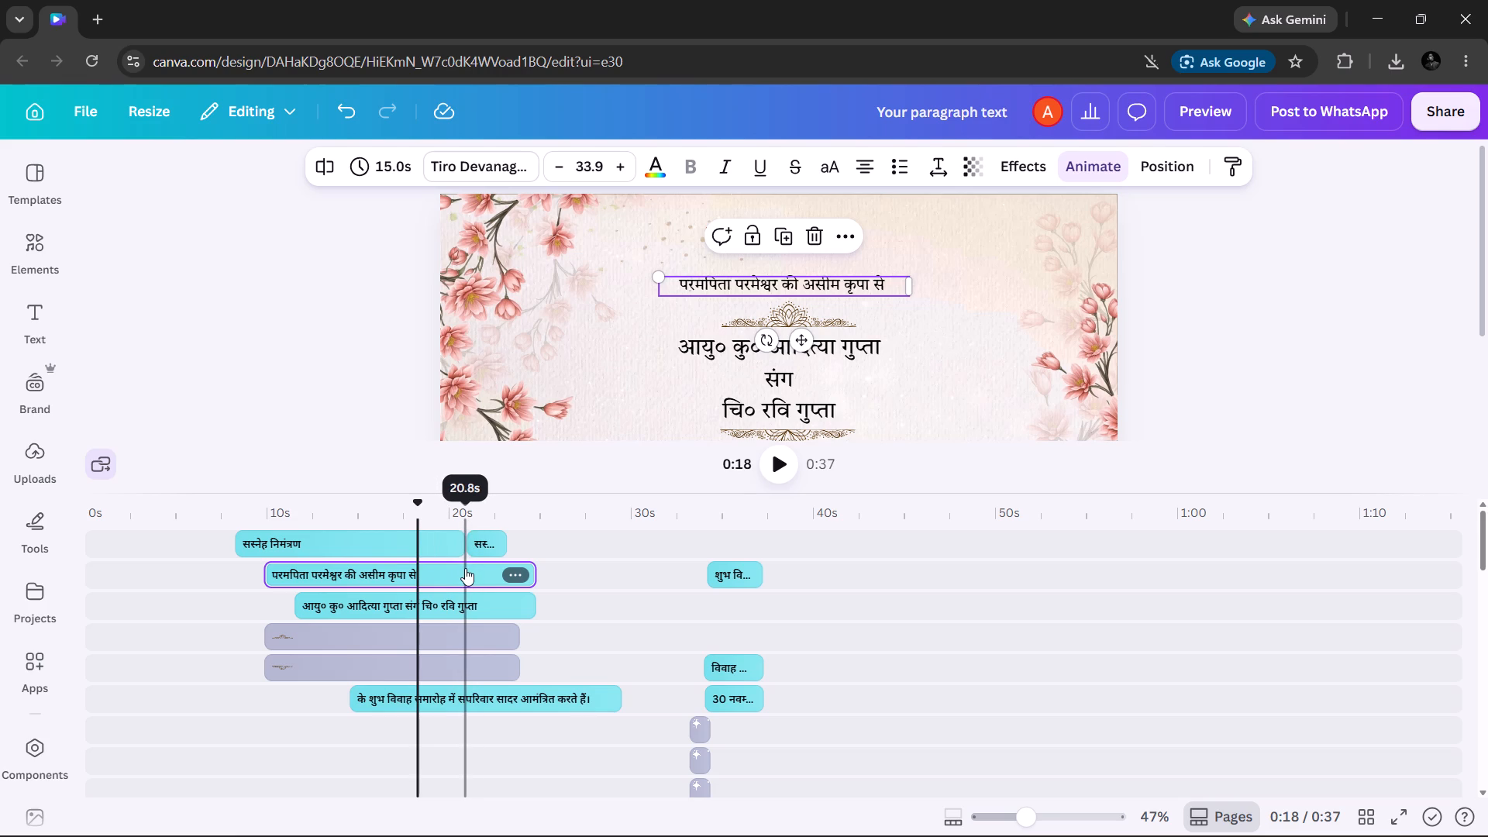
click(465, 568)
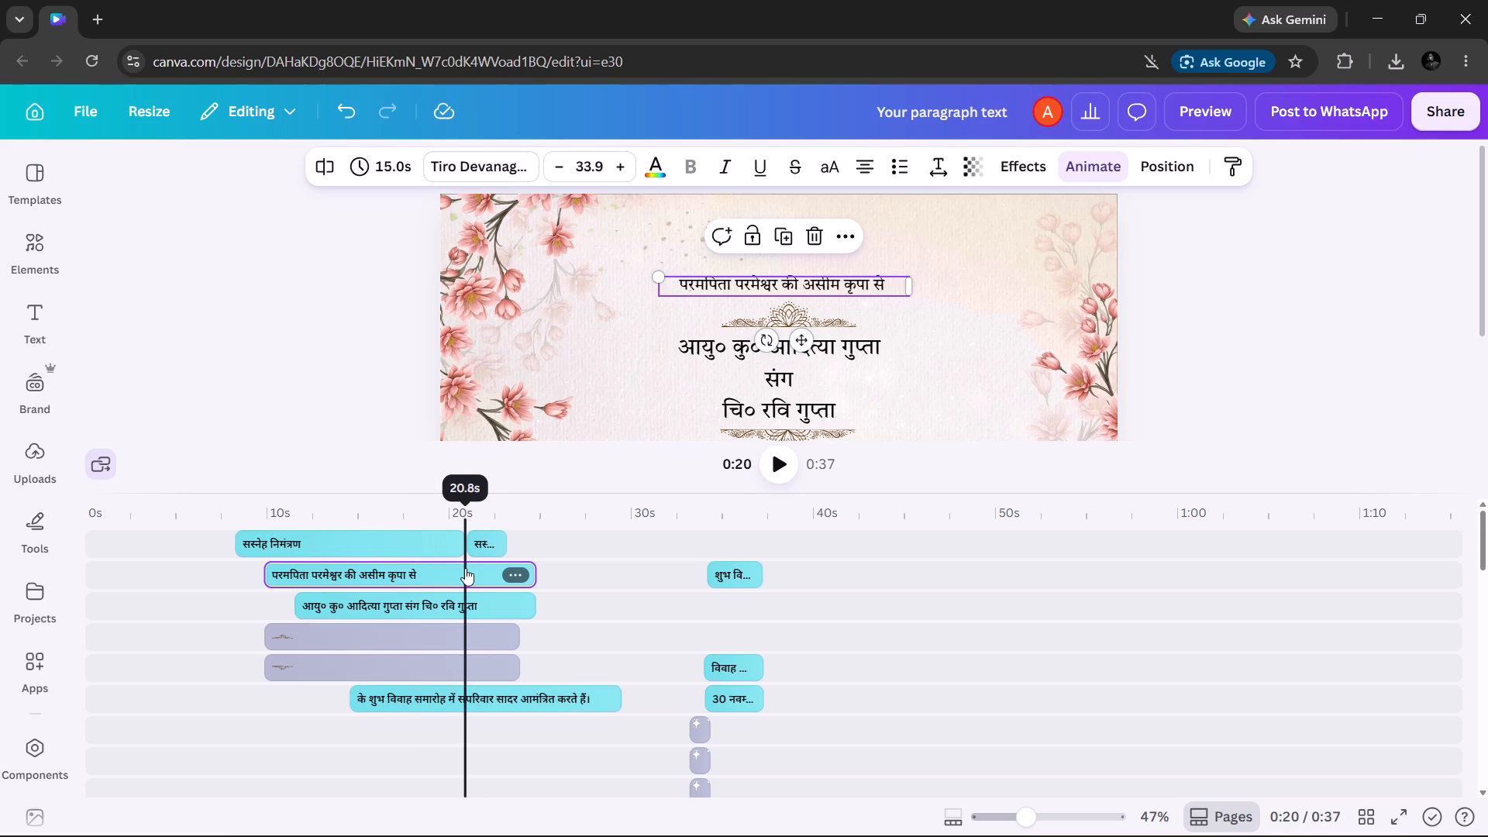
right_click(465, 568)
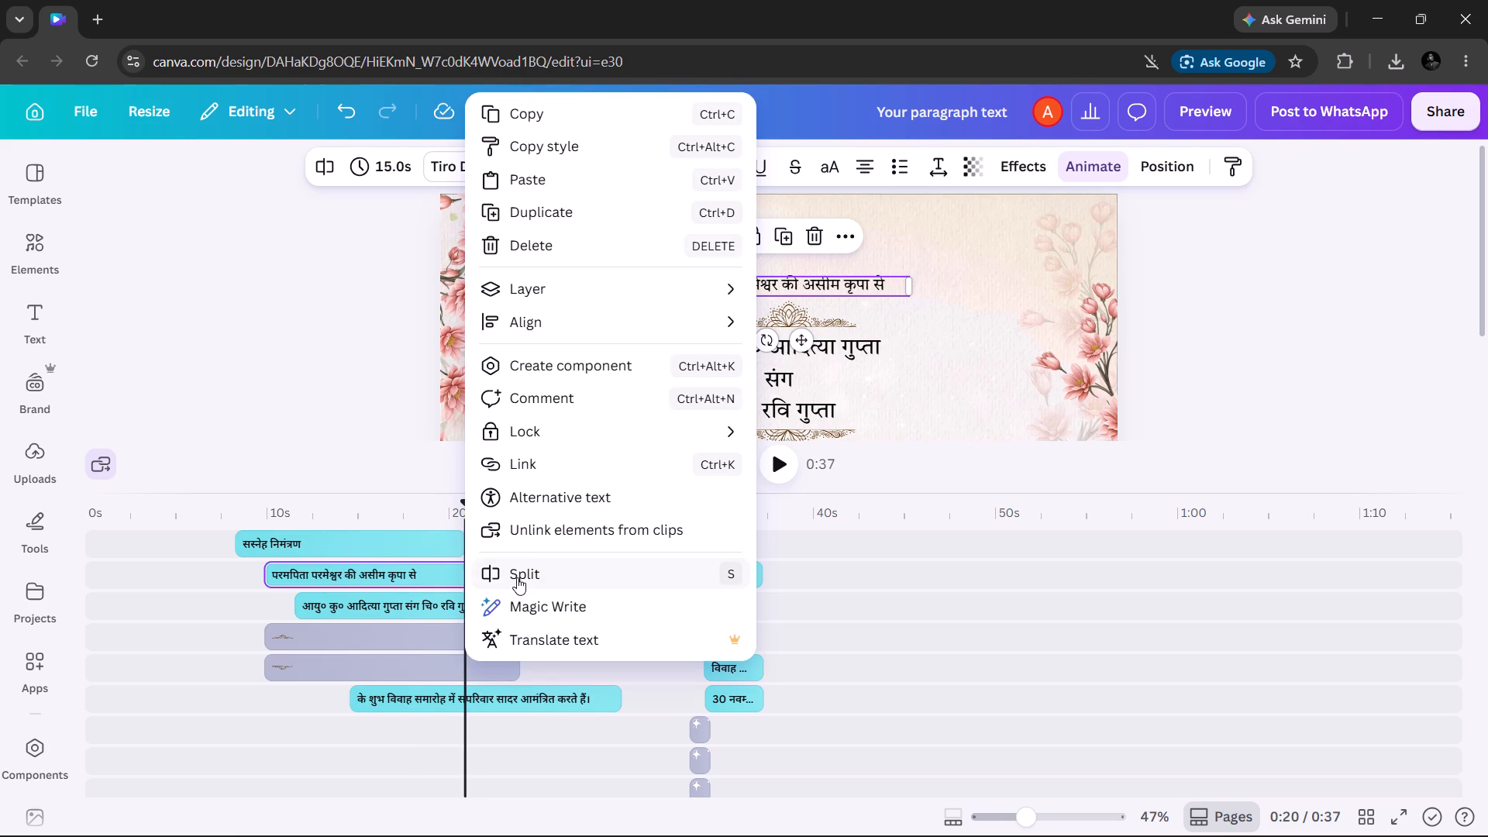
click(517, 577)
Split the clip of the couple's names text on the floral slide at 20.7 s.
click(439, 608)
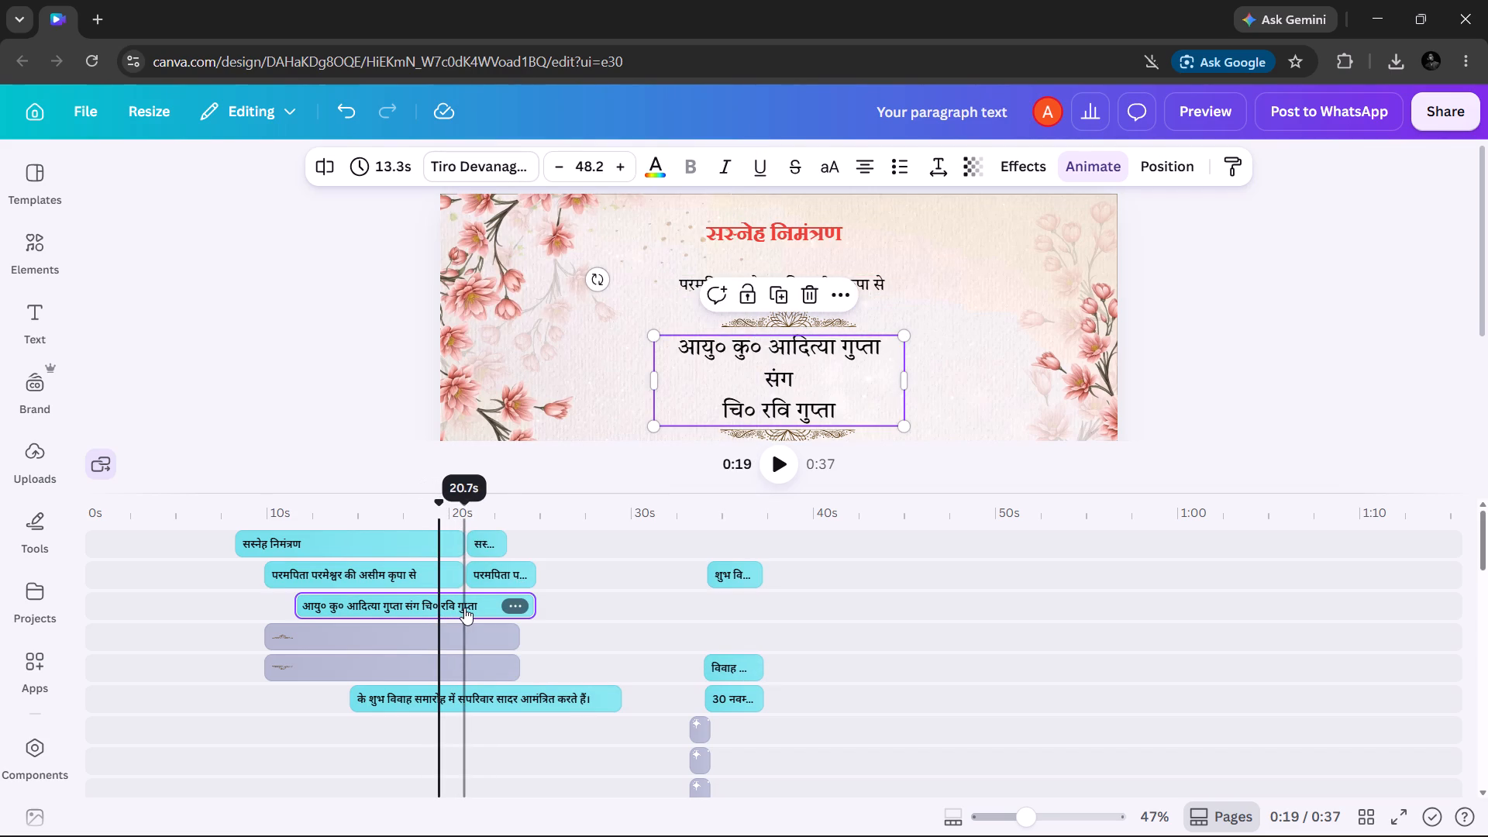
double_click(464, 608)
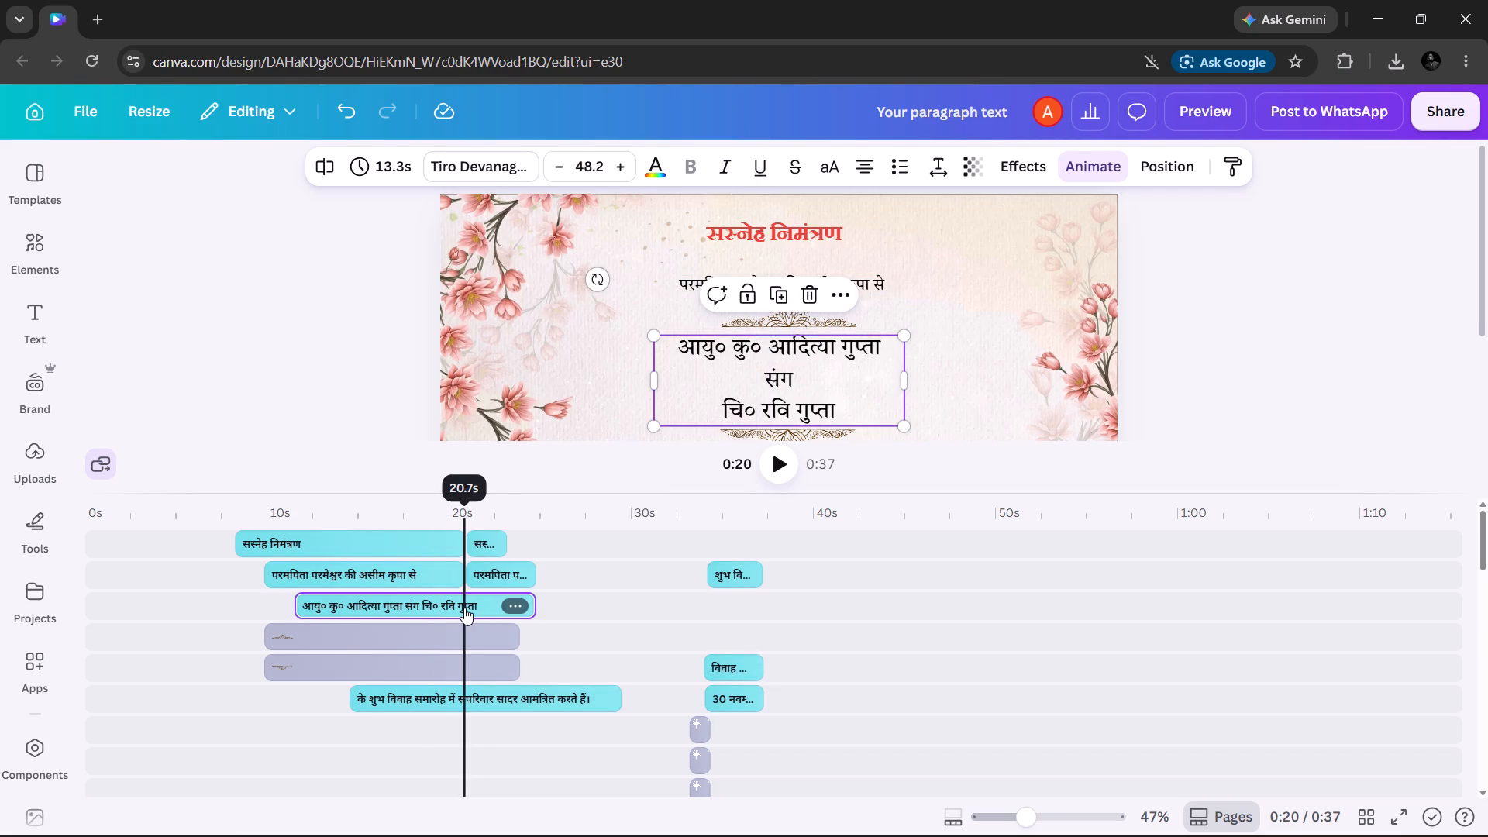
right_click(464, 608)
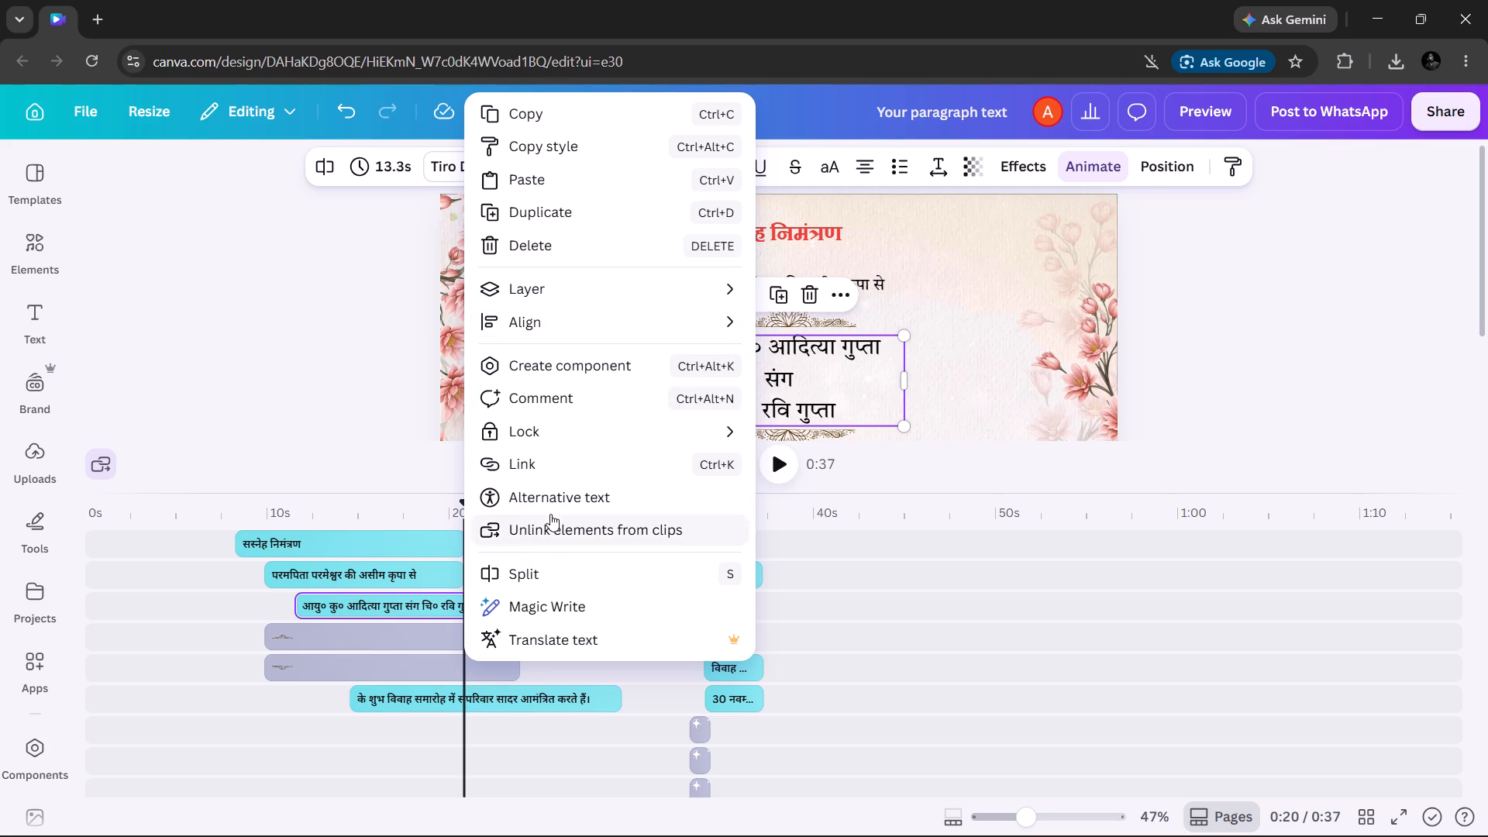
click(553, 570)
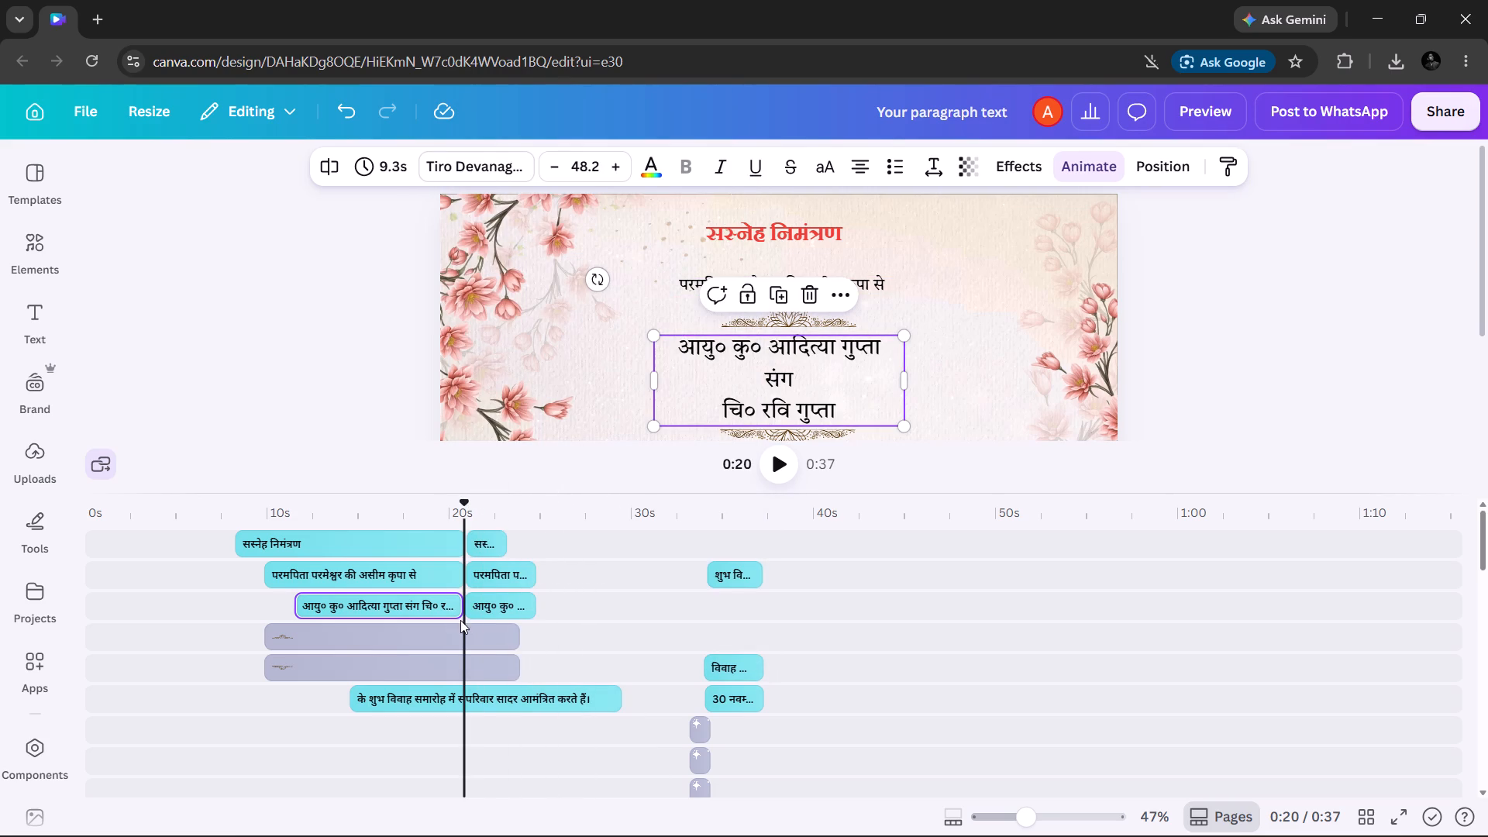
Split the clip of the ornament above the couple's names at 20.9 s.
click(413, 638)
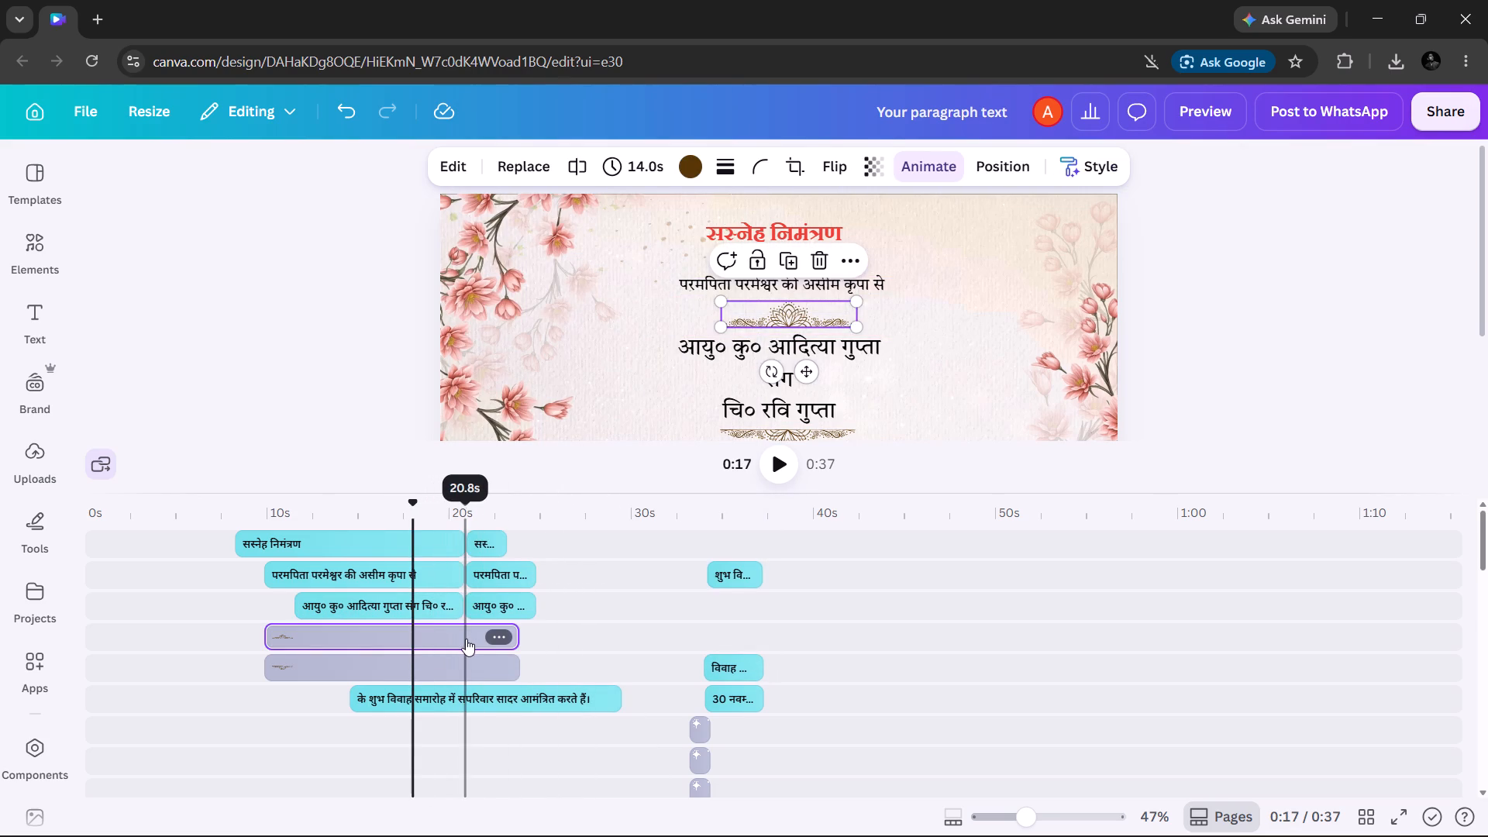
click(467, 639)
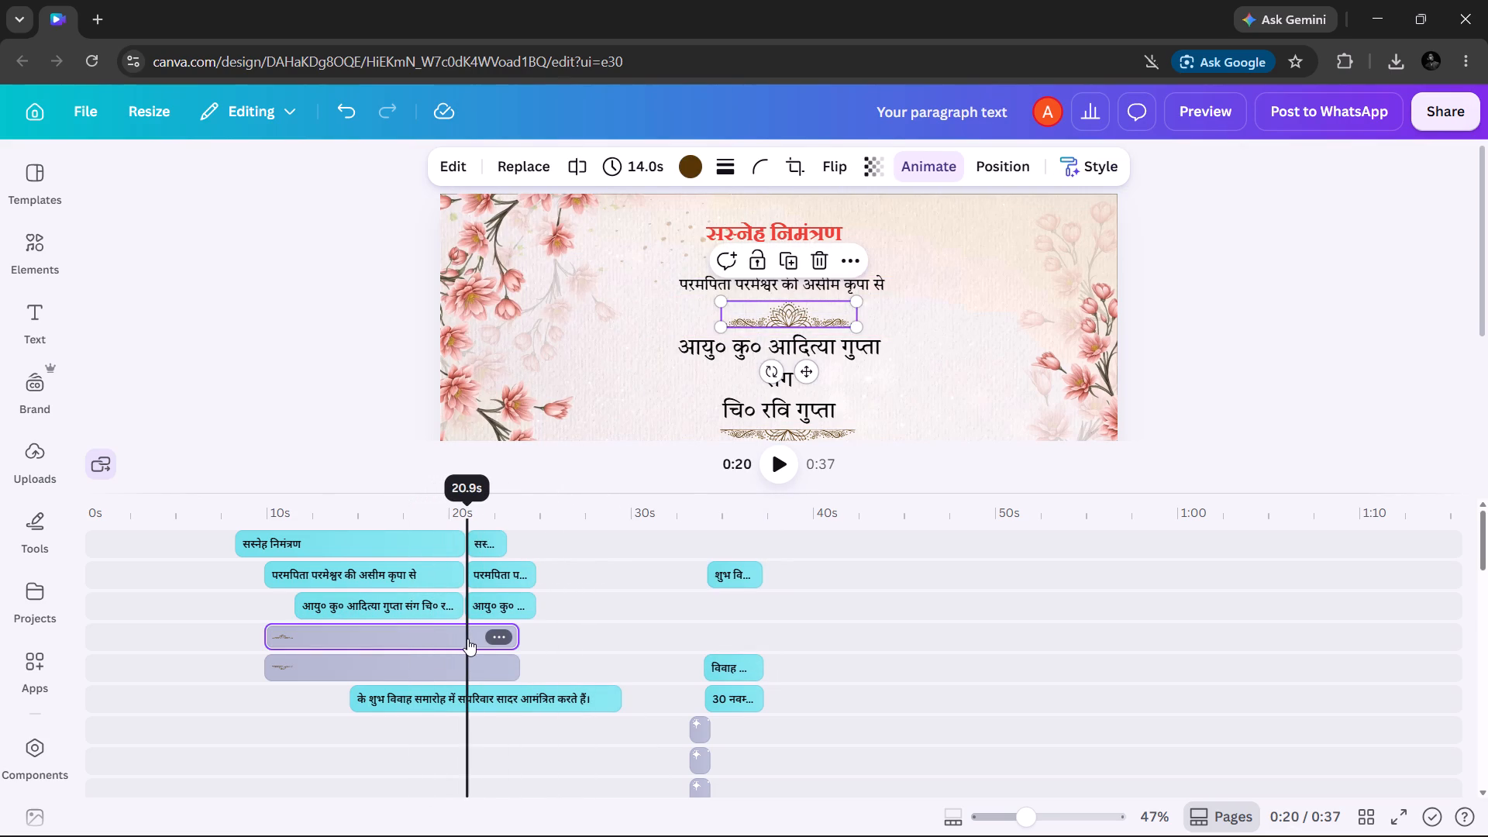
right_click(467, 639)
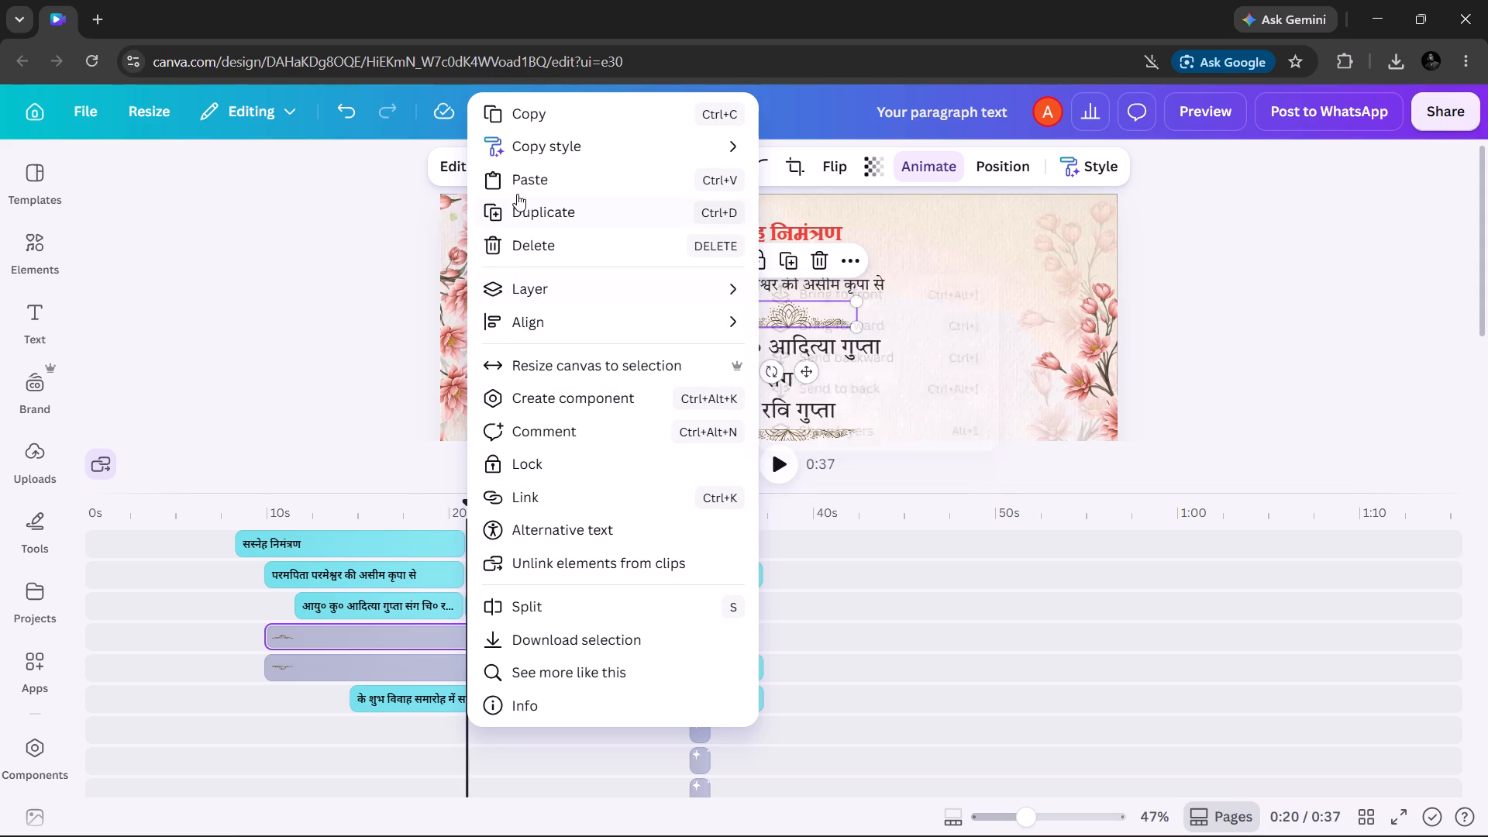
click(509, 601)
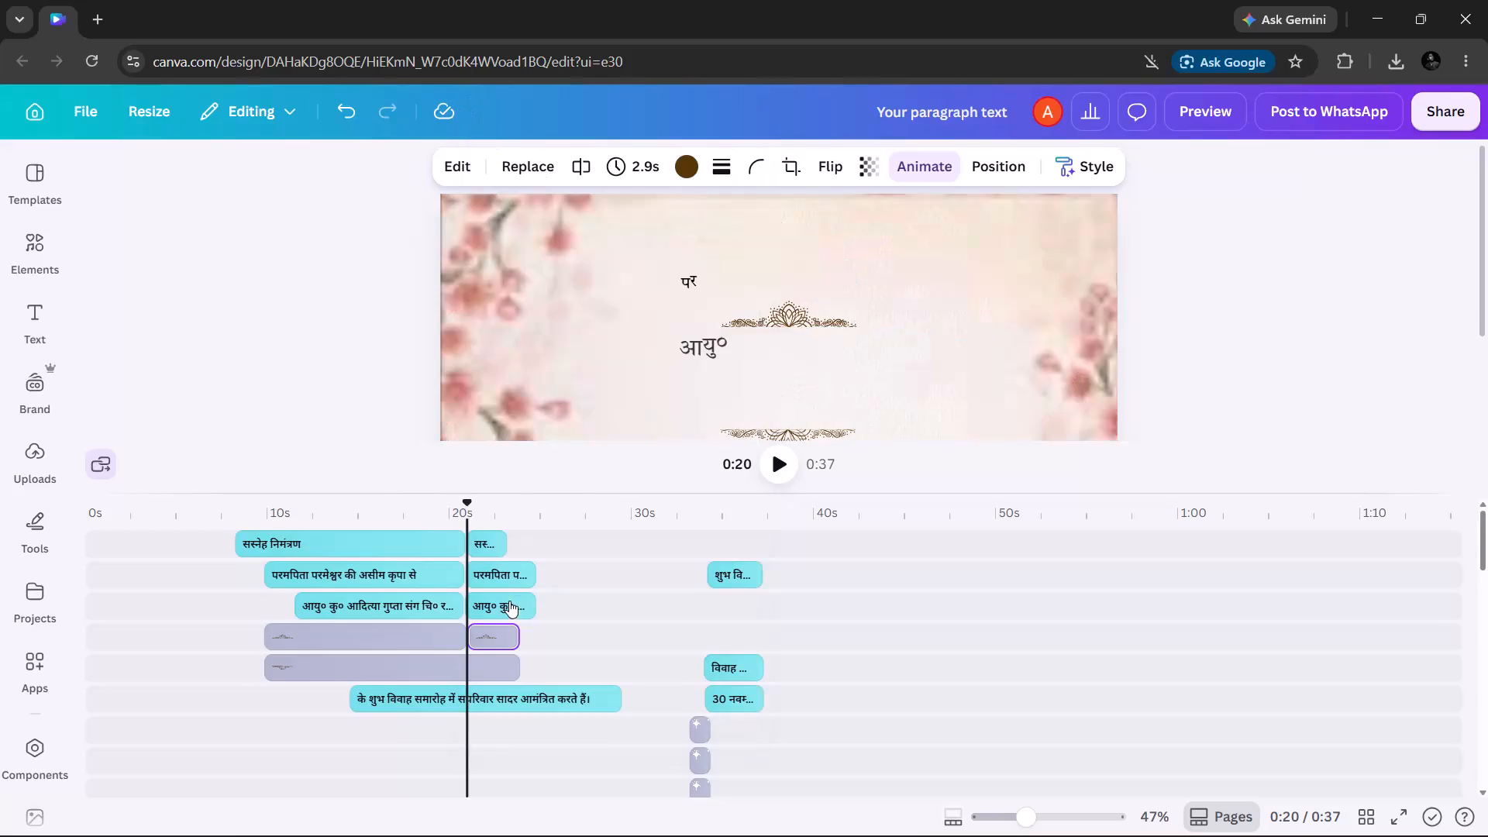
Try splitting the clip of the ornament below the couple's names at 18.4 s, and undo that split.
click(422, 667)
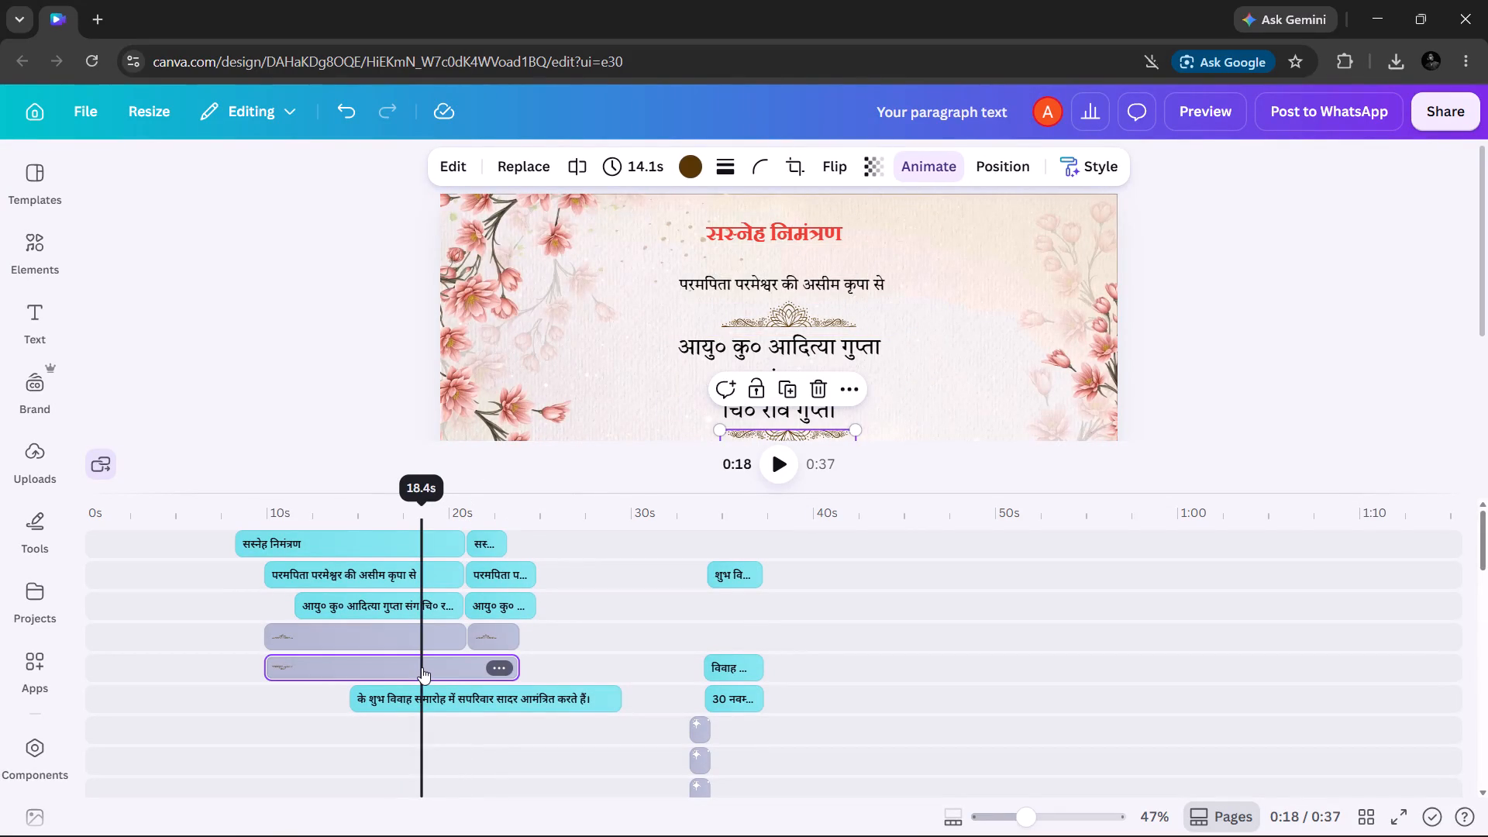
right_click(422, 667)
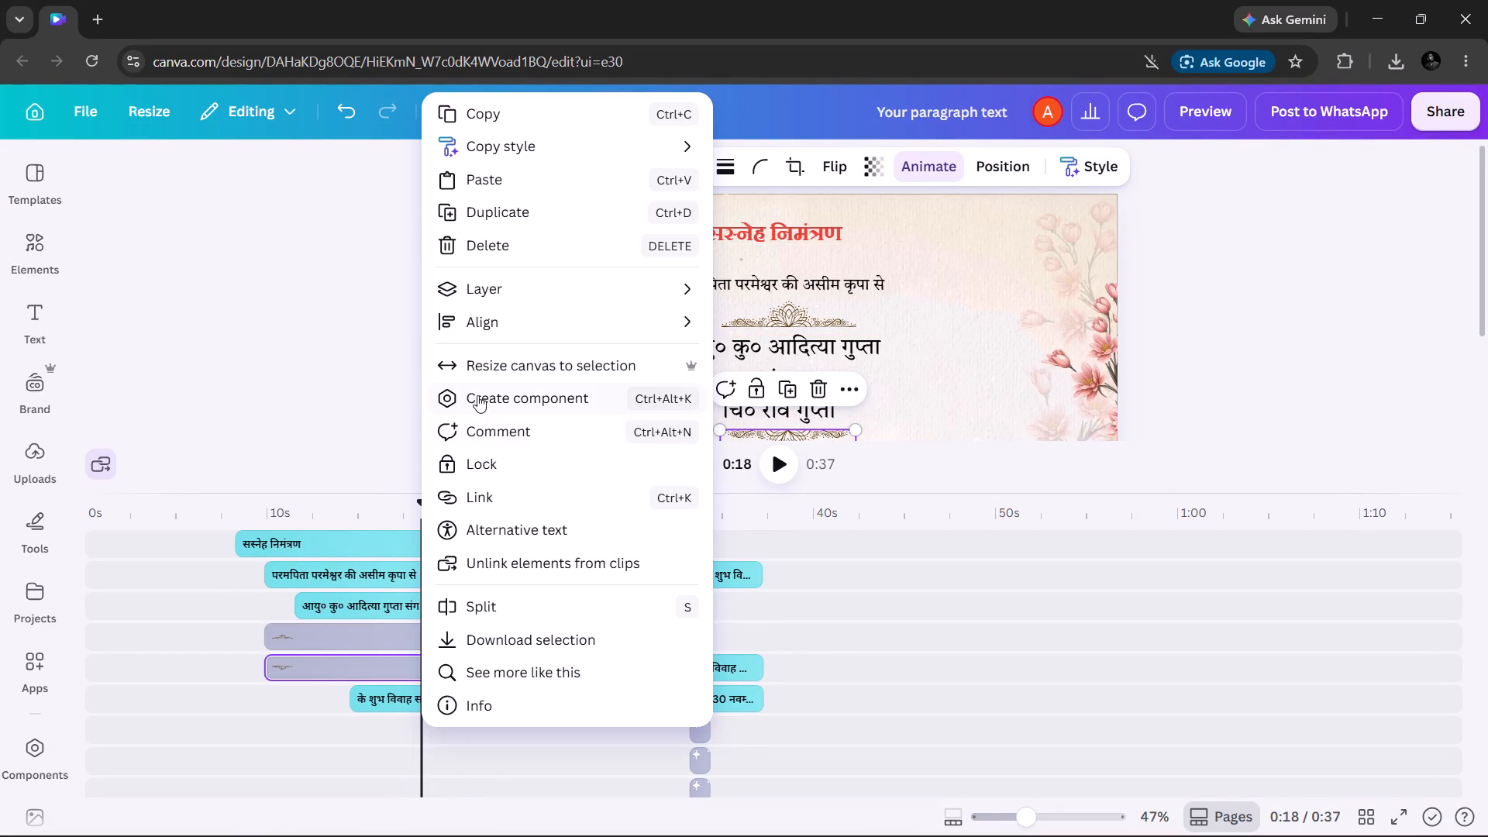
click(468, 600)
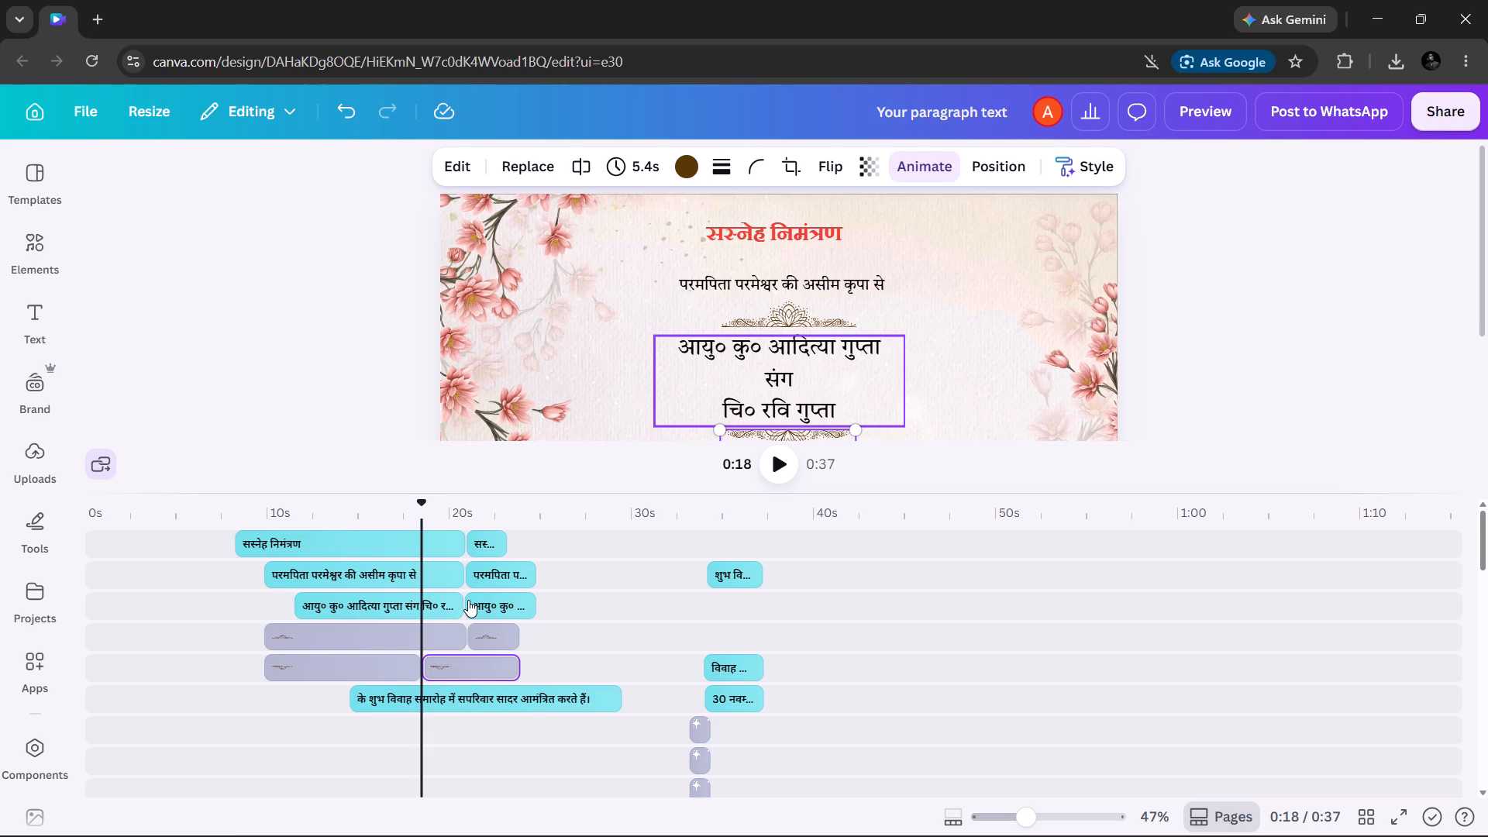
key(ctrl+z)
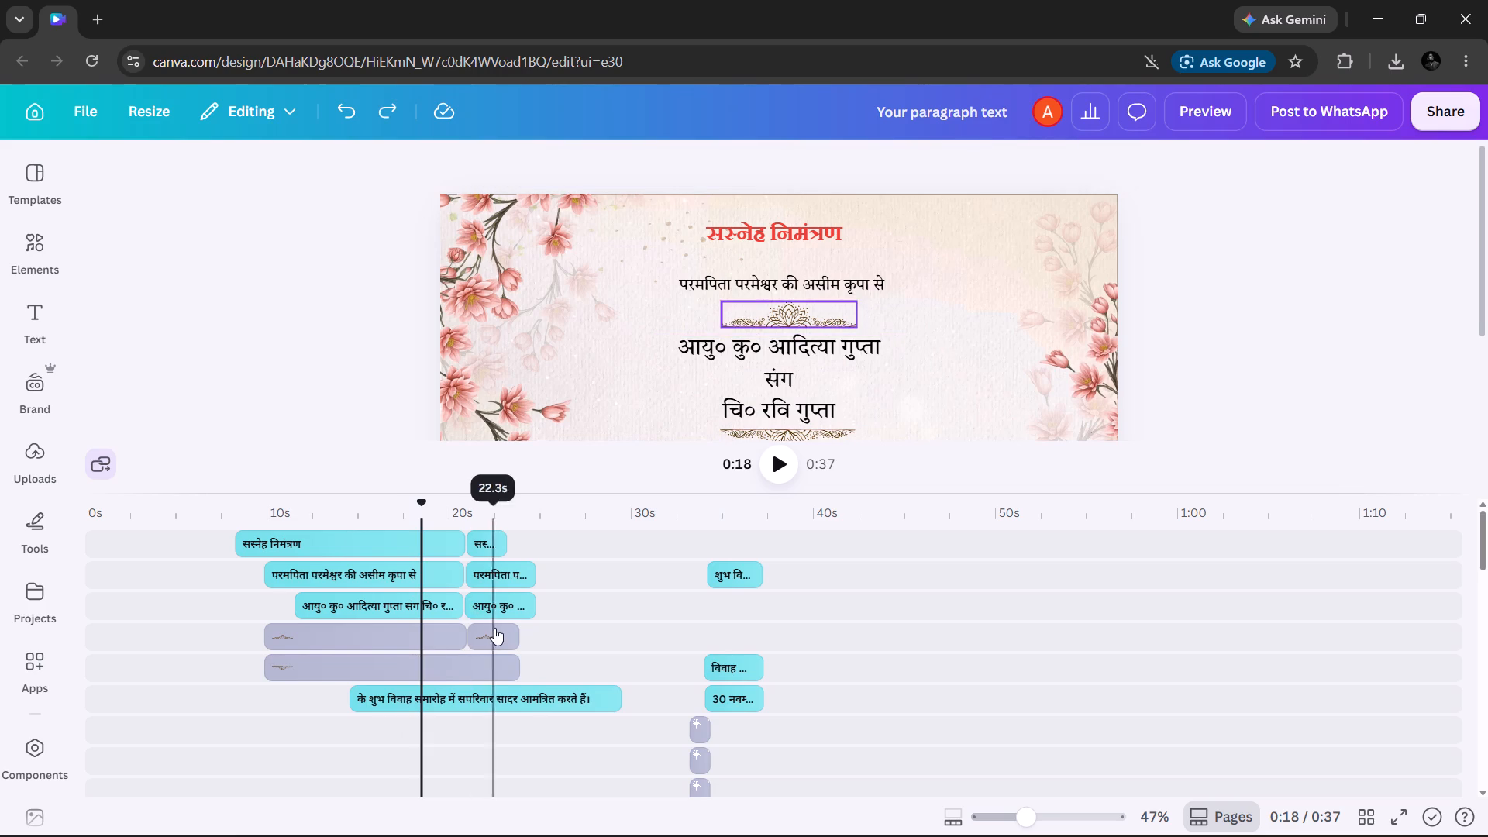
Split the clip of the ornament below the couple's names just before the floral slide ends, close to the other splits.
click(463, 663)
right_click(463, 663)
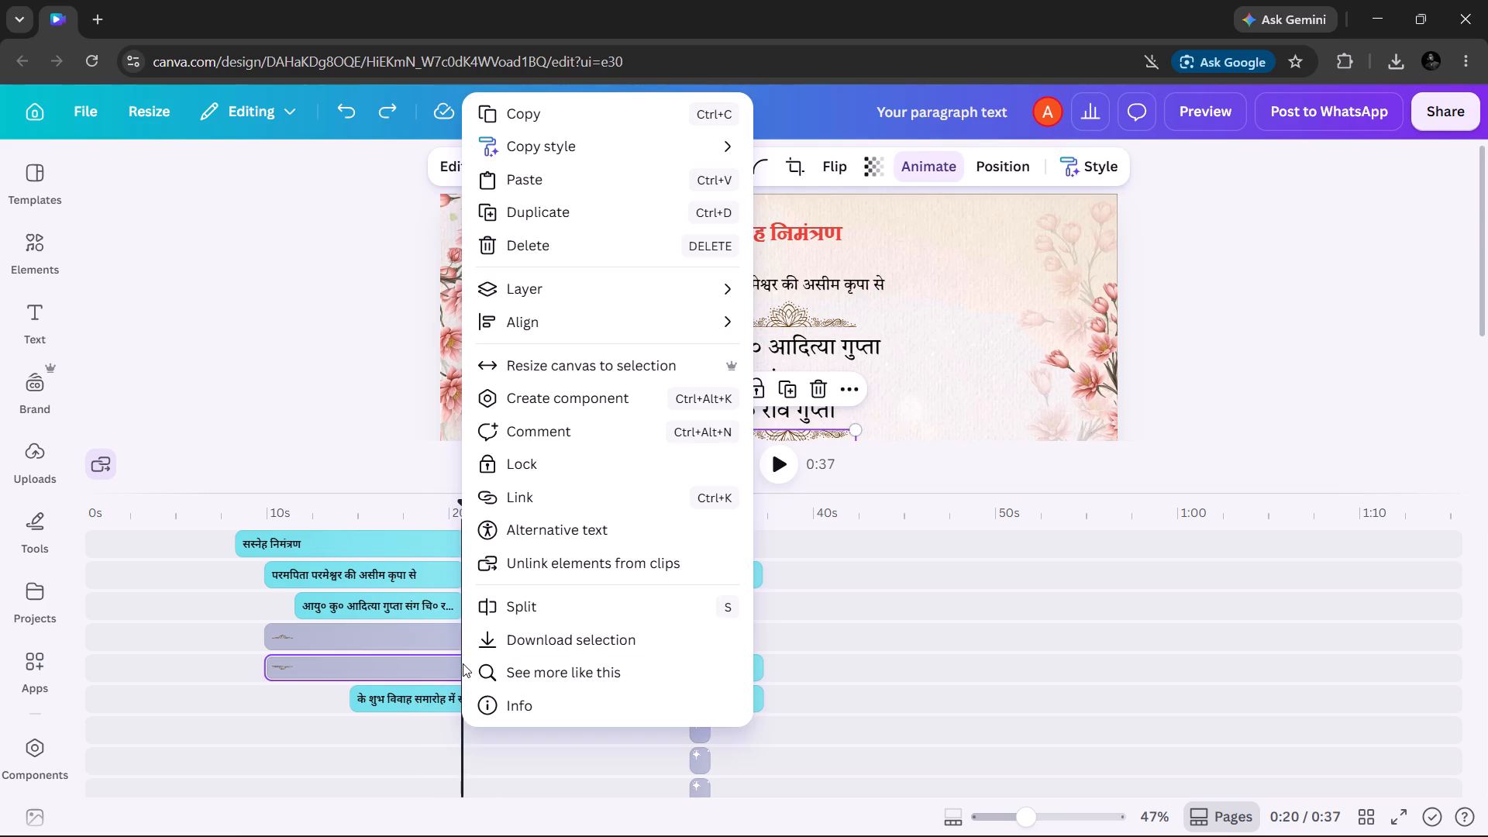
click(509, 611)
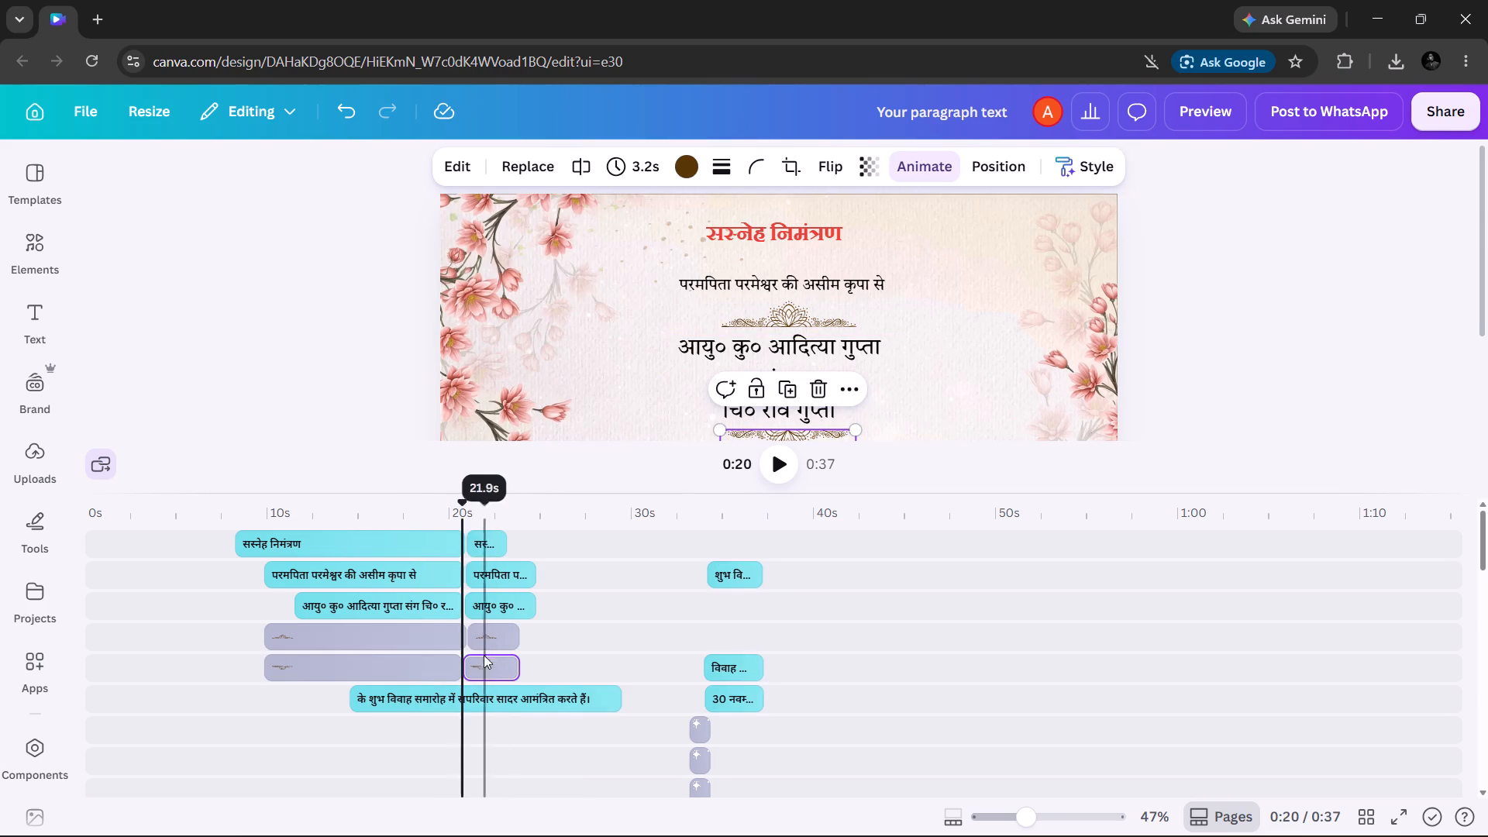
Split the clip of the invitation line below the lower ornament on the floral slide at about 20 s.
click(434, 699)
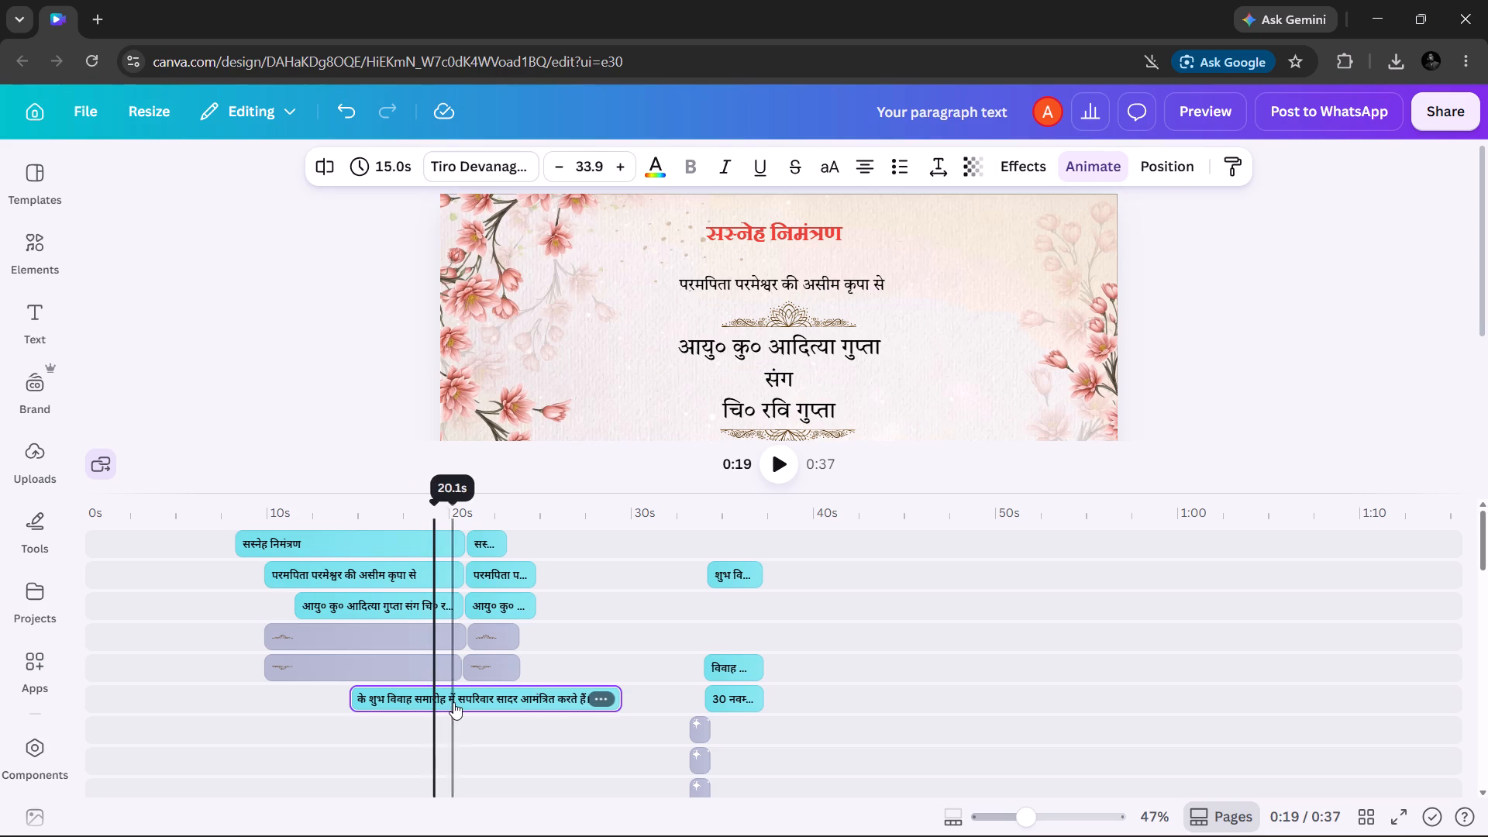
click(461, 704)
right_click(461, 704)
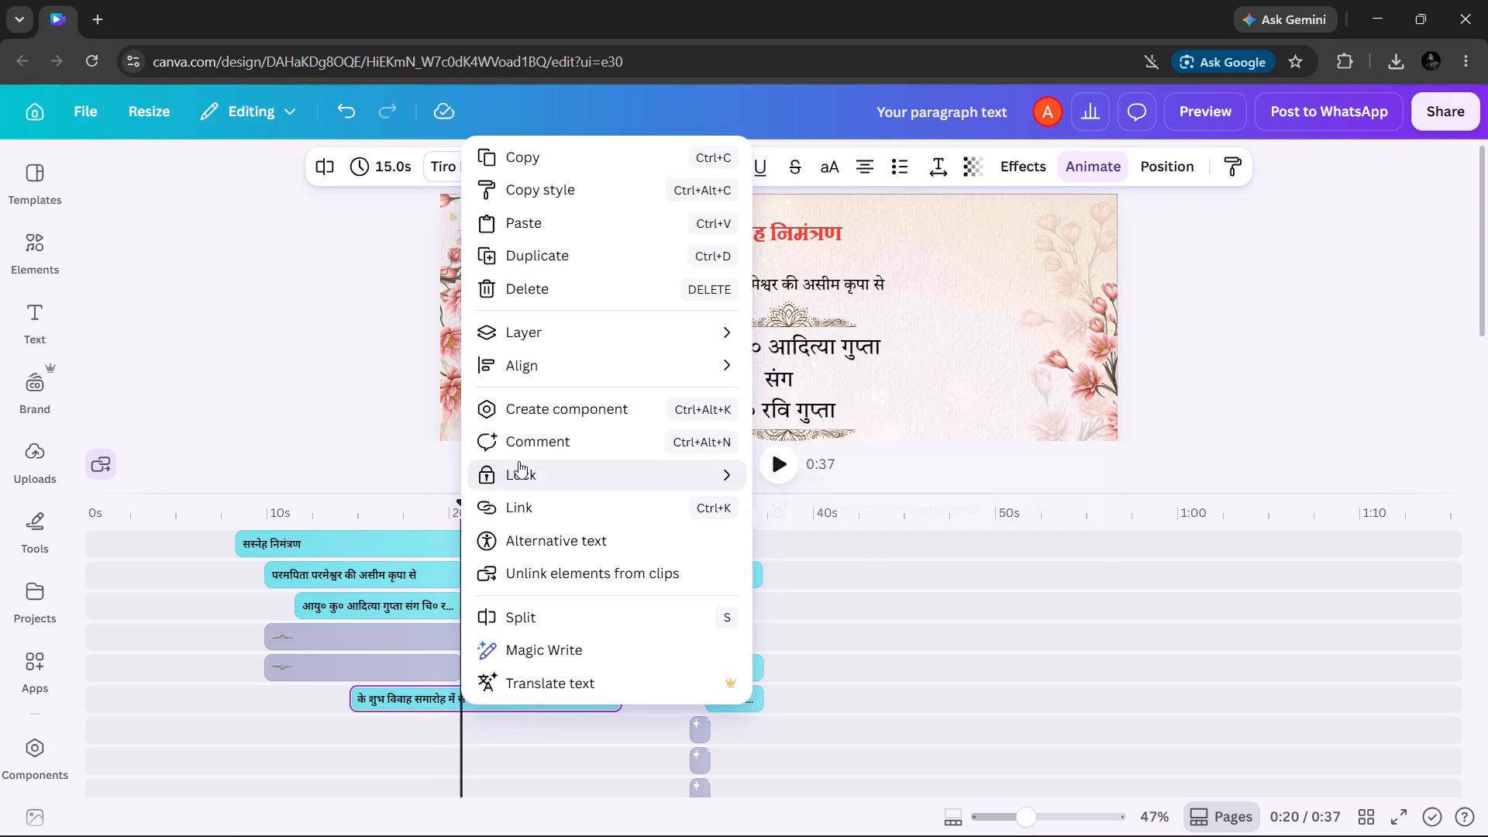
click(532, 622)
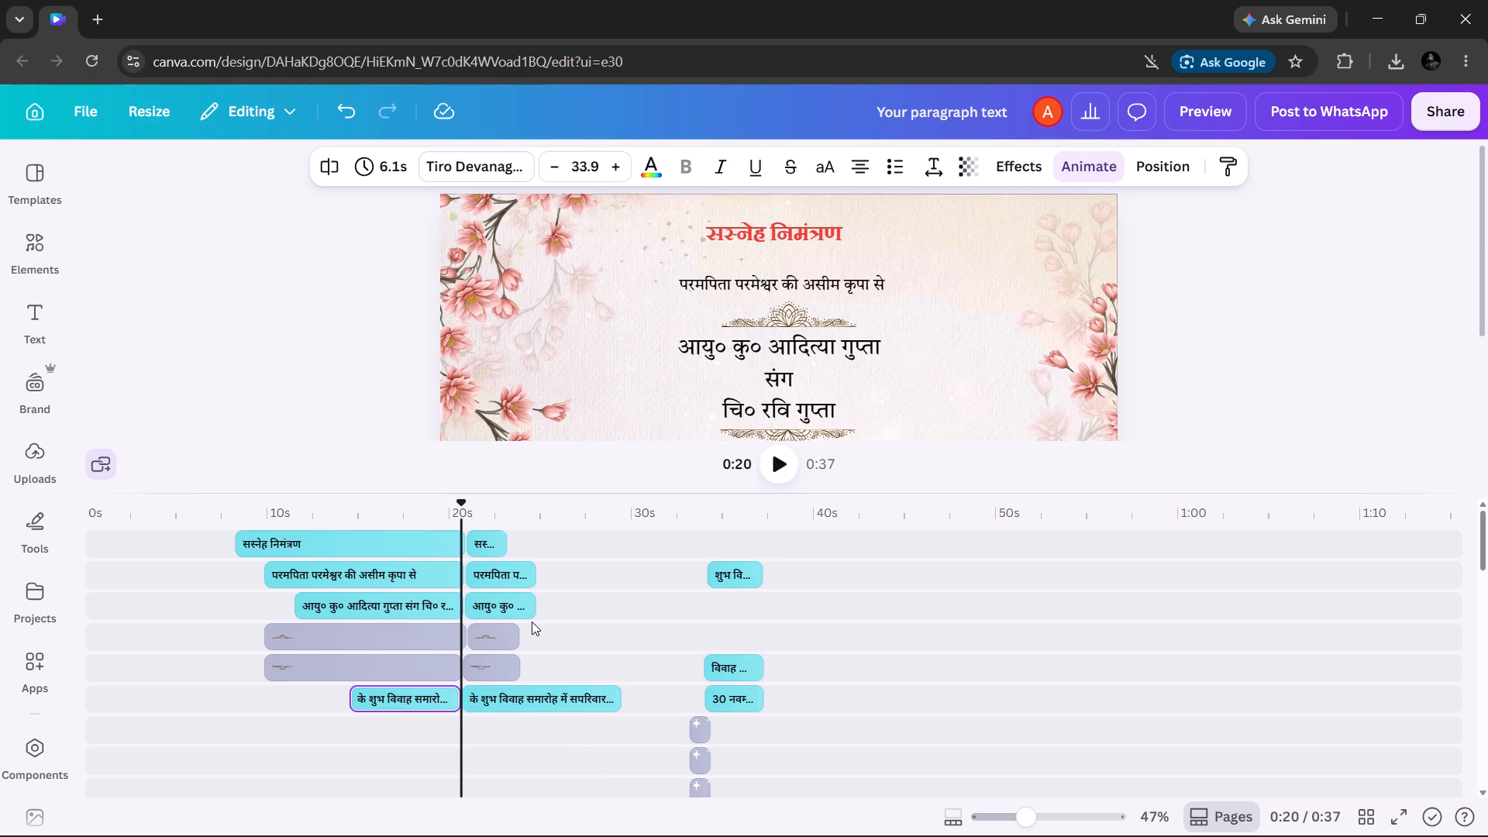
Delete the six leftover text and ornament clips that follow the splits and run into the haldi slide.
click(526, 699)
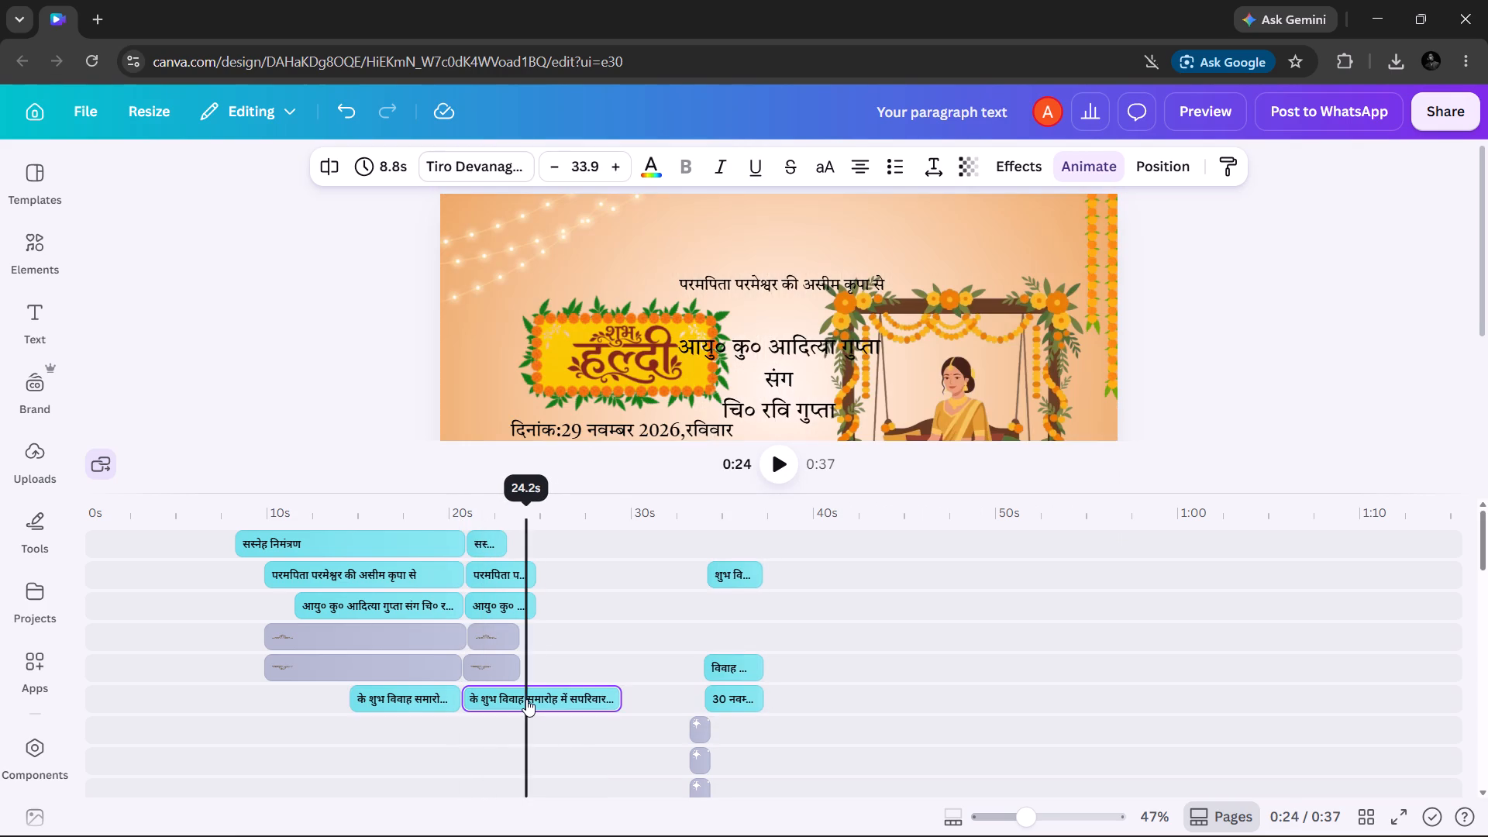
key(Delete)
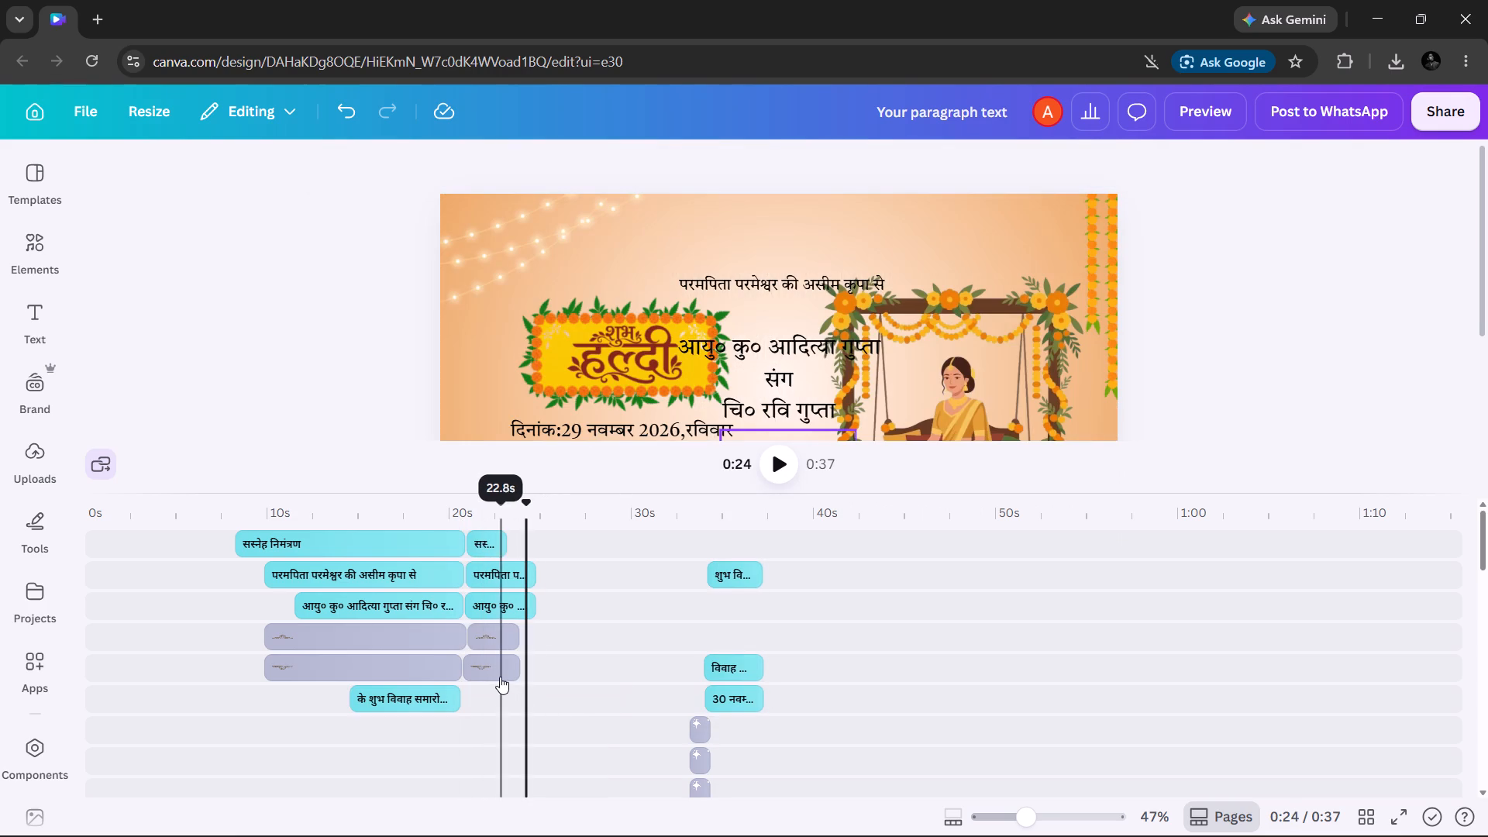
click(499, 676)
key(Delete)
click(498, 641)
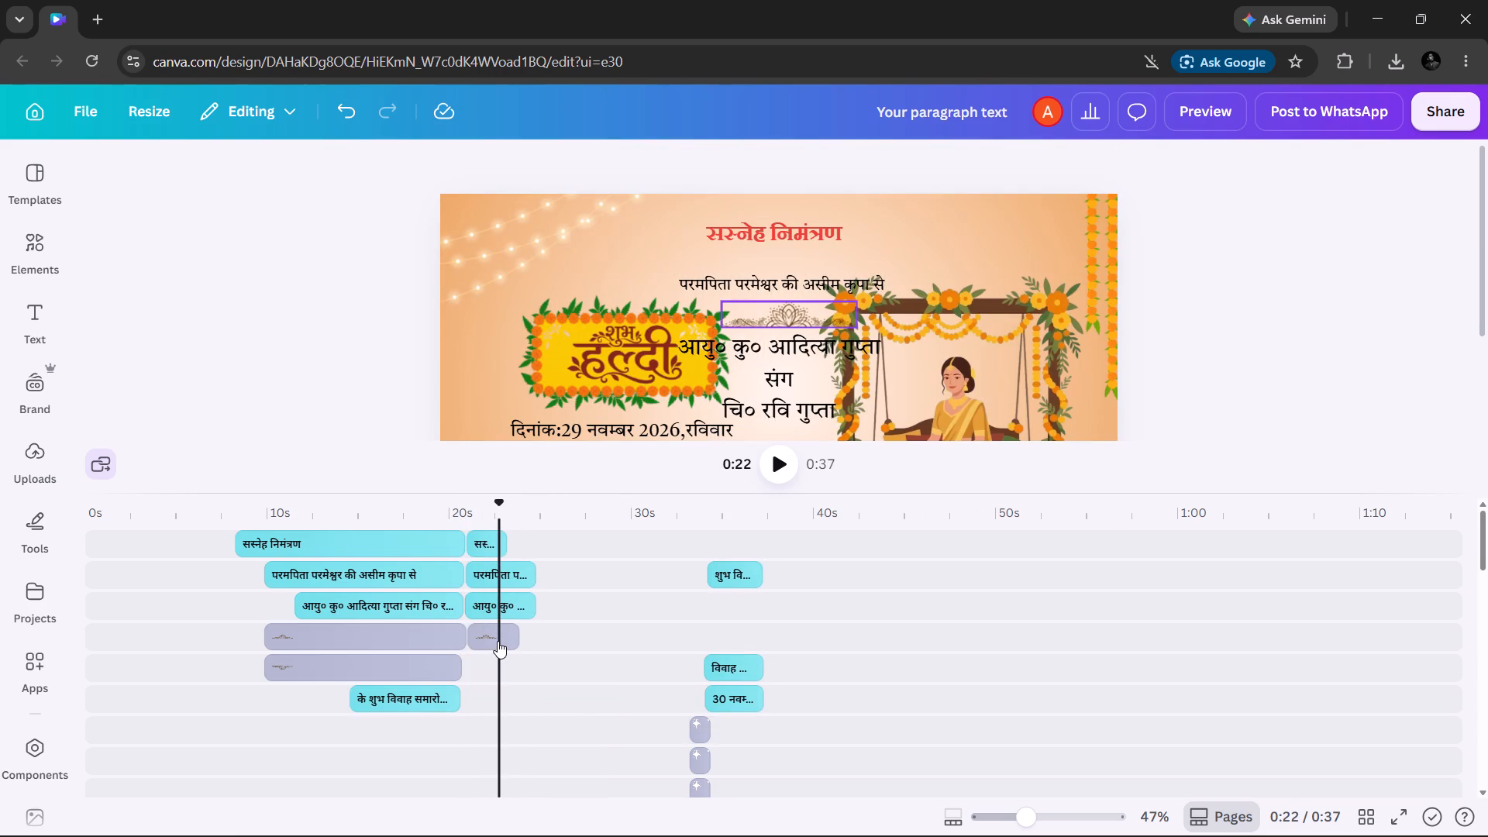
key(Delete)
click(504, 604)
key(Delete)
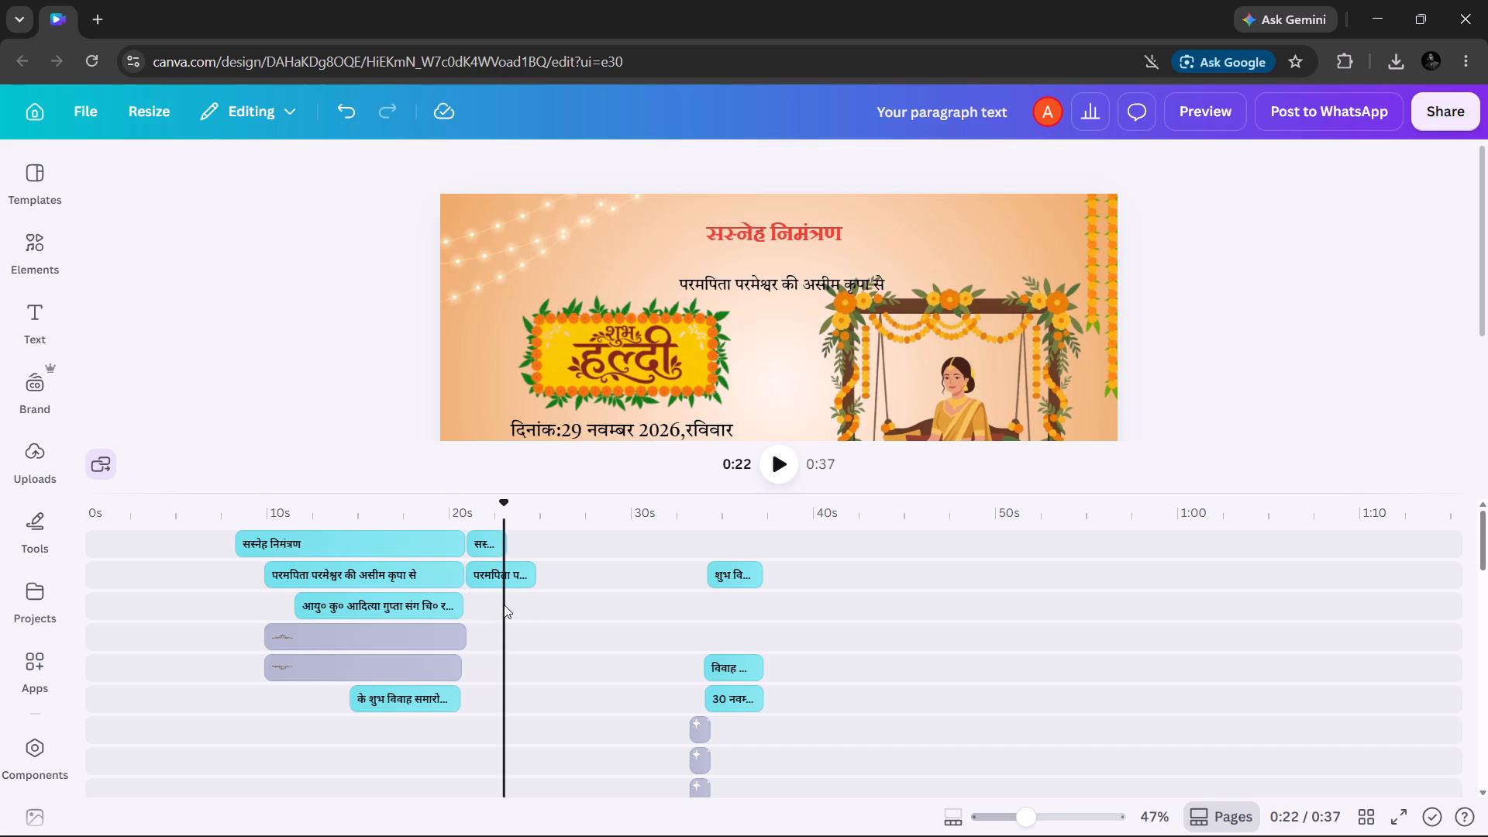
click(504, 572)
key(Delete)
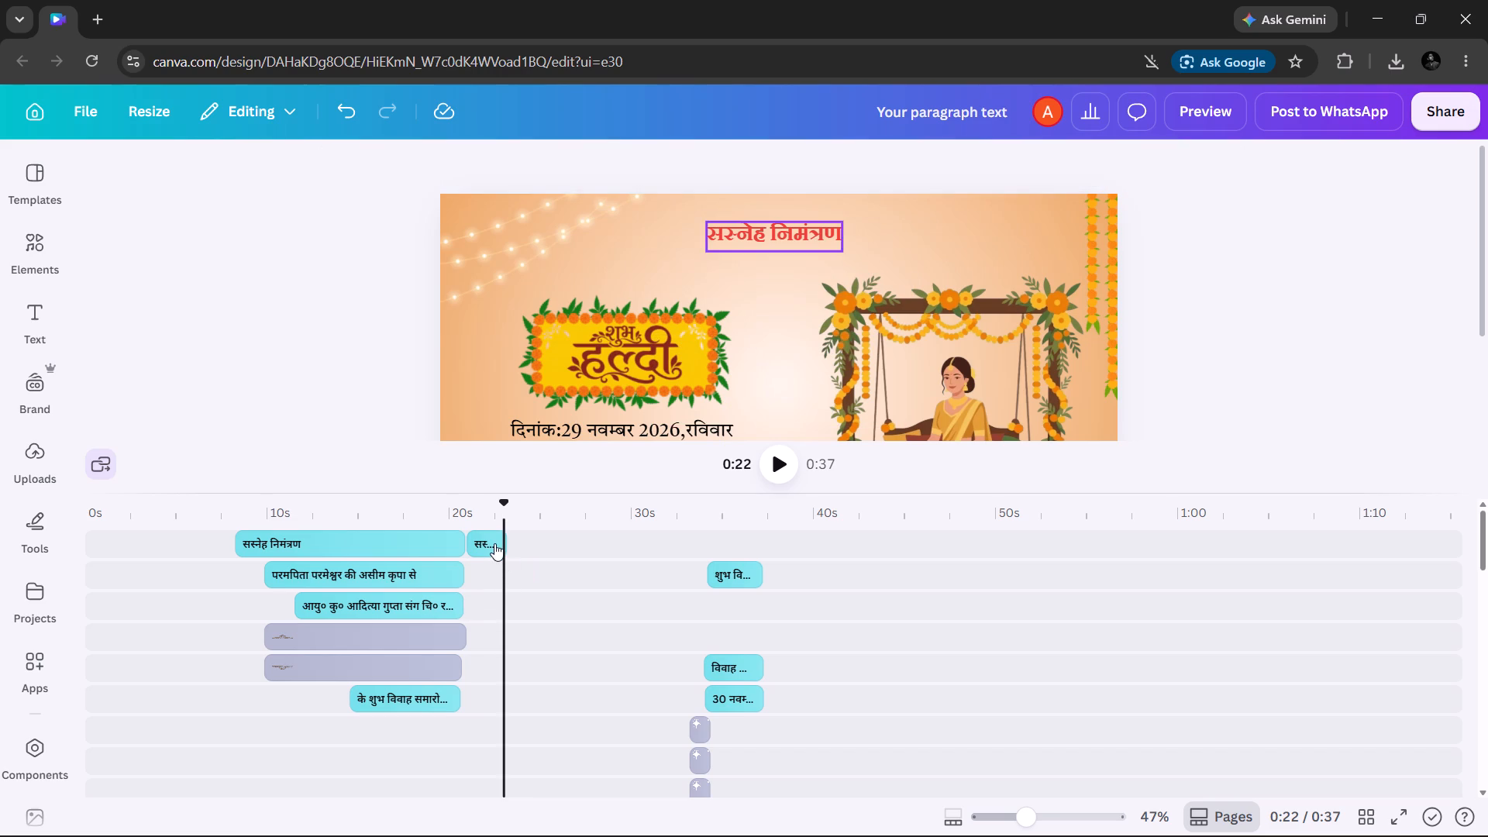
click(494, 543)
key(Delete)
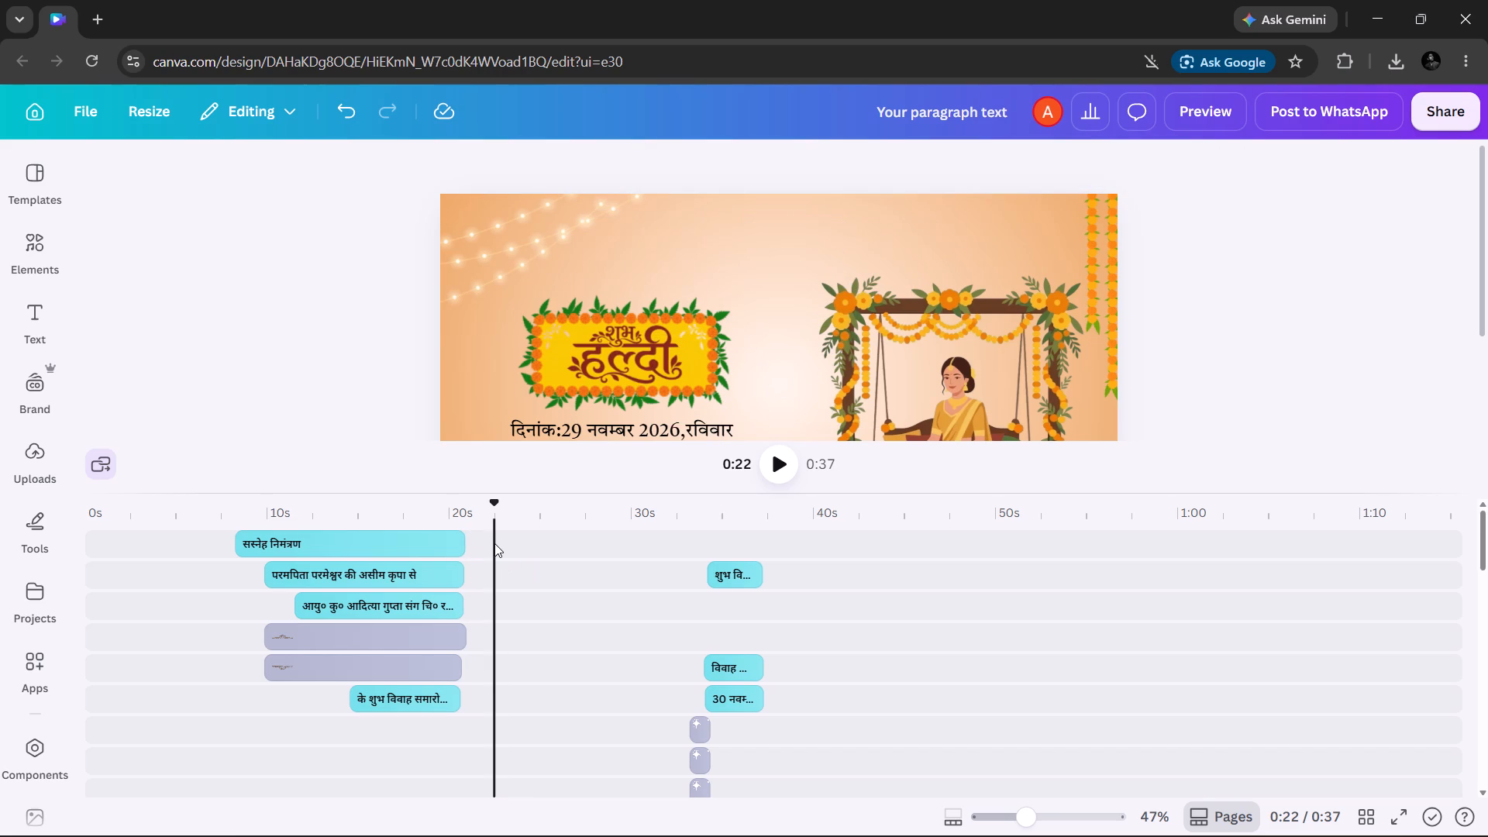
Apply the Bounce text animation to the shortened invitation line on the floral slide.
click(393, 702)
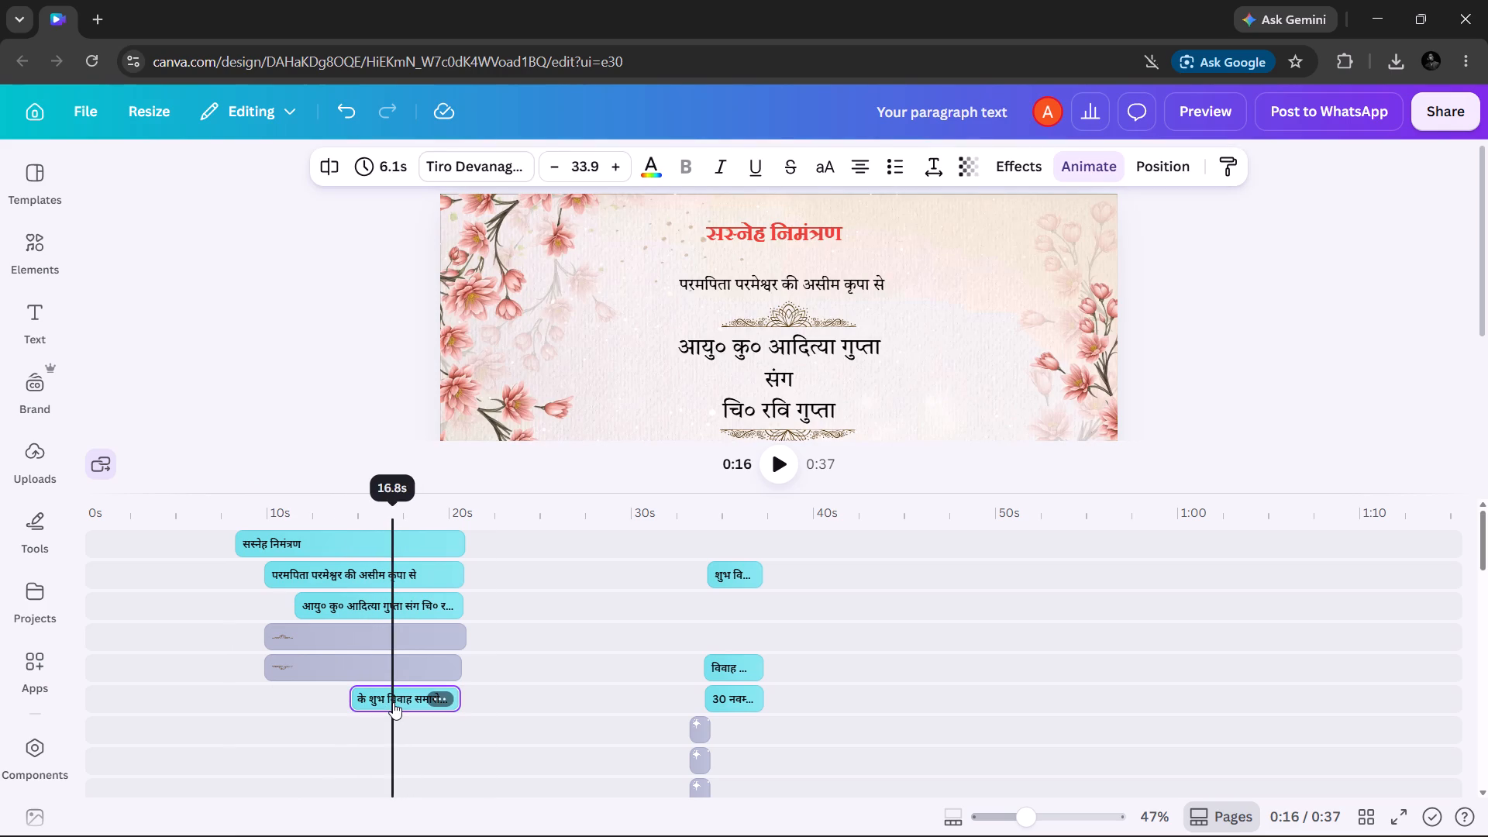
click(437, 699)
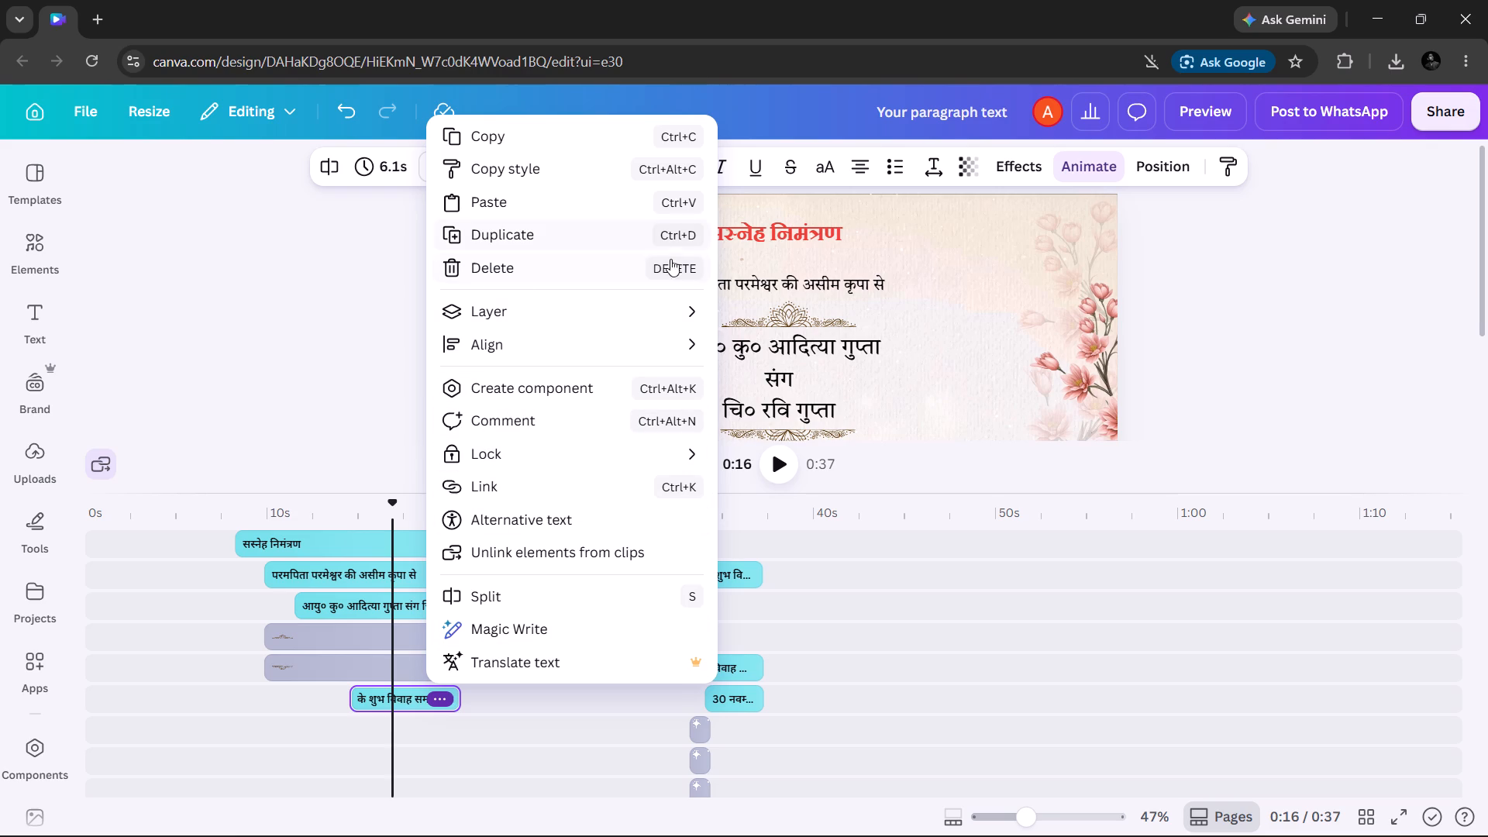
click(1065, 167)
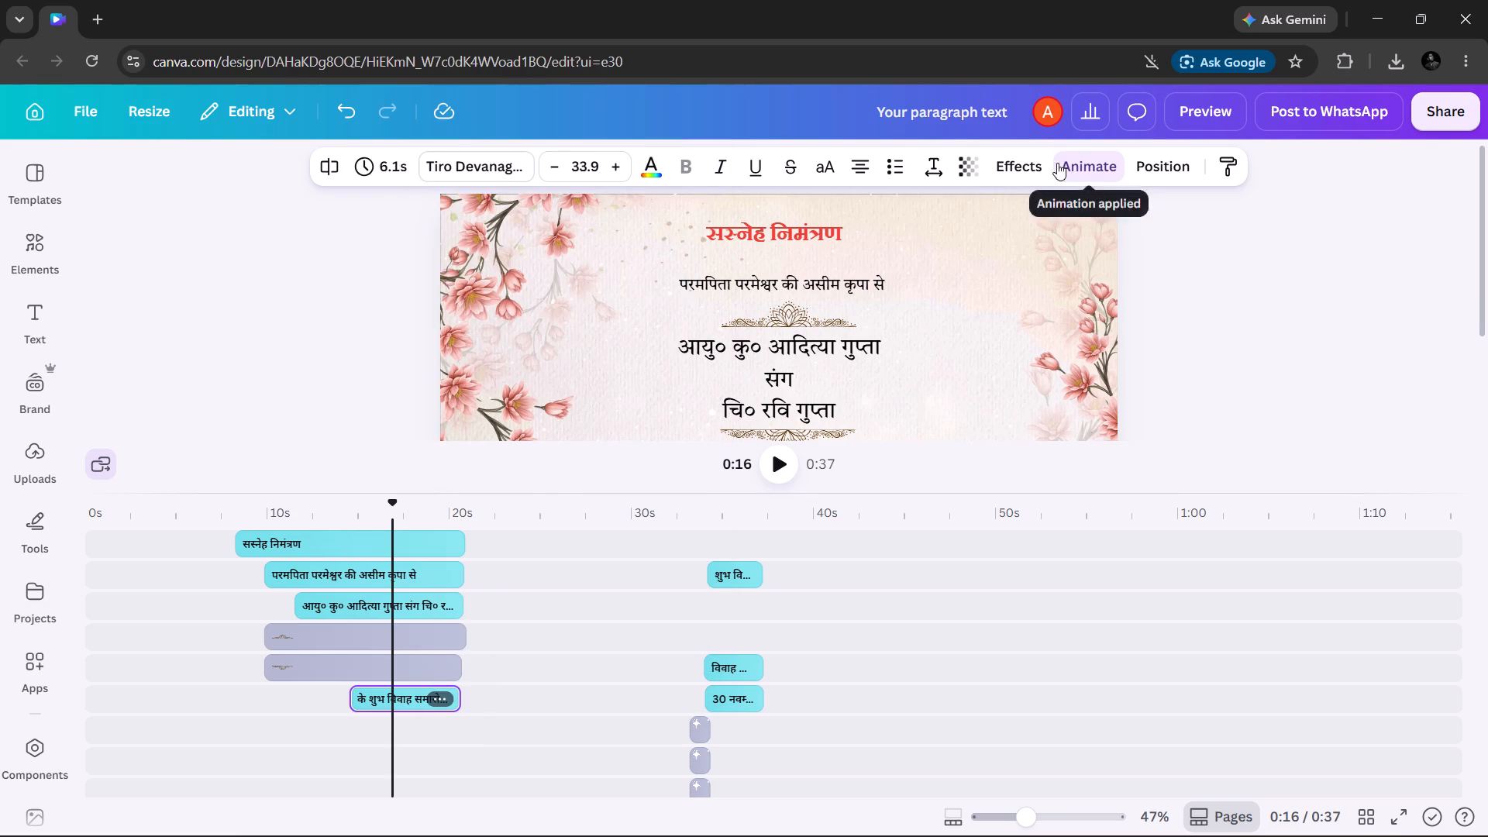
scroll(434, 332, down, 3)
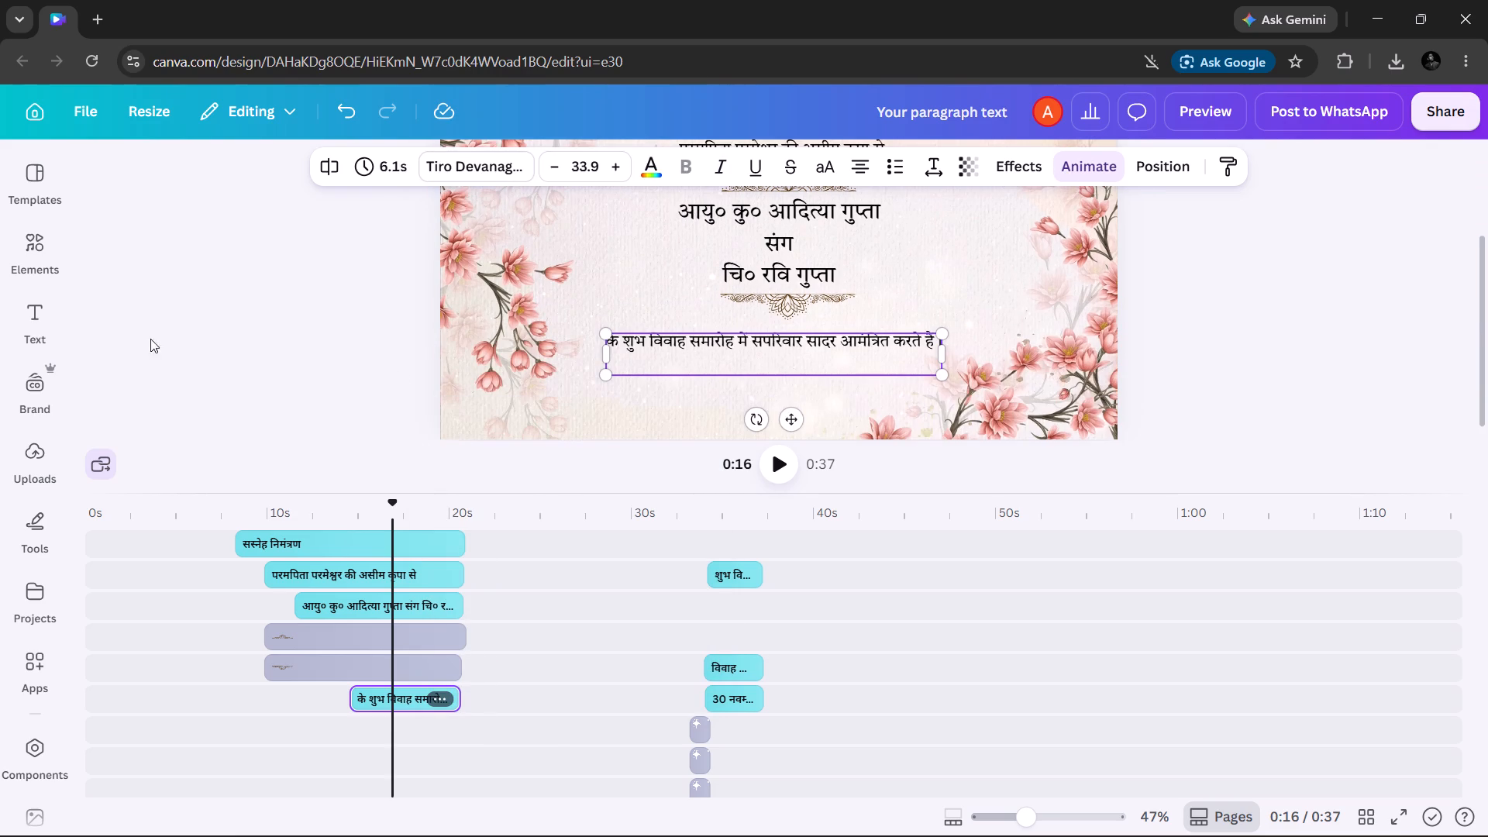
click(1073, 171)
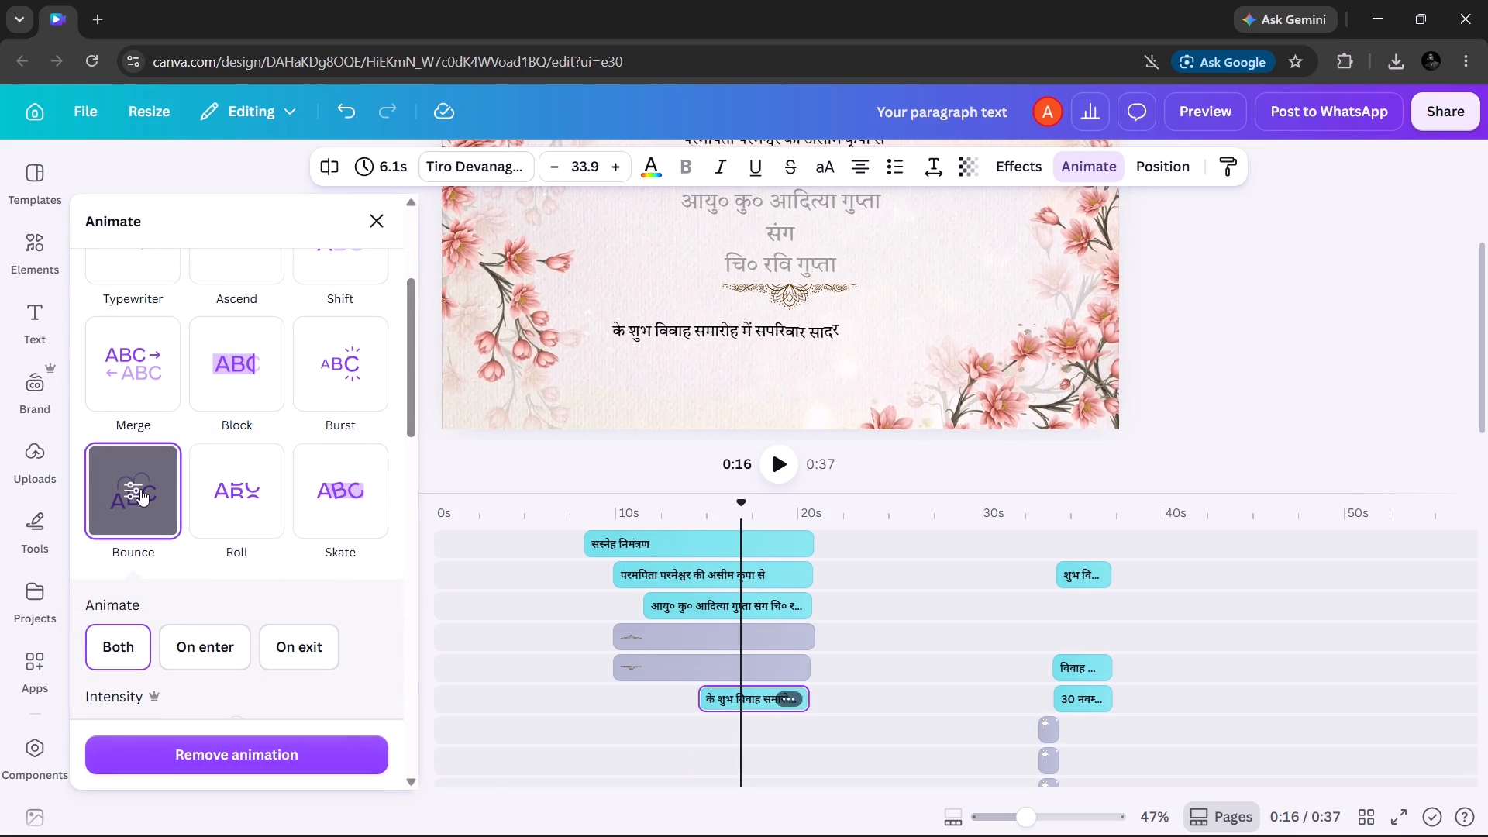
click(140, 489)
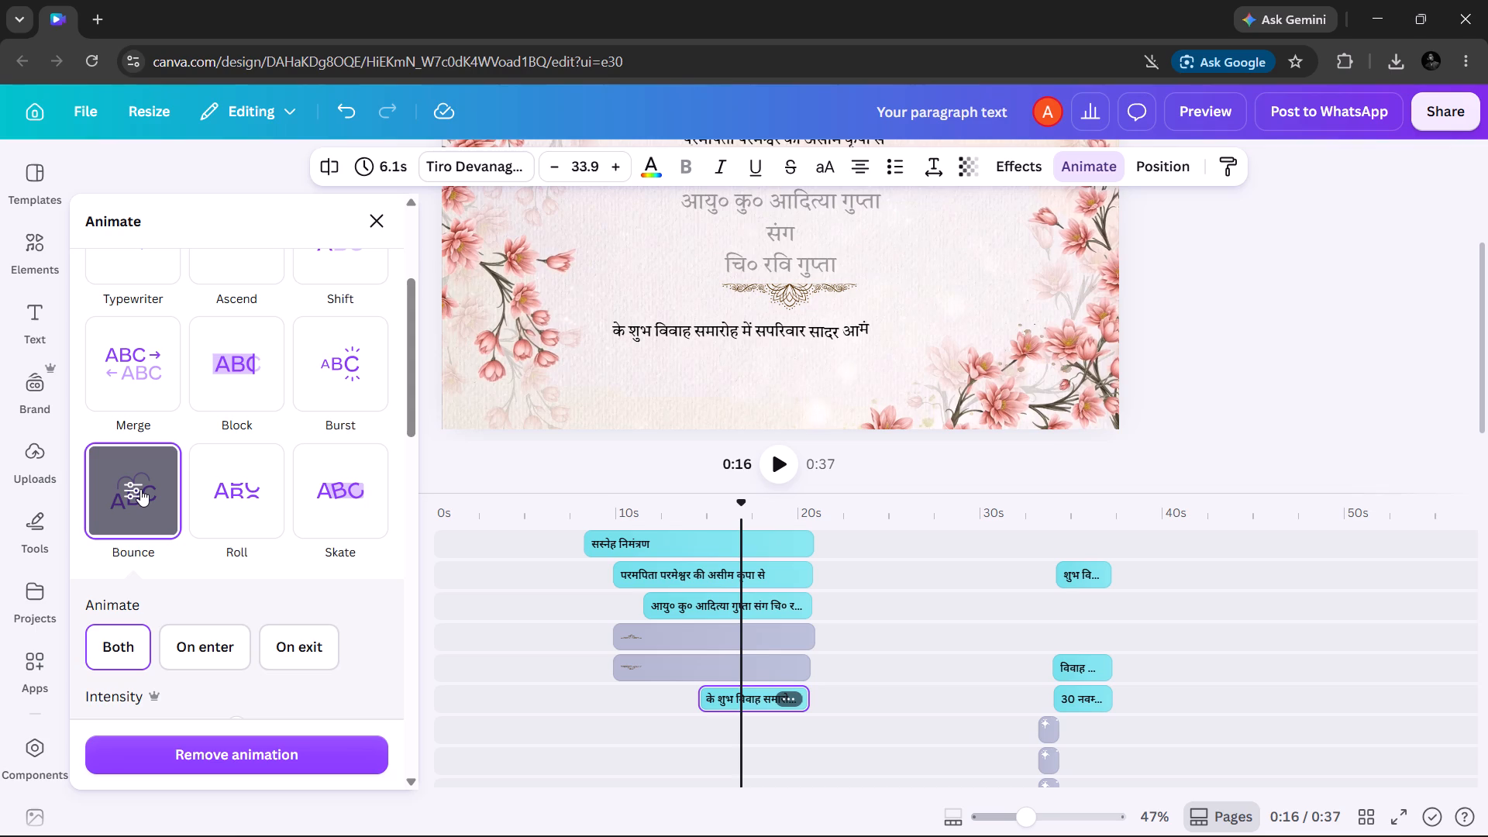
click(578, 724)
Cut the venue line out of the haldi slide's details text and paste it as a separate text box there.
scroll(578, 724, right, 2)
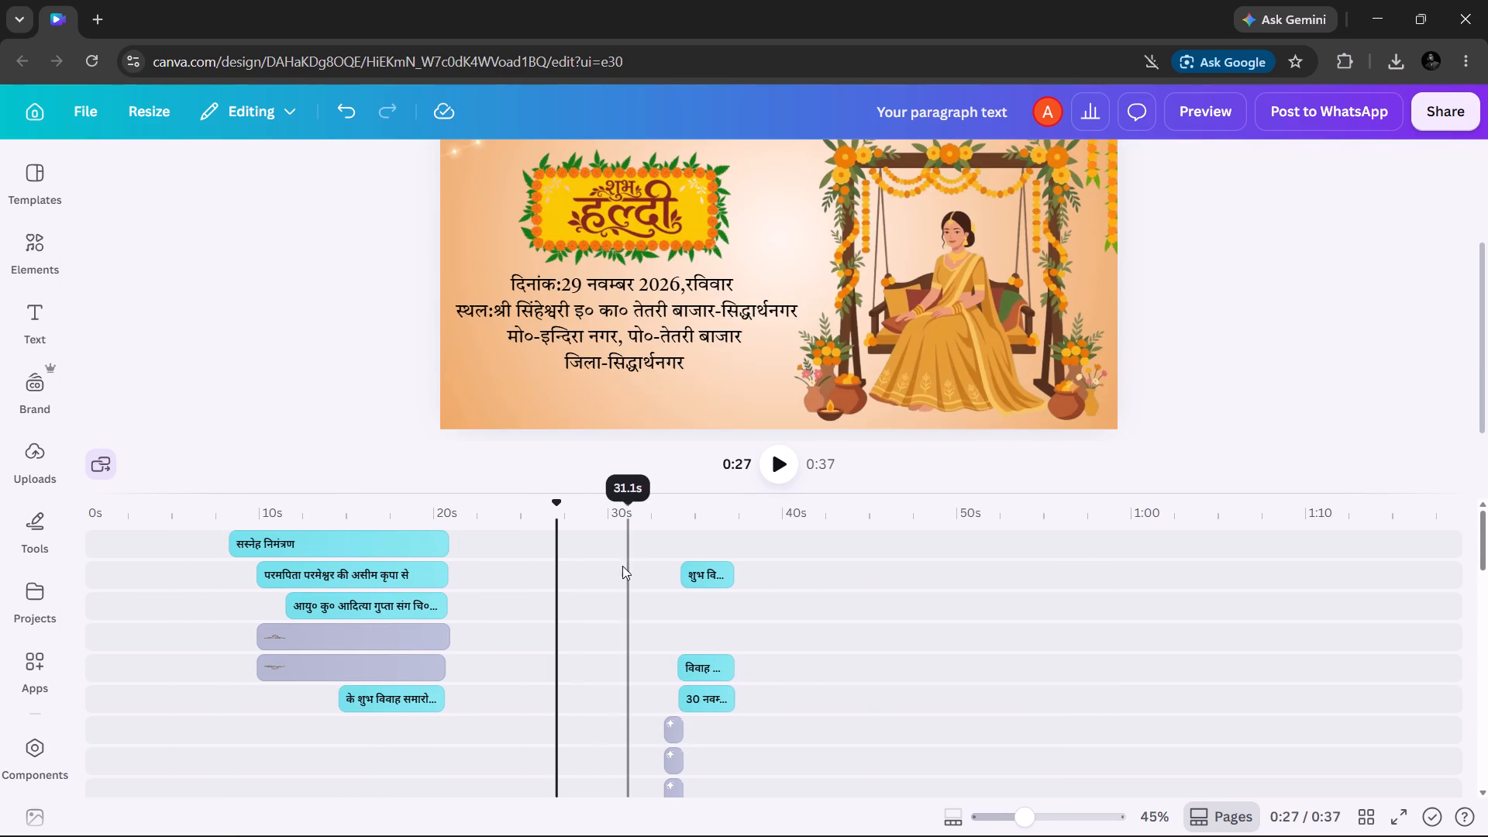
click(599, 305)
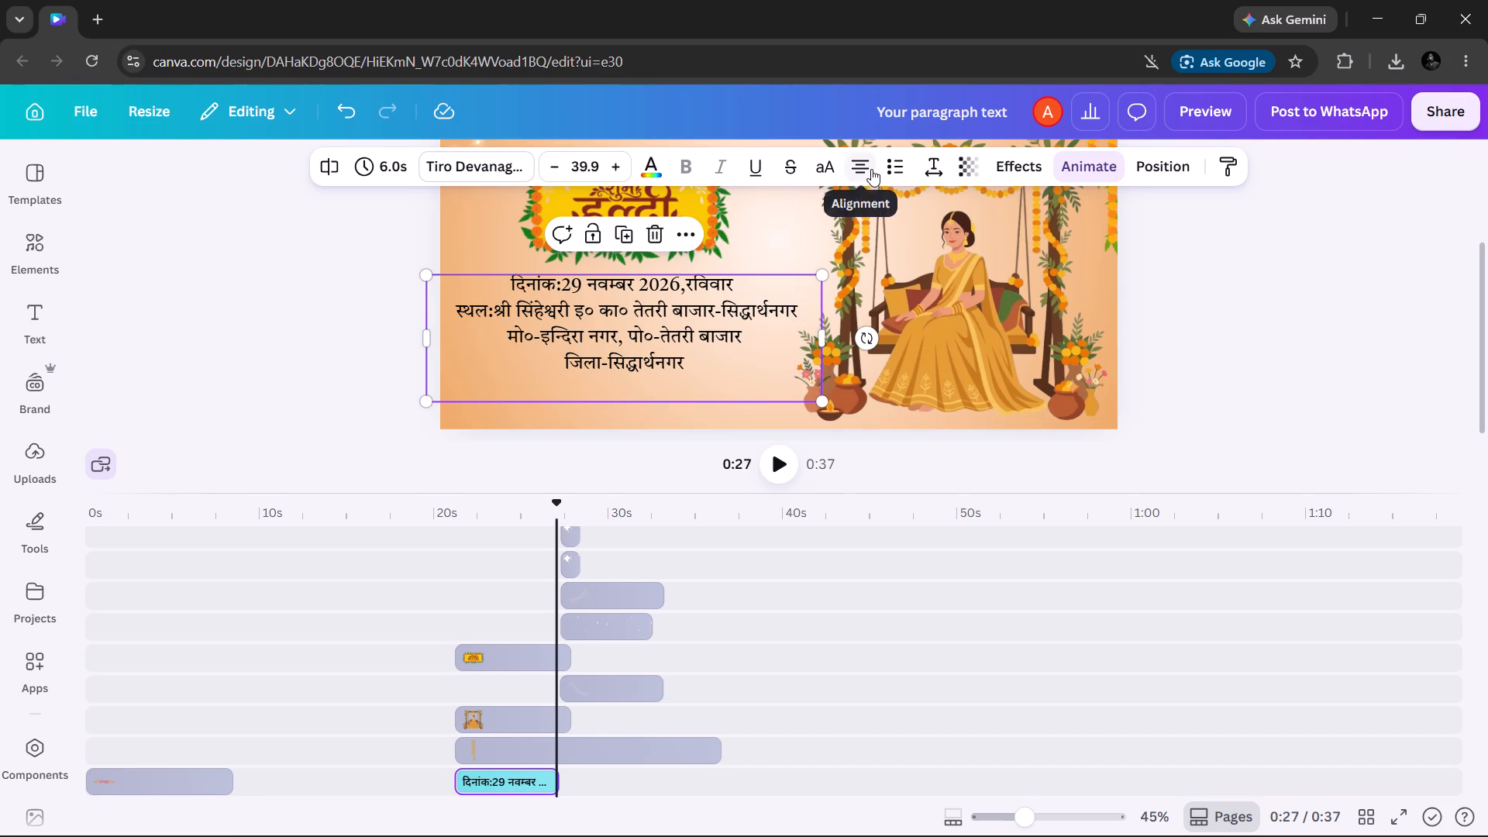
triple_click(573, 311)
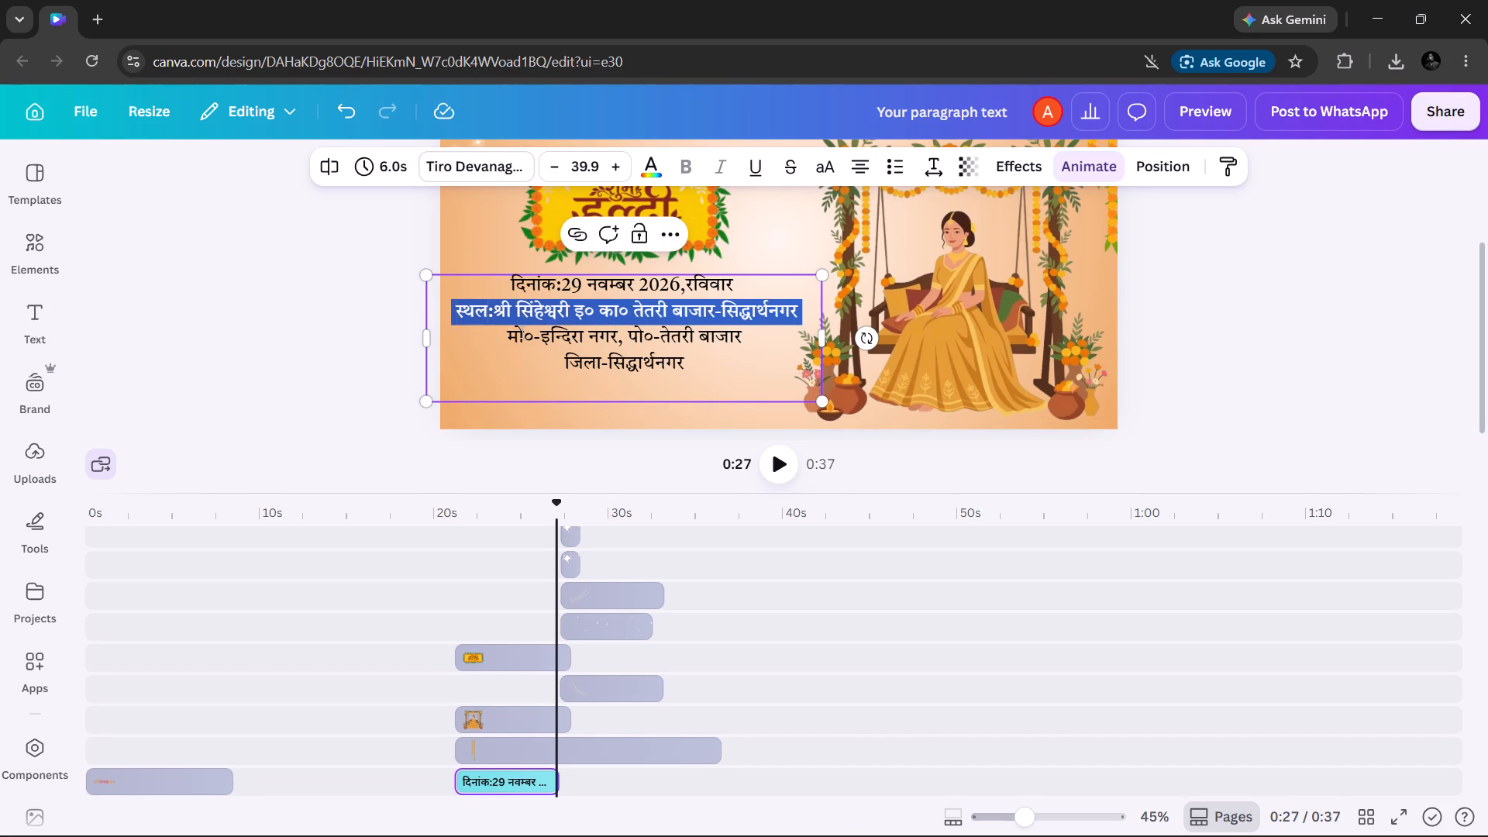
key(ctrl+x)
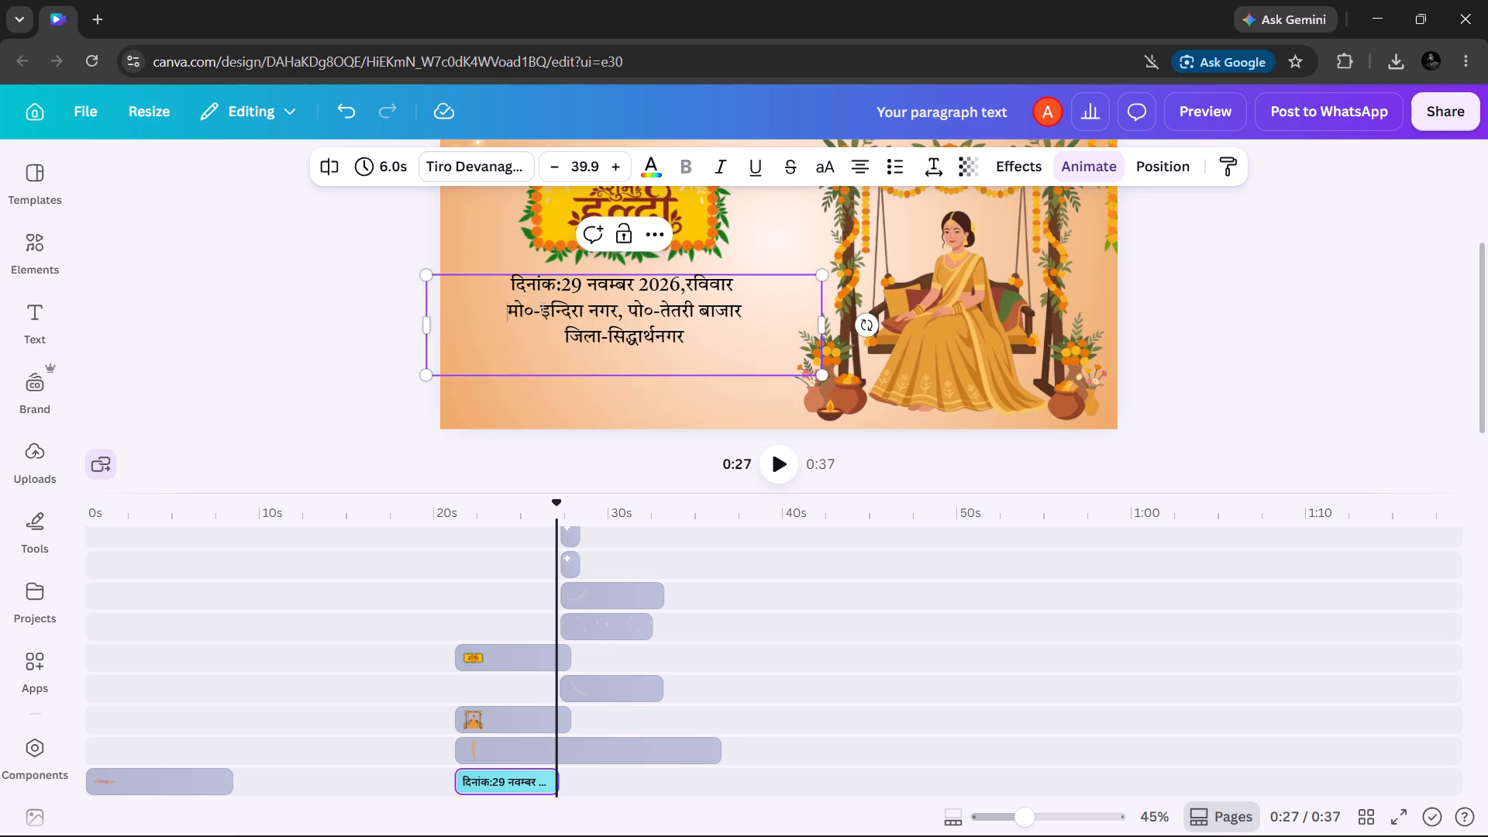
click(746, 270)
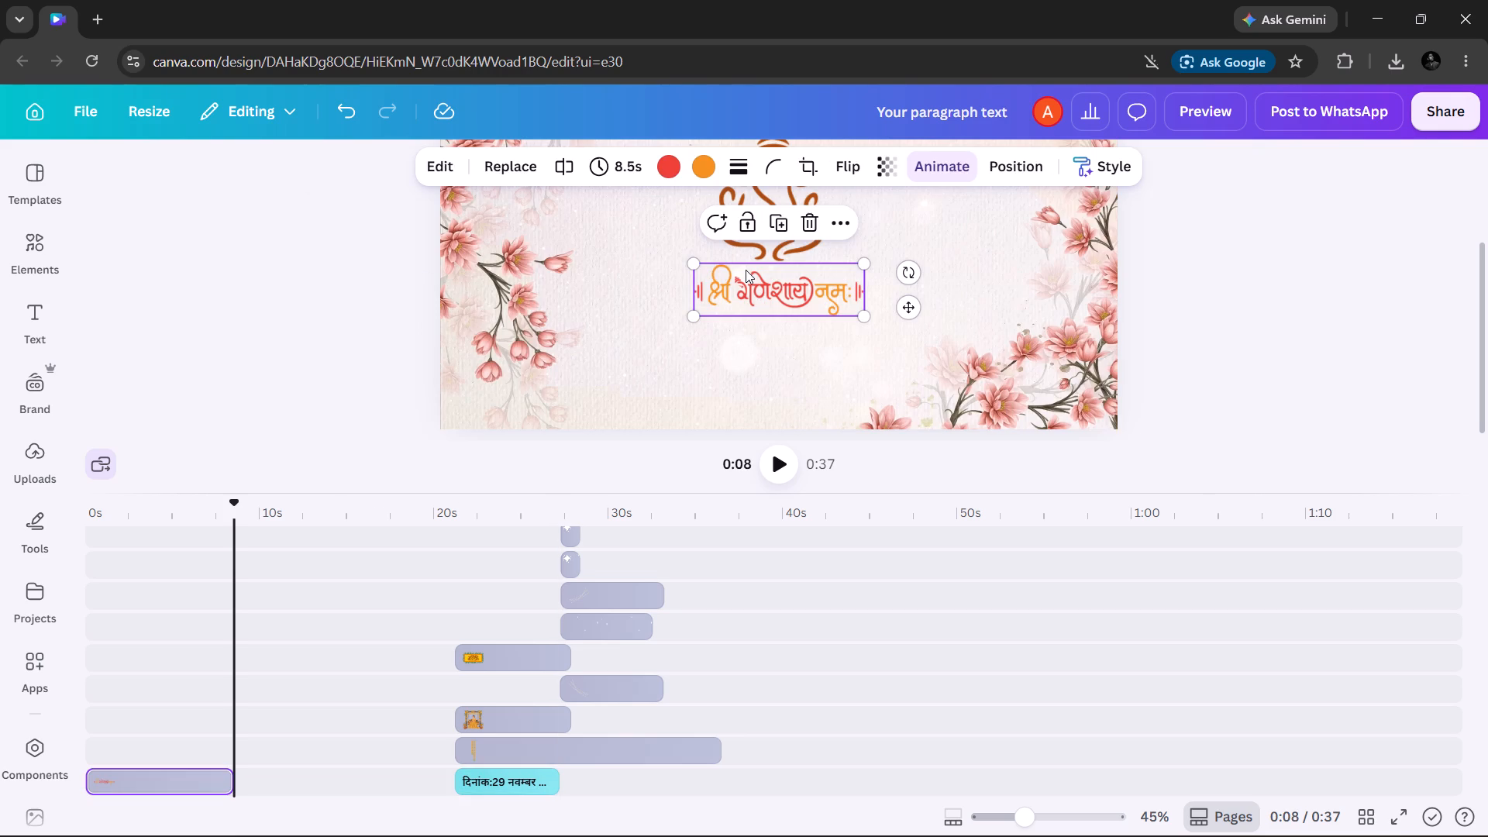
scroll(746, 270, down, 2)
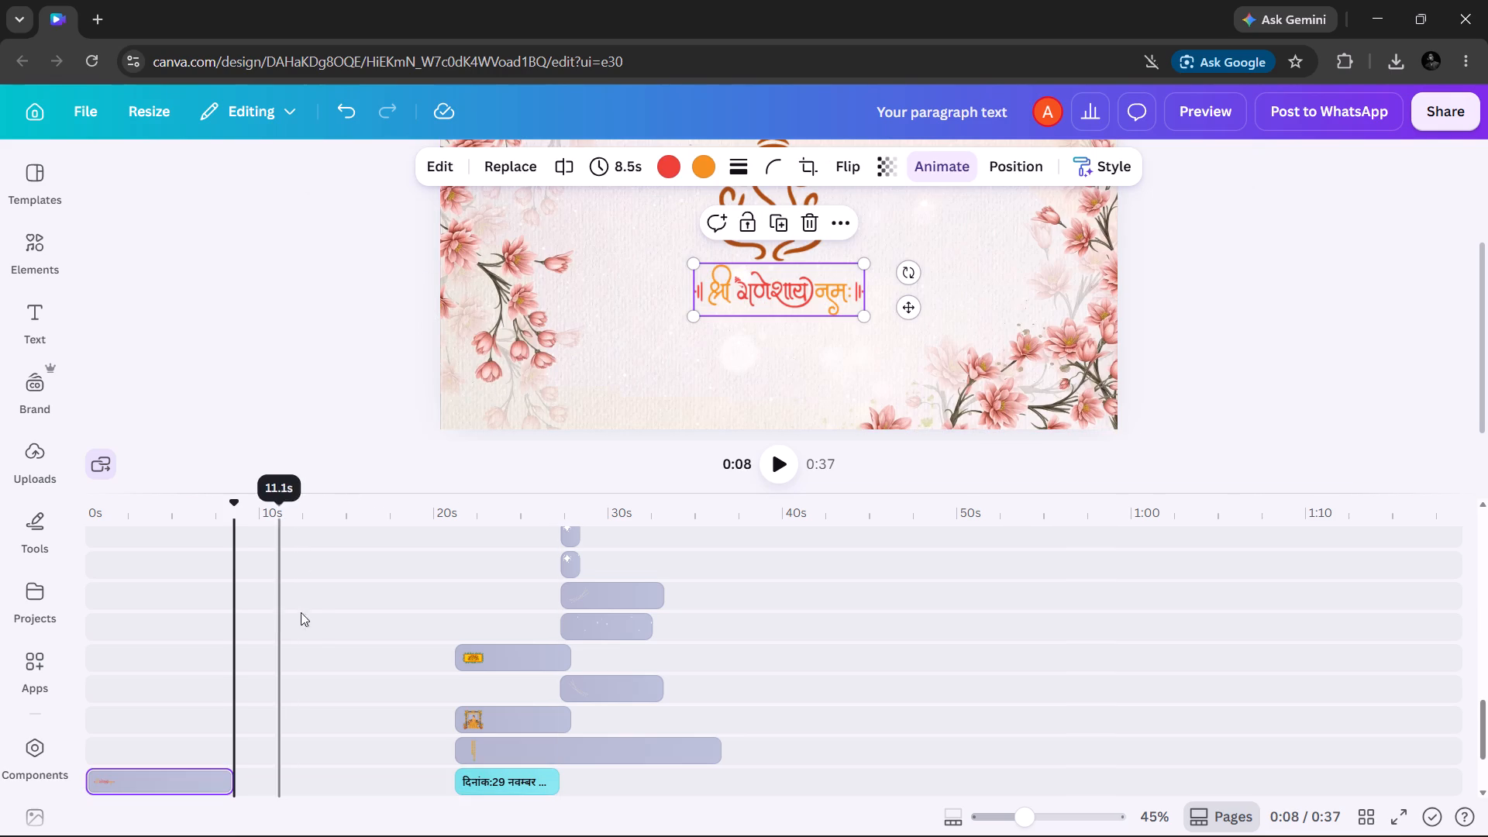
scroll(322, 618, down, 5)
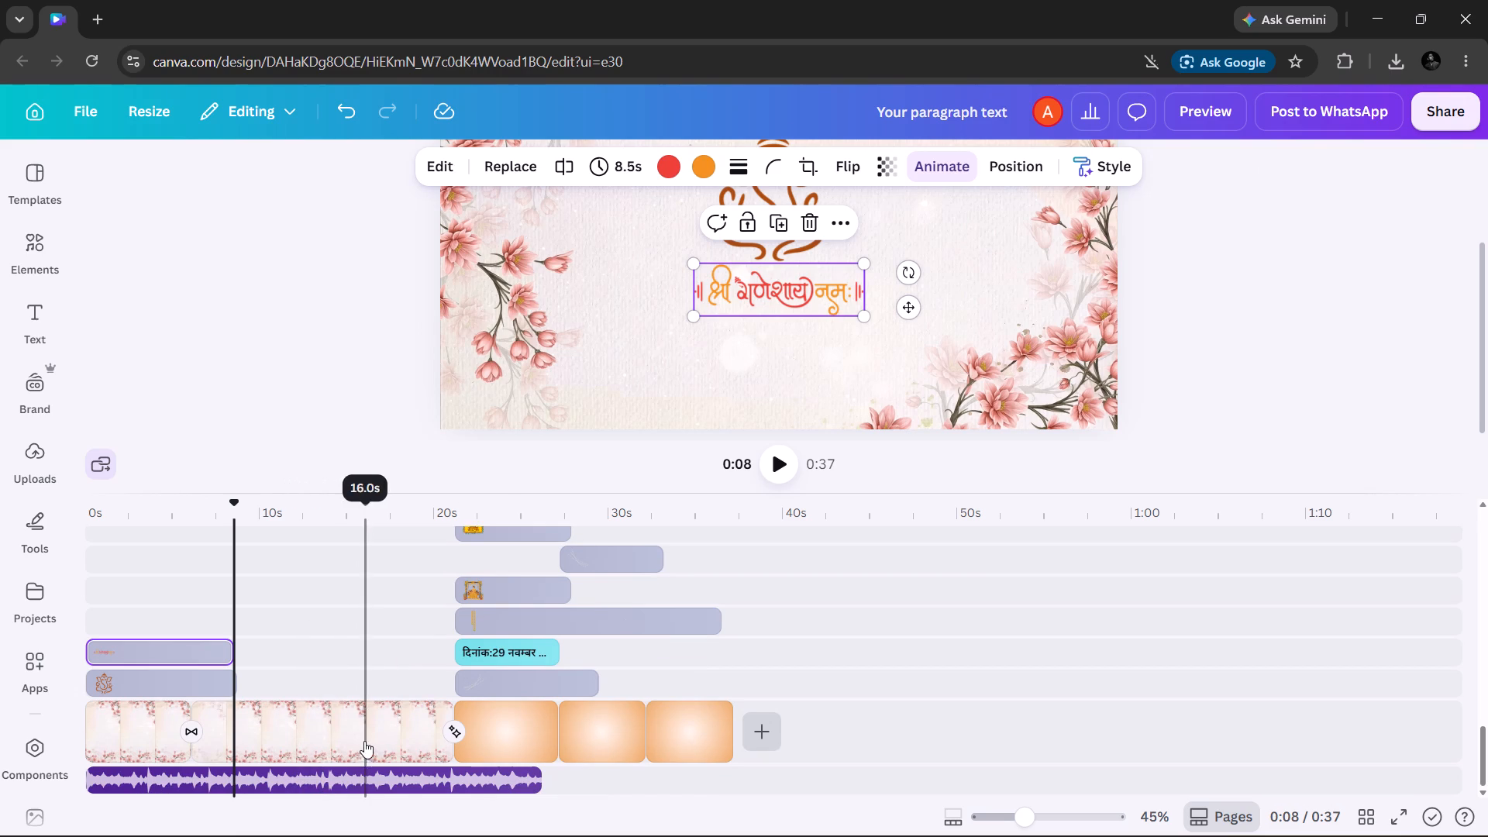
click(487, 724)
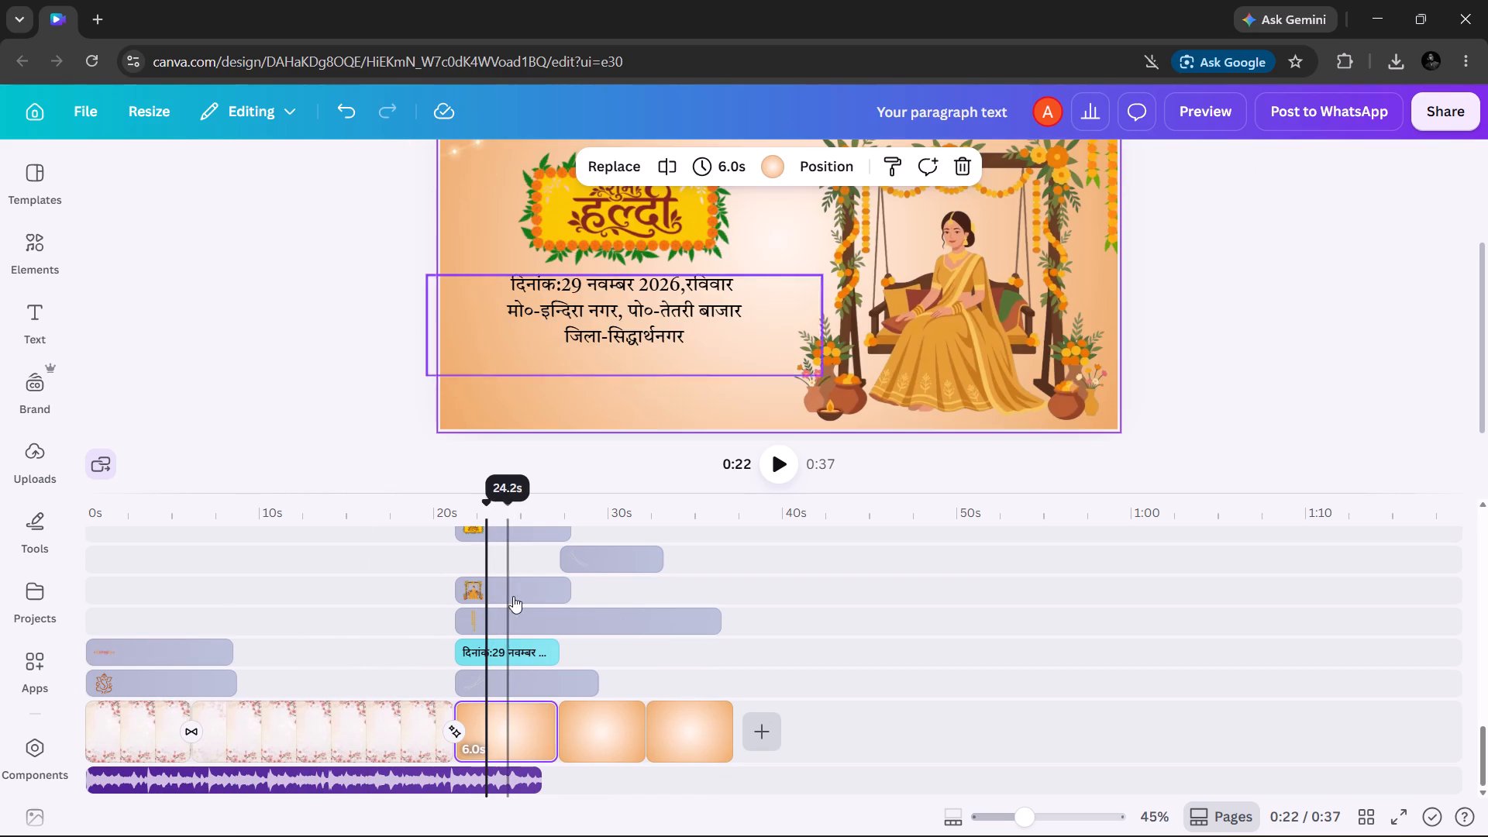
key(ctrl+v)
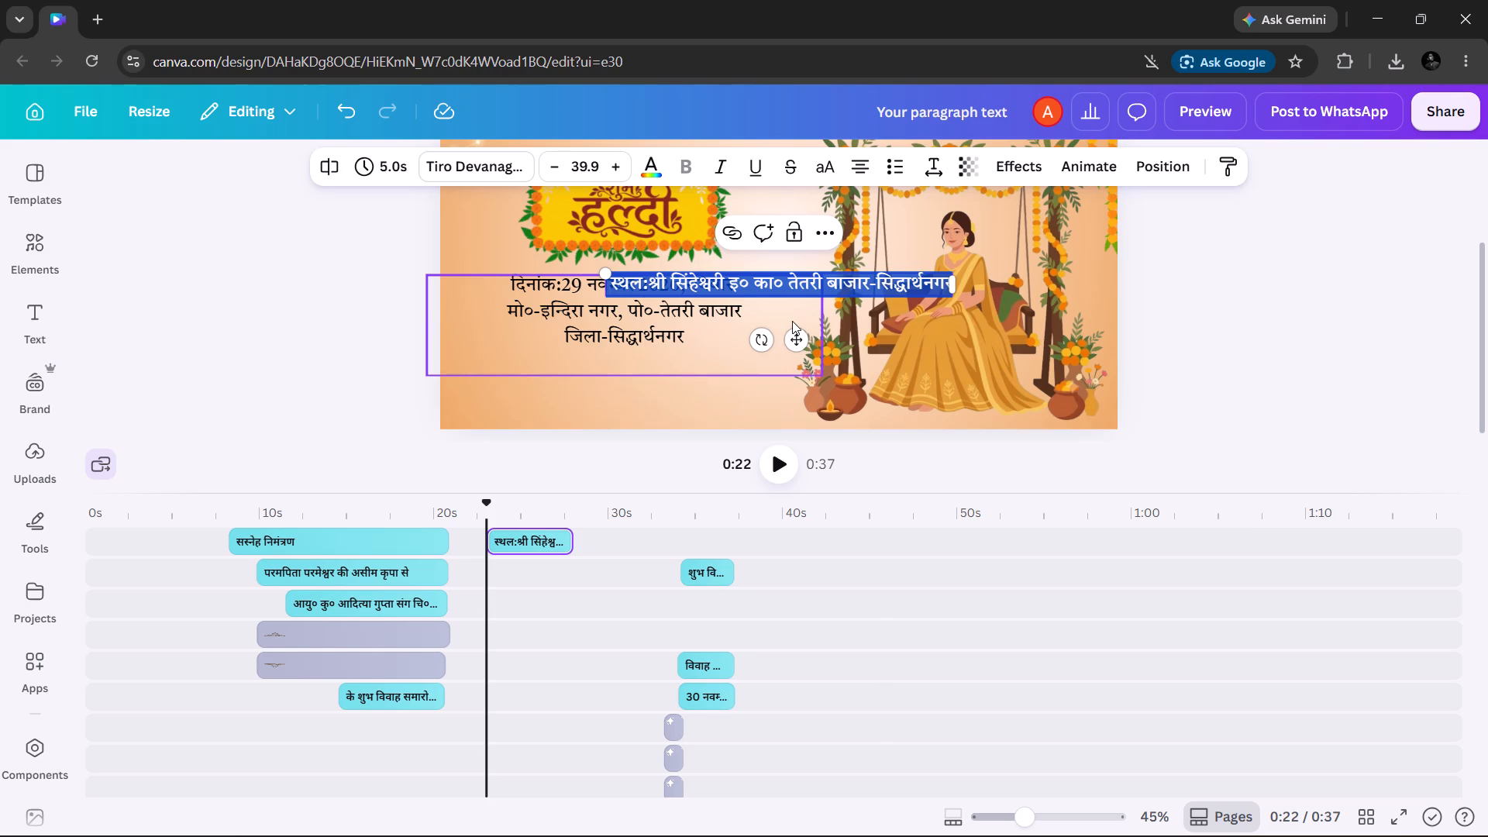
Cut the date line out of the haldi details text and paste it as its own text box.
triple_click(576, 295)
click(576, 295)
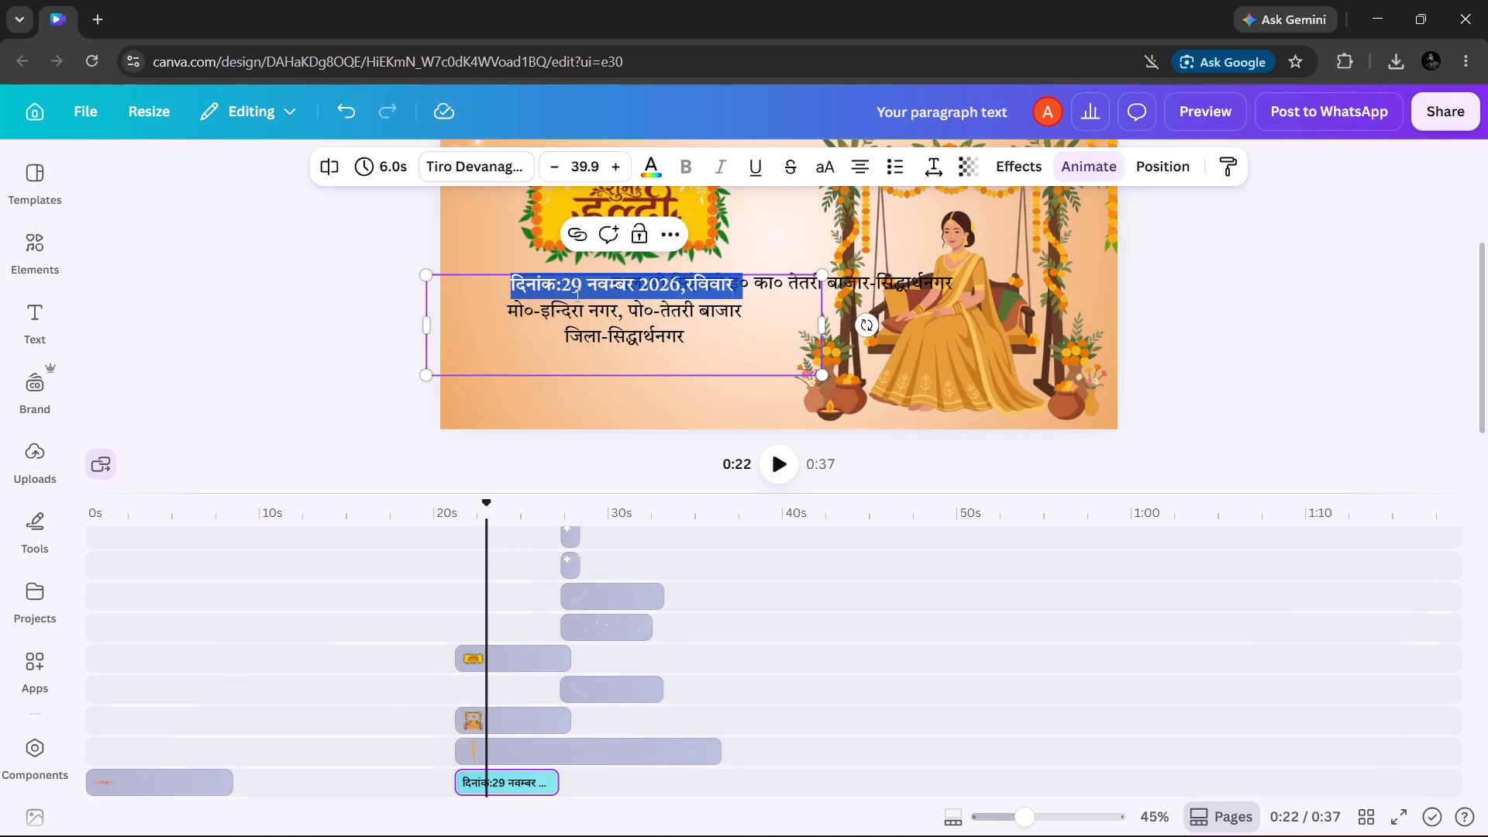
key(ctrl+x)
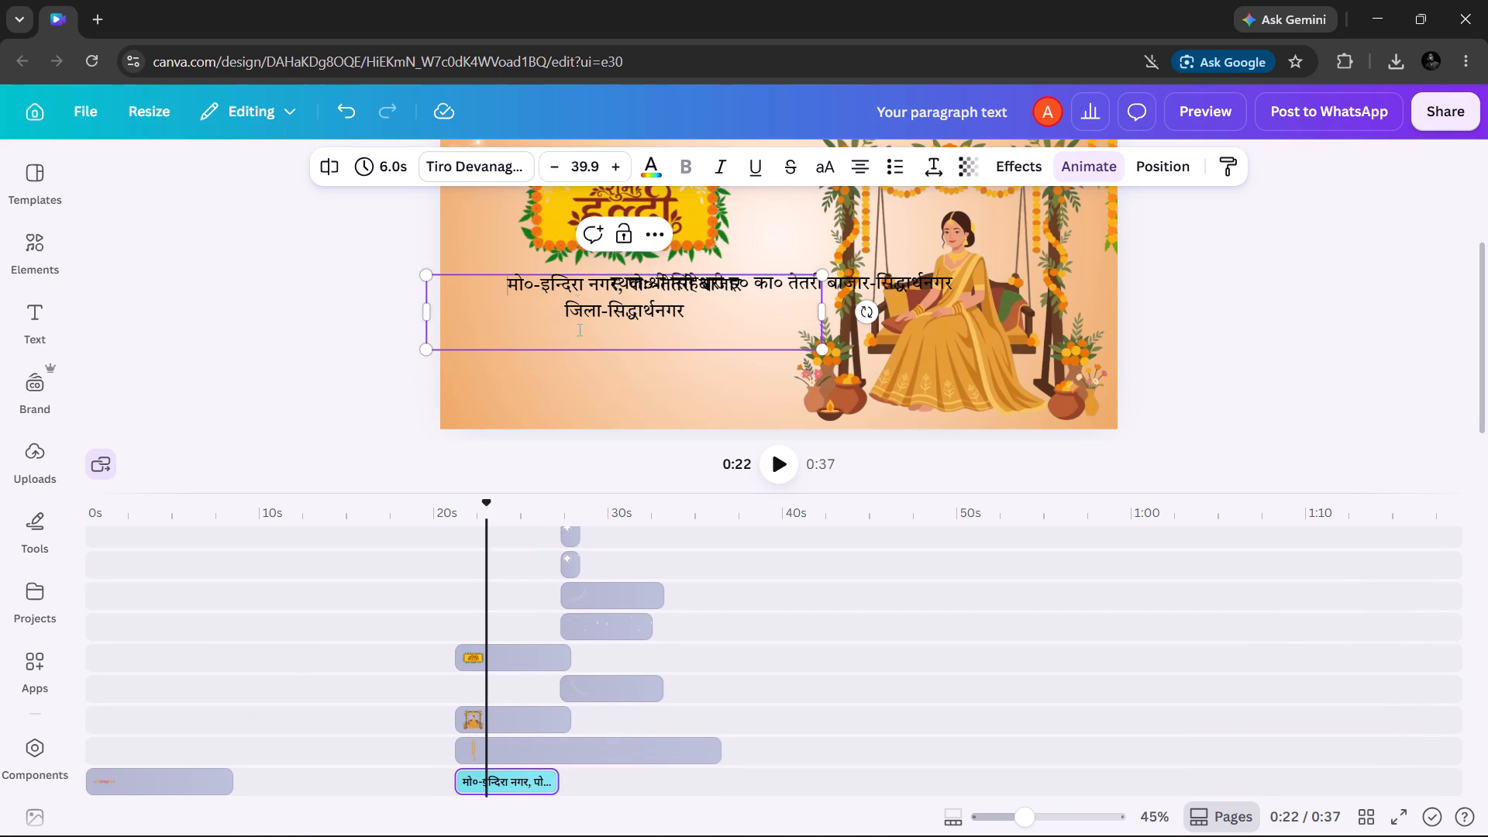
click(639, 412)
key(ctrl+v)
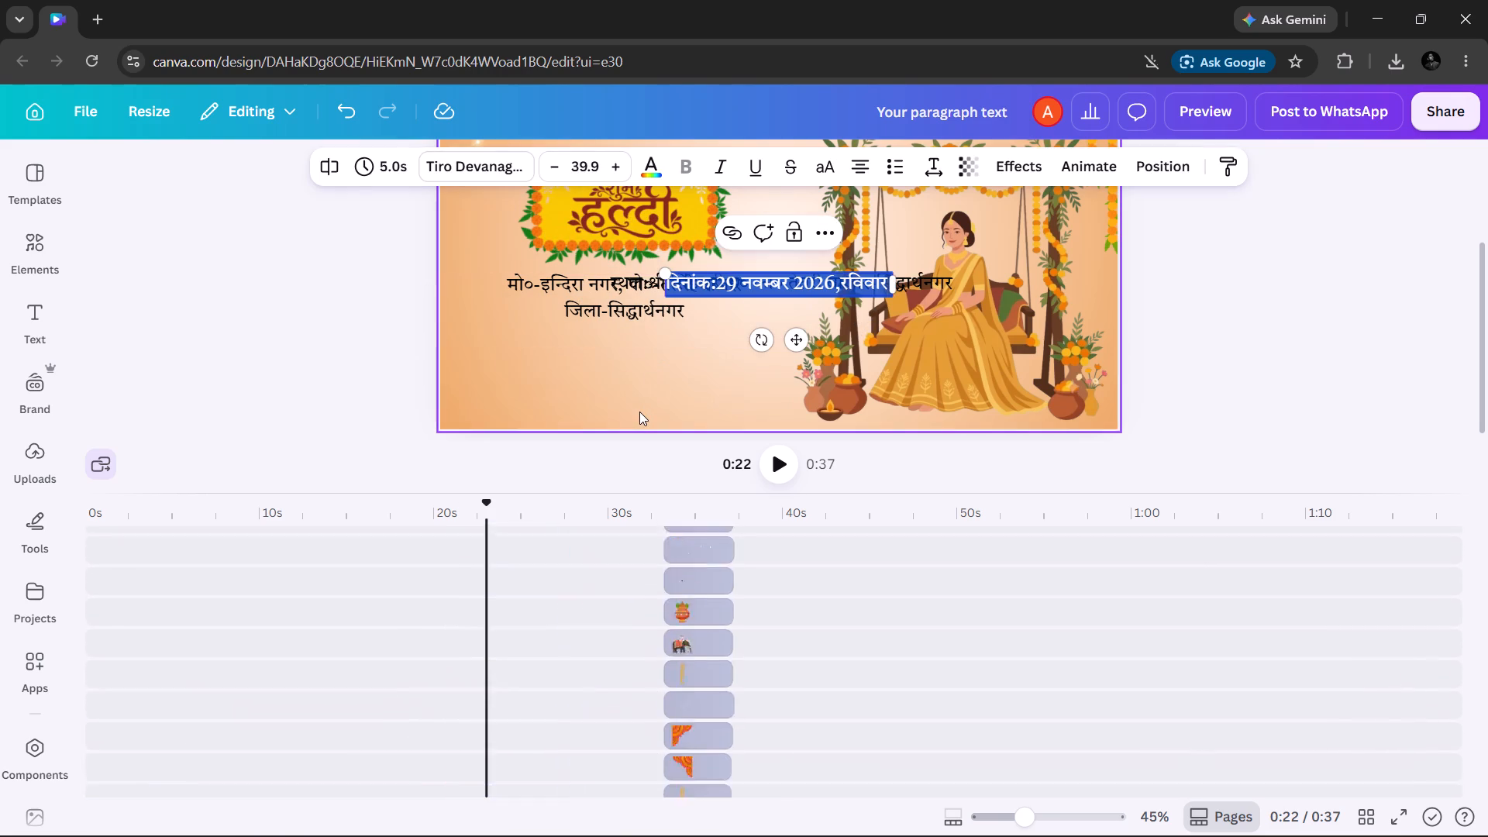
Cut the district line out of the haldi details text and paste it as its own text box.
triple_click(573, 302)
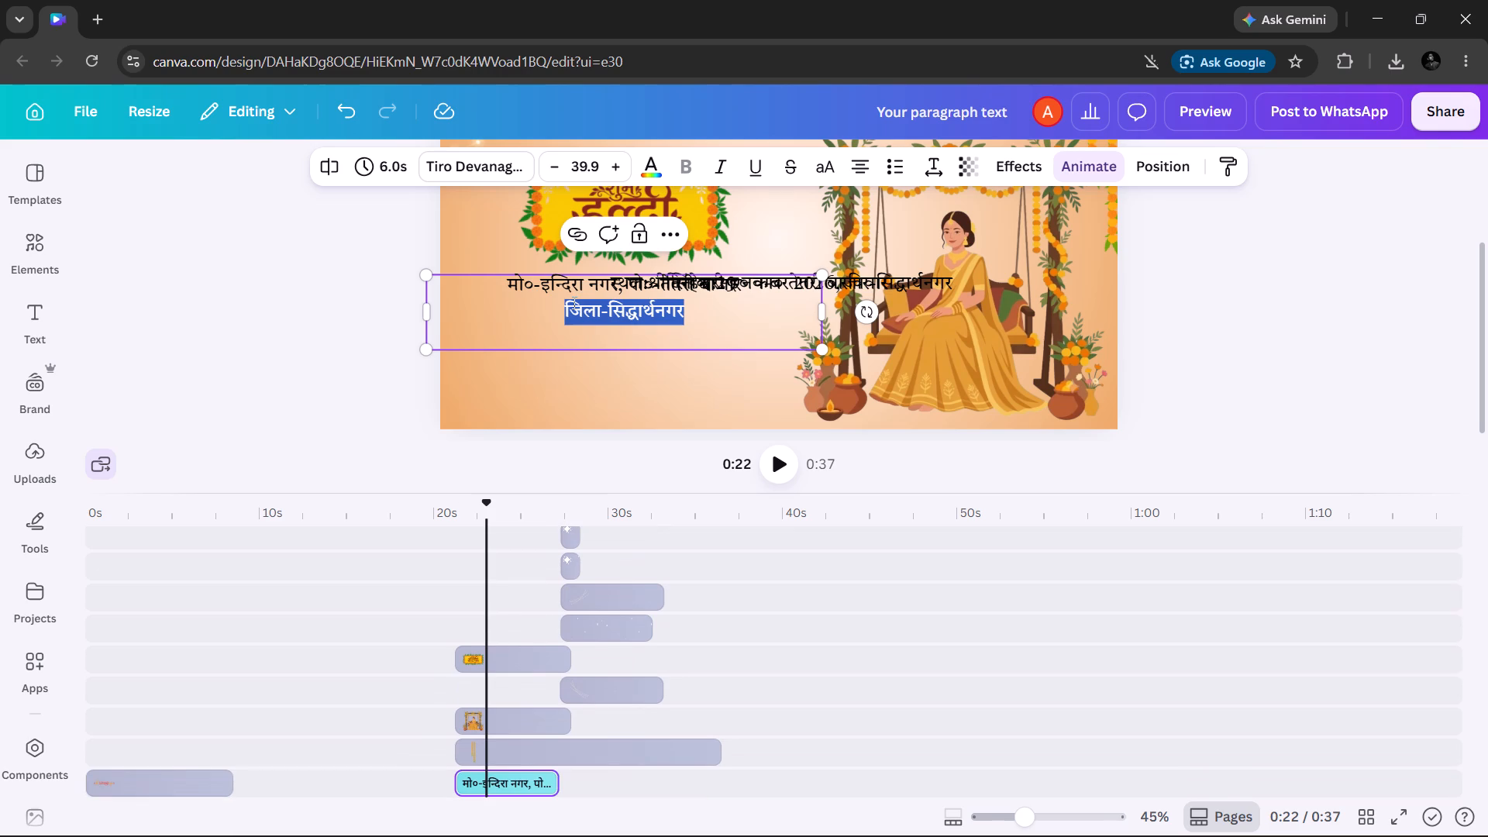
key(ctrl+x)
click(578, 383)
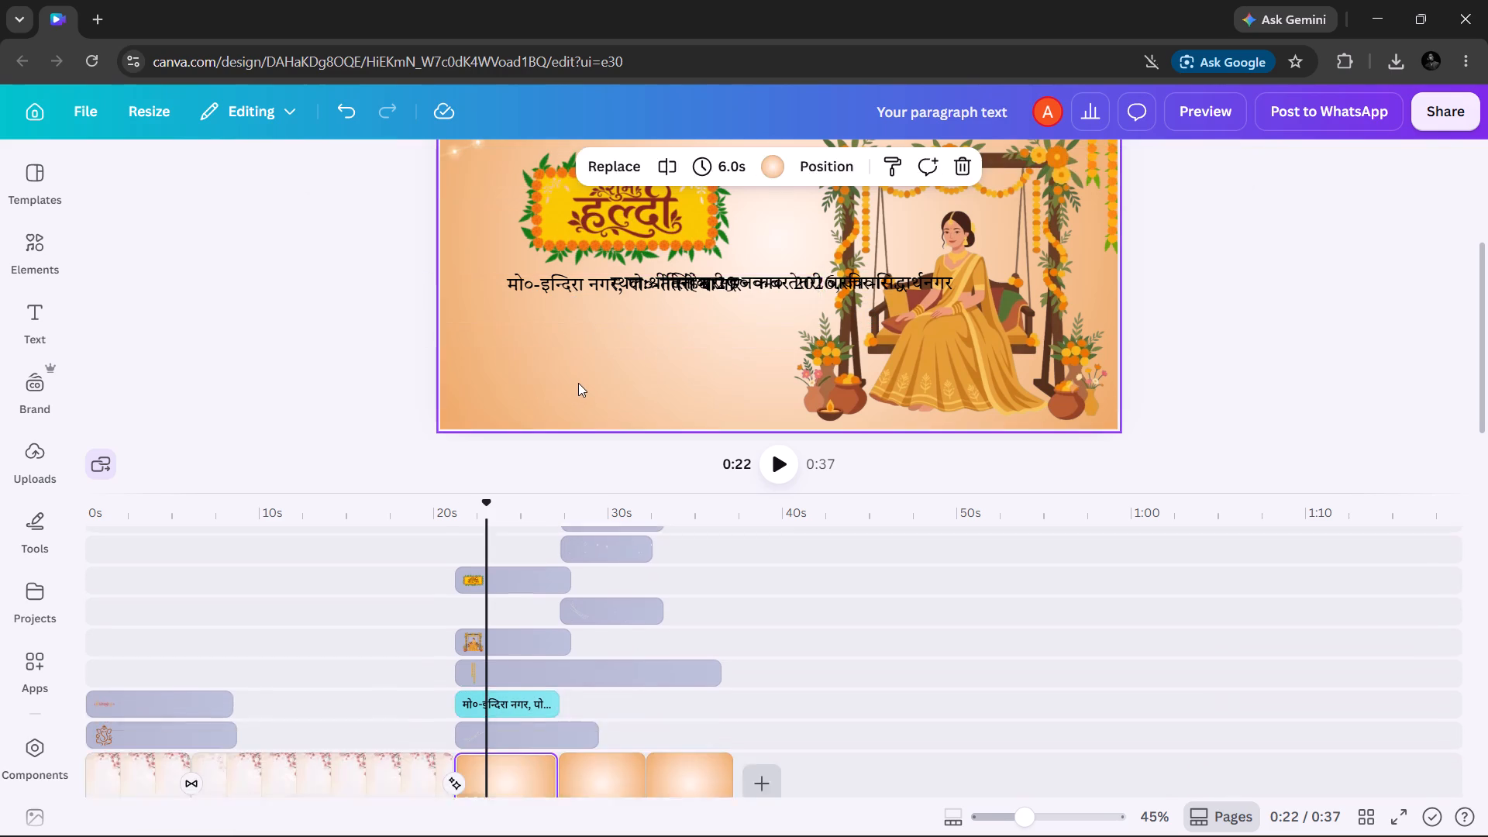
key(ctrl+v)
Cut and repaste the remaining locality text box on the haldi slide, and move it down below the overlapping lines.
click(579, 285)
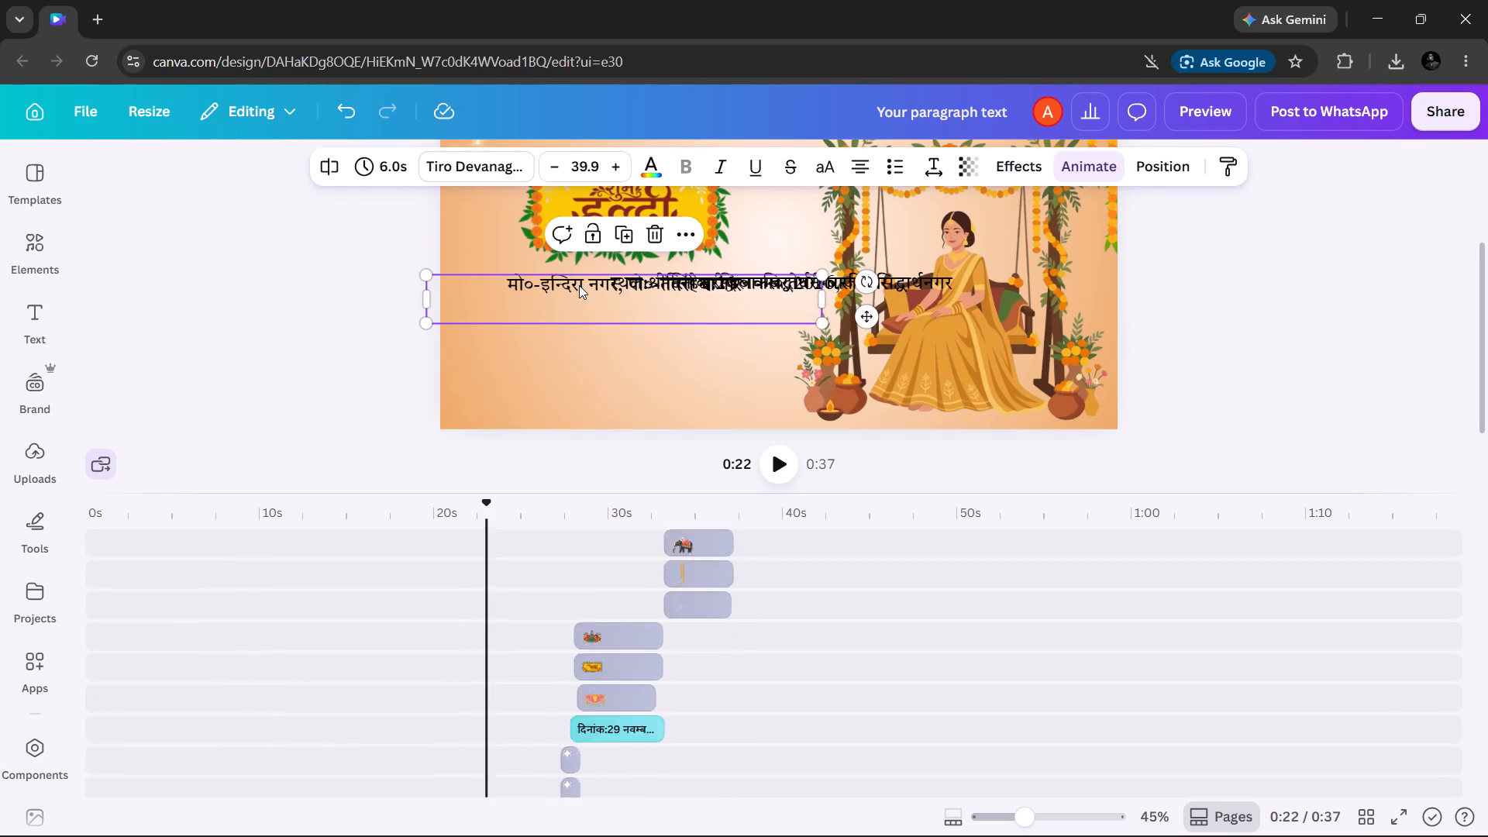
key(ctrl+x)
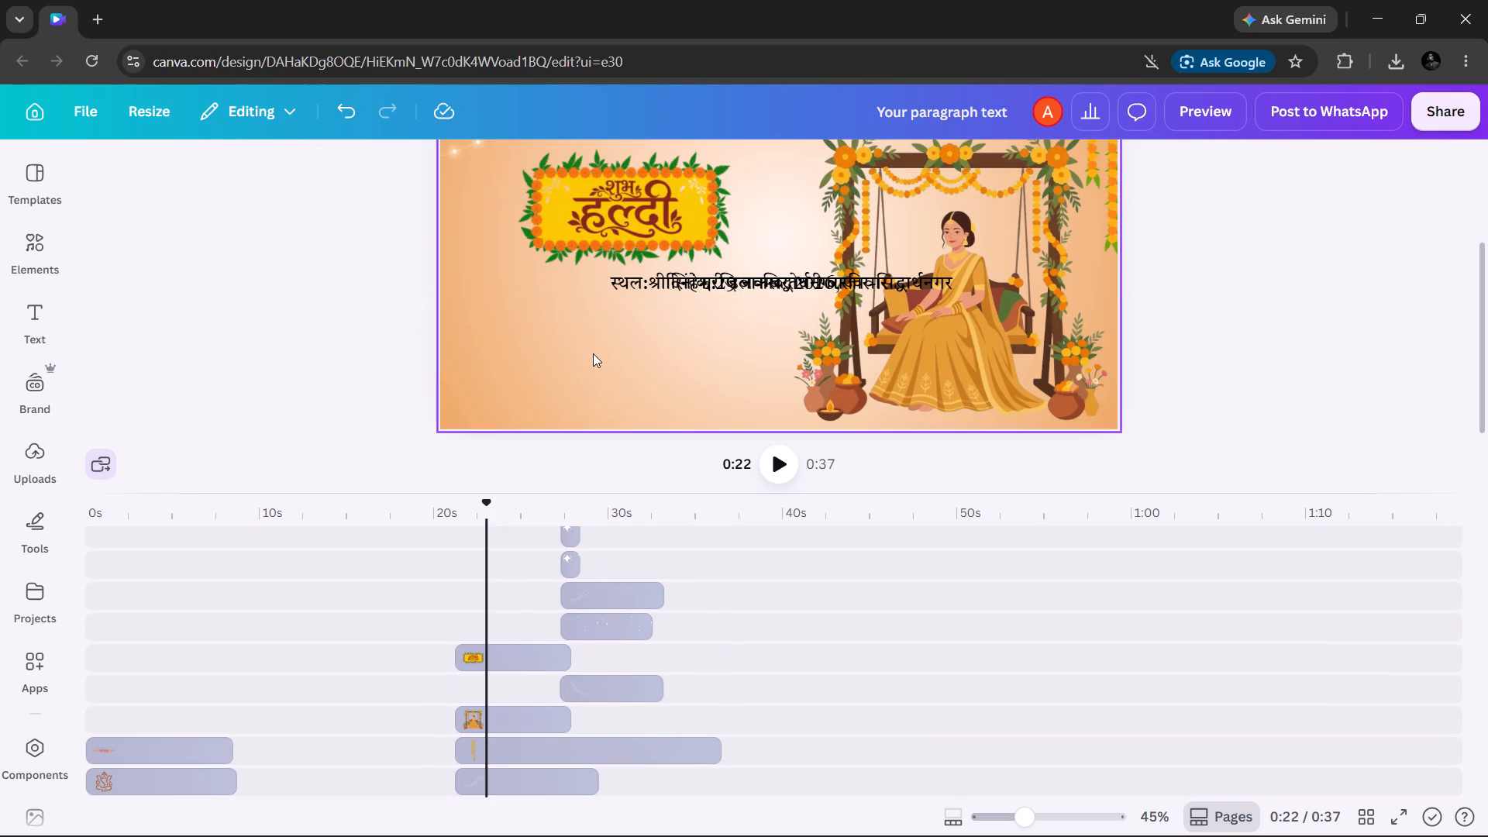
key(ctrl+v)
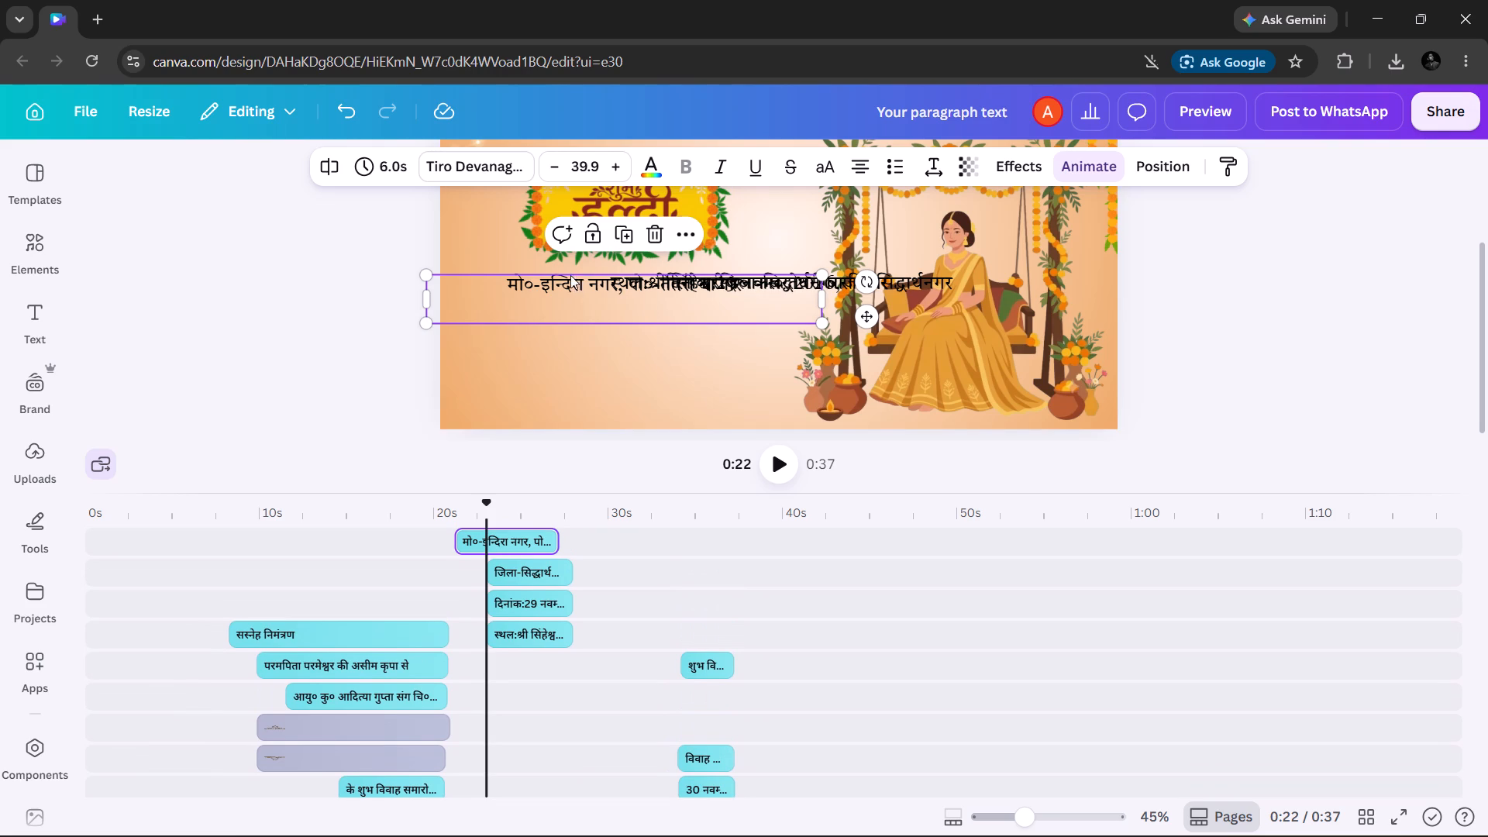
drag(552, 281, 556, 315)
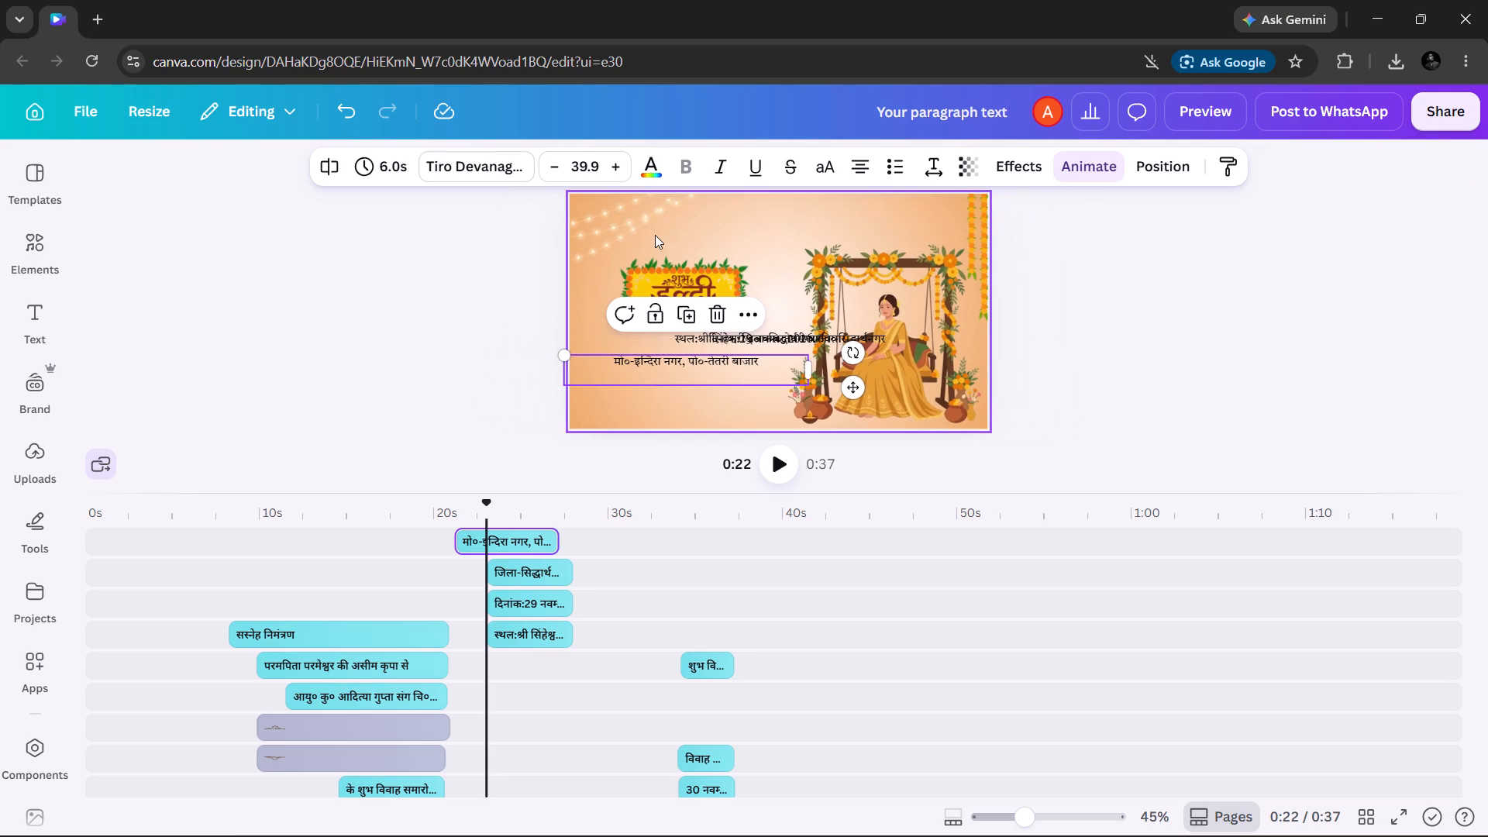
Move the haldi sign graphic up towards the top edge of the slide.
drag(663, 280, 663, 239)
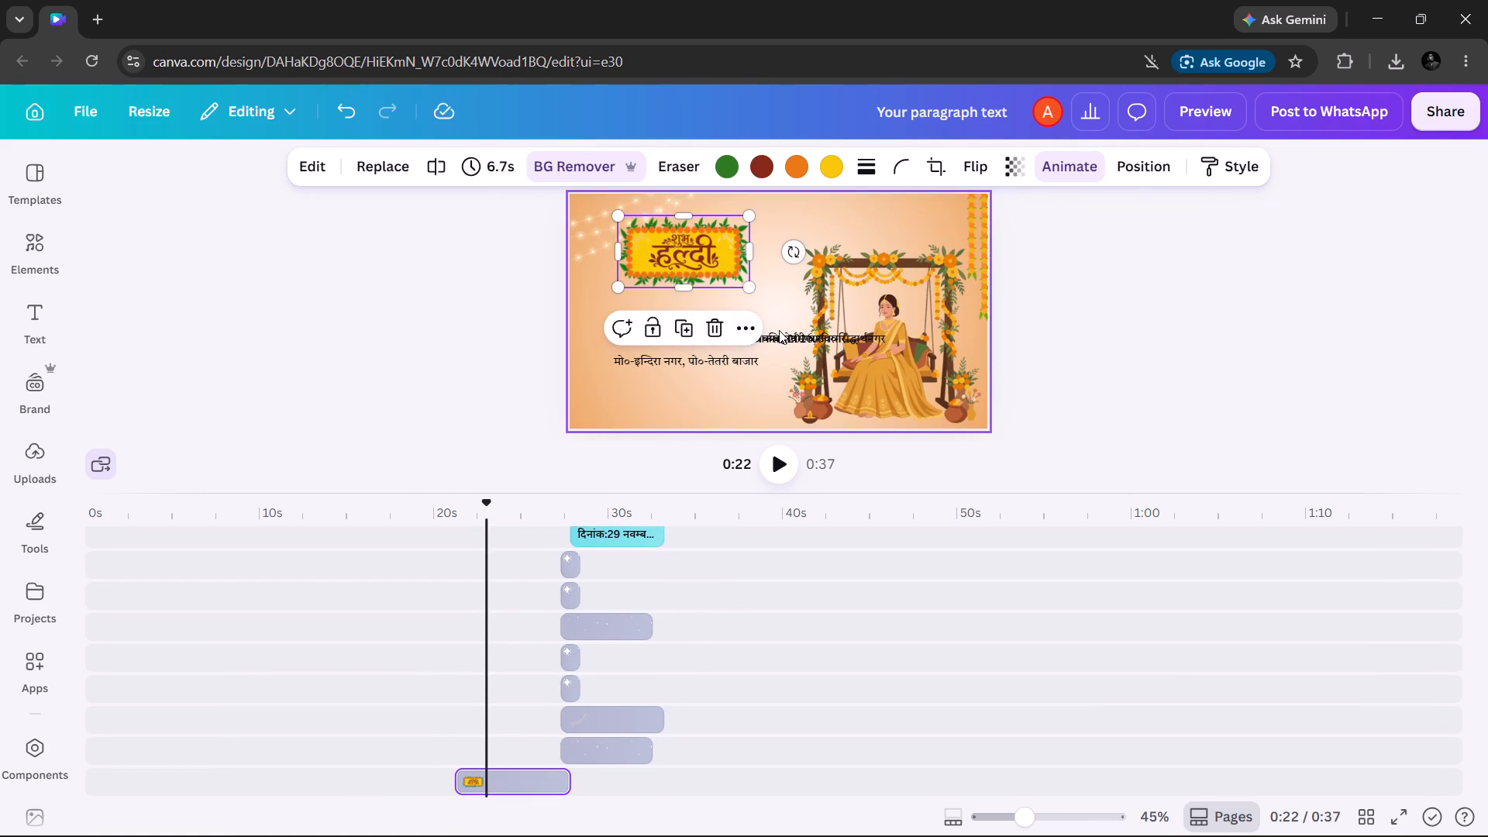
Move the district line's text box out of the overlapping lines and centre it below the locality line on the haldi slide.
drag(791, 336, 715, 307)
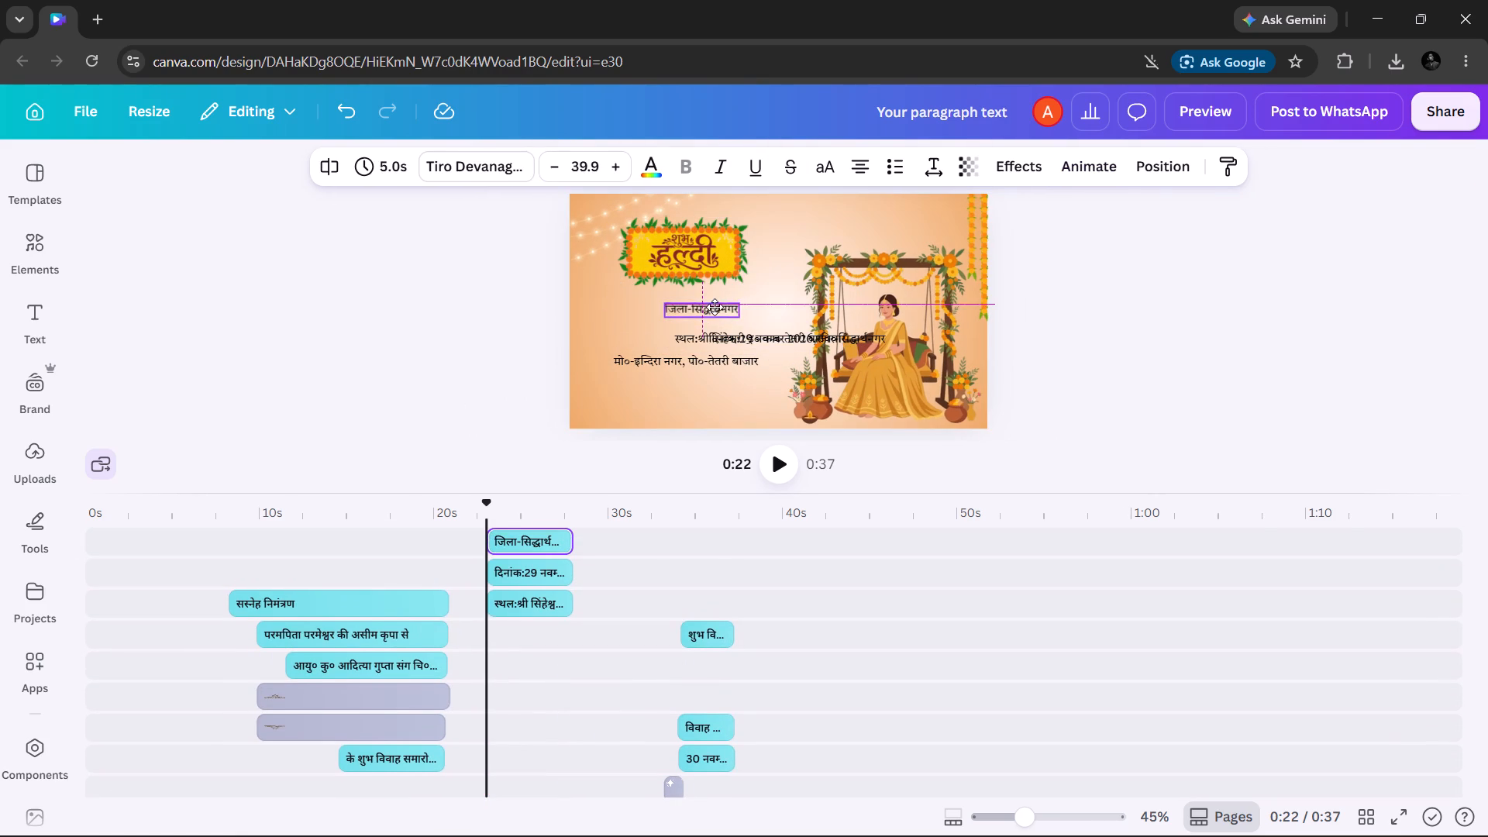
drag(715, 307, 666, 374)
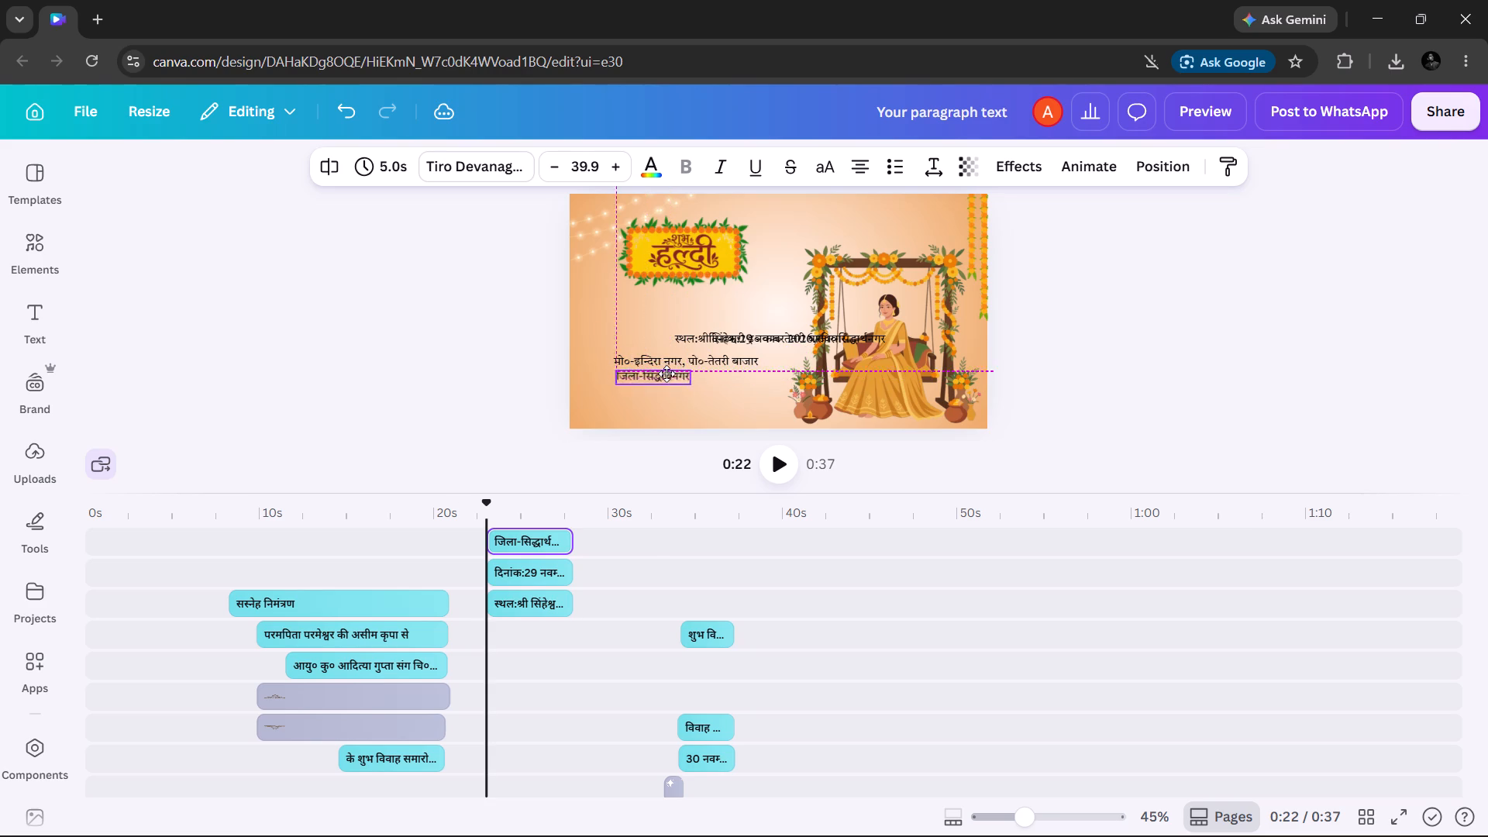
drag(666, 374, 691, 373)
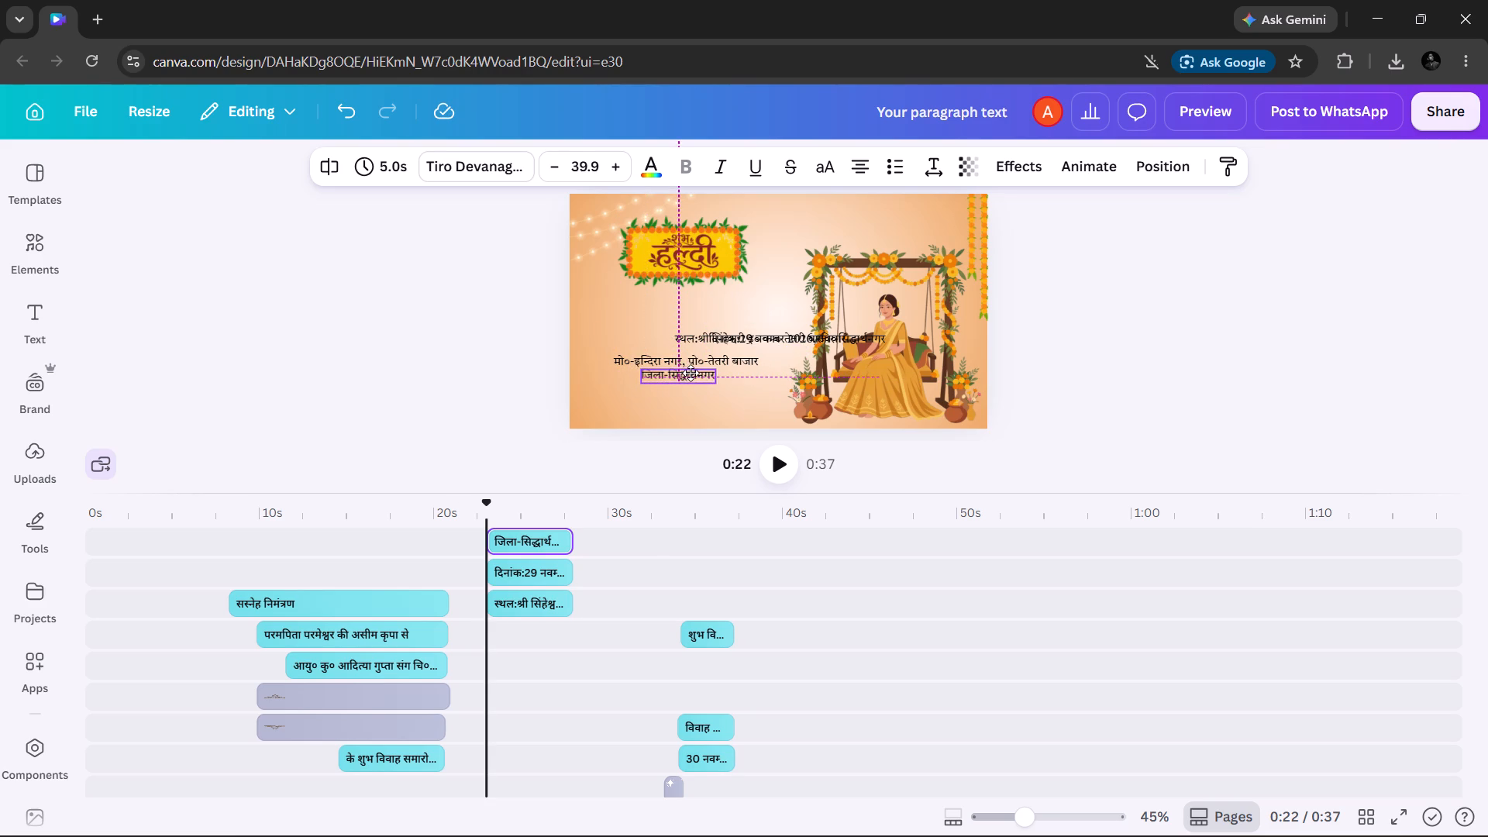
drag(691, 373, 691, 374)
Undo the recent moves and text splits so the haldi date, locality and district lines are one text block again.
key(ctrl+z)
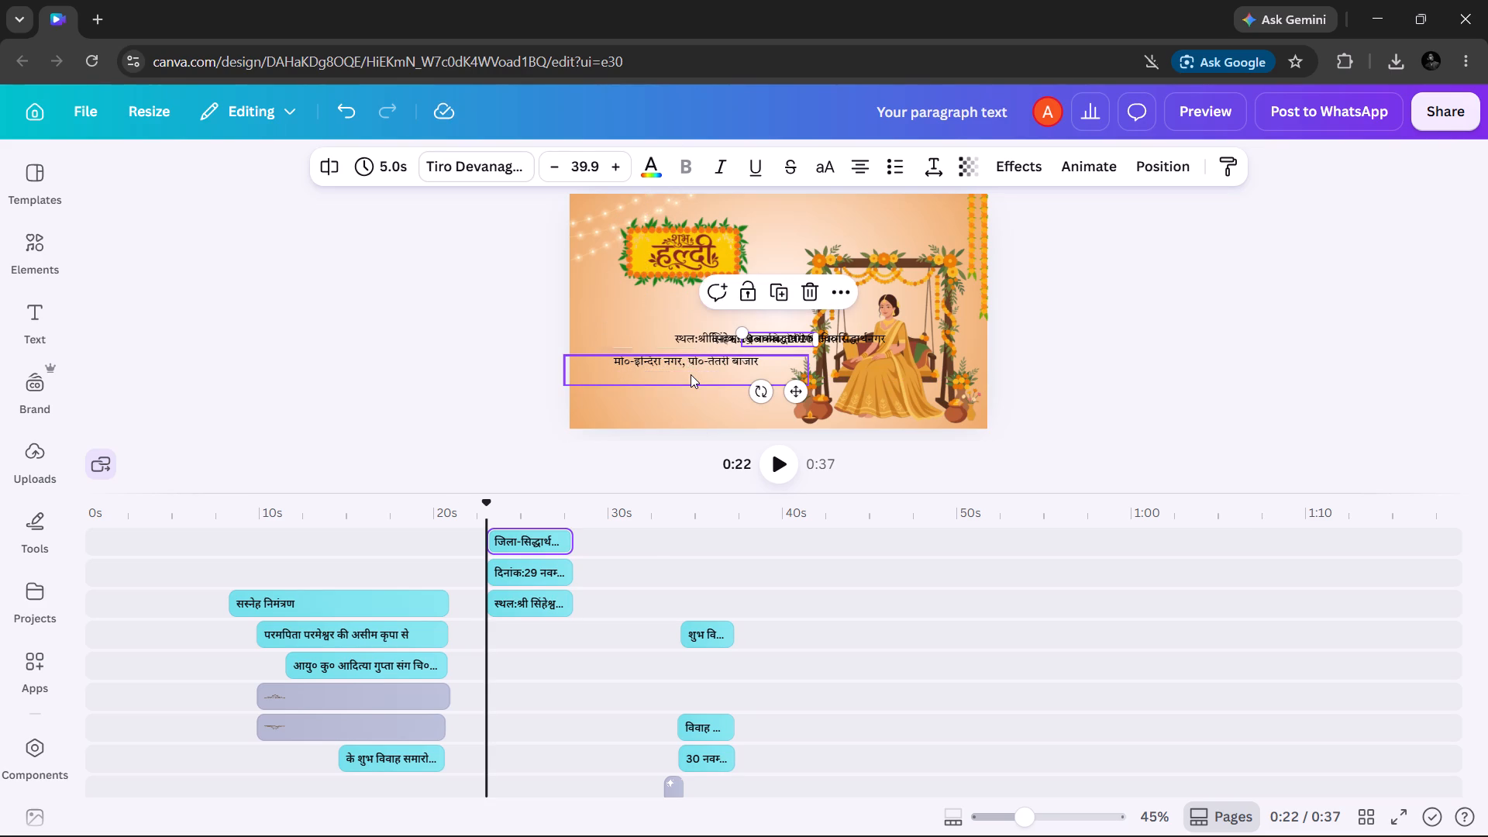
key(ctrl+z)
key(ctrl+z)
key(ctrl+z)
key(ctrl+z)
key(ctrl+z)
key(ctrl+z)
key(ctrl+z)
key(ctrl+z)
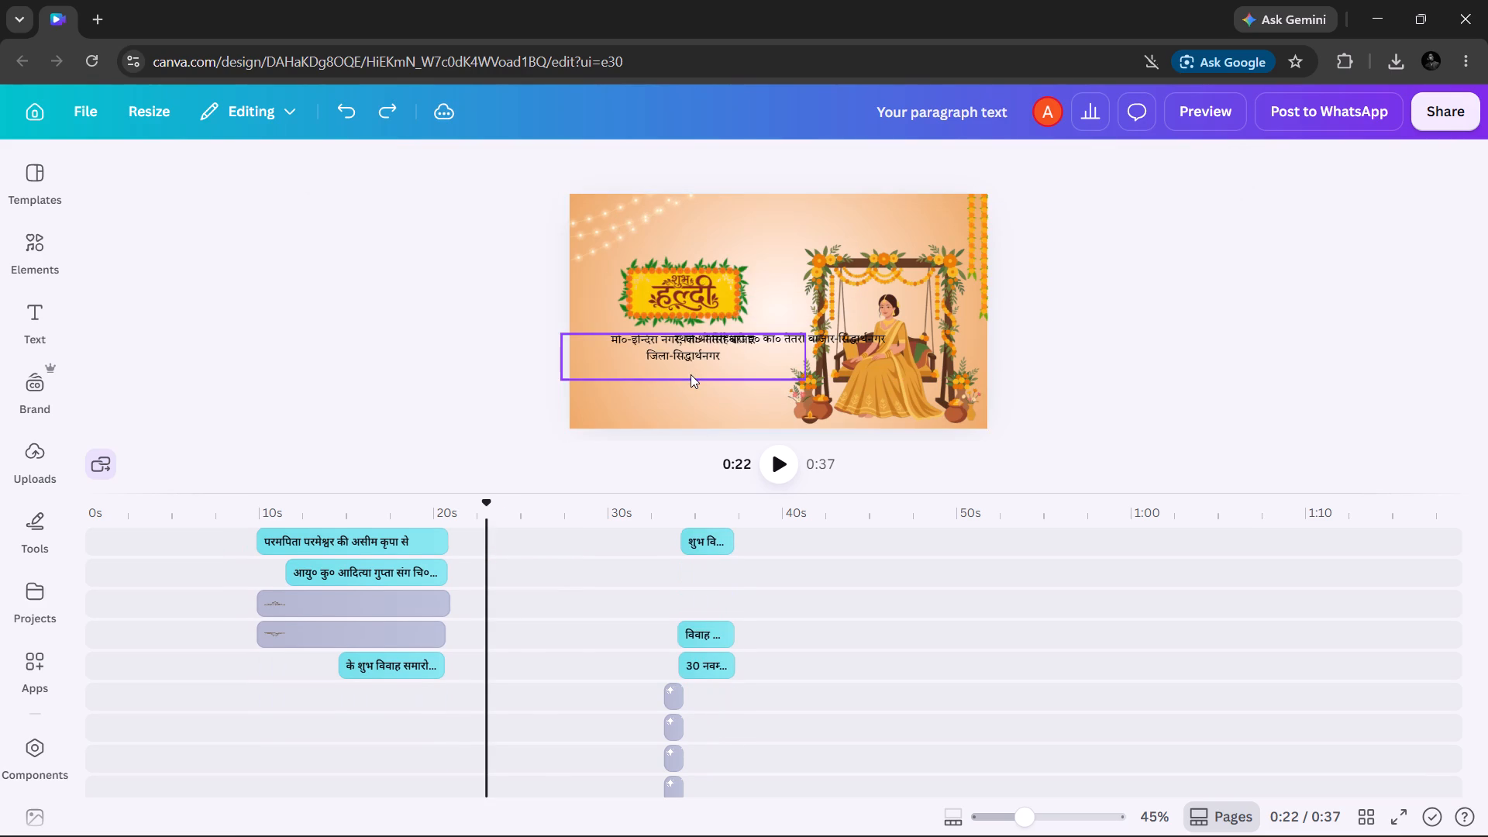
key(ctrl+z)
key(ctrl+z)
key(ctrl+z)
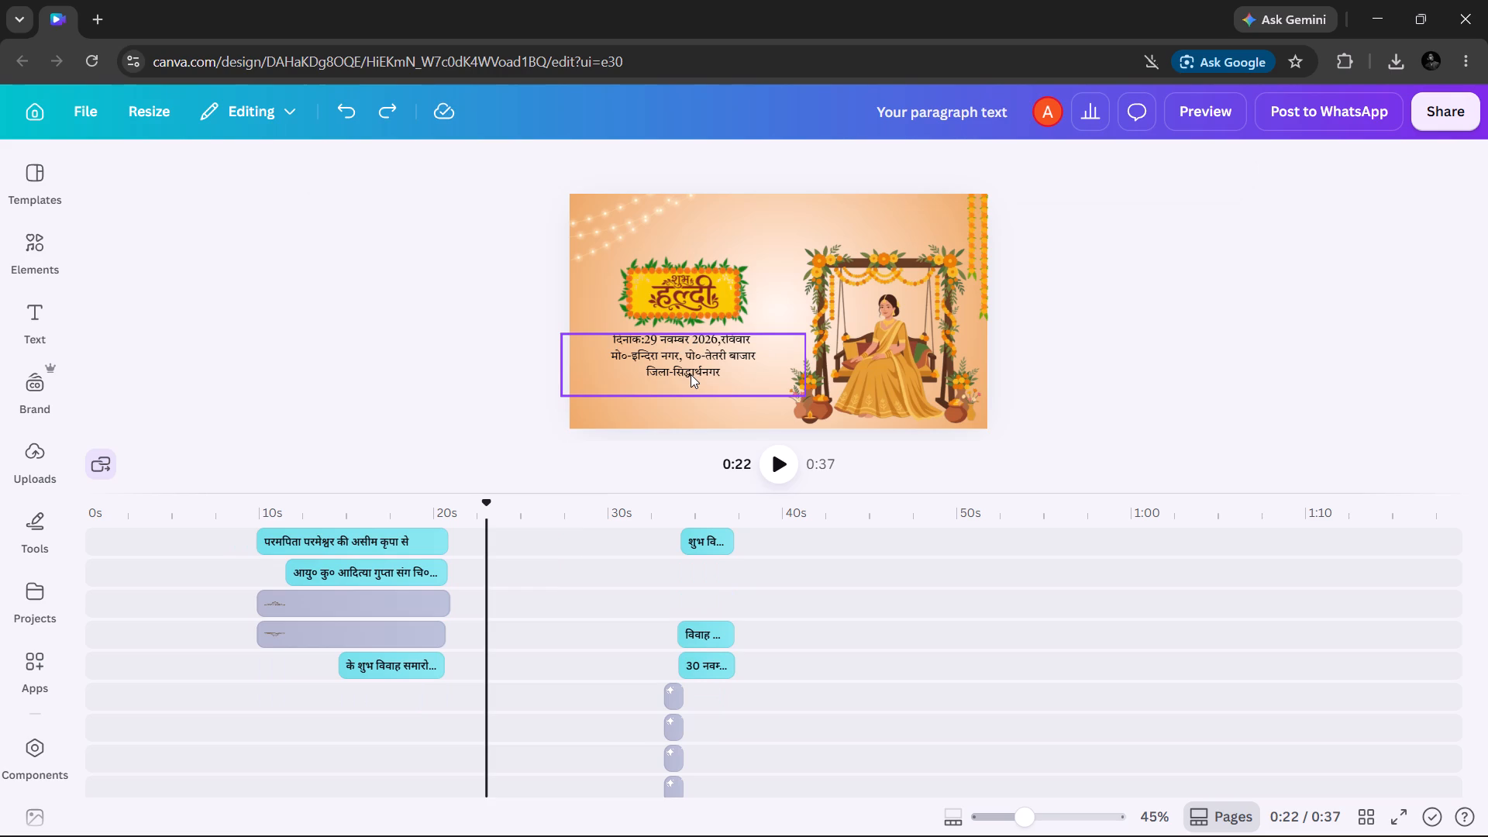
Move the haldi sign graphic up towards the slide's top edge and bring the details text block up beneath it.
drag(676, 288, 677, 251)
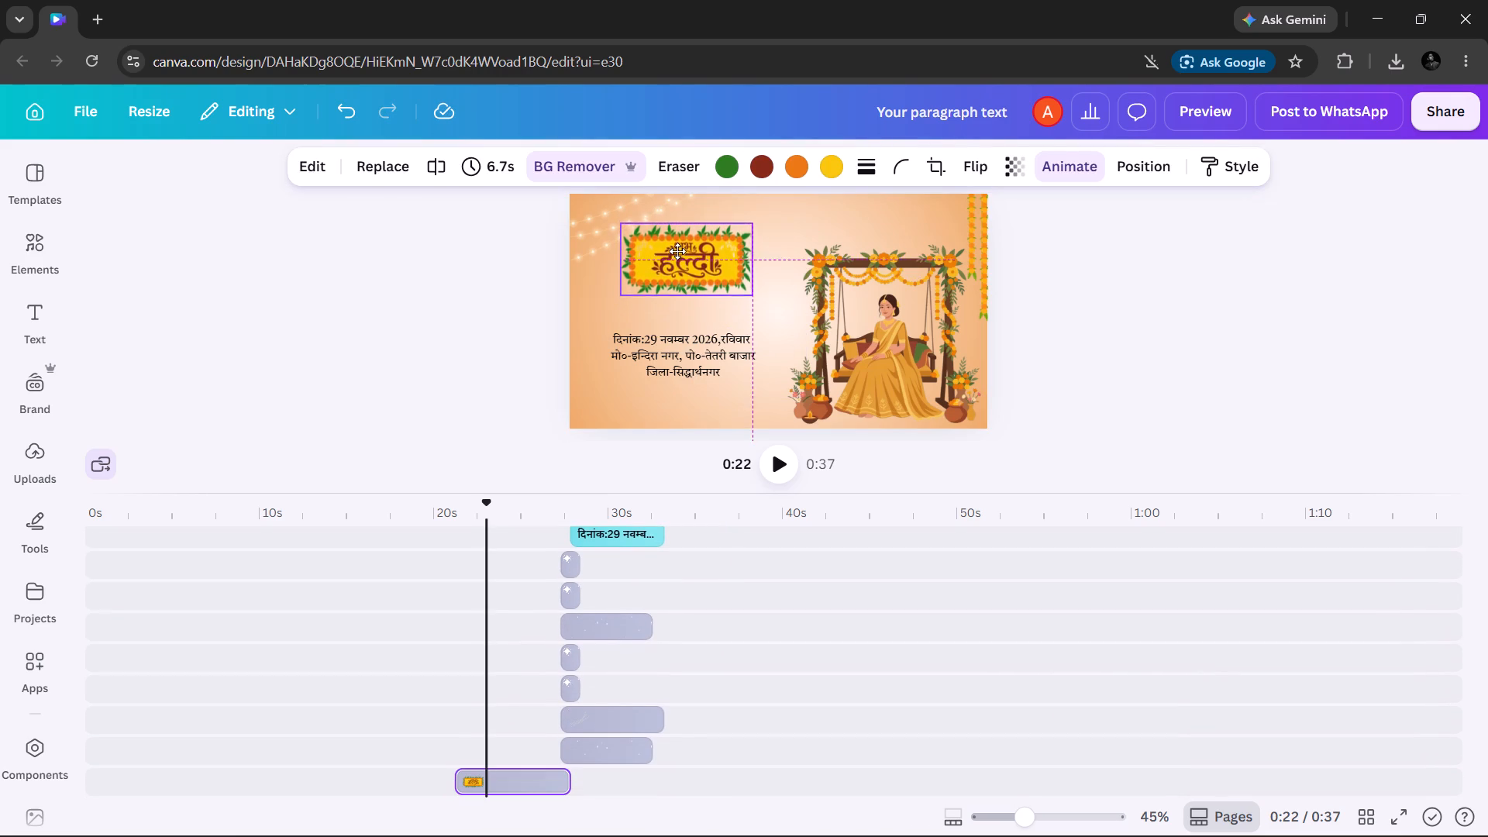
drag(677, 251, 677, 246)
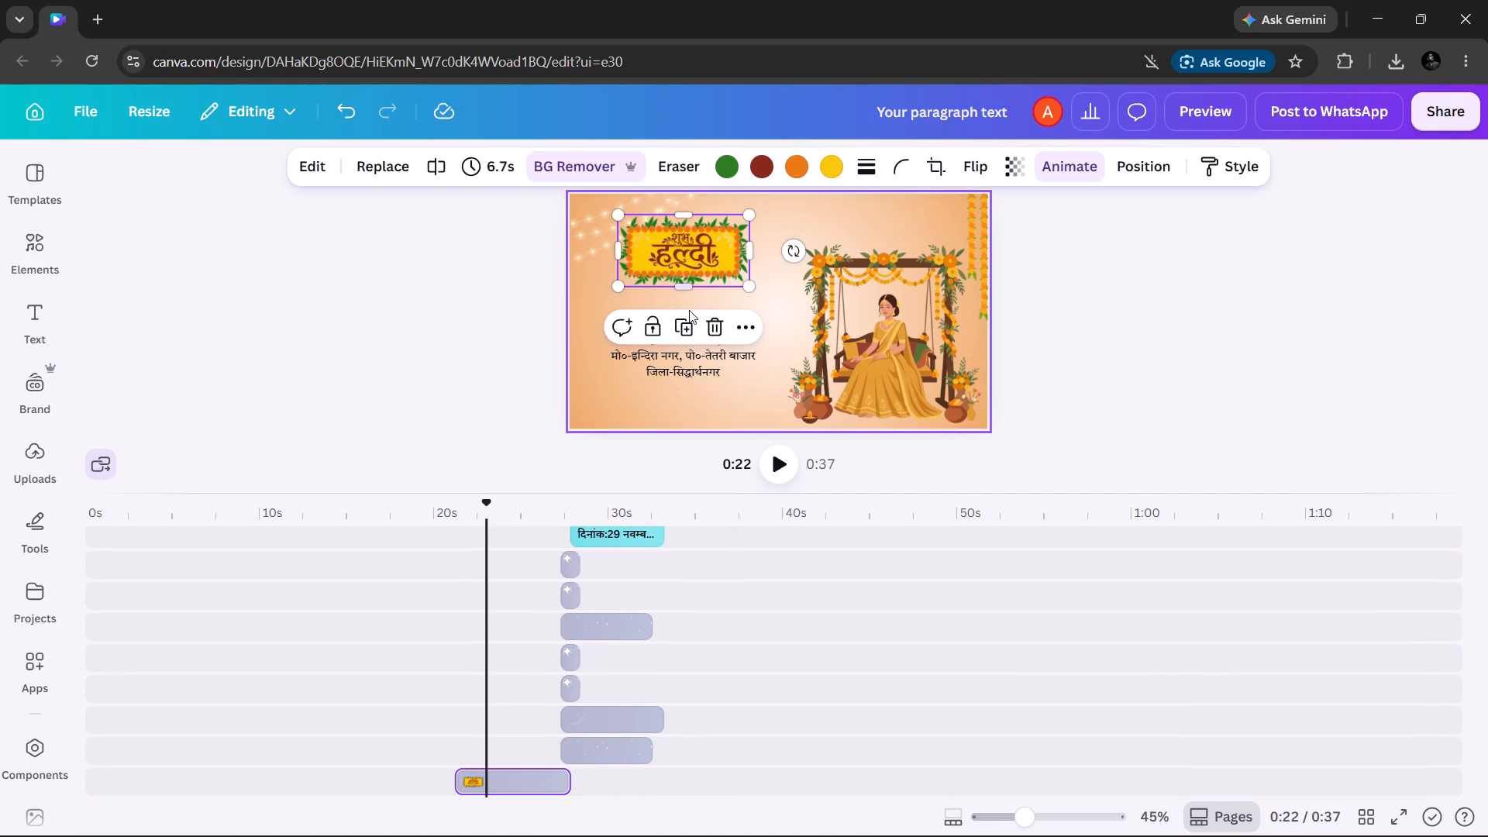
click(522, 315)
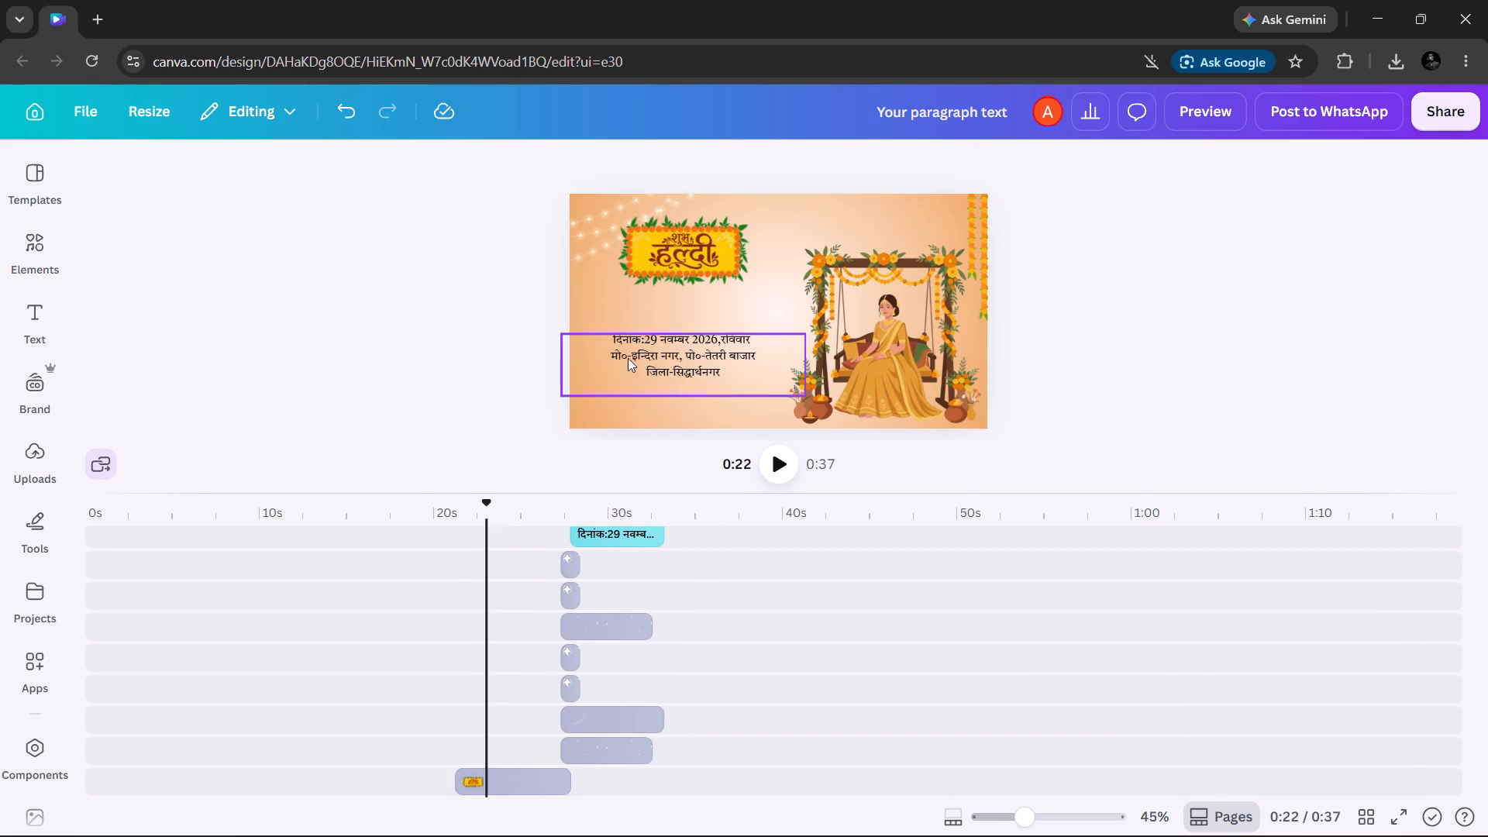
drag(657, 349, 663, 308)
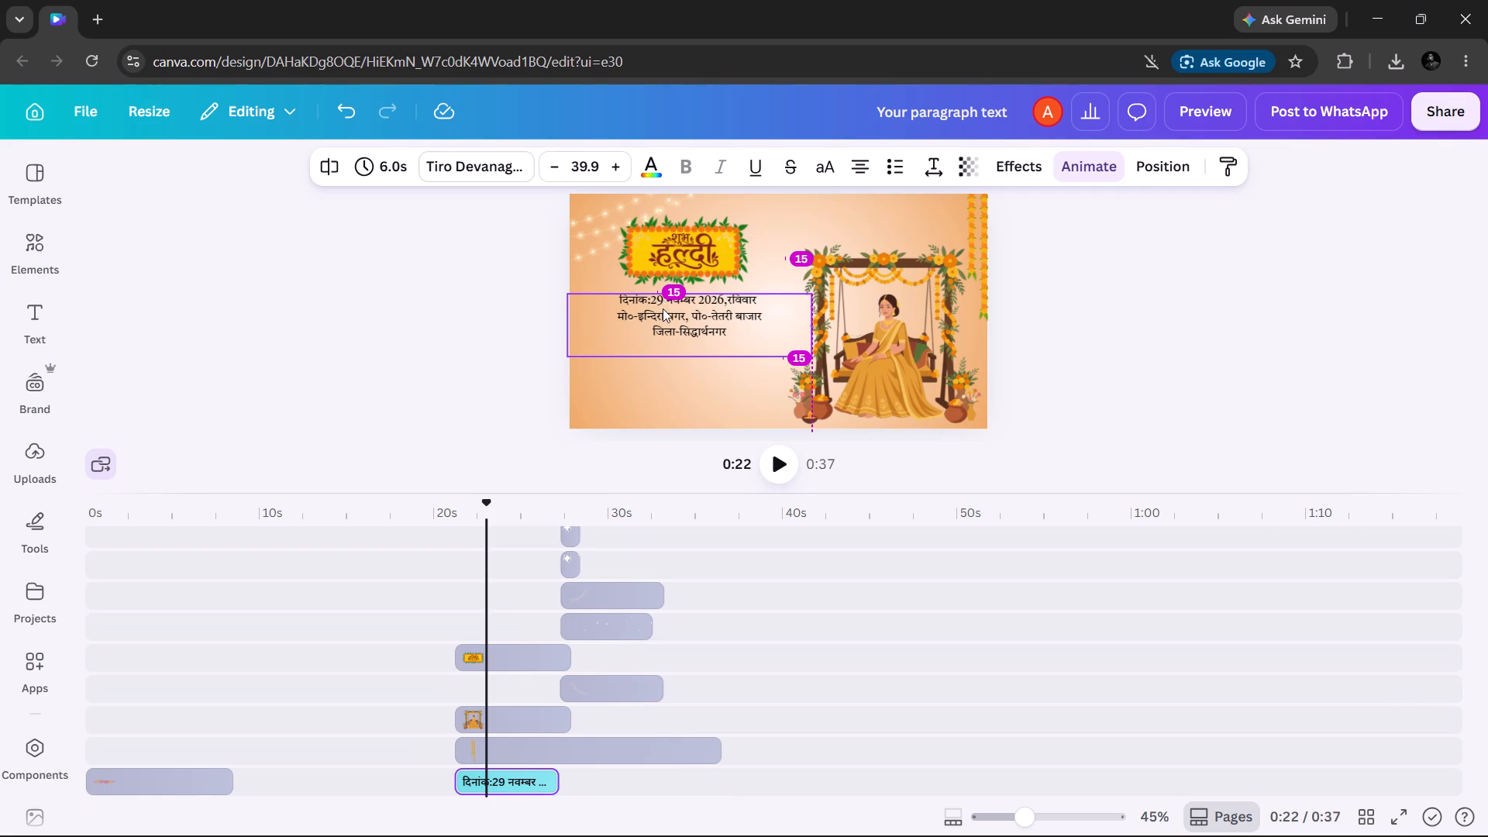
Apply uppercase to the locality line and set the whole haldi details text to the Aparajita font.
triple_click(680, 322)
click(680, 322)
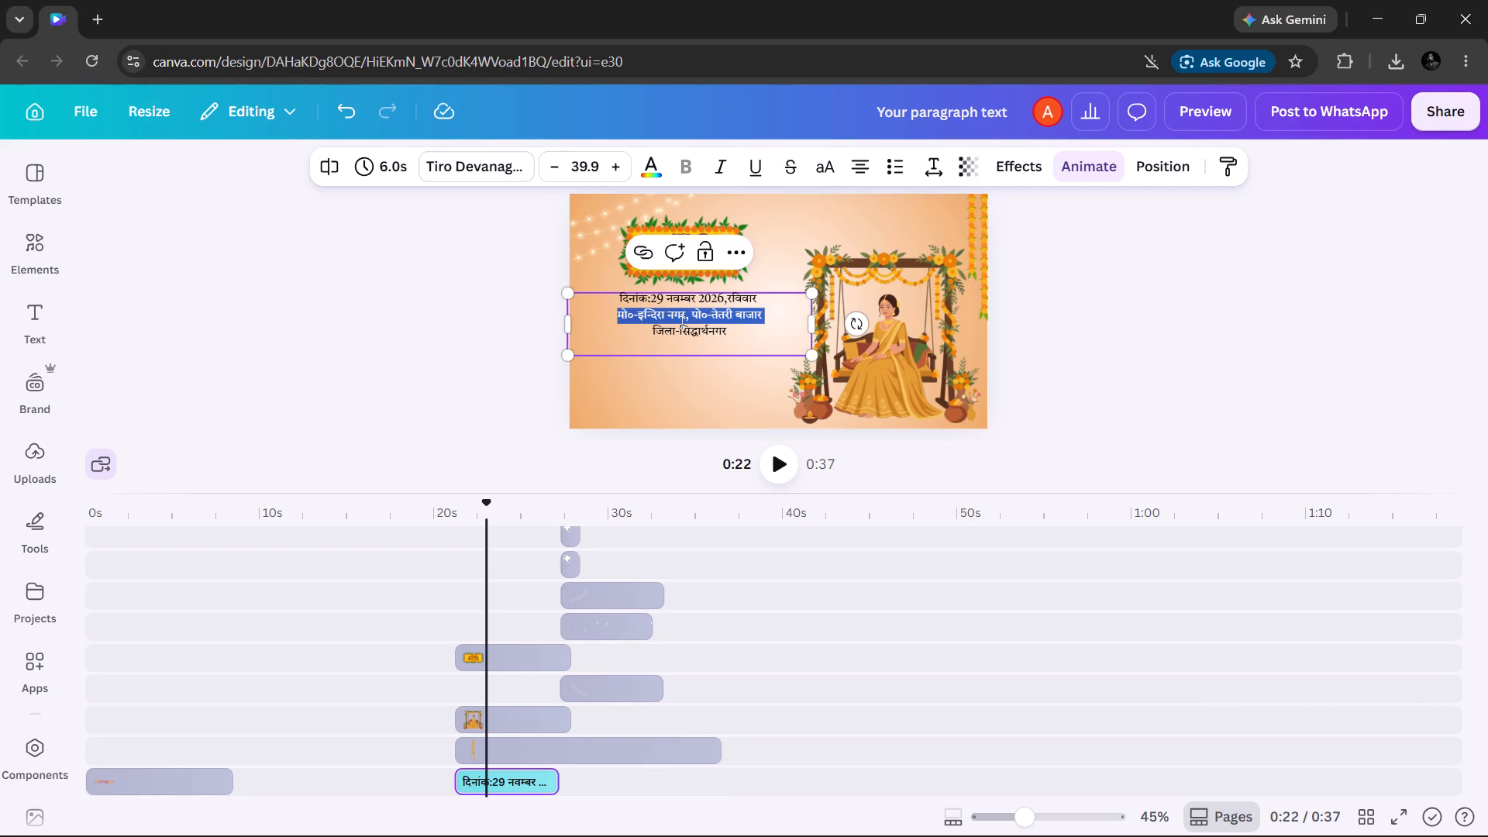
click(815, 169)
click(471, 164)
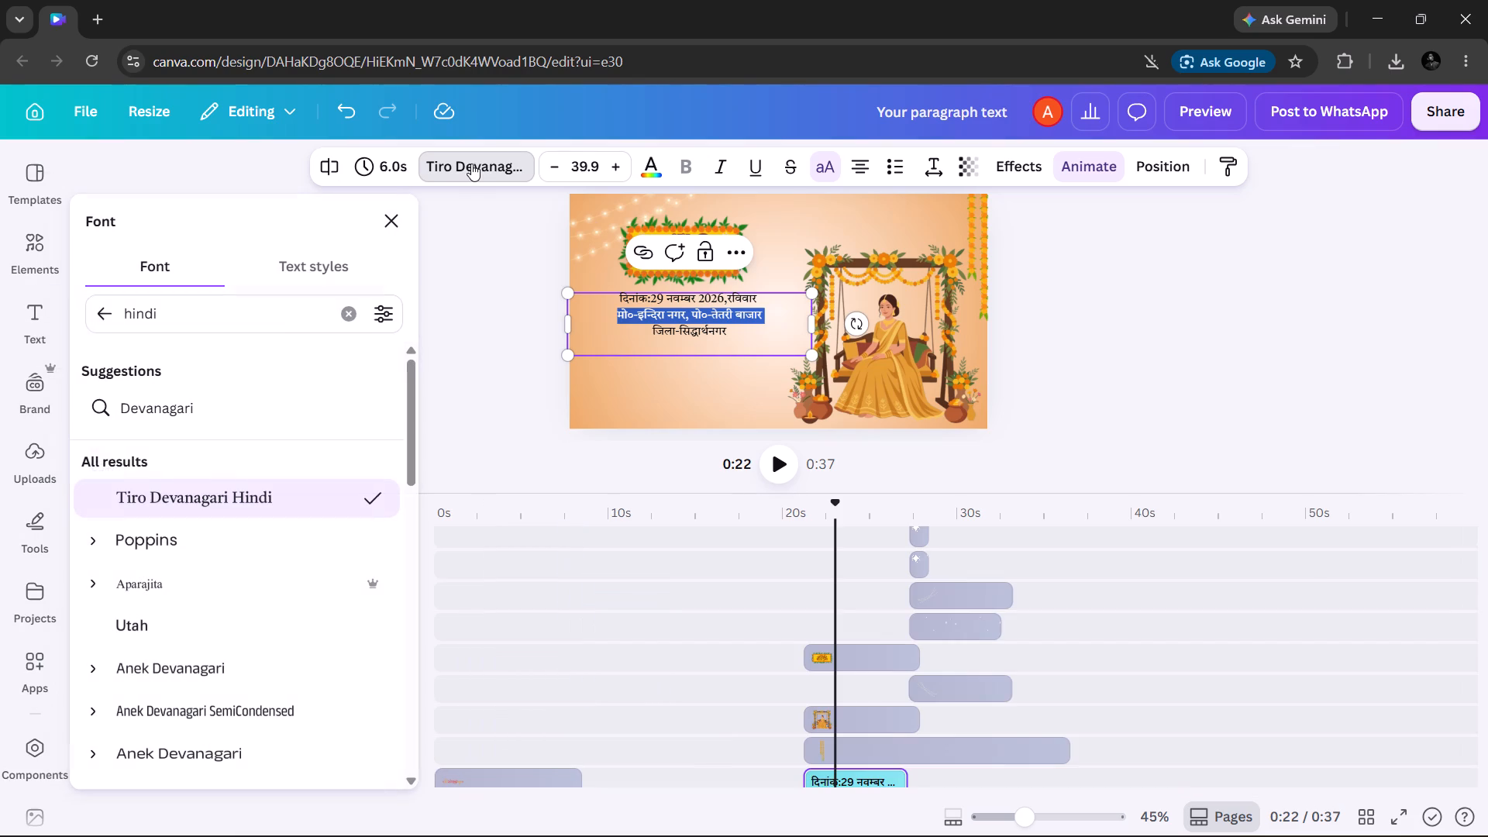
click(176, 568)
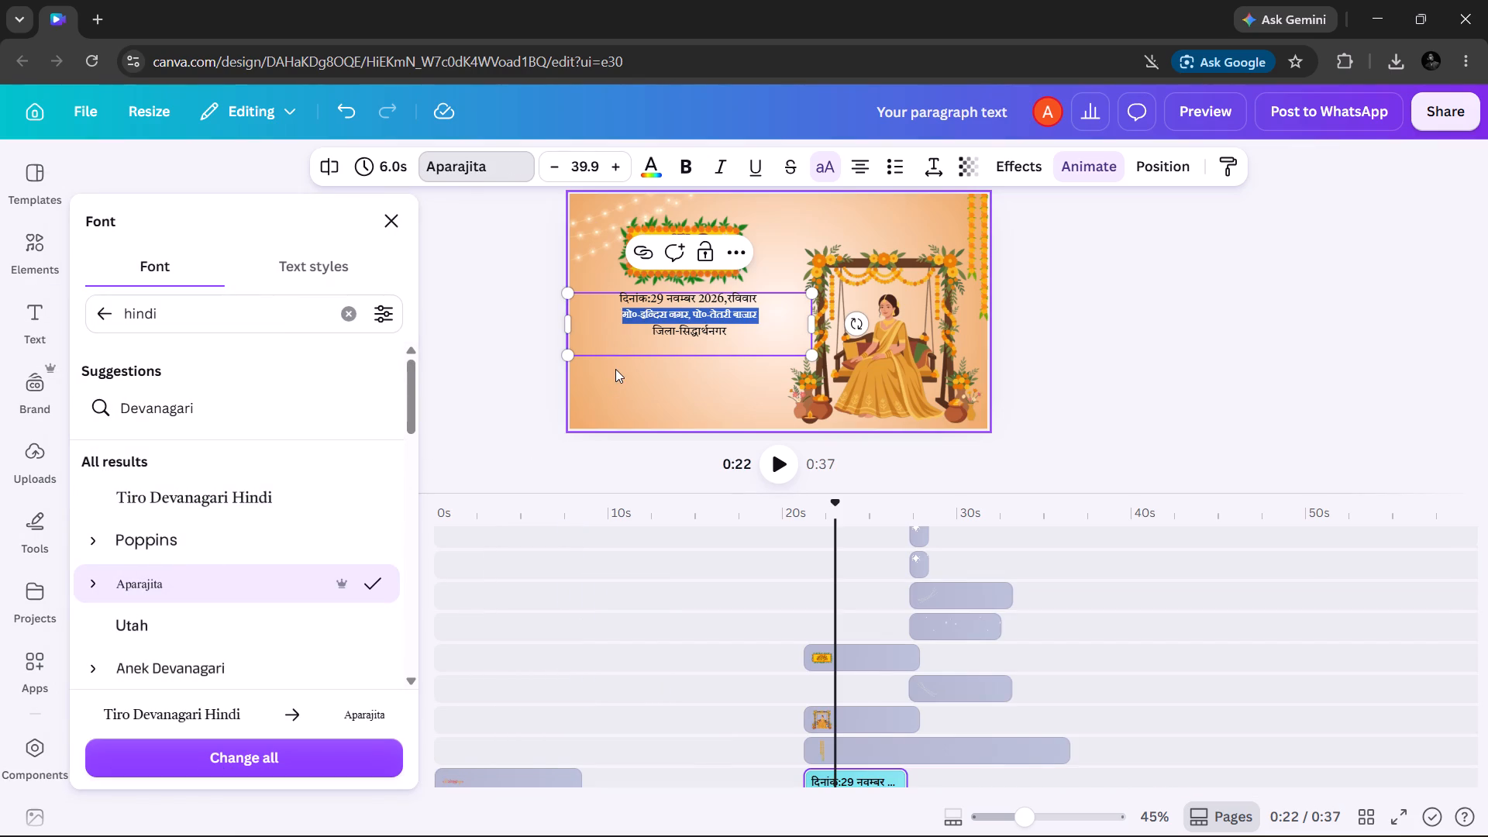
click(667, 327)
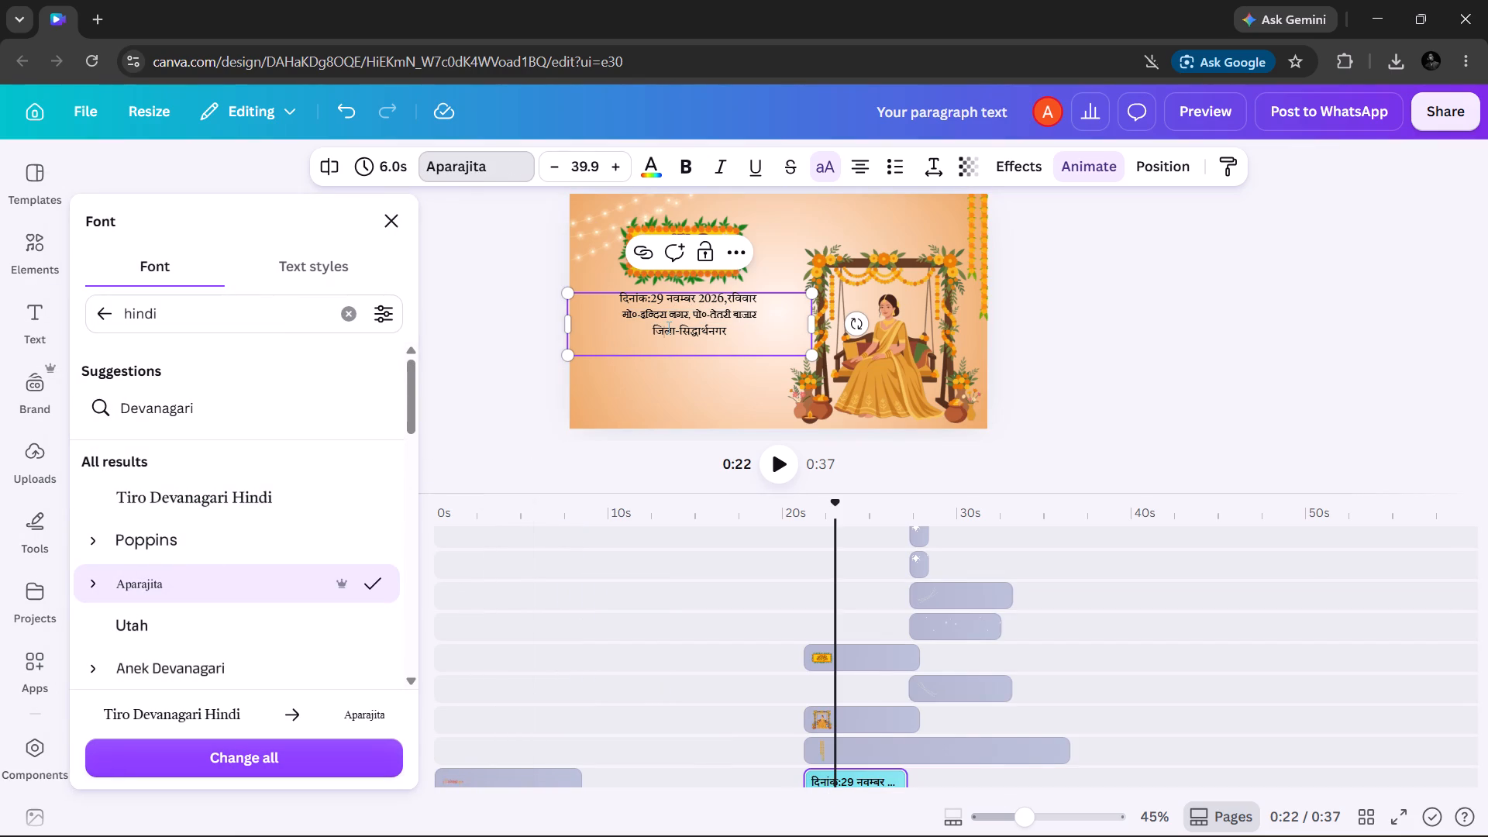
key(ctrl+a)
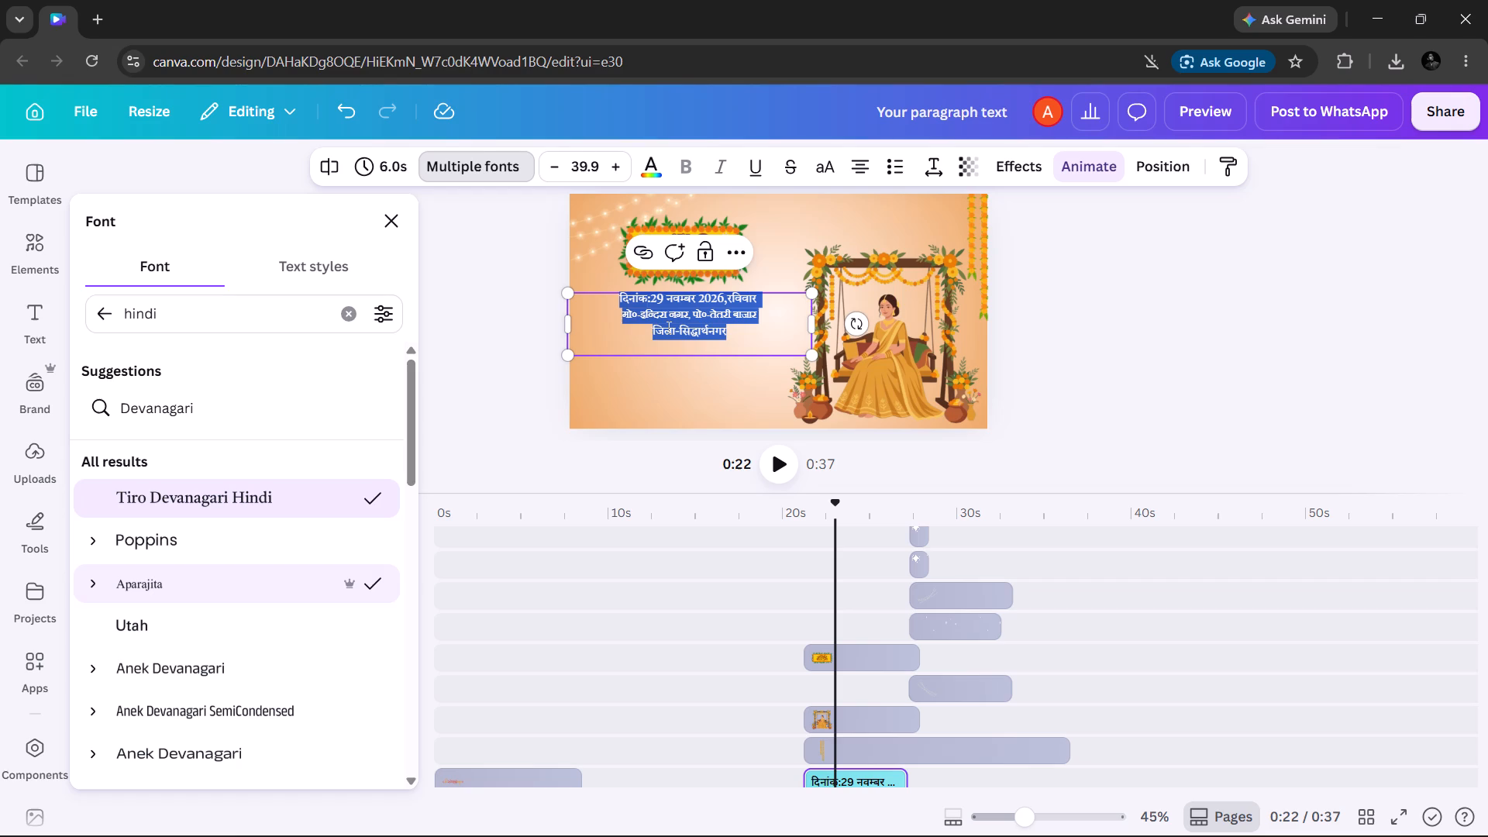
click(260, 580)
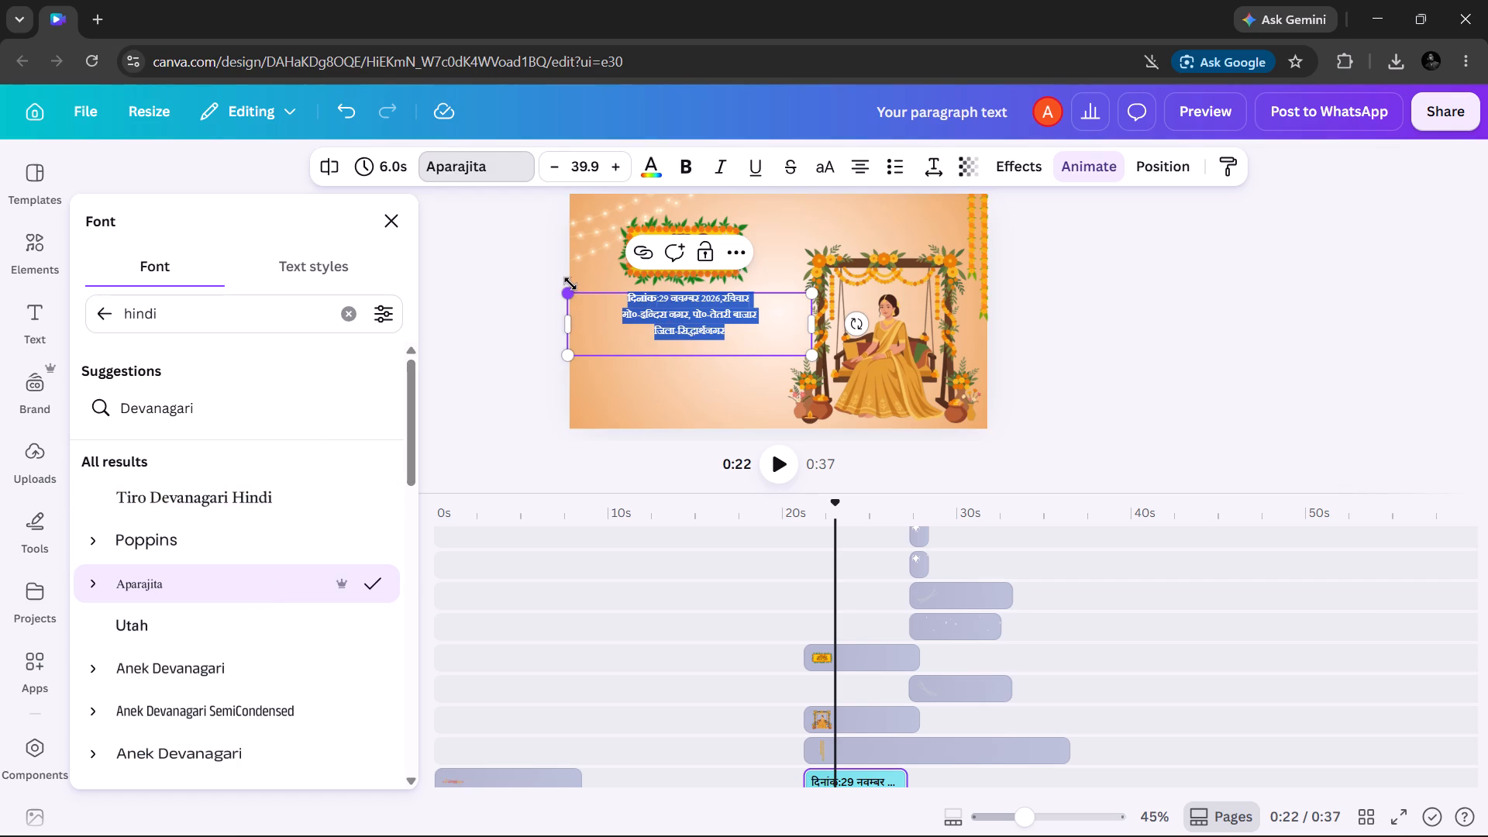
Enlarge the haldi details text to size 48.6 and reposition the block just below the haldi sign.
drag(570, 284, 519, 270)
drag(629, 301, 643, 311)
click(542, 401)
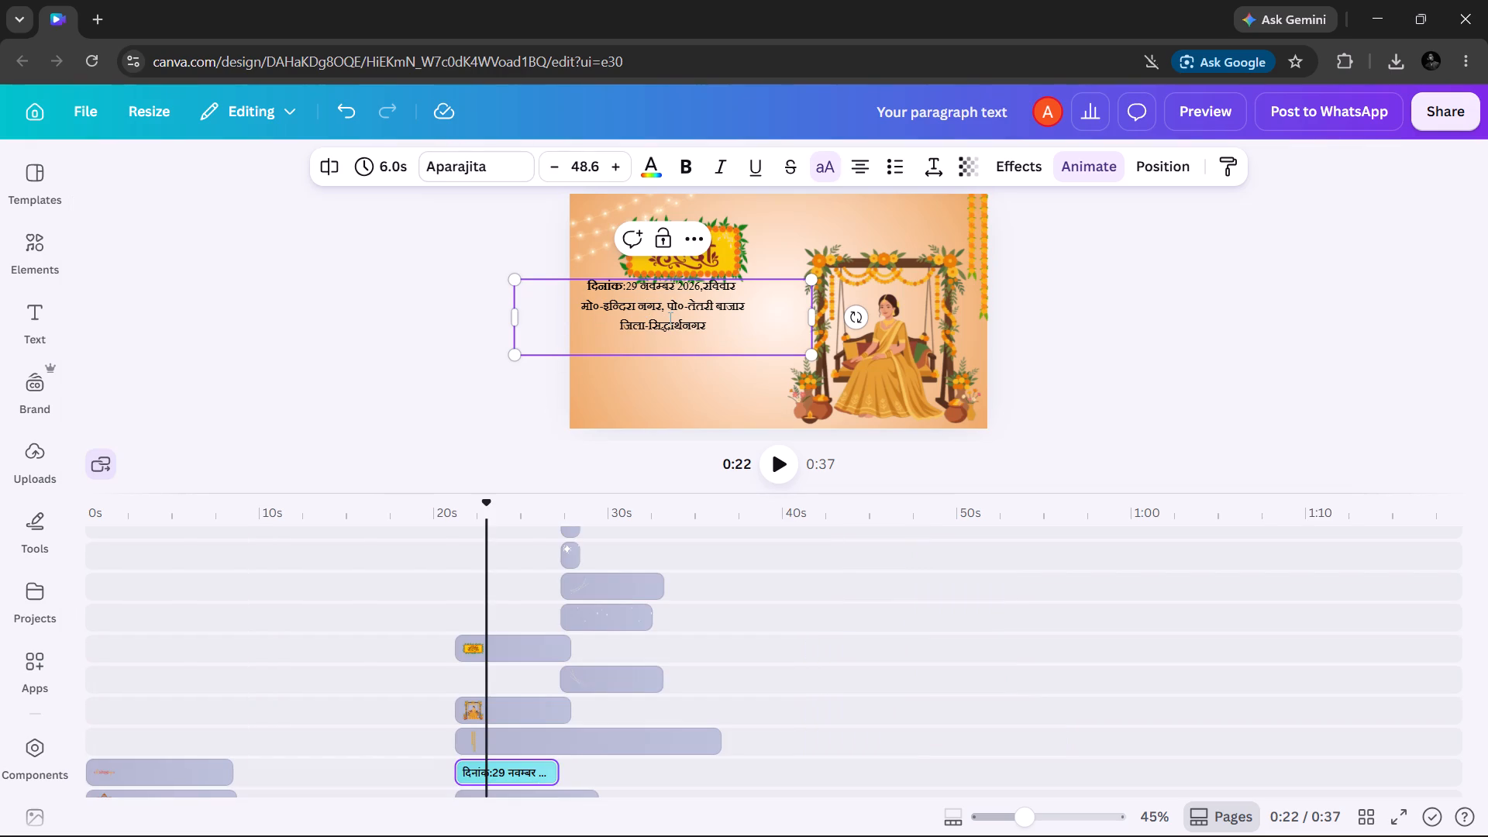
click(669, 316)
click(480, 312)
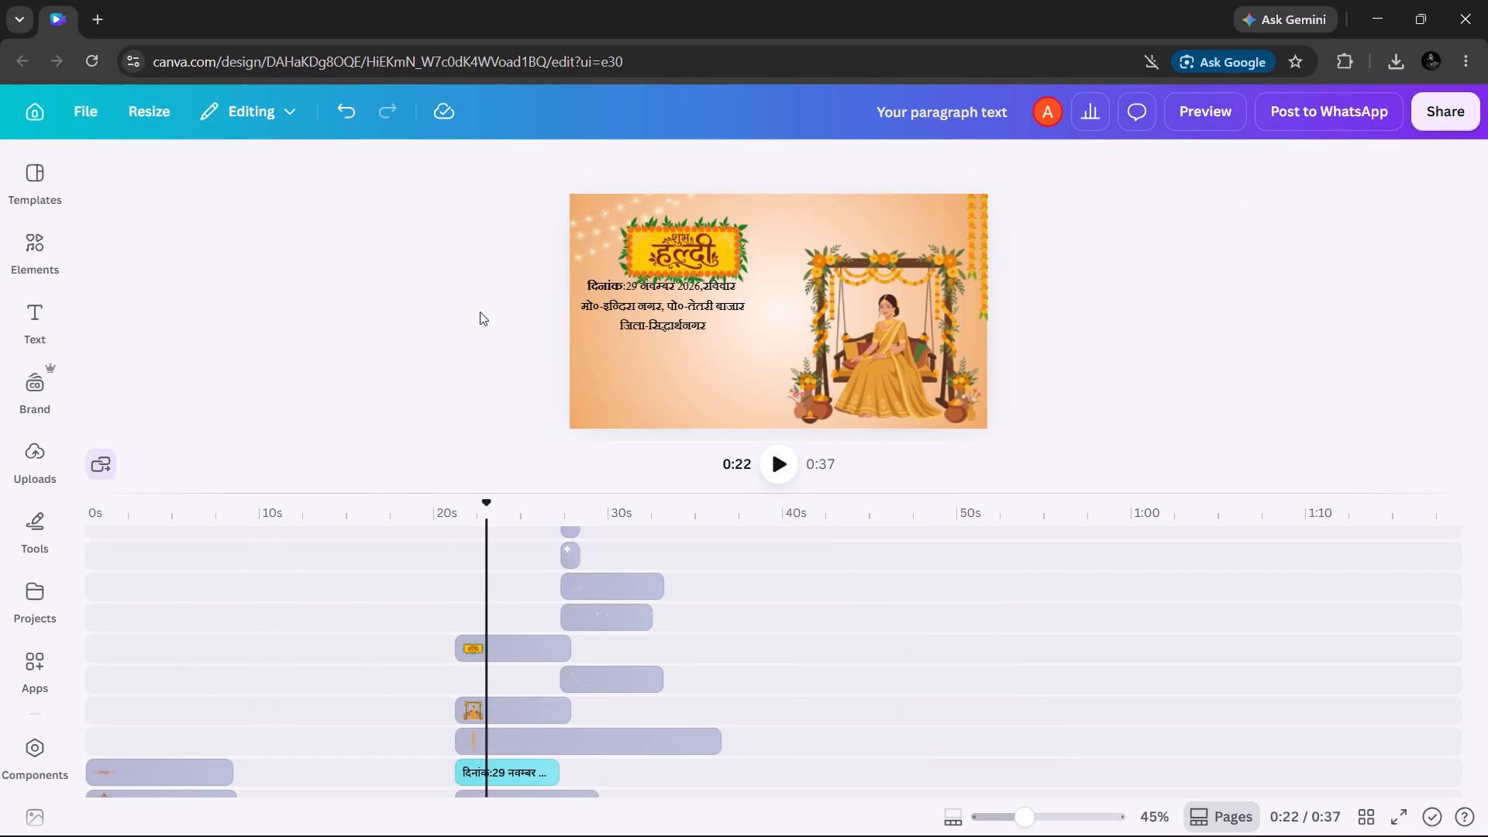
click(650, 304)
drag(650, 304, 673, 318)
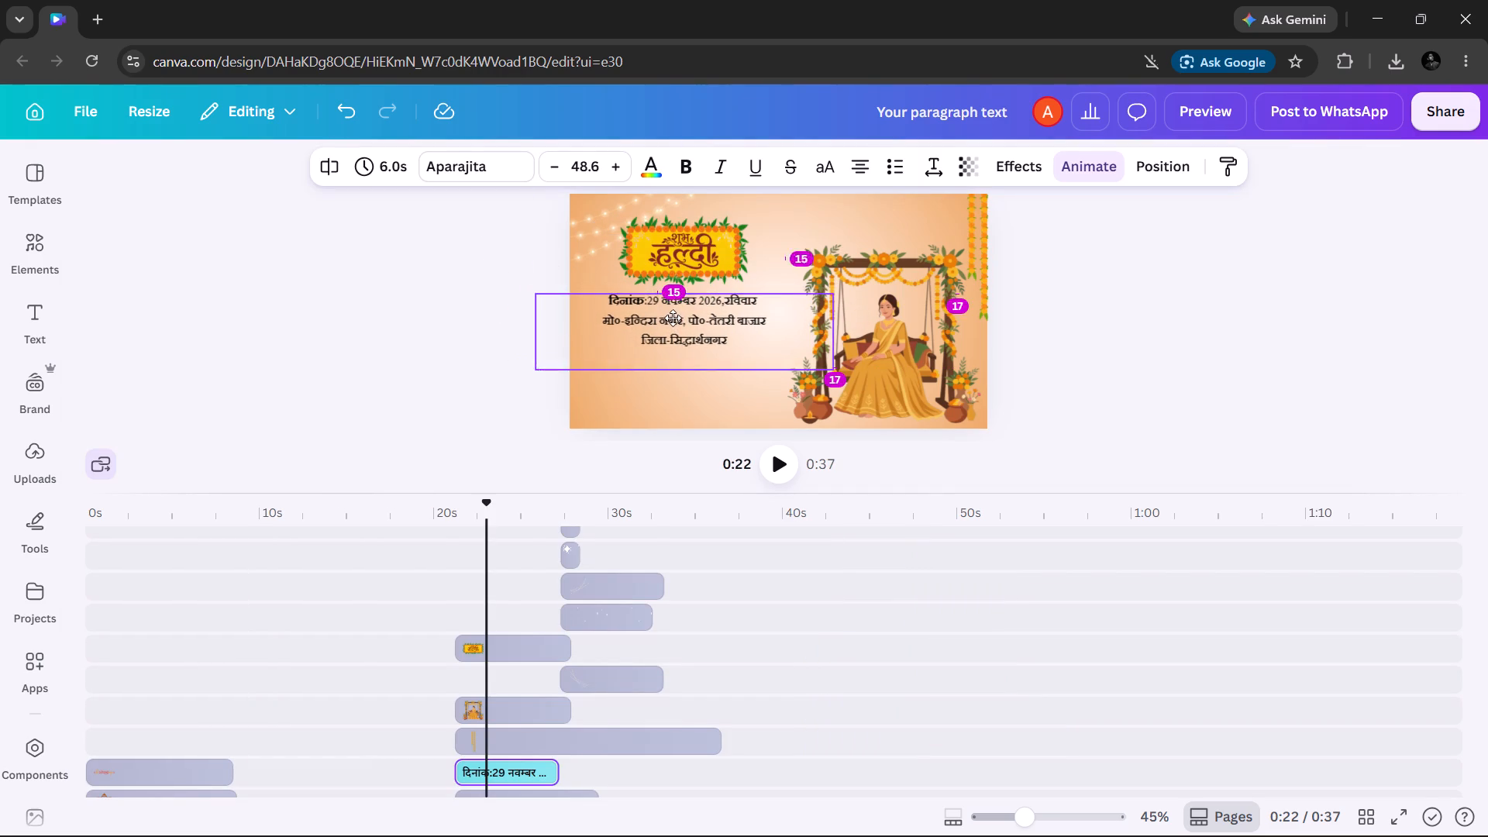
drag(673, 318, 677, 324)
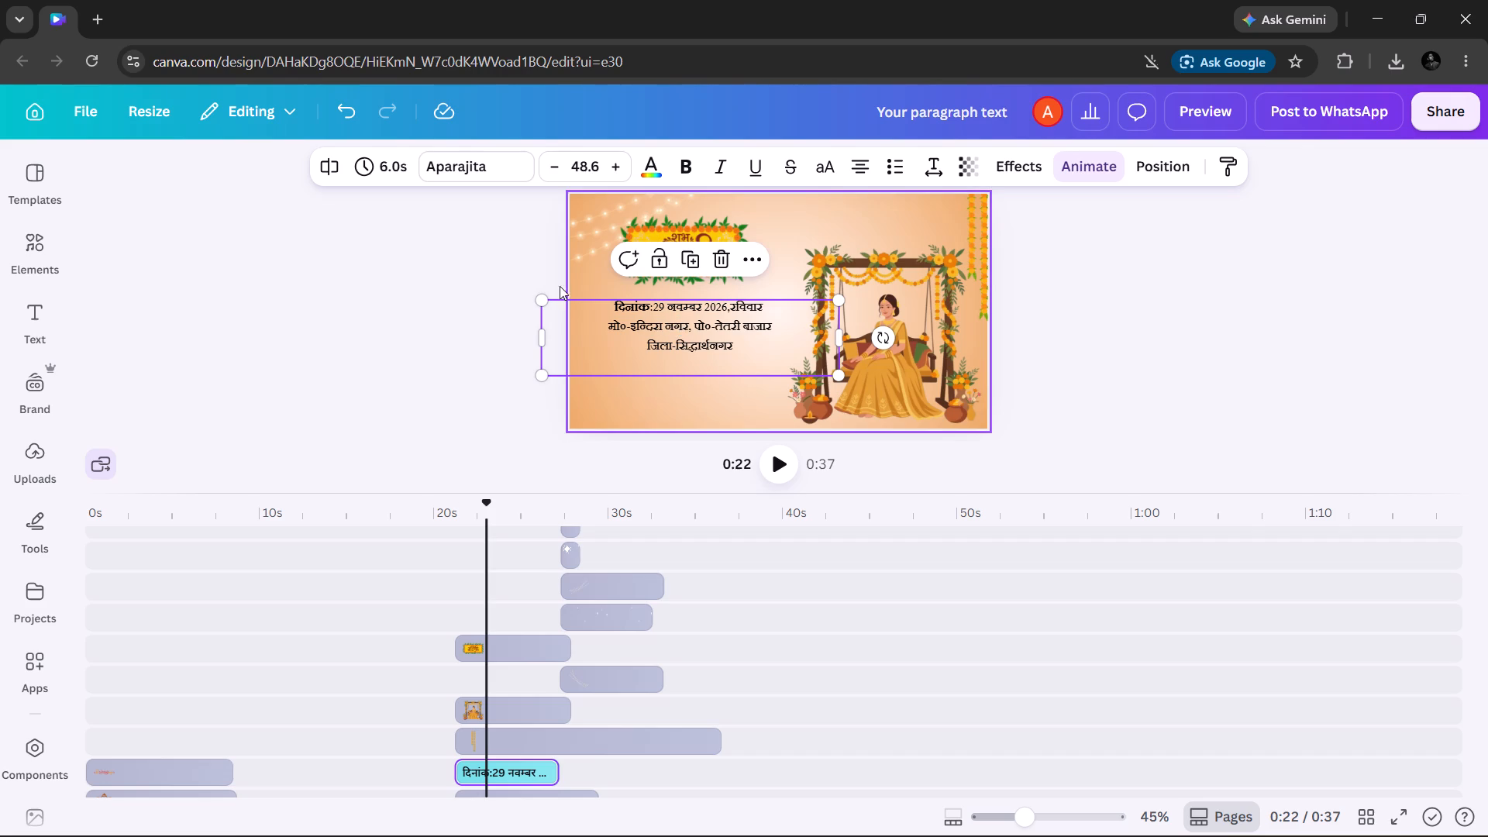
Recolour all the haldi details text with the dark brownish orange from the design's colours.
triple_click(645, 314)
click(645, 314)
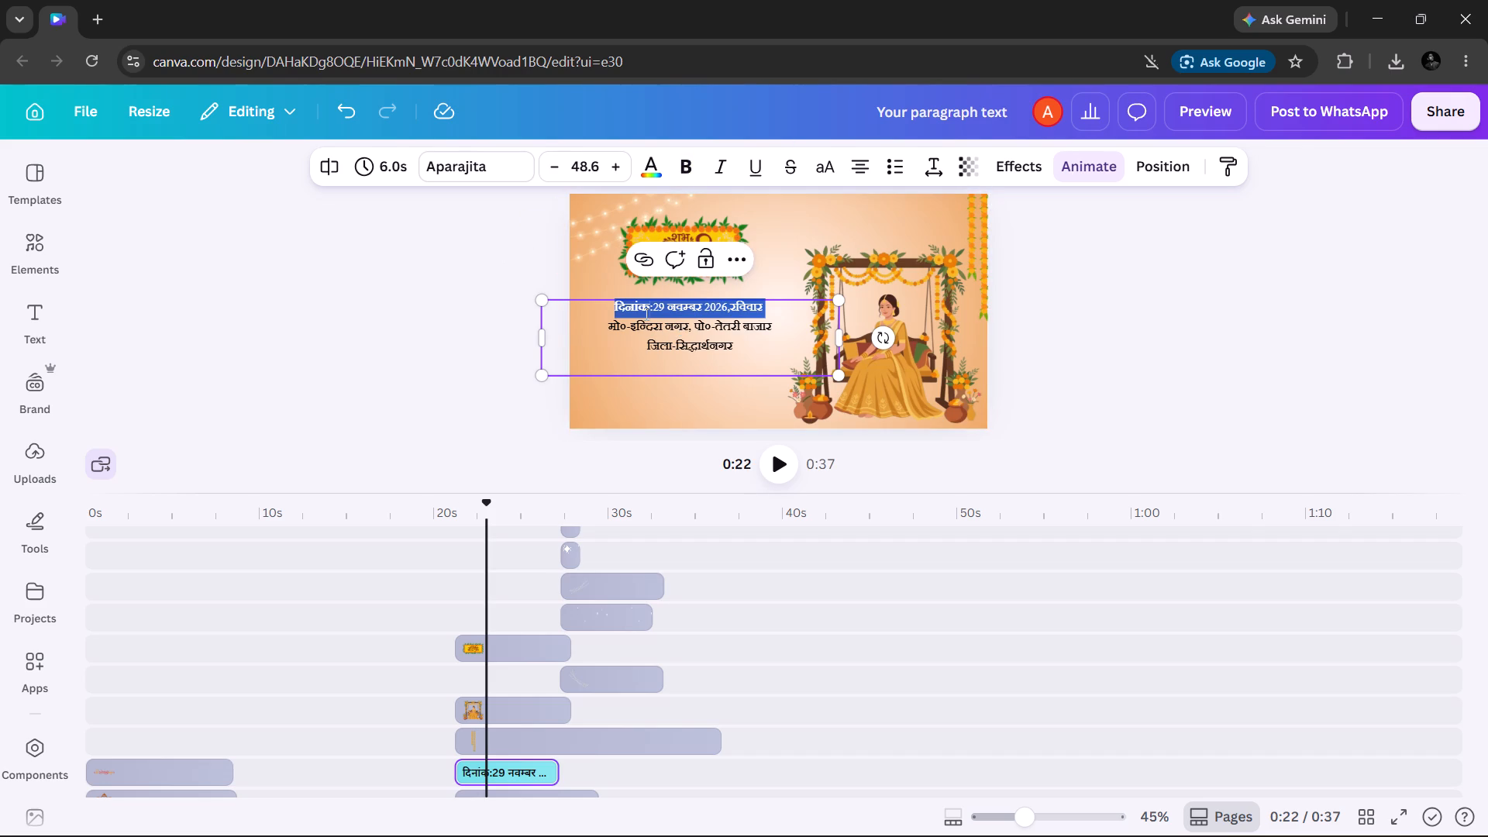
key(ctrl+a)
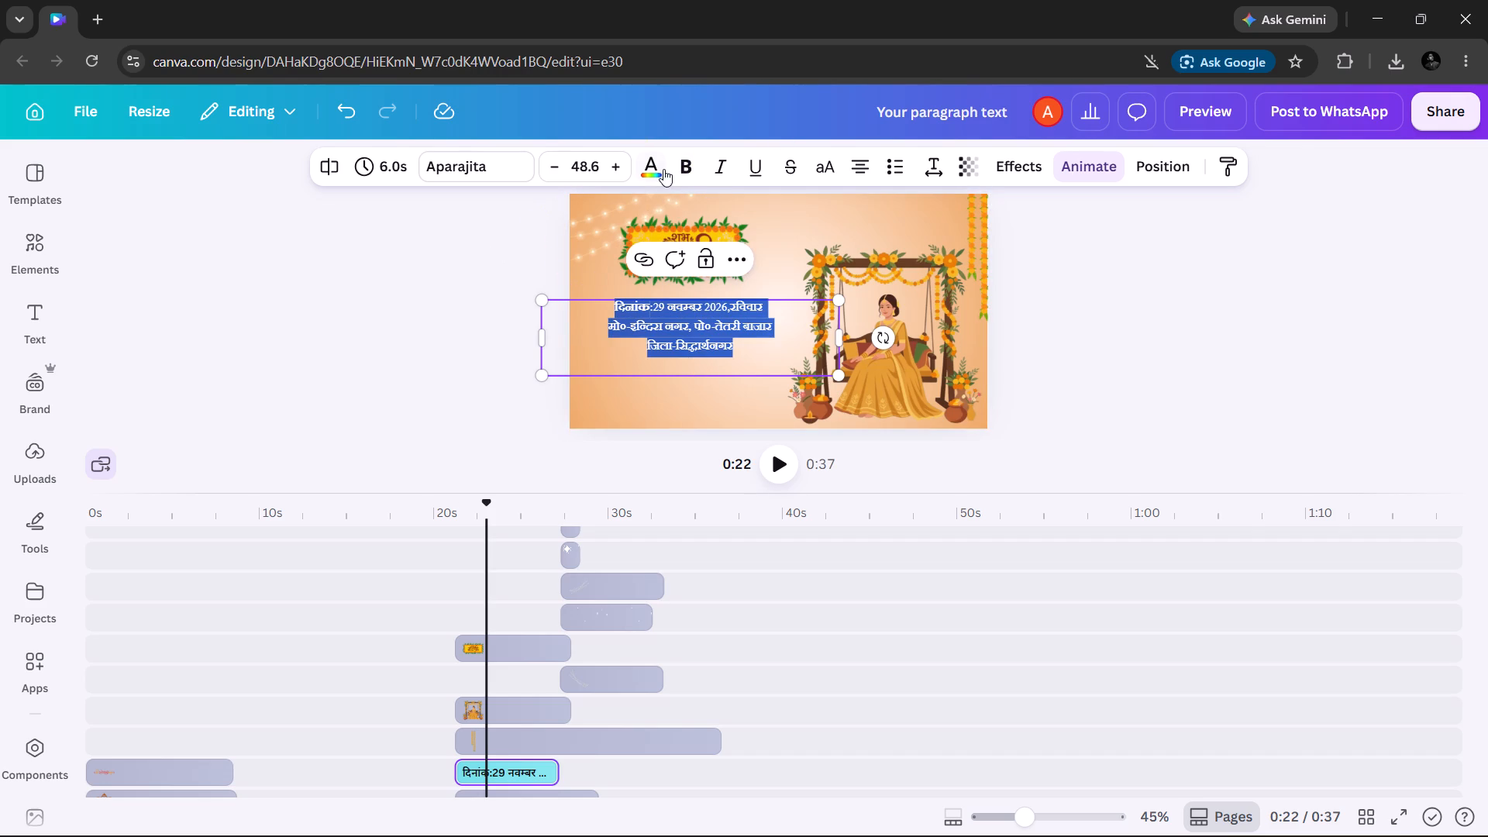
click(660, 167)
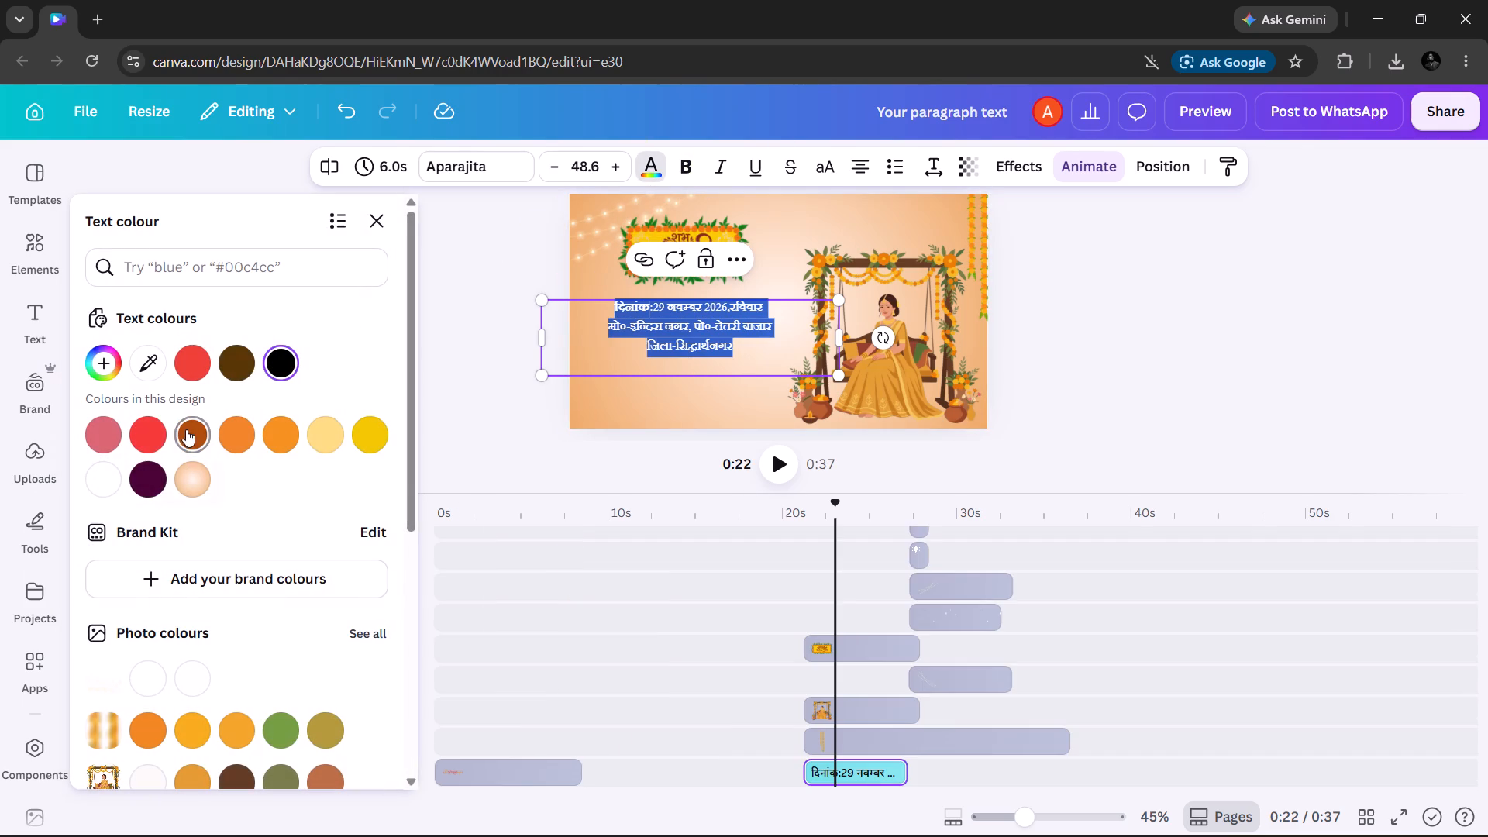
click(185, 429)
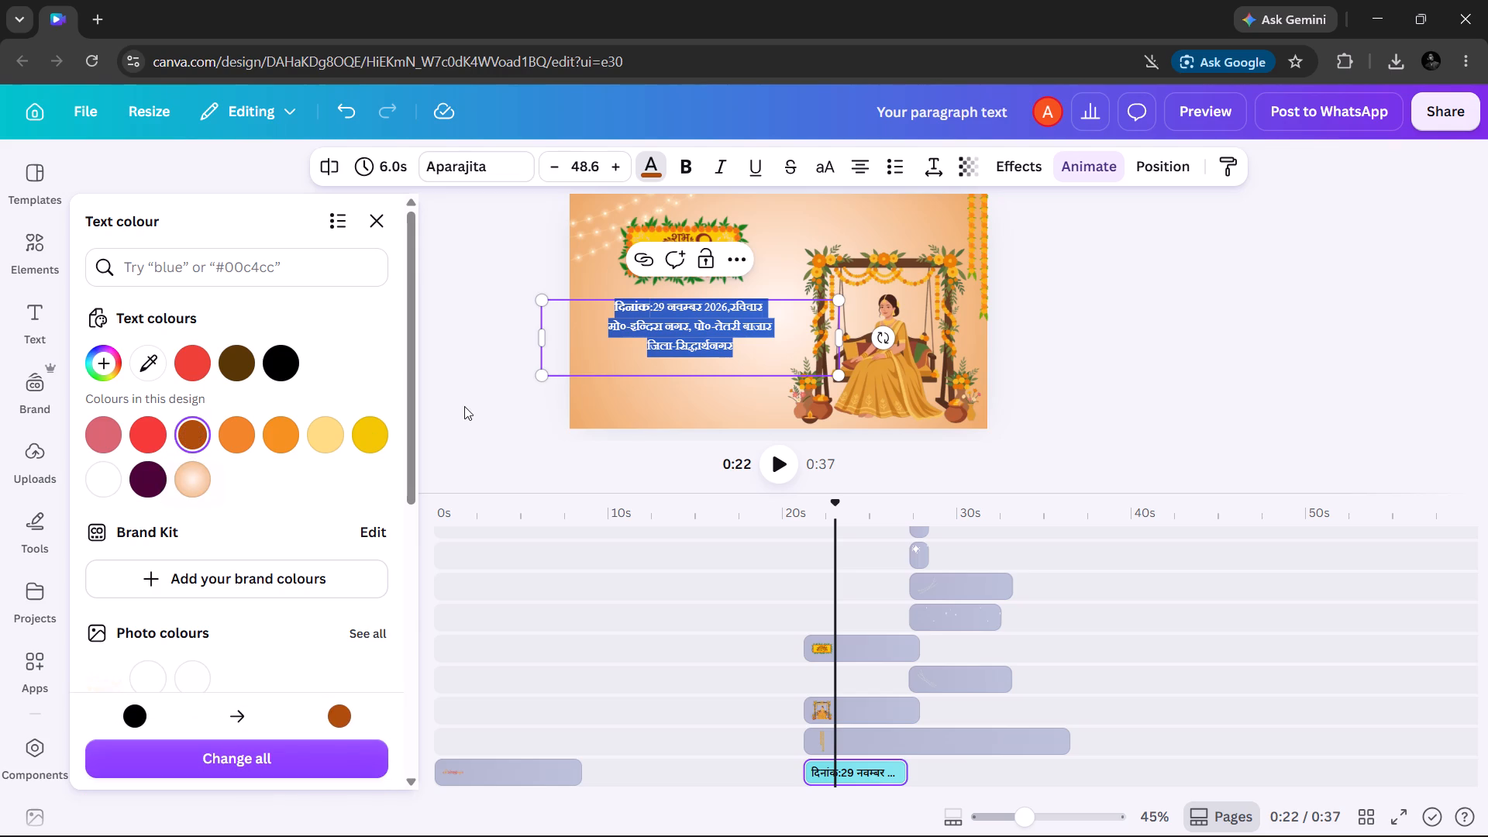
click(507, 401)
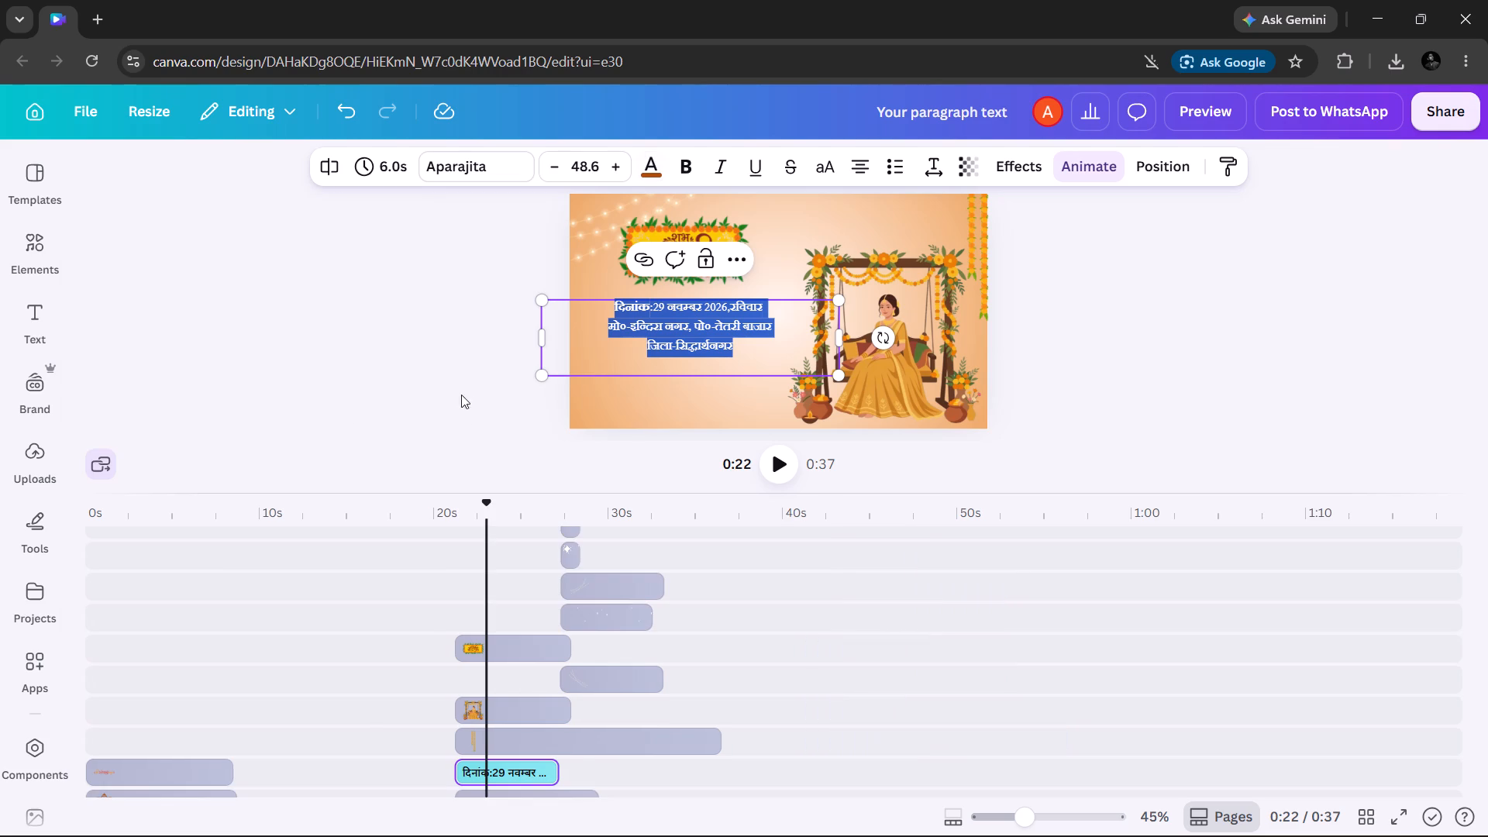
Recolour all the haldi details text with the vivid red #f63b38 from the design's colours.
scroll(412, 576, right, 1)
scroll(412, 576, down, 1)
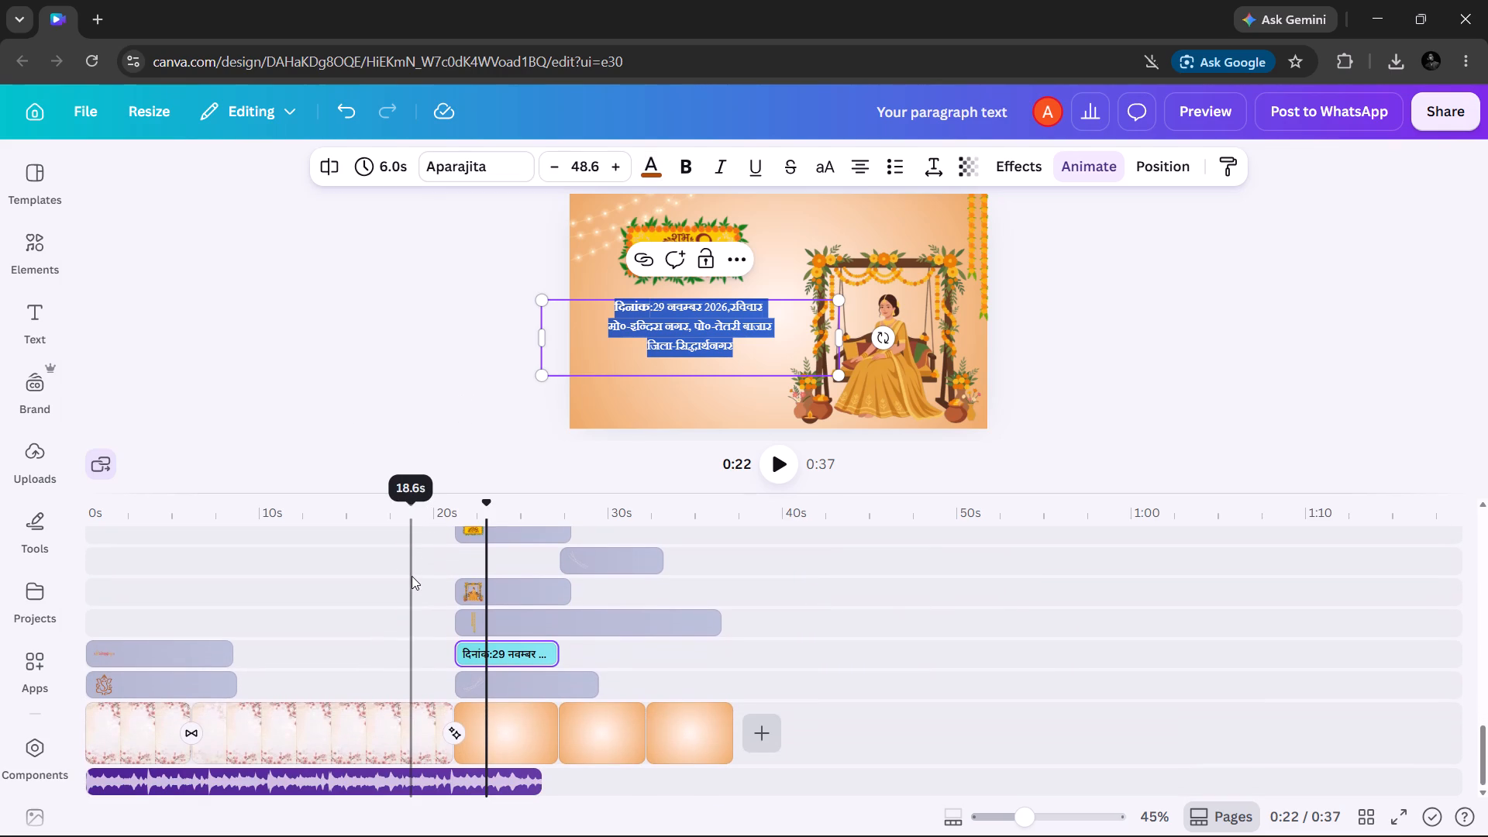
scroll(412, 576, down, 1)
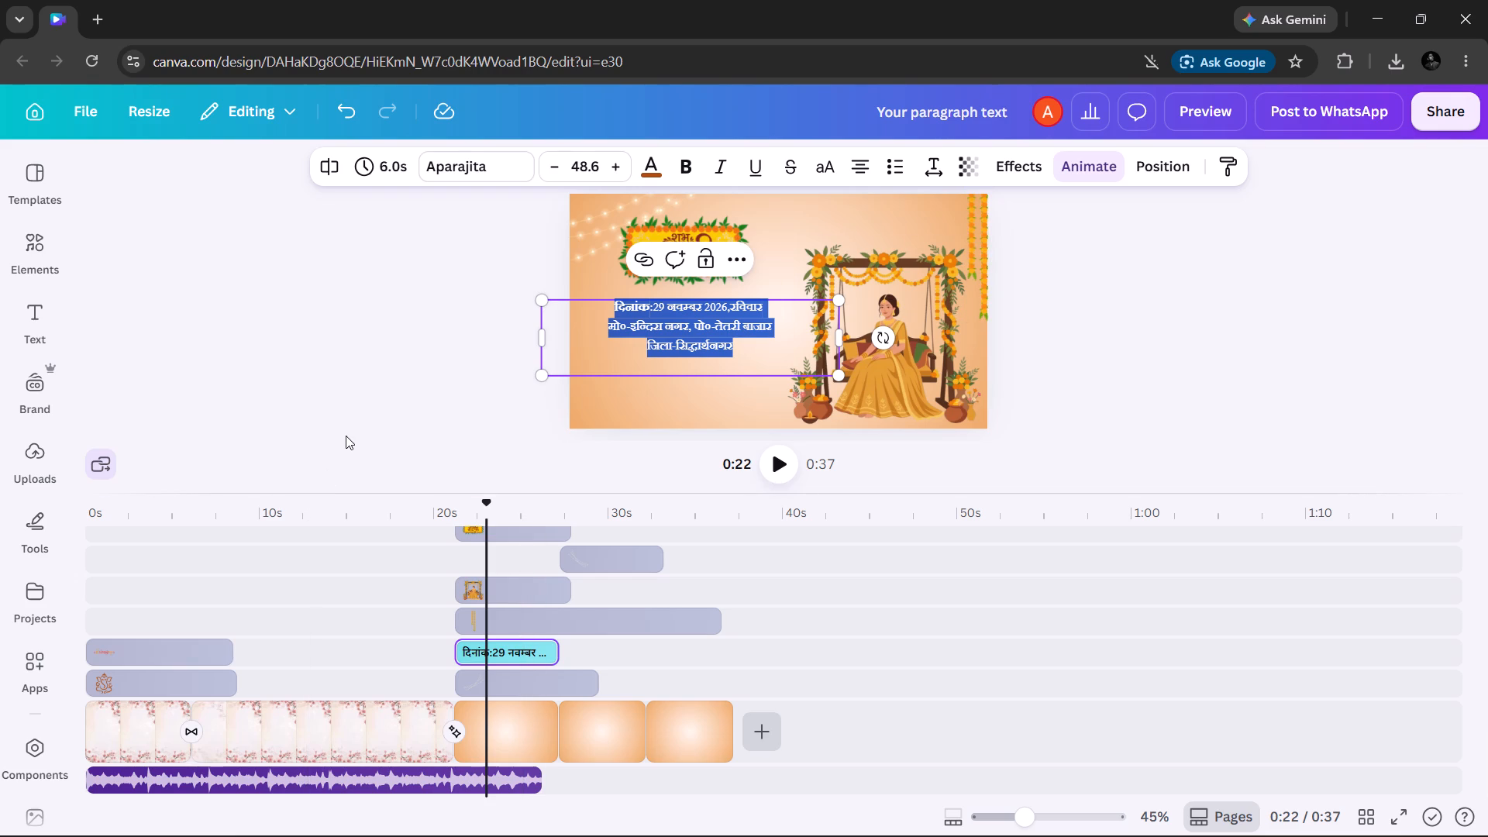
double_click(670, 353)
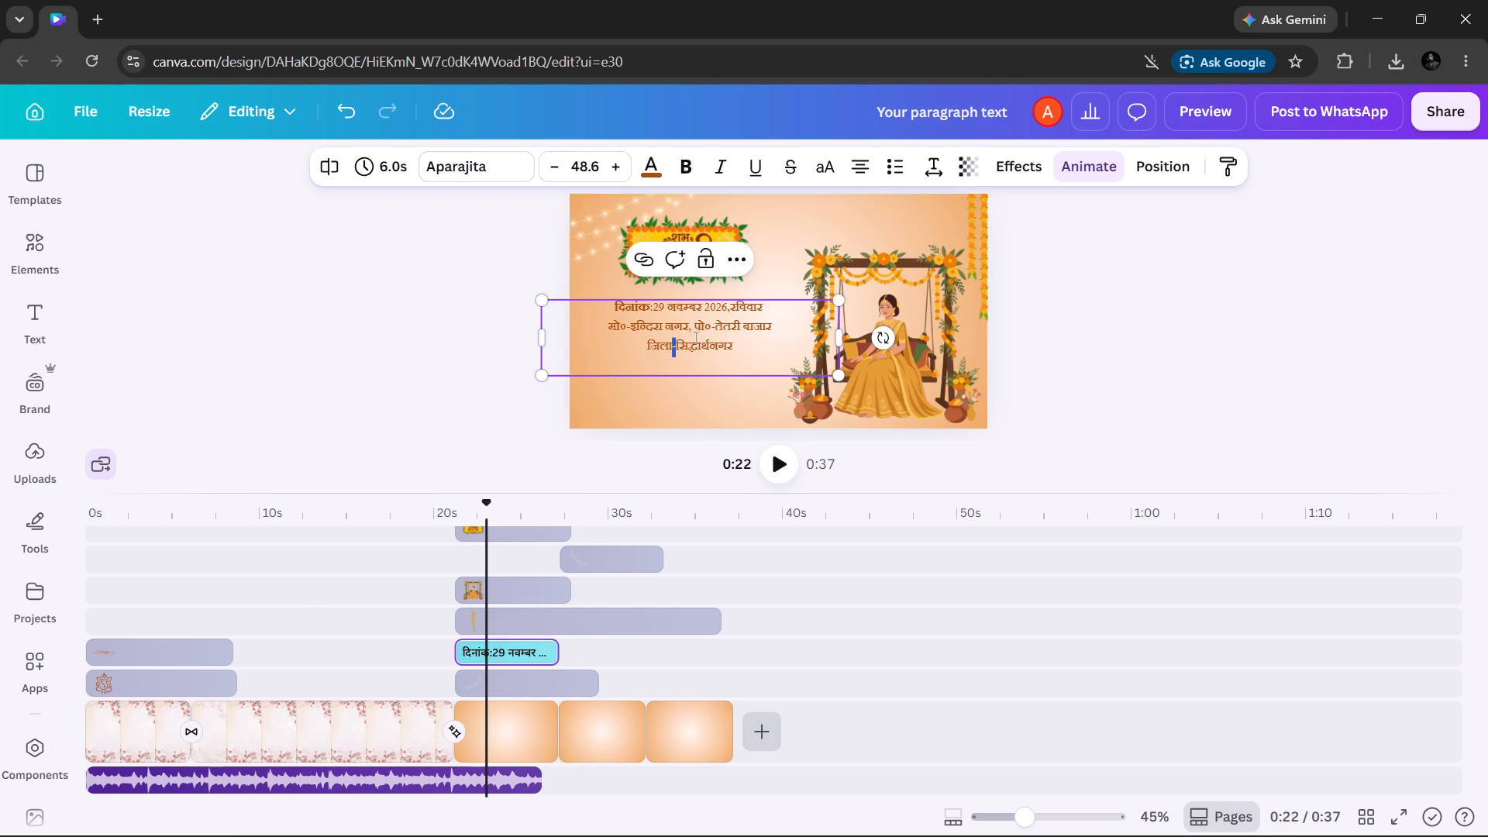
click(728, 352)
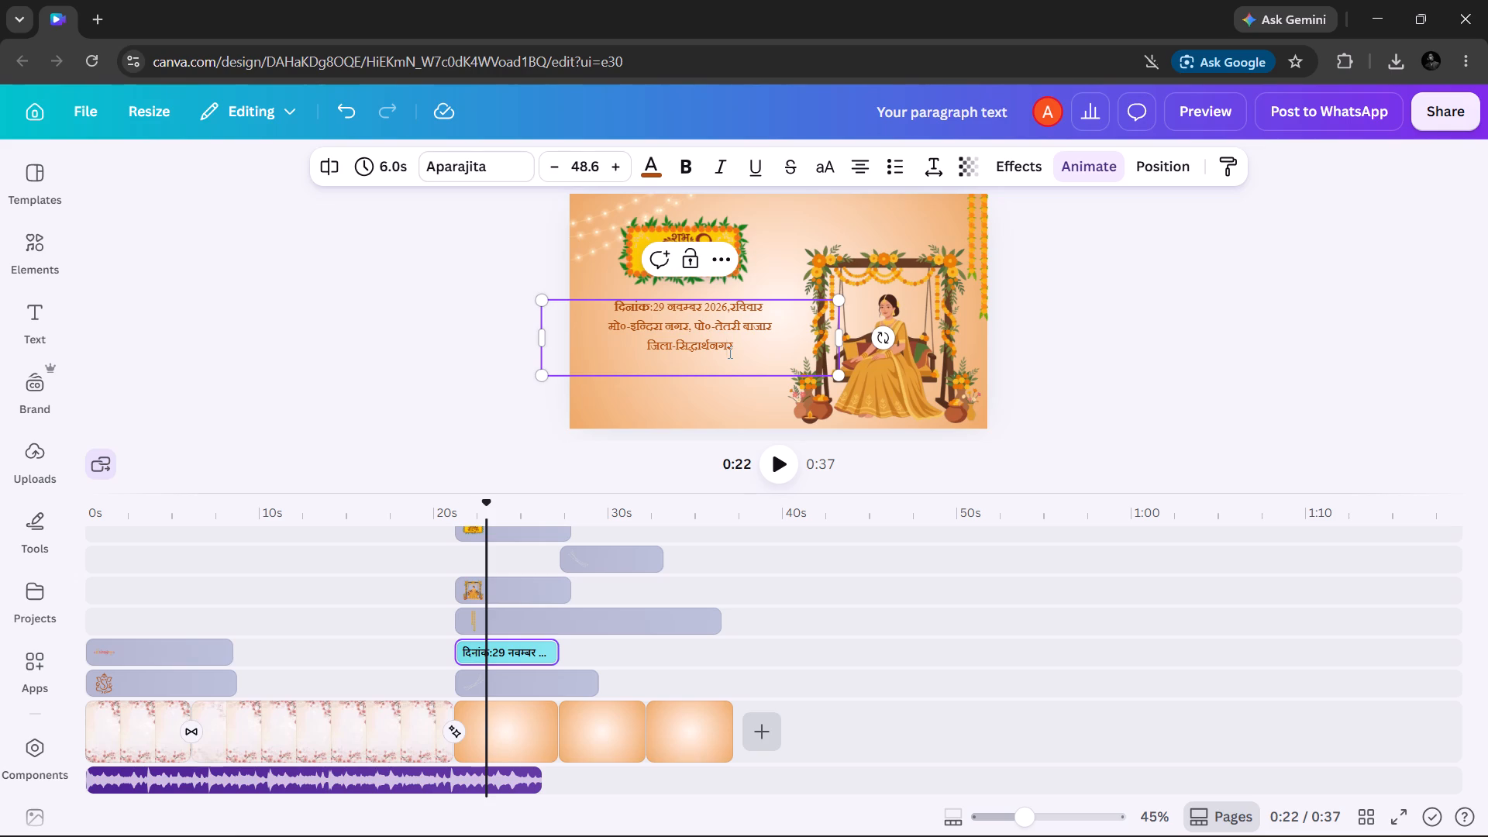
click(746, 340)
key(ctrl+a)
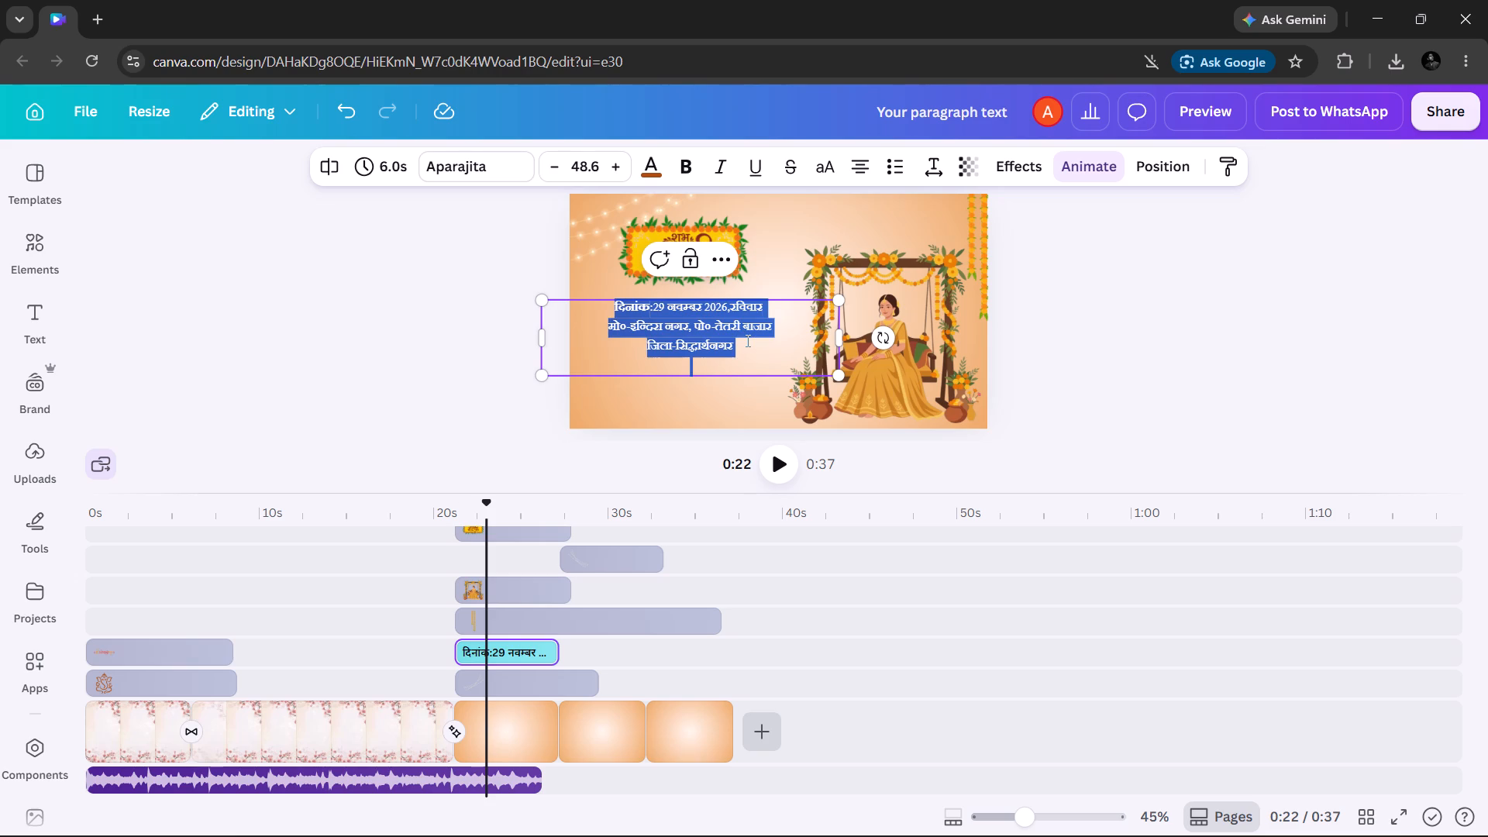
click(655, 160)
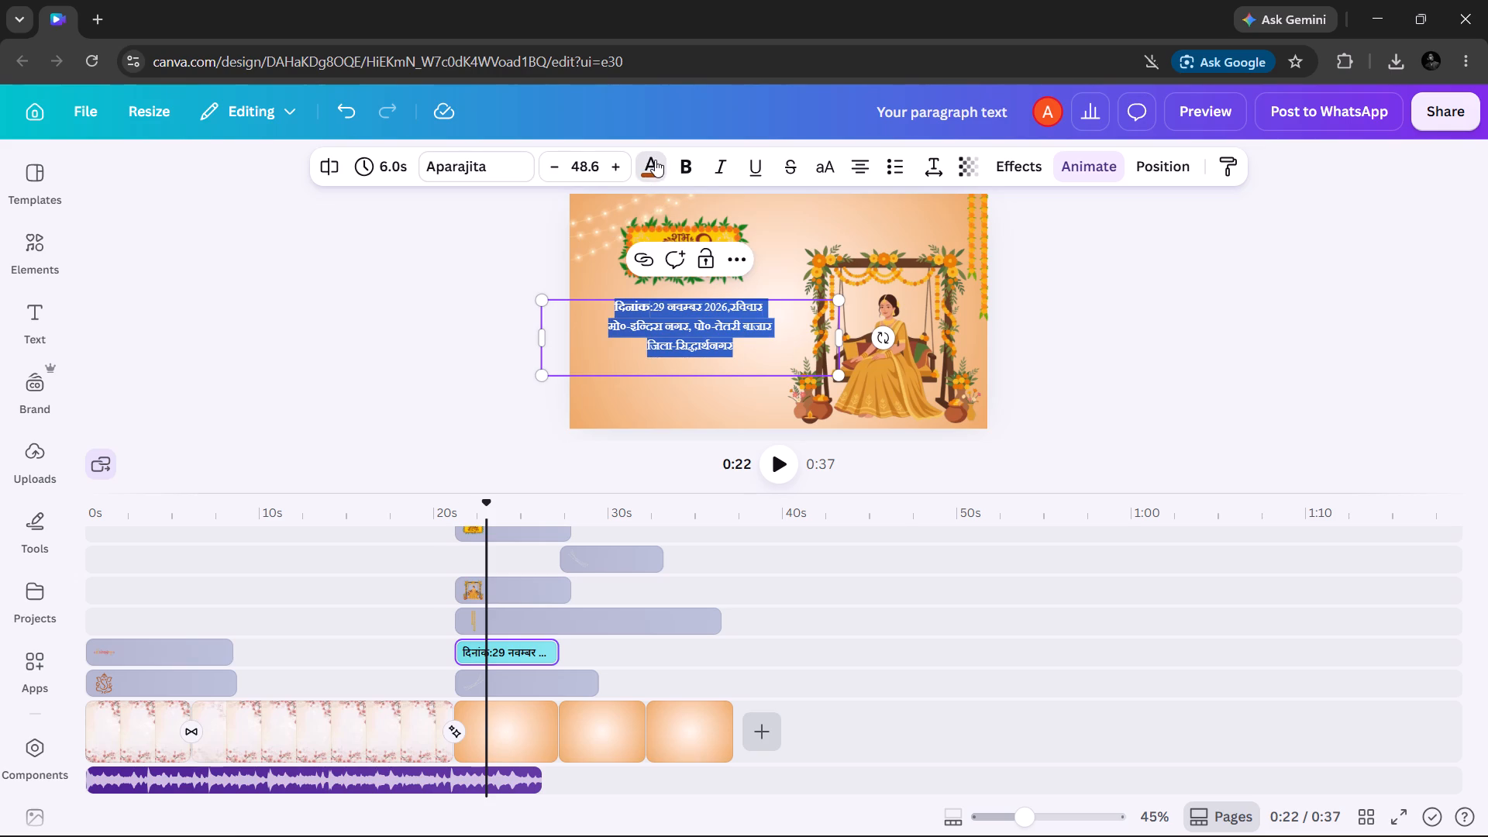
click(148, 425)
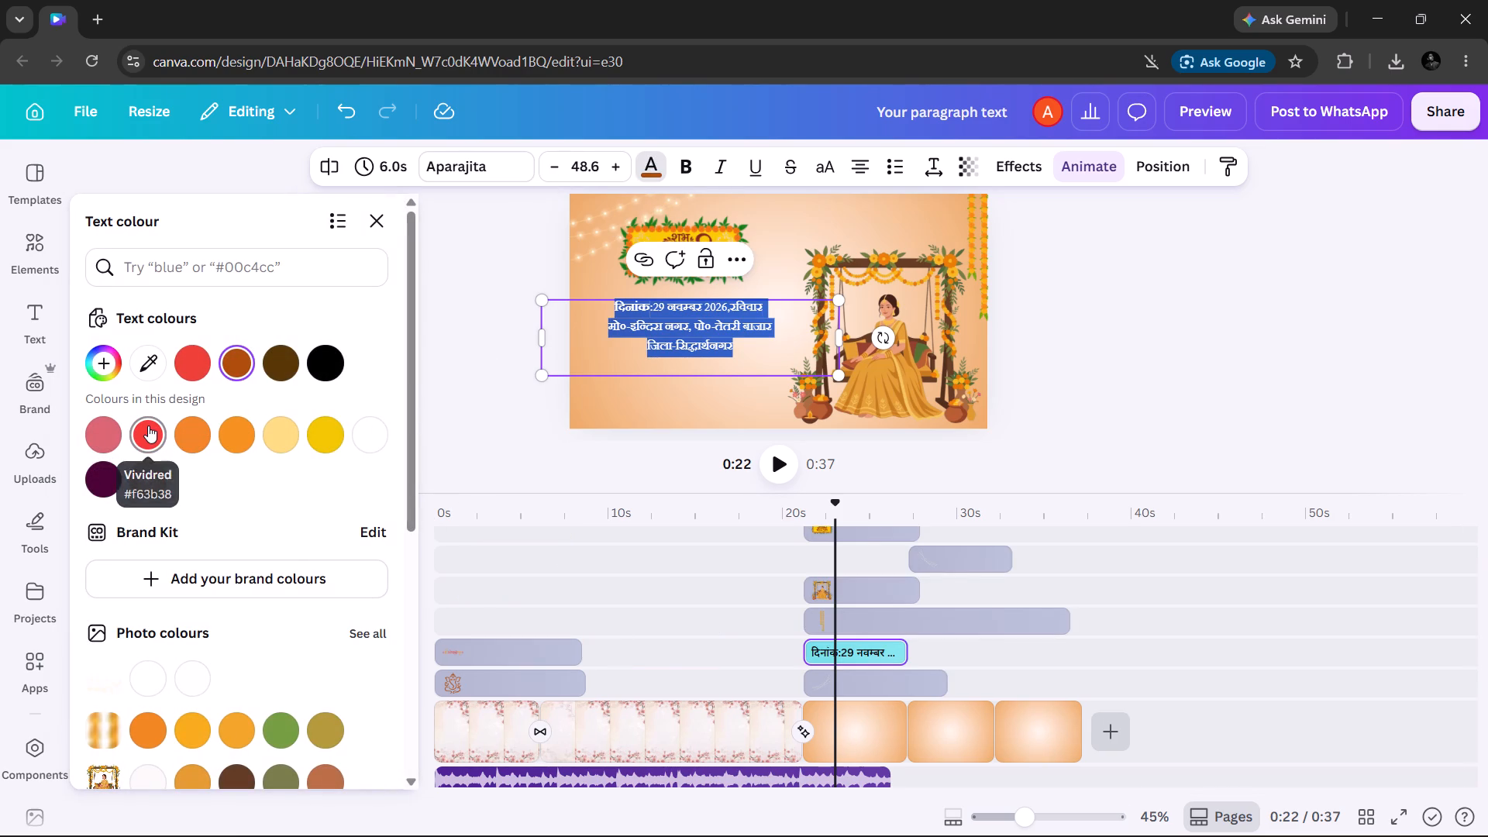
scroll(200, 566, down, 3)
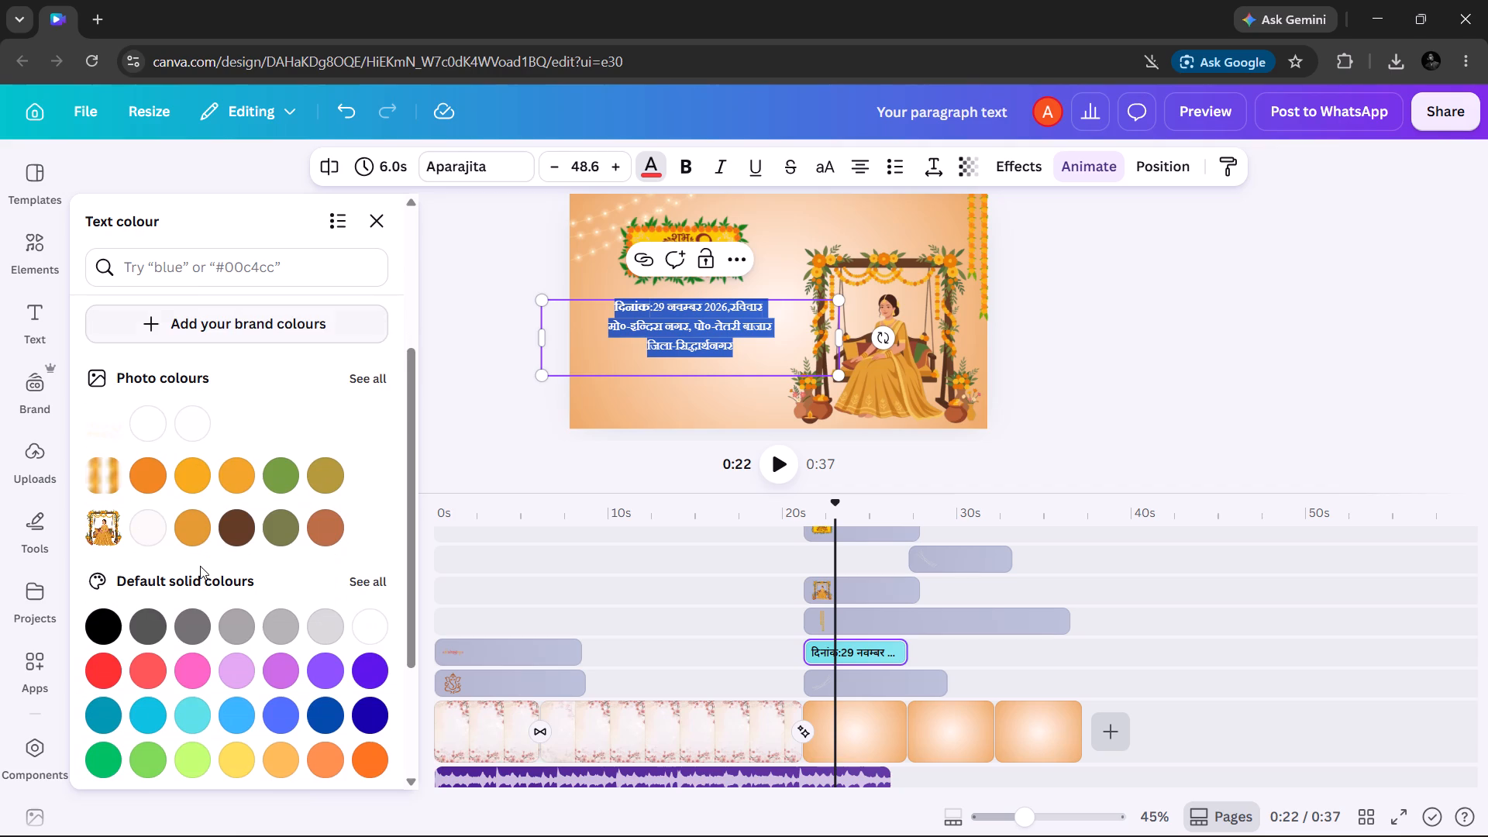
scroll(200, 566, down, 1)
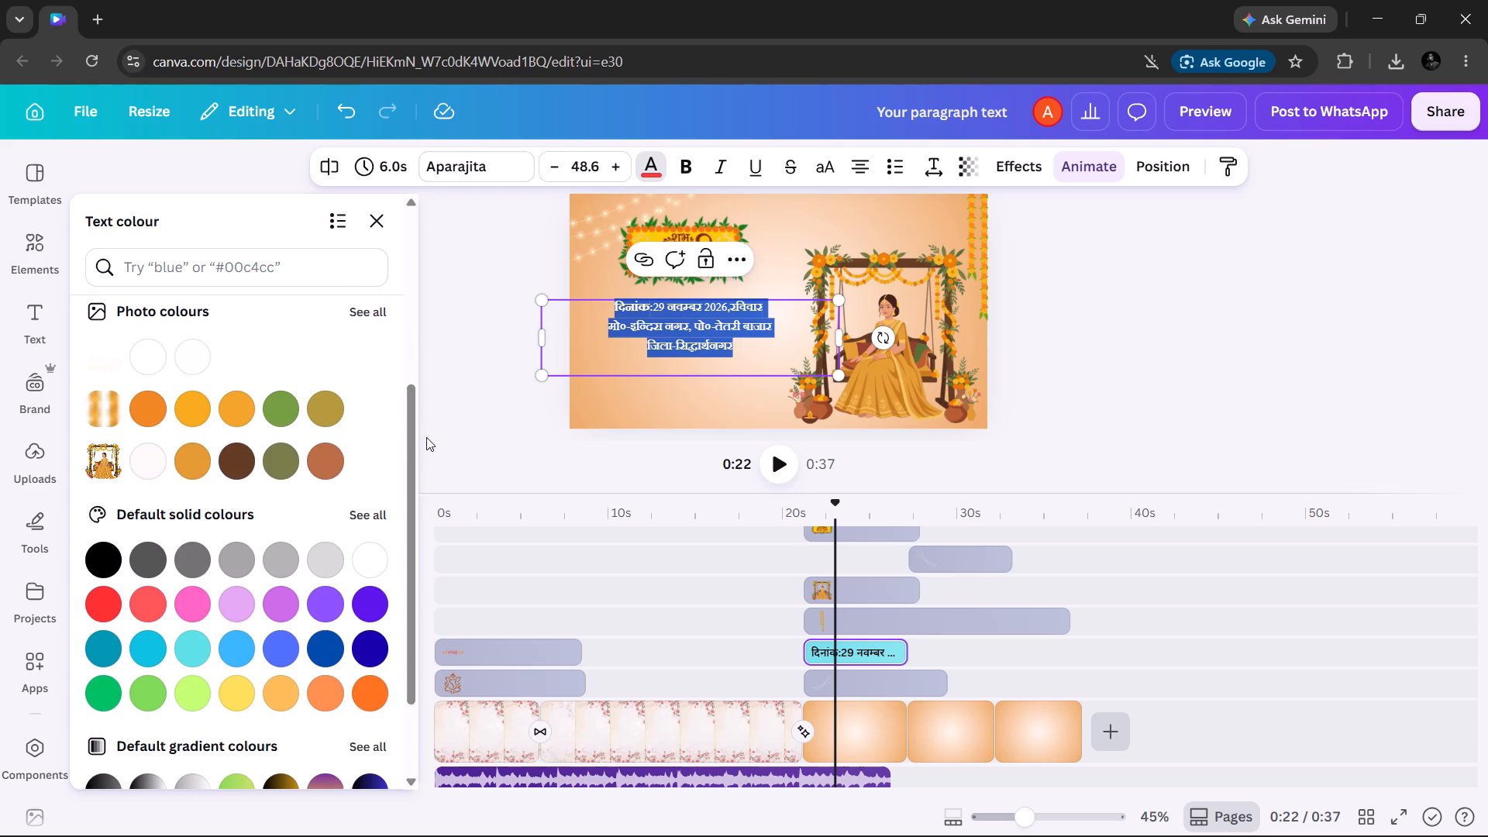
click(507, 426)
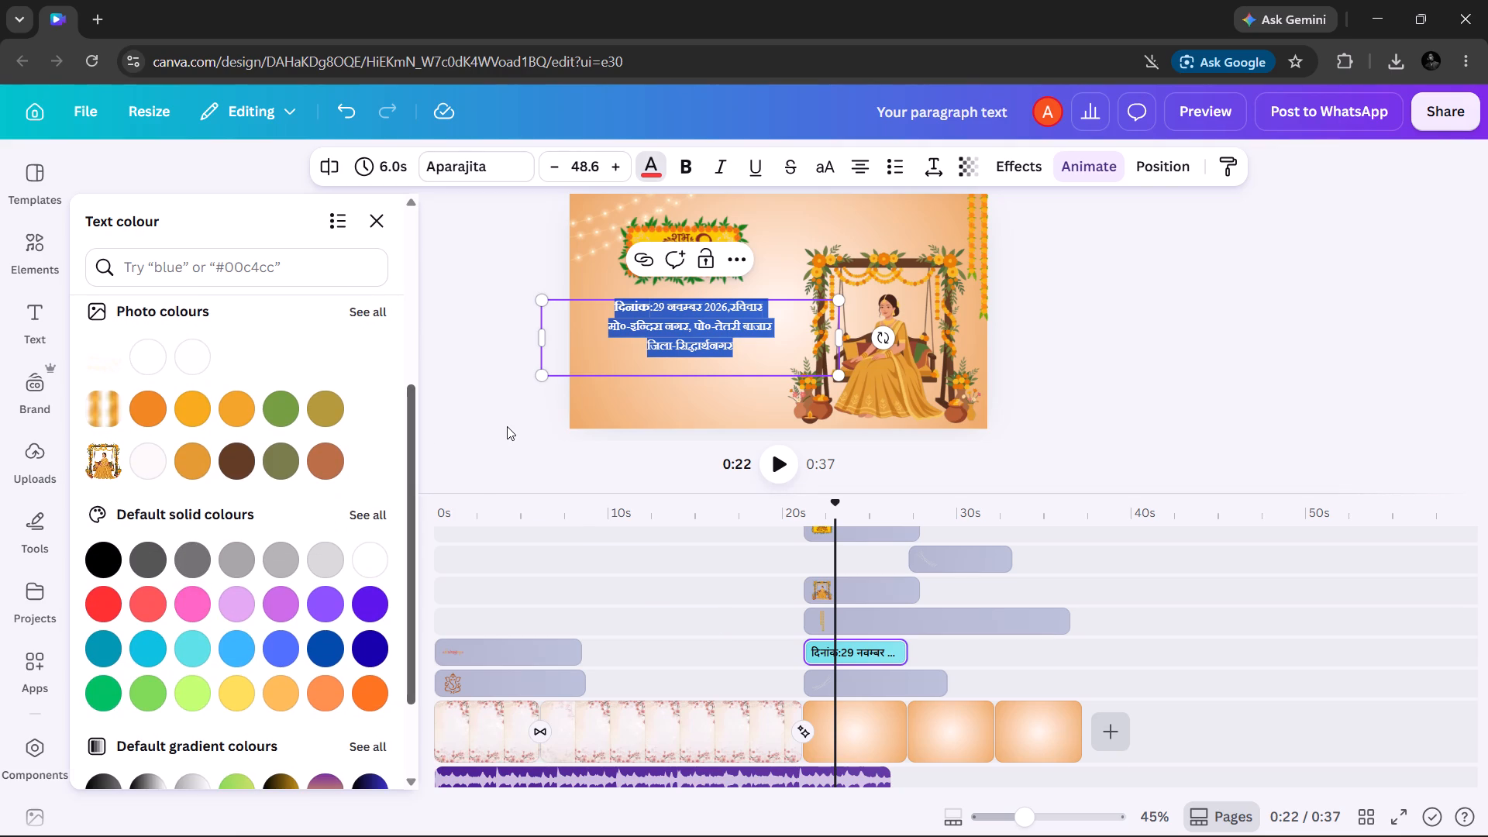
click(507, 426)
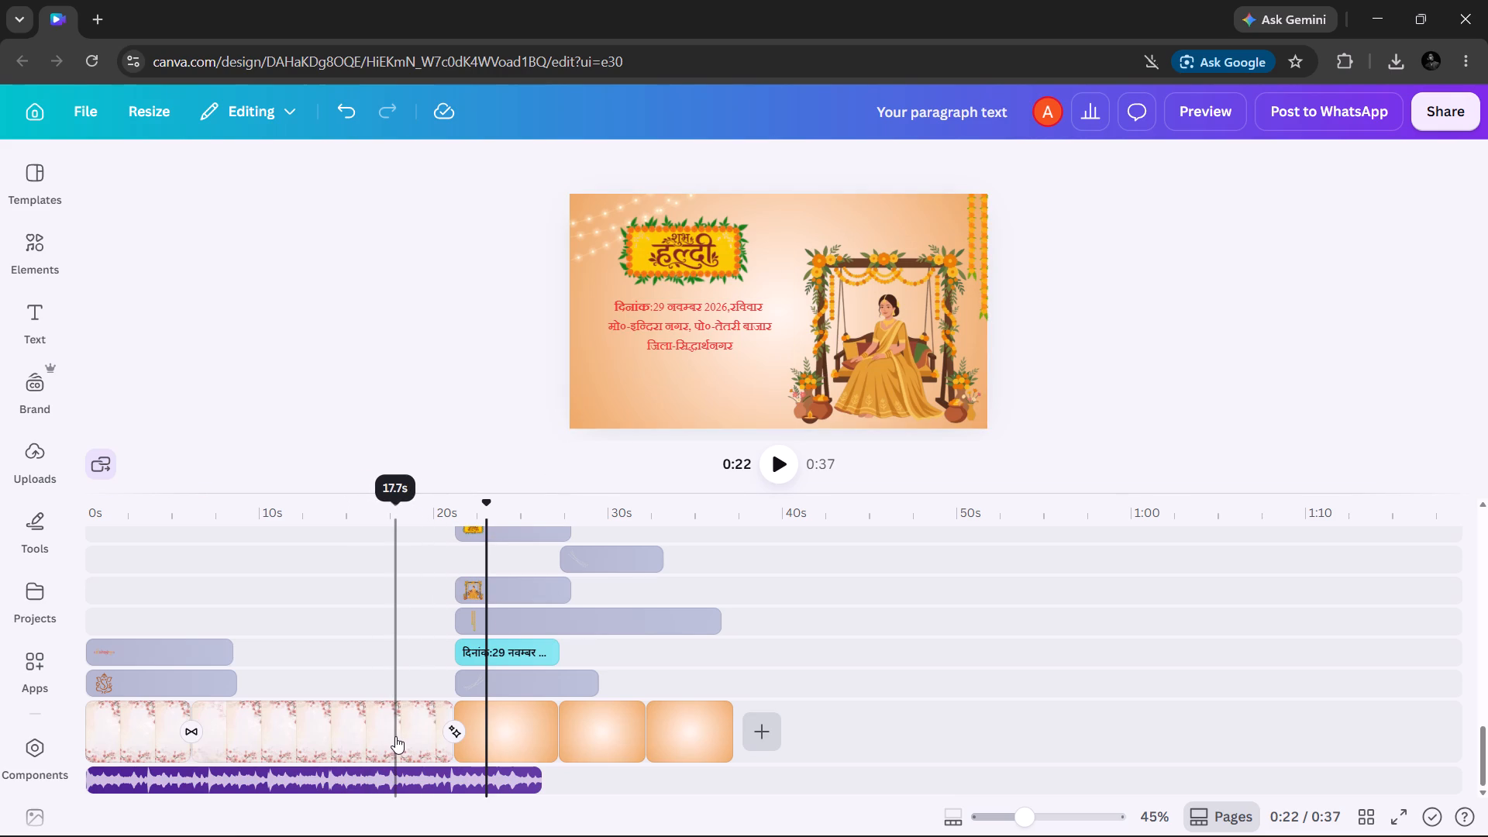
Recolour the whole haldi details text block with the dark brown from the text colours.
click(663, 356)
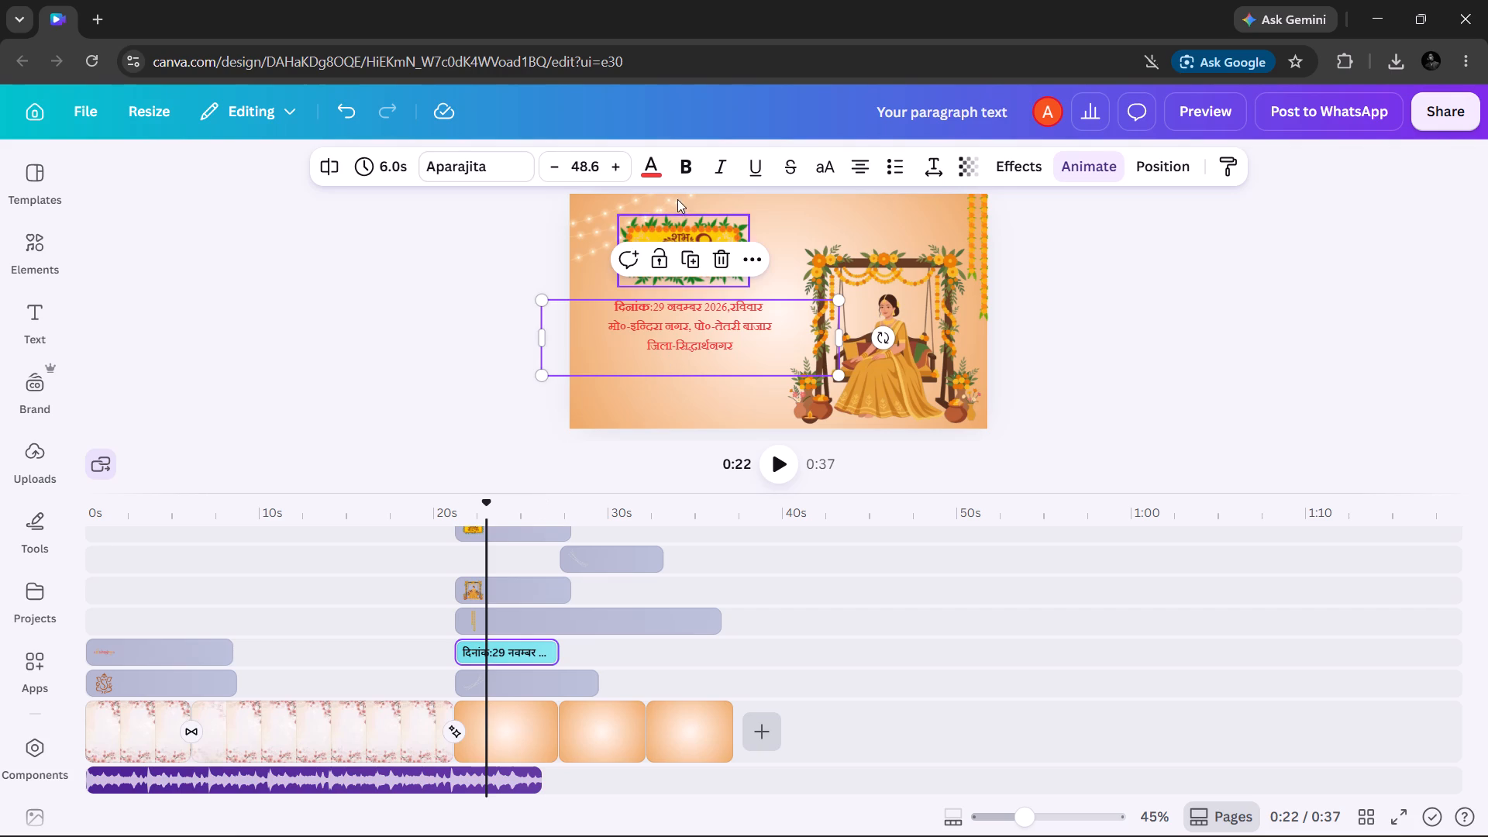
click(661, 170)
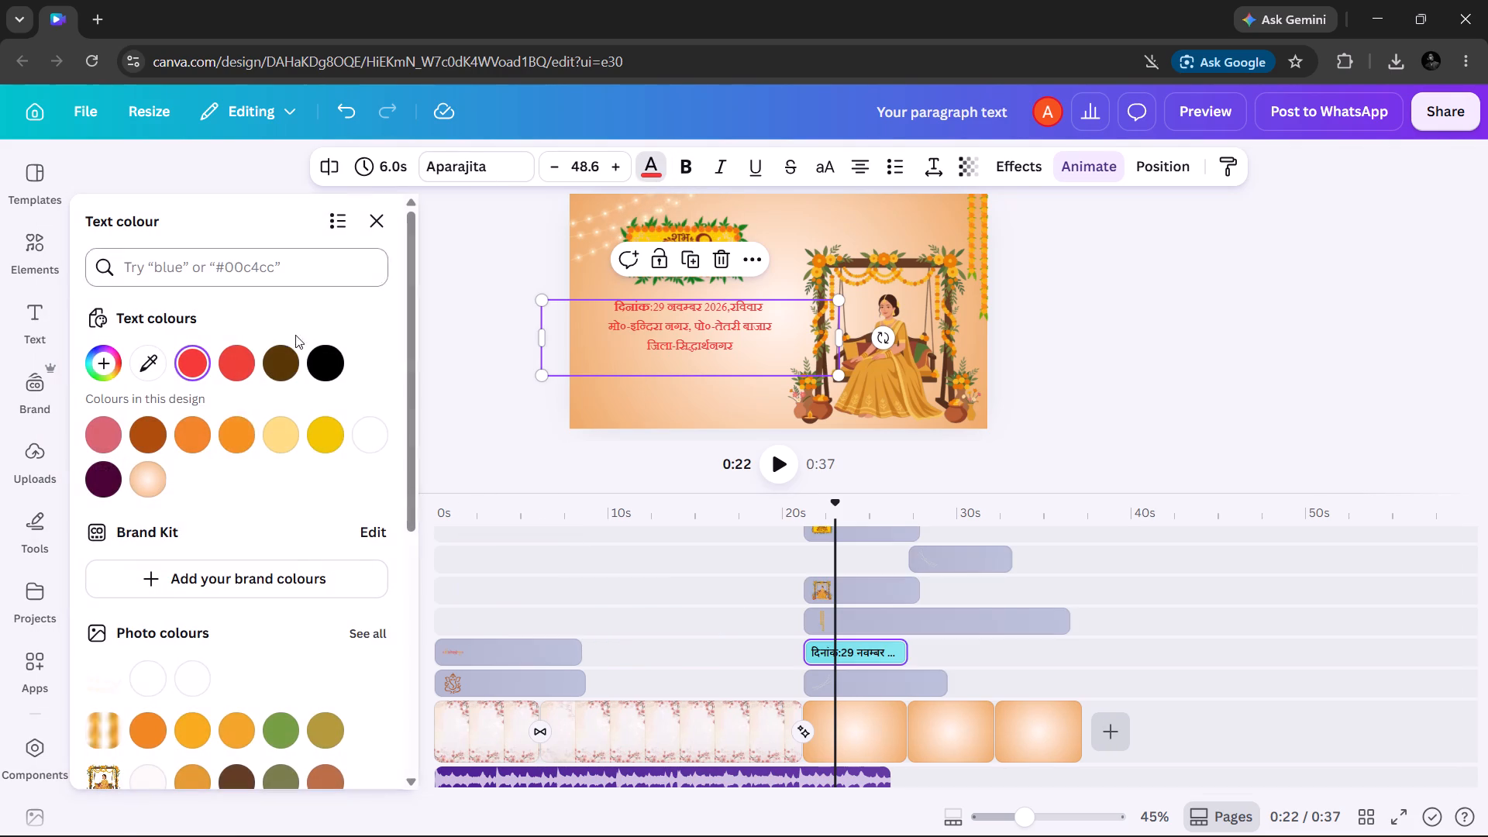
click(290, 370)
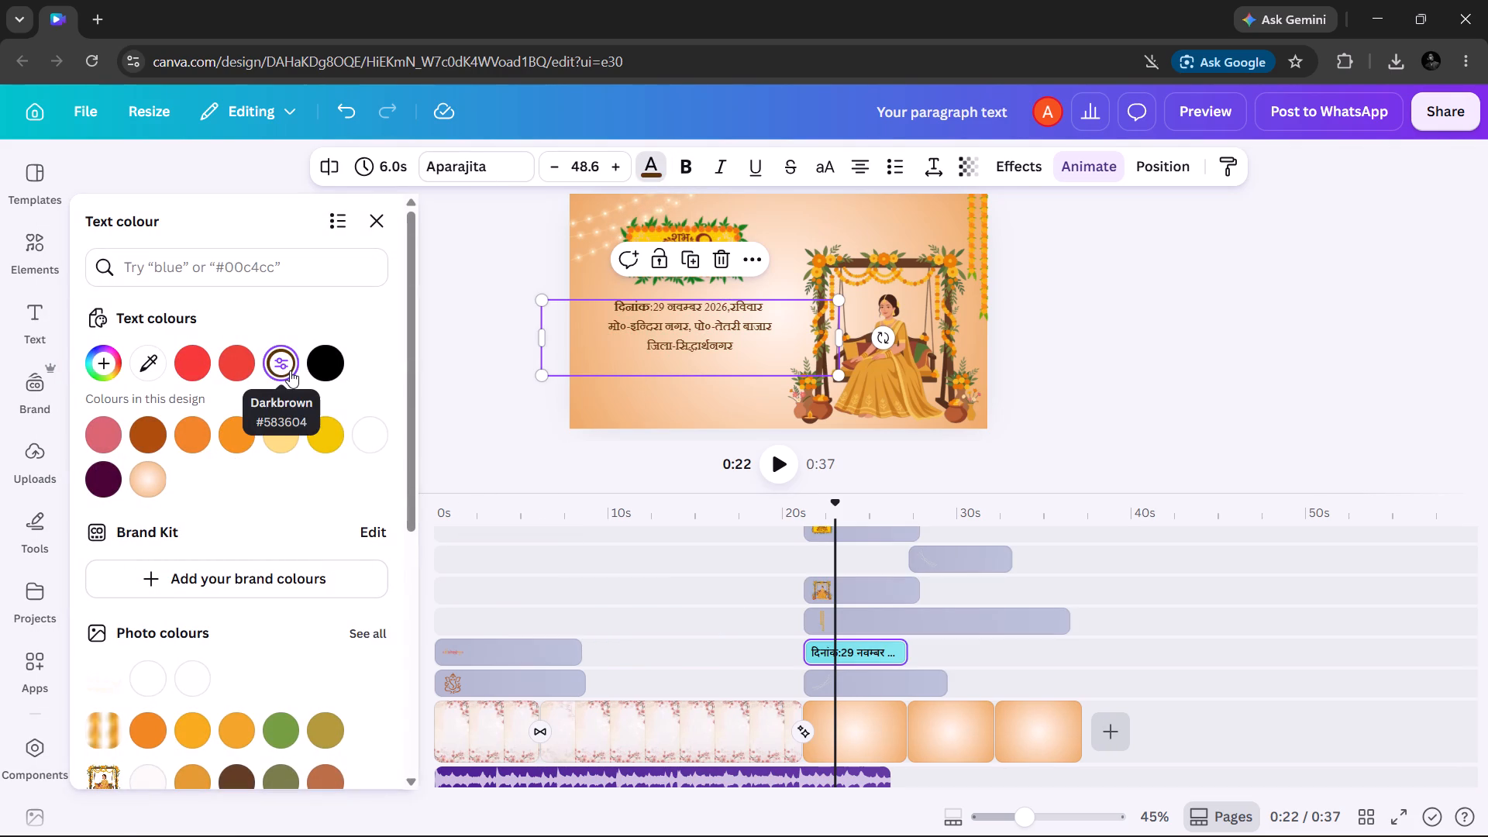
click(454, 357)
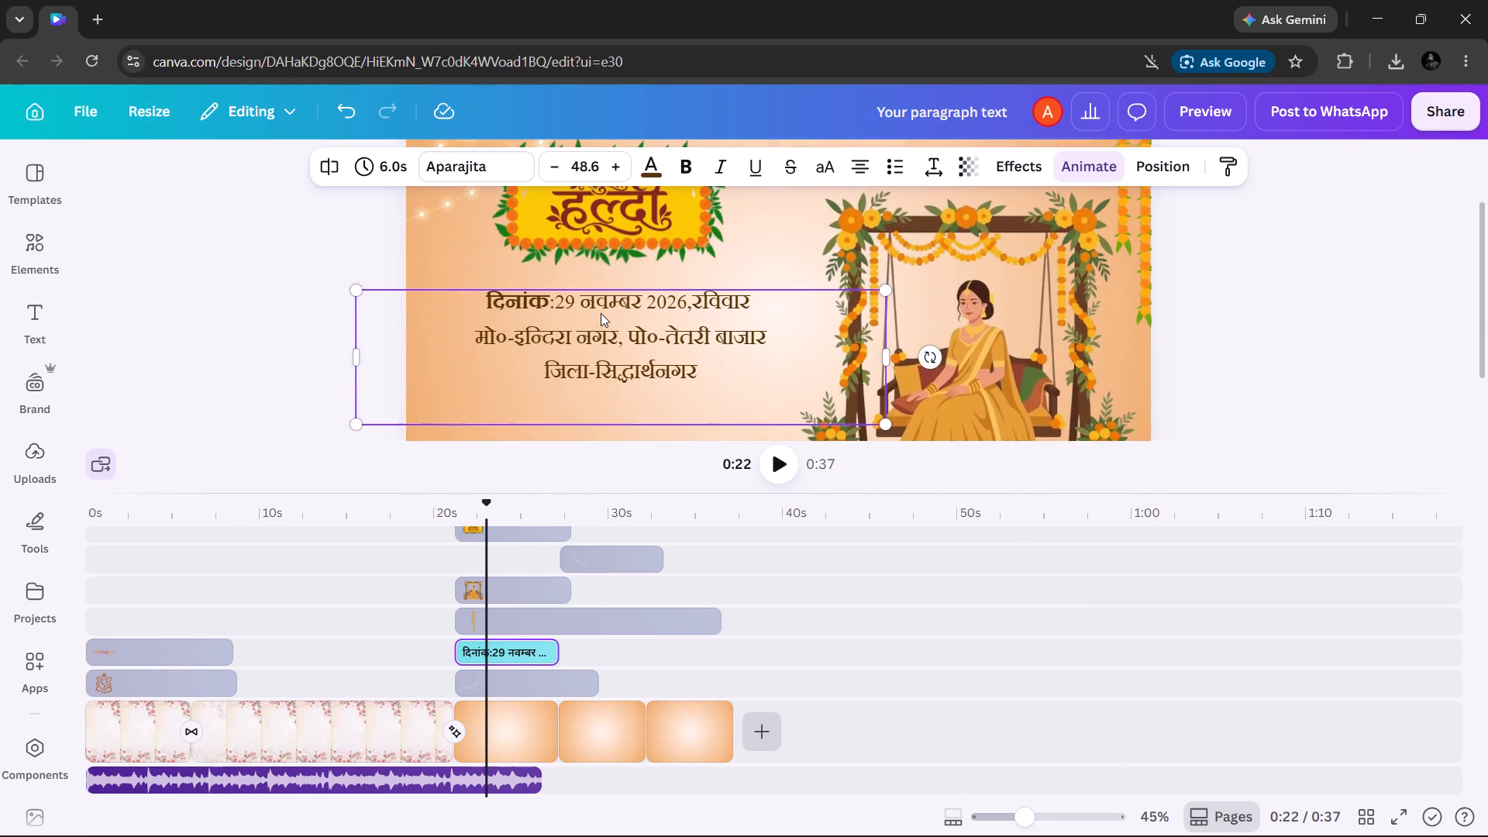
click(447, 294)
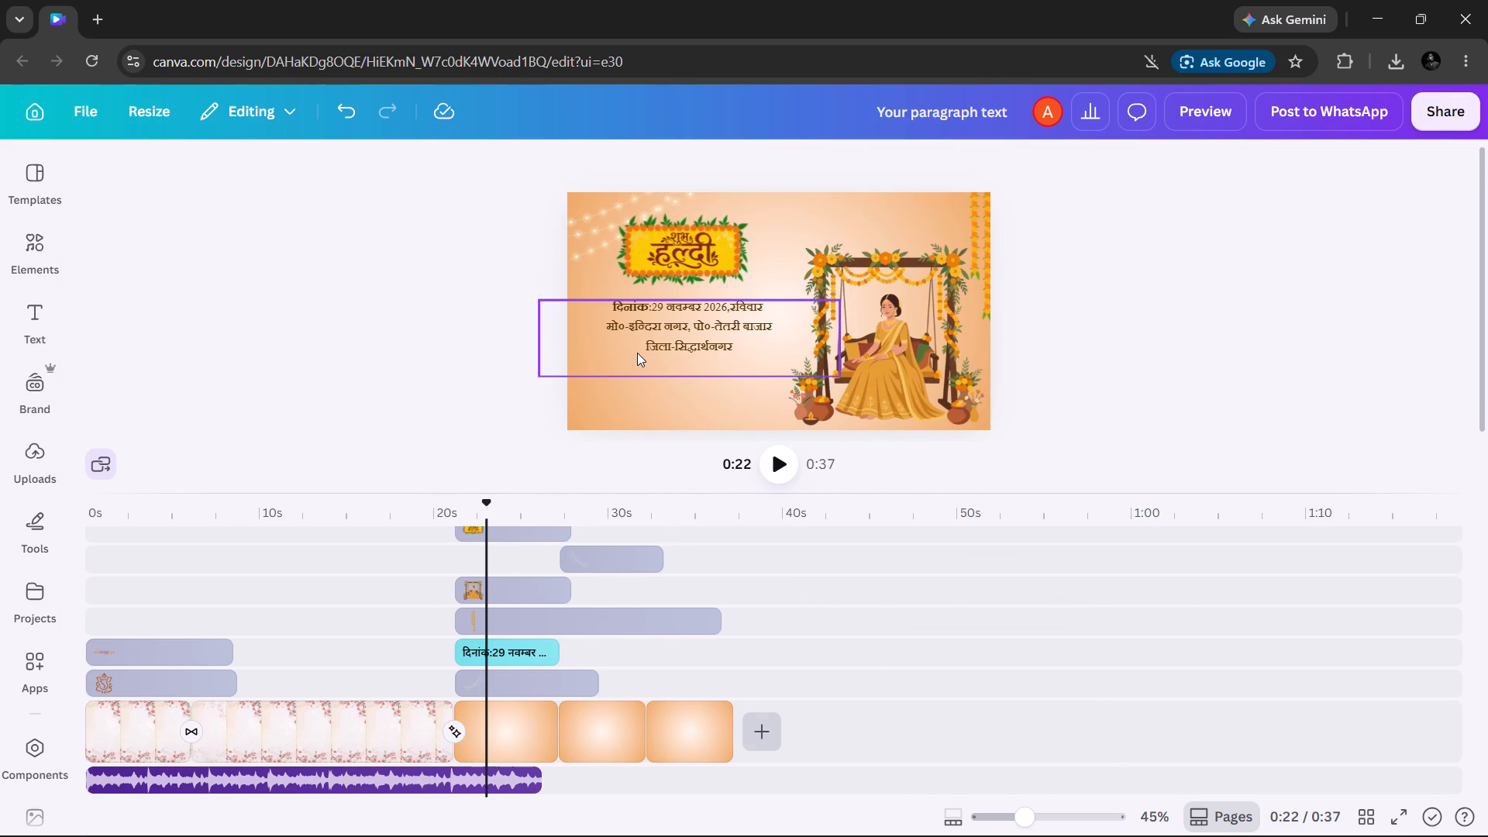
click(484, 321)
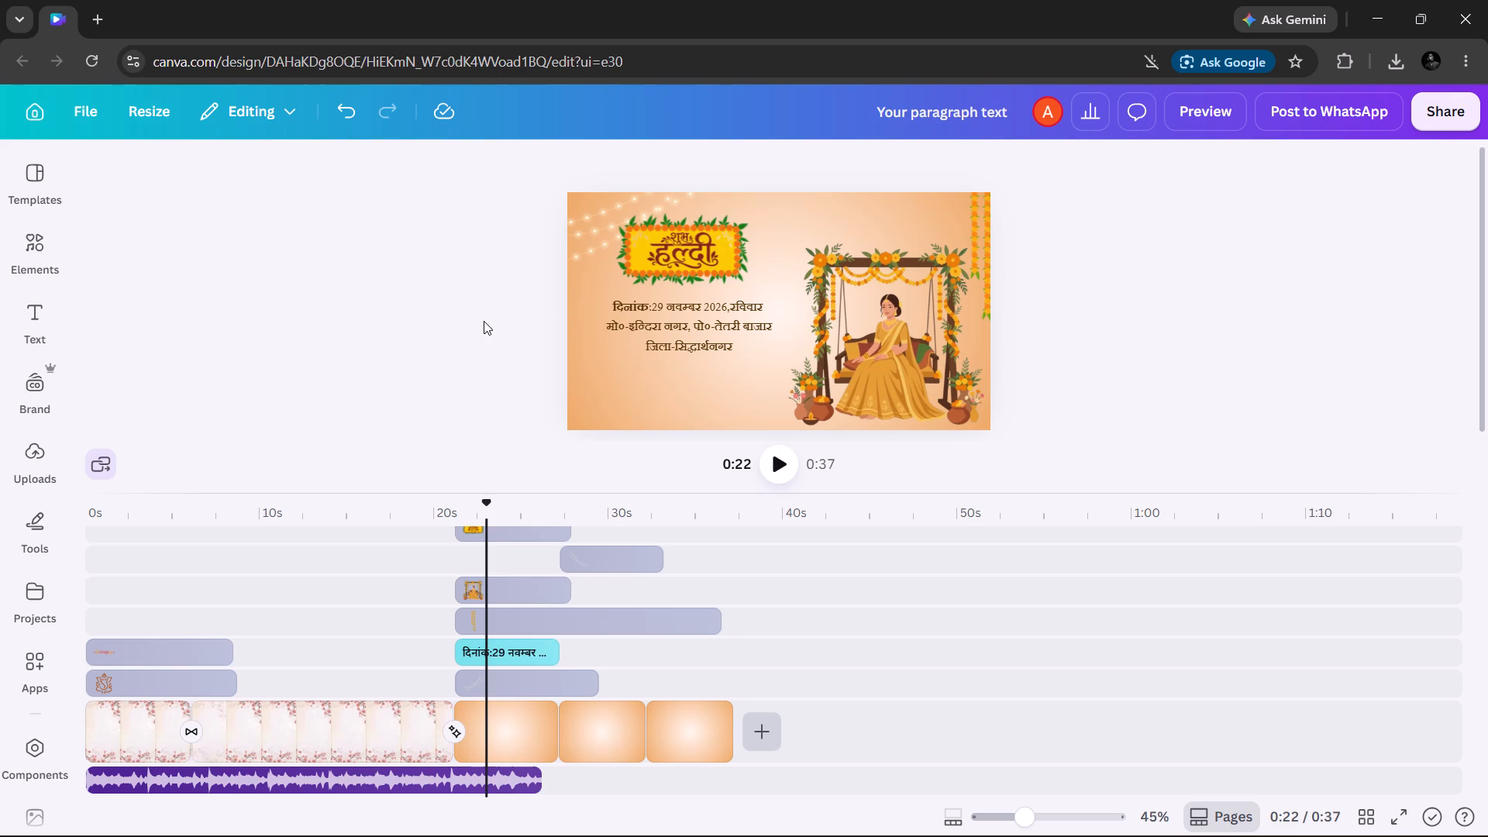
Nudge the haldi sign graphic slightly to the right so it sits centred above the details text.
click(639, 264)
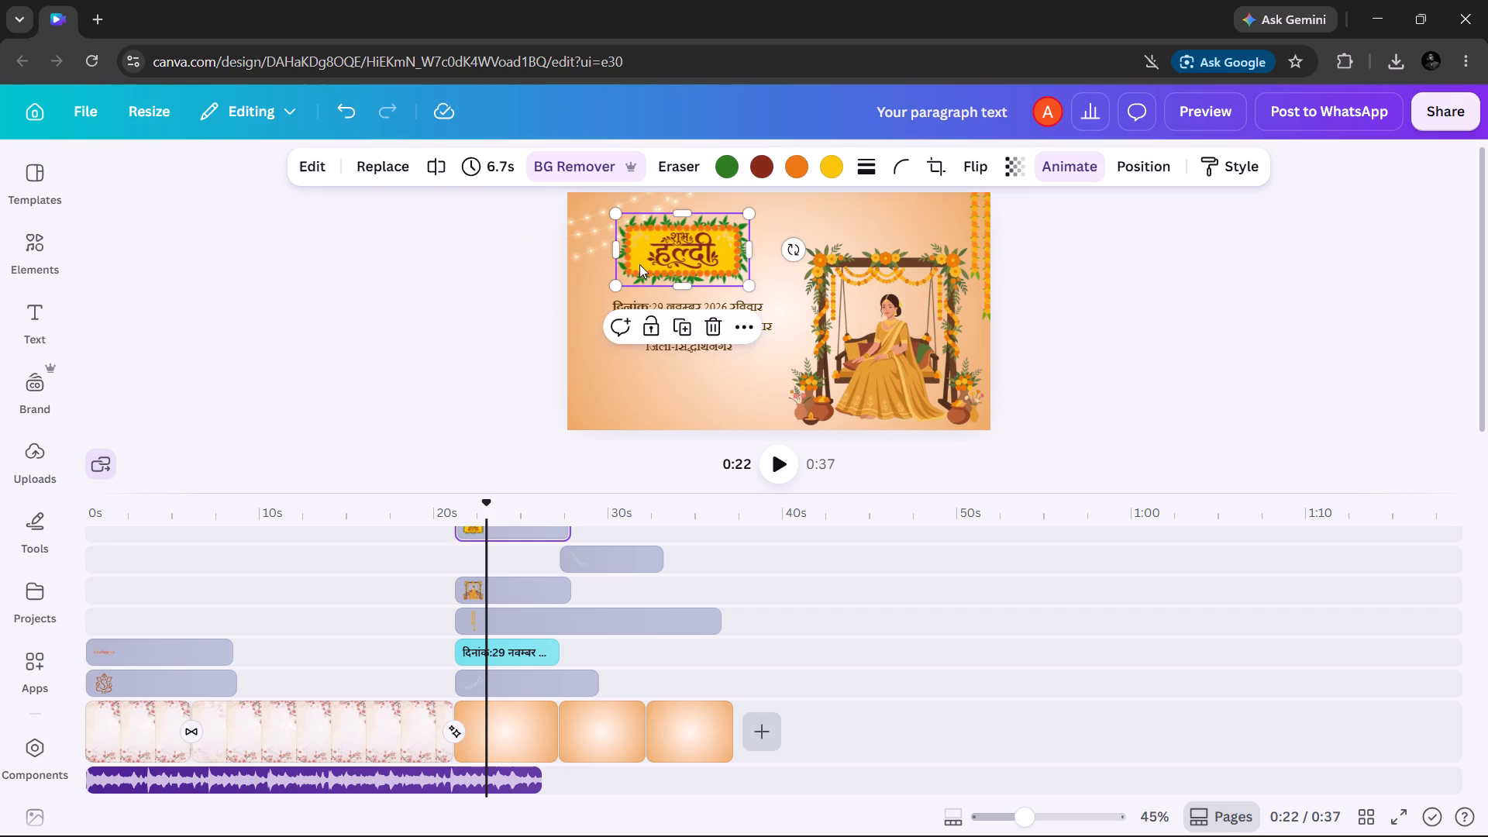
click(504, 292)
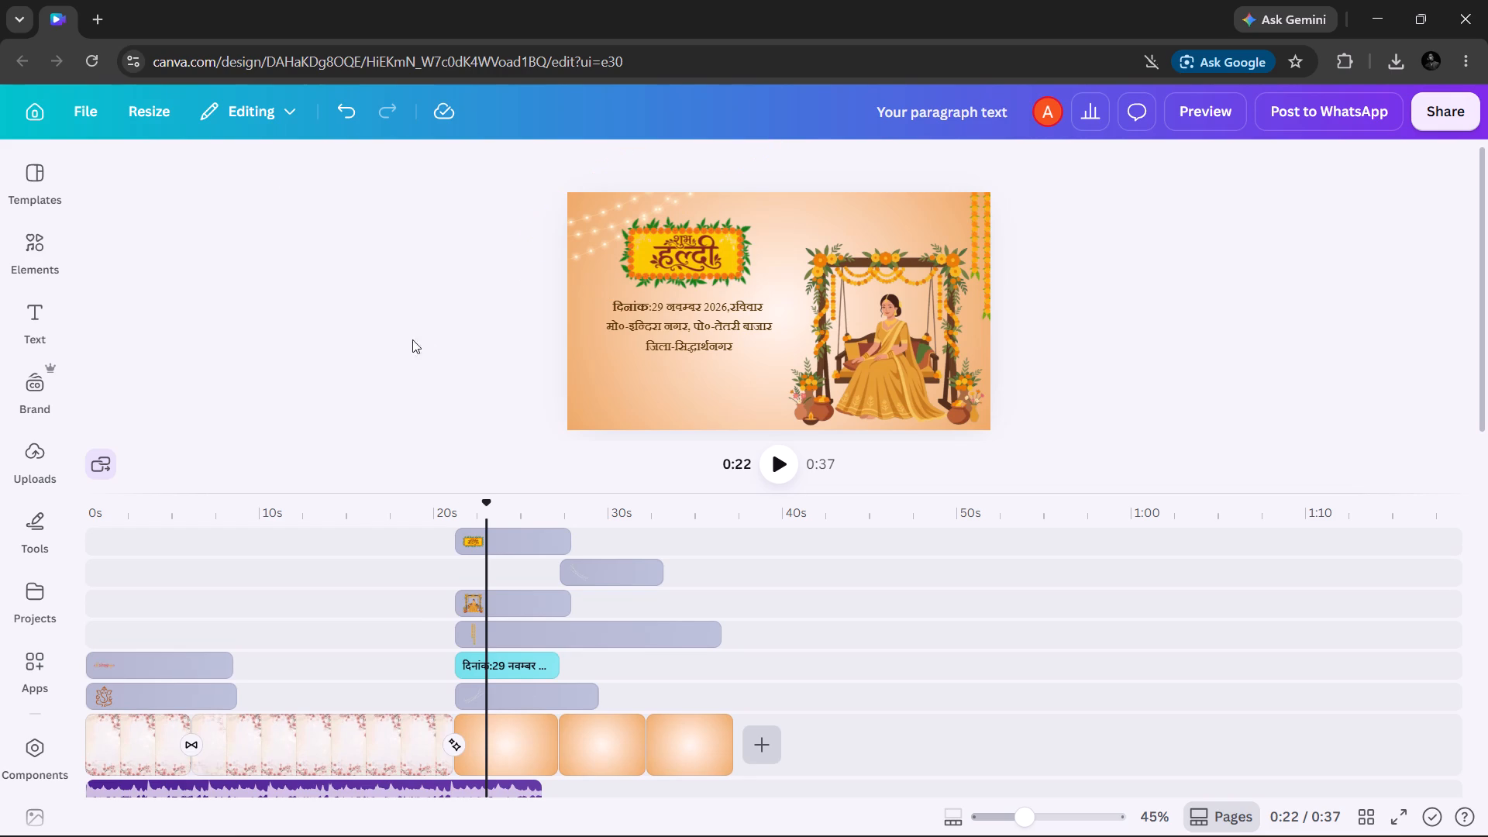
Apply the Bounce animation to the haldi details text block, with Both and Character writing style.
click(639, 321)
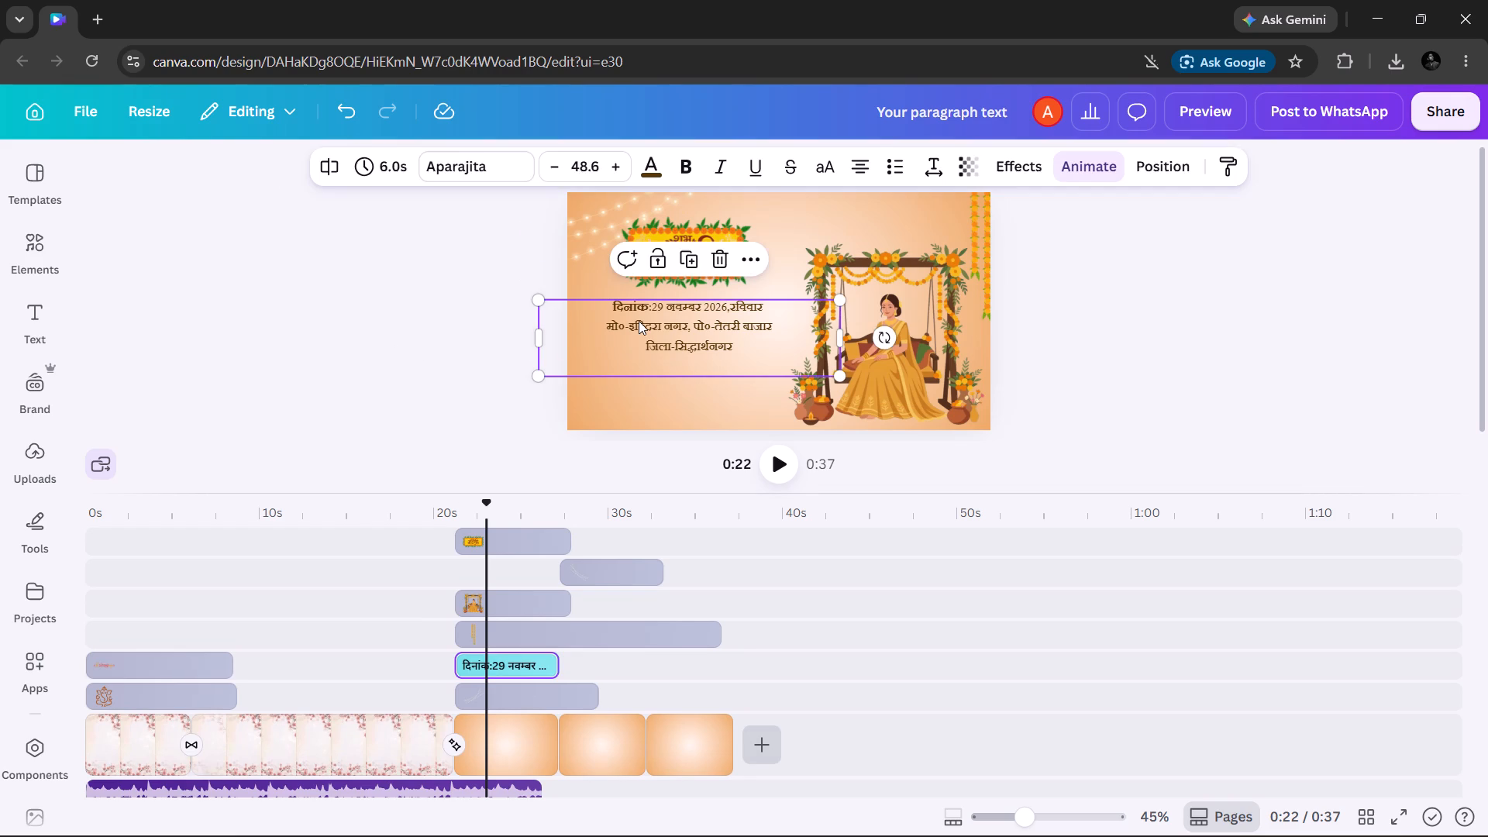
click(1073, 167)
scroll(162, 446, down, 2)
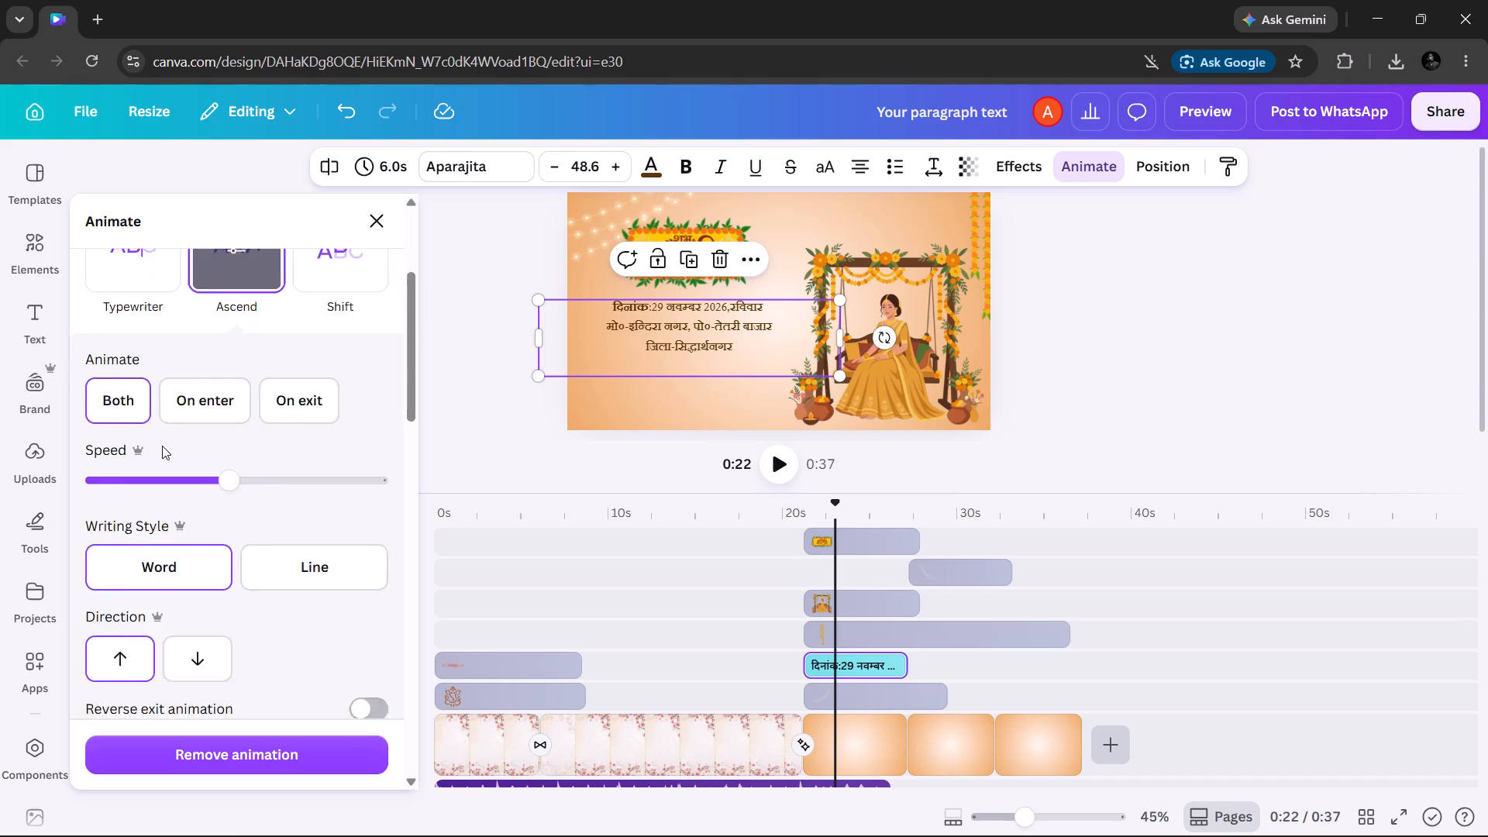
scroll(162, 446, down, 5)
click(141, 290)
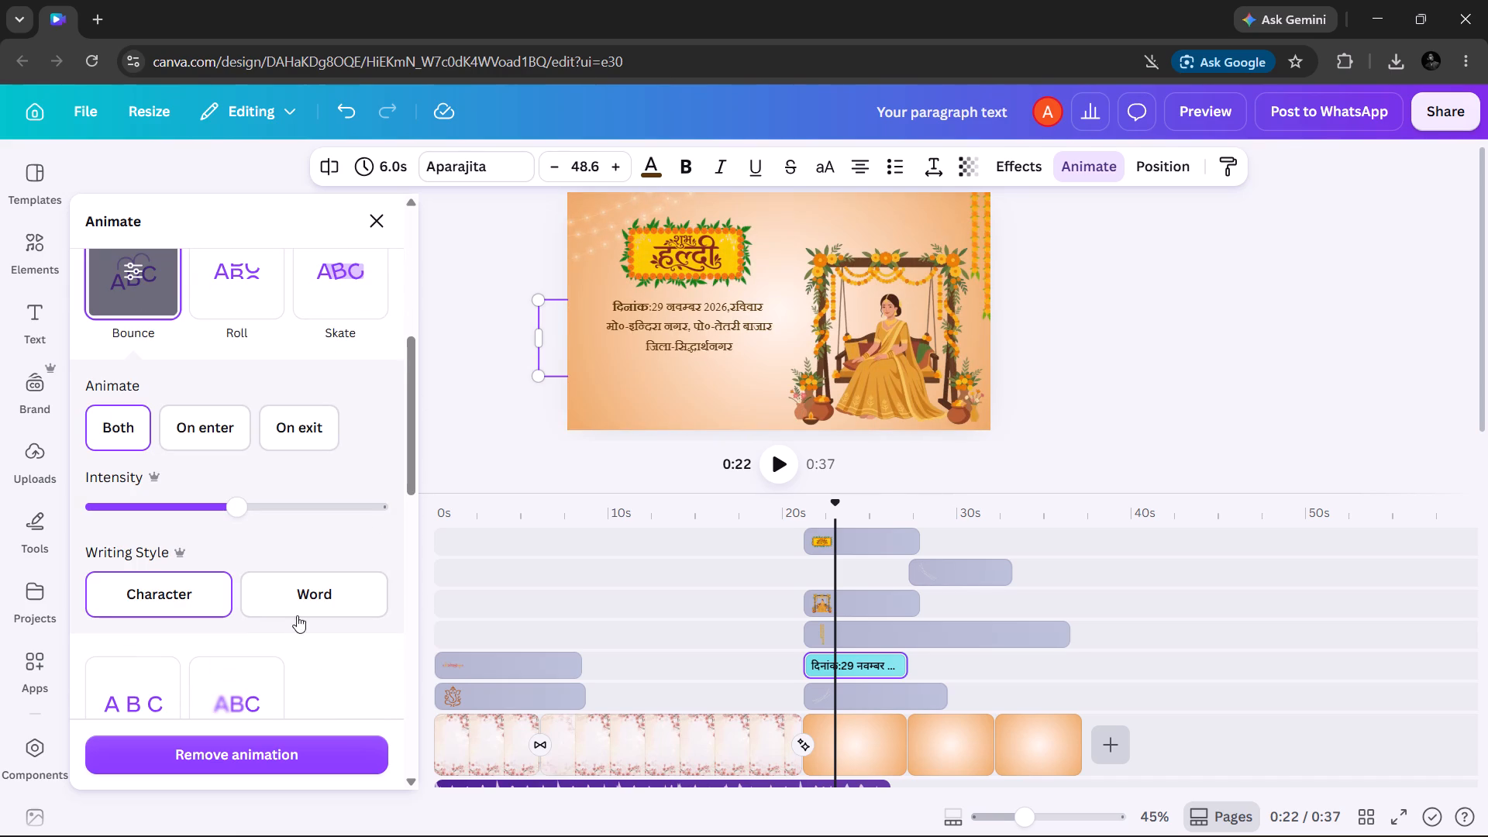
scroll(242, 697, down, 2)
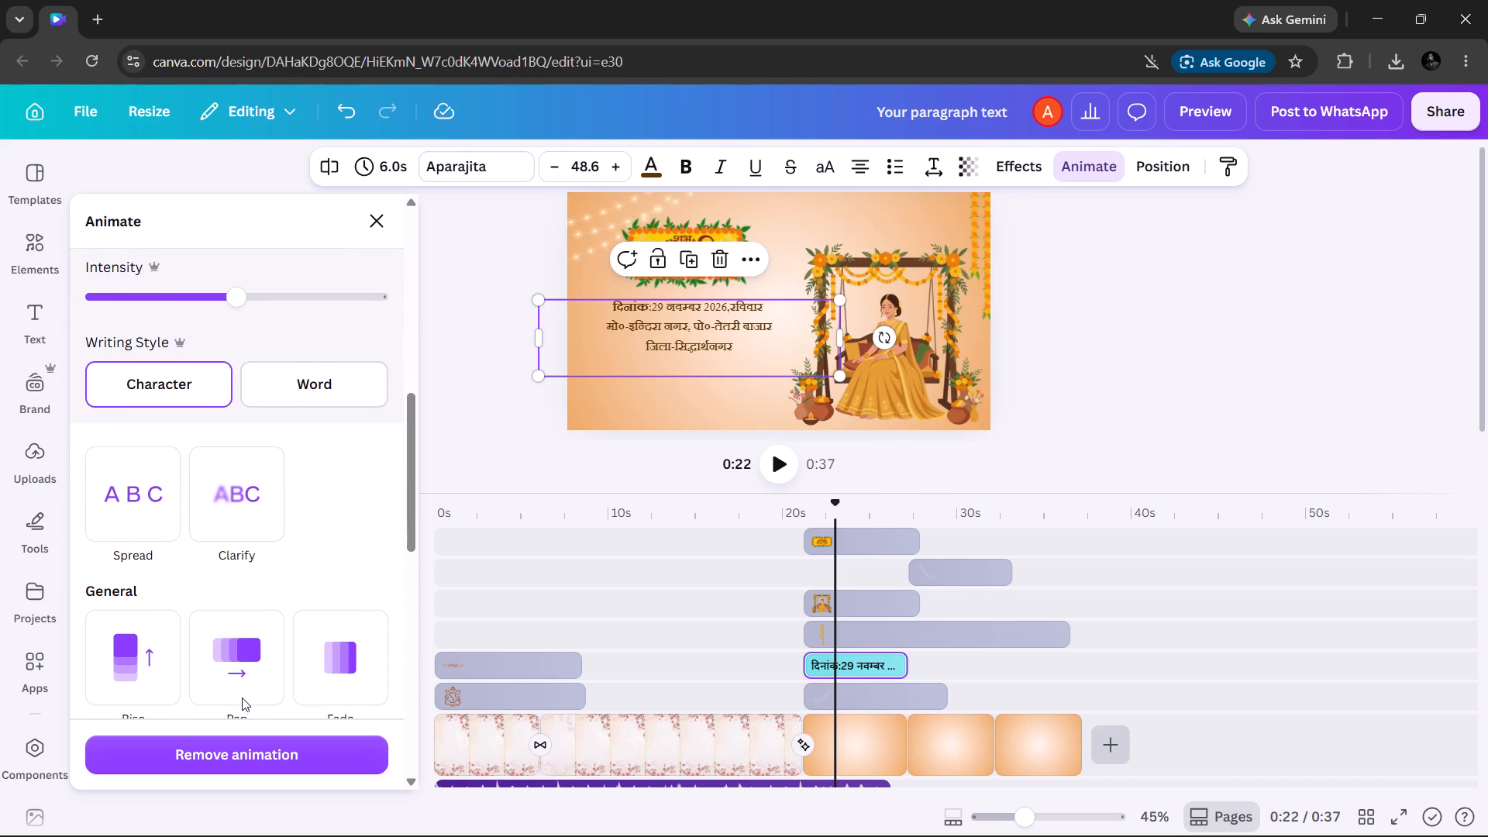
scroll(242, 697, down, 1)
click(463, 425)
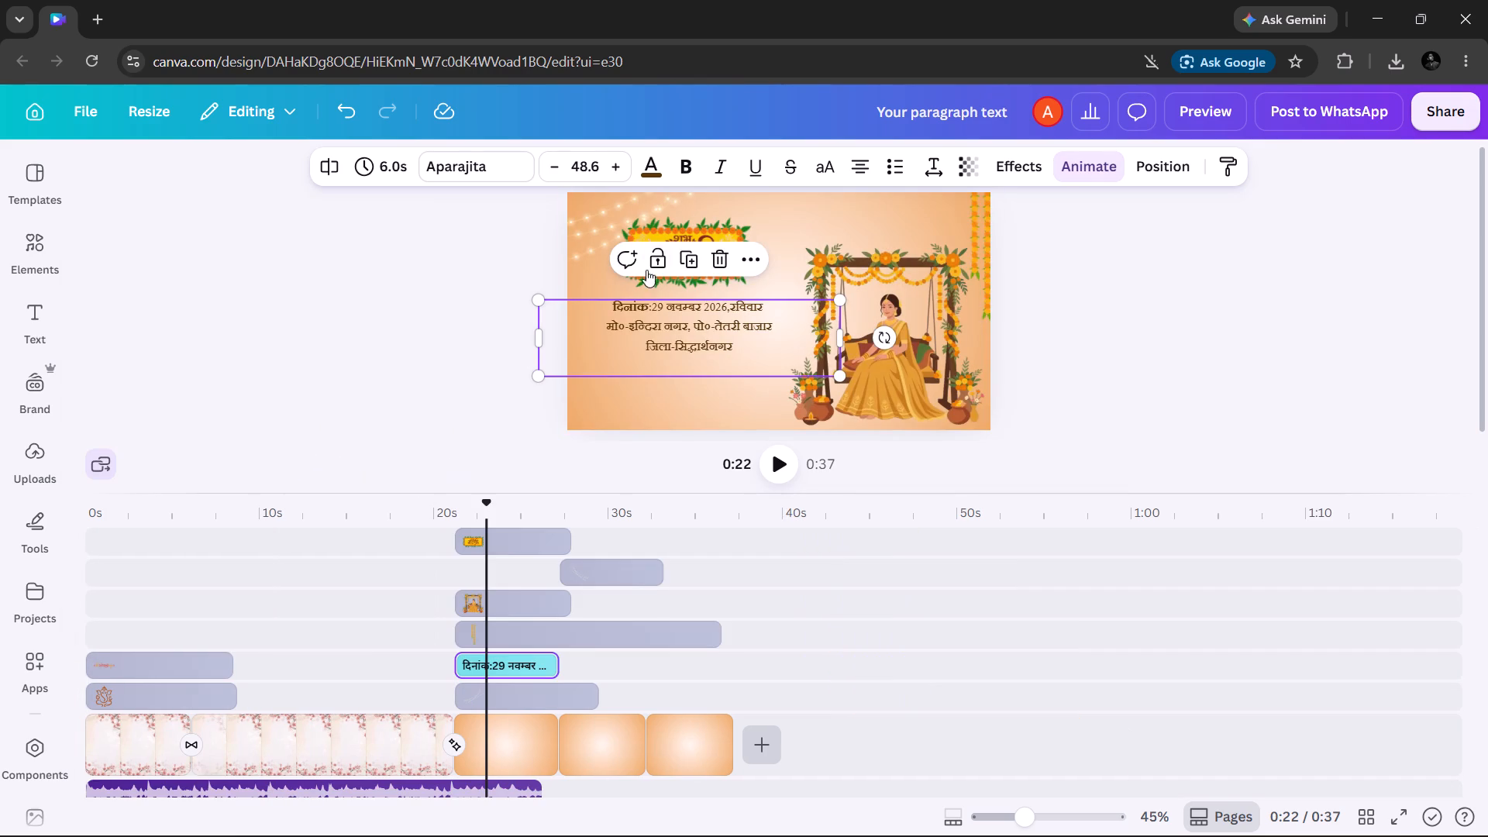
Change the haldi sign graphic's animation to Scrapbook on both enter and exit.
click(655, 232)
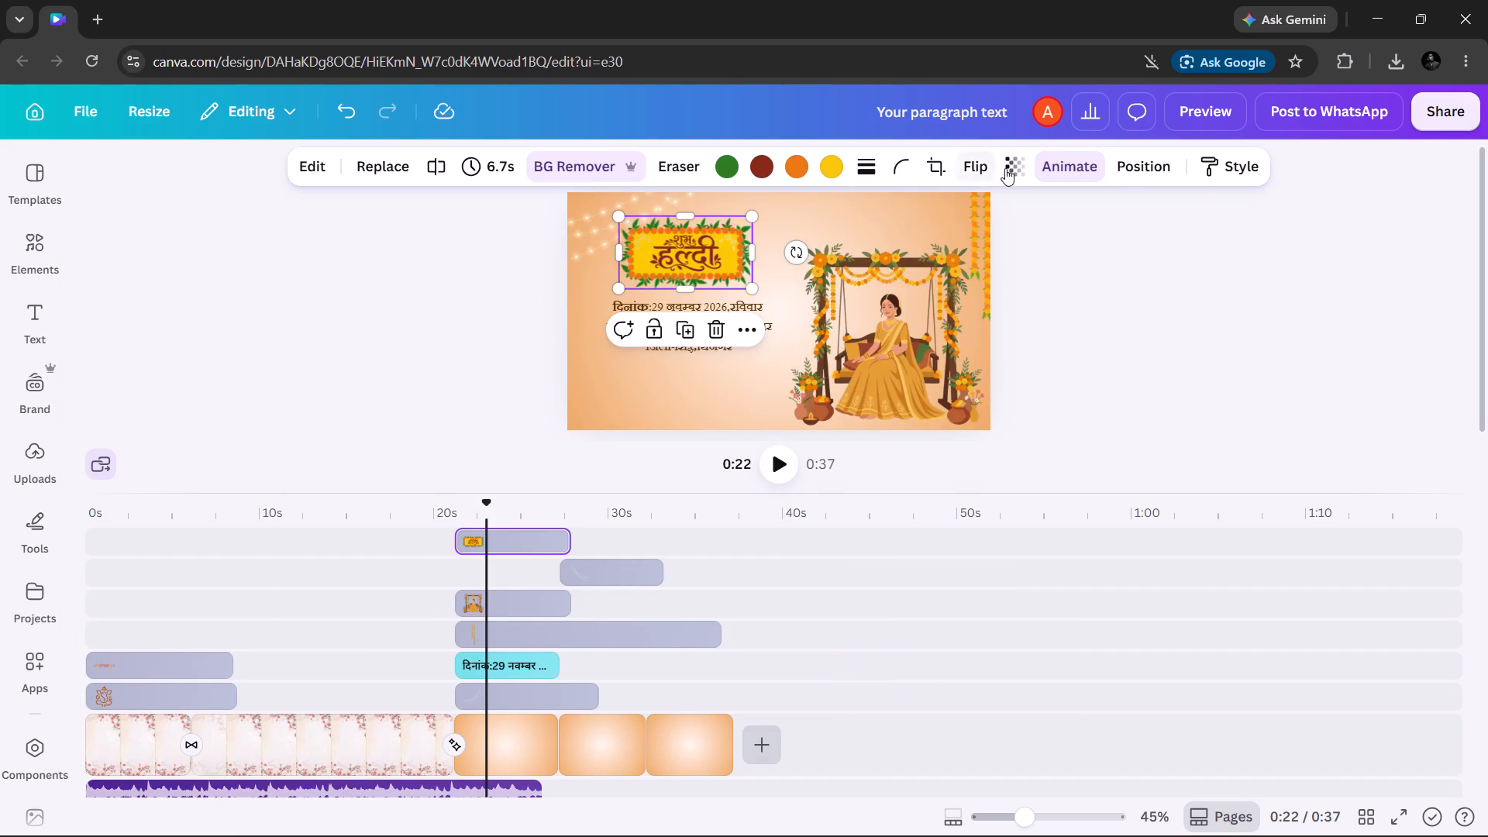
click(1052, 167)
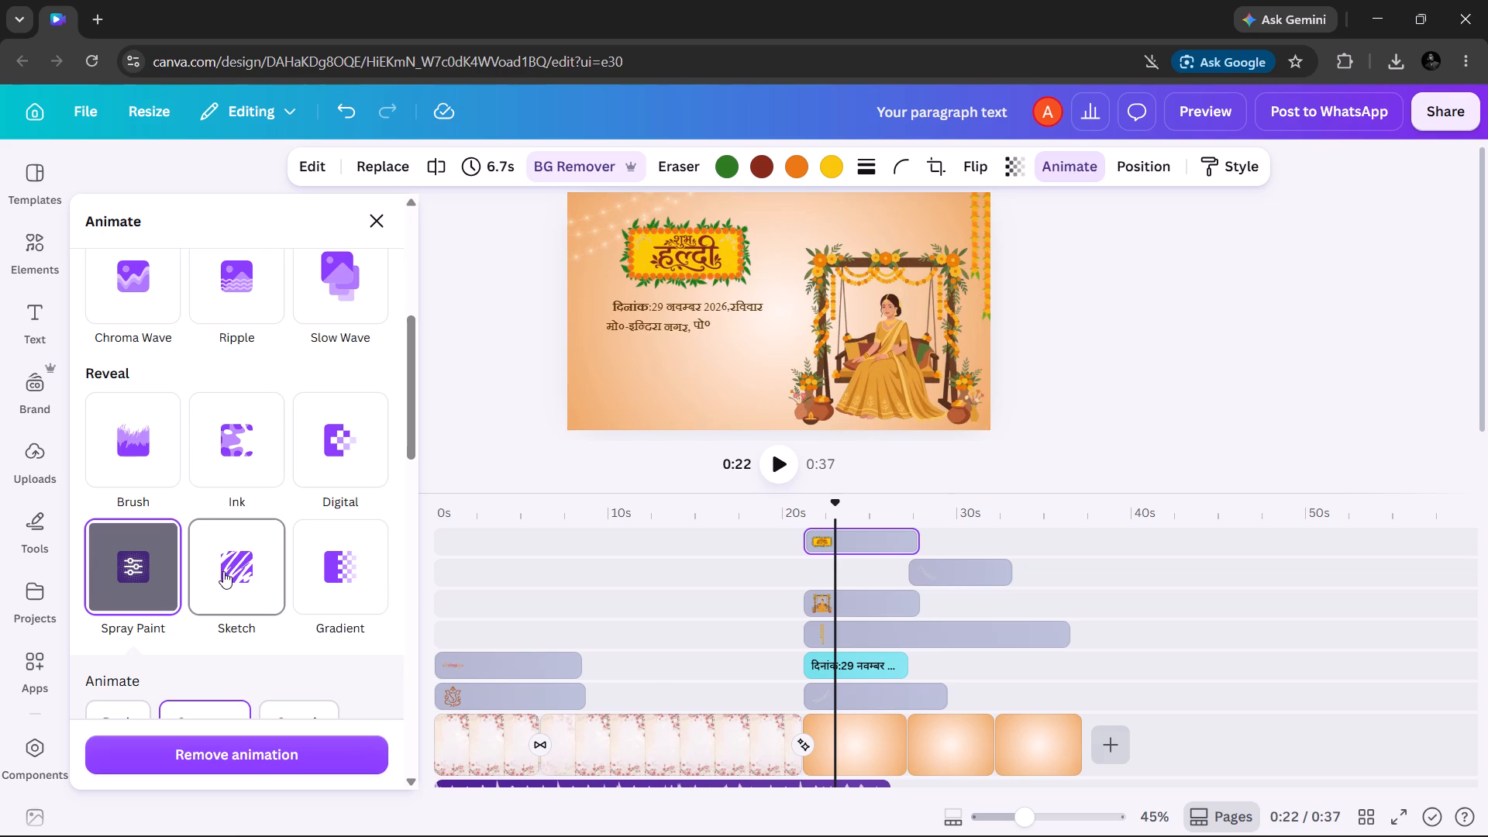
scroll(223, 571, down, 4)
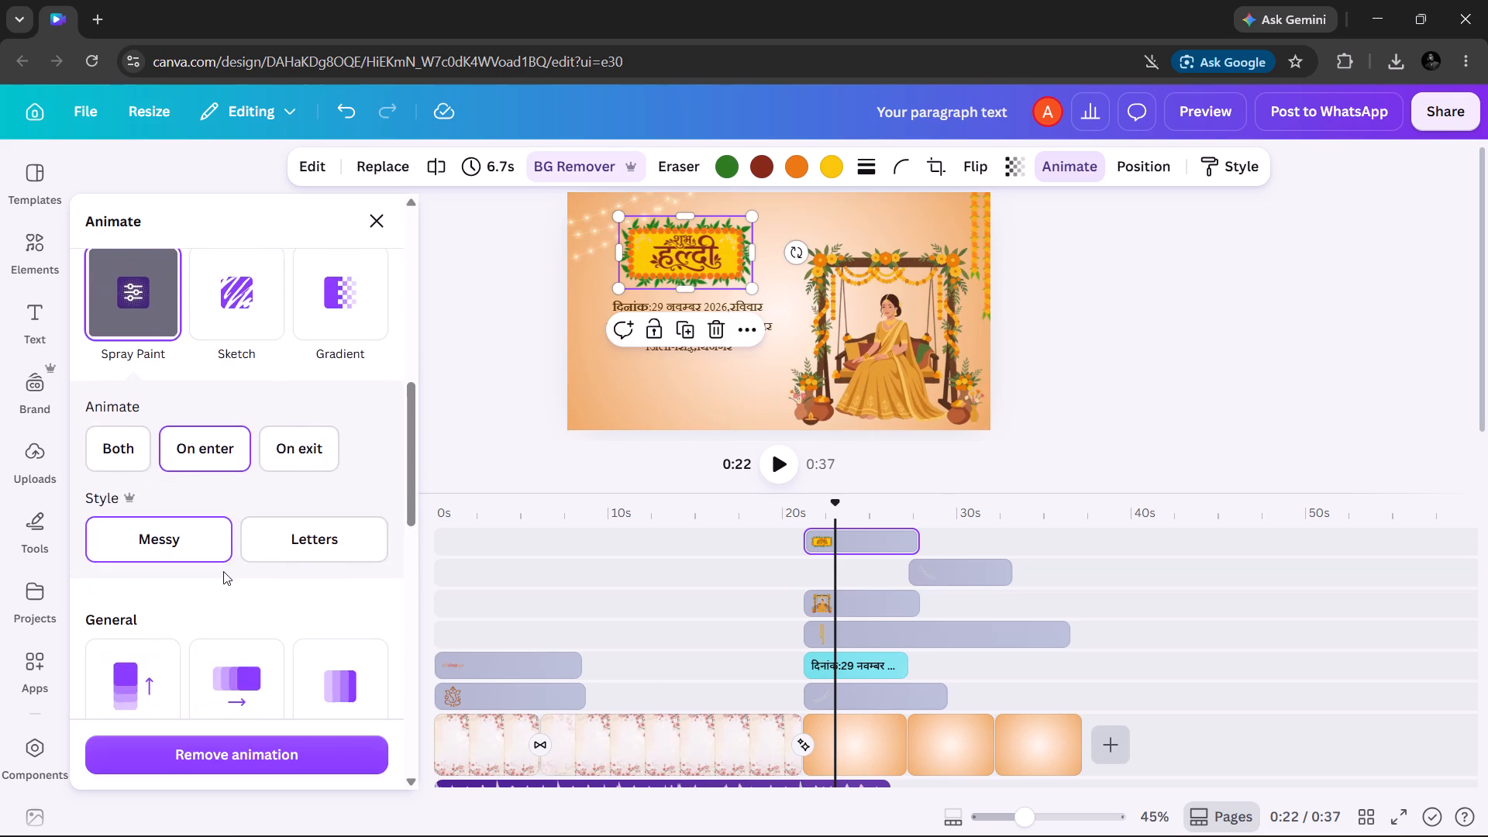
scroll(223, 571, down, 4)
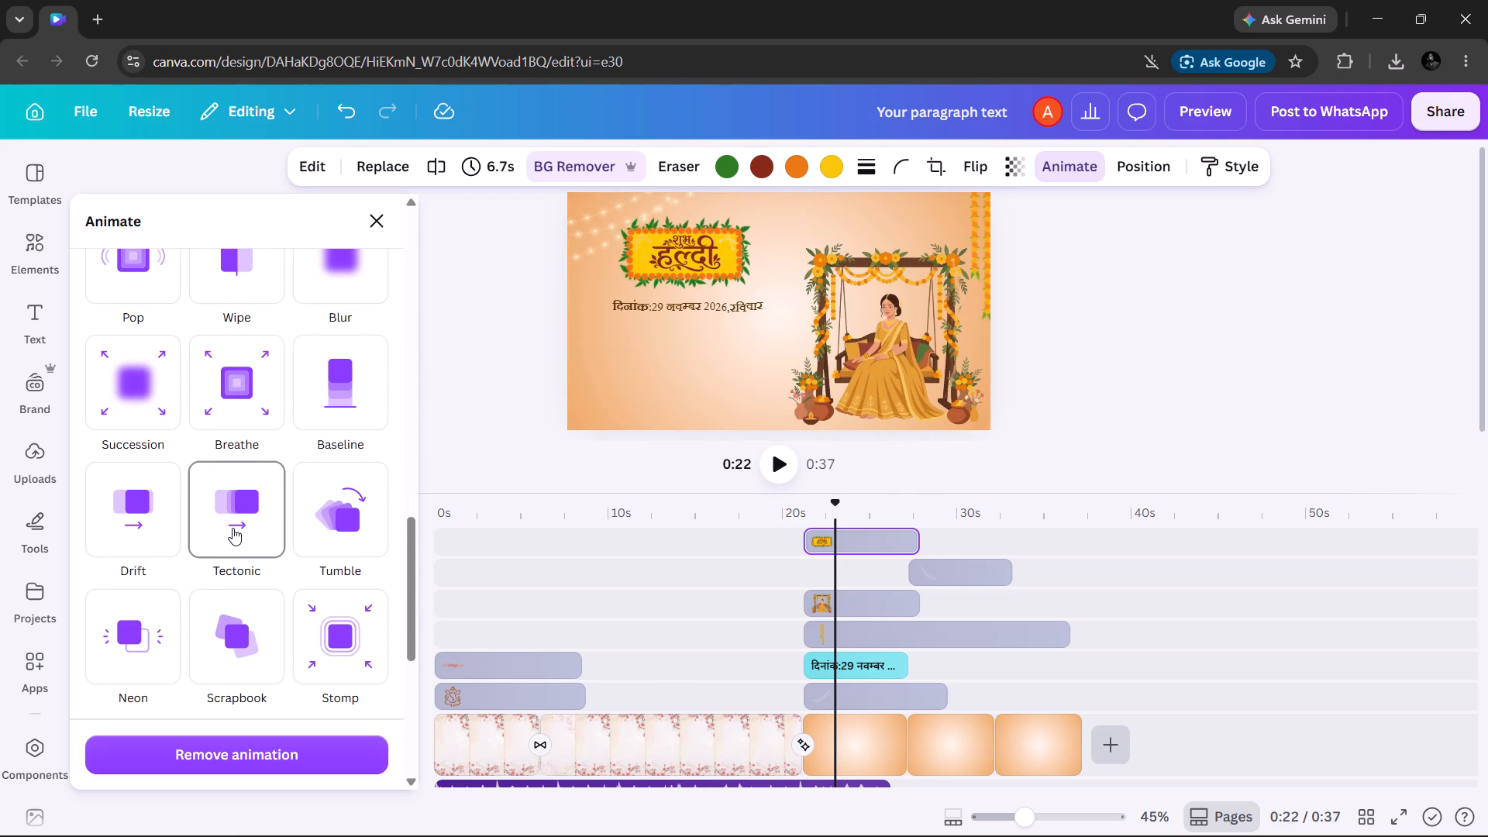
click(231, 621)
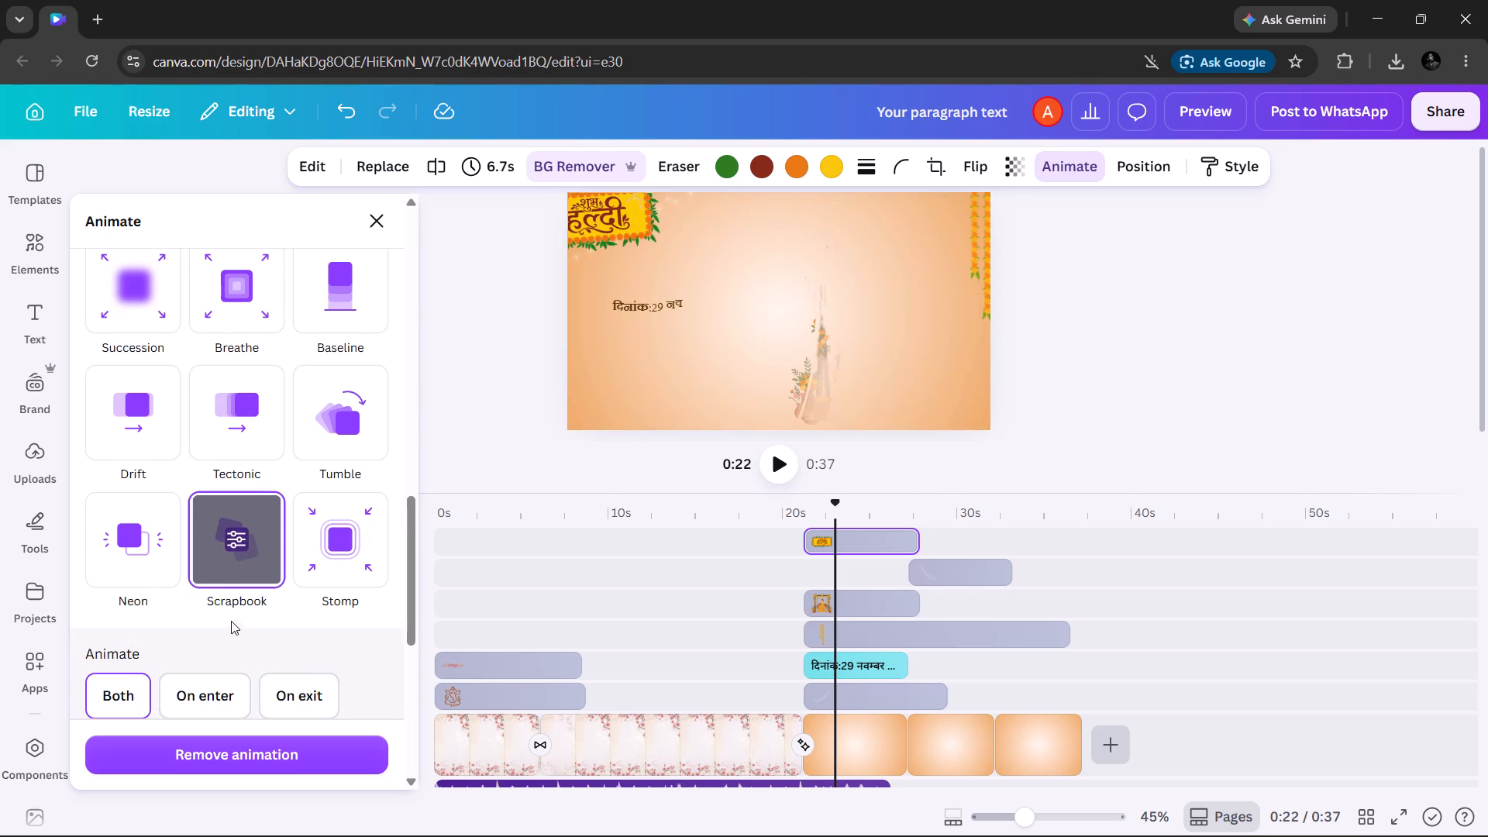
click(231, 621)
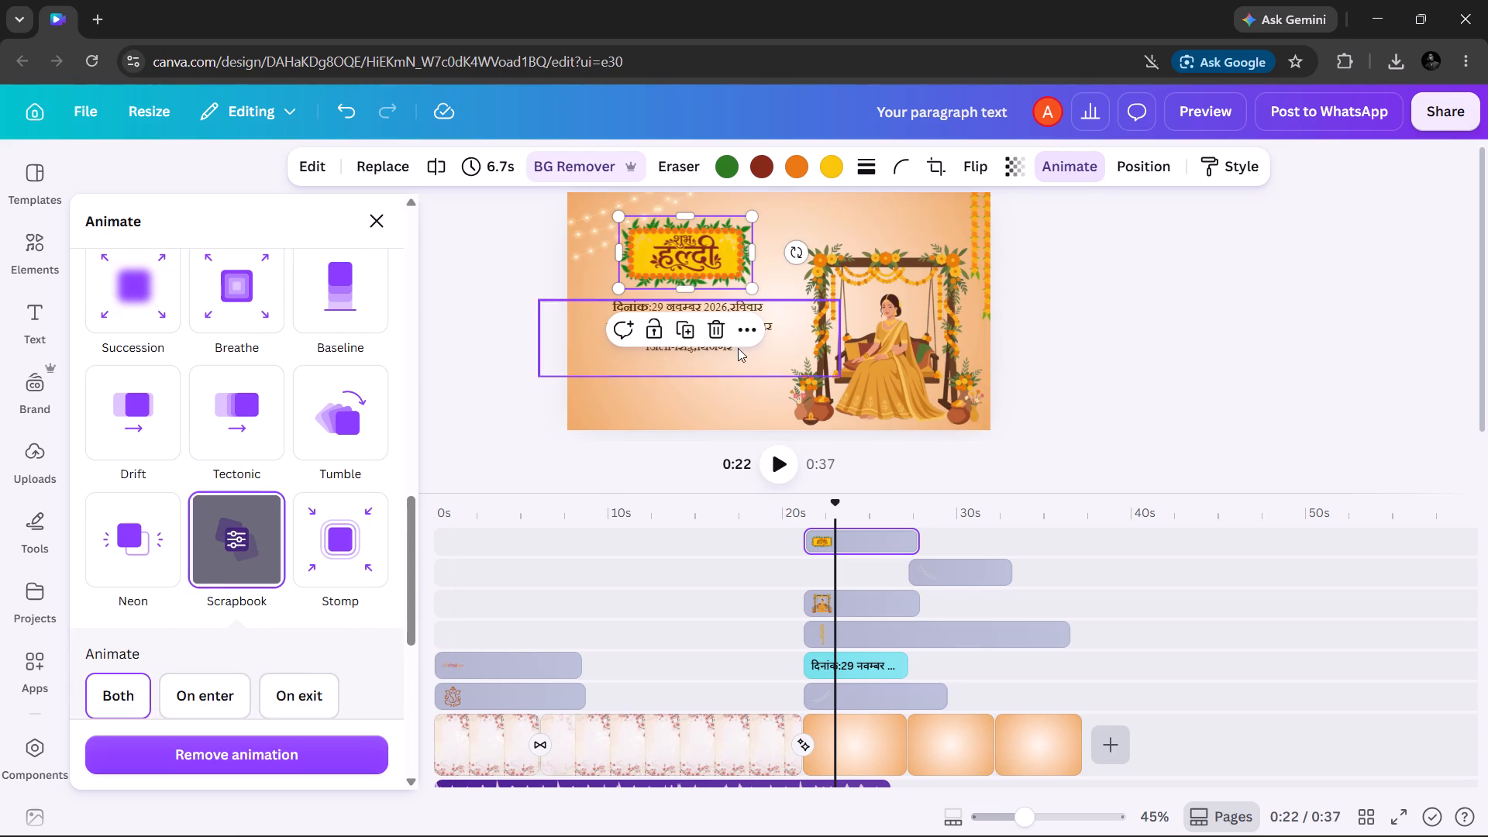
Move the haldi details text clip to a timeline track just below the sign's clip, starting about one second later.
scroll(816, 560, down, 1)
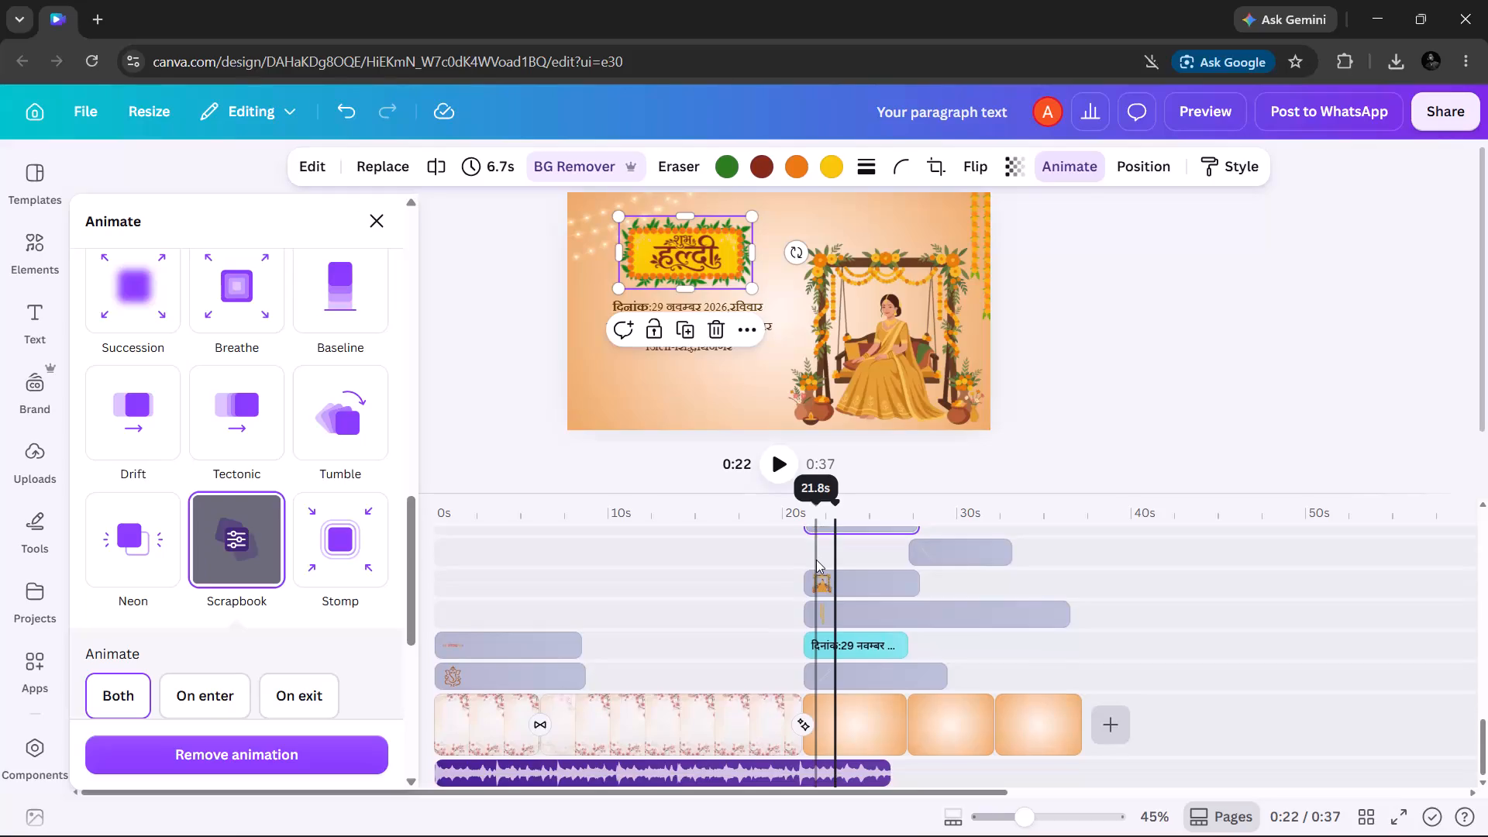
scroll(816, 560, down, 1)
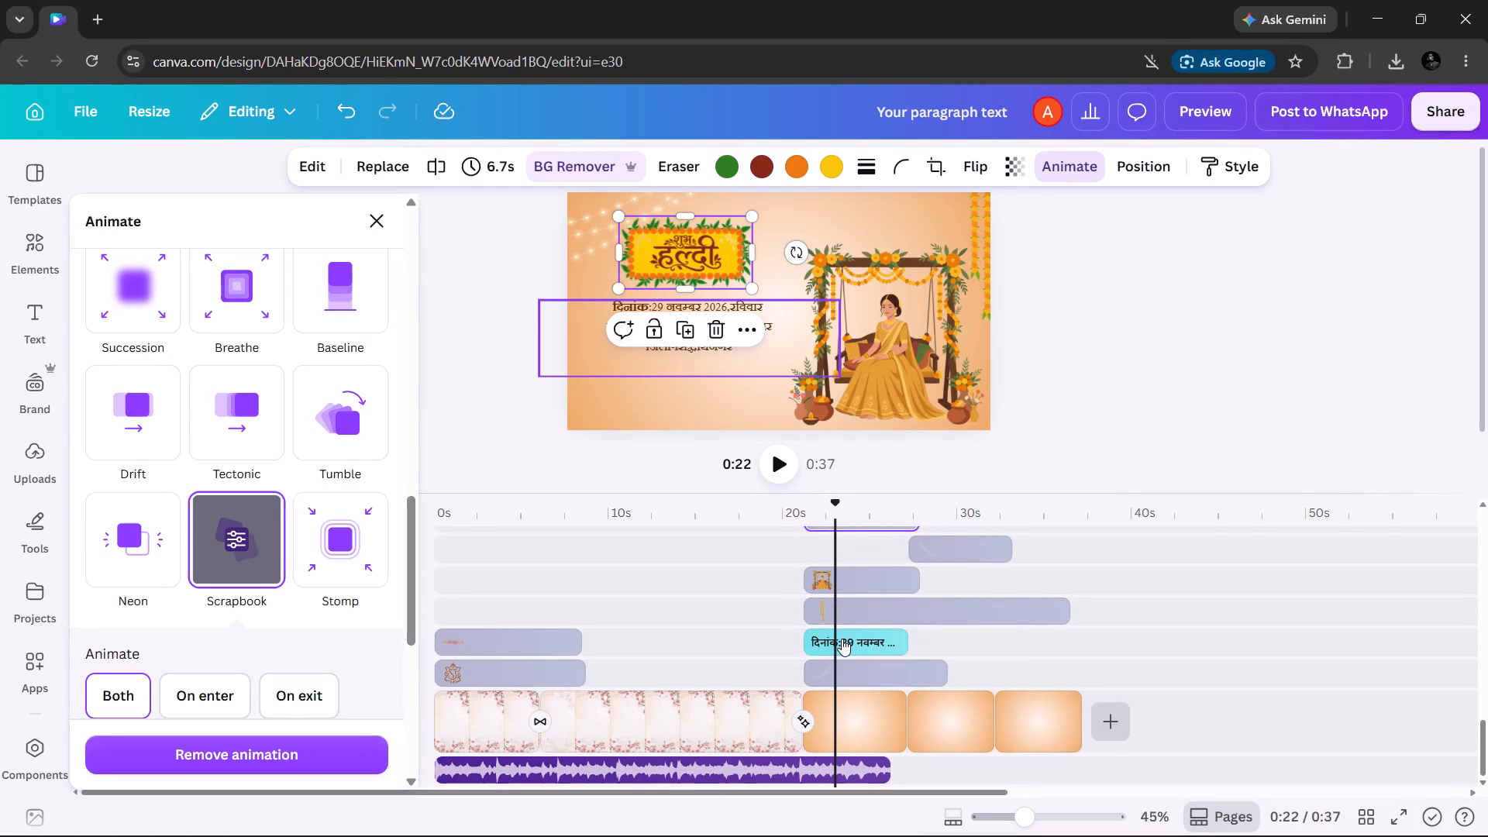
drag(842, 639, 862, 543)
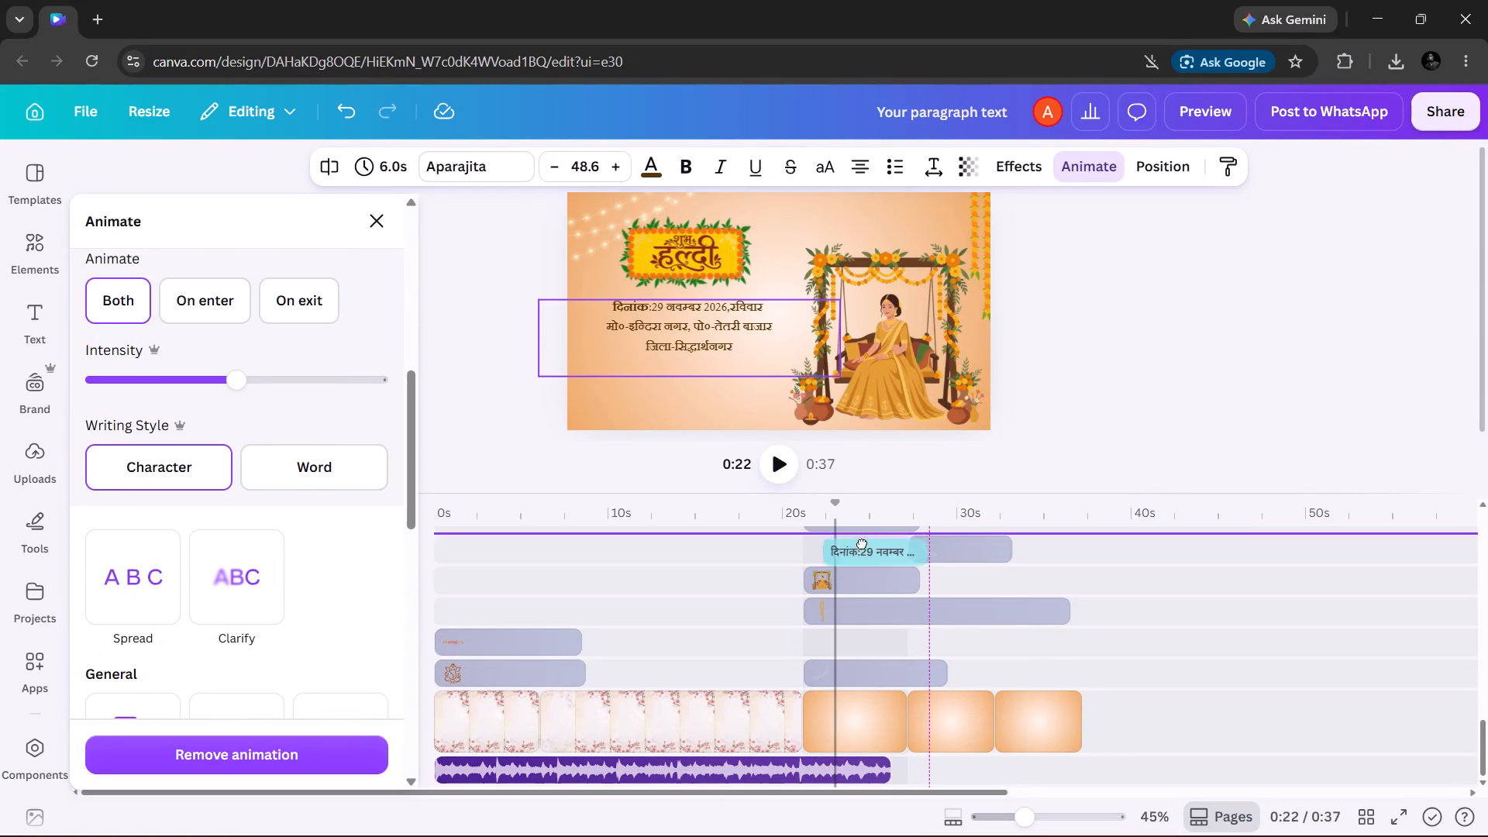
drag(862, 543, 863, 545)
scroll(841, 586, down, 1)
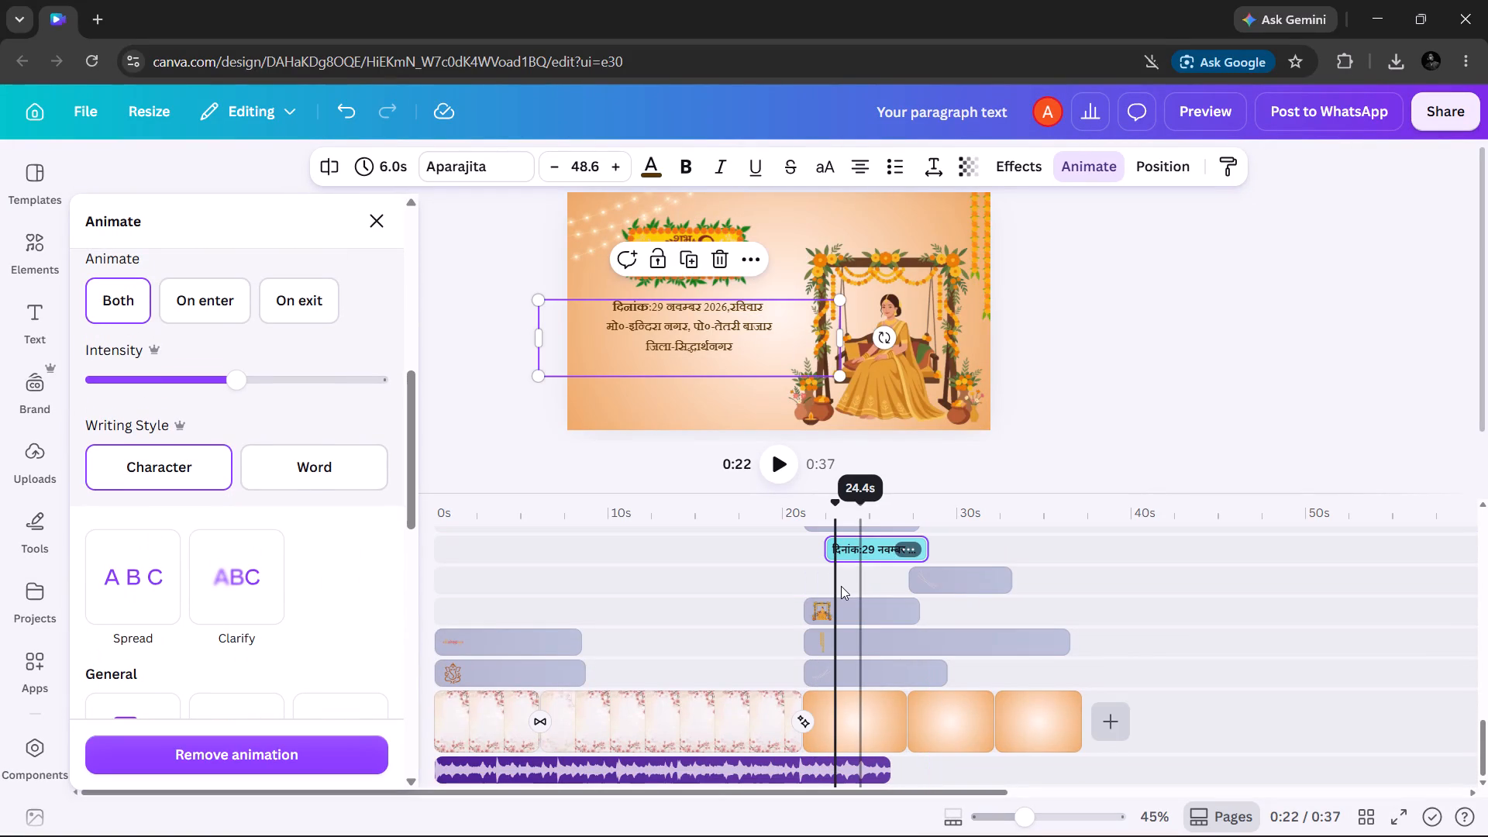
Shift the mehndi slide's string-lights clip about one second later, placing it directly after the bride-on-swing clip on the same track.
scroll(841, 586, down, 1)
click(951, 584)
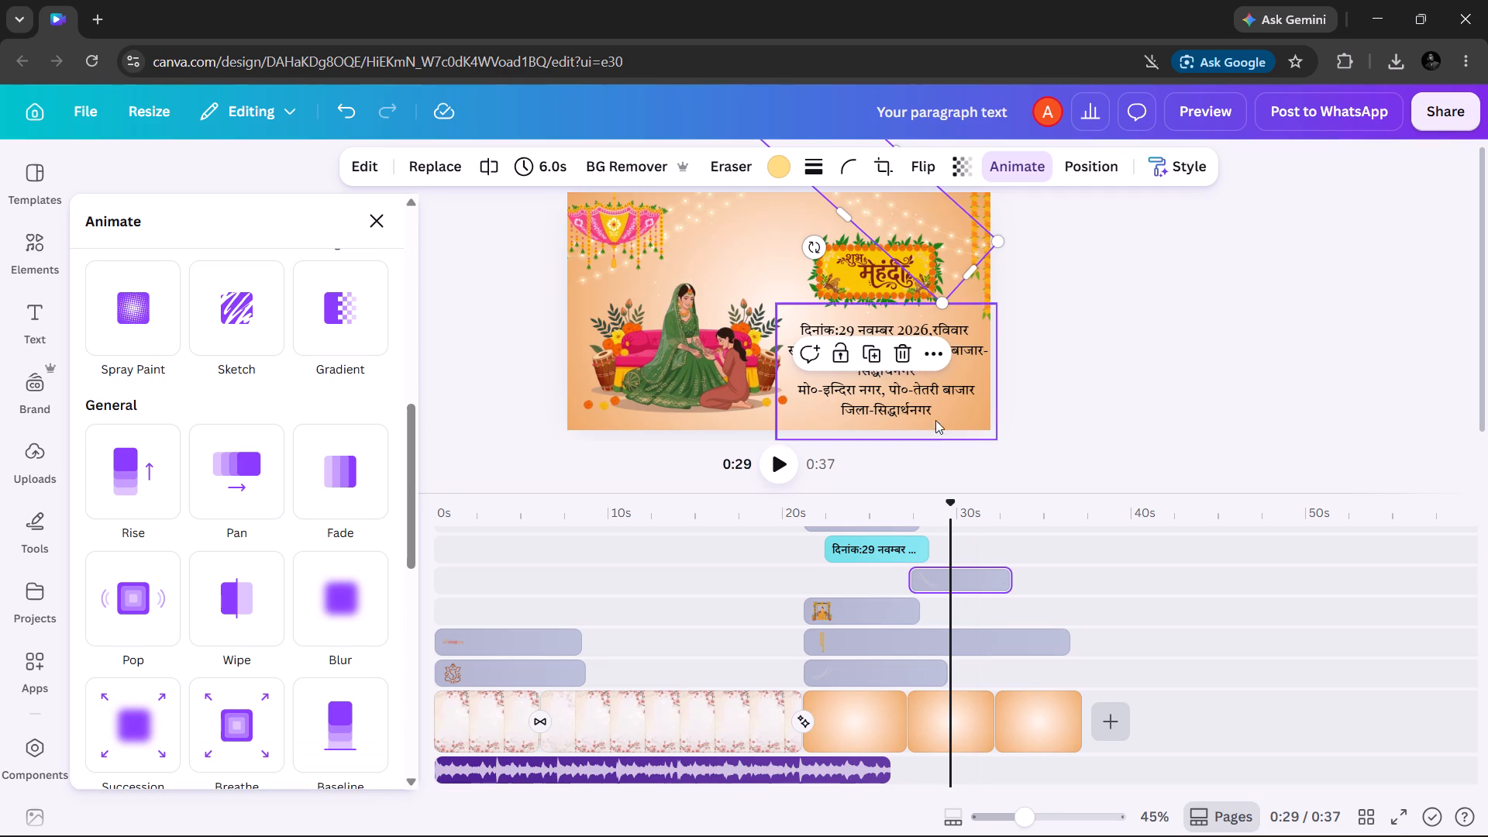
click(928, 583)
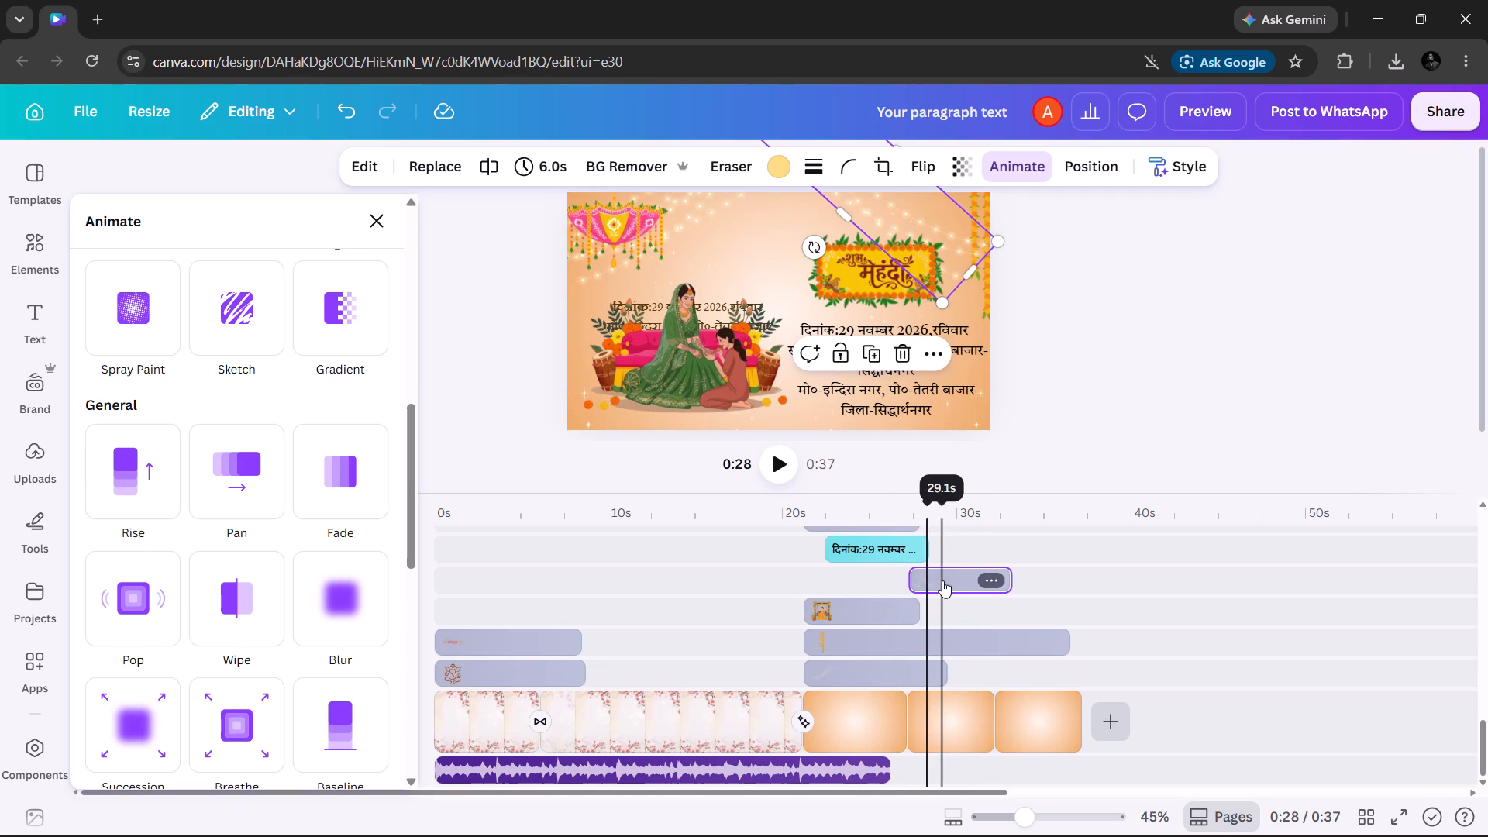
drag(942, 580, 958, 582)
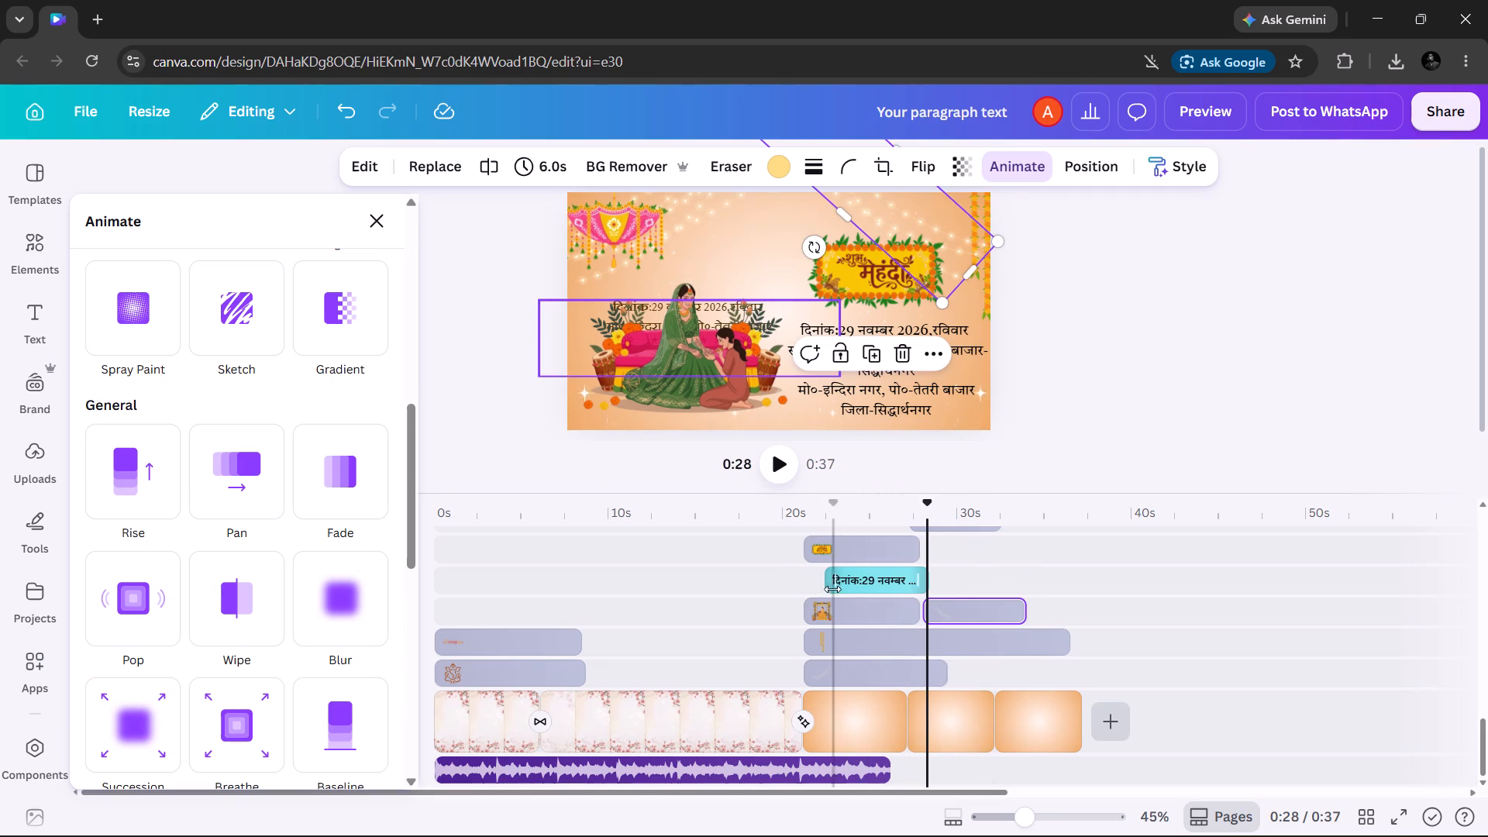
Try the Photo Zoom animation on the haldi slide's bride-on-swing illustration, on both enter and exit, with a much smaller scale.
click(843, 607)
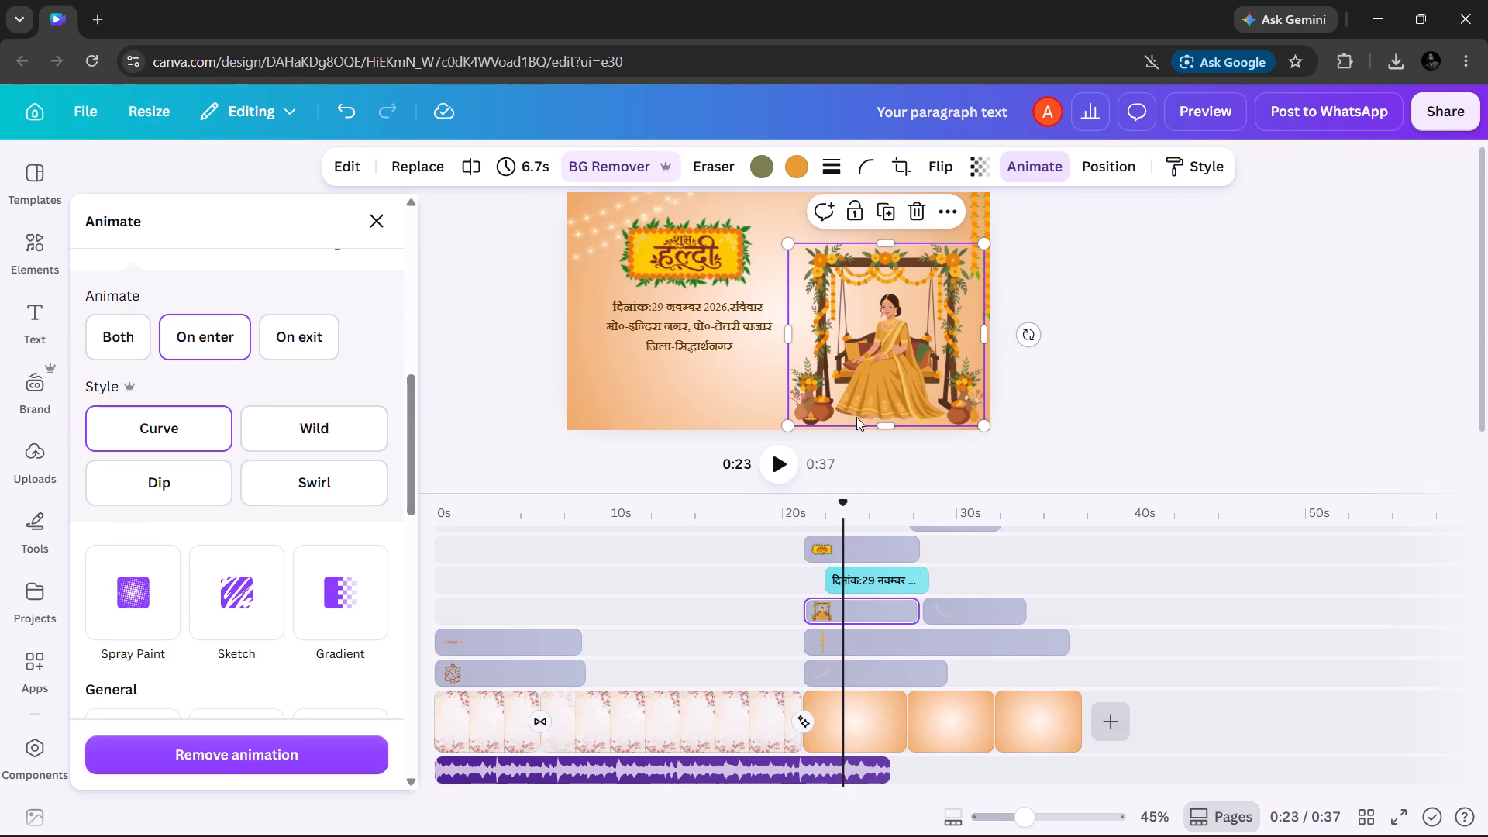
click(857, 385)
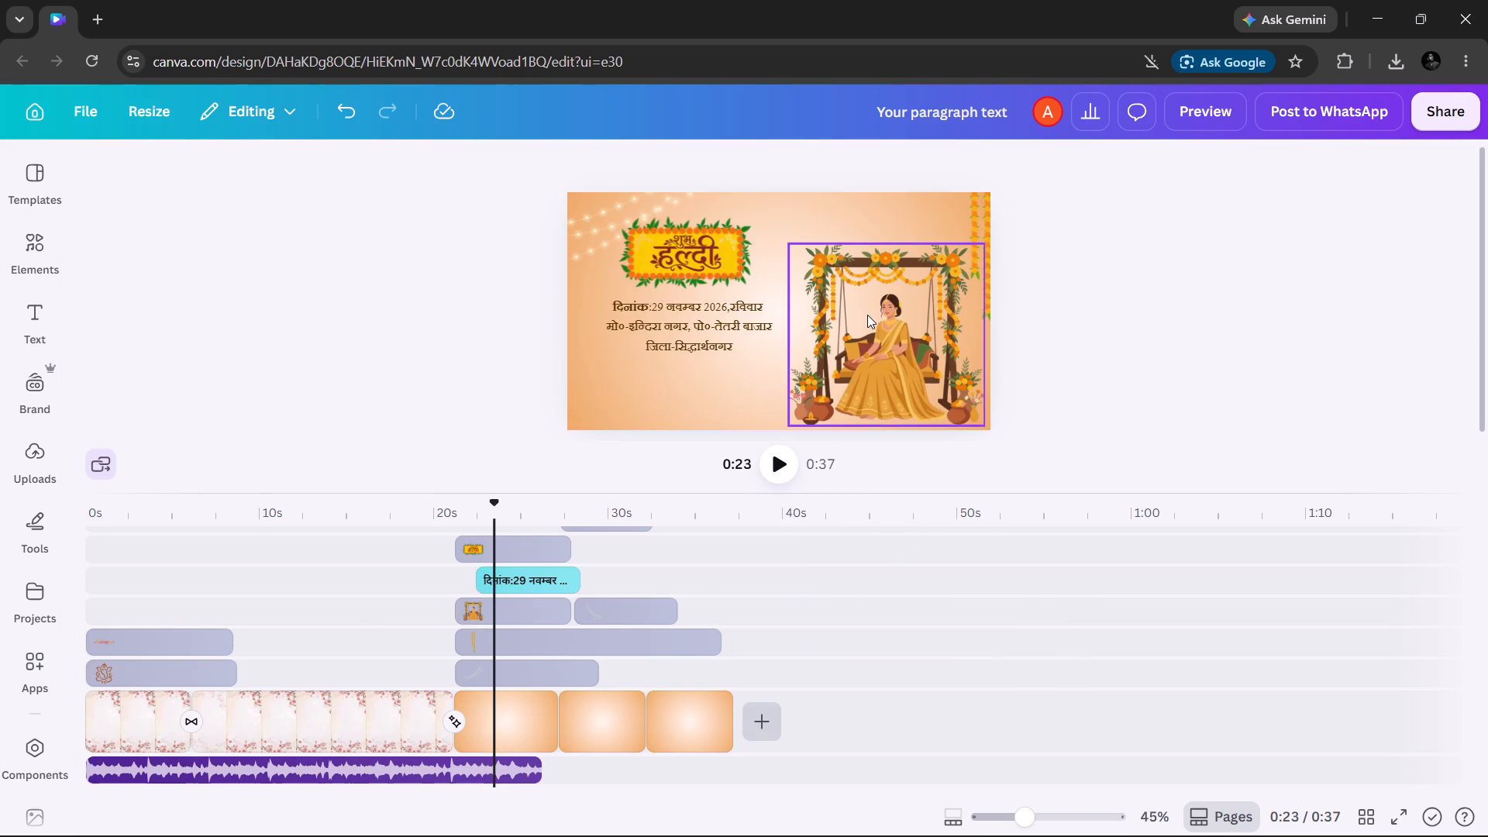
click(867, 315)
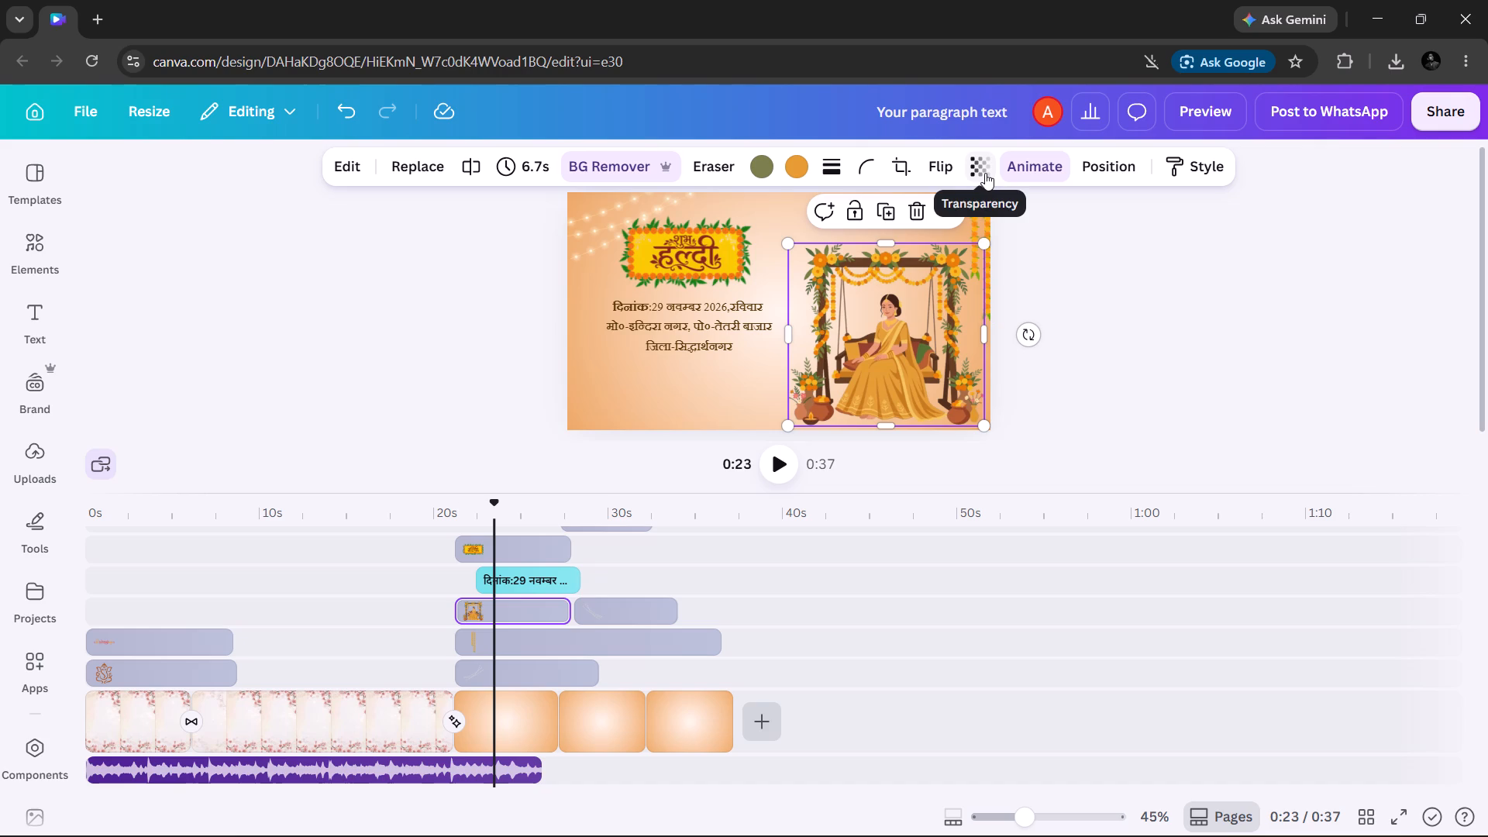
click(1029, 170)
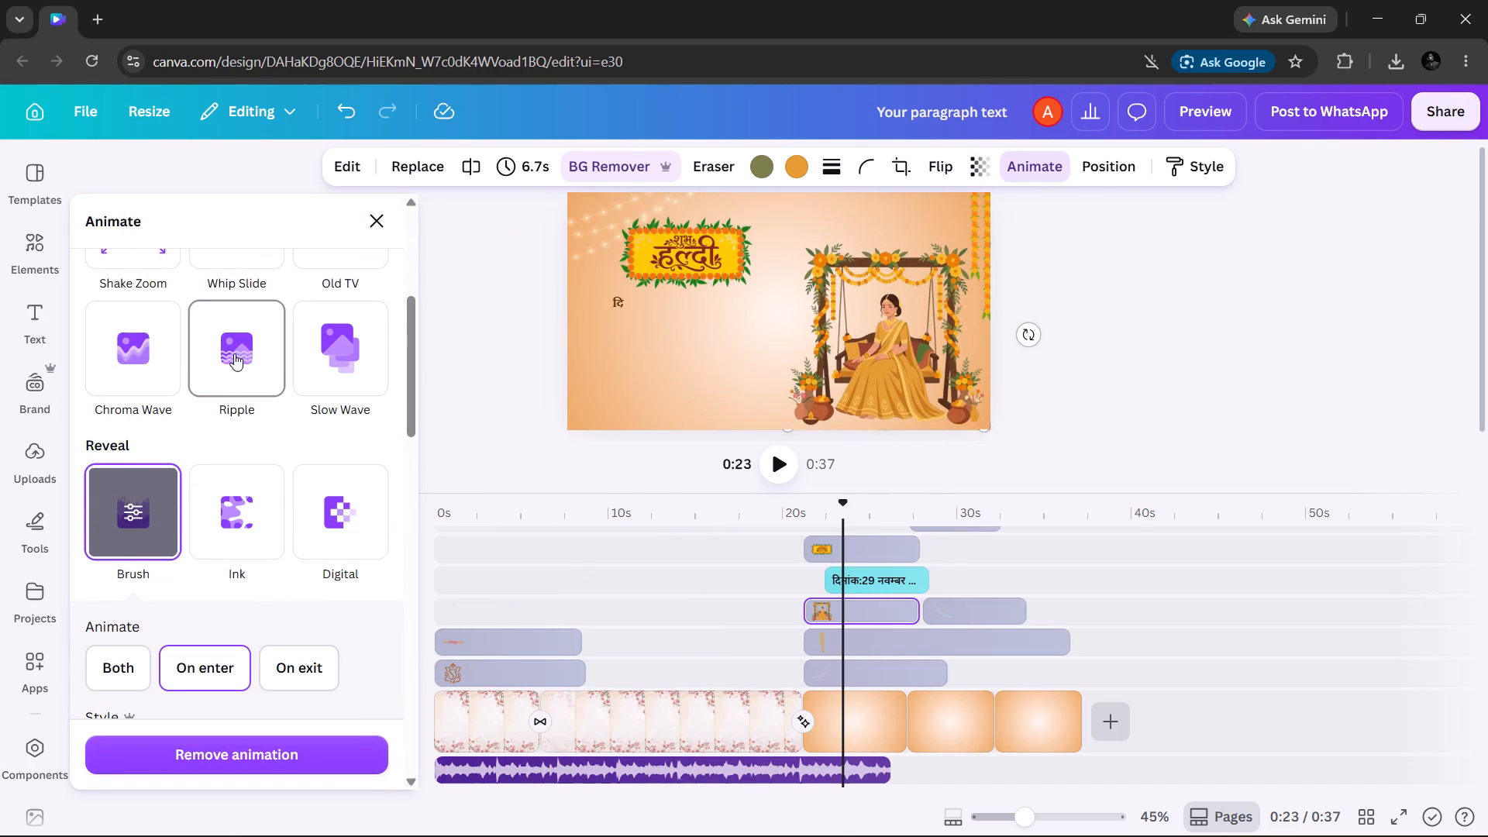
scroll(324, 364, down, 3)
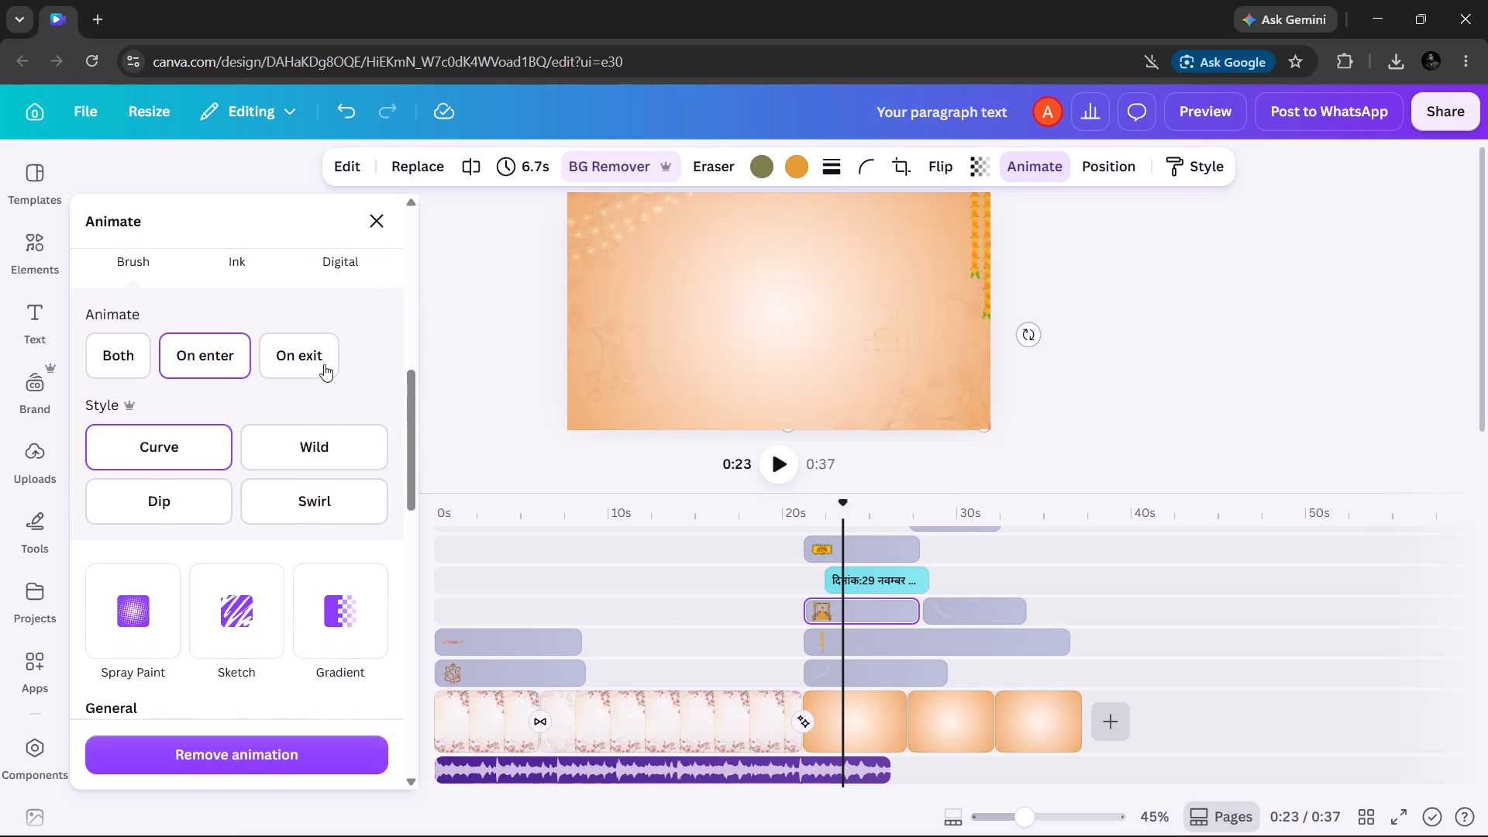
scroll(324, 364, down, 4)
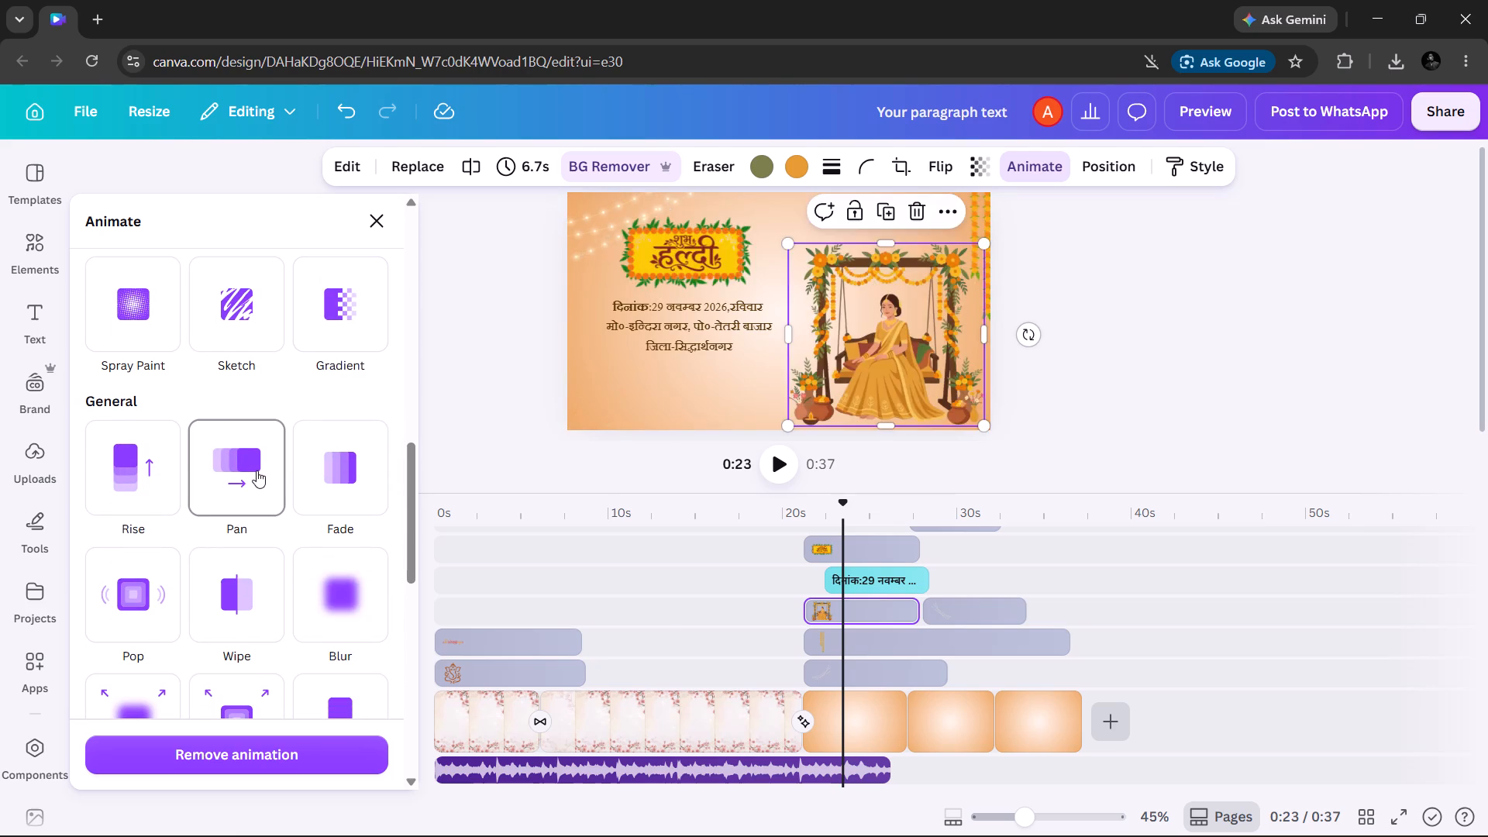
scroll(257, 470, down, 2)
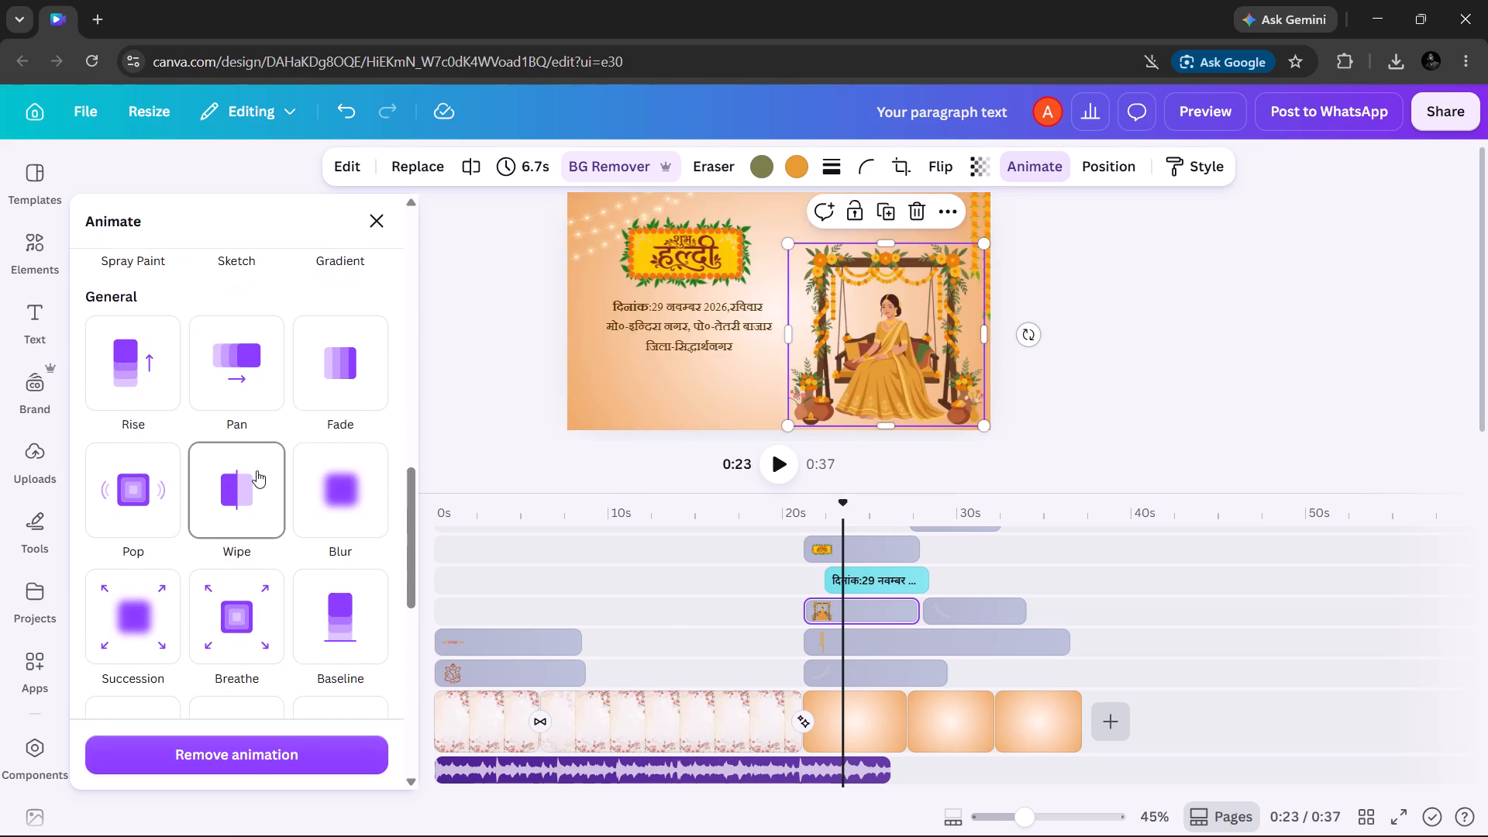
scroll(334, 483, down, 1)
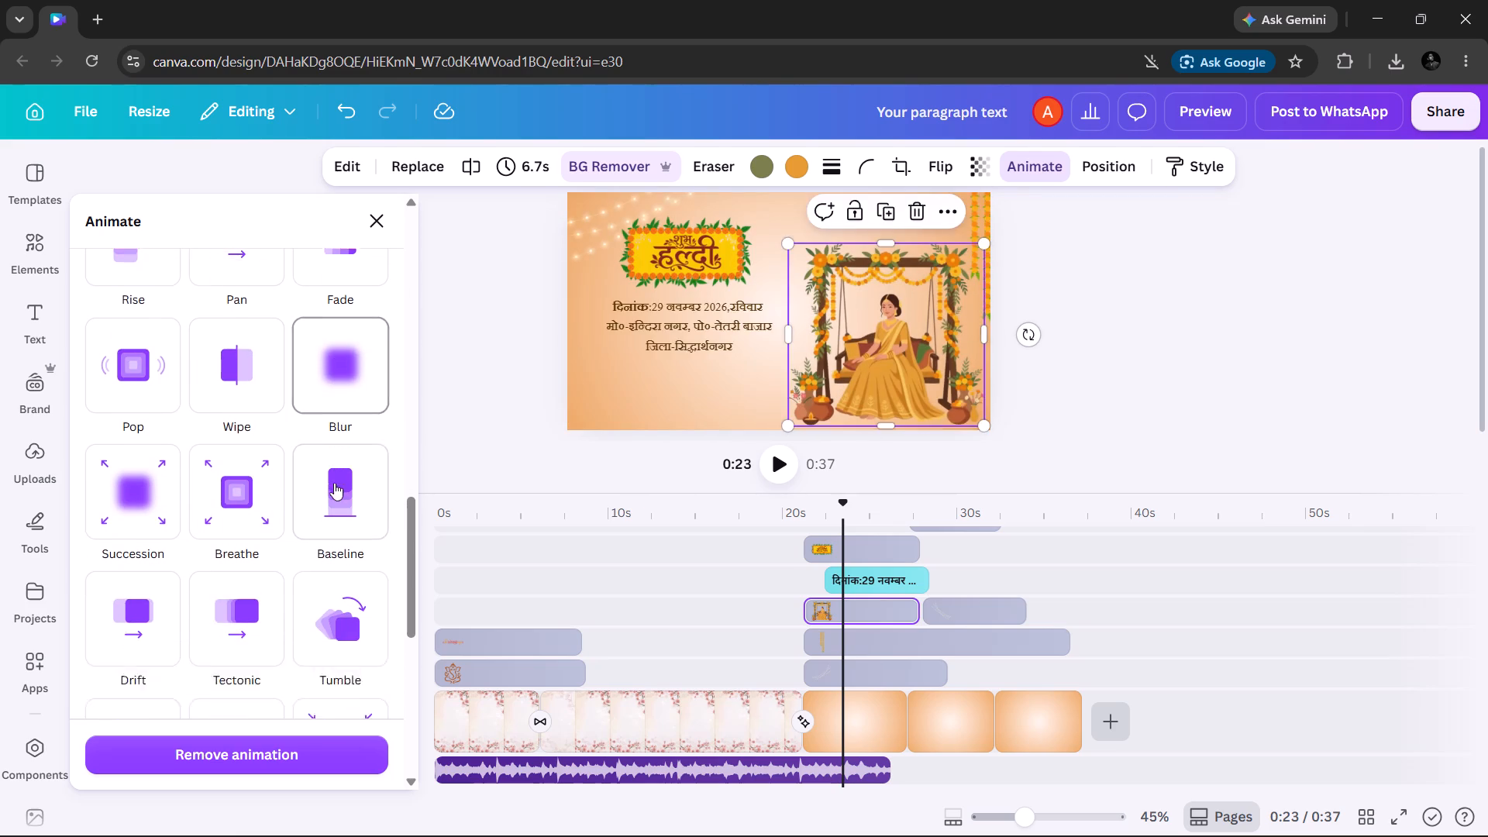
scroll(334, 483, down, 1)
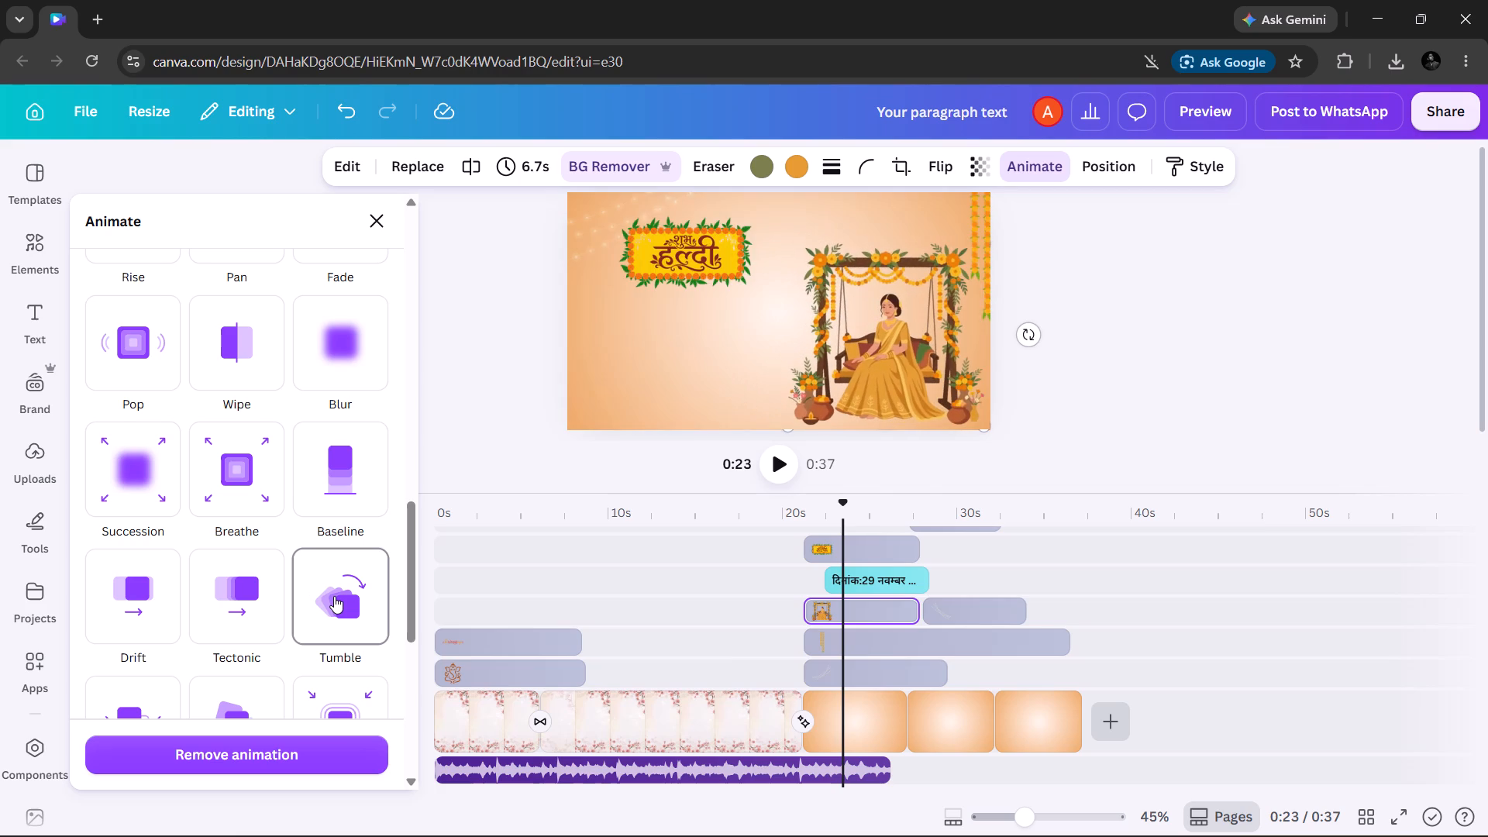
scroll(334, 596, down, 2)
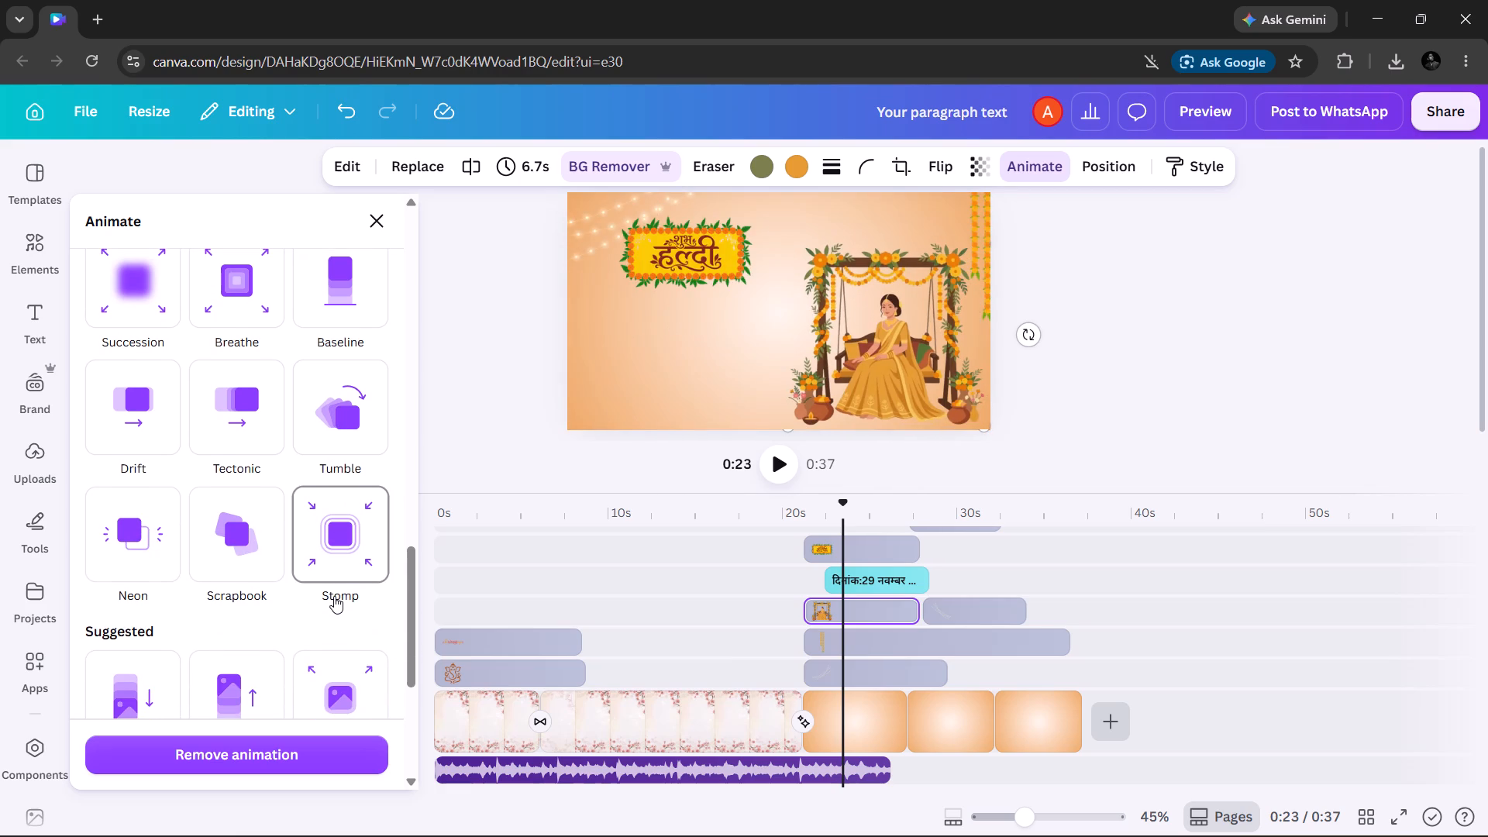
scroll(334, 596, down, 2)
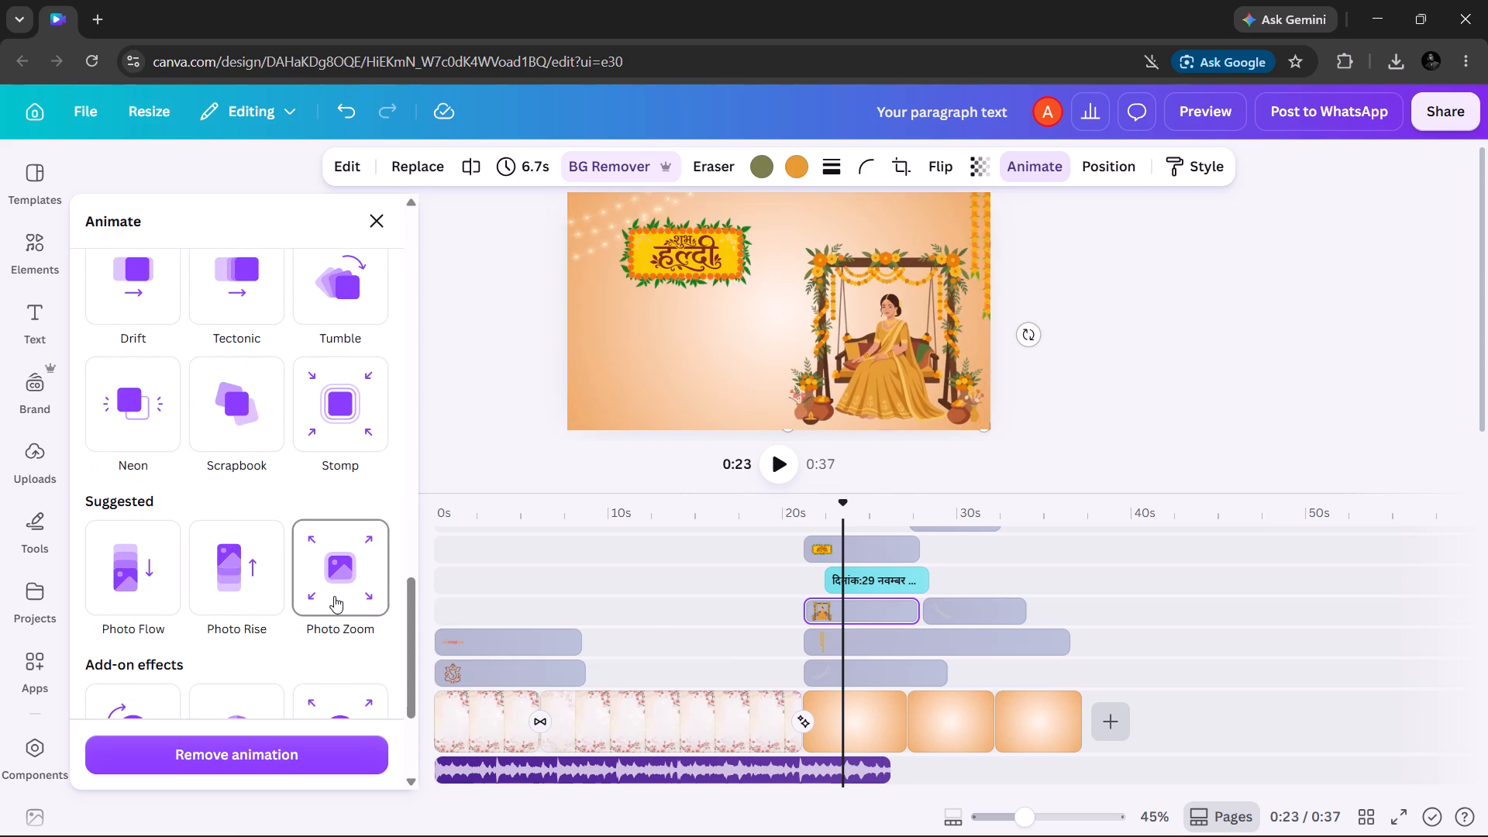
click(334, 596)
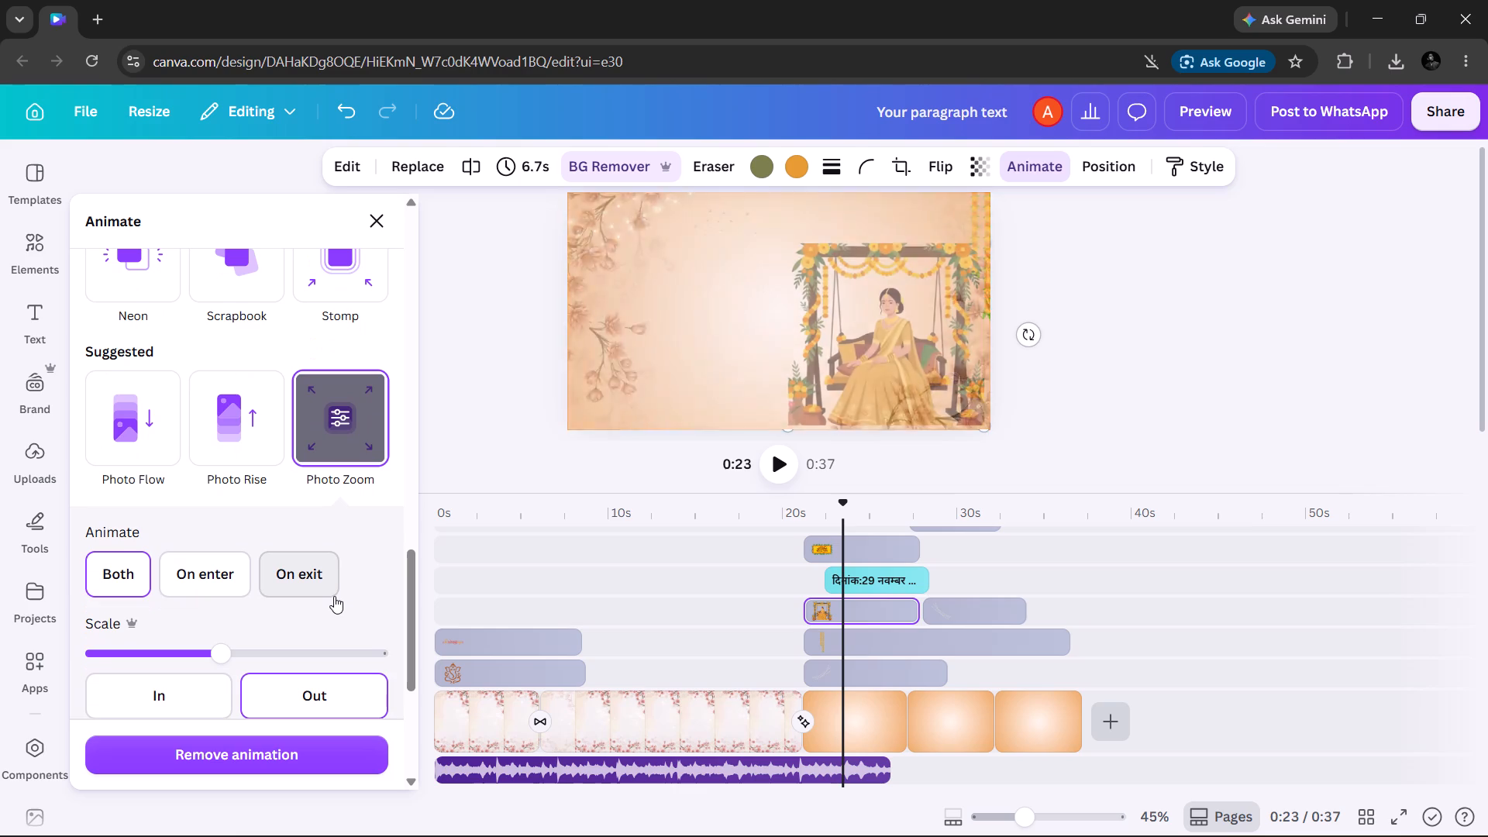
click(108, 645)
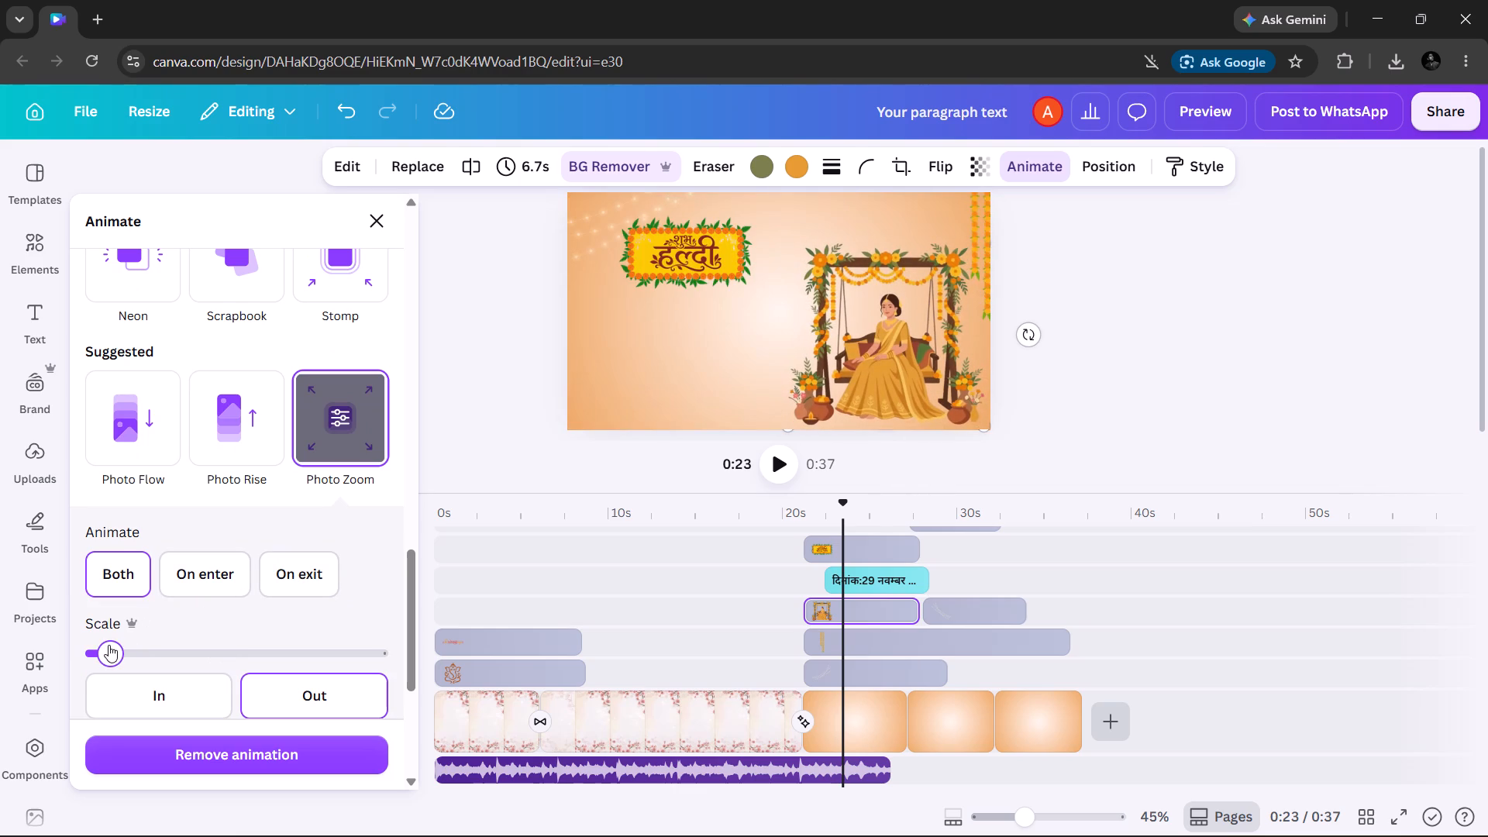
Preview other animations on the bride-on-swing illustration and apply Stomp on both enter and exit.
scroll(199, 611, down, 2)
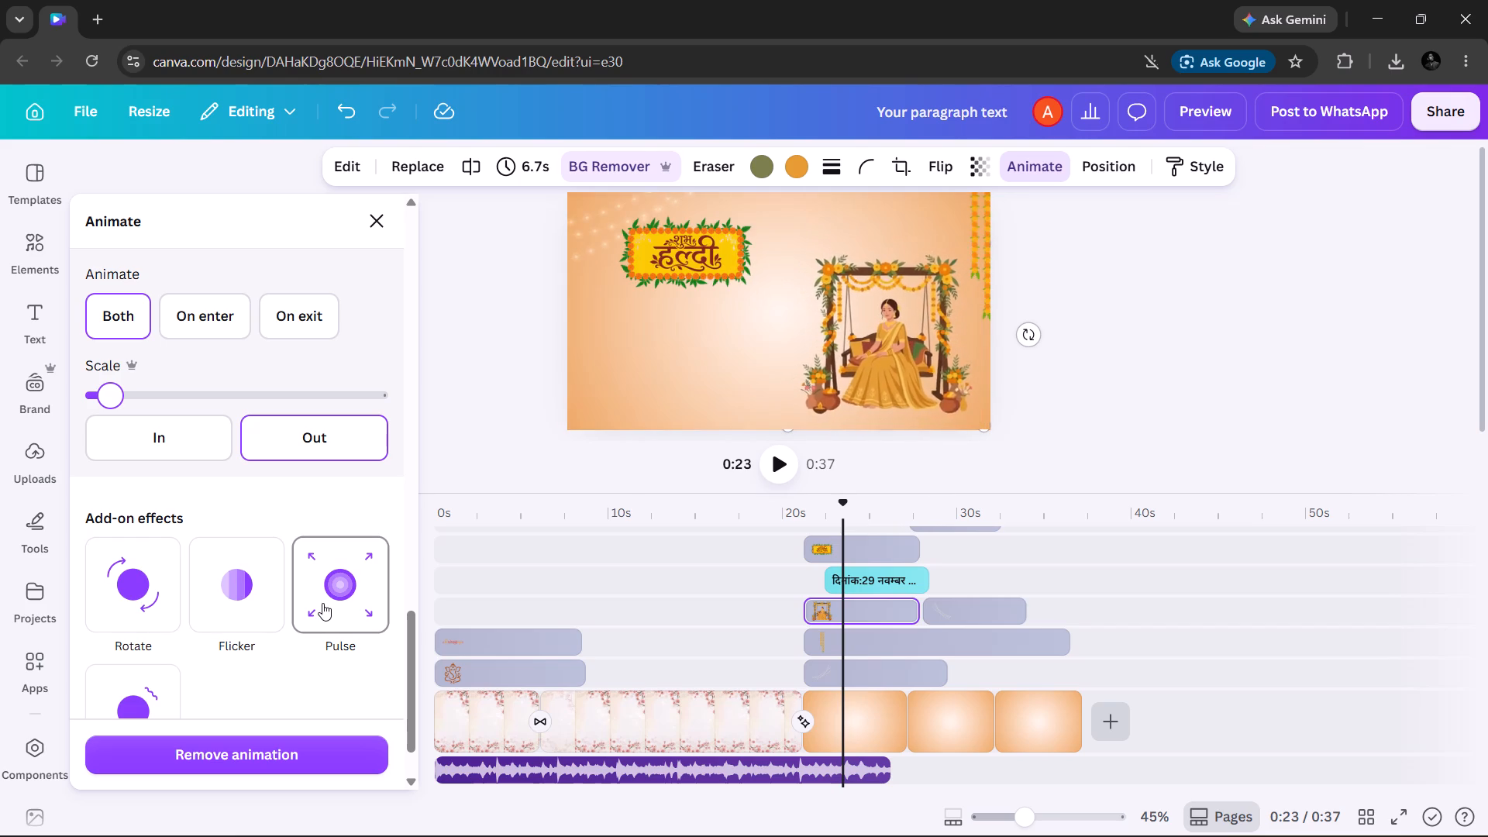
scroll(322, 603, down, 1)
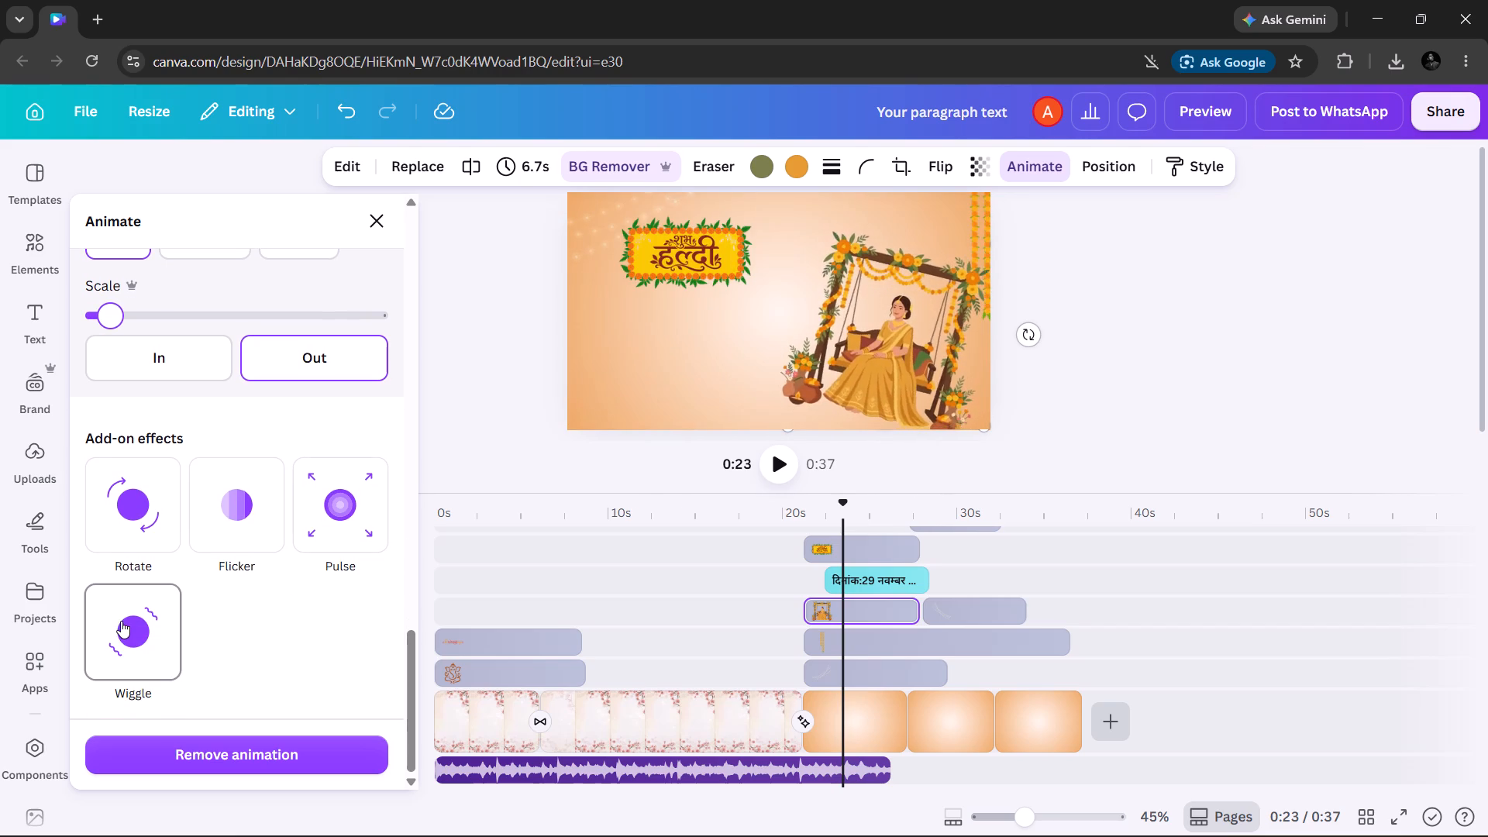
scroll(121, 621, down, 3)
scroll(174, 484, up, 2)
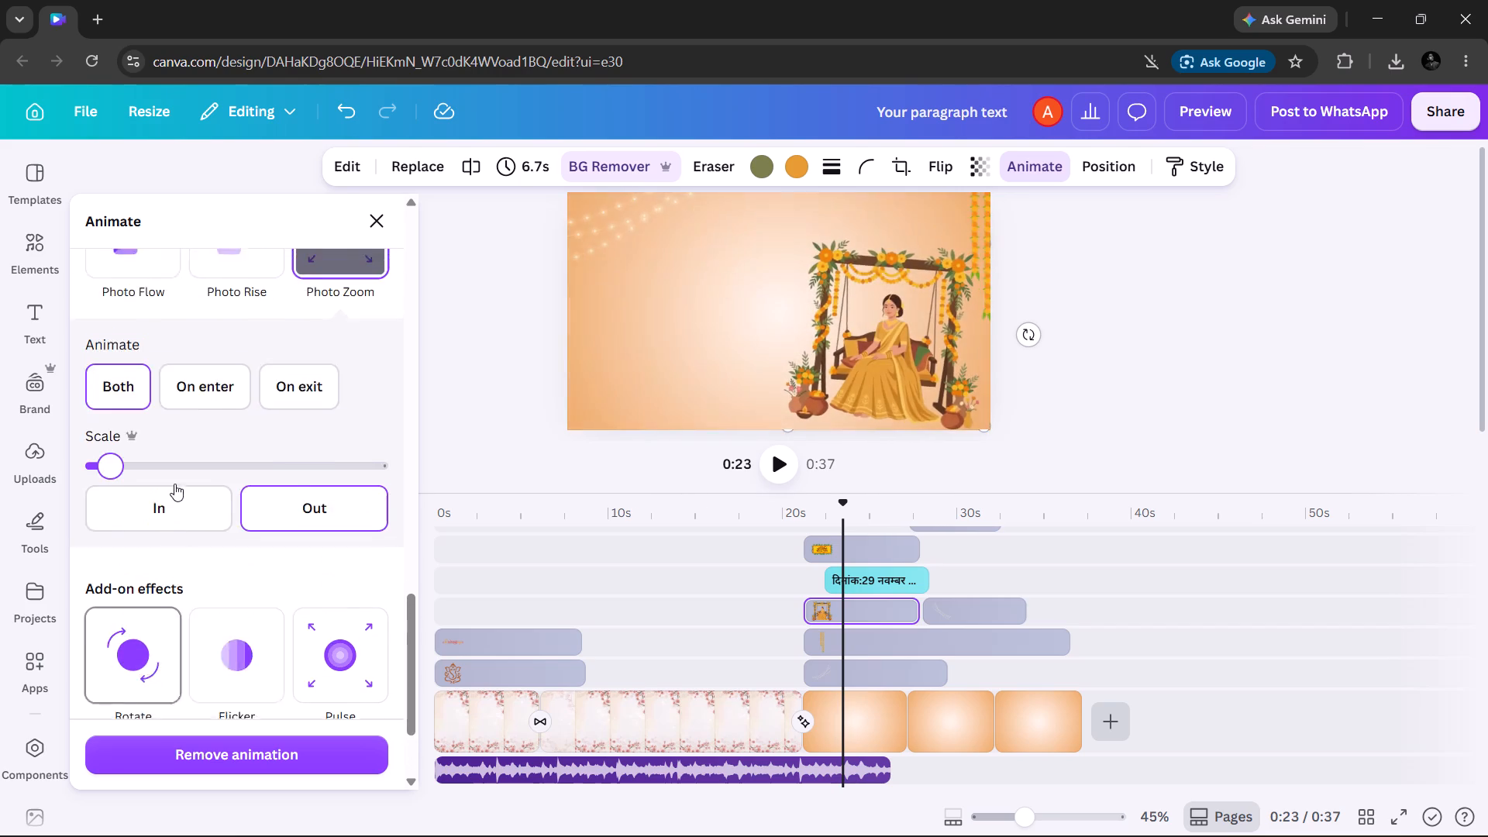
scroll(174, 484, up, 1)
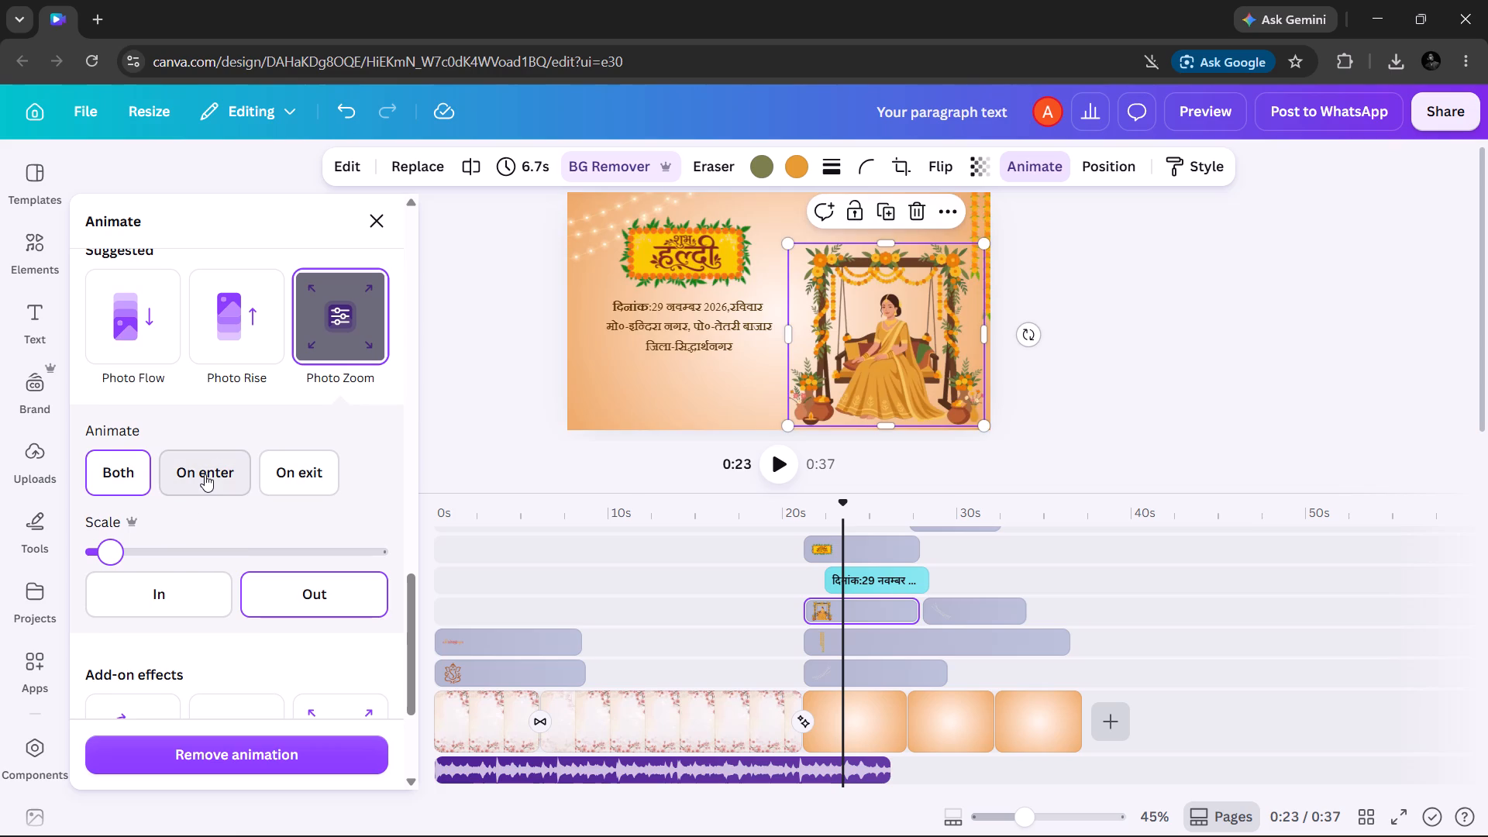
scroll(205, 474, up, 2)
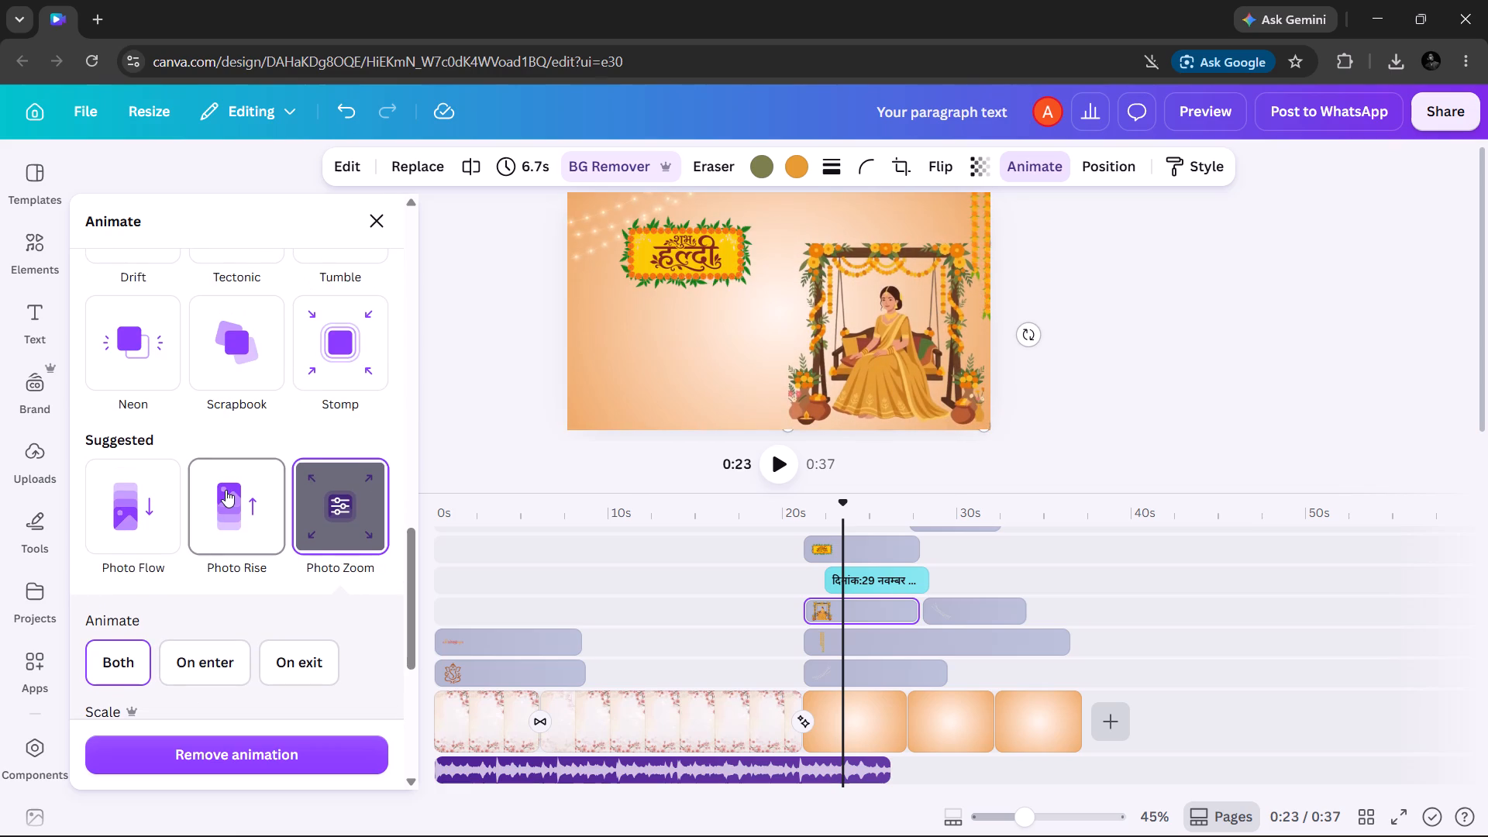
scroll(226, 490, up, 1)
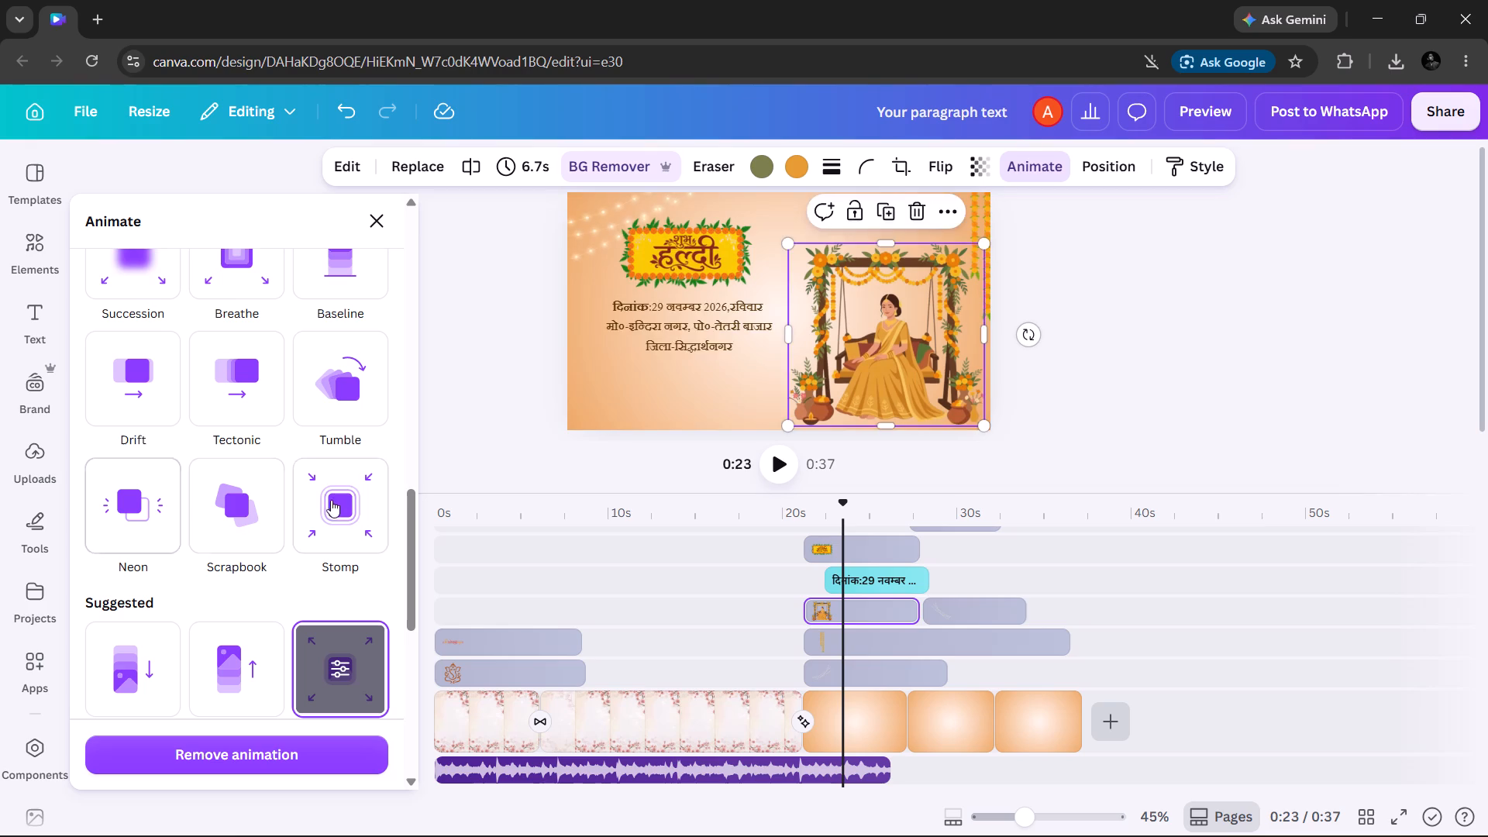
scroll(345, 504, down, 1)
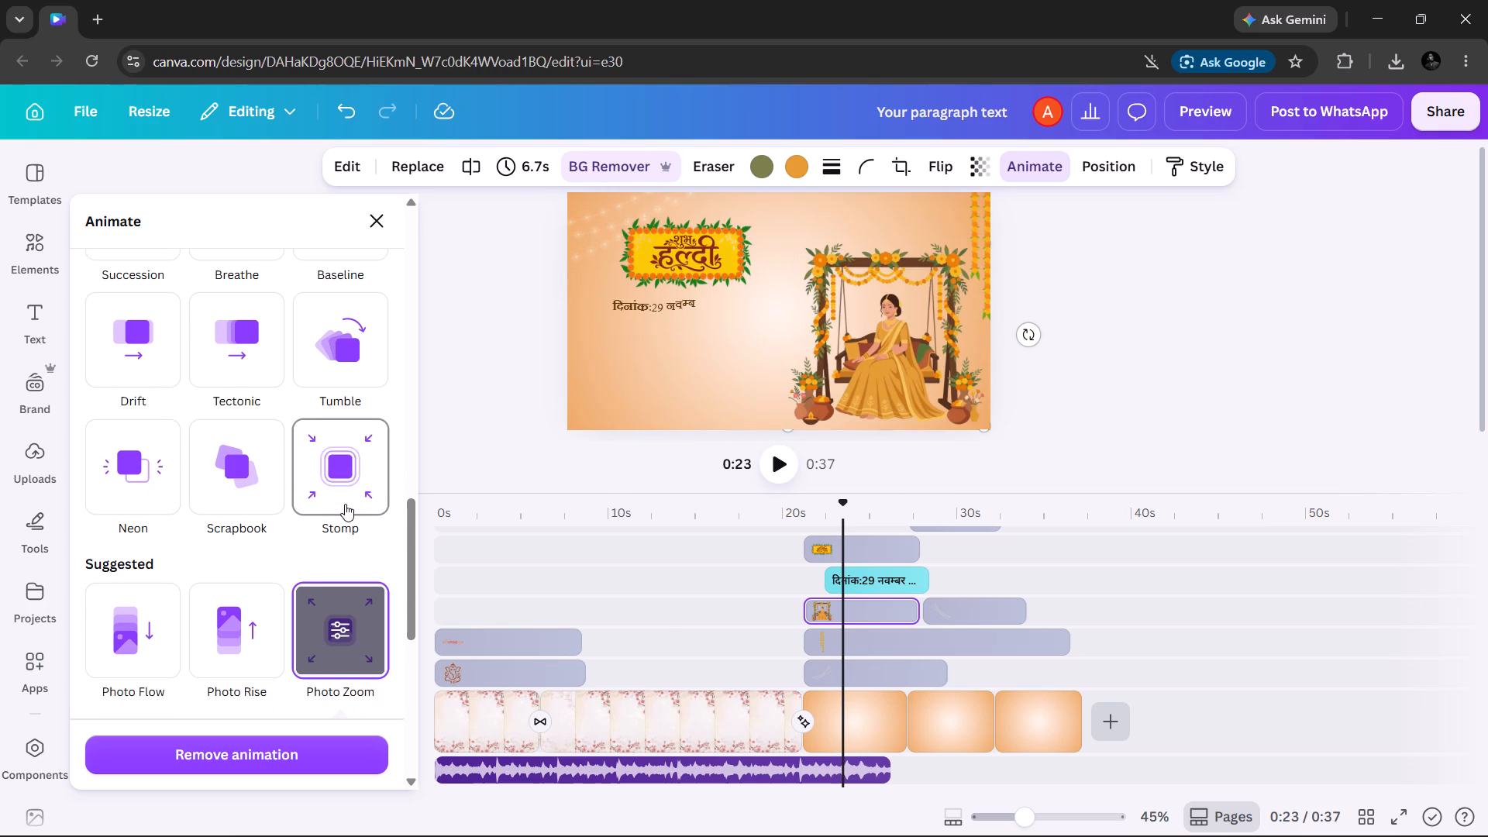
scroll(345, 504, down, 1)
scroll(345, 504, up, 1)
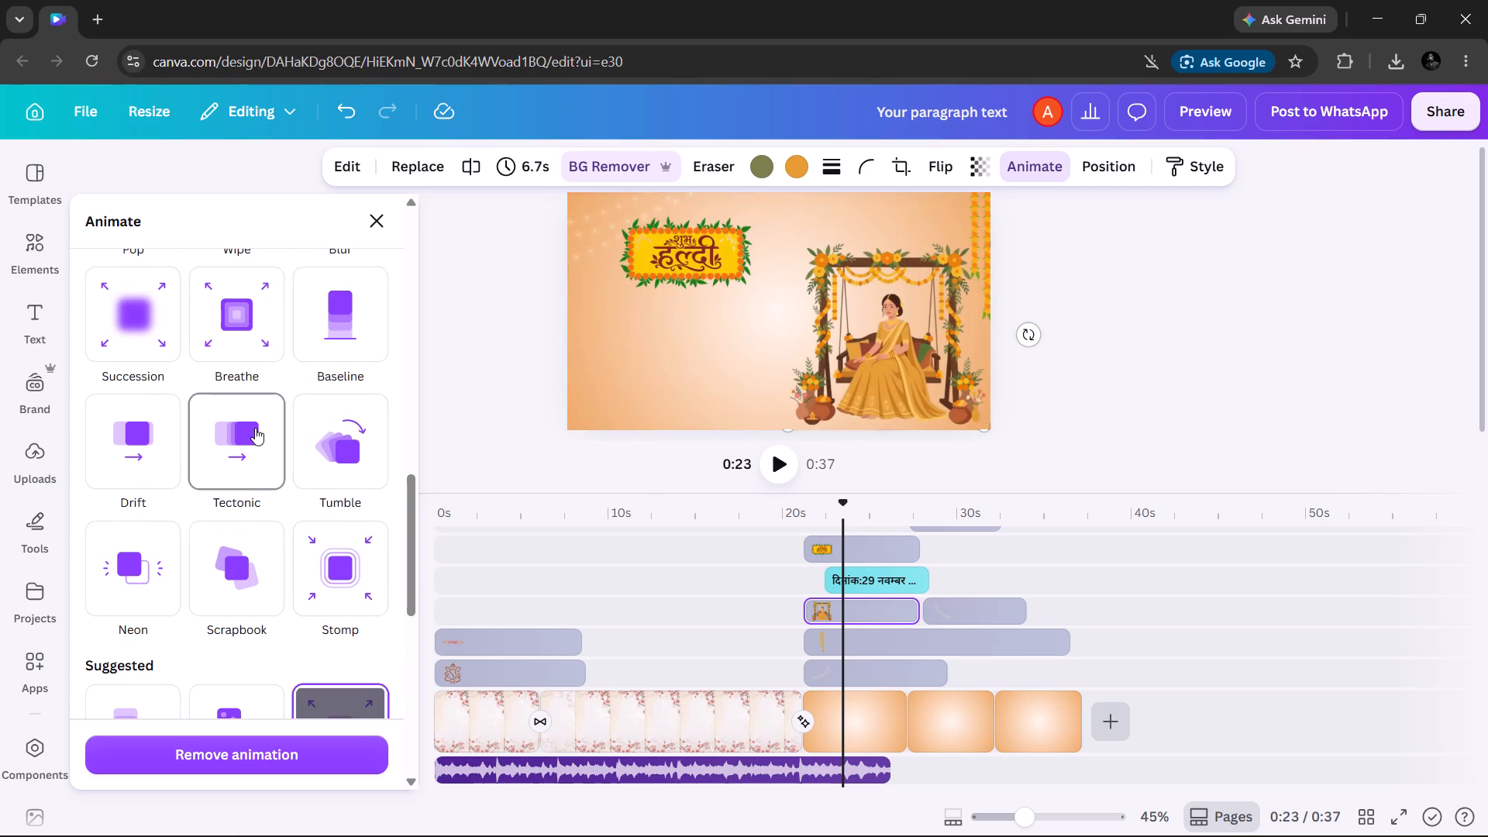
scroll(255, 428, up, 8)
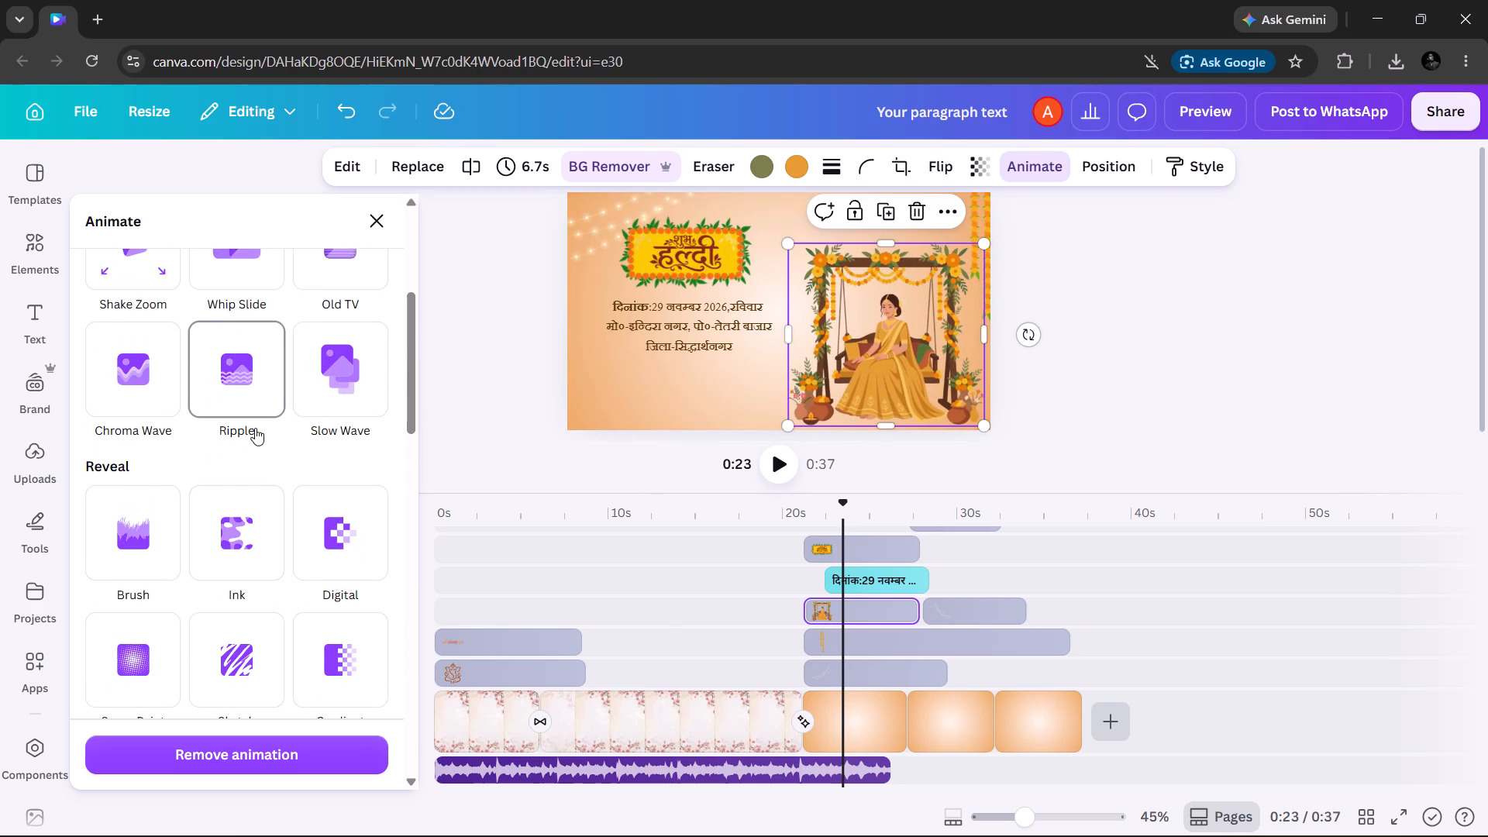
scroll(255, 428, down, 3)
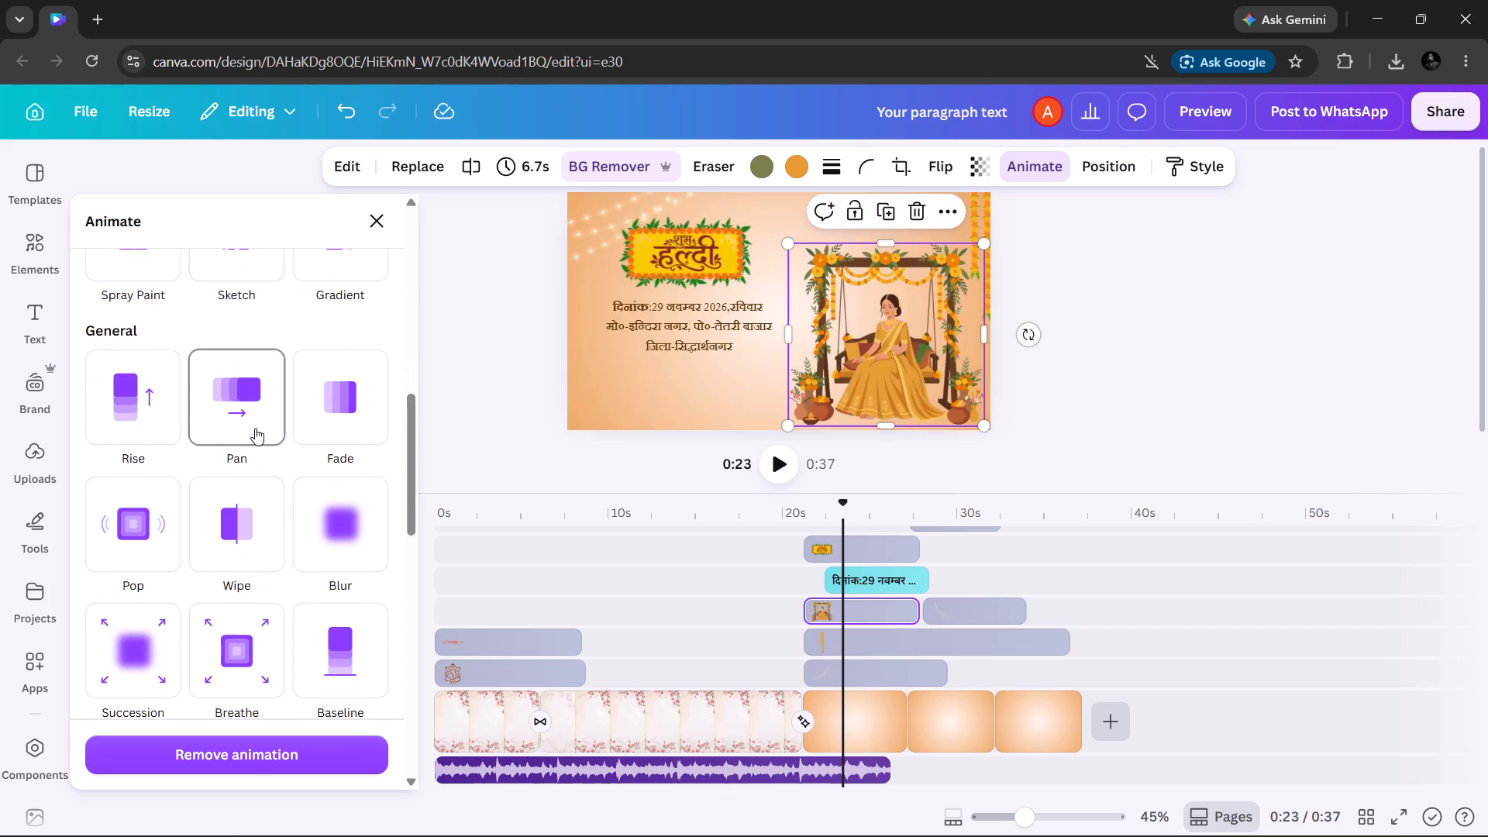
scroll(336, 519, down, 2)
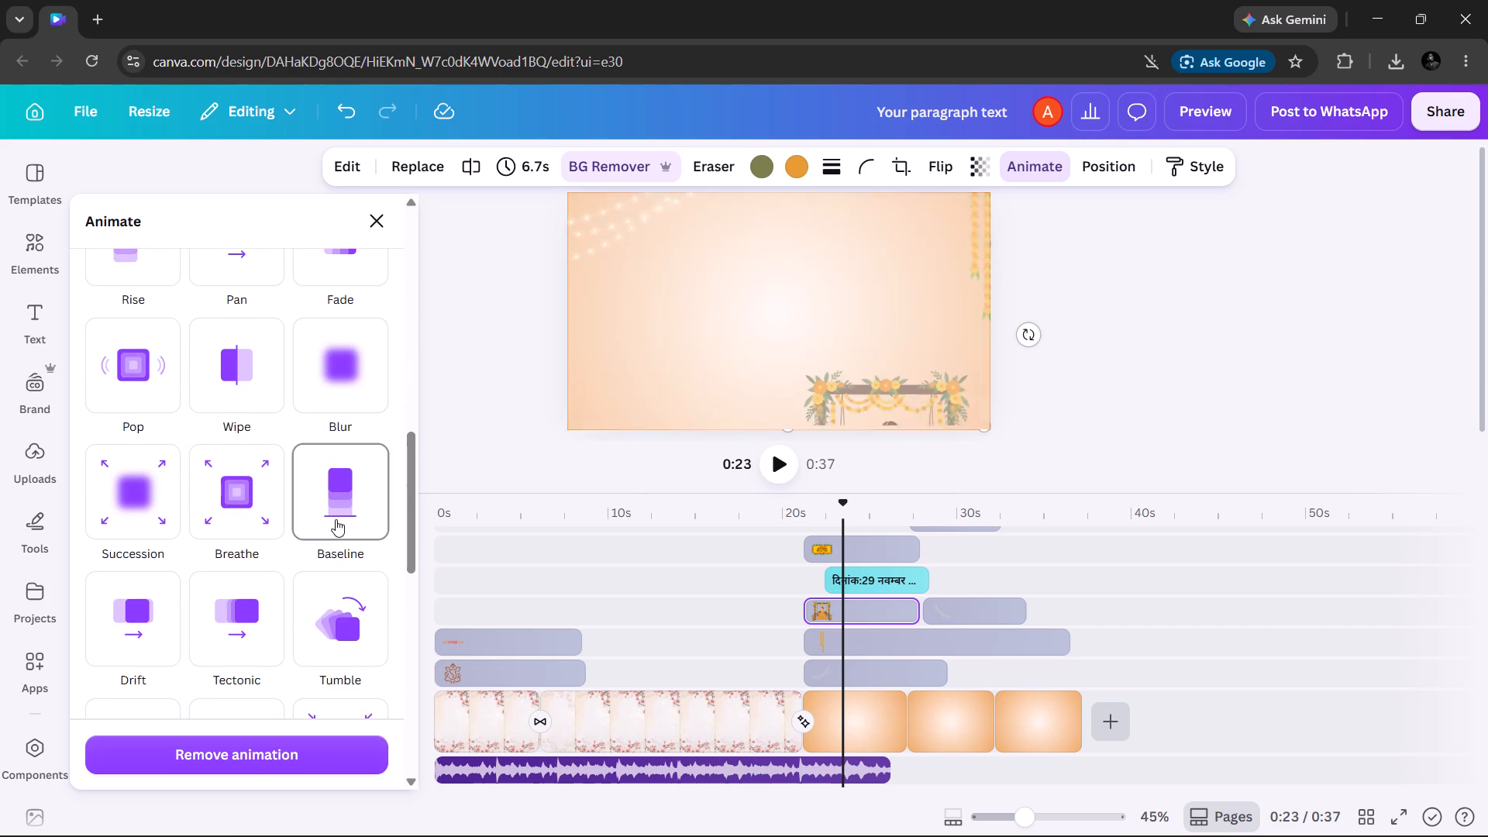
scroll(336, 519, down, 2)
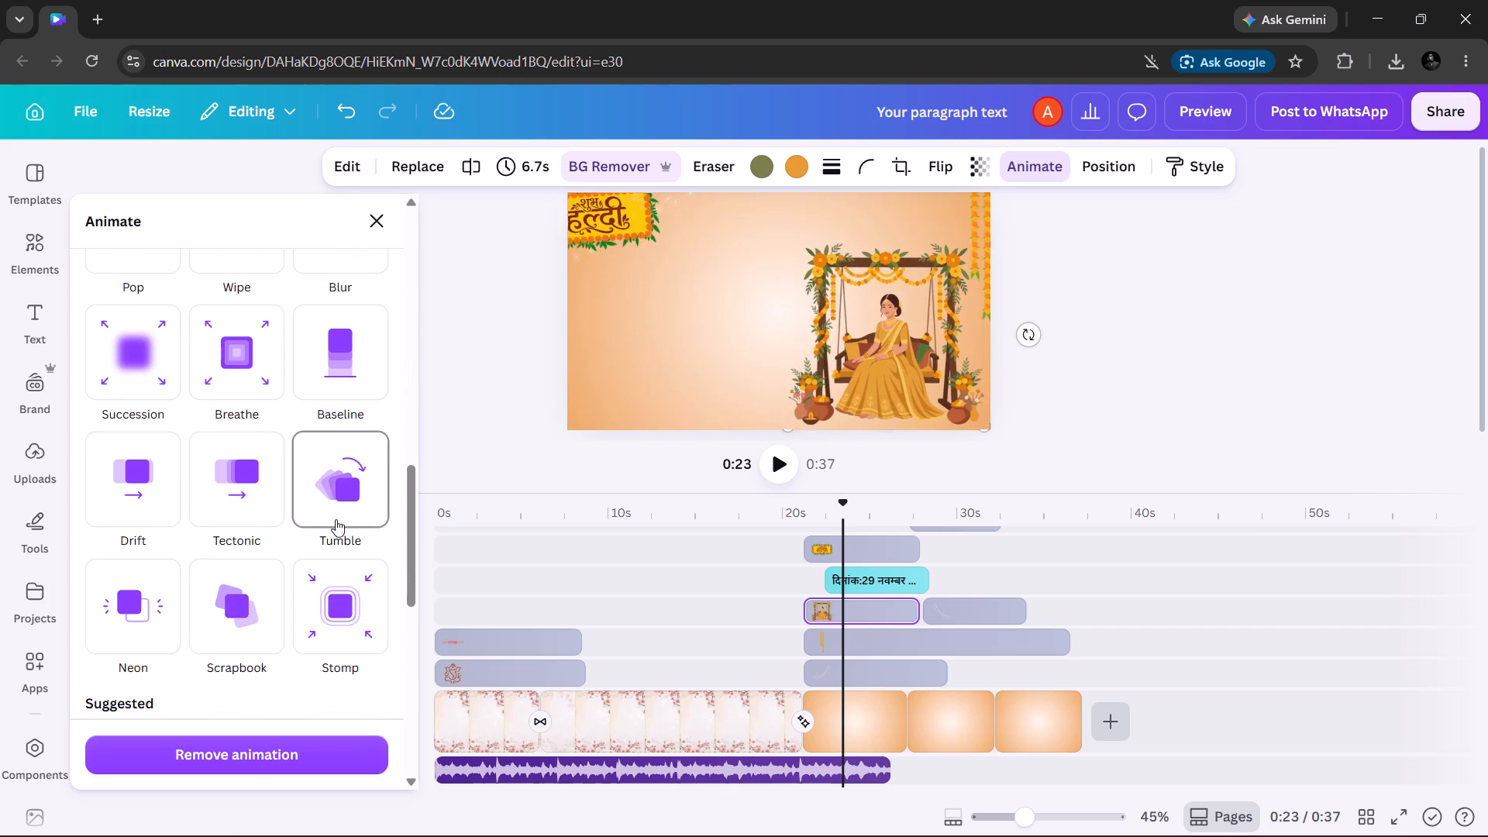
scroll(336, 519, down, 2)
click(336, 446)
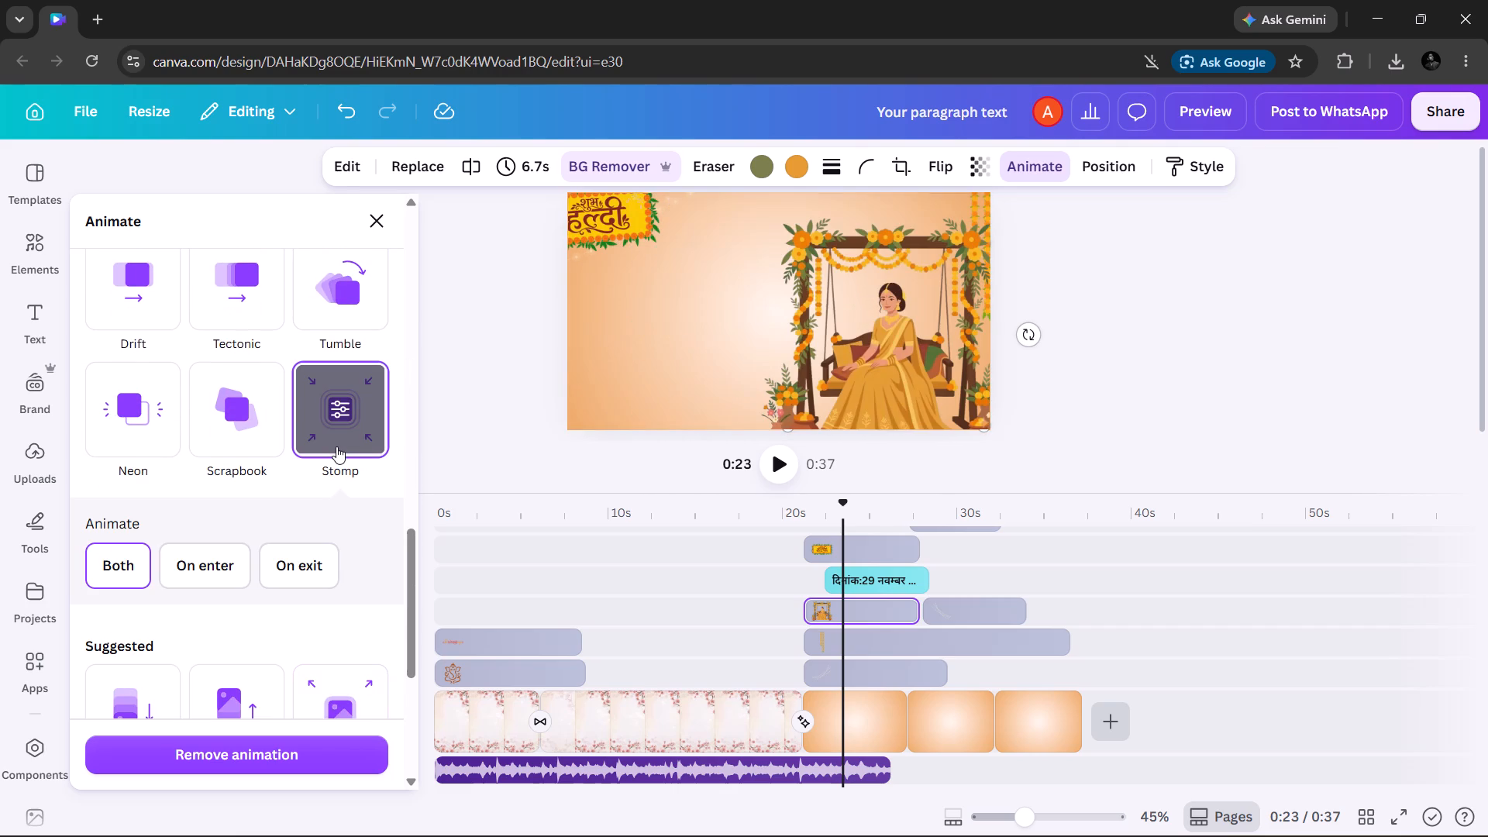
scroll(256, 639, down, 4)
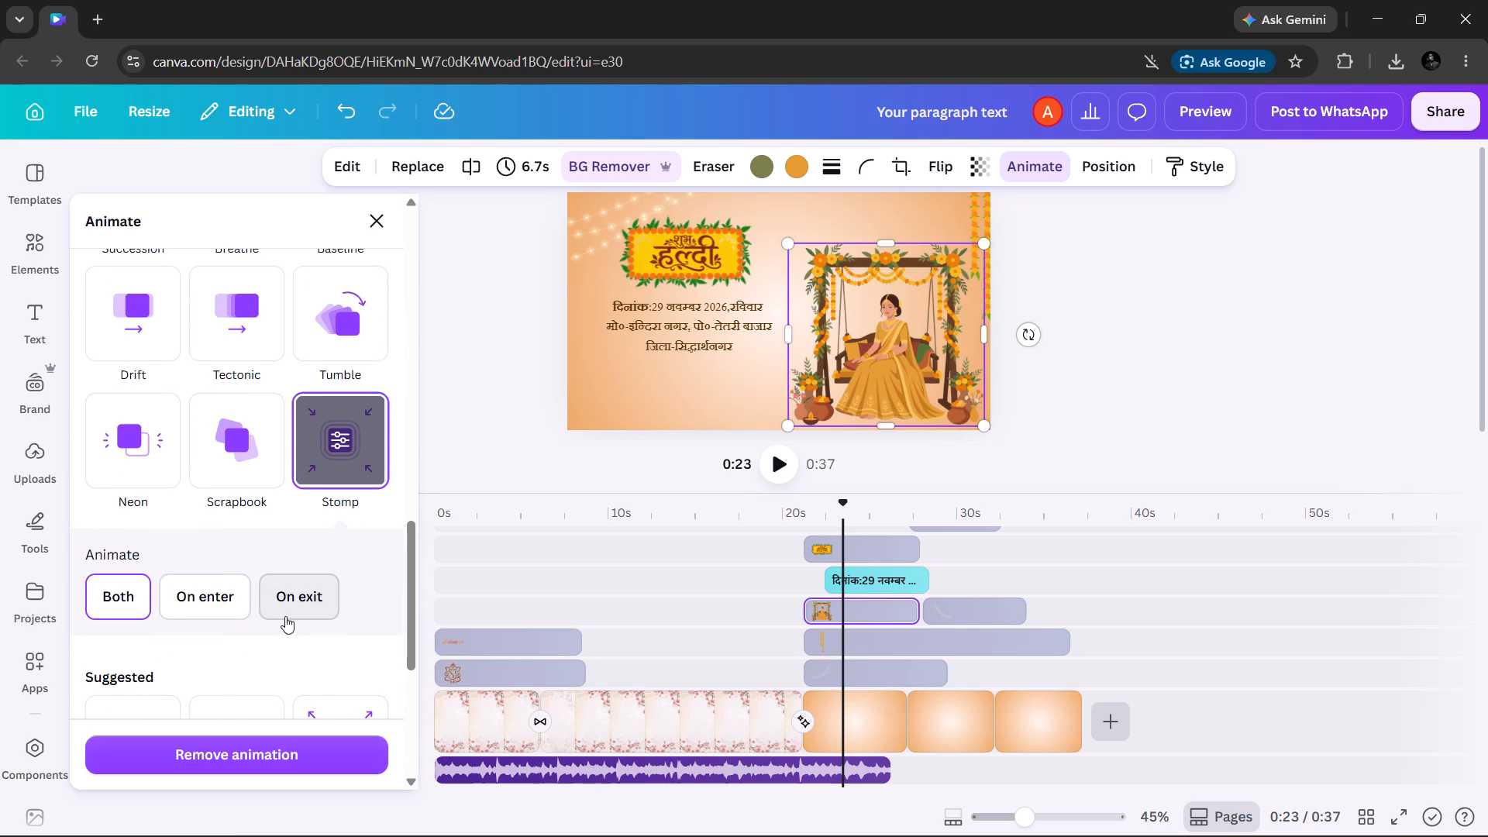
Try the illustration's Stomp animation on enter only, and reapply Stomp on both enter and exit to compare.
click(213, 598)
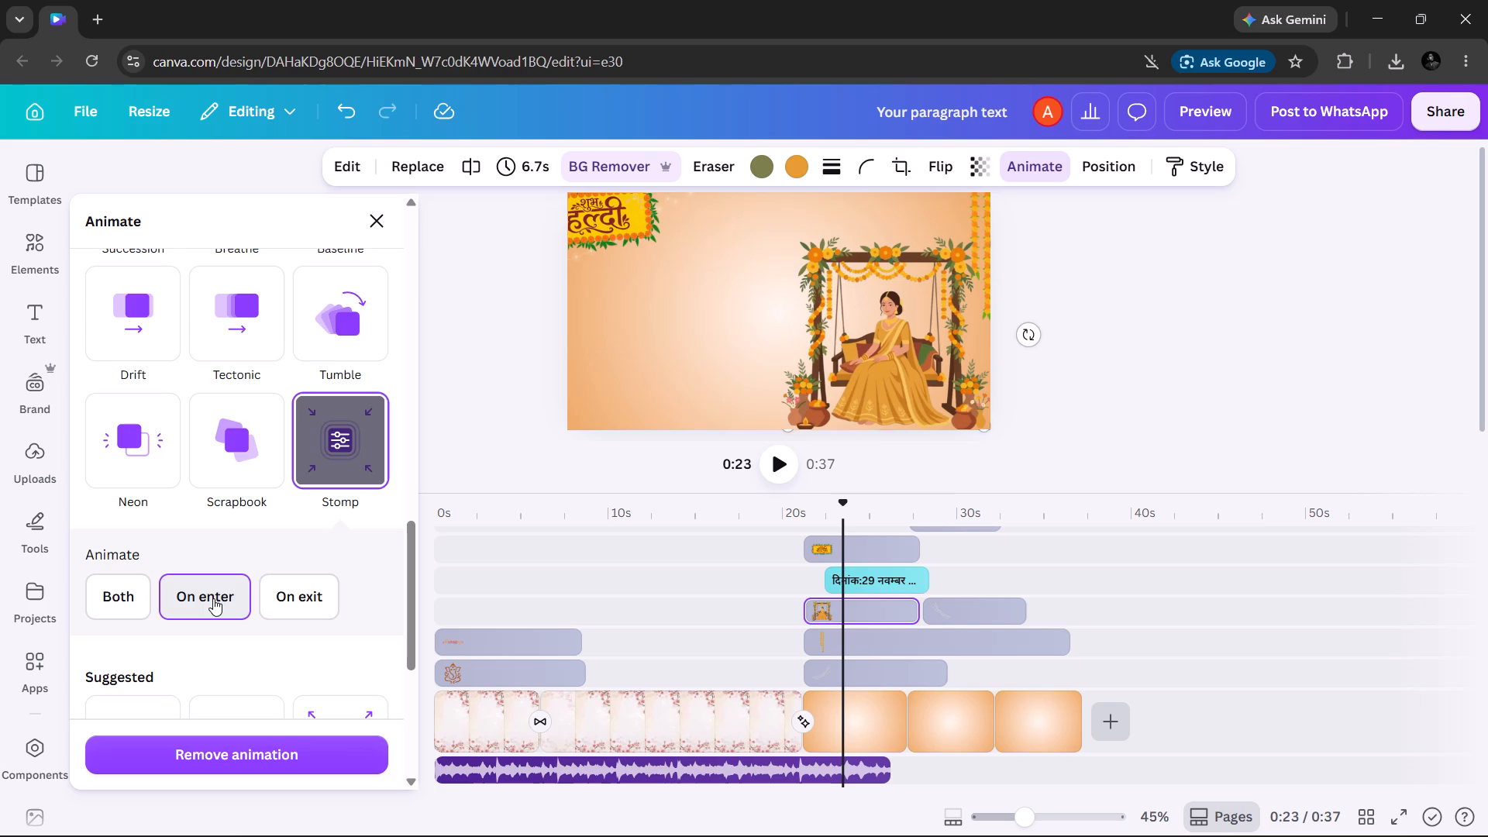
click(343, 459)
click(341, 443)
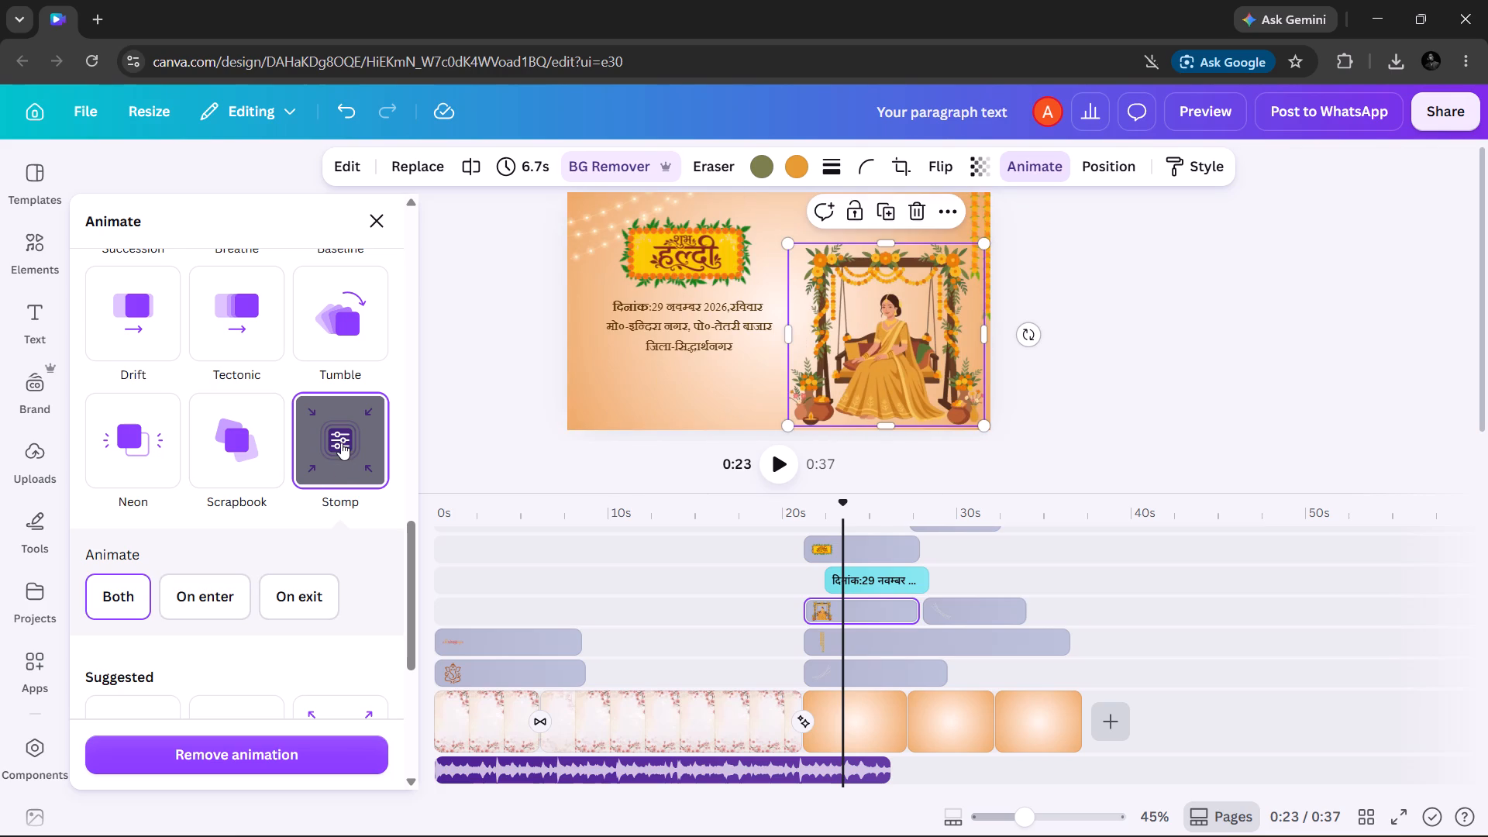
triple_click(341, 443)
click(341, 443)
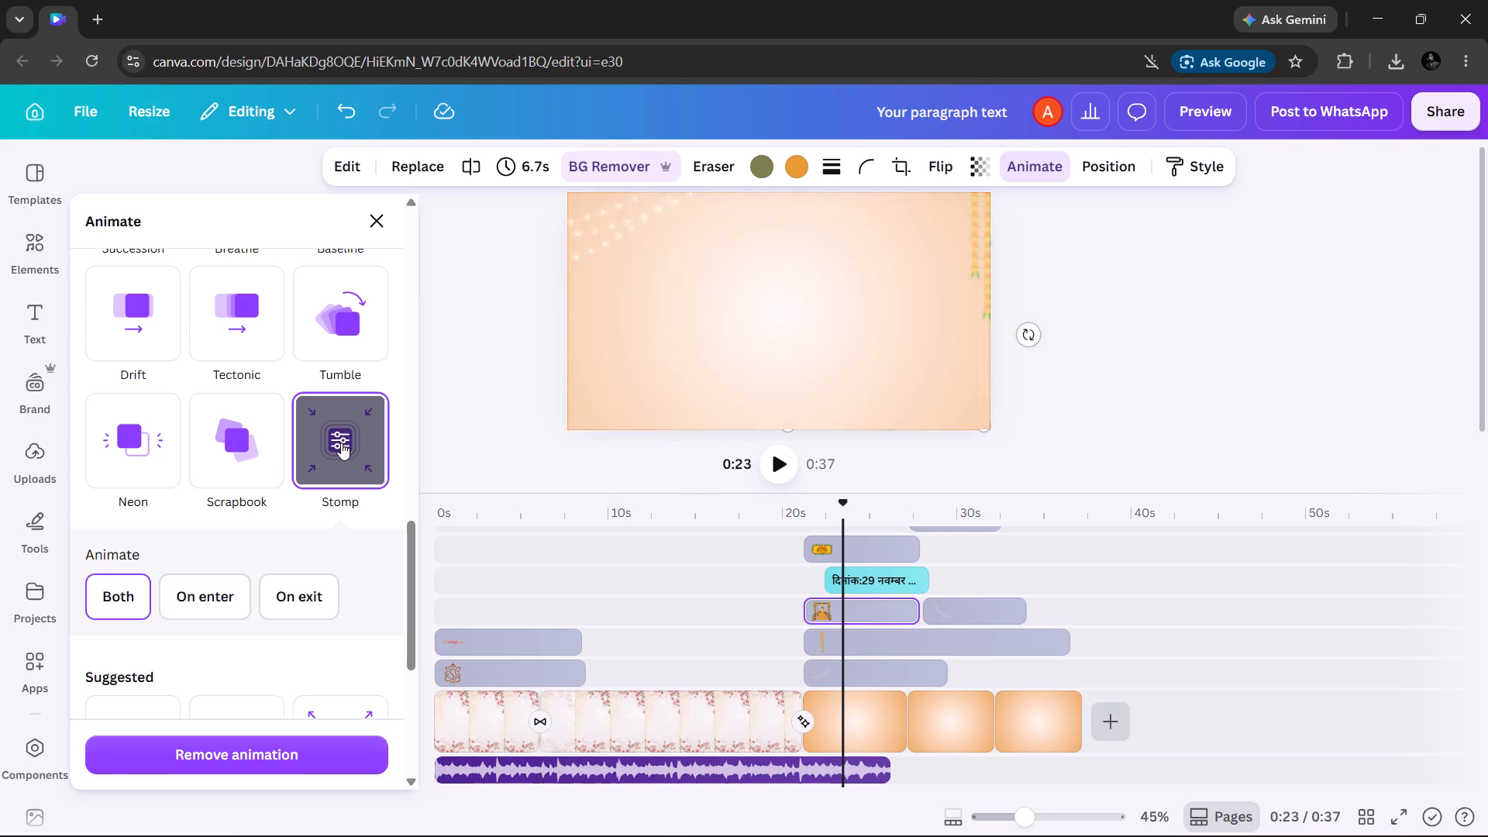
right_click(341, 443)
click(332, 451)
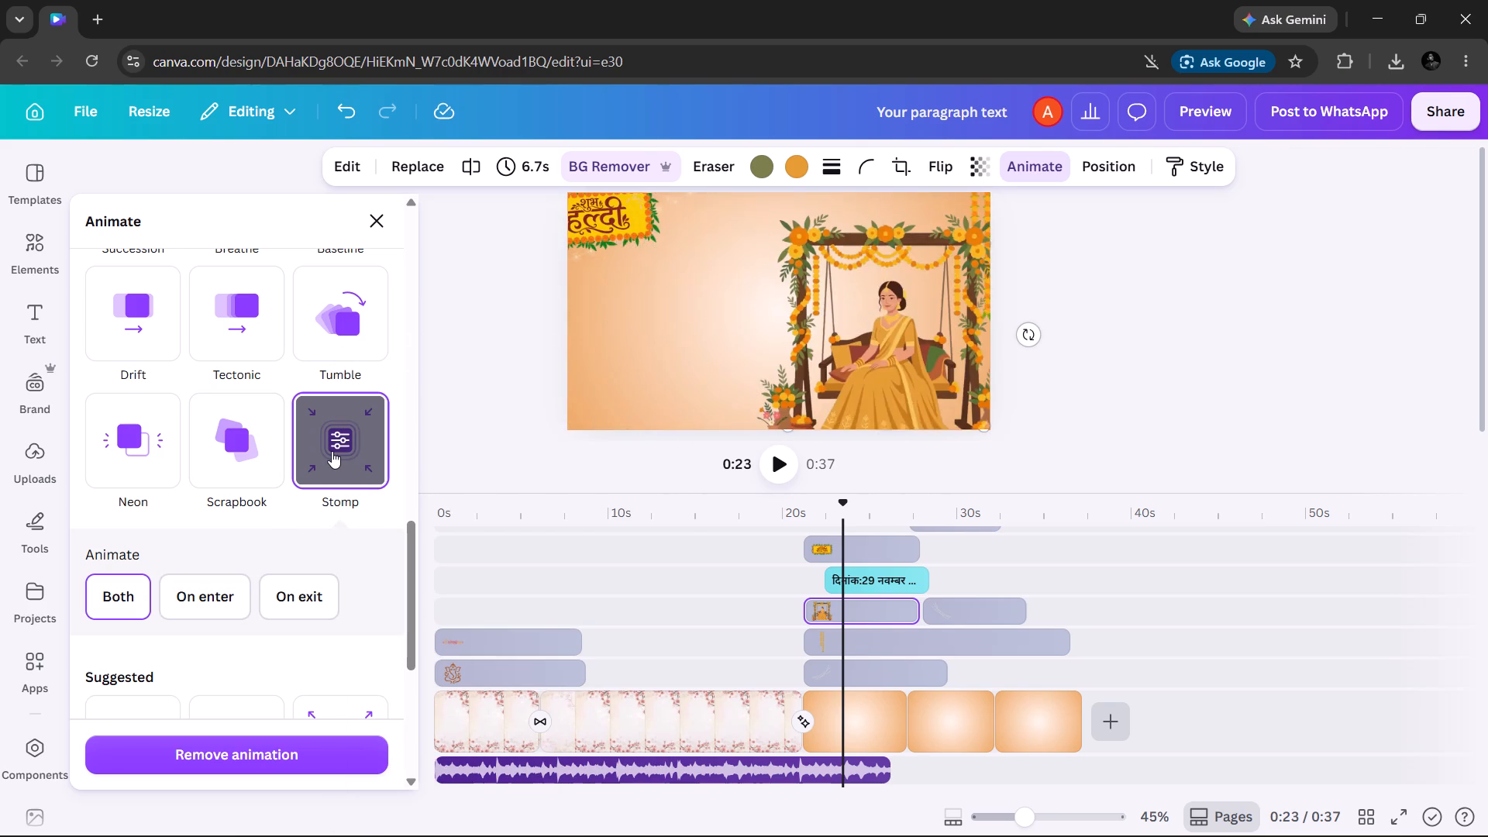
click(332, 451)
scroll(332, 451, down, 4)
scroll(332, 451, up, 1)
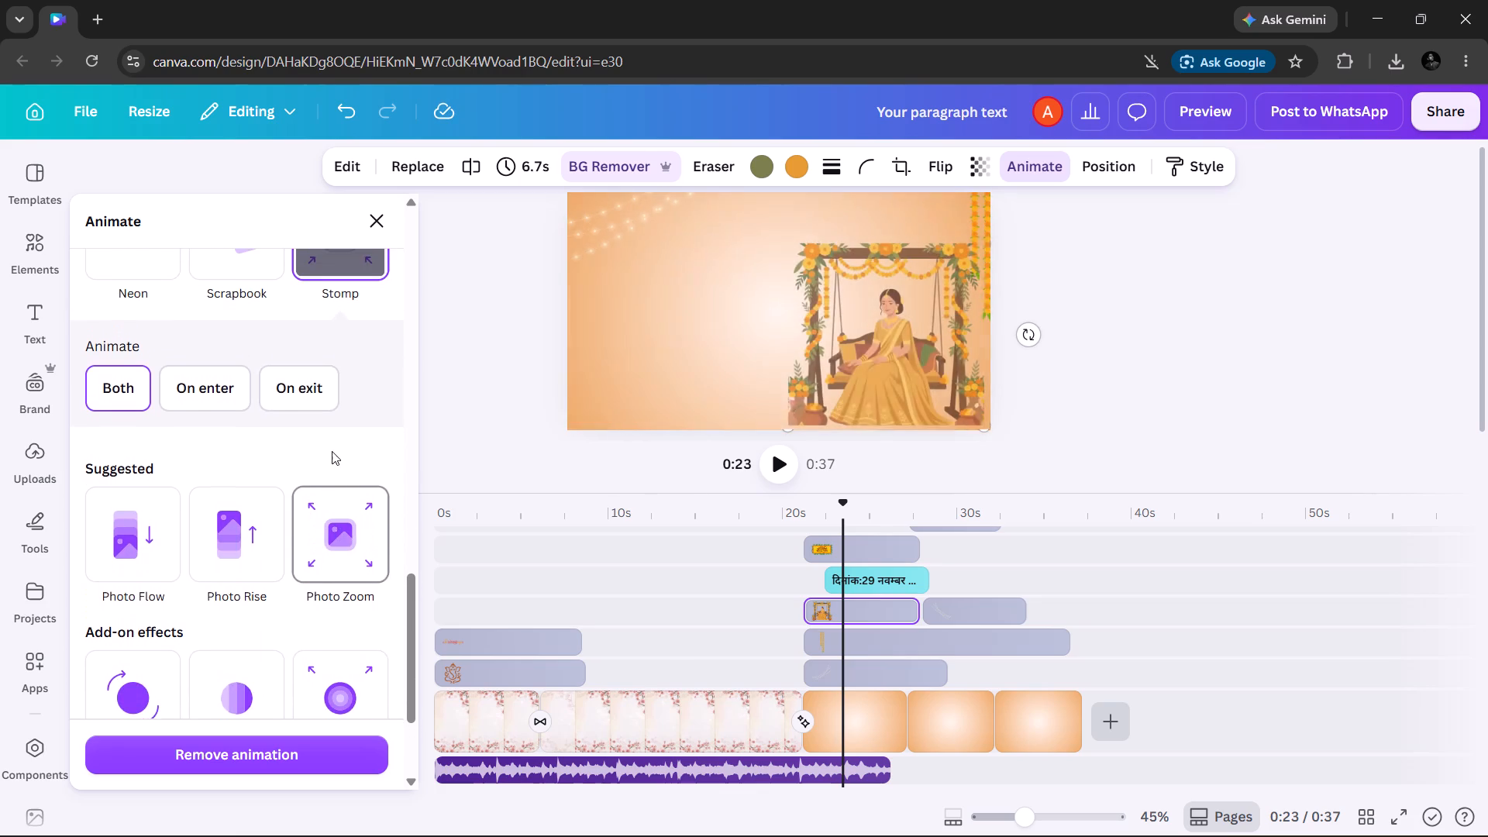
Apply the Photo Zoom animation to the haldi slide's bride-on-swing illustration on both enter and exit, zooming out.
scroll(332, 451, up, 1)
click(338, 528)
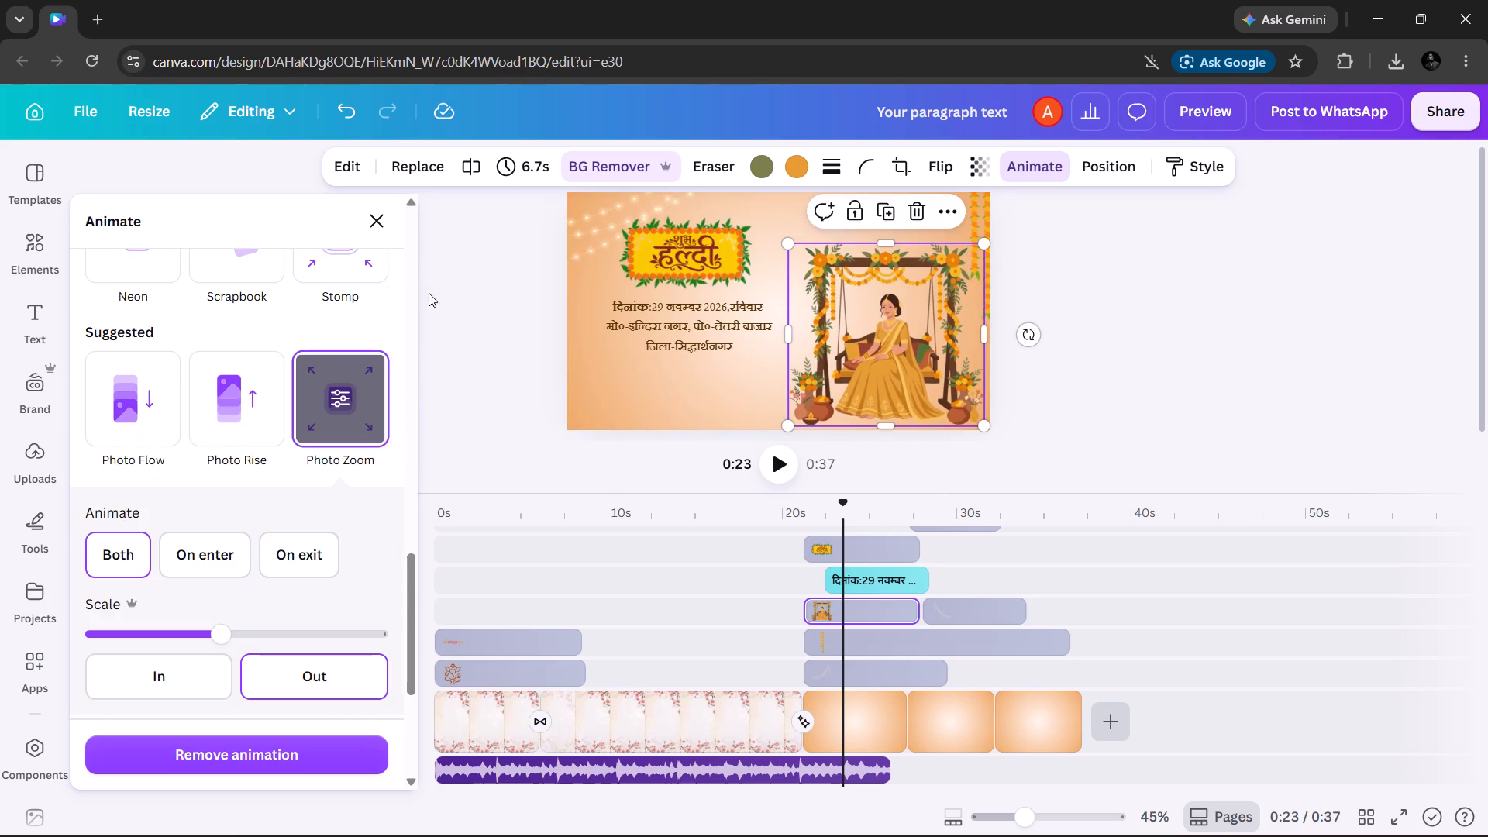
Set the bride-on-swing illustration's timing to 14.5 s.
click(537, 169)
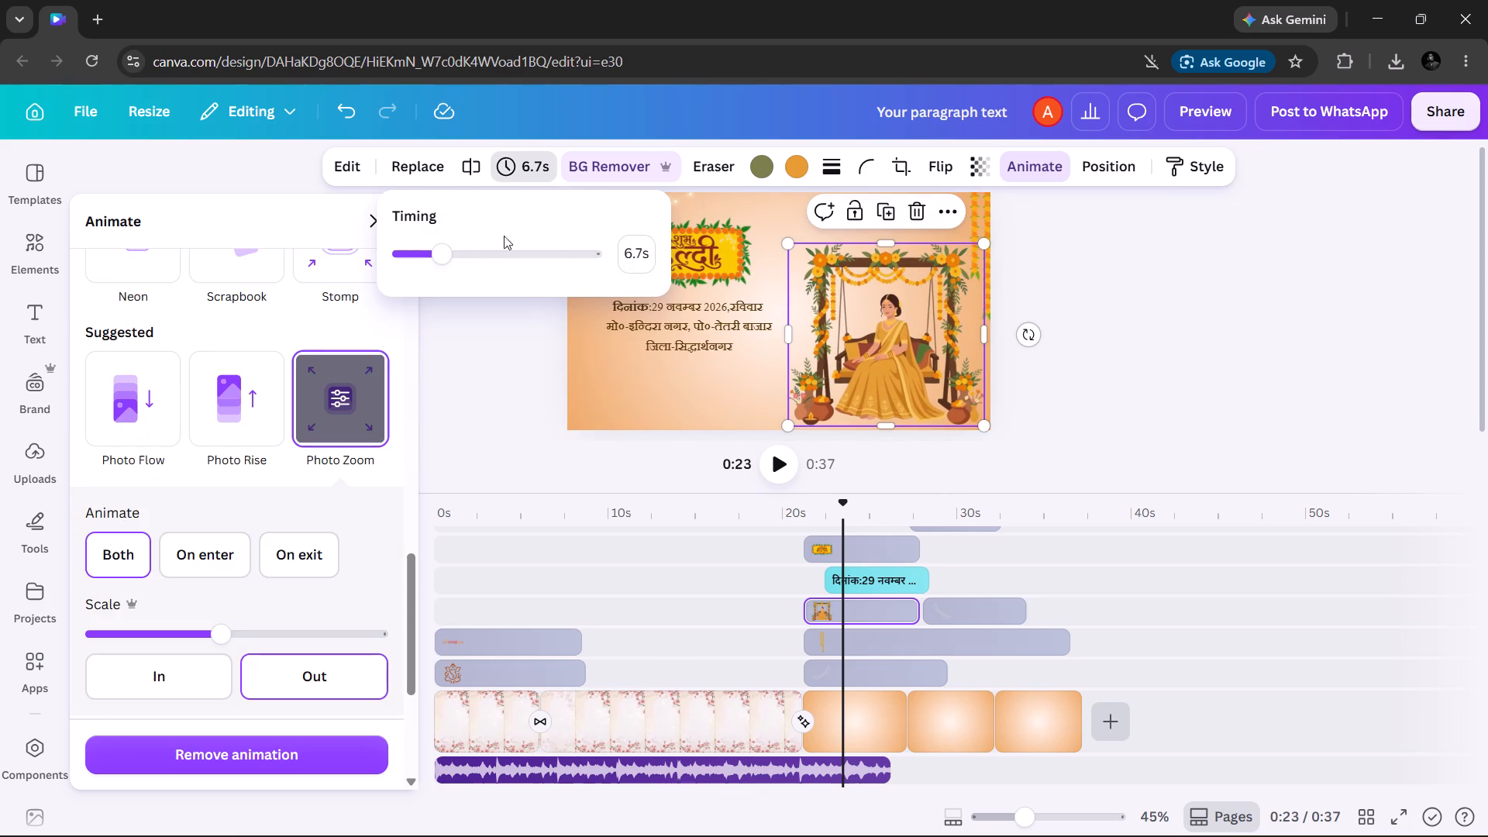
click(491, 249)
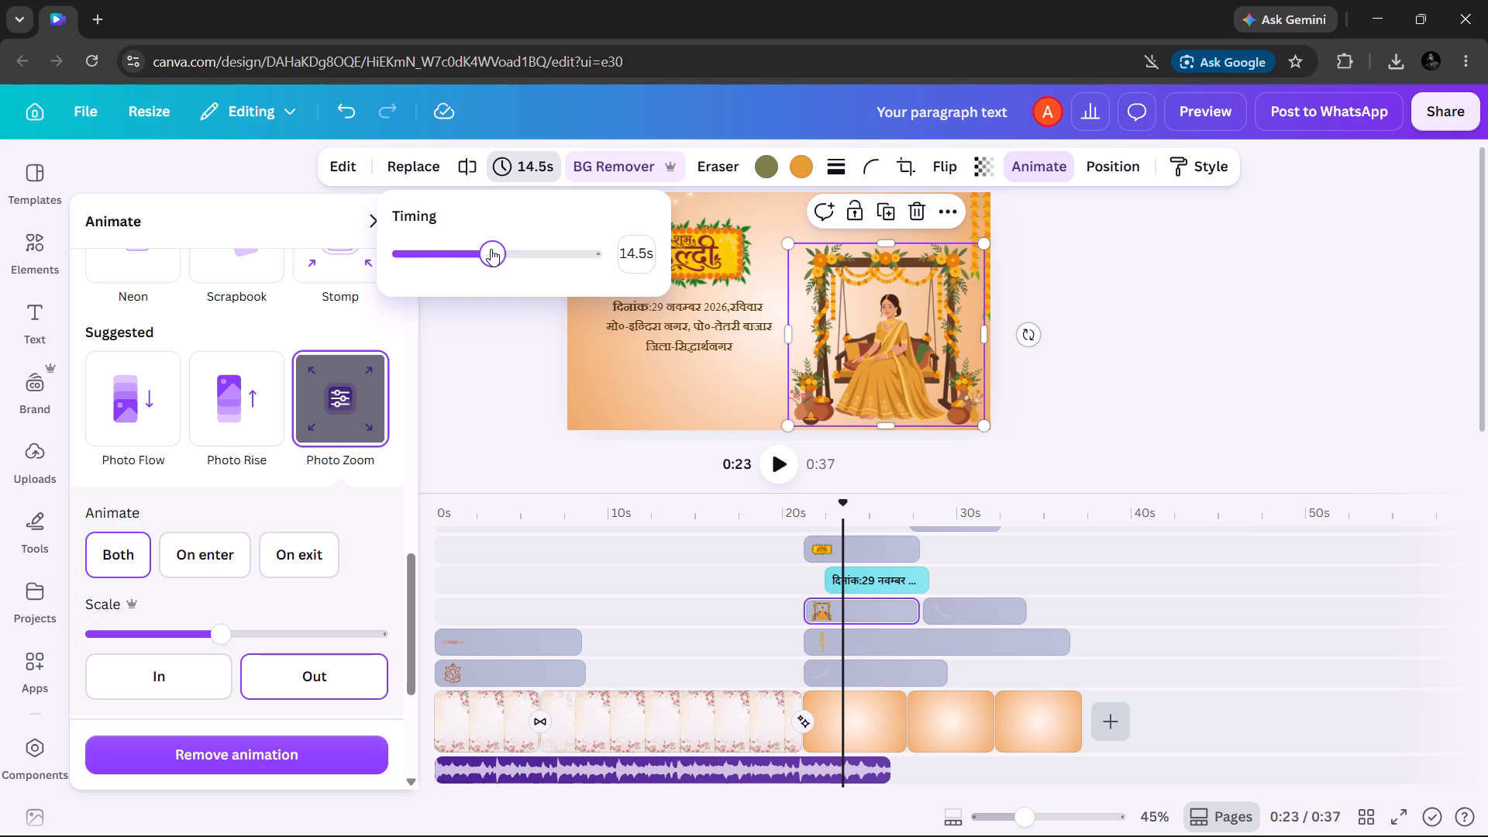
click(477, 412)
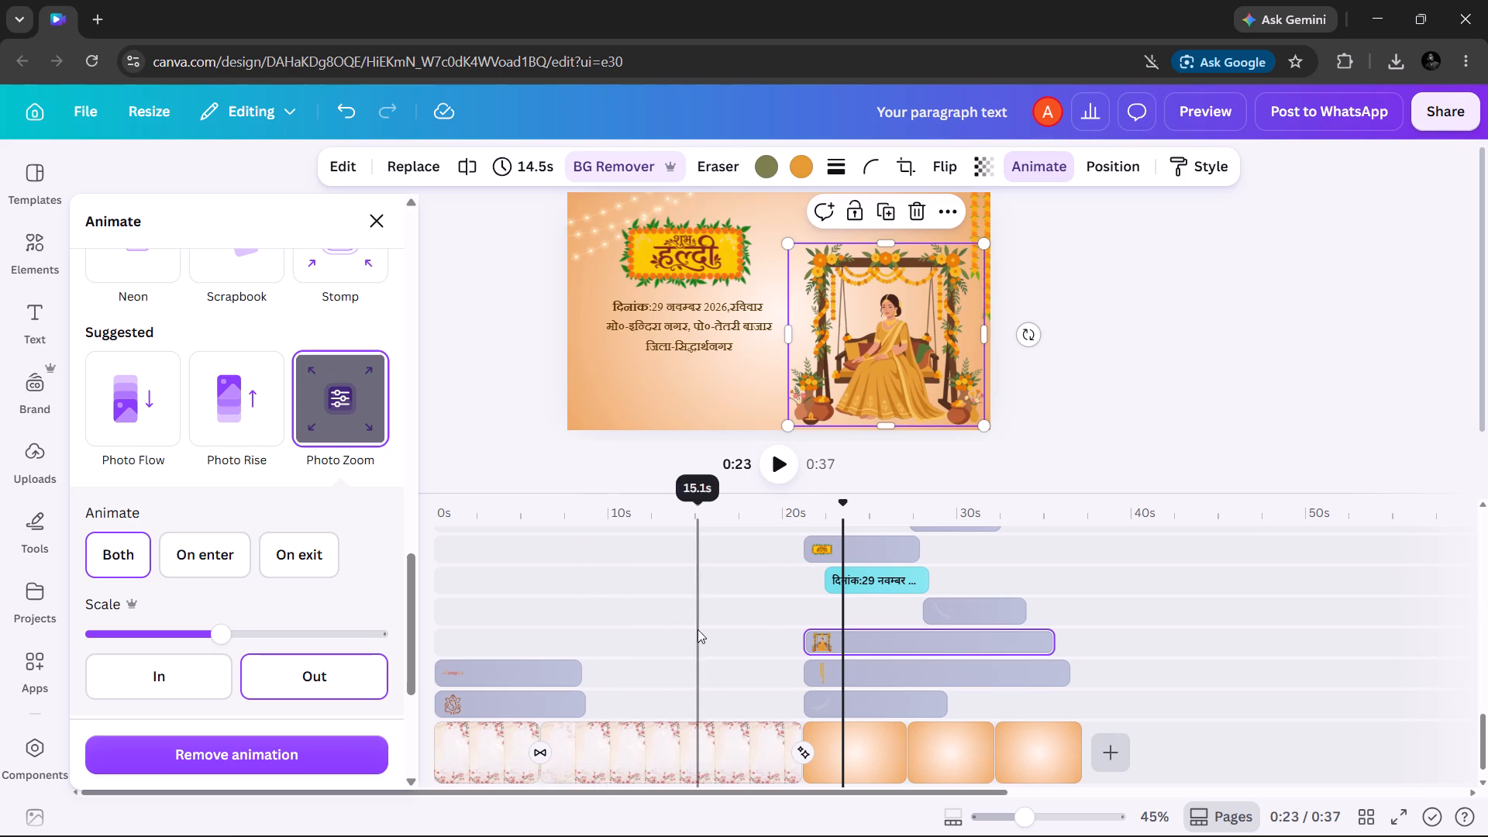
Move the bride-on-swing illustration slightly up and to the left on the haldi slide.
click(818, 384)
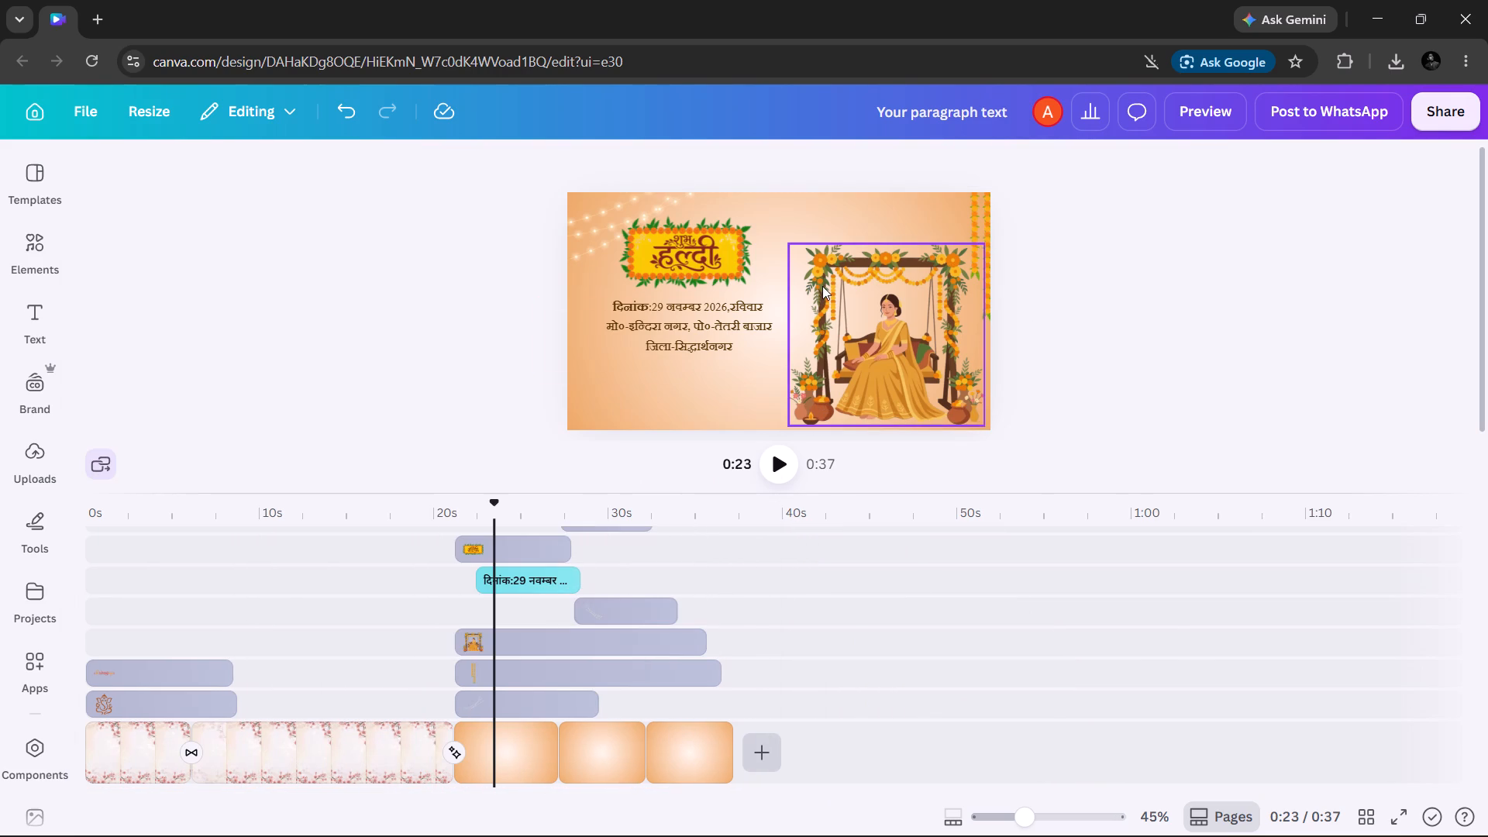
drag(822, 286, 815, 276)
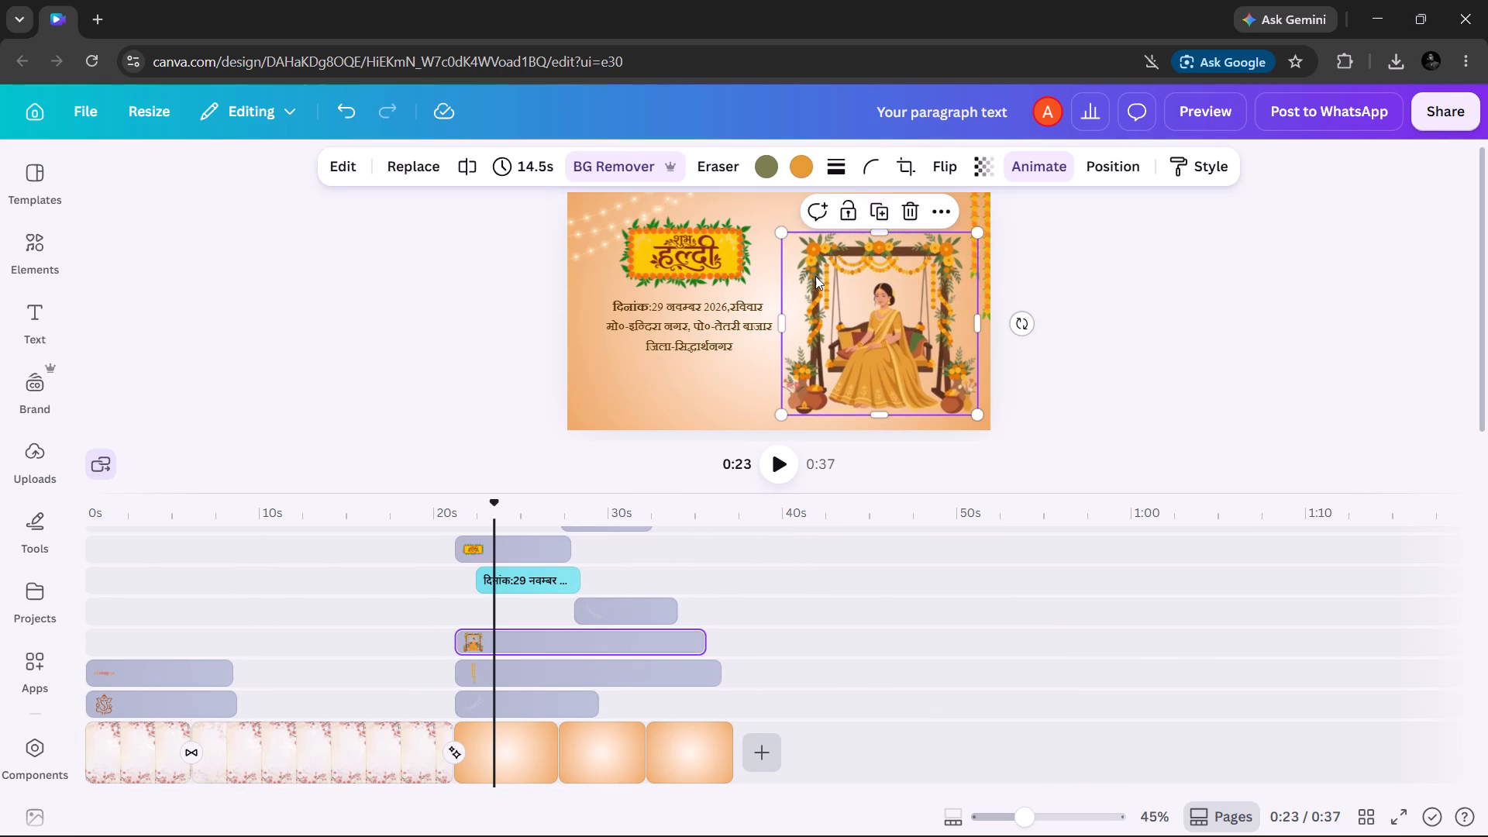
click(1077, 332)
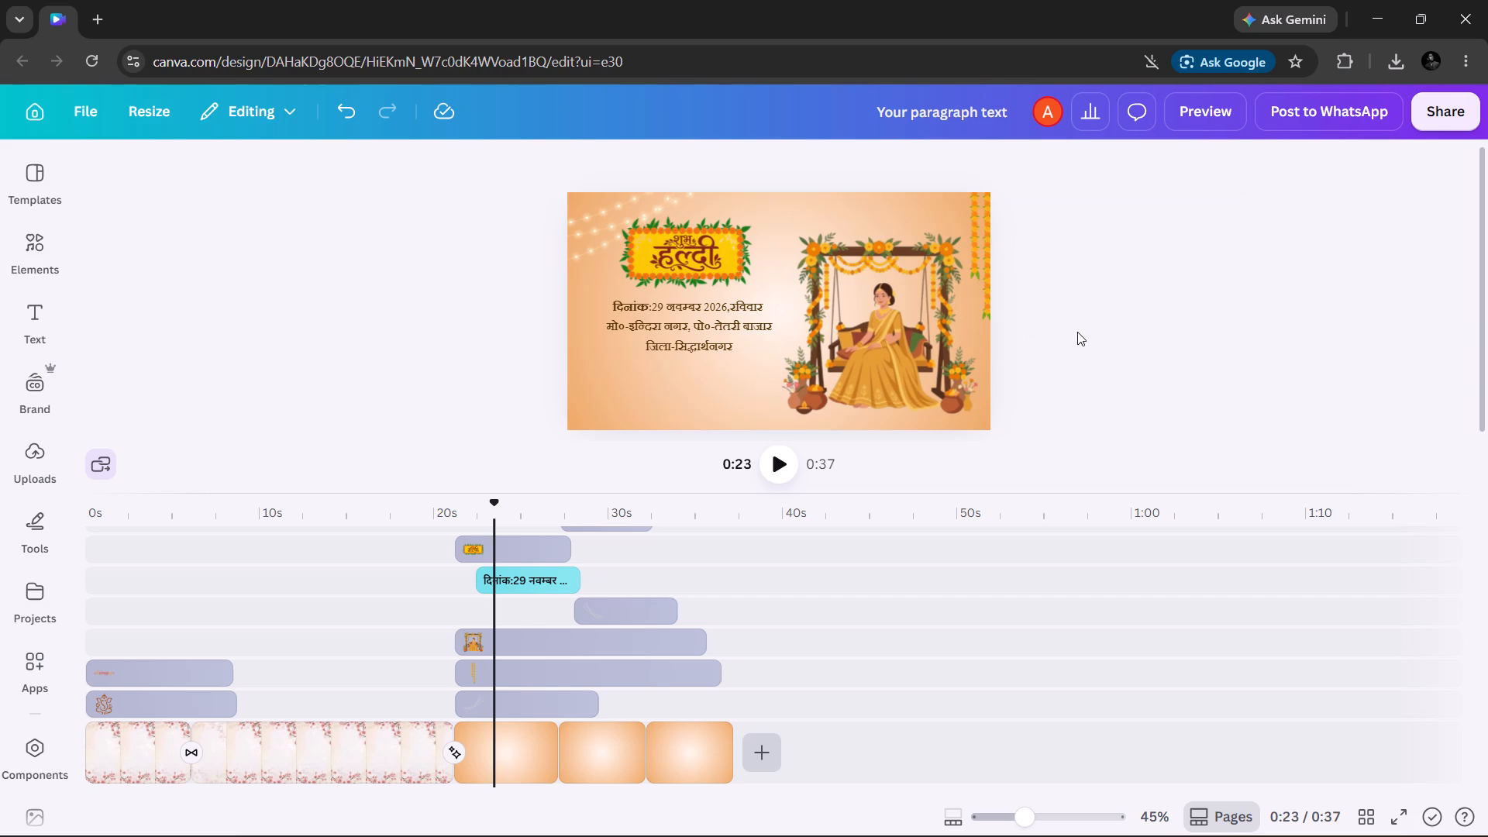
Extend the haldi slide's string-lights clip so it runs to about the end of the last page.
scroll(1077, 332, up, 2)
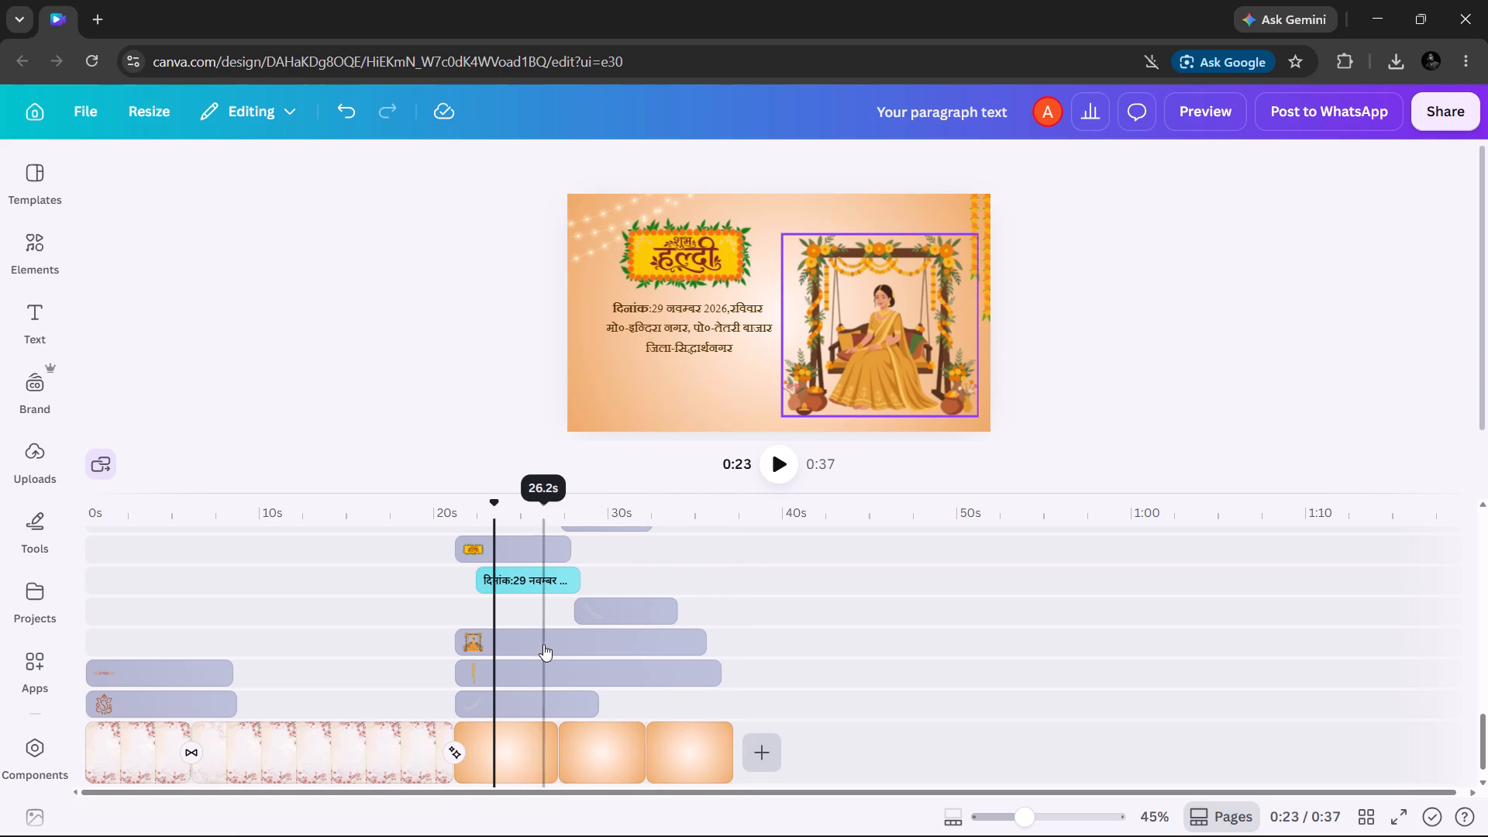
scroll(543, 642, left, 1)
scroll(543, 642, up, 4)
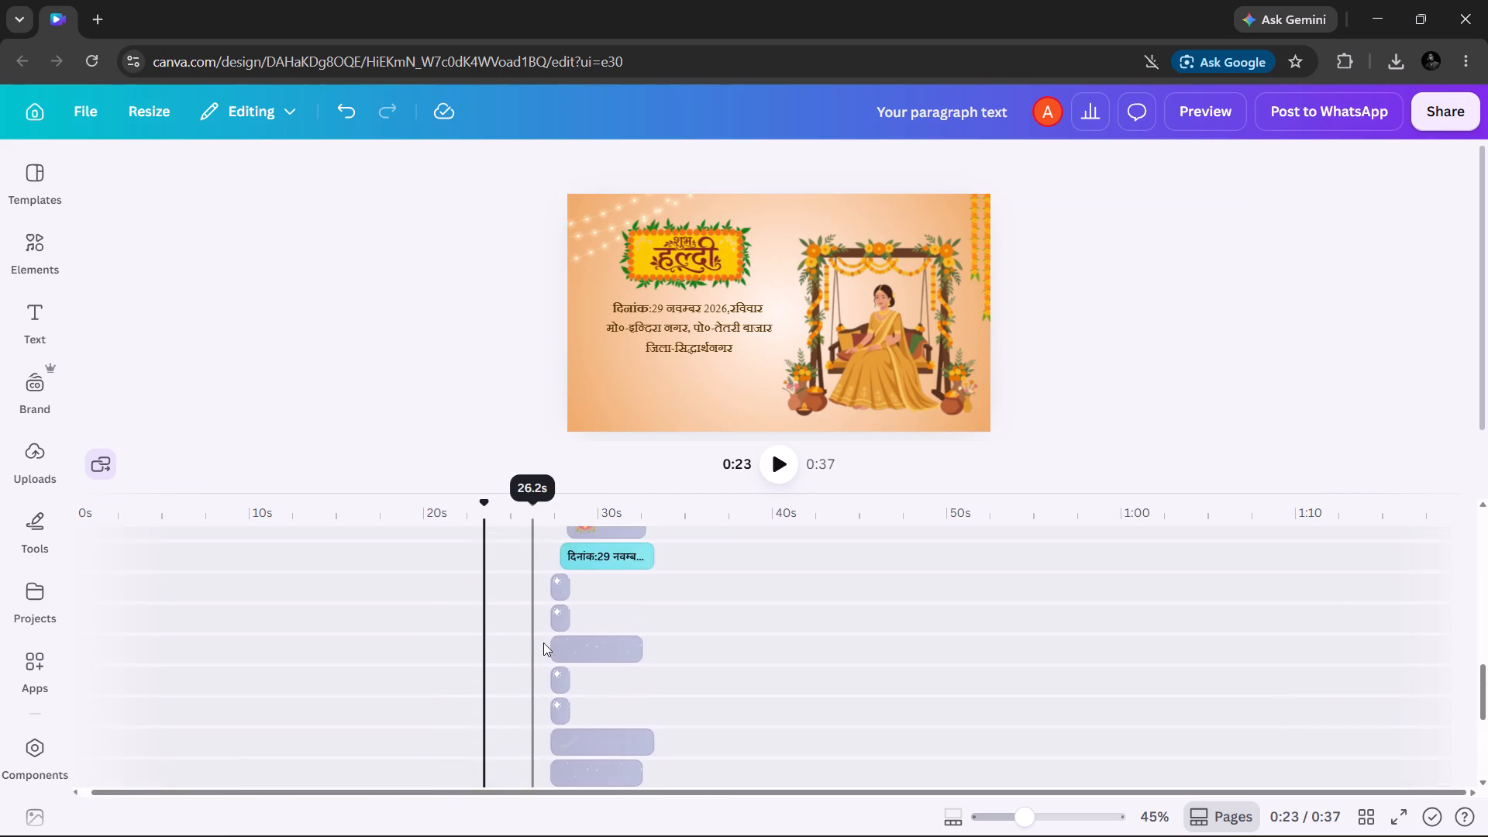
scroll(543, 642, down, 2)
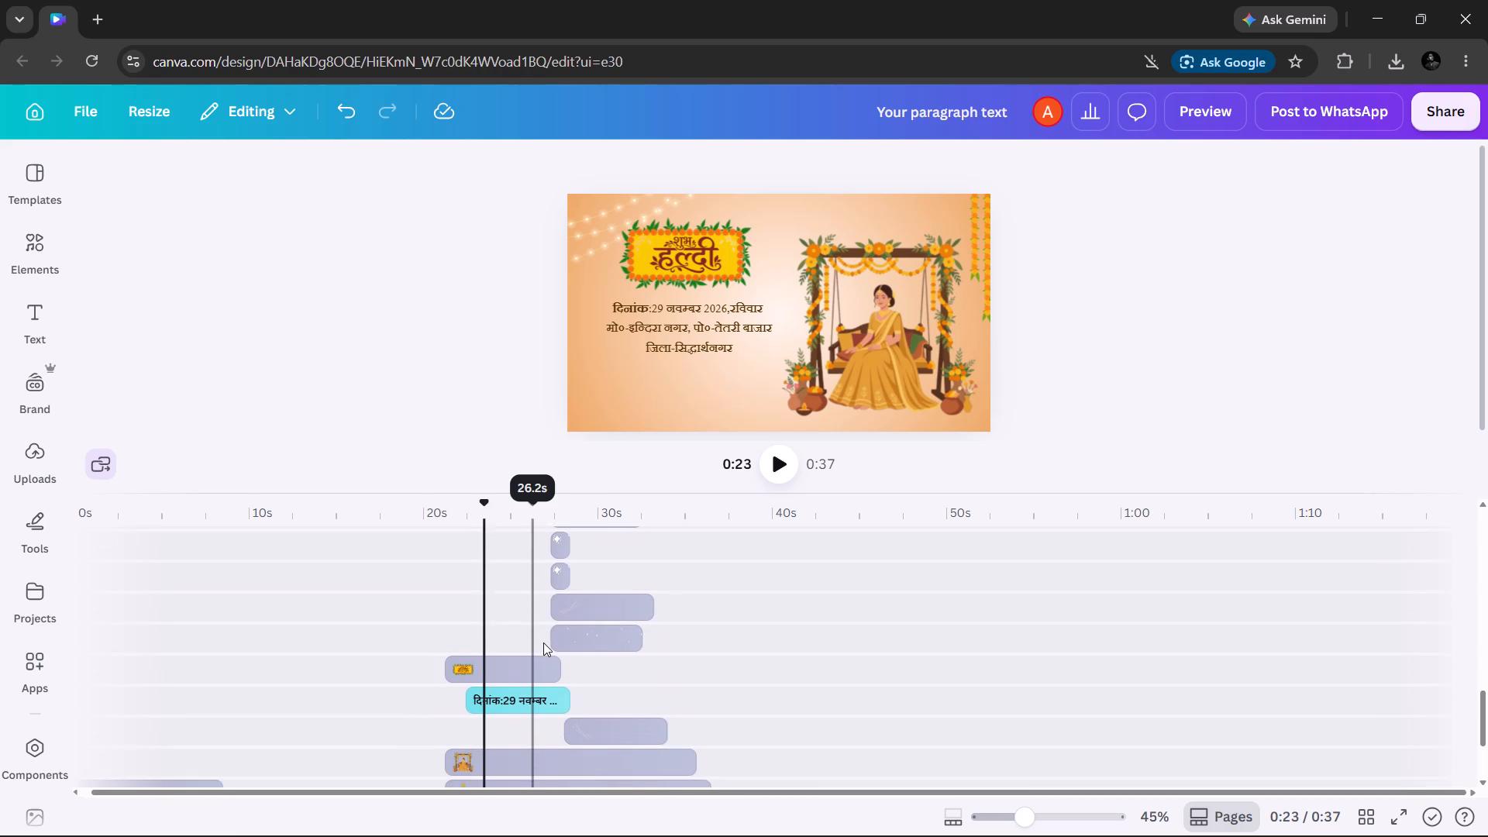
scroll(543, 642, down, 2)
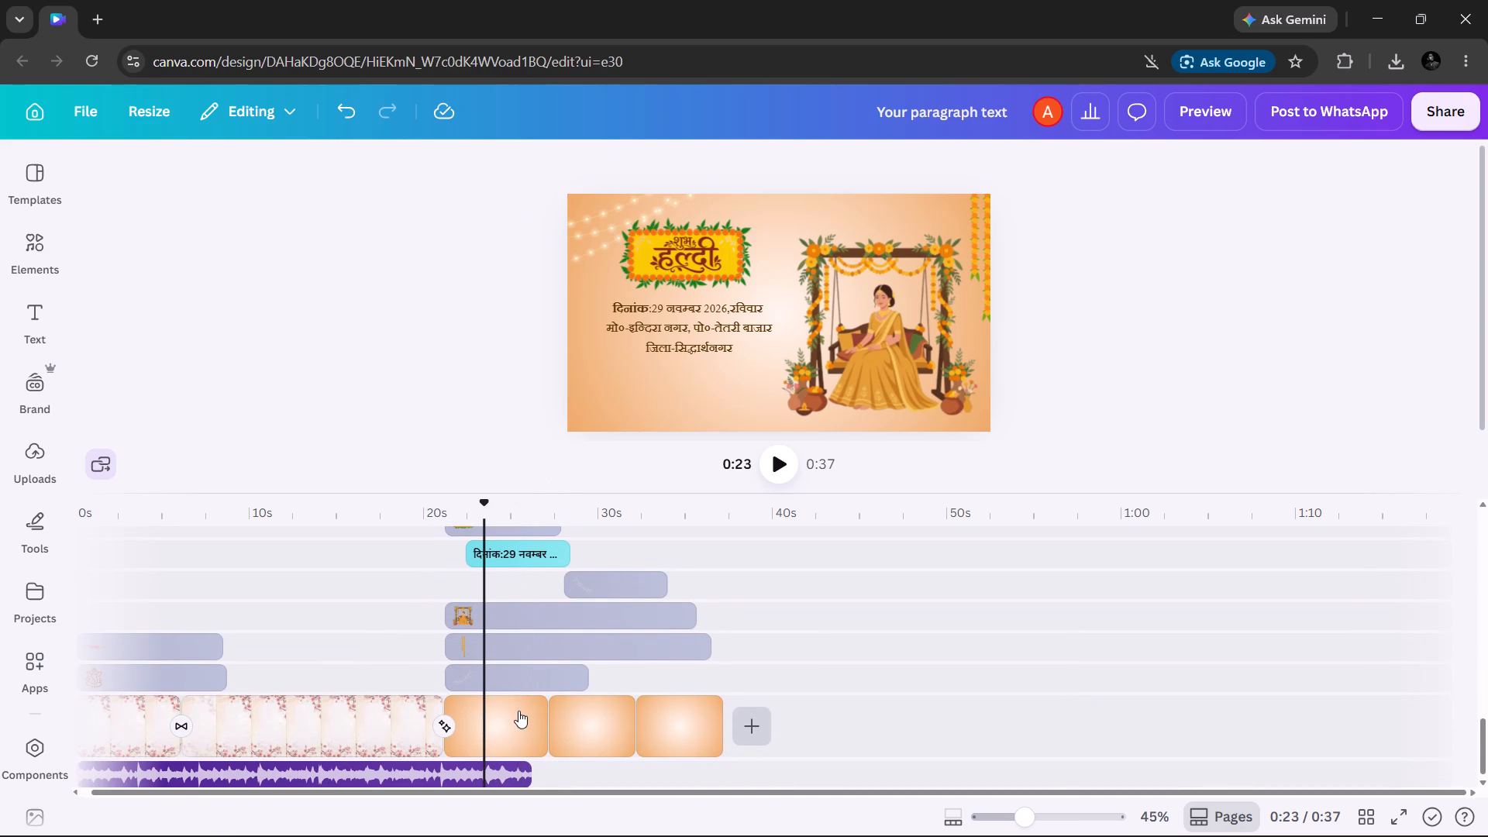
click(518, 711)
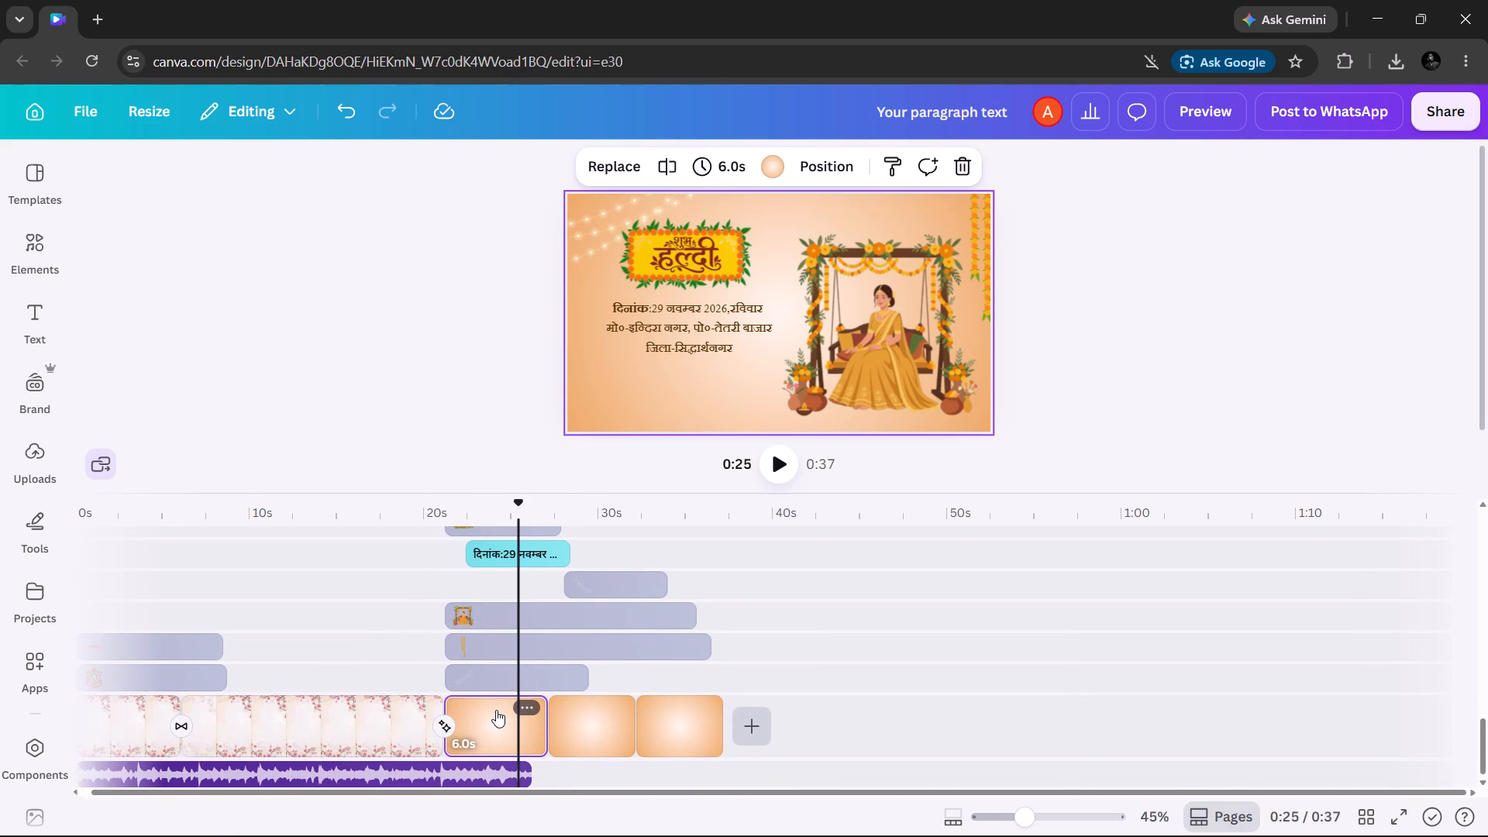
scroll(477, 669, left, 1)
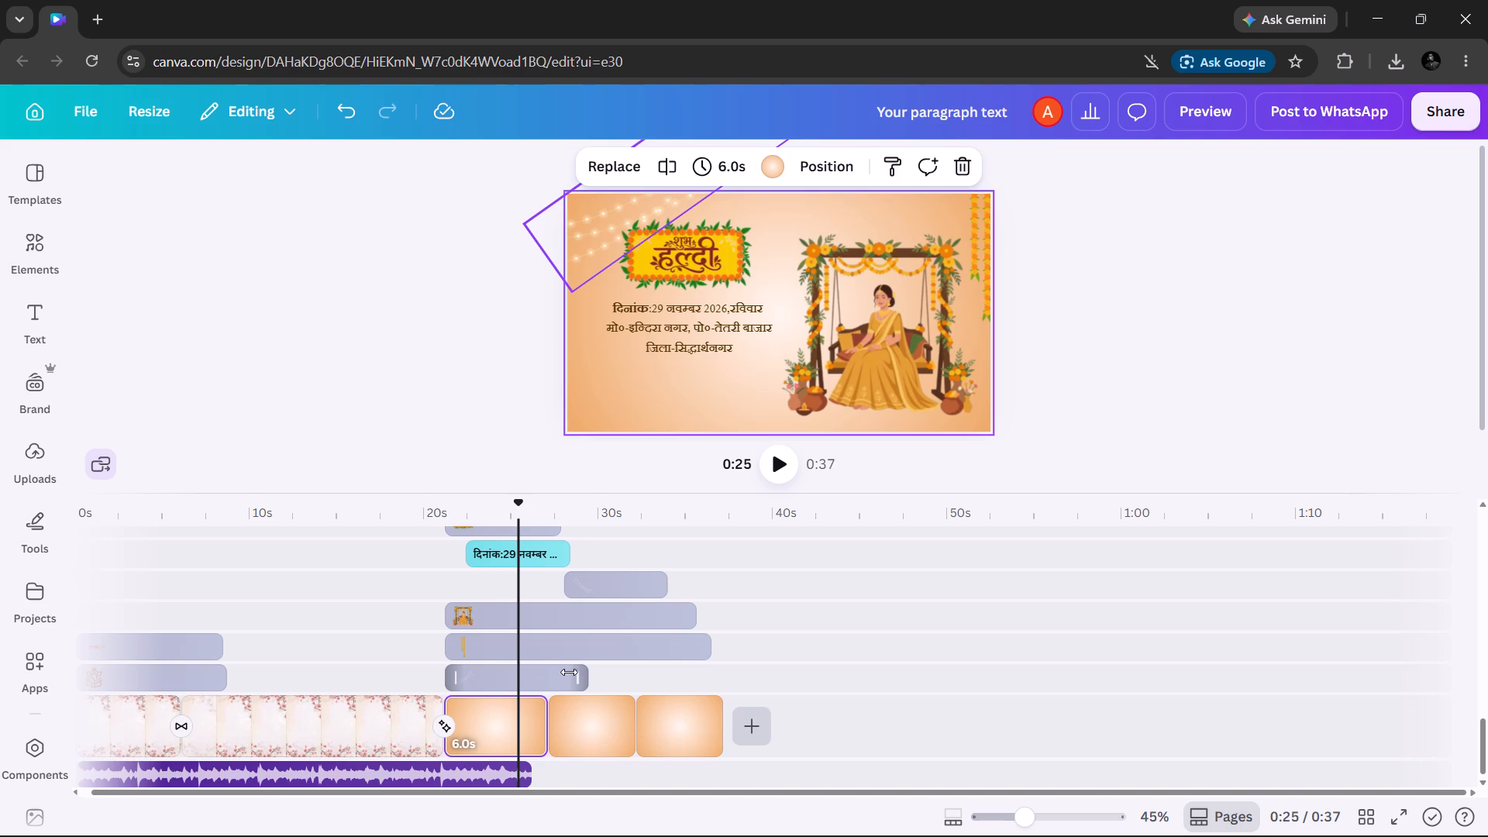
drag(577, 675, 689, 666)
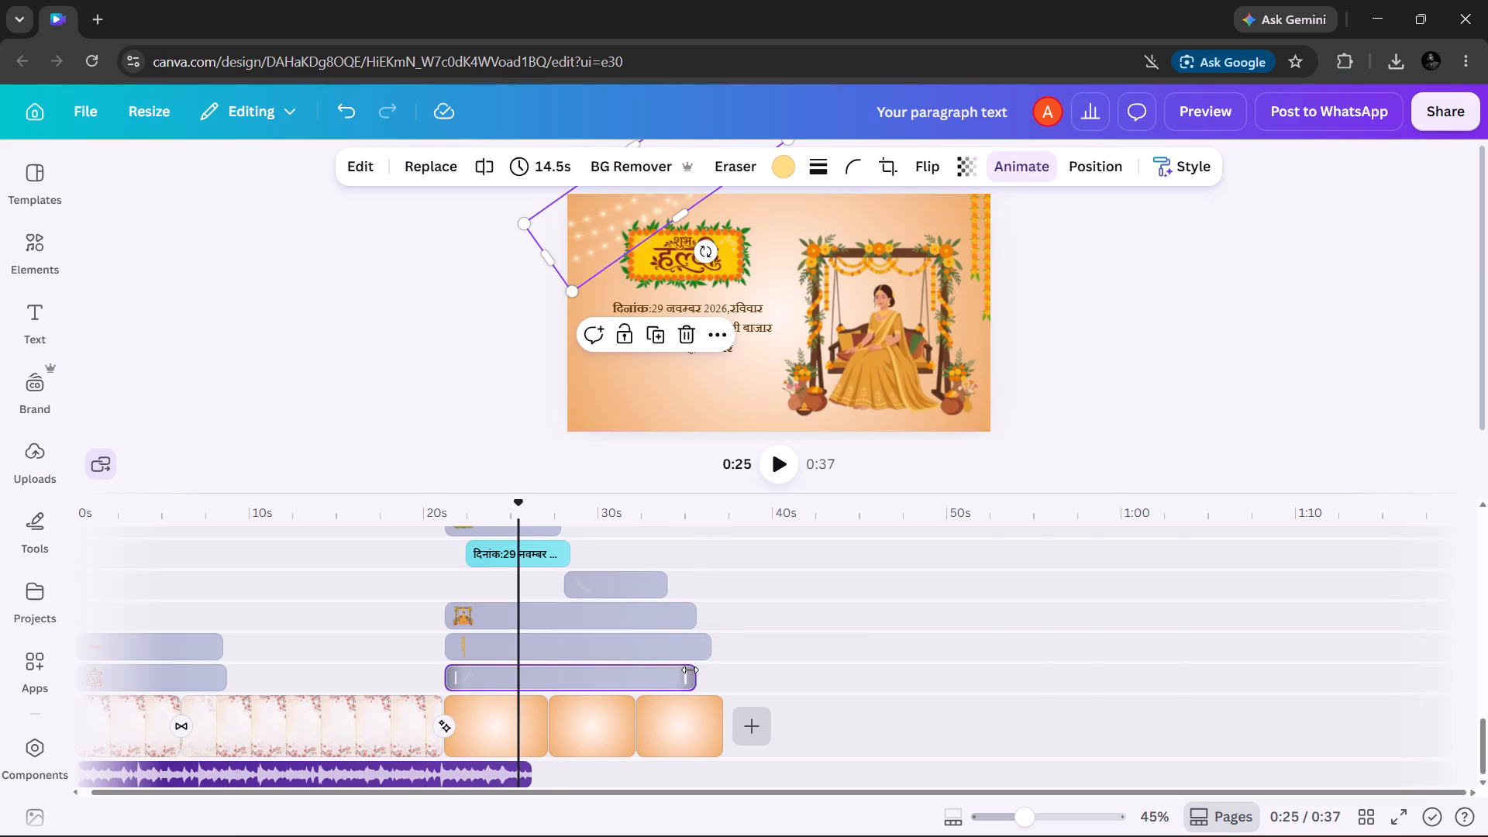
drag(689, 673, 715, 673)
Extend the haldi slide's hanging marigold garland clip to 16.1 s, reaching the end of the last page.
click(677, 642)
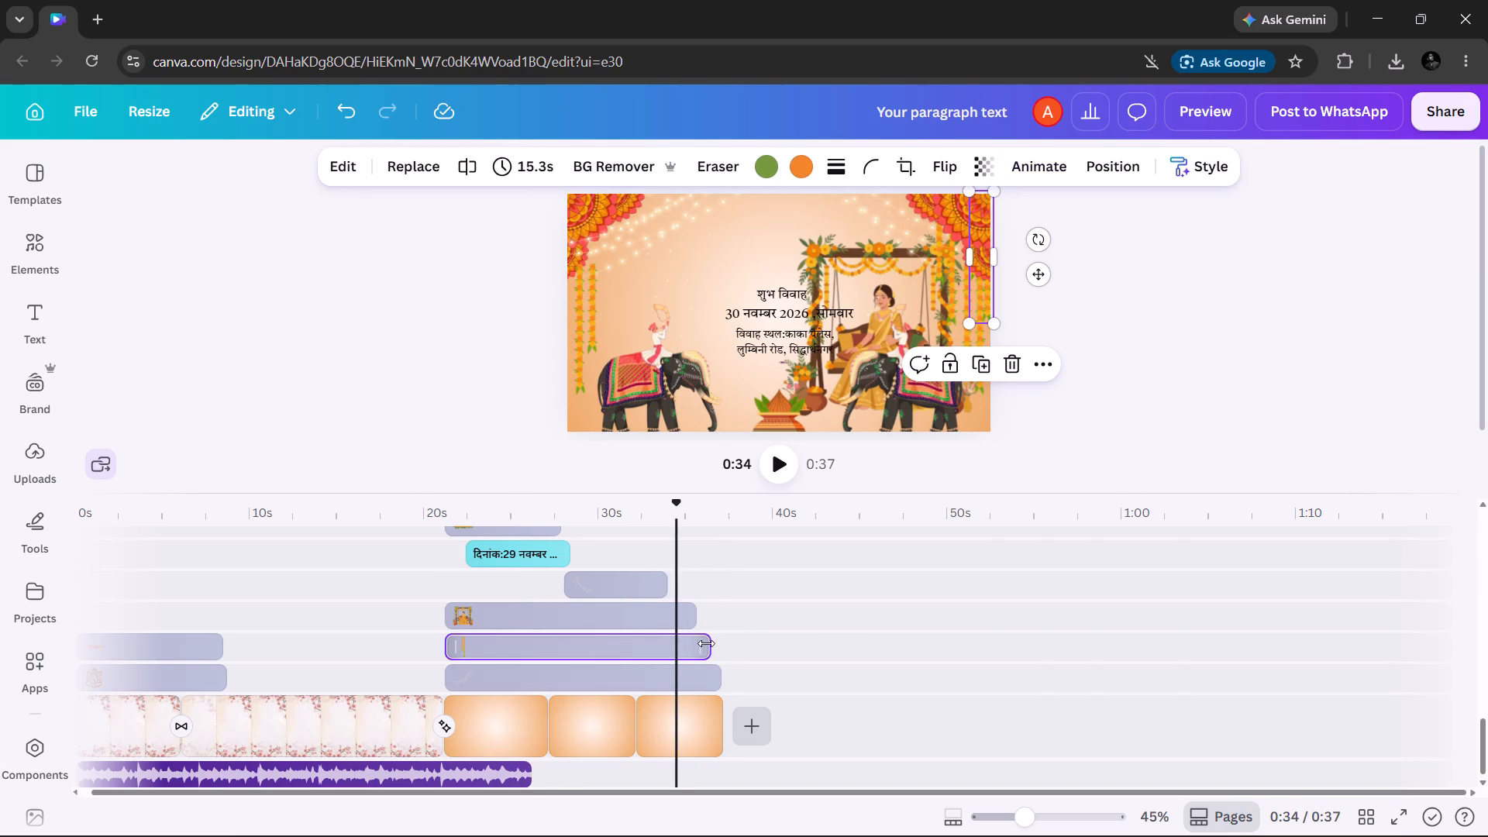
drag(708, 644, 721, 645)
Split the bride-on-swing clip at 26.8 s, near the end of the haldi page, and delete the part after the split.
scroll(721, 645, up, 1)
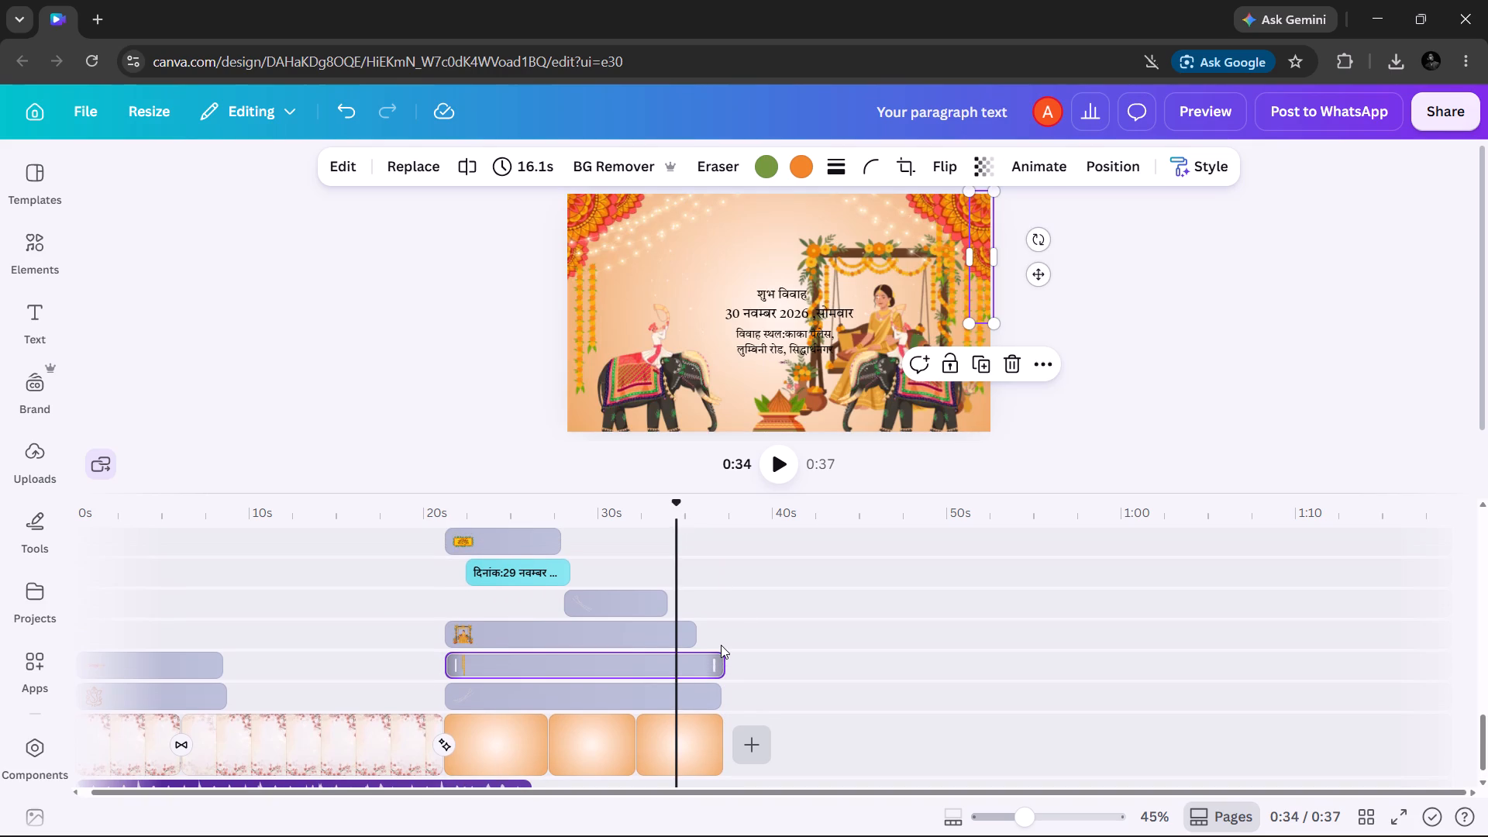
scroll(721, 645, up, 1)
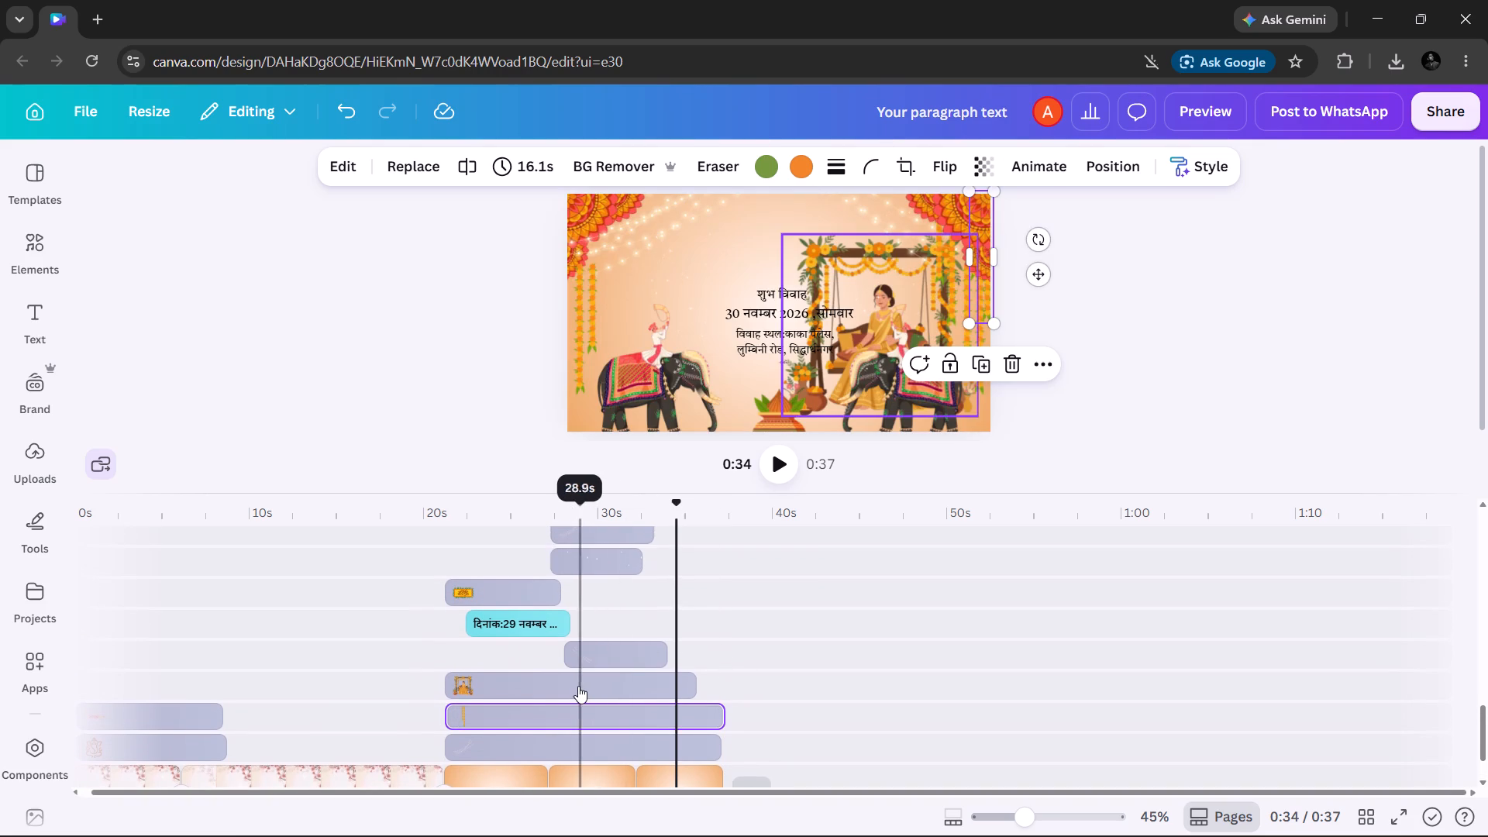
click(577, 686)
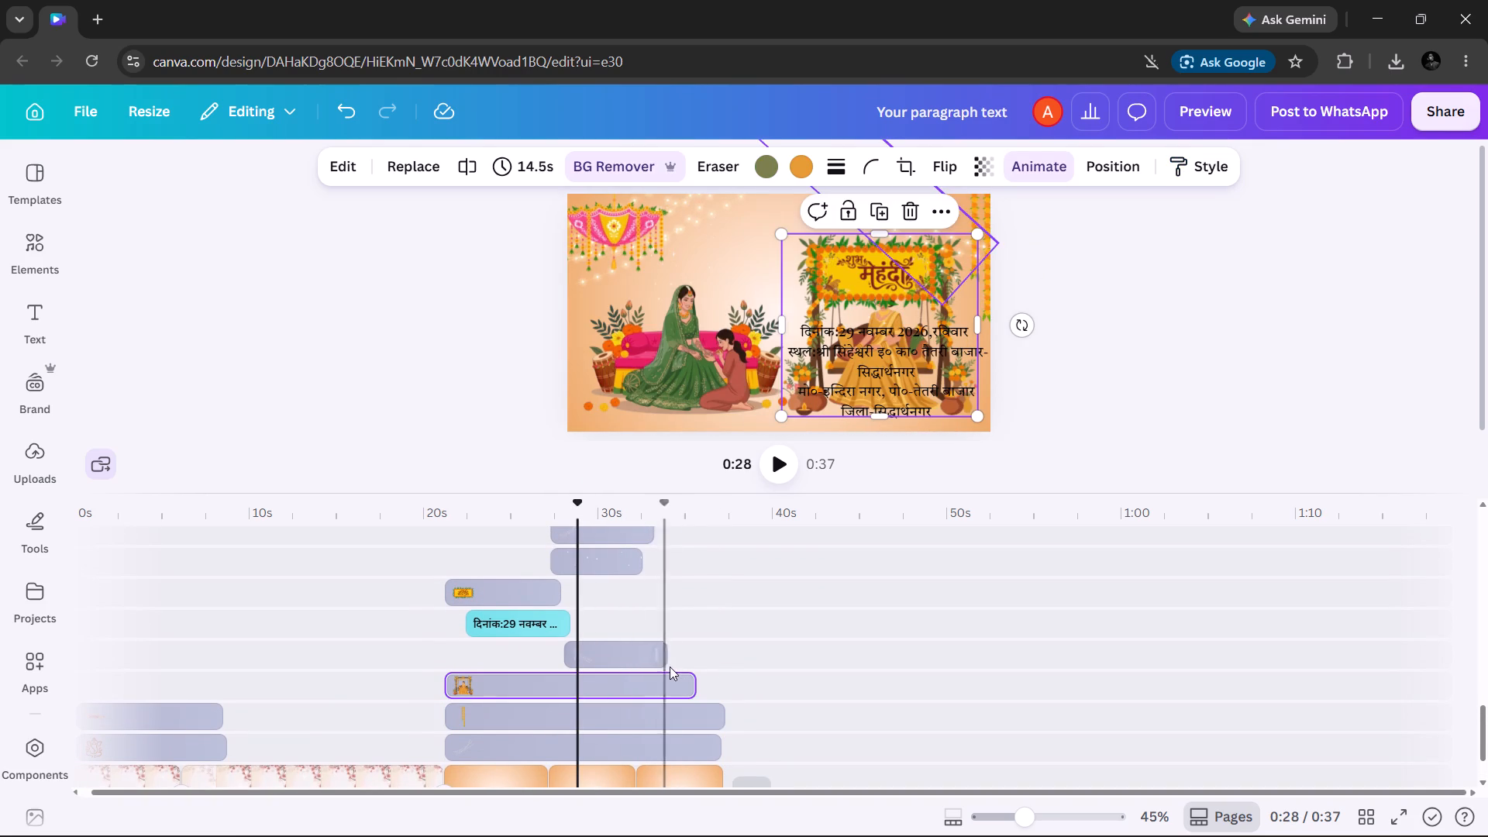
scroll(687, 677, right, 1)
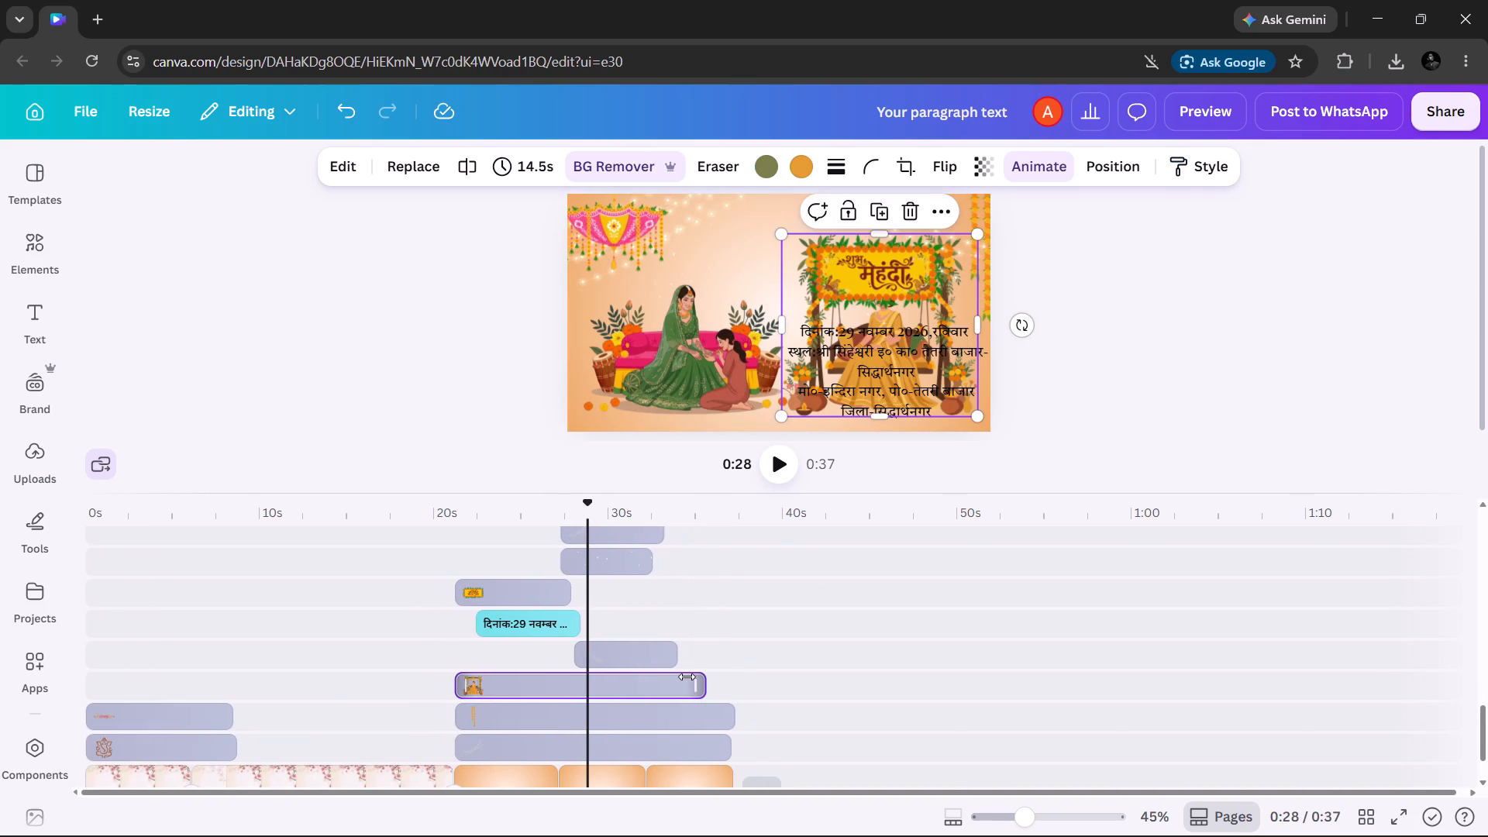
scroll(687, 677, right, 1)
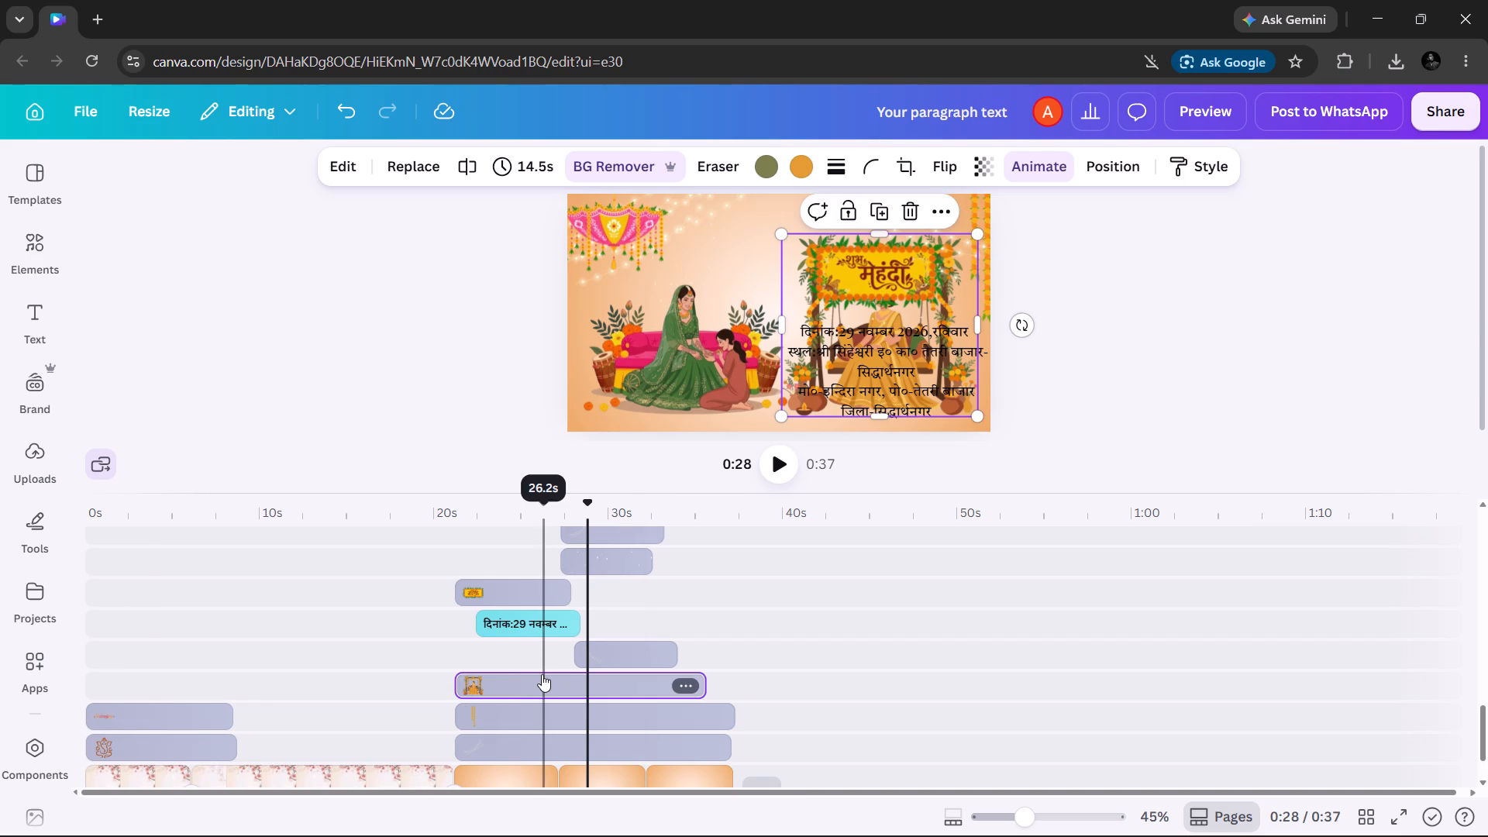
click(536, 676)
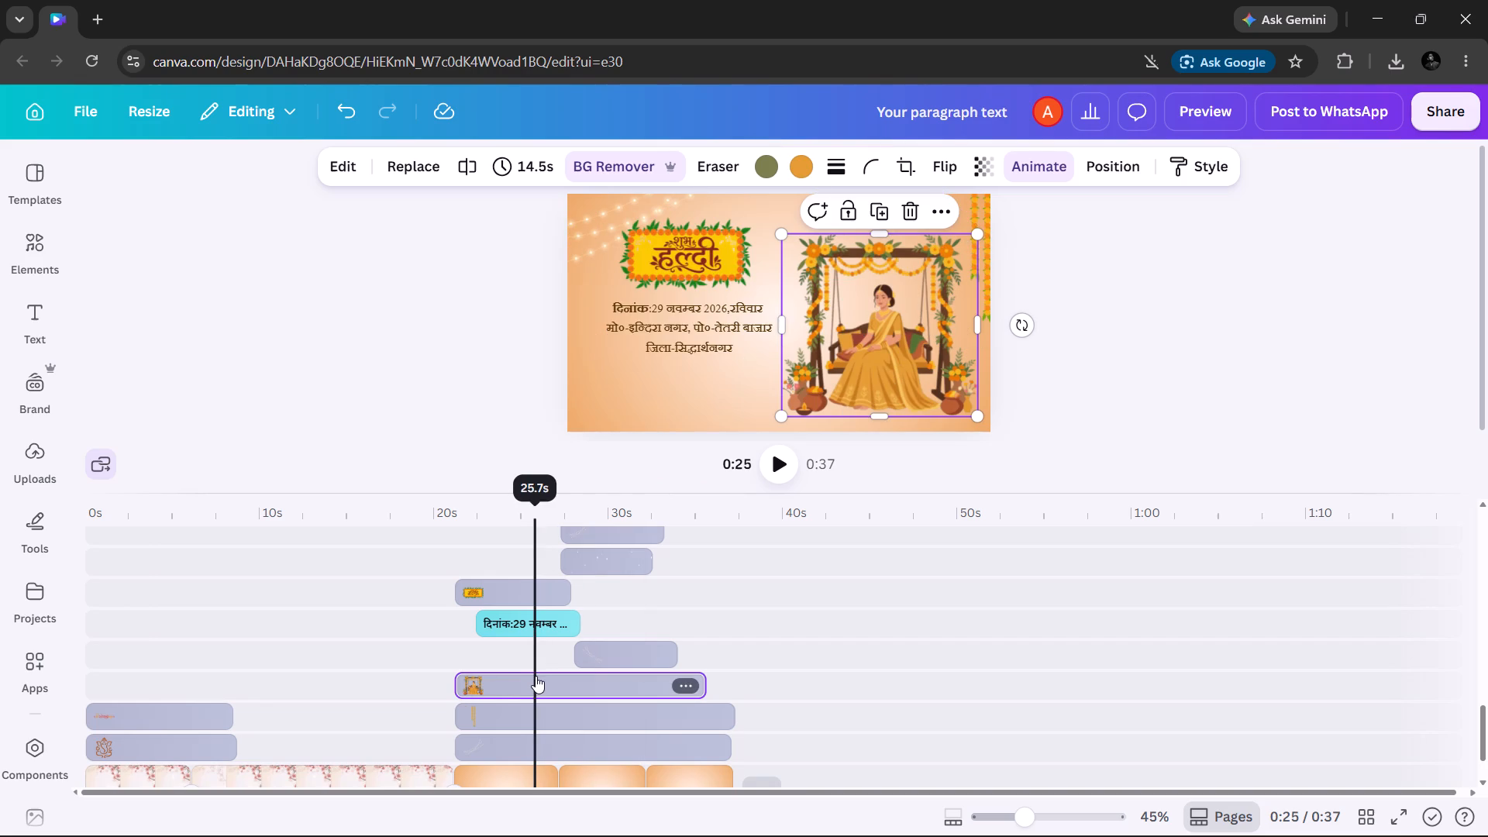
scroll(511, 679, left, 1)
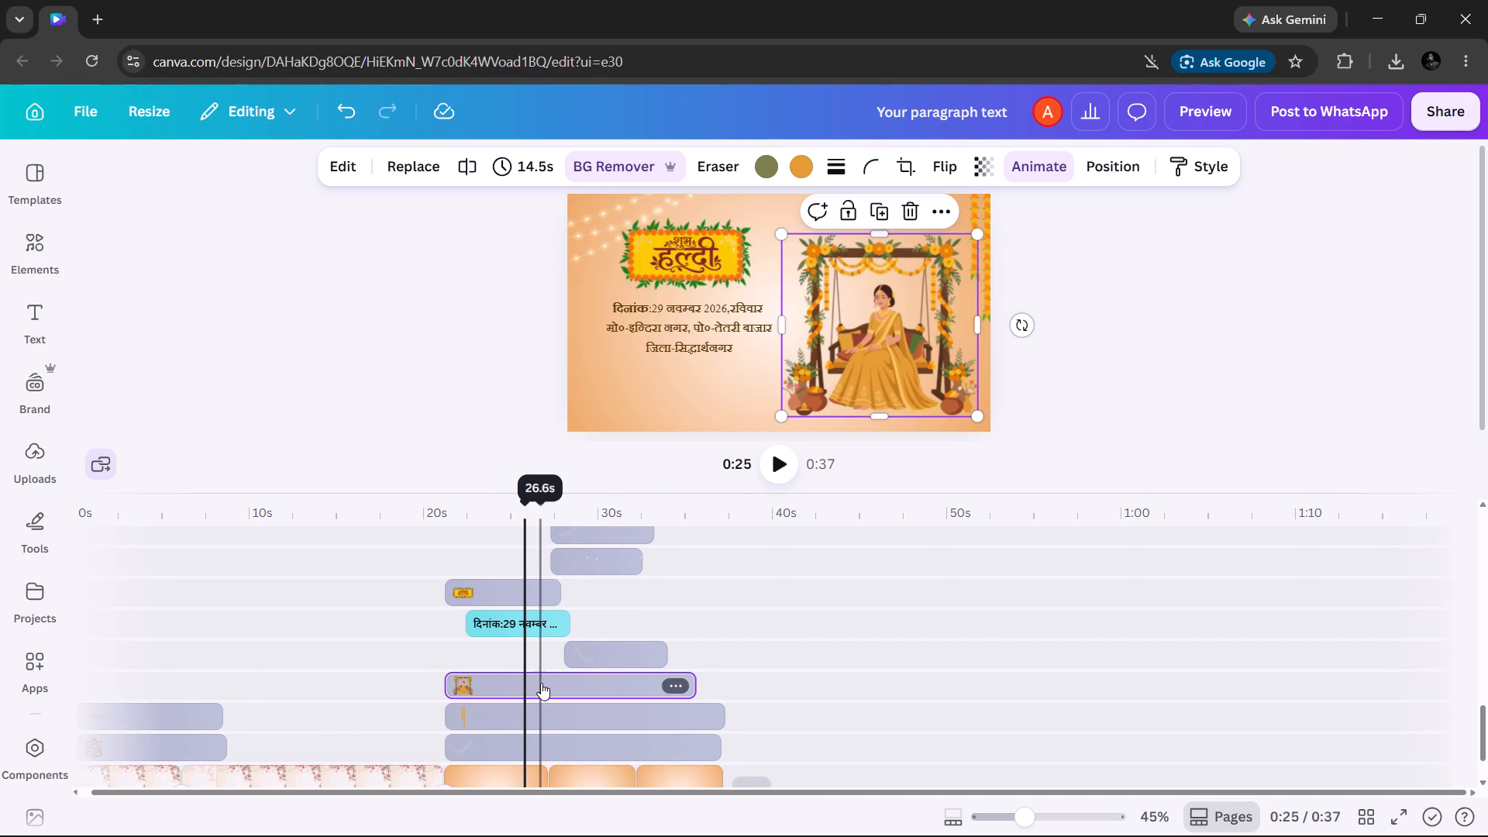
click(545, 683)
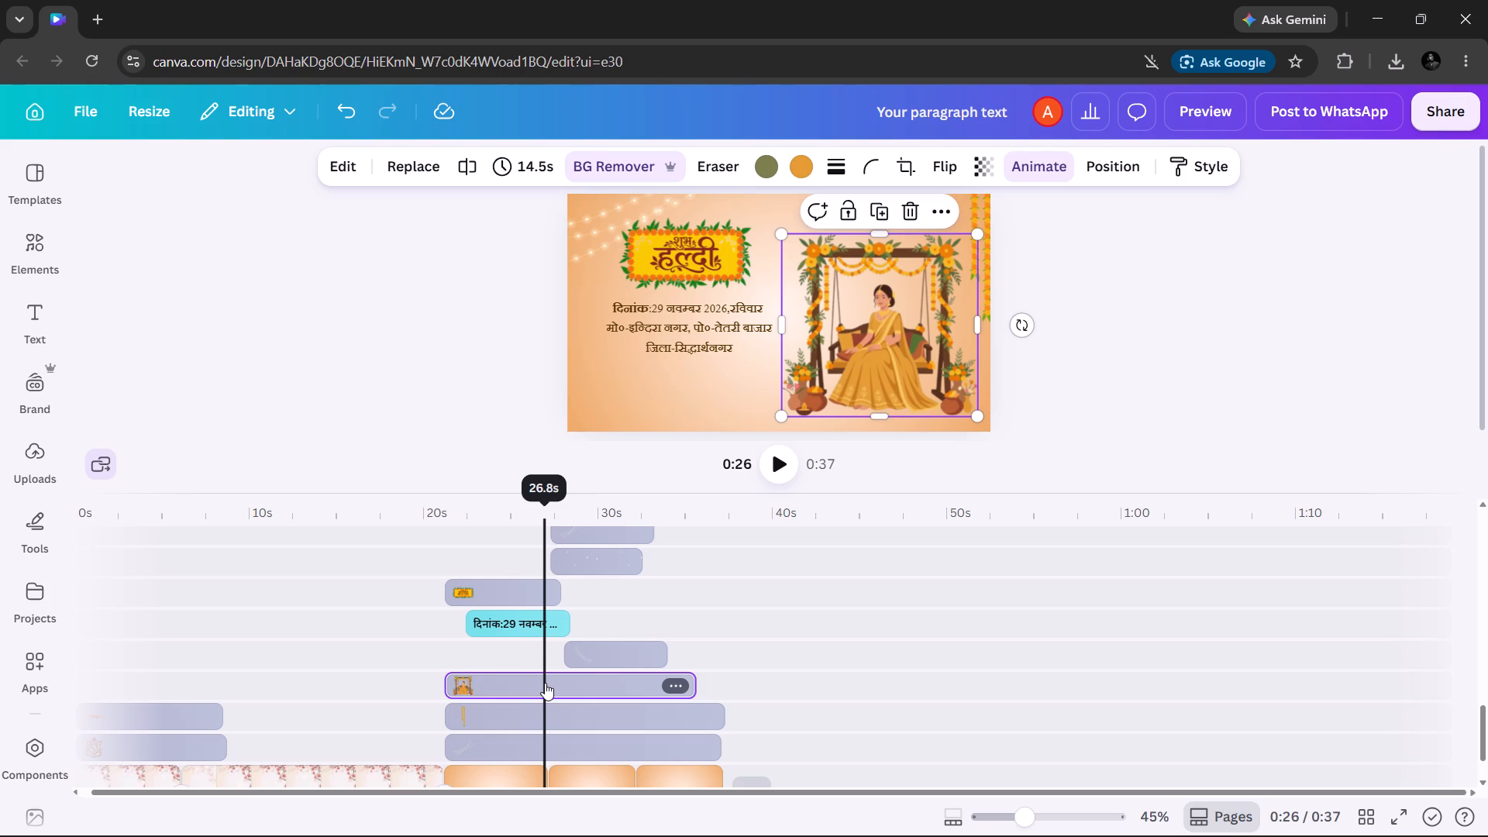
right_click(545, 683)
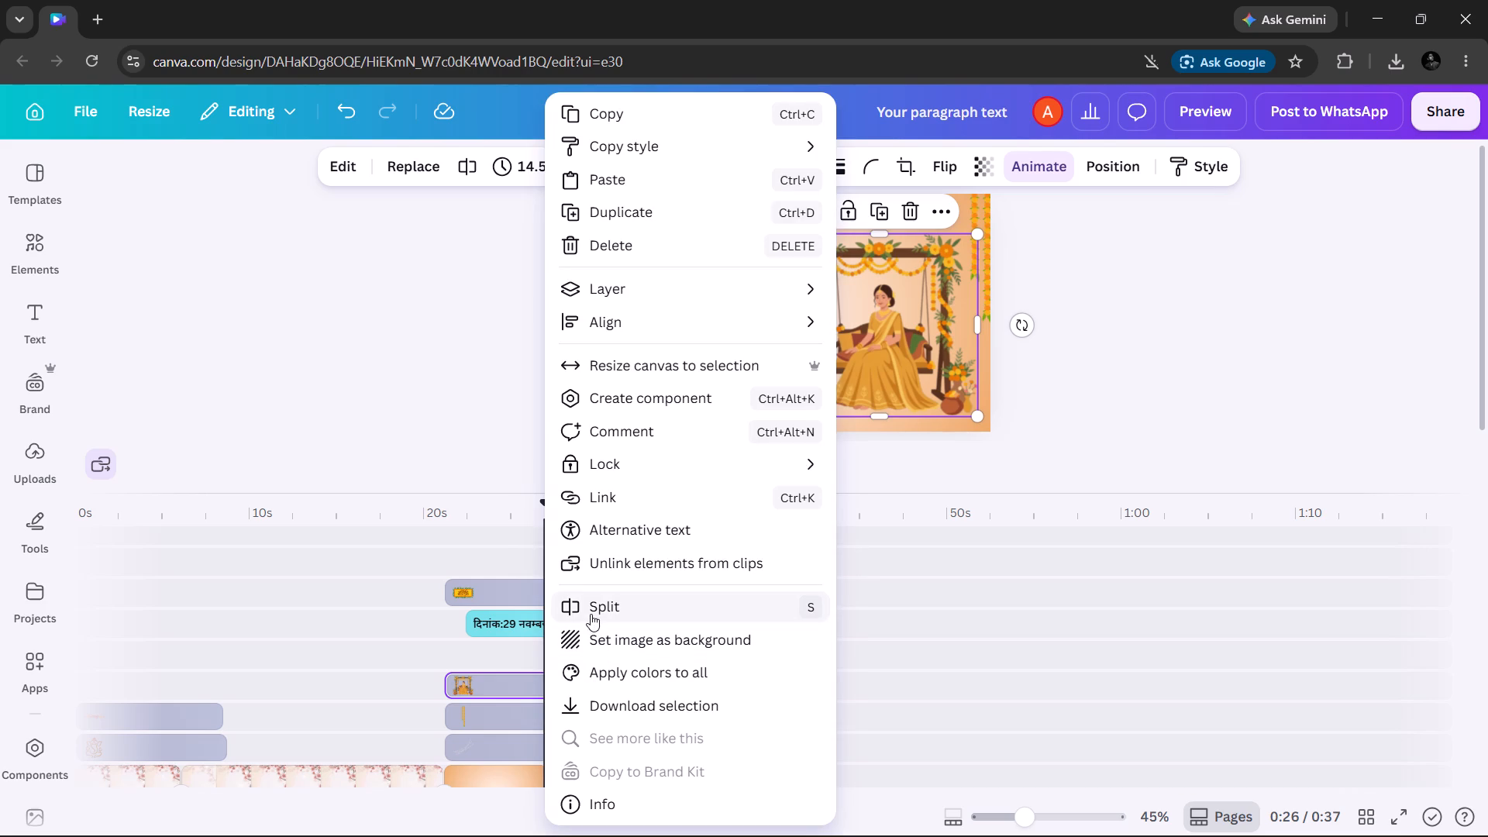
click(591, 614)
key(Delete)
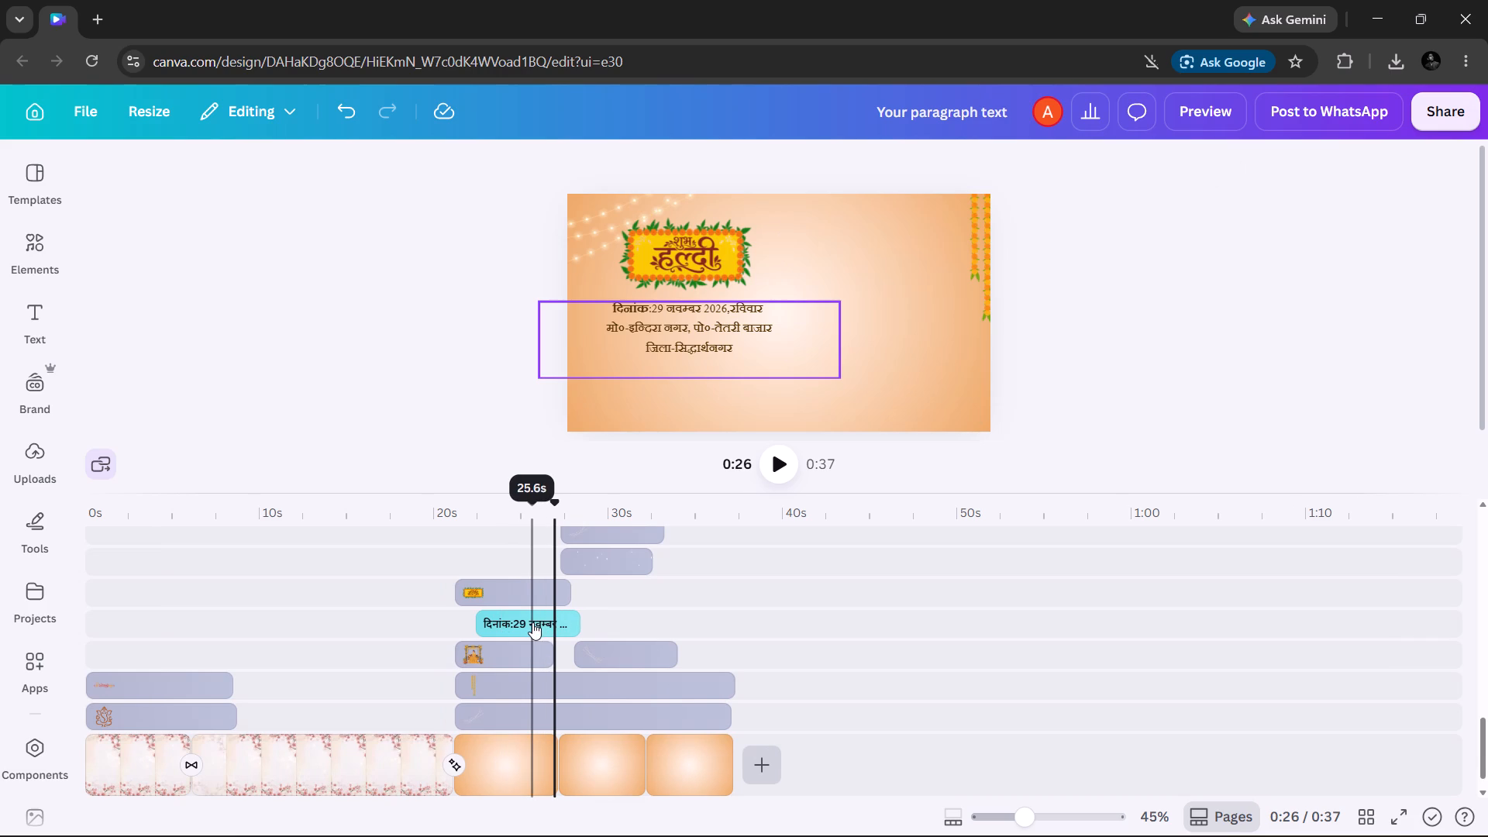
Extend the haldi details text clip to 9.8 s.
drag(572, 624, 584, 624)
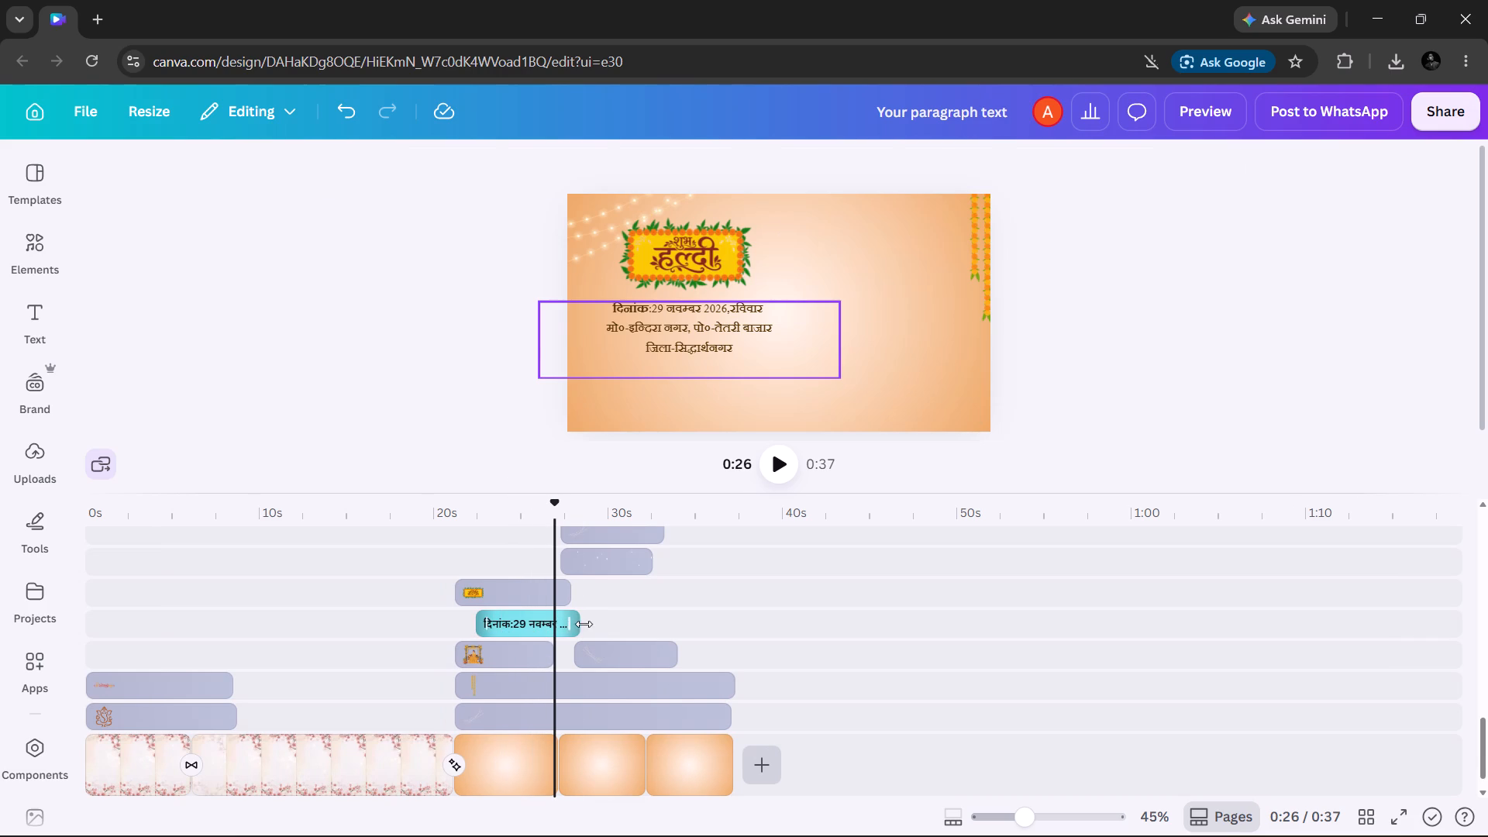
drag(584, 624, 655, 631)
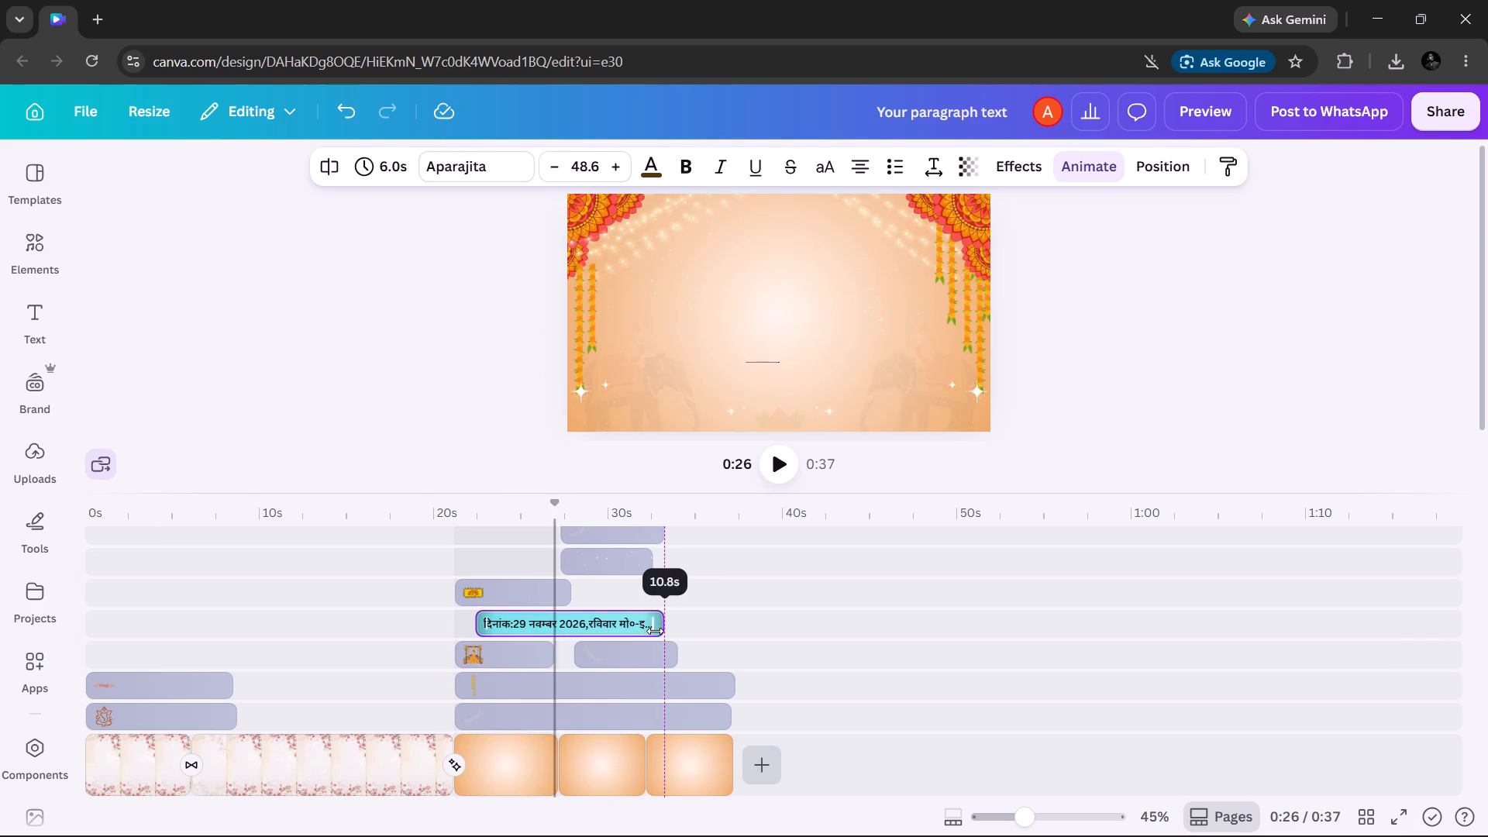
drag(655, 631, 636, 628)
Split the haldi details text clip at about 0:27, where the haldi page ends.
scroll(636, 628, up, 1)
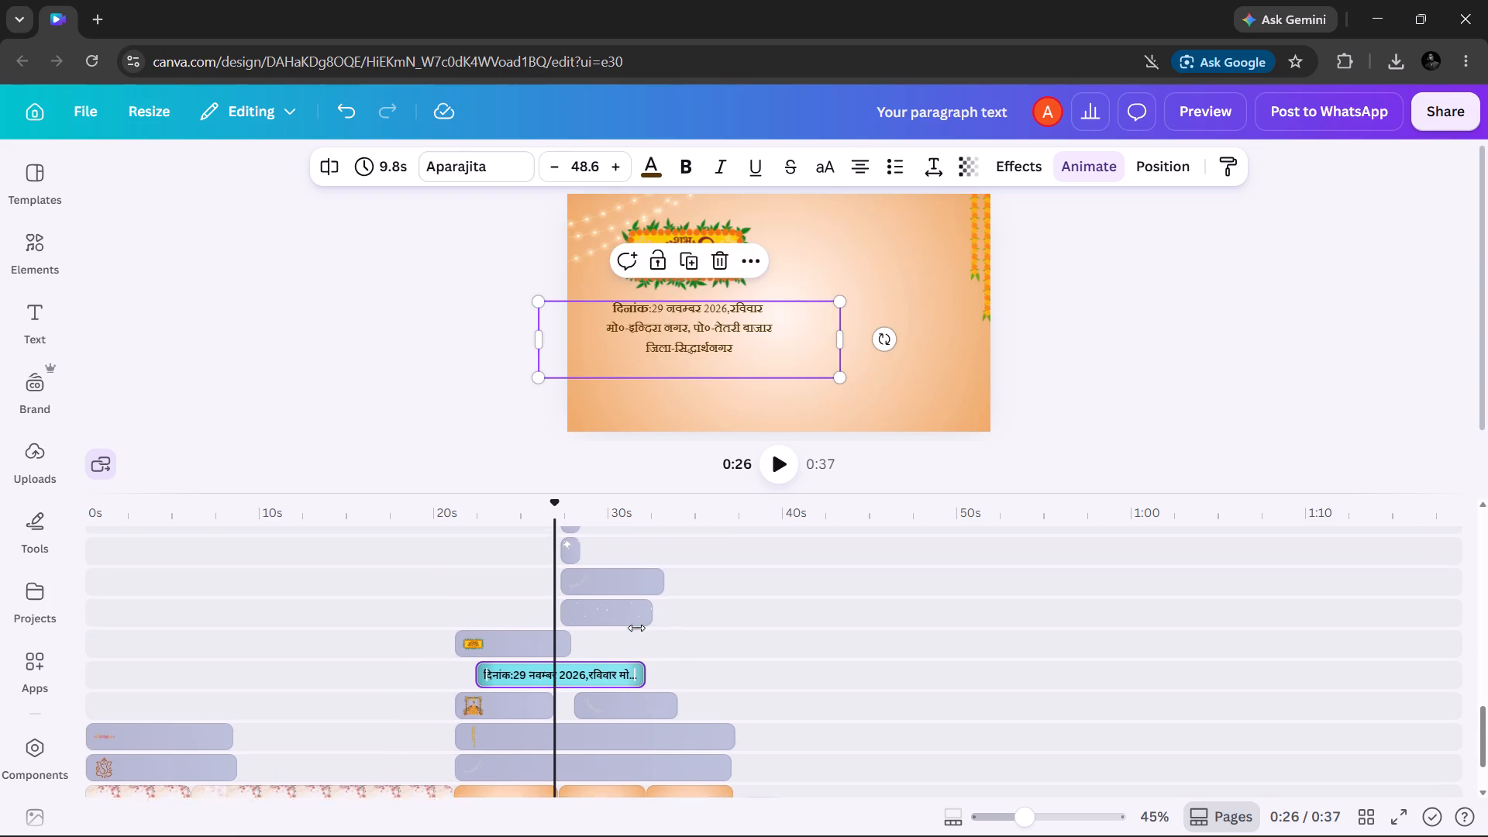
scroll(636, 628, up, 1)
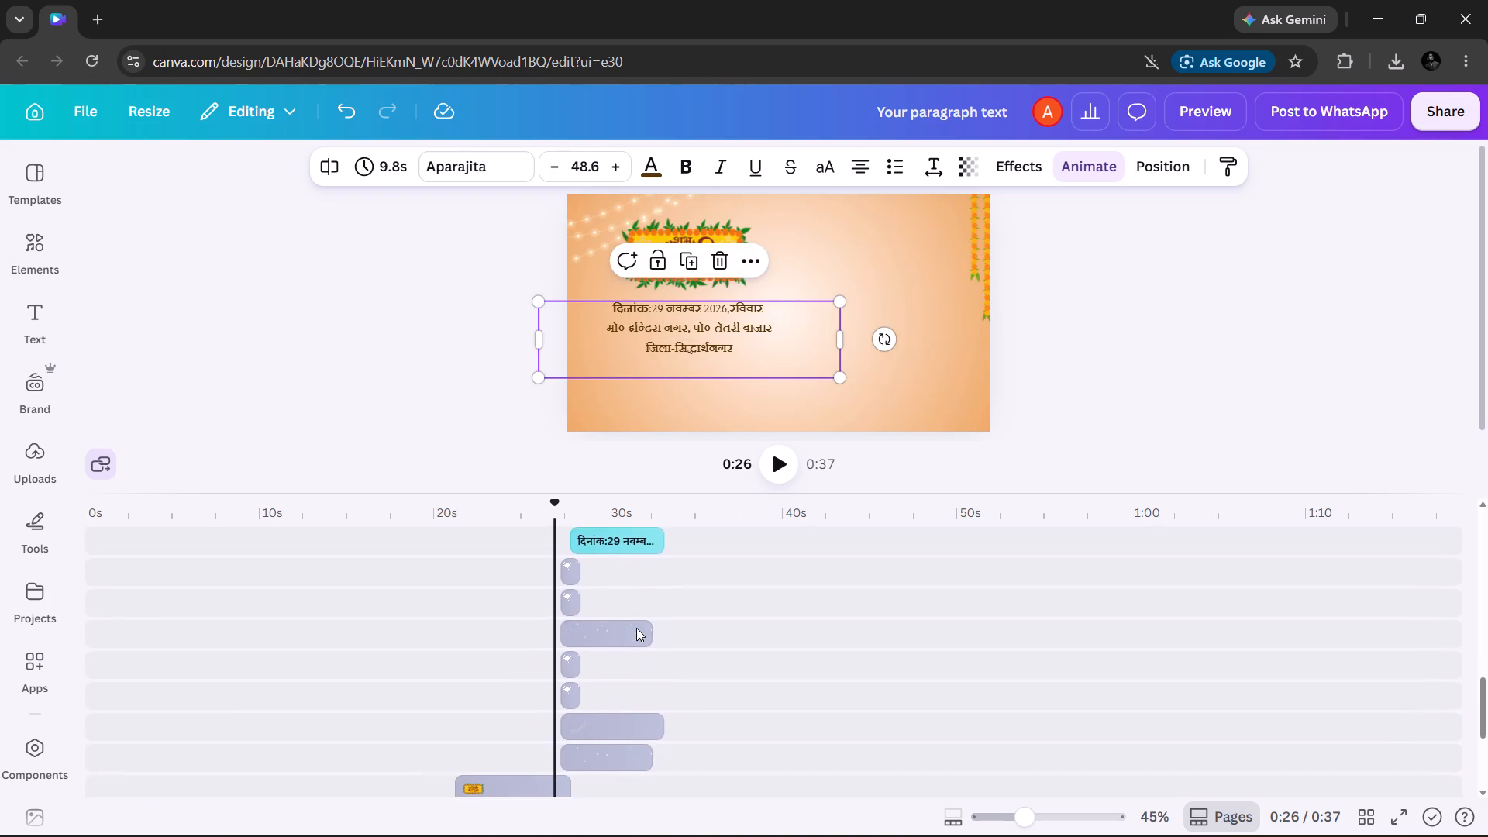
scroll(636, 628, up, 1)
scroll(636, 628, left, 1)
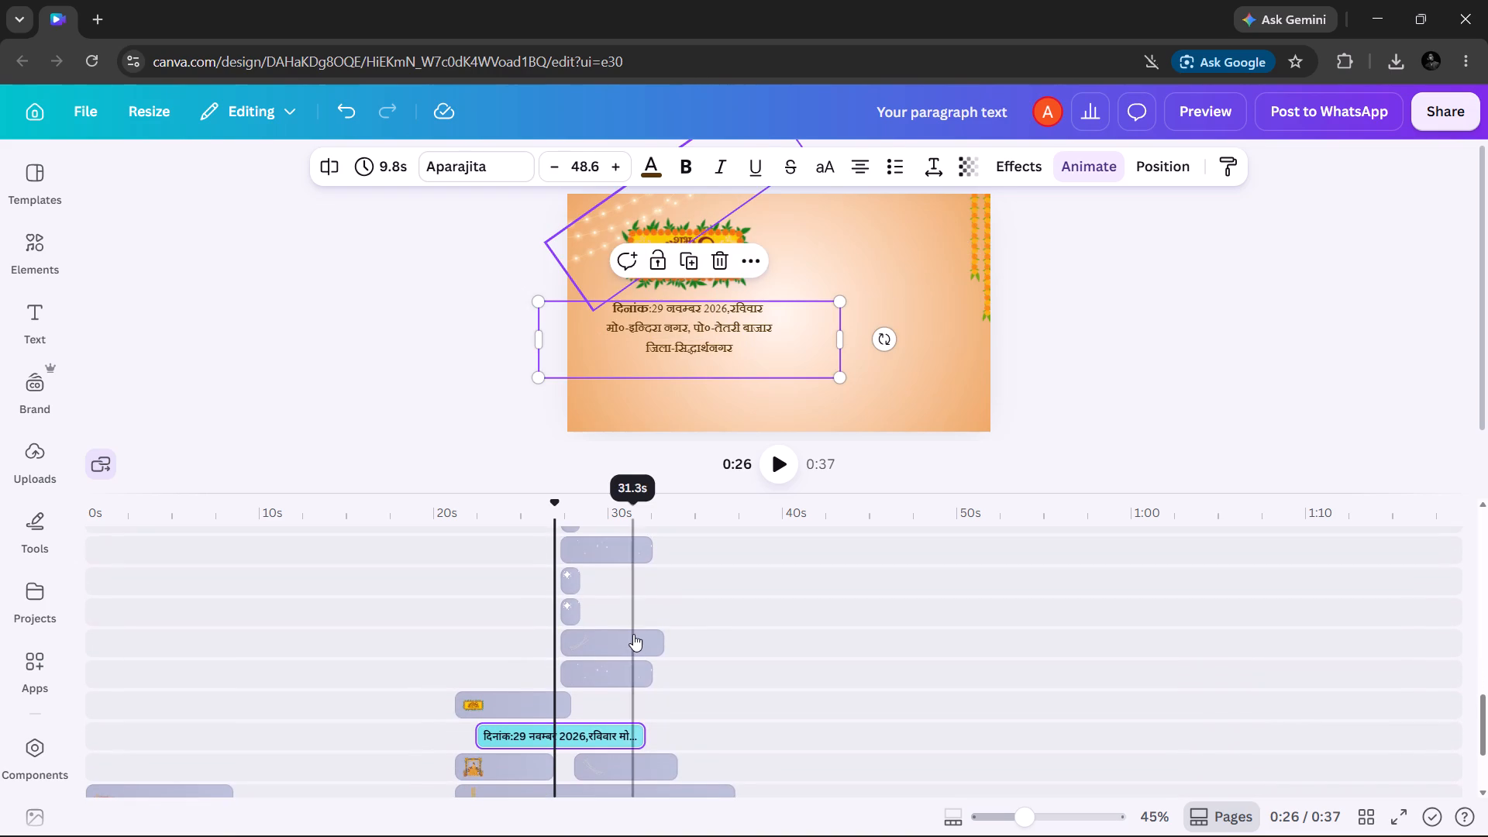
scroll(633, 634, down, 2)
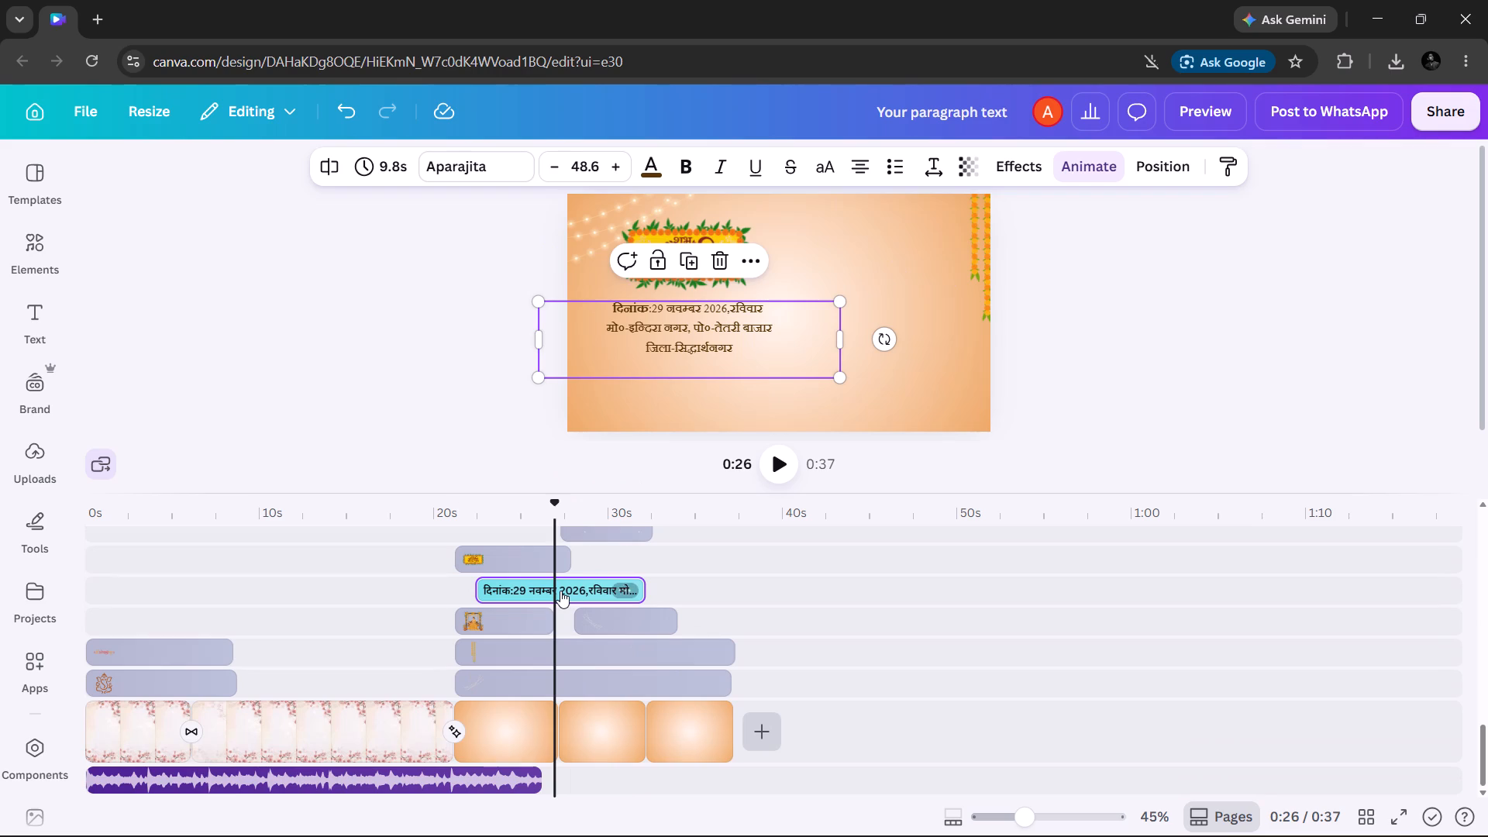
click(560, 591)
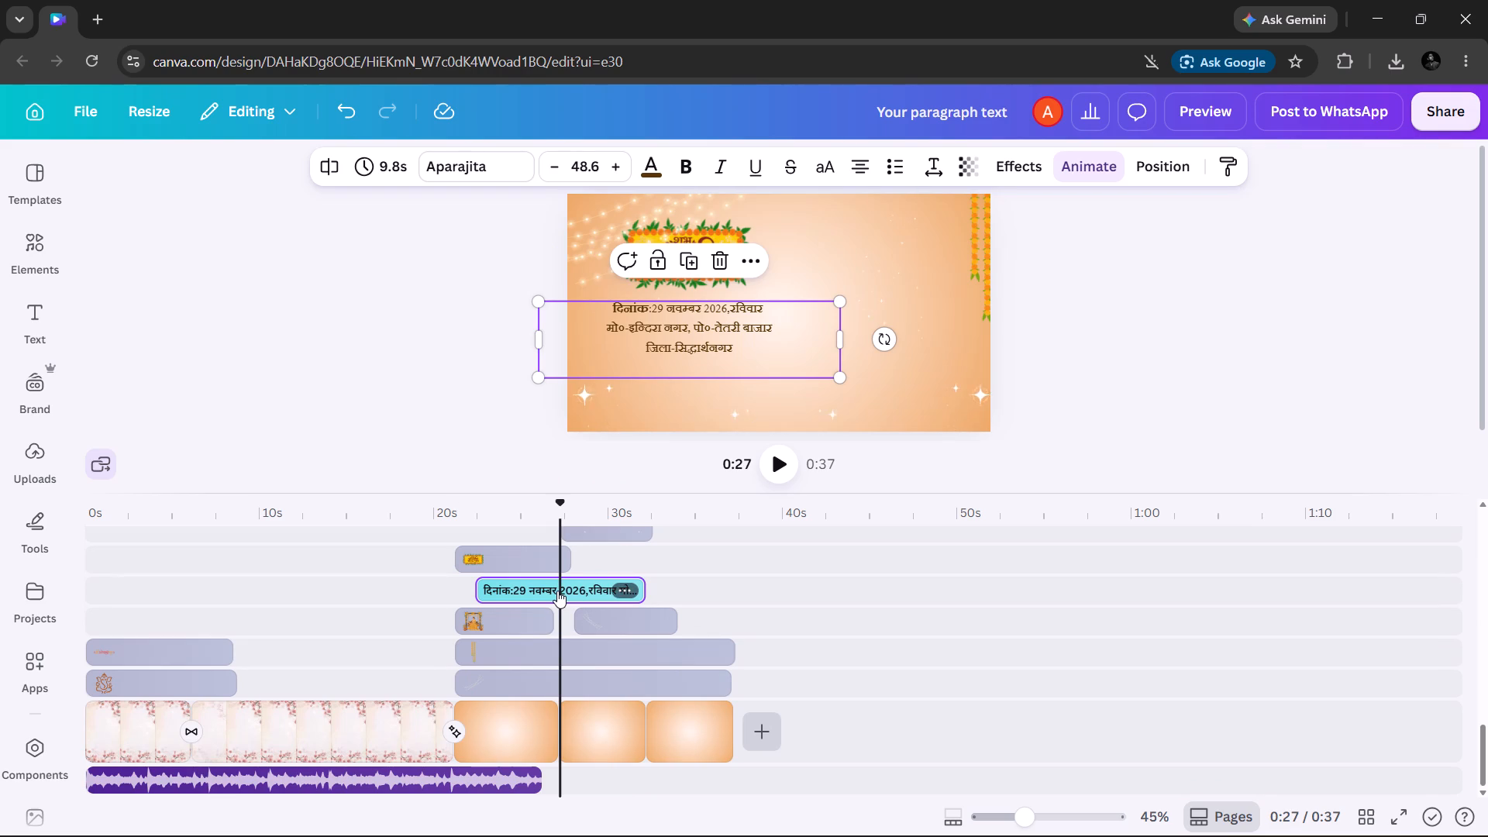
right_click(557, 591)
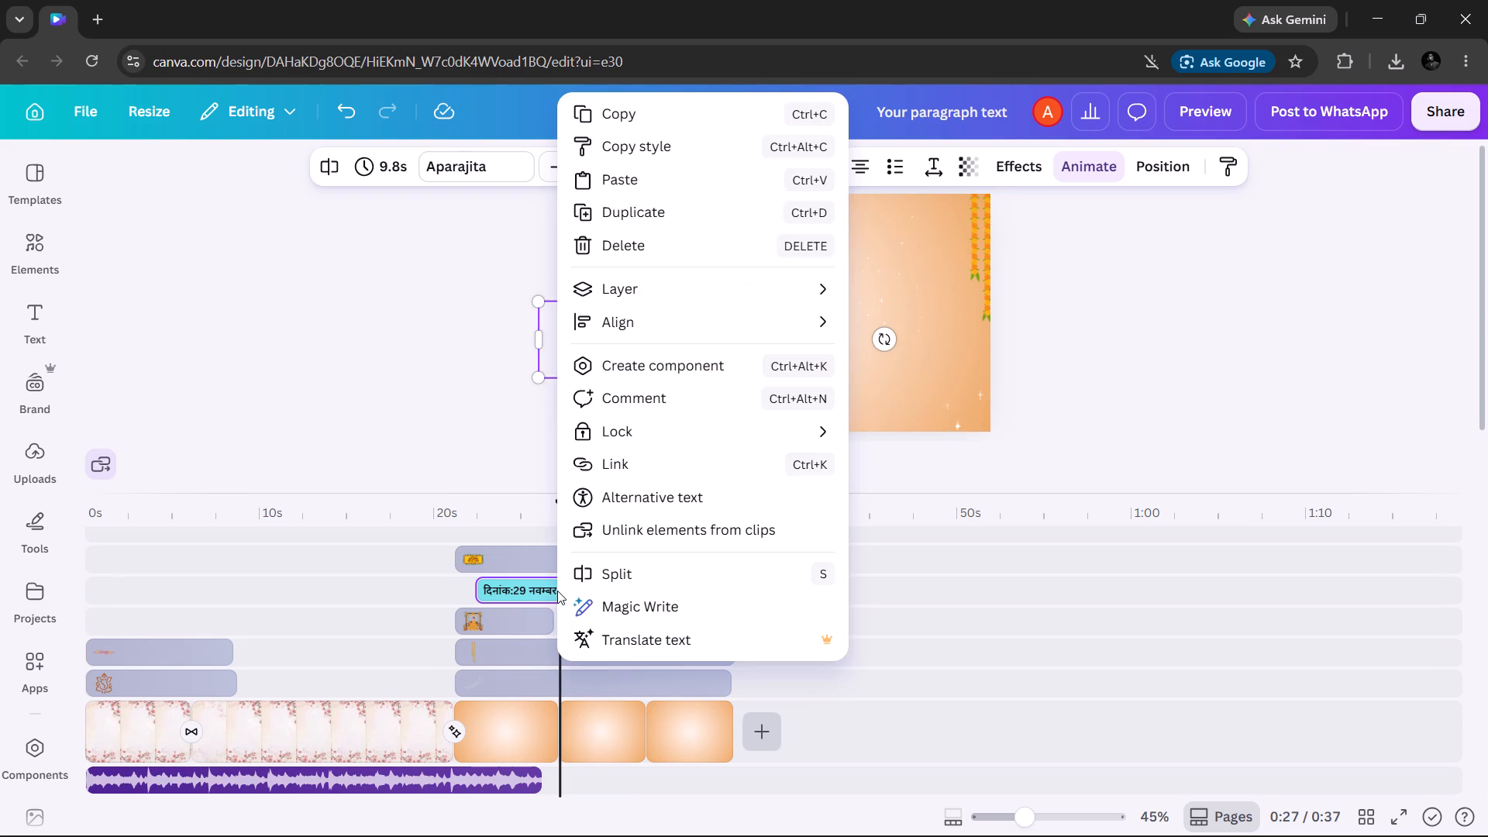
click(584, 578)
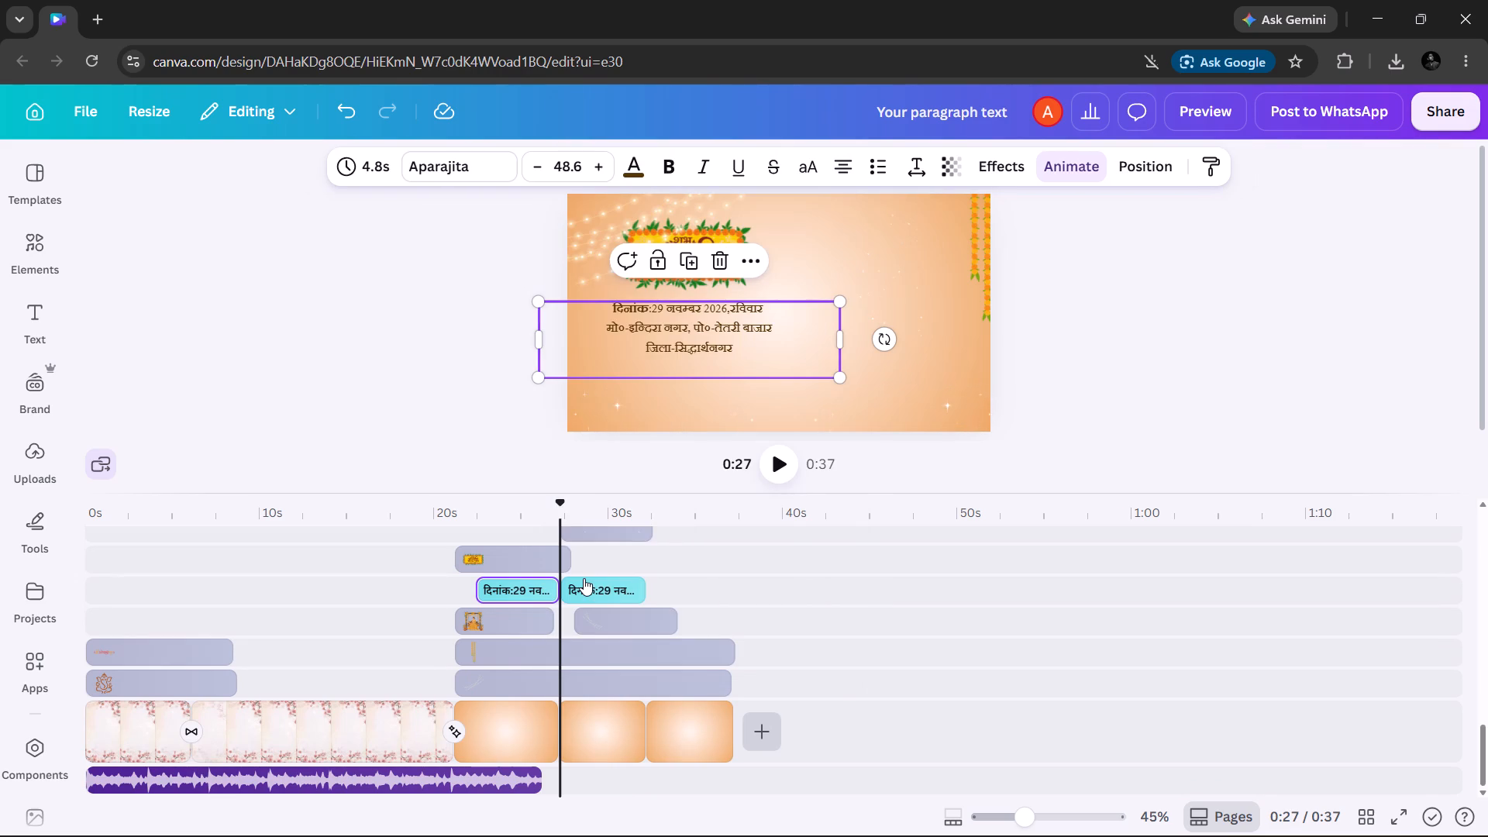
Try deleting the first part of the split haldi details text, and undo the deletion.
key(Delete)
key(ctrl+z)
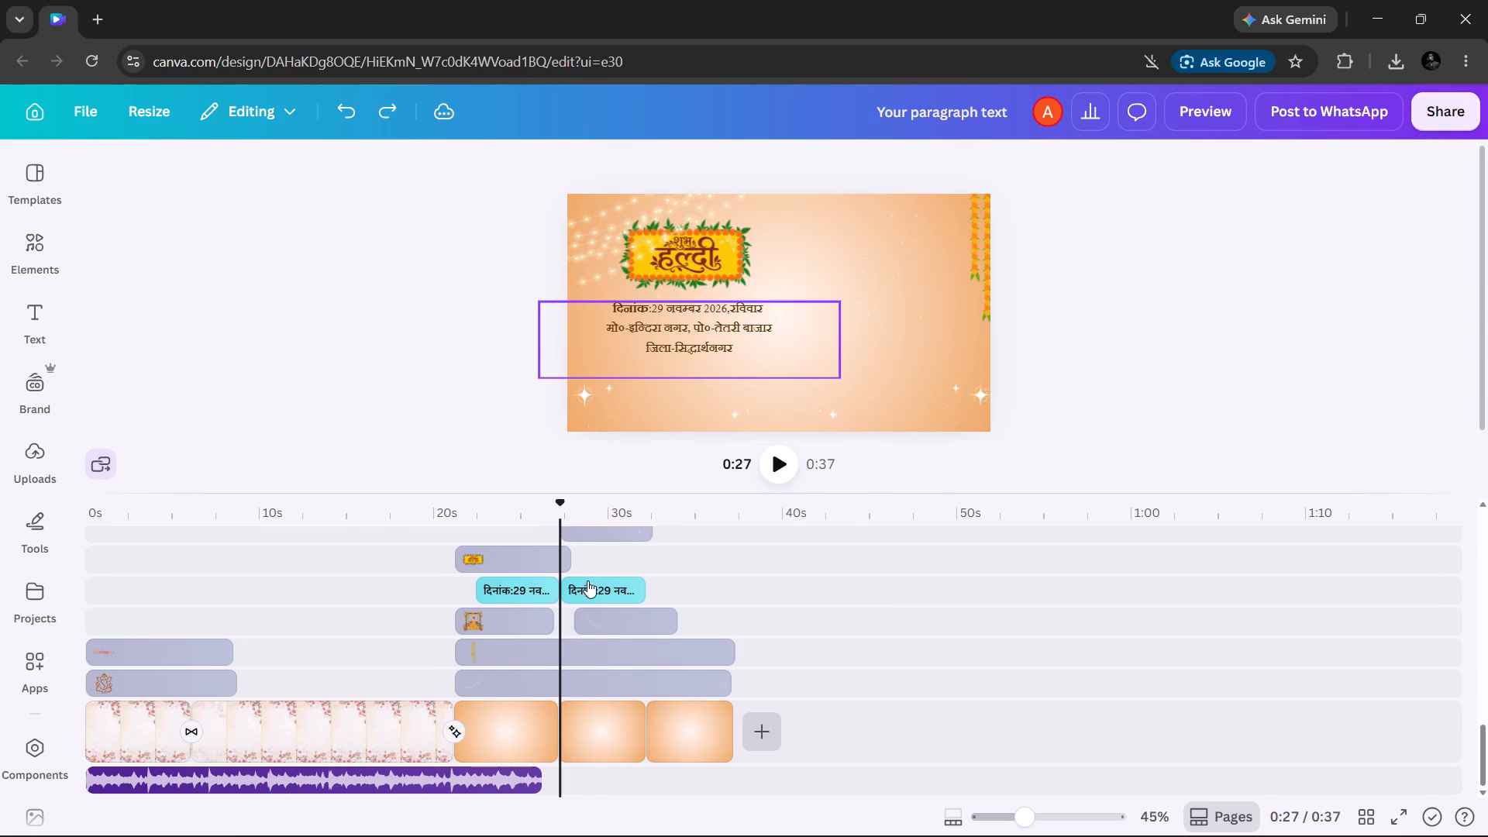
Delete the second part of the split haldi details text, which runs into the mehndi page.
click(593, 585)
key(Insert)
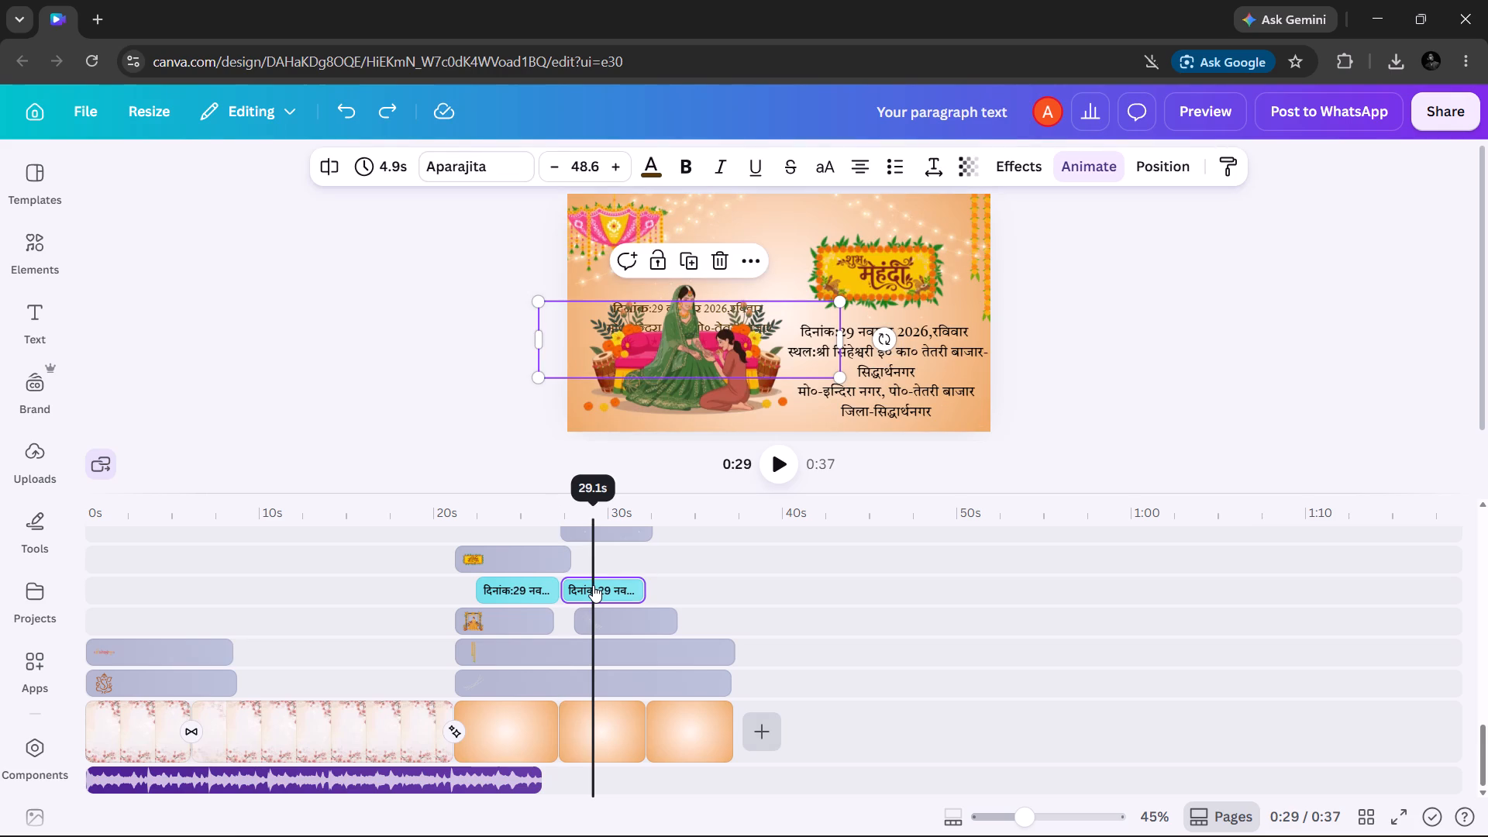
key(Delete)
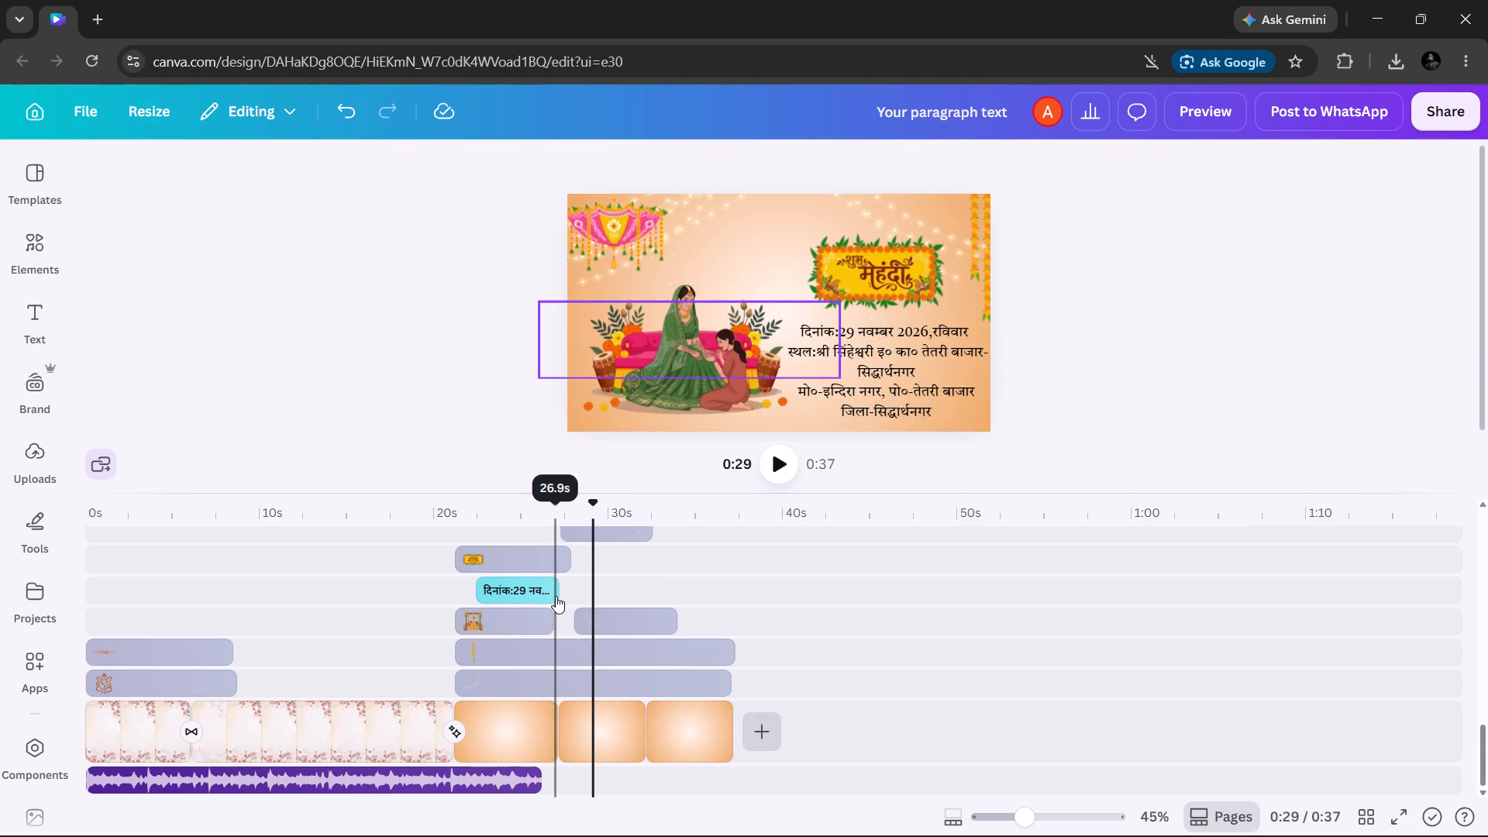
Shift the mehndi page's slanted string-lights clip slightly earlier on the timeline.
click(553, 653)
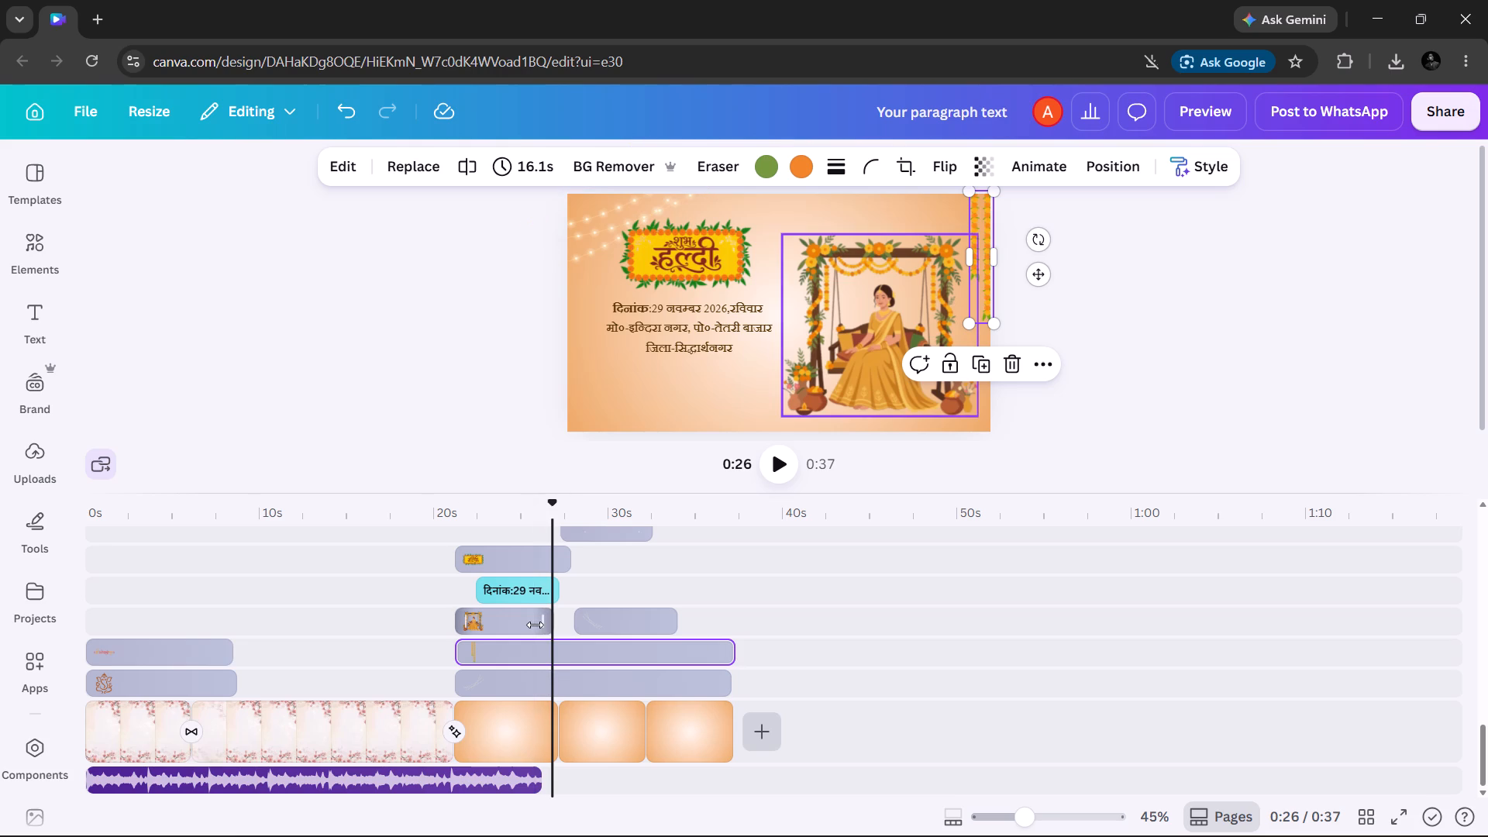
scroll(535, 625, up, 2)
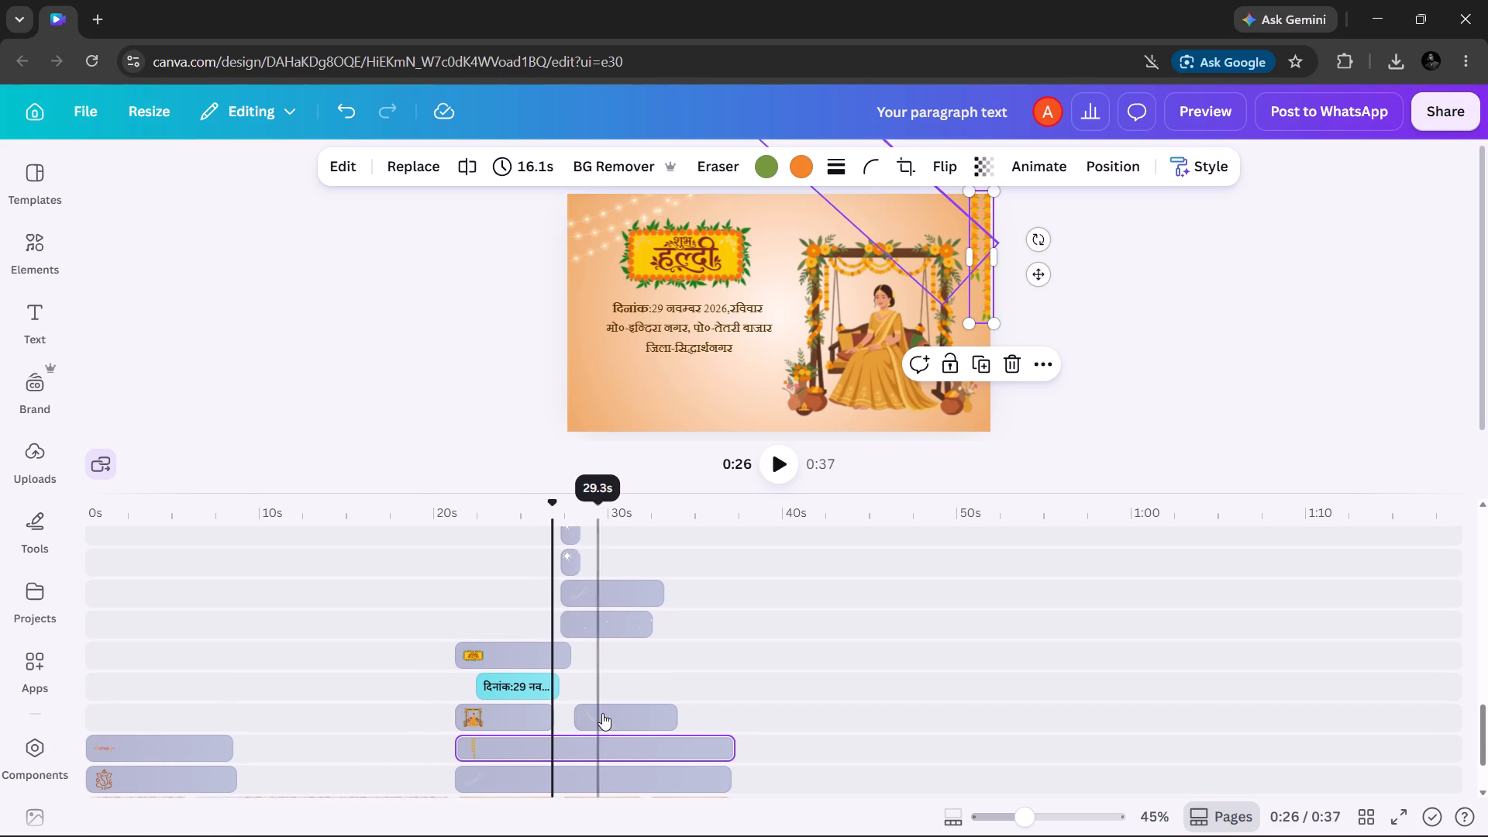
drag(605, 723, 591, 720)
Change the mehndi title sign's entrance animation to Ink, applied on enter.
scroll(591, 720, up, 3)
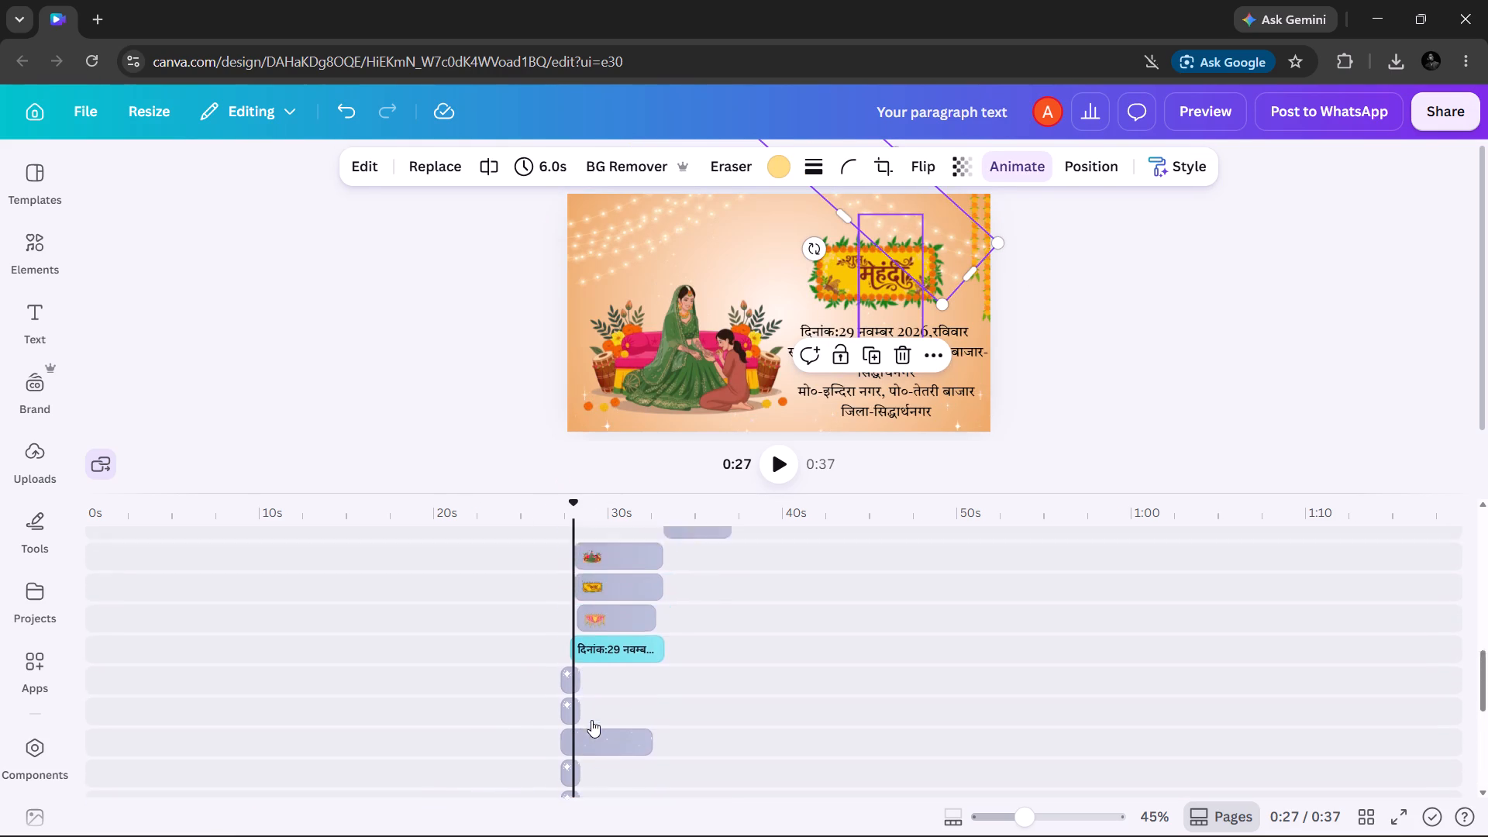
scroll(591, 720, up, 5)
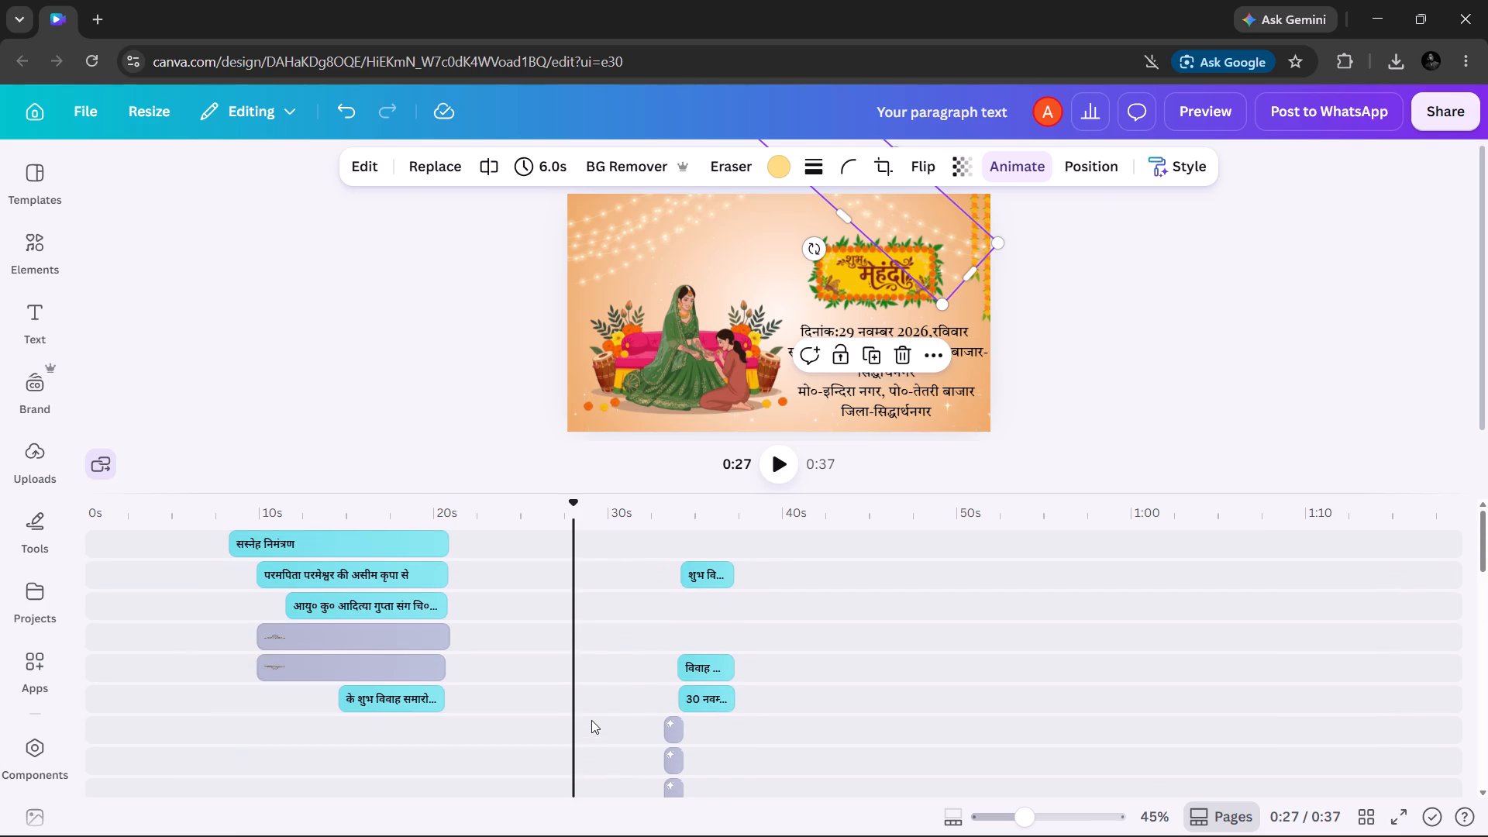
scroll(591, 720, up, 4)
scroll(591, 720, down, 1)
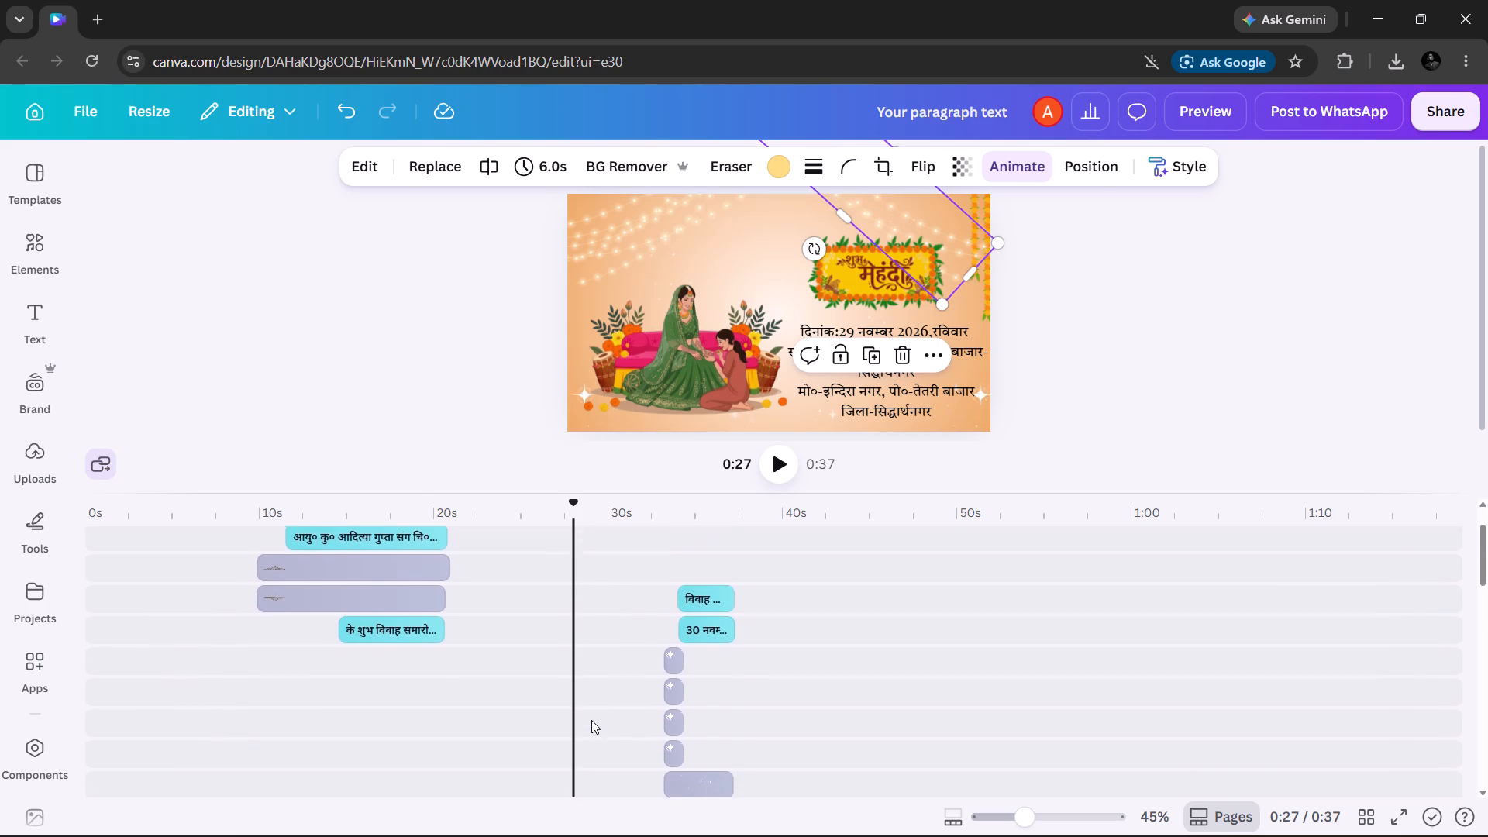
scroll(591, 720, down, 1)
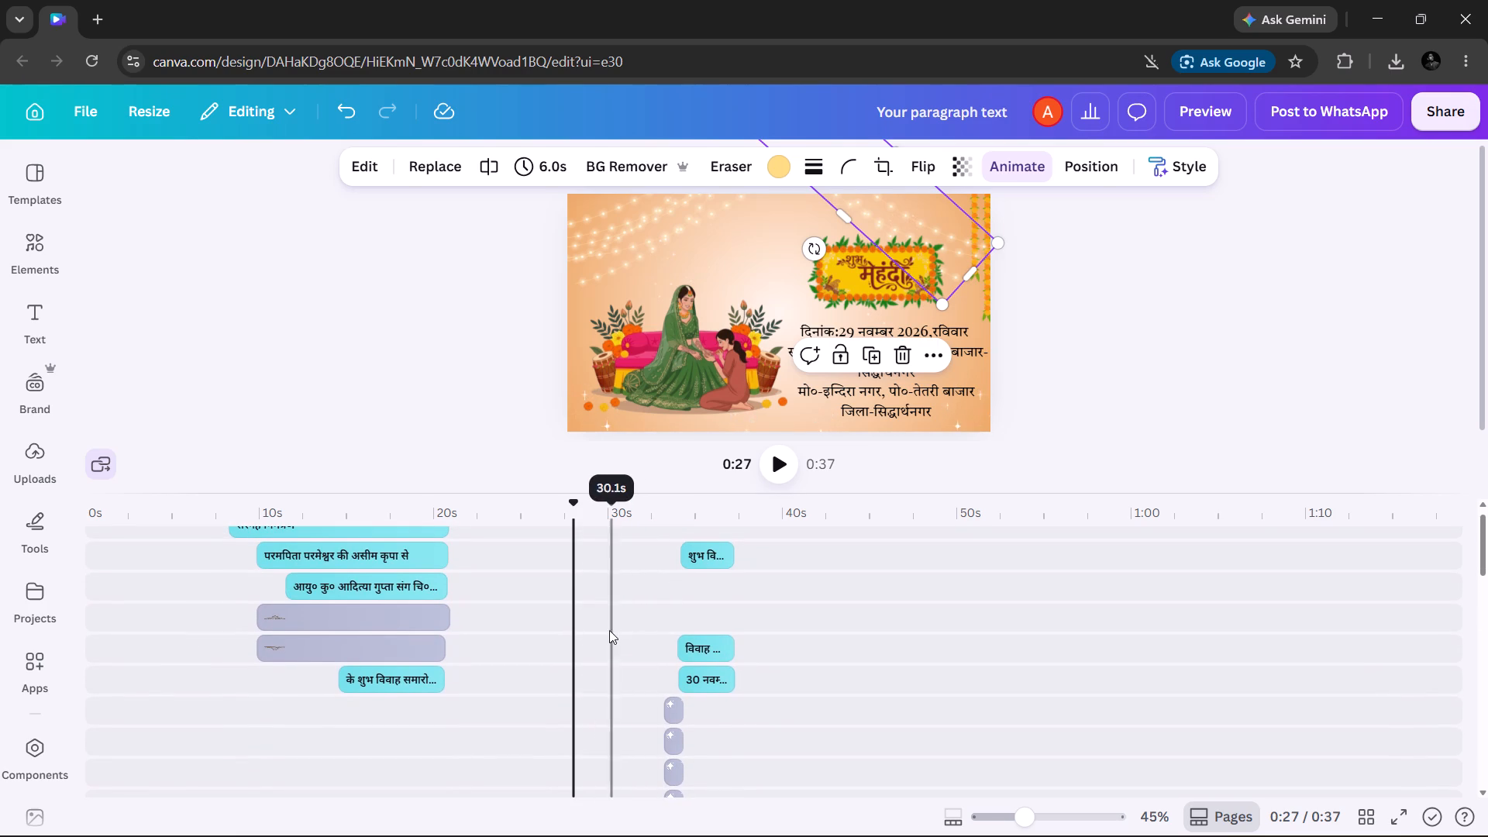
scroll(609, 630, up, 2)
scroll(609, 630, down, 7)
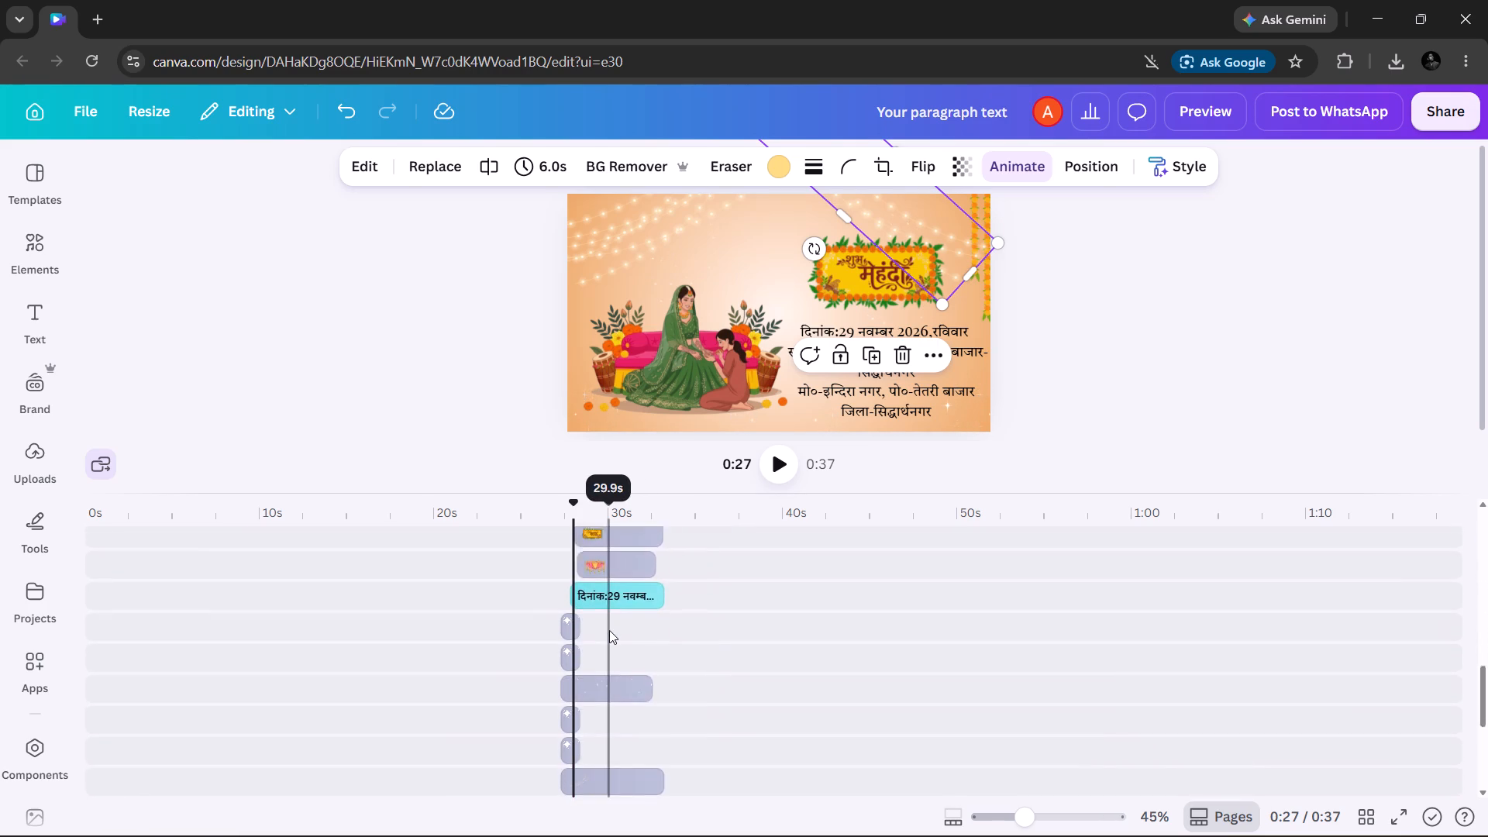
scroll(609, 630, down, 1)
scroll(609, 630, up, 2)
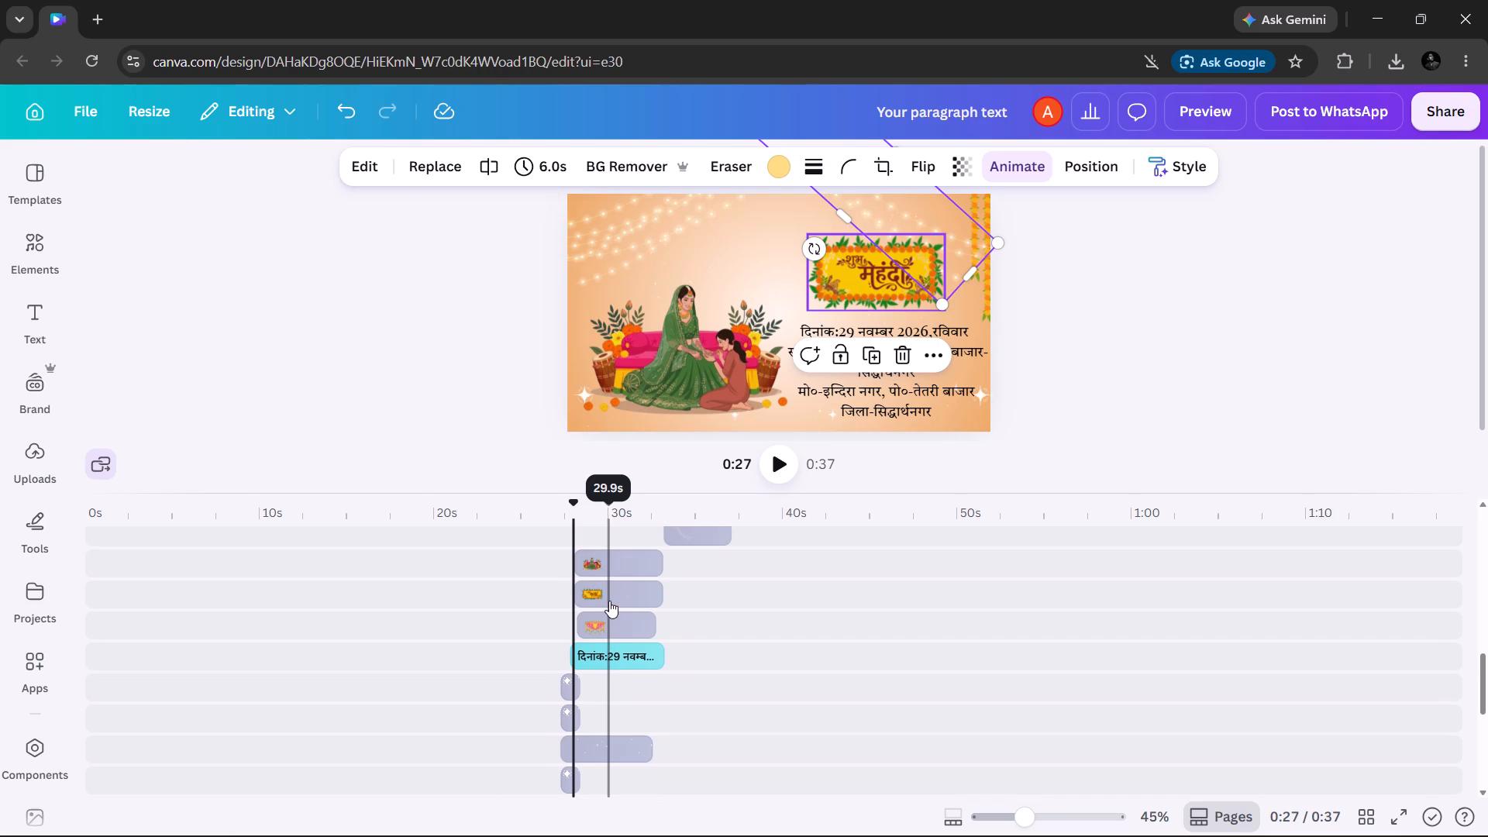
click(611, 594)
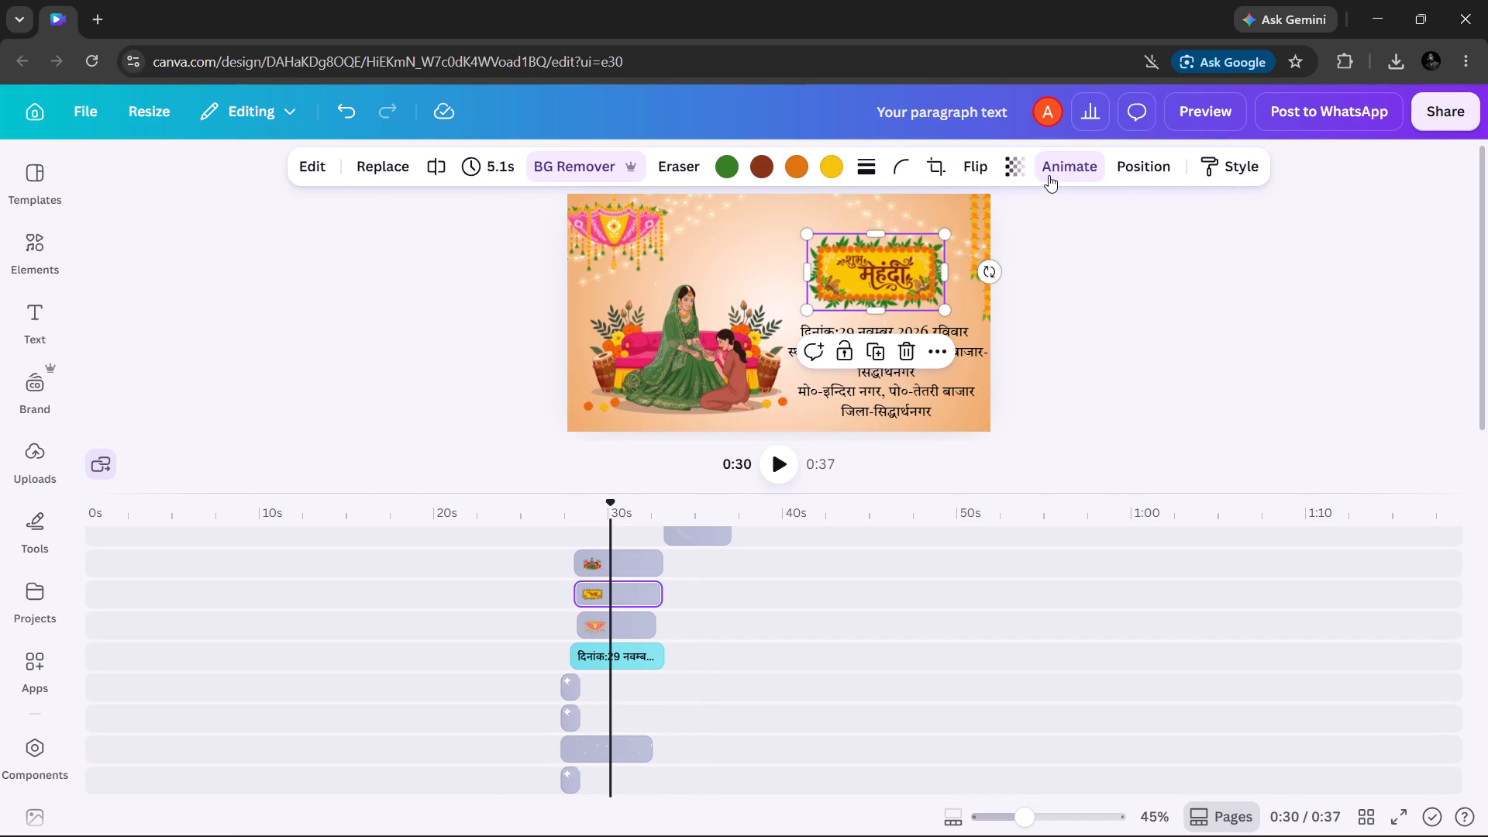
click(1050, 172)
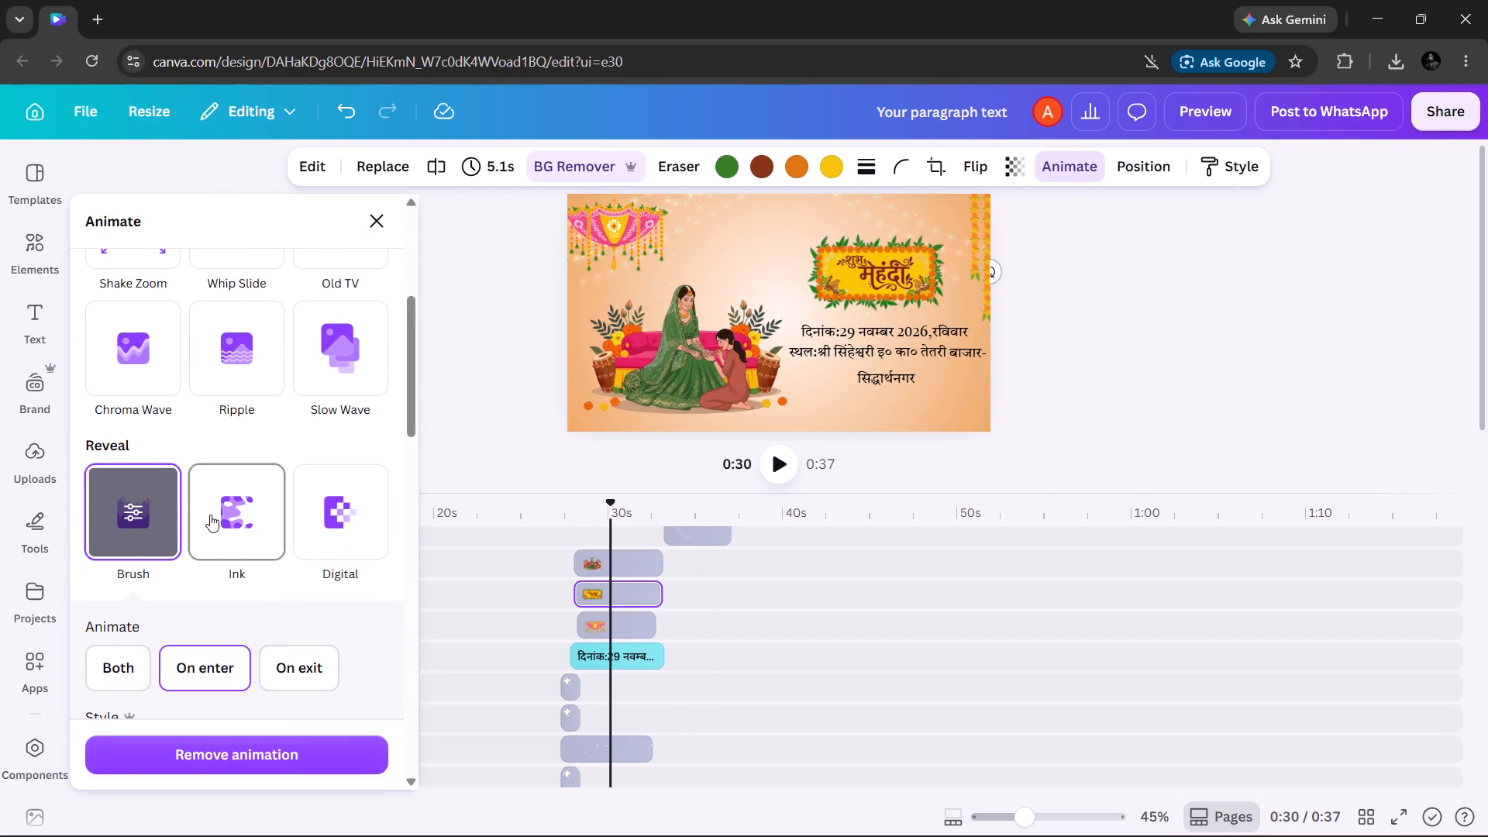
click(210, 515)
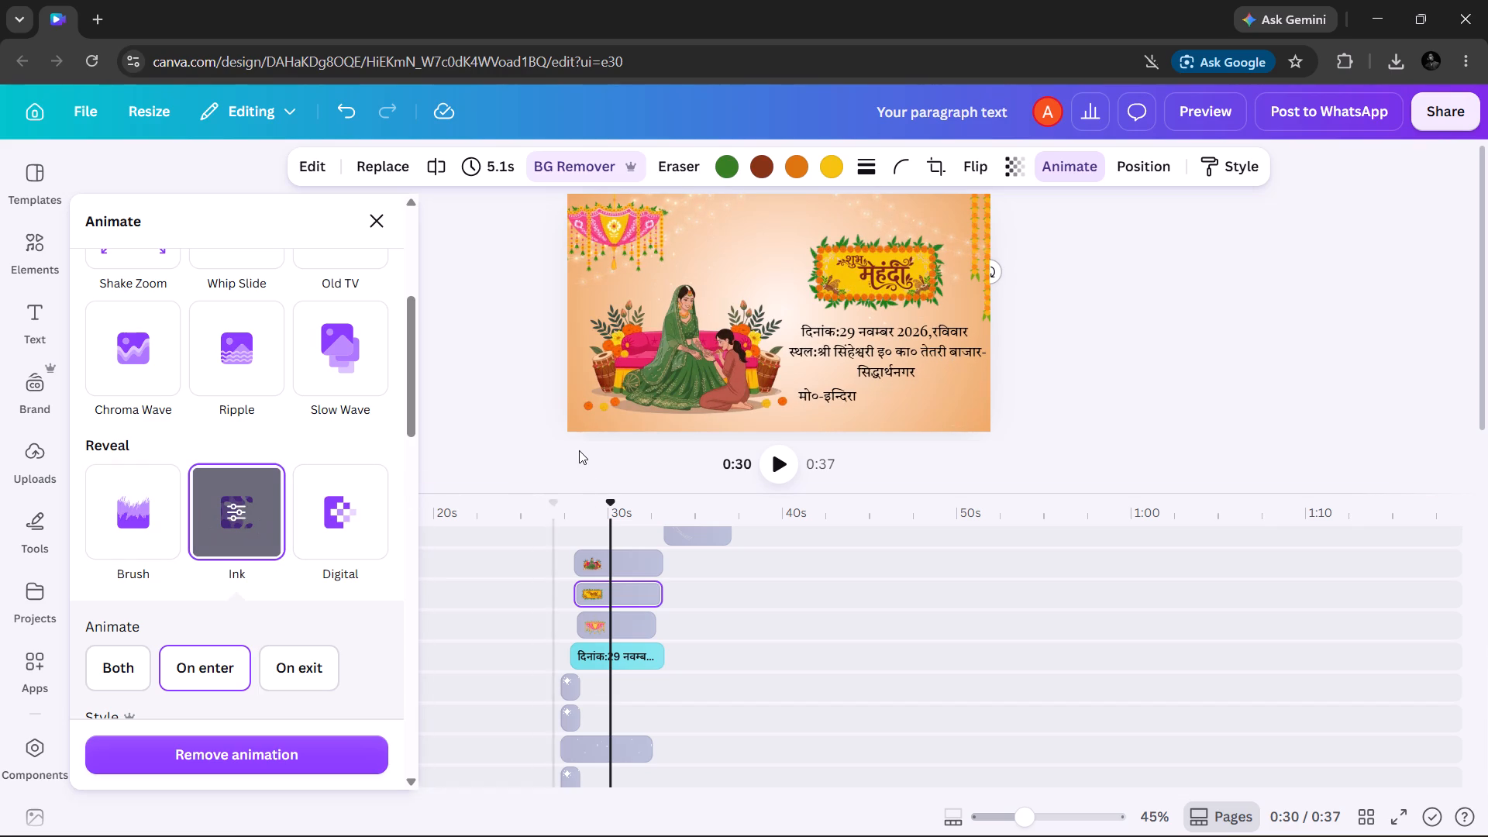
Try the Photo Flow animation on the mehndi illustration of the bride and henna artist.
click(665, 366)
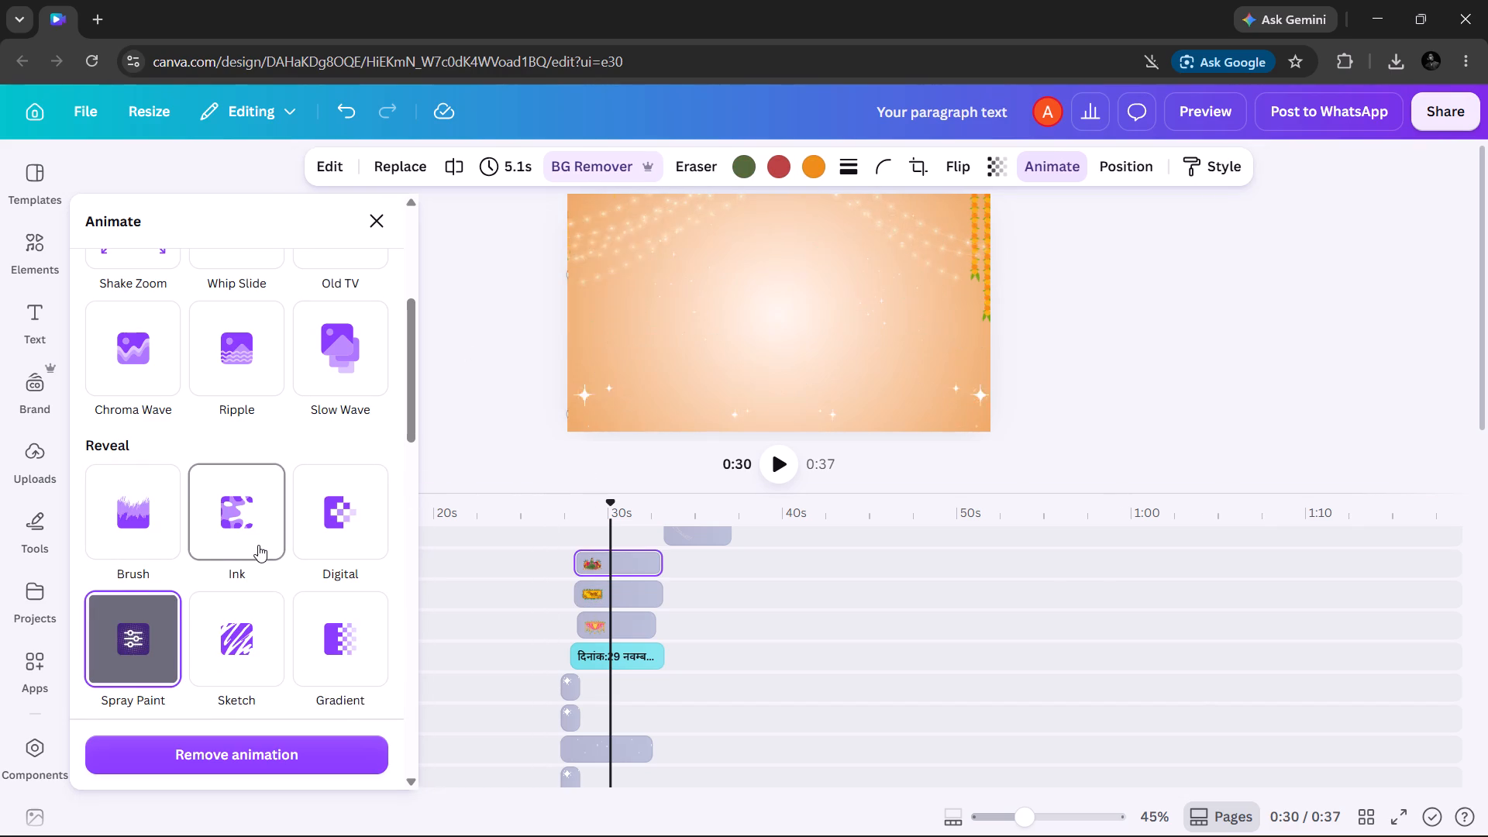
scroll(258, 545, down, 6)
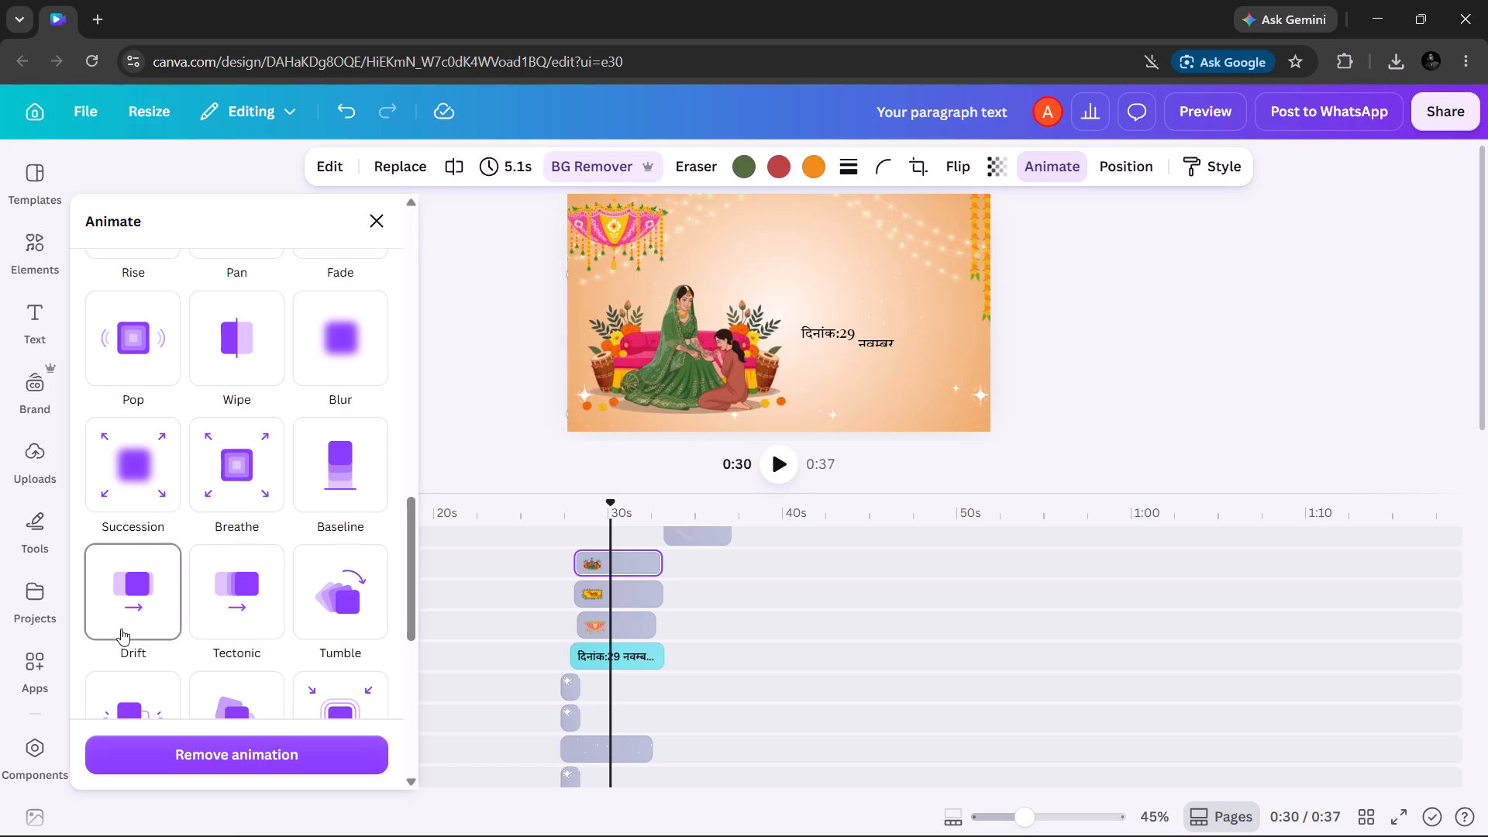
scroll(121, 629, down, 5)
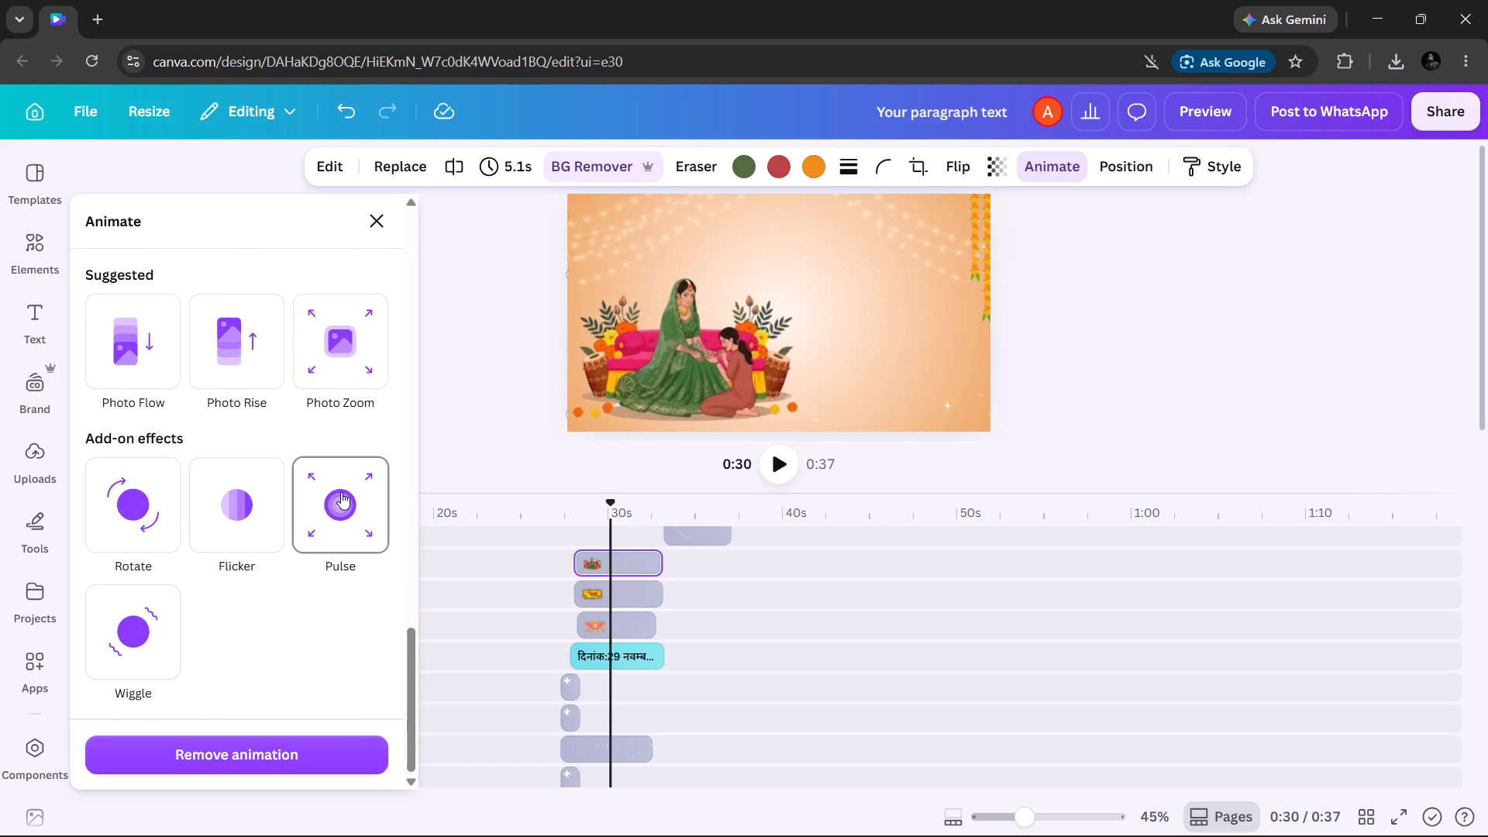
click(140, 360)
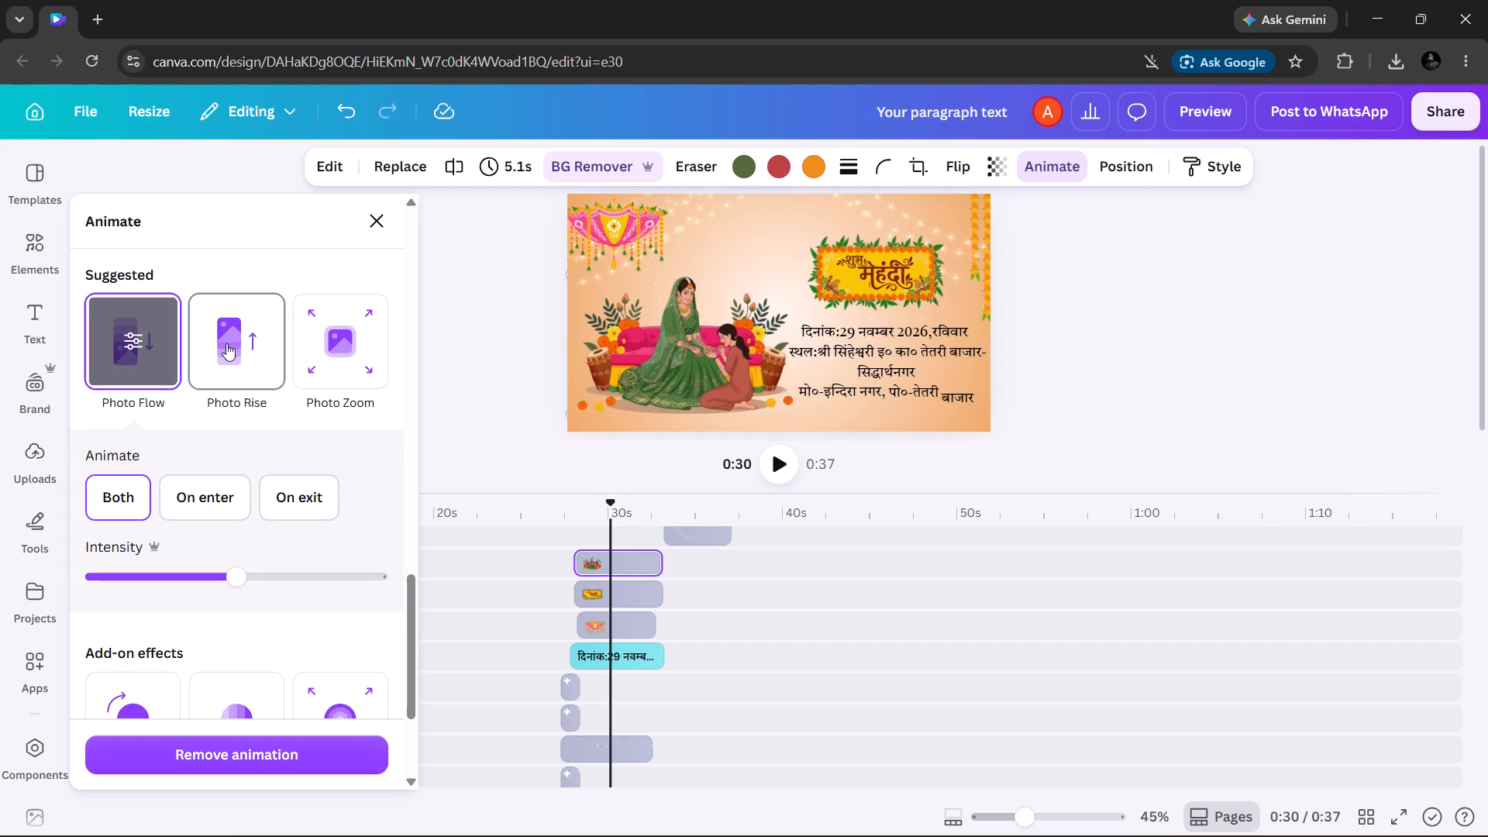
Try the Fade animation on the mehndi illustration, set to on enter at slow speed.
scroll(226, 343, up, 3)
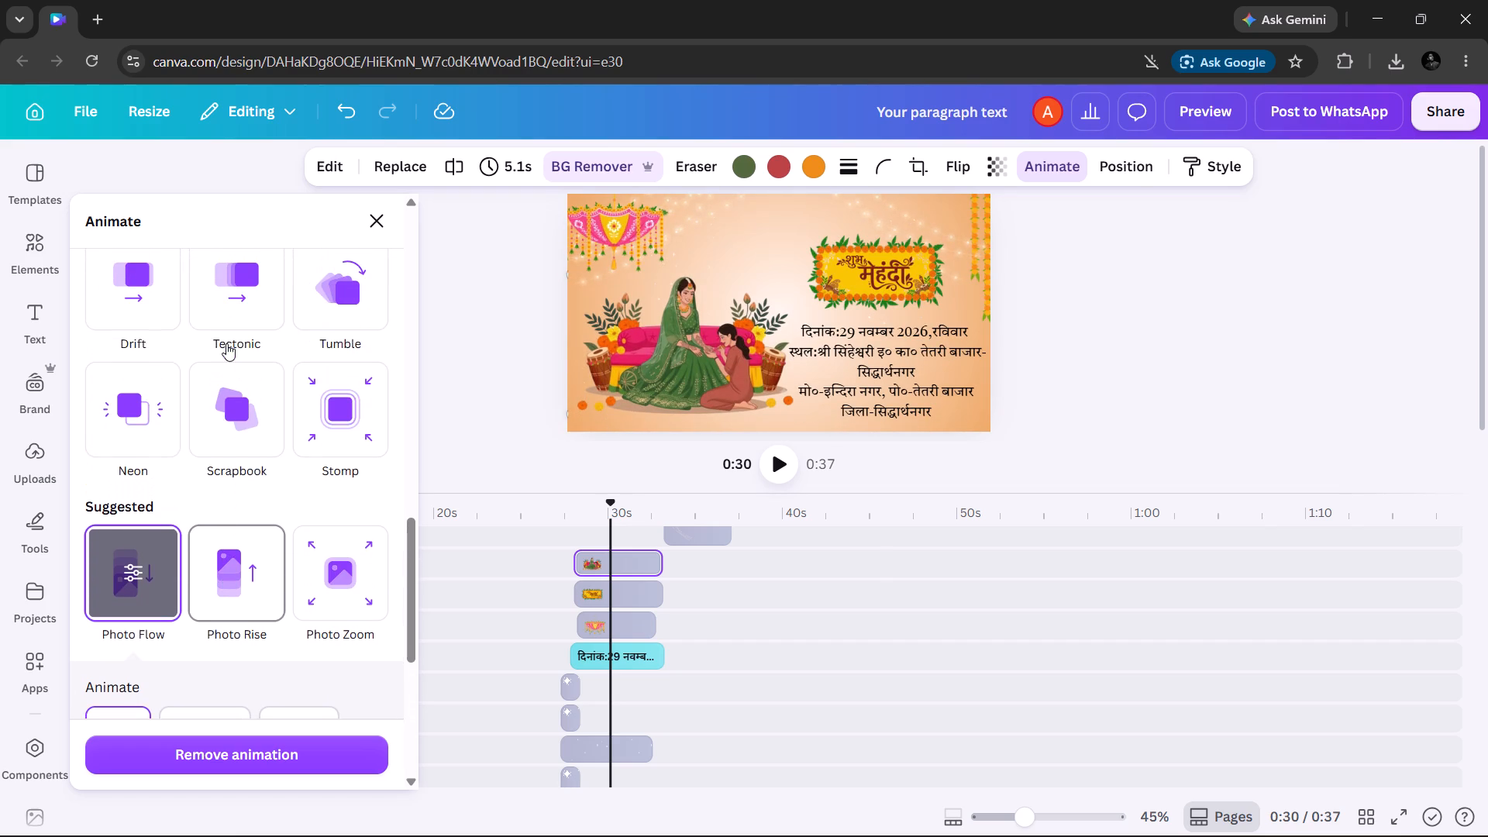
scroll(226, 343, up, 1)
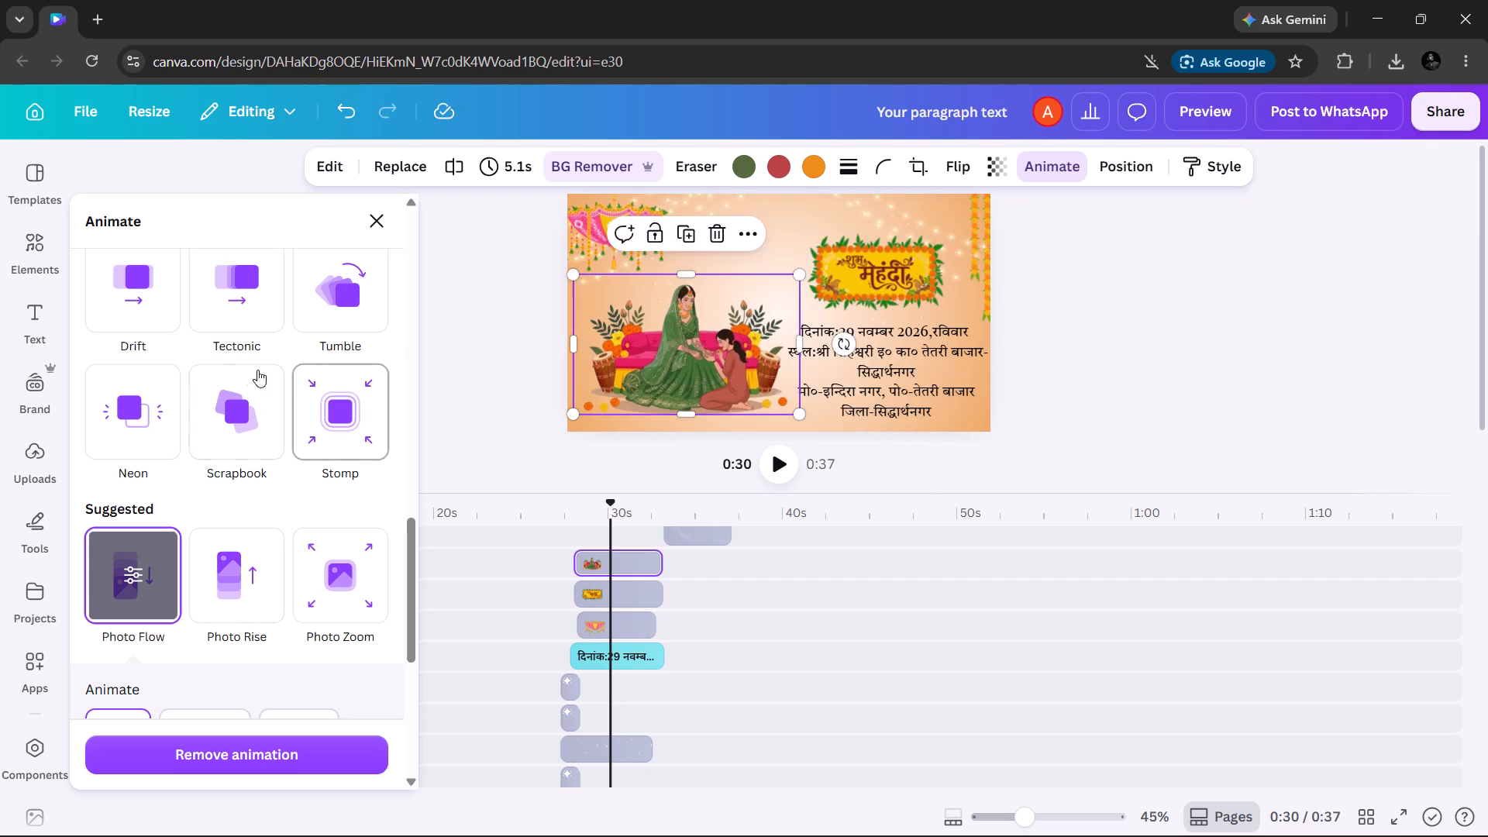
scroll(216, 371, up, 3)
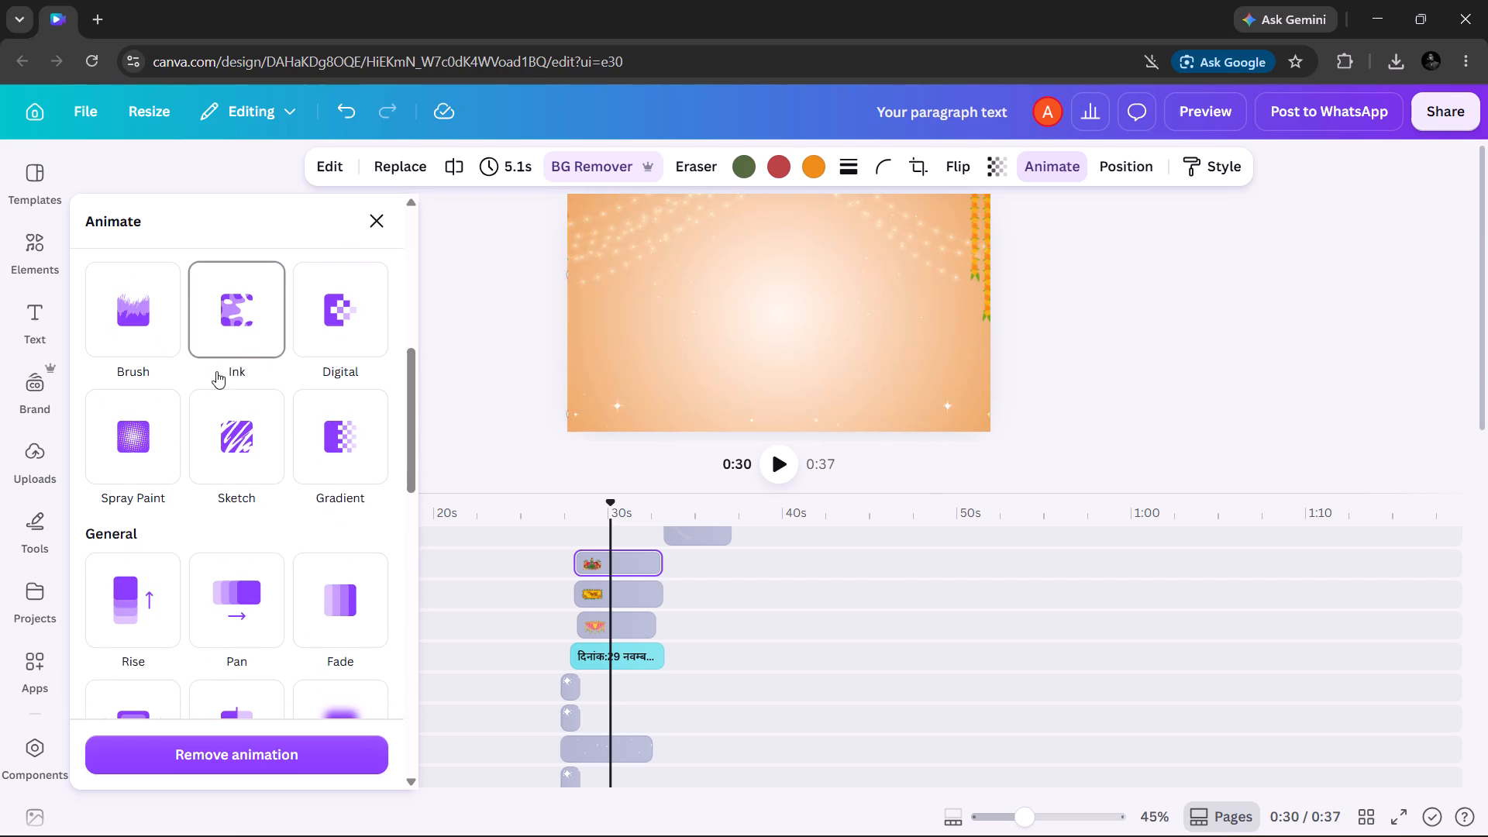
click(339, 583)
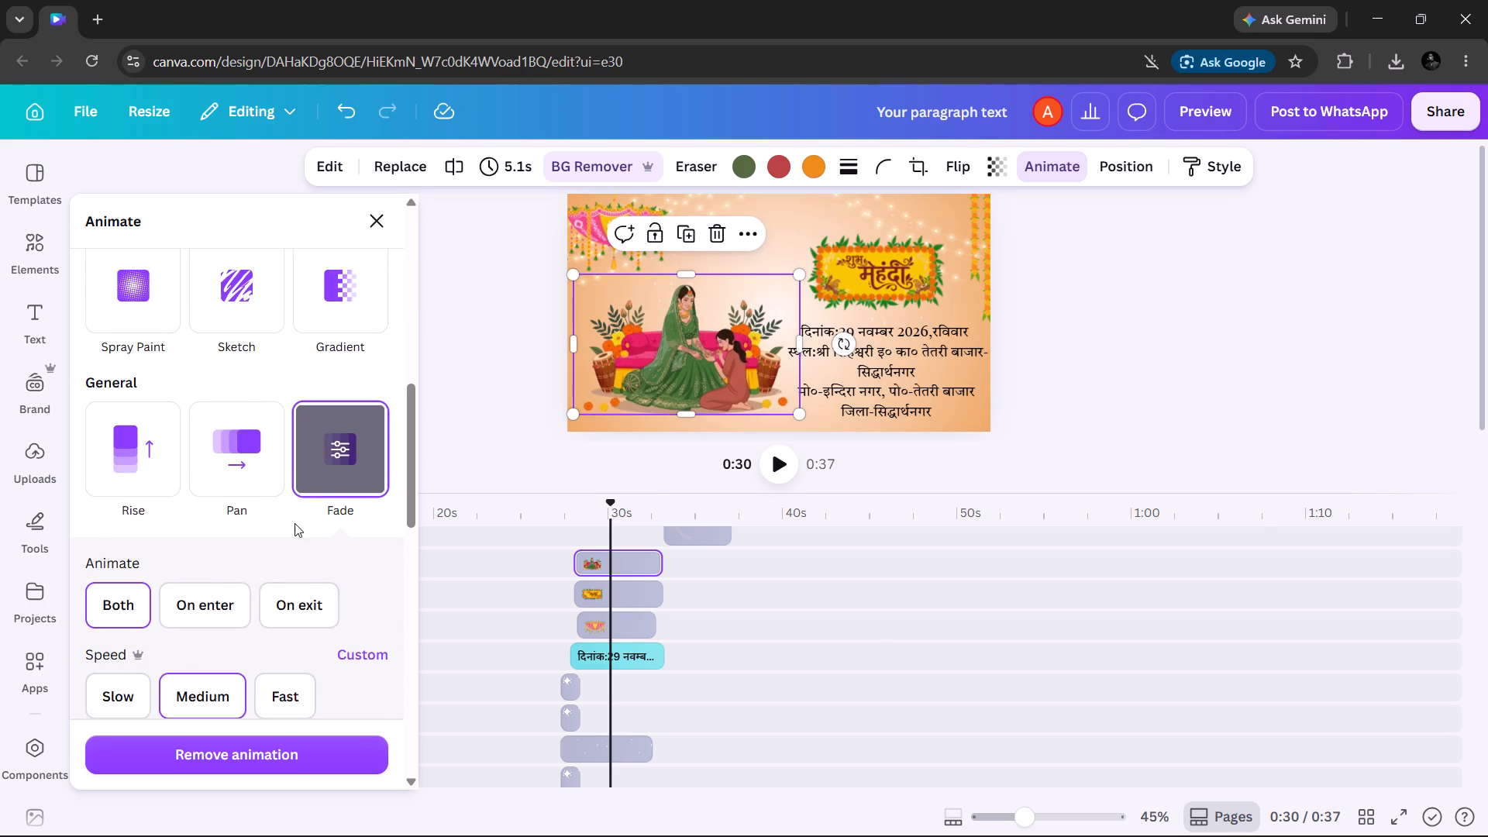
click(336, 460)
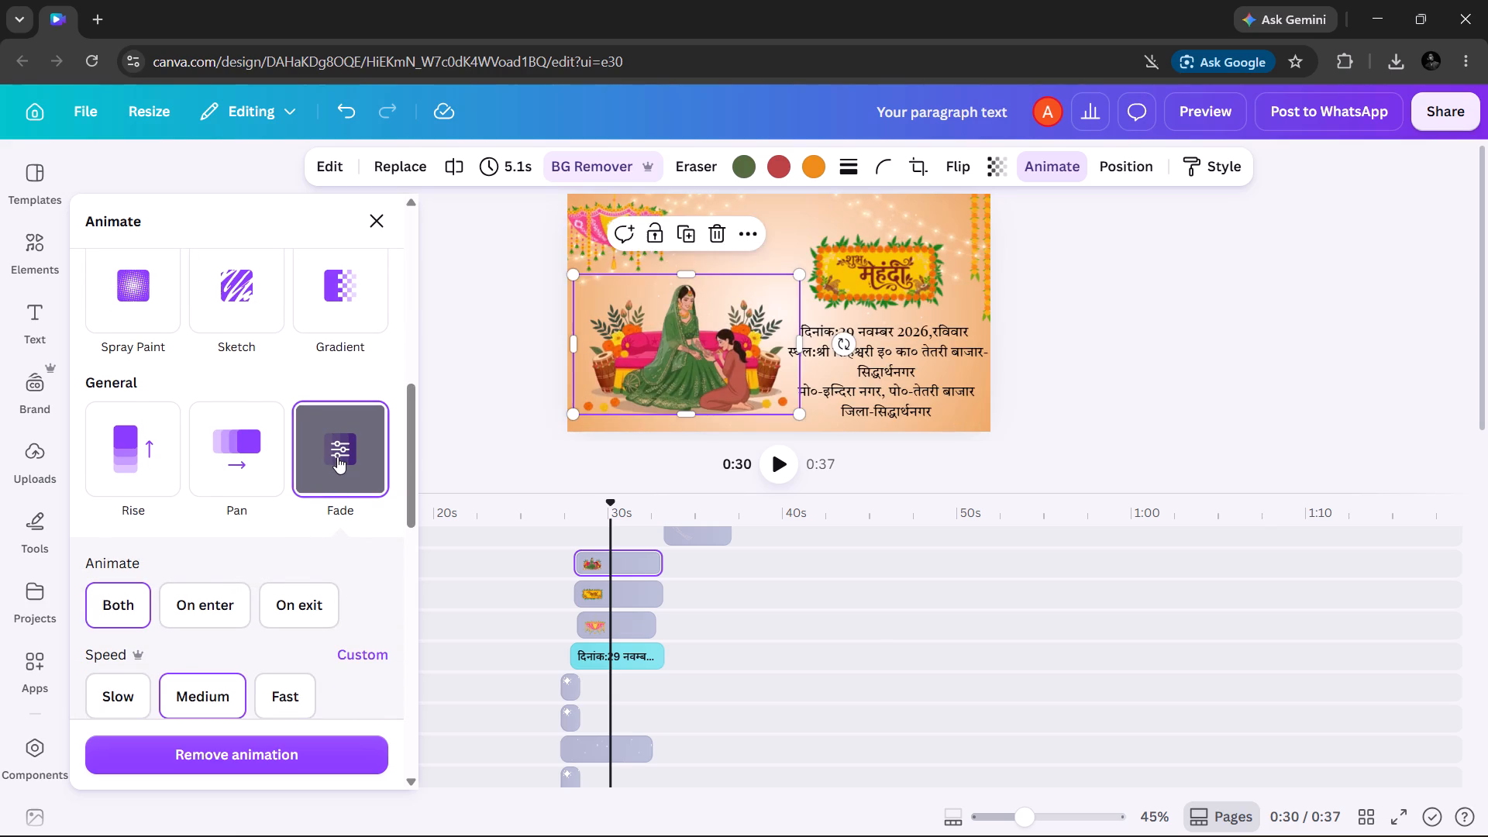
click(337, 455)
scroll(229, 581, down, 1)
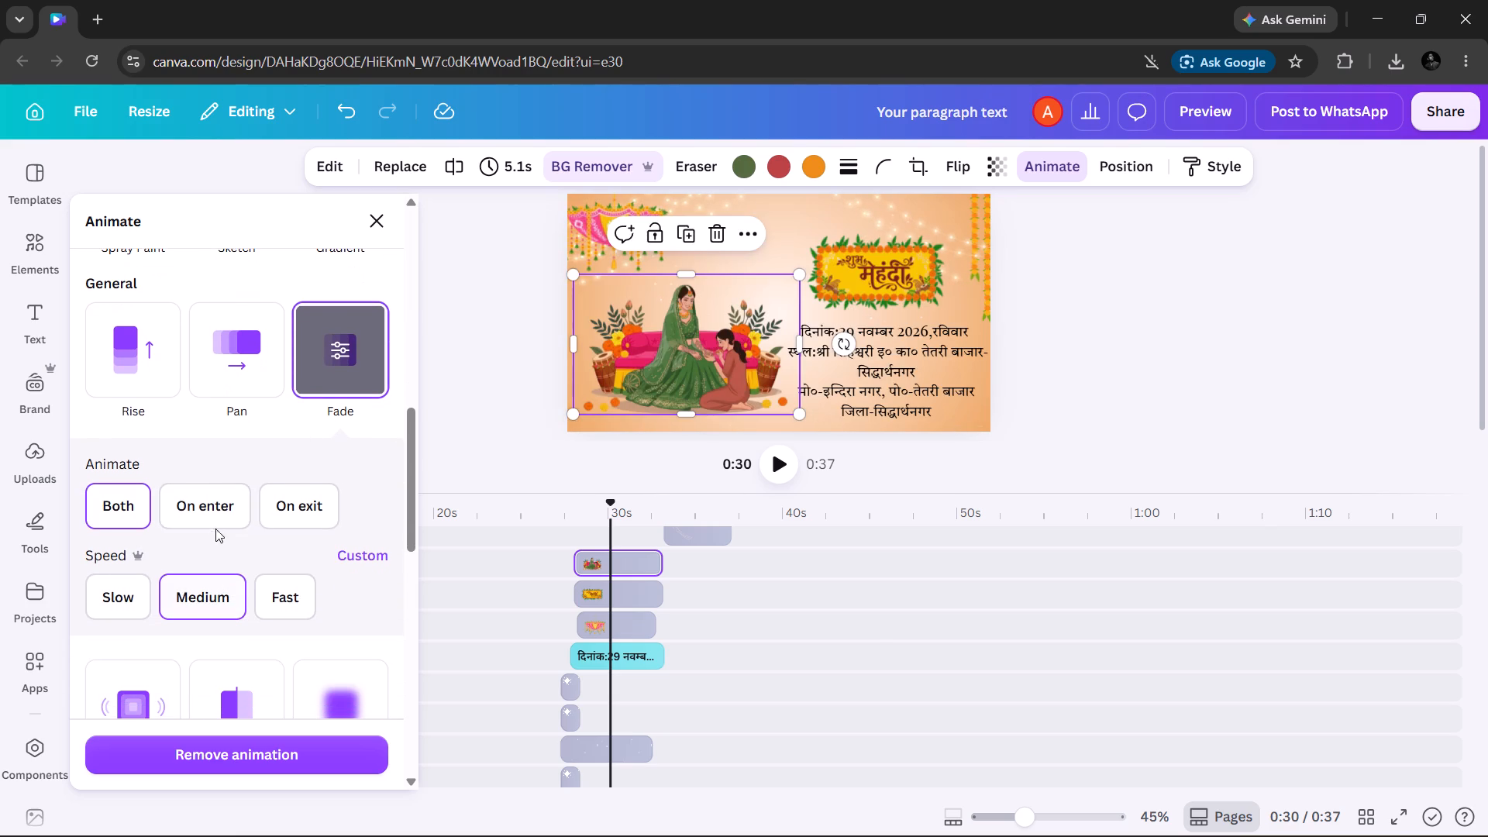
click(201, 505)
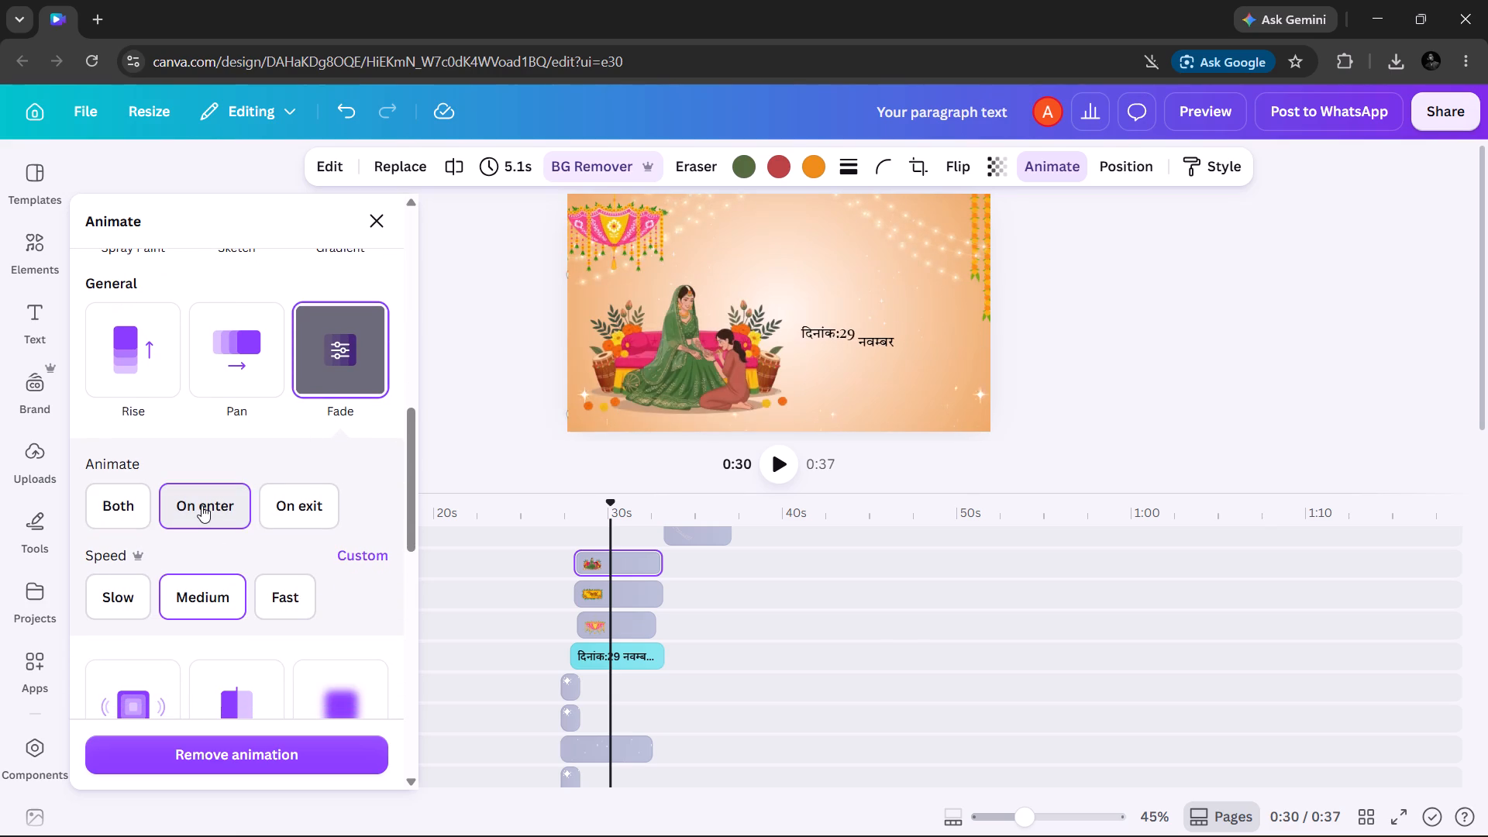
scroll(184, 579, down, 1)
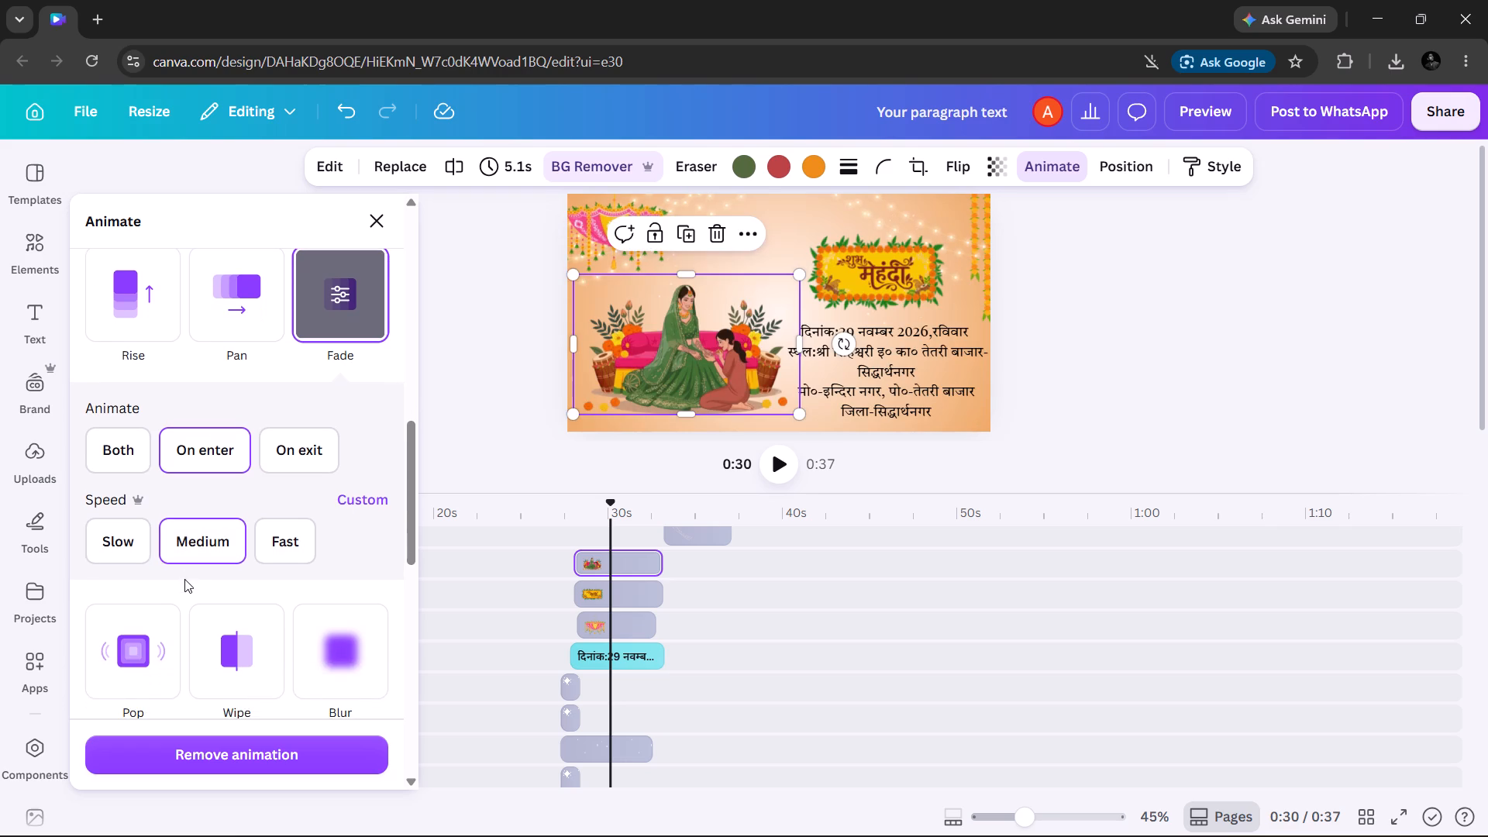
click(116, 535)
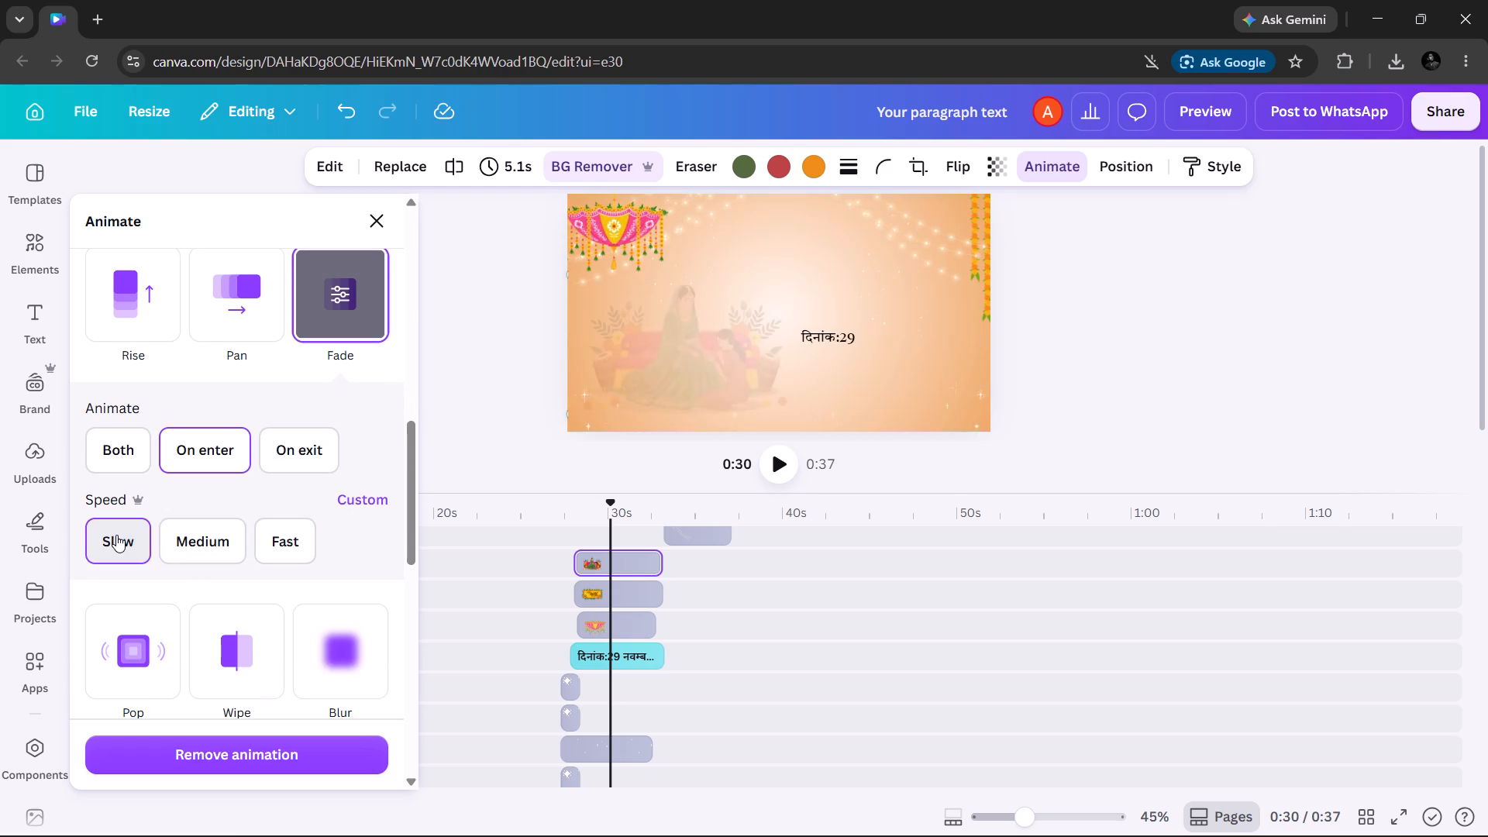
Apply the Breathe animation to the mehndi illustration, trying scale direction In and settling on Out.
scroll(116, 535, down, 3)
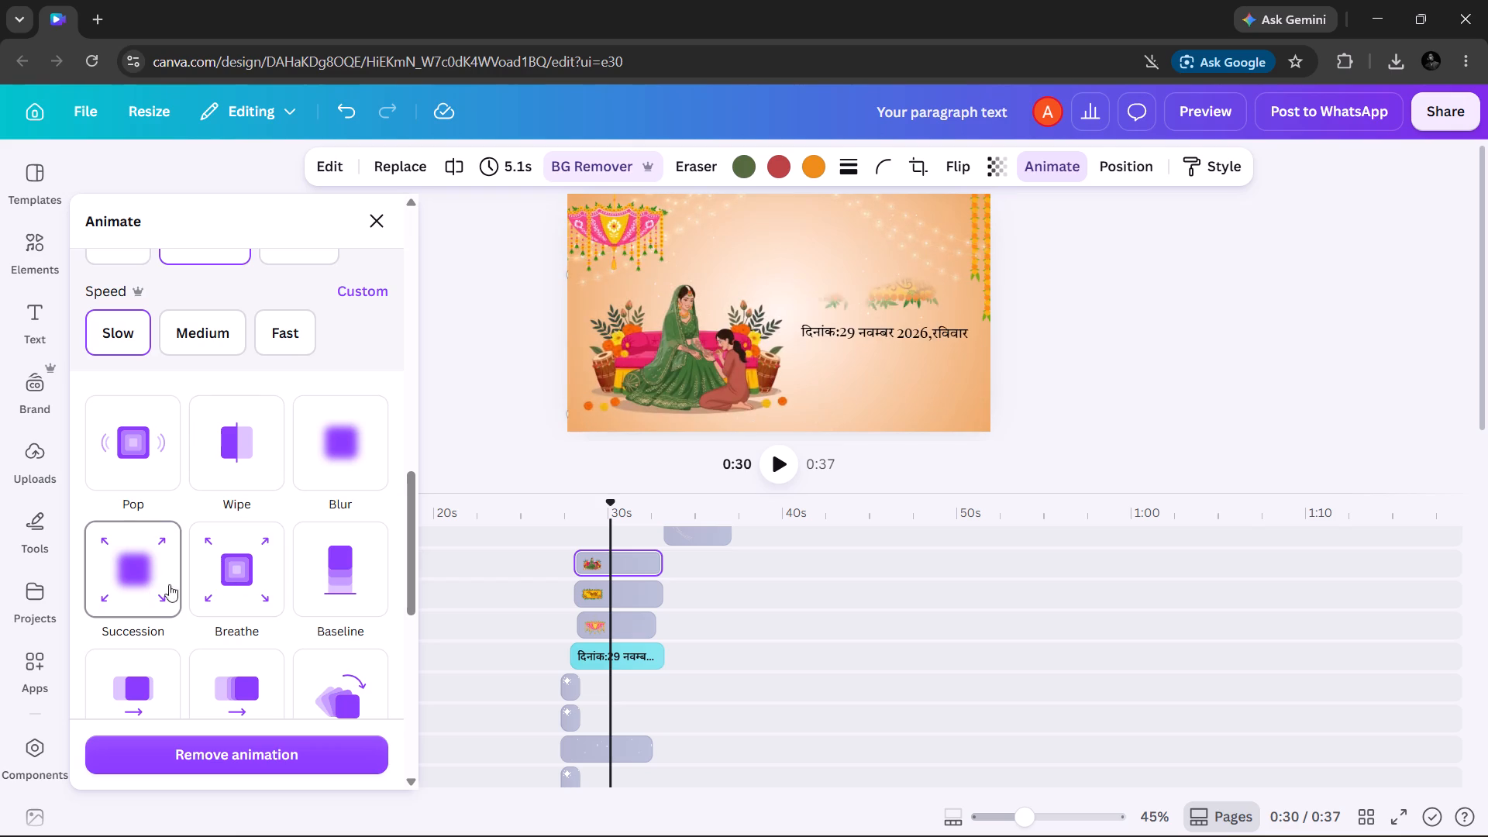
scroll(239, 601, down, 1)
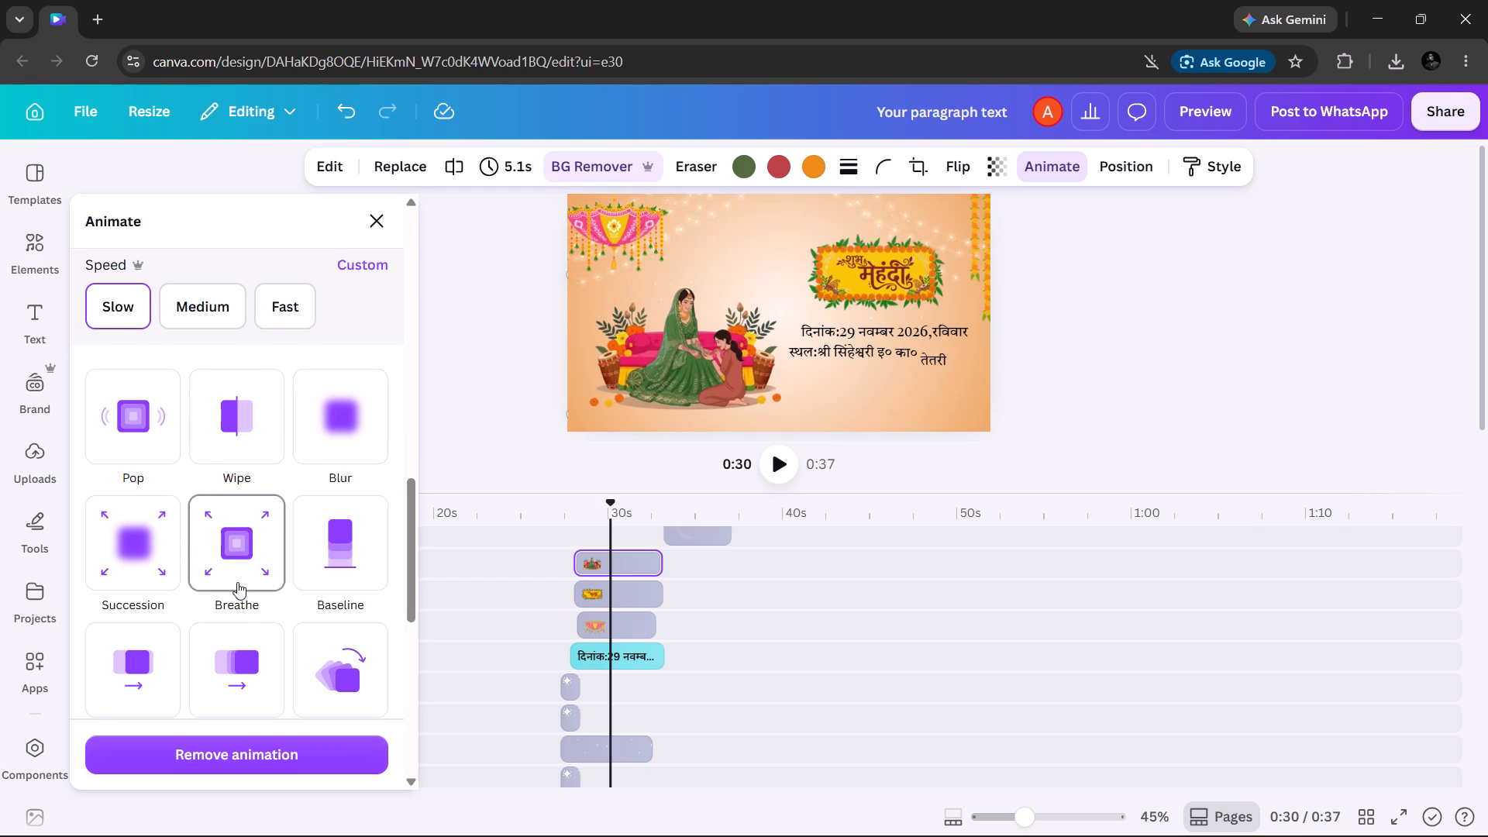
click(237, 582)
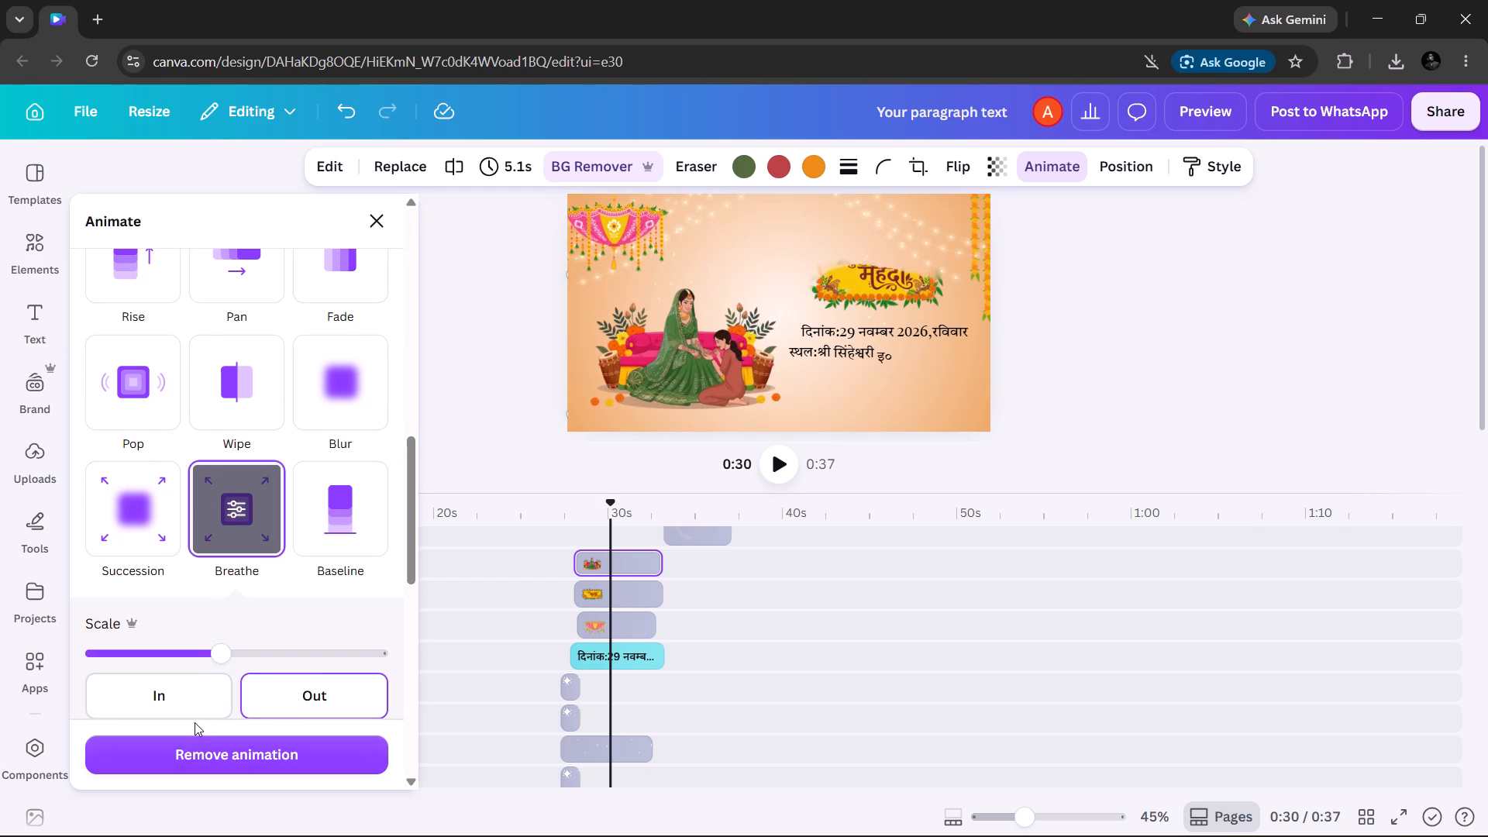
click(193, 721)
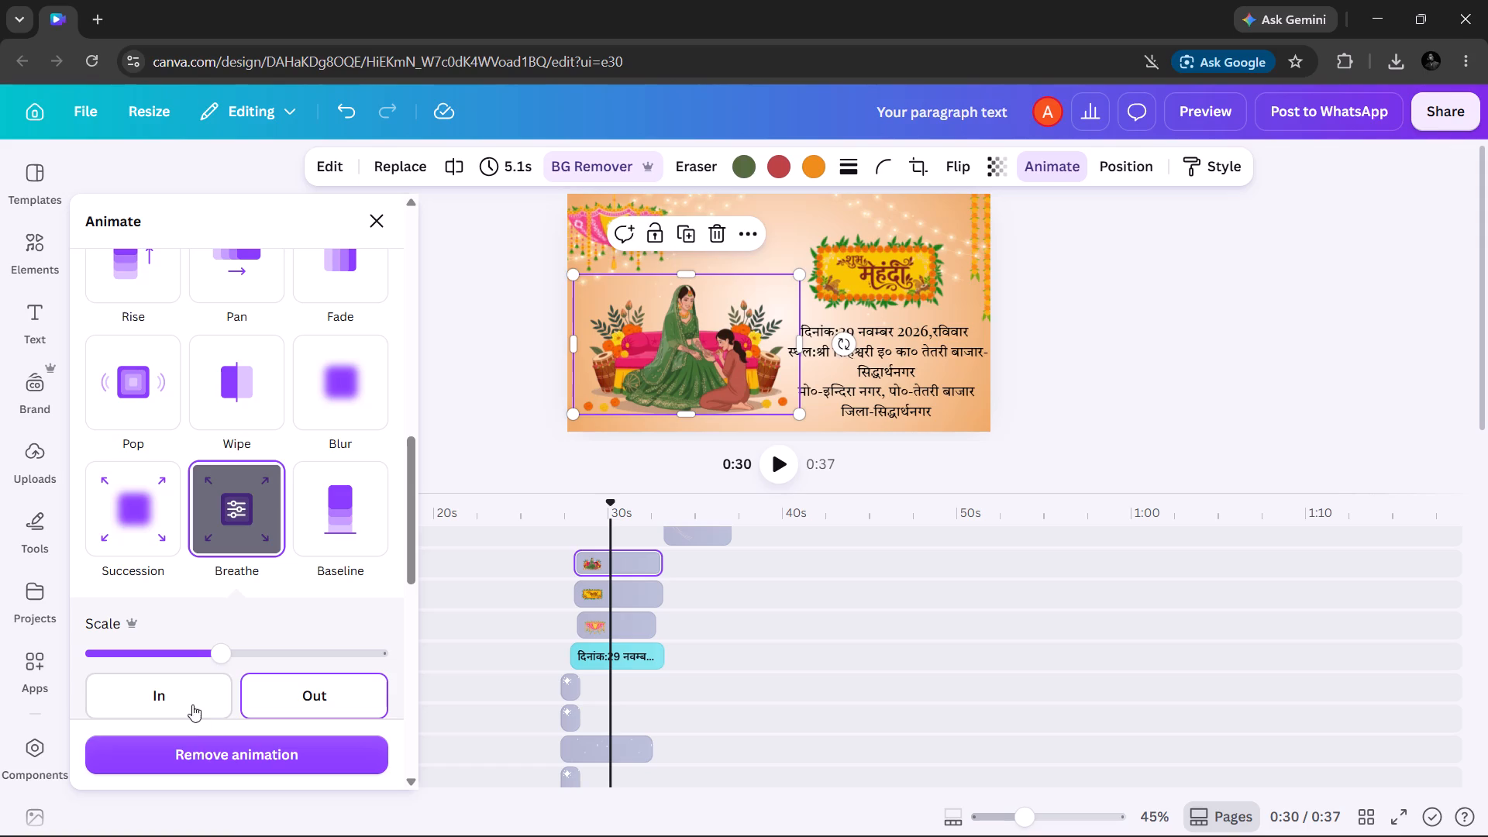
click(189, 683)
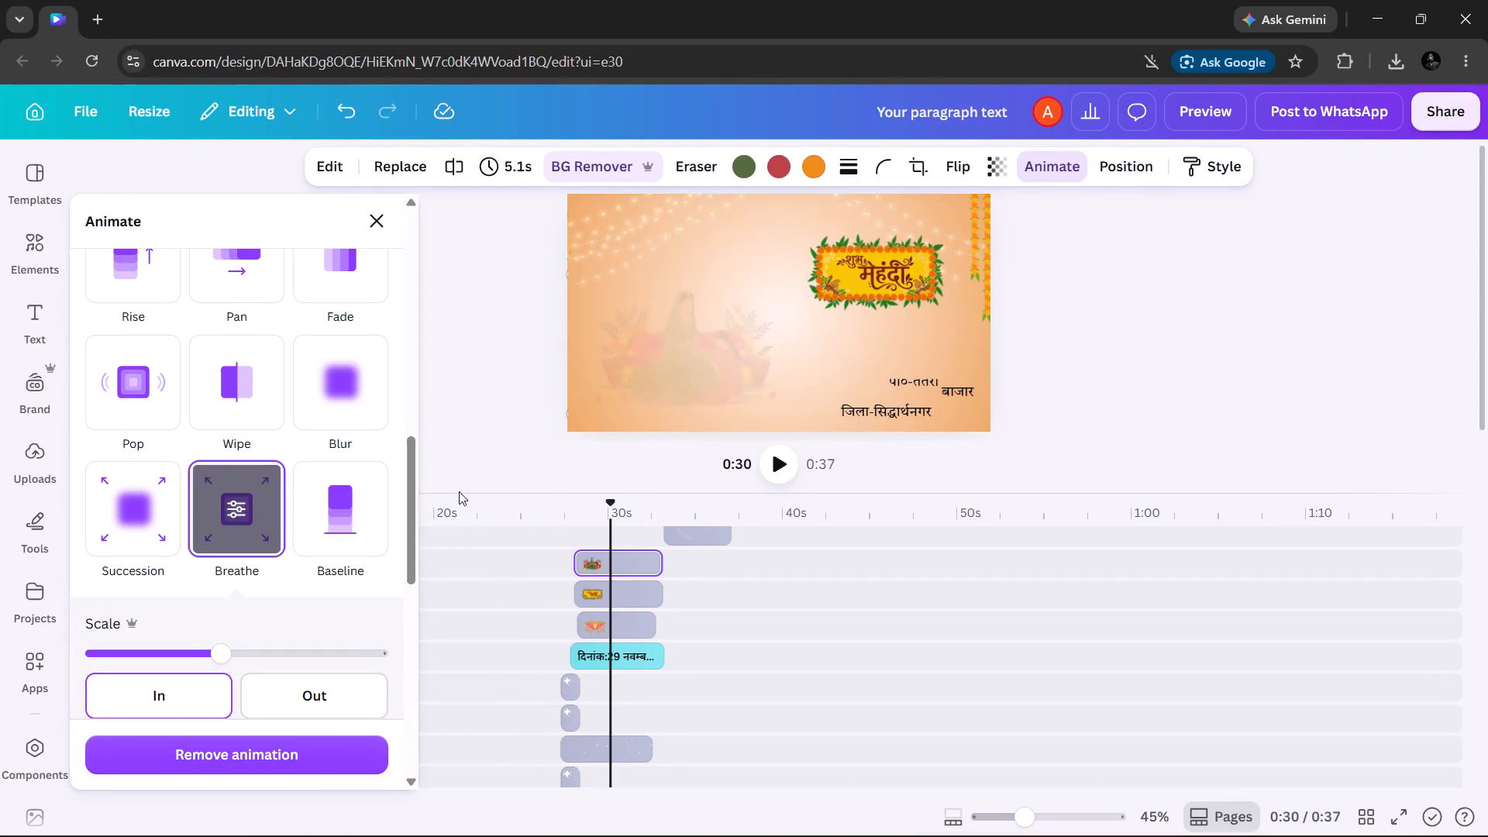
click(343, 694)
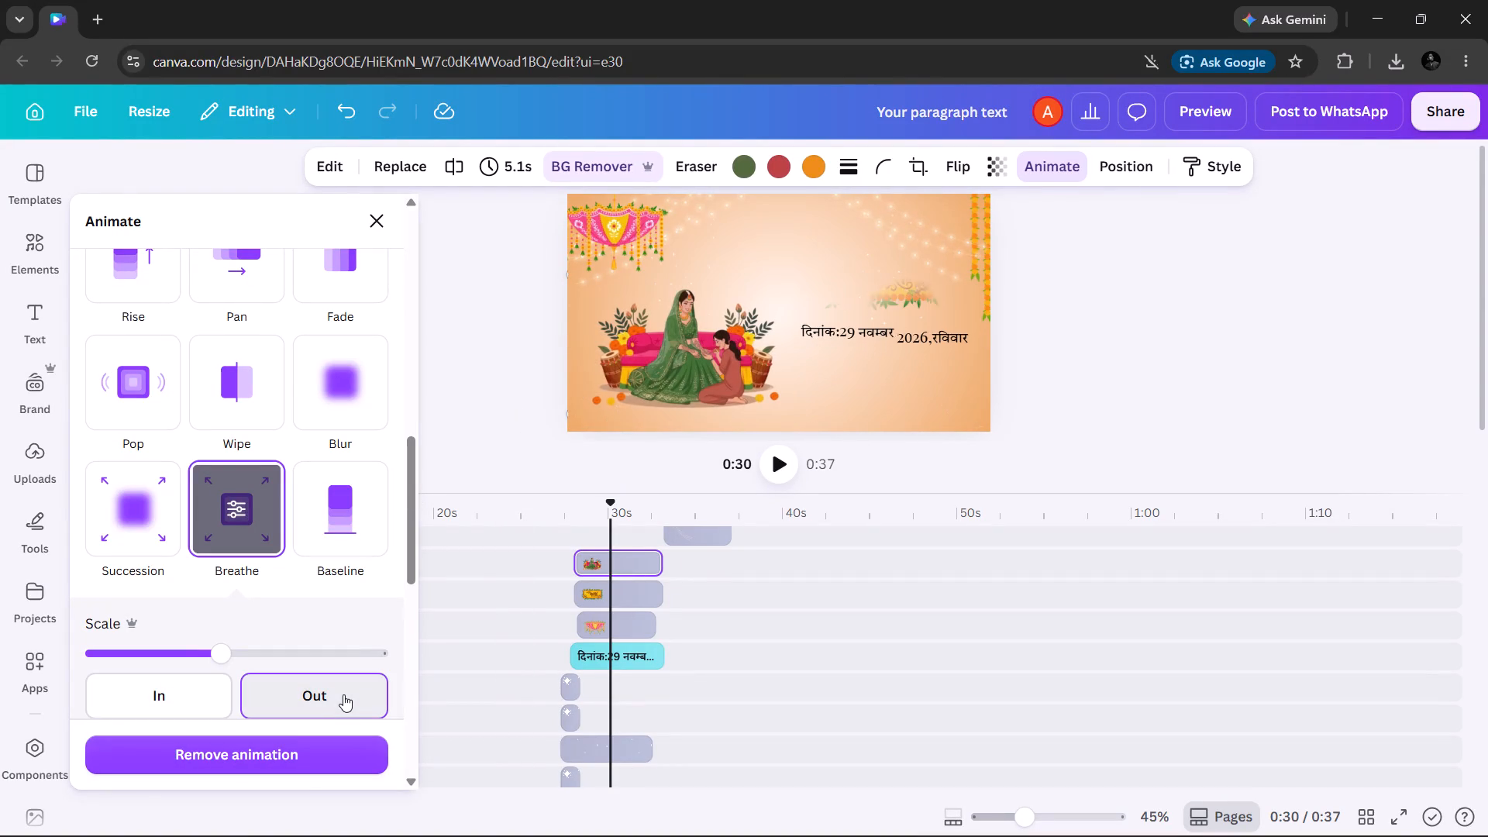
click(510, 411)
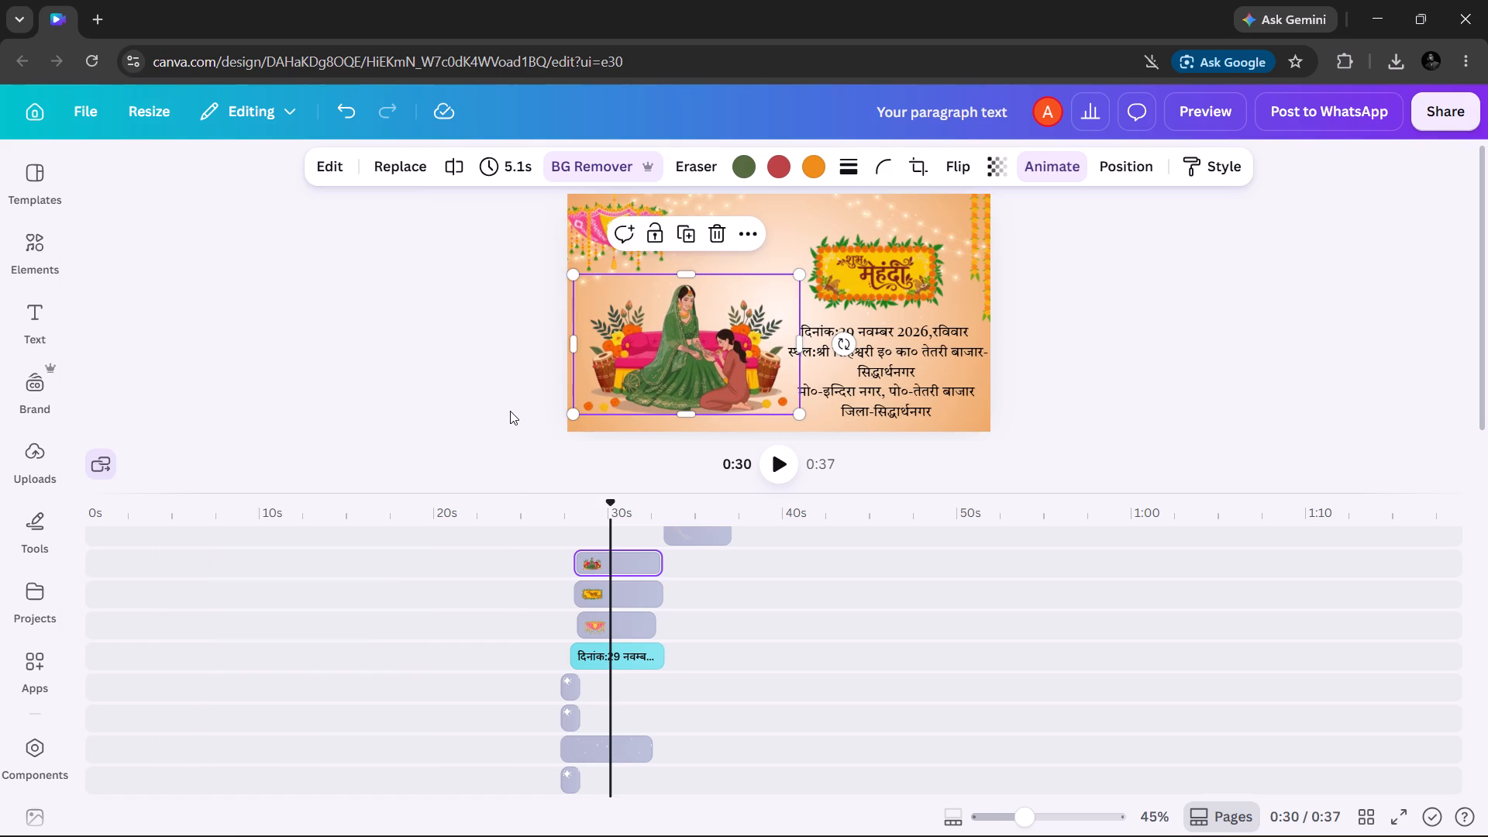
Copy the haldi slide's date and venue text box and paste it onto the mehndi slide.
click(884, 379)
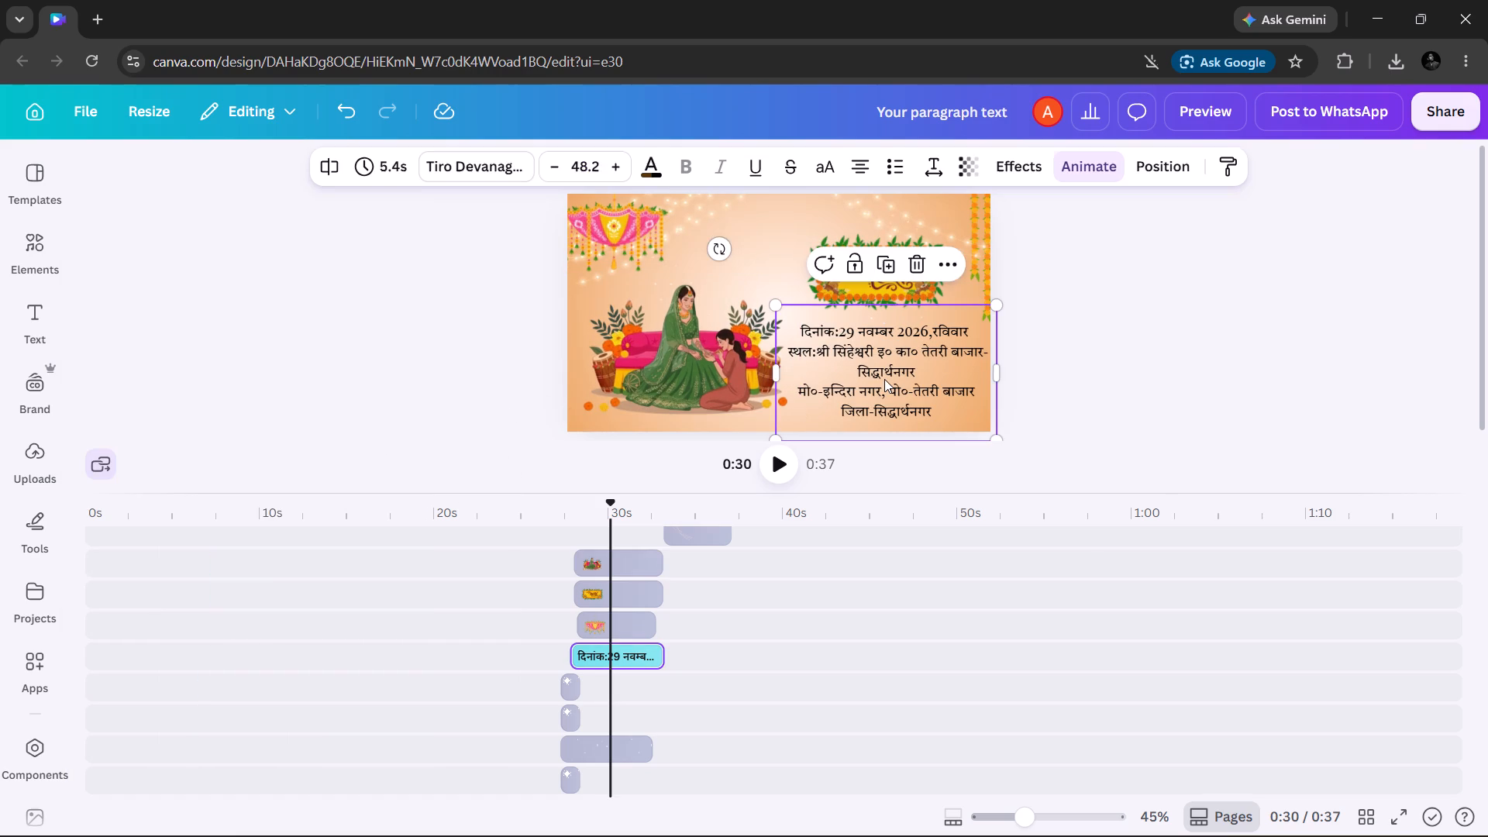
scroll(884, 379, down, 1)
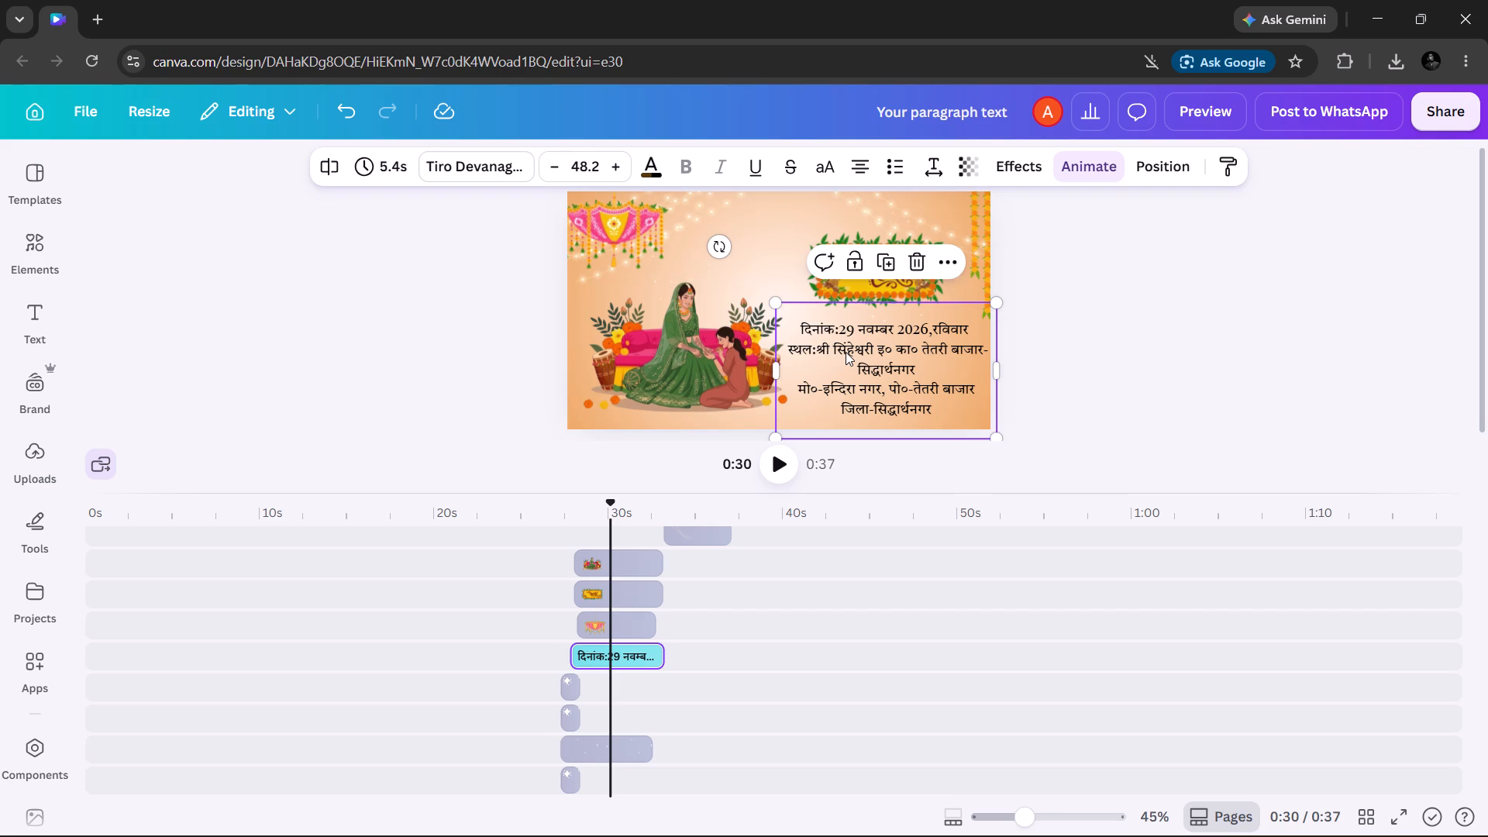
scroll(846, 352, up, 1)
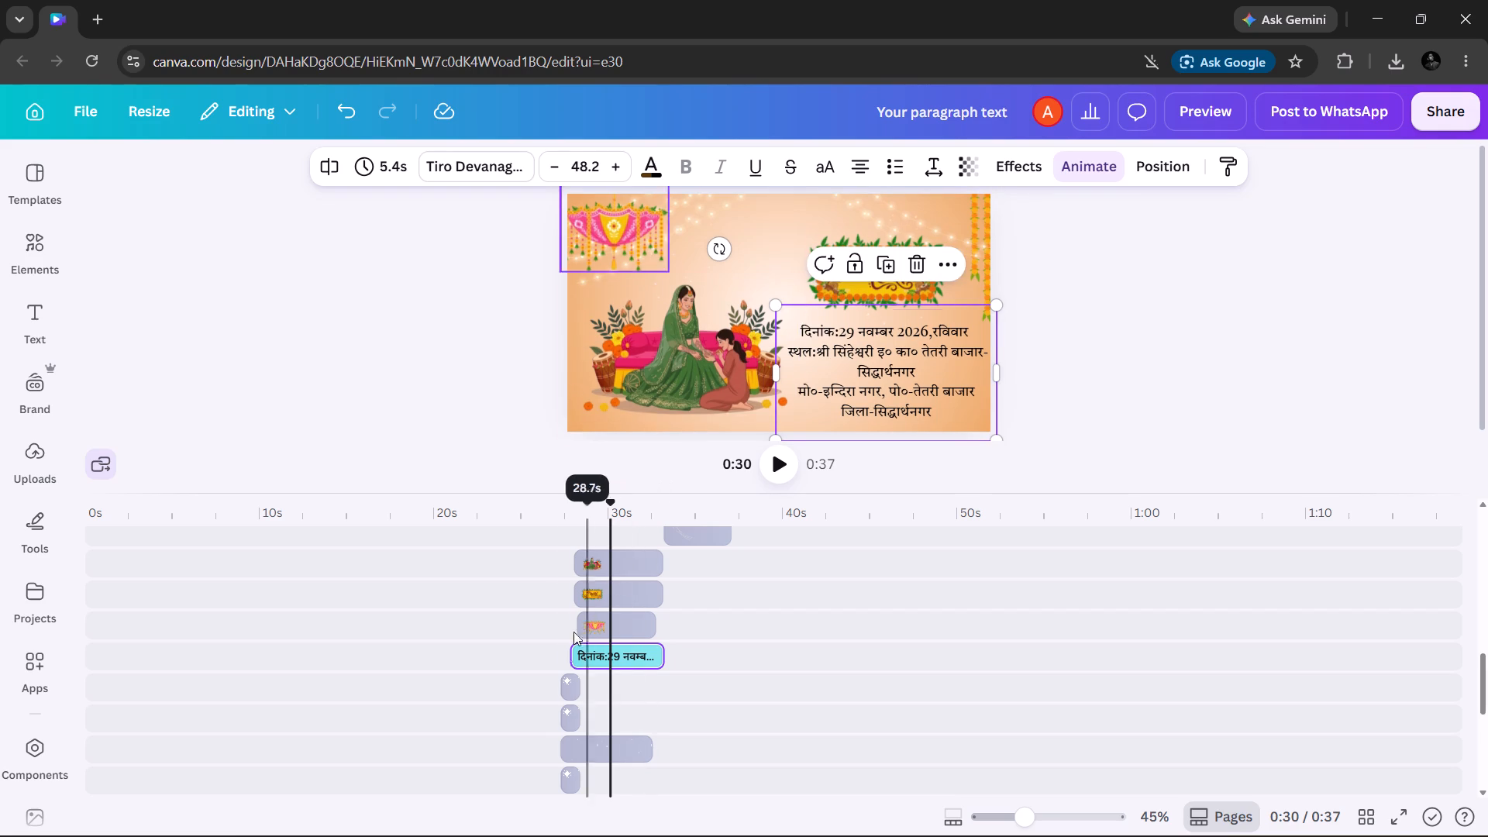
scroll(563, 653, up, 8)
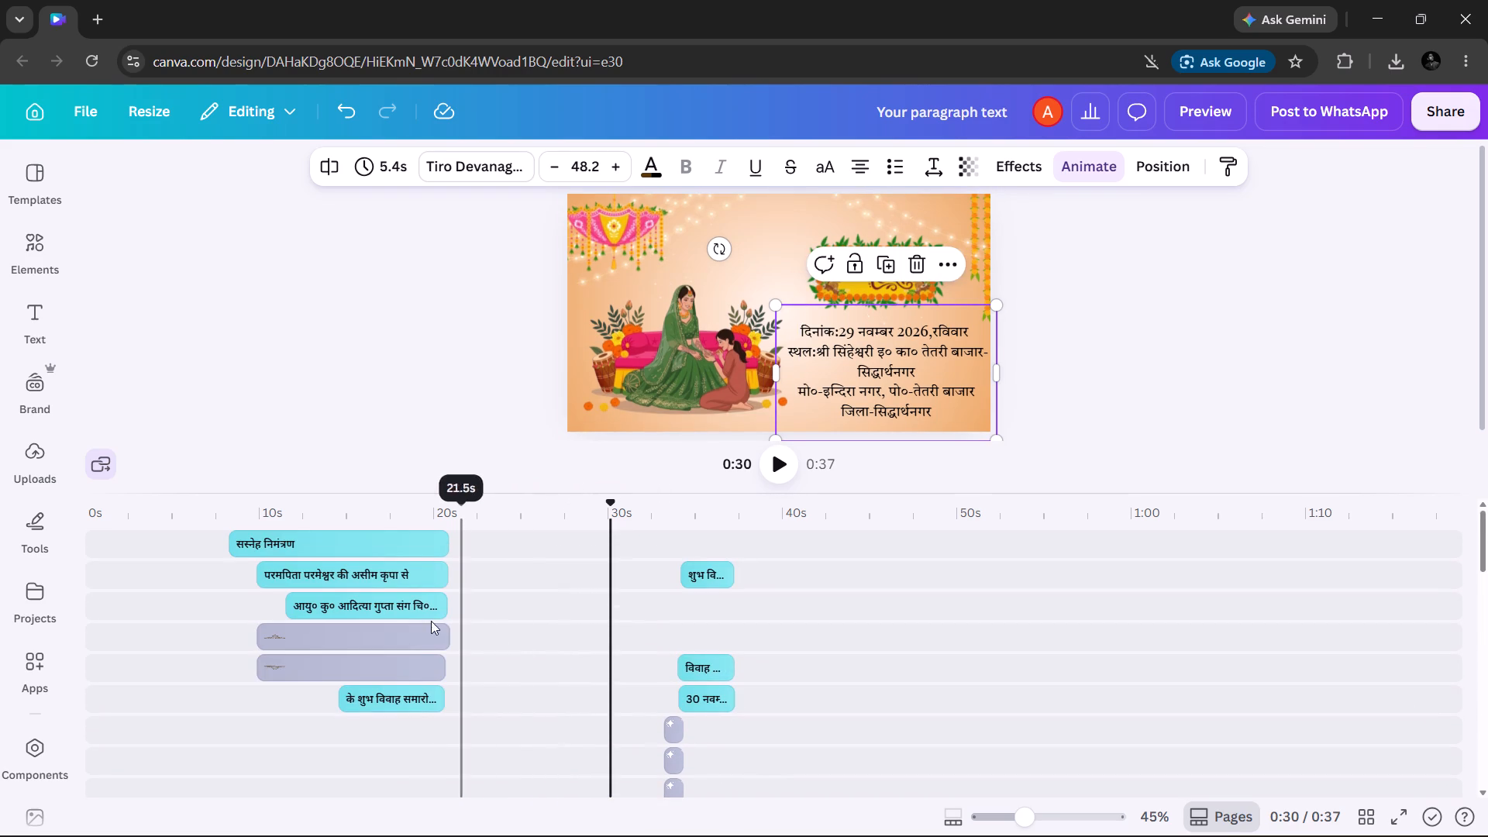
scroll(399, 649, down, 6)
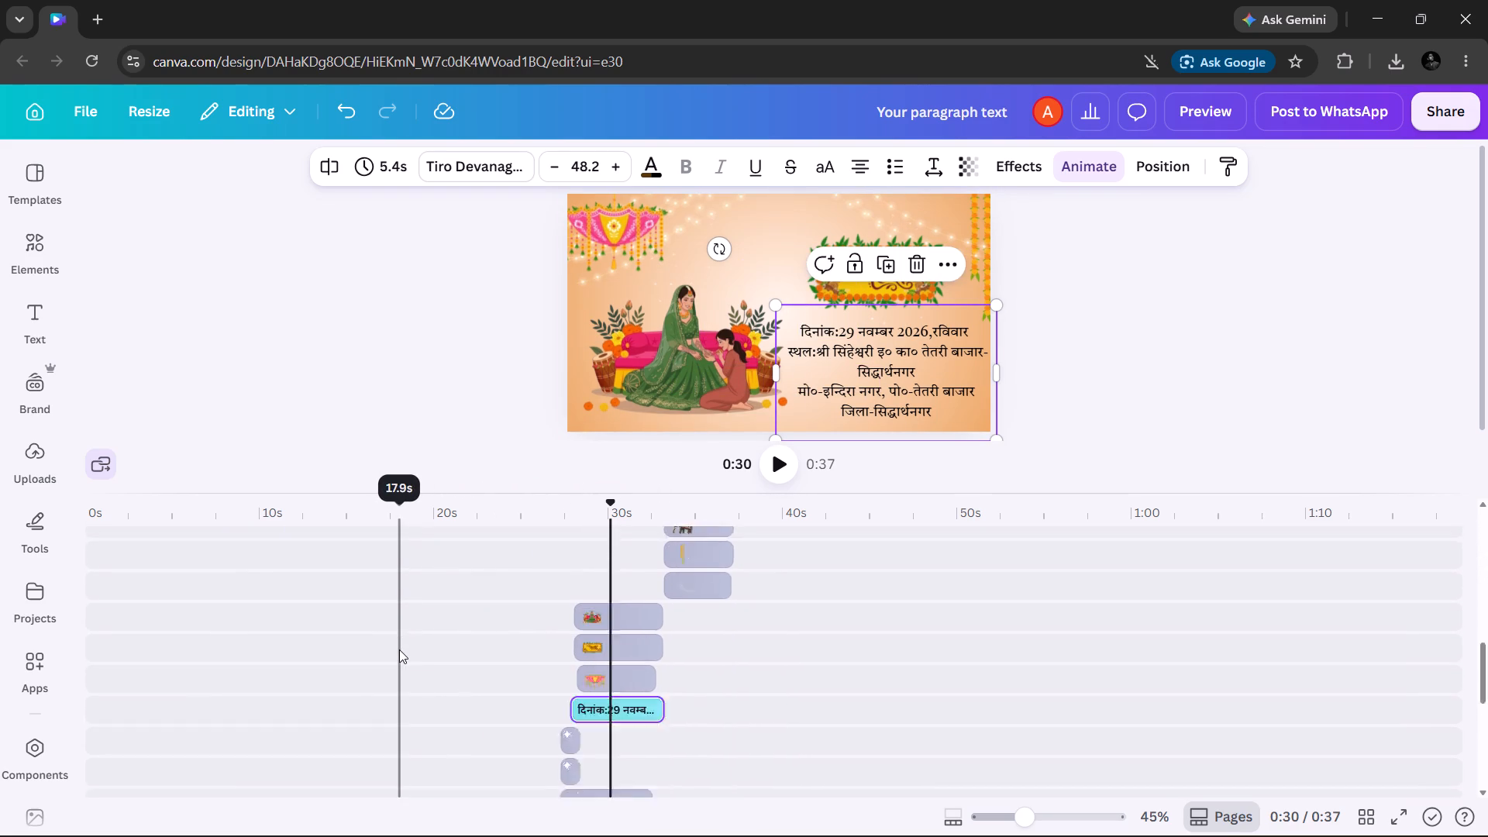
scroll(399, 649, down, 1)
click(525, 581)
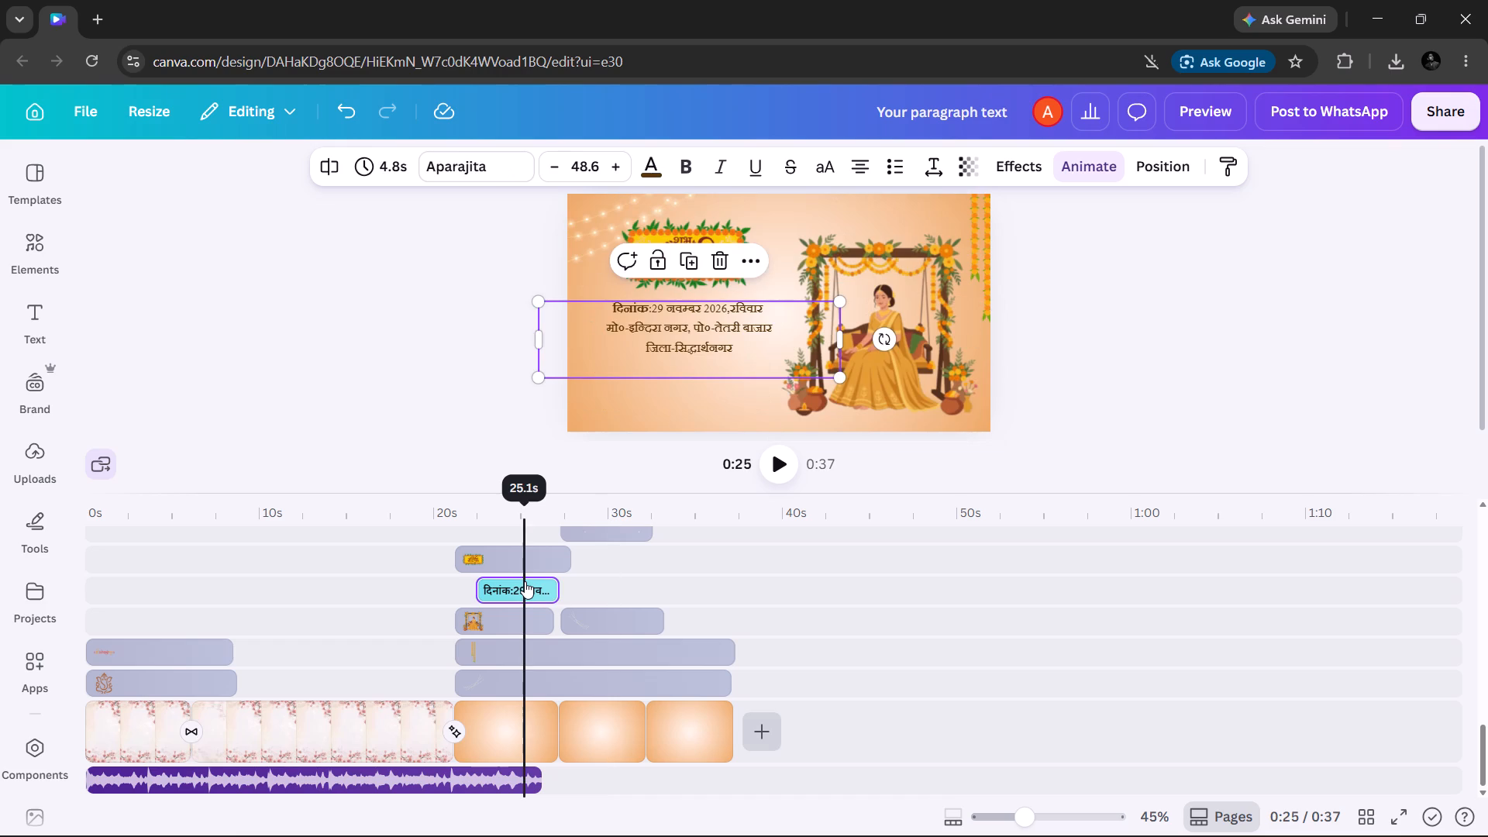
key(ctrl+c)
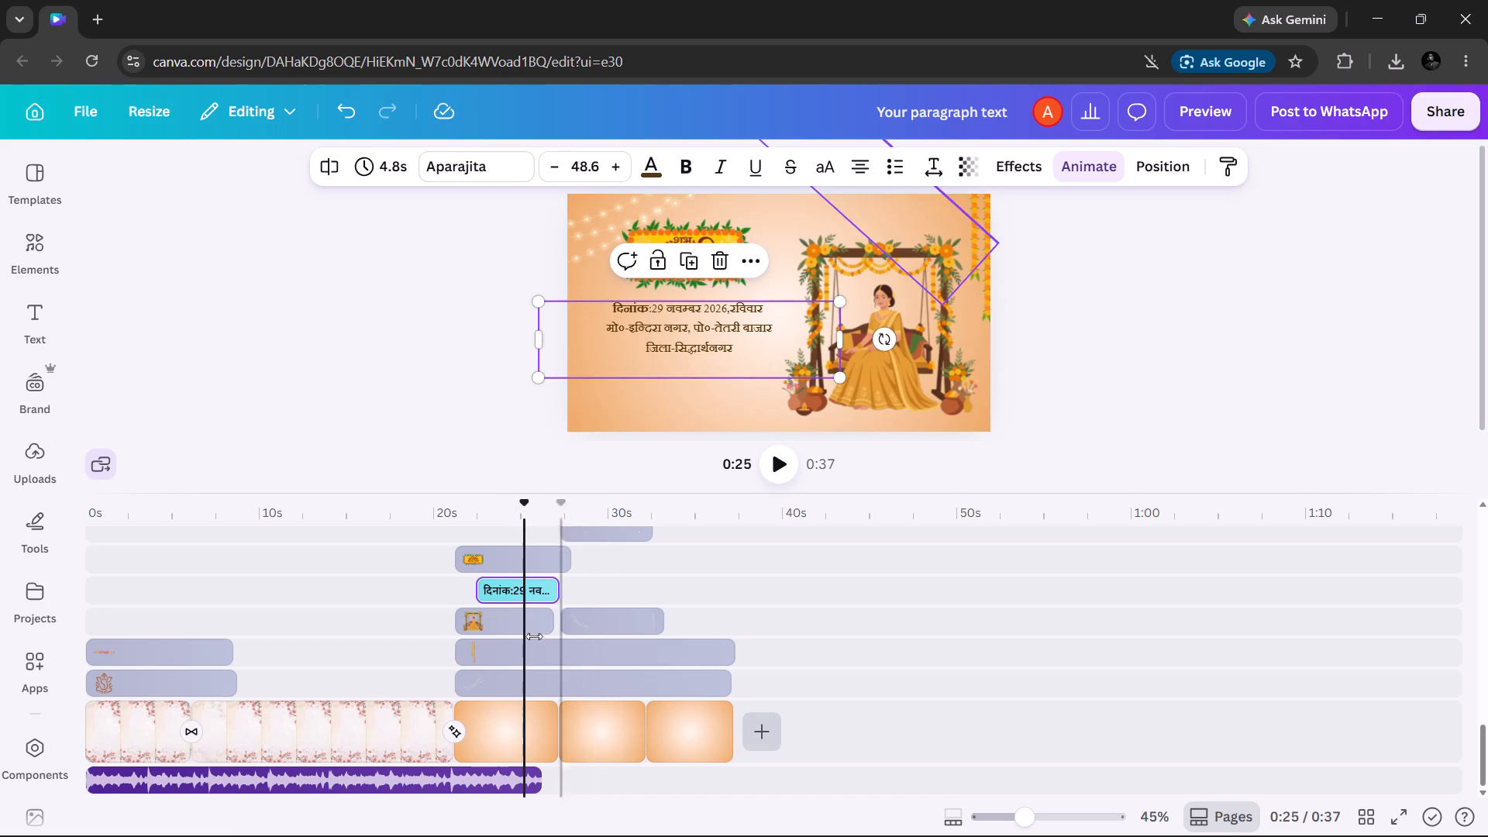
scroll(536, 660, left, 2)
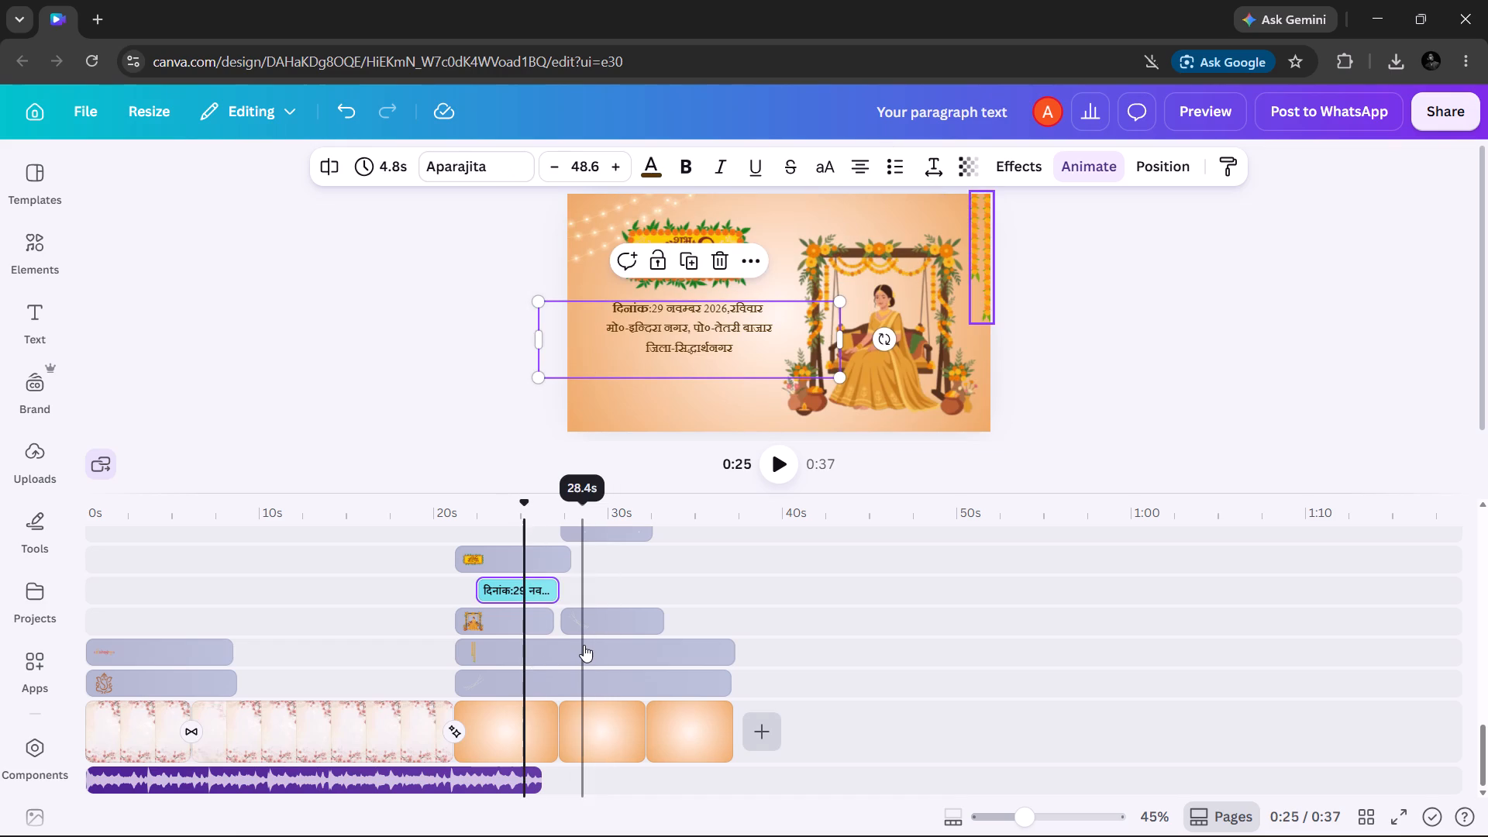
scroll(584, 645, left, 1)
scroll(656, 574, left, 1)
scroll(656, 574, up, 3)
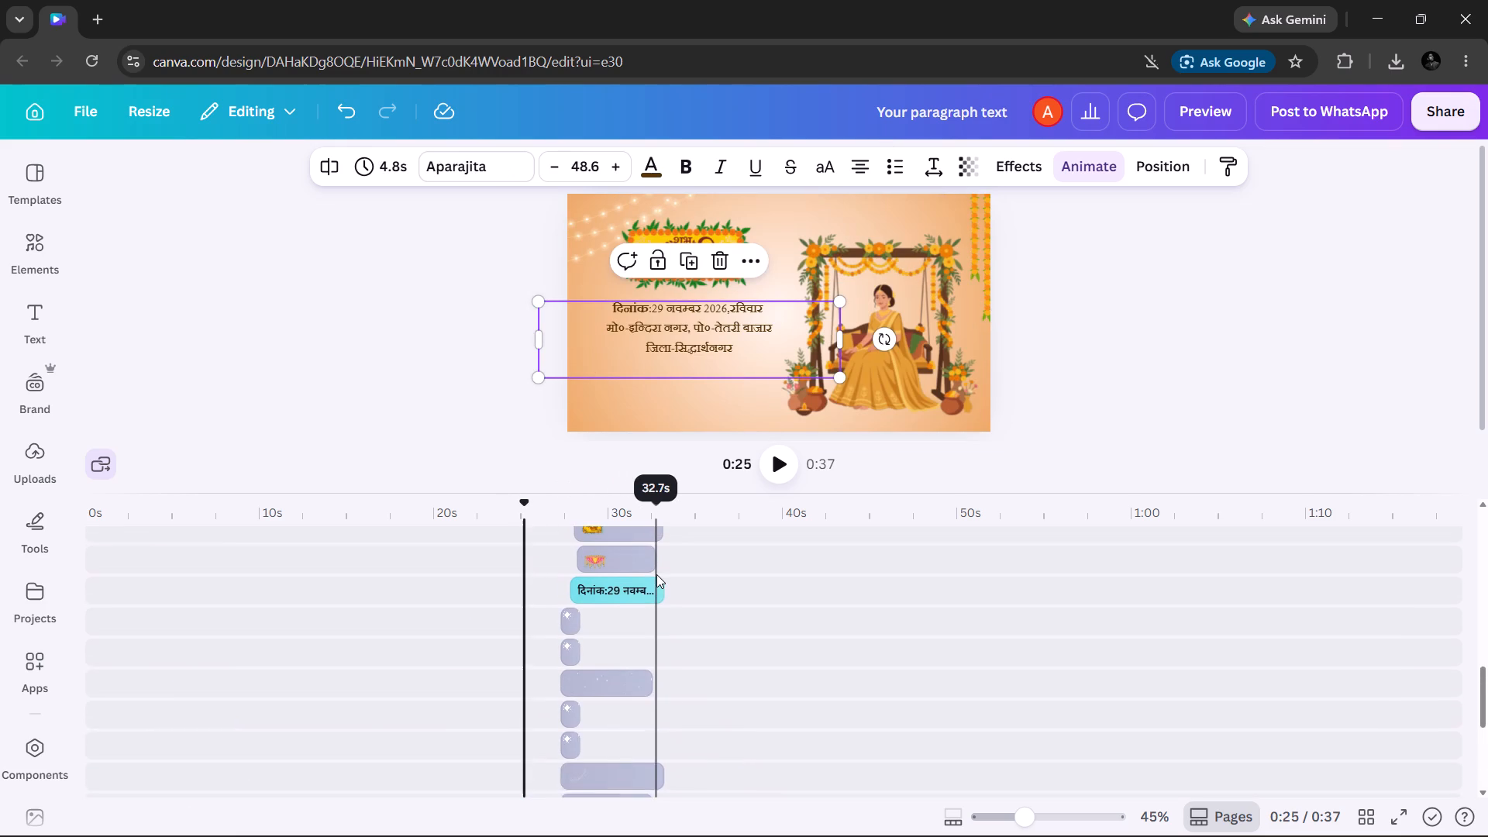
click(629, 618)
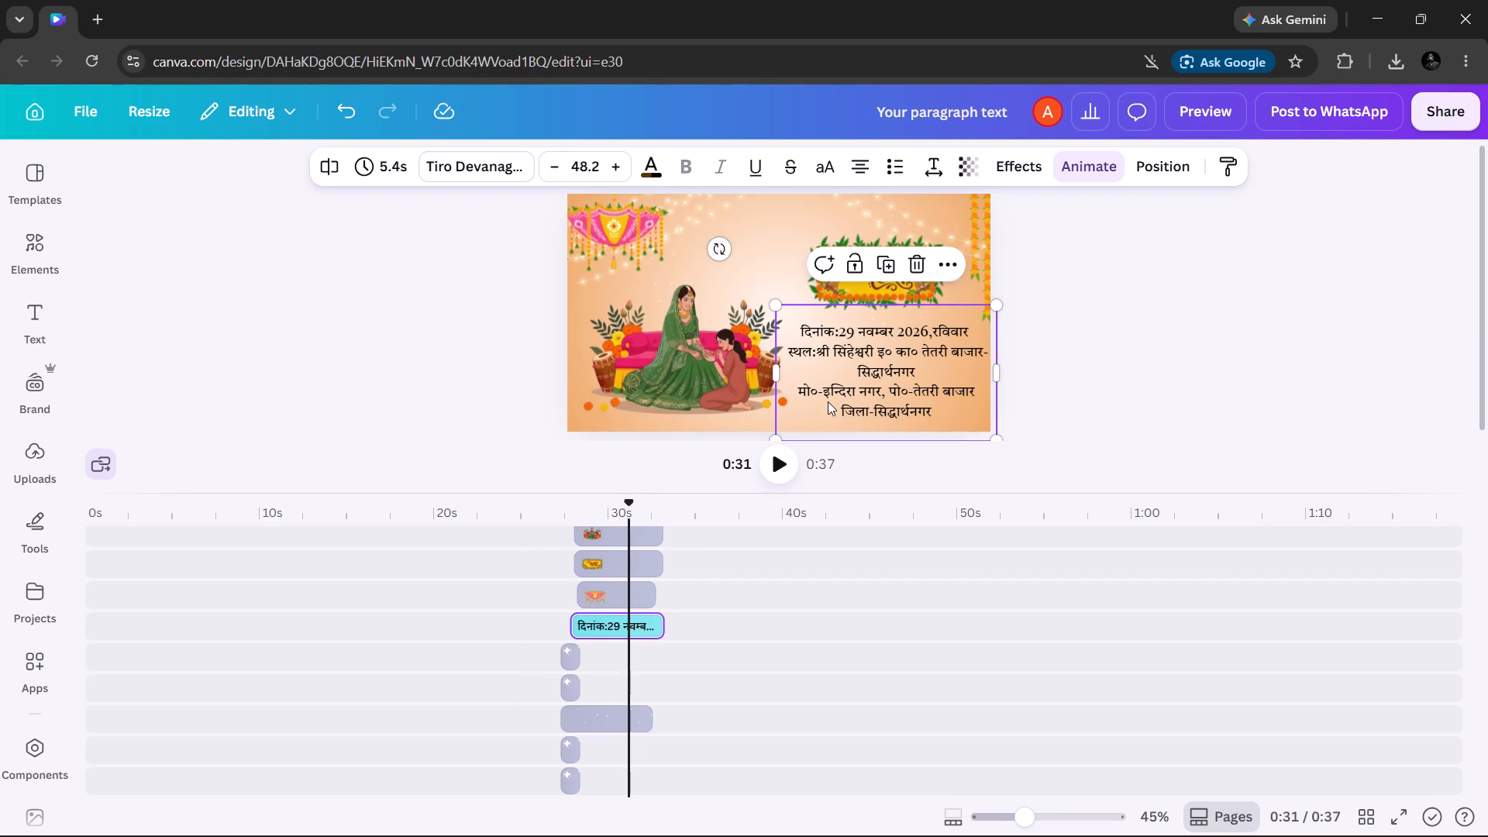
click(854, 357)
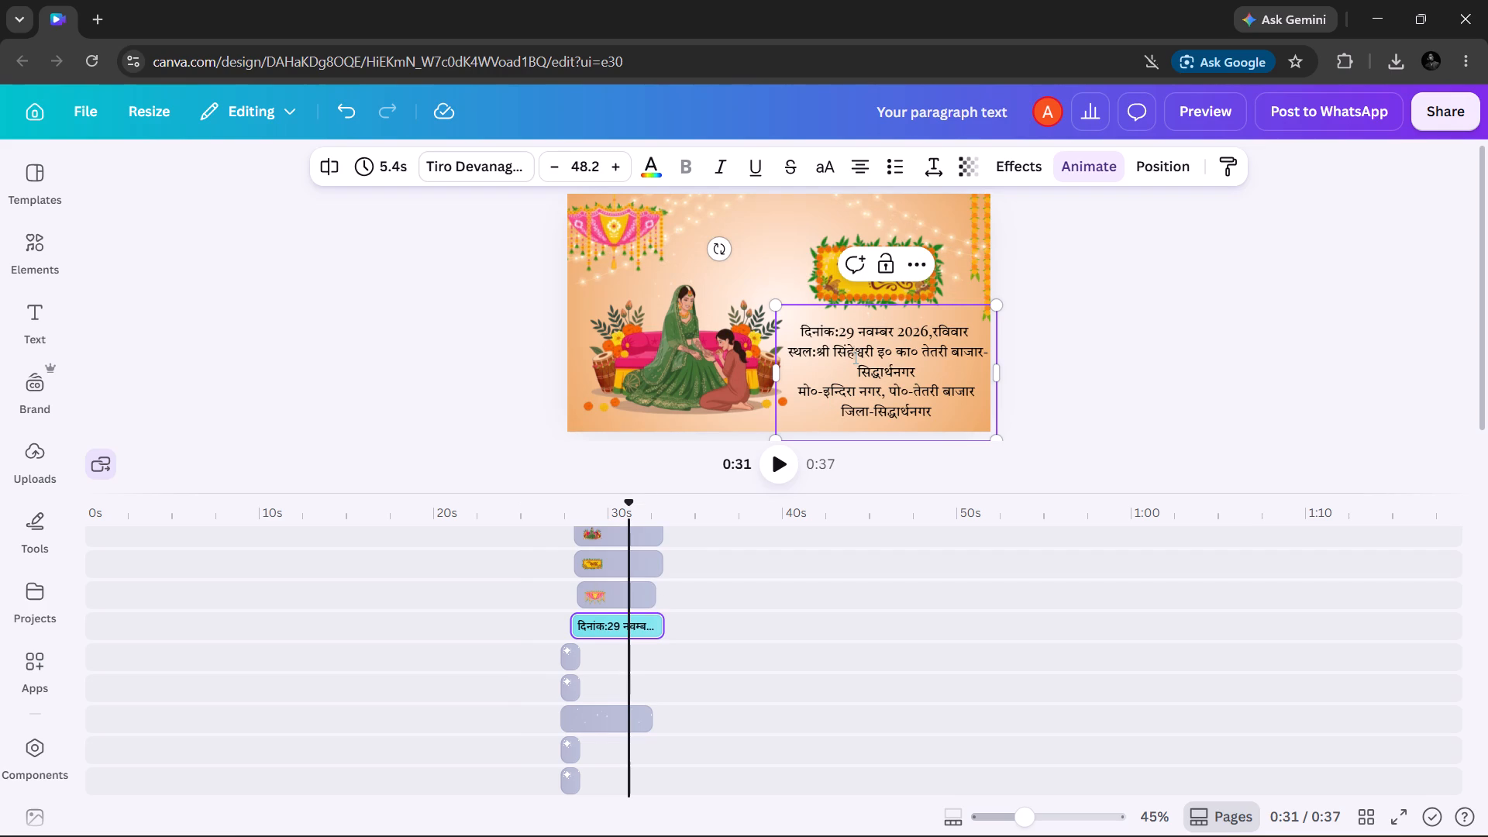
key(ctrl+v)
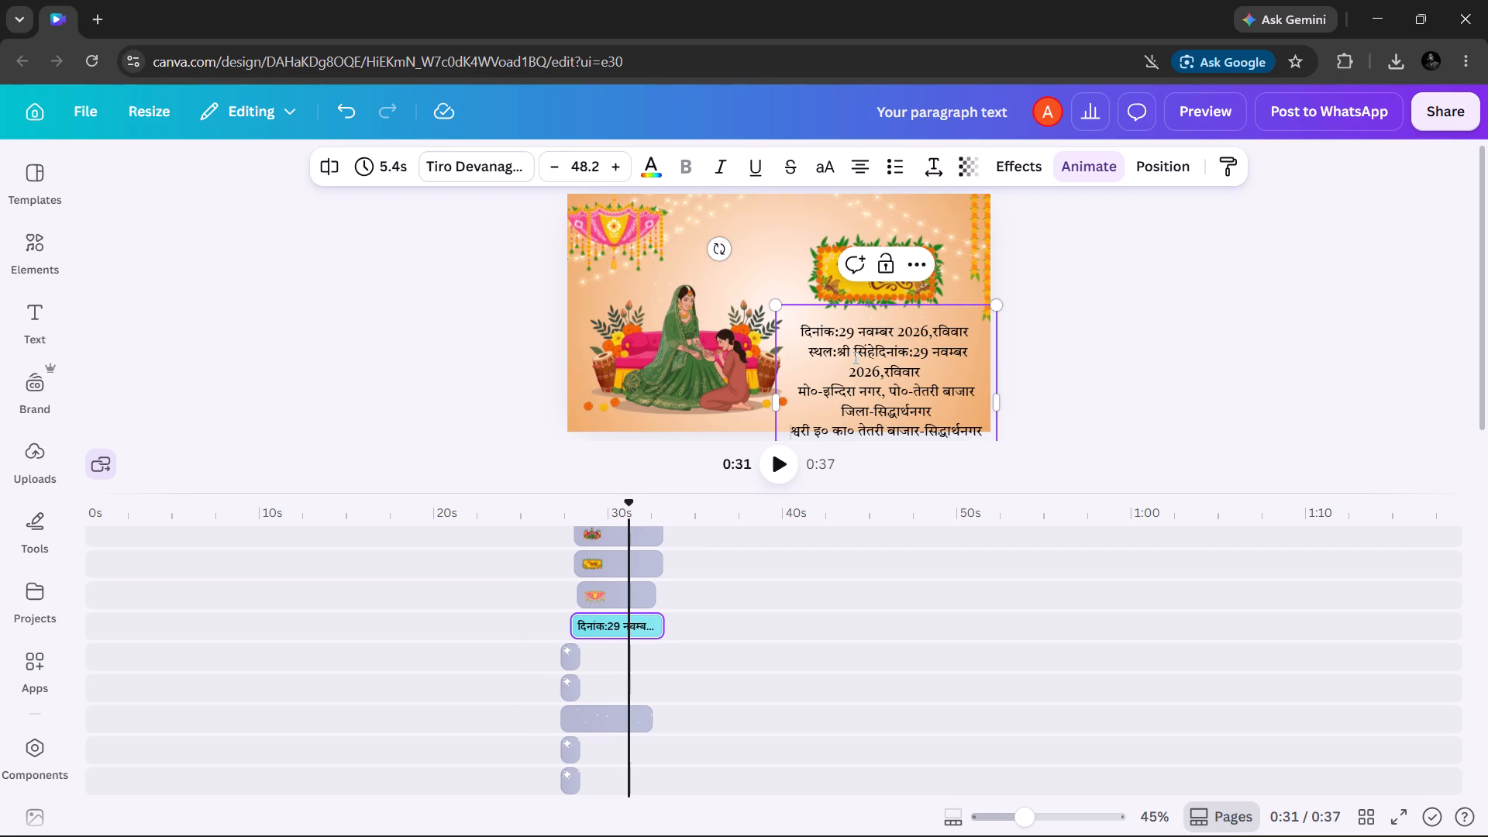
click(793, 248)
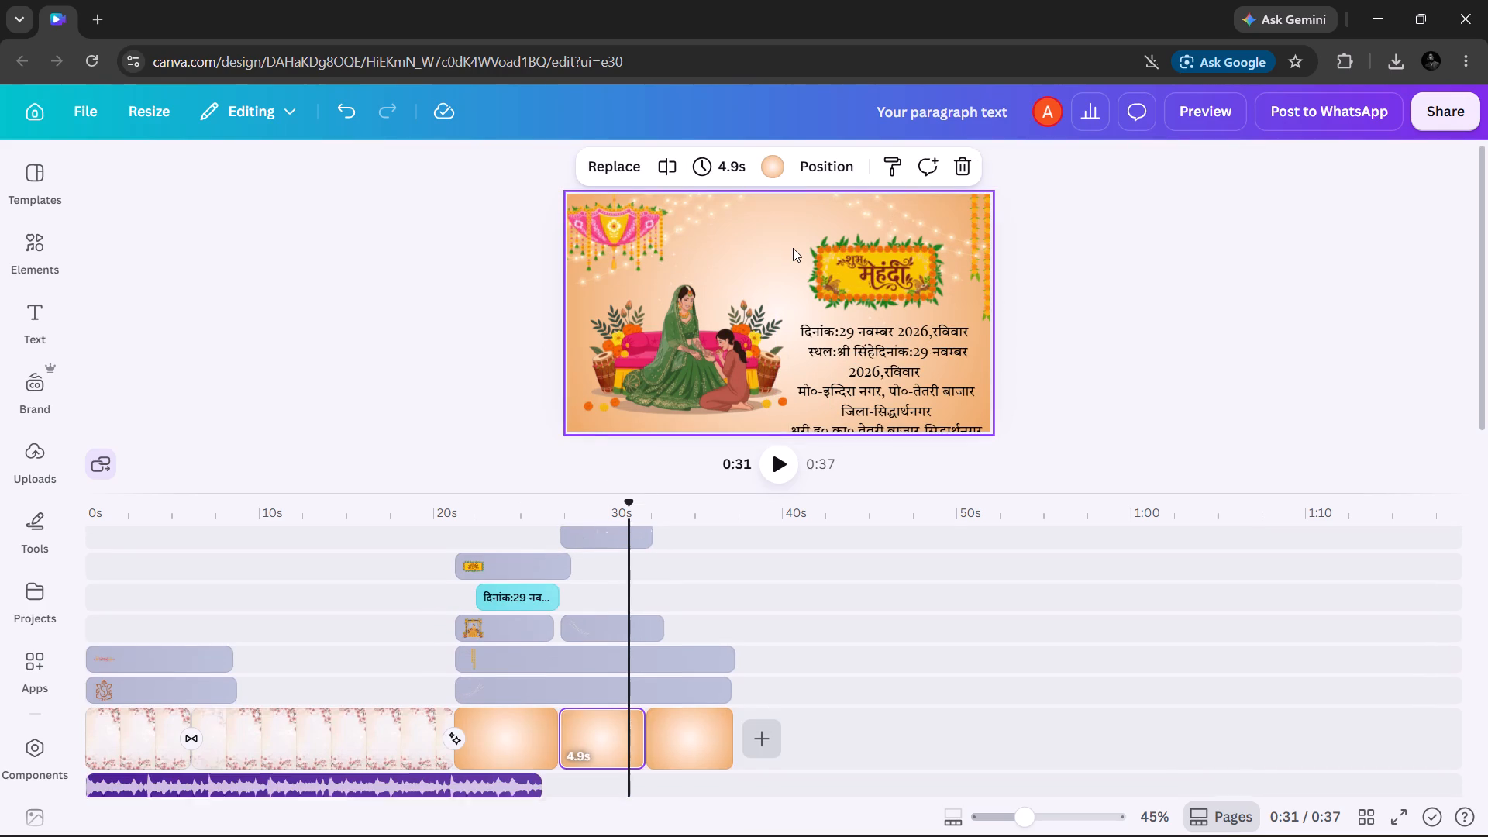
key(ctrl+v)
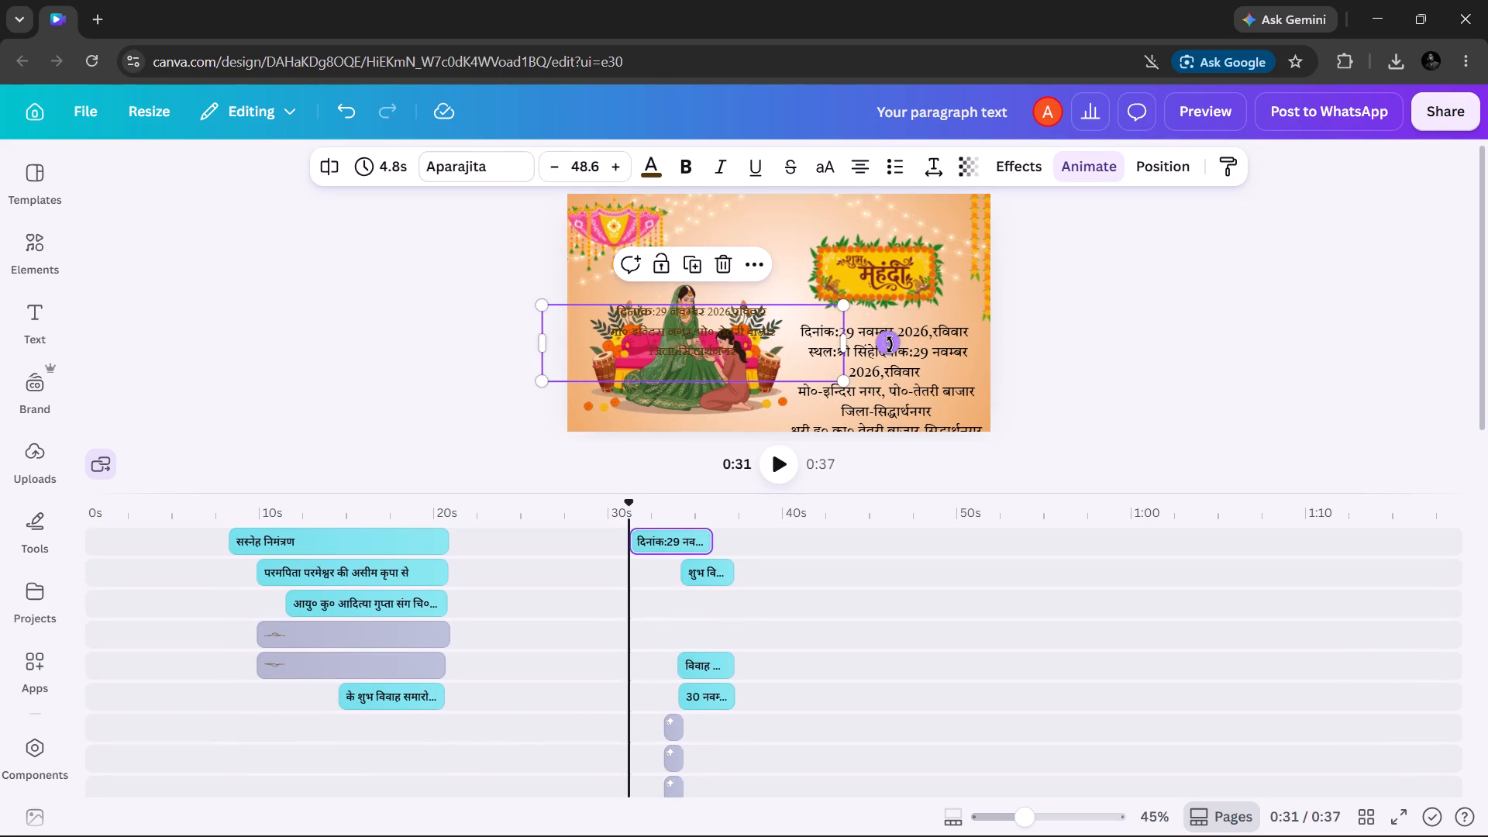
Delete the old date and venue text box beneath the mehndi title sign.
click(890, 346)
click(940, 391)
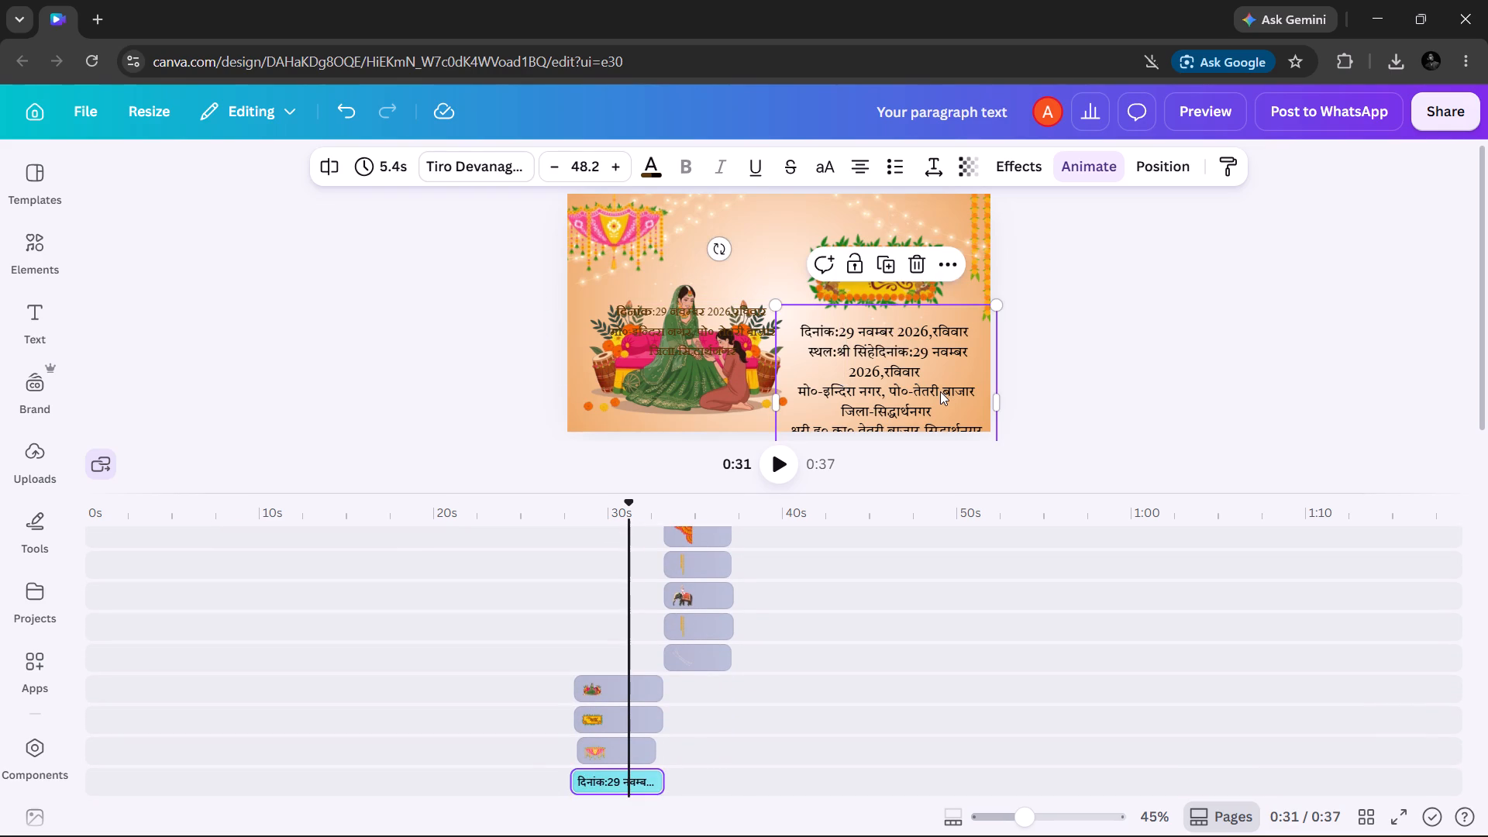
key(Delete)
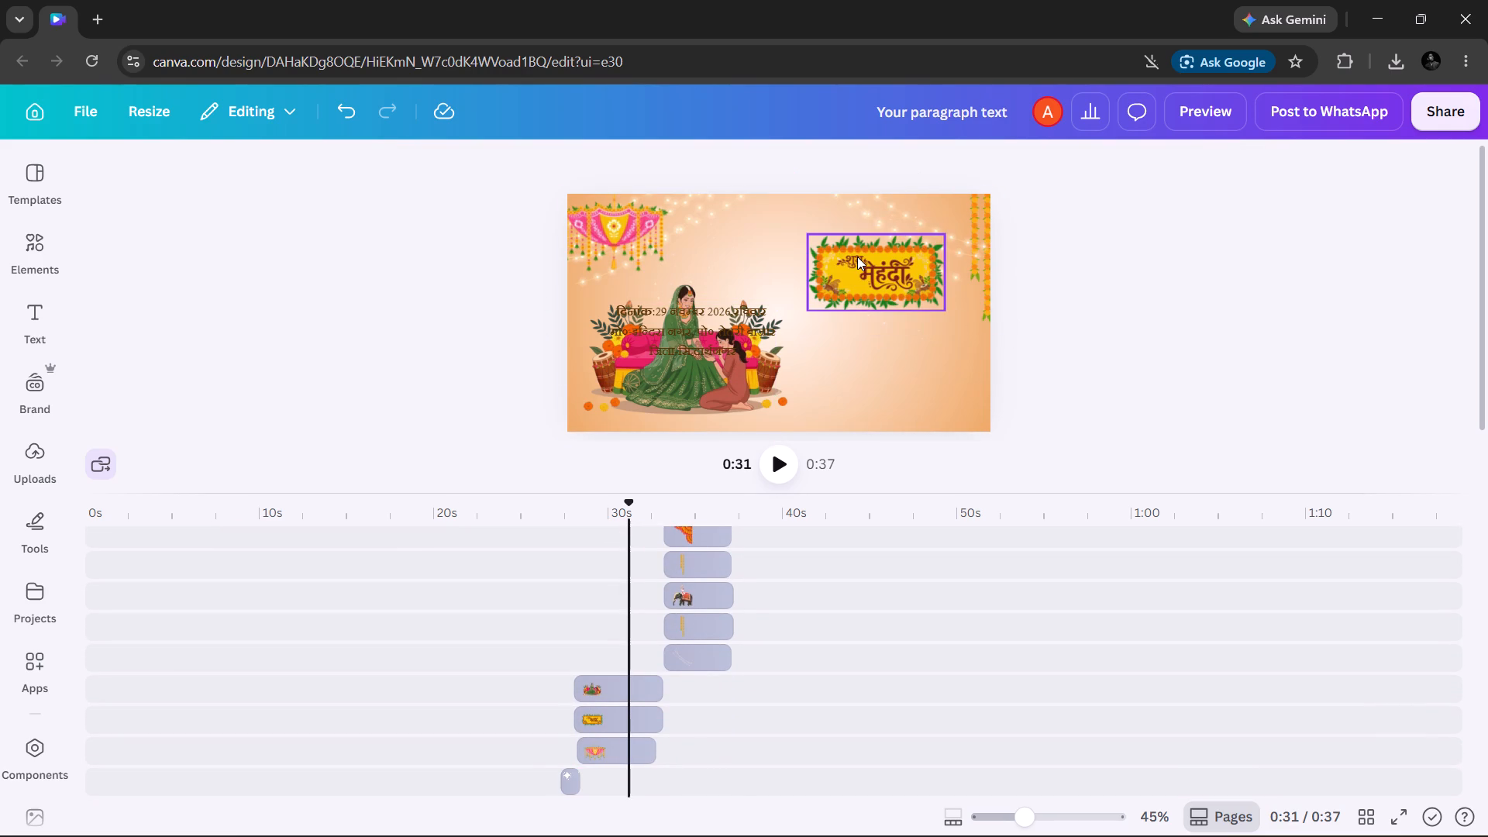
Shift the mehndi title sign aside and delete the string lights behind it.
drag(857, 257, 818, 272)
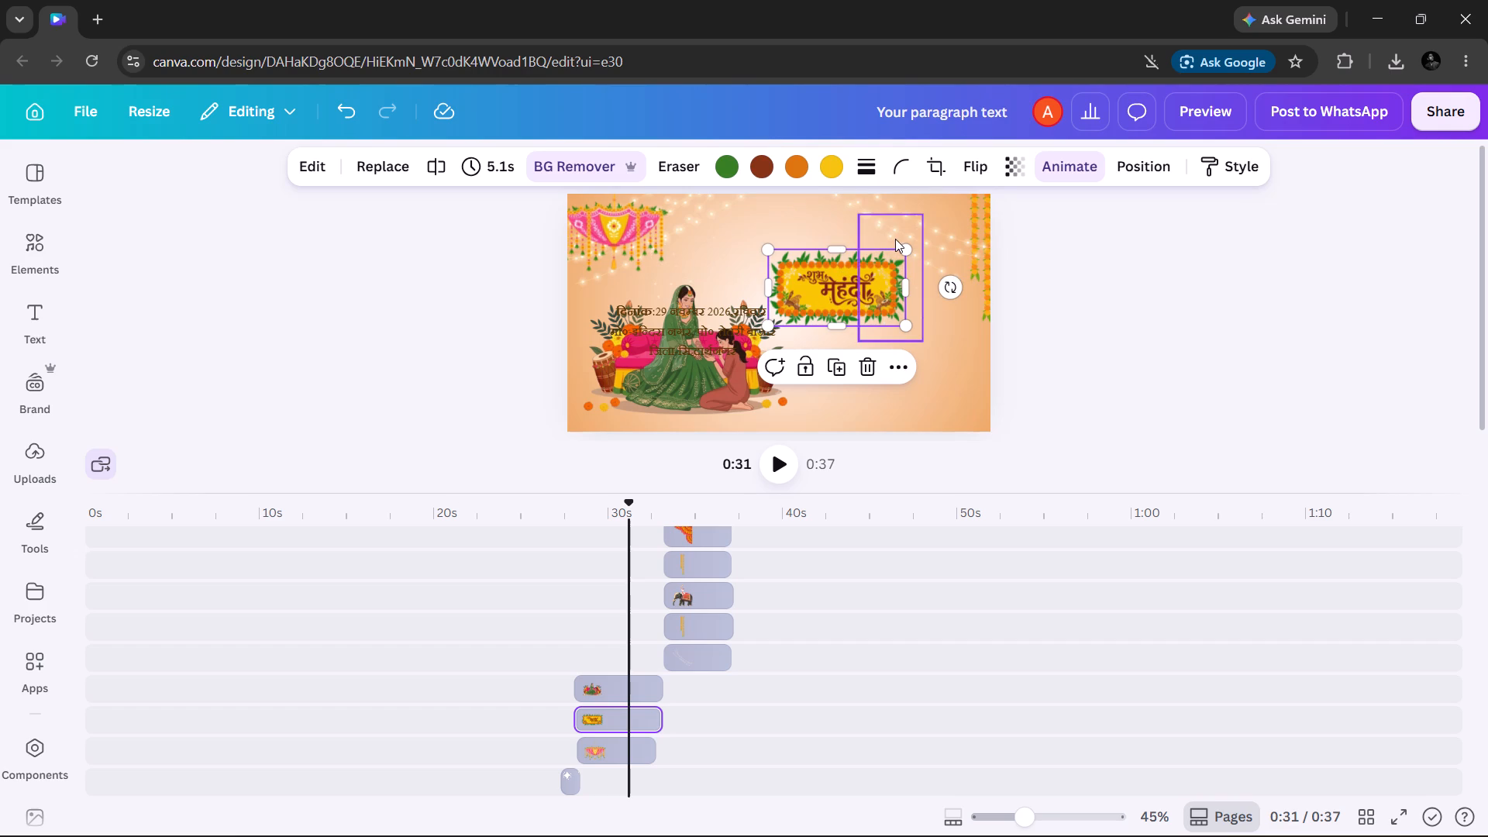
click(926, 234)
key(Delete)
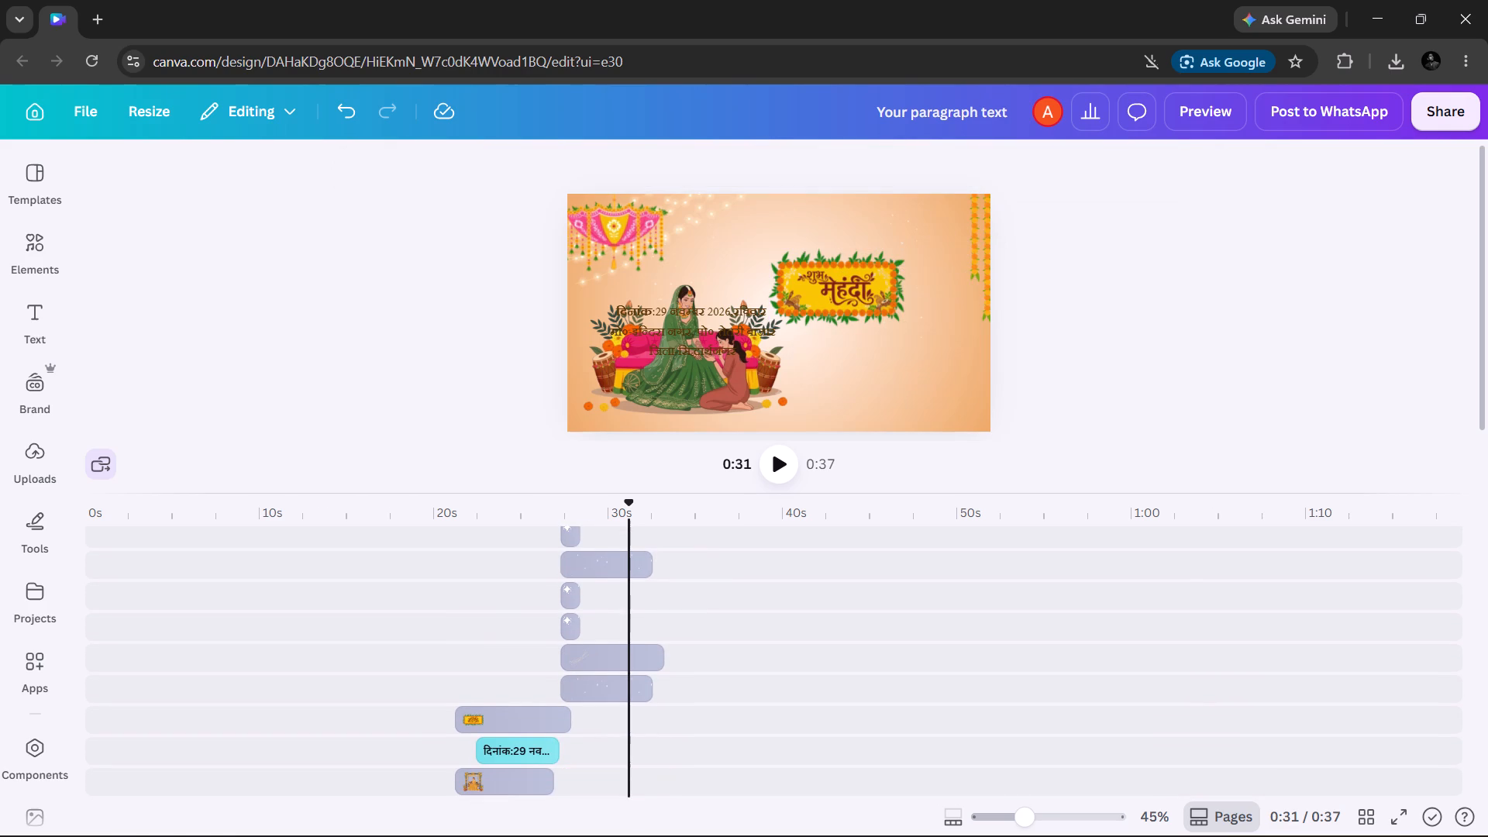
Move the mehndi title sign up toward the slide's top edge, above the space for the details text.
drag(847, 281, 875, 245)
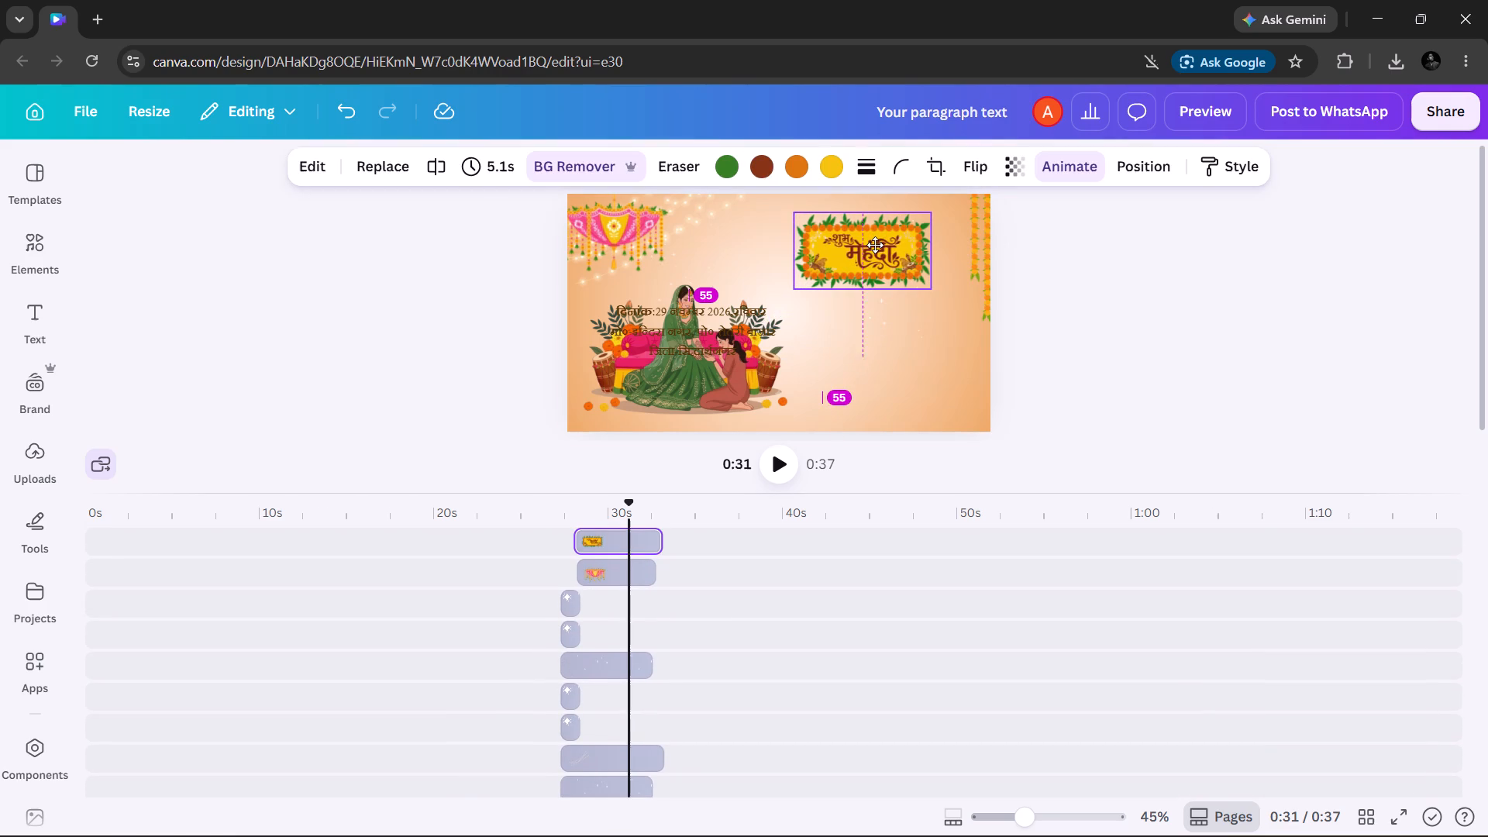
drag(875, 245, 876, 245)
Place the pasted date and venue text under the mehndi title, scaled down to size 41.4 in a narrower box.
drag(753, 322, 928, 322)
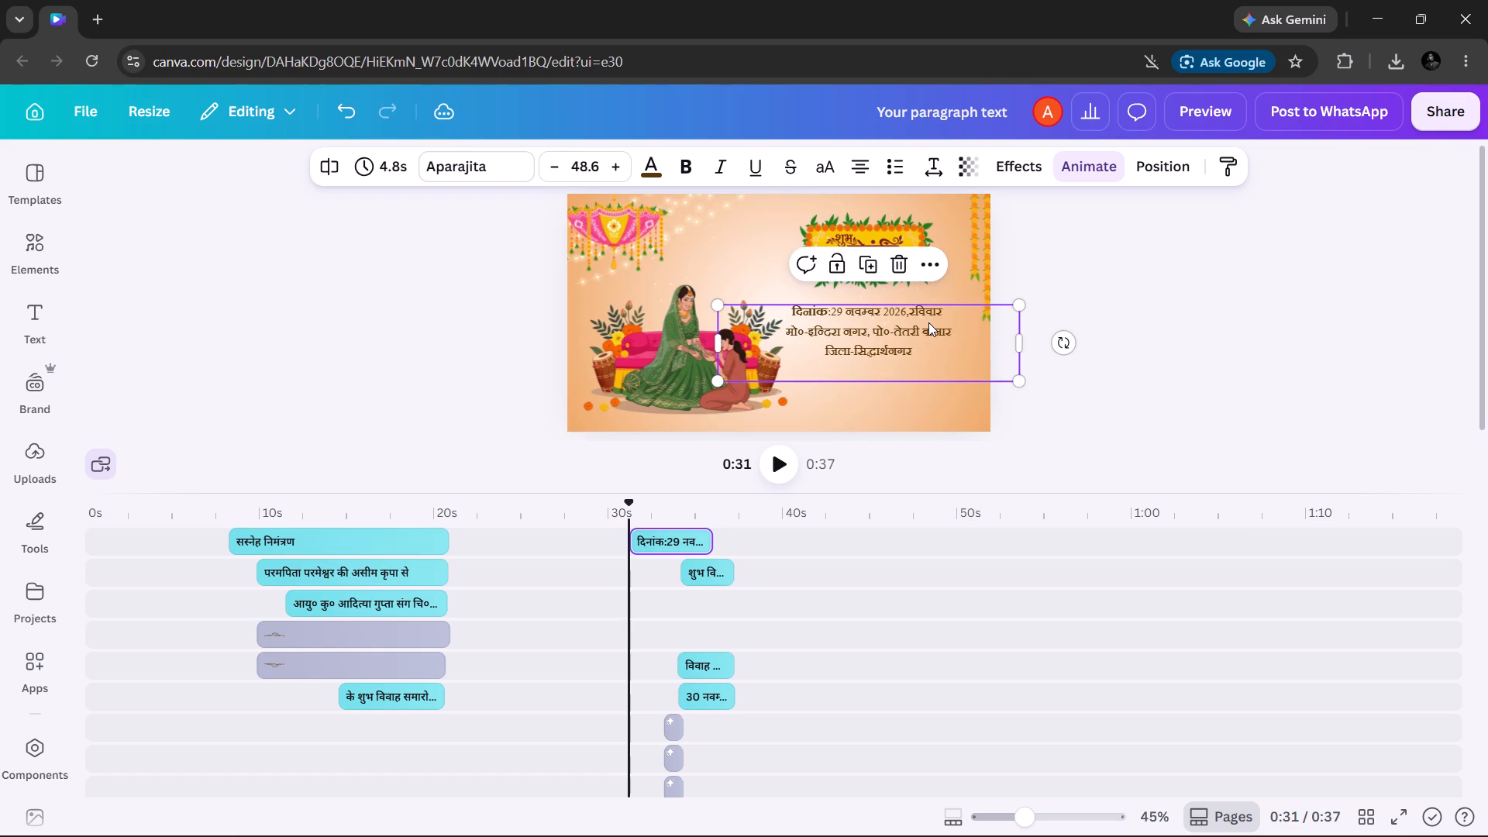
drag(1017, 300, 970, 302)
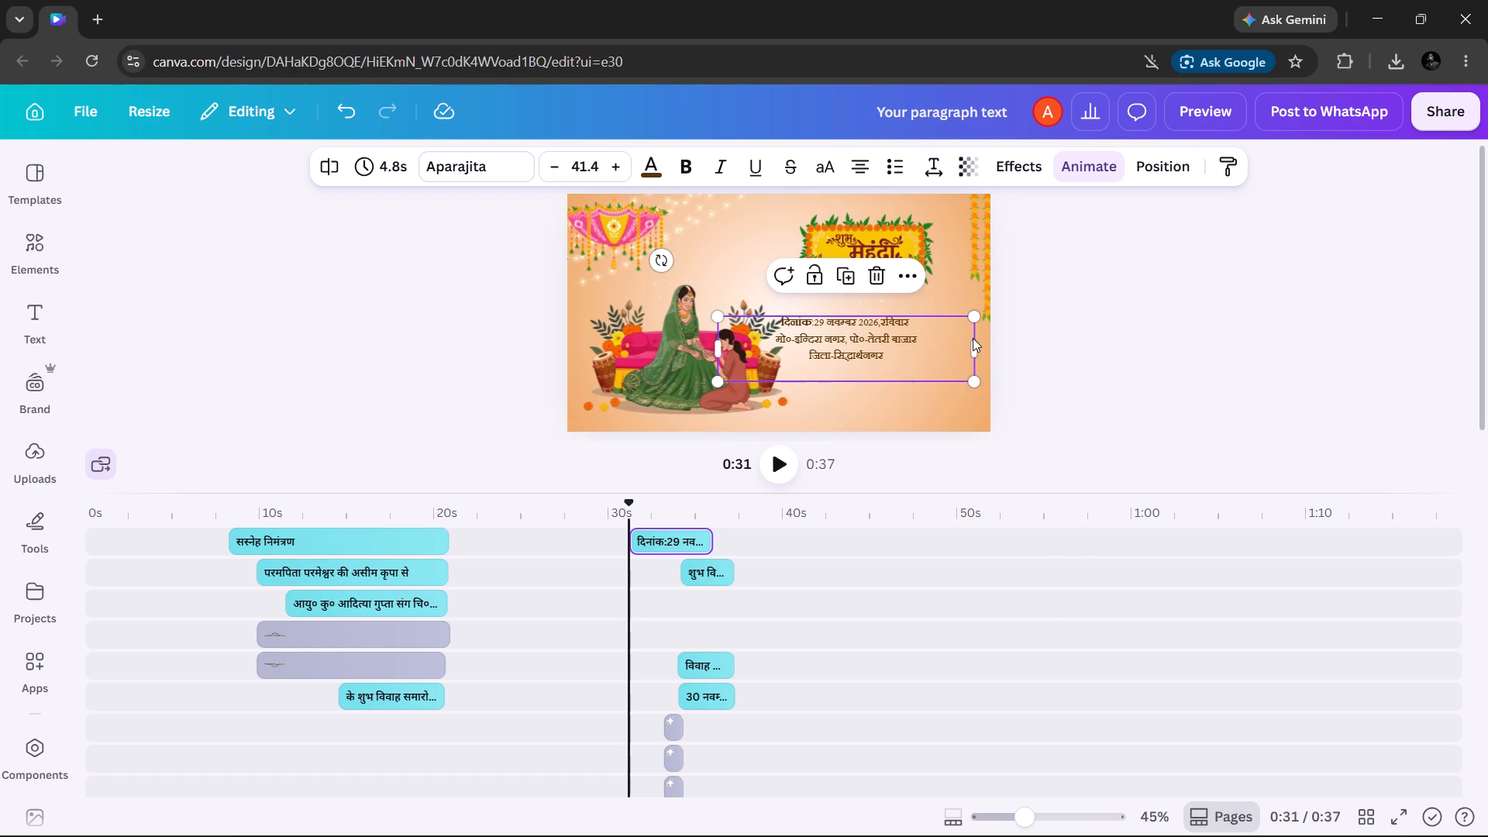
drag(974, 350, 925, 349)
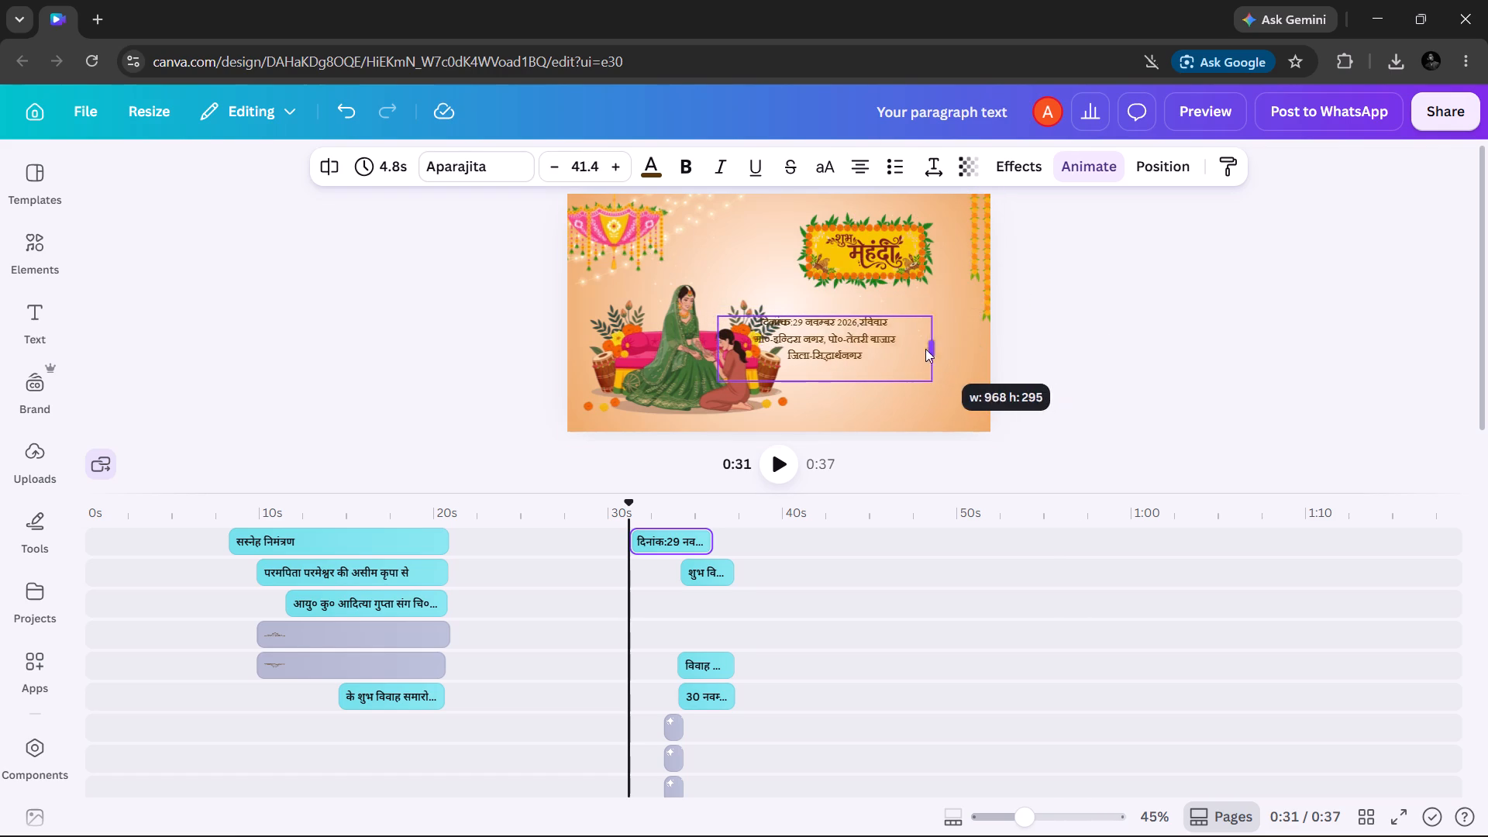
drag(925, 349, 921, 349)
drag(791, 342, 832, 338)
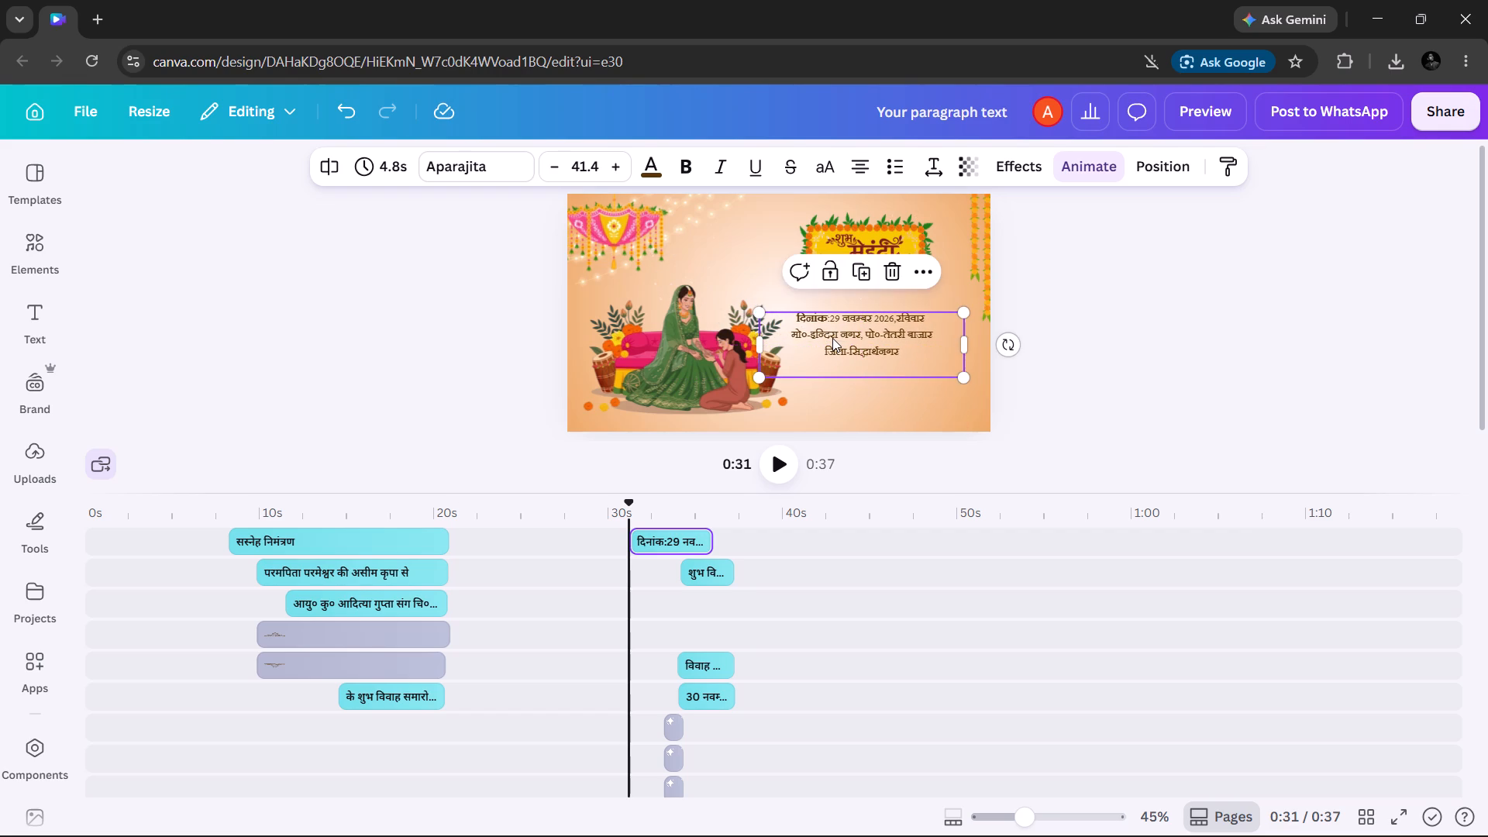
click(456, 281)
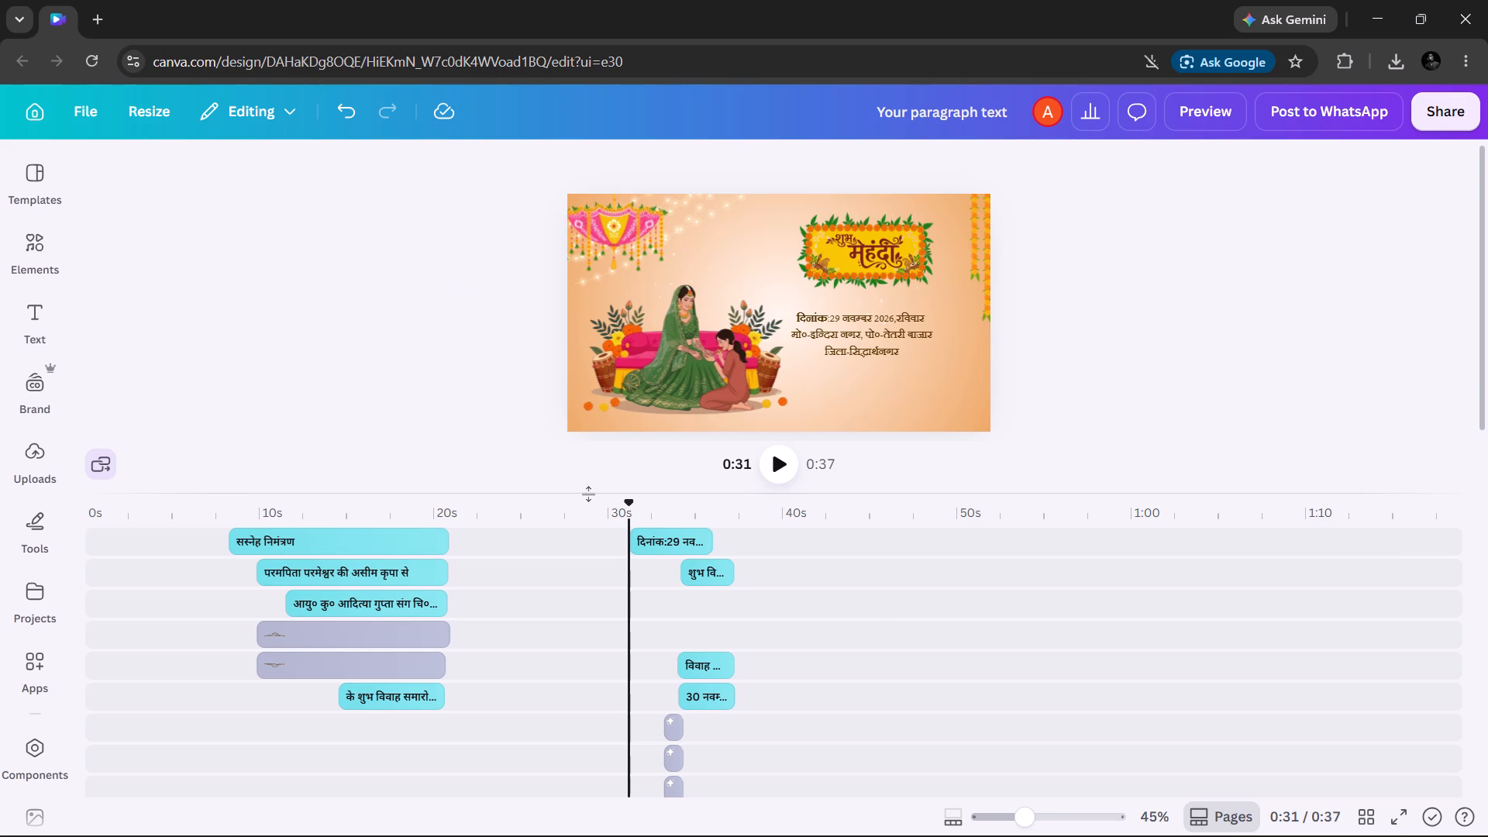
Shift the wedding slide's शुभ विवाह, venue and 30 नवम्बर text clips on the timeline to start at about 36 s.
click(701, 573)
drag(701, 573, 731, 572)
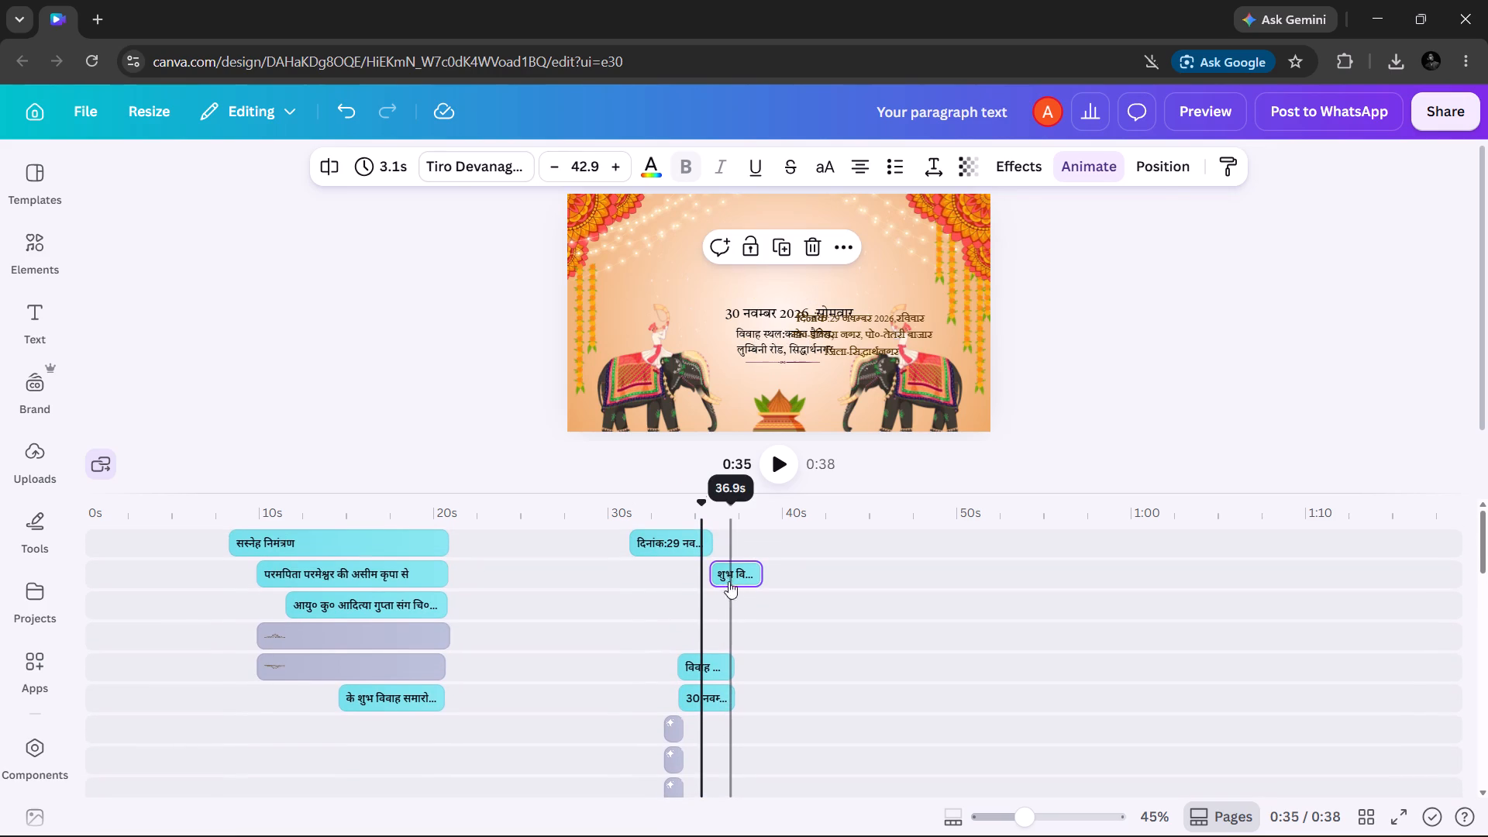
click(721, 669)
drag(701, 665, 738, 663)
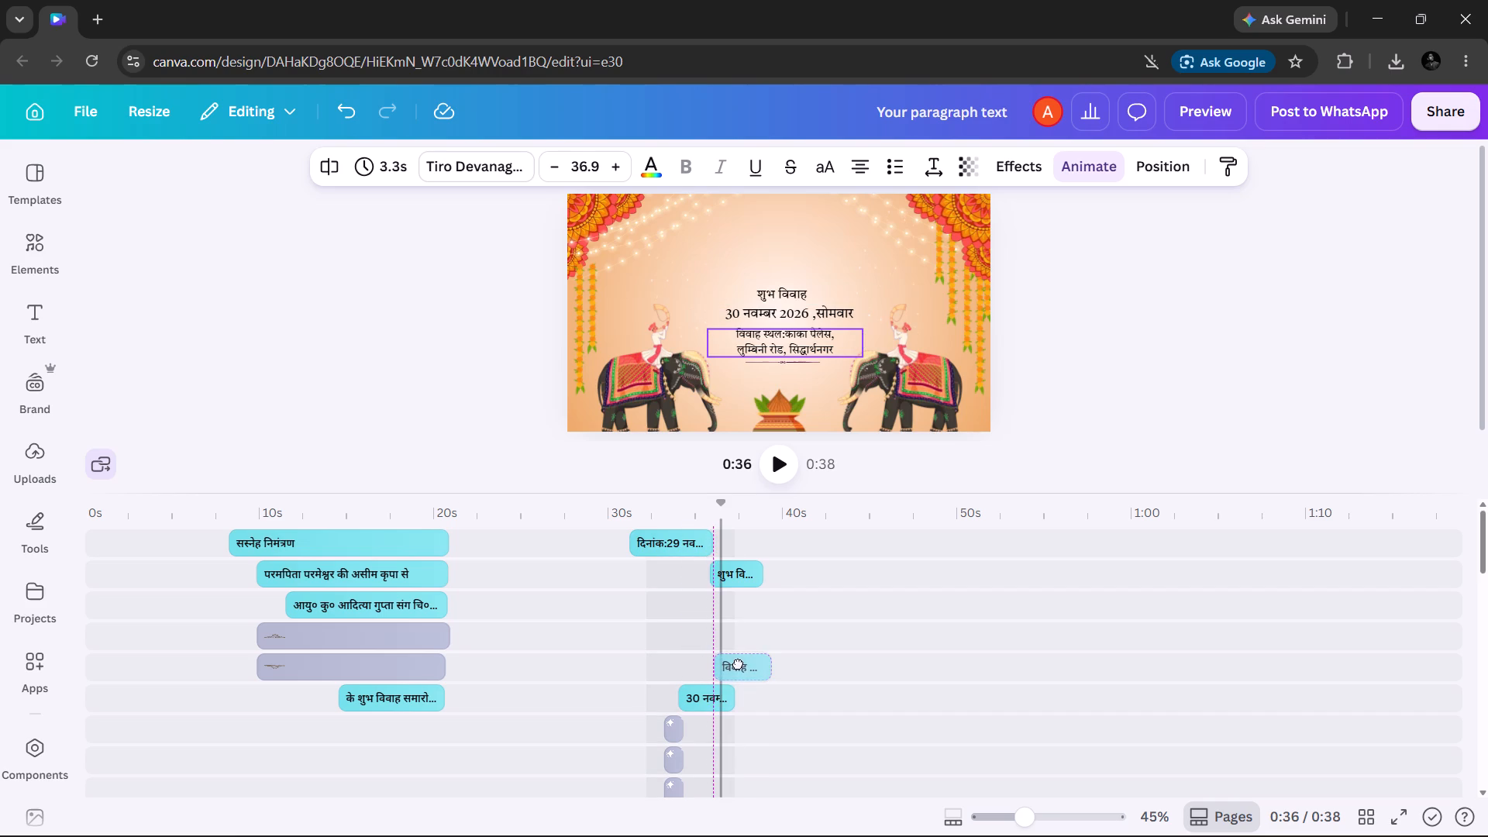
click(713, 696)
drag(713, 696, 725, 697)
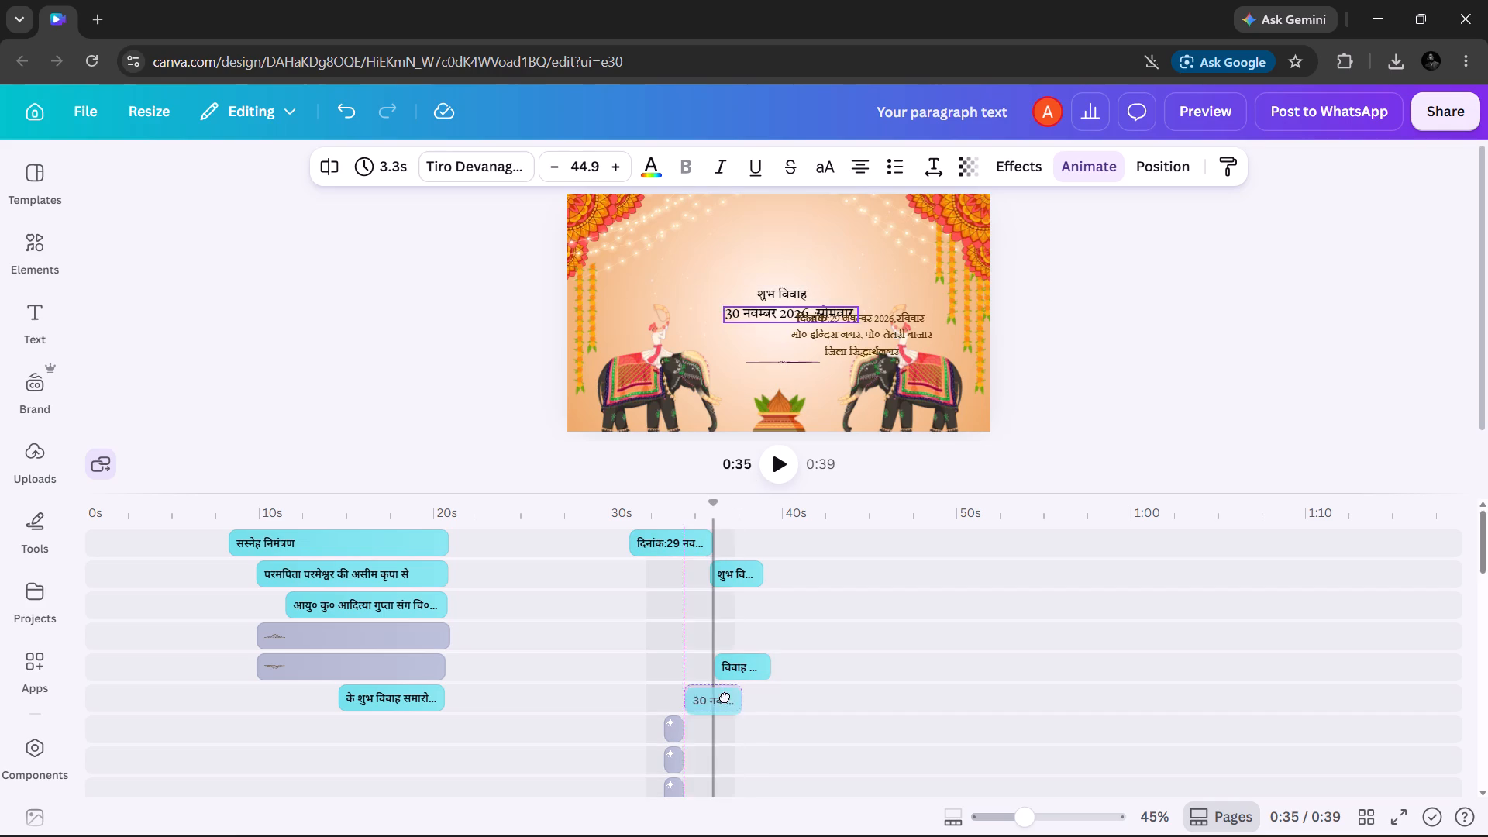
drag(725, 697, 741, 697)
Look through the timeline tracks from the wedding text clips down to the haldi clips, background pages and audio.
scroll(741, 697, down, 3)
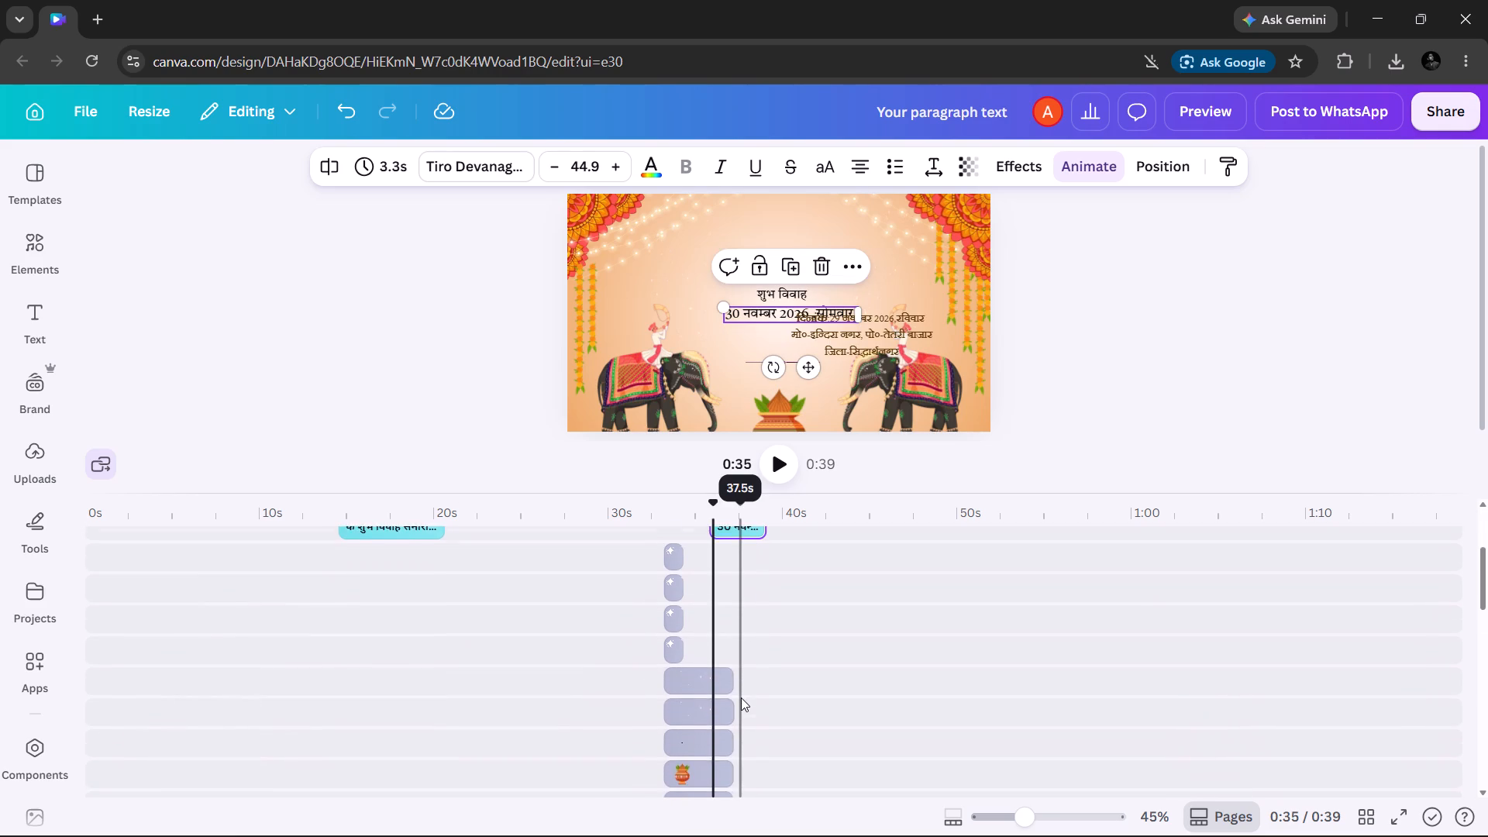
scroll(741, 697, down, 6)
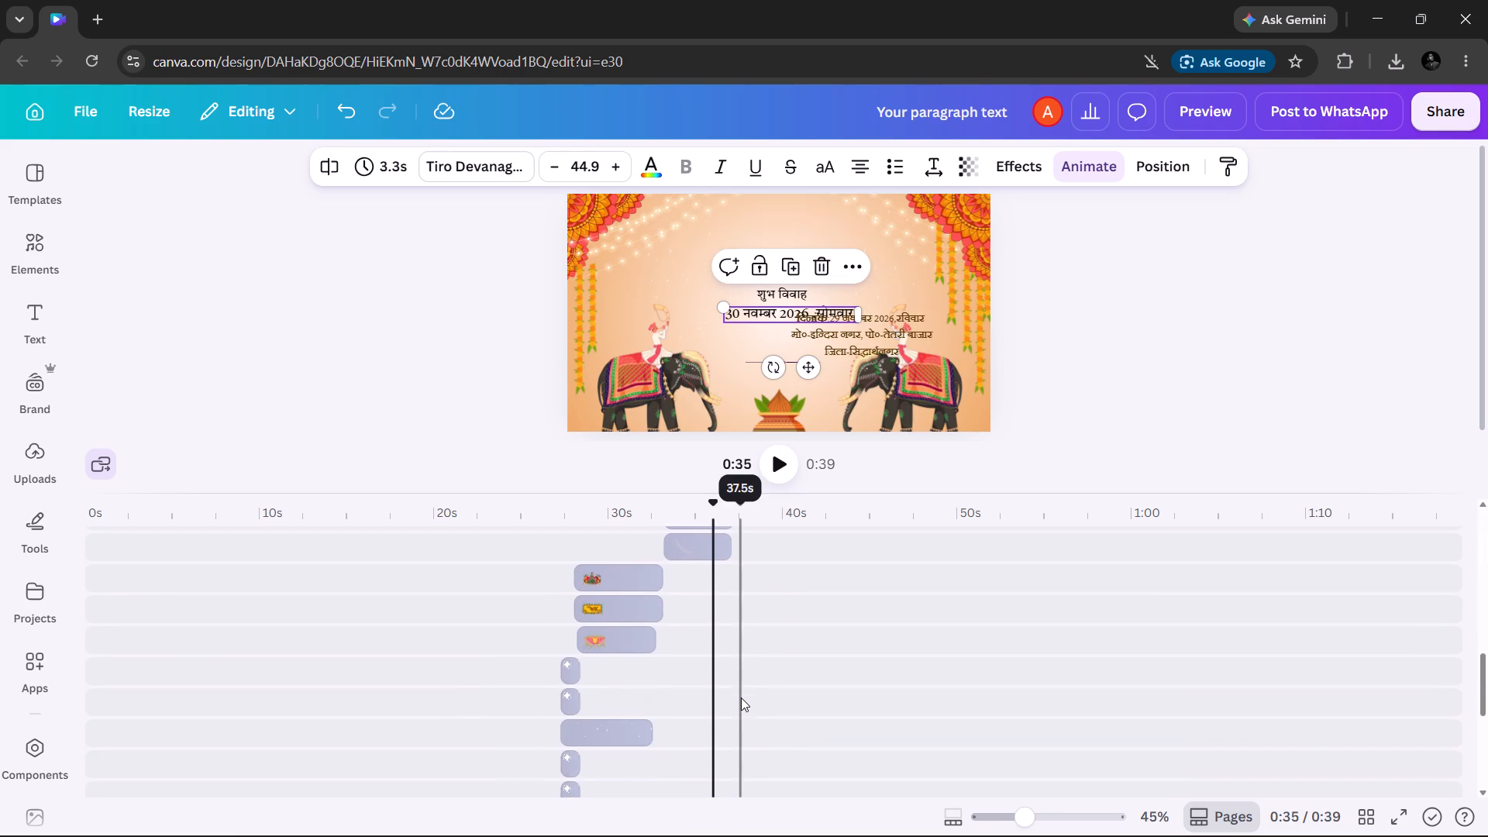
scroll(741, 697, down, 2)
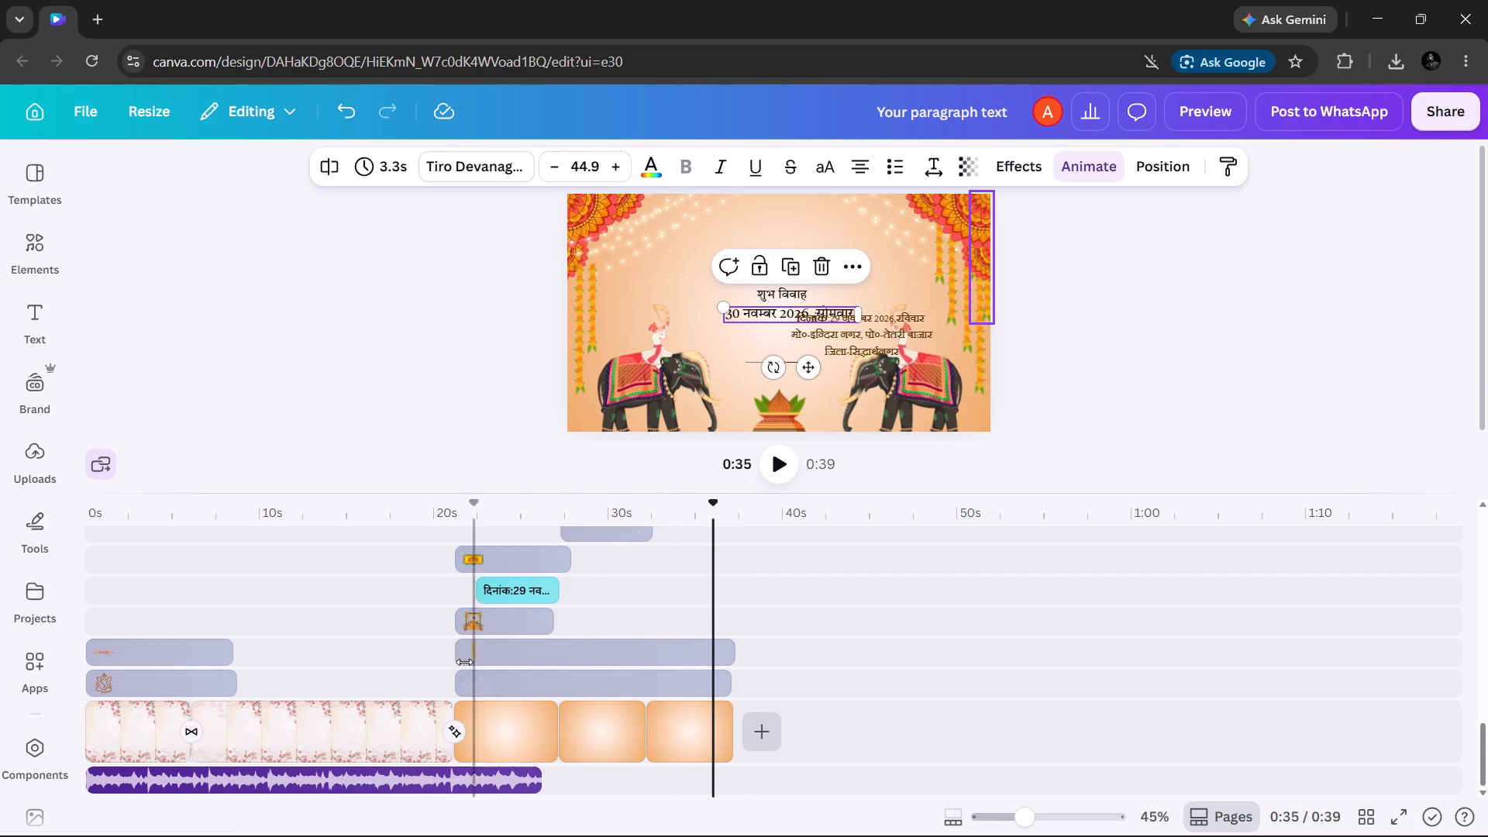
scroll(499, 609, up, 6)
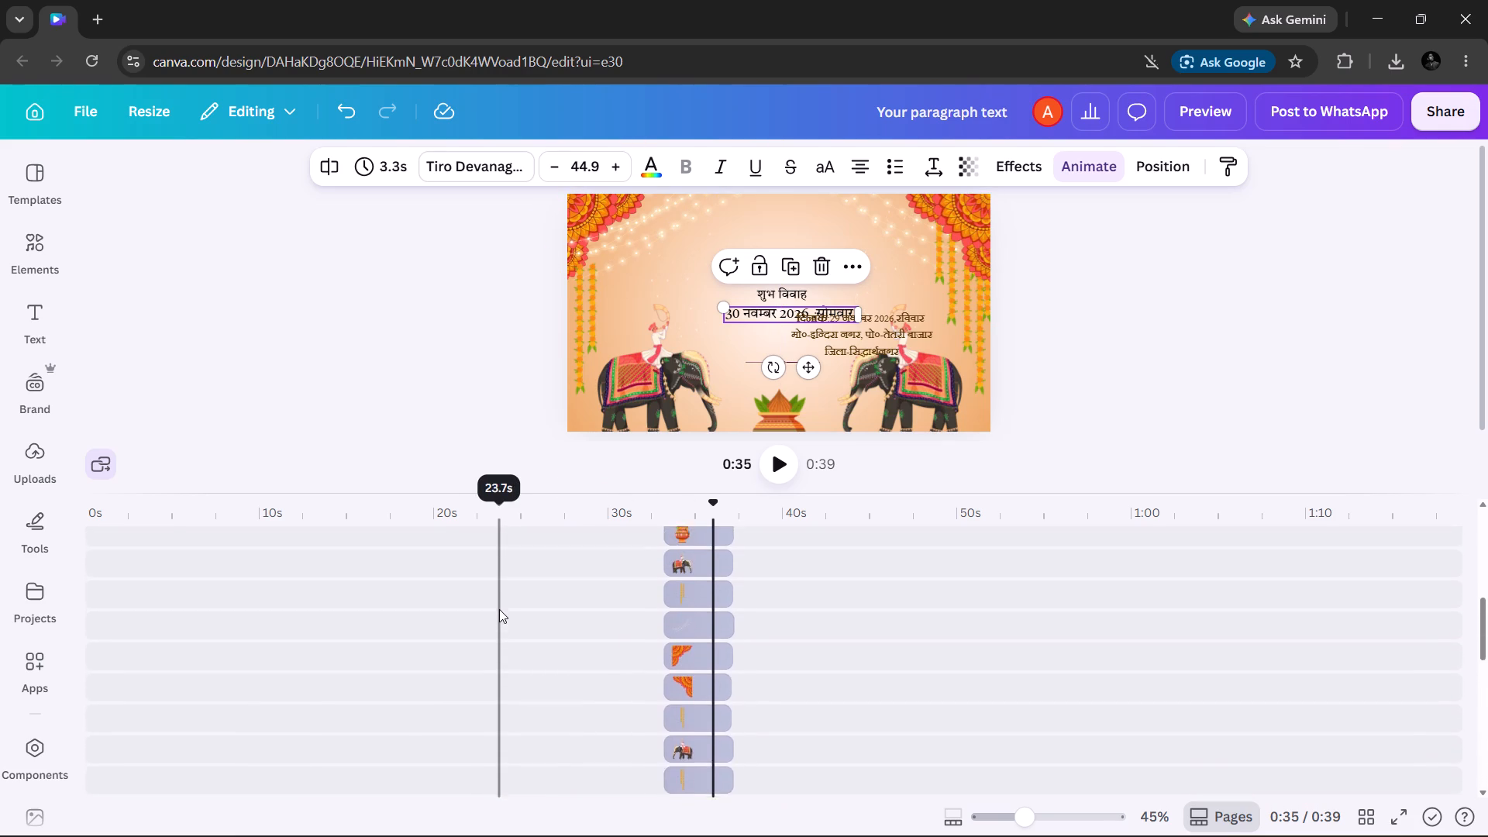
scroll(499, 609, down, 3)
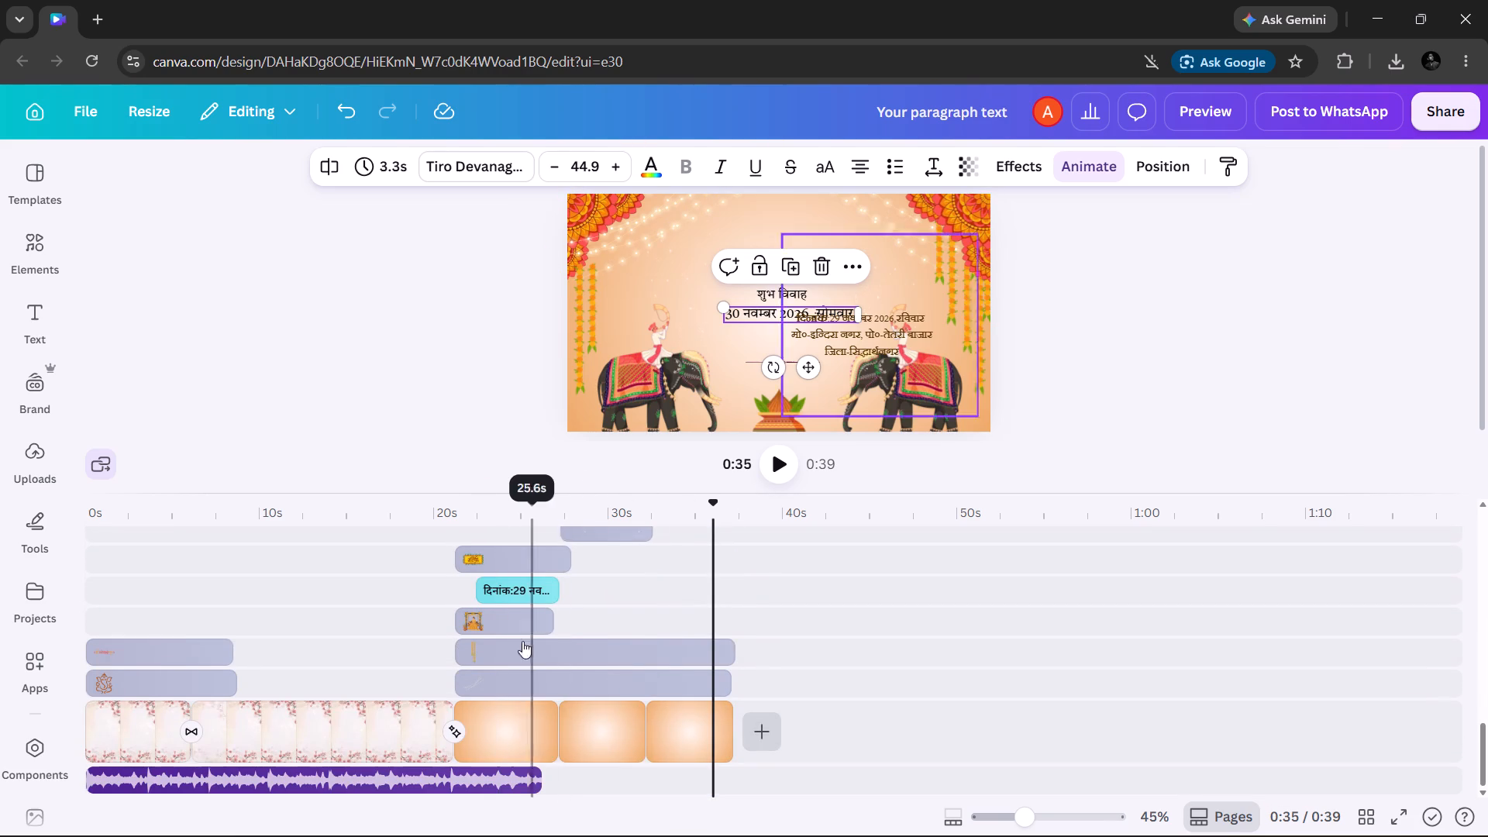
scroll(508, 646, up, 7)
scroll(508, 646, down, 2)
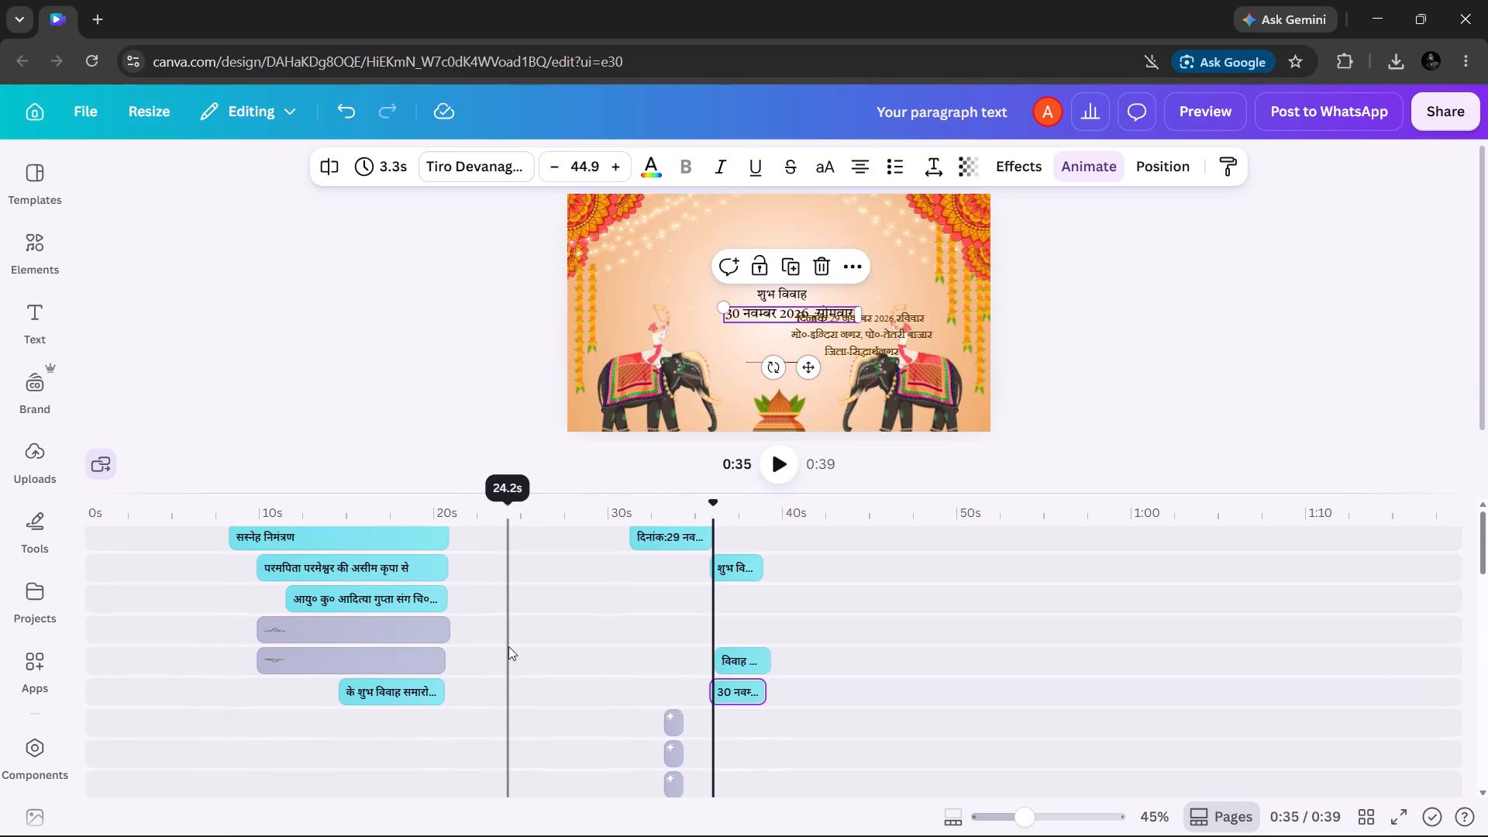
scroll(508, 646, down, 7)
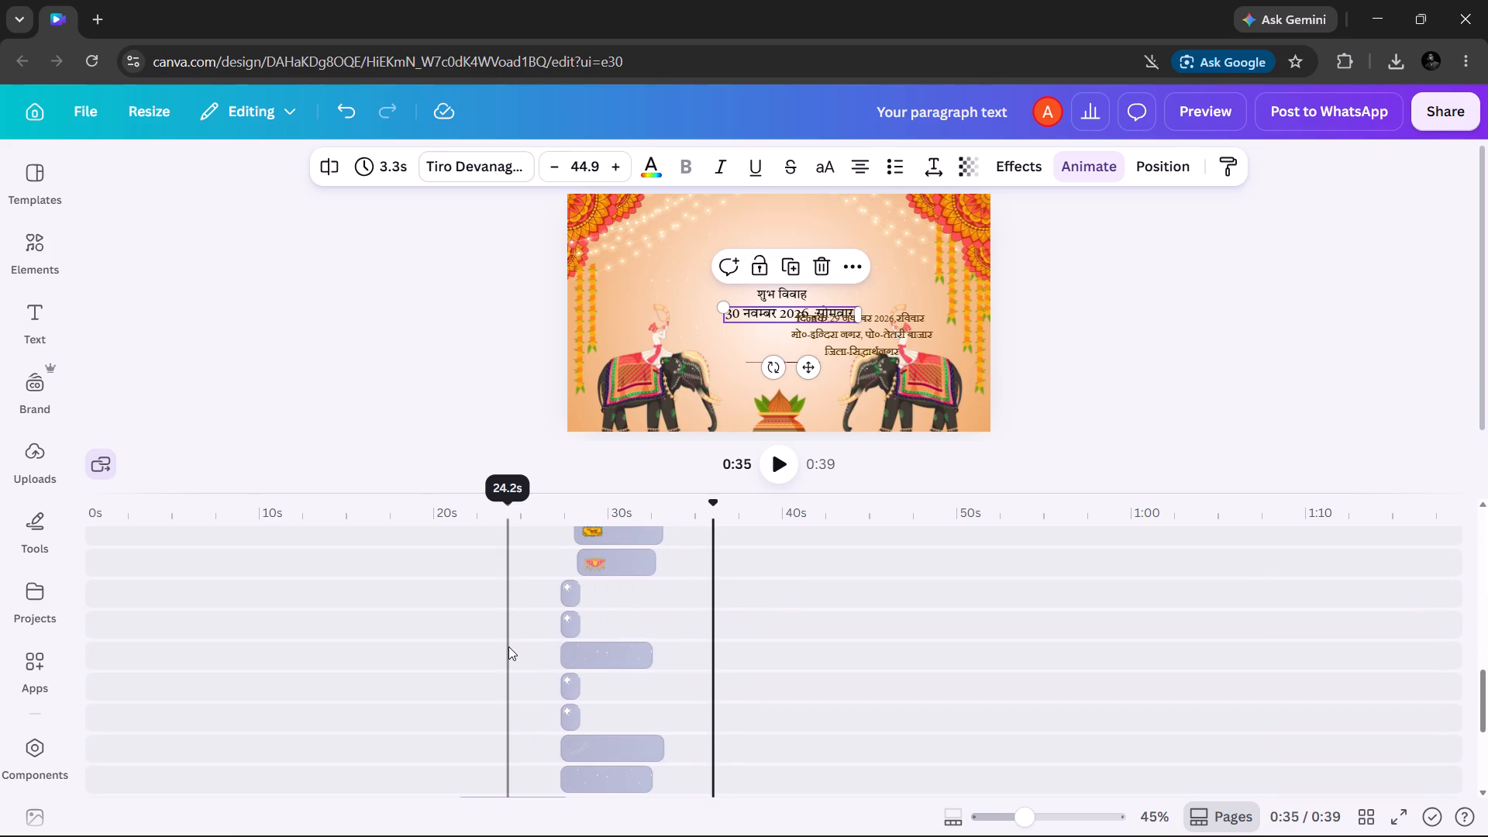
scroll(508, 646, down, 3)
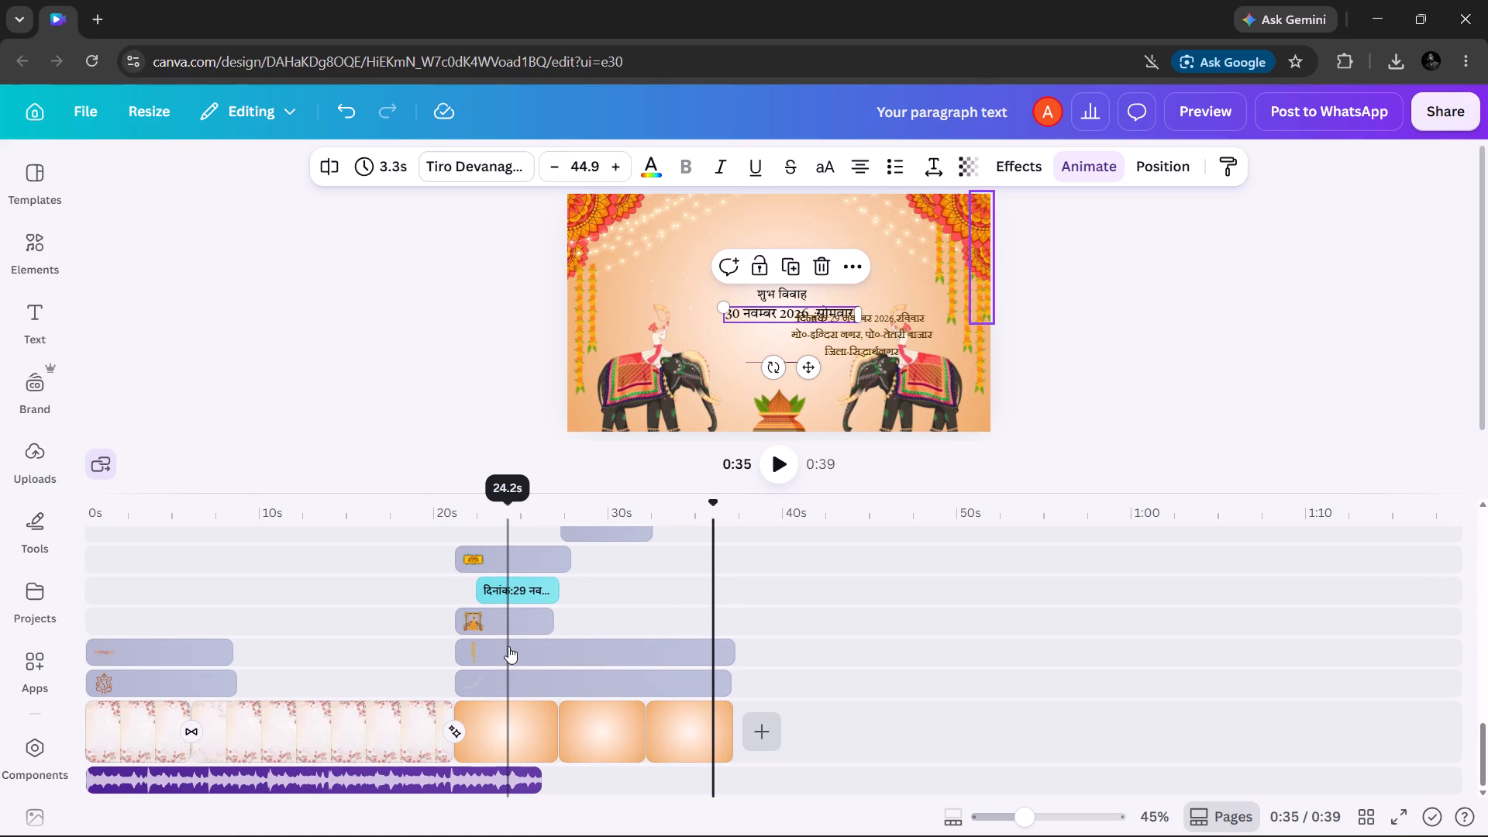
Change the mehndi title sign's animation to Sketch, applied on enter with the Fill style.
scroll(508, 646, left, 1)
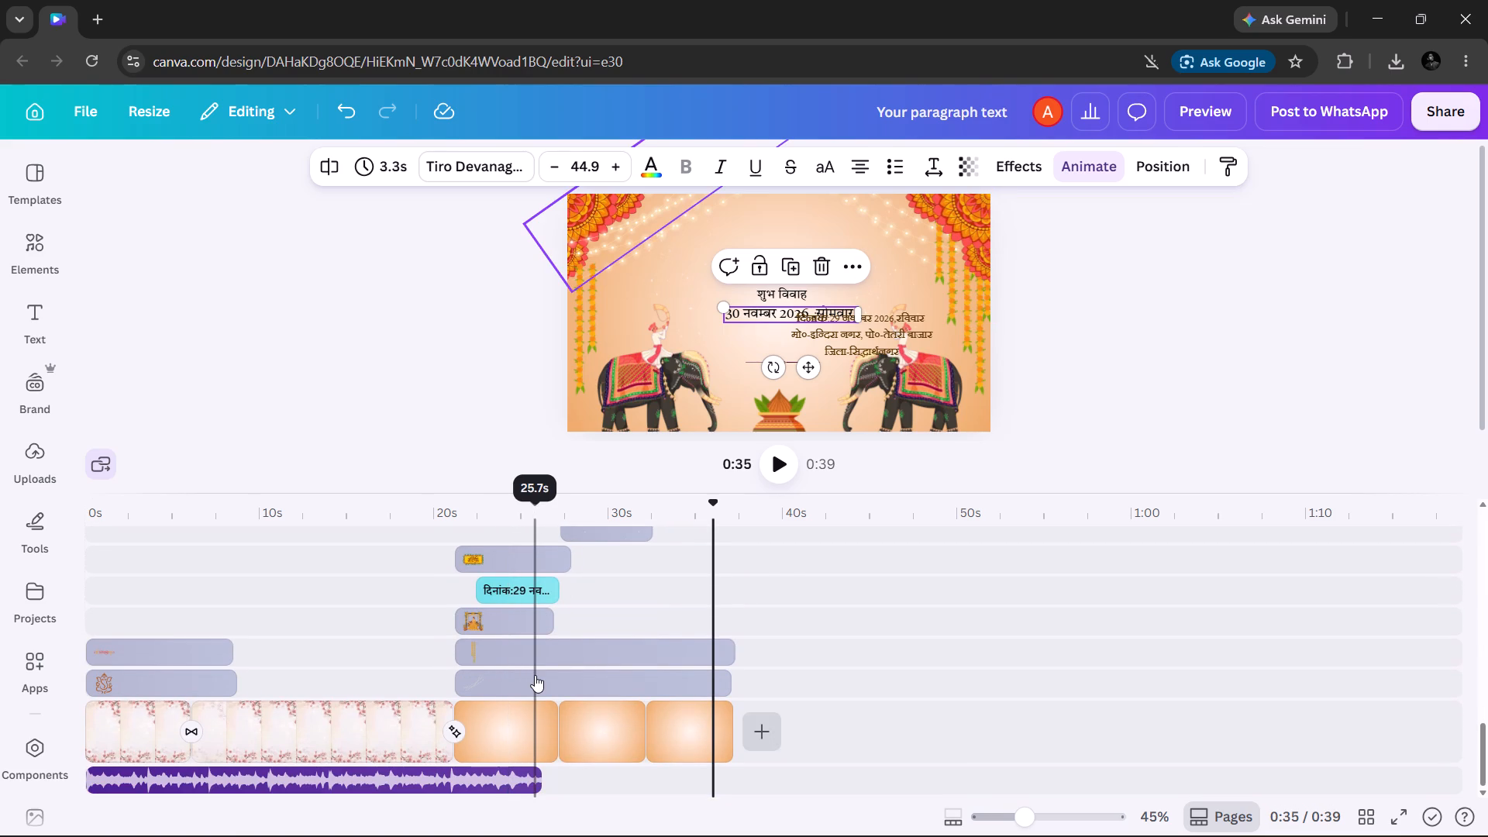
scroll(535, 675, left, 1)
scroll(580, 602, up, 2)
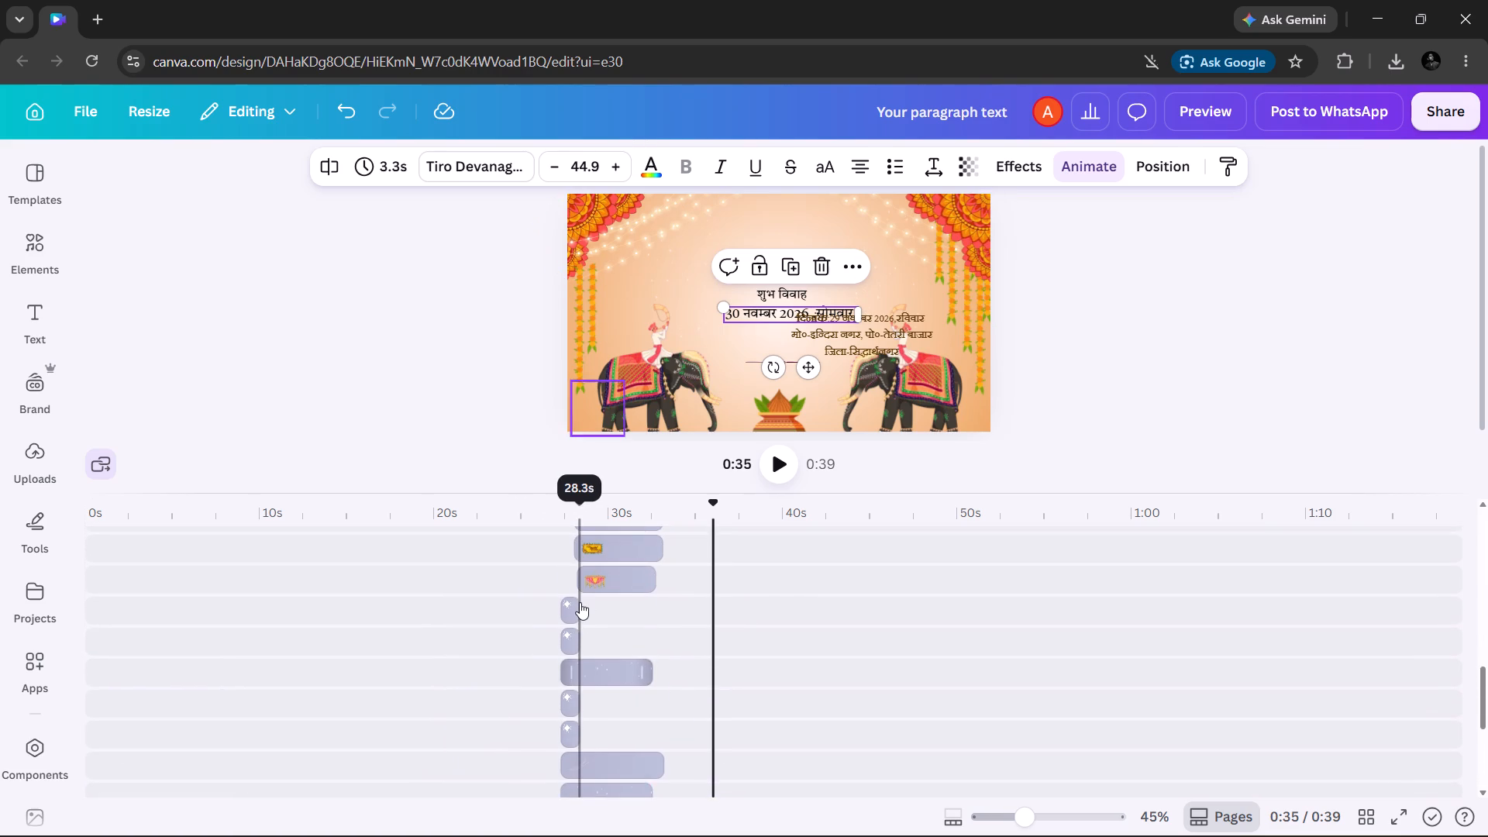
scroll(580, 602, up, 1)
click(609, 629)
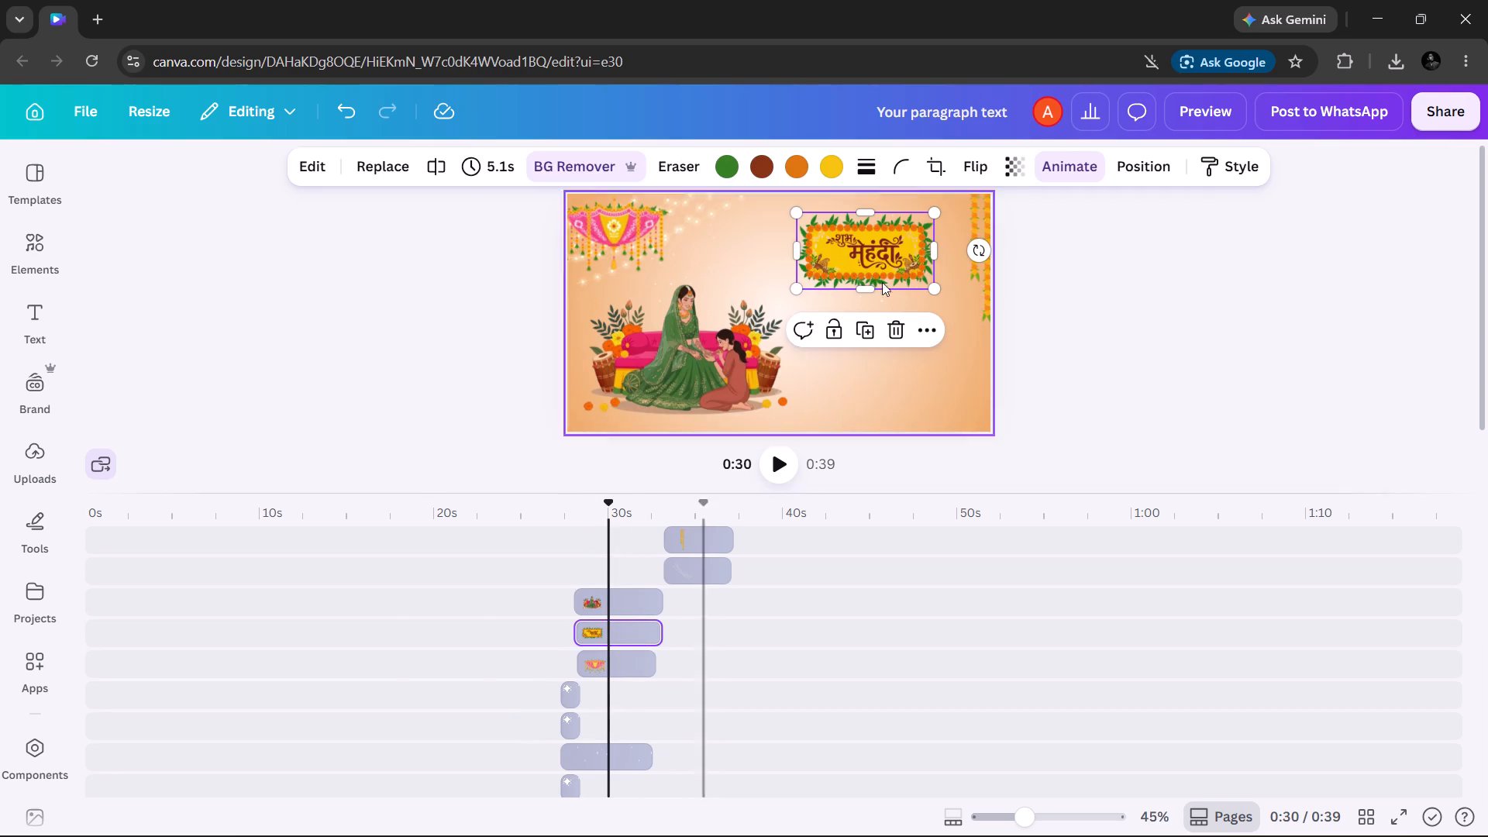
click(1049, 164)
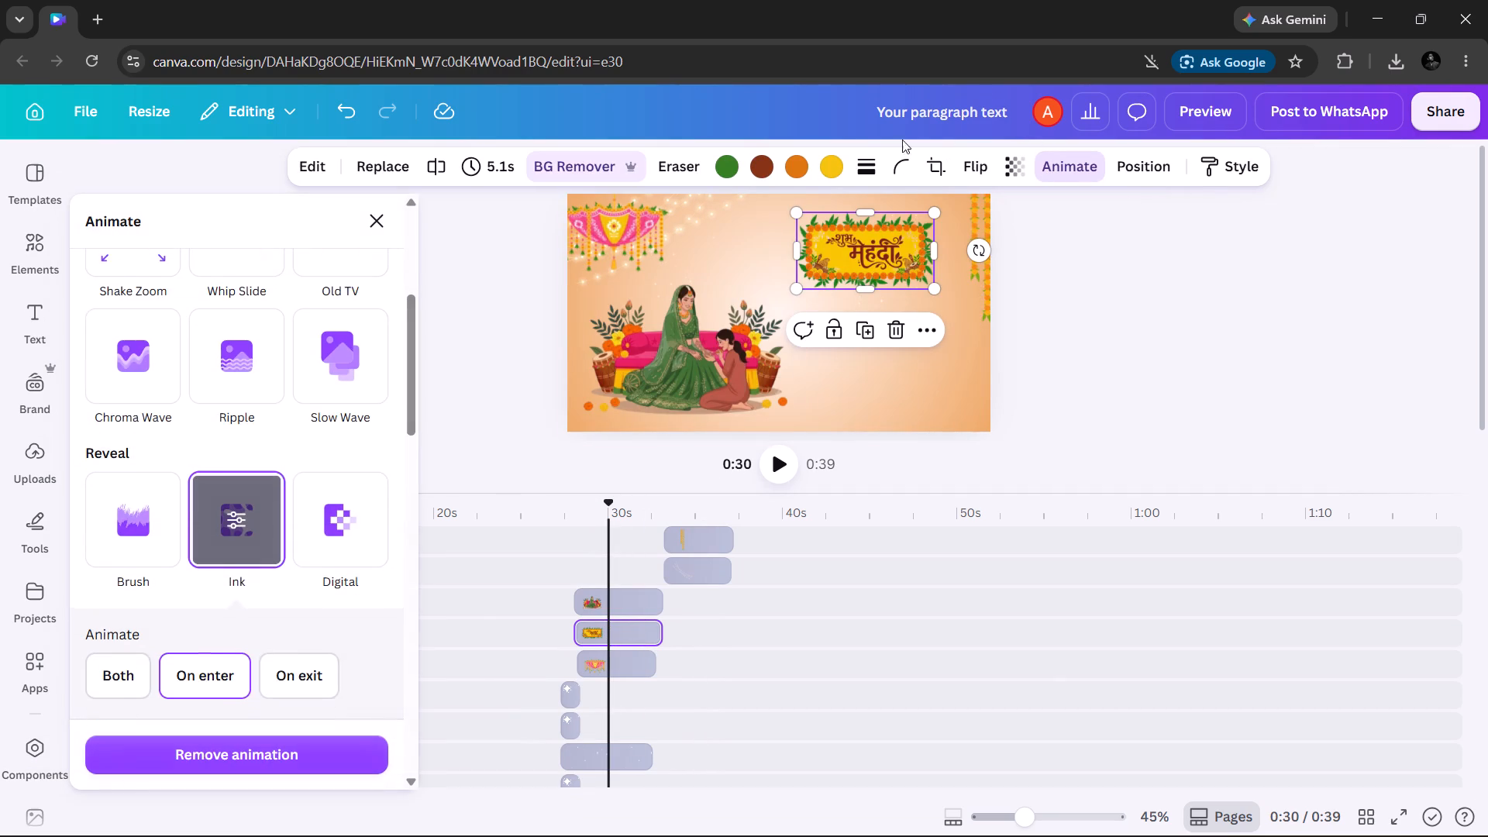
scroll(224, 547, down, 3)
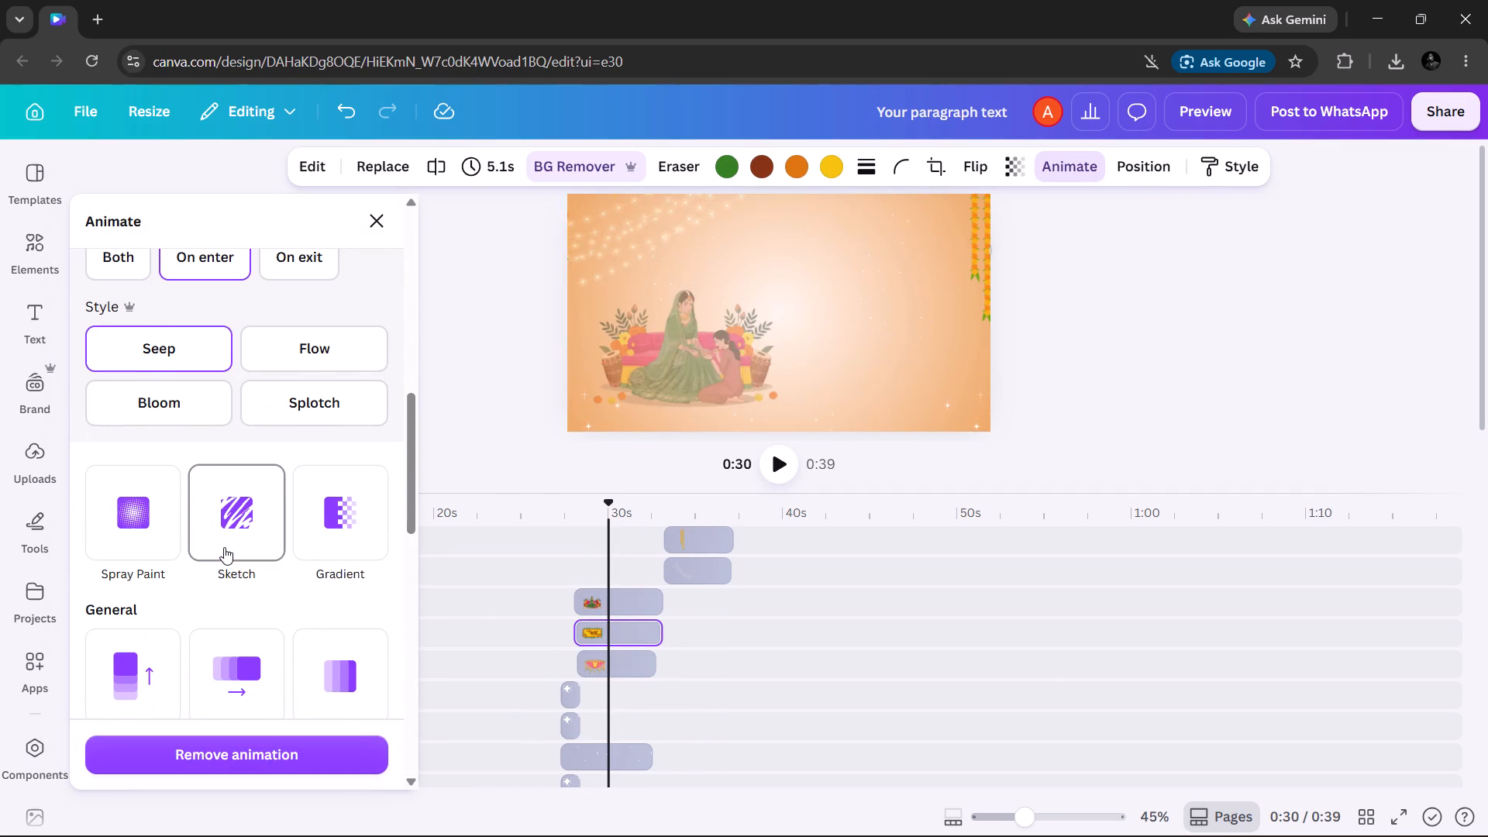
scroll(224, 547, down, 3)
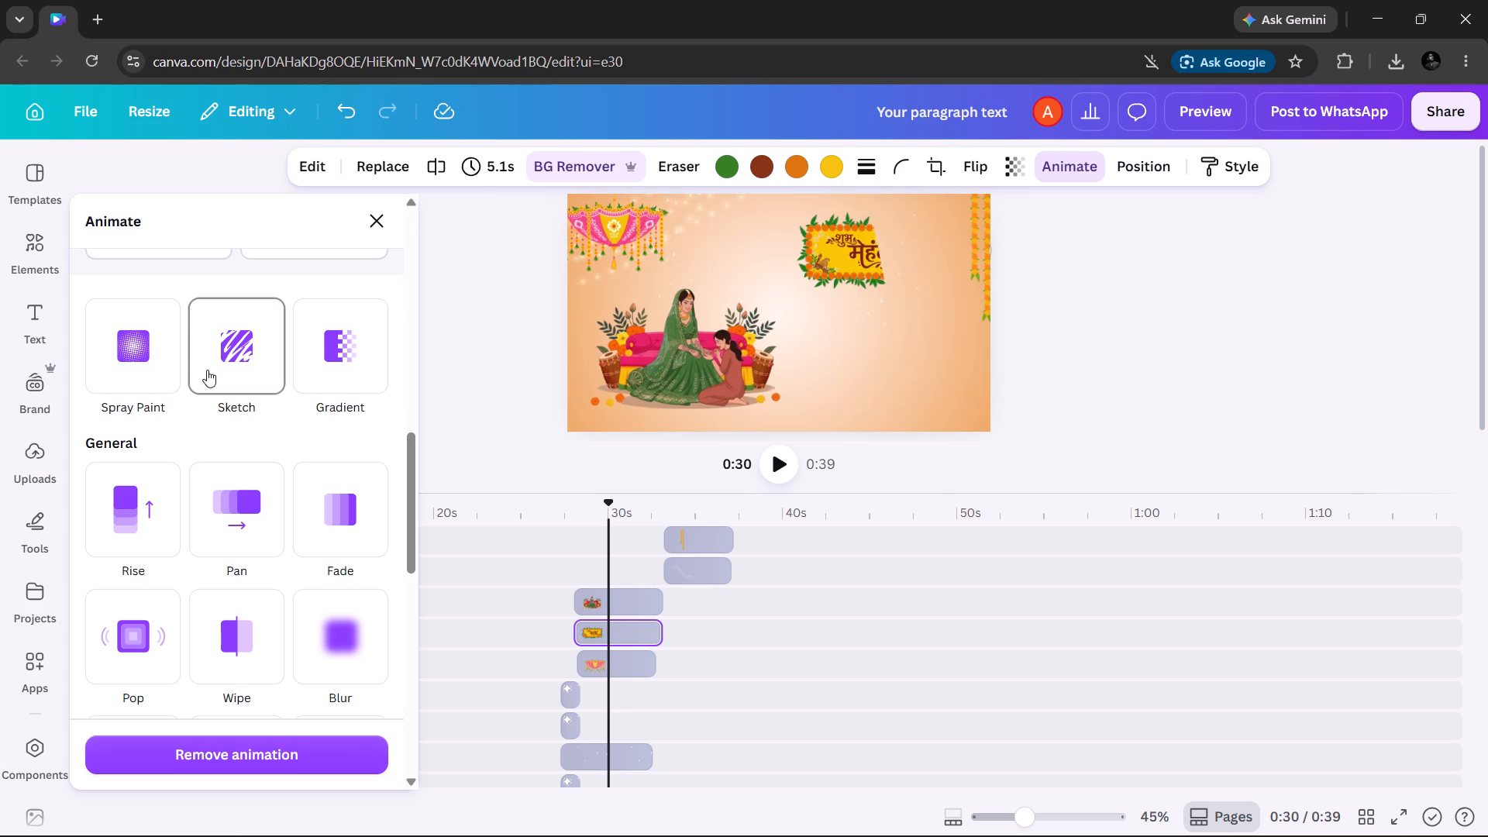
click(207, 370)
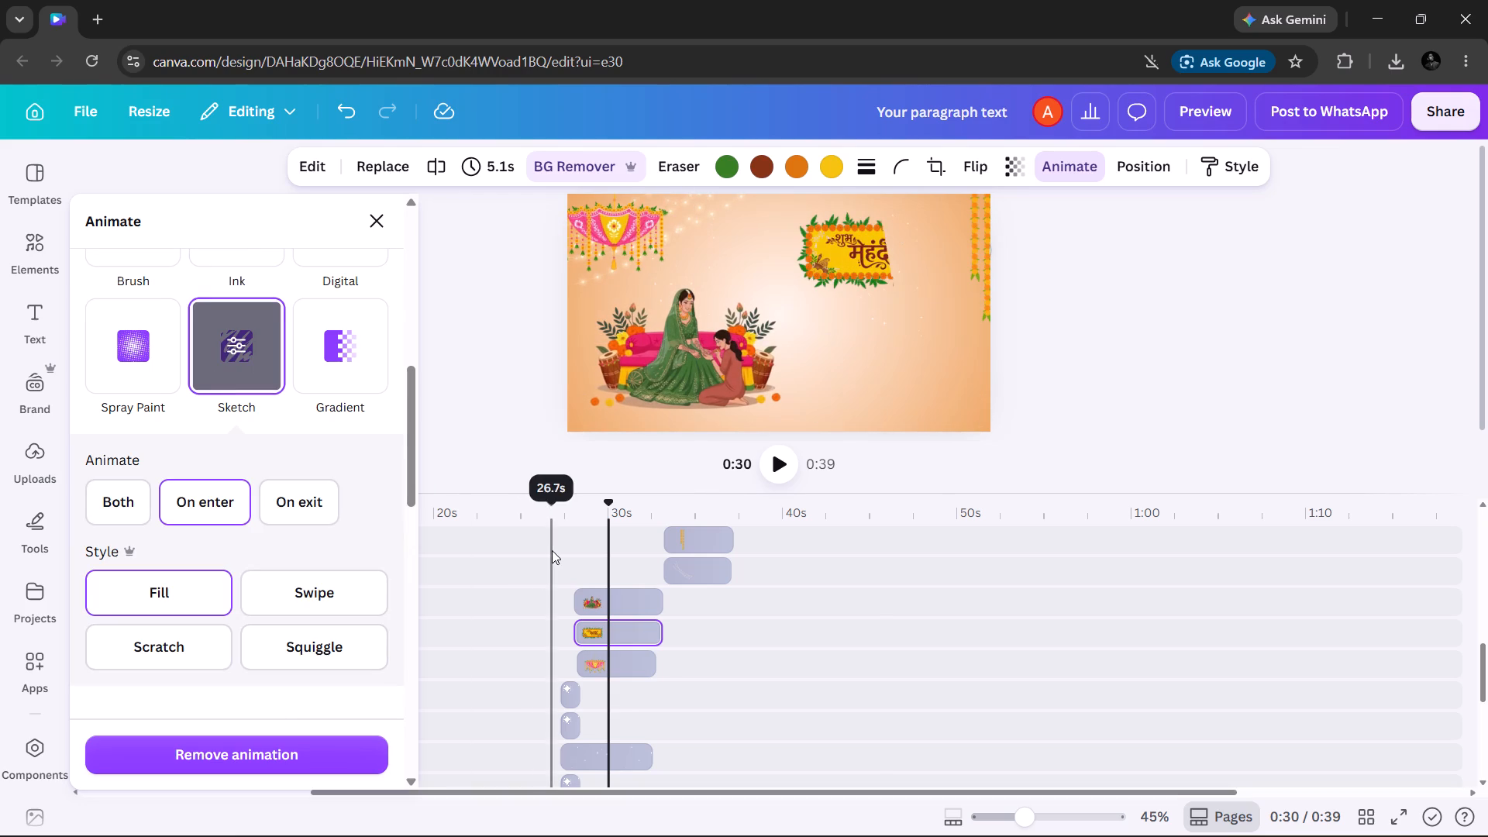
Move the mehndi women illustration clip below the title sign's track, starting slightly later at about 28.4 s, and trim its end to 4.7 s.
scroll(560, 629, up, 2)
scroll(560, 629, down, 2)
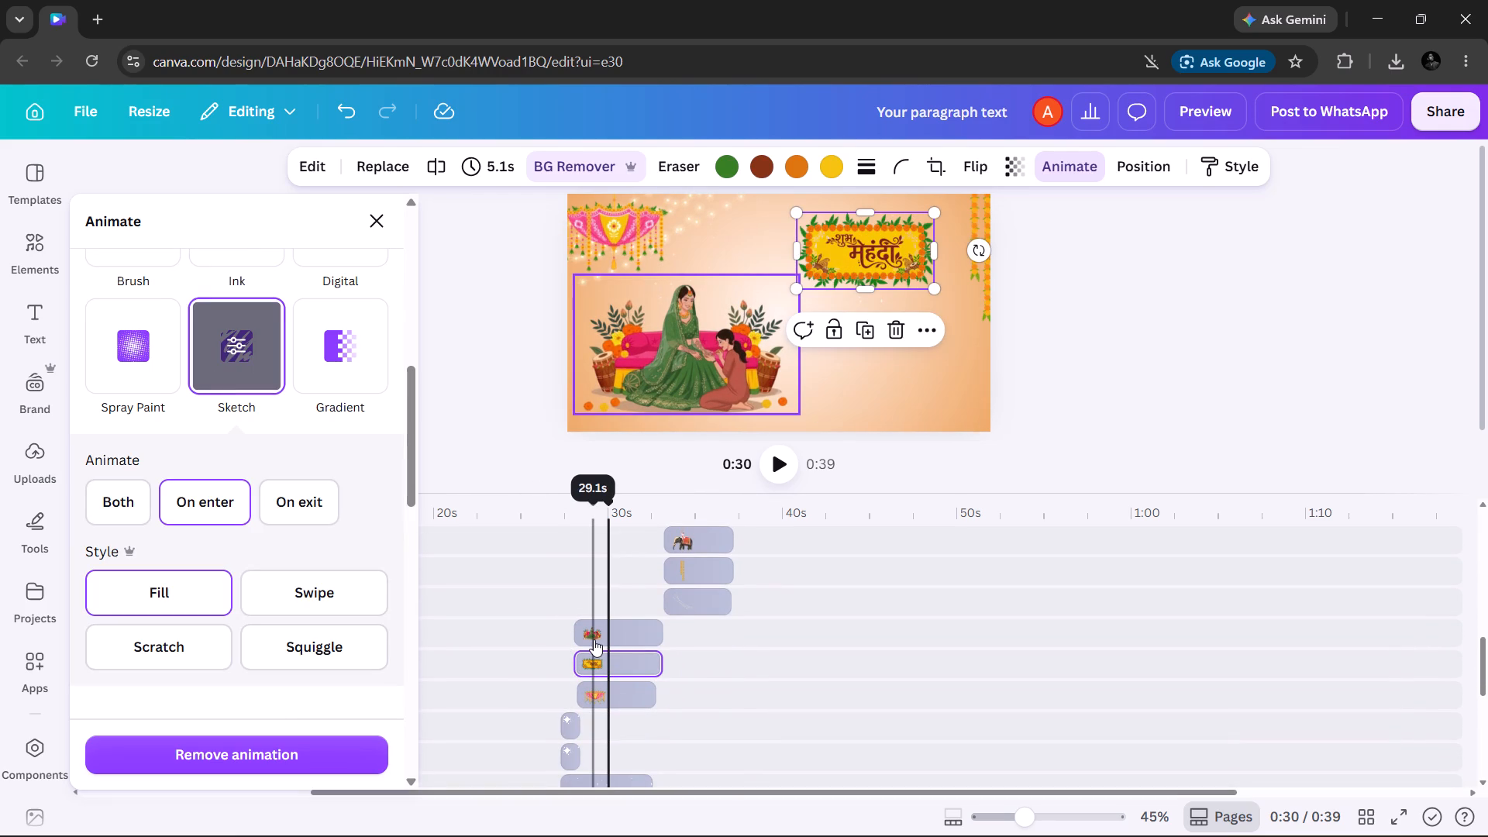
click(594, 639)
drag(620, 632, 618, 645)
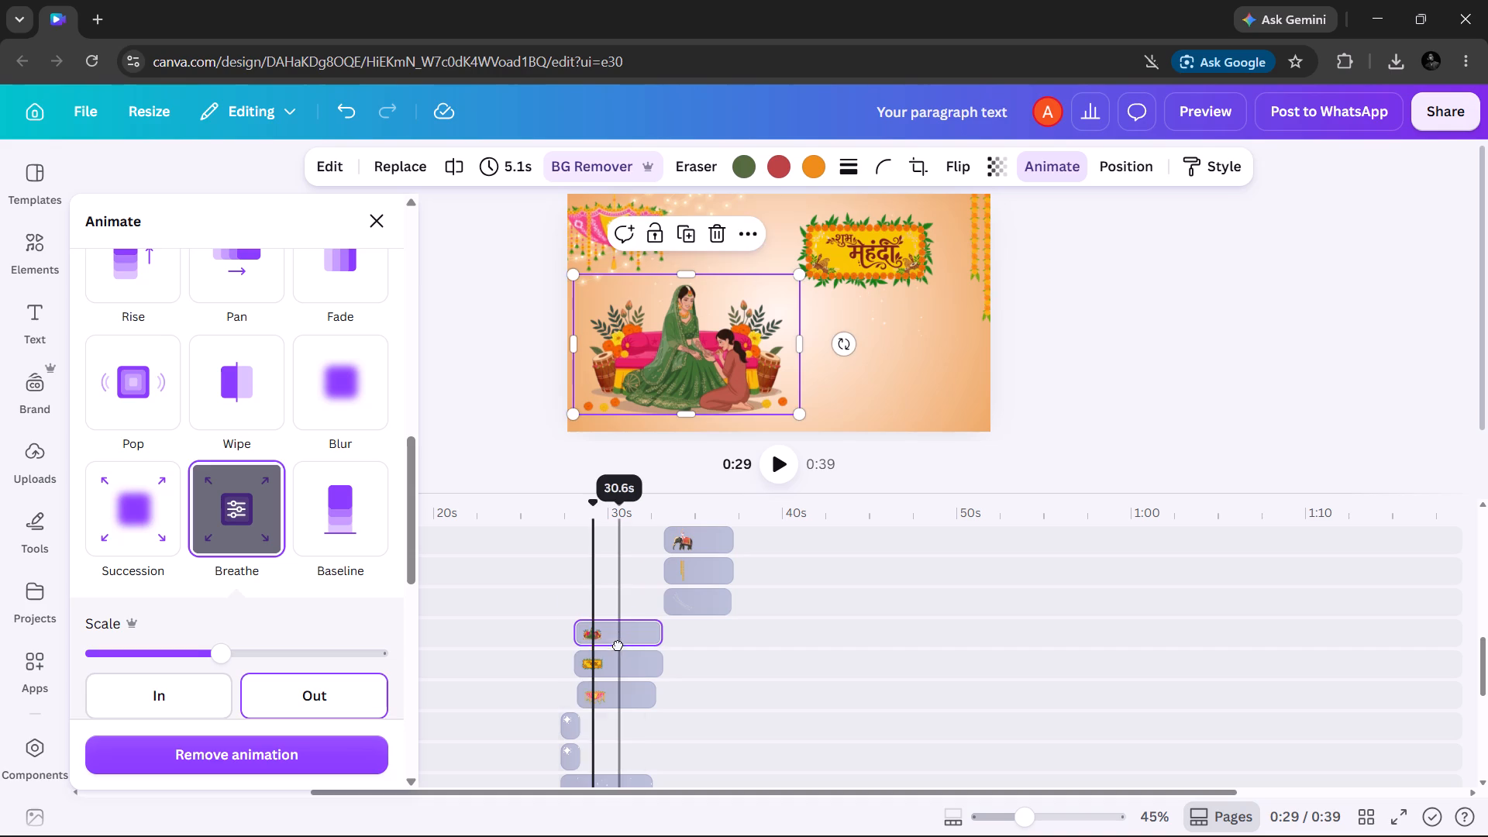
drag(618, 645, 618, 670)
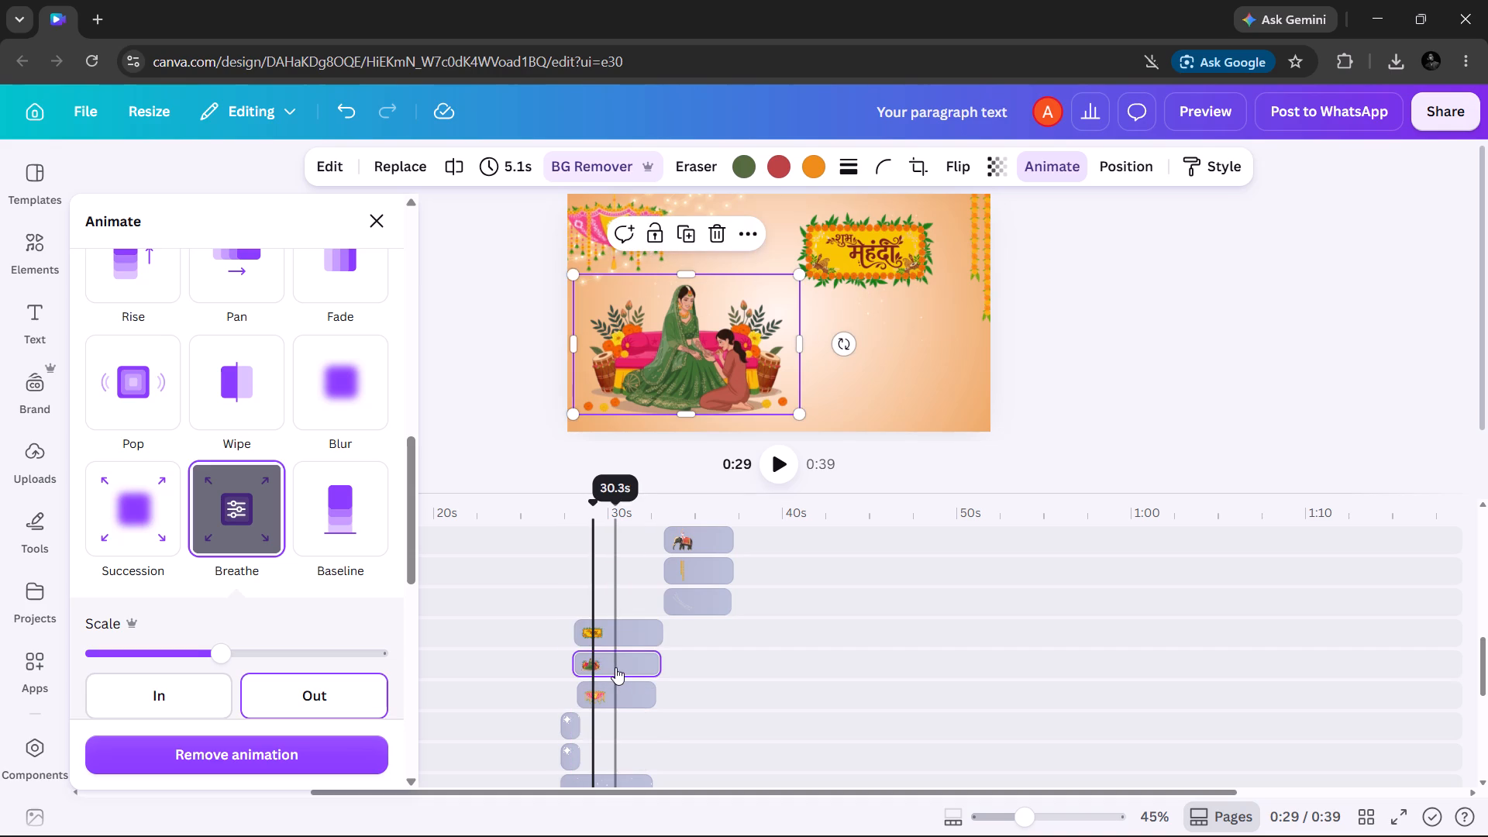
drag(615, 667, 625, 667)
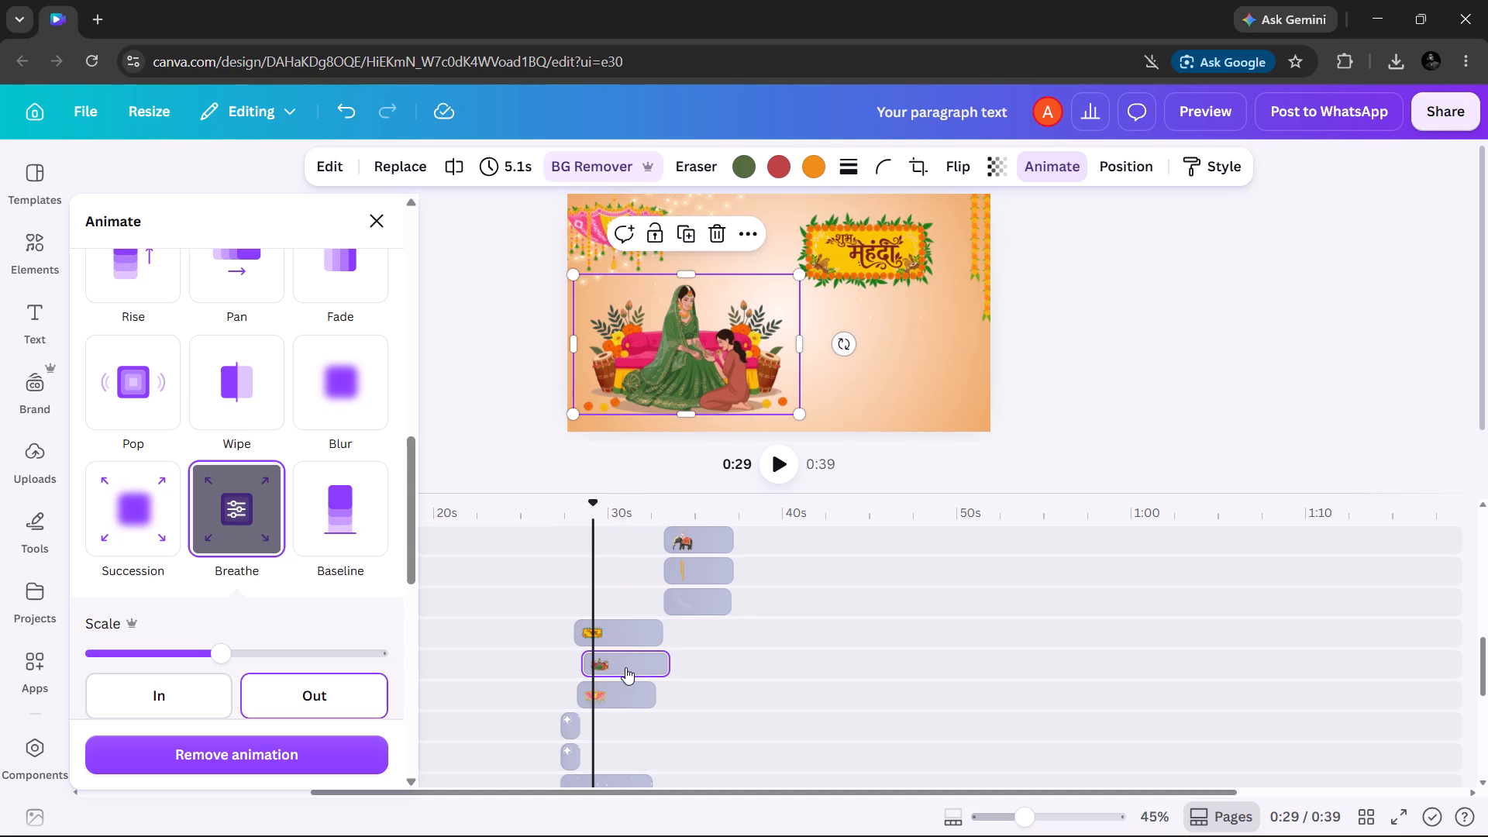
drag(661, 663, 649, 663)
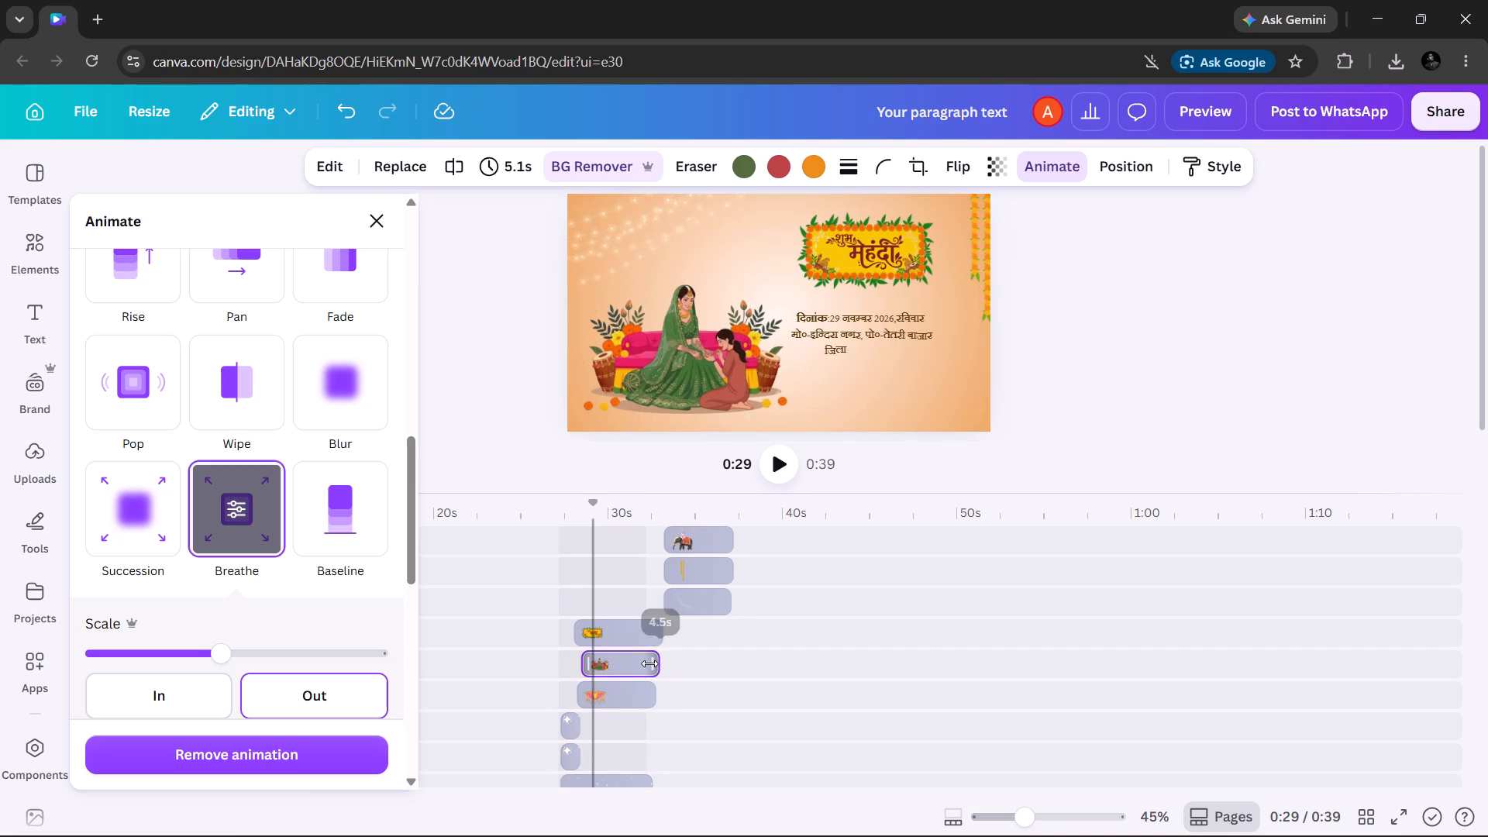
drag(649, 663, 653, 663)
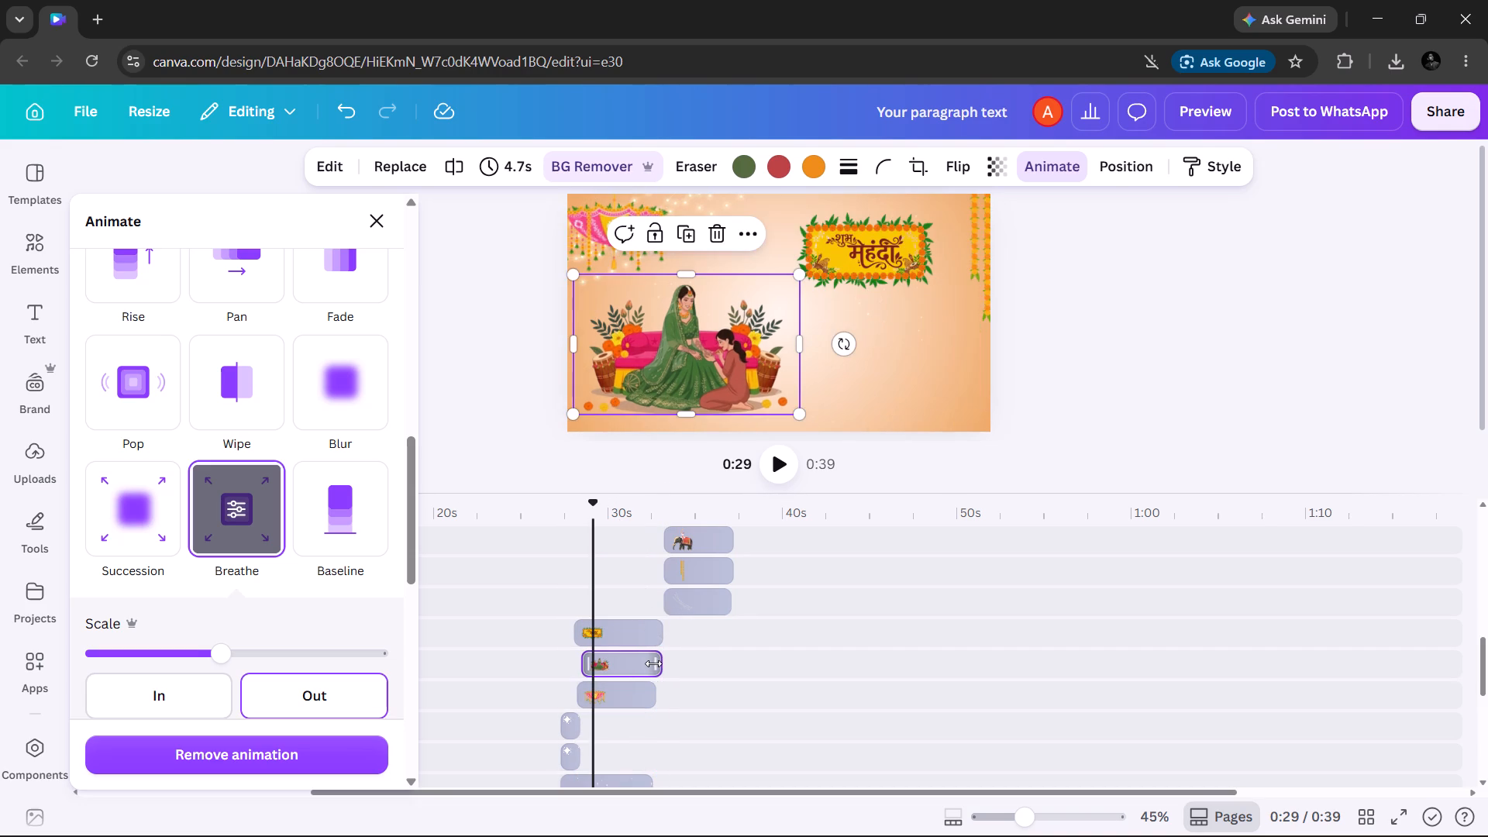
Shift the mehndi slide's hanging floral decoration clip slightly earlier, to start at about 28 s.
click(609, 696)
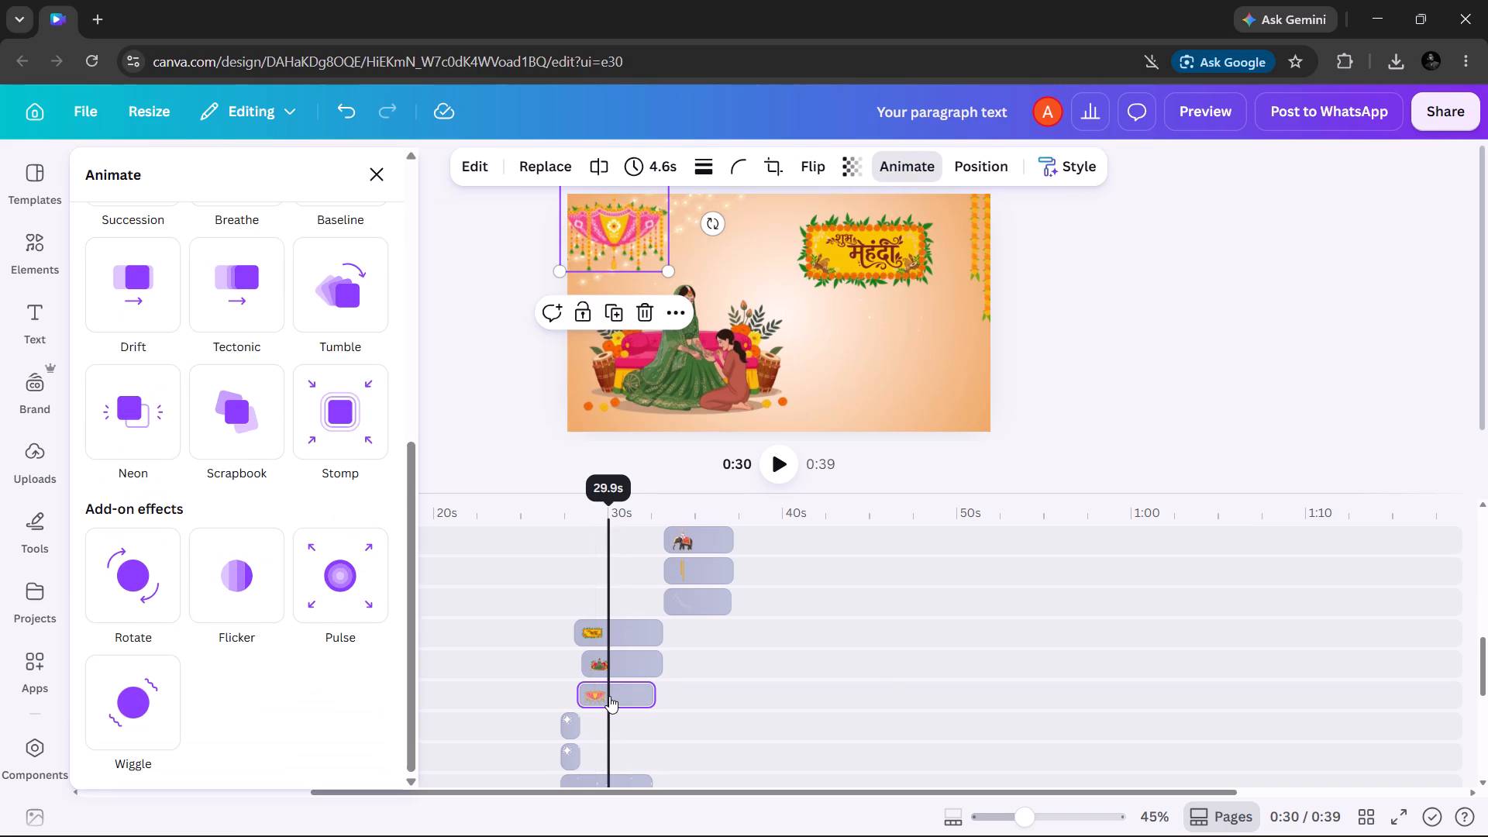
drag(609, 696, 601, 696)
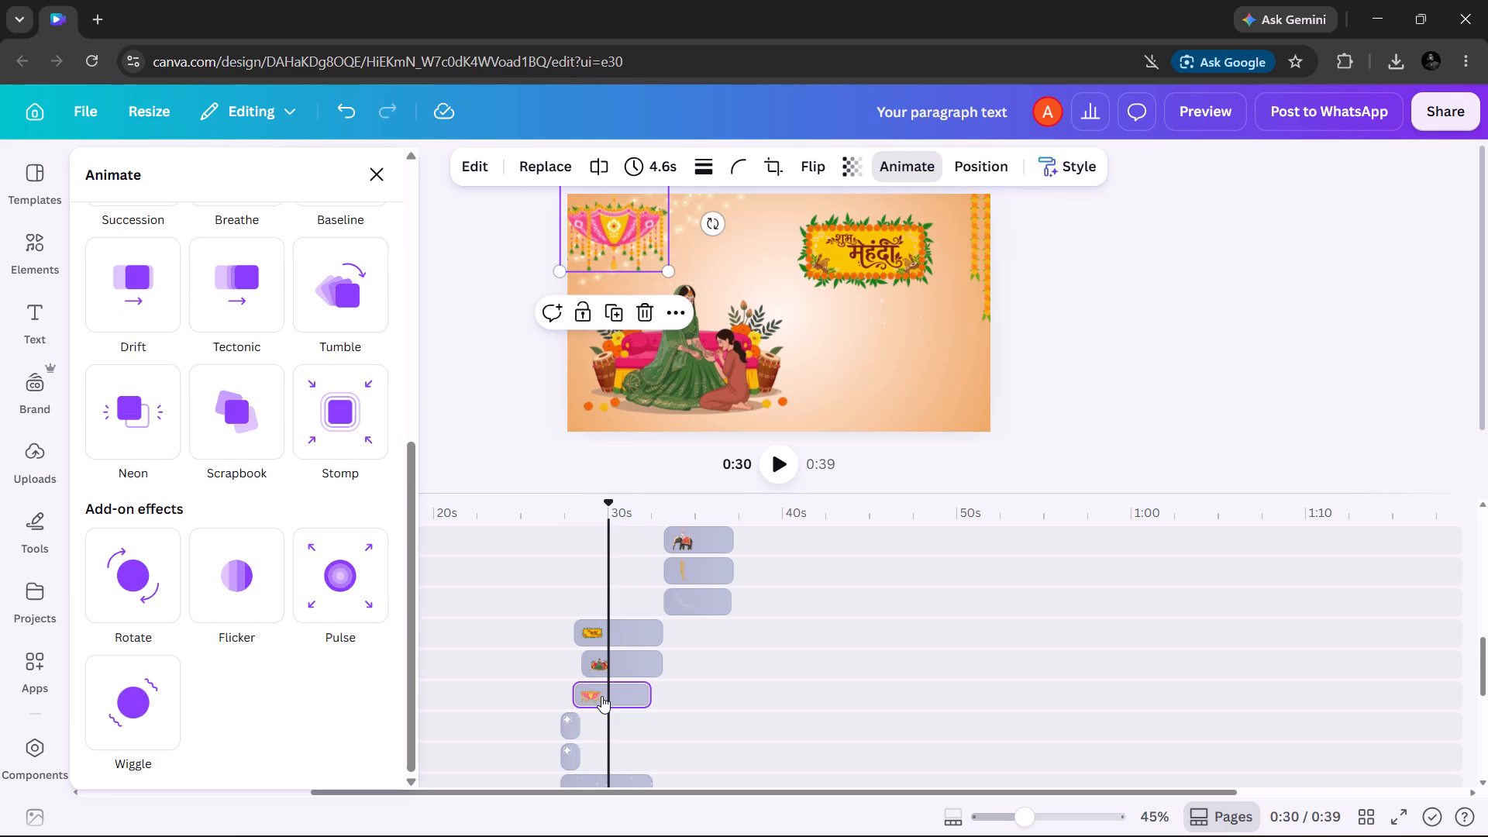
Open the video in full-screen view to check the retimed mehndi slide.
scroll(601, 696, up, 9)
scroll(601, 696, right, 3)
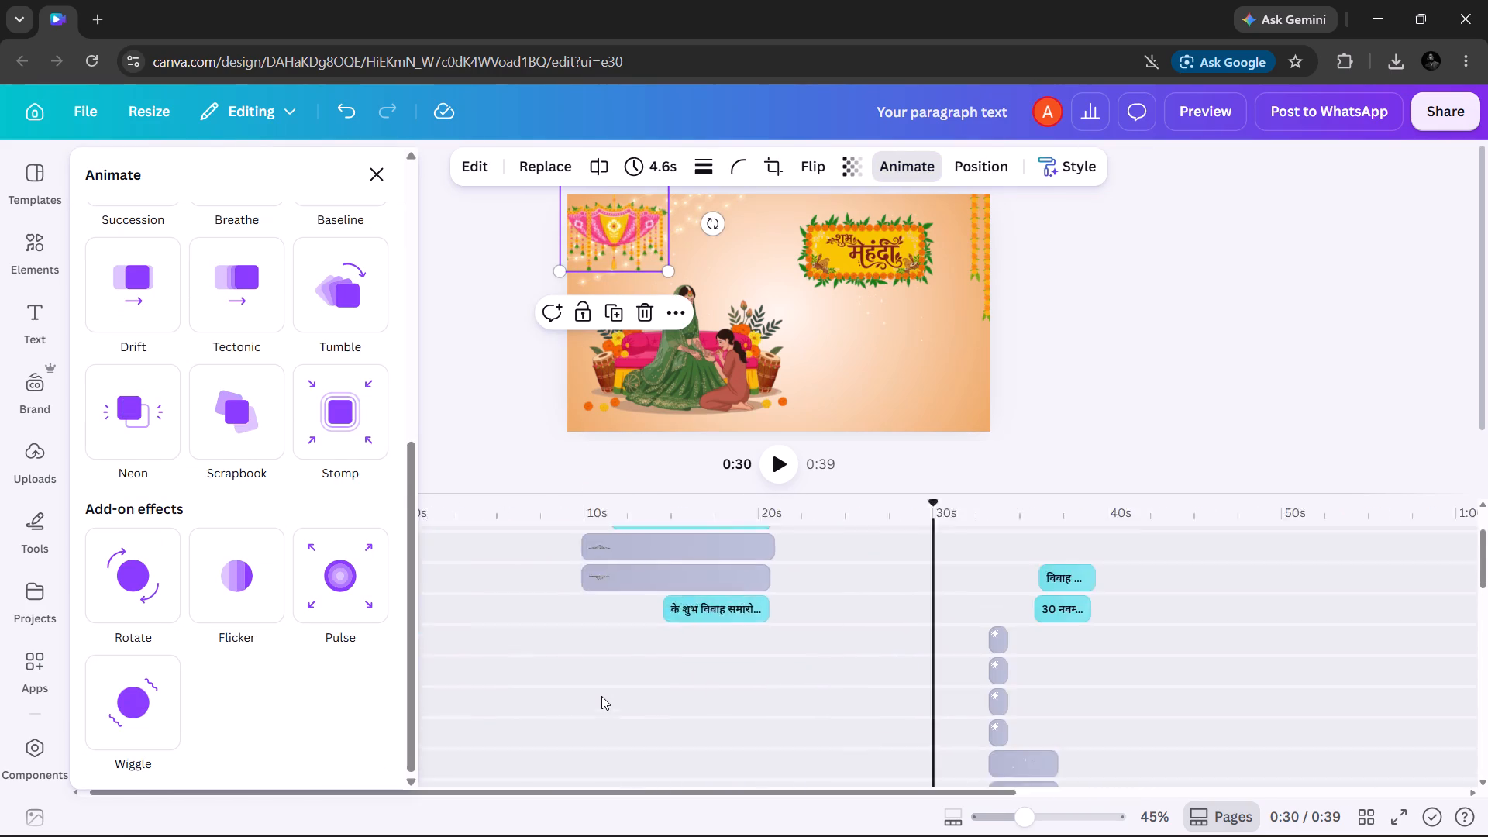
scroll(601, 696, right, 4)
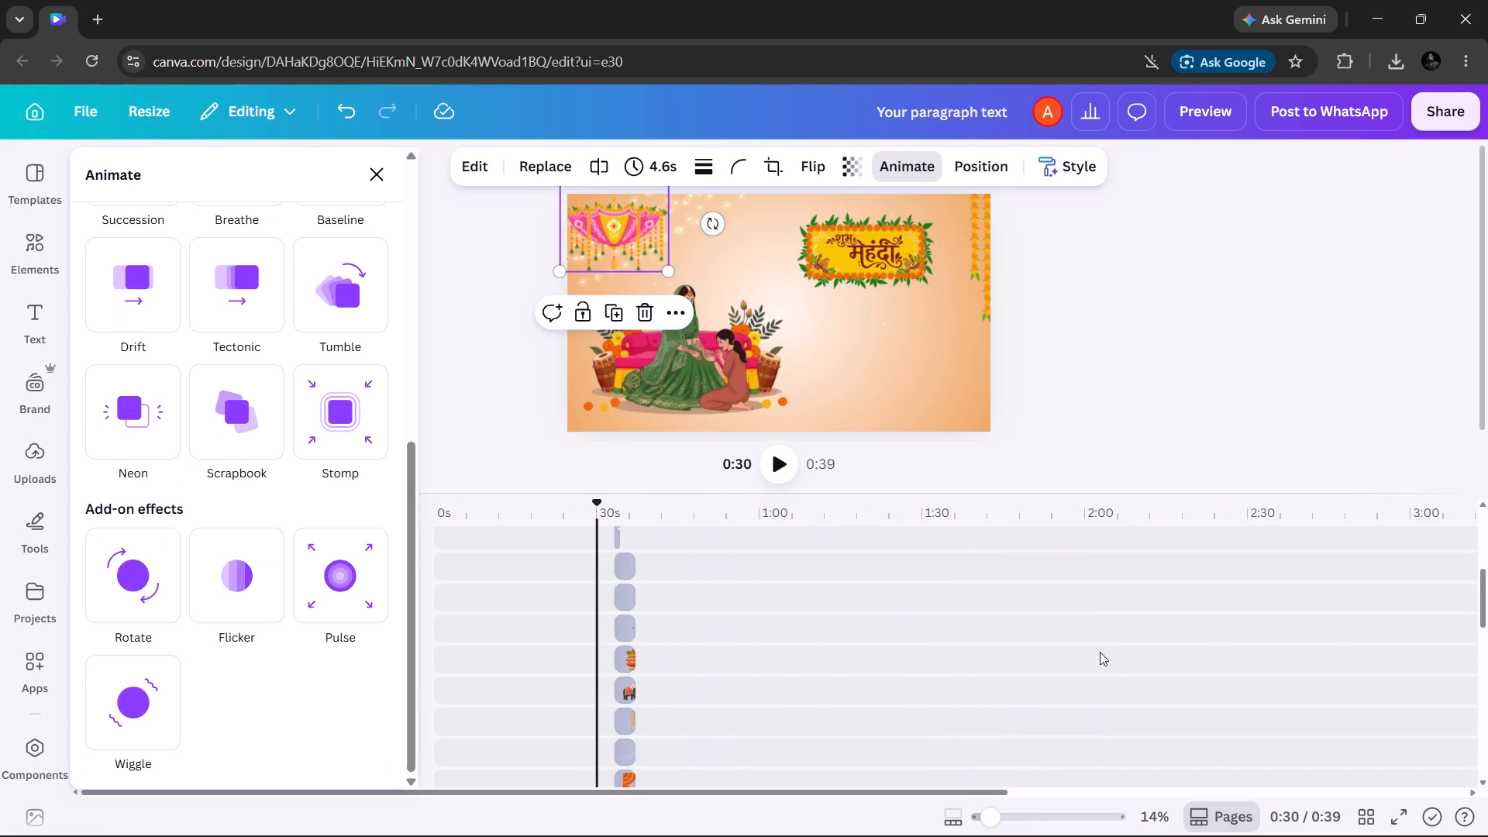
click(1407, 824)
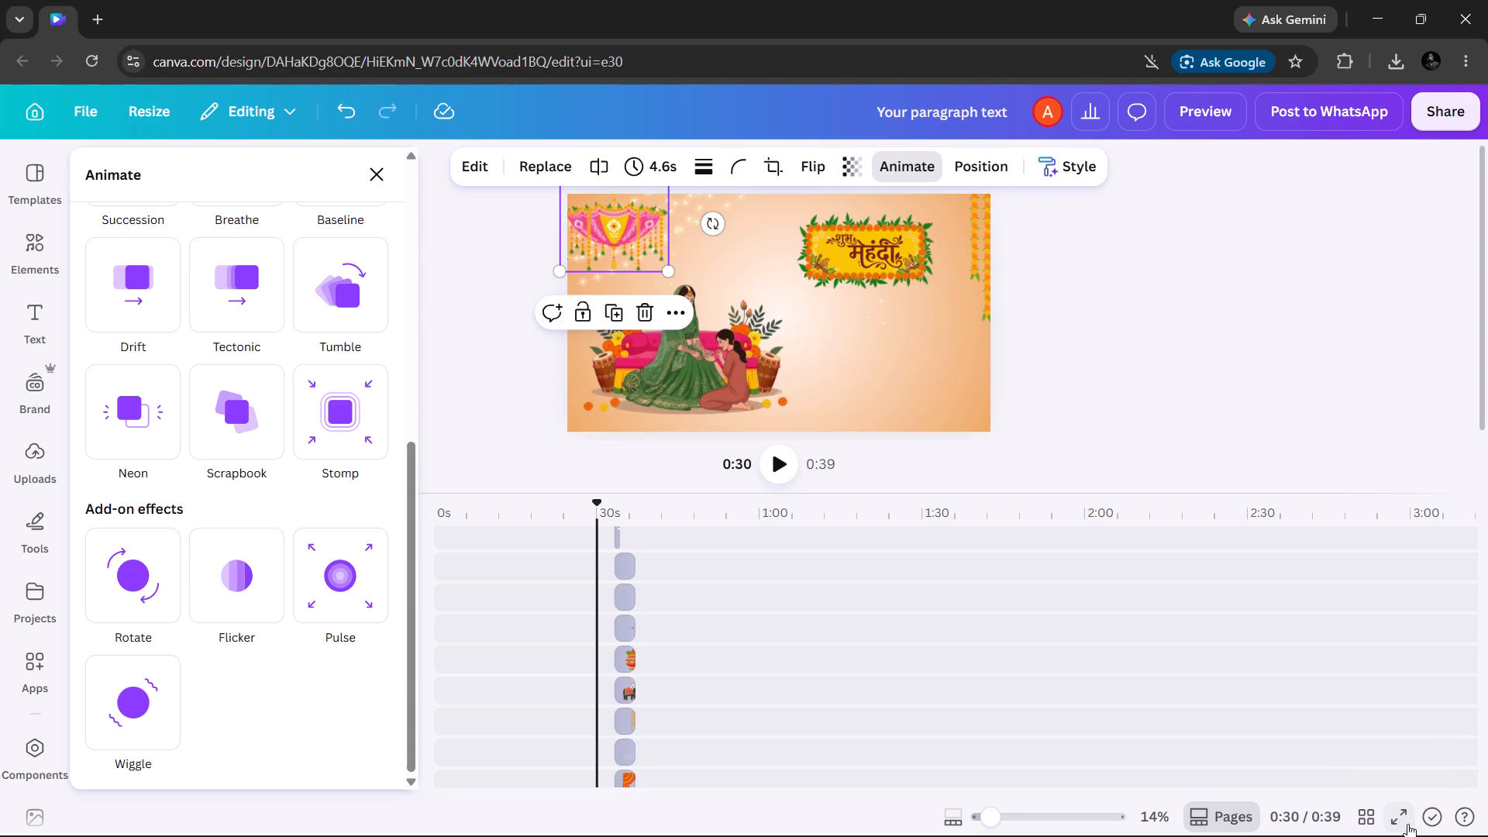
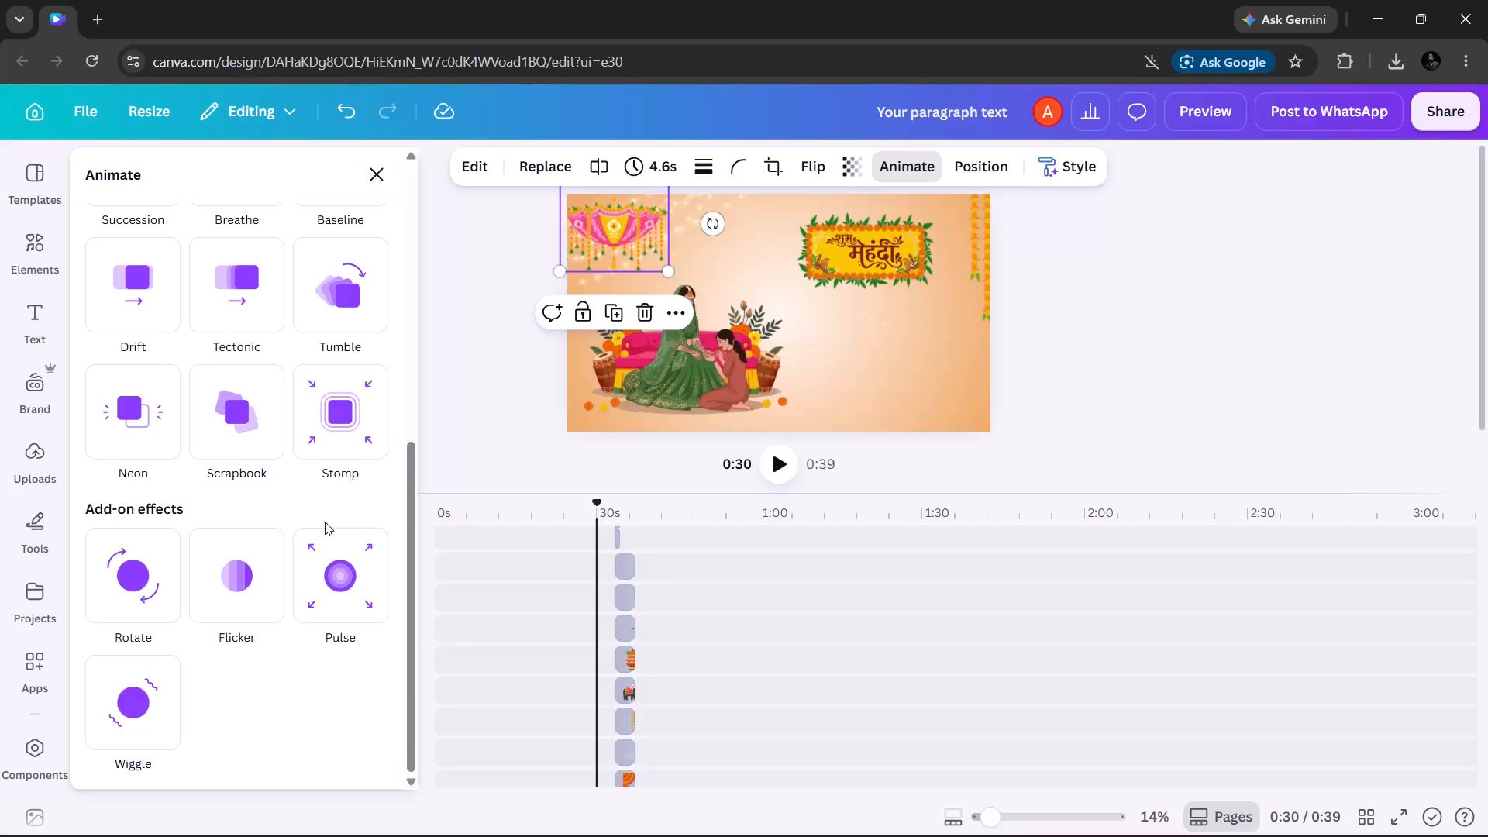
Look through the timeline tracks around the mehndi slide, checking where its background, garland and title sign clips start and end.
click(496, 423)
scroll(432, 704, down, 2)
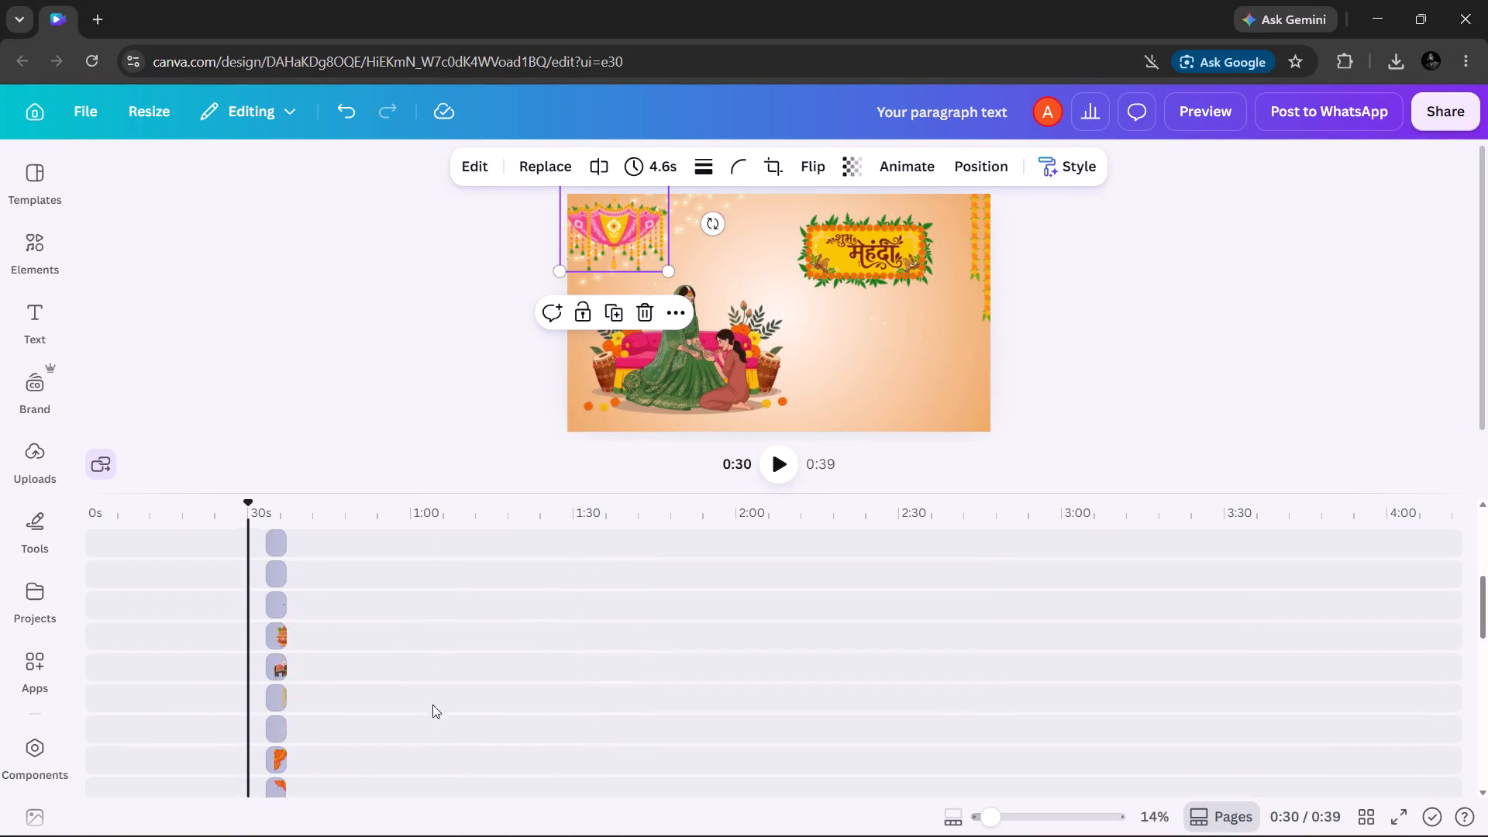
scroll(432, 704, down, 6)
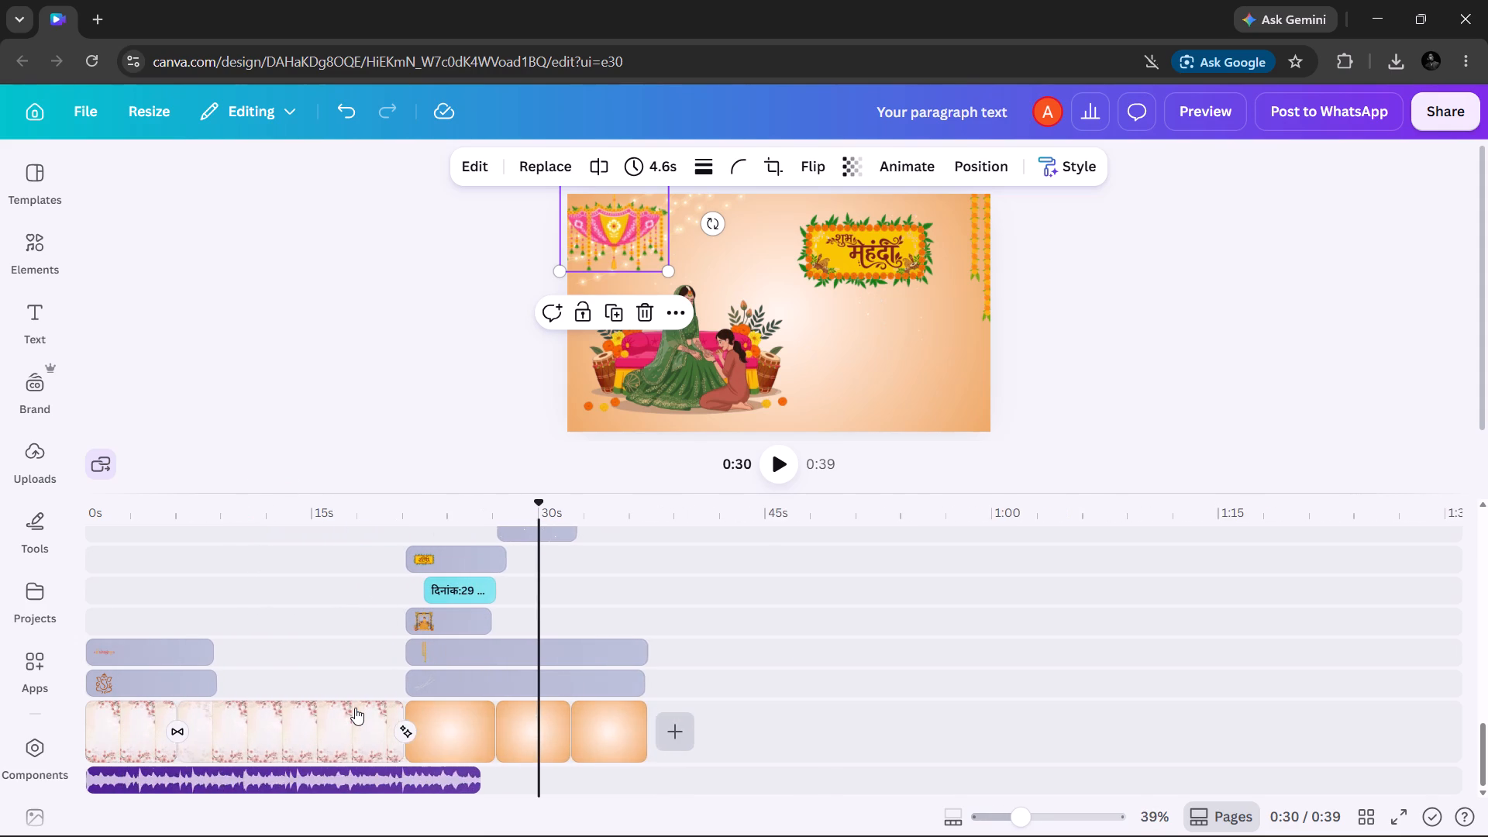
scroll(355, 708, down, 2)
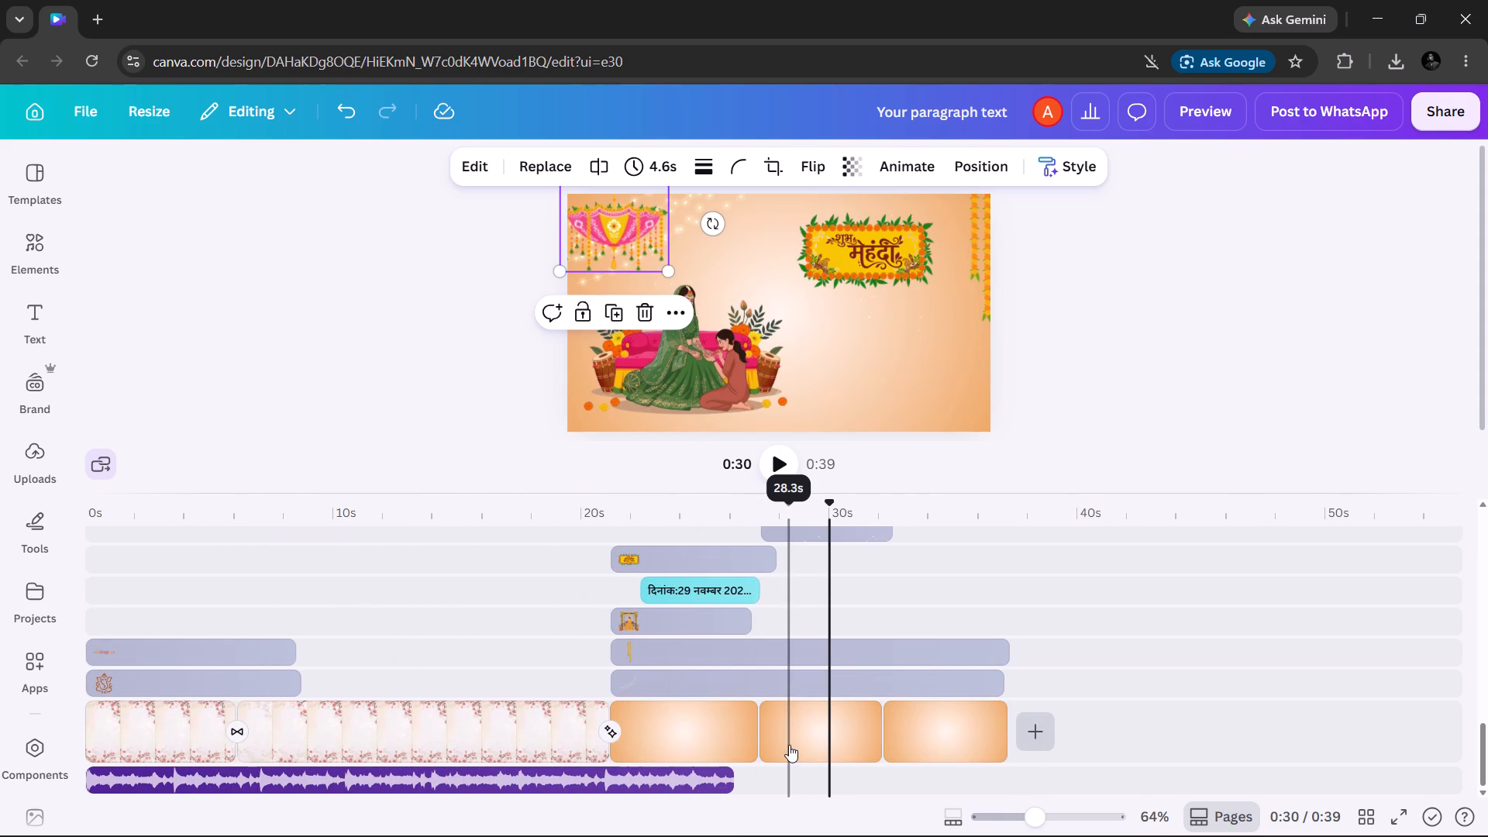
click(789, 745)
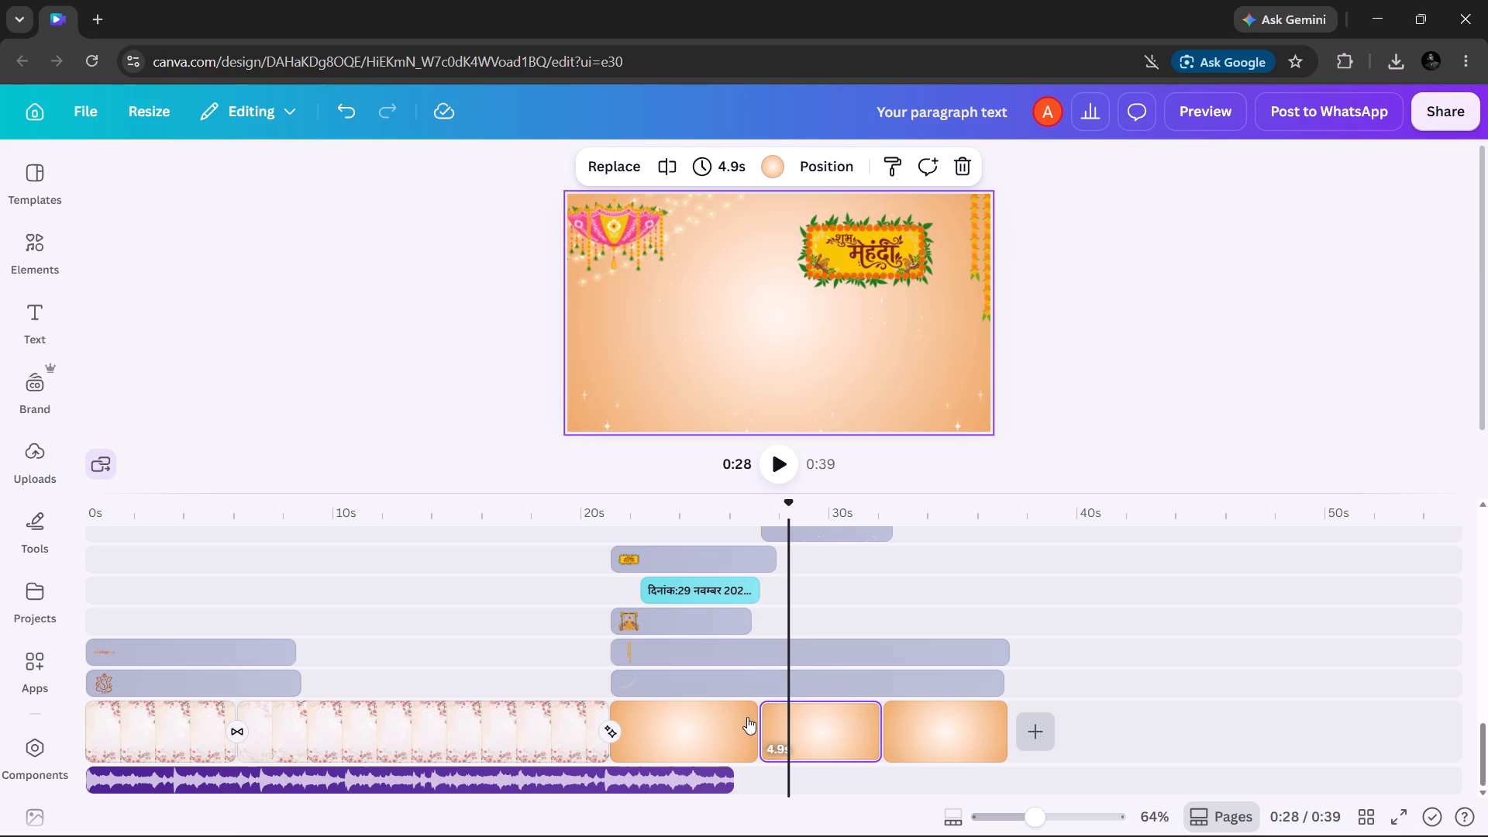
scroll(734, 679, up, 5)
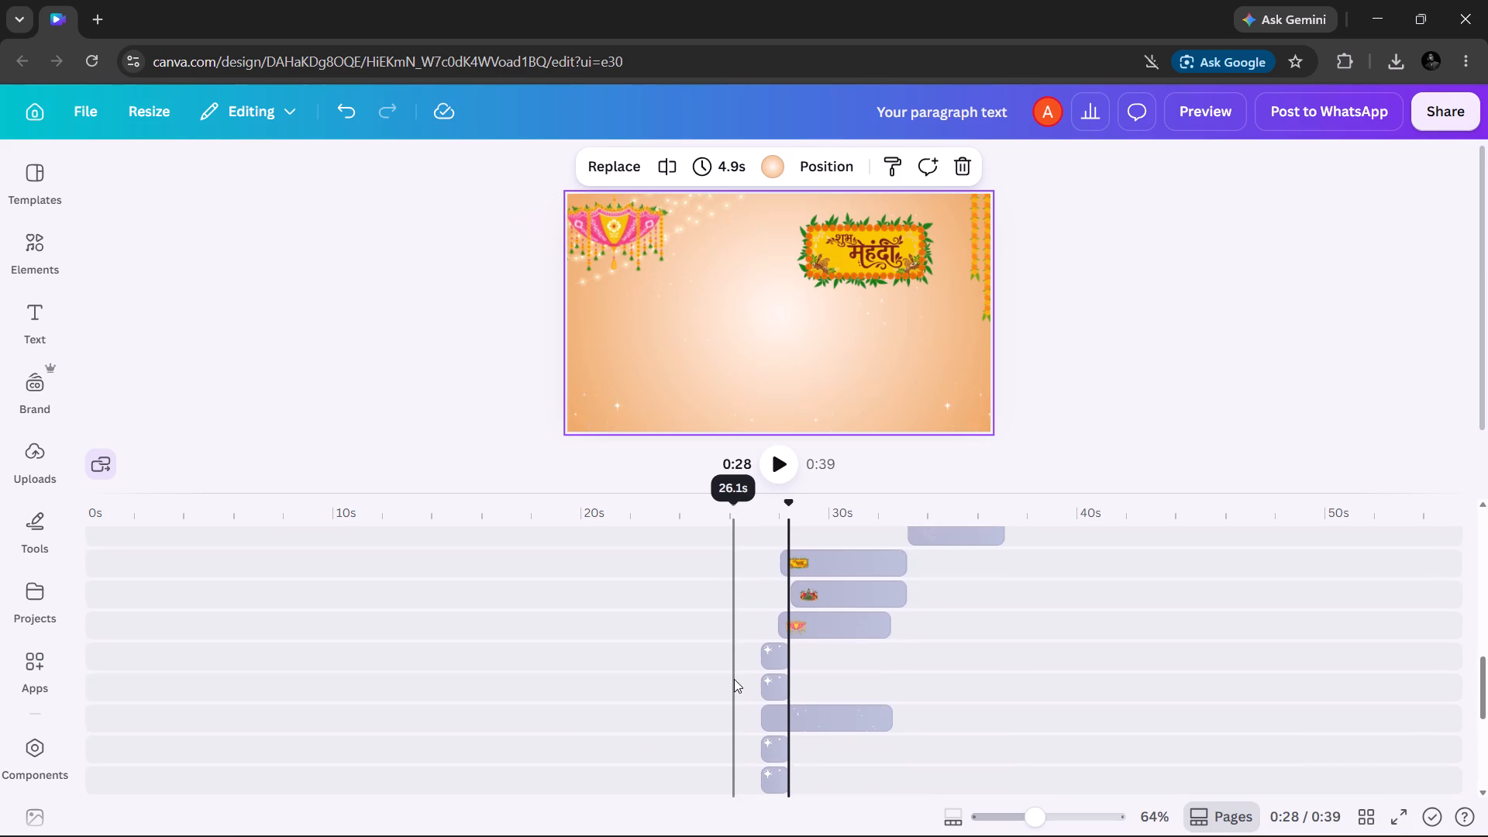
scroll(734, 679, up, 4)
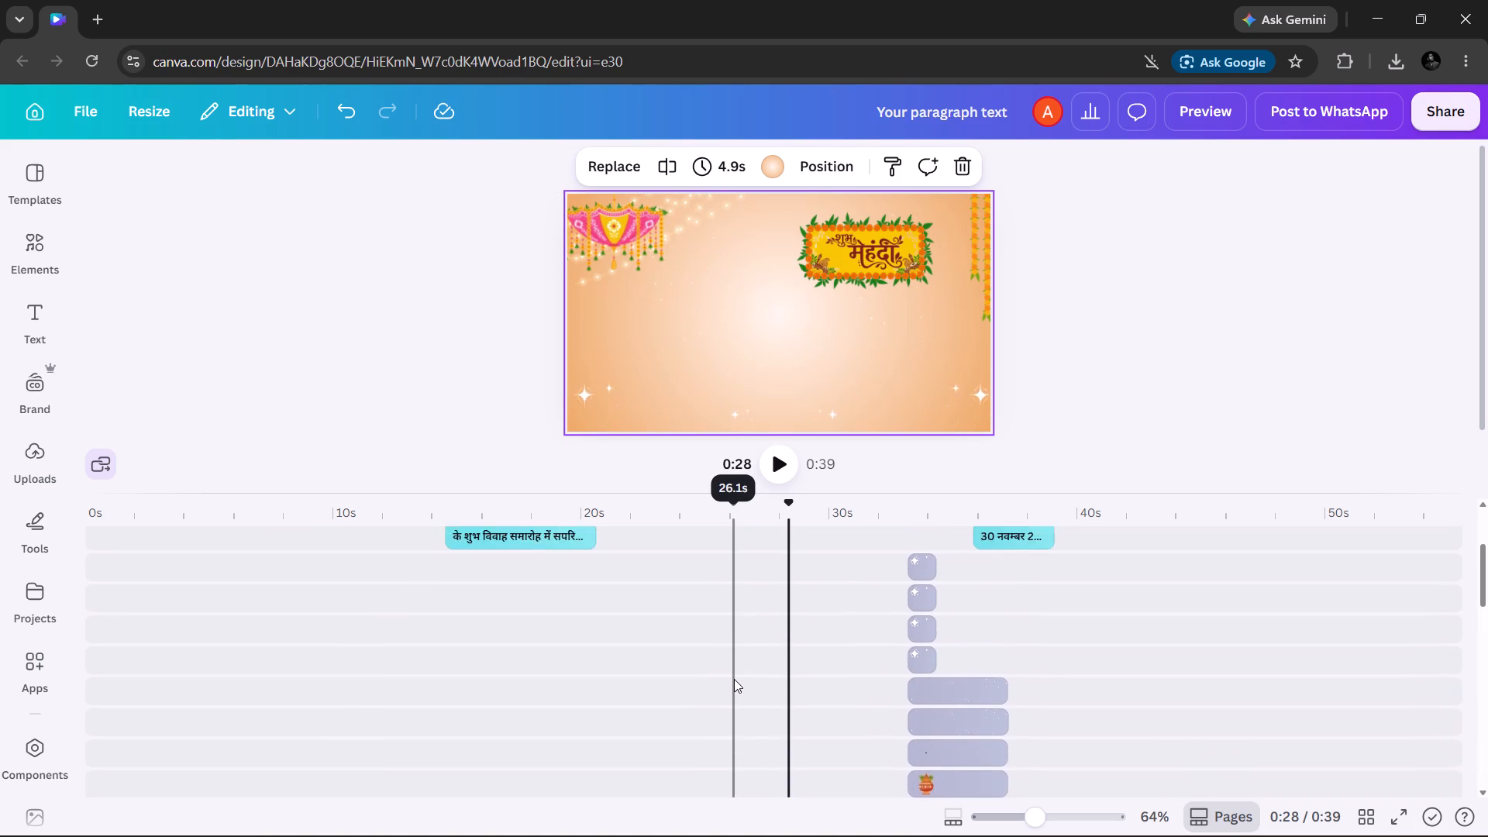
scroll(734, 679, up, 3)
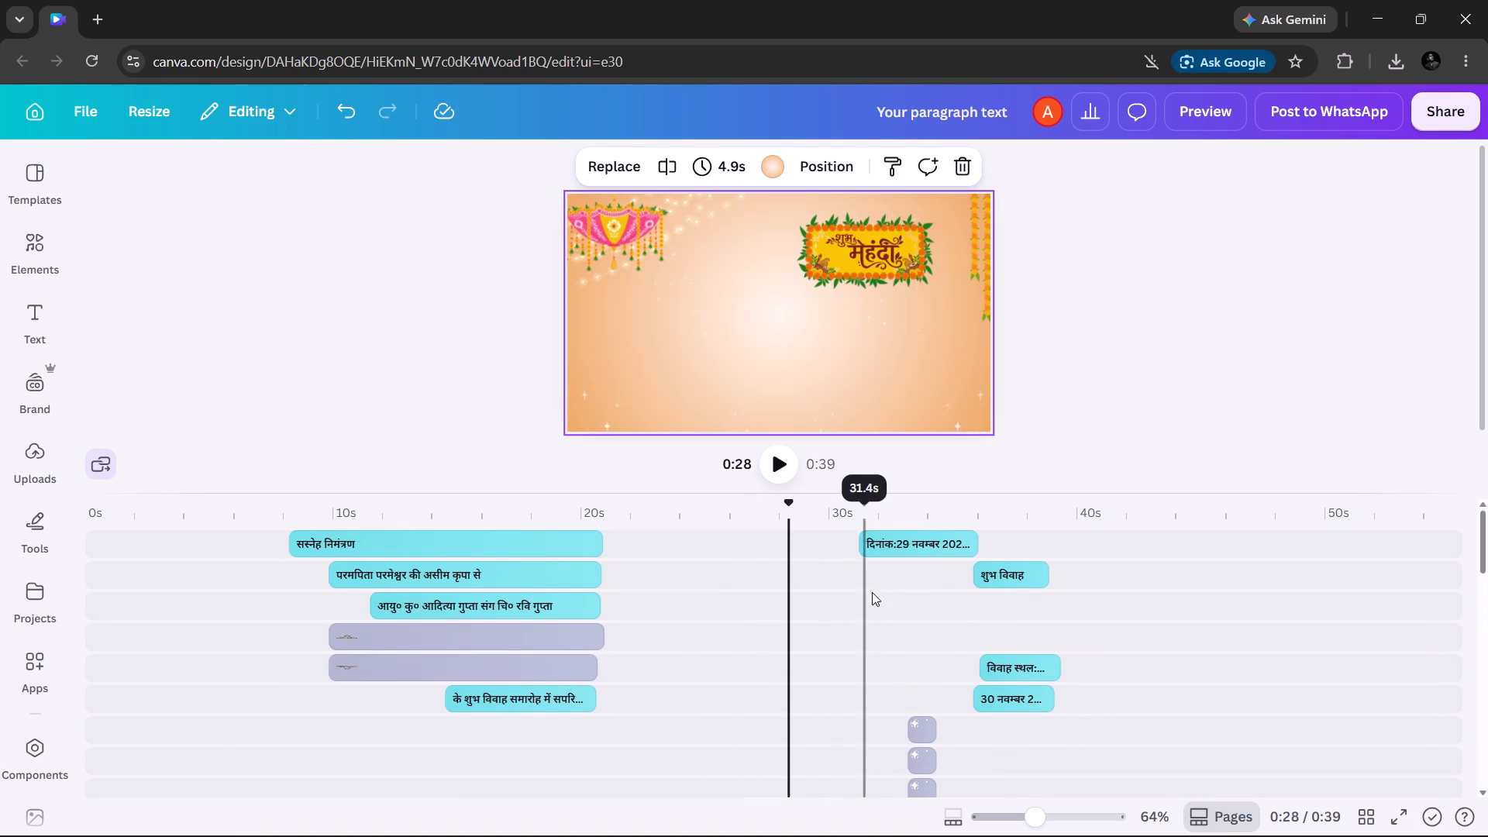
scroll(870, 567, down, 4)
scroll(870, 567, left, 1)
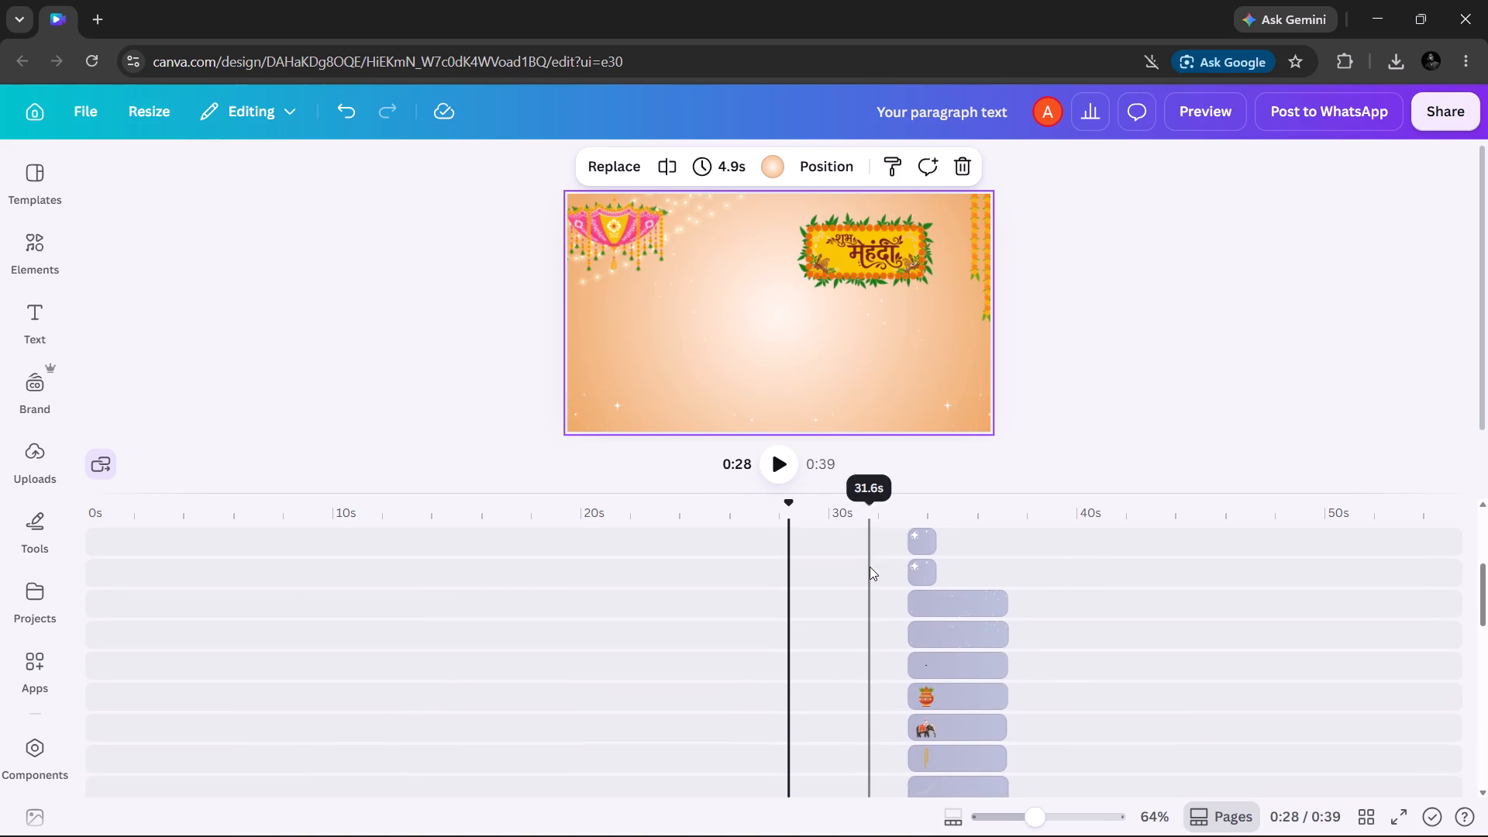
scroll(898, 569, left, 1)
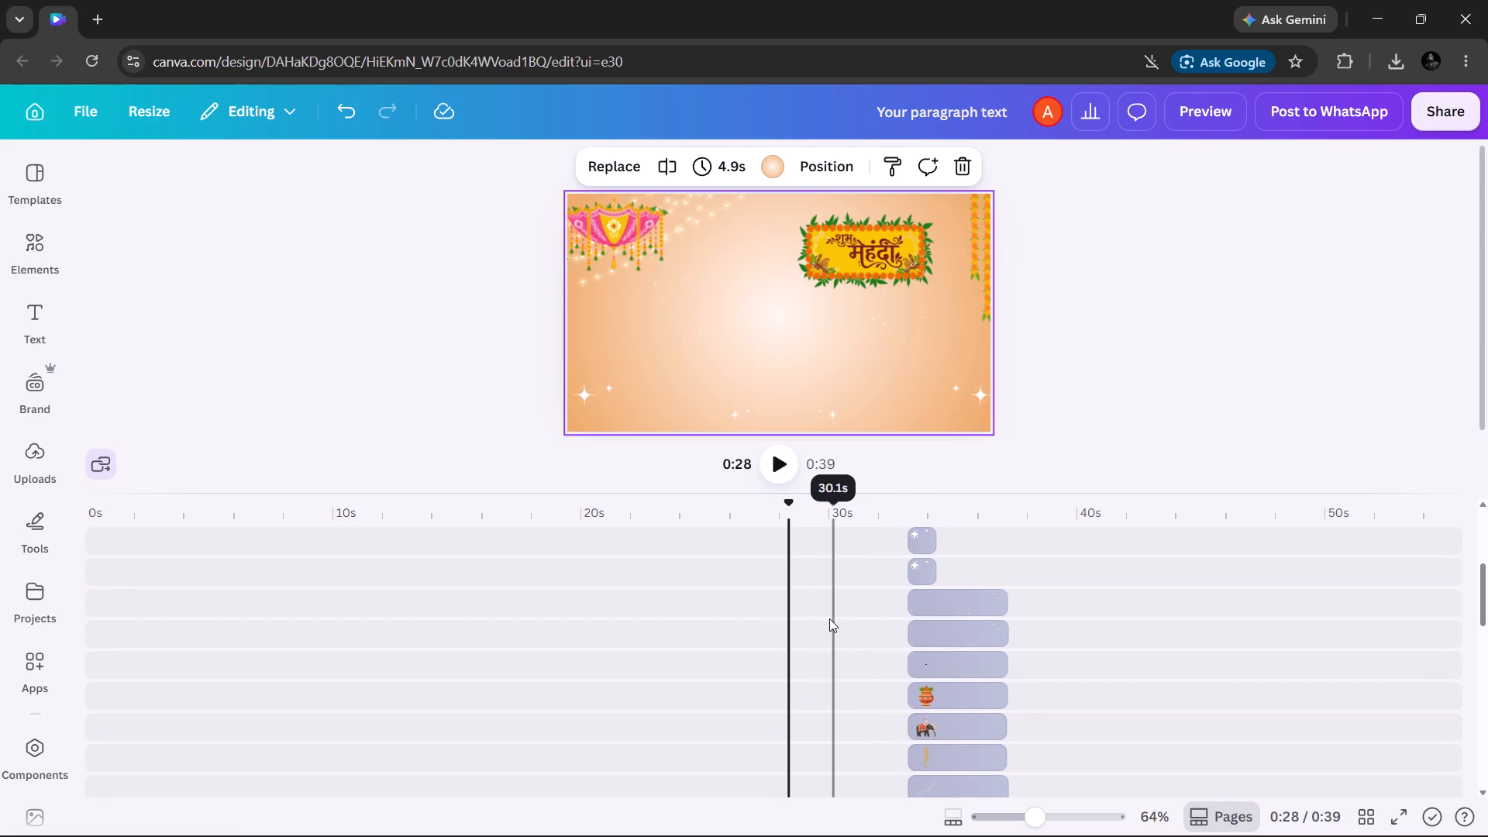
scroll(829, 620, left, 1)
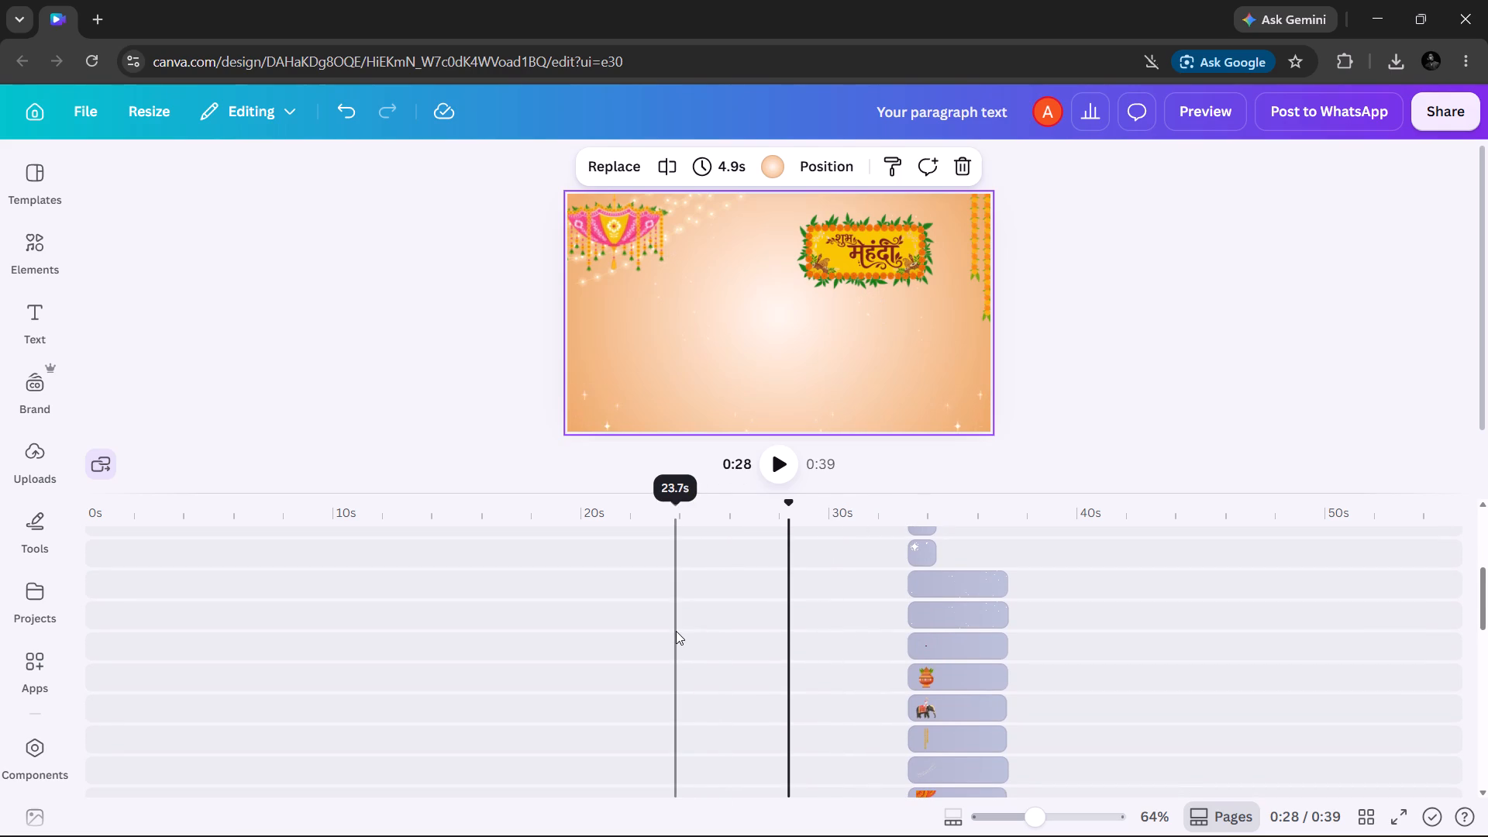
scroll(676, 631, left, 1)
scroll(676, 631, down, 5)
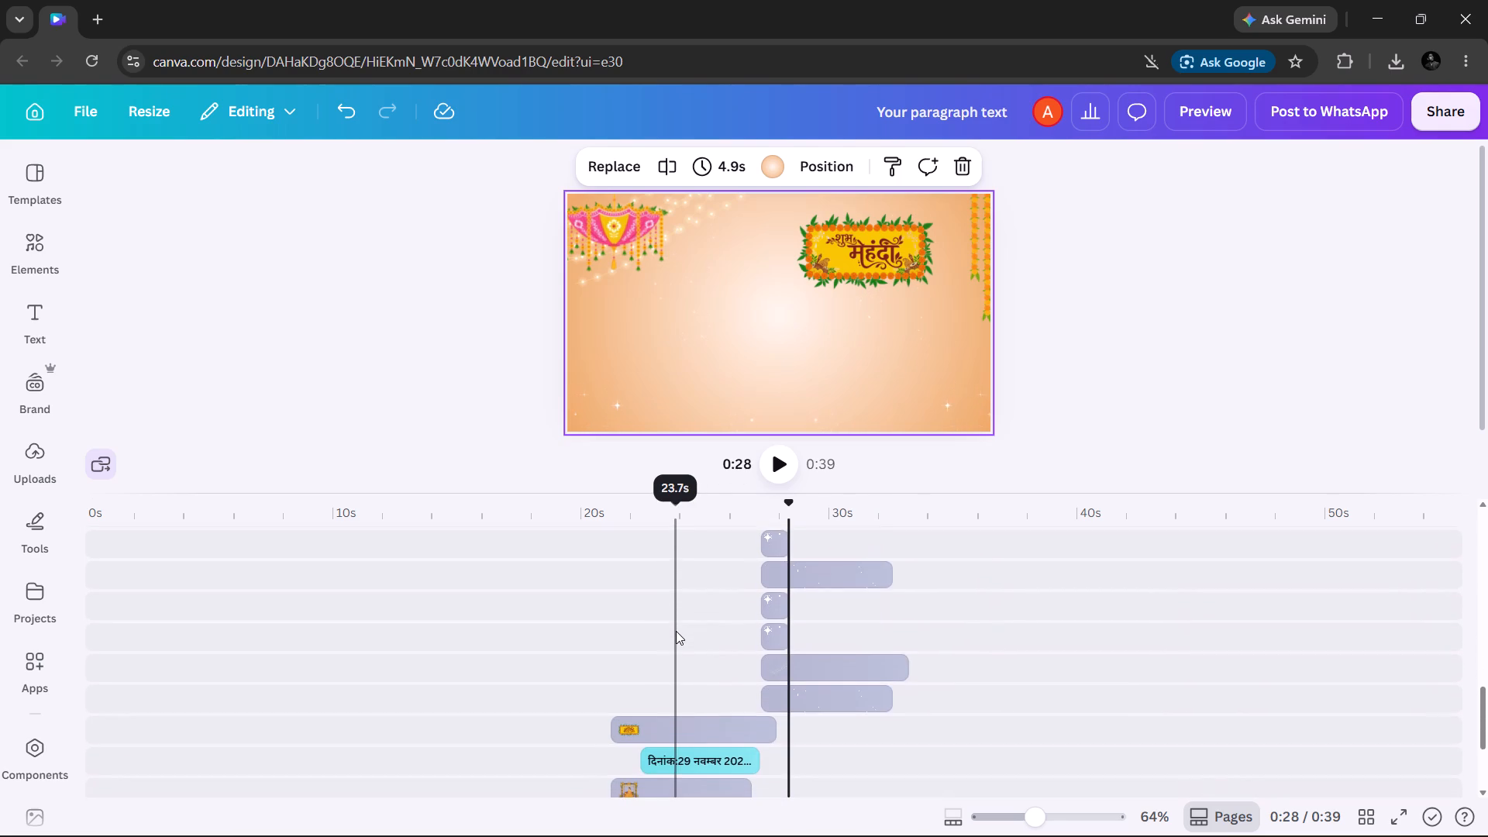
scroll(676, 631, down, 3)
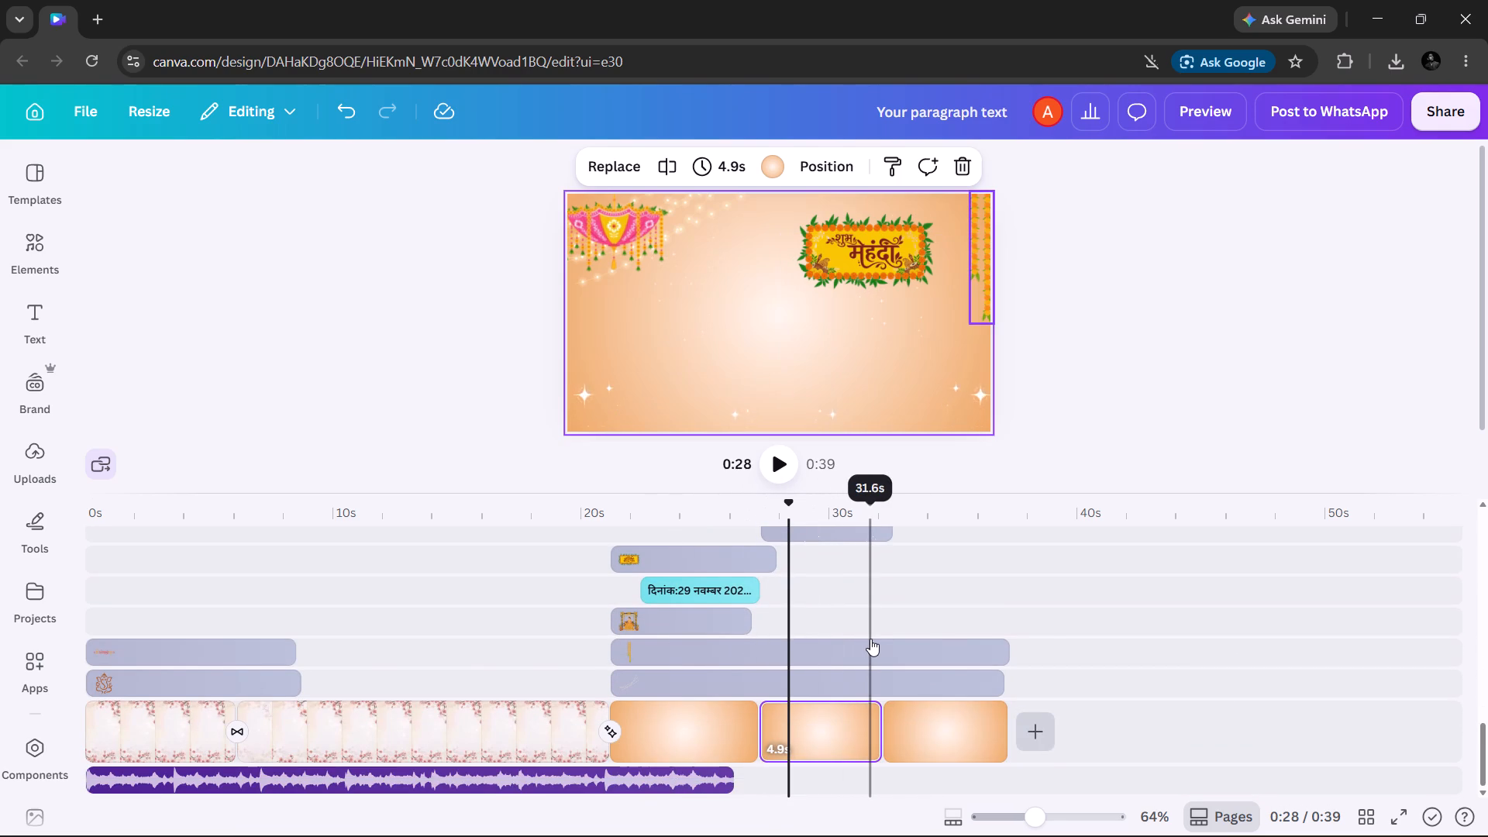
click(880, 641)
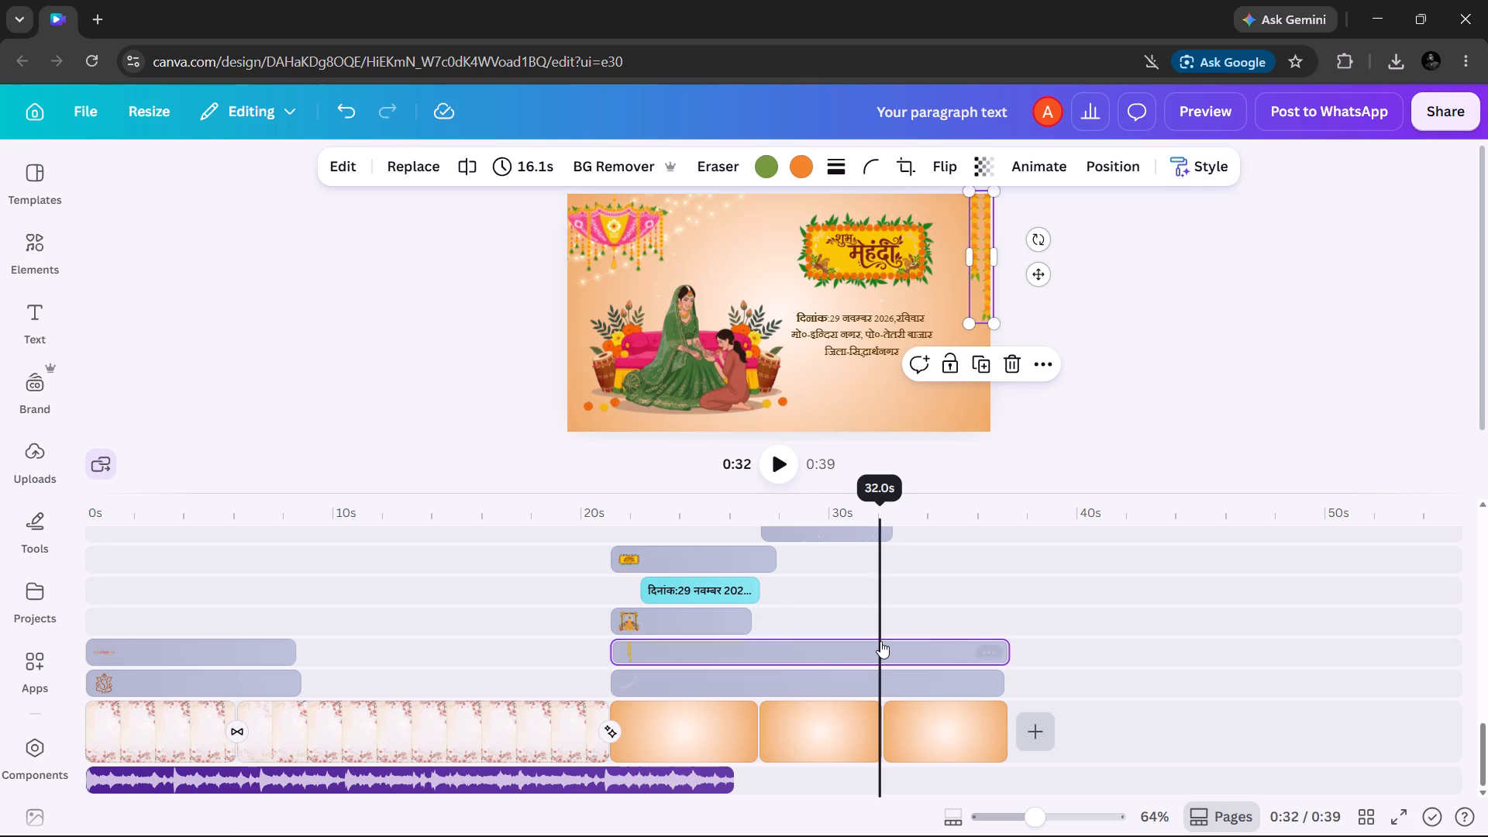
scroll(880, 641, up, 6)
scroll(880, 641, down, 1)
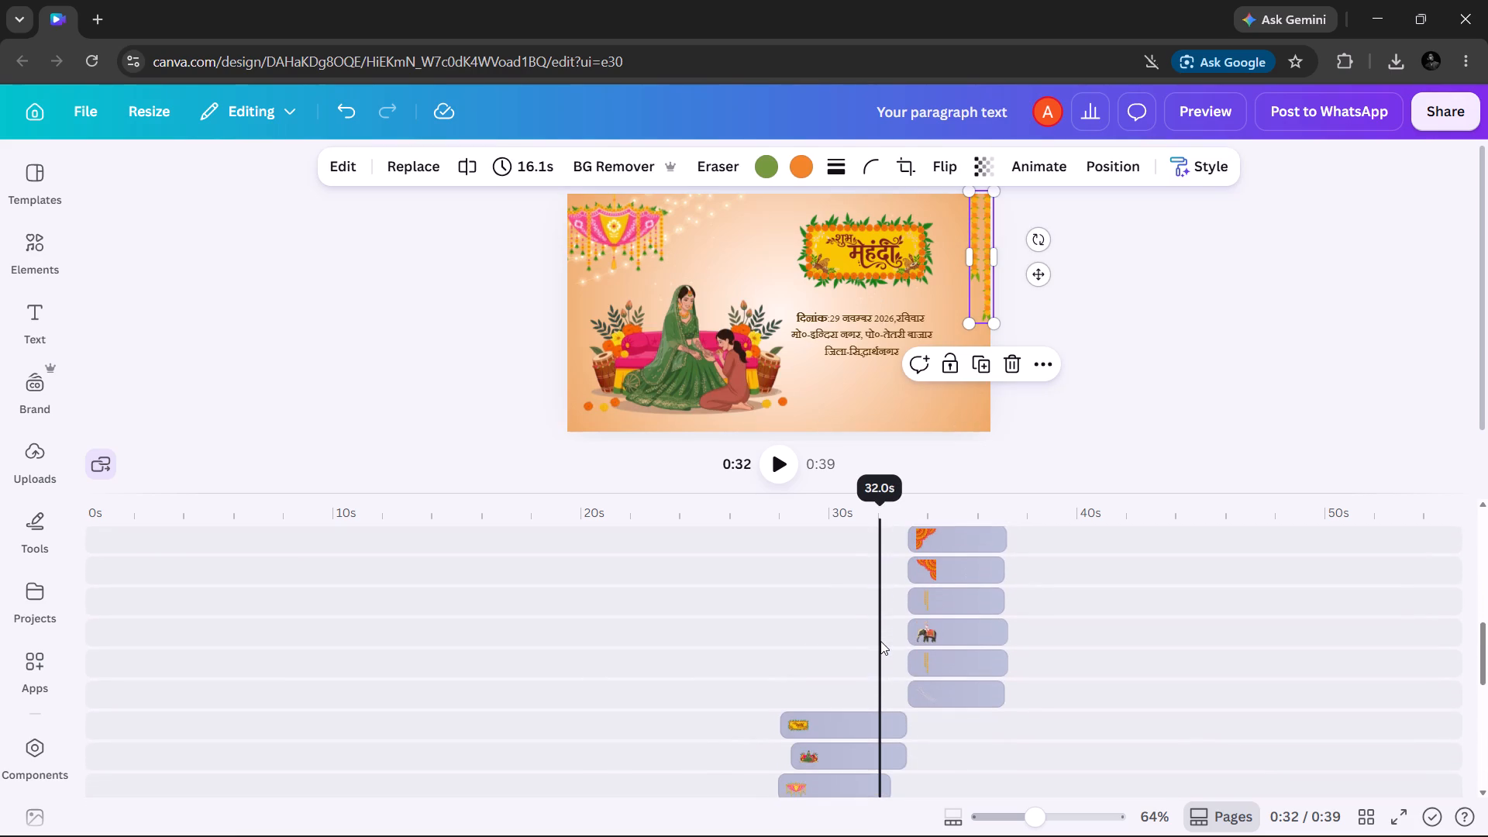
scroll(880, 641, down, 2)
click(859, 647)
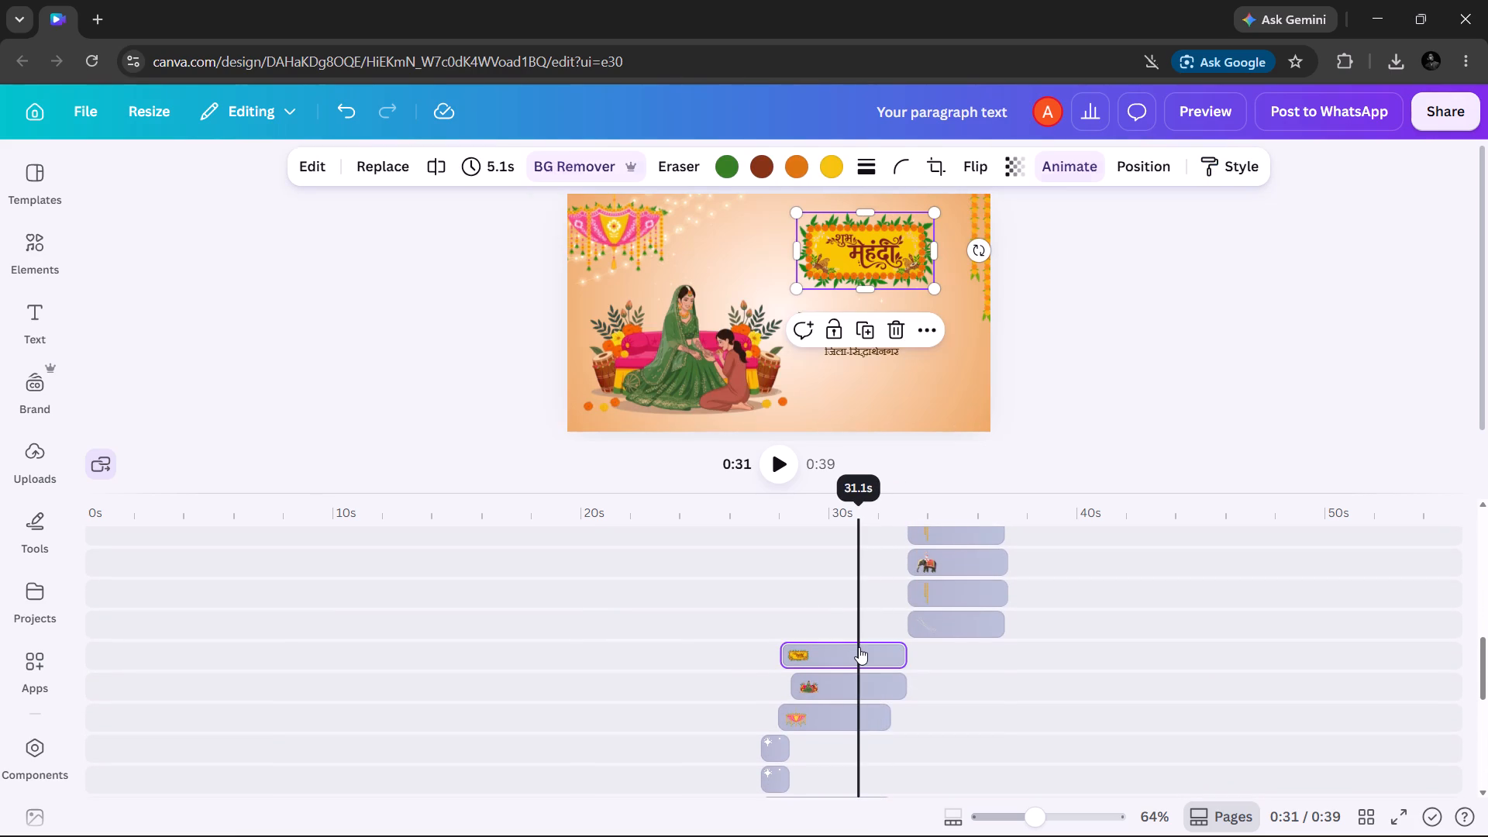
Split the long hanging marigold garland clip at 32.0 s, near the end of the mehndi slide's background.
scroll(859, 647, down, 1)
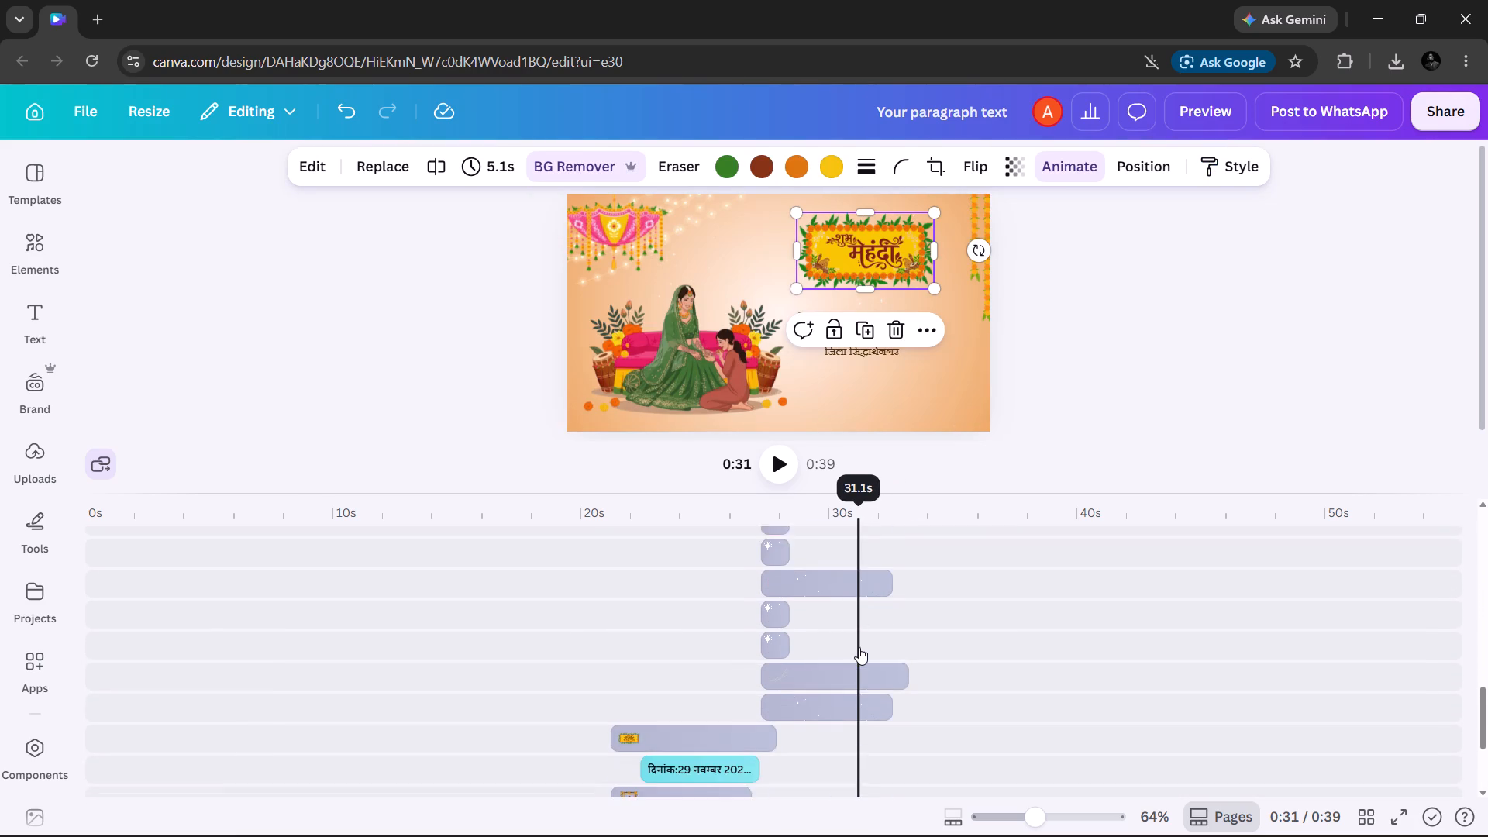
scroll(859, 647, down, 4)
scroll(859, 647, left, 1)
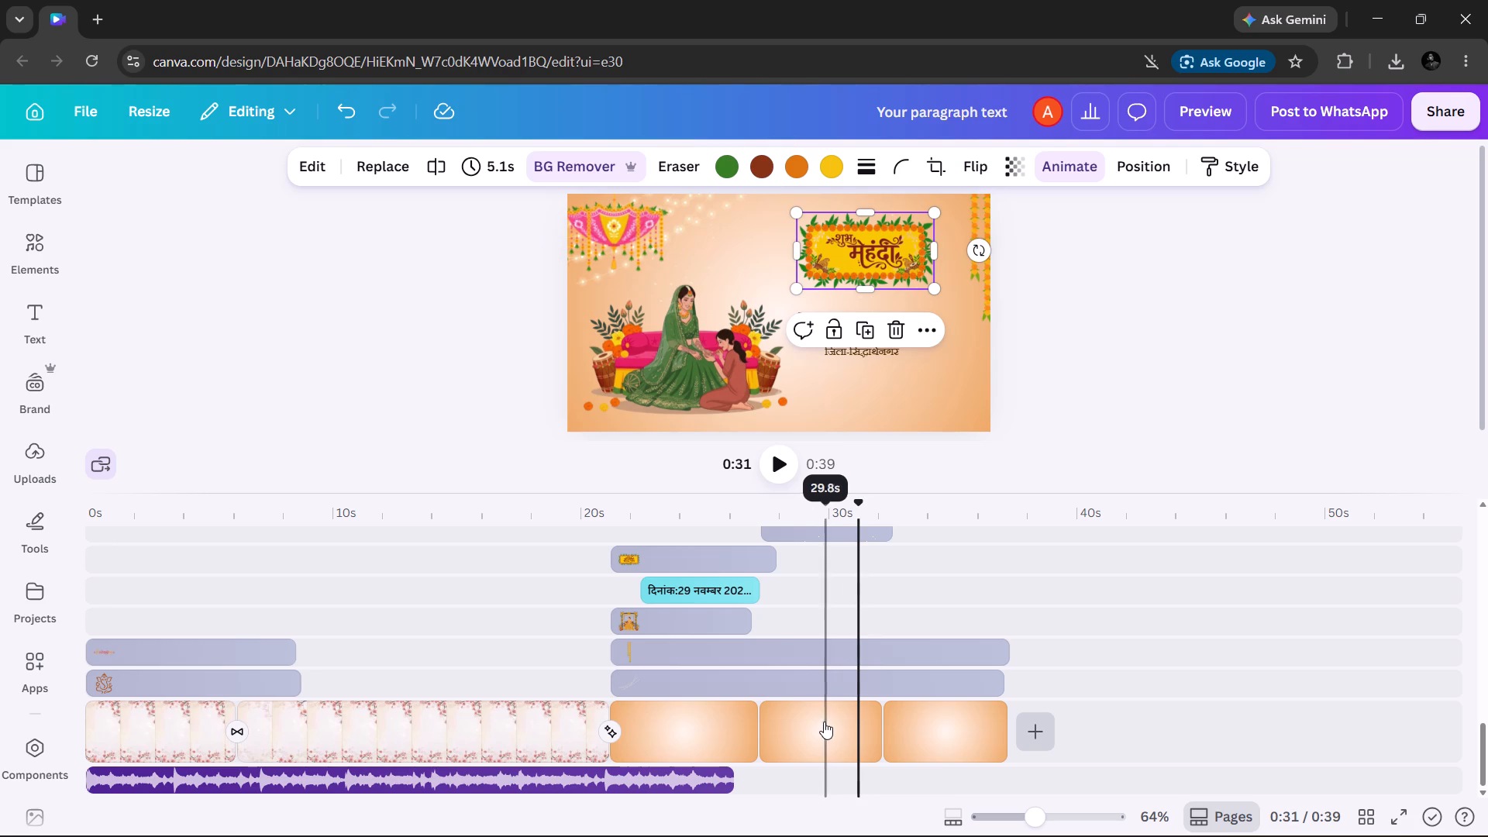
scroll(823, 725, left, 1)
scroll(837, 584, left, 1)
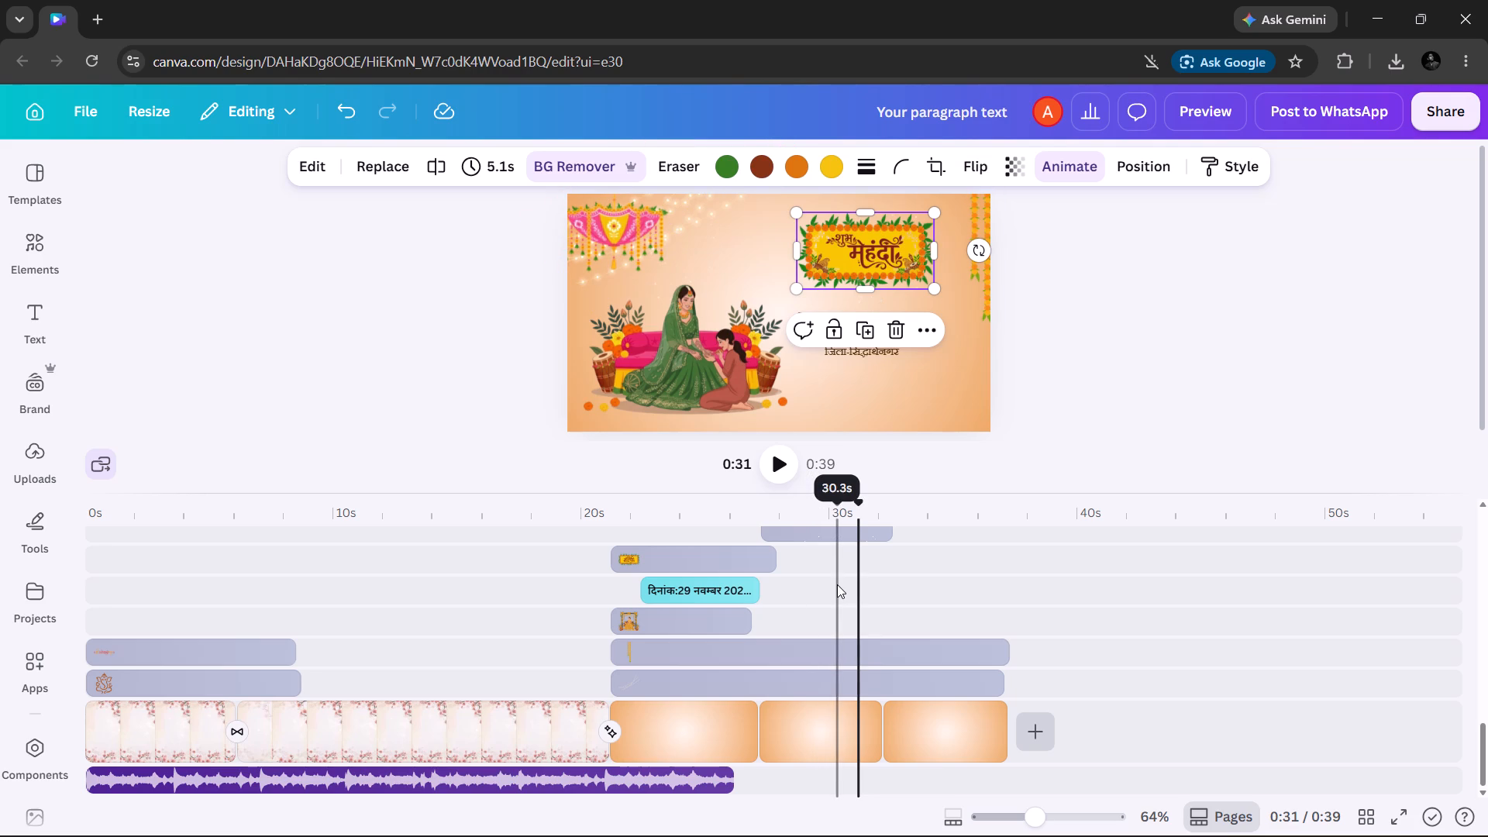
scroll(837, 584, left, 1)
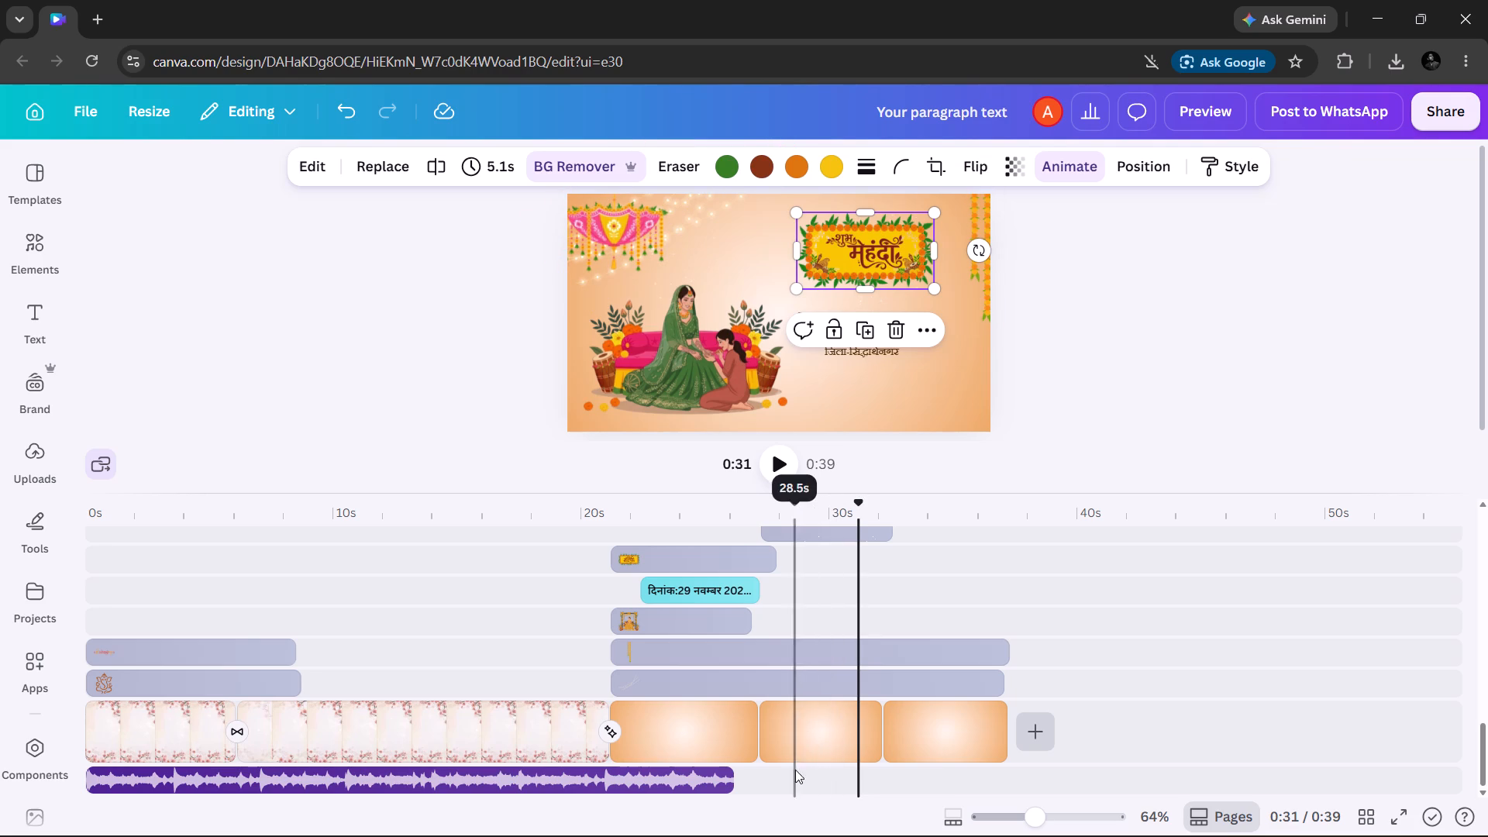
scroll(821, 742, left, 1)
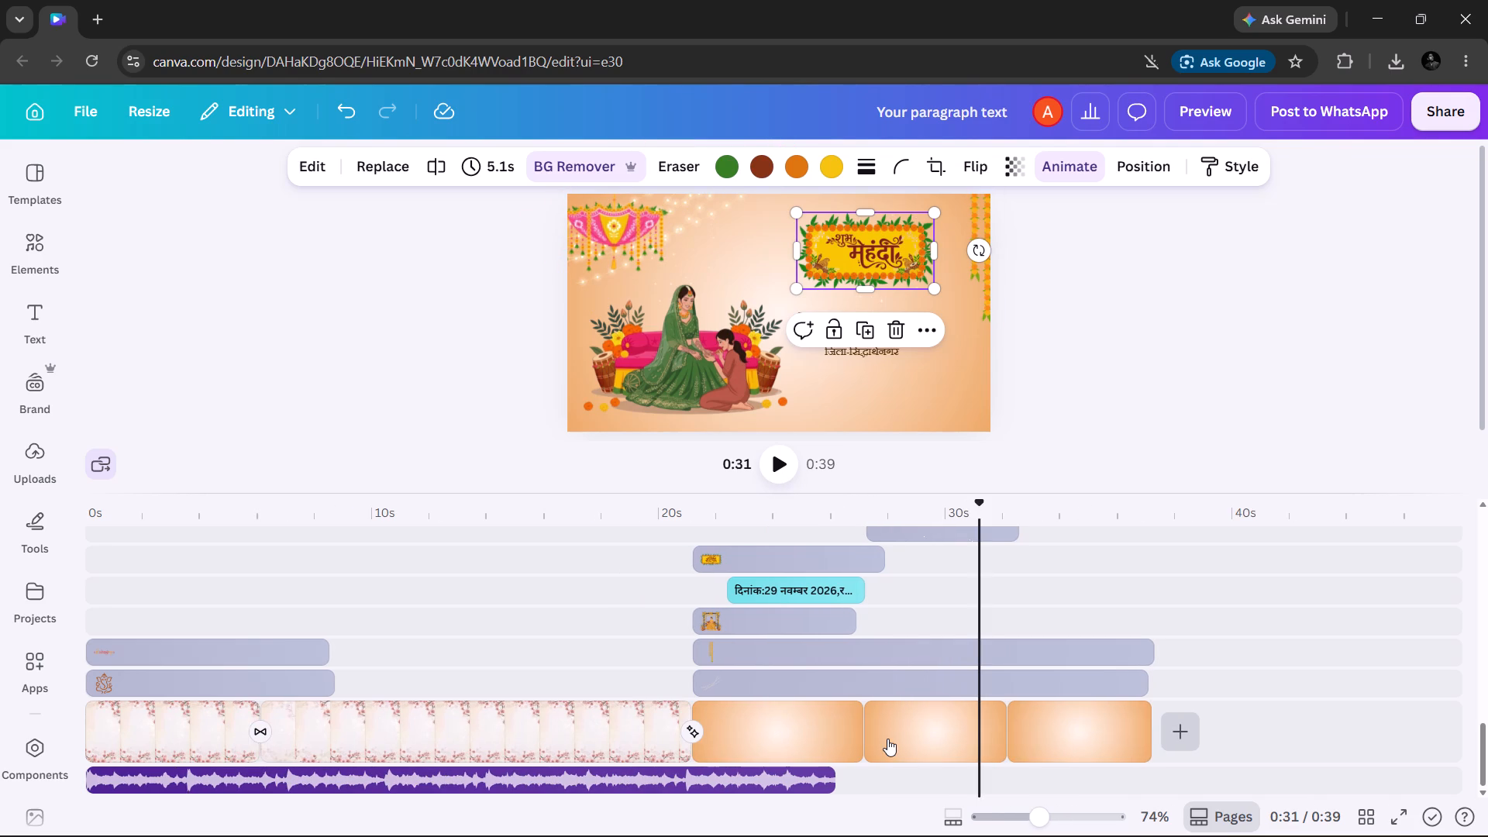
scroll(887, 739, left, 1)
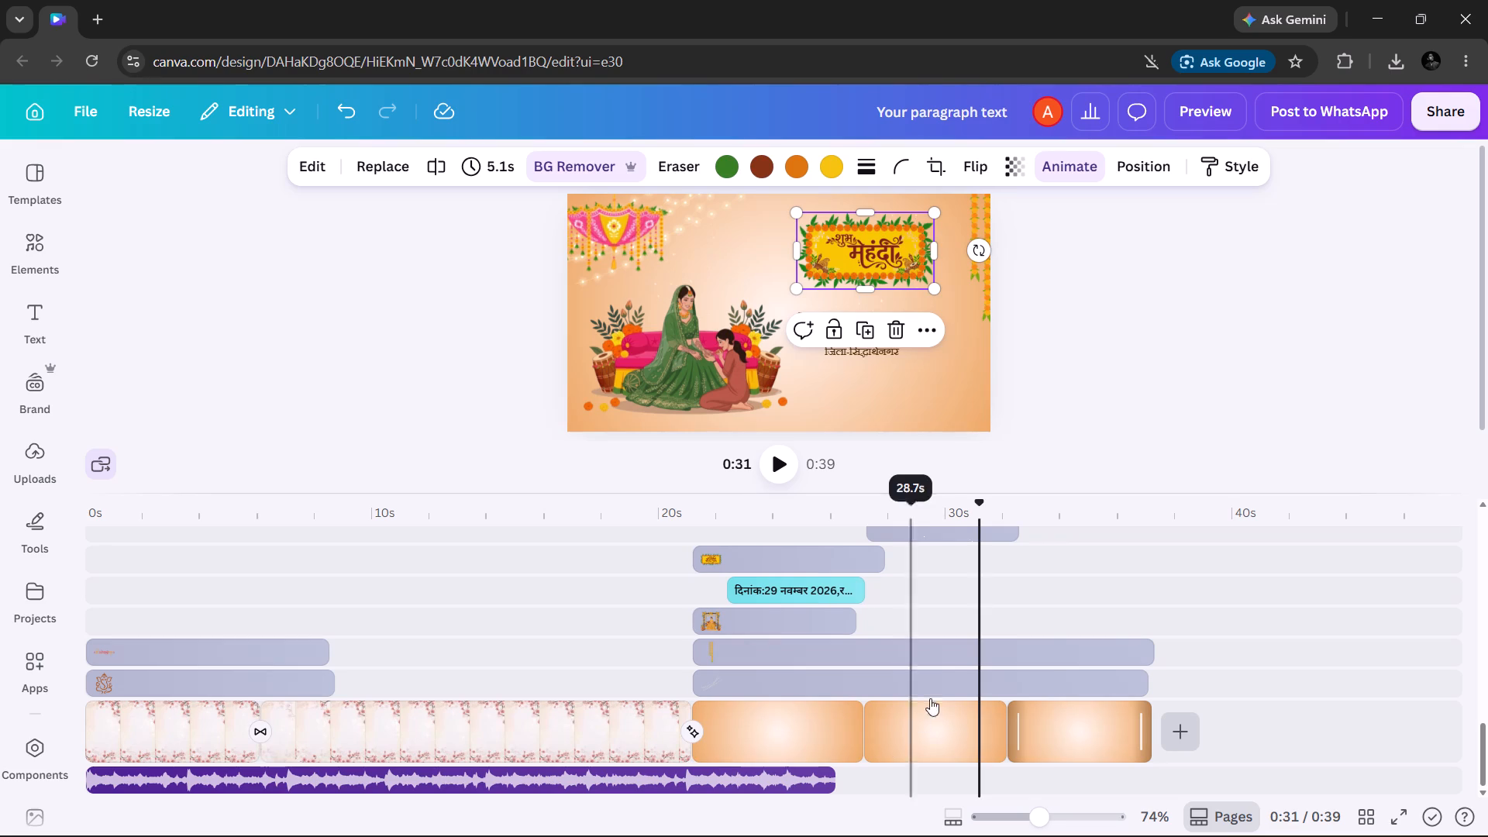
click(1007, 637)
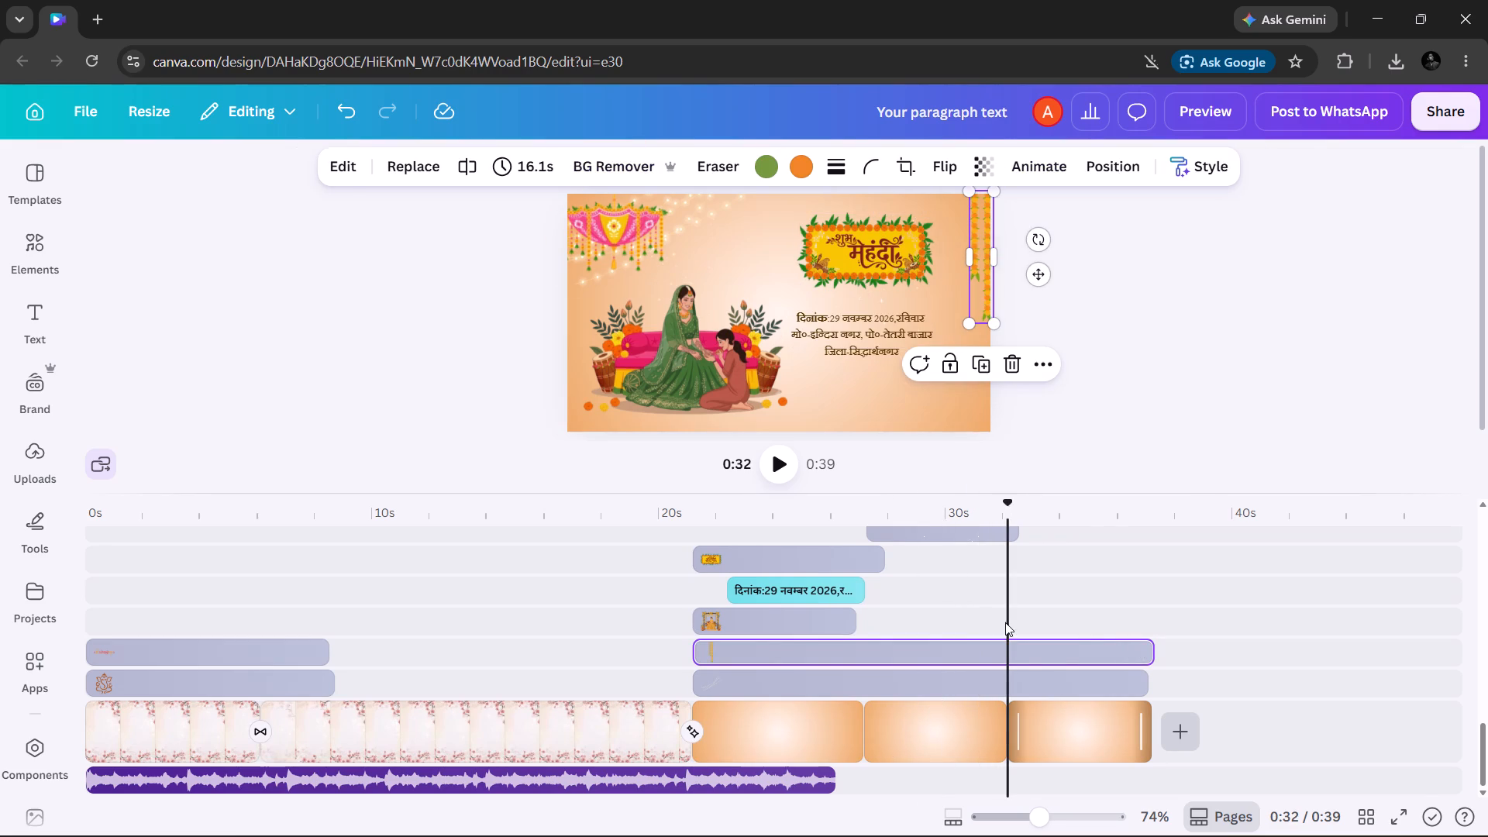
click(981, 649)
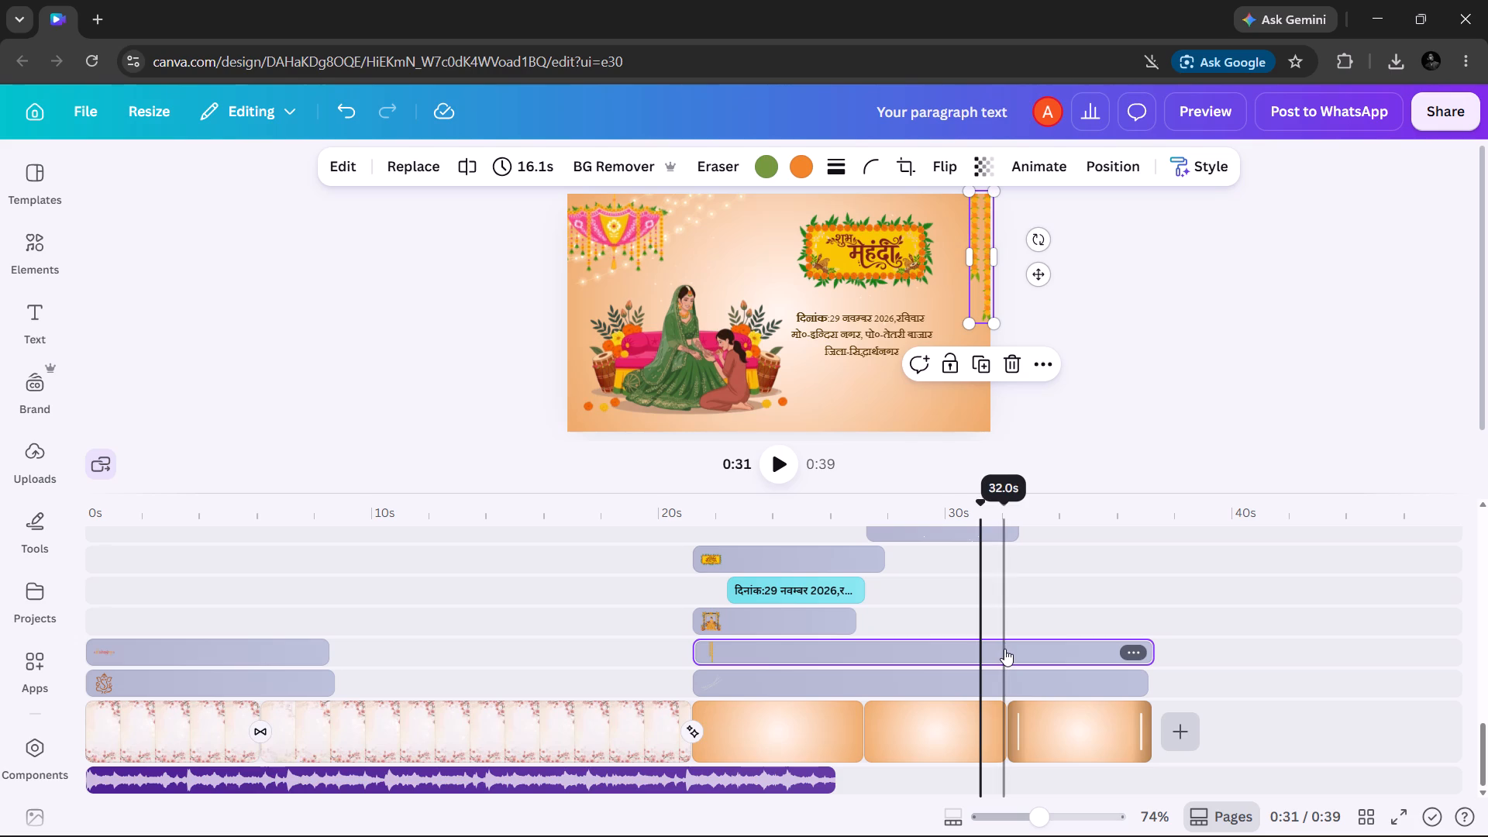
click(1004, 649)
right_click(1004, 649)
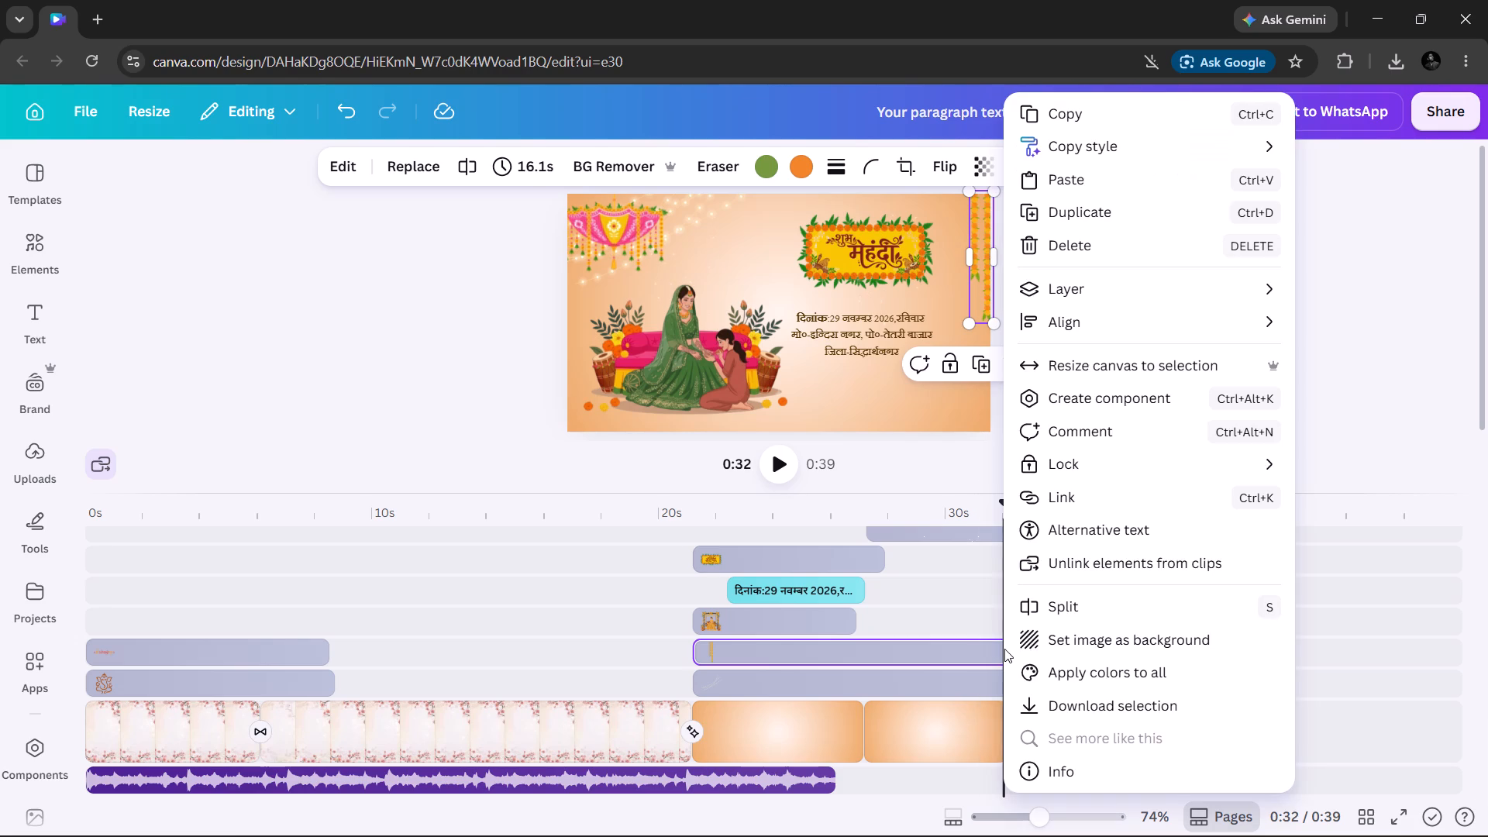
click(1033, 609)
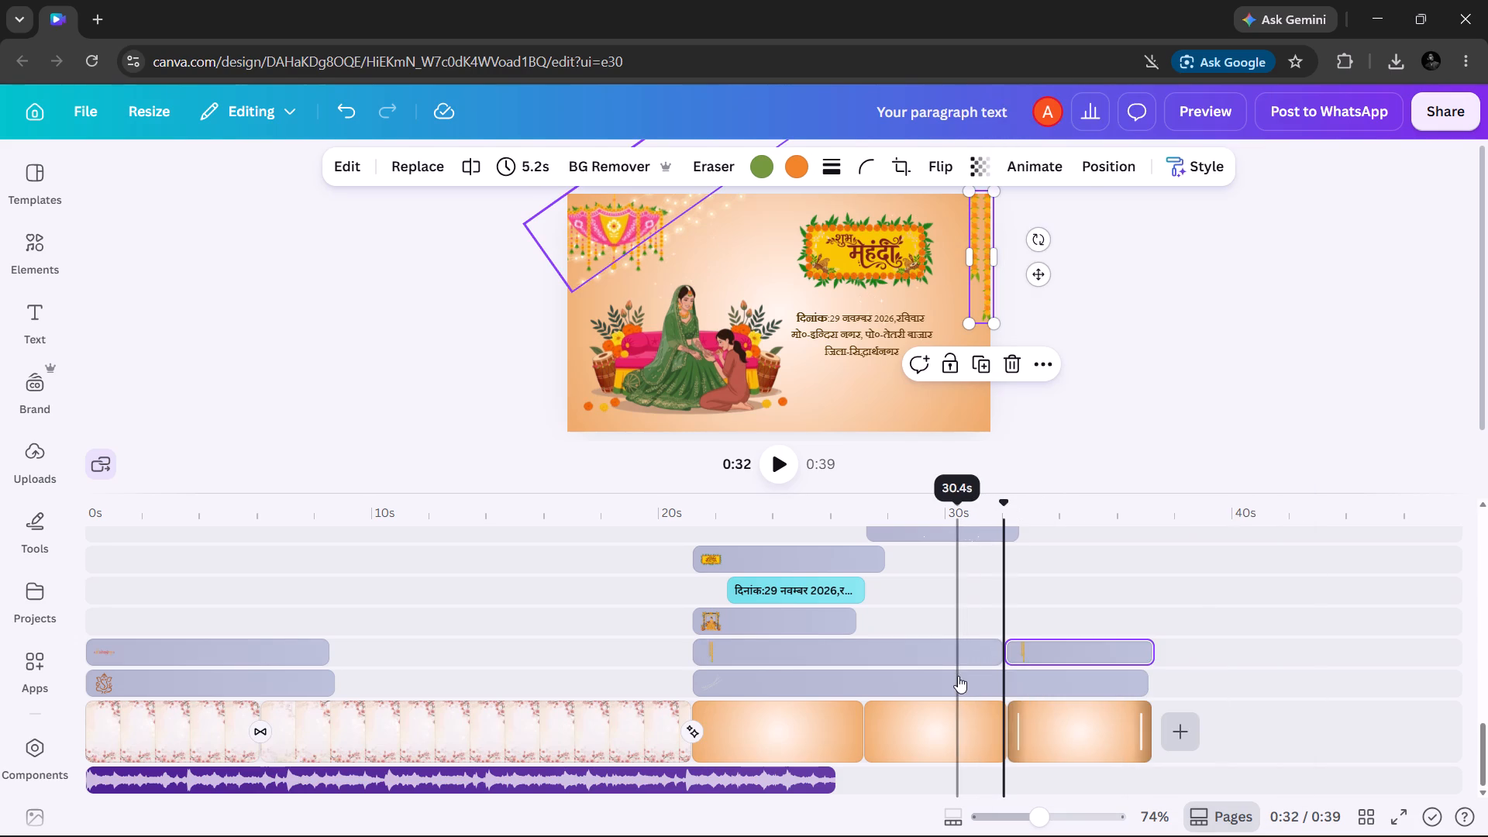
Split the long string-lights clip in the slide's upper-left corner at 32.0 s, matching the garland's split.
click(982, 679)
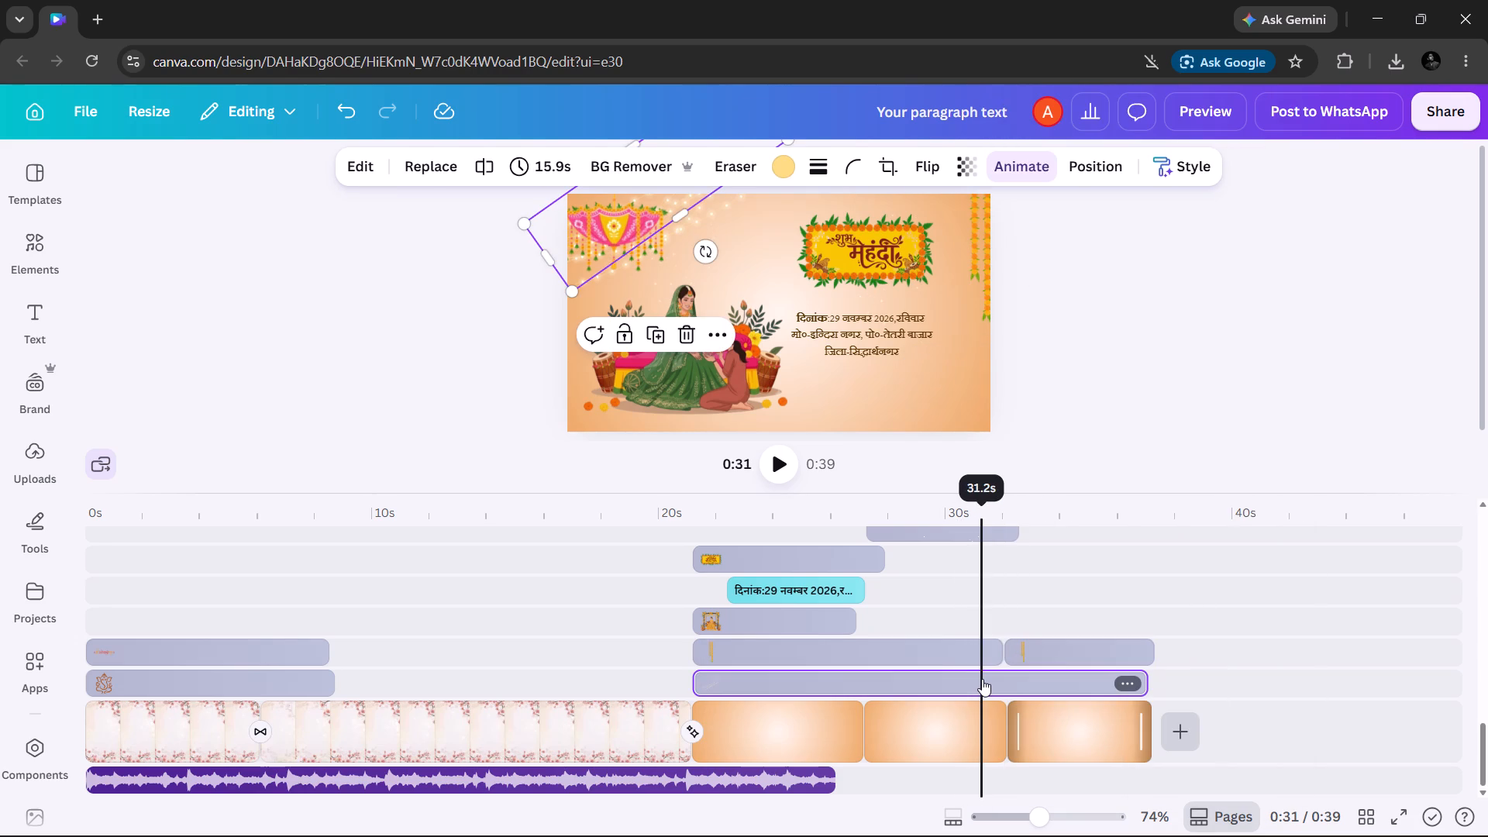
click(1005, 688)
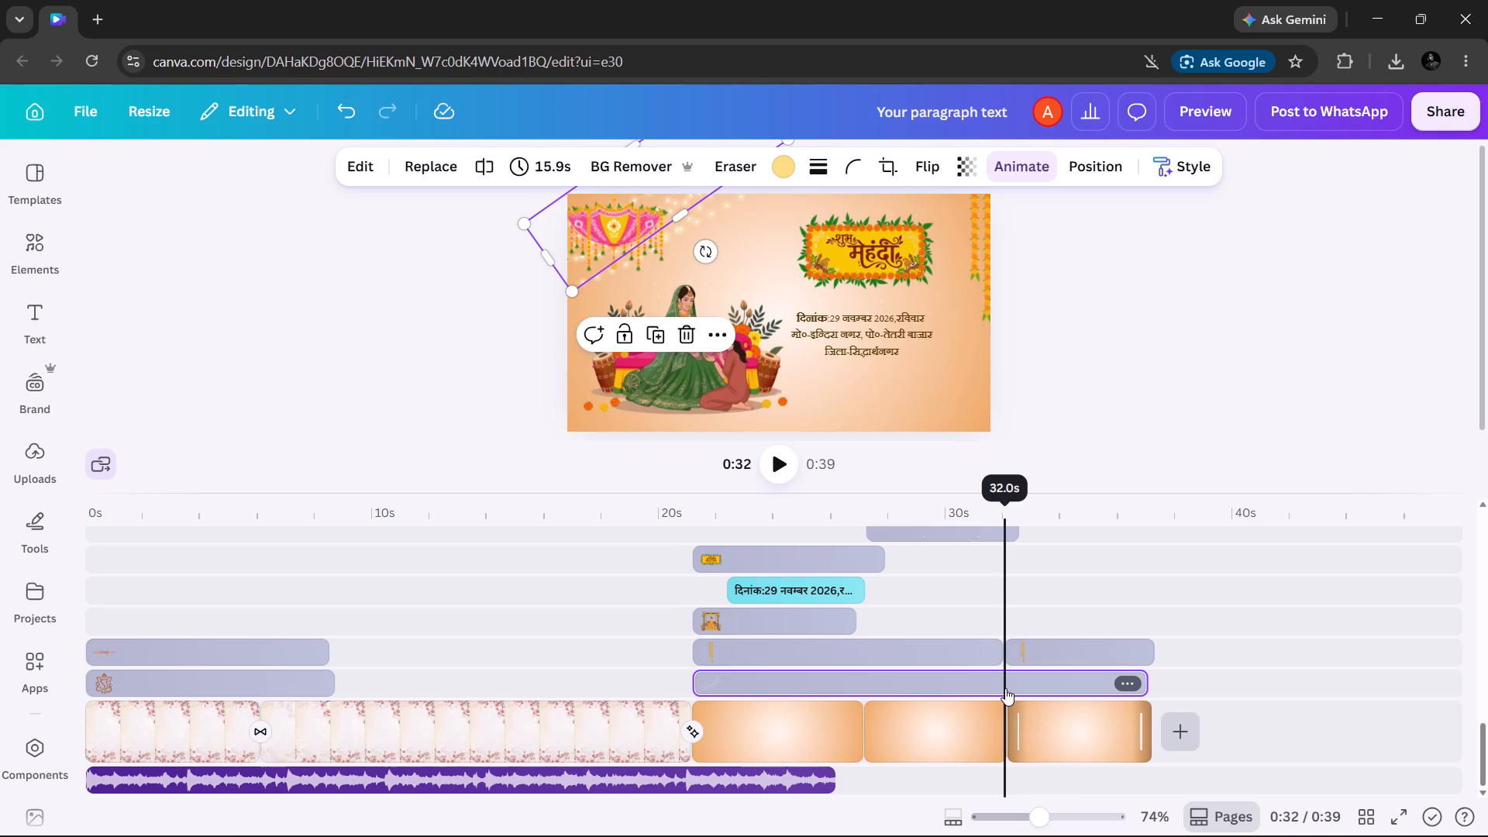
right_click(1005, 688)
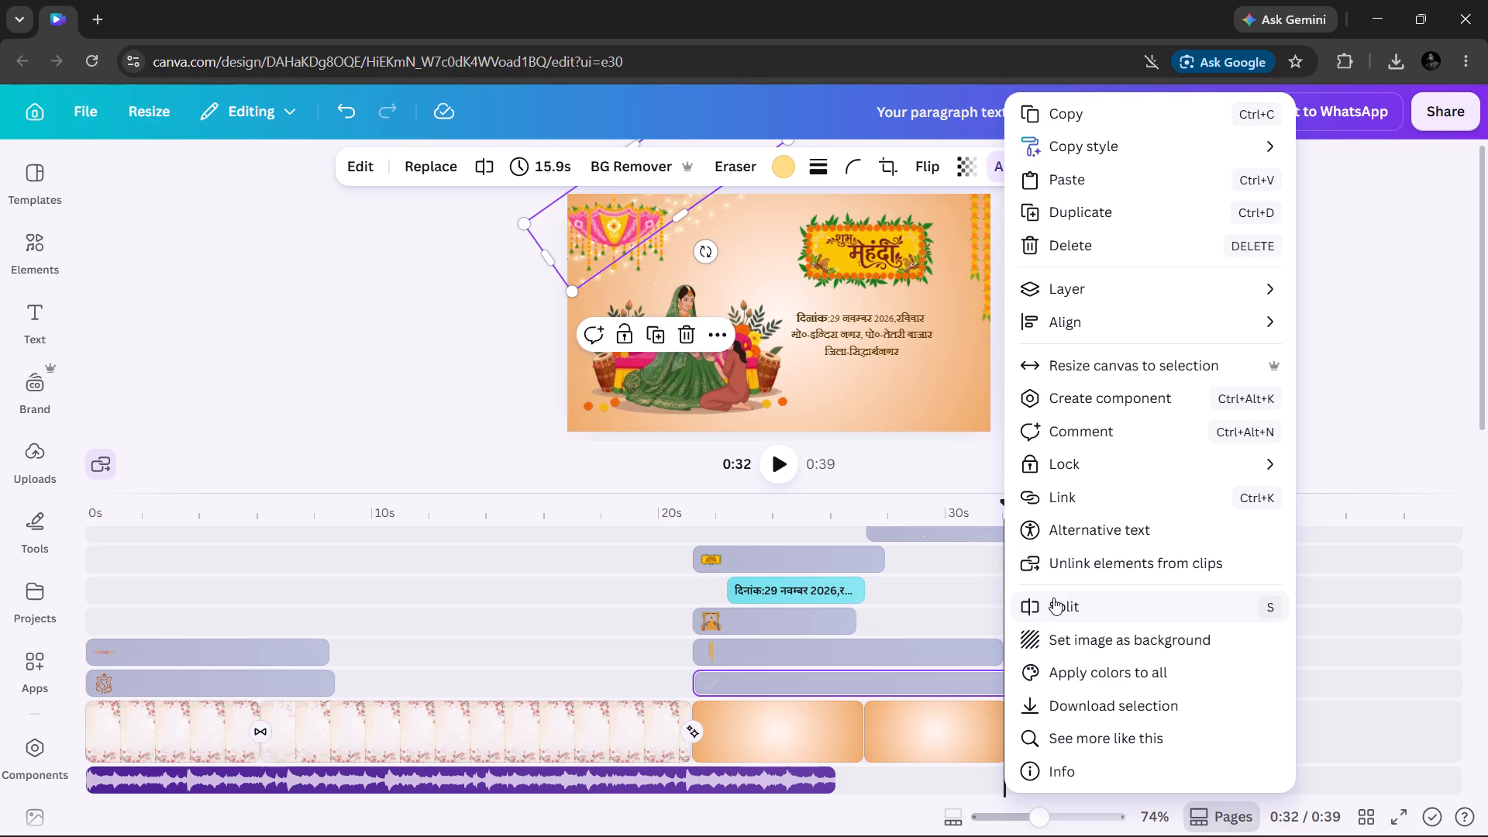
click(1053, 598)
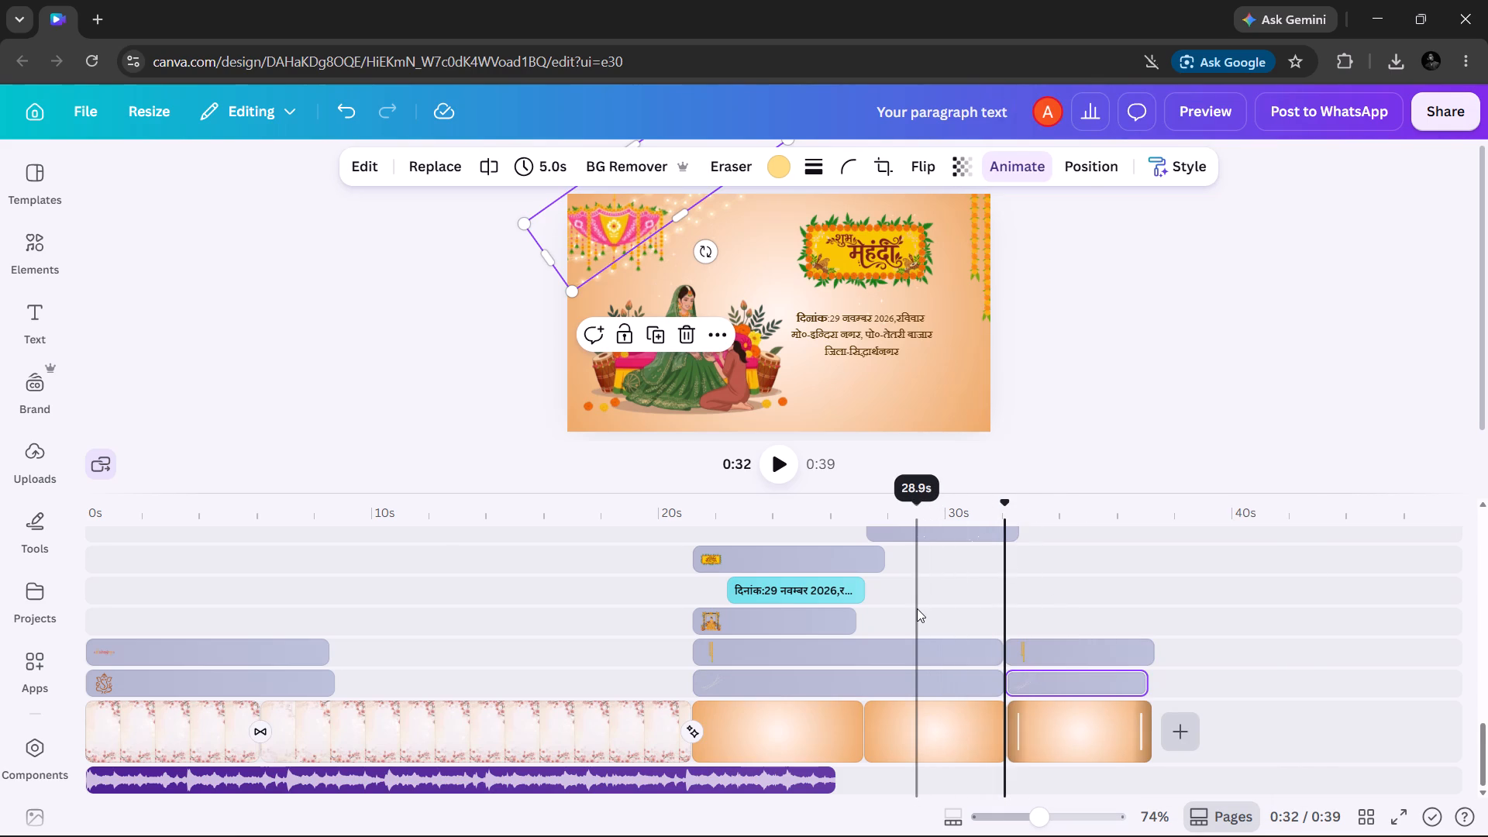
Split the long sparkle overlay clip that sits over the mehndi title sign at 32.0 s, near the background's end.
scroll(917, 608, up, 1)
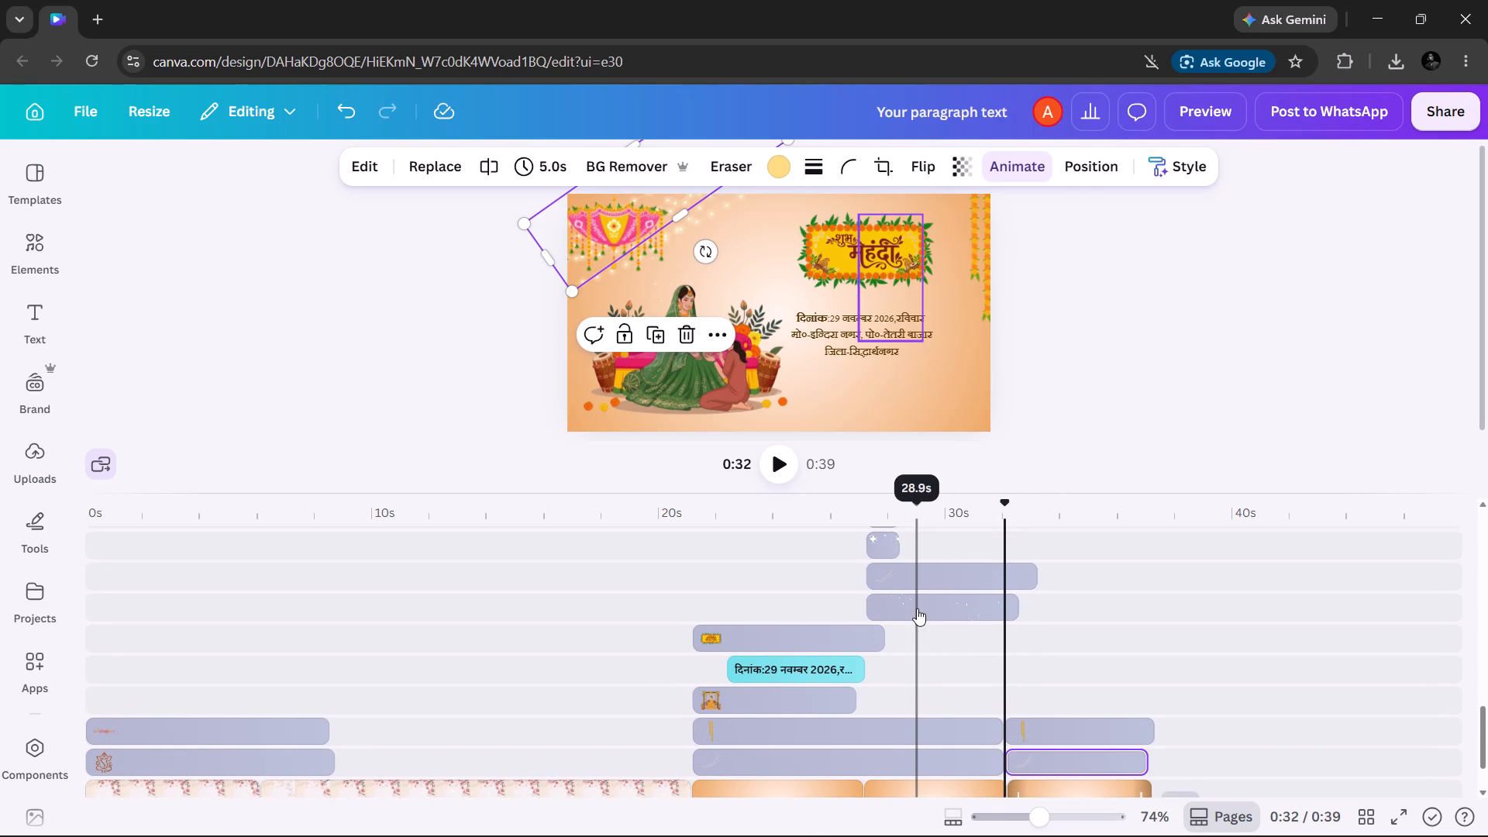
click(983, 604)
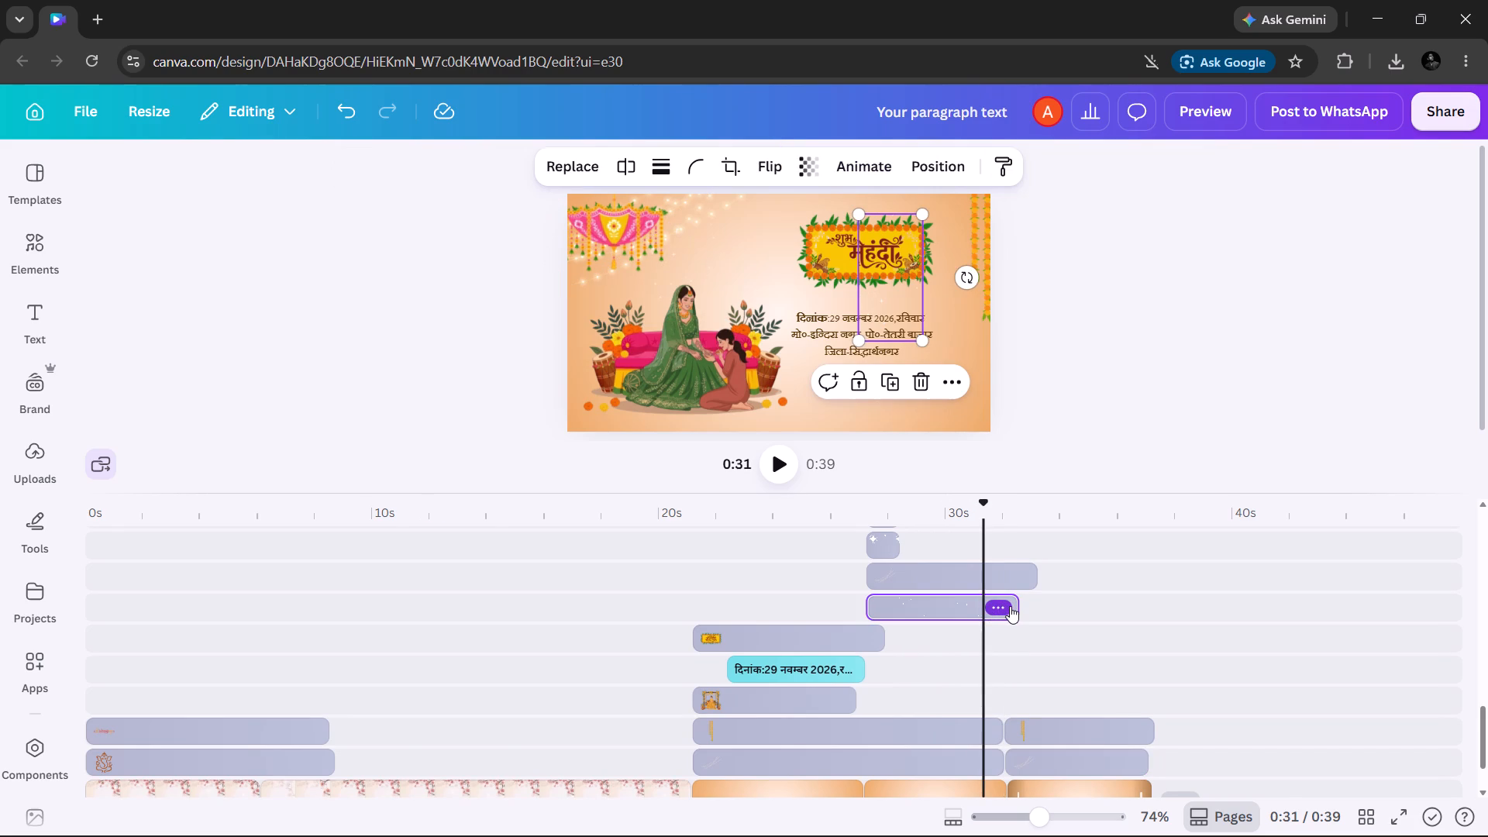
scroll(982, 648, left, 1)
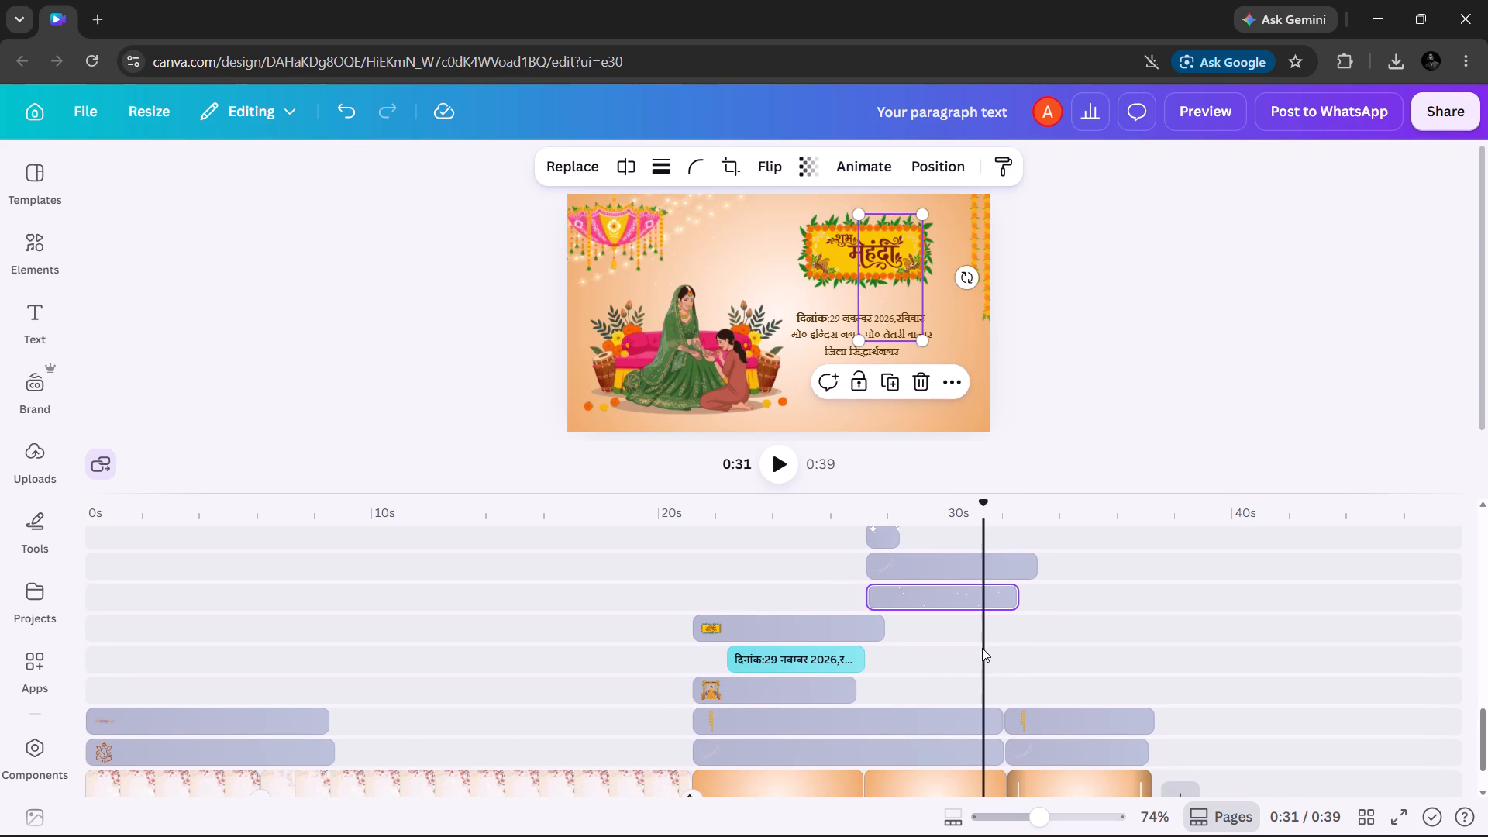
scroll(982, 648, left, 2)
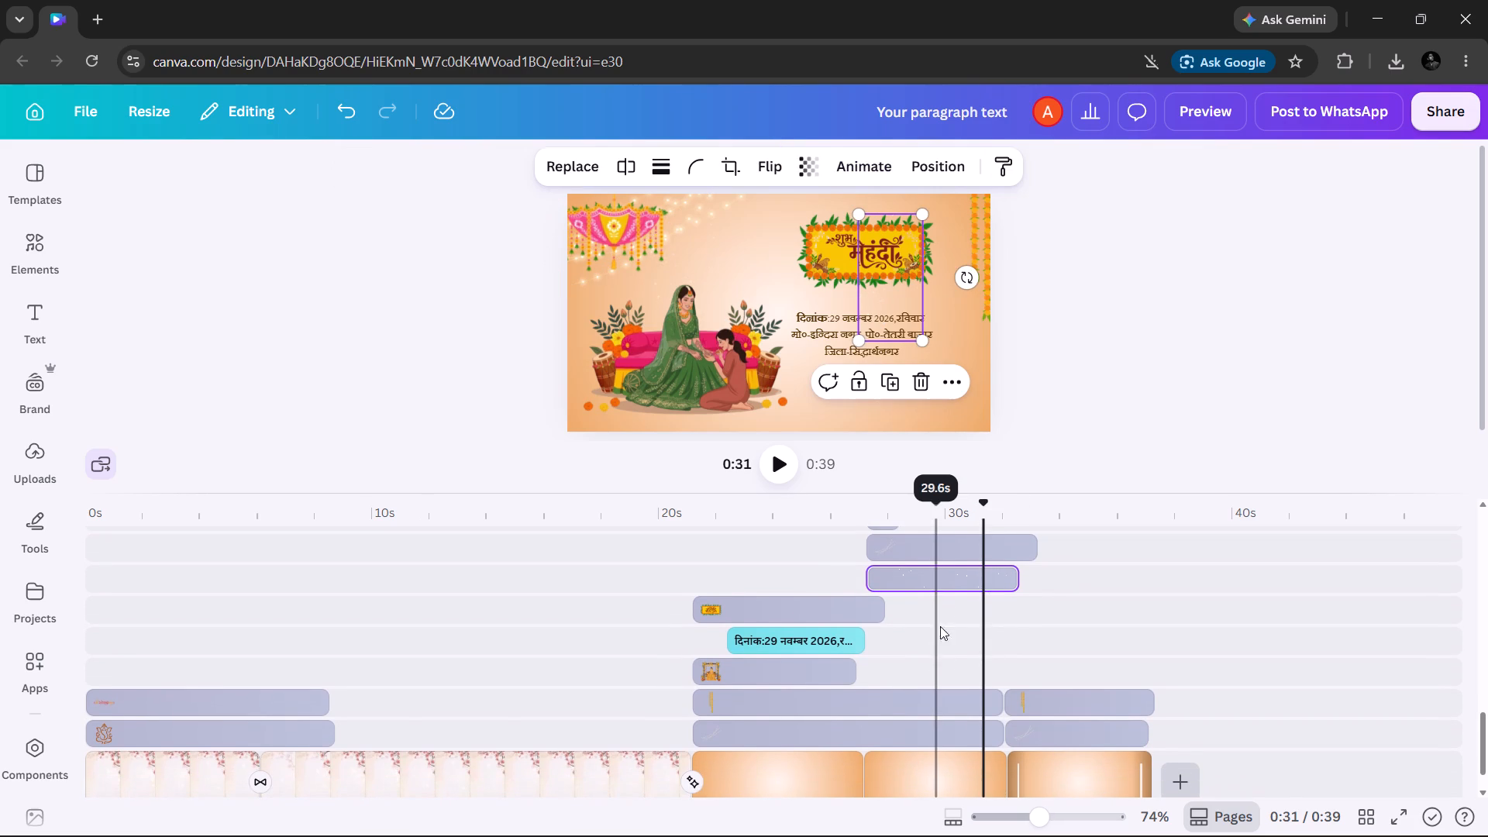
scroll(949, 594, left, 1)
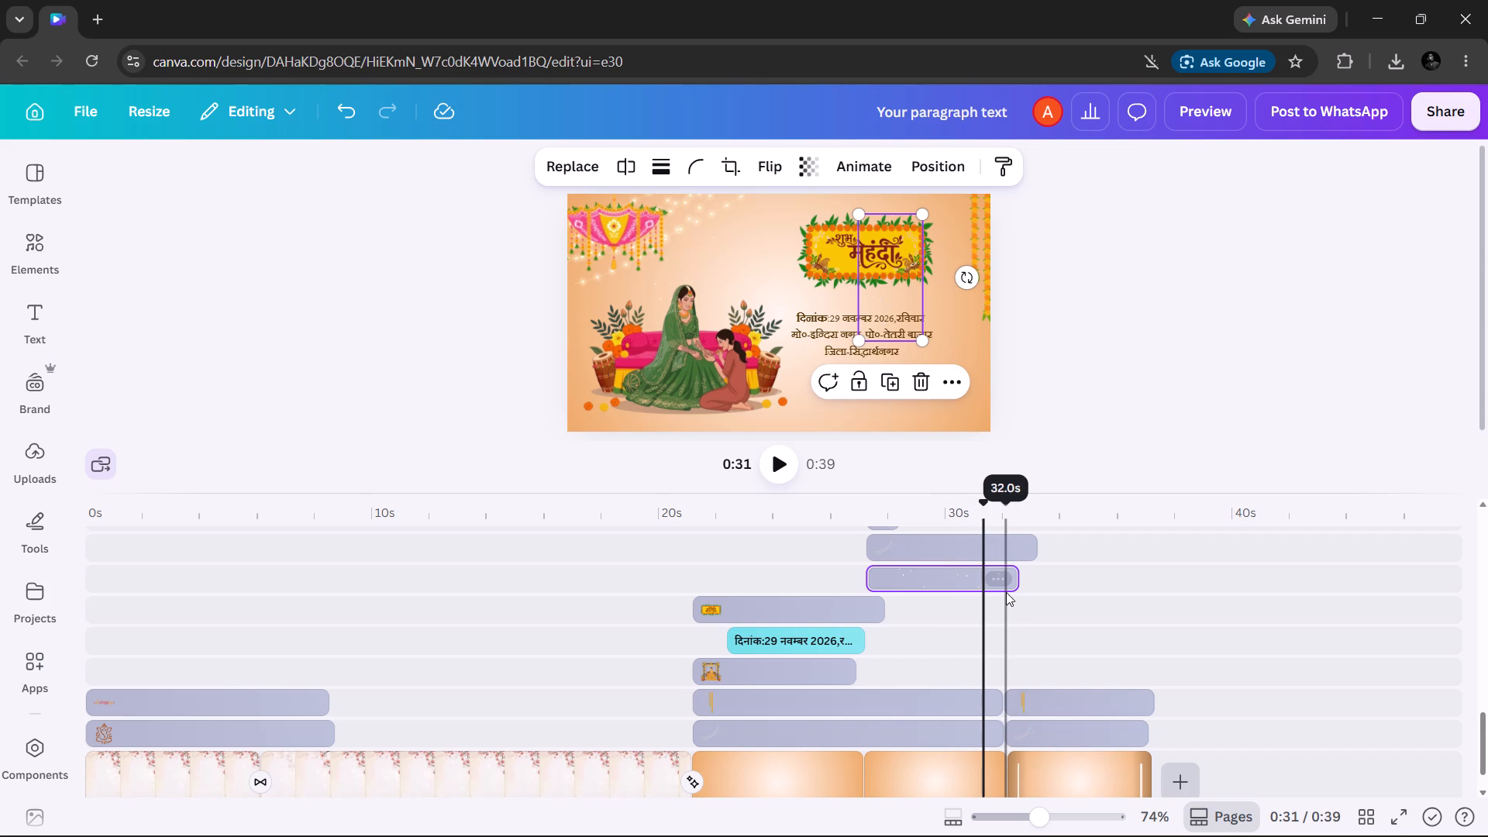
click(1006, 592)
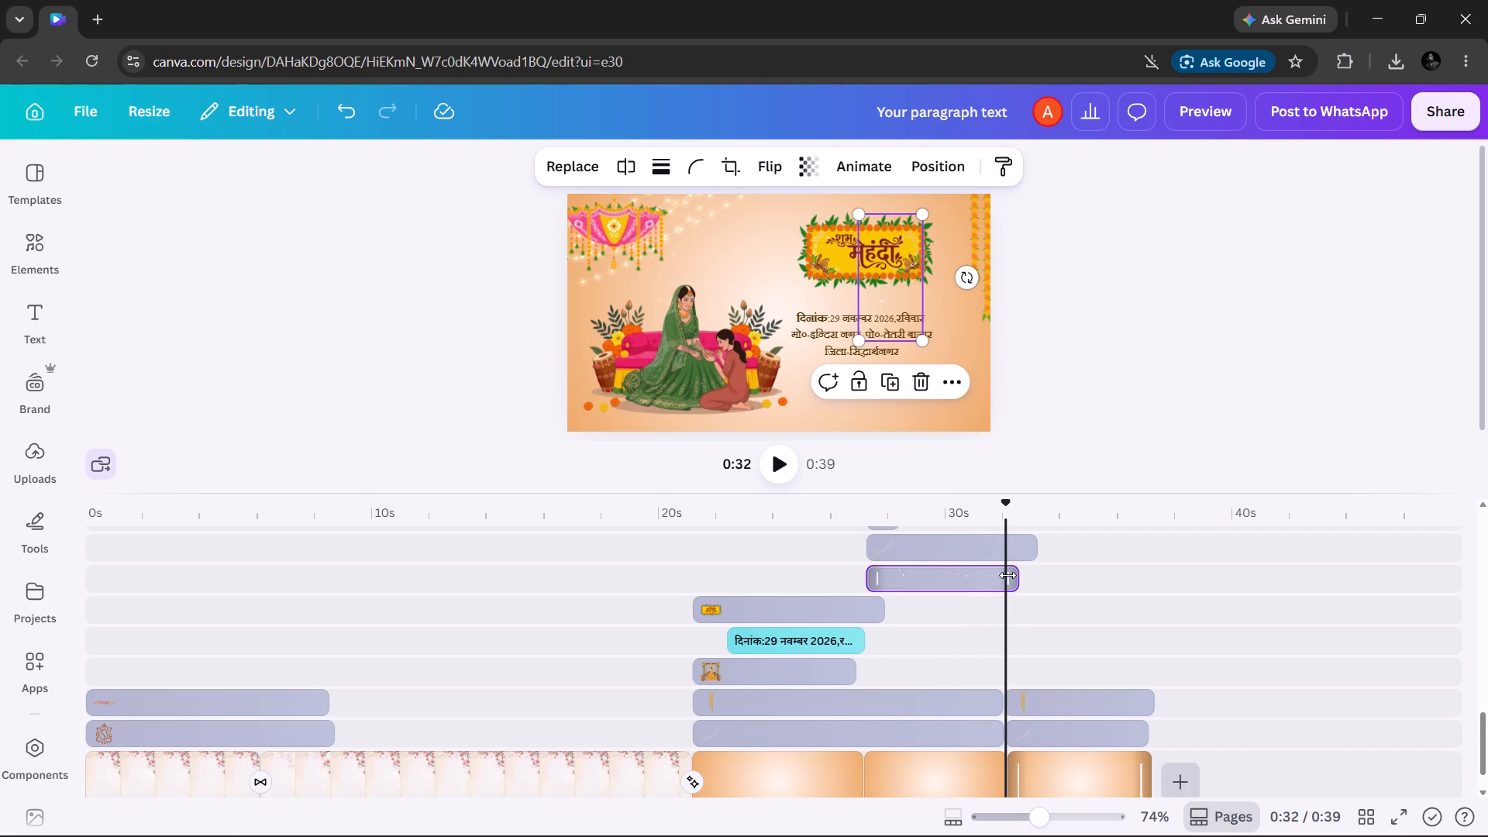
right_click(1007, 575)
click(1051, 575)
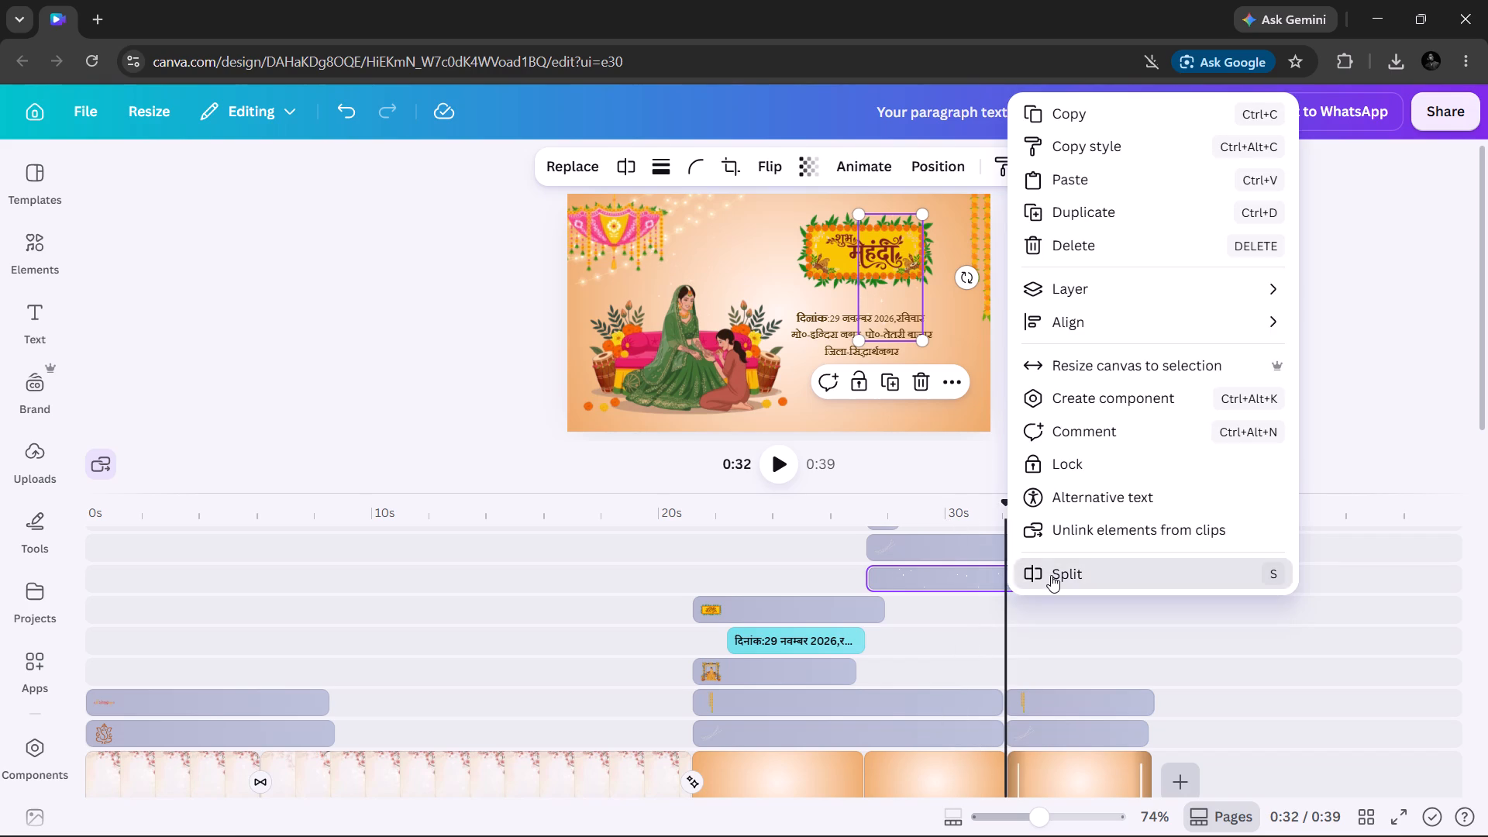
Split the 6.0 s tilted string-lights clip on the mehndi slide at 31.9 s and delete the part after the cut.
scroll(1051, 575, up, 1)
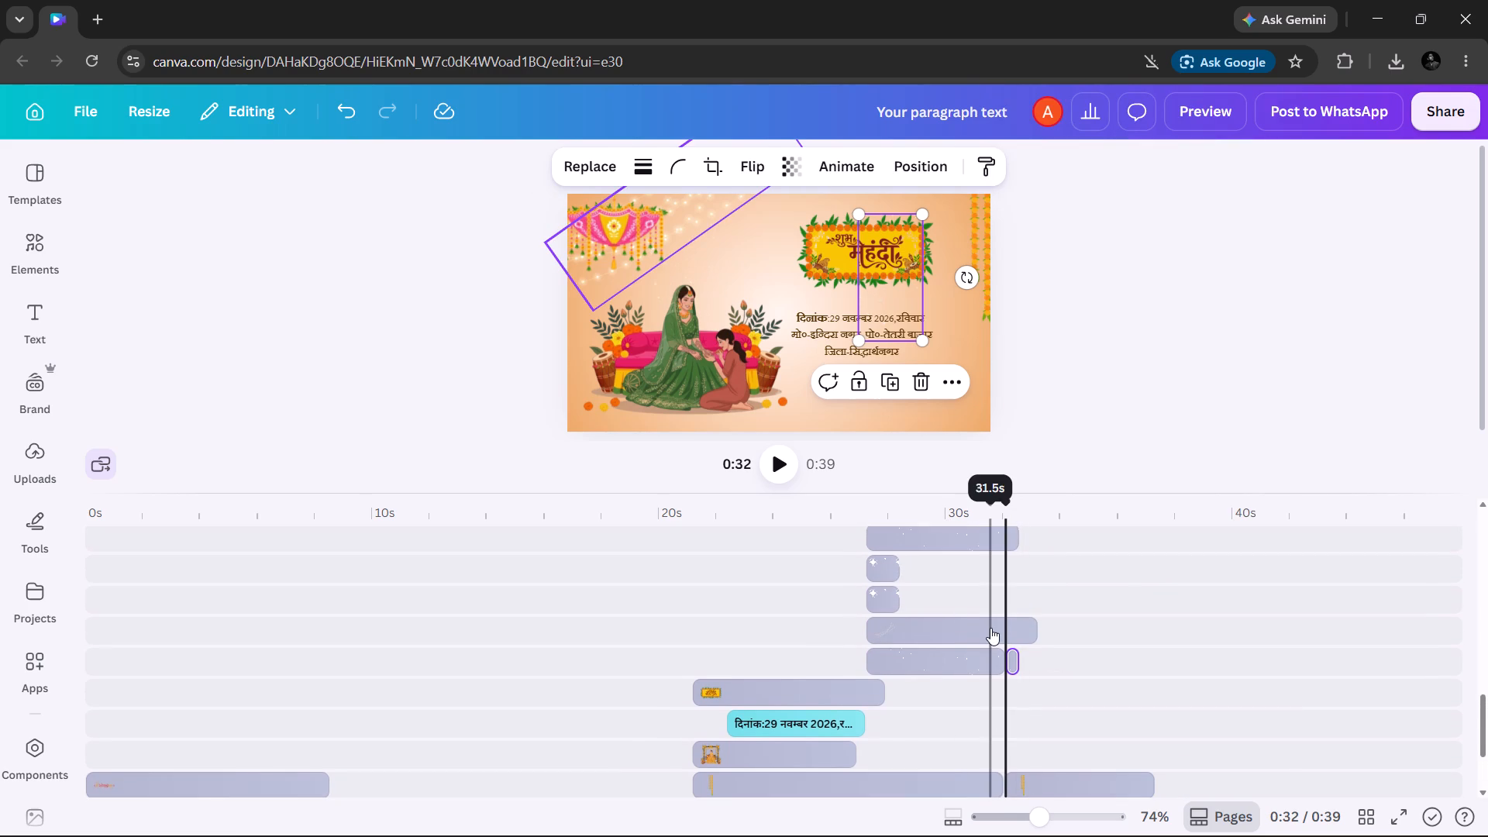
click(990, 628)
click(1005, 629)
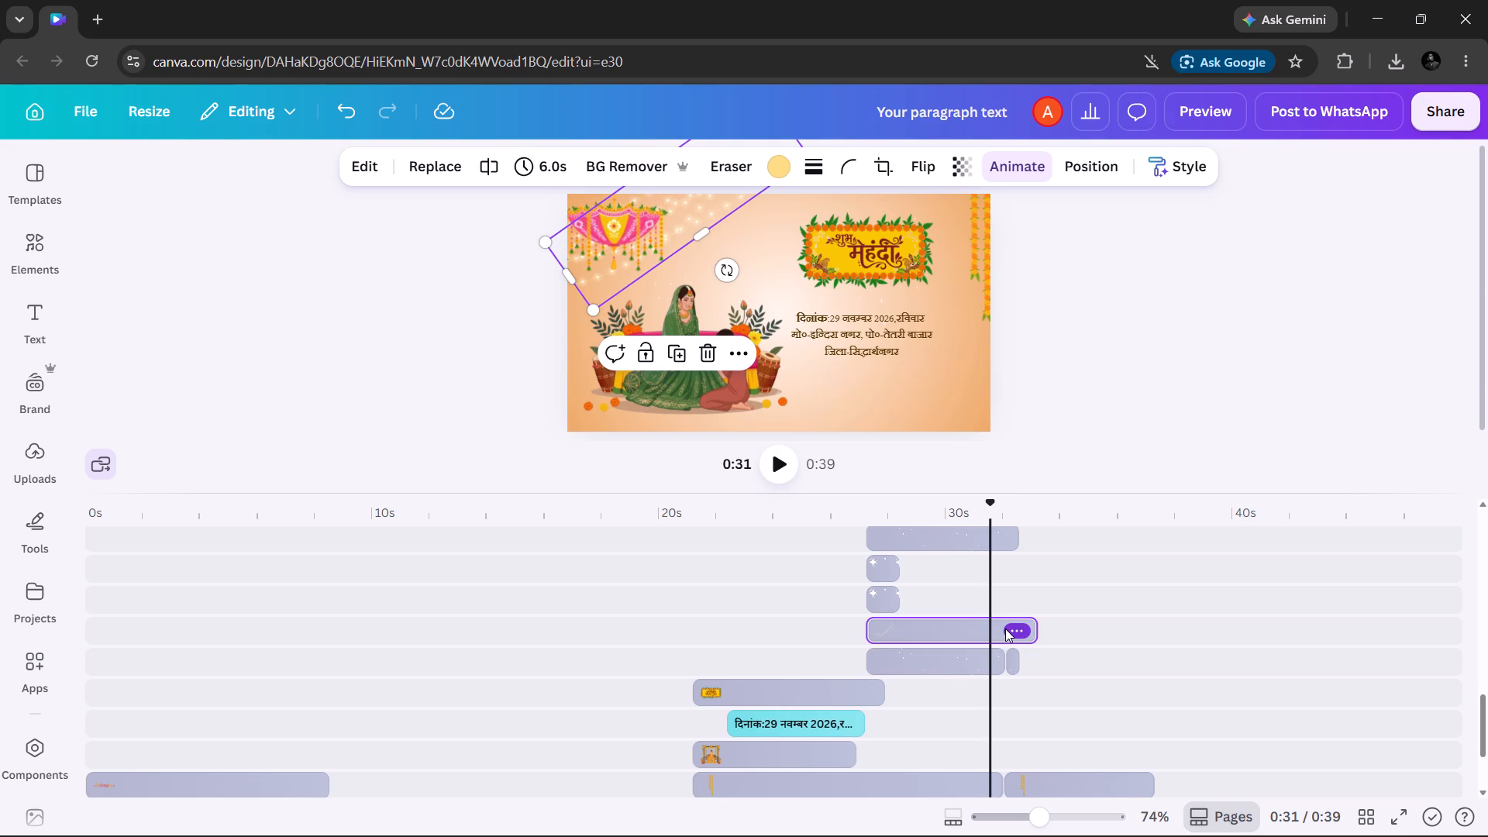
scroll(964, 663, left, 1)
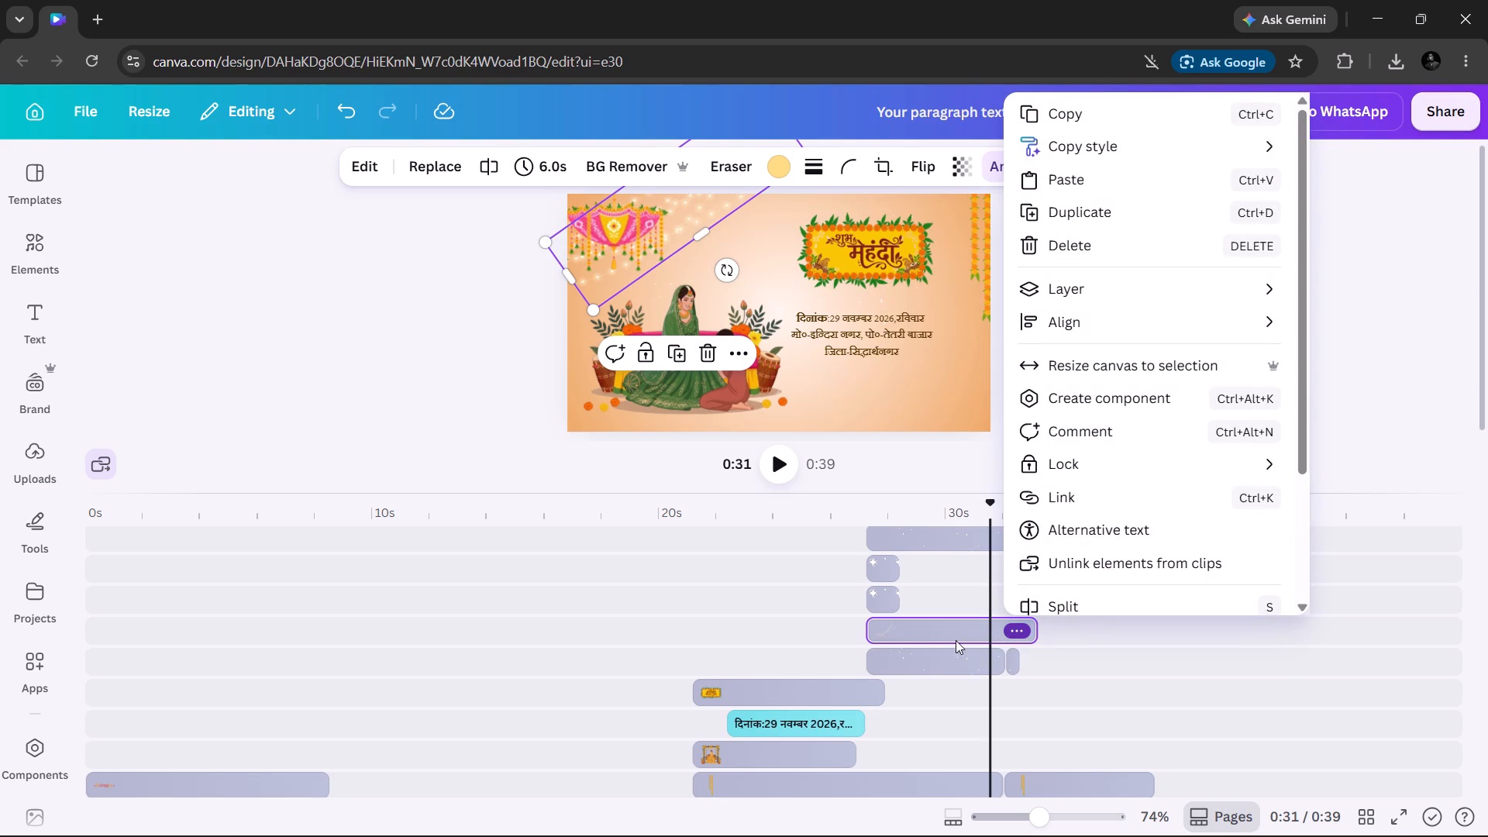
click(954, 636)
scroll(954, 636, left, 1)
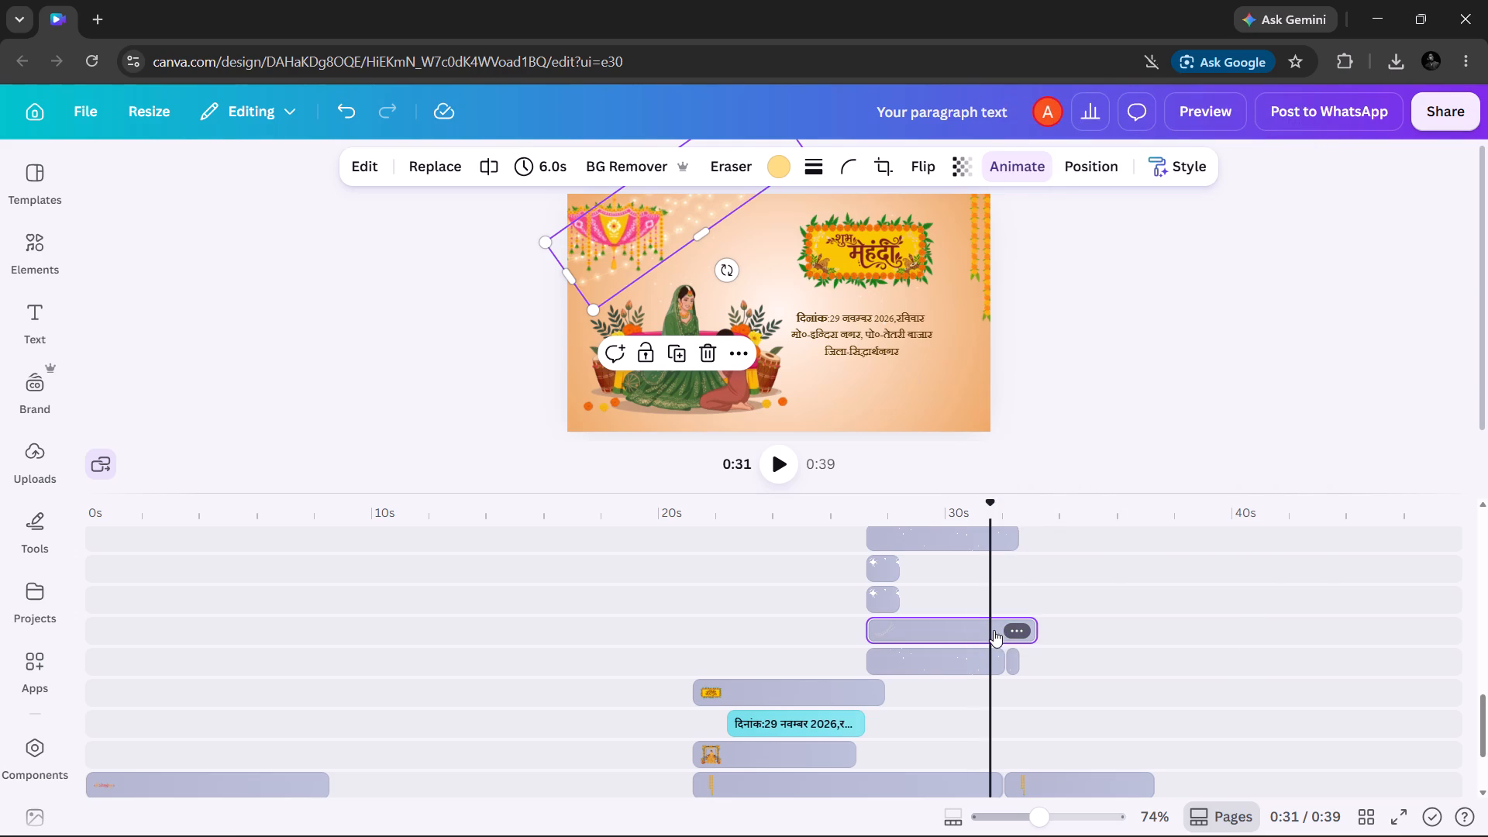
click(1005, 633)
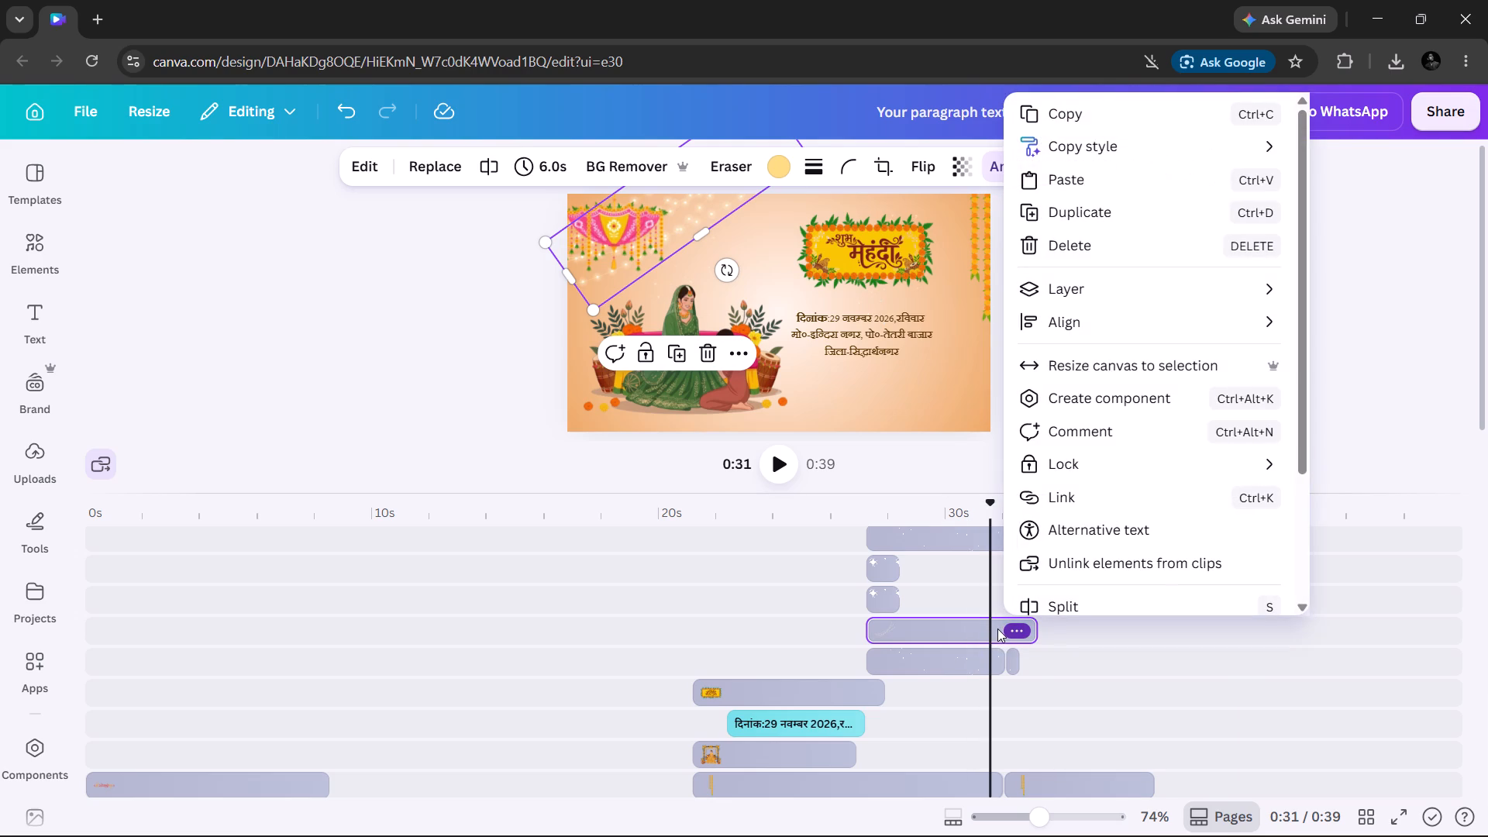
click(997, 629)
scroll(997, 629, left, 1)
click(965, 622)
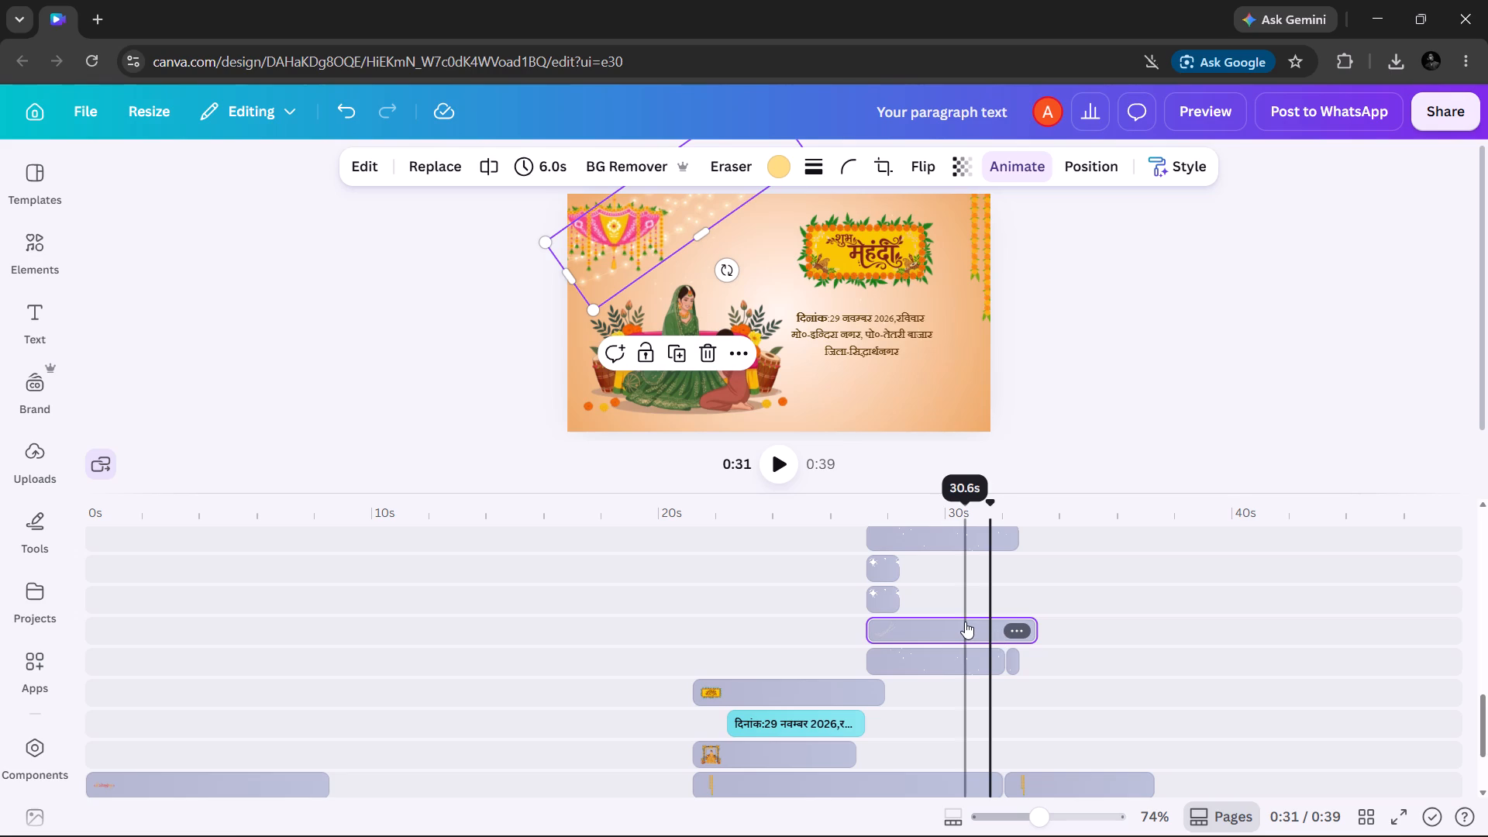
scroll(965, 622, left, 1)
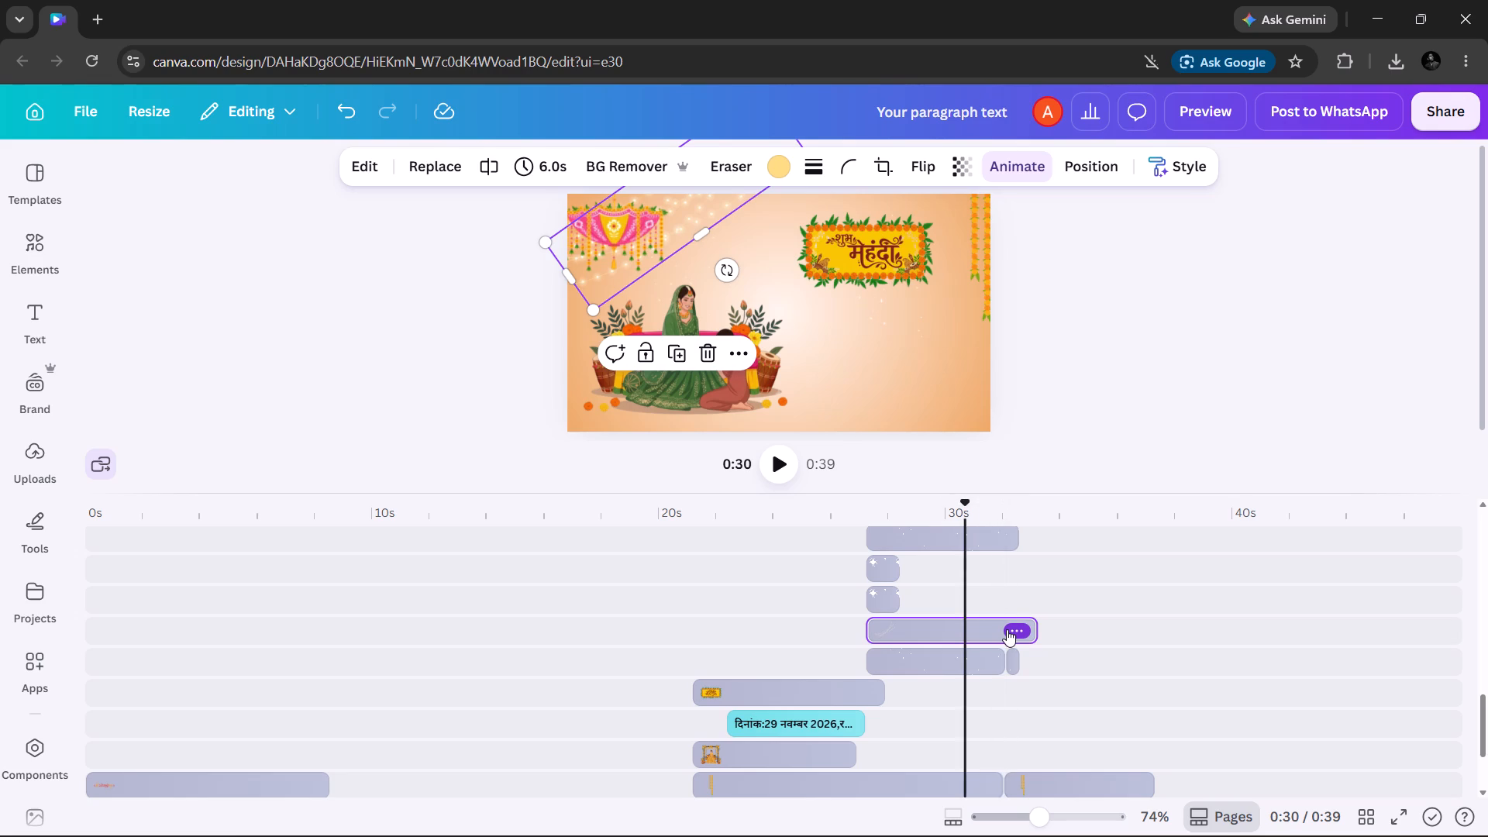
click(1002, 629)
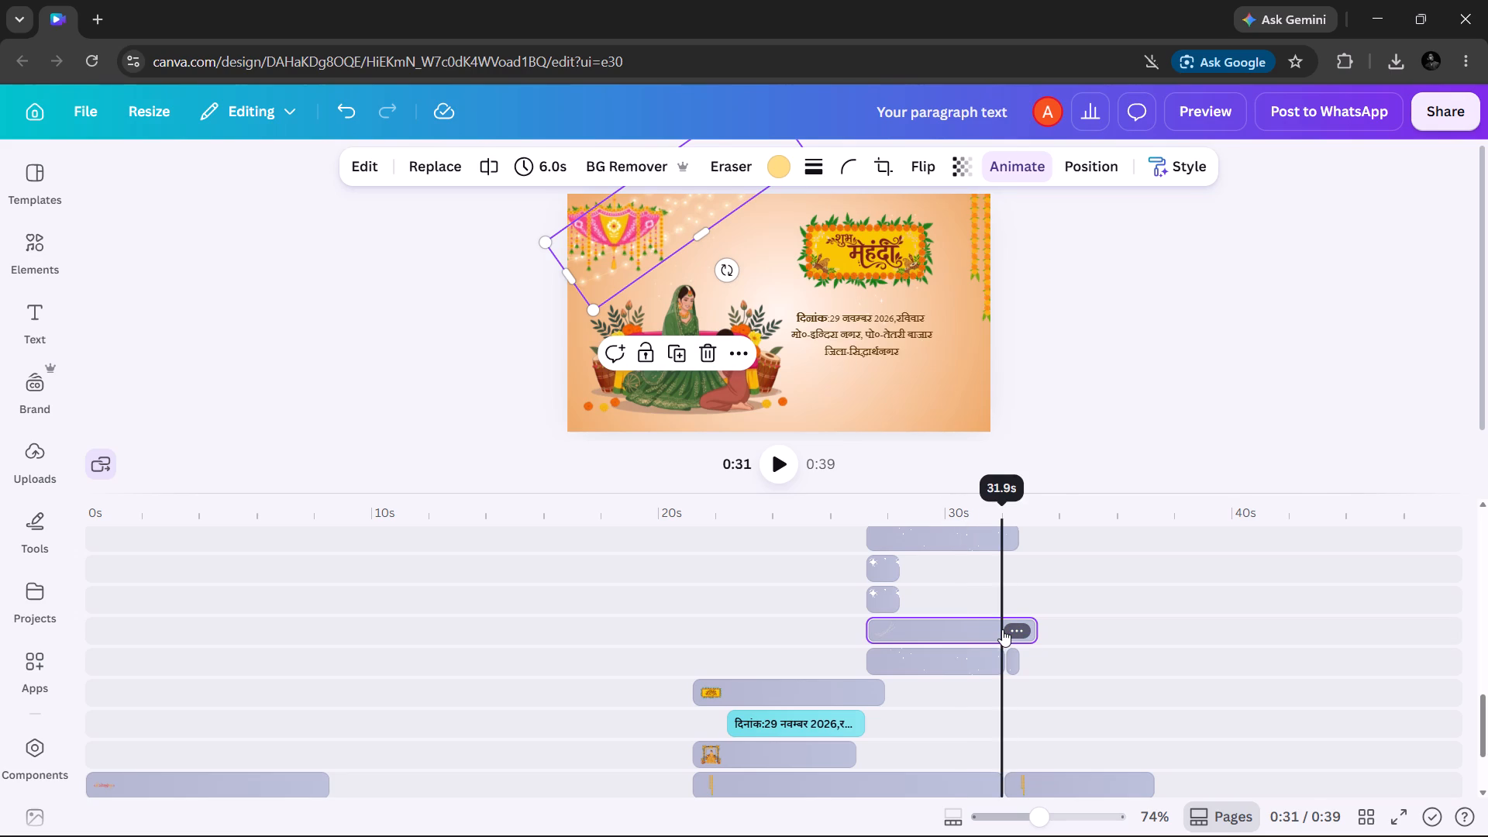
right_click(1002, 629)
click(1031, 605)
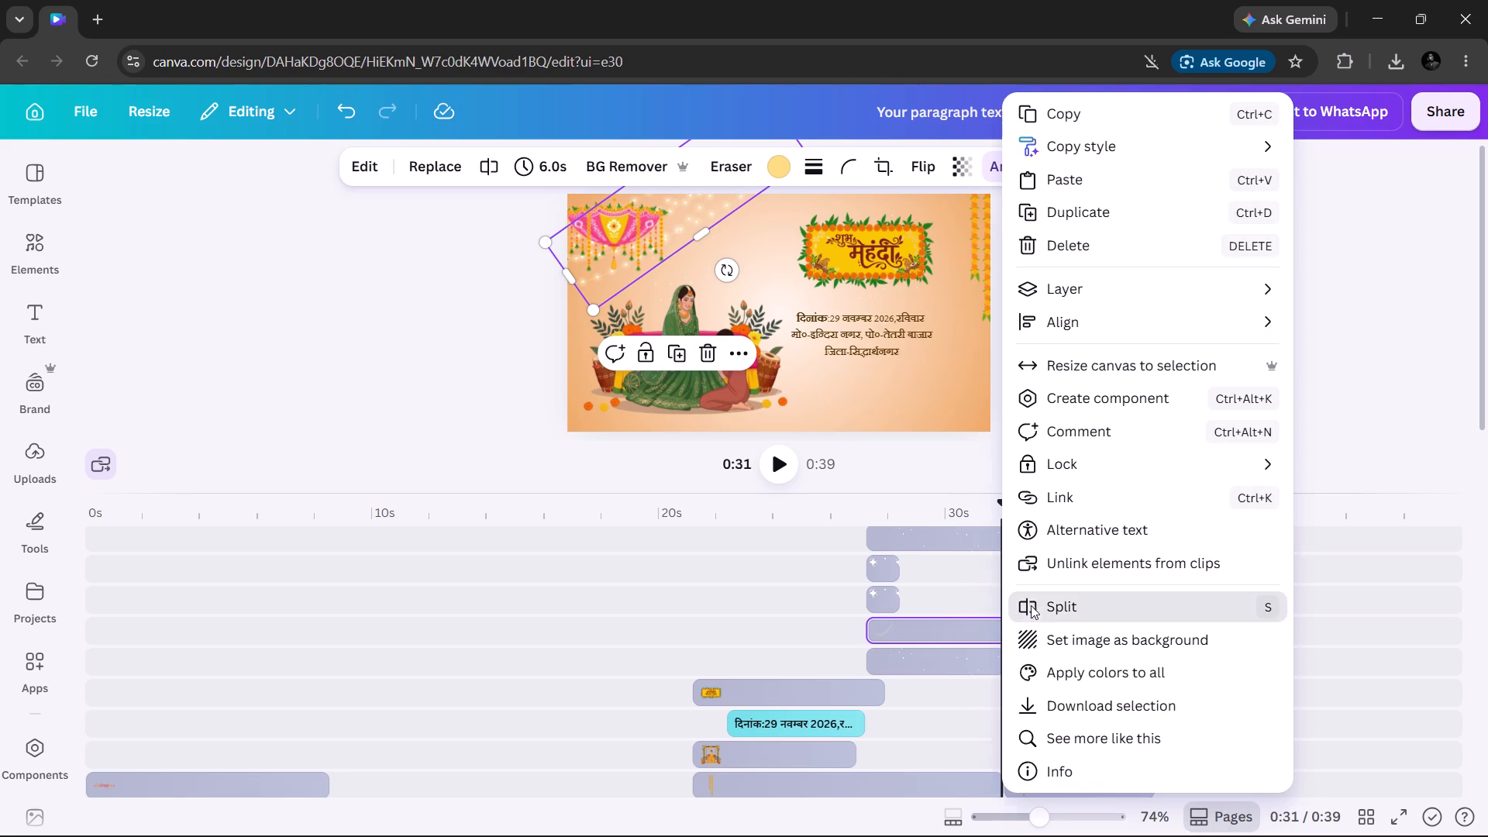
key(Delete)
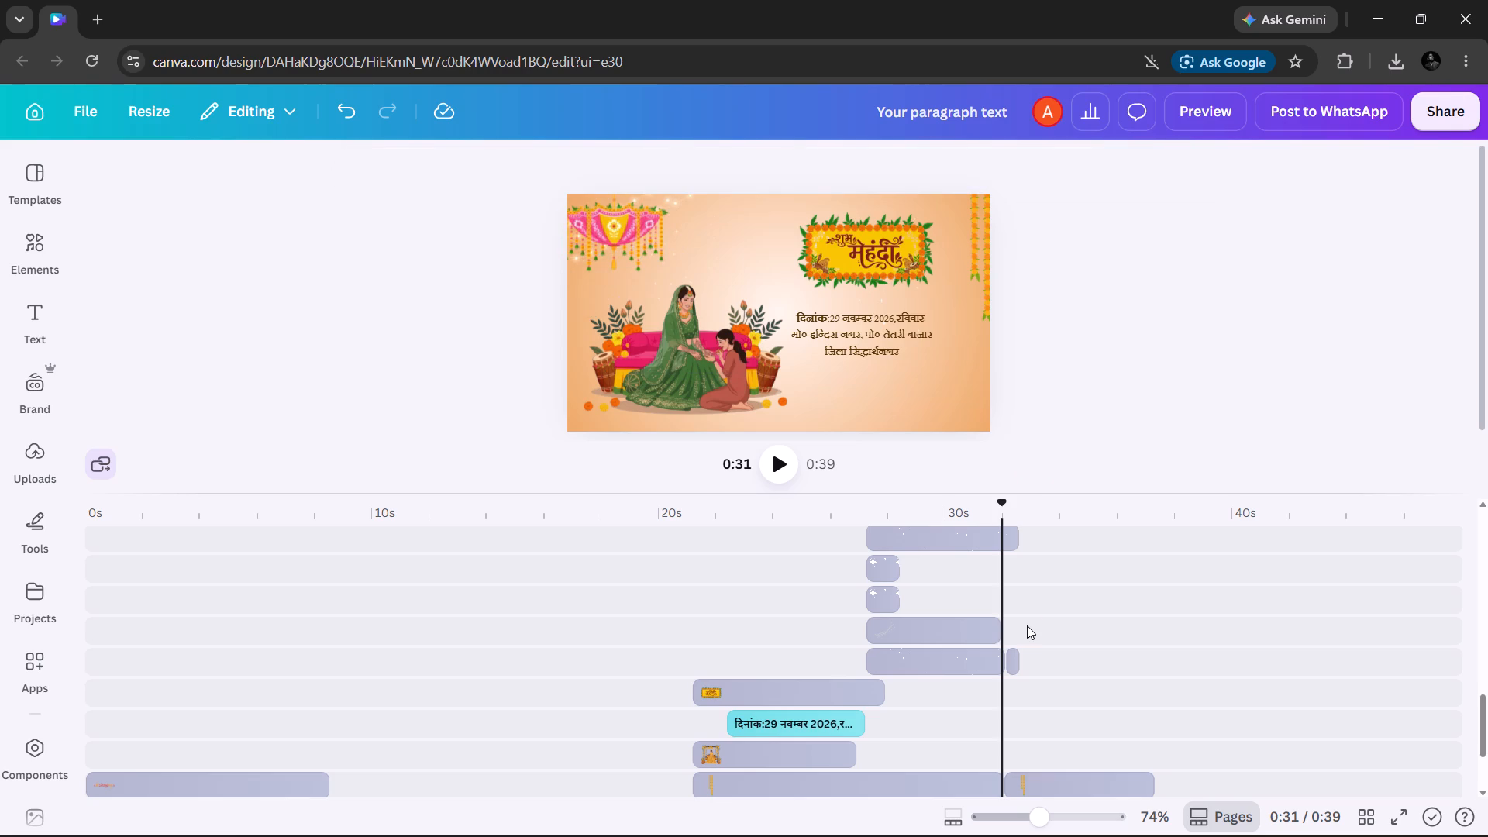
Delete the leftover pieces after 32.0 s of the split sparkle overlay, marigold garland and string-lights clips.
click(1011, 656)
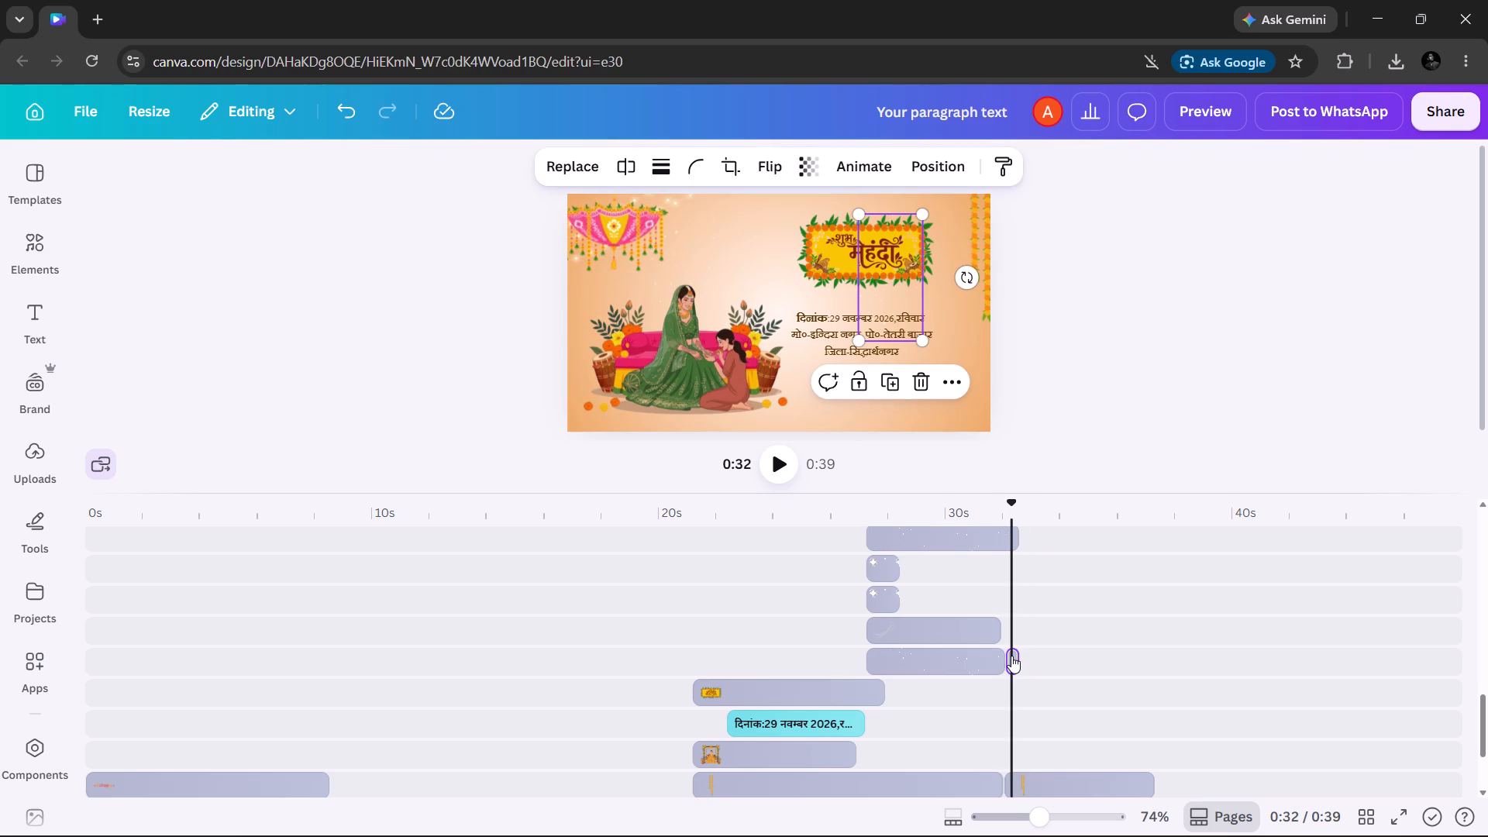
key(Delete)
scroll(1011, 656, down, 3)
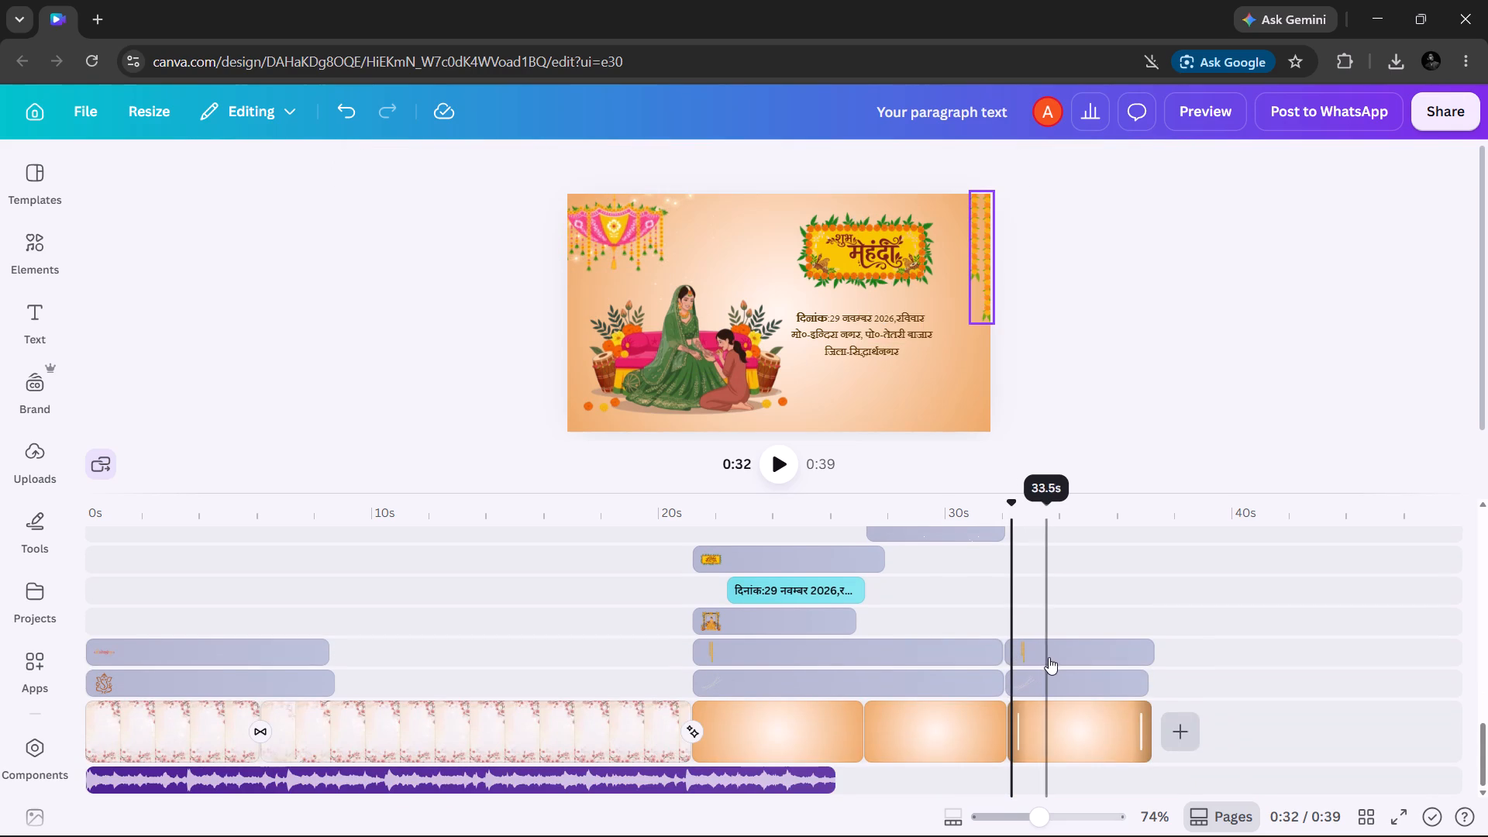
click(1049, 656)
key(Delete)
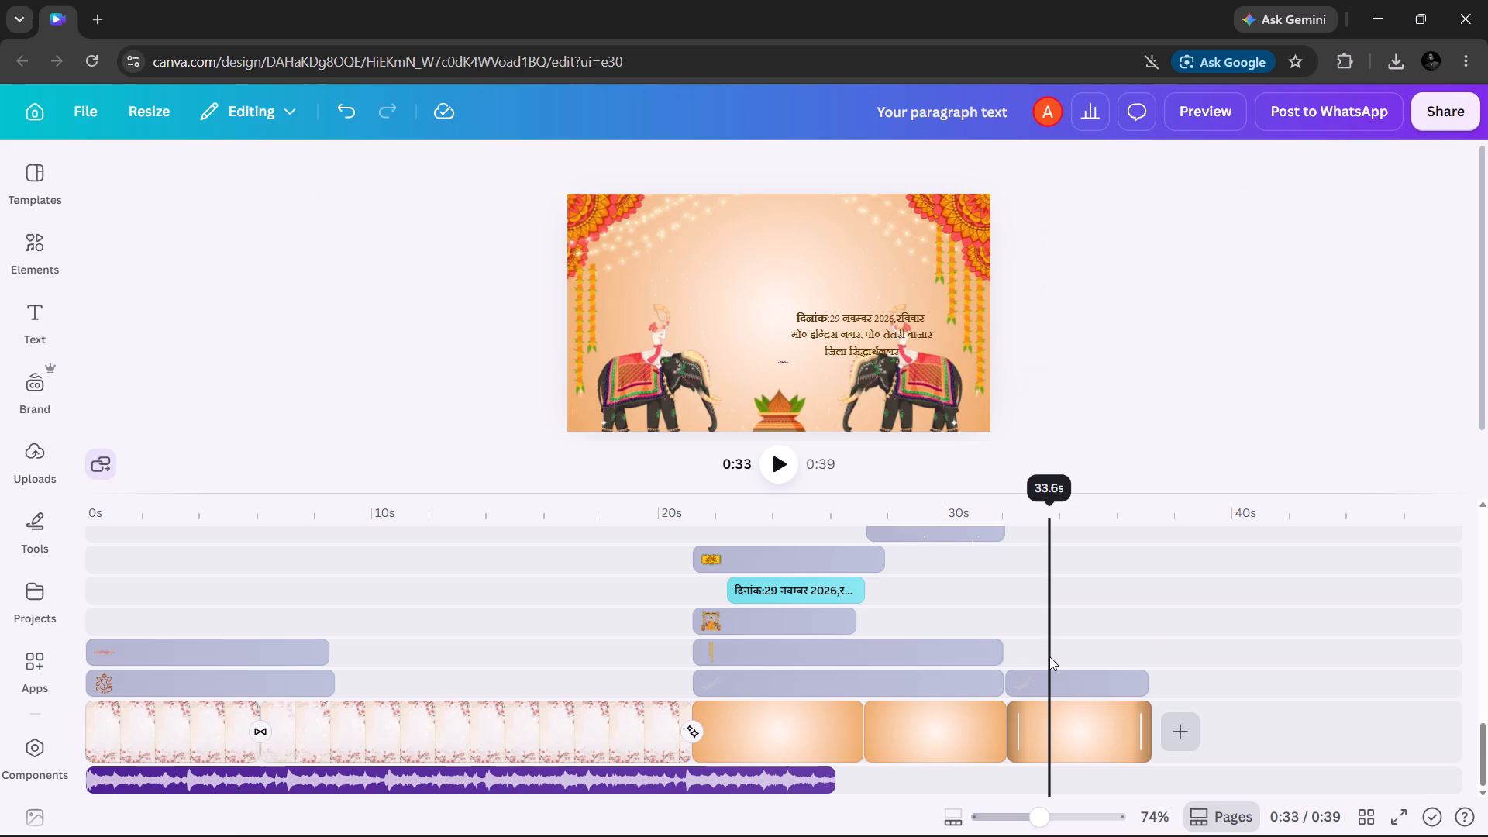
click(1062, 684)
key(Delete)
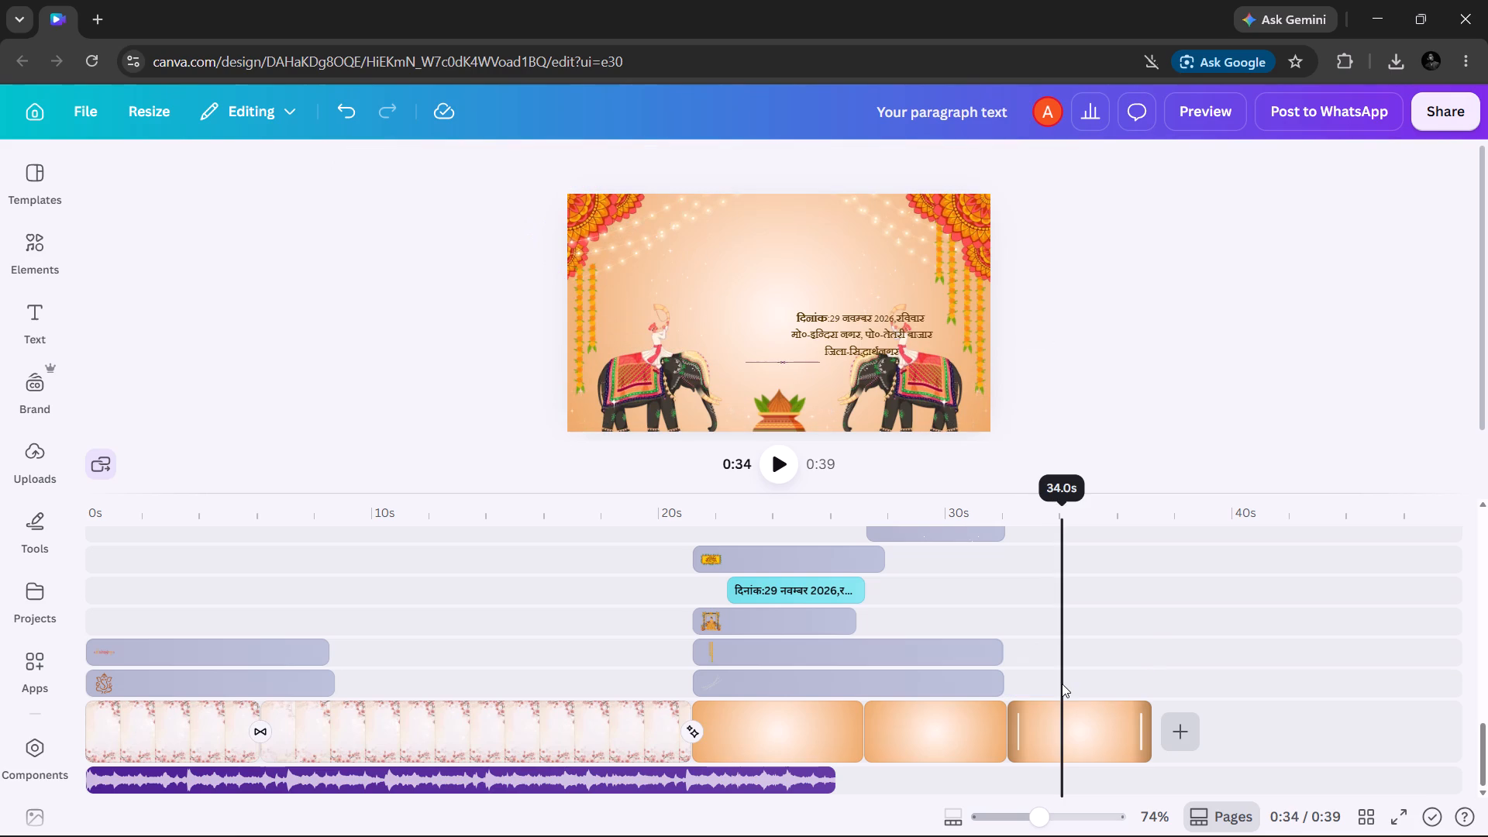
Split the sparkle overlay clip above the mehndi bride at 32.0 s and delete the part after the cut.
scroll(1062, 684, up, 2)
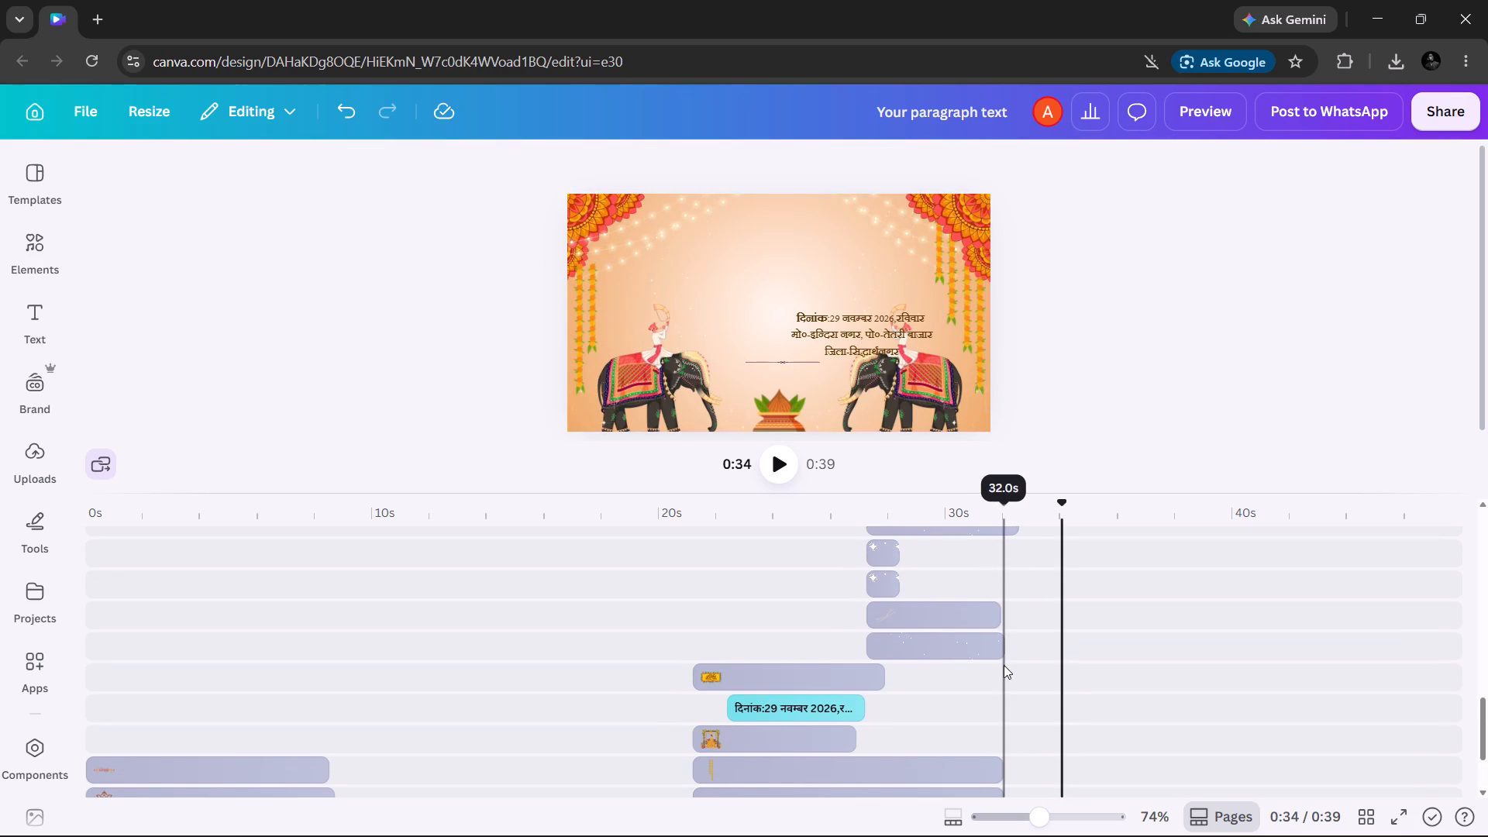
click(1002, 663)
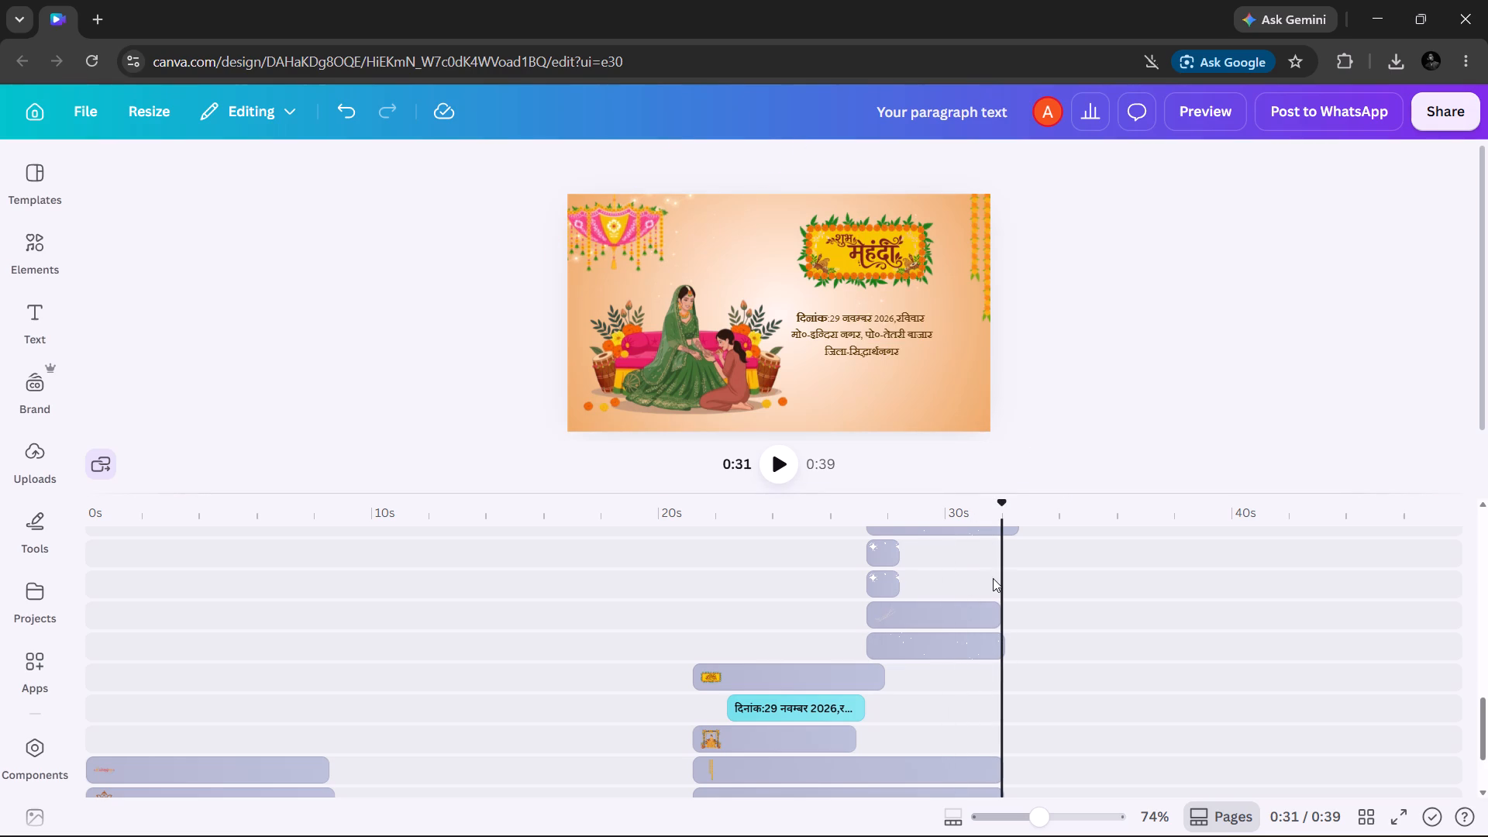
scroll(993, 578, up, 2)
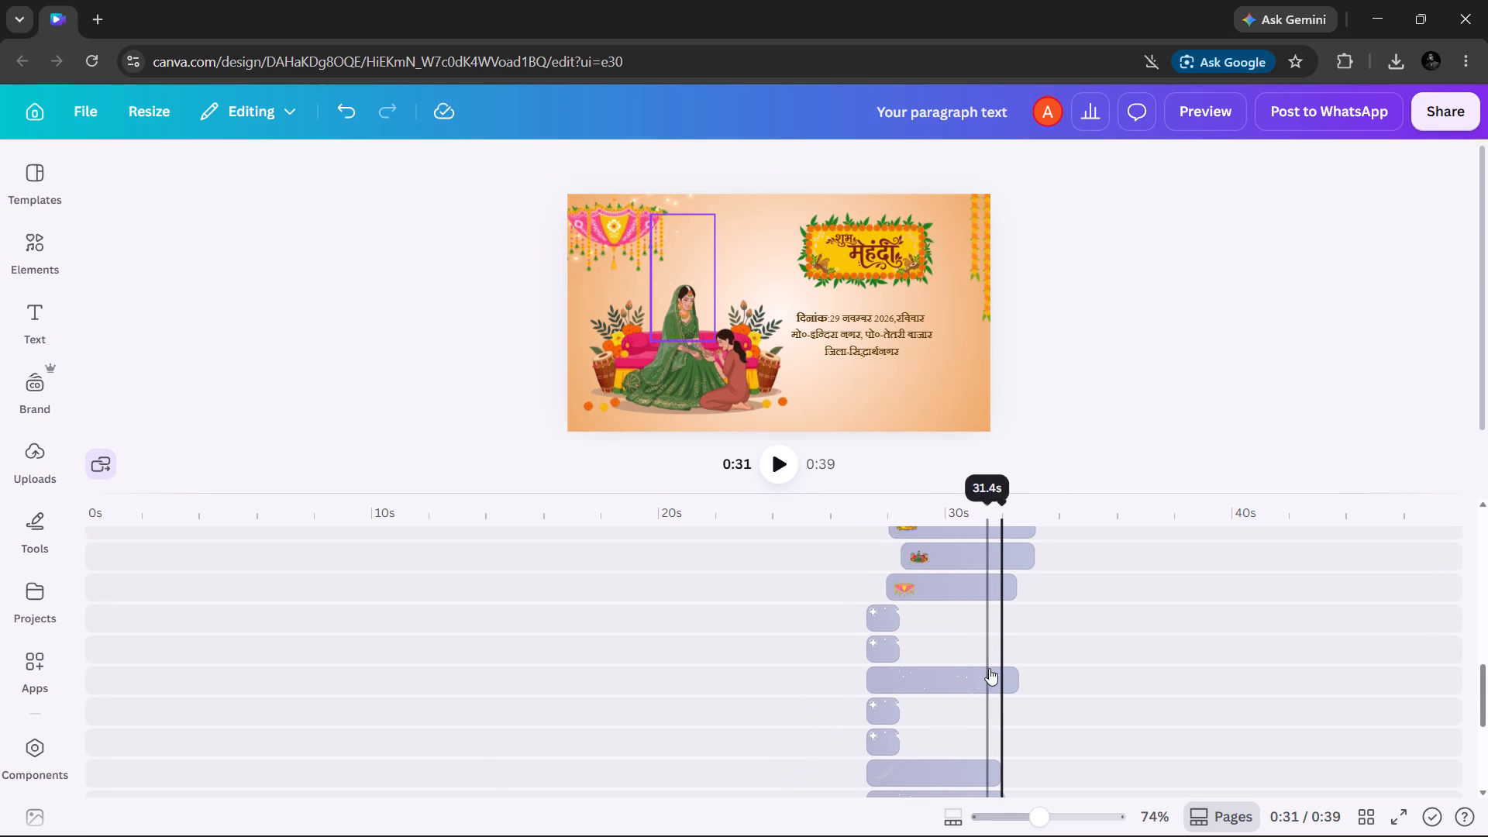
click(1004, 674)
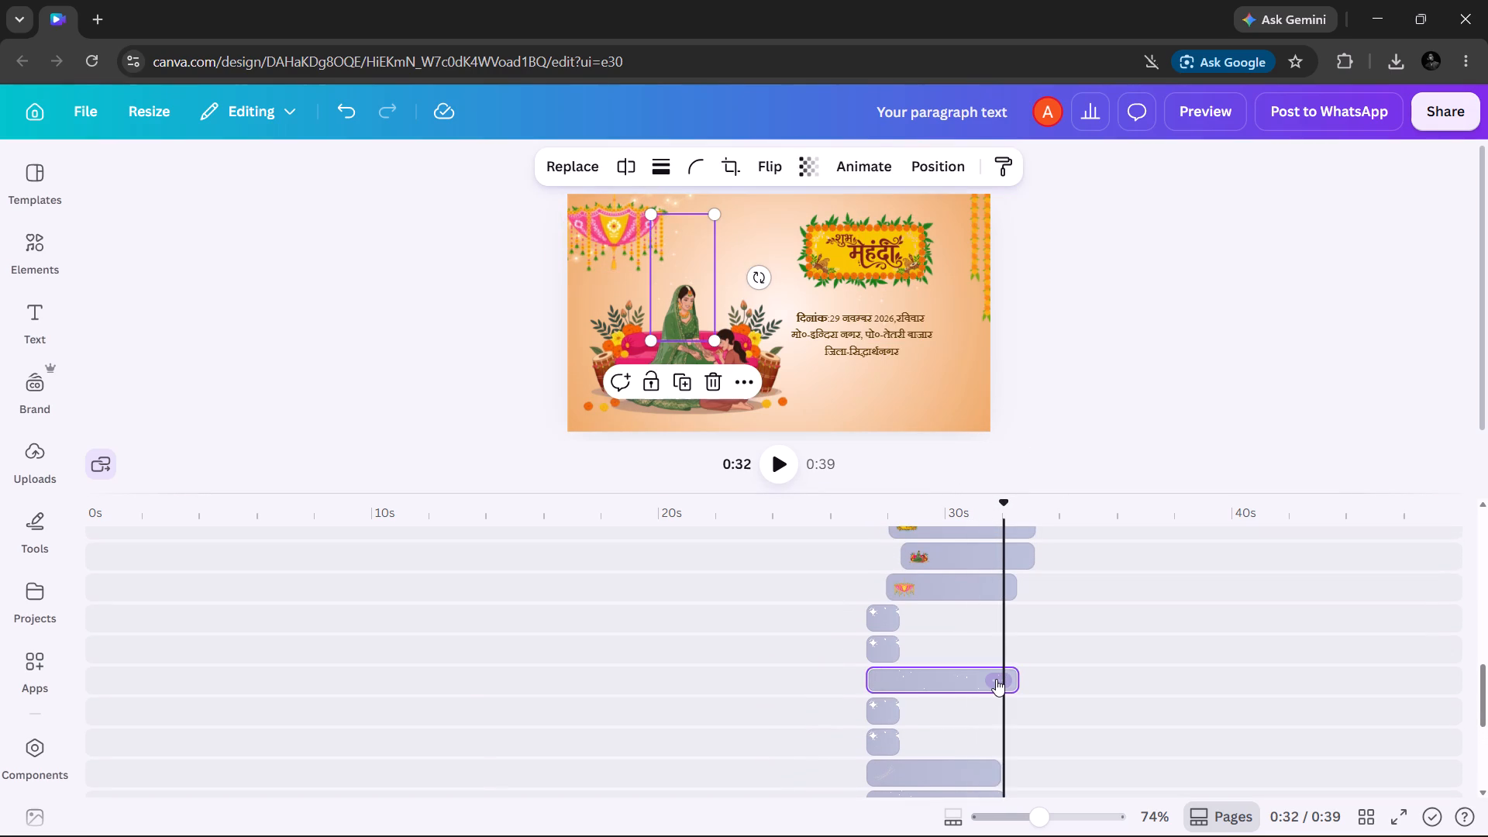
click(996, 679)
click(1016, 647)
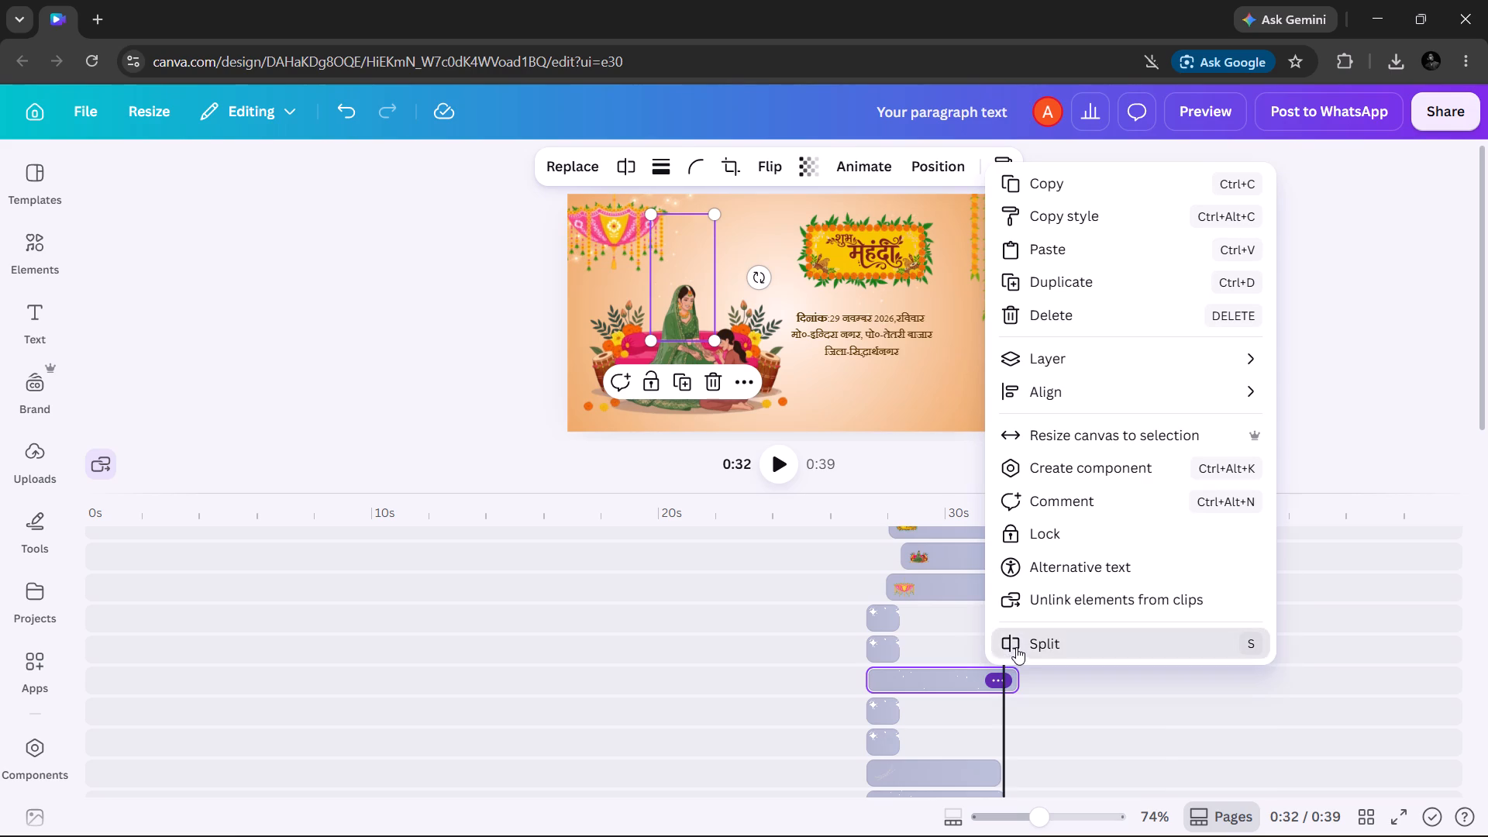
key(Delete)
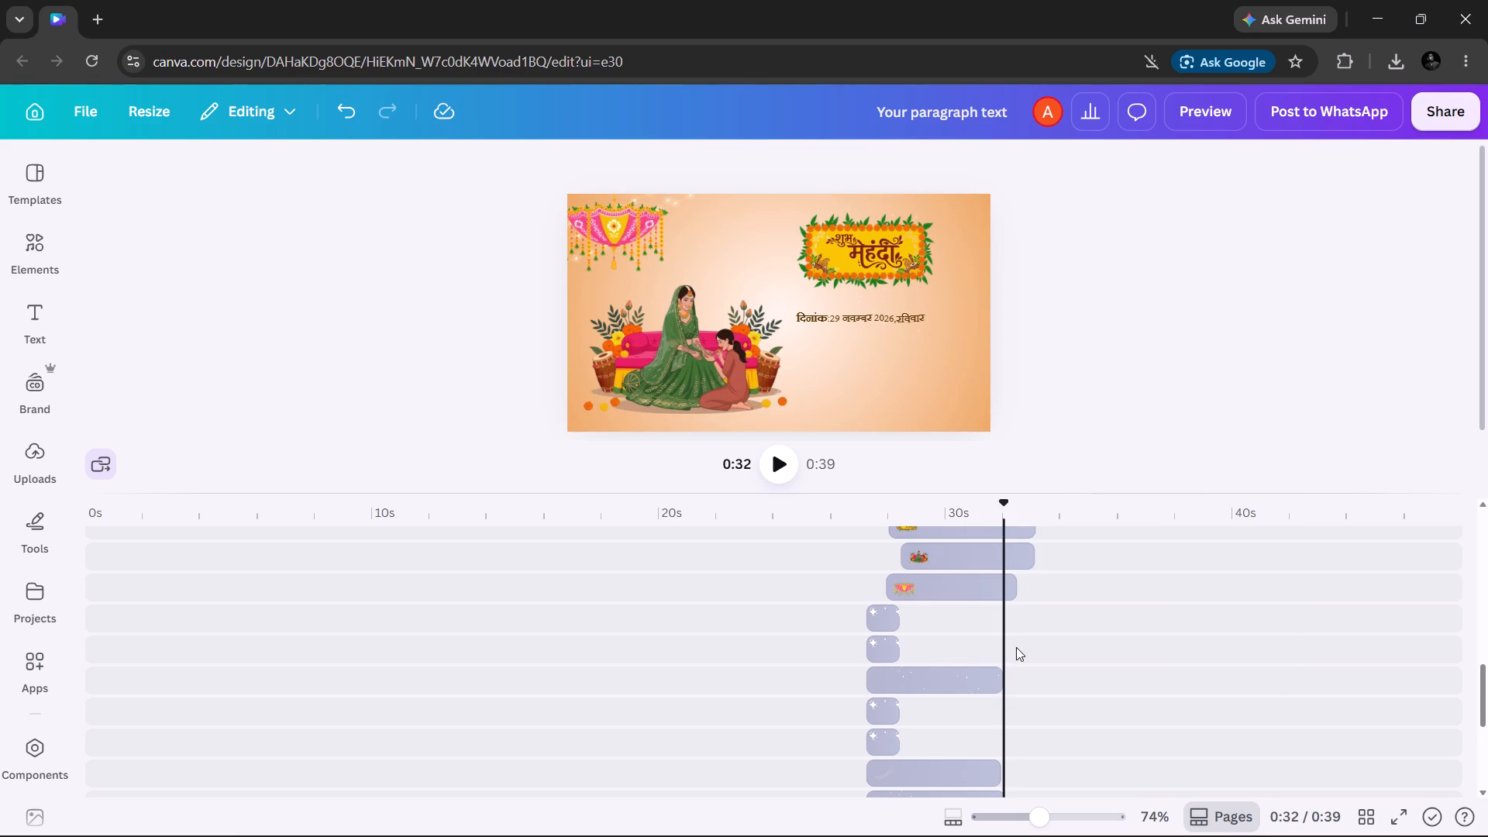
Check where the pink hanging decoration clip ends against the mehndi slide's background and the trimmed clips in the other tracks.
scroll(1016, 647, up, 3)
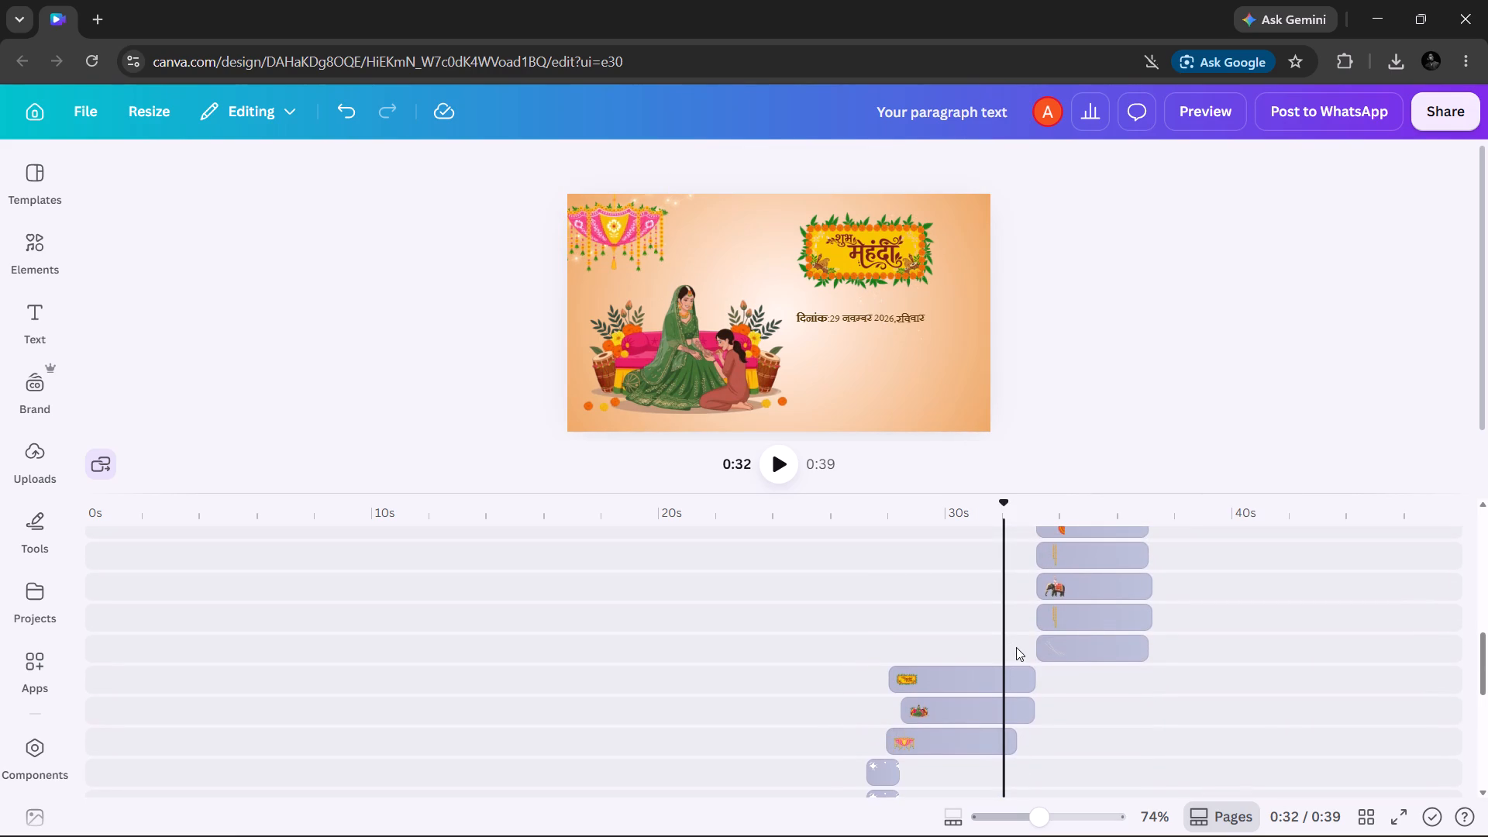
click(991, 743)
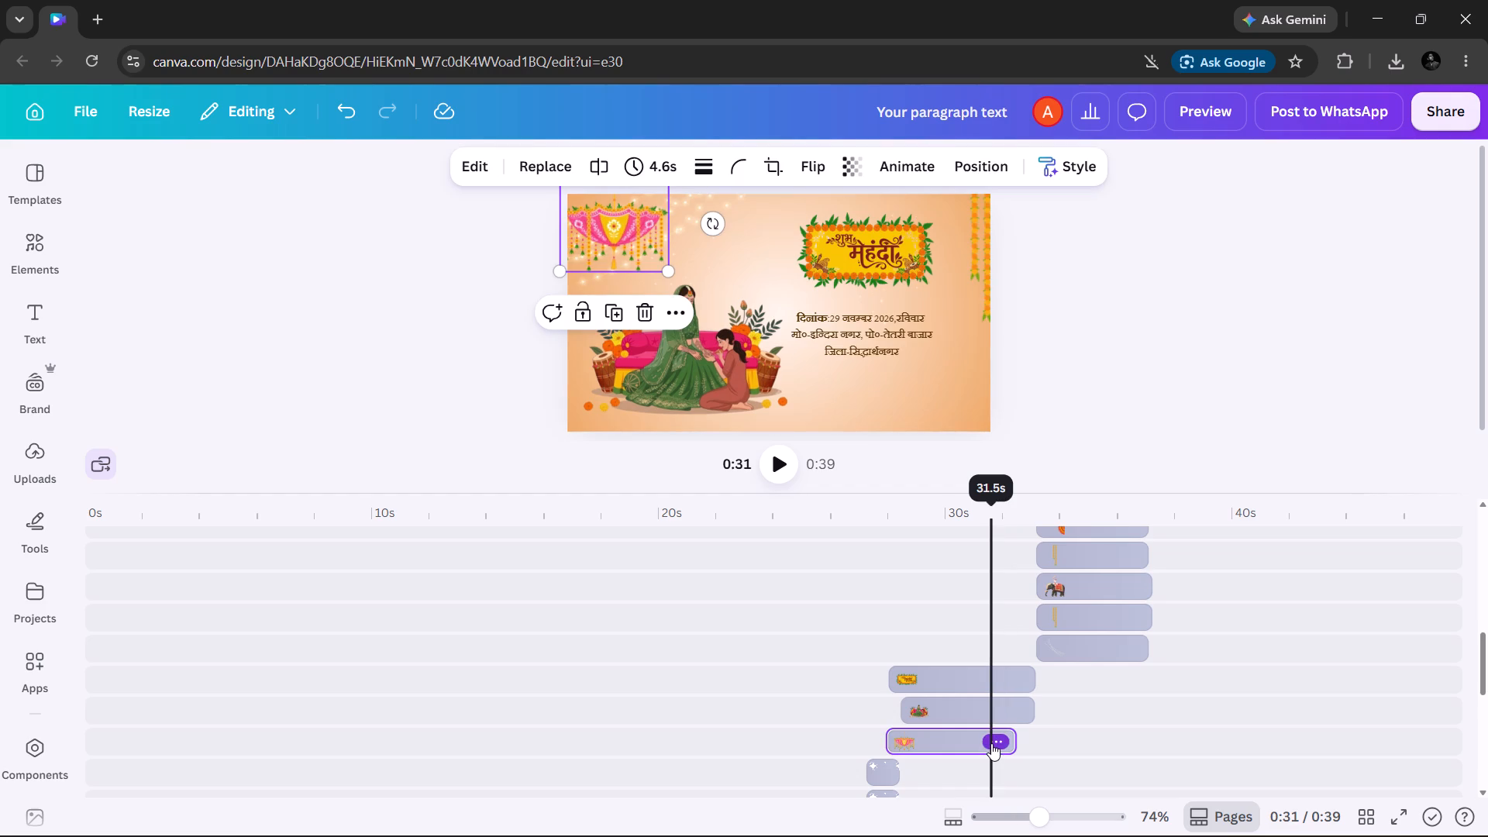
click(991, 743)
scroll(991, 743, down, 1)
scroll(991, 743, left, 1)
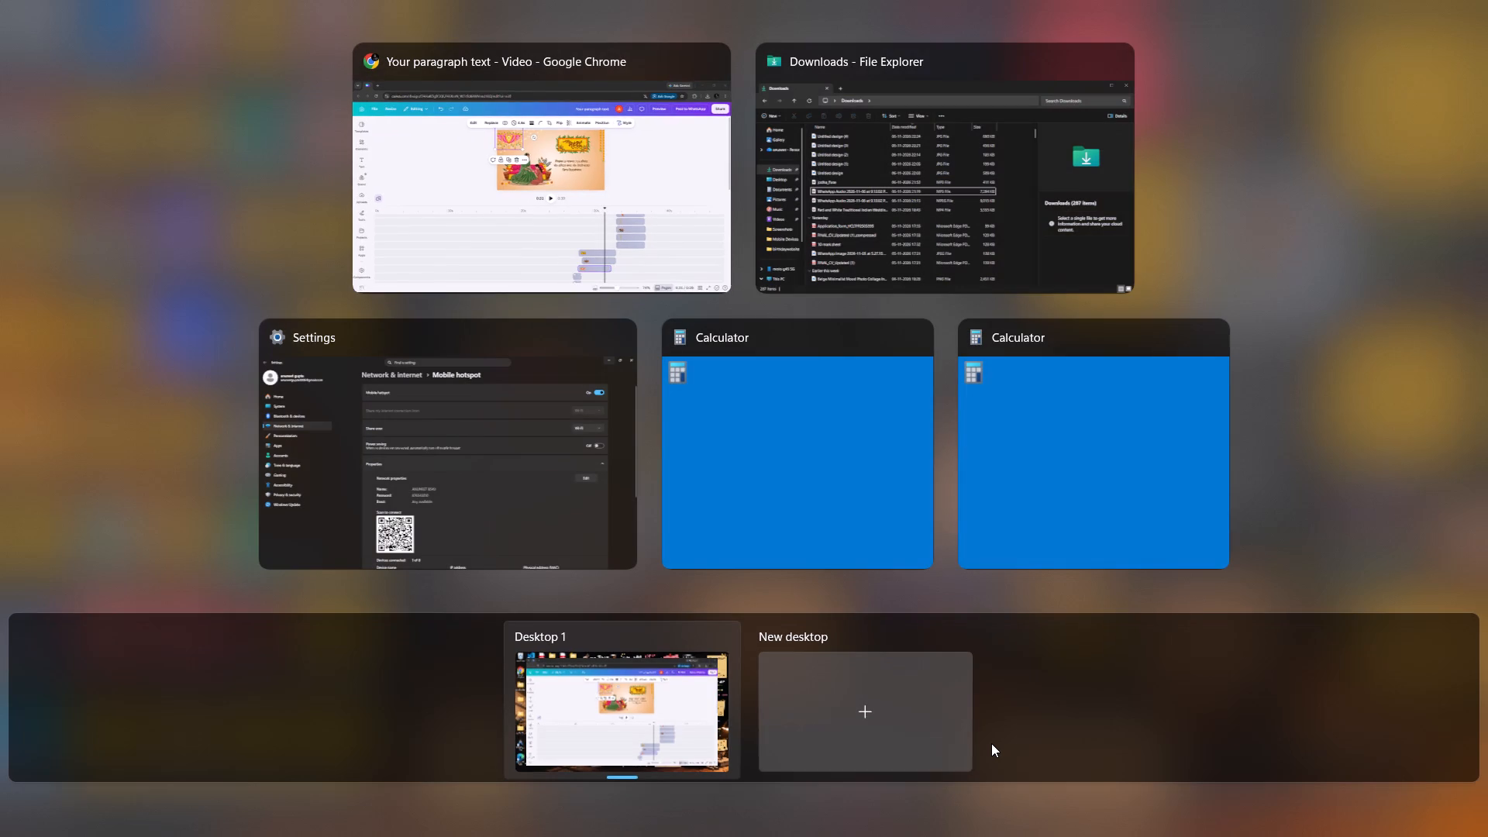
scroll(991, 743, left, 1)
scroll(1041, 762, down, 2)
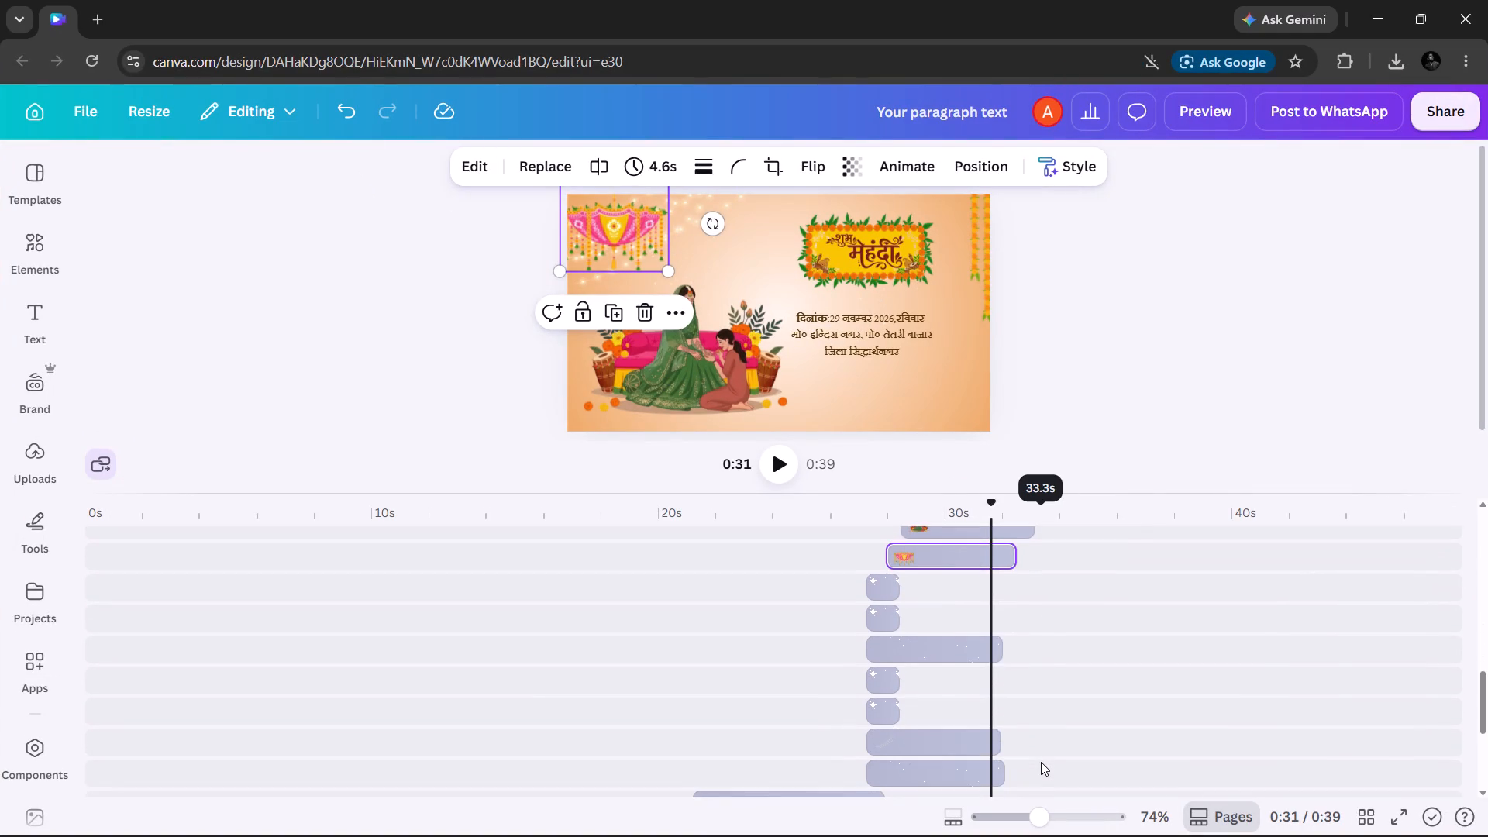
scroll(1041, 762, down, 1)
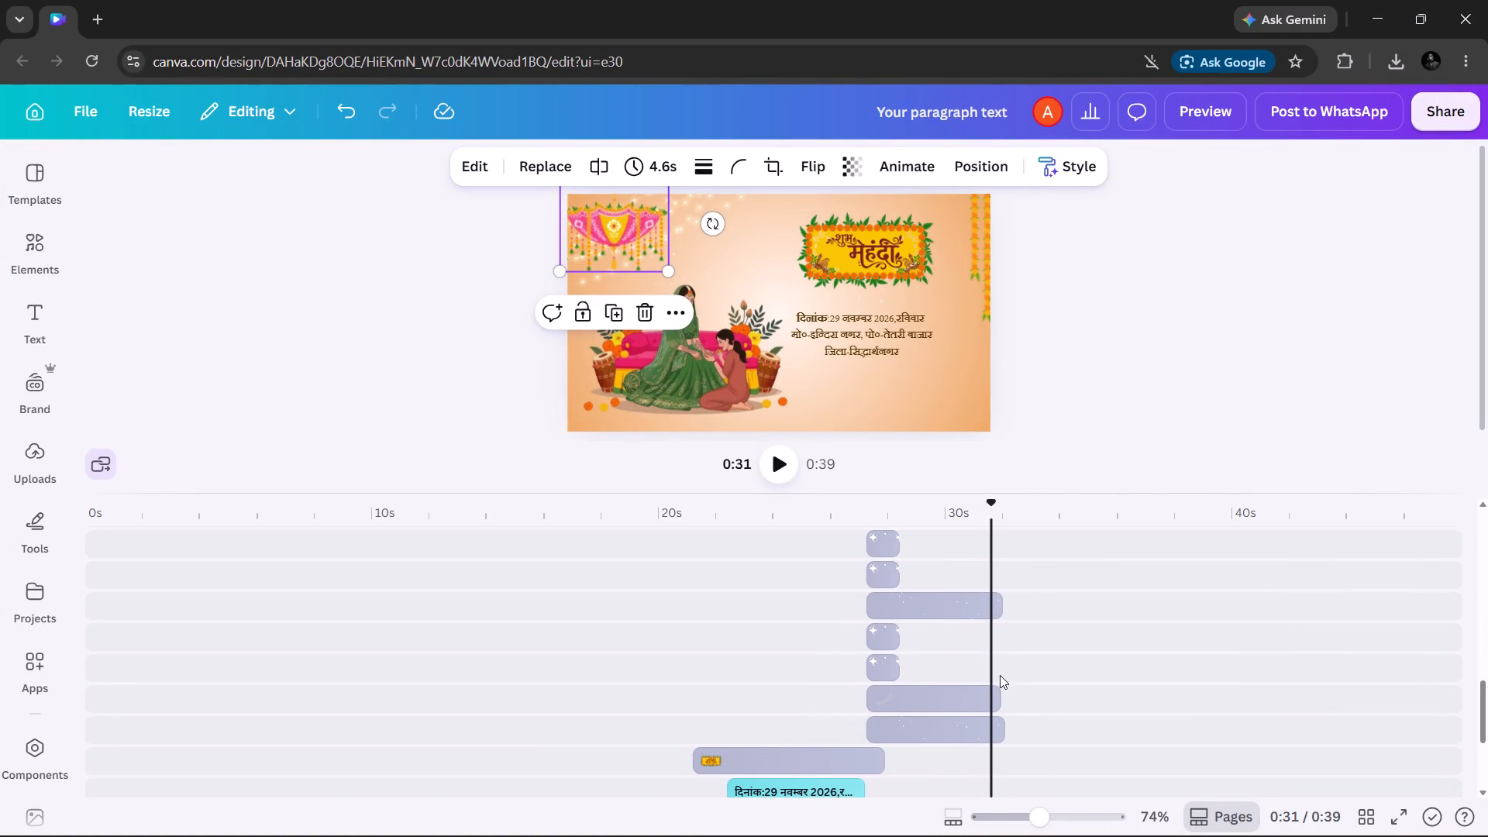
scroll(1000, 675, down, 2)
click(953, 747)
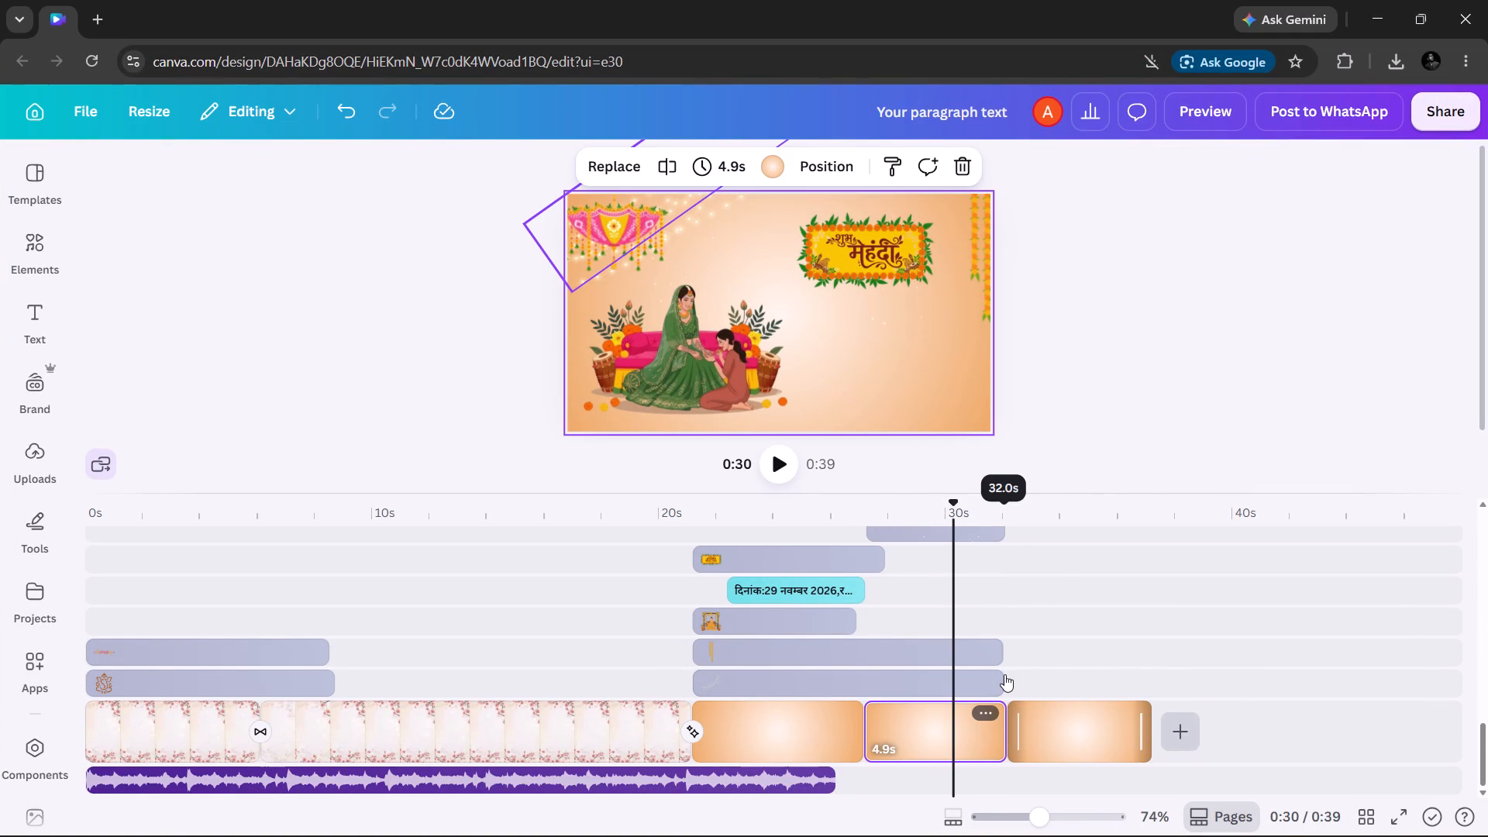
scroll(1098, 648, left, 1)
scroll(965, 761, left, 1)
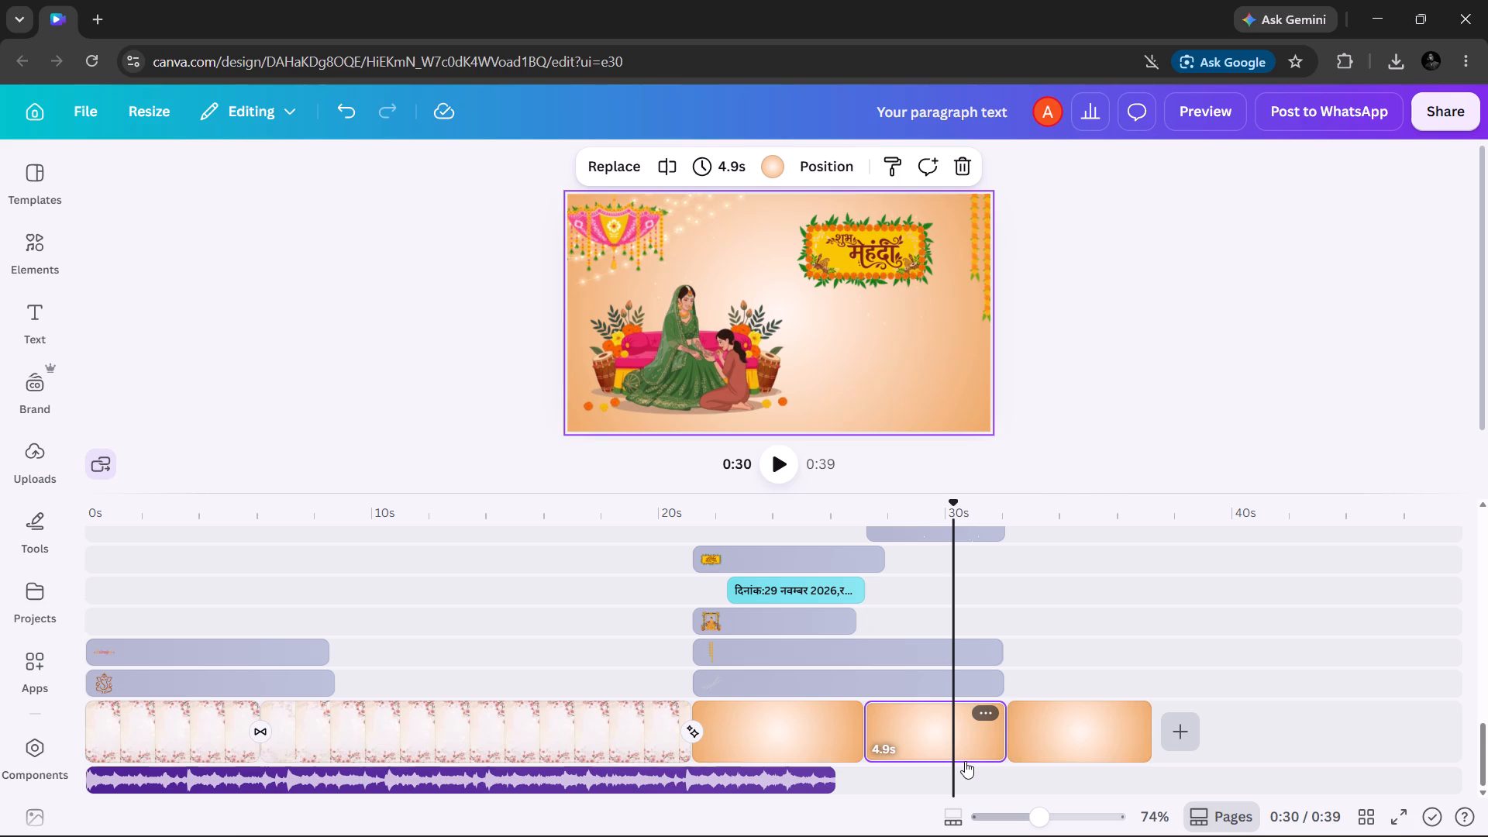
scroll(965, 761, left, 2)
Split the शुभ मेहंदी title clip on the mehndi slide at 31.9 s.
click(1007, 735)
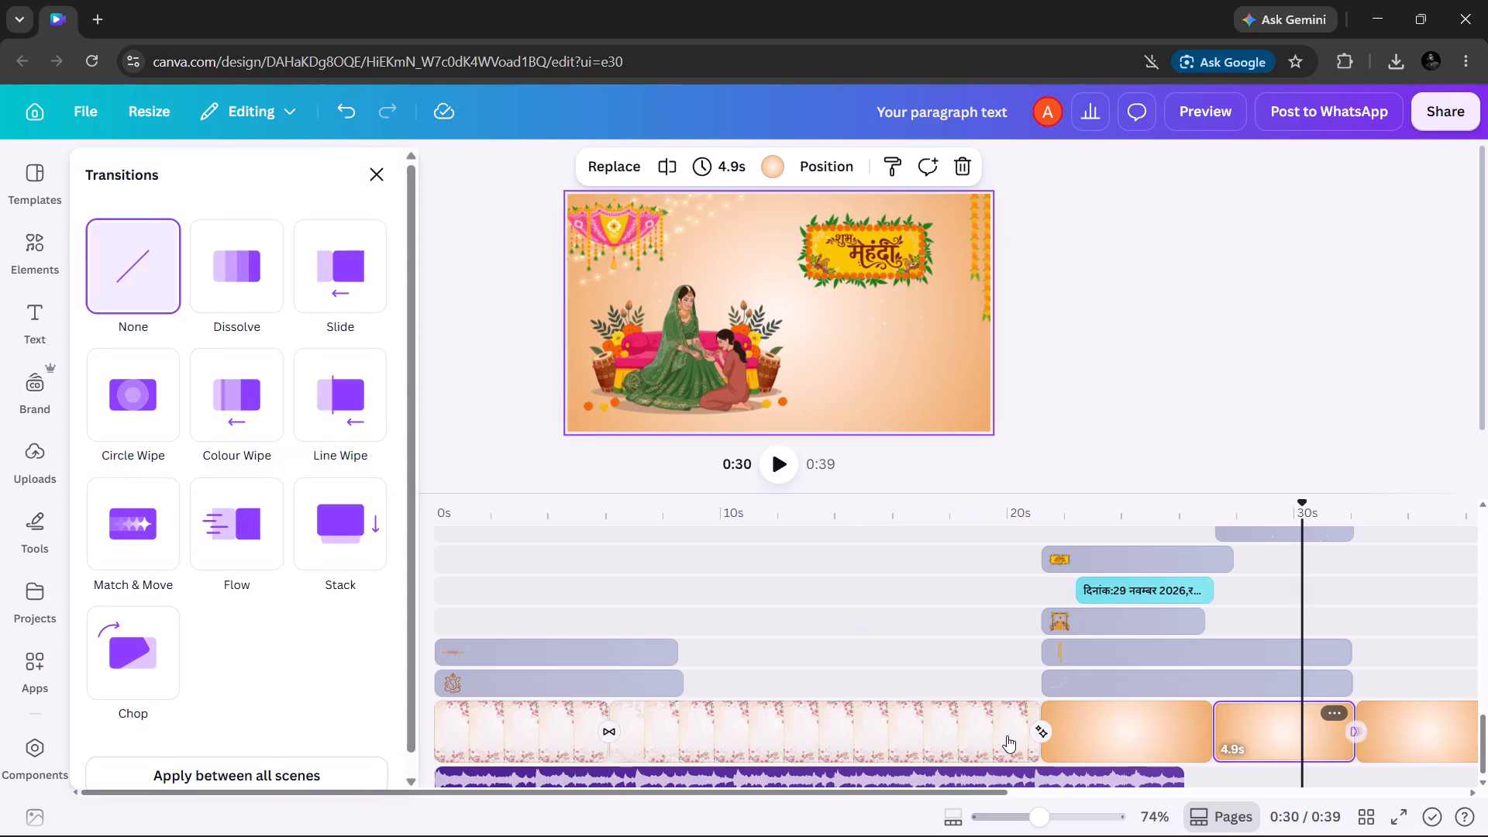
scroll(1310, 751, left, 1)
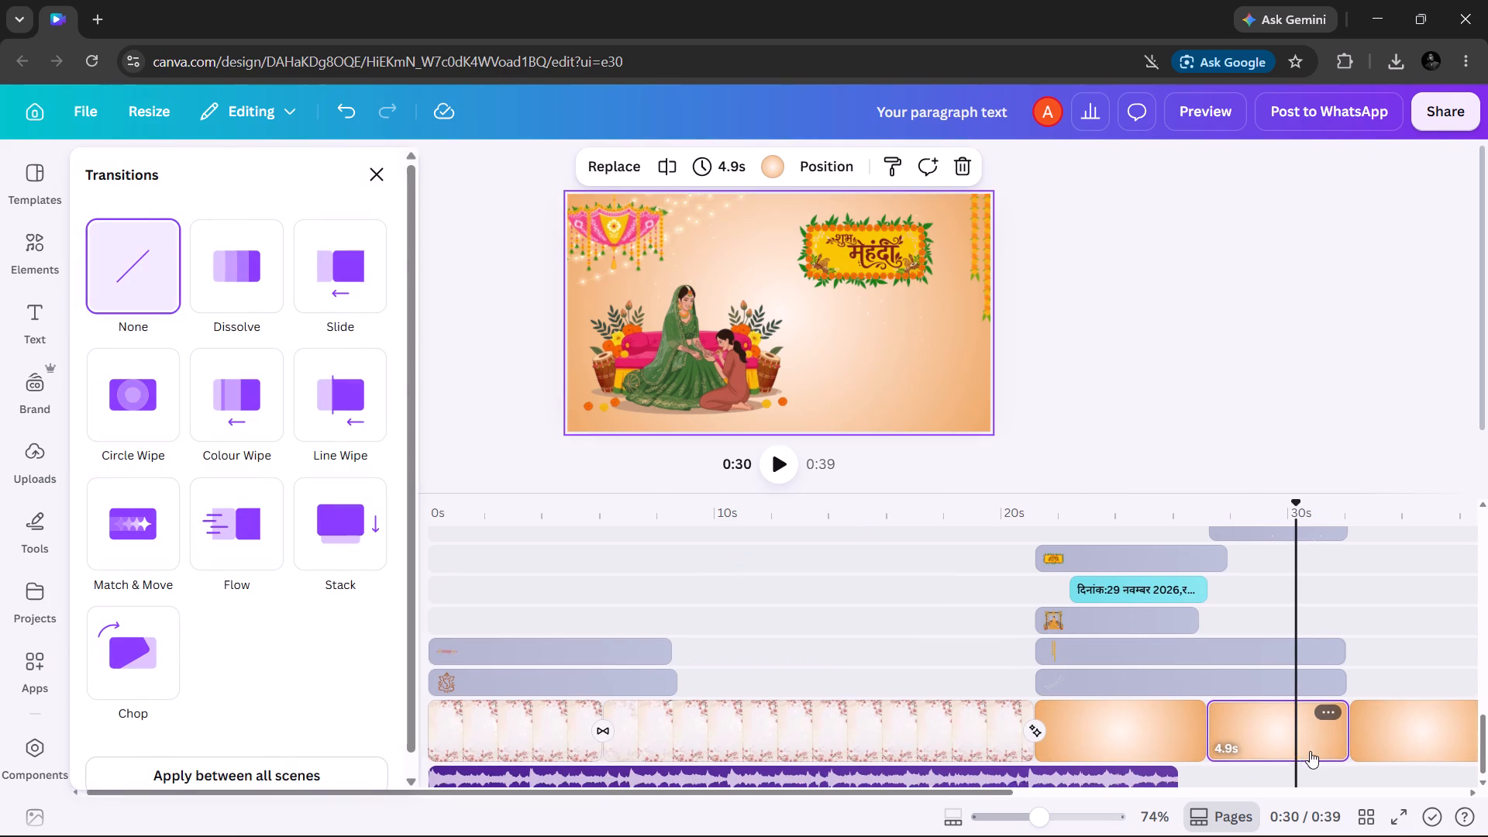
scroll(1310, 751, left, 1)
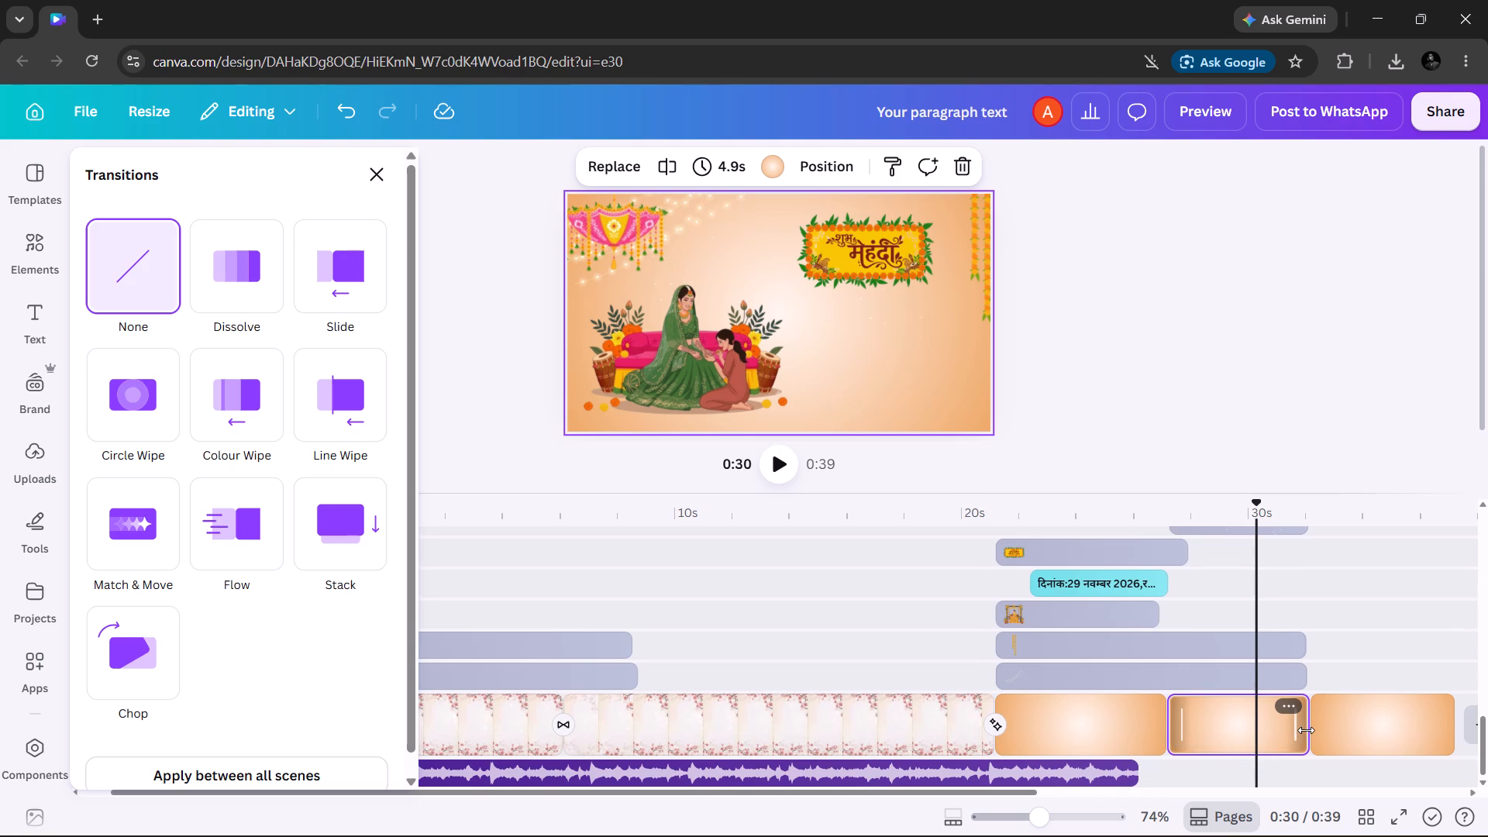
scroll(1306, 730, left, 1)
scroll(1222, 615, up, 1)
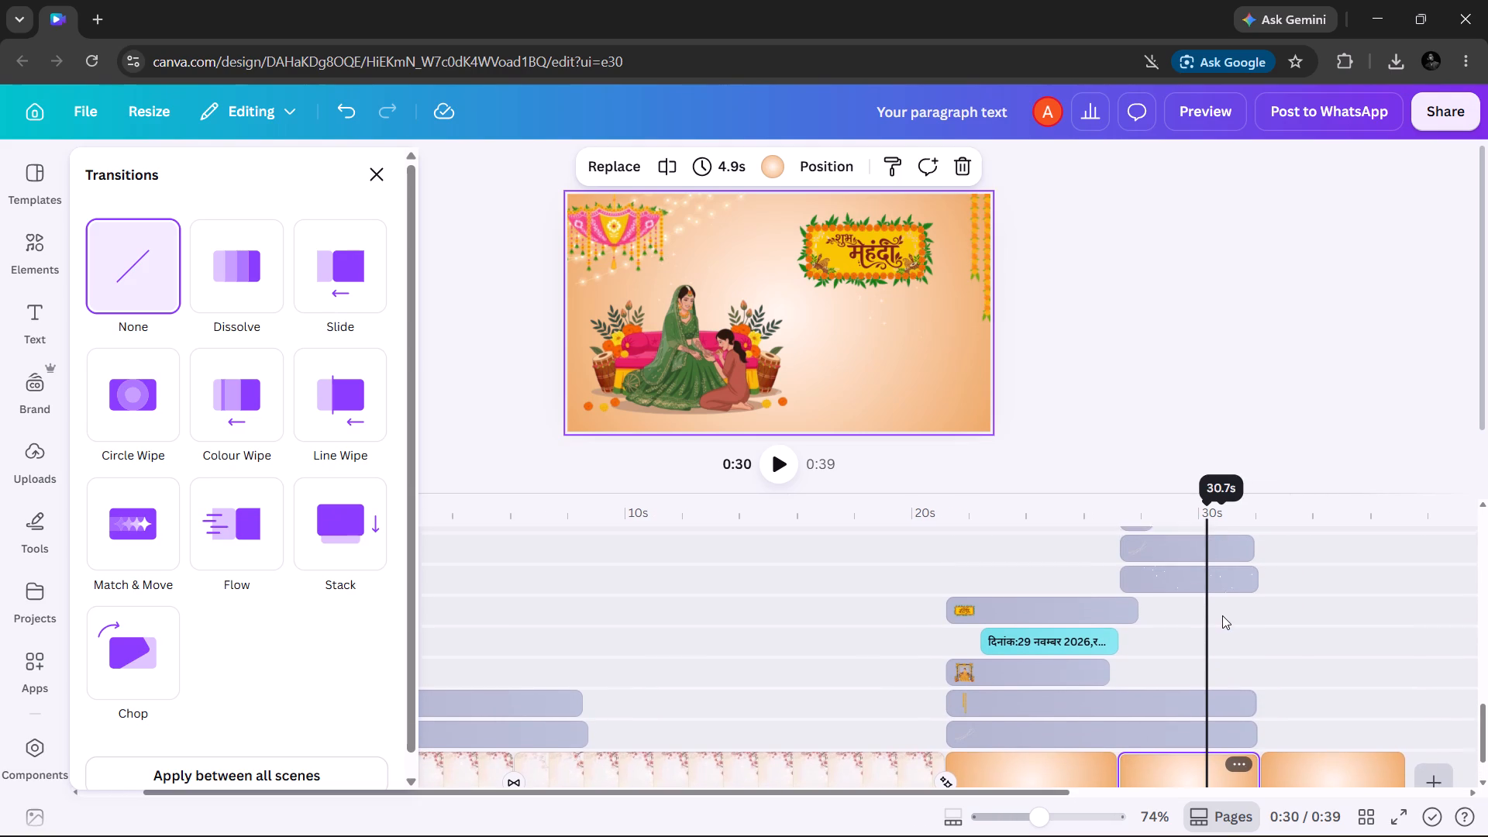
scroll(1222, 615, up, 1)
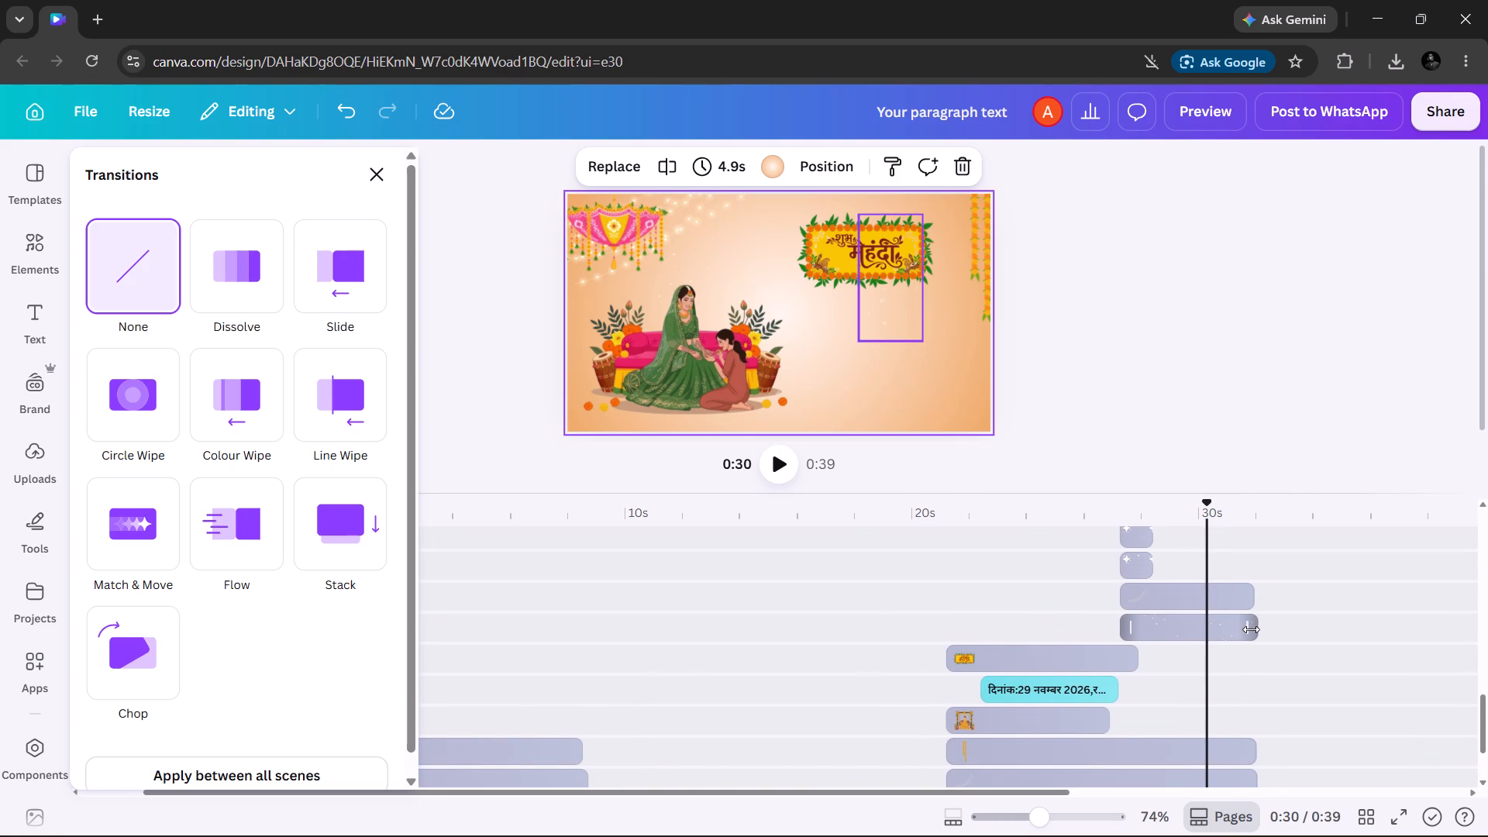
scroll(1224, 624, up, 3)
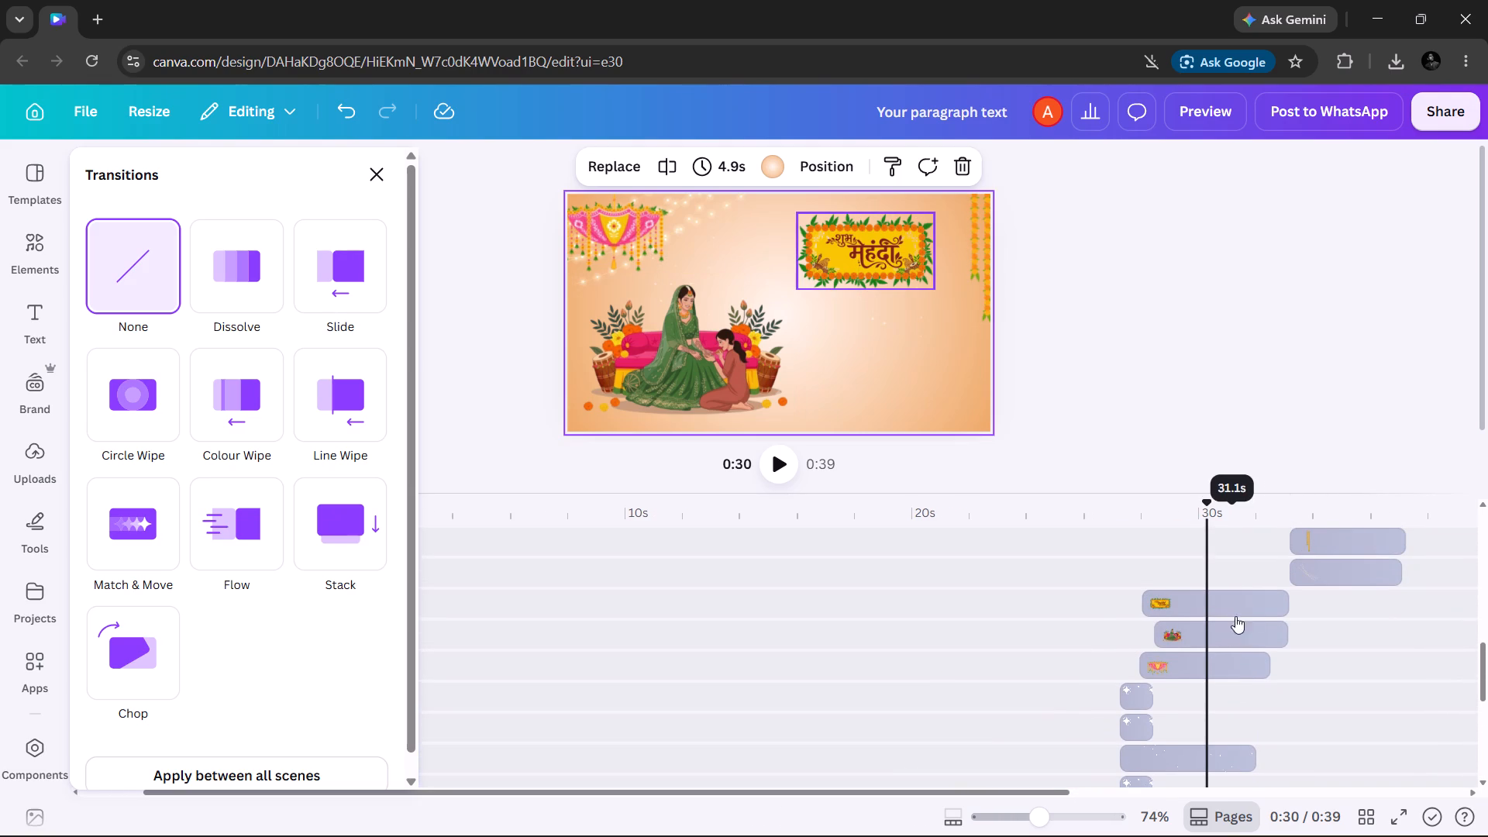
click(1255, 611)
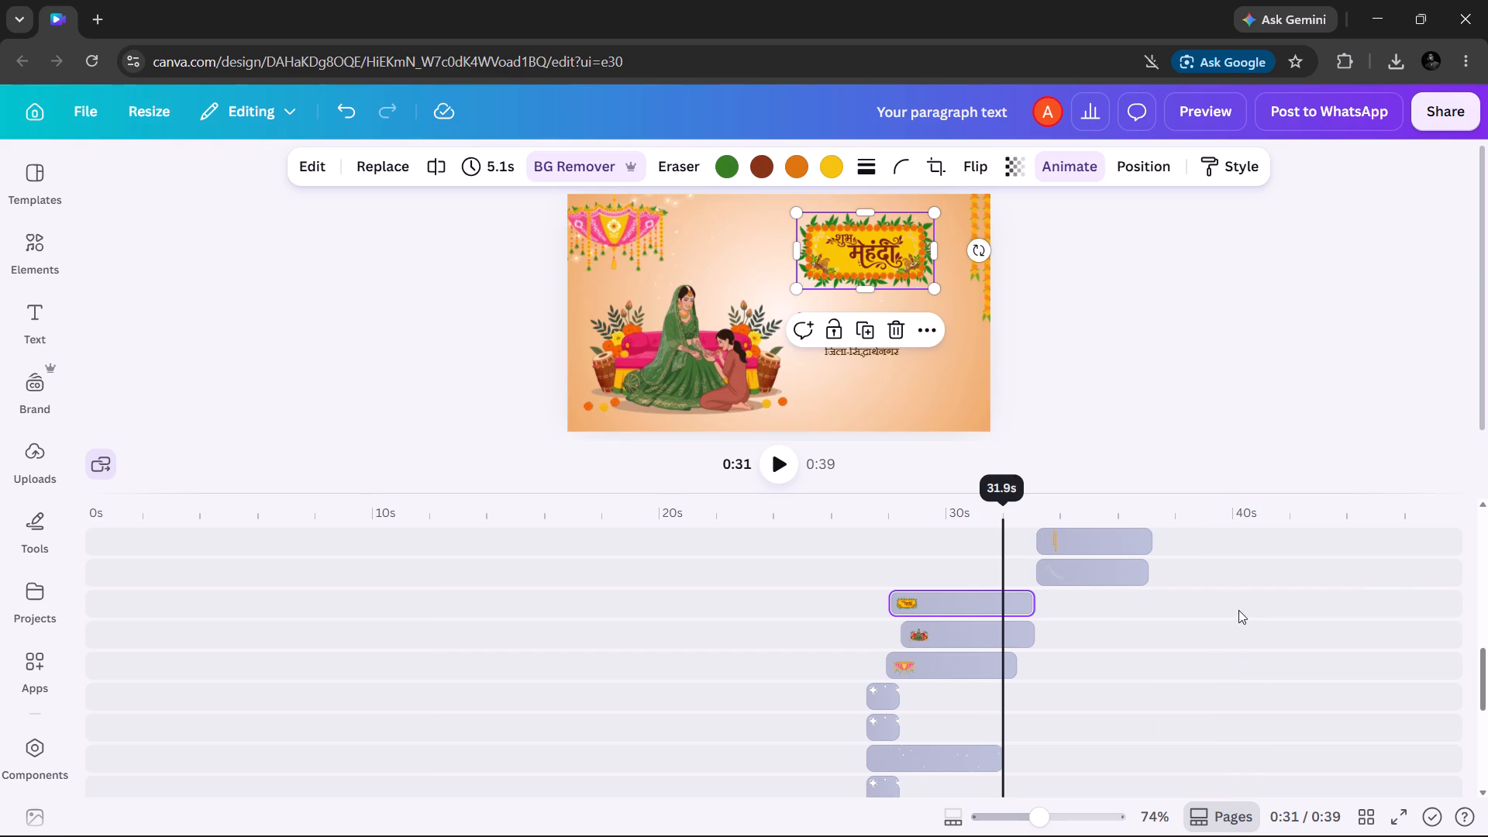
scroll(1040, 616, left, 1)
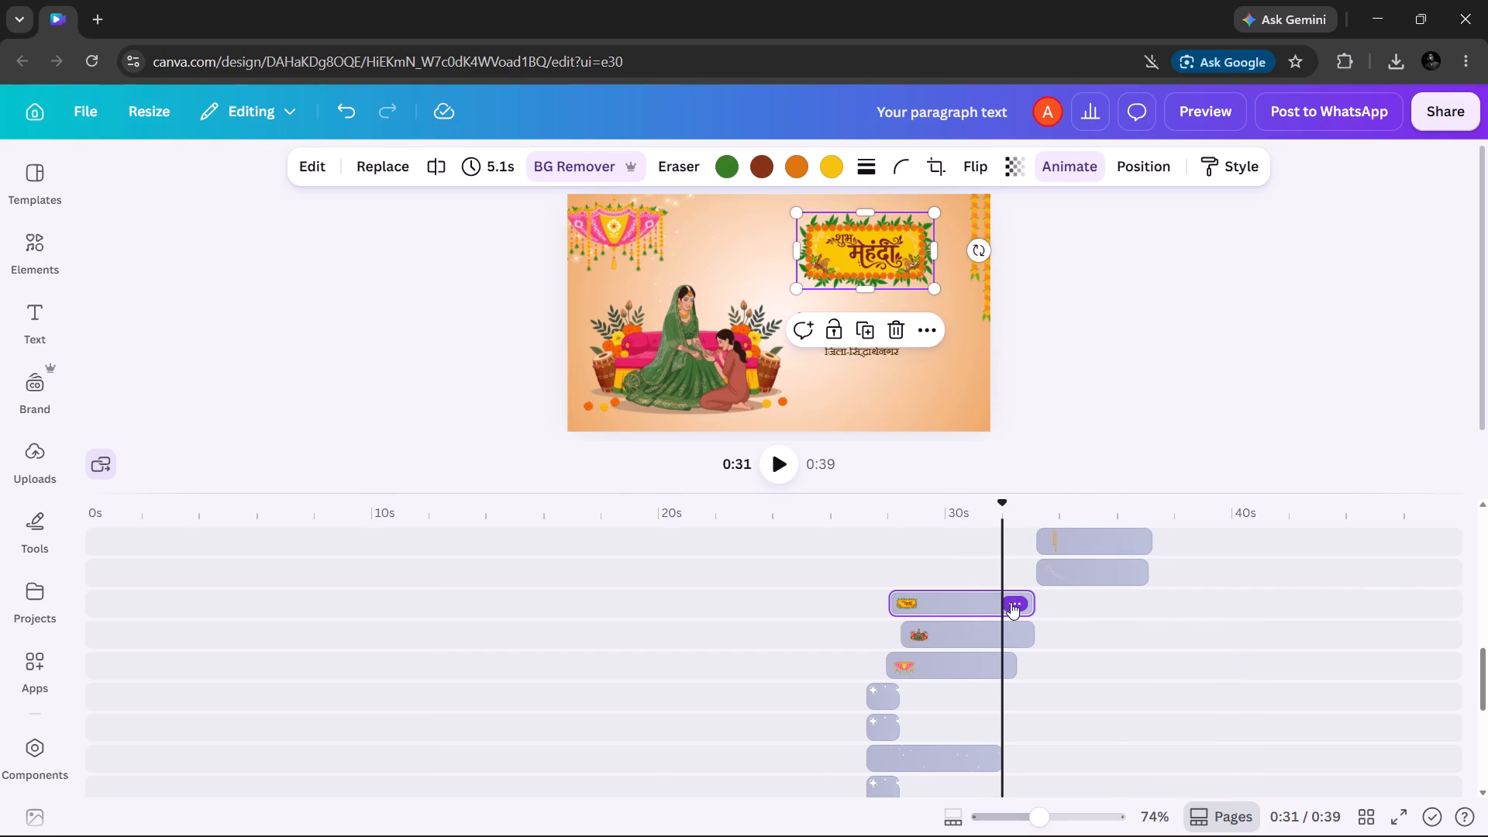
right_click(1009, 601)
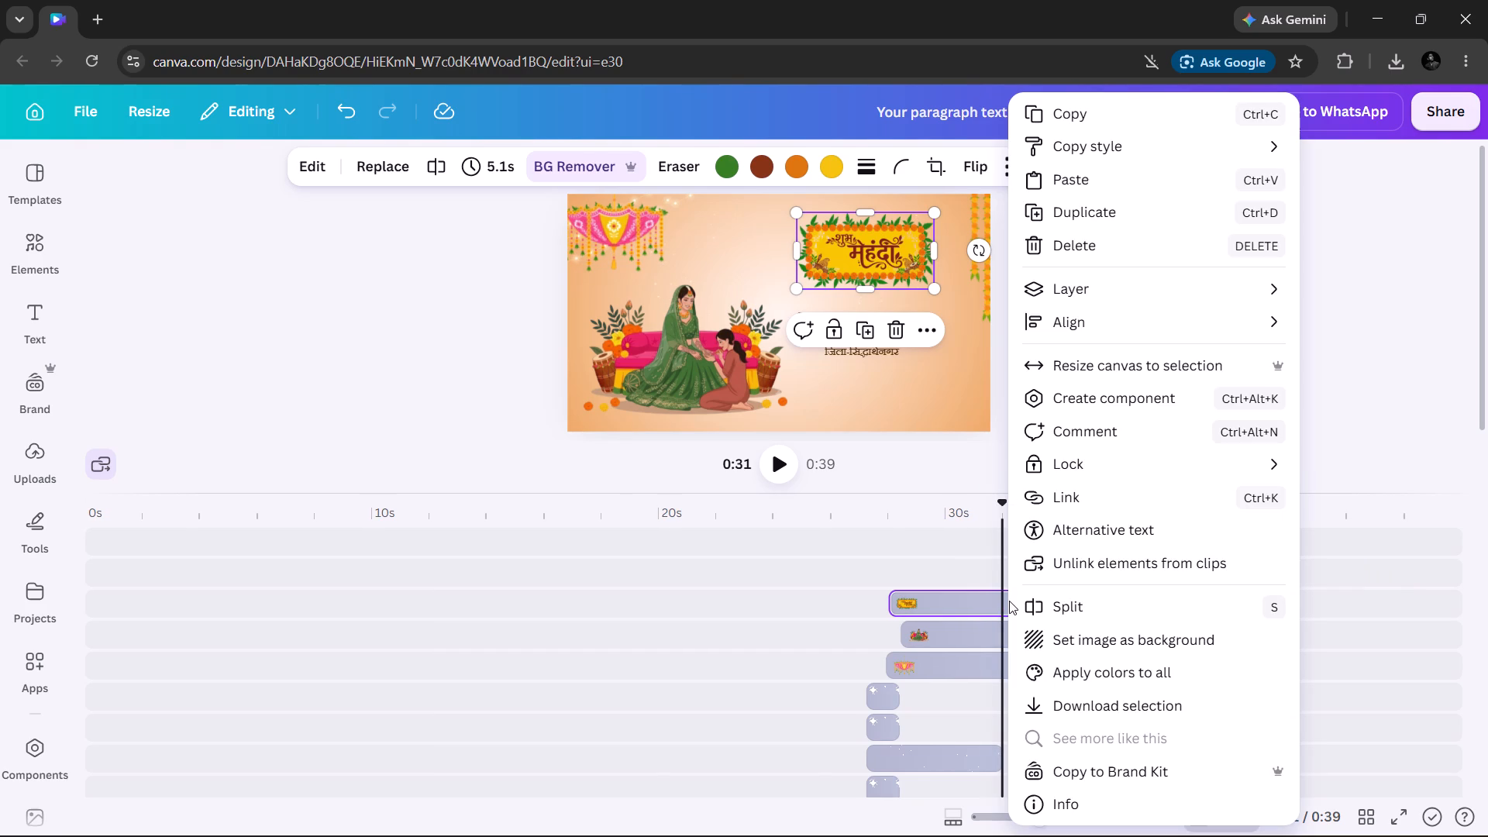
click(1042, 608)
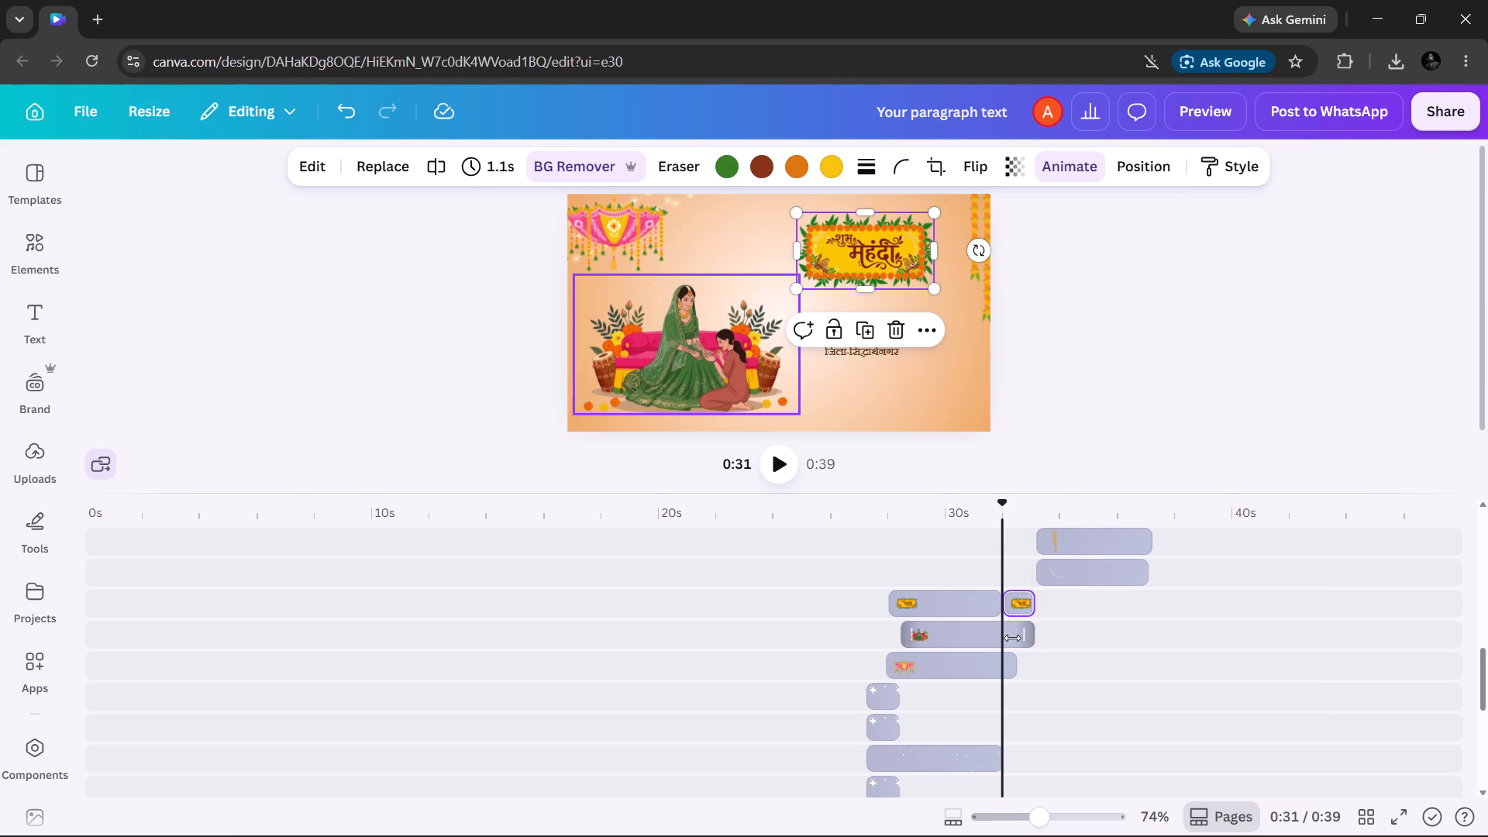
Split the mehndi bride illustration clip just before 32 s.
click(995, 635)
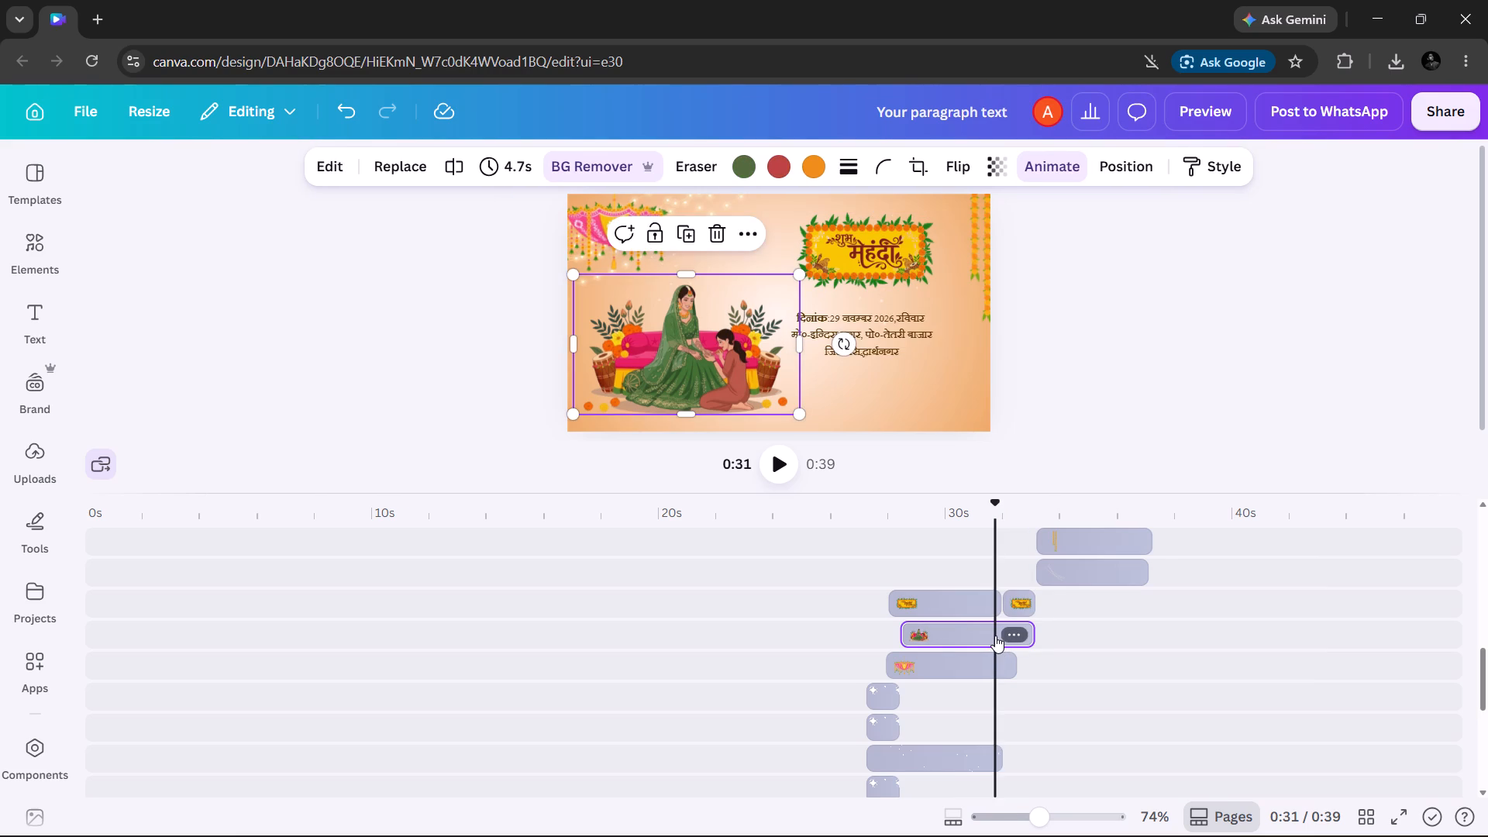
click(1008, 637)
click(1052, 612)
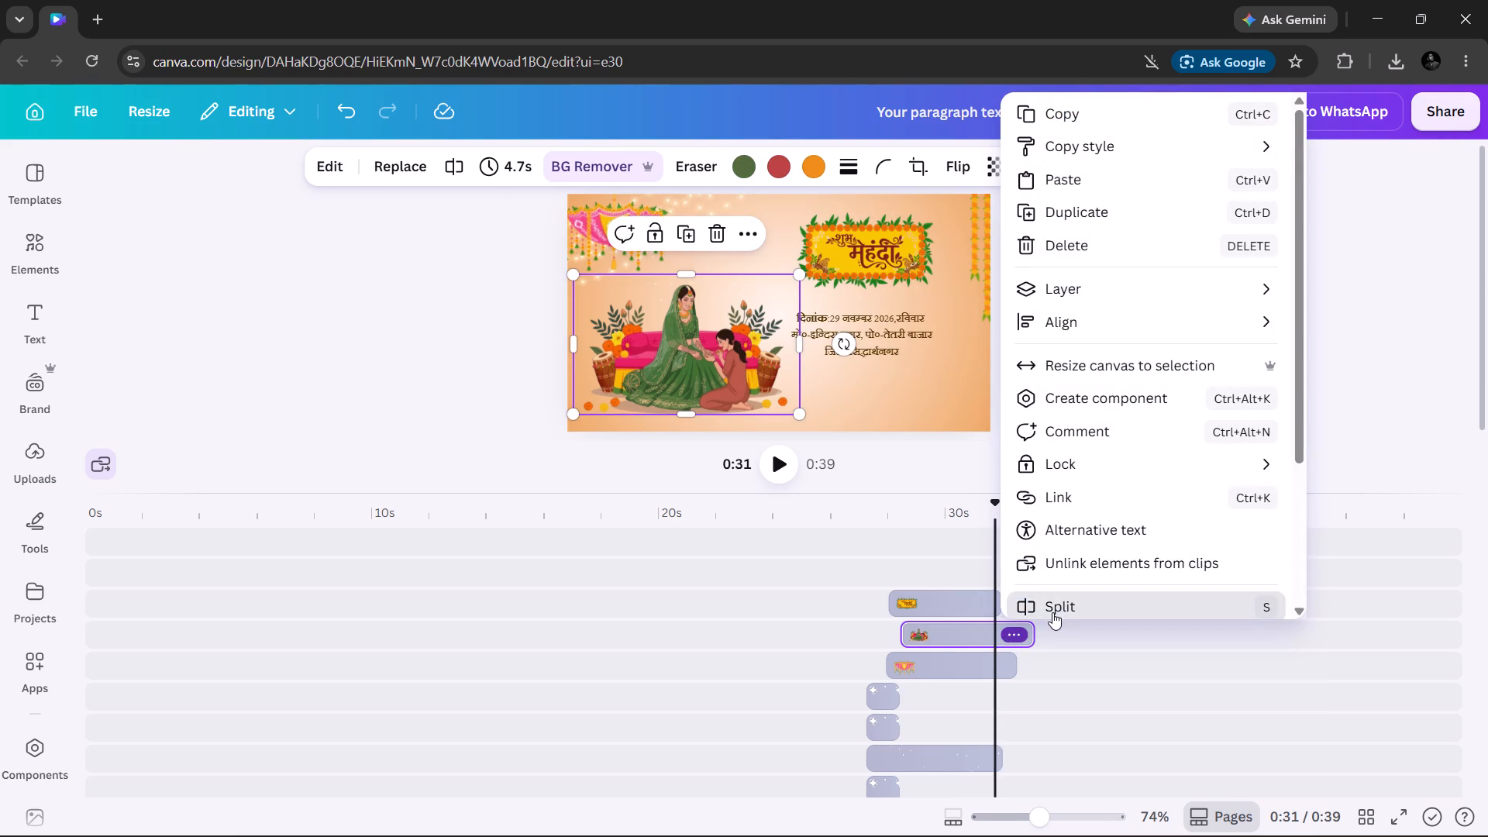
Delete the leftover pieces after the cuts of the शुभ मेहंदी title and mehndi bride clips.
click(1015, 600)
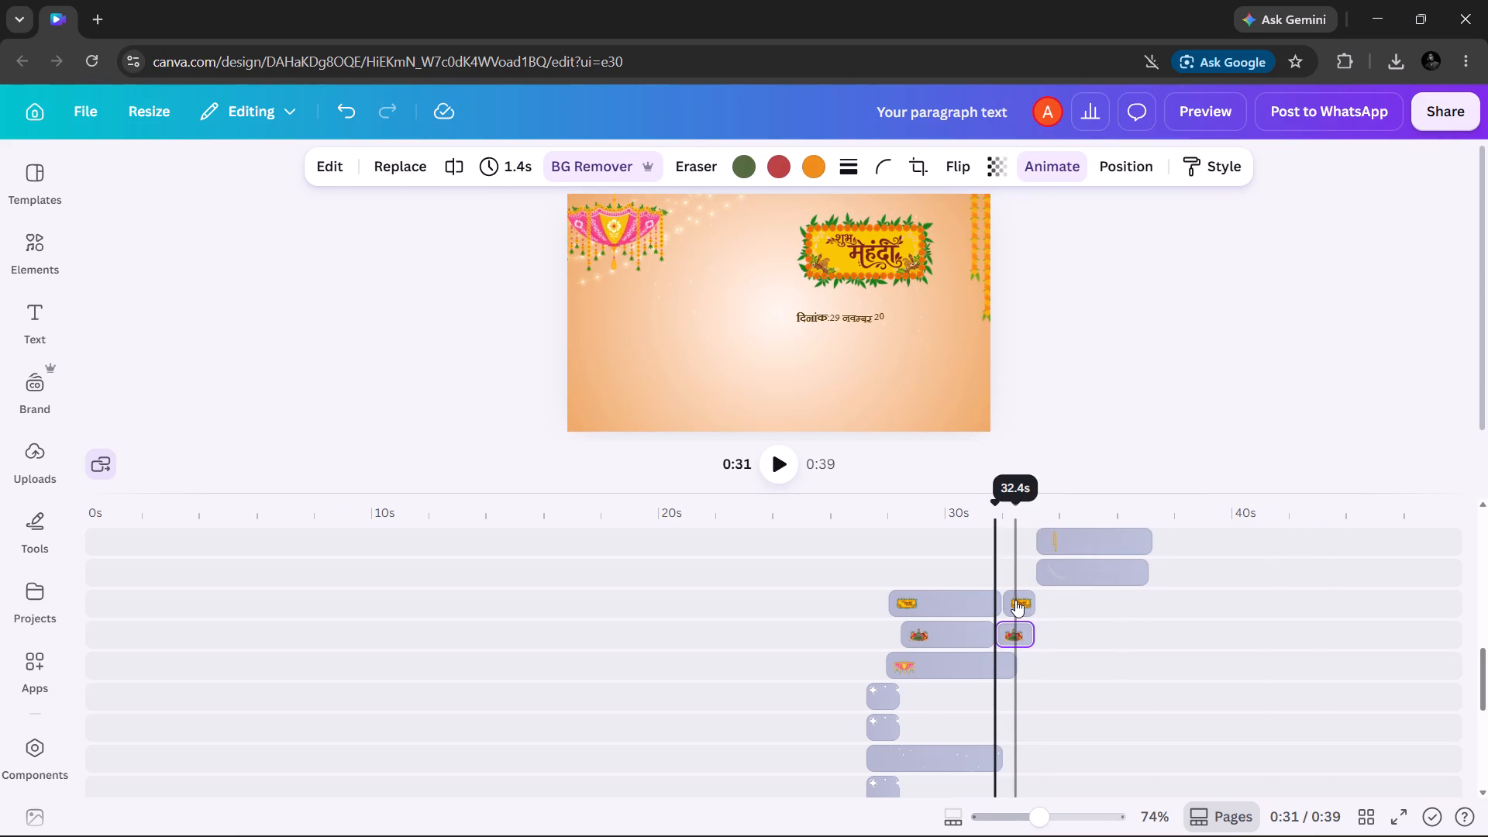
key(Delete)
click(1015, 600)
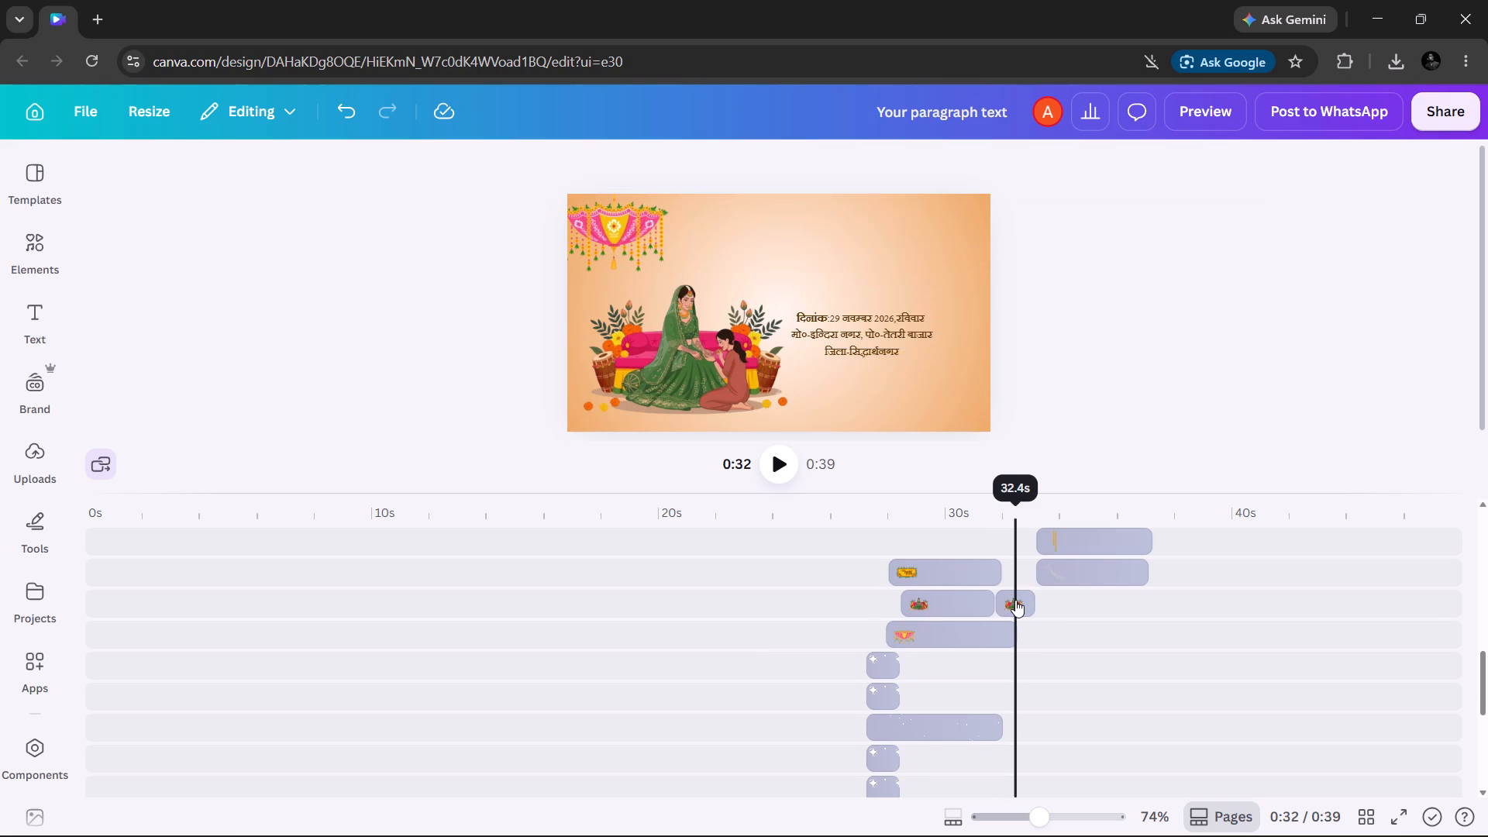
key(Delete)
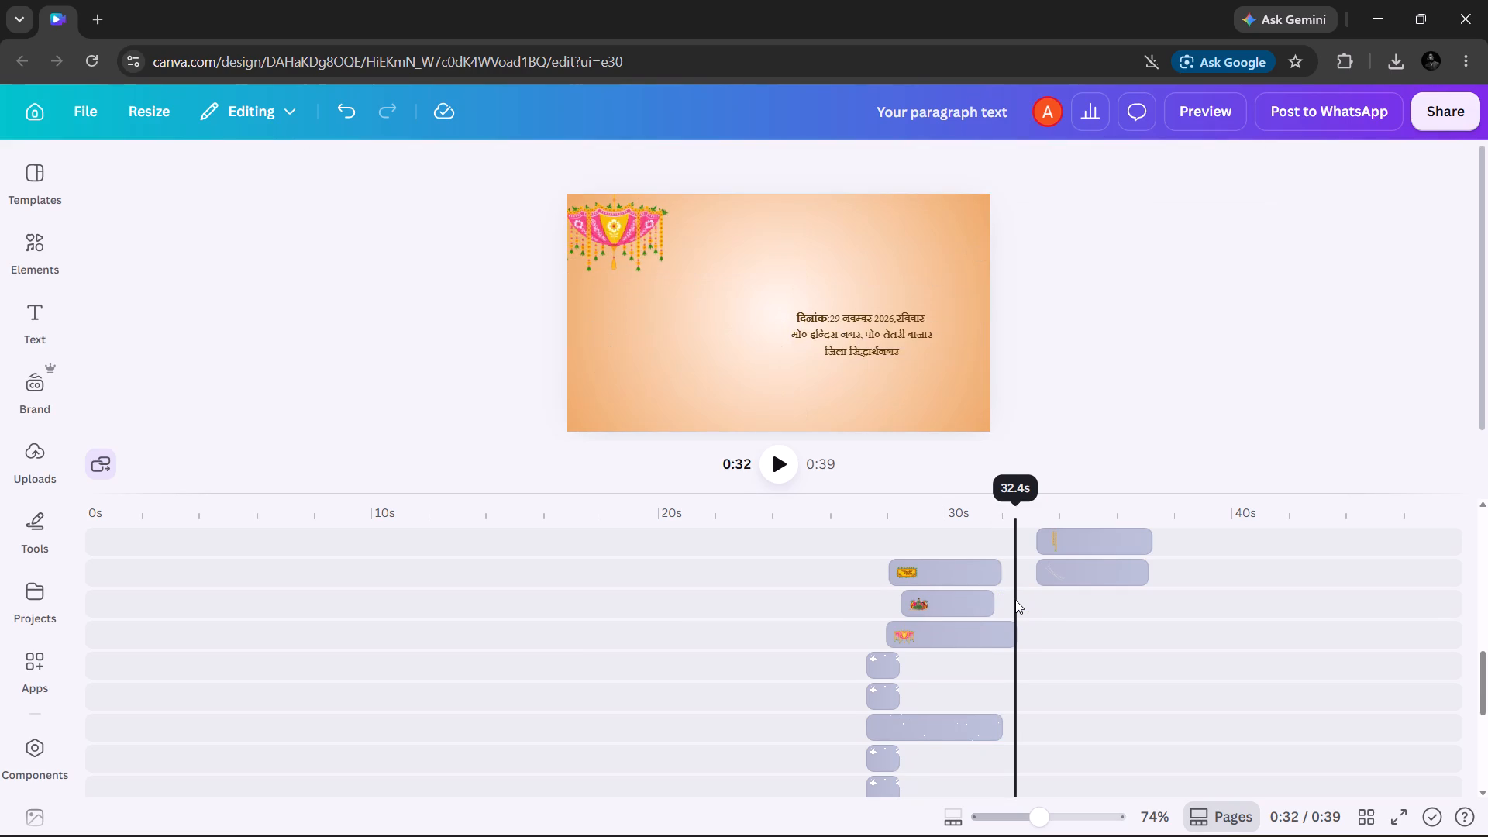
Shift the mehndi slide's दिनांक:29 नवम्बर date and venue text clip forward in time by about 1 s.
scroll(1015, 600, down, 3)
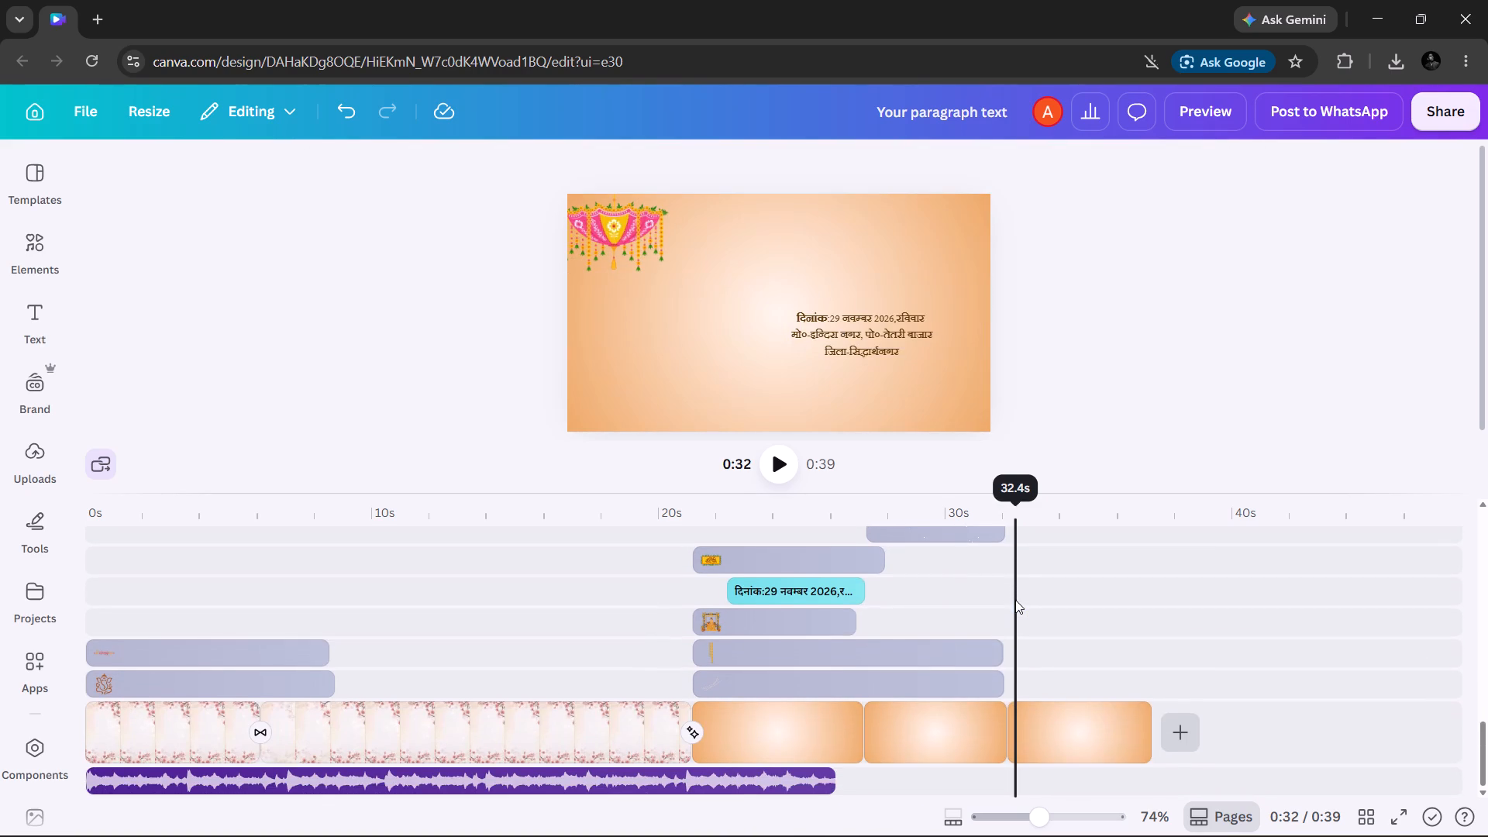
scroll(1015, 600, down, 1)
scroll(1015, 600, up, 8)
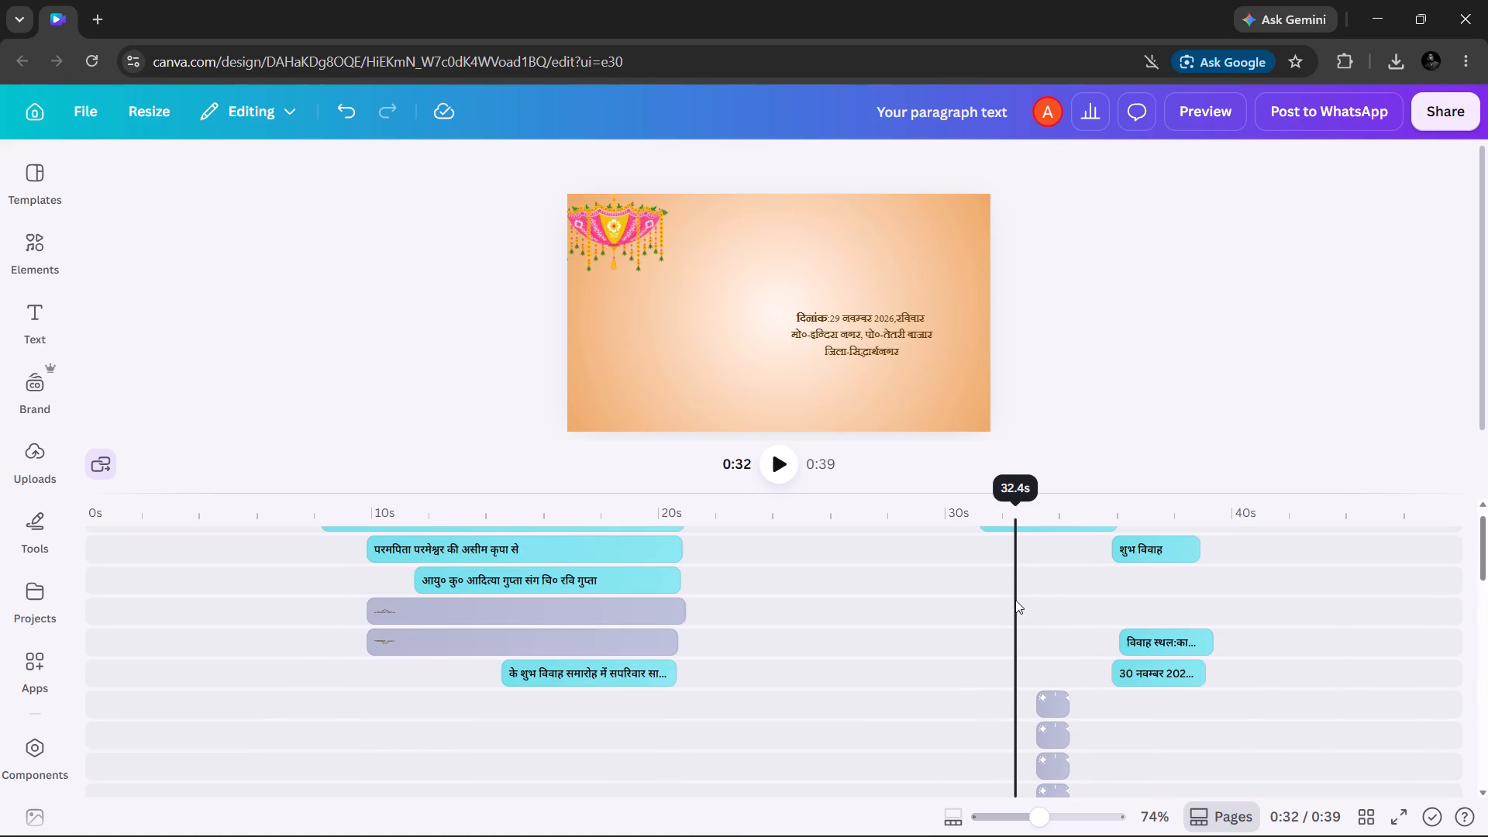
scroll(1015, 600, up, 2)
scroll(1015, 600, down, 5)
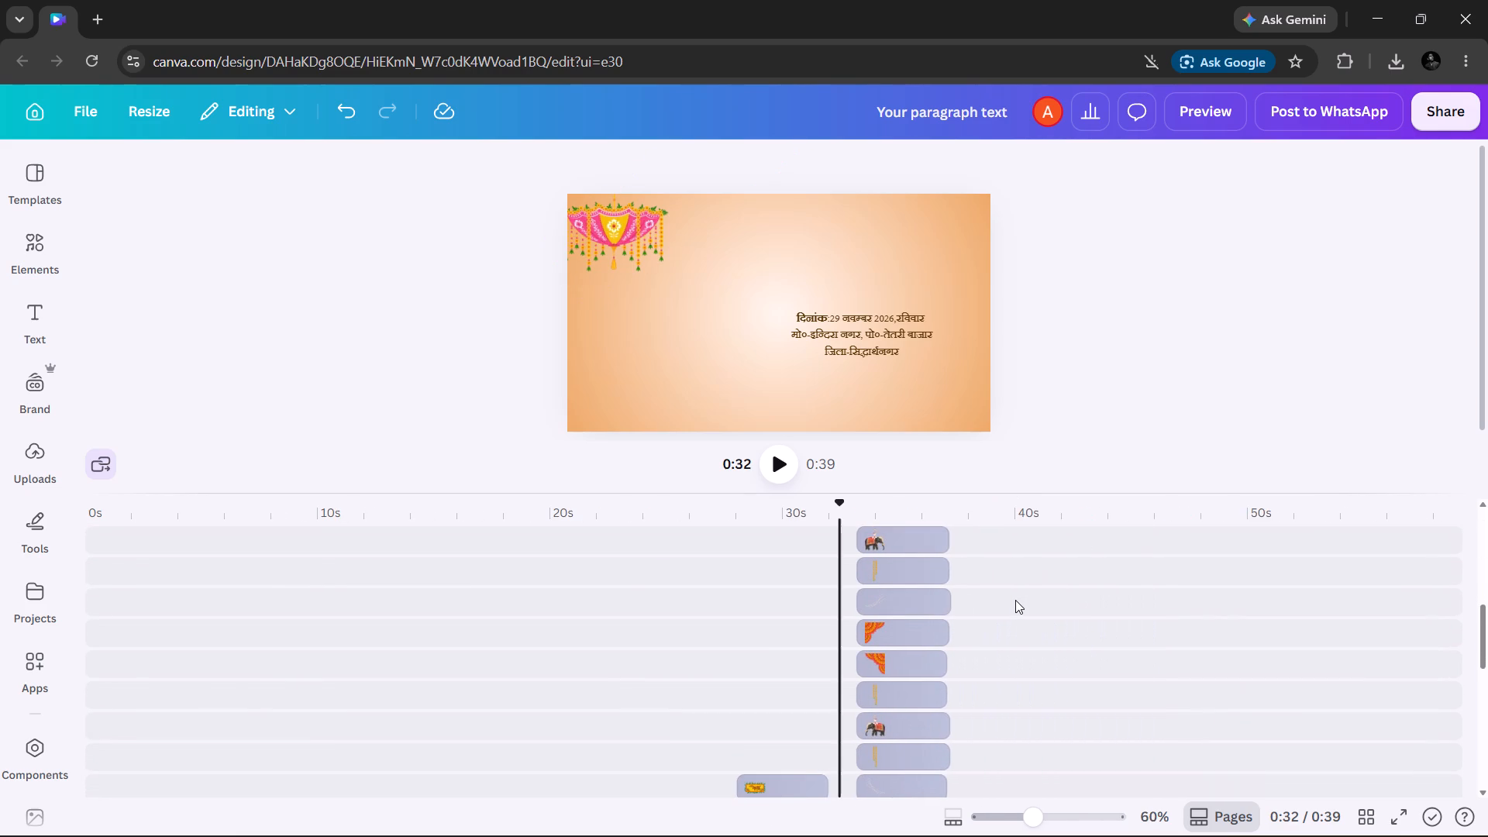
scroll(1015, 600, left, 1)
scroll(1015, 600, down, 4)
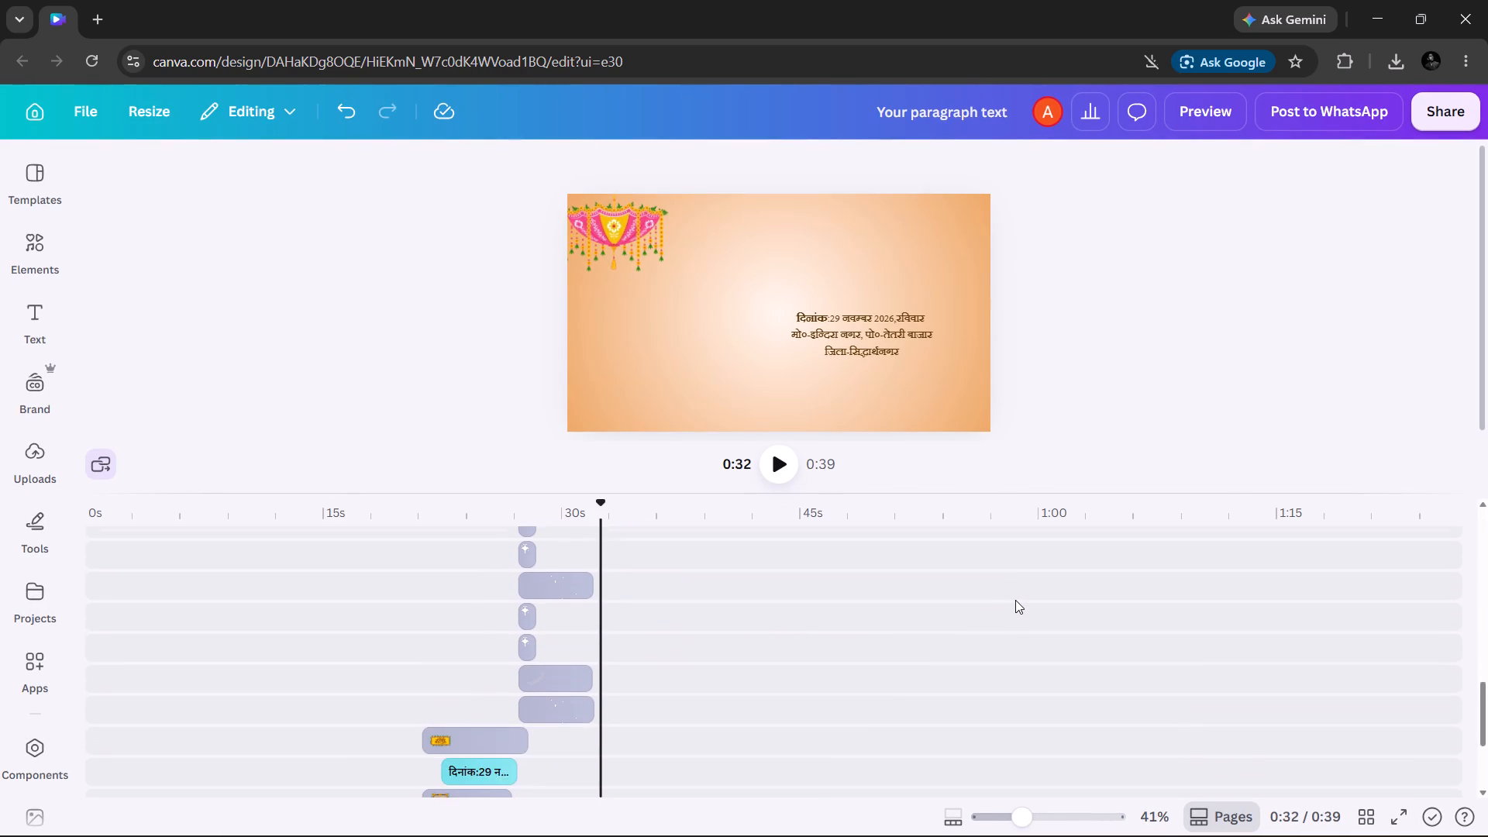
scroll(1015, 600, down, 1)
scroll(1015, 600, up, 10)
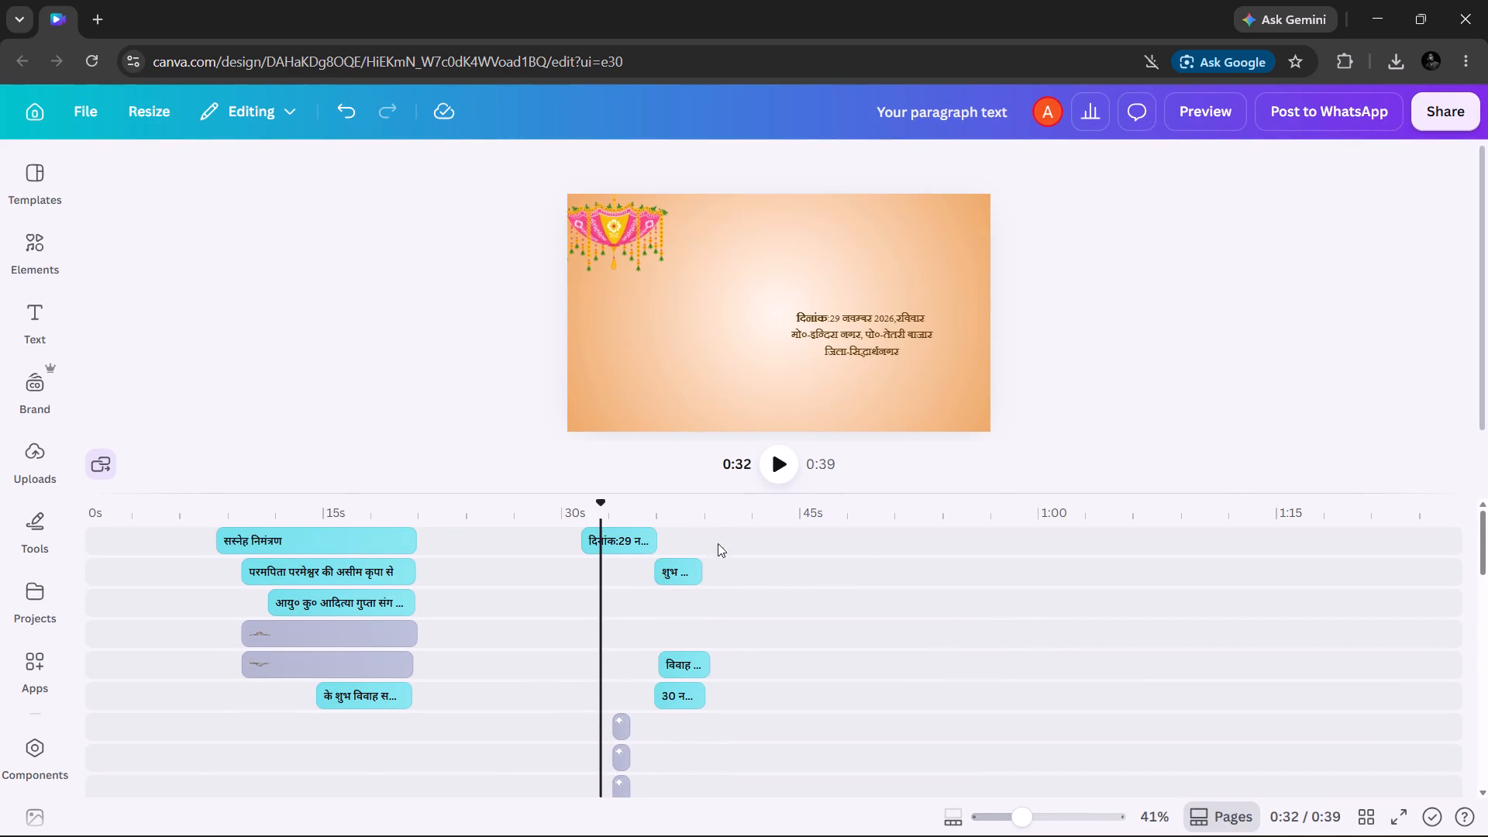
click(622, 536)
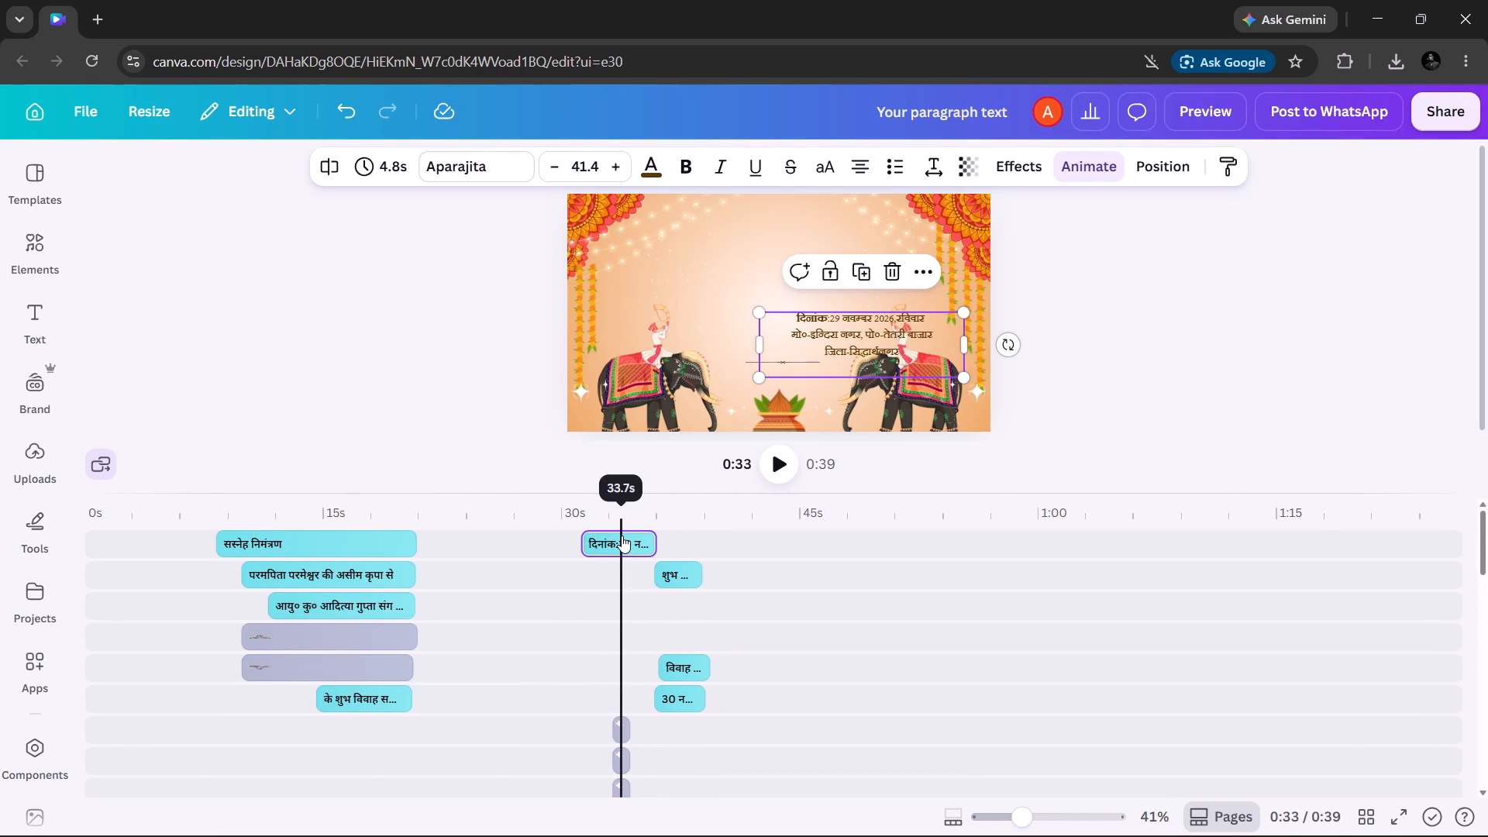
drag(622, 536, 637, 536)
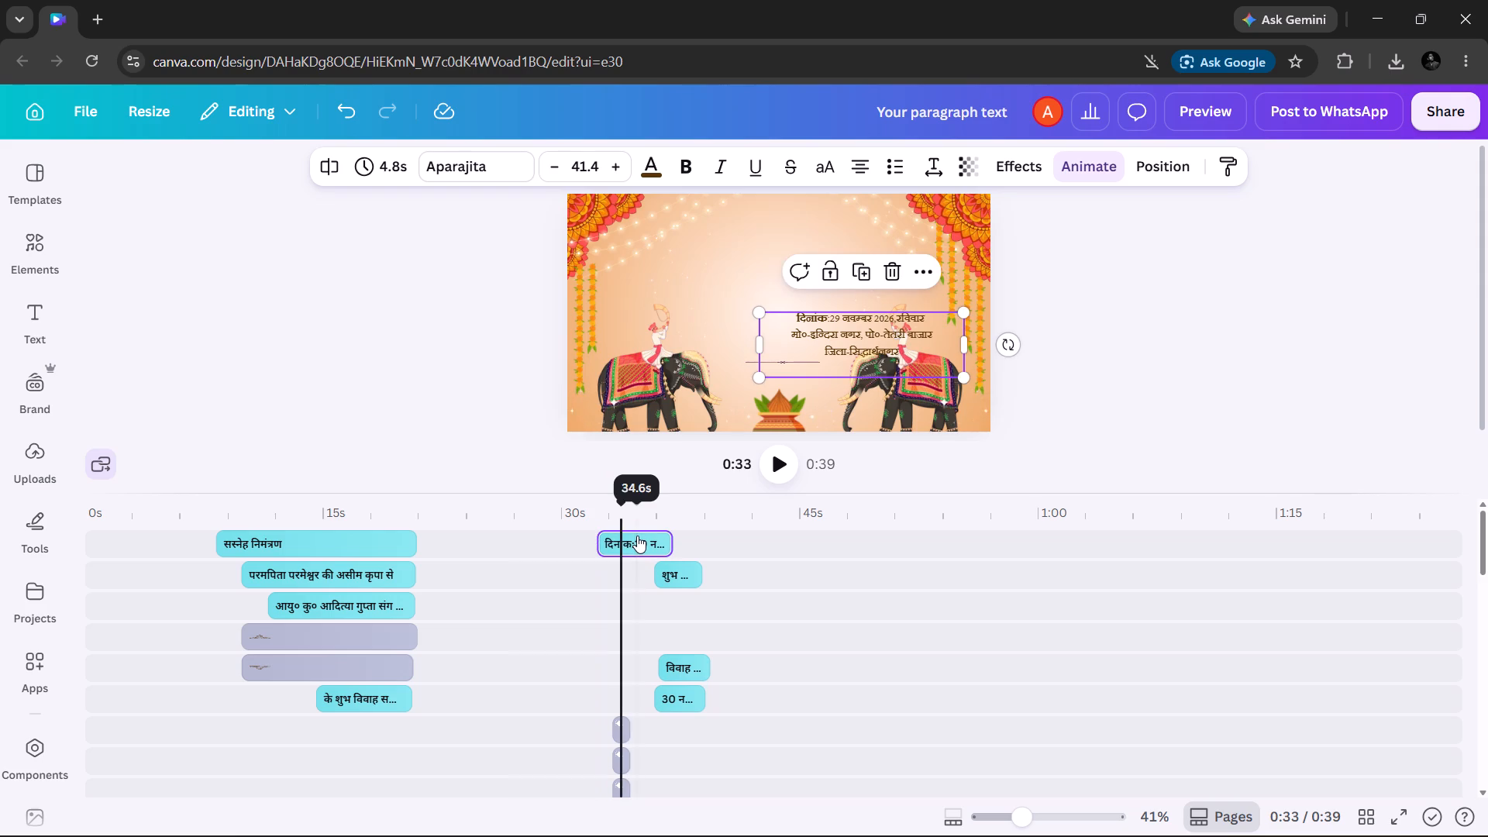
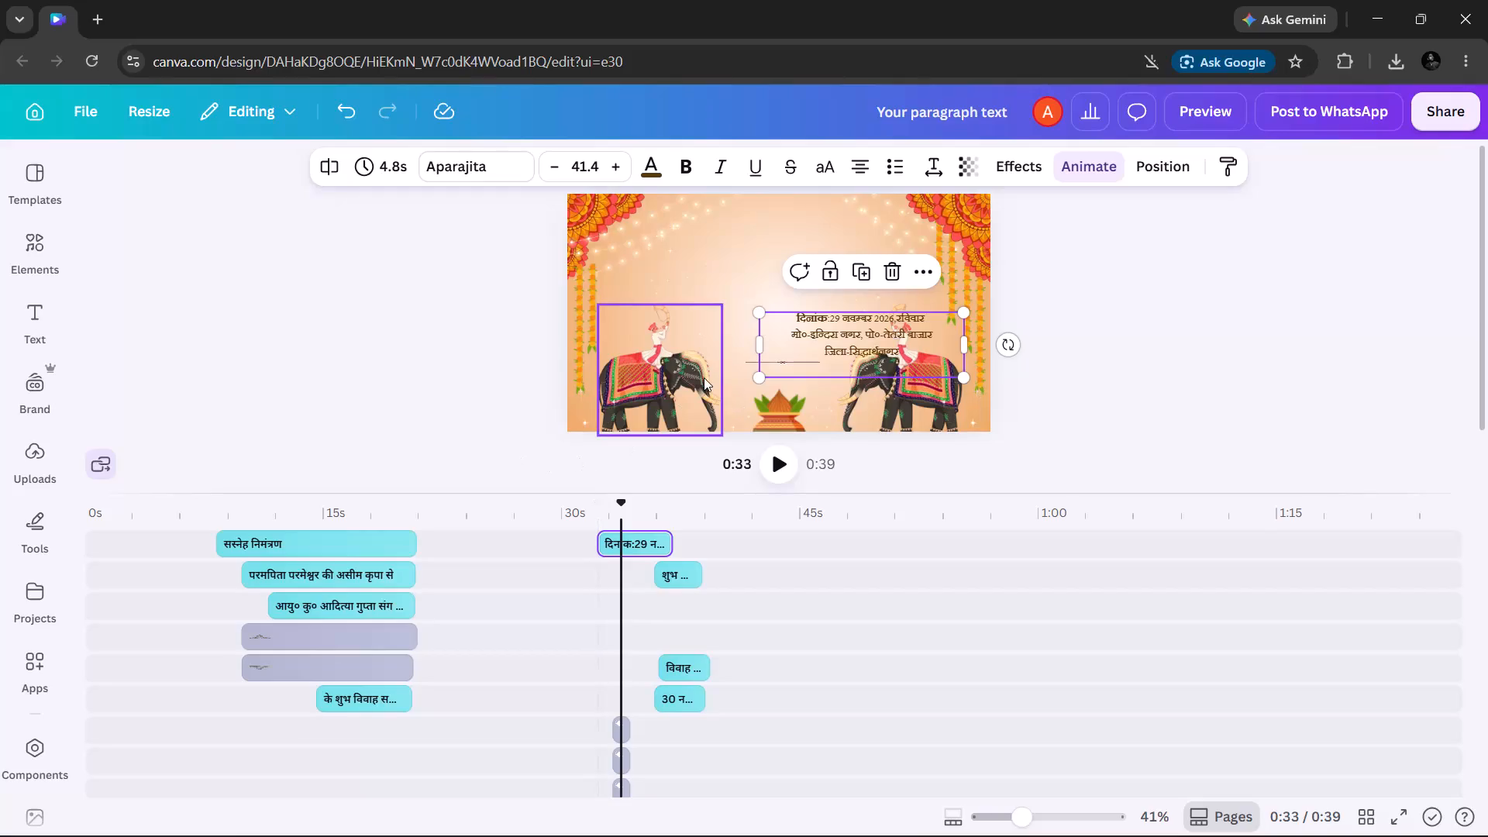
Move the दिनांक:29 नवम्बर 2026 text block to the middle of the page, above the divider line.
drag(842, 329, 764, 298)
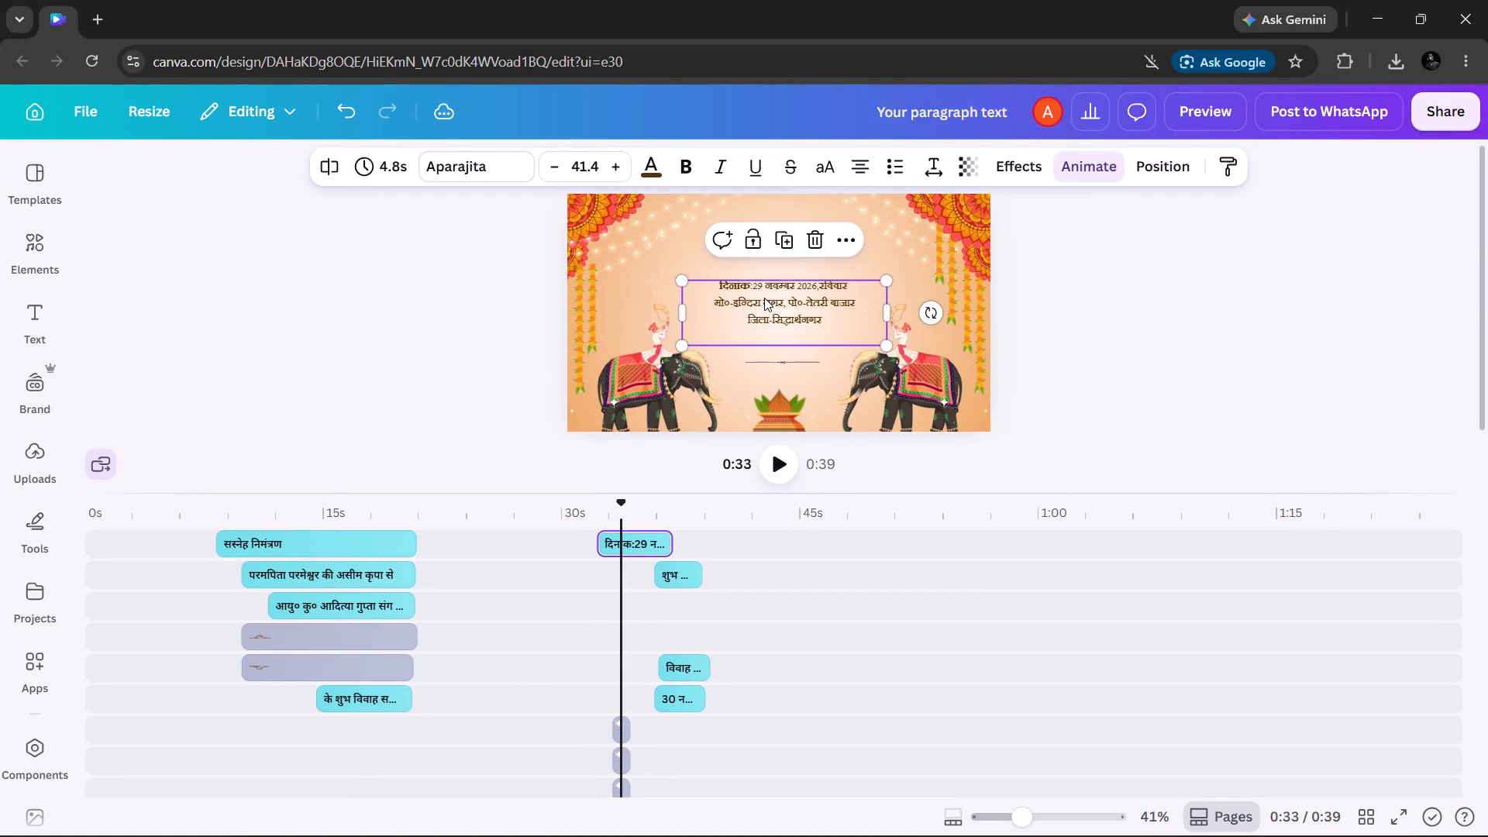
Shift the शुभ विवाह text clip earlier on the timeline, starting at about 34.5 s over the elephant scene.
scroll(764, 298, down, 3)
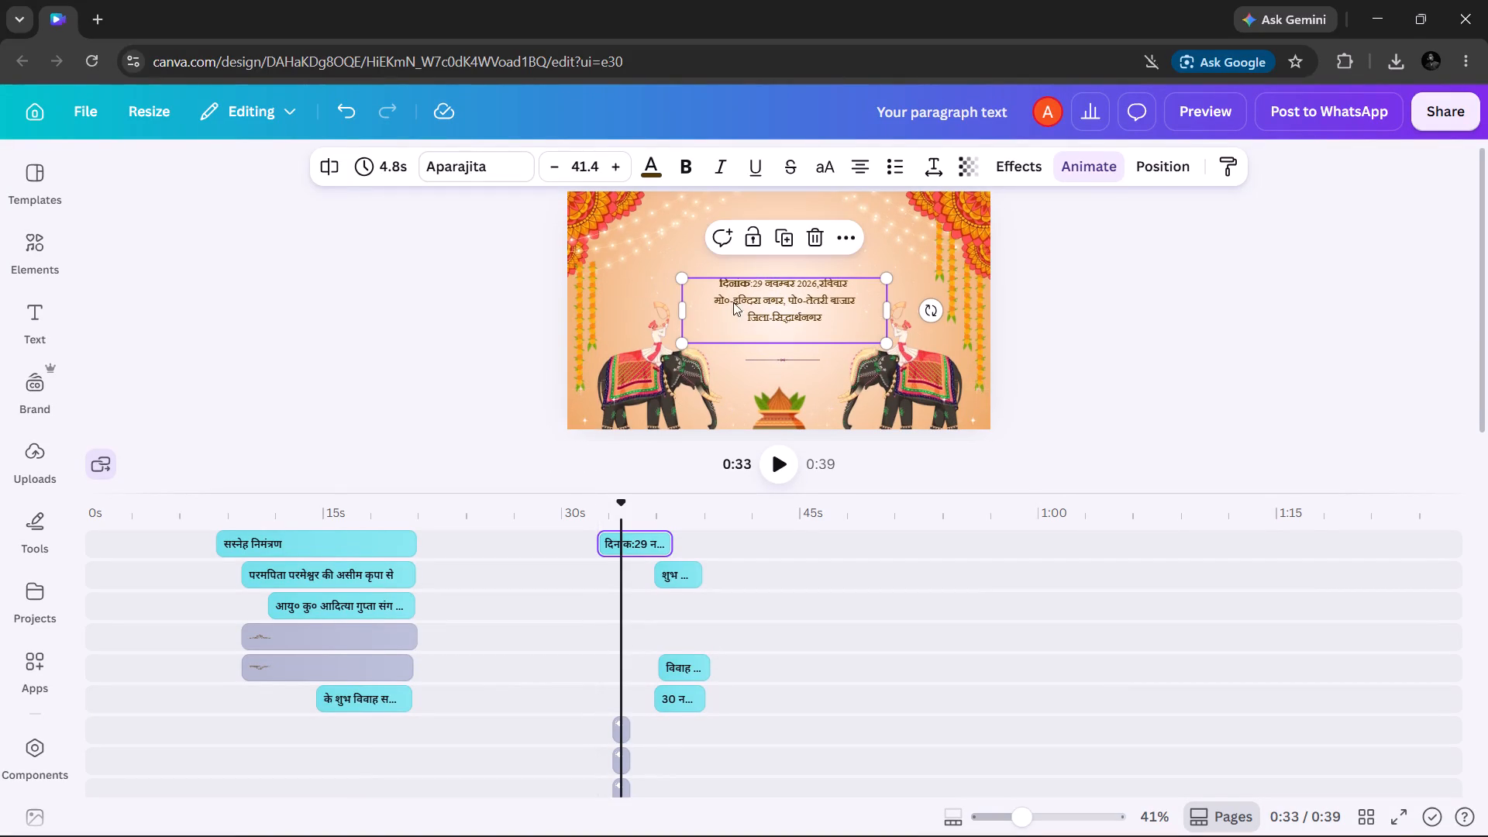
scroll(615, 546, up, 2)
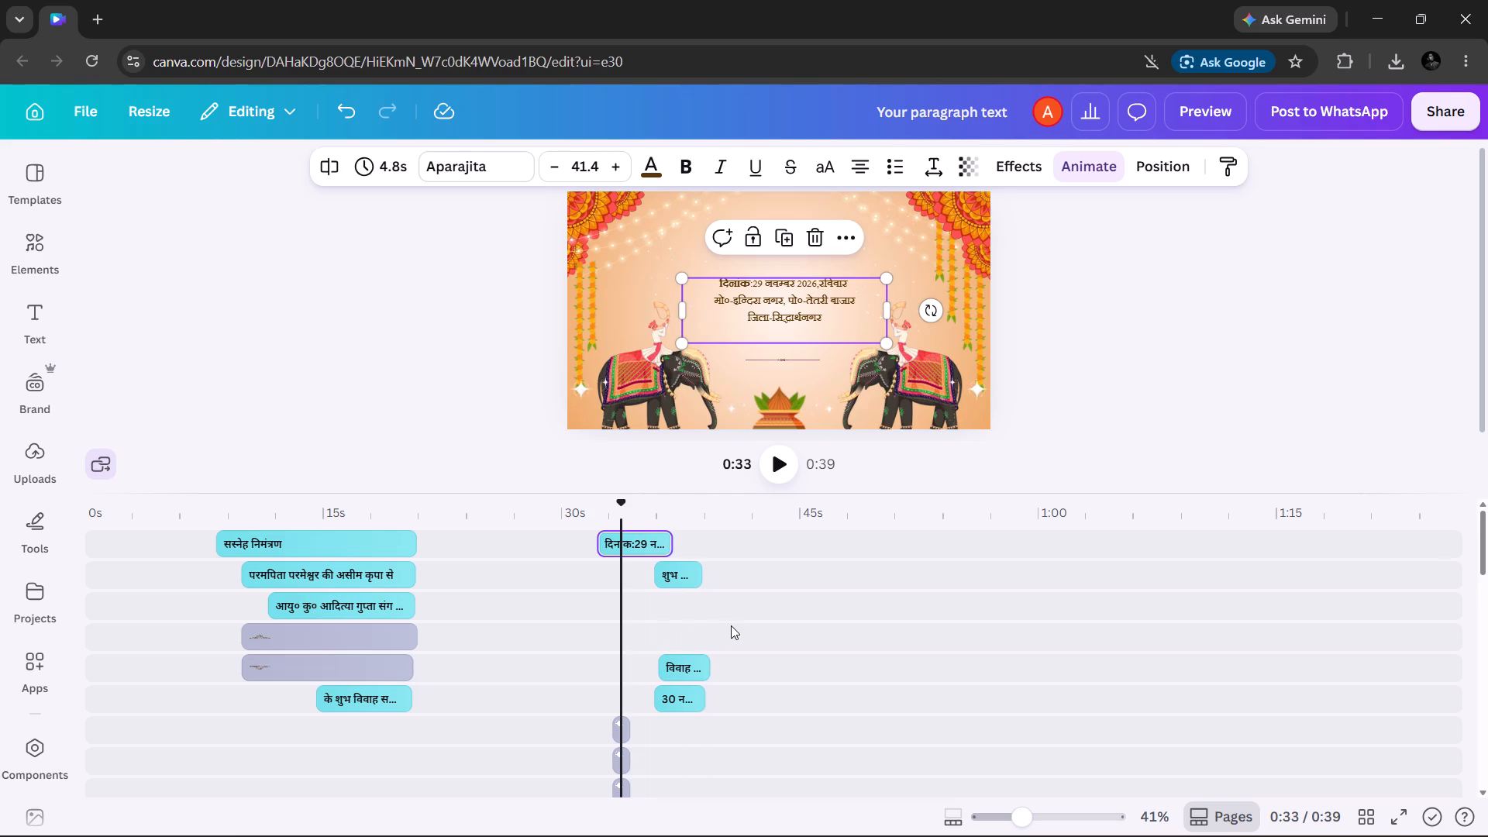
scroll(733, 625, down, 3)
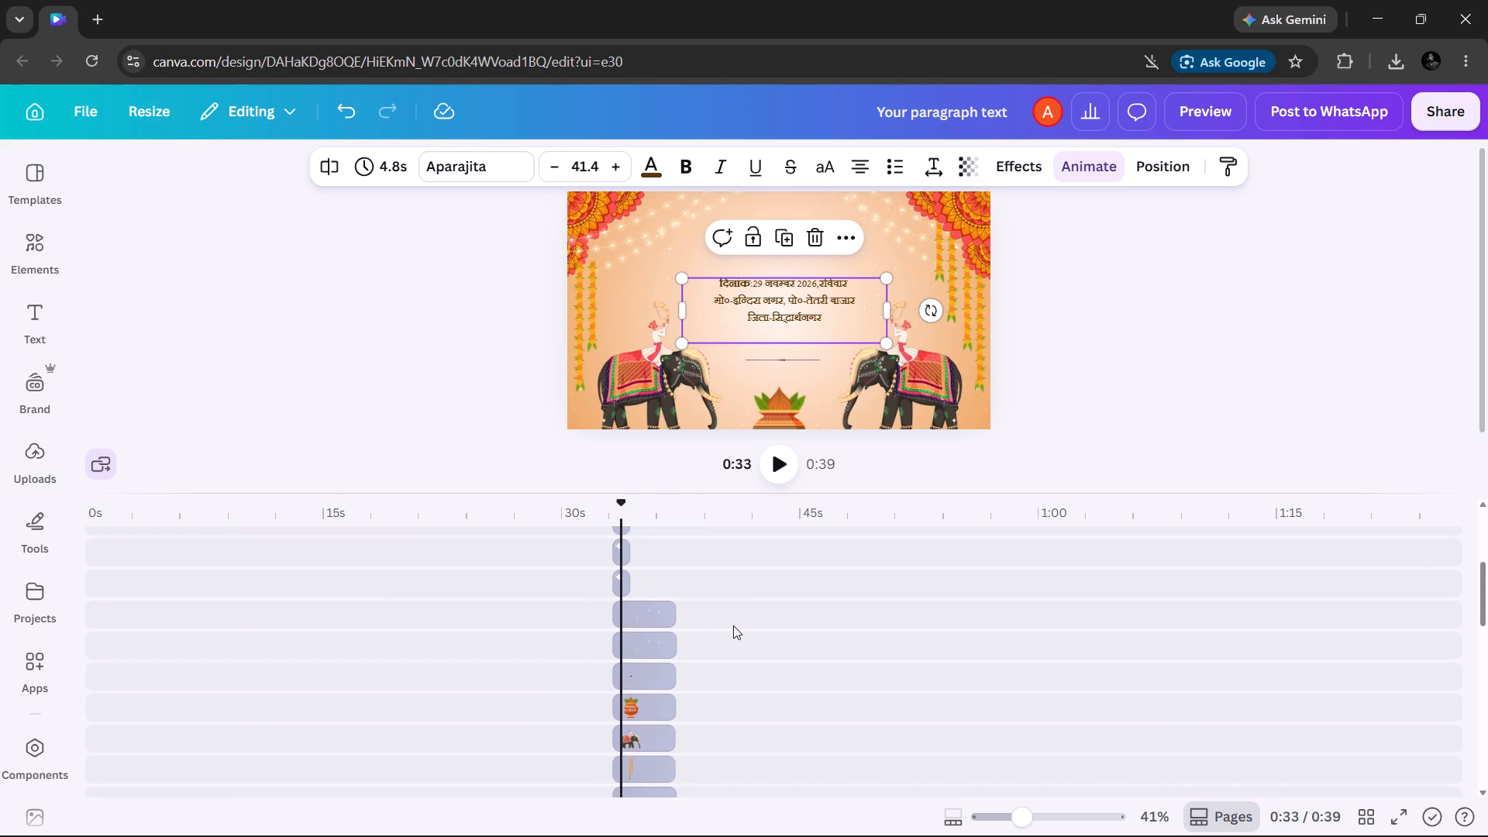
scroll(733, 625, down, 8)
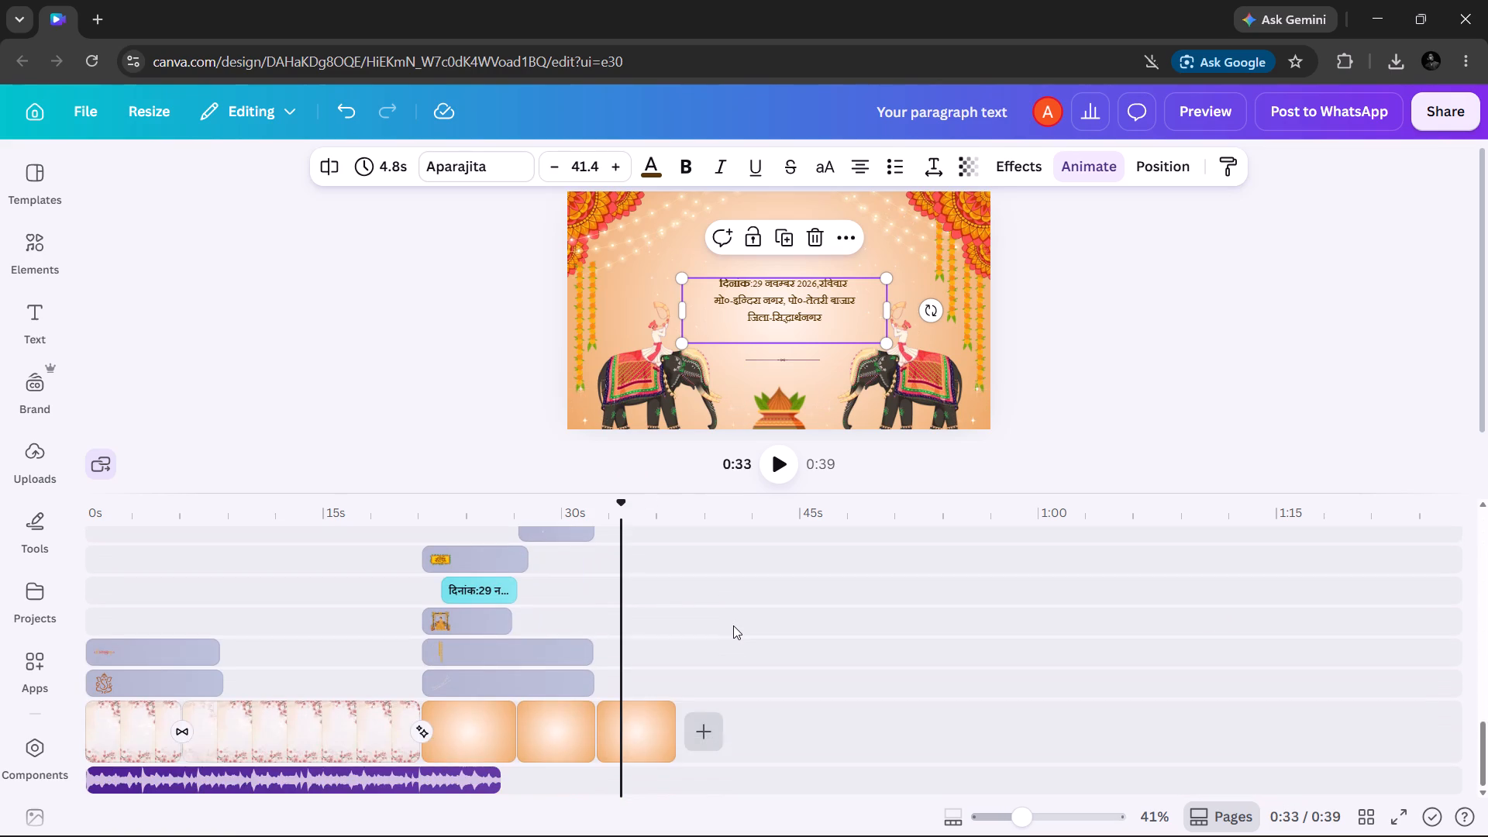
scroll(733, 625, up, 7)
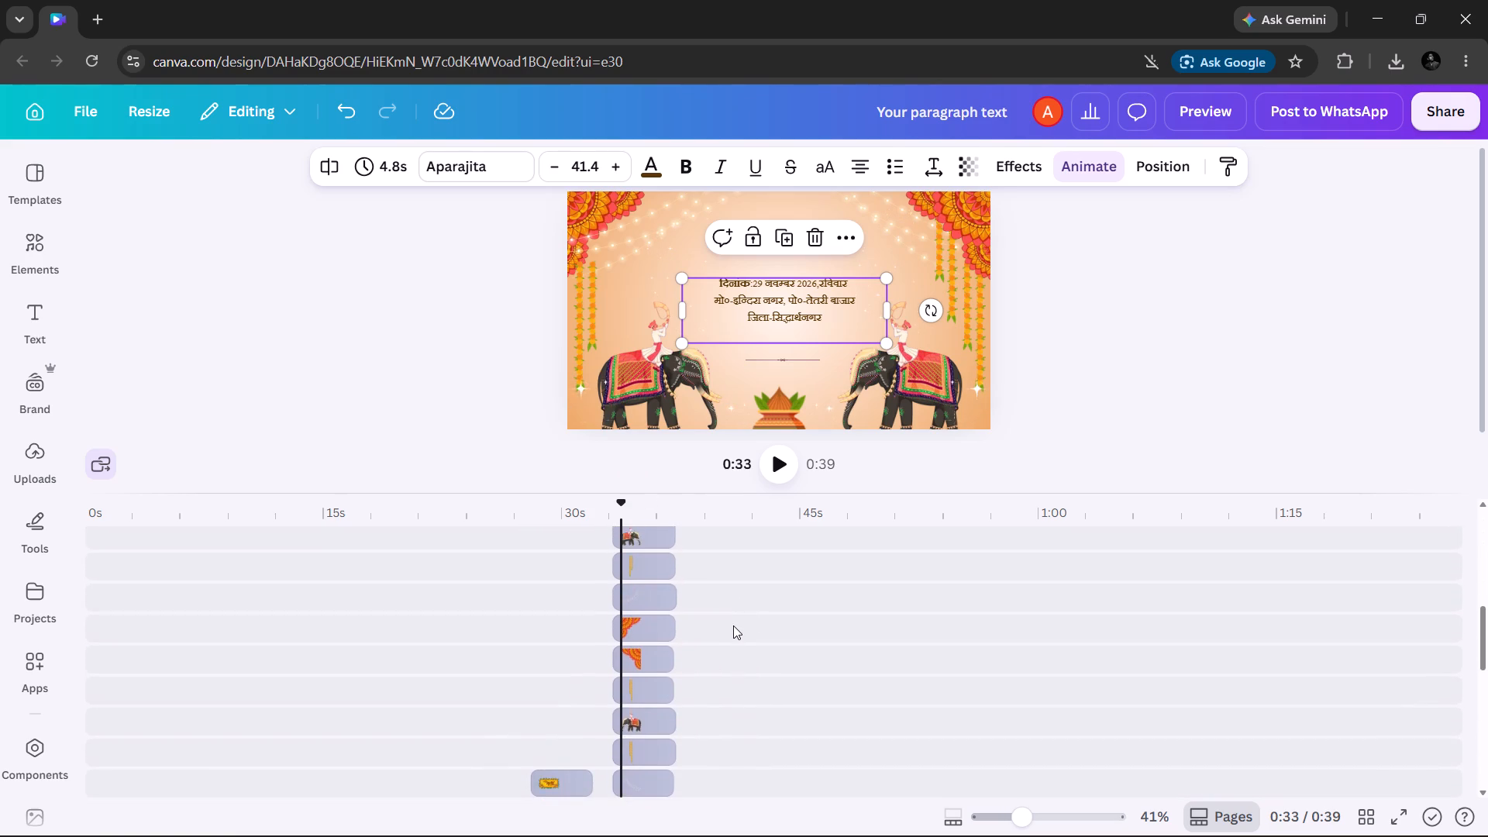
scroll(733, 625, up, 3)
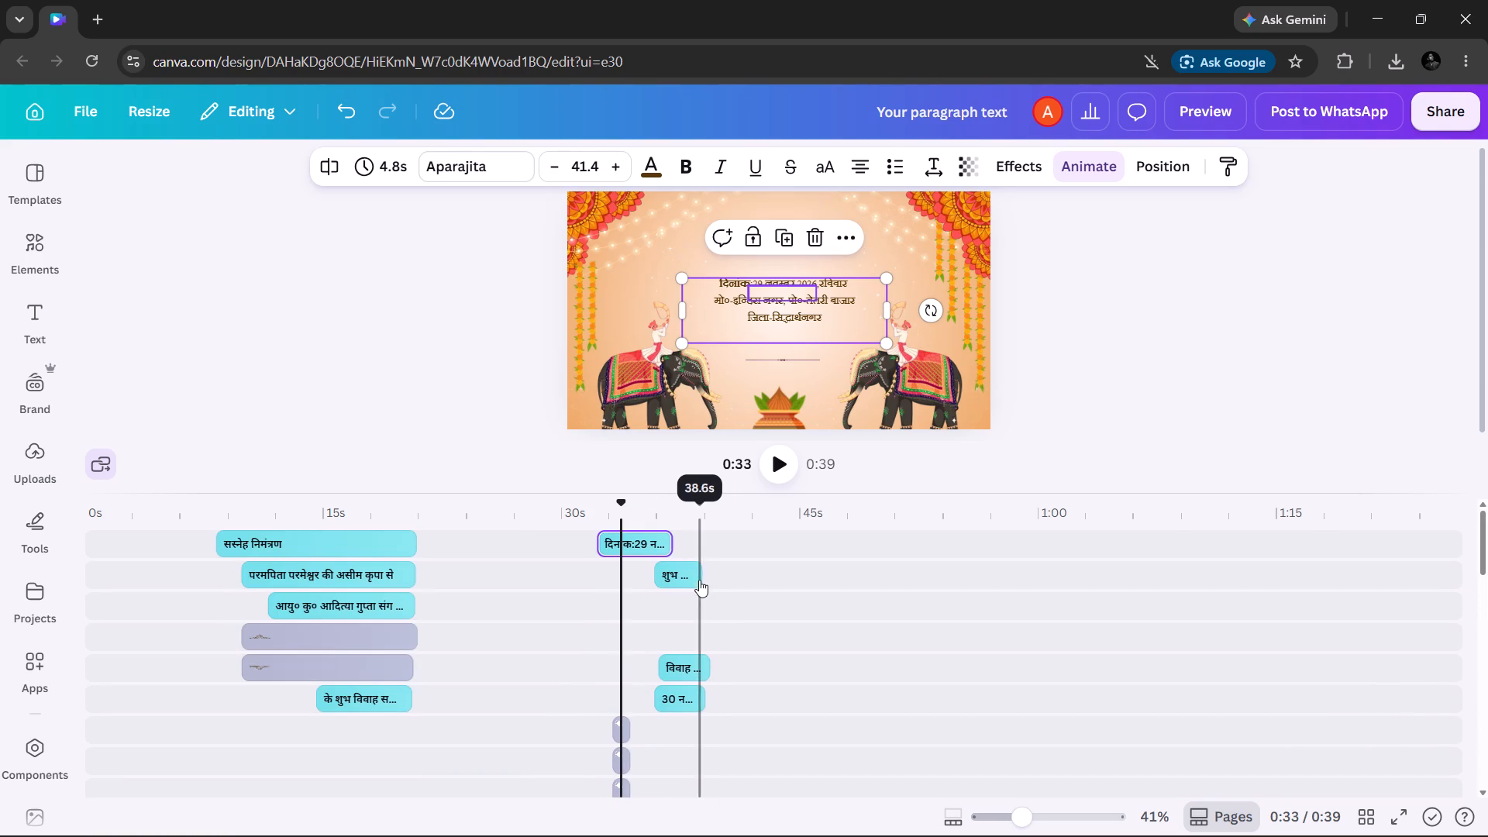
click(685, 579)
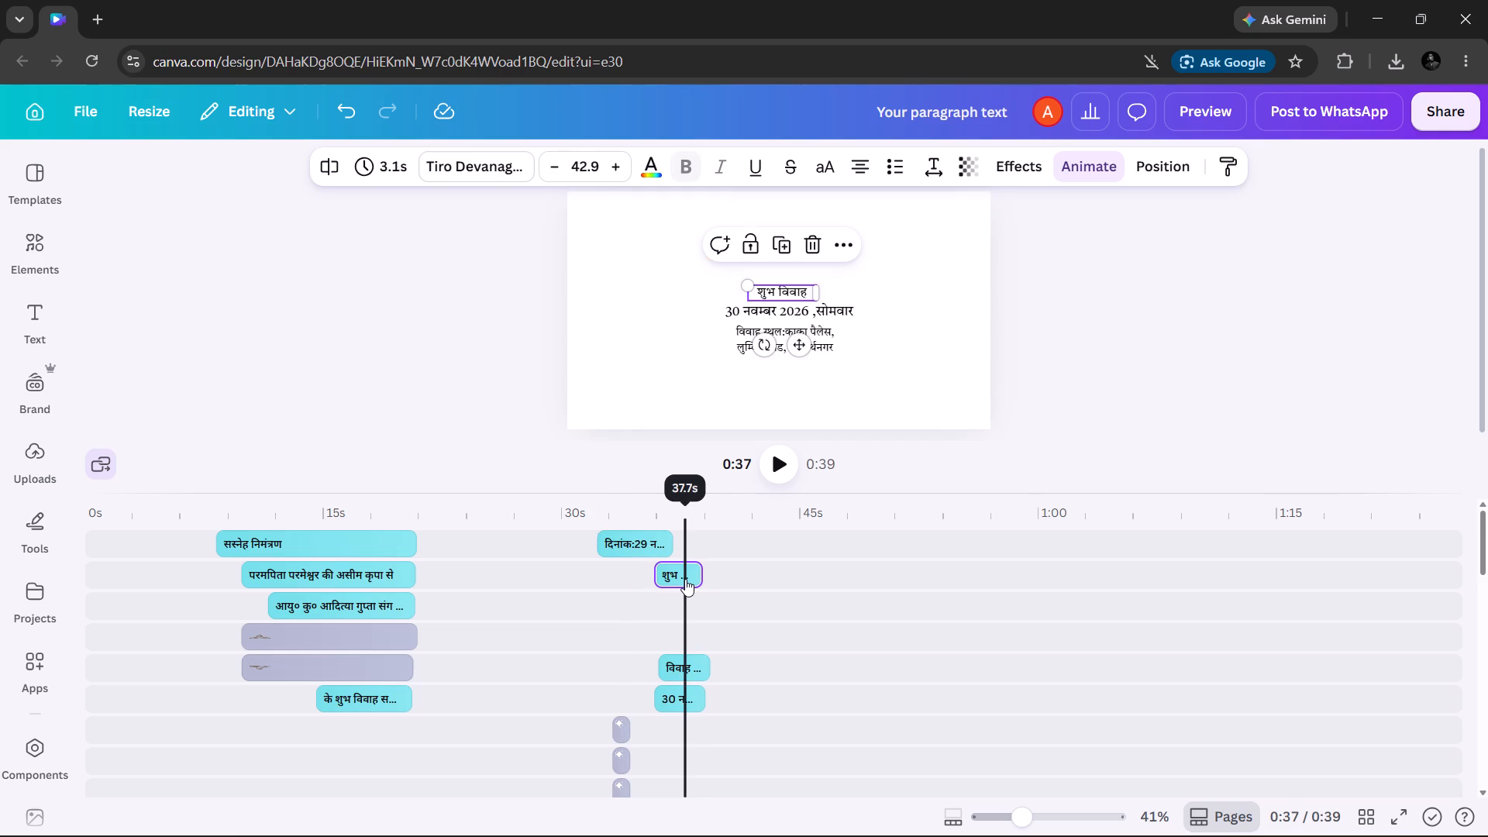
drag(685, 579, 661, 575)
scroll(661, 575, up, 3)
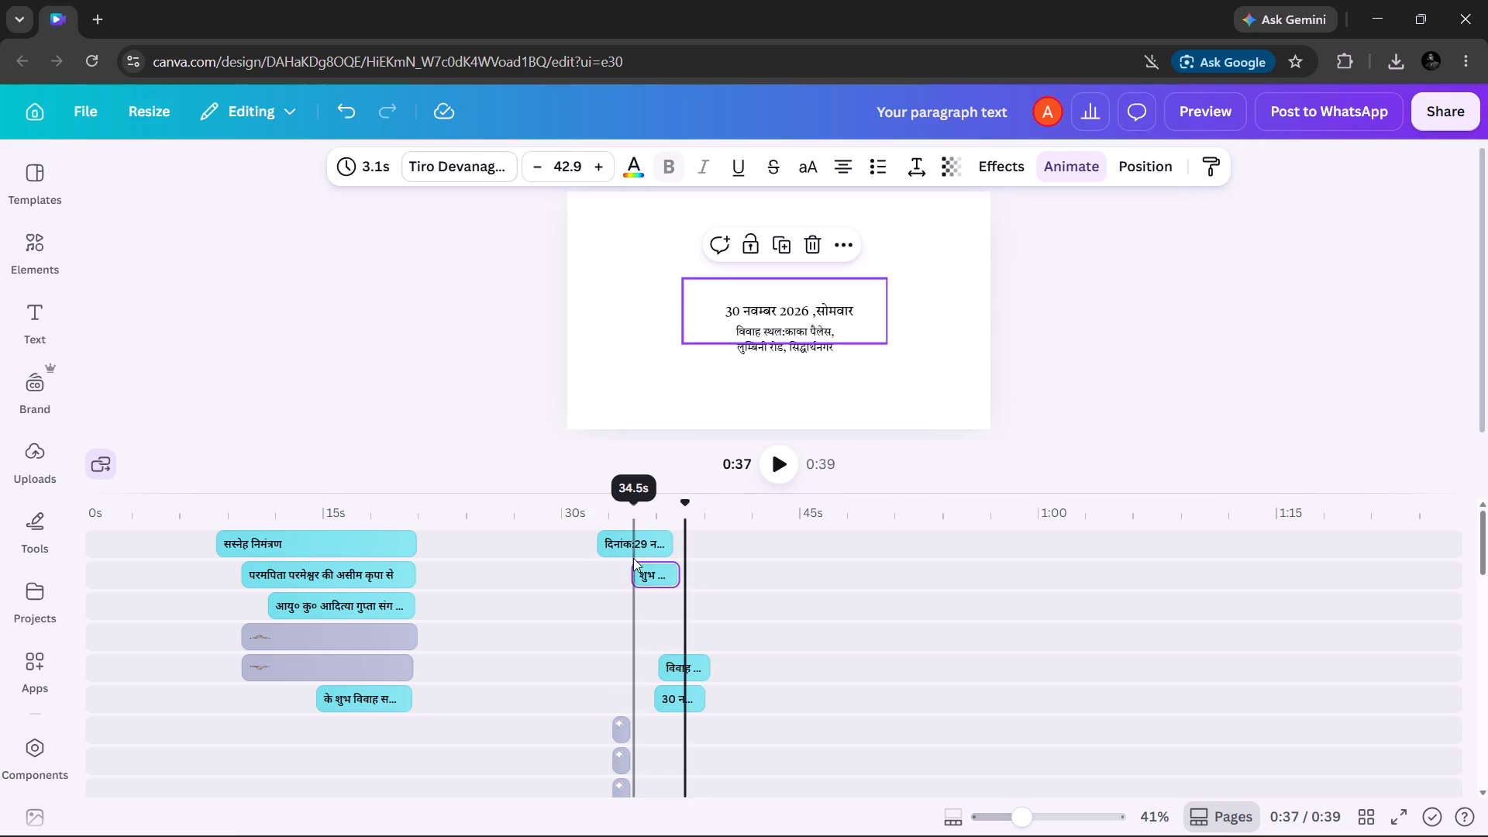
Shift the विवाह स्थल and 30 नवम्बर 2026 text clips earlier, starting at about 33 s with the elephant scene's decorations.
scroll(633, 558, down, 8)
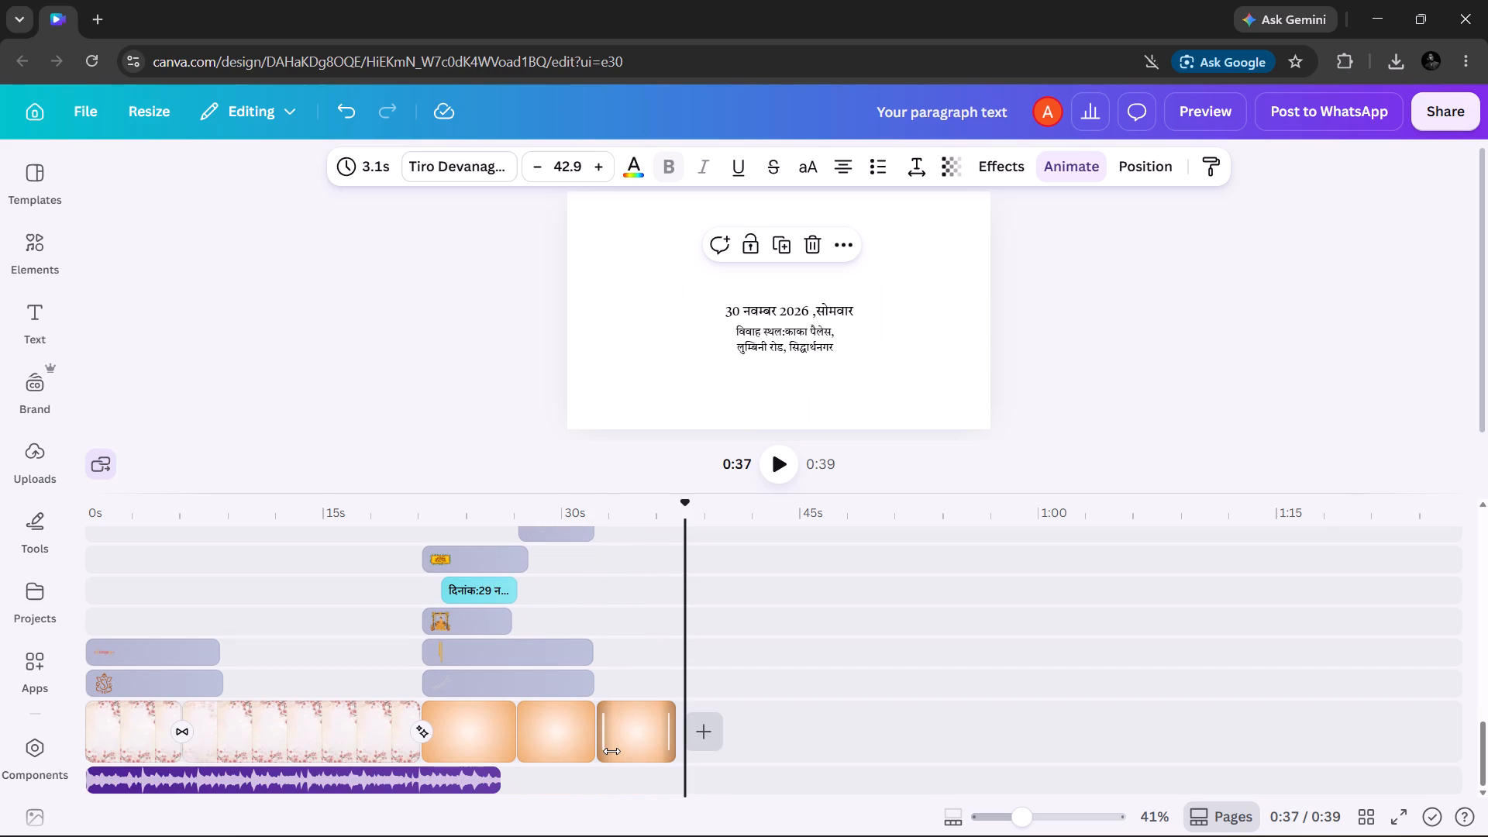
scroll(636, 660, up, 2)
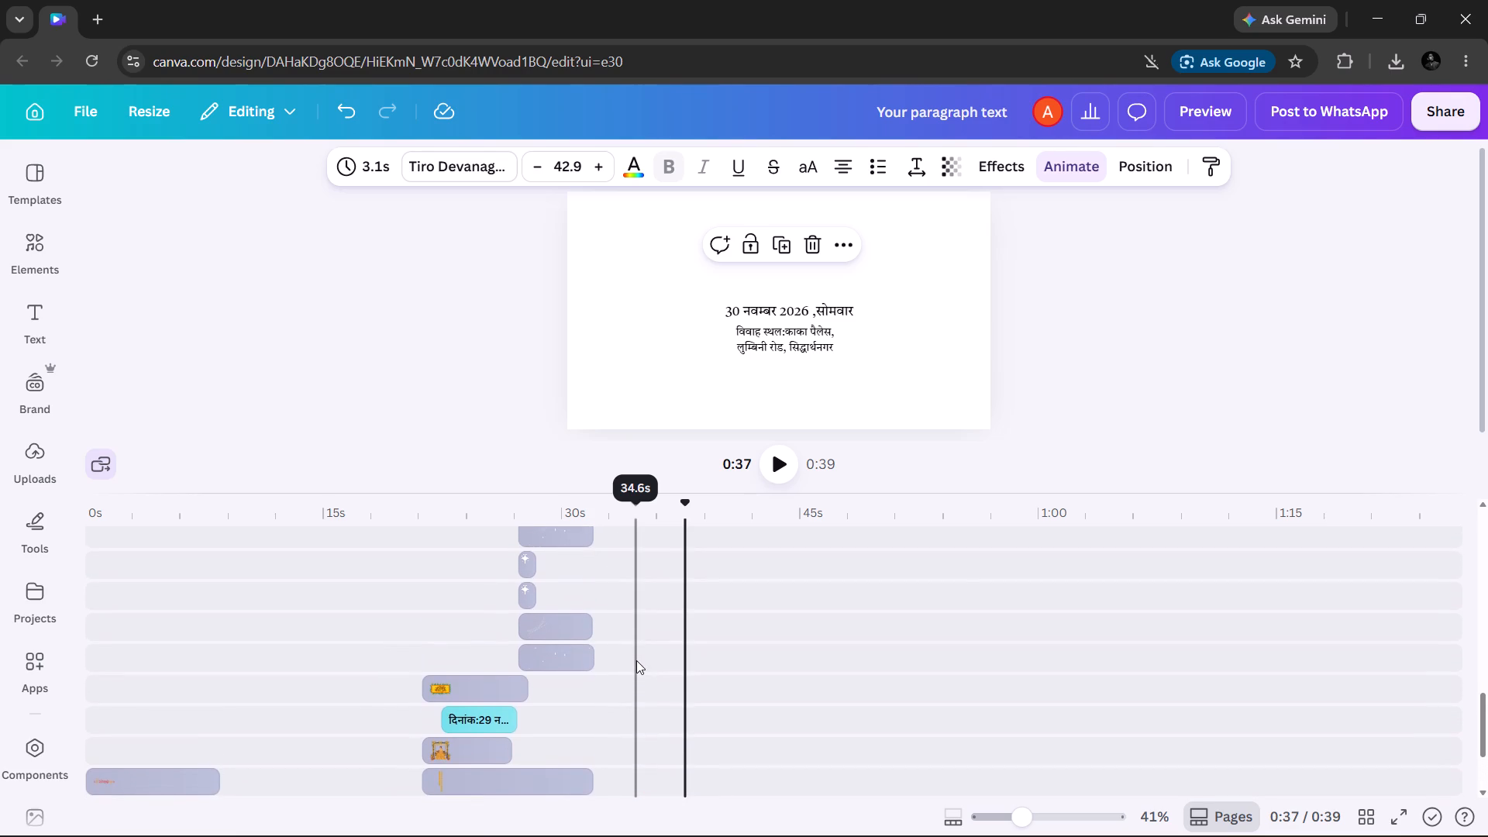
scroll(636, 660, up, 5)
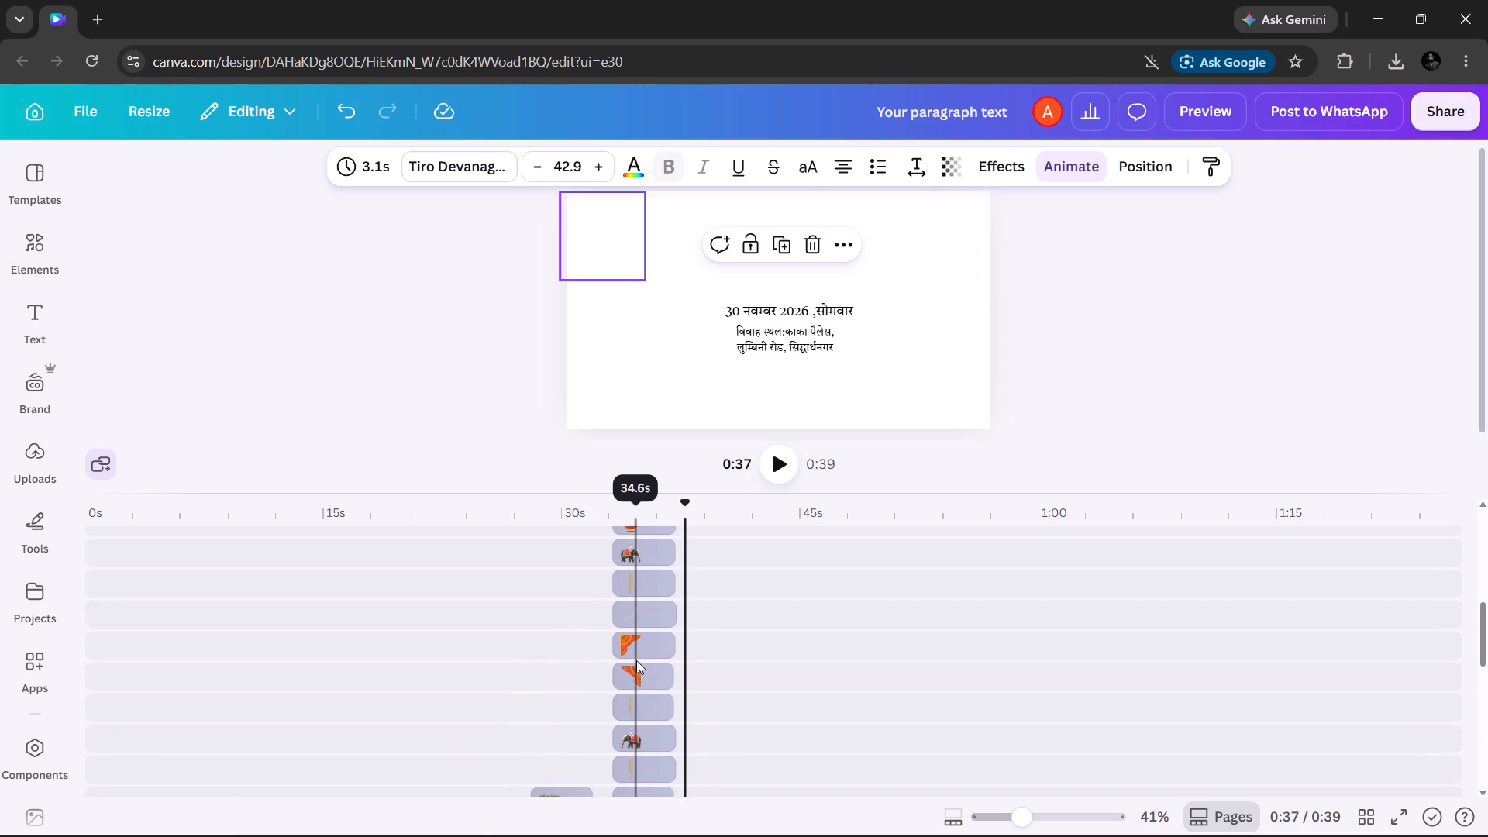
scroll(636, 660, up, 5)
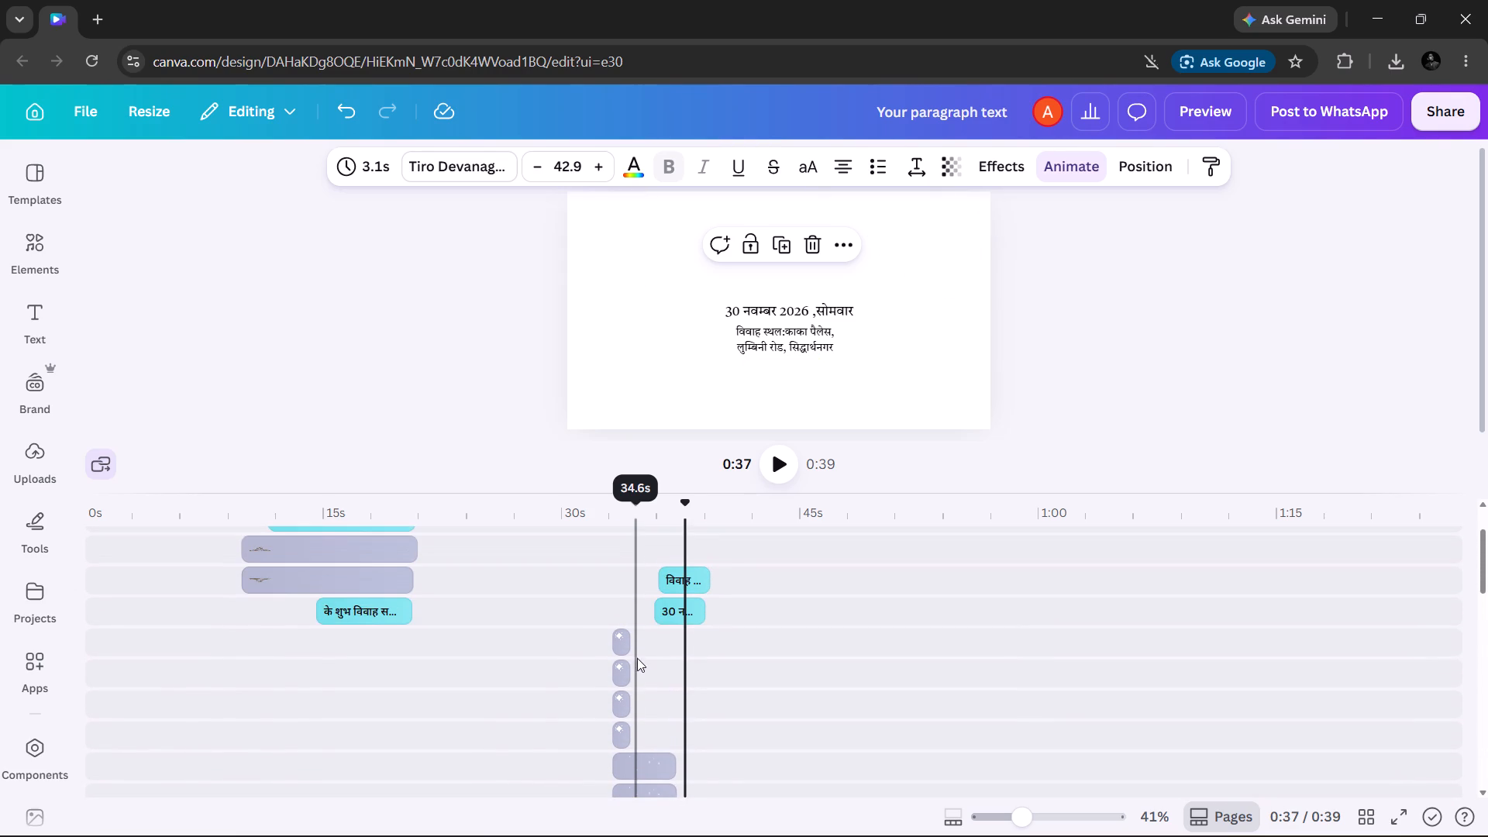
drag(673, 583, 628, 581)
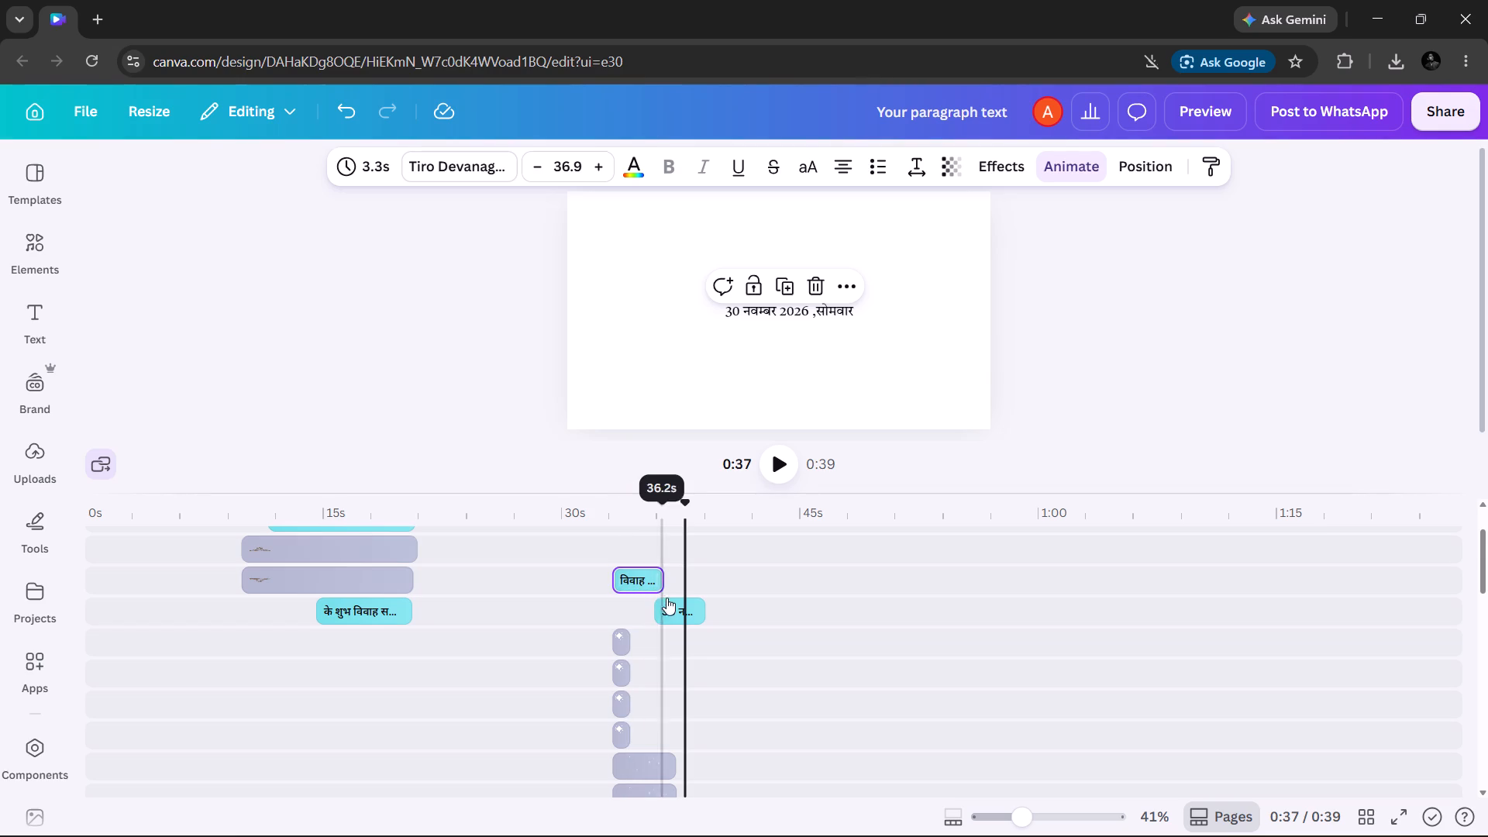
drag(672, 602, 632, 600)
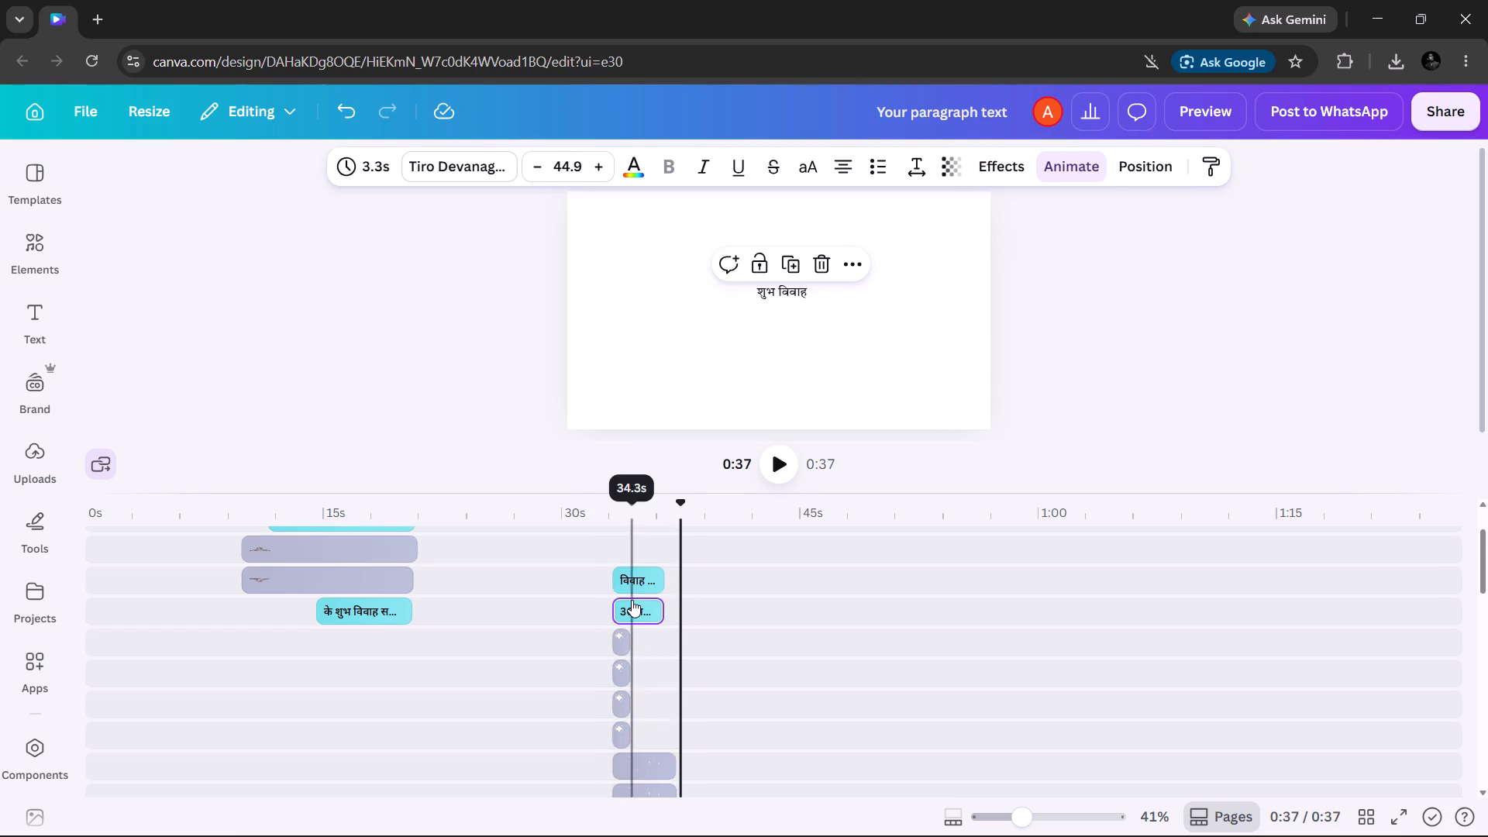
Delete the दिनांक:29 नवम्बर 2026 text block from the final elephant scene.
scroll(632, 600, down, 2)
scroll(632, 600, up, 5)
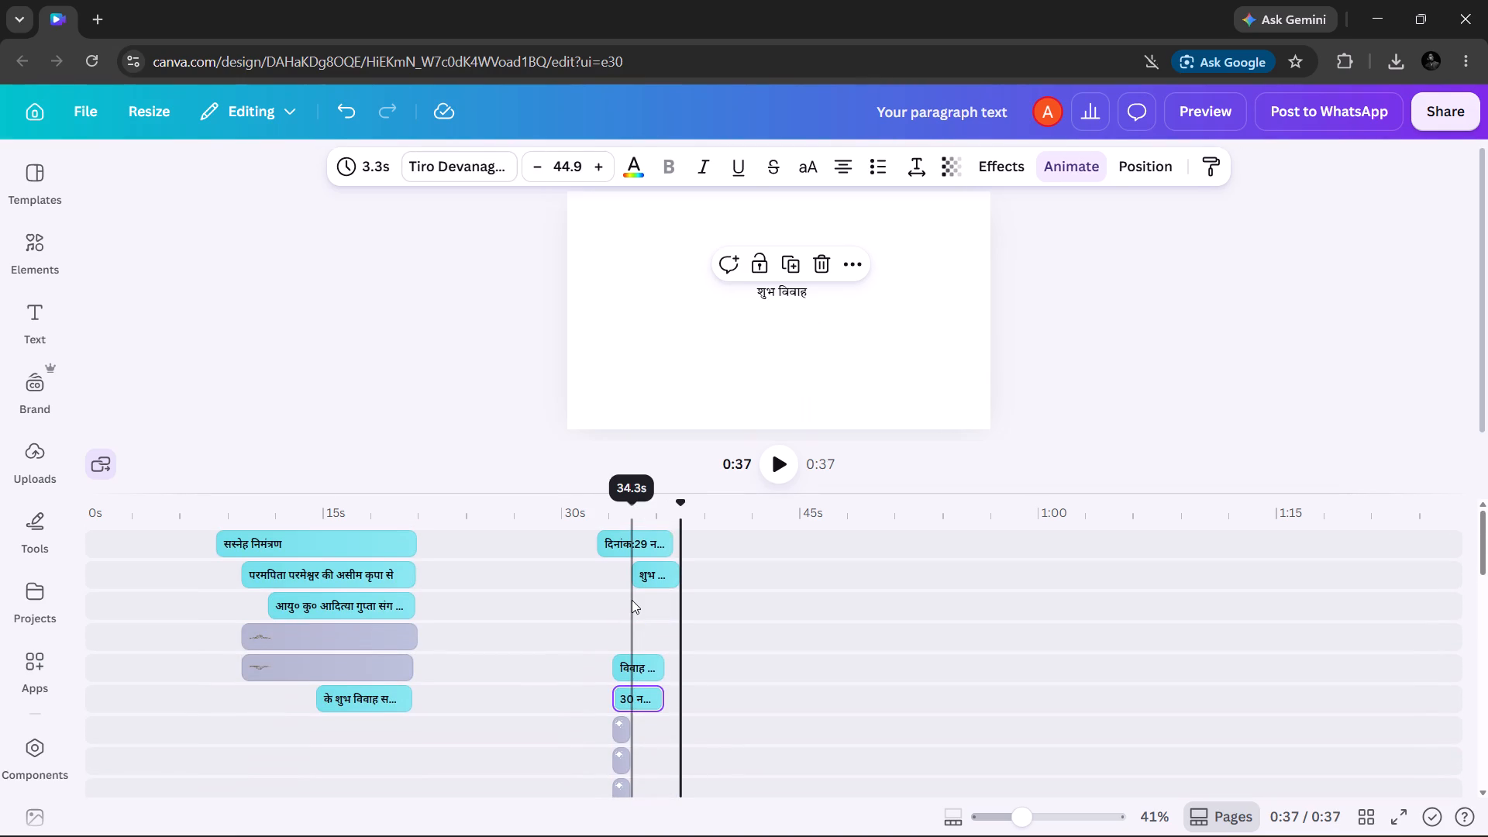
scroll(591, 573, down, 4)
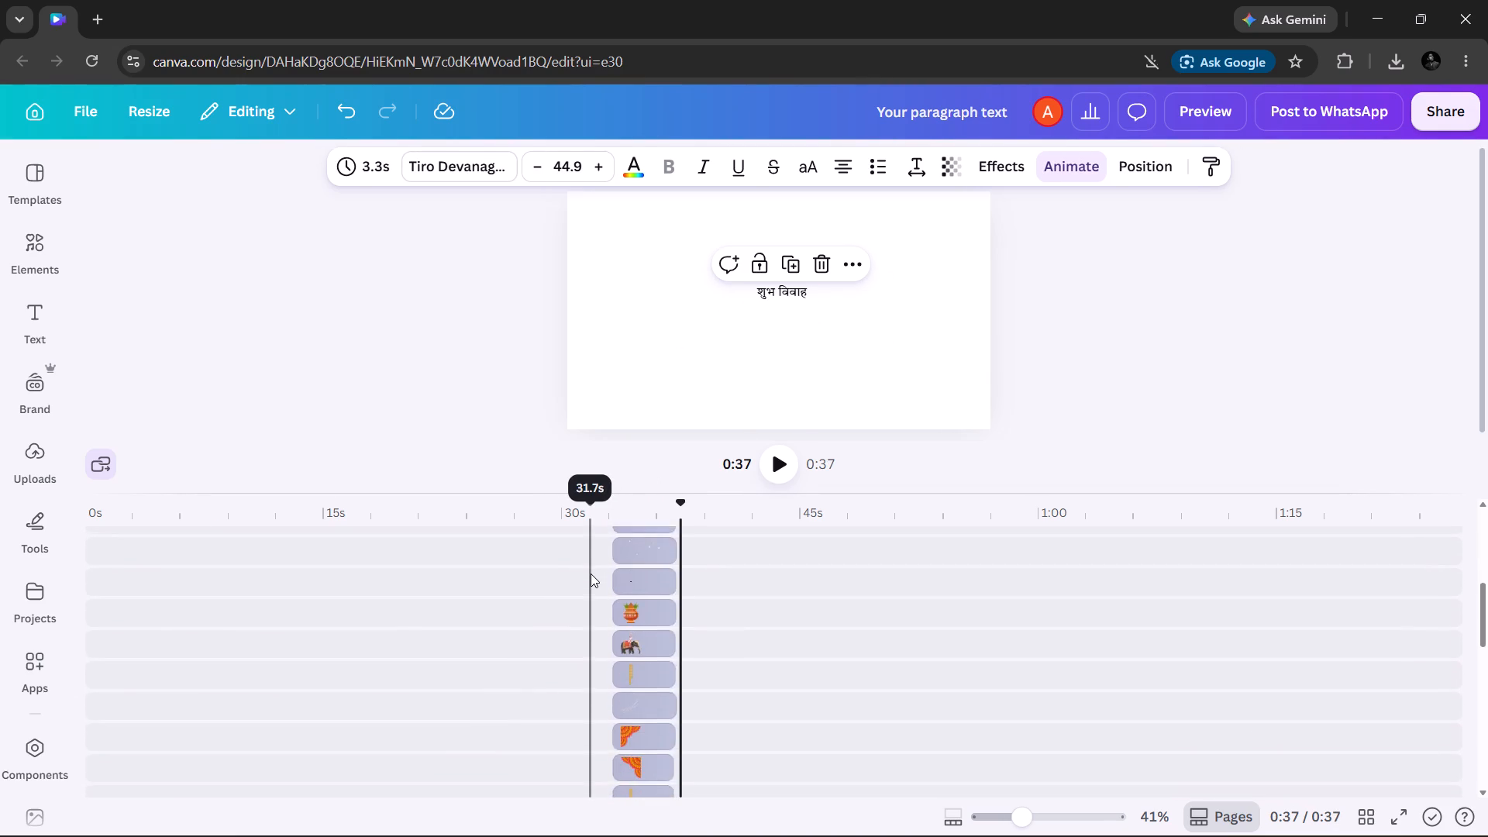
scroll(591, 573, down, 3)
scroll(591, 573, up, 9)
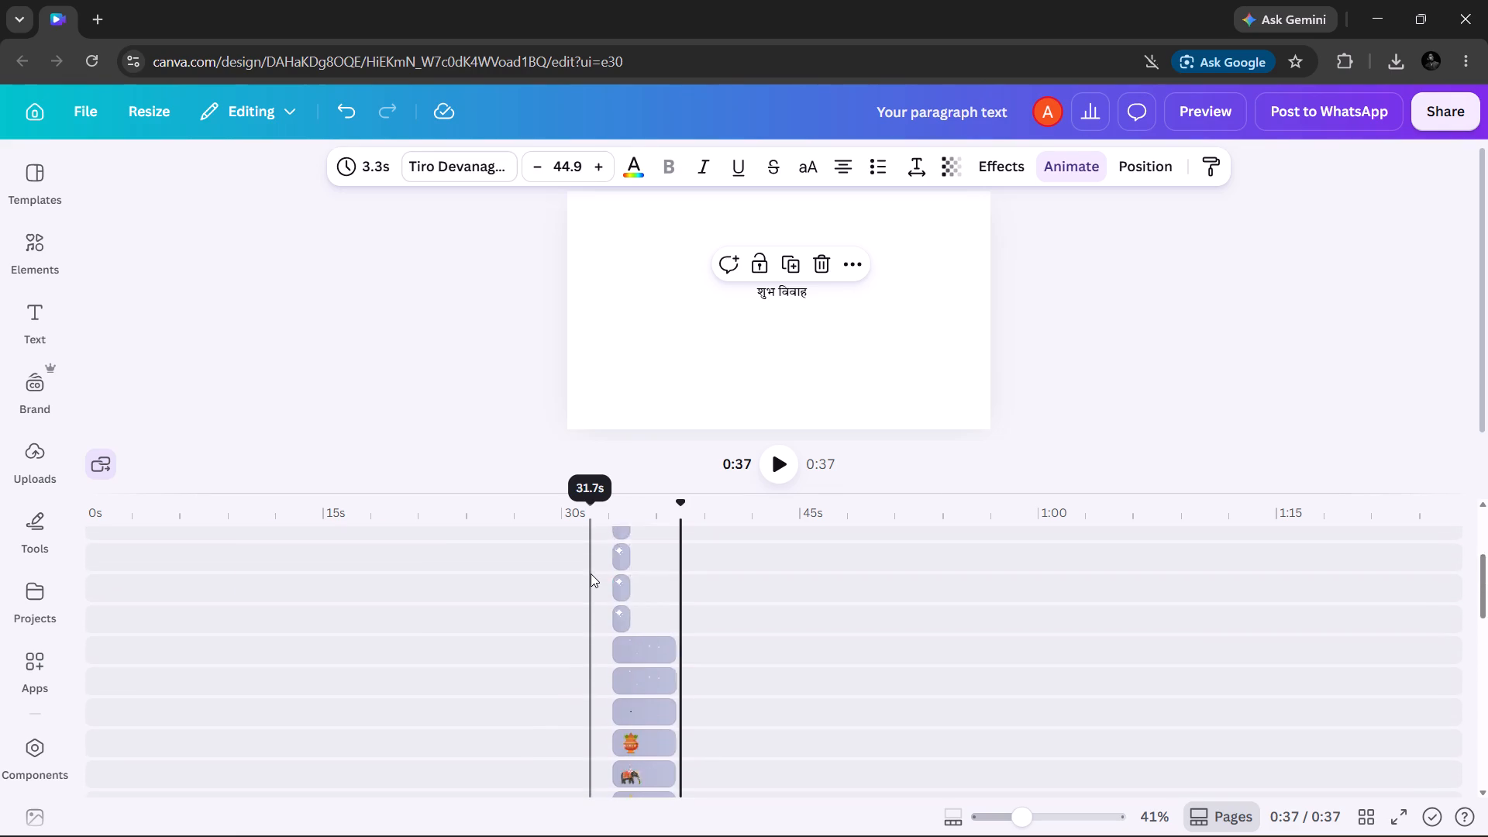
scroll(591, 573, up, 2)
click(617, 546)
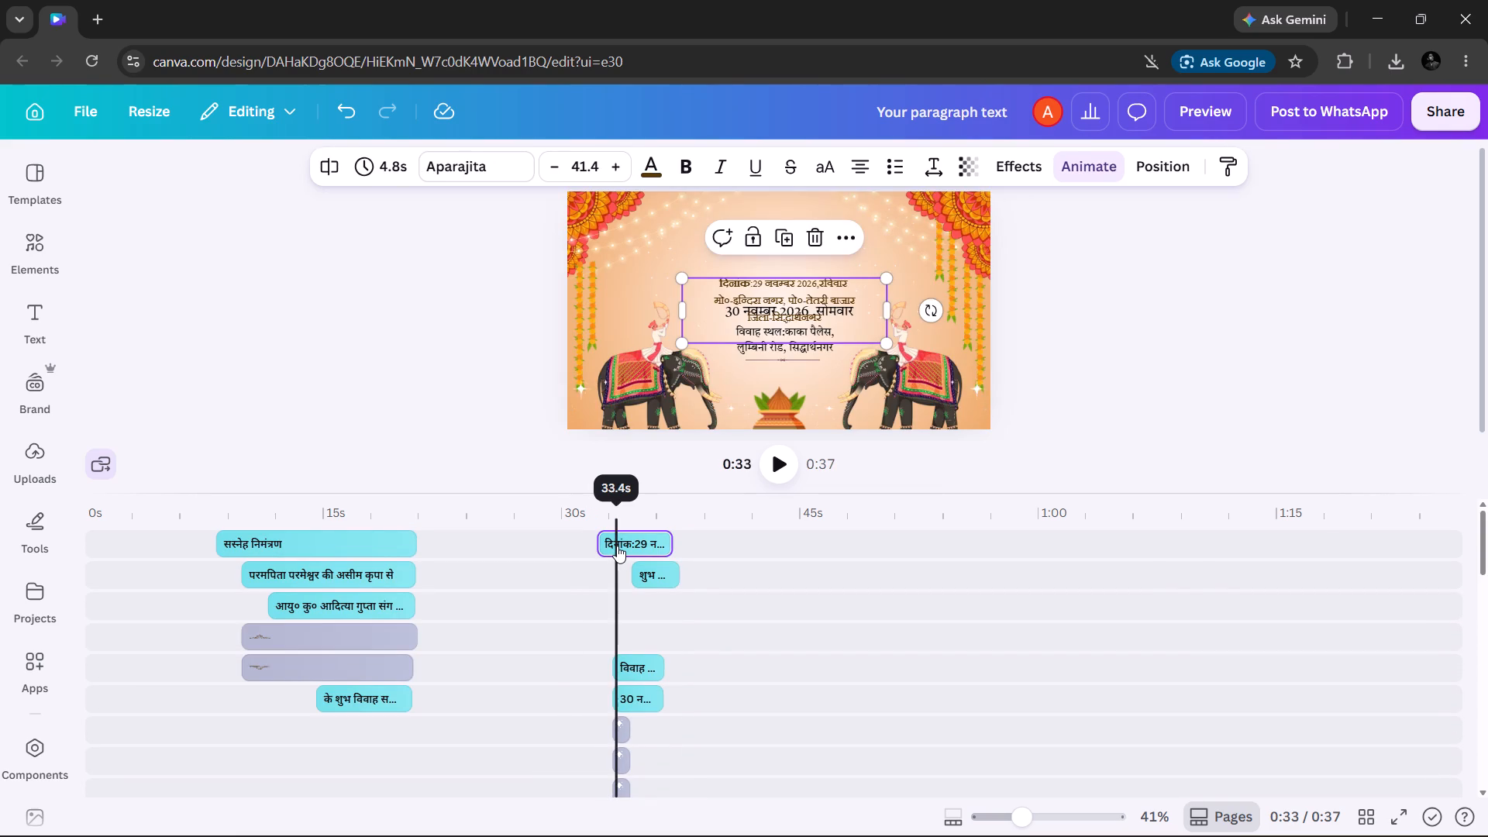
key(Delete)
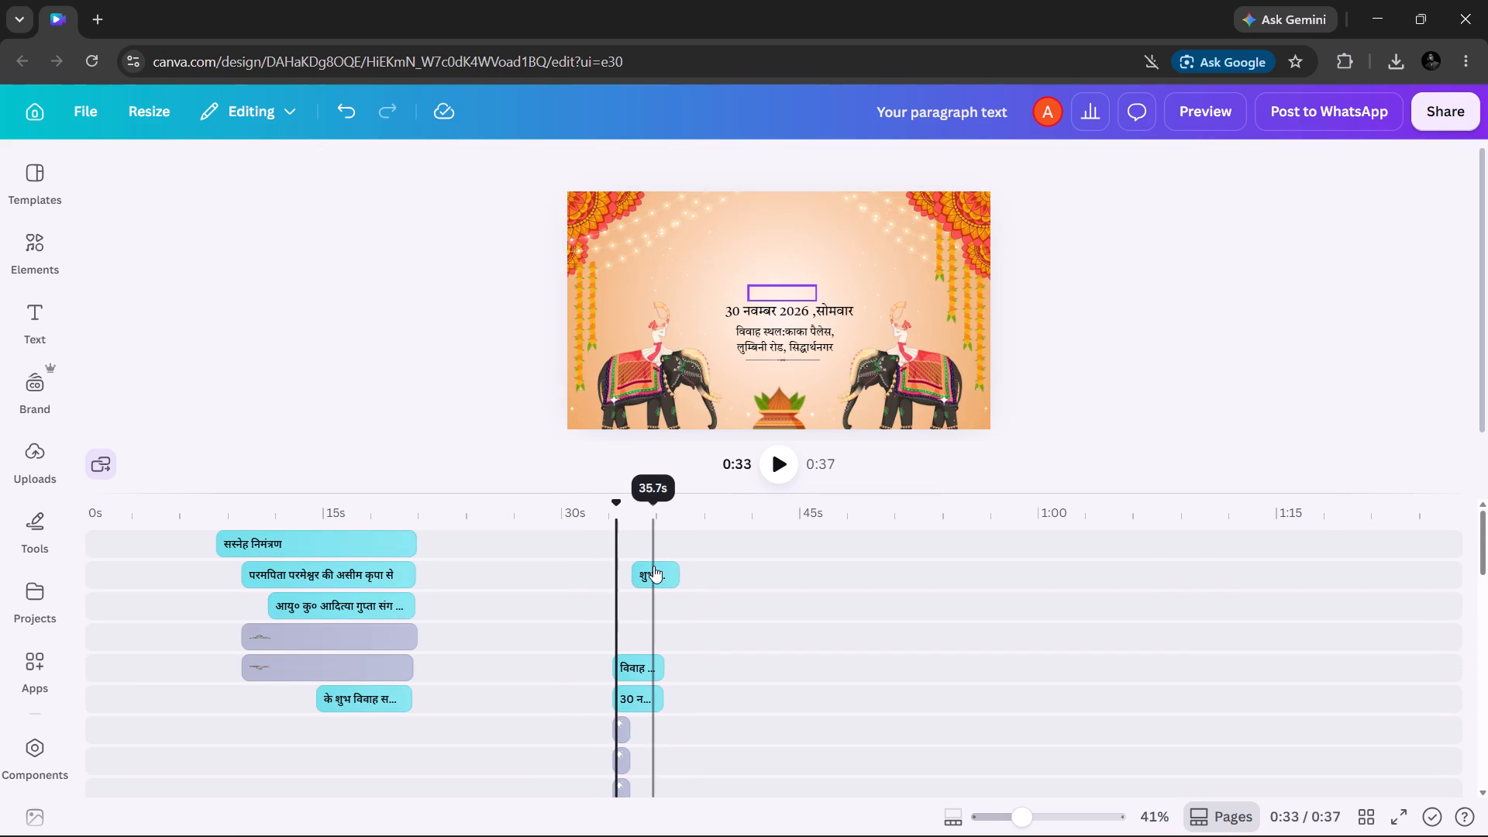
Shift the शुभ विवाह text clip earlier, starting at about 33.5 s alongside the other two text clips.
click(653, 566)
drag(656, 573, 641, 573)
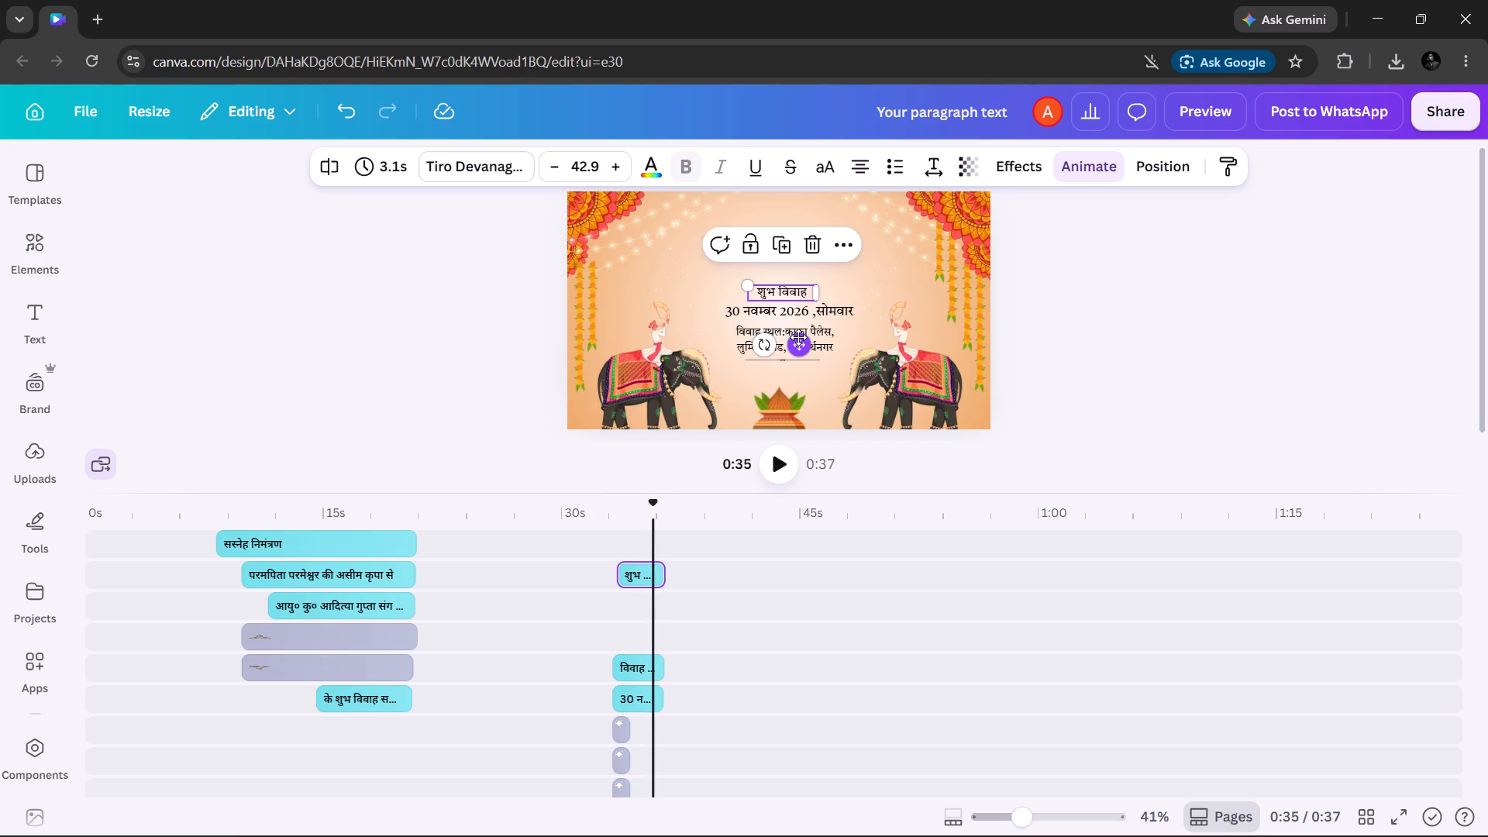
Raise the शुभ विवाह heading on the page, leaving a clear gap above the 30 नवम्बर 2026 line.
drag(798, 337, 796, 289)
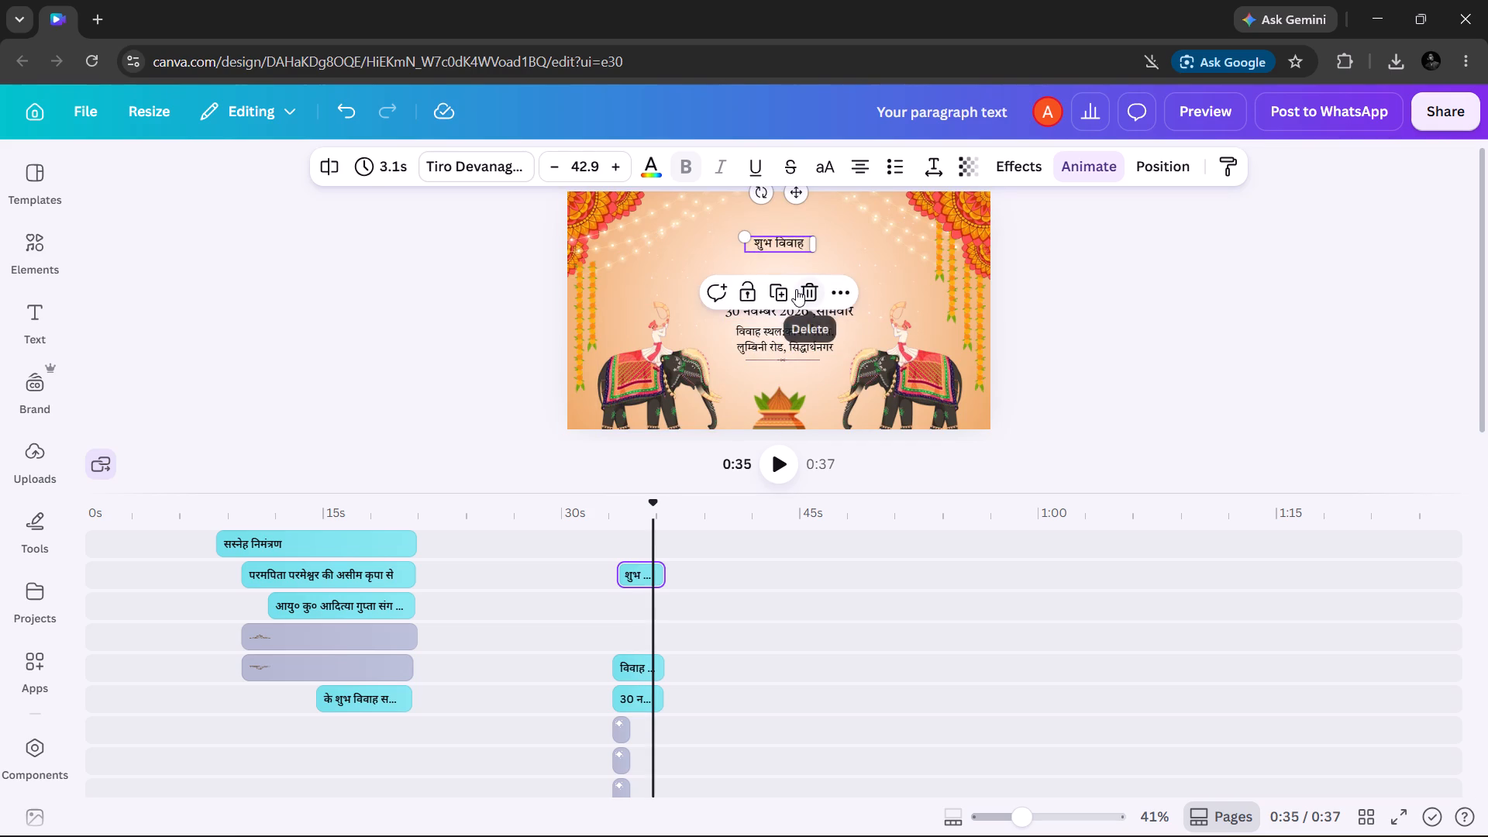
click(531, 298)
Set the font of the शुभ विवाह heading to Aparajita.
triple_click(784, 243)
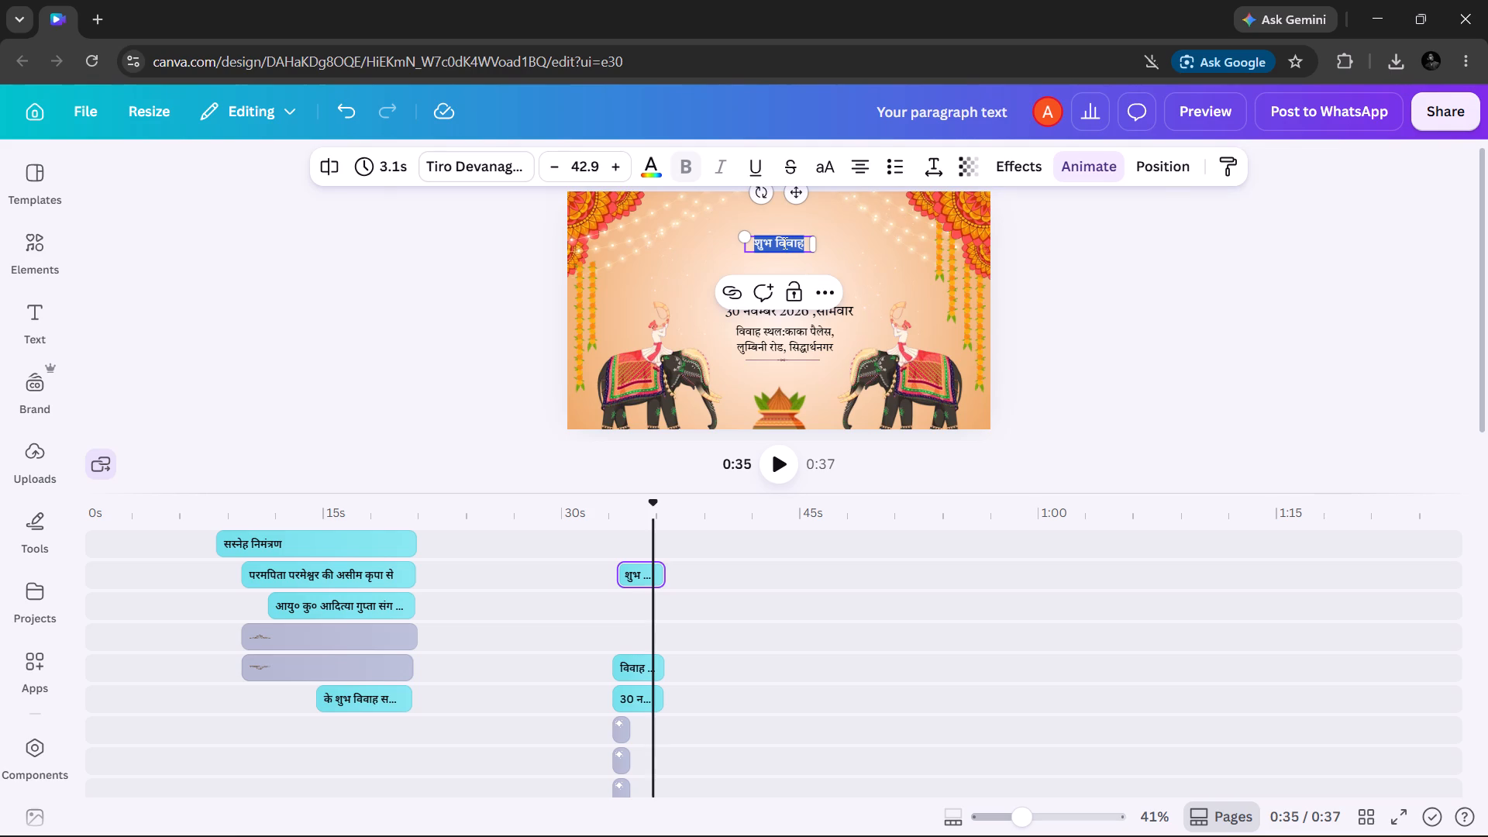
click(484, 164)
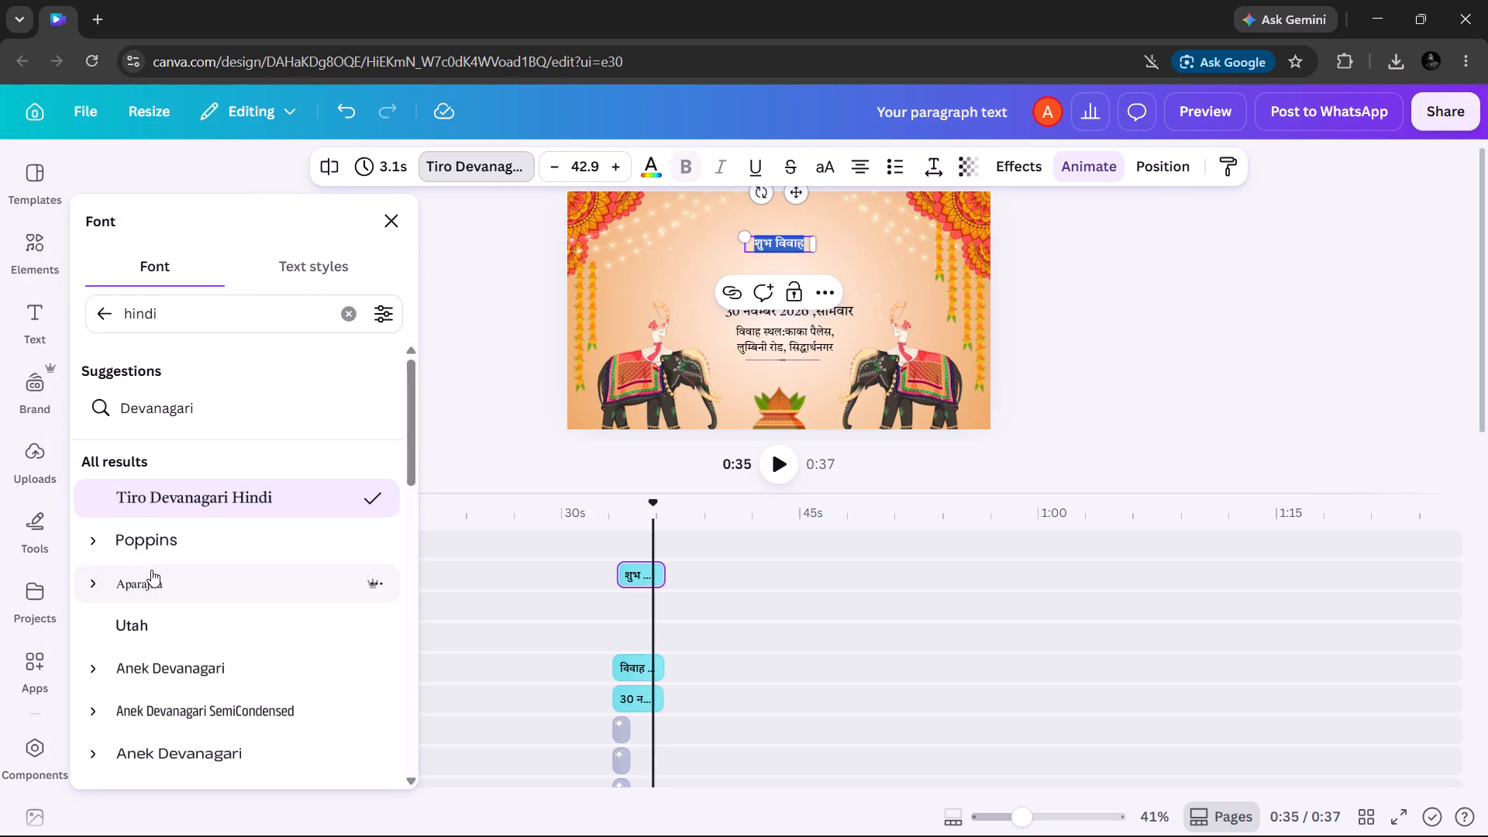
click(151, 570)
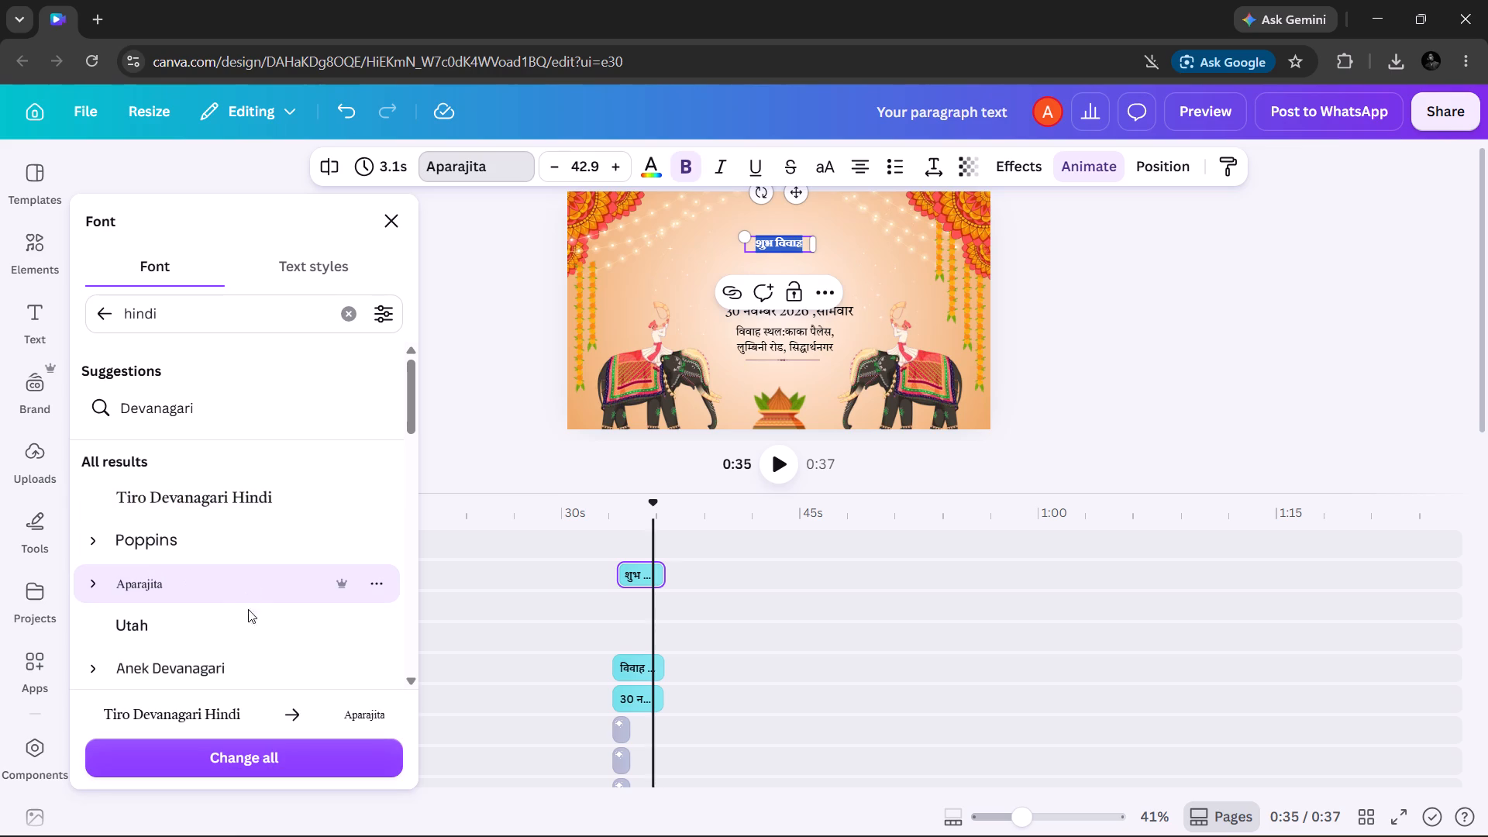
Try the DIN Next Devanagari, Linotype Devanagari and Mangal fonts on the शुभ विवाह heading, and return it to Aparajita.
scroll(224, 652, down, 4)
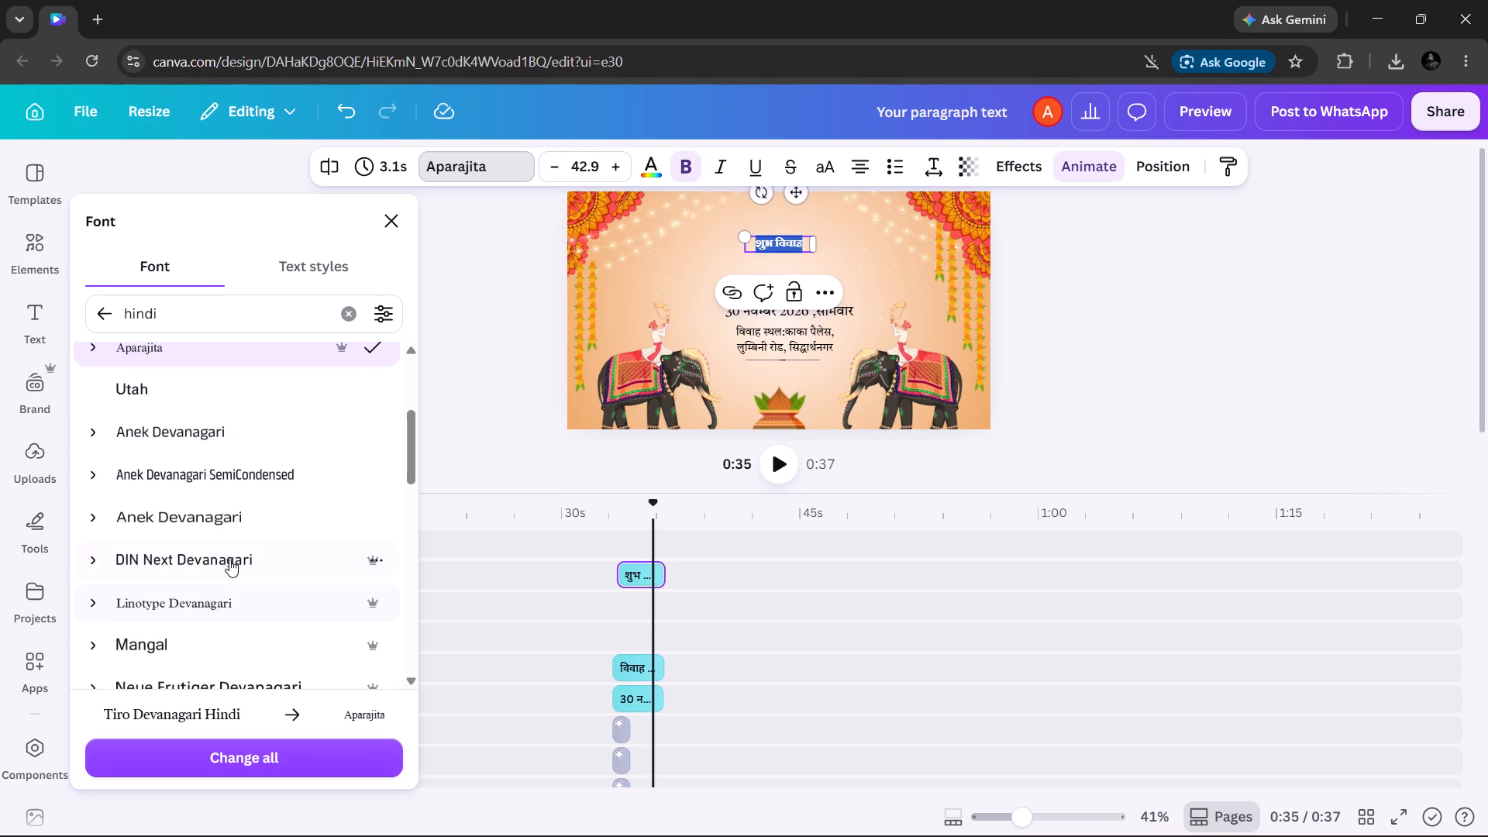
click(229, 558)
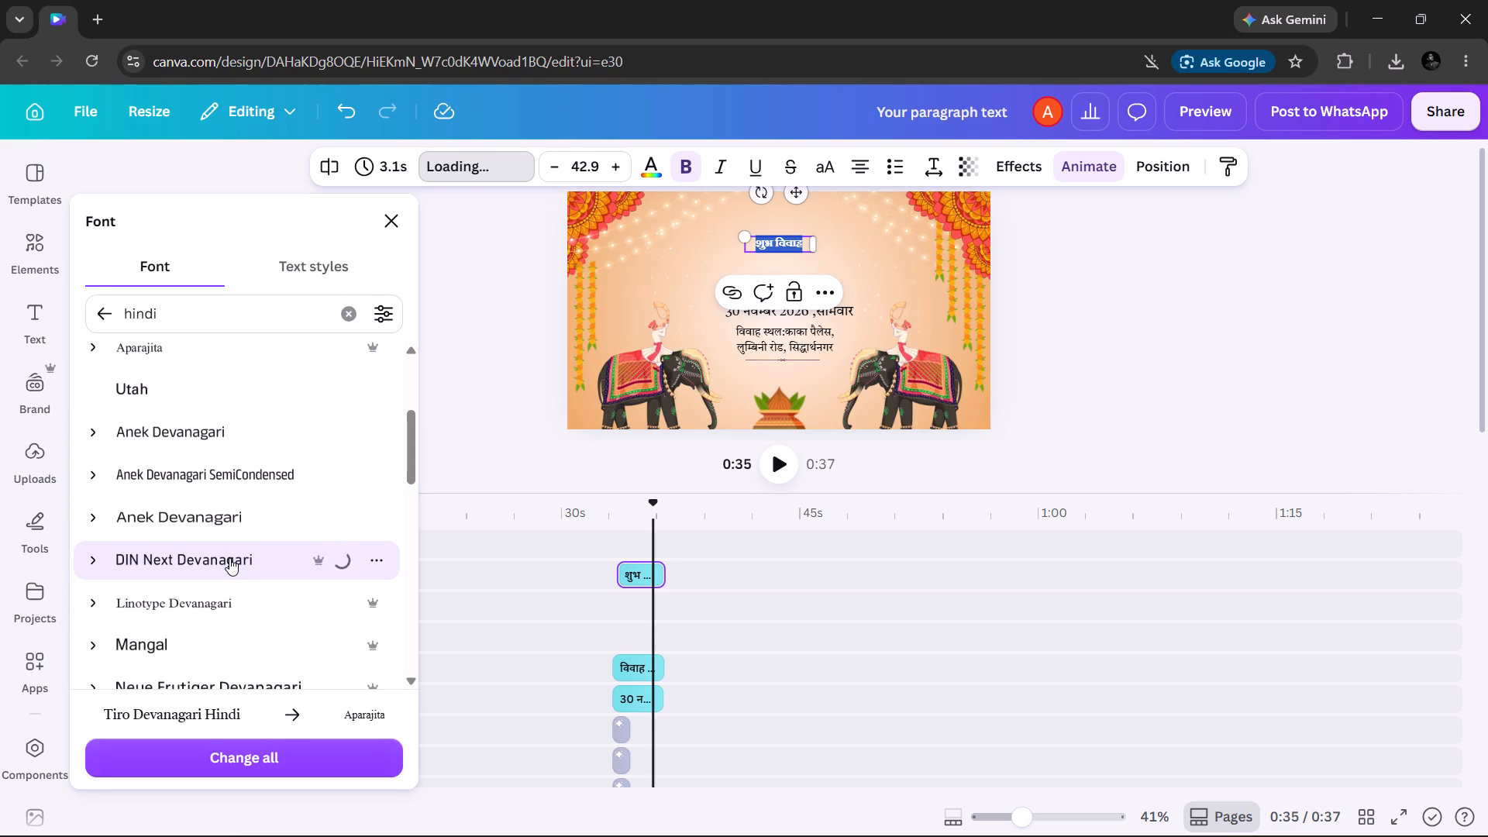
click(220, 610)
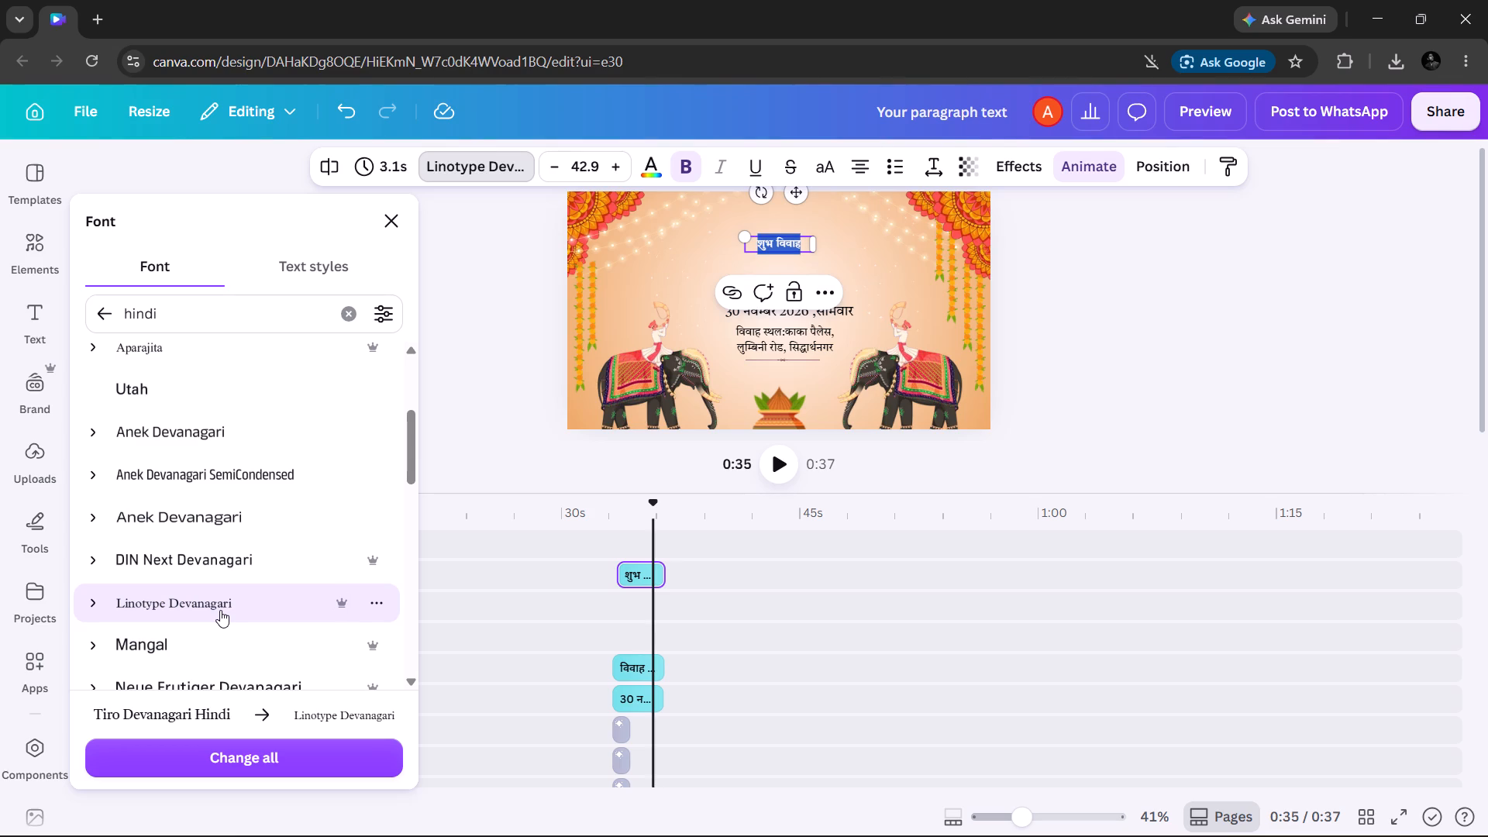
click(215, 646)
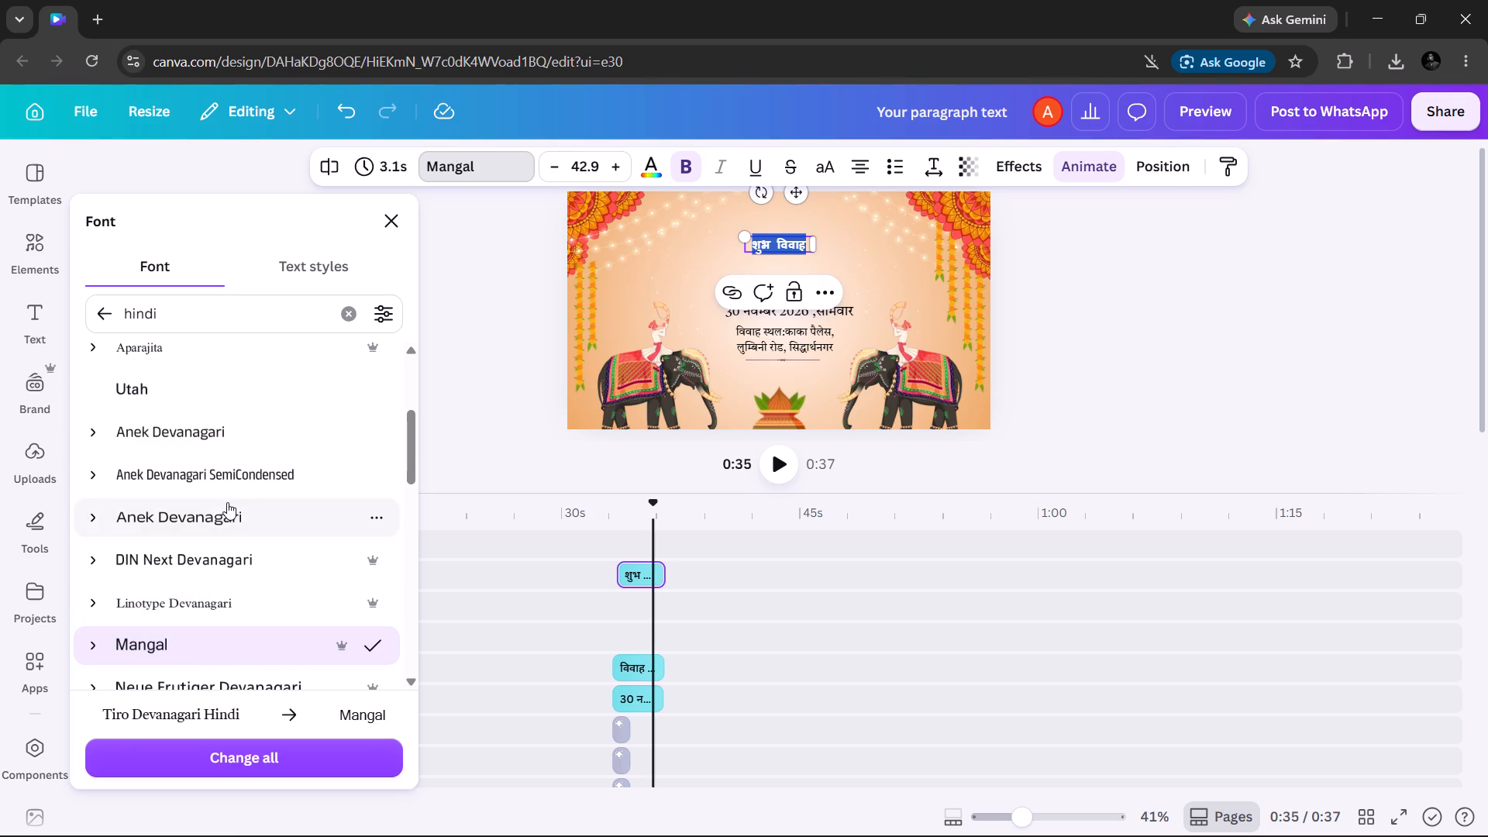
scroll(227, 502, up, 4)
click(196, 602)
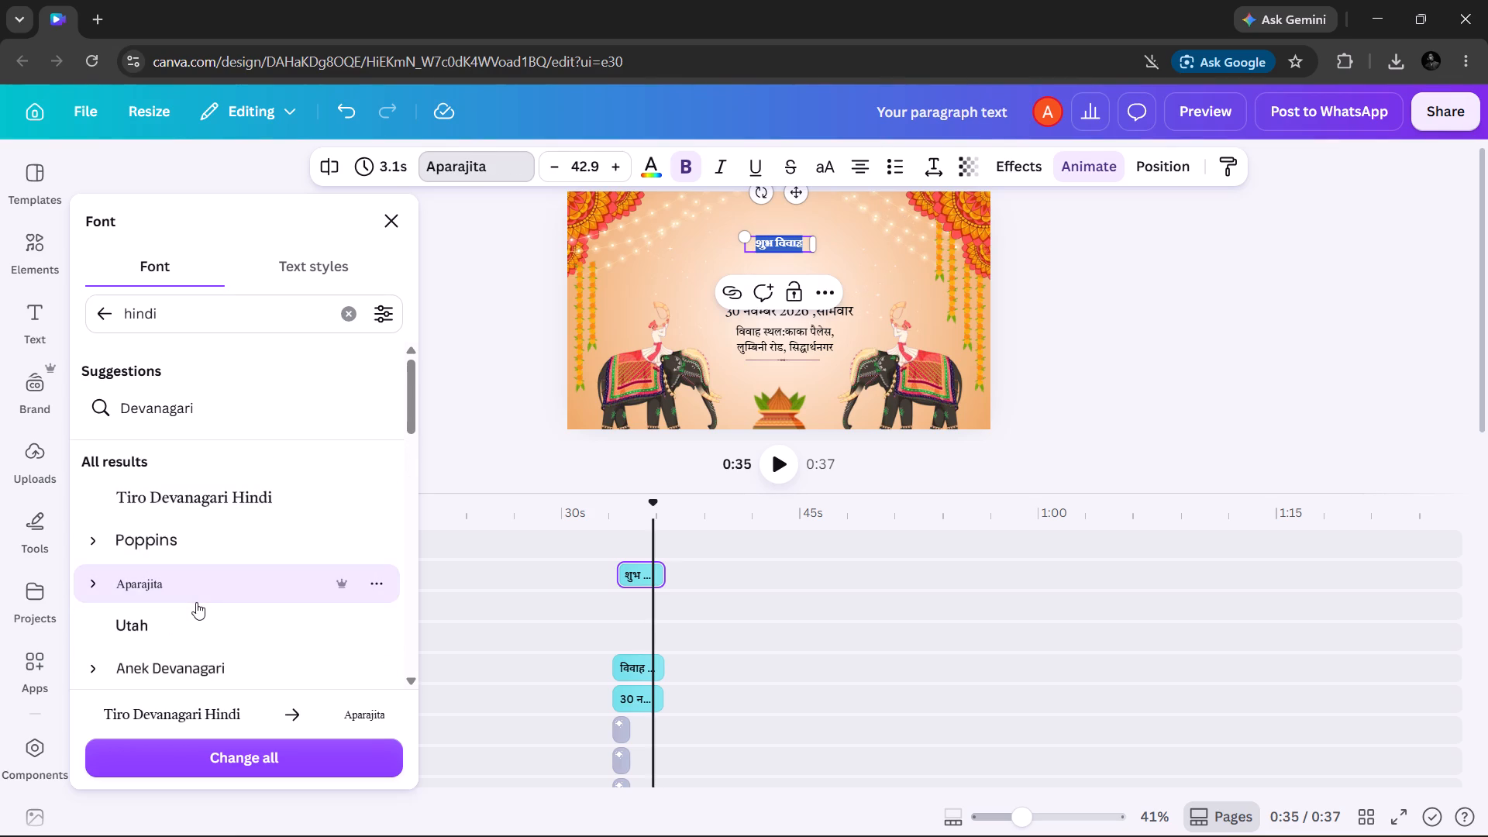
Increase the font size of the शुभ विवाह heading to 65.9.
triple_click(617, 174)
triple_click(617, 174)
triple_click(617, 174)
triple_click(617, 174)
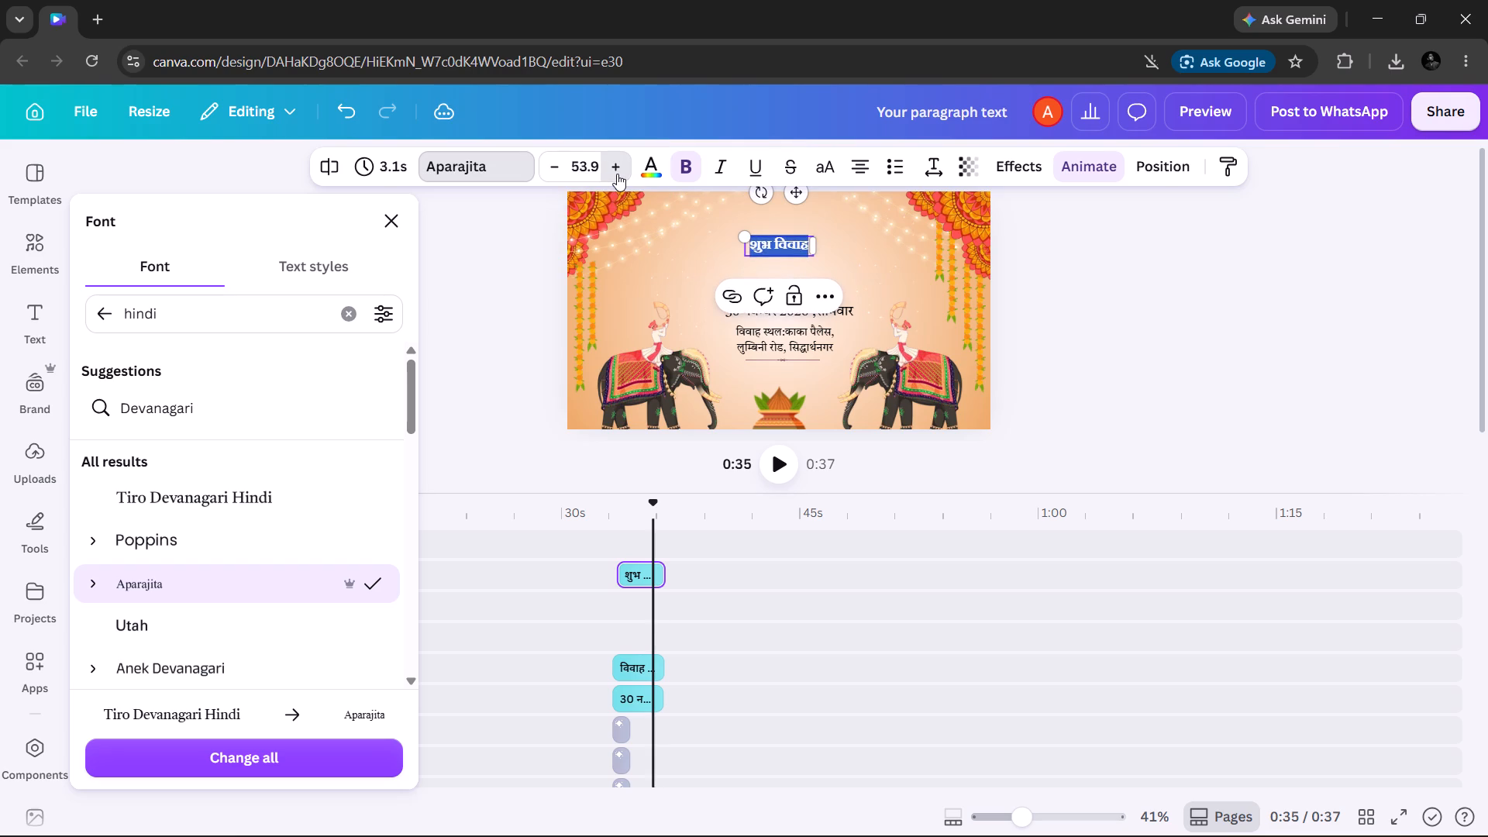
triple_click(617, 174)
triple_click(617, 174)
triple_click(617, 174)
double_click(617, 174)
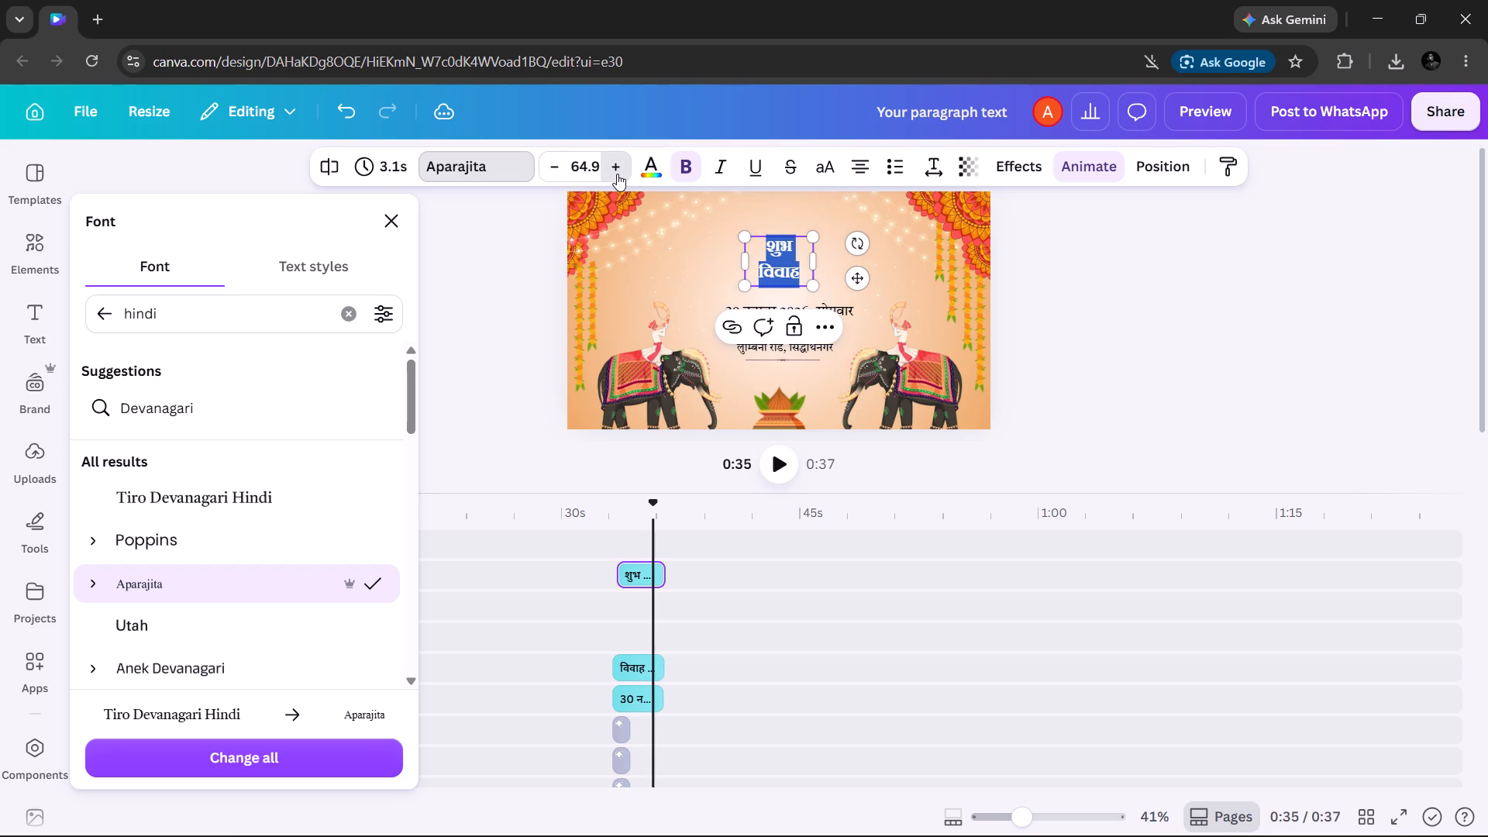
Widen the शुभ विवाह text box so the heading fits on a single line.
drag(816, 266, 818, 266)
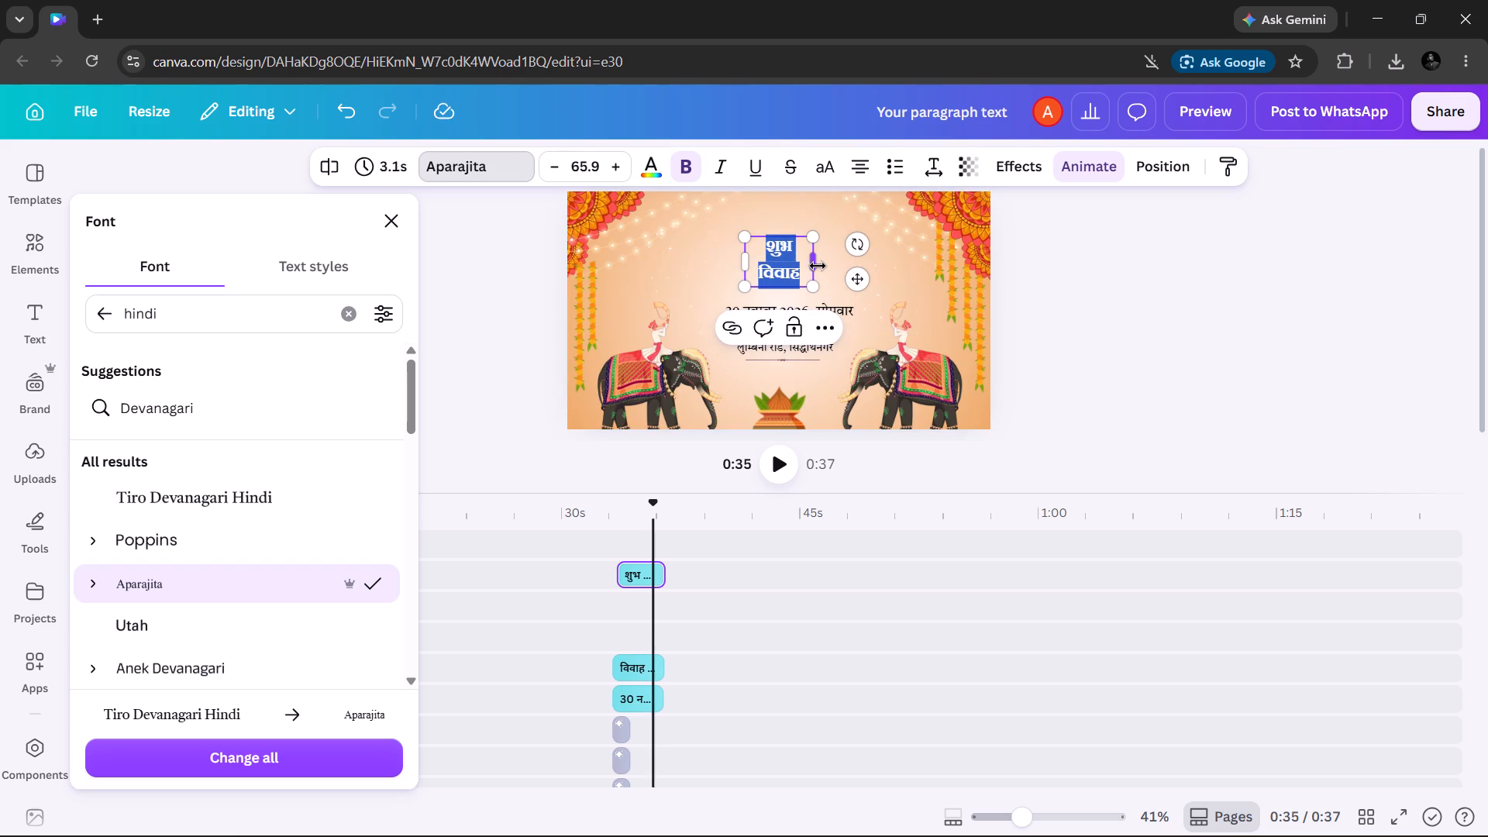
drag(818, 266, 863, 265)
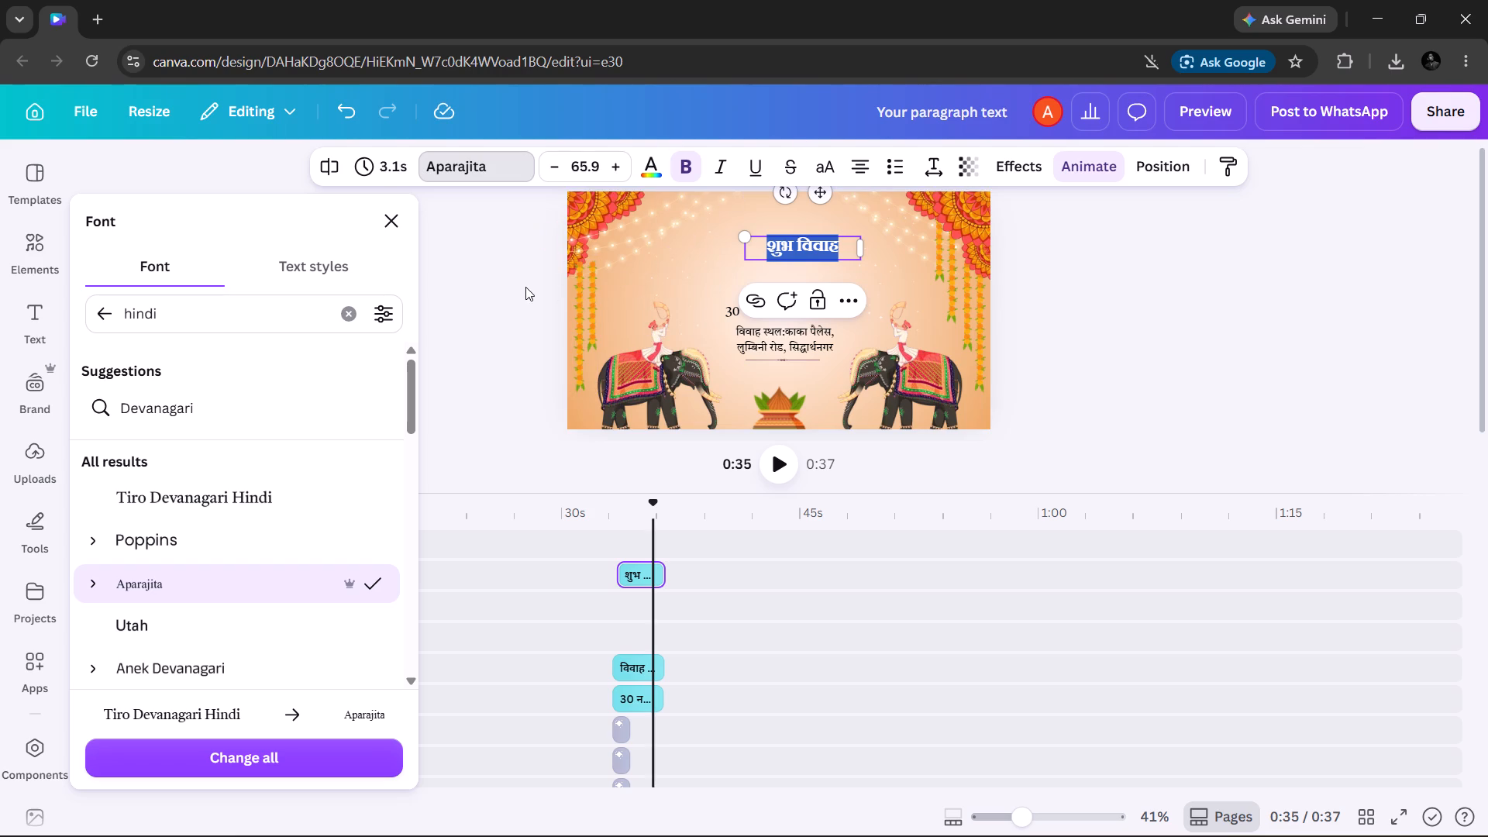
Move the शुभ विवाह heading slightly sideways so it sits centred above the date line.
click(523, 287)
click(485, 240)
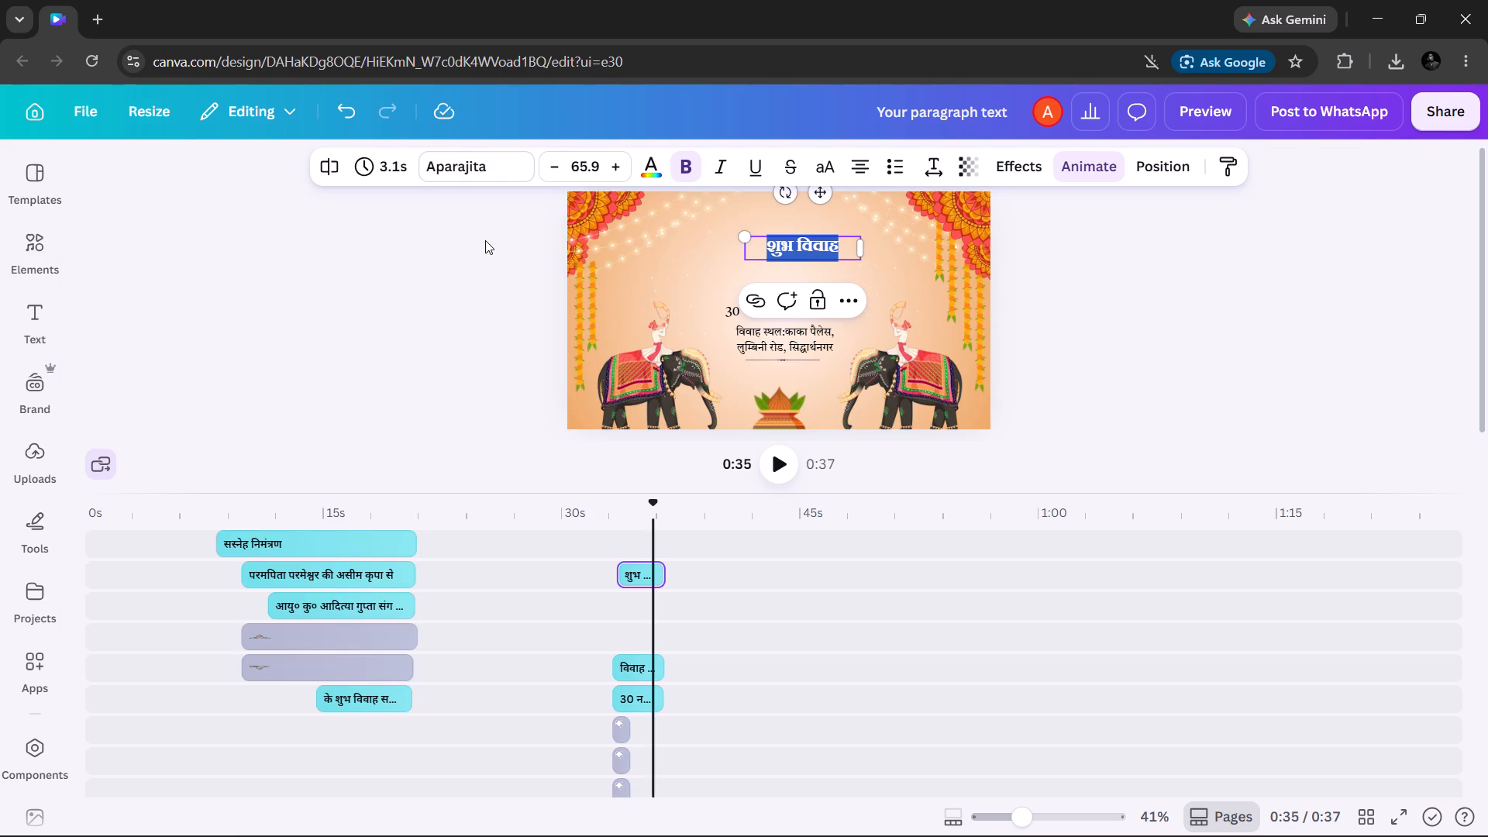
drag(781, 251, 766, 251)
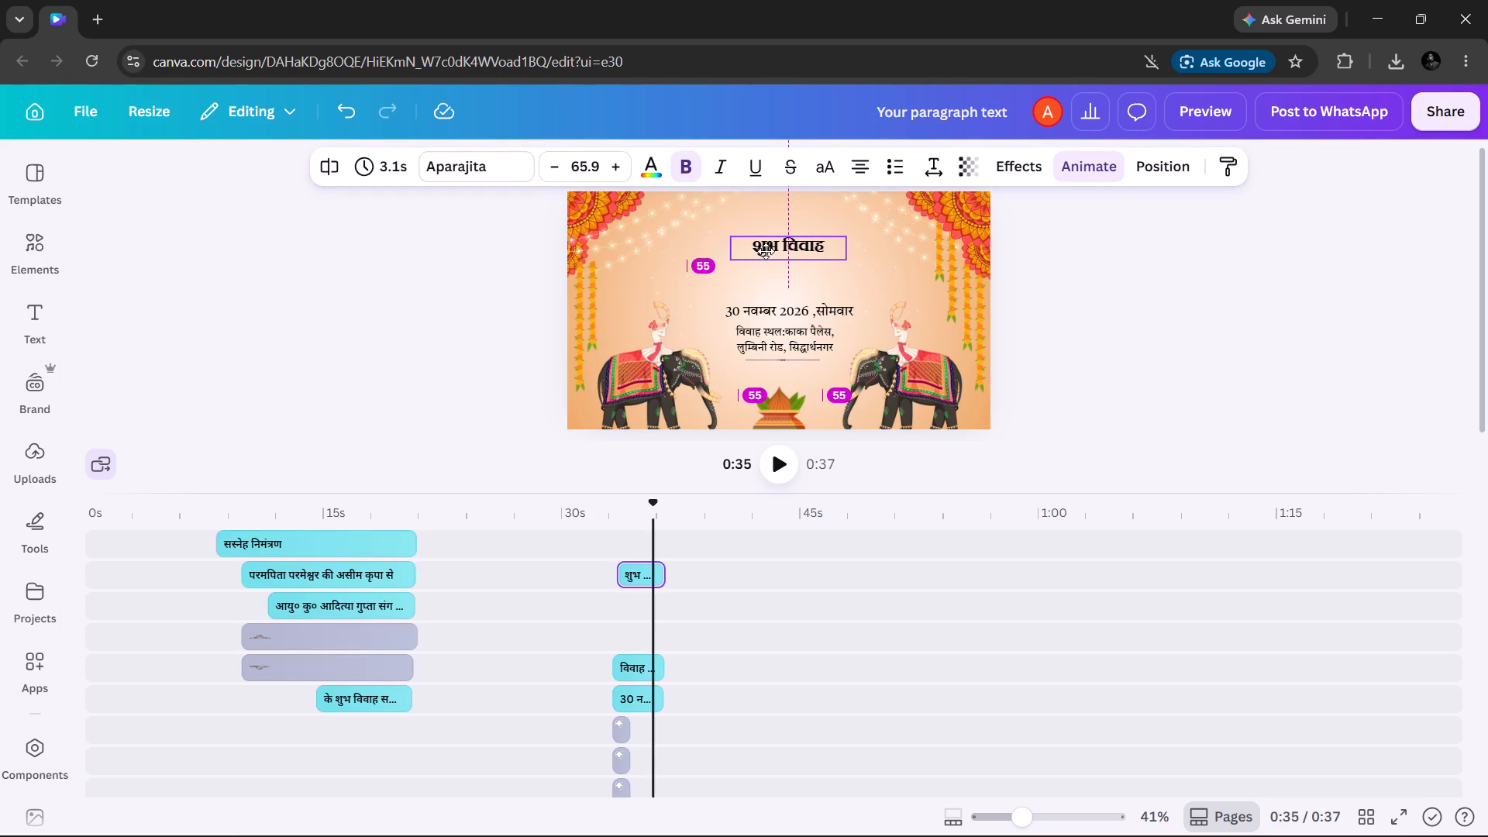
drag(766, 251, 763, 251)
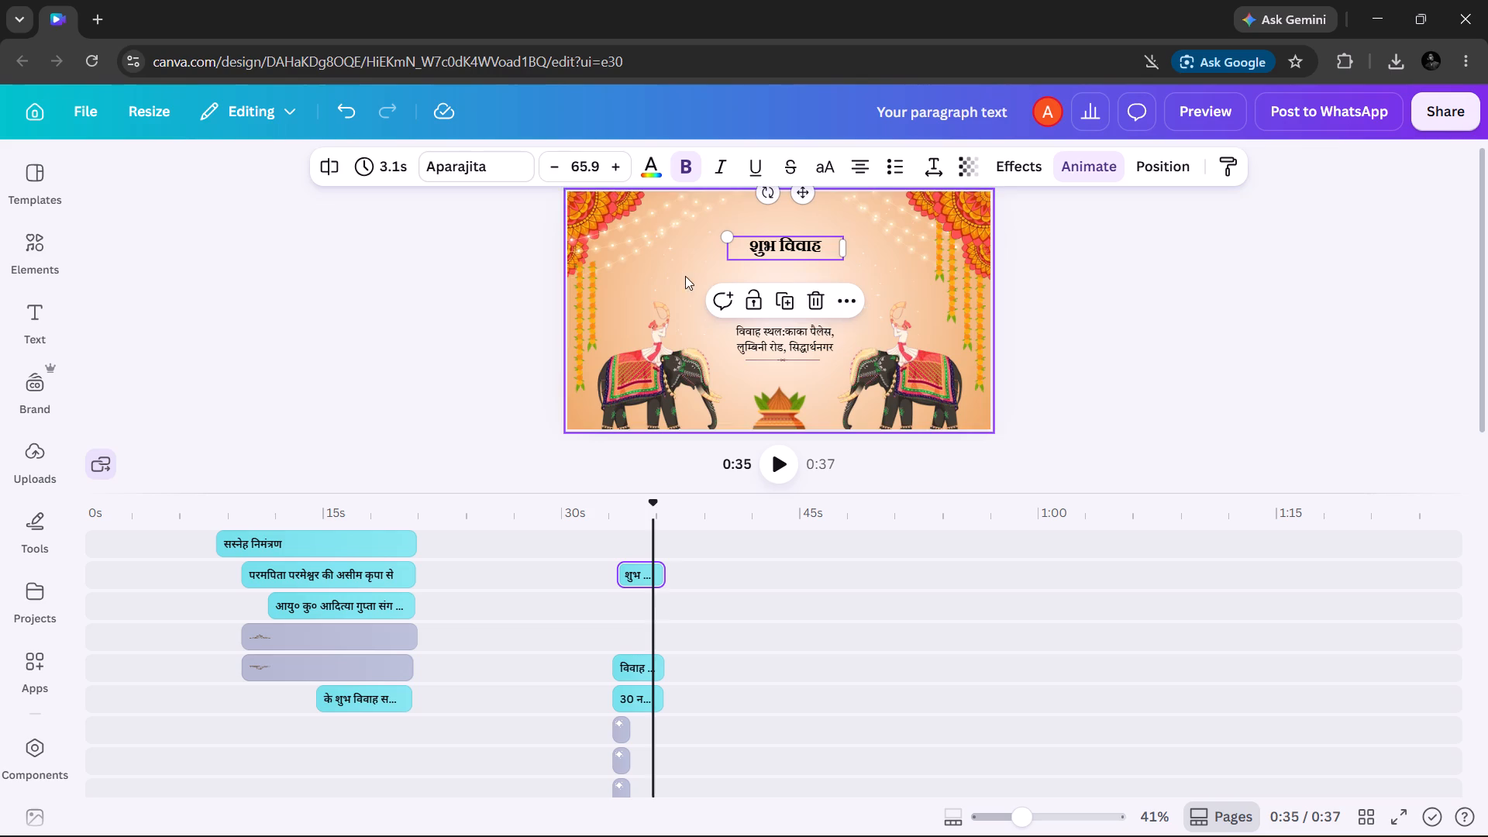
click(487, 270)
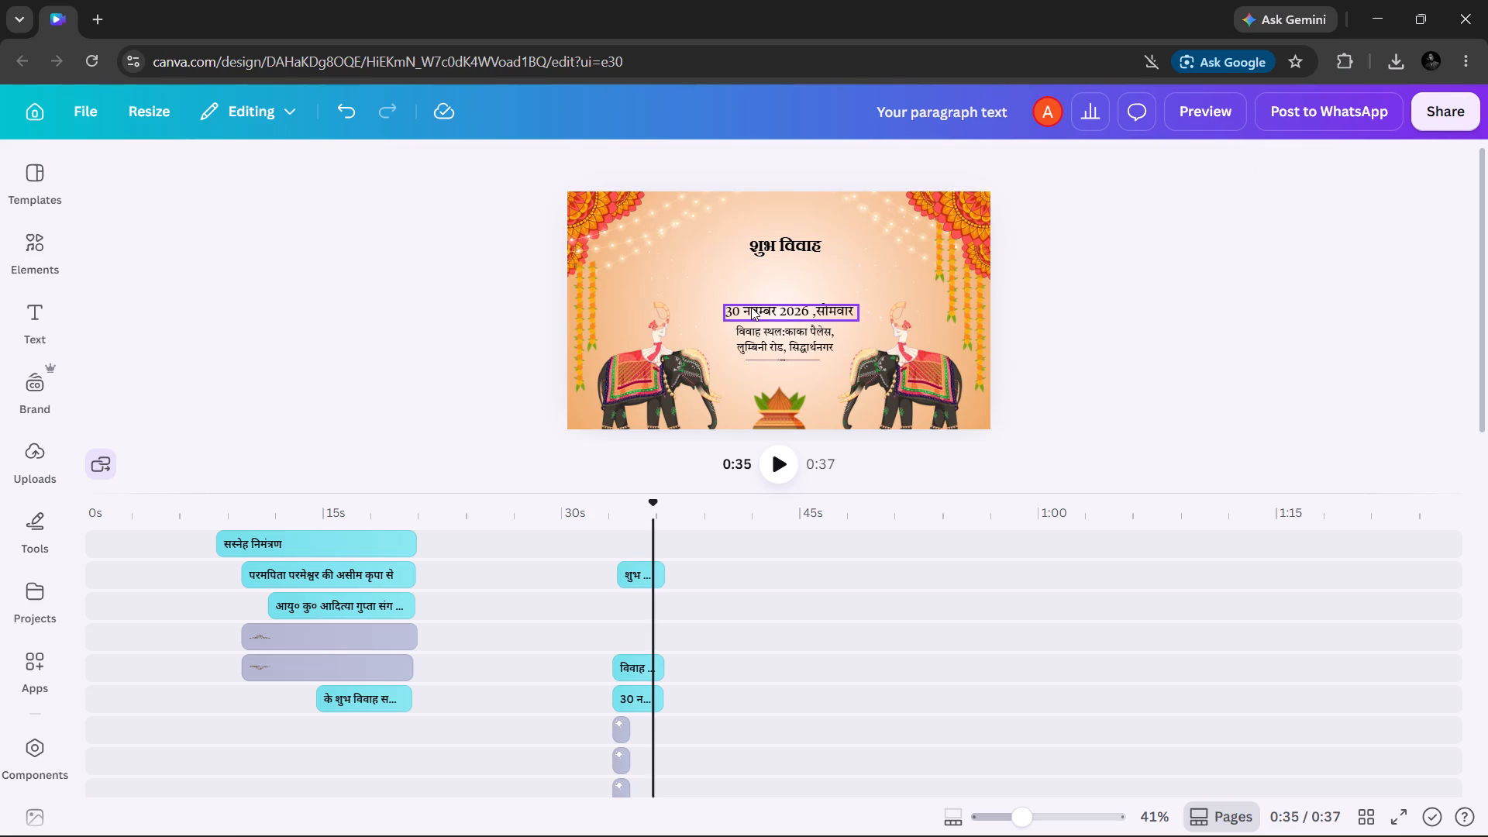
Move the 30 नवम्बर 2026 date line and the विवाह स्थल venue text up, stacked close beneath the शुभ विवाह heading.
drag(751, 307, 743, 270)
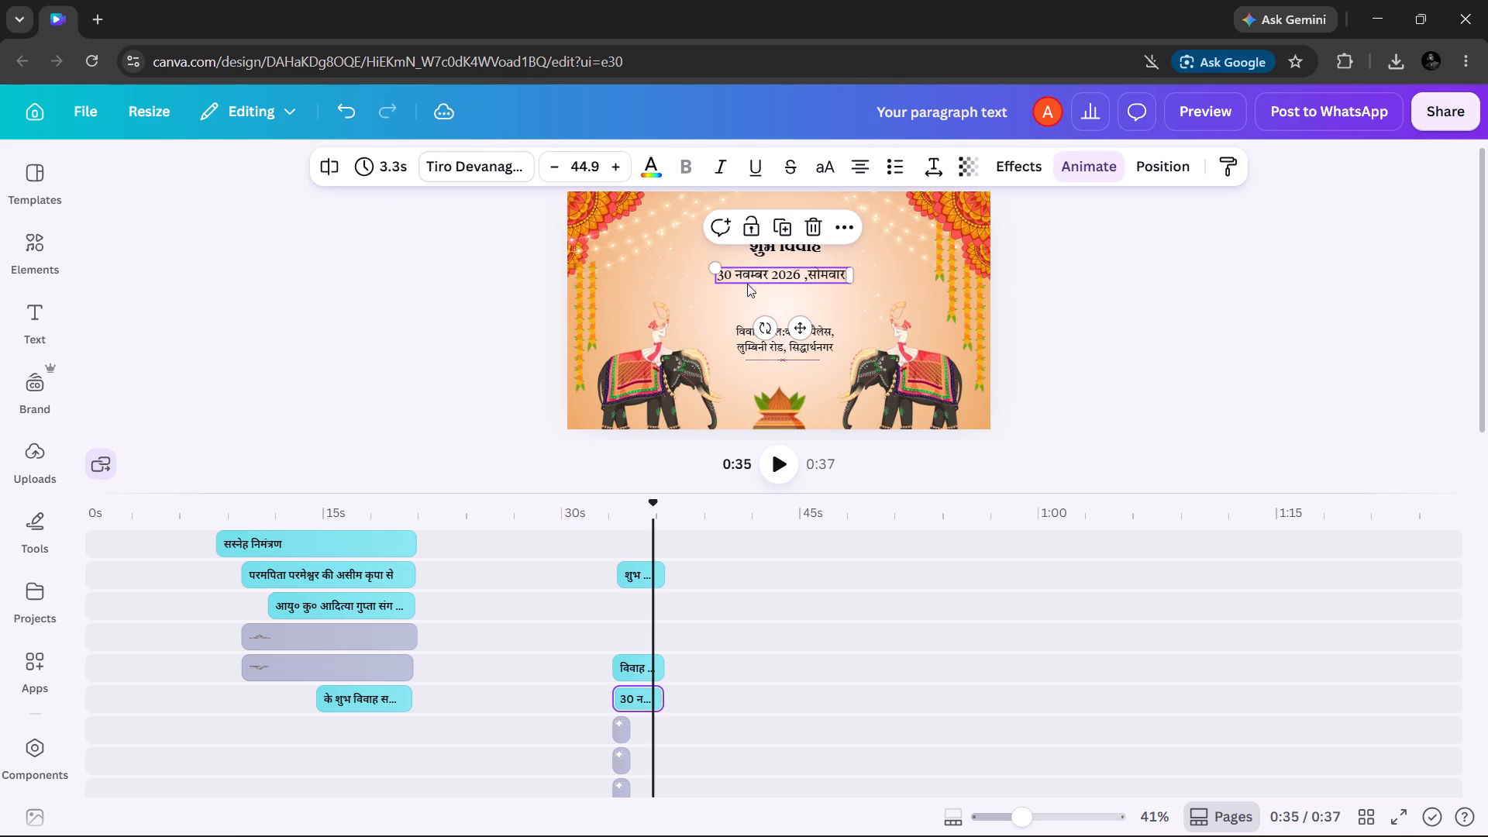
drag(781, 350, 773, 329)
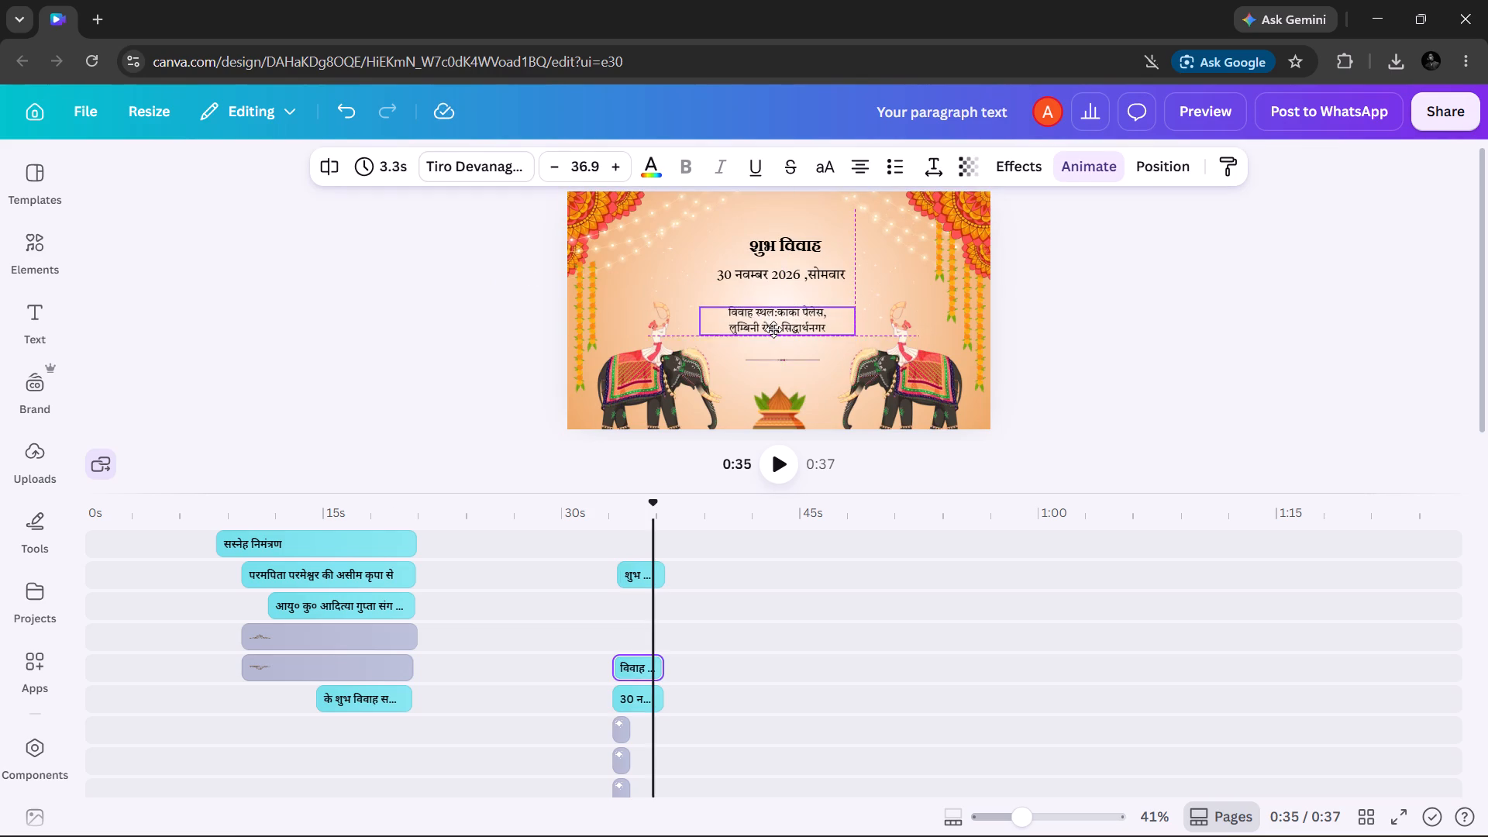
drag(773, 329, 777, 319)
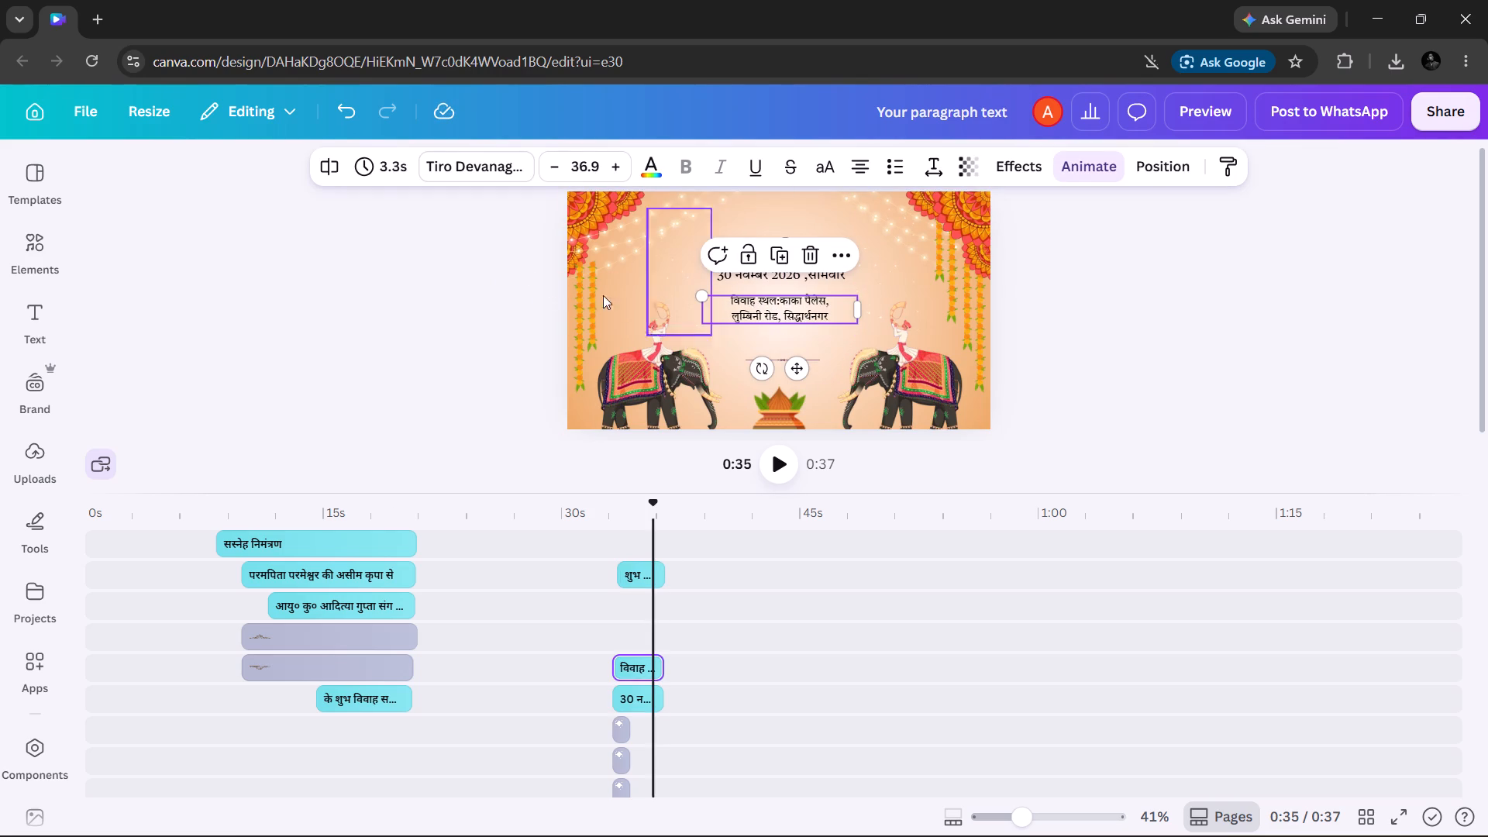
click(447, 300)
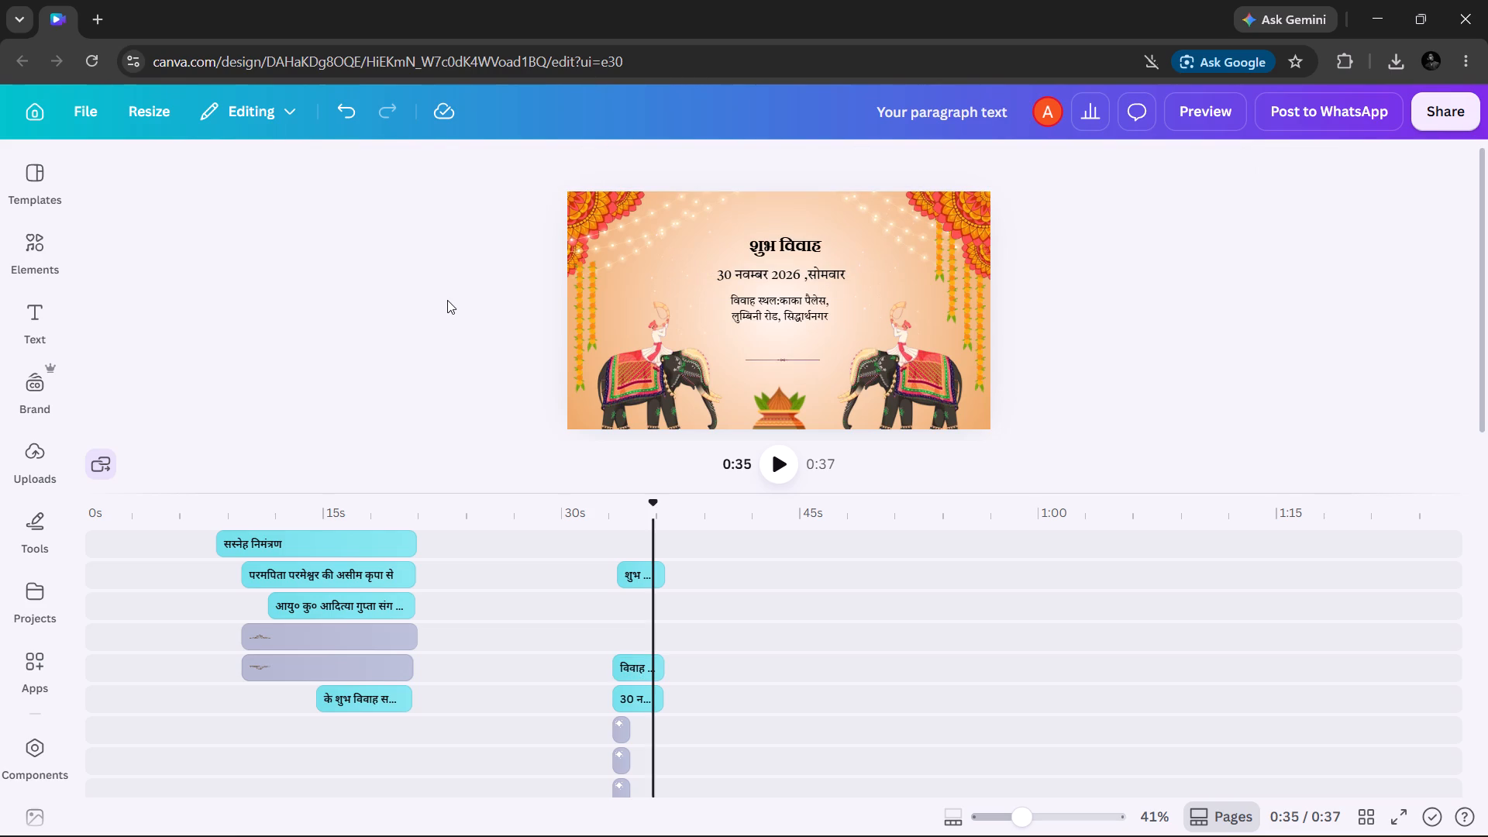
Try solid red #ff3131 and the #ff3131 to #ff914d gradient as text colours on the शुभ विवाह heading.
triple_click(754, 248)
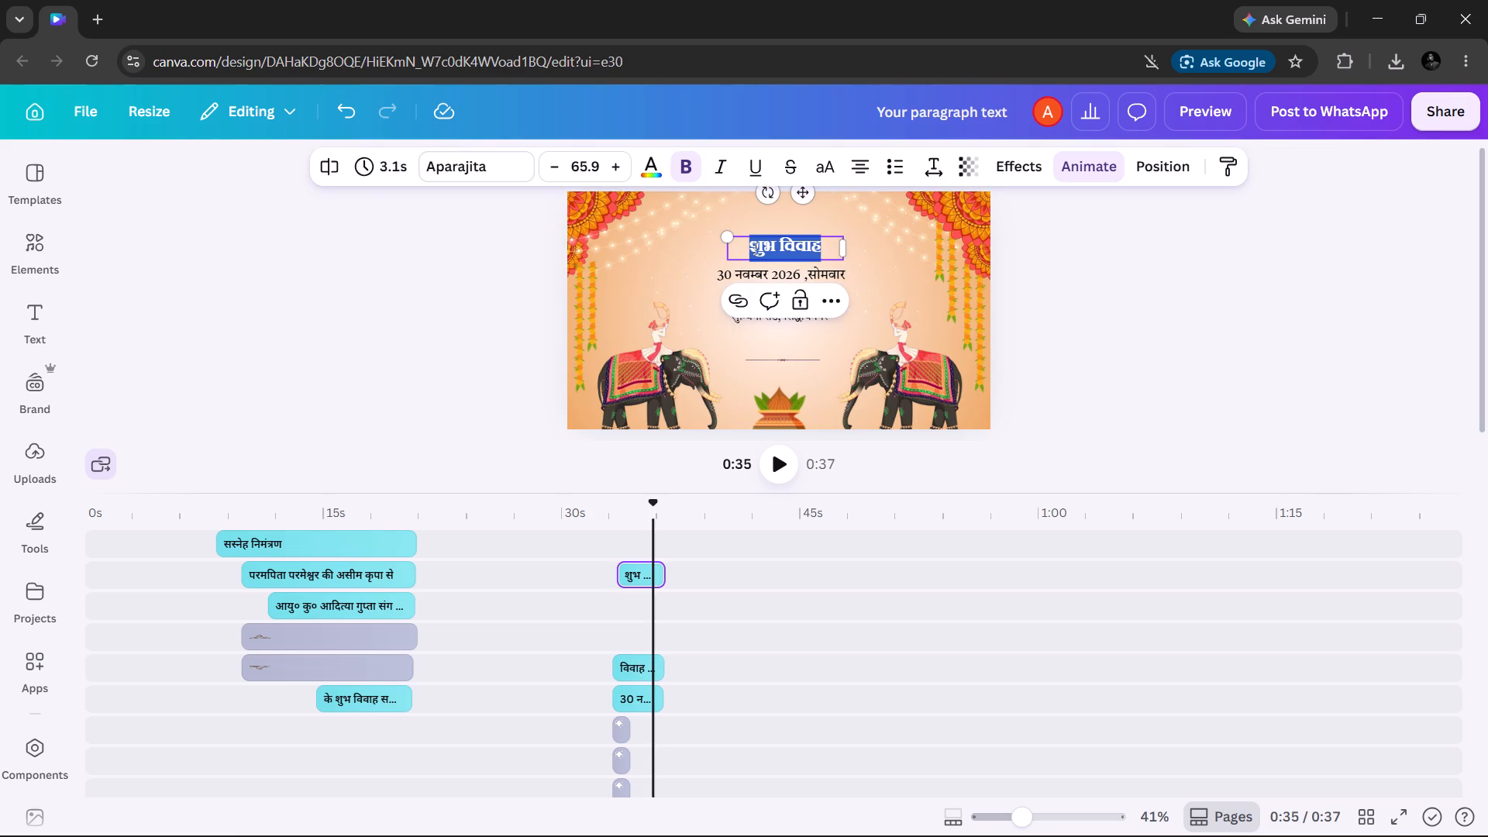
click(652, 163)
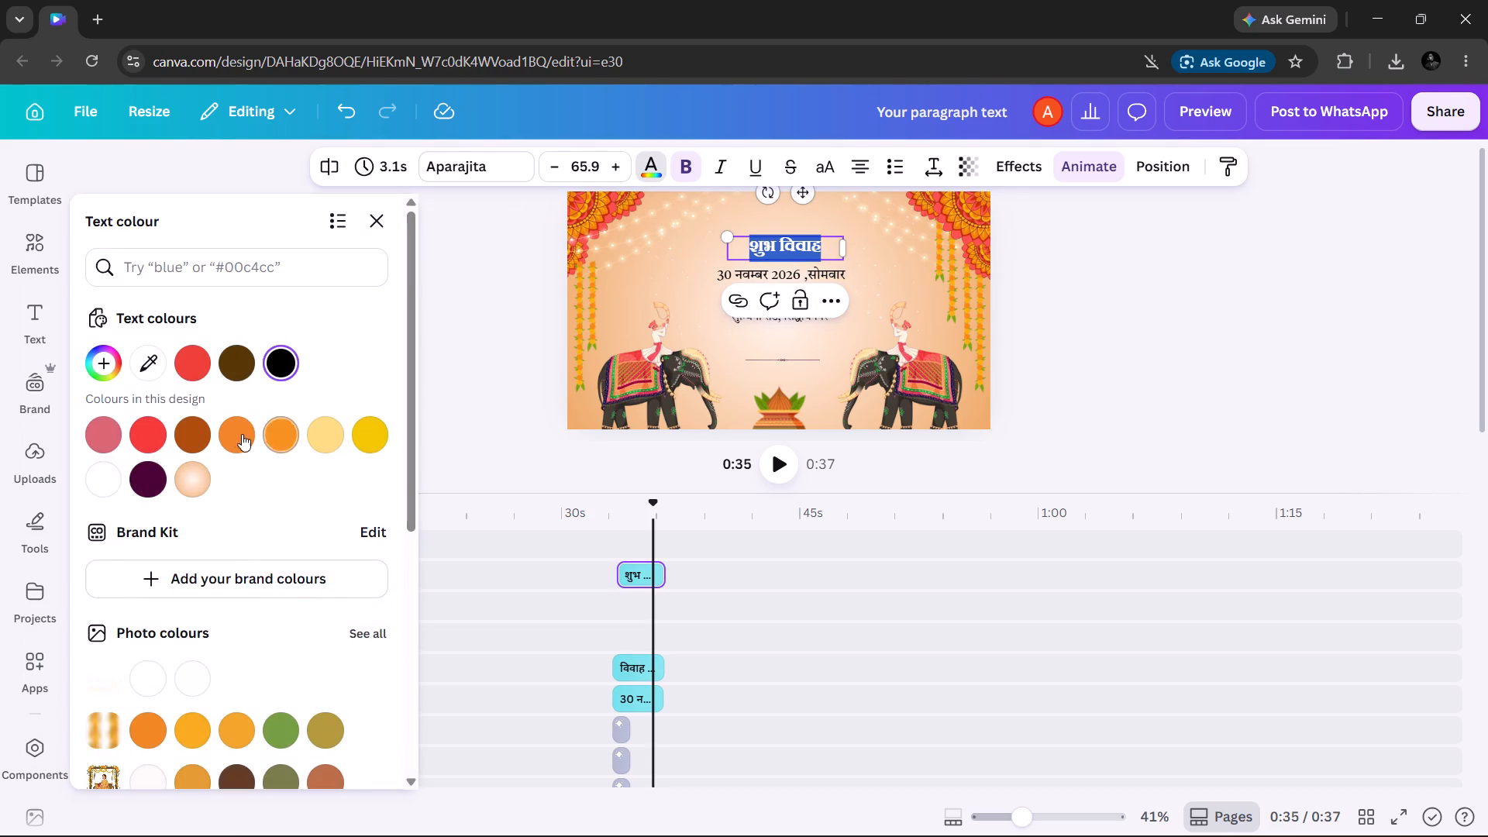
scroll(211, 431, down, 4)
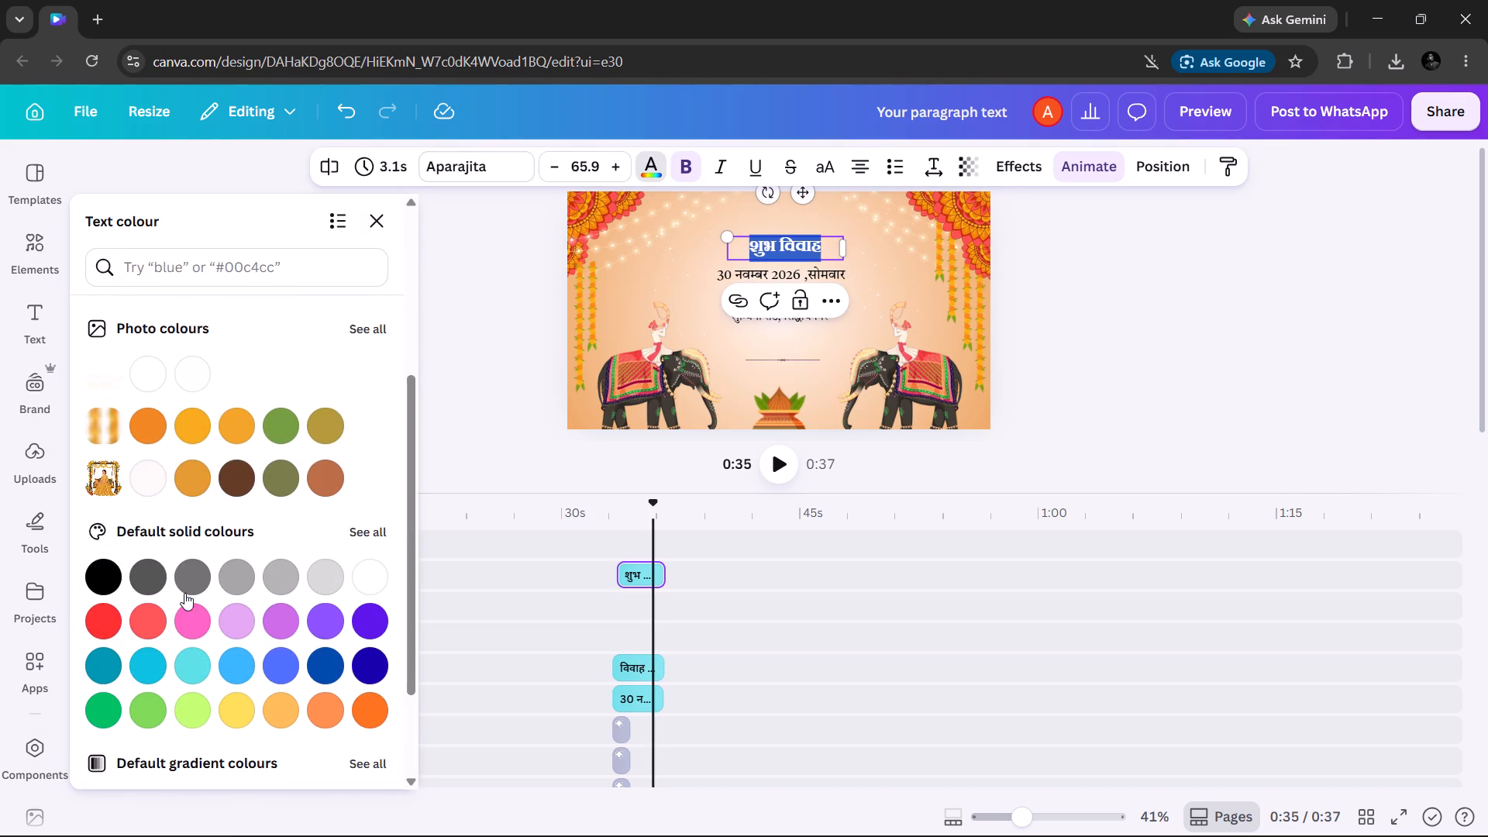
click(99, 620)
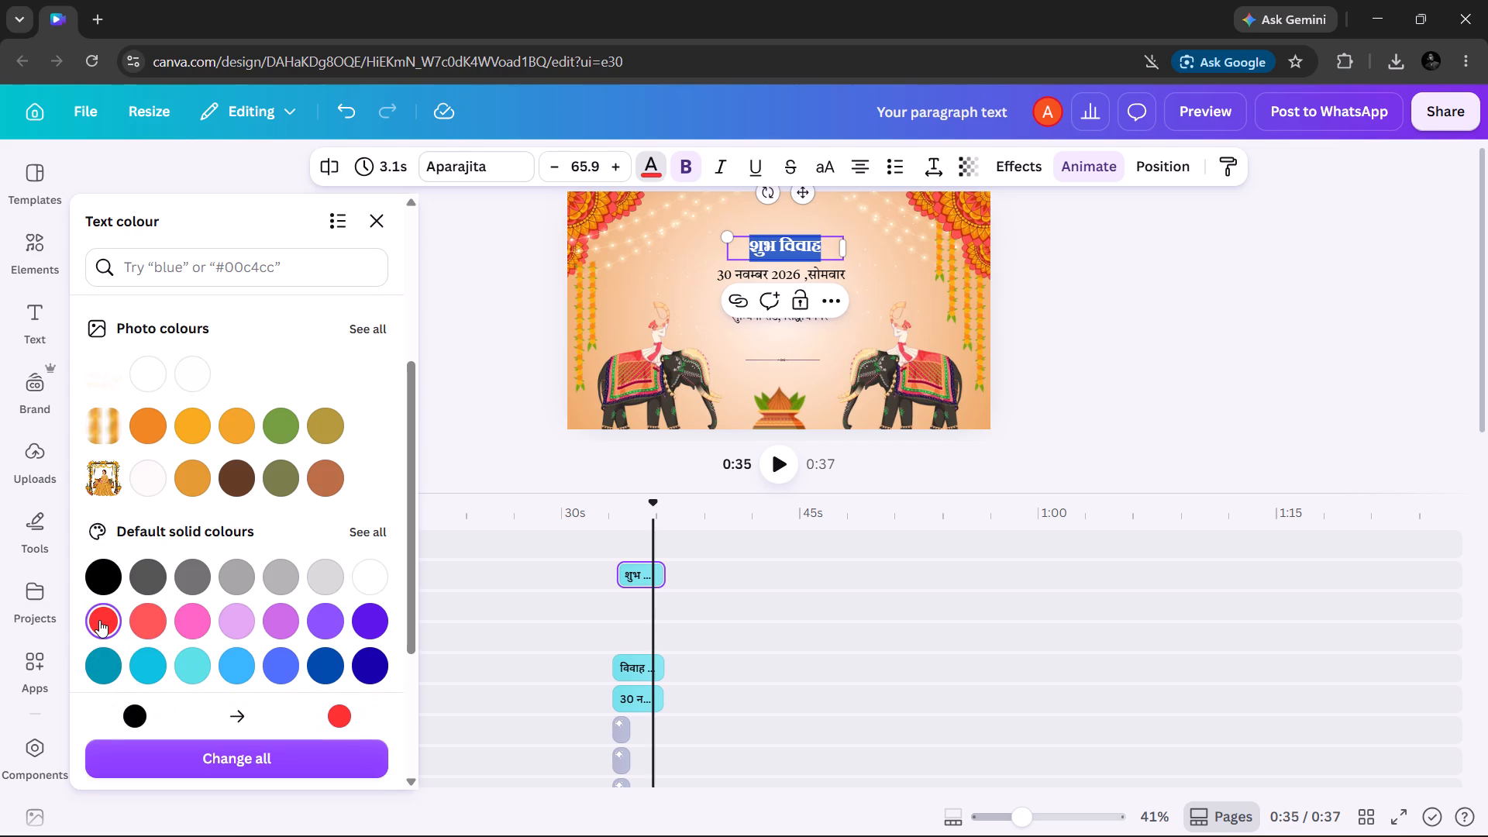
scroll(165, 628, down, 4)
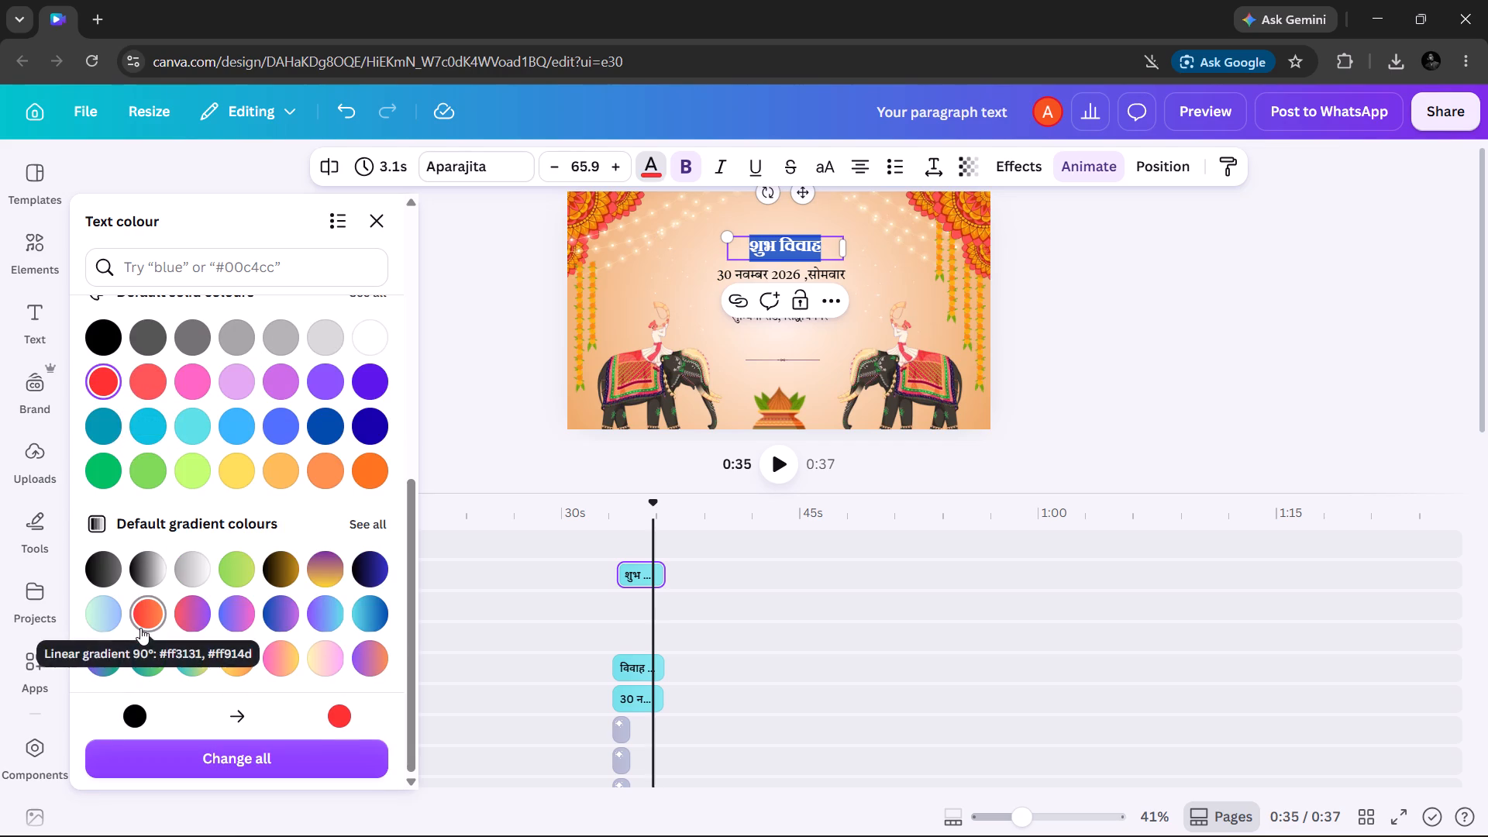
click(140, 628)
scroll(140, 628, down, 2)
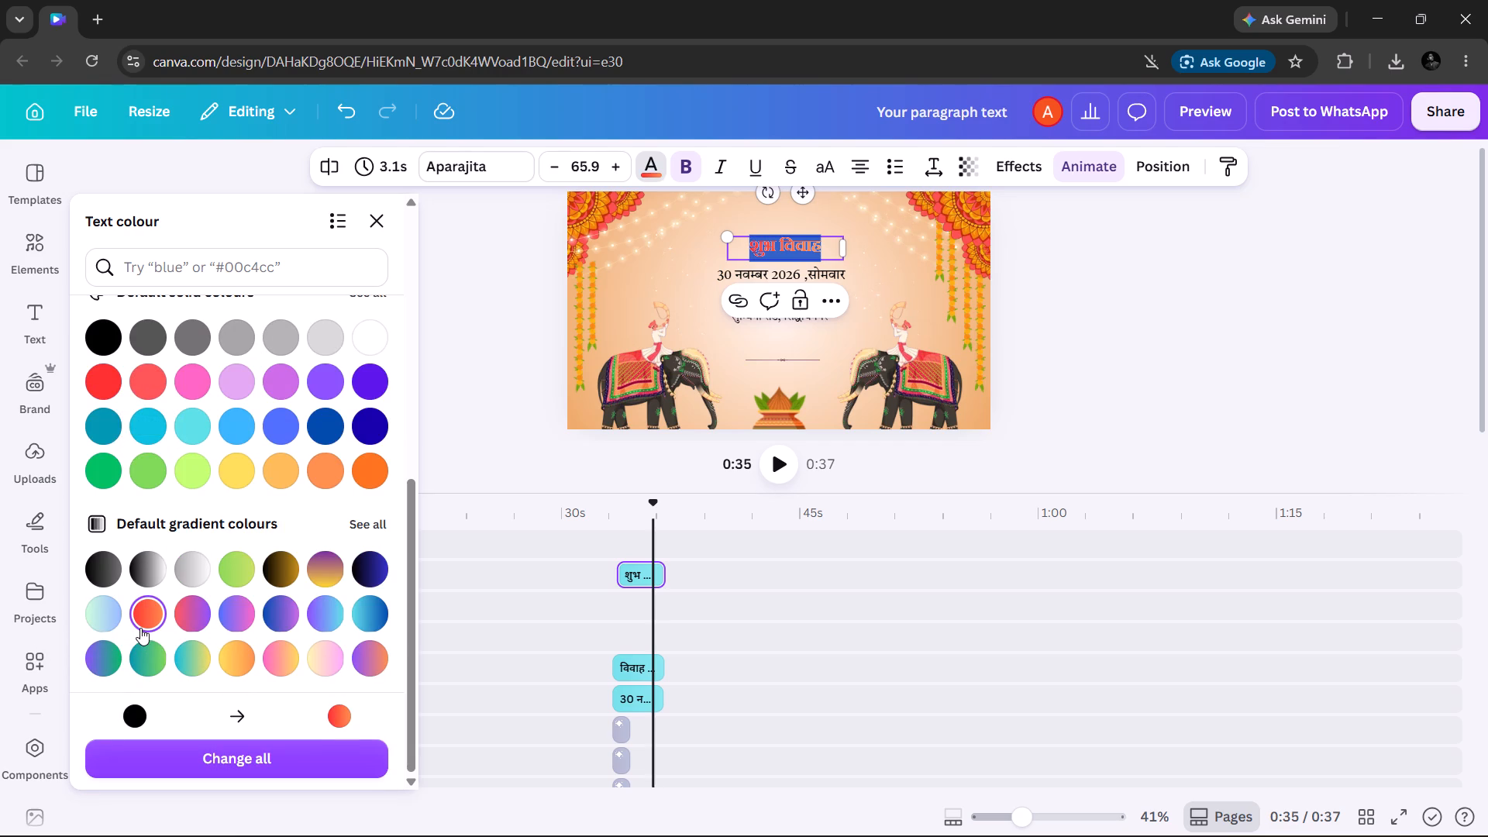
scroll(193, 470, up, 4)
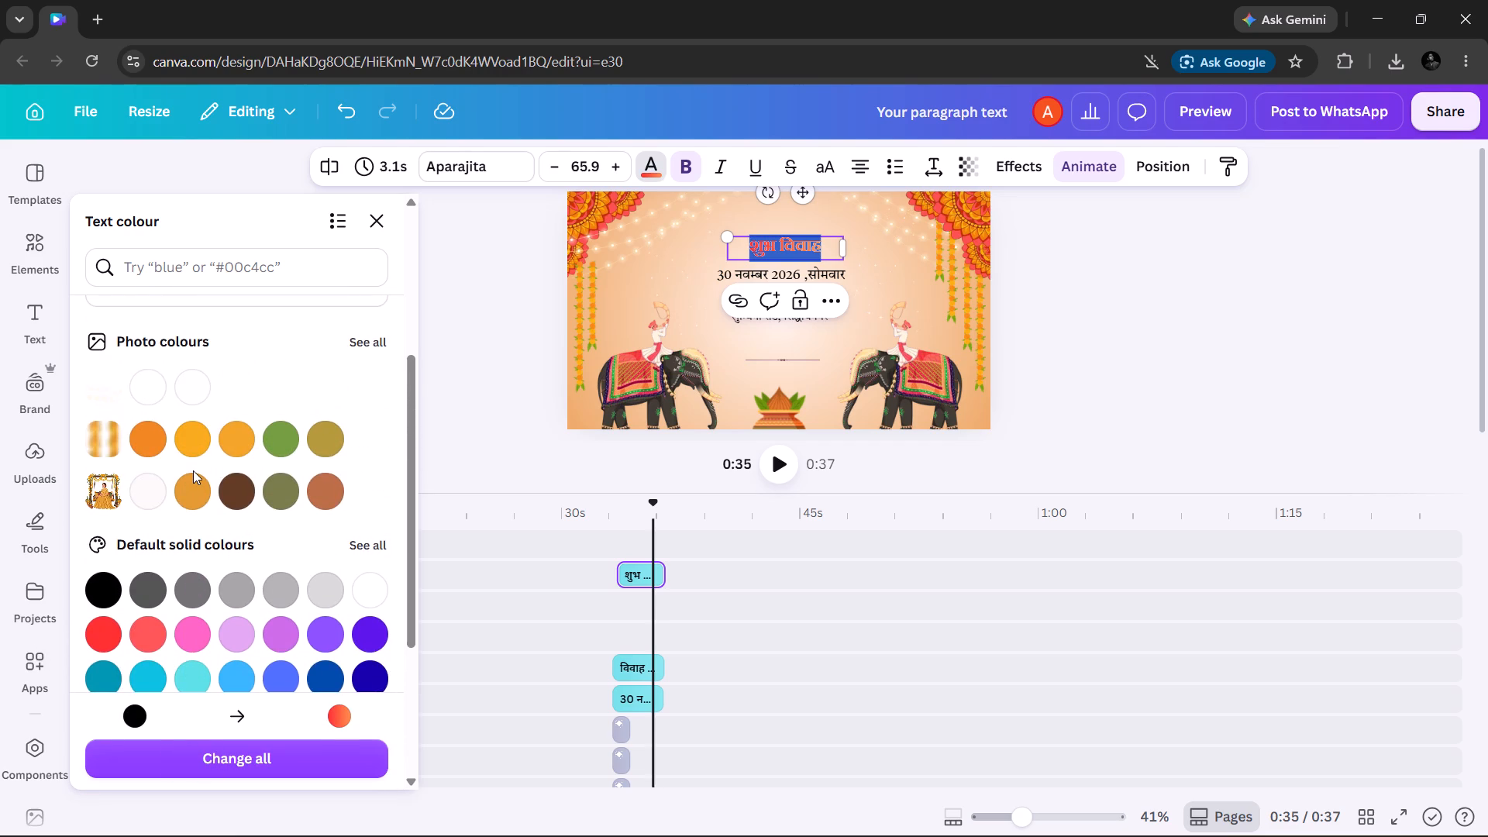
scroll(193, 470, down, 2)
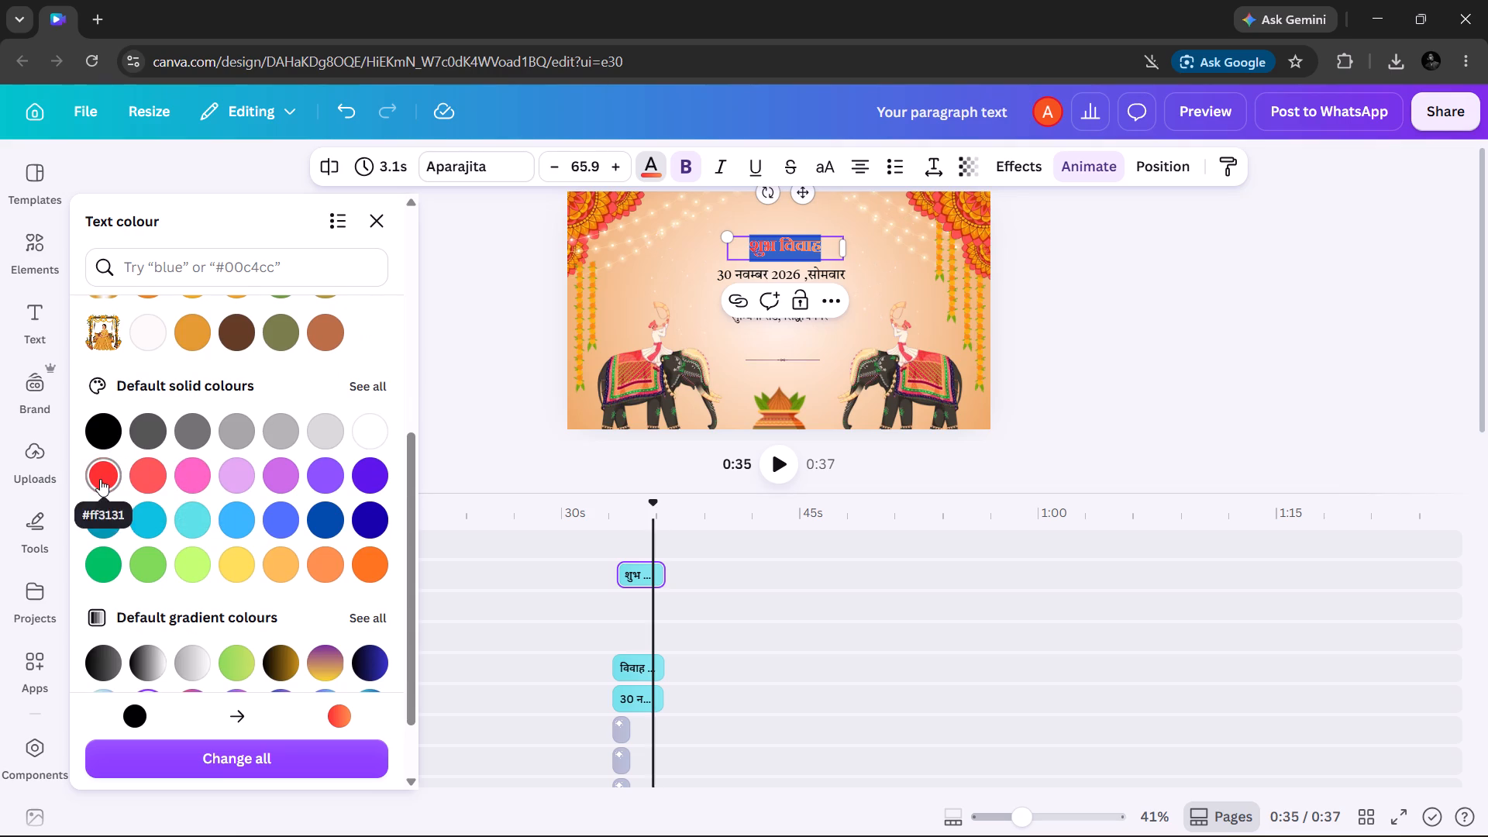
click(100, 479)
Colour the शुभ विवाह heading dark orange from the full set of default solid colours.
scroll(150, 382, up, 1)
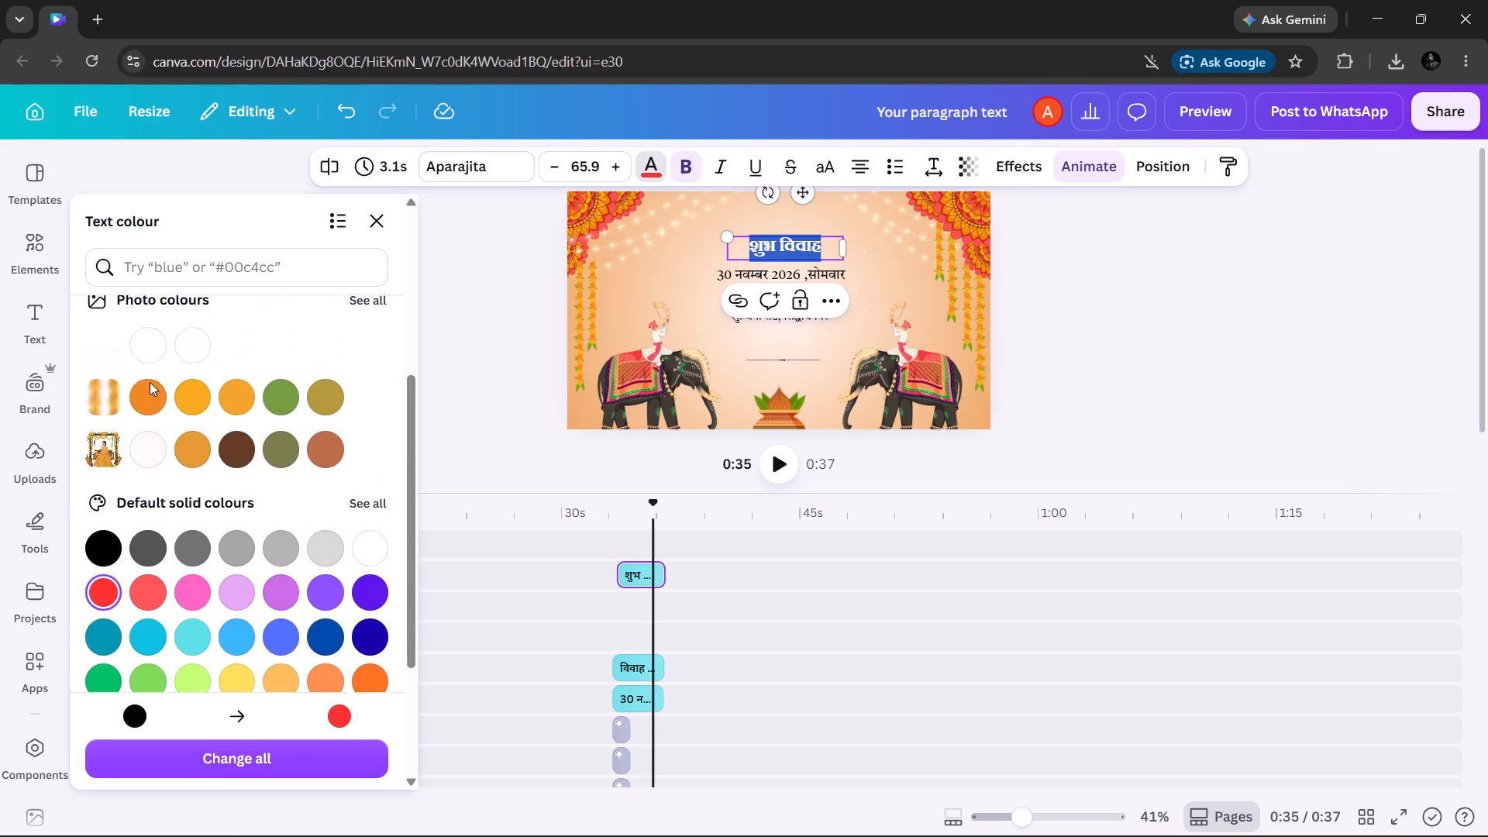
scroll(150, 382, up, 1)
click(360, 522)
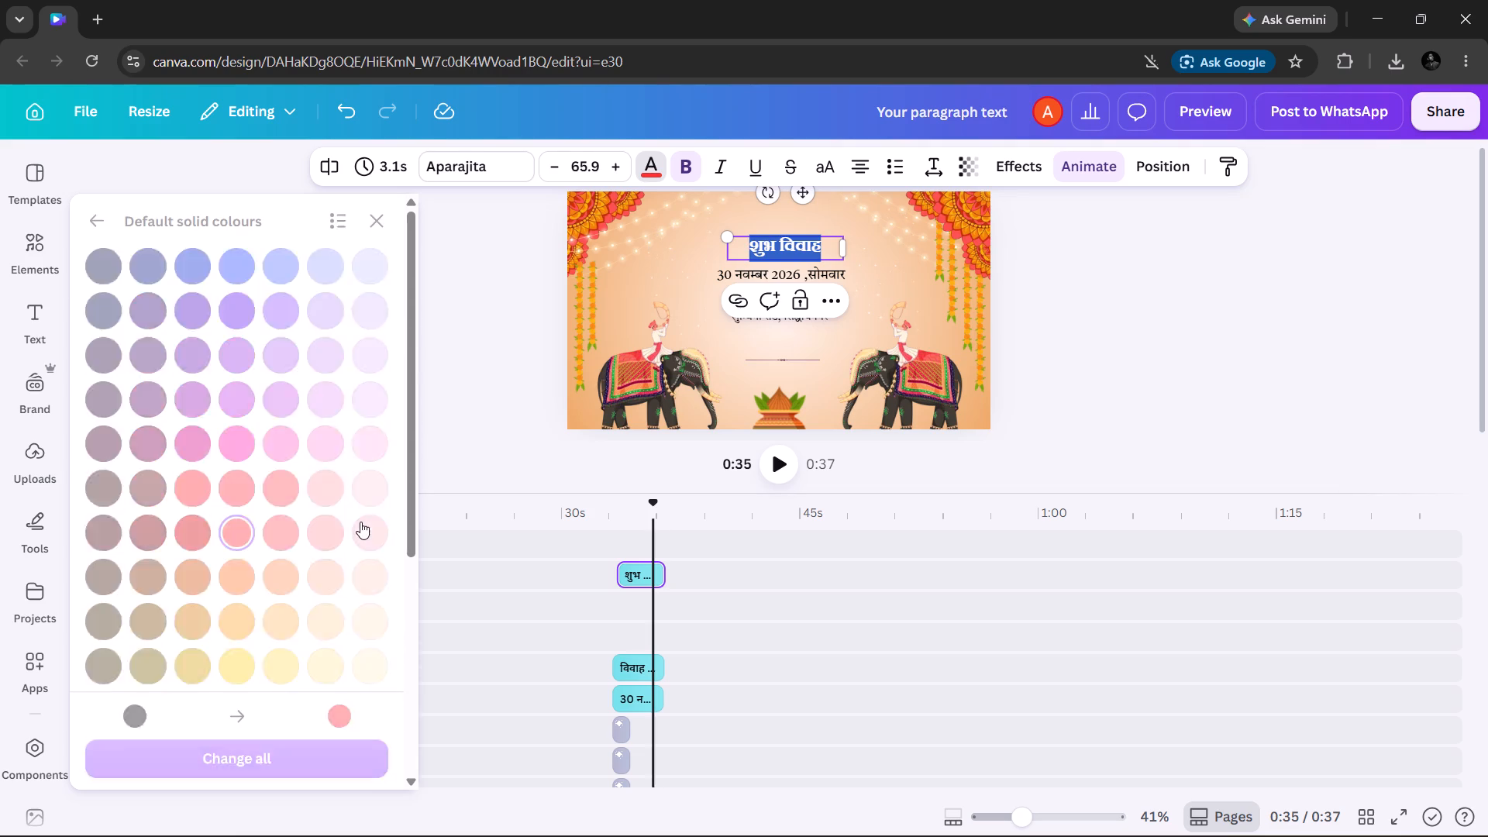
scroll(360, 522, down, 2)
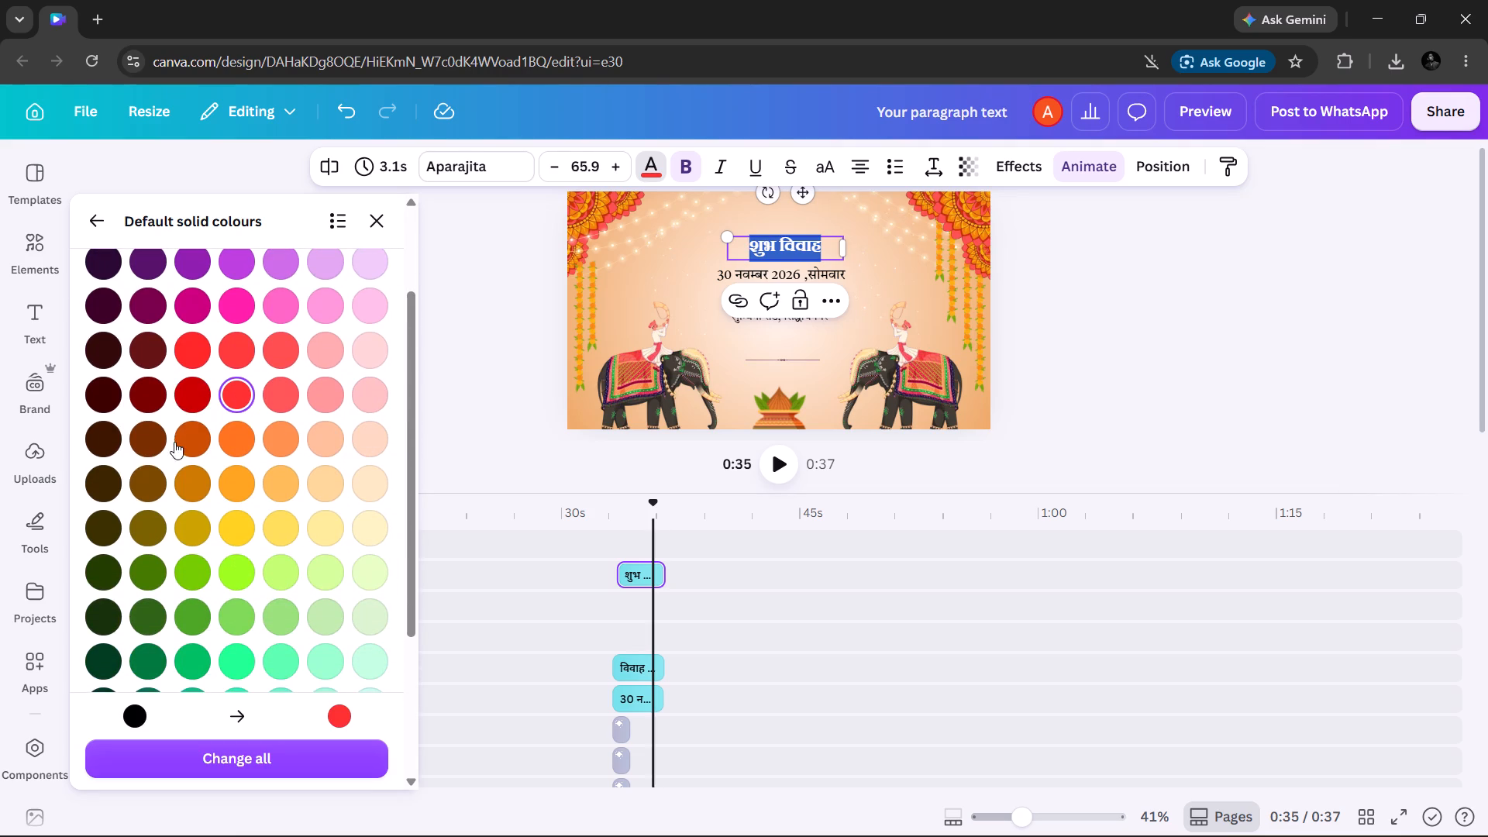
click(196, 442)
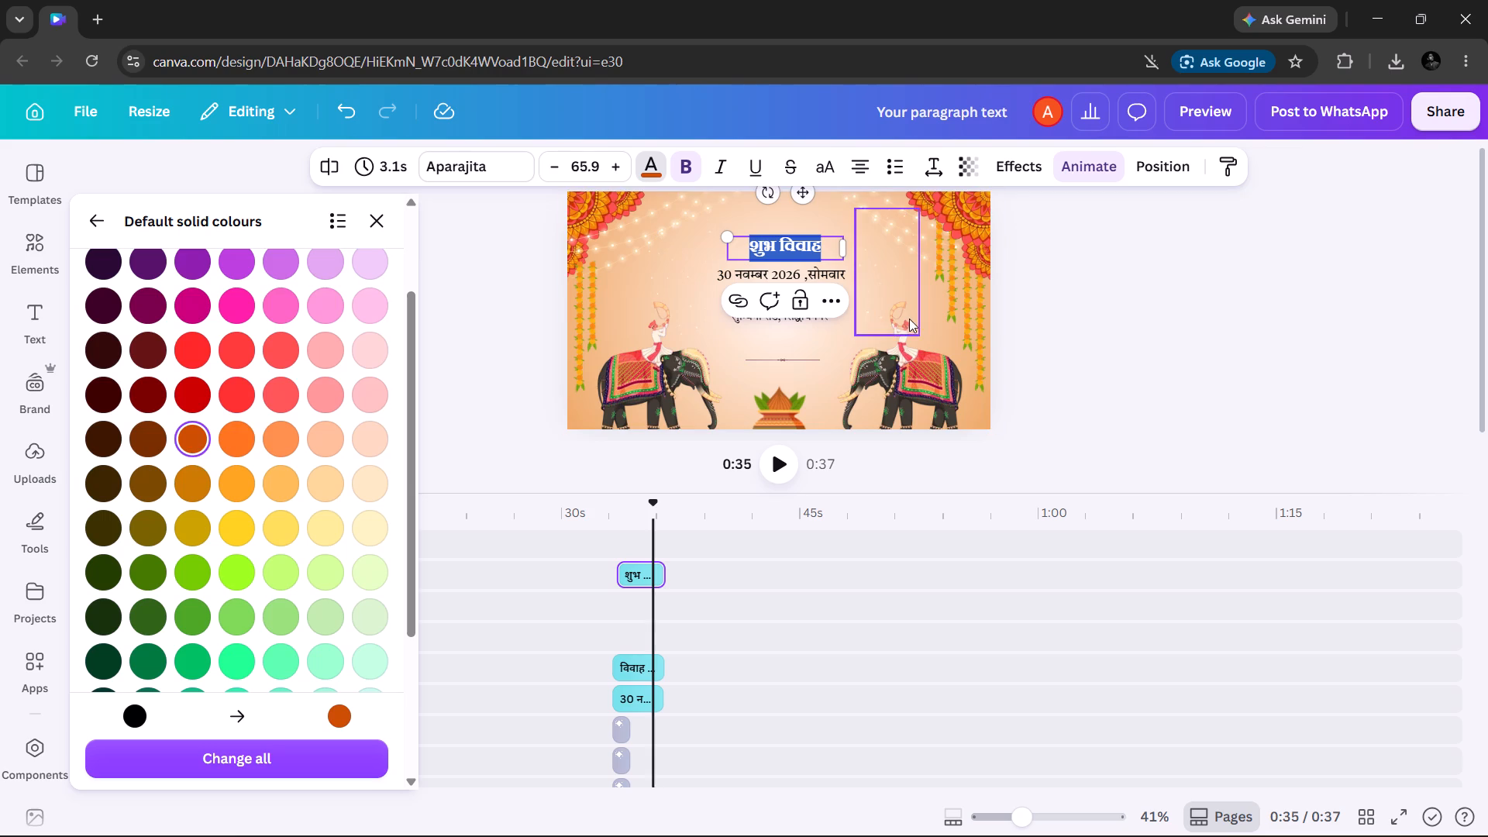
click(1085, 326)
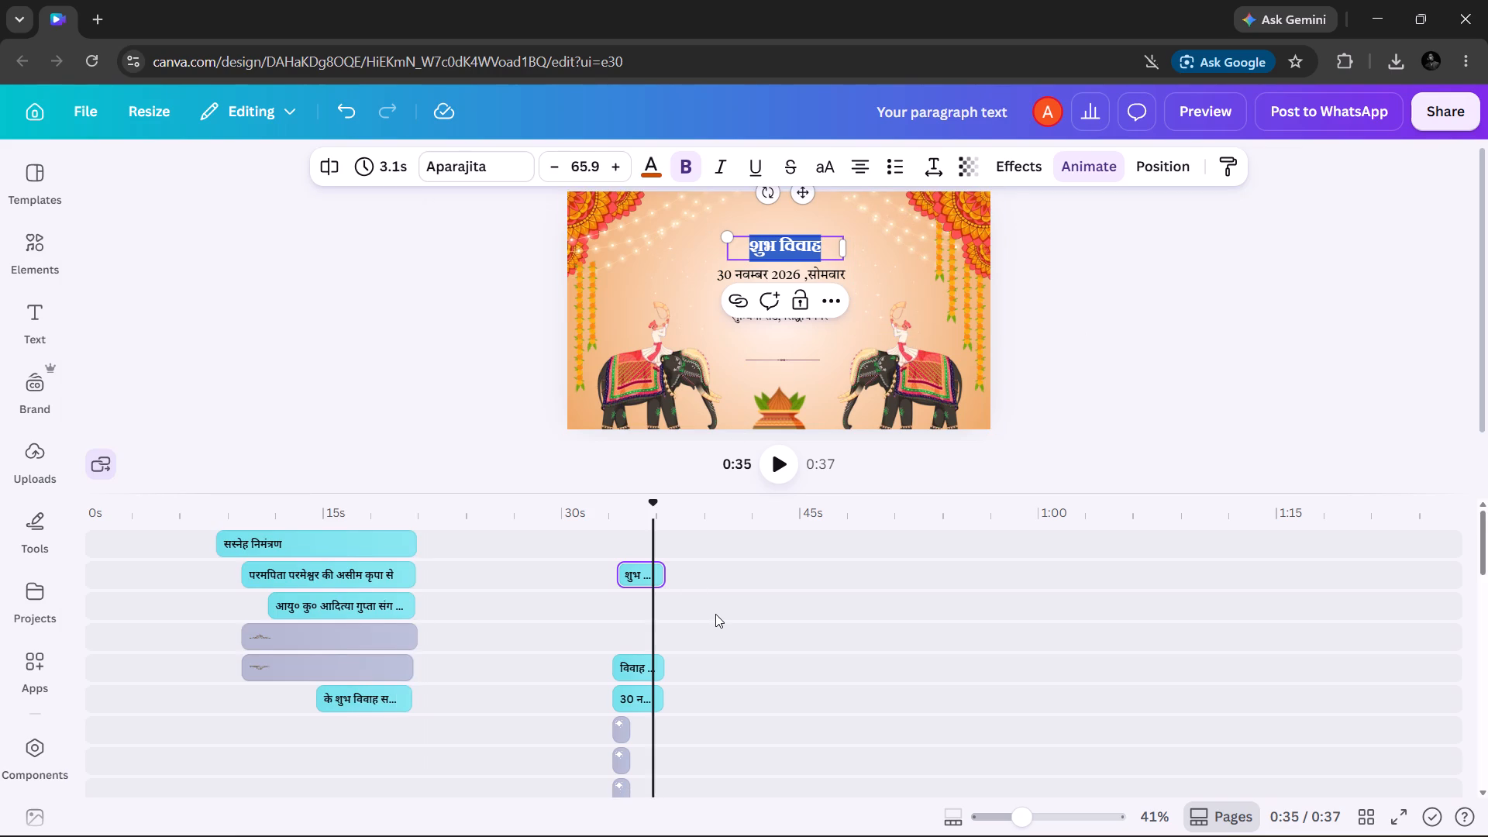
Look through the whole timeline, checking the text, decoration, background and audio tracks across all the scenes.
scroll(715, 614, down, 7)
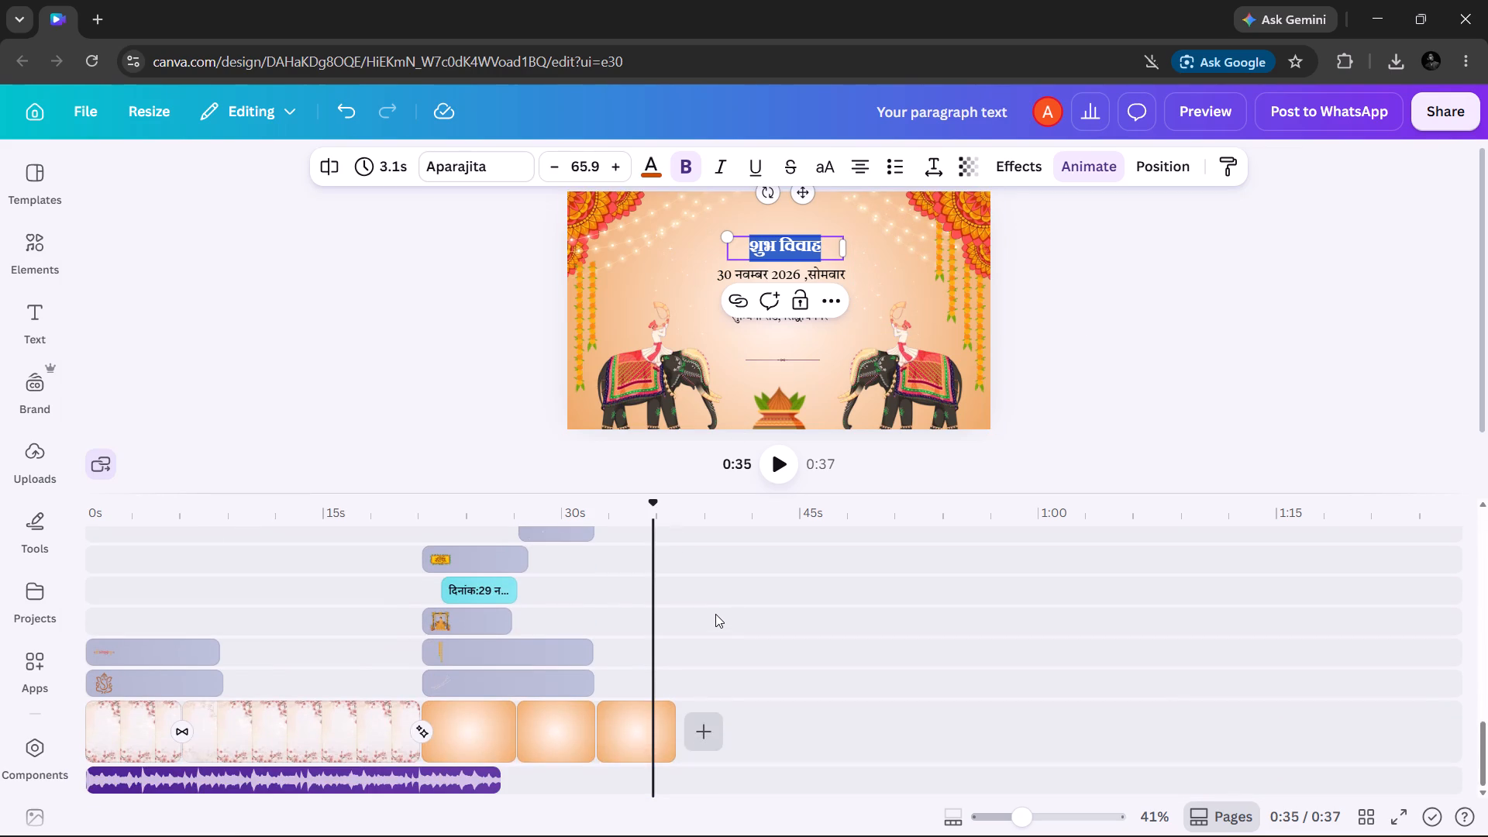
scroll(715, 614, up, 2)
scroll(715, 614, down, 2)
scroll(715, 614, up, 2)
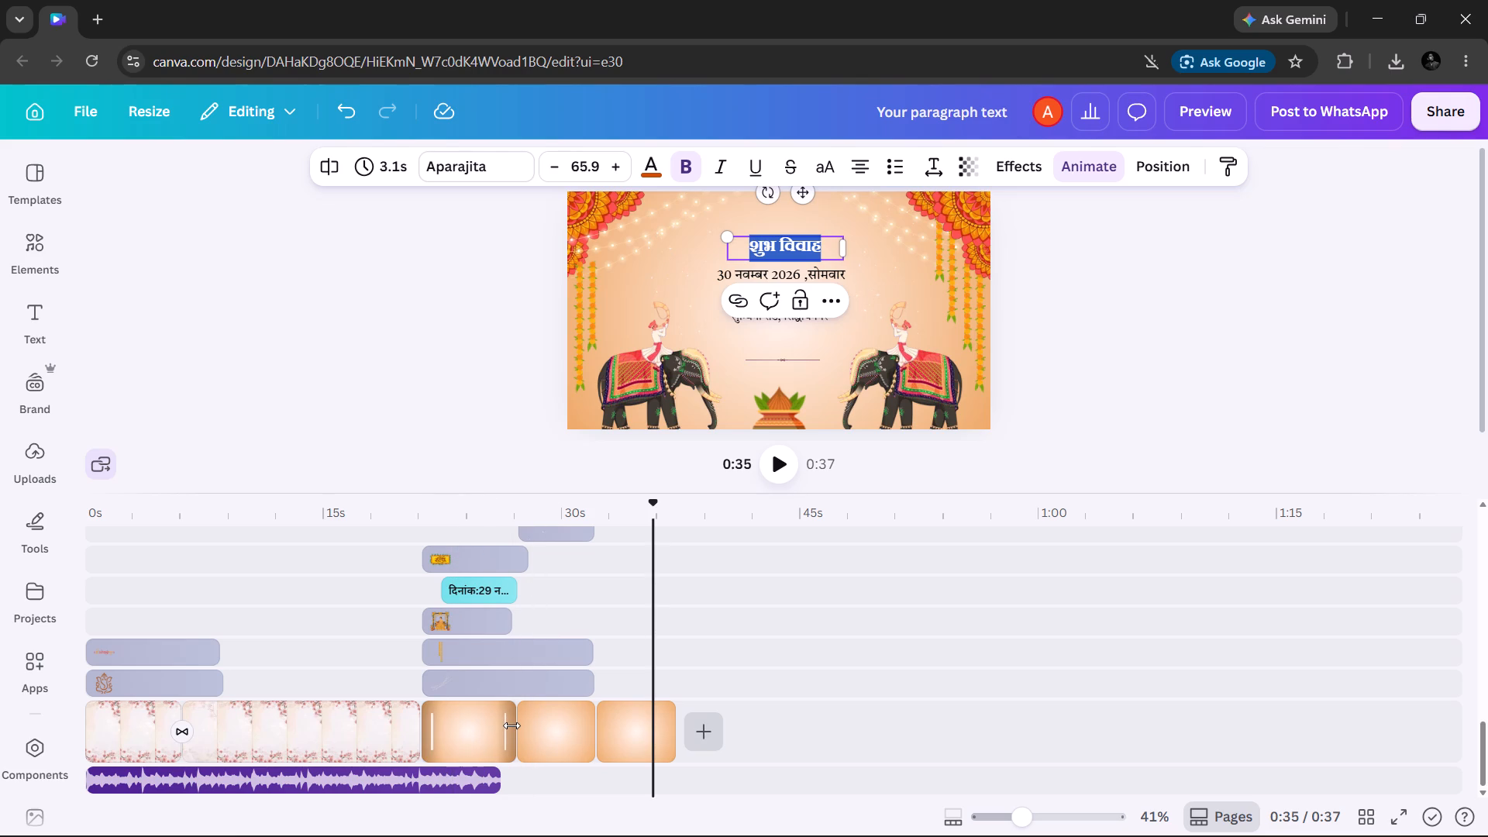
scroll(511, 725, up, 6)
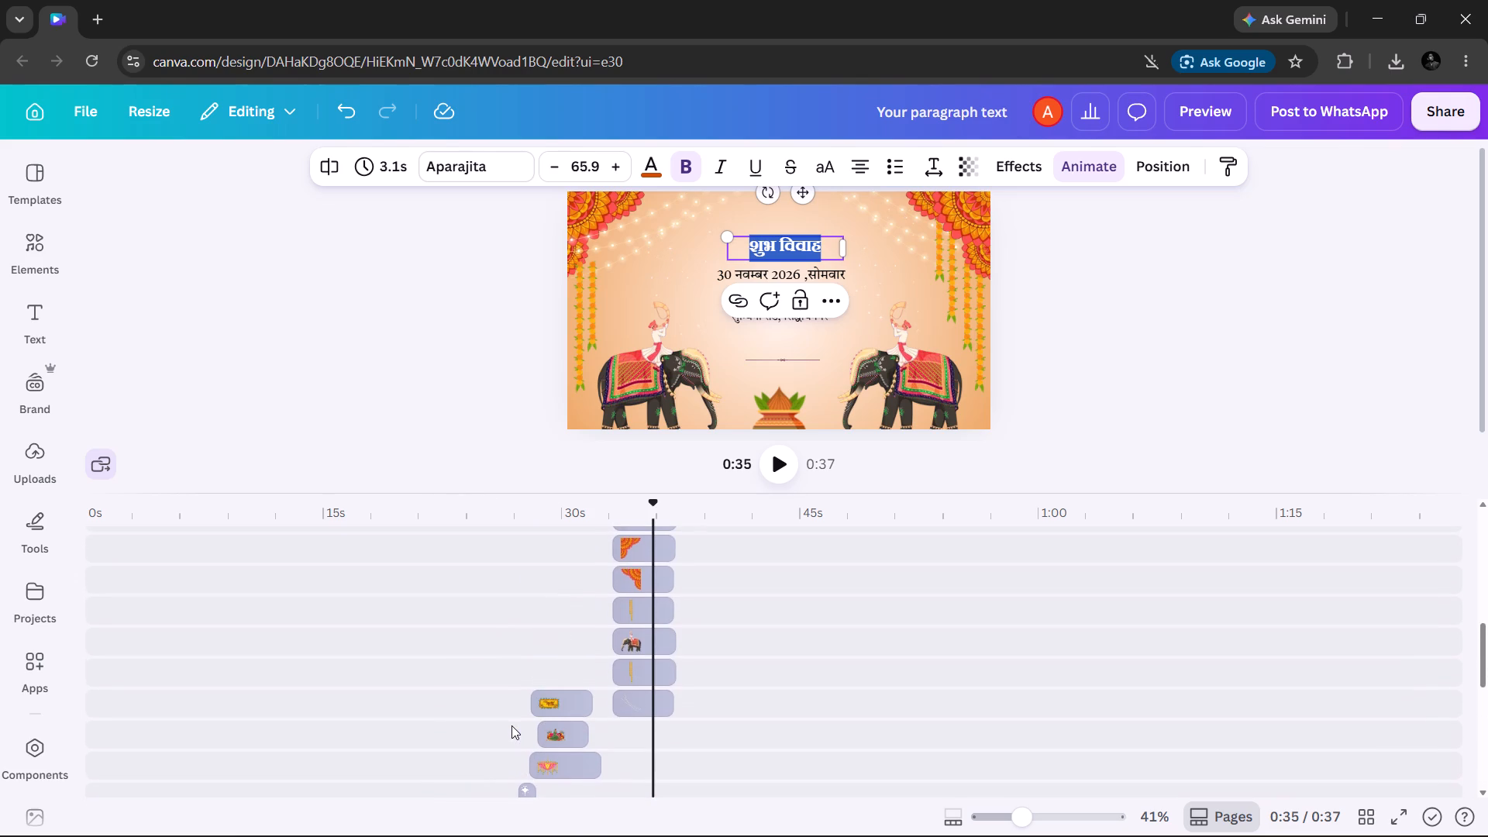
right_click(511, 725)
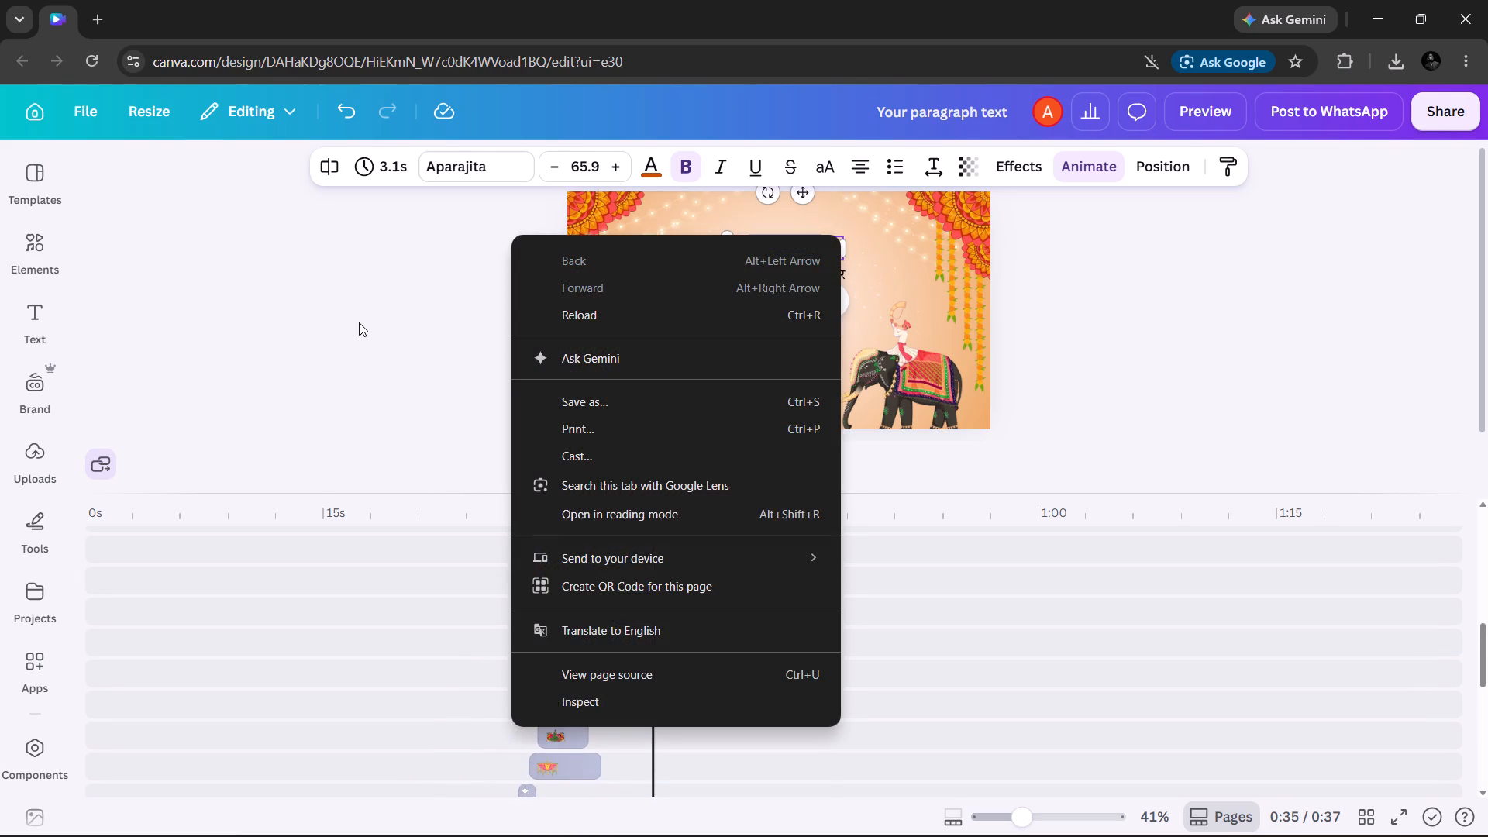
click(359, 322)
scroll(554, 649, down, 2)
scroll(554, 649, left, 1)
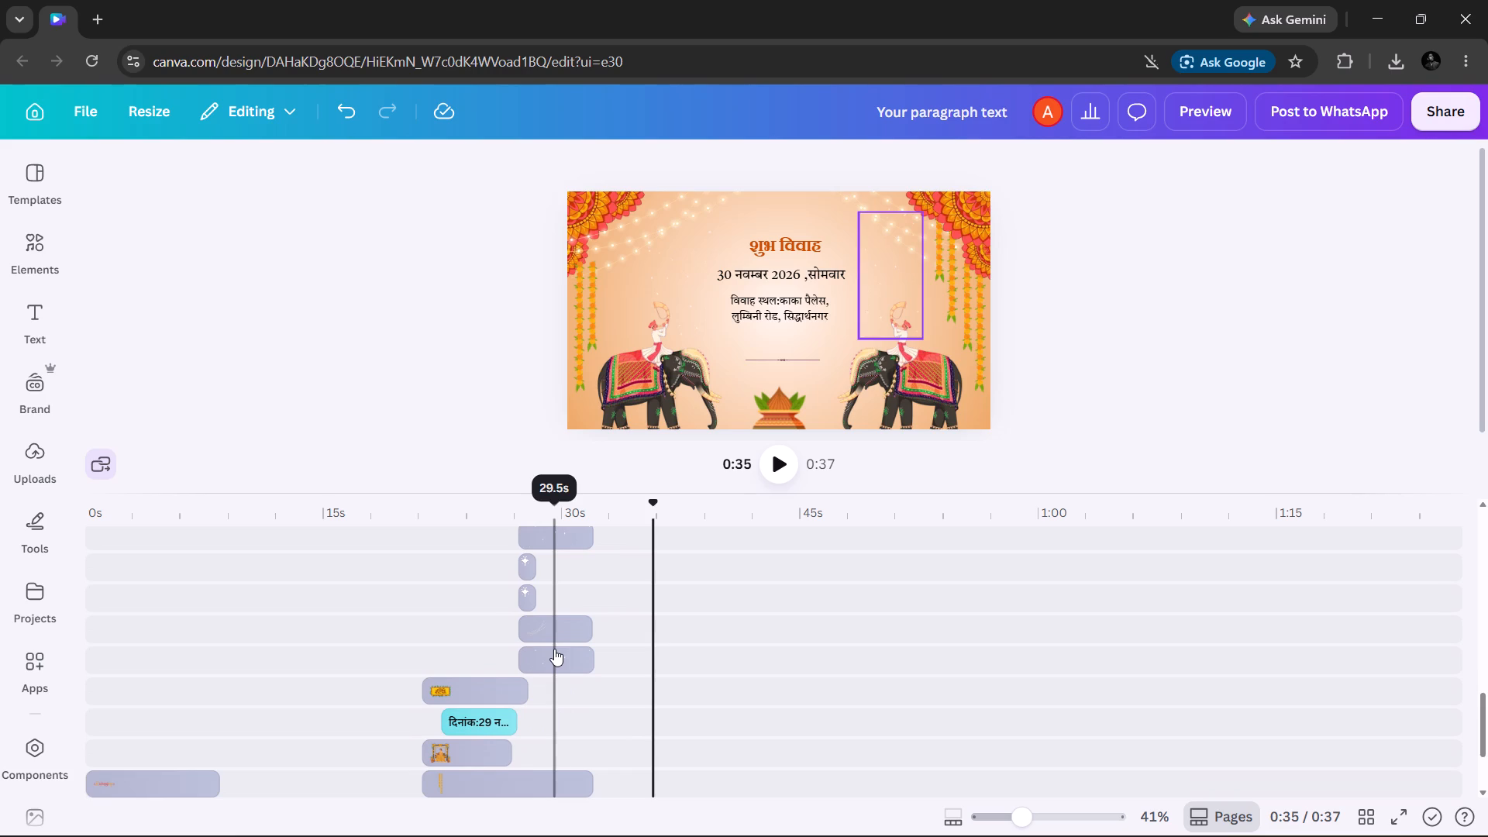
scroll(554, 649, left, 1)
scroll(637, 666, left, 2)
scroll(637, 666, down, 1)
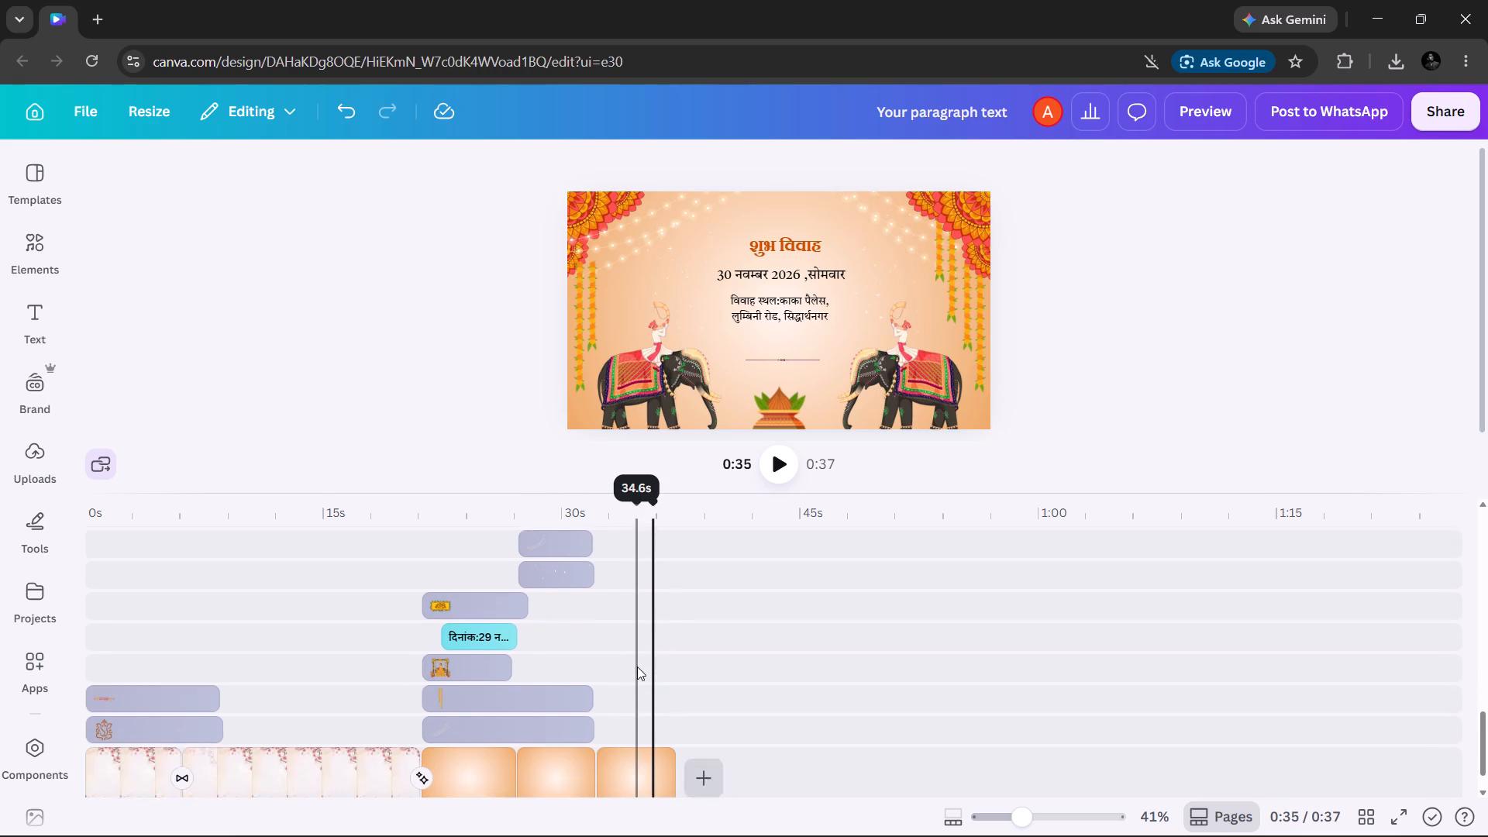
scroll(637, 666, down, 2)
scroll(700, 647, left, 1)
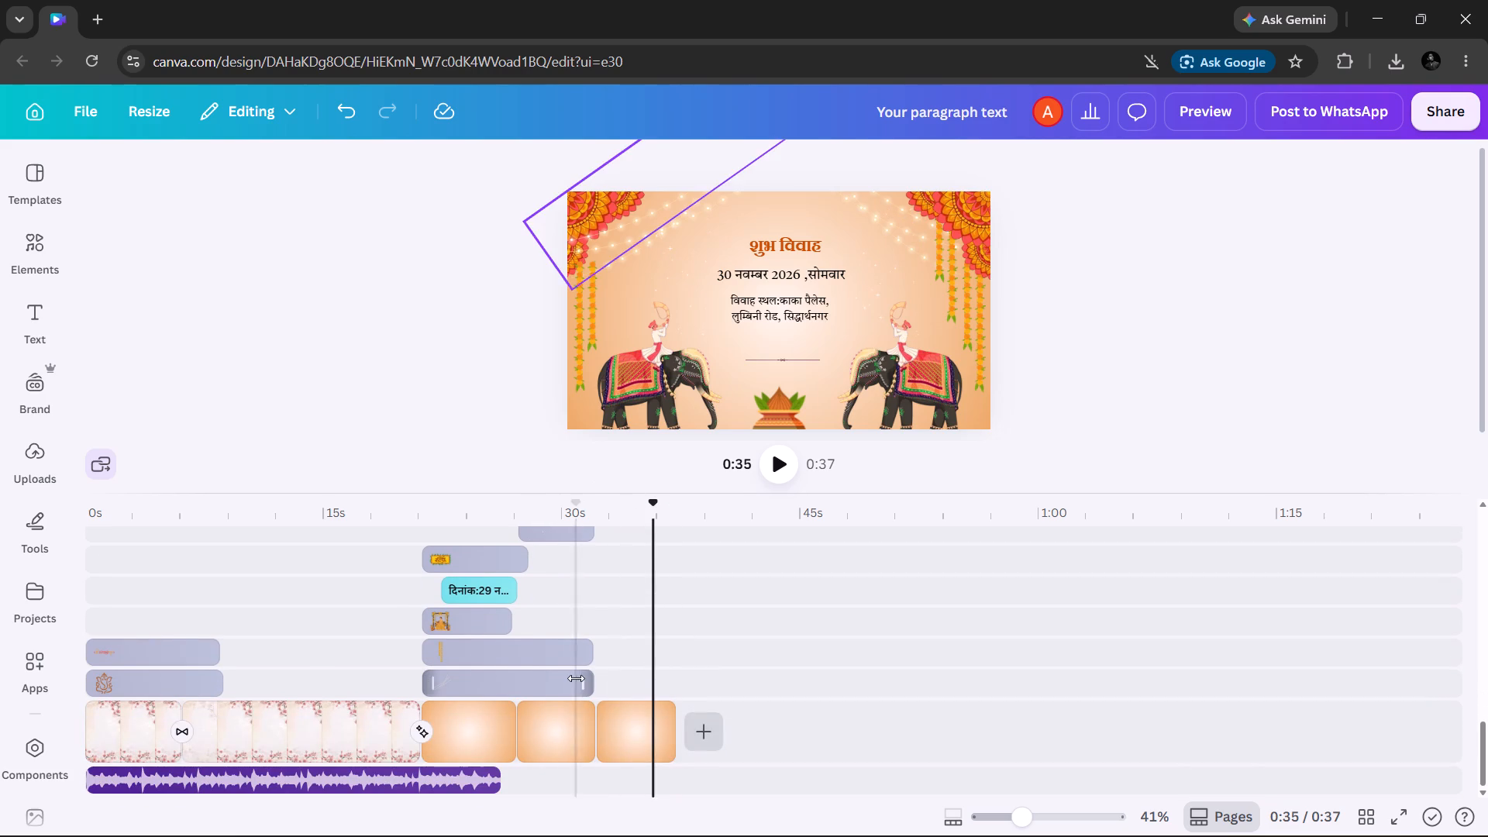
scroll(611, 650, left, 1)
scroll(611, 650, up, 3)
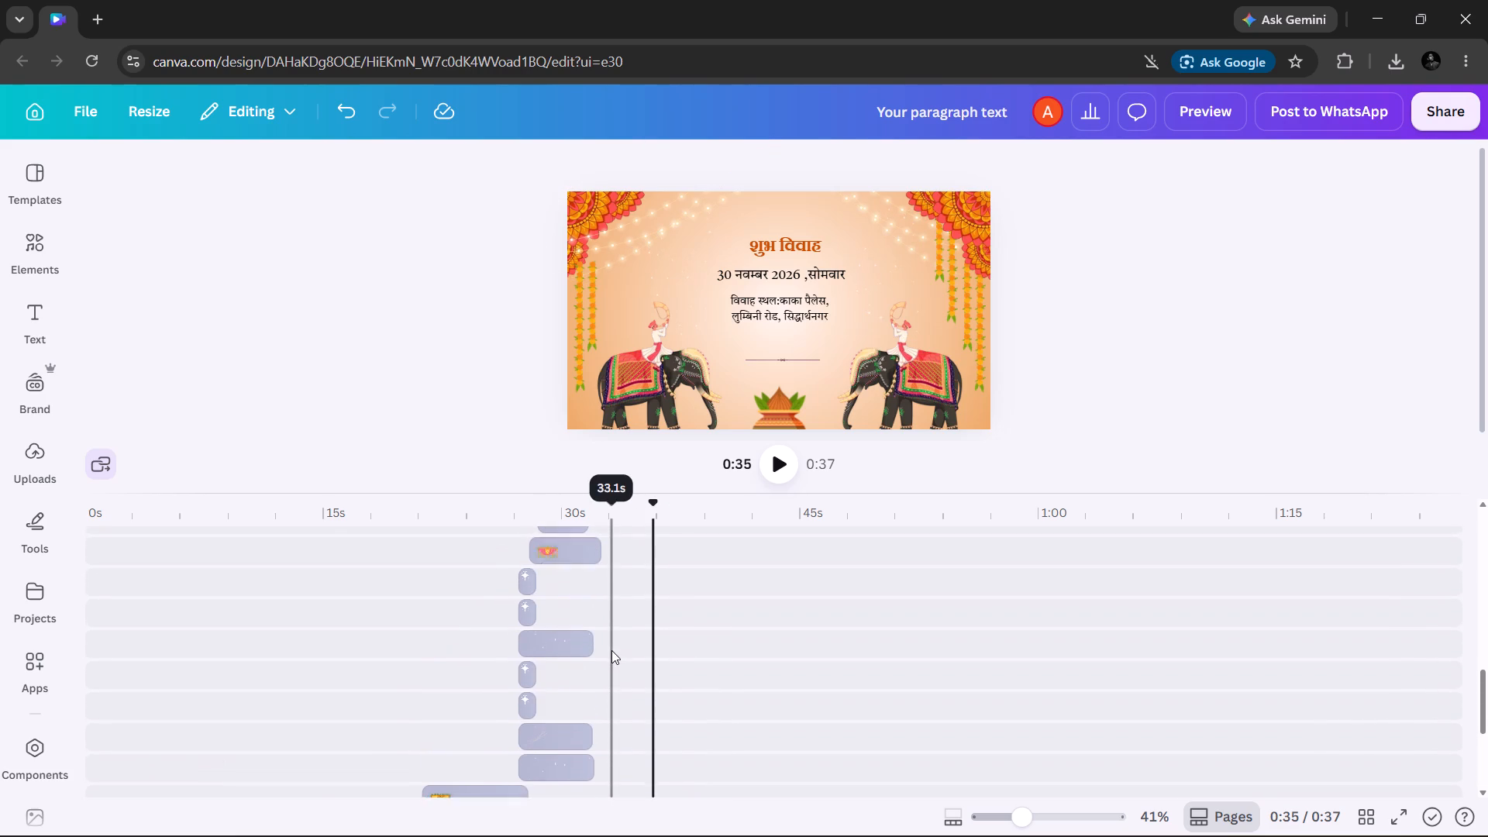
scroll(611, 650, up, 5)
scroll(611, 650, down, 2)
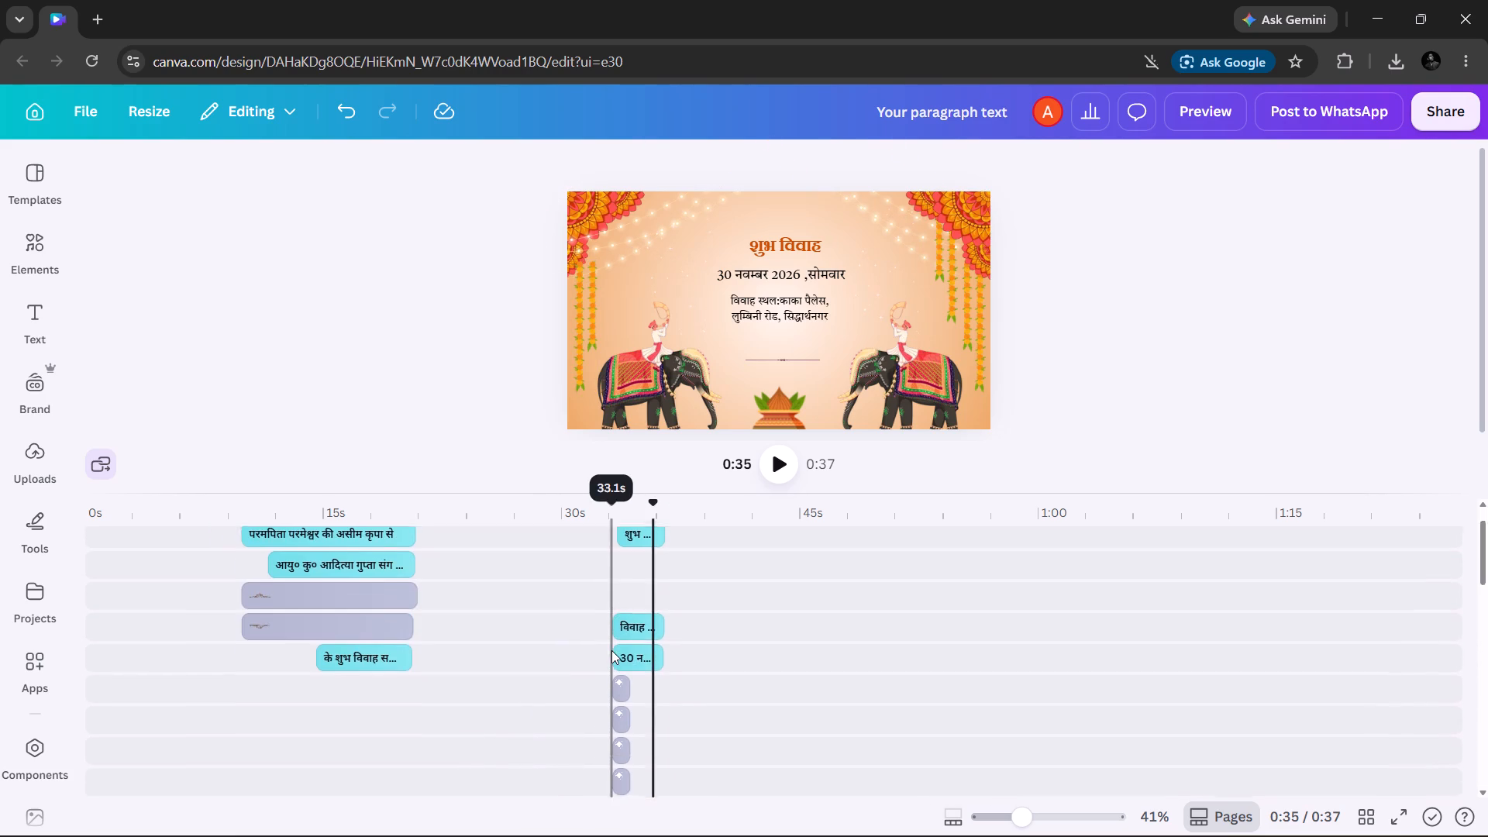
scroll(611, 650, down, 7)
scroll(611, 650, right, 2)
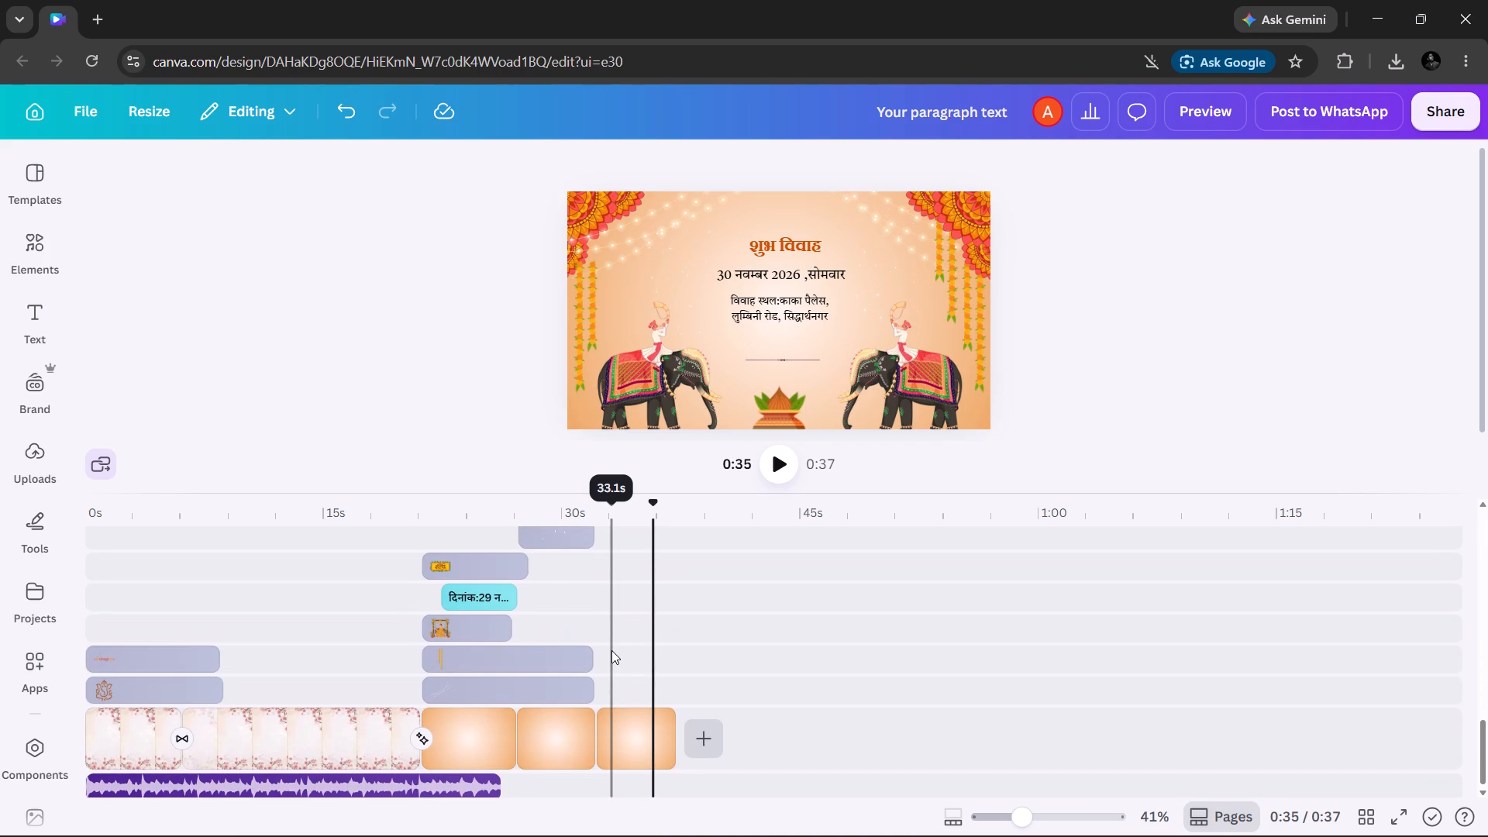
scroll(611, 650, right, 2)
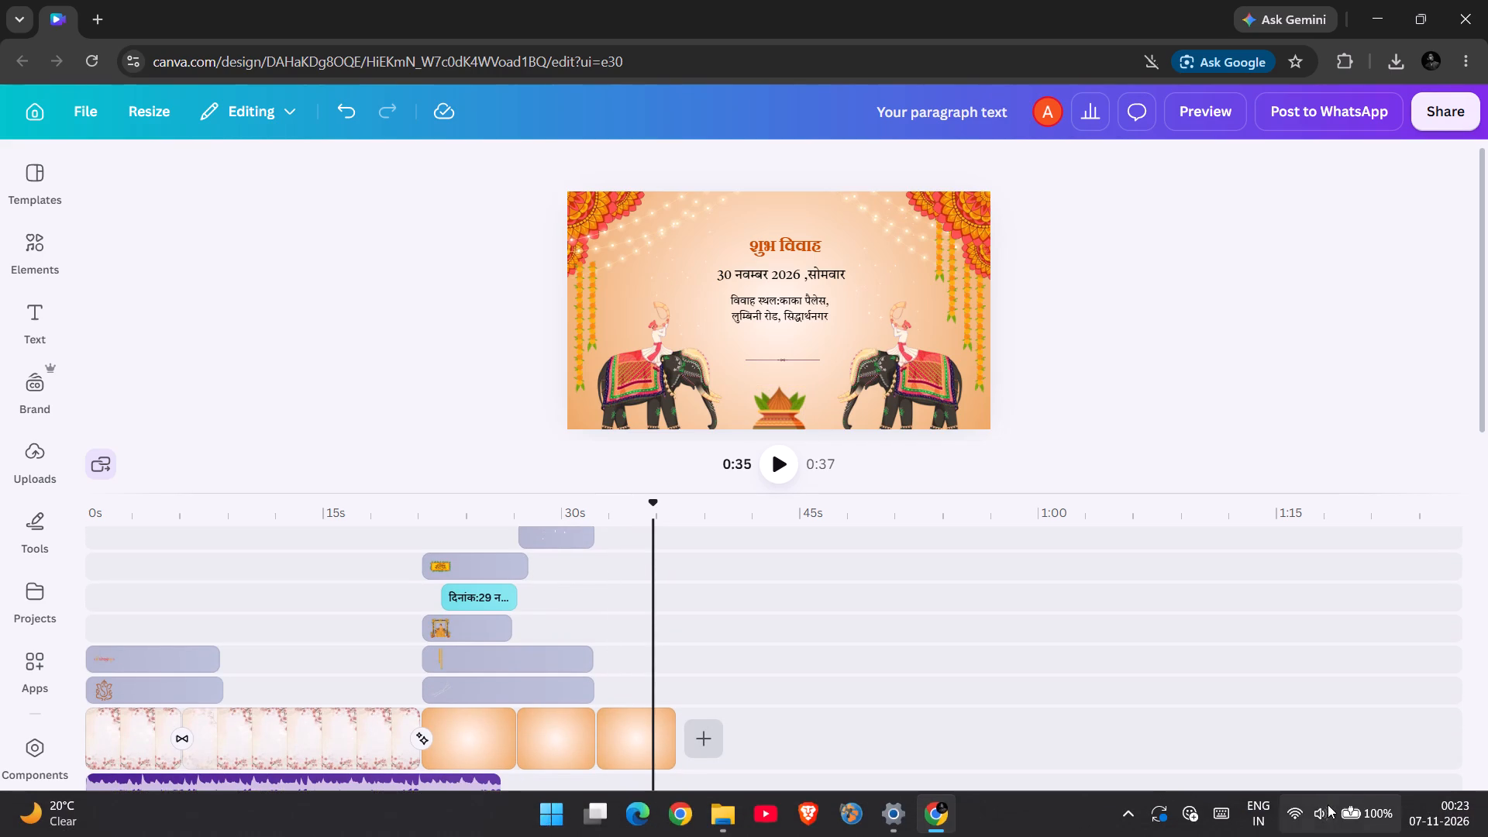
Open the full-screen view of the invitation video.
click(1404, 808)
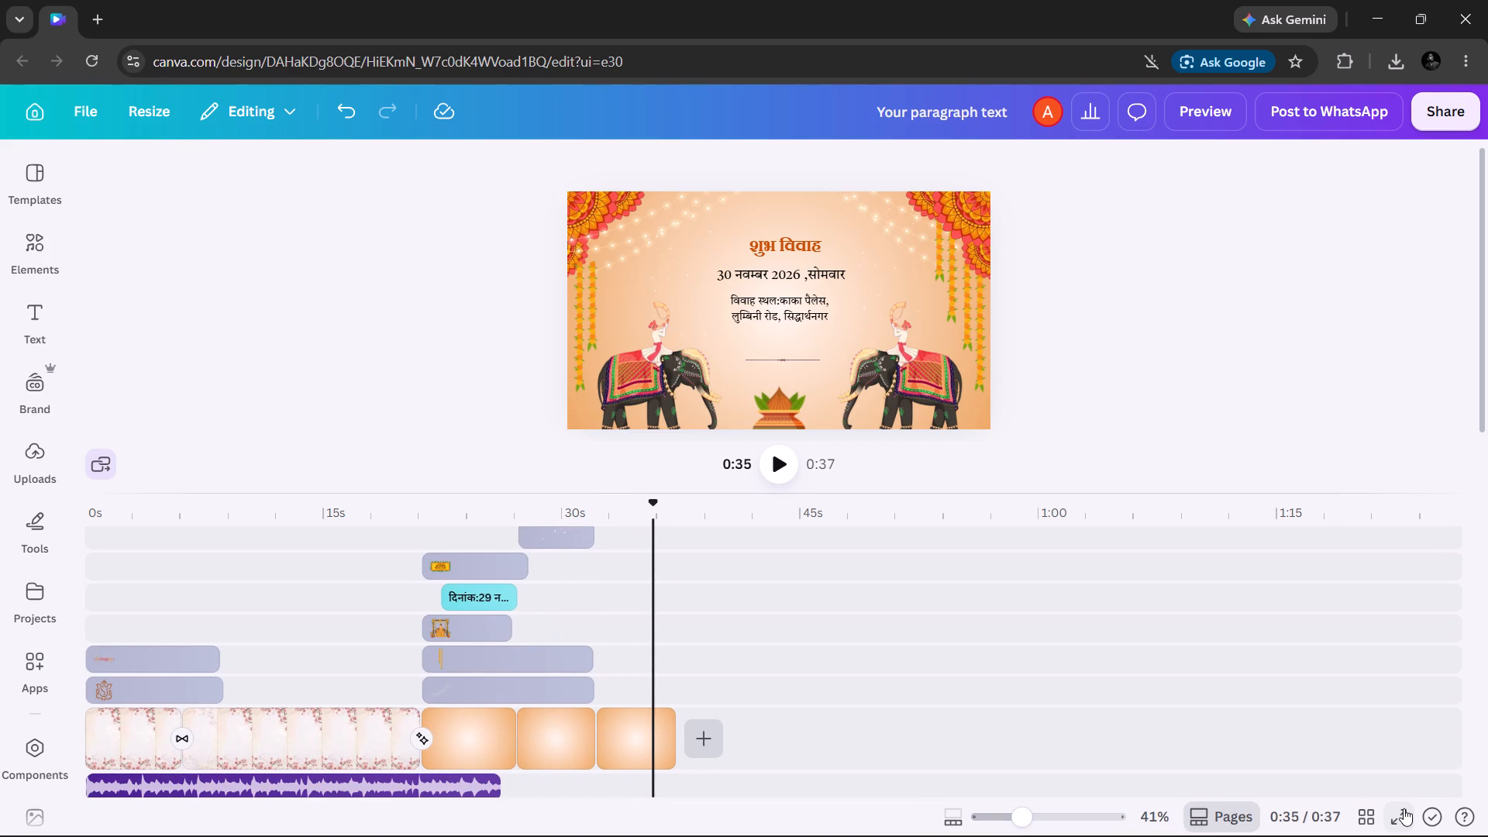
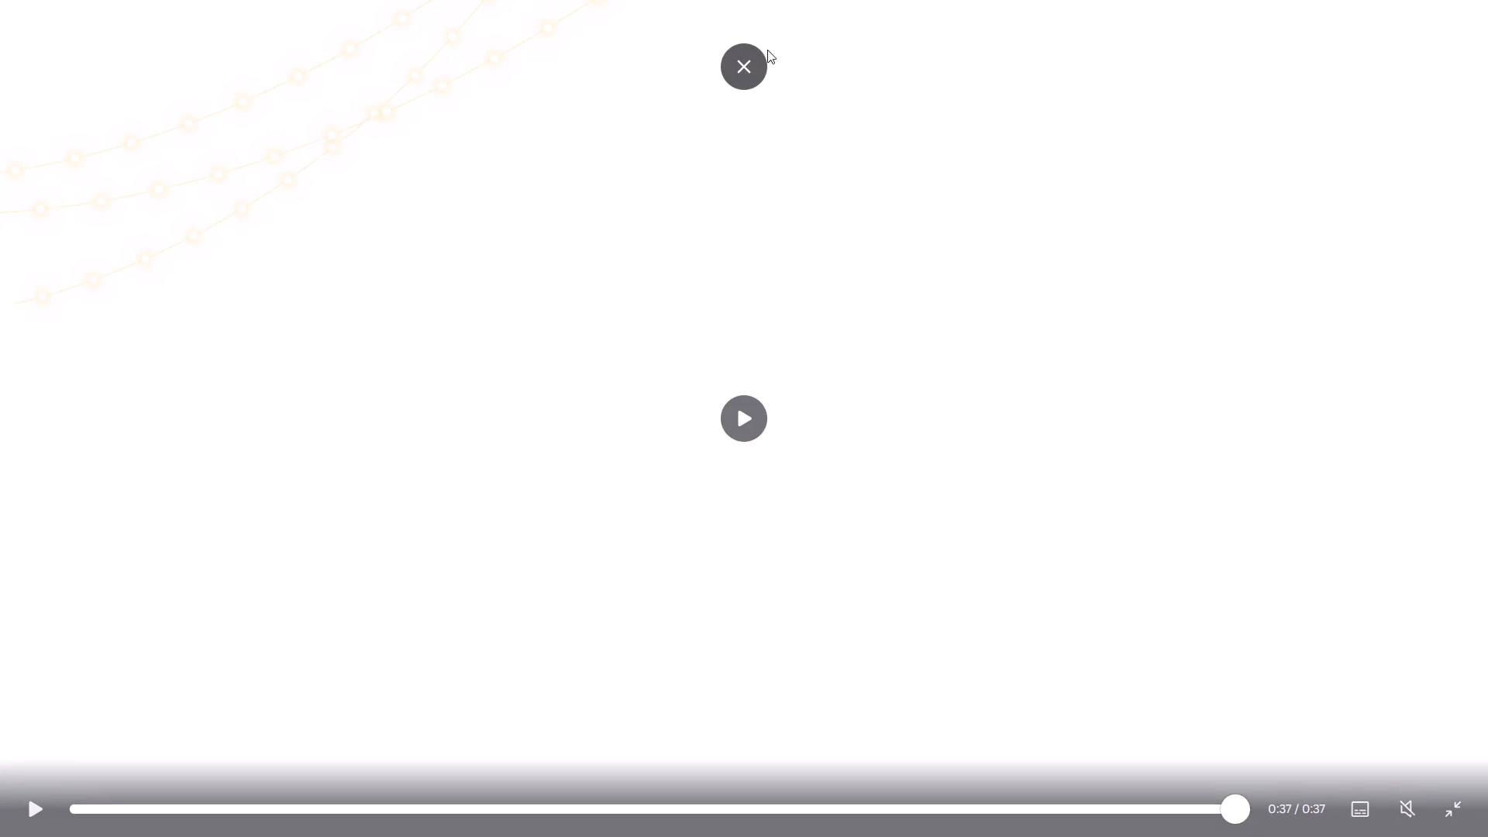
Close the full-screen view of the invitation video.
click(748, 64)
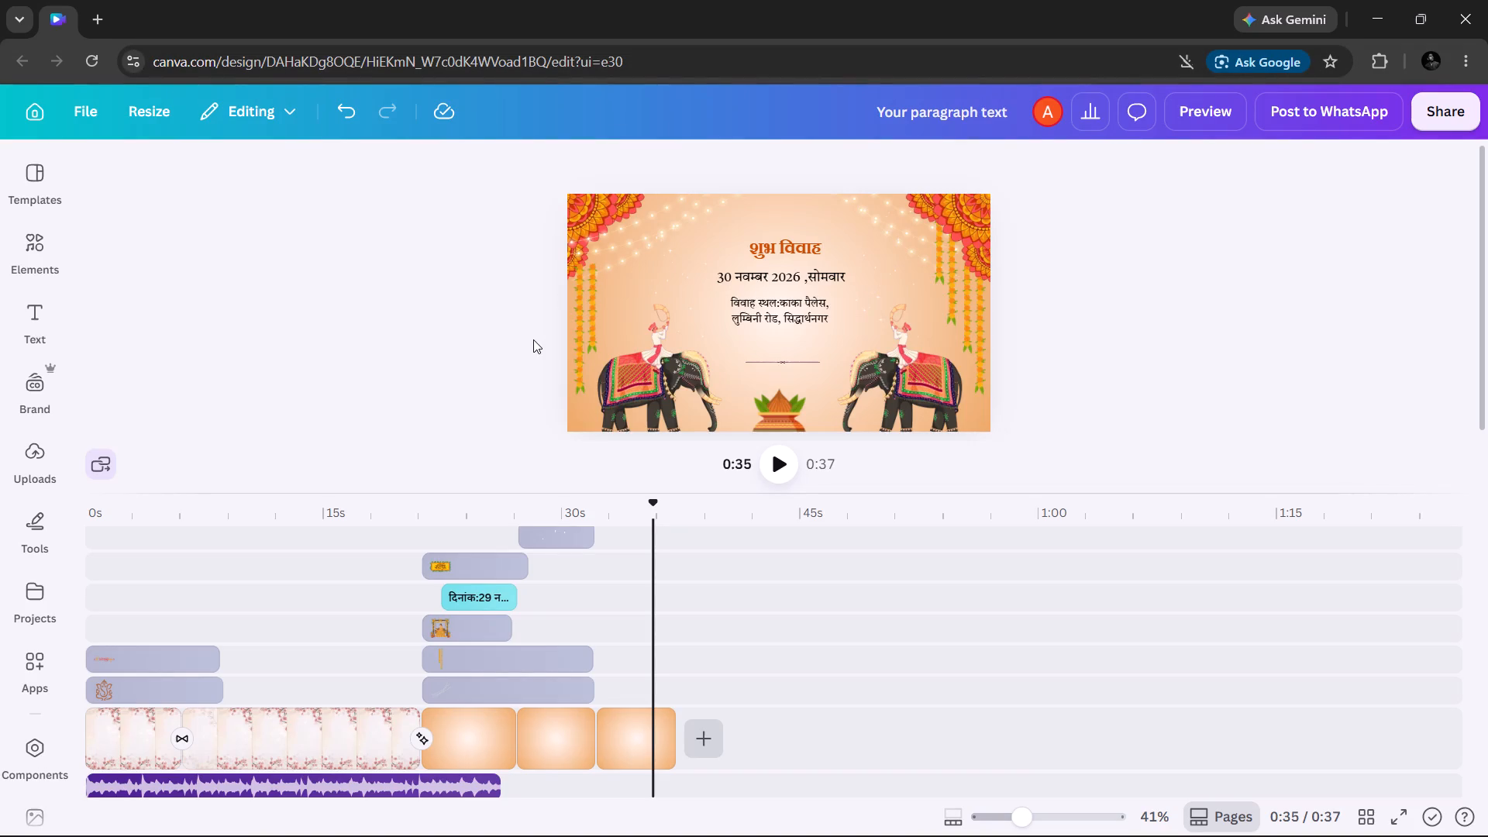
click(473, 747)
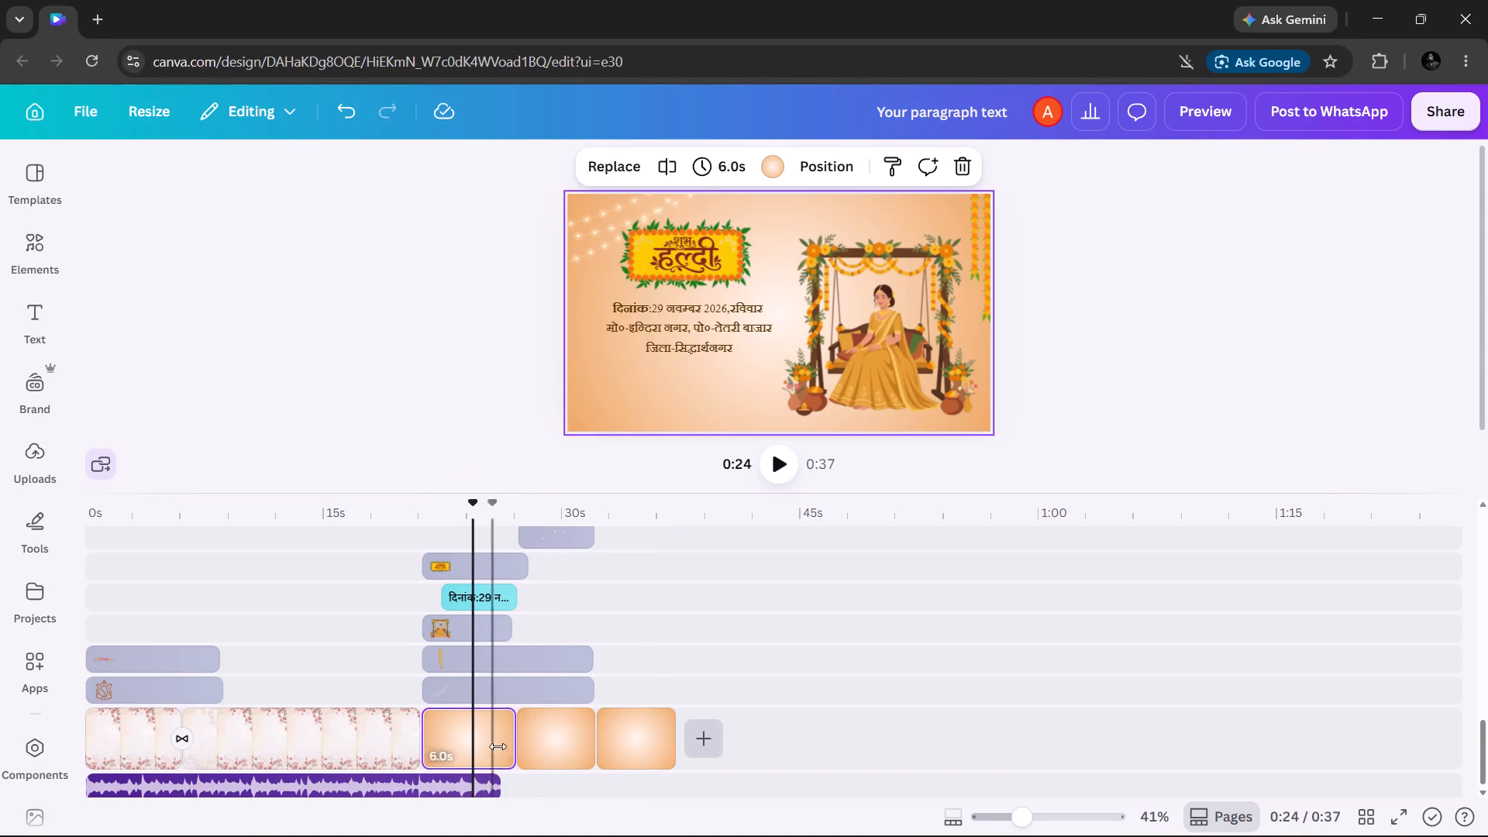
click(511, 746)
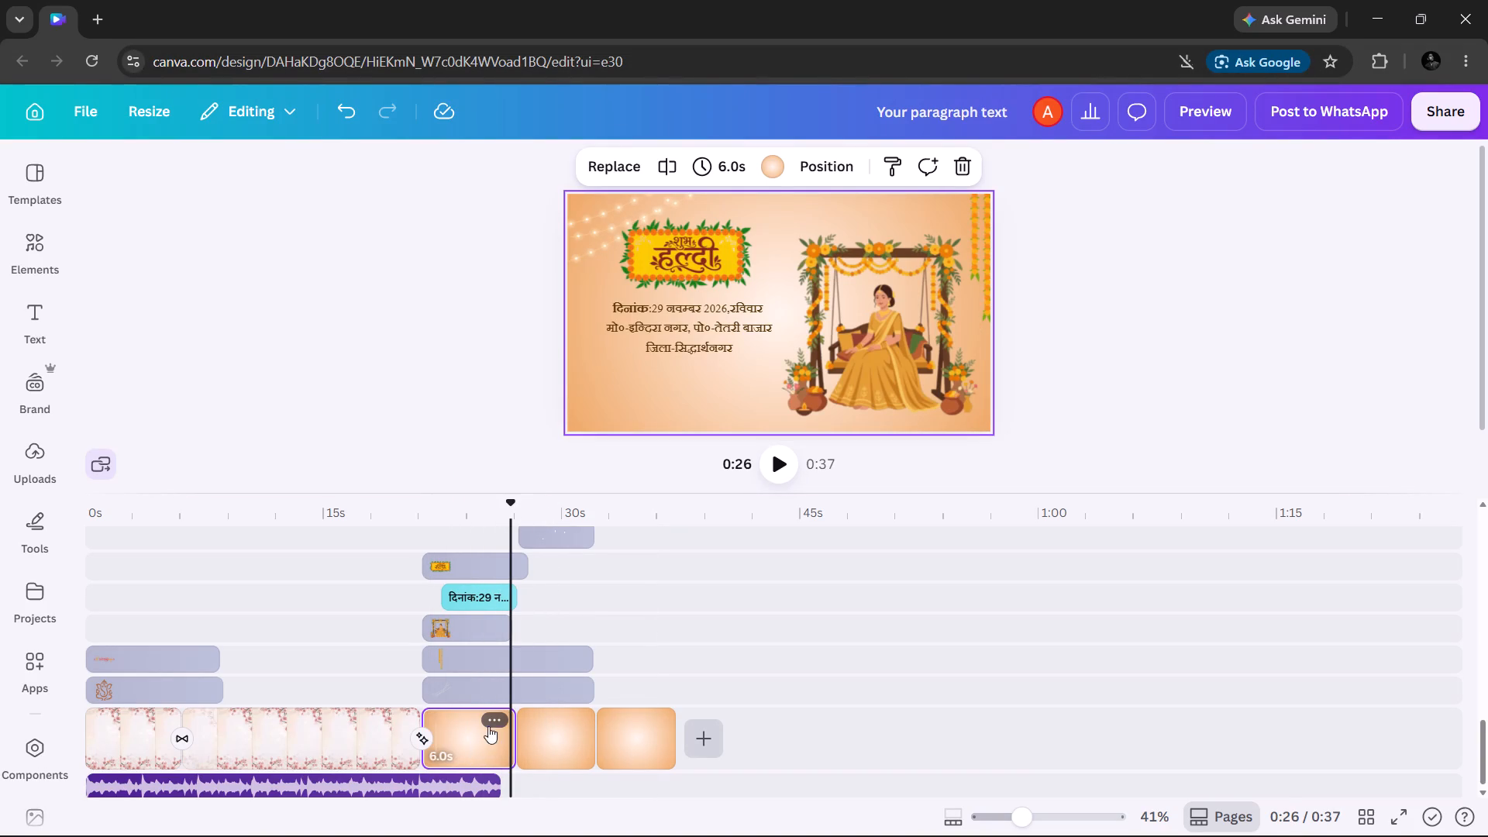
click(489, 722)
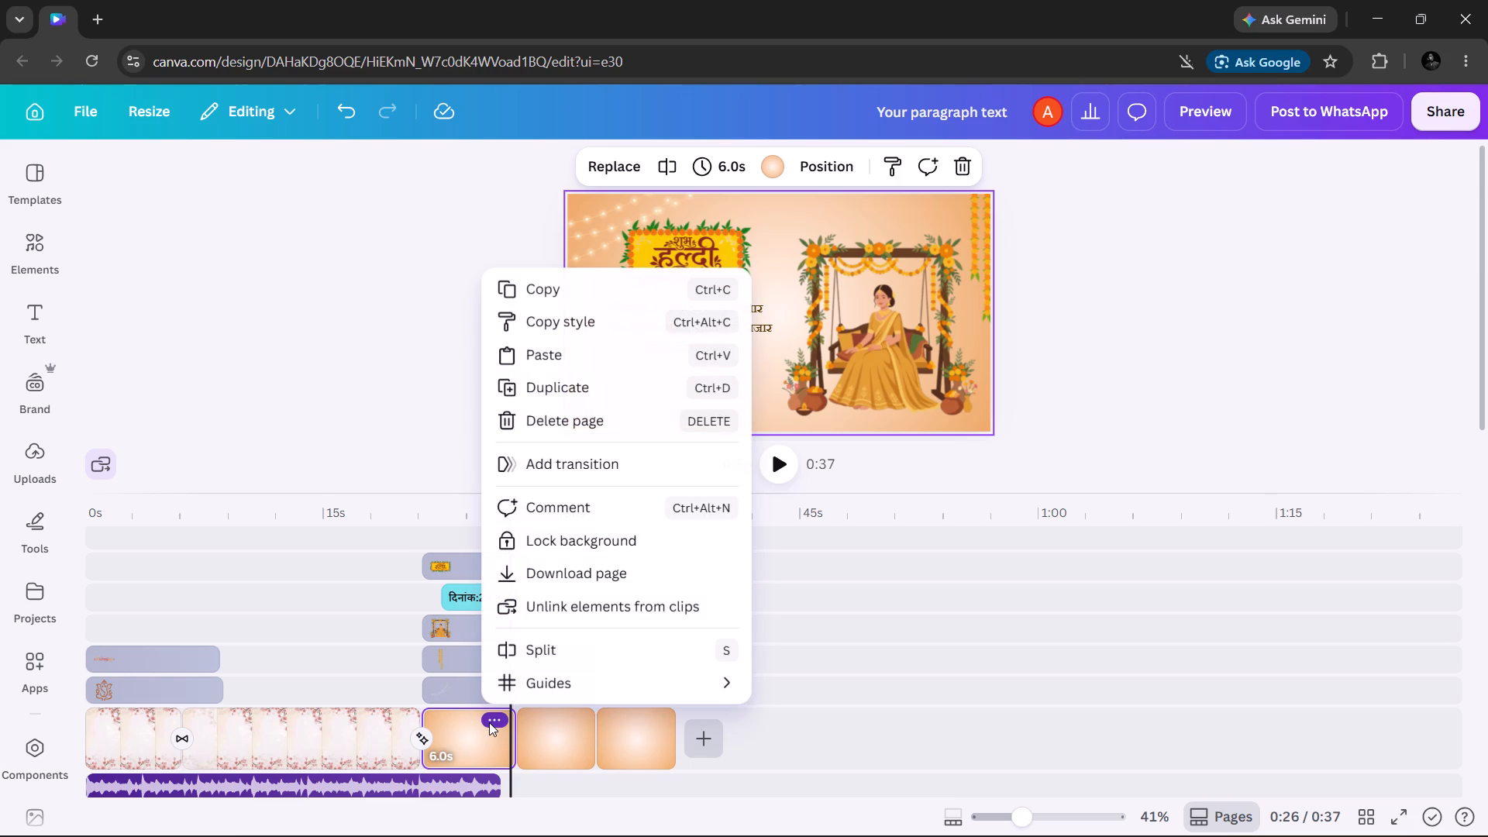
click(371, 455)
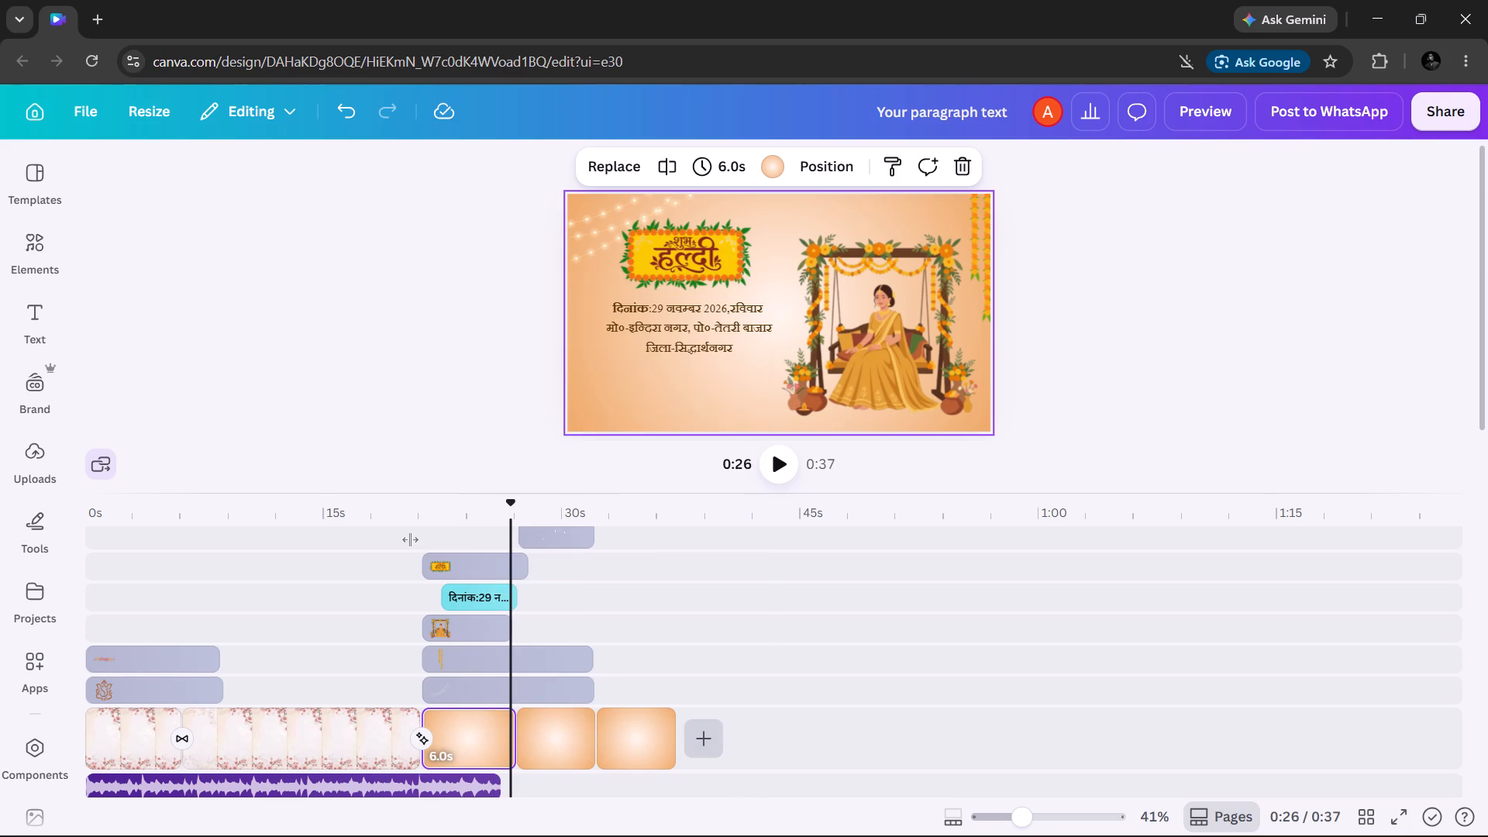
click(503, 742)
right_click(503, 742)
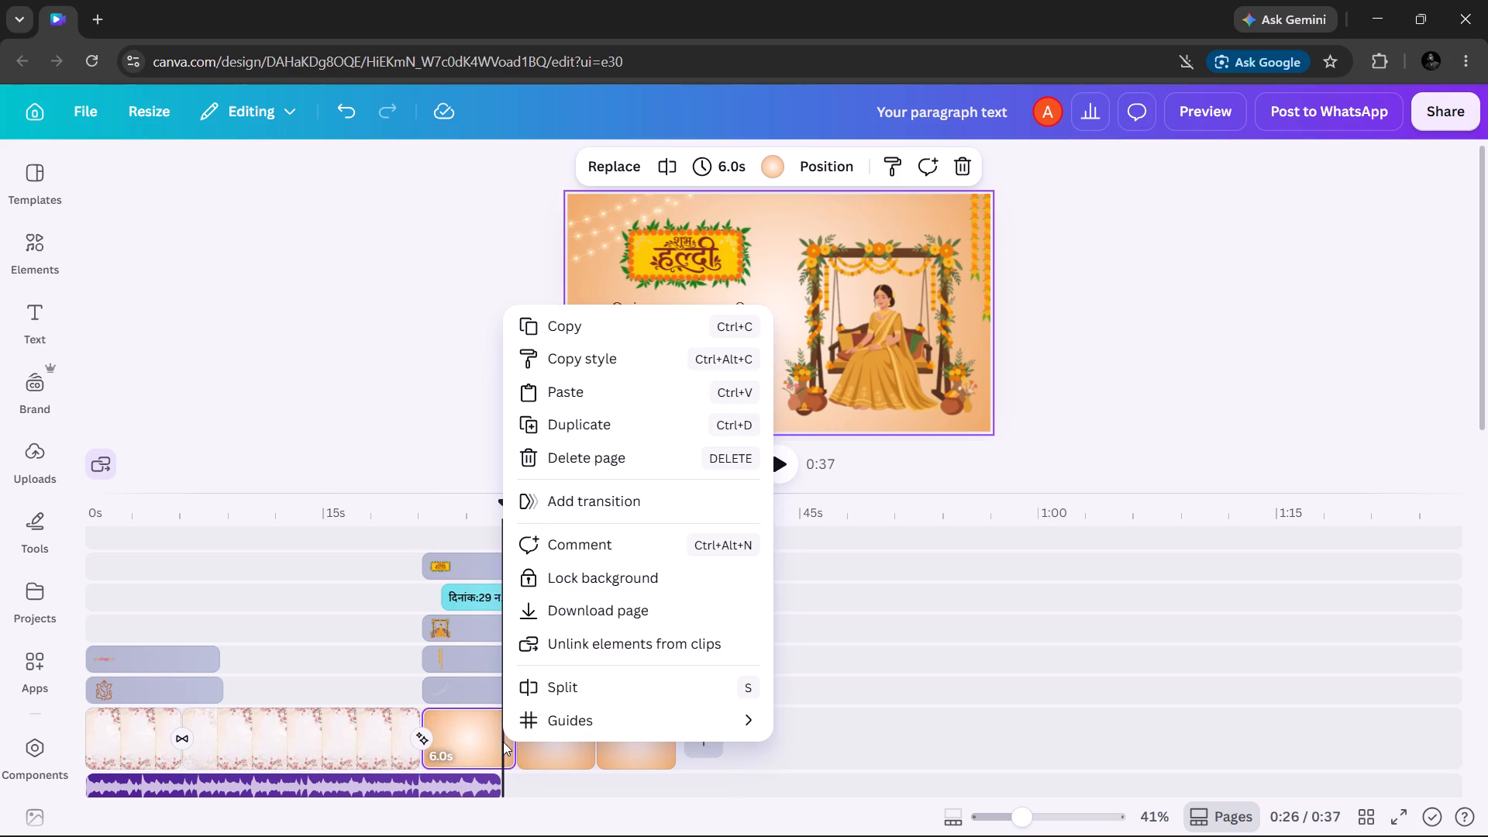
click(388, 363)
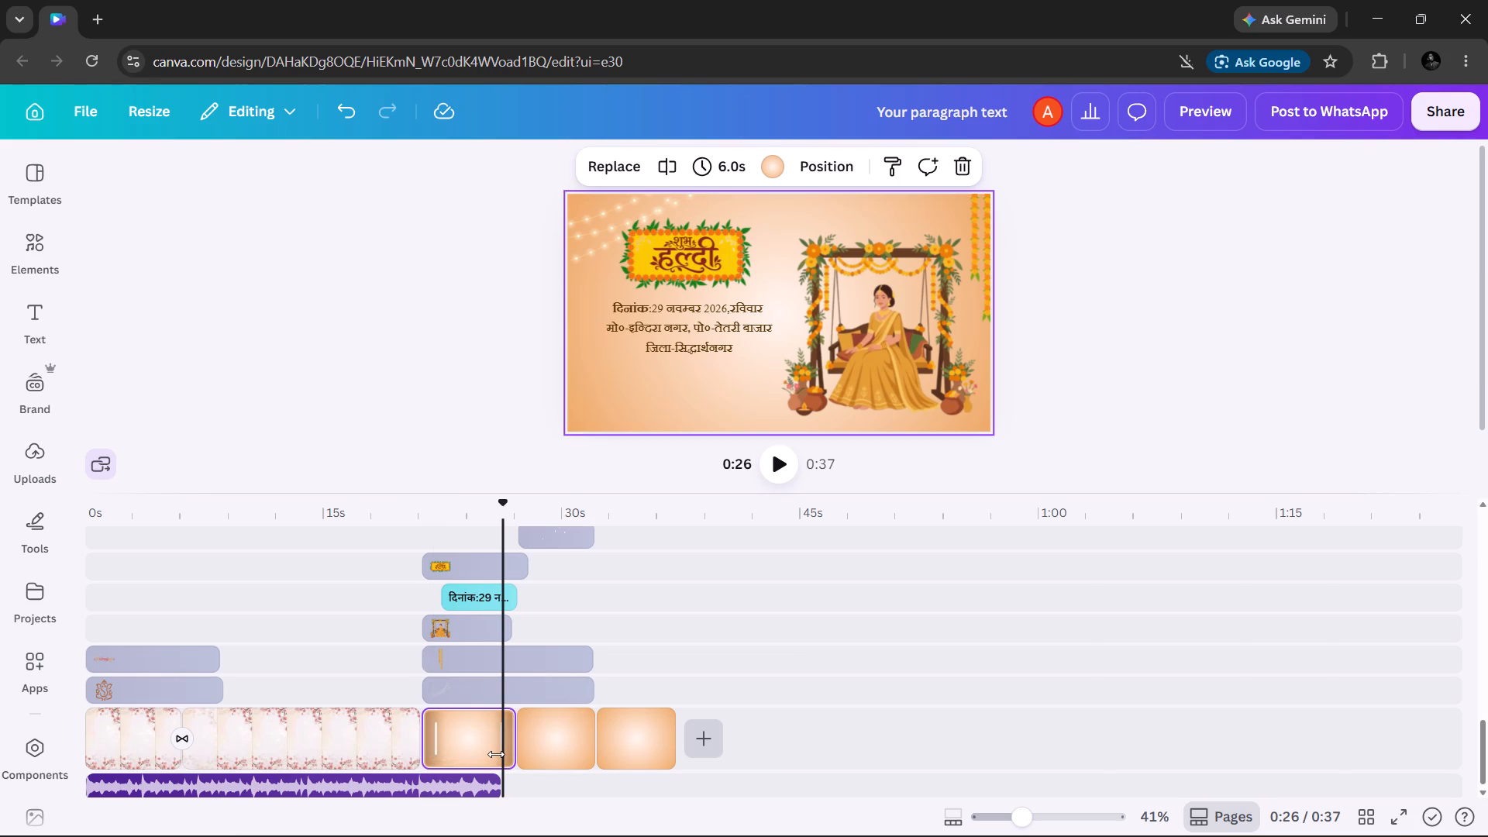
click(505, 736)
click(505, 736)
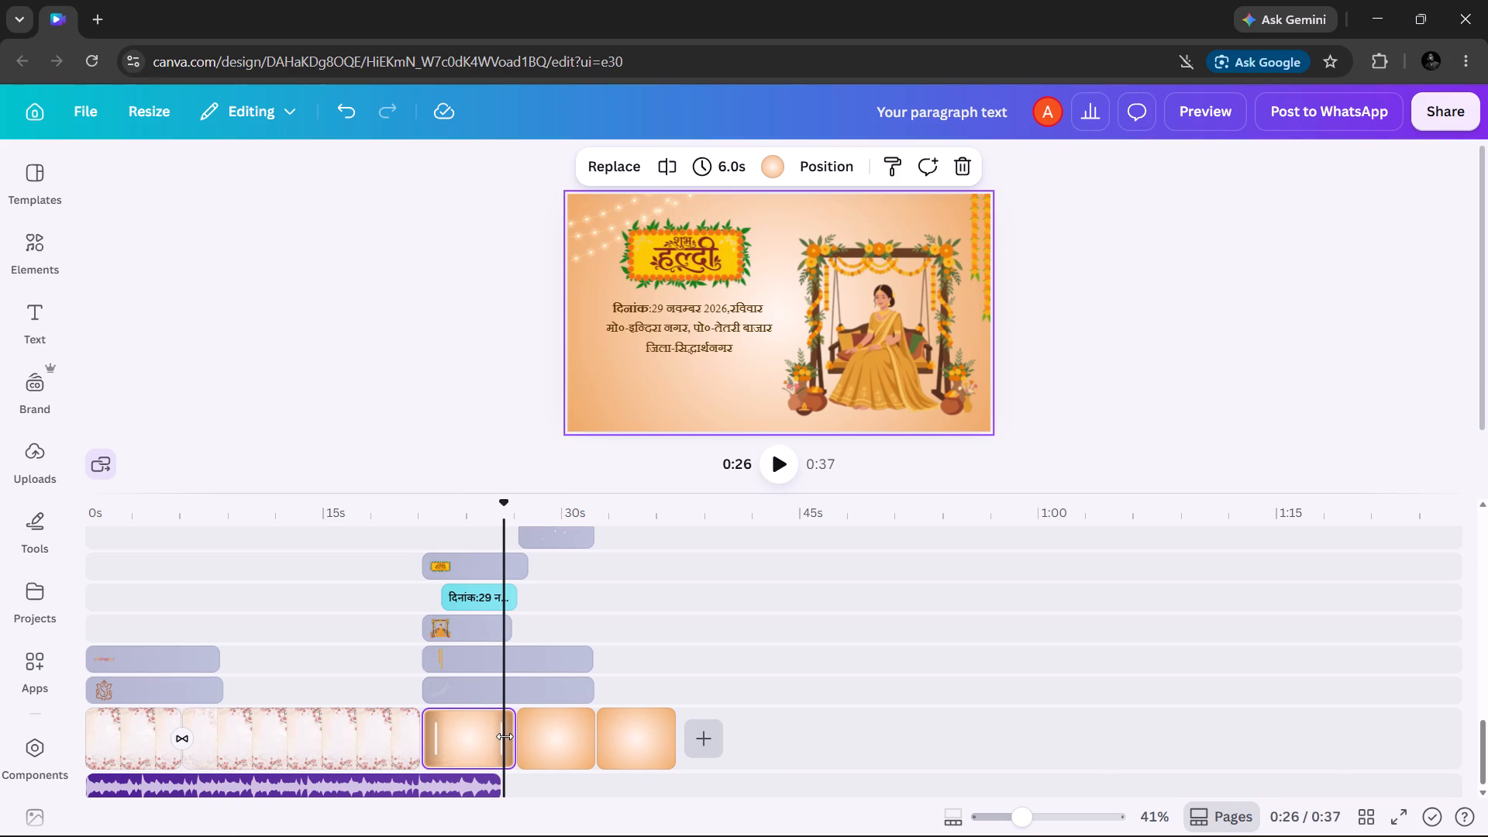
Add a Match & Move transition between the haldi scene and the mehndi scene.
click(553, 735)
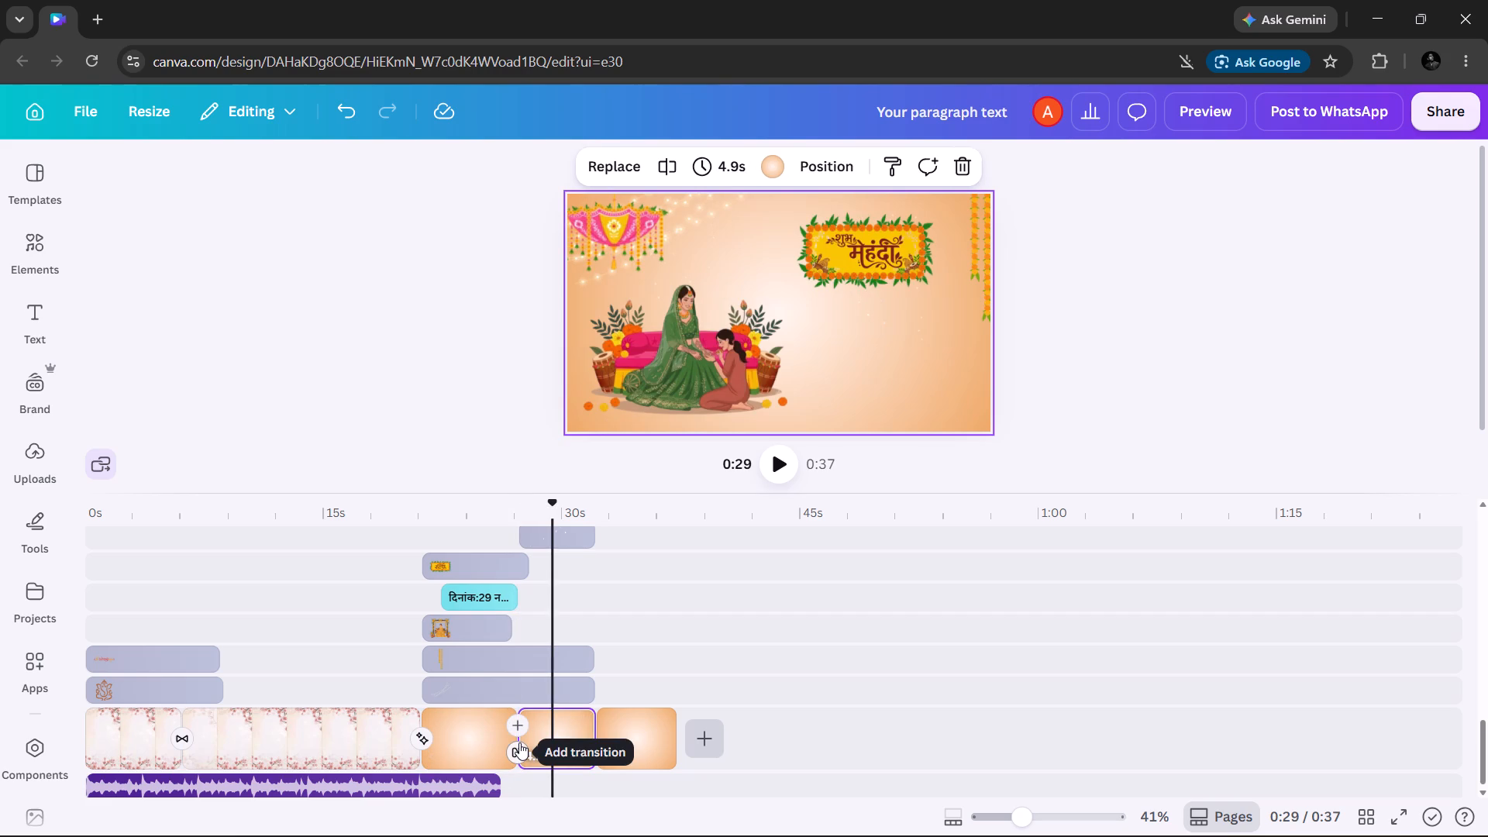
click(518, 753)
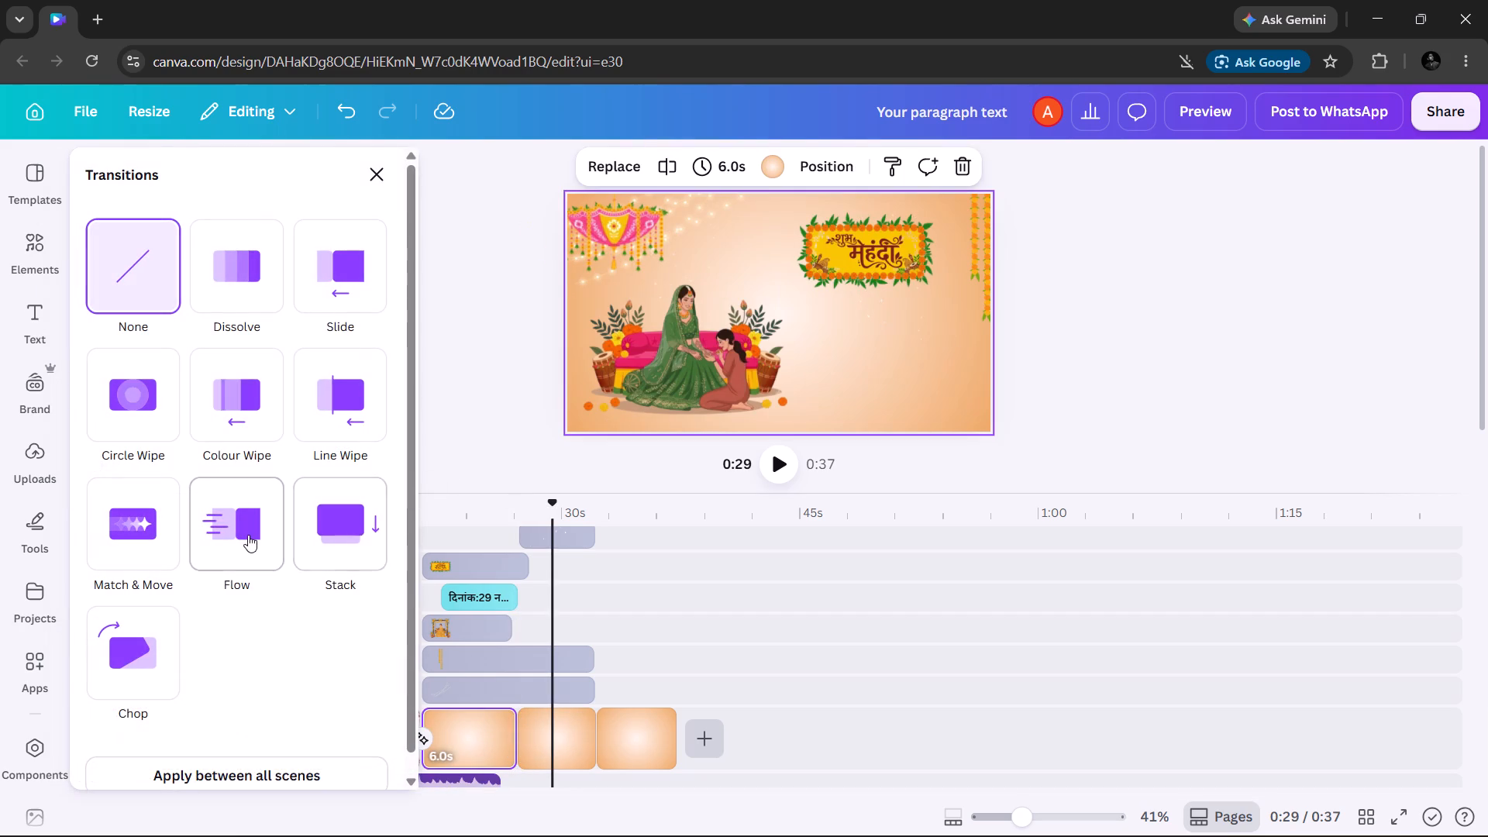
click(151, 503)
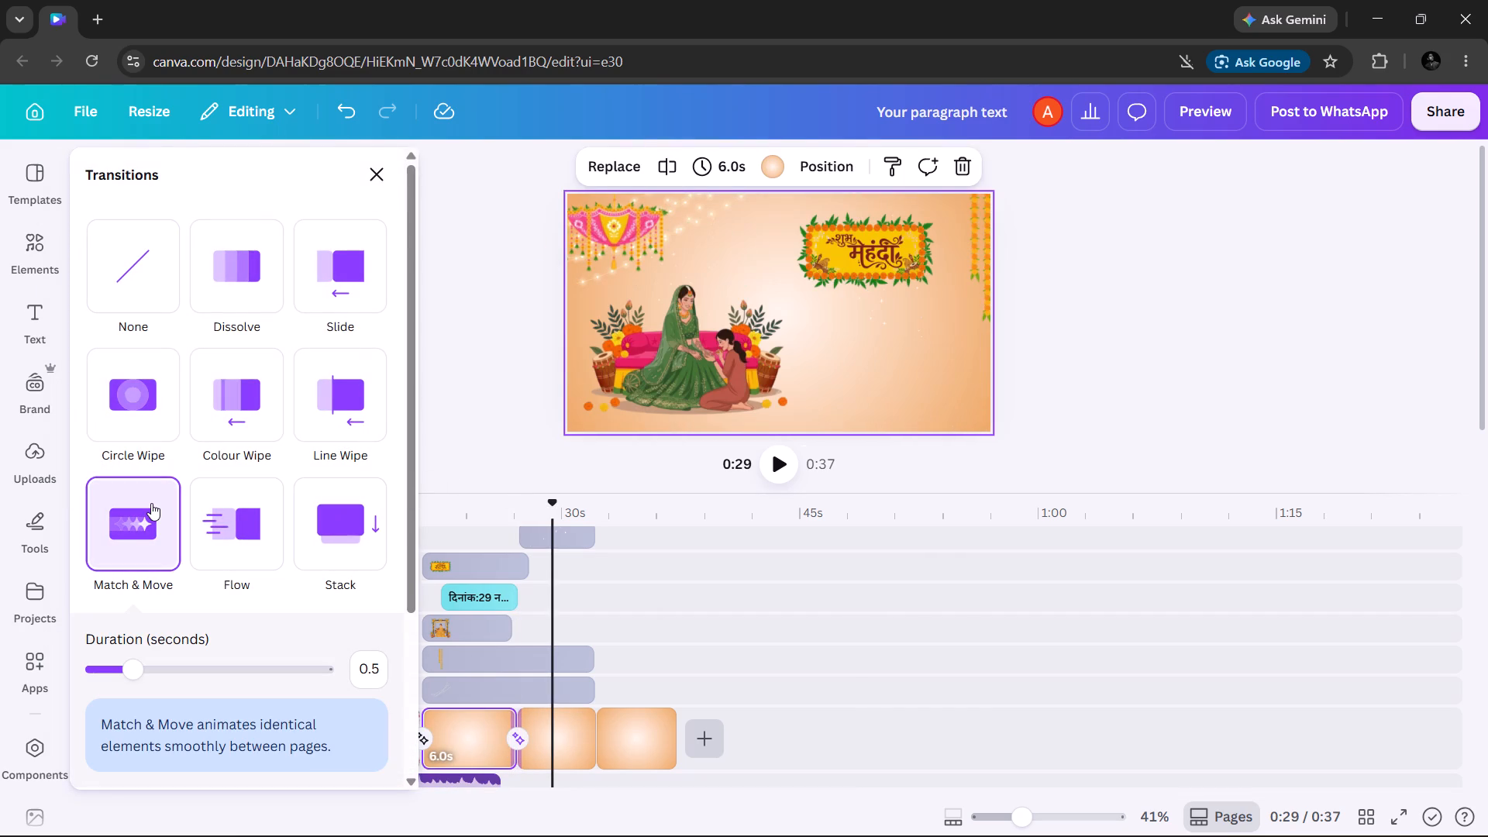
click(473, 394)
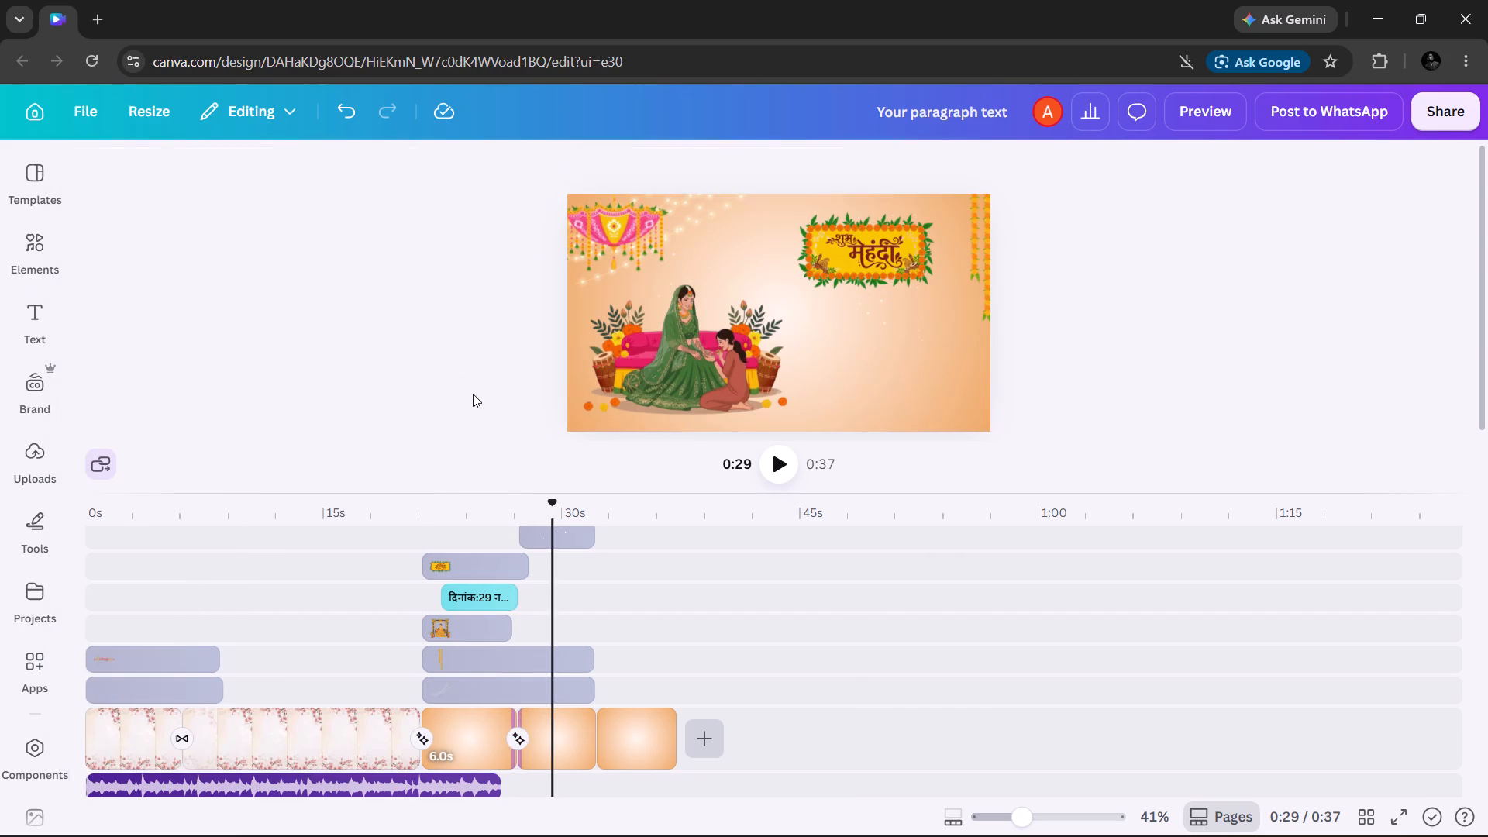
Duplicate the string lights in the haldi scene and move the copy over the swing illustration.
click(456, 563)
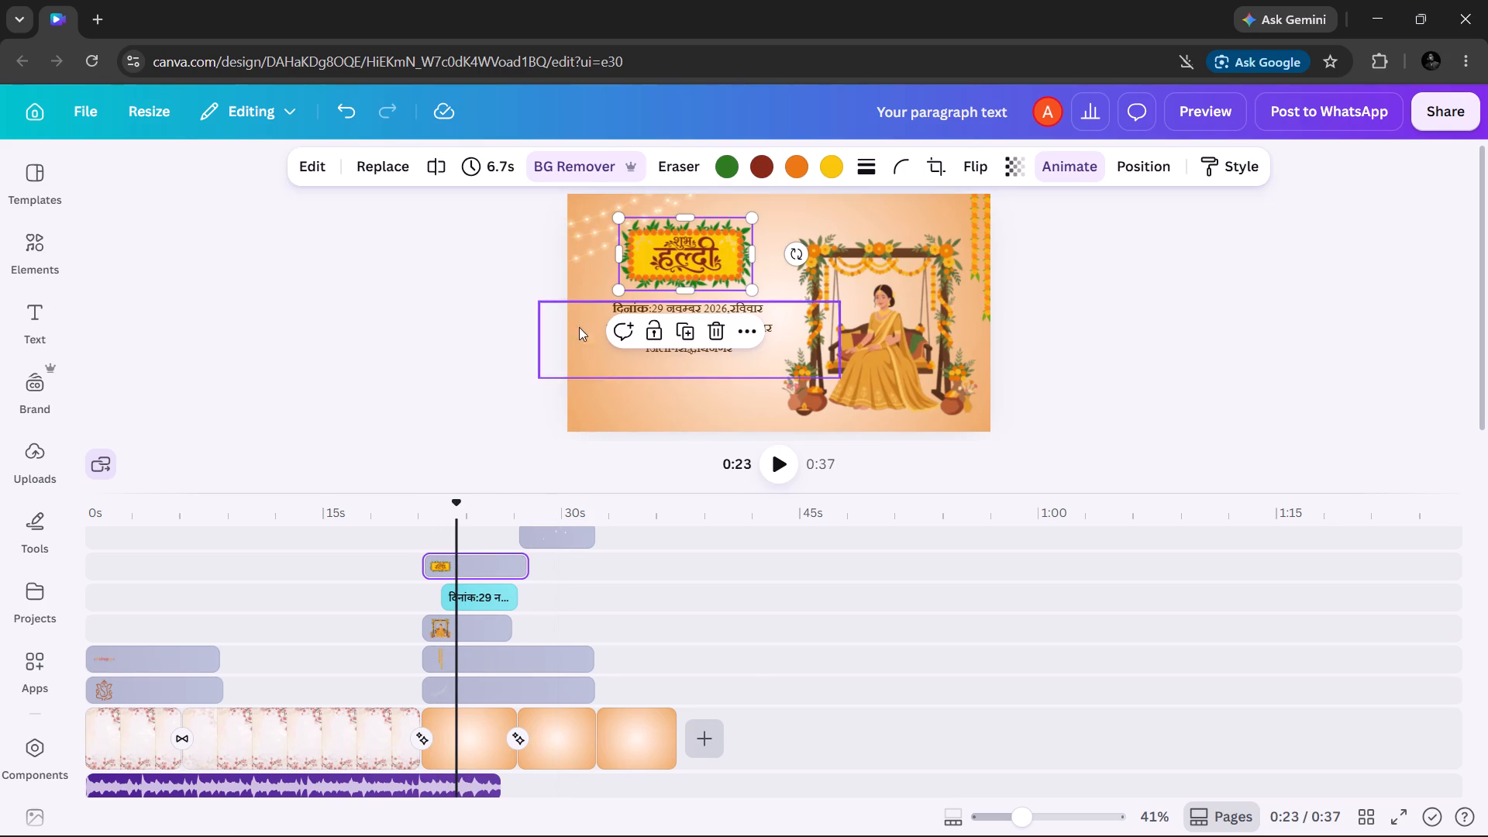
click(596, 227)
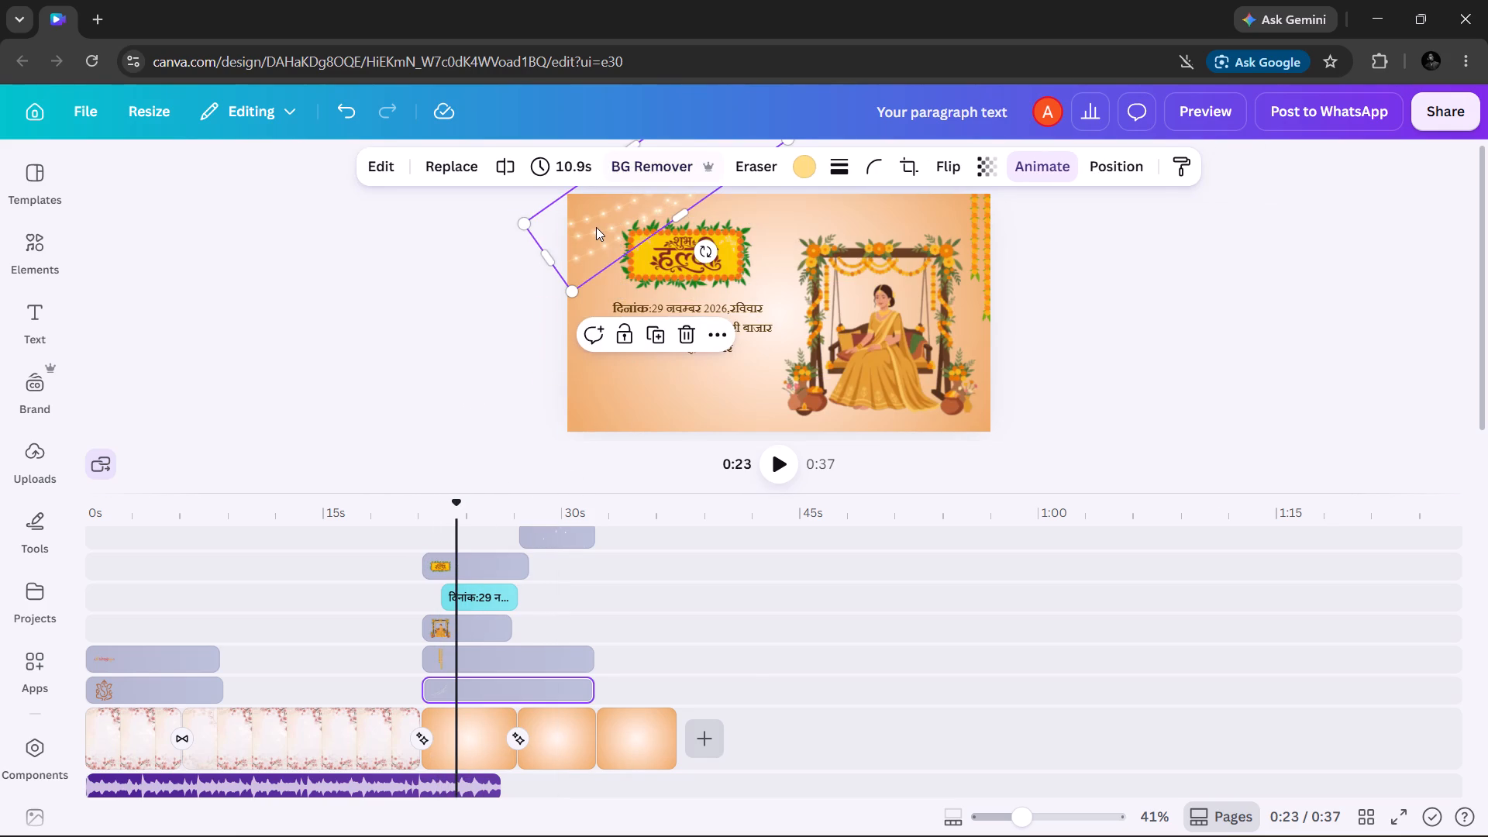
key(ctrl+c)
key(ctrl+v)
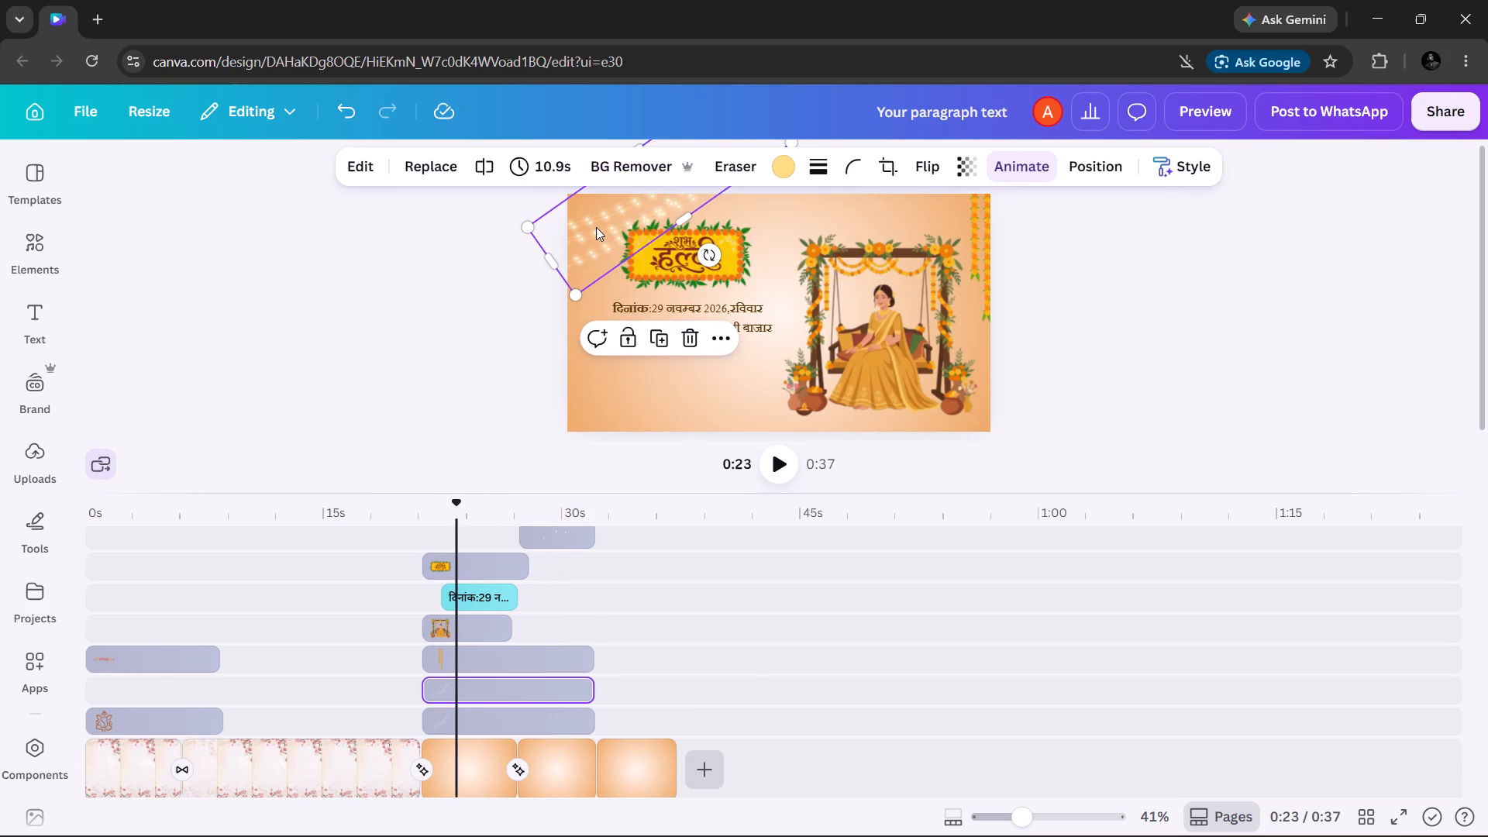
drag(622, 216, 877, 285)
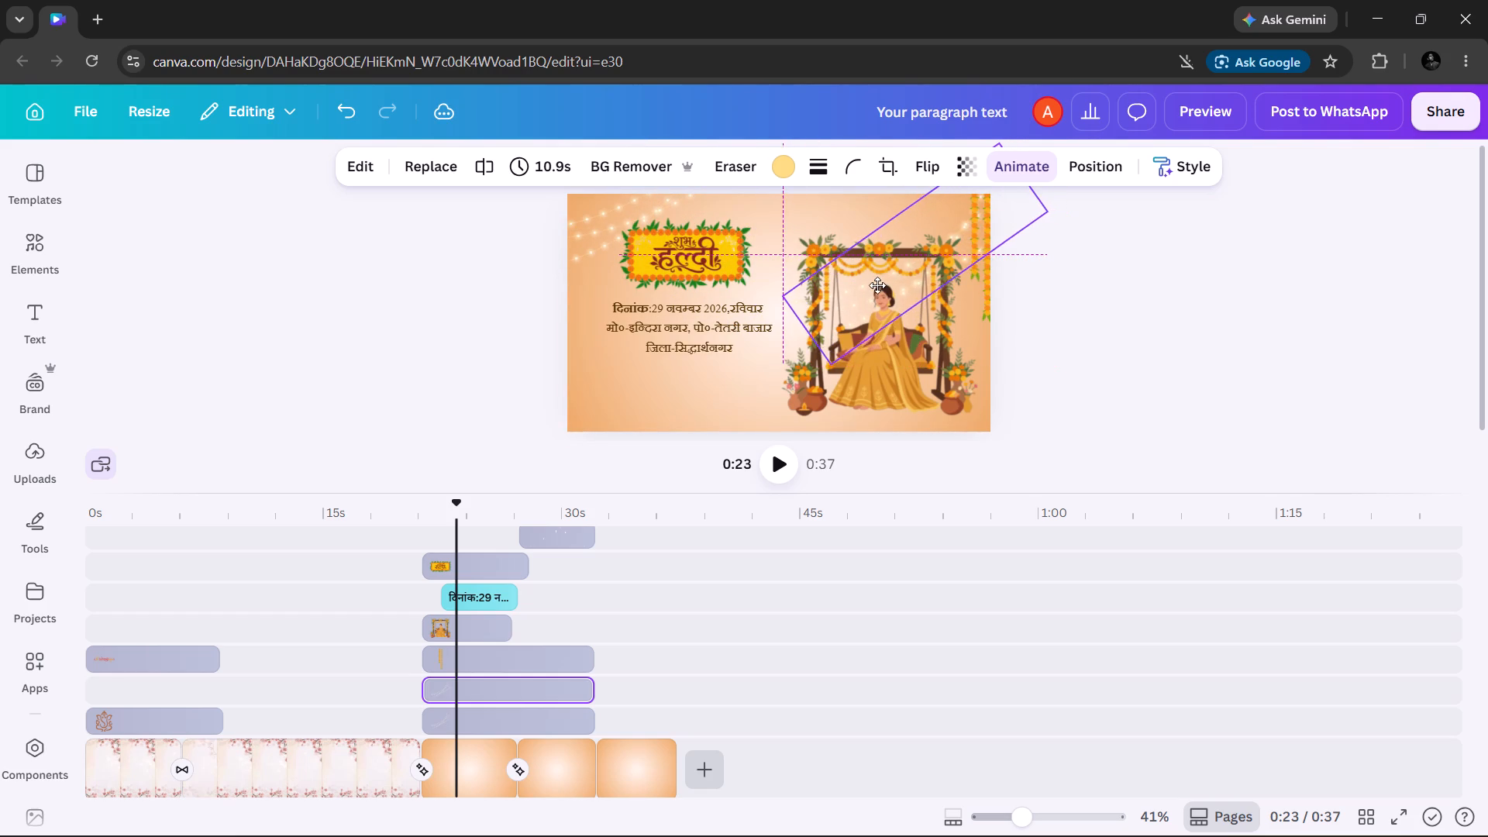
drag(877, 285, 862, 286)
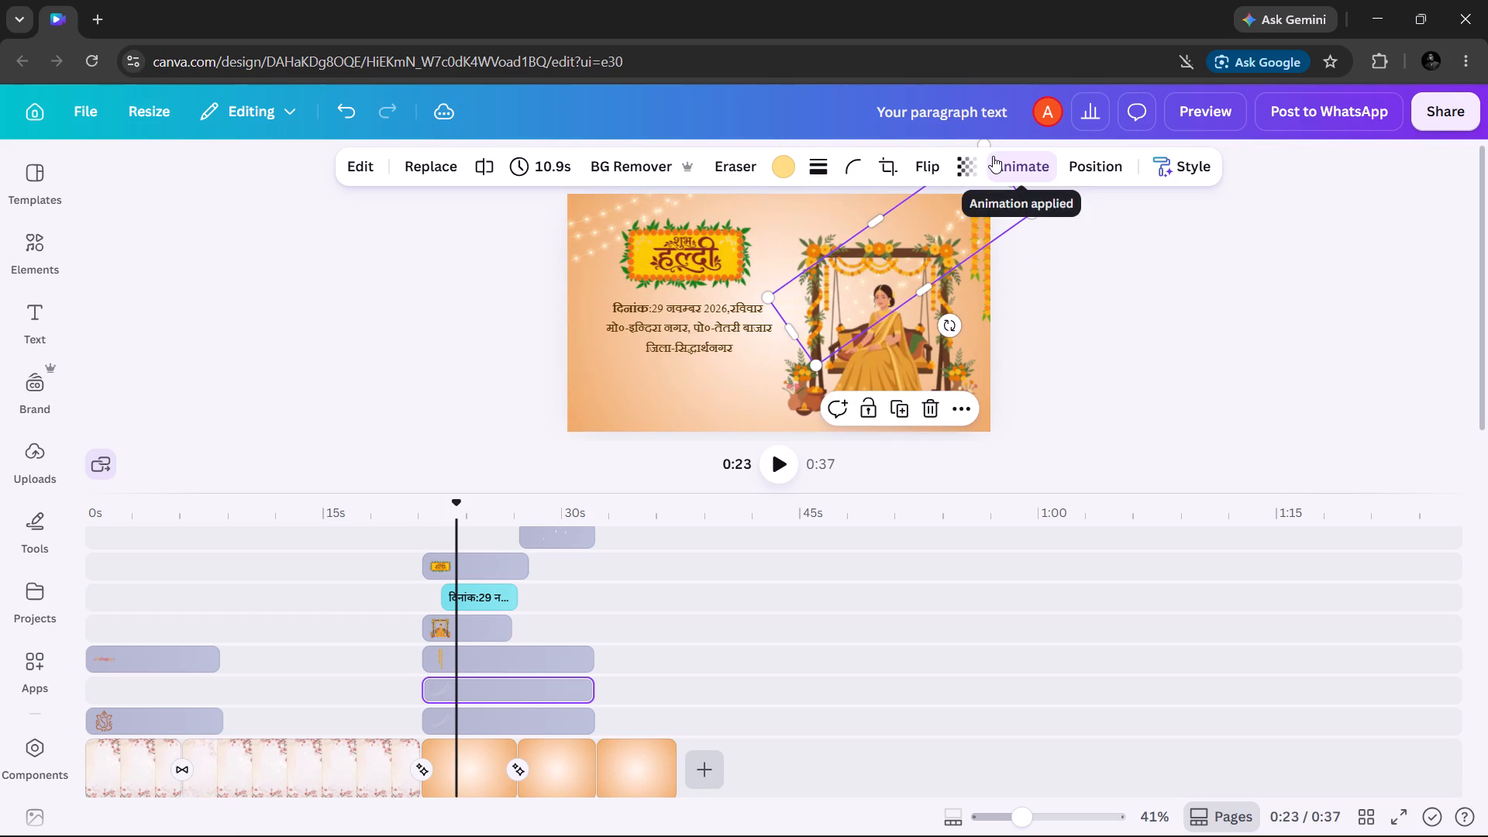
Flip the copied string lights horizontally and vertically.
click(924, 164)
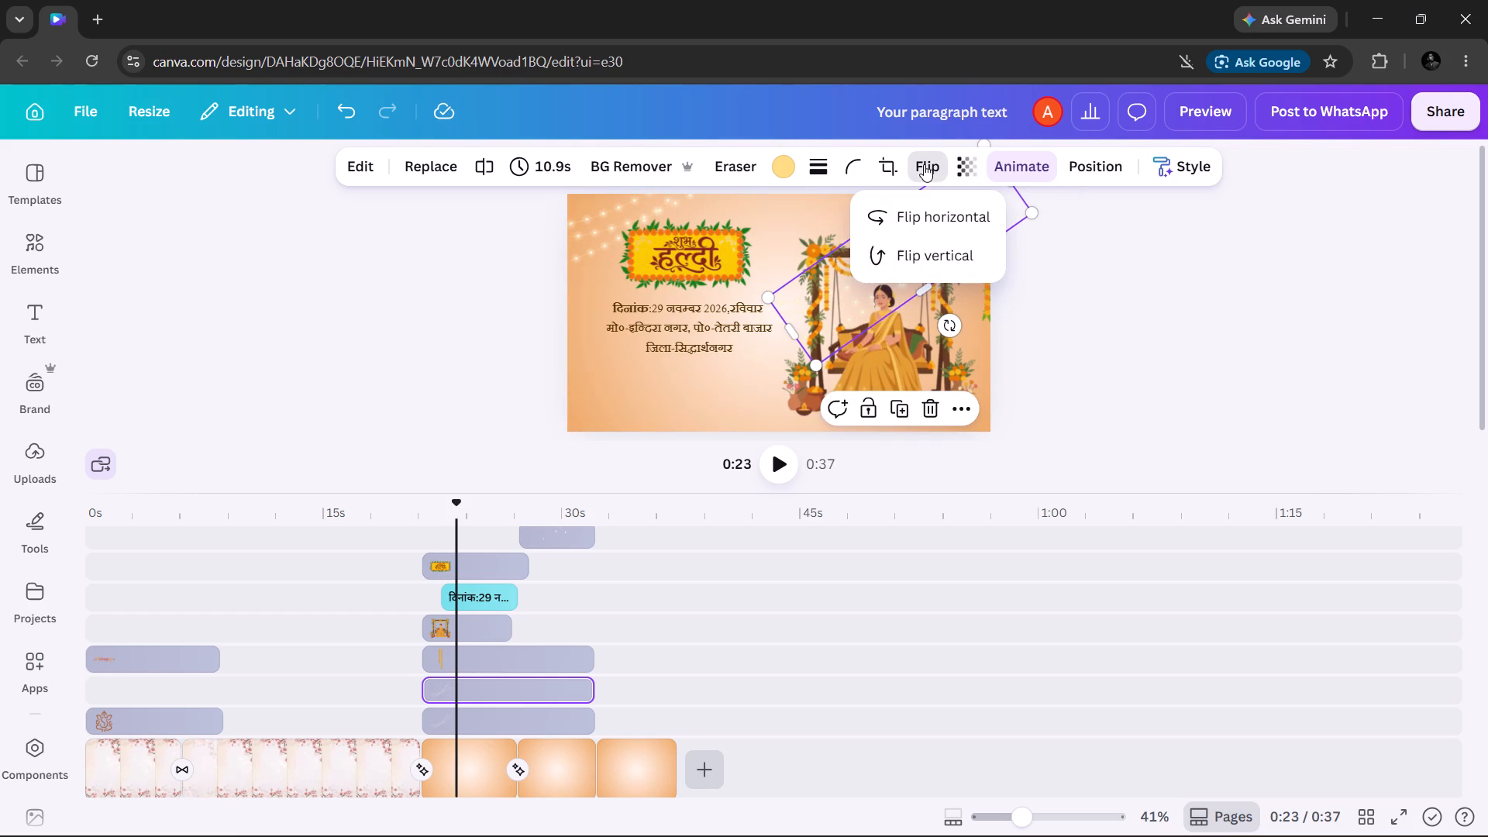
click(943, 222)
click(940, 253)
click(1078, 311)
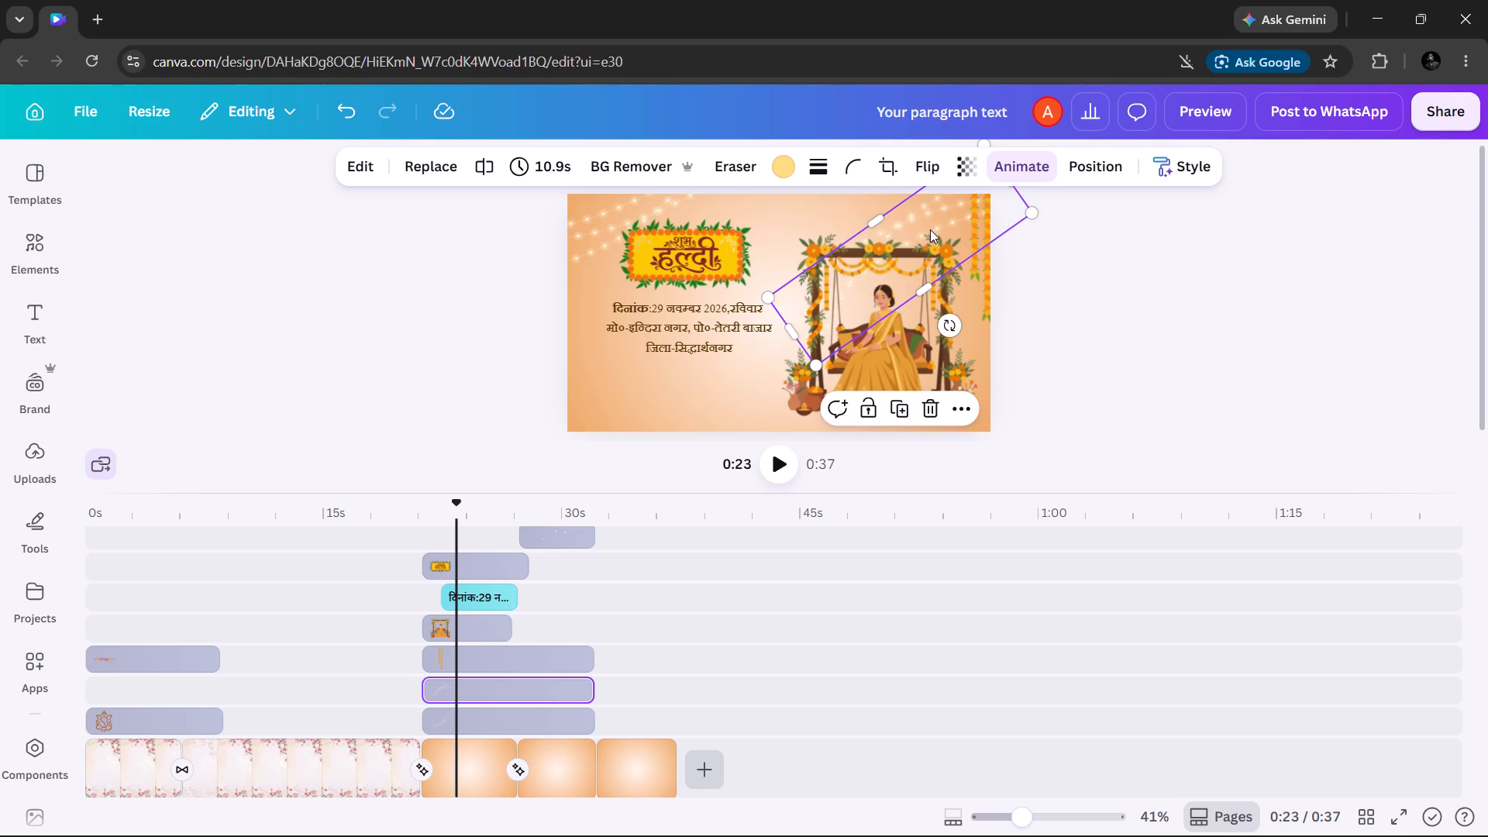
Rotate the copied string lights to mirror the original's slant and place them in the haldi scene's upper right corner.
drag(926, 219, 805, 223)
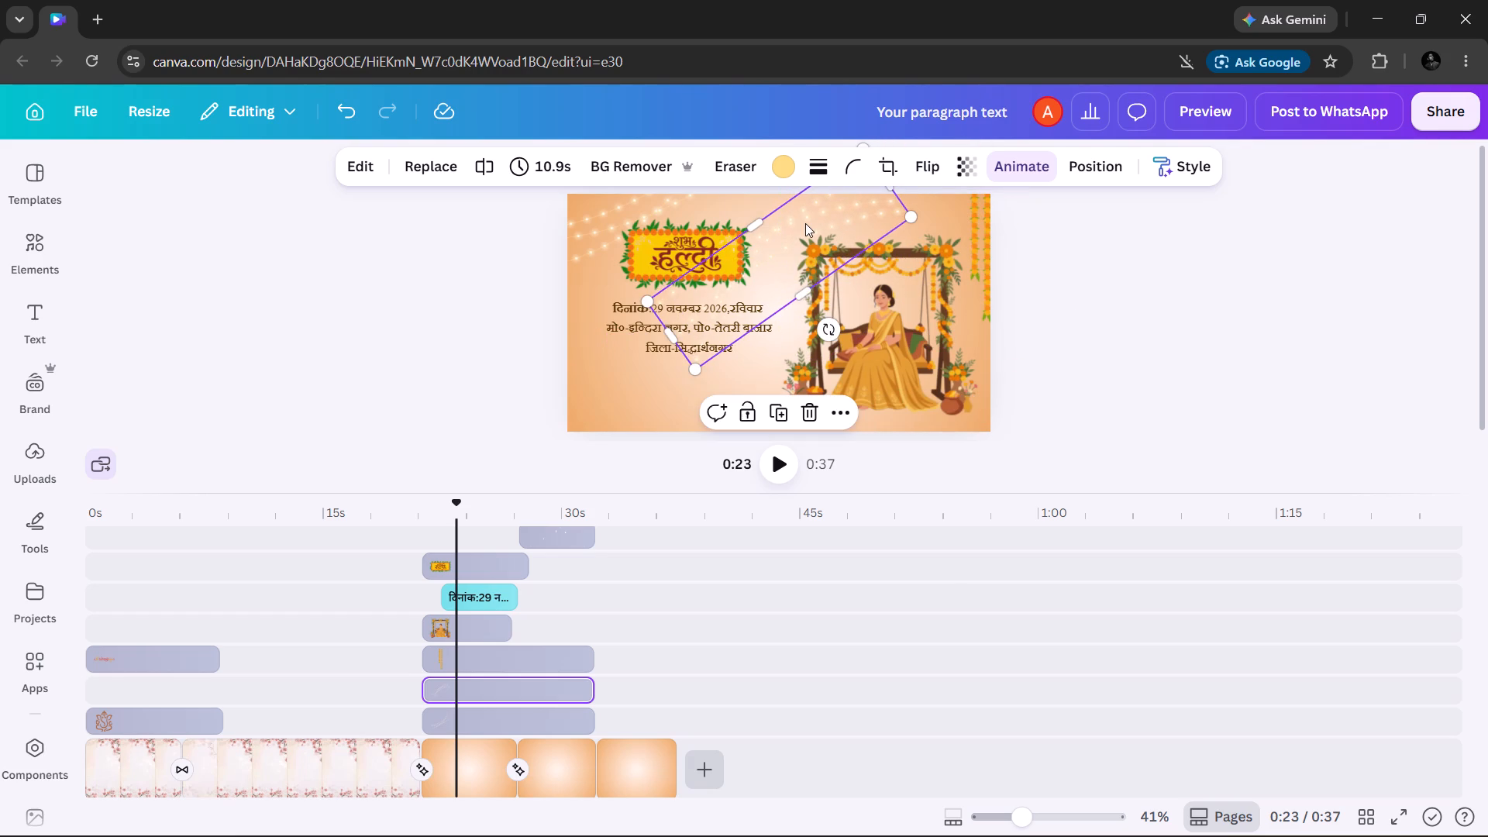
drag(833, 324, 901, 360)
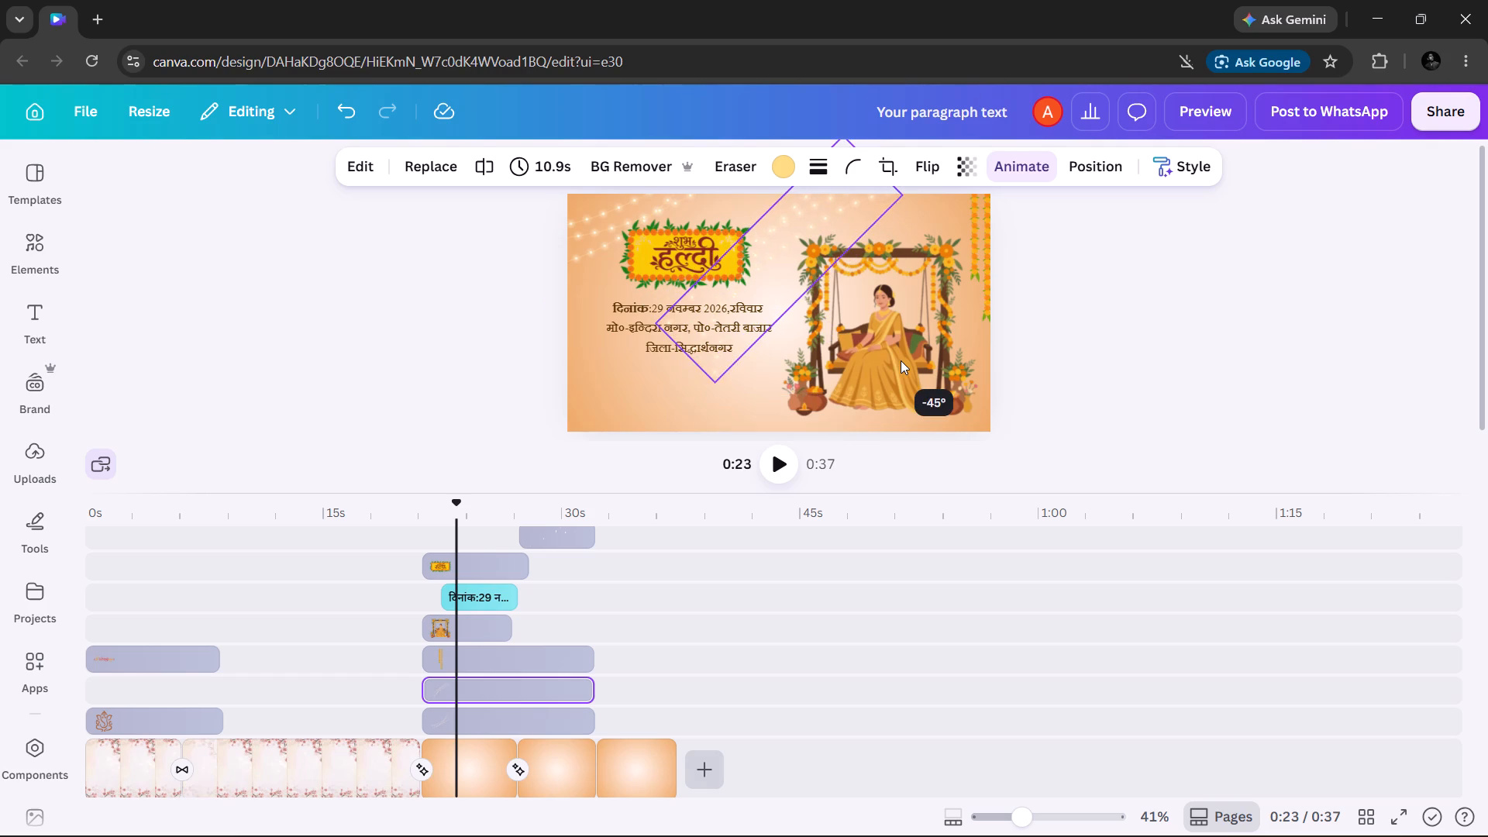
drag(901, 360, 1190, 78)
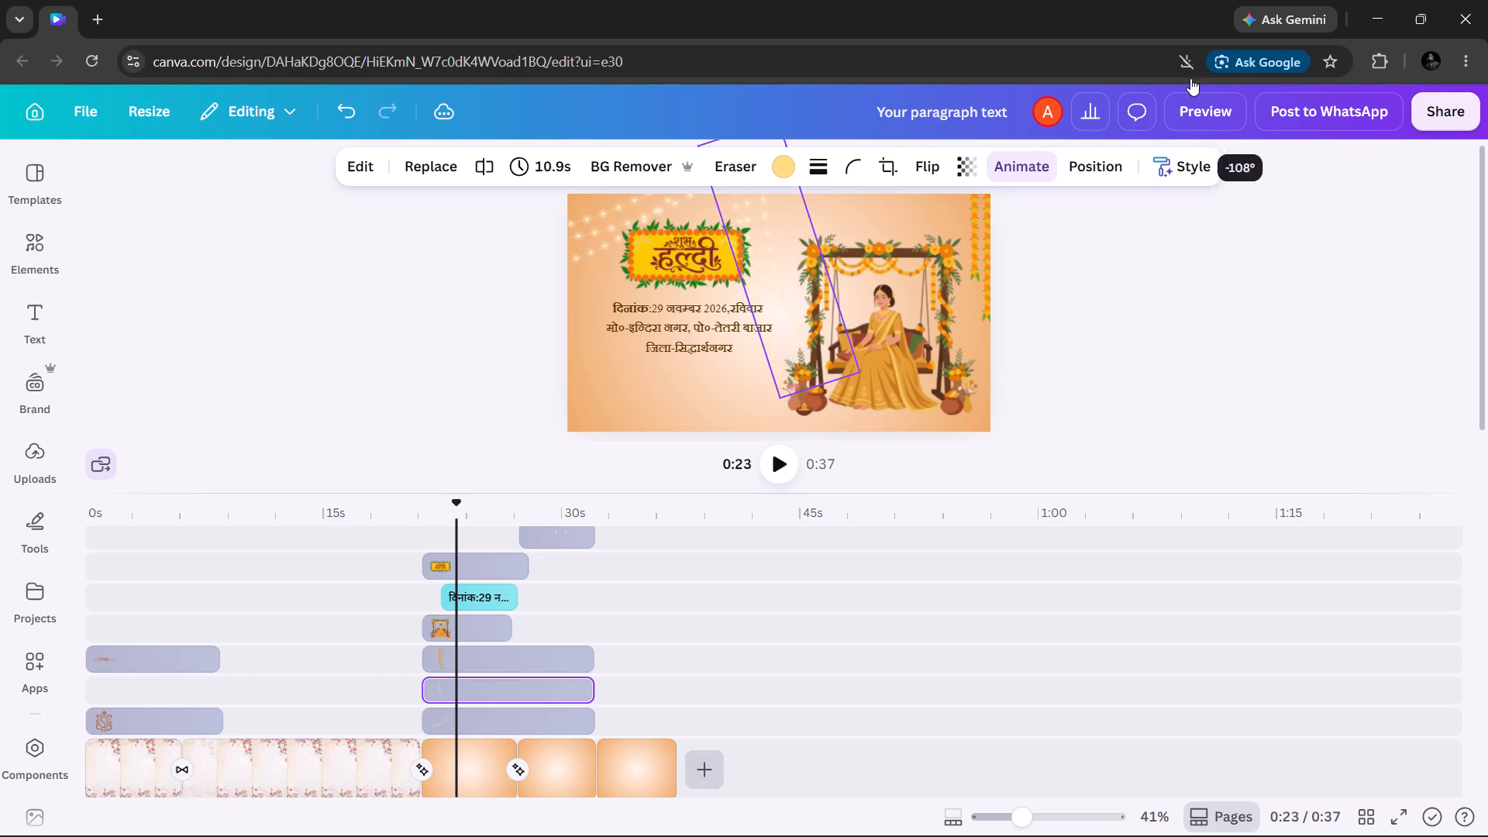
drag(1190, 78, 1124, 0)
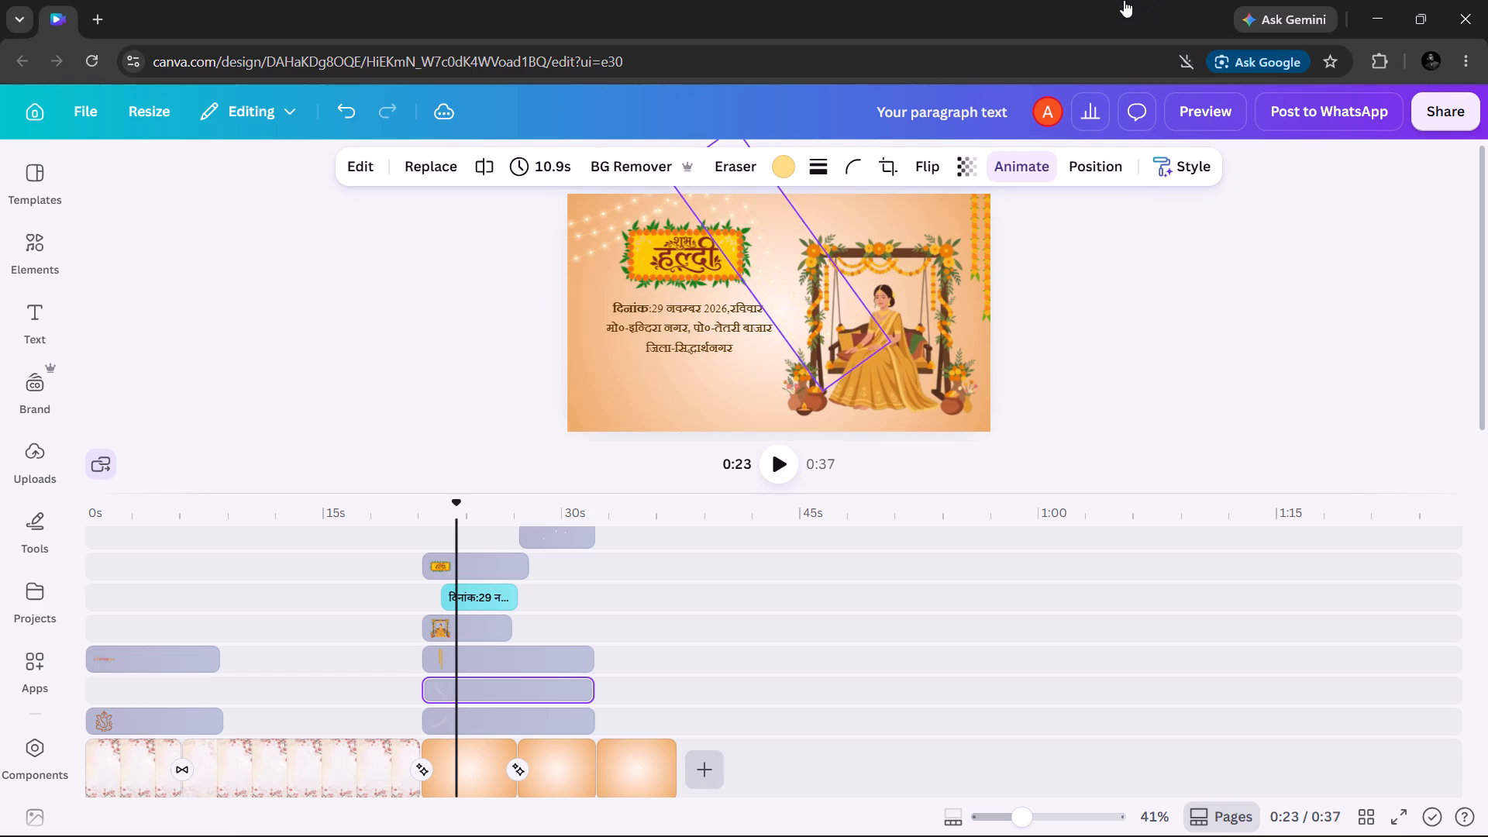
drag(1124, 0, 954, 0)
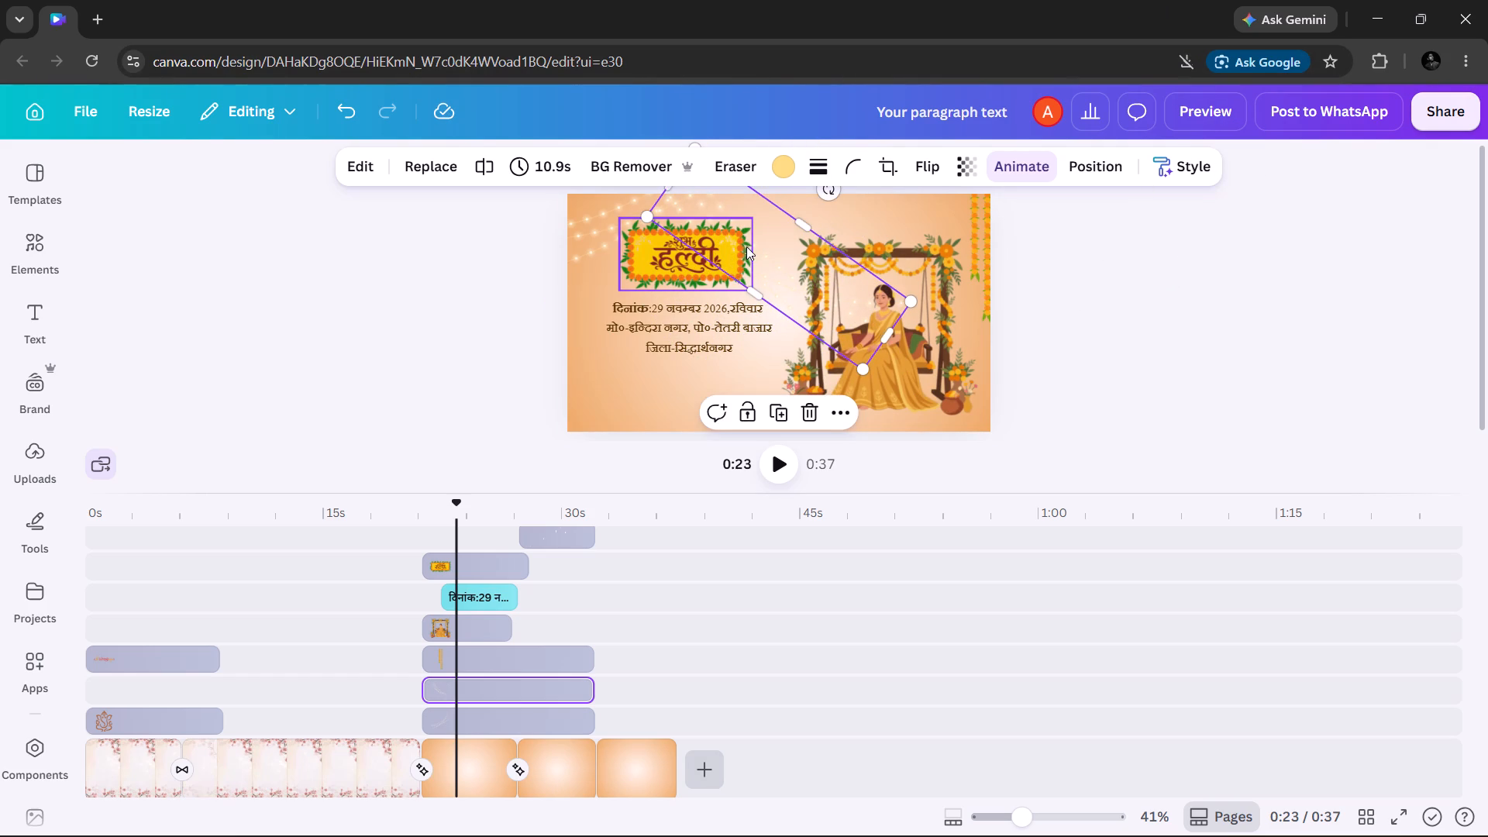
drag(770, 249, 945, 218)
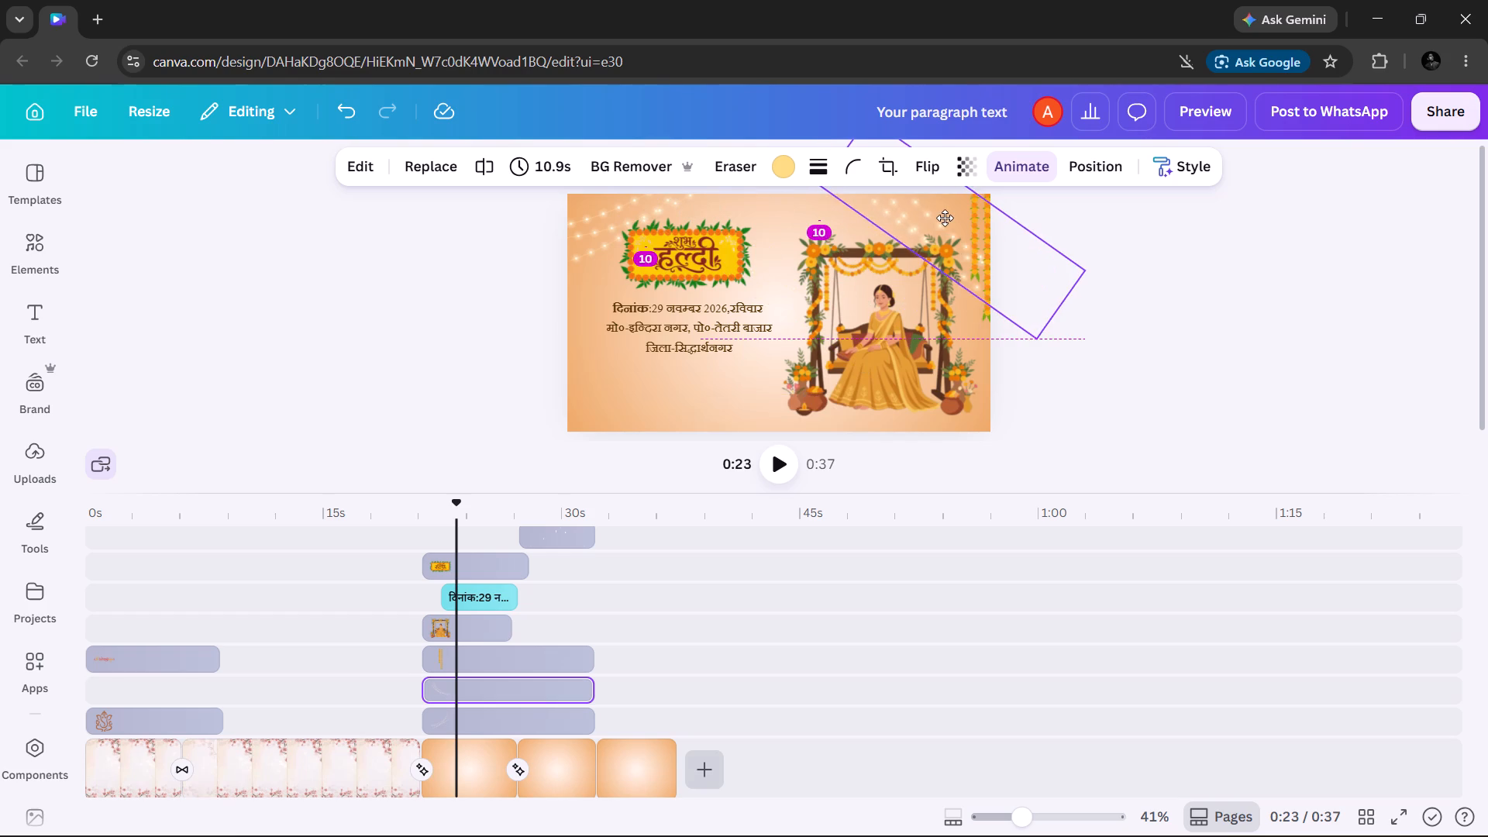
drag(945, 218, 959, 216)
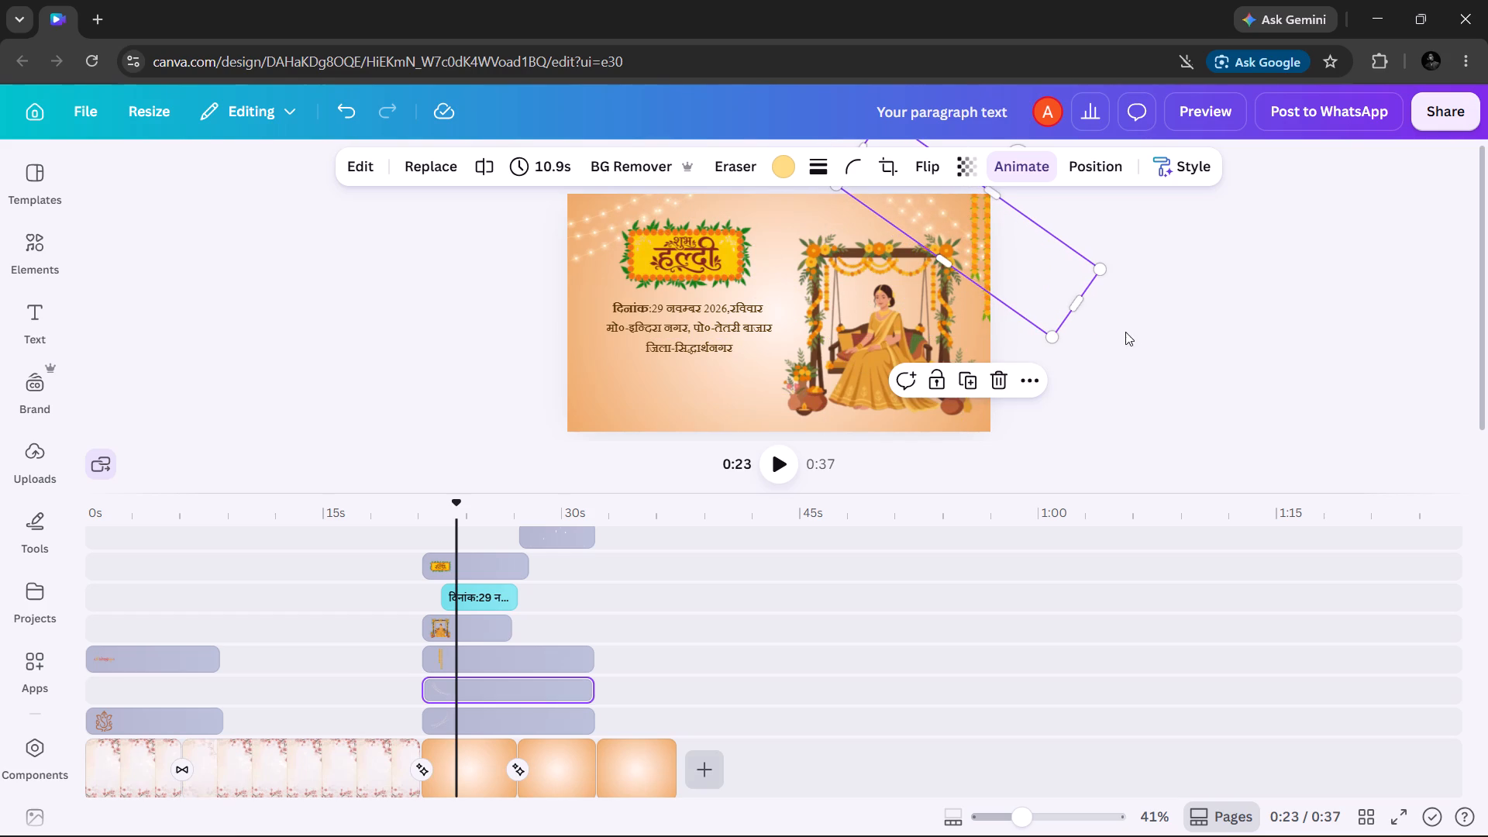
click(1131, 338)
Shift the illustration of the woman on the swing slightly left within the haldi scene.
drag(896, 323, 878, 324)
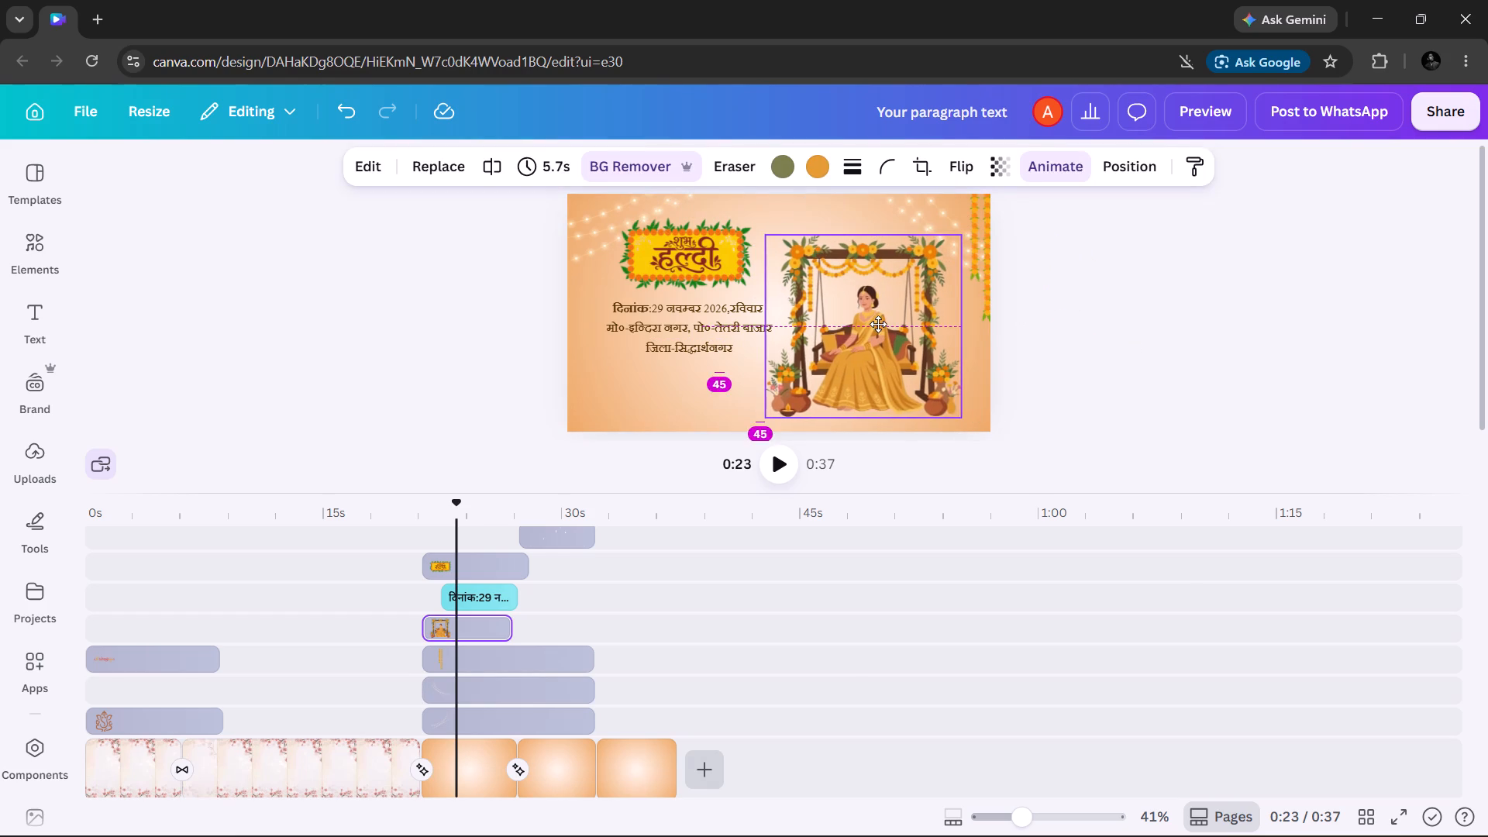
drag(878, 324, 880, 325)
click(1052, 324)
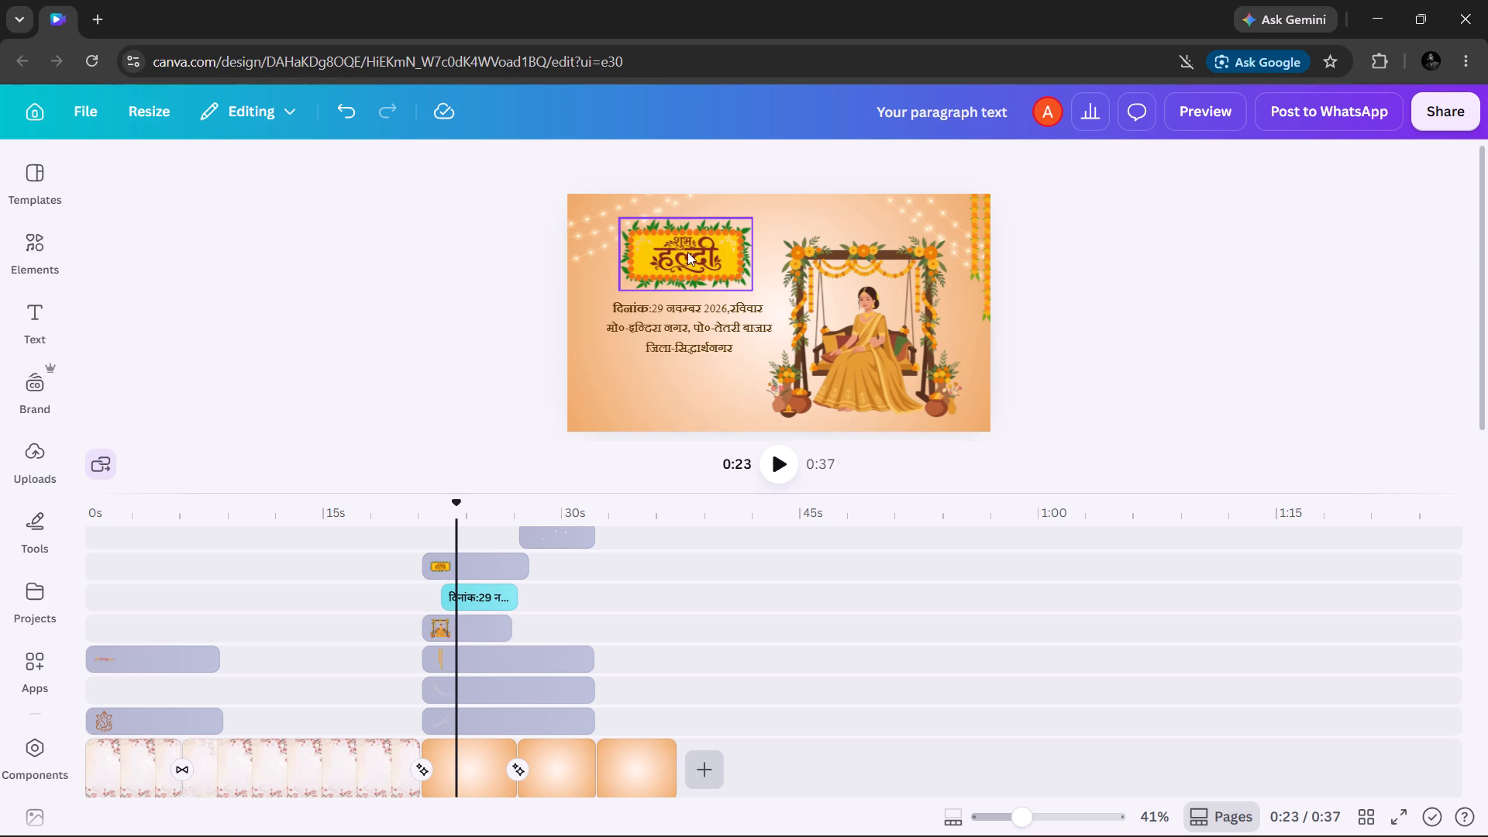
Move the haldi date and address text and the शुभ हल्दी sign slightly lower in the scene.
drag(679, 331, 675, 348)
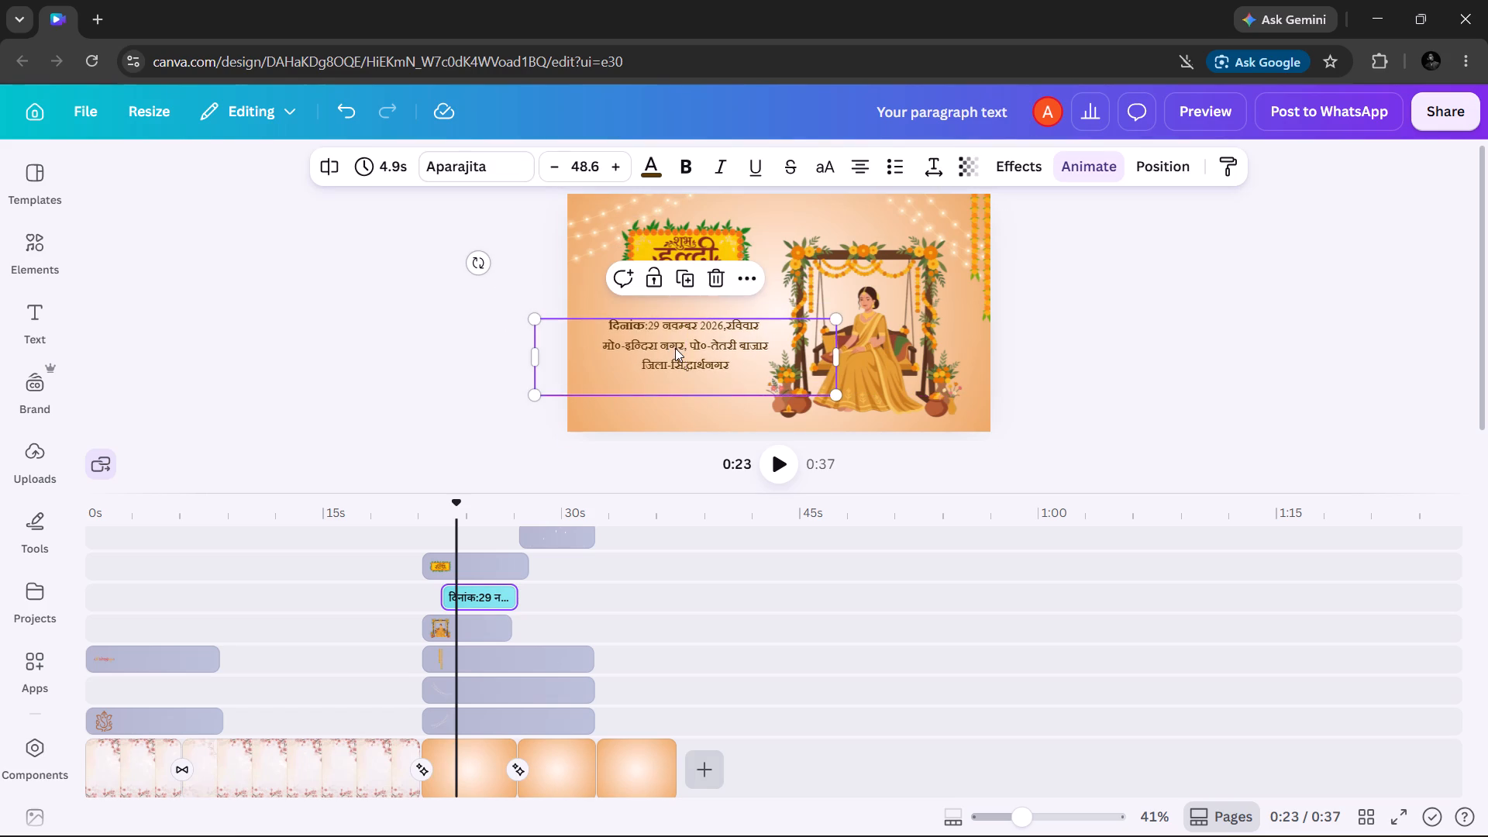
drag(680, 241, 677, 267)
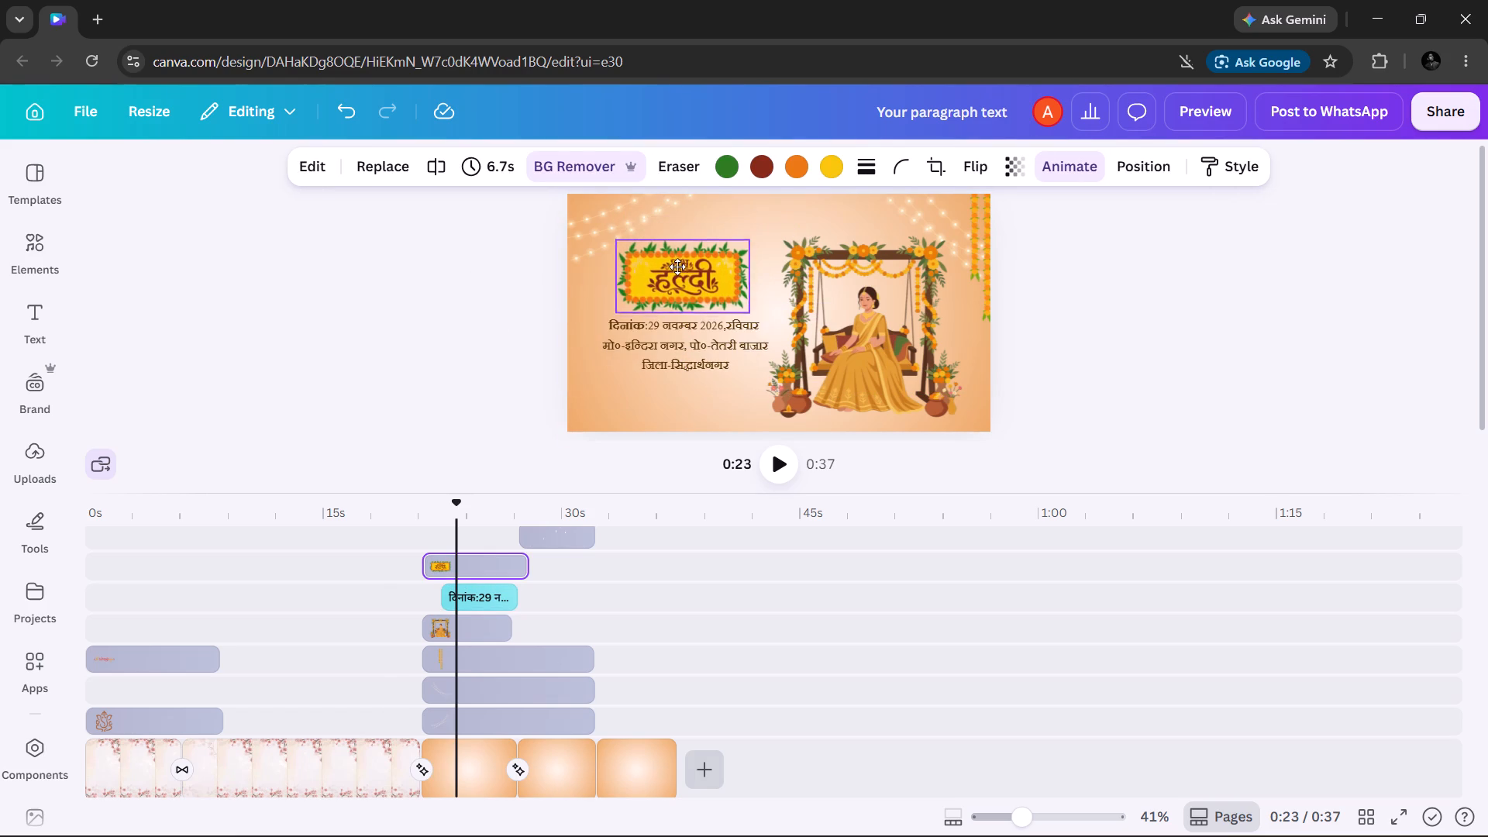
drag(677, 267, 679, 250)
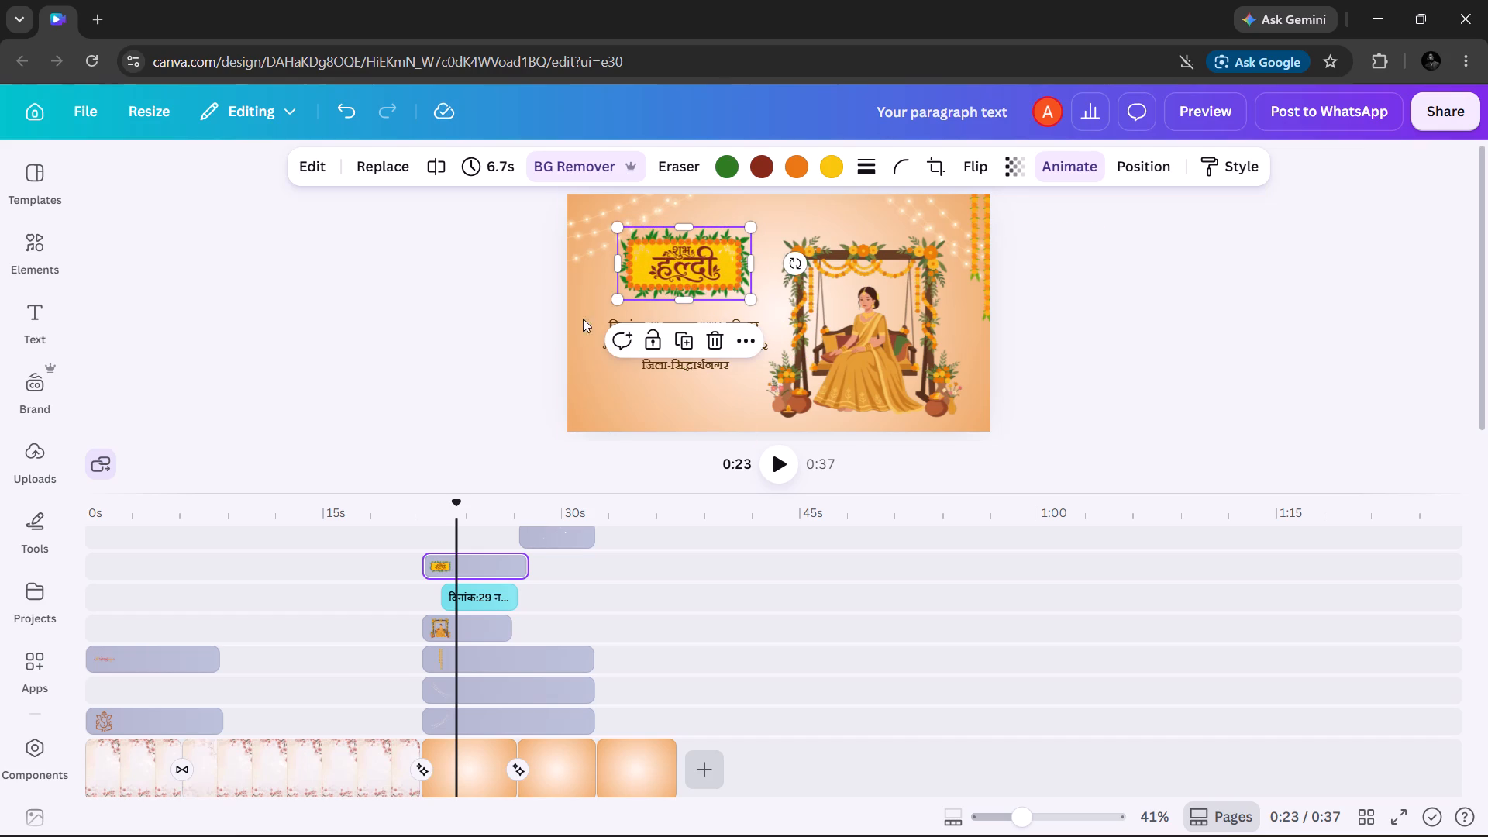
click(426, 313)
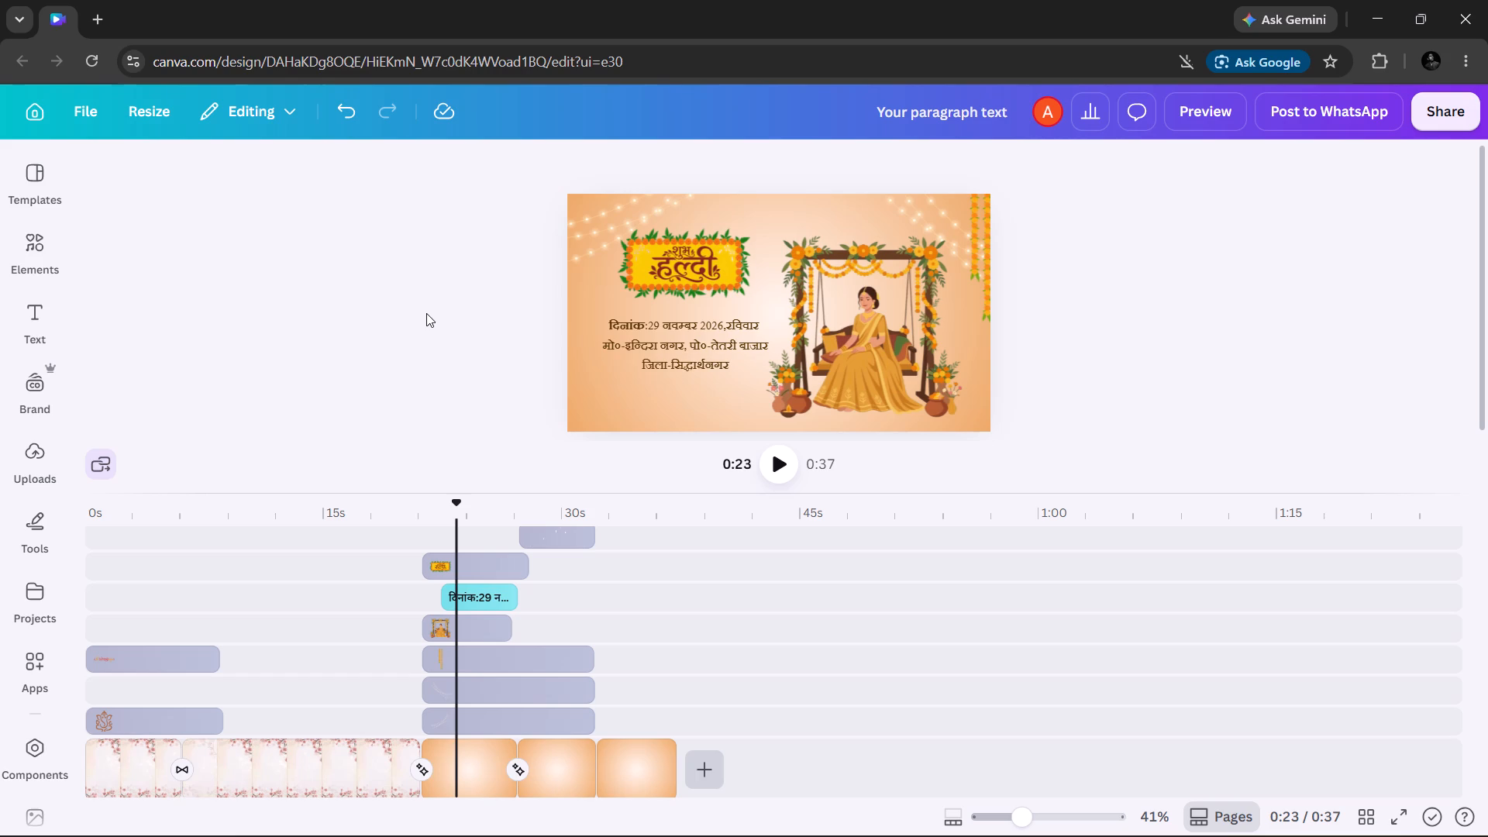
click(426, 313)
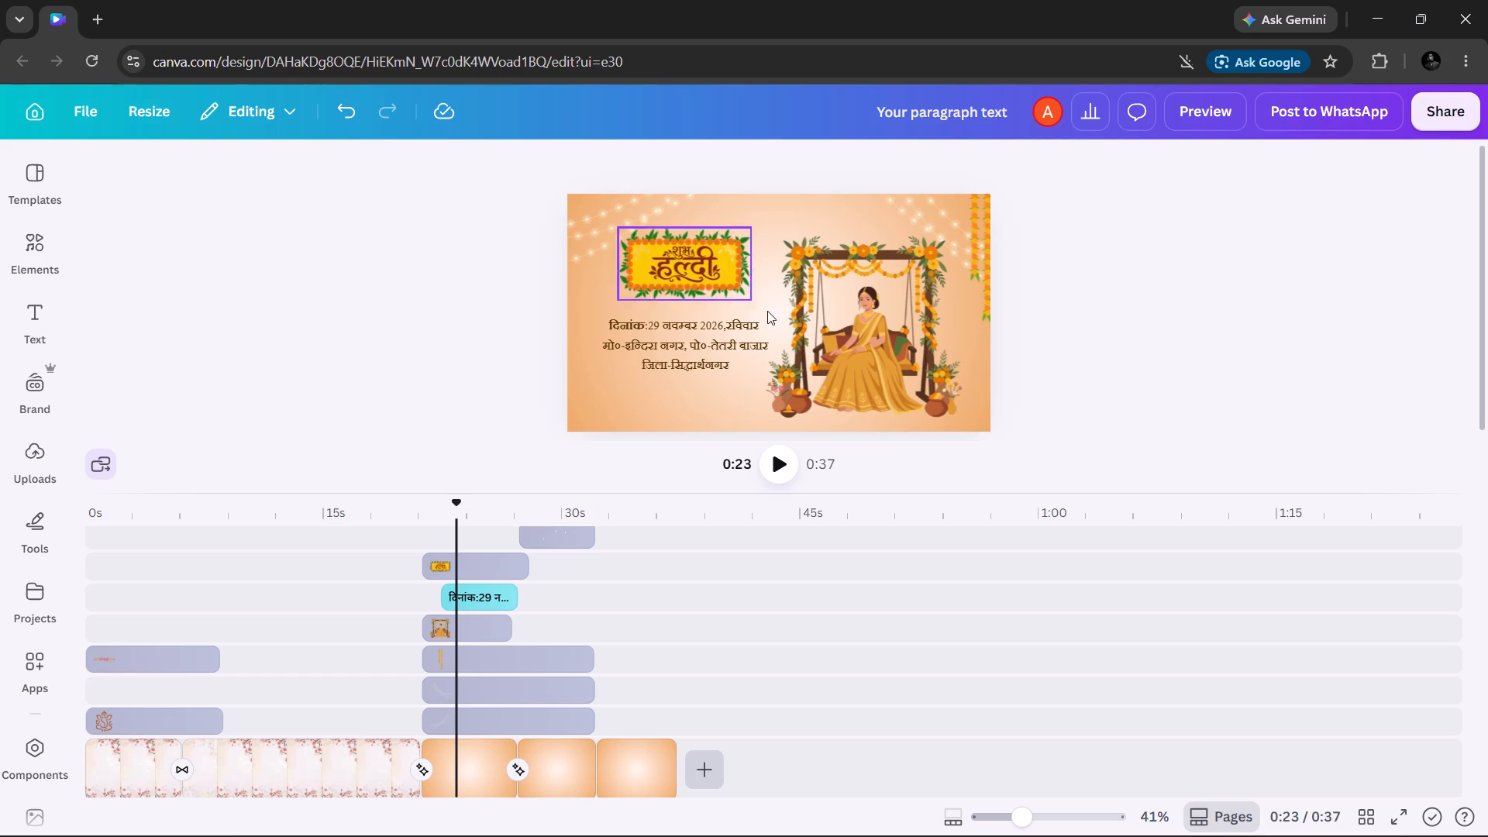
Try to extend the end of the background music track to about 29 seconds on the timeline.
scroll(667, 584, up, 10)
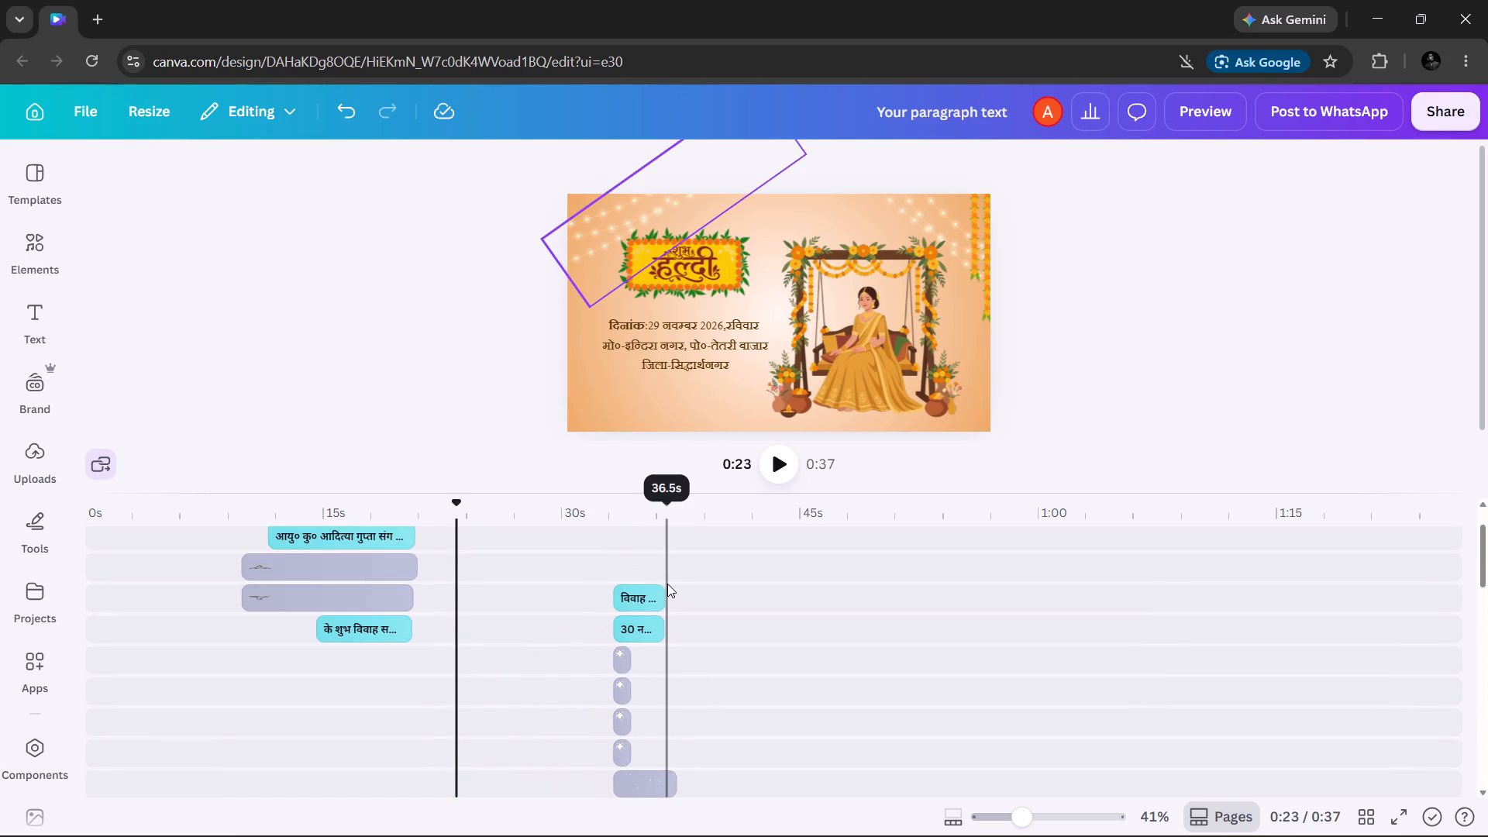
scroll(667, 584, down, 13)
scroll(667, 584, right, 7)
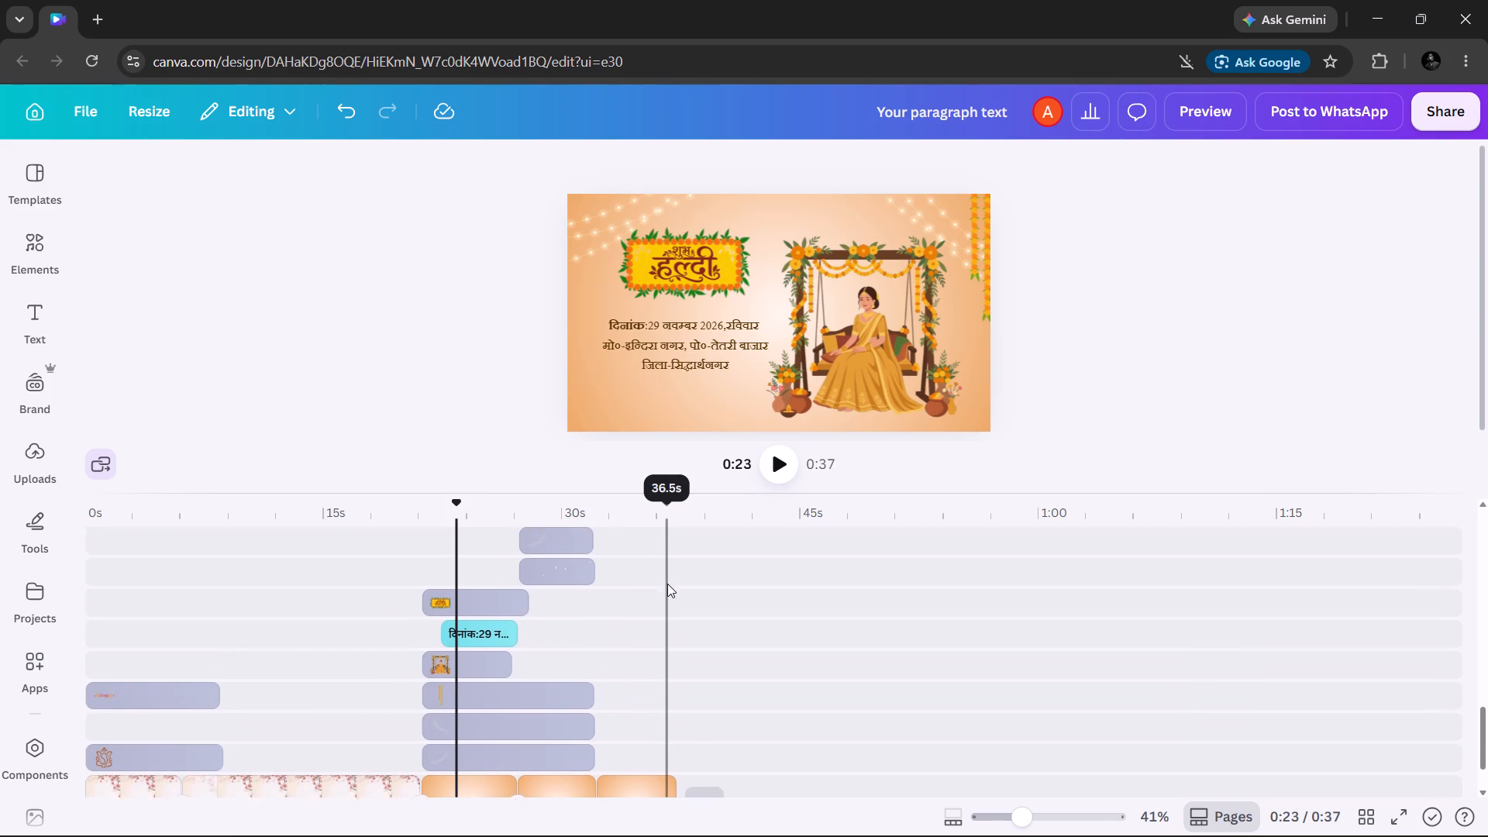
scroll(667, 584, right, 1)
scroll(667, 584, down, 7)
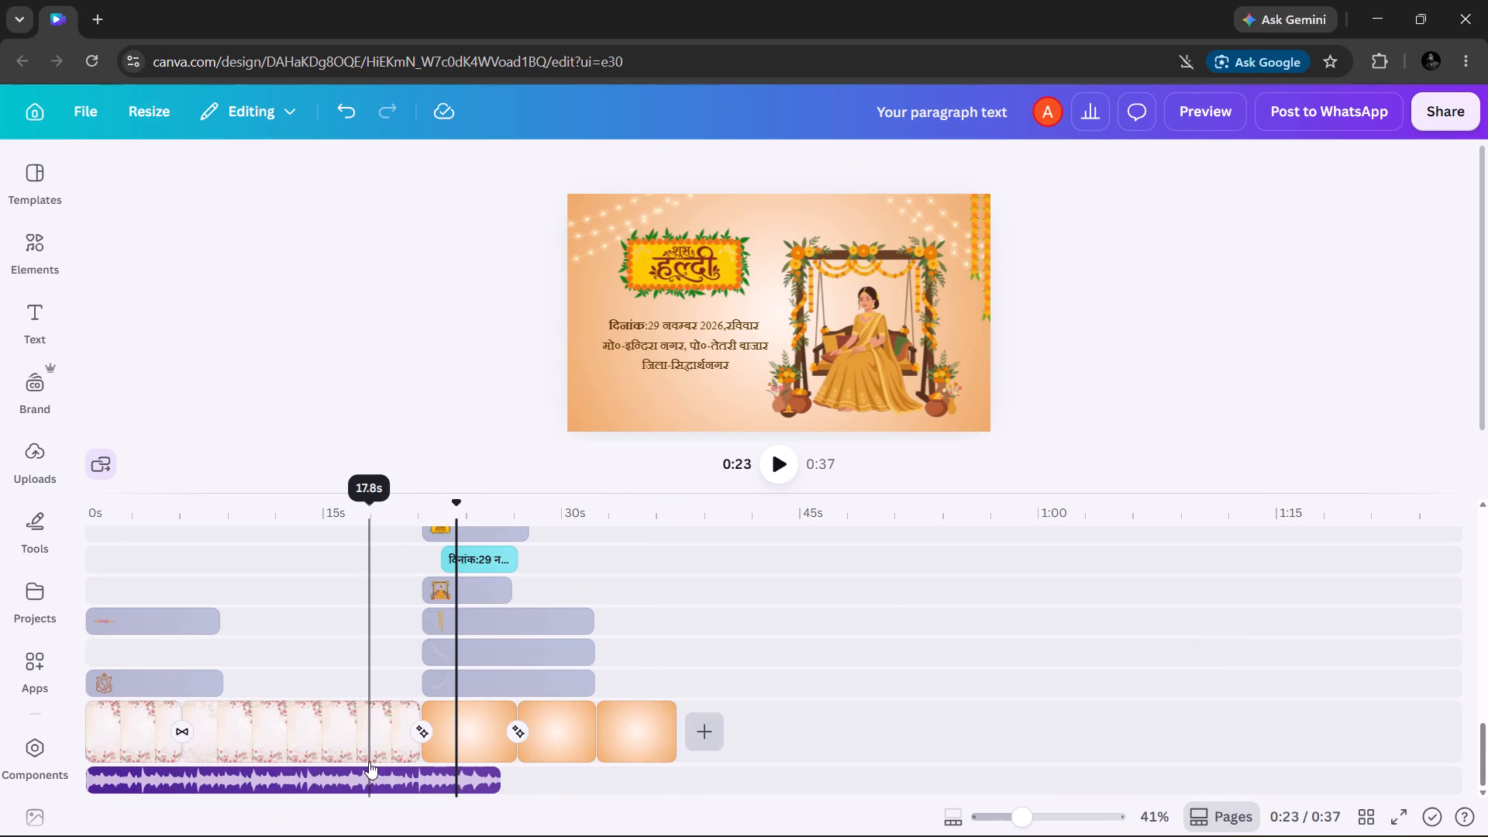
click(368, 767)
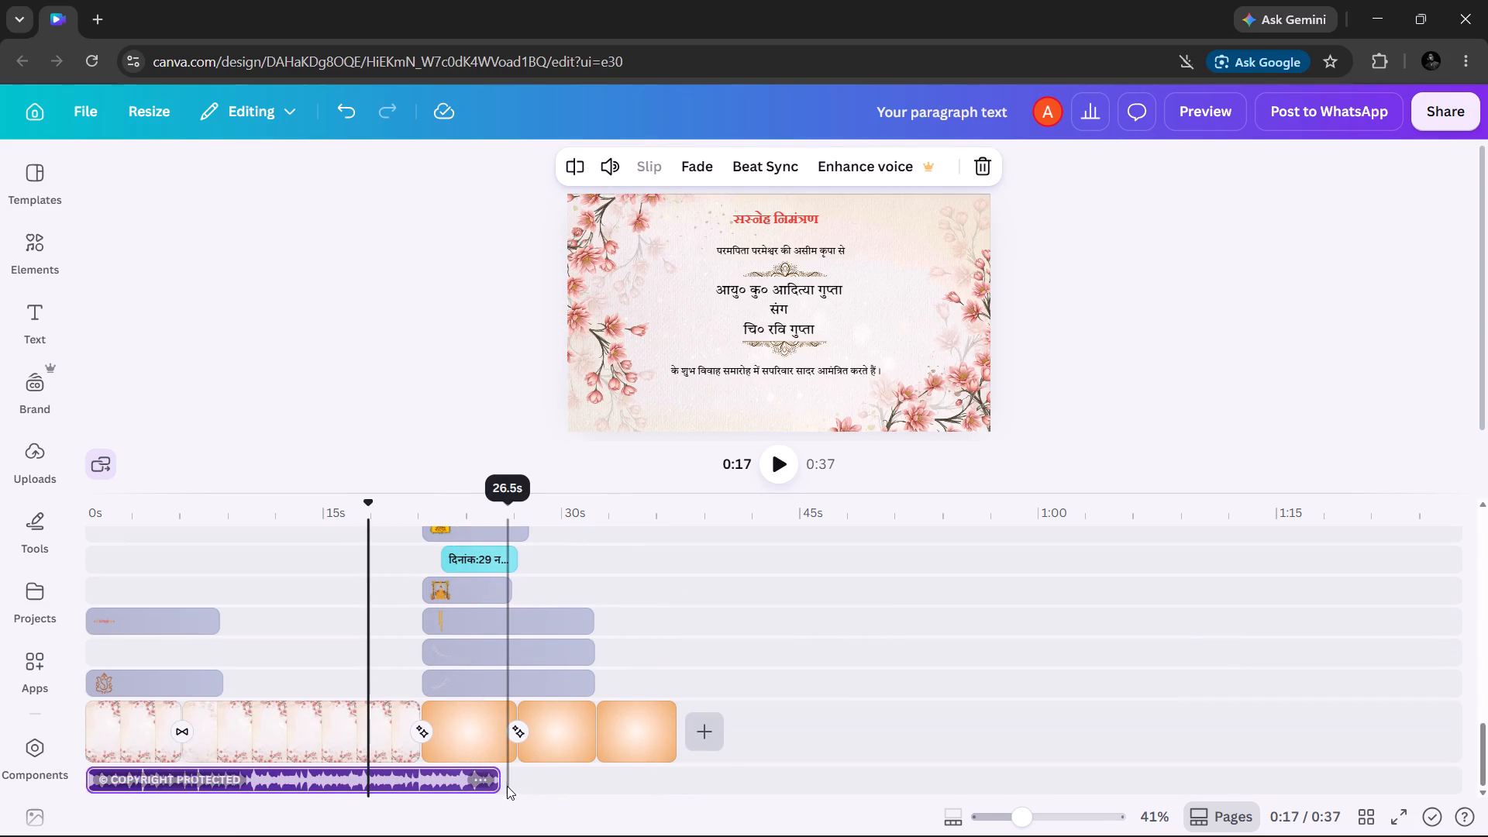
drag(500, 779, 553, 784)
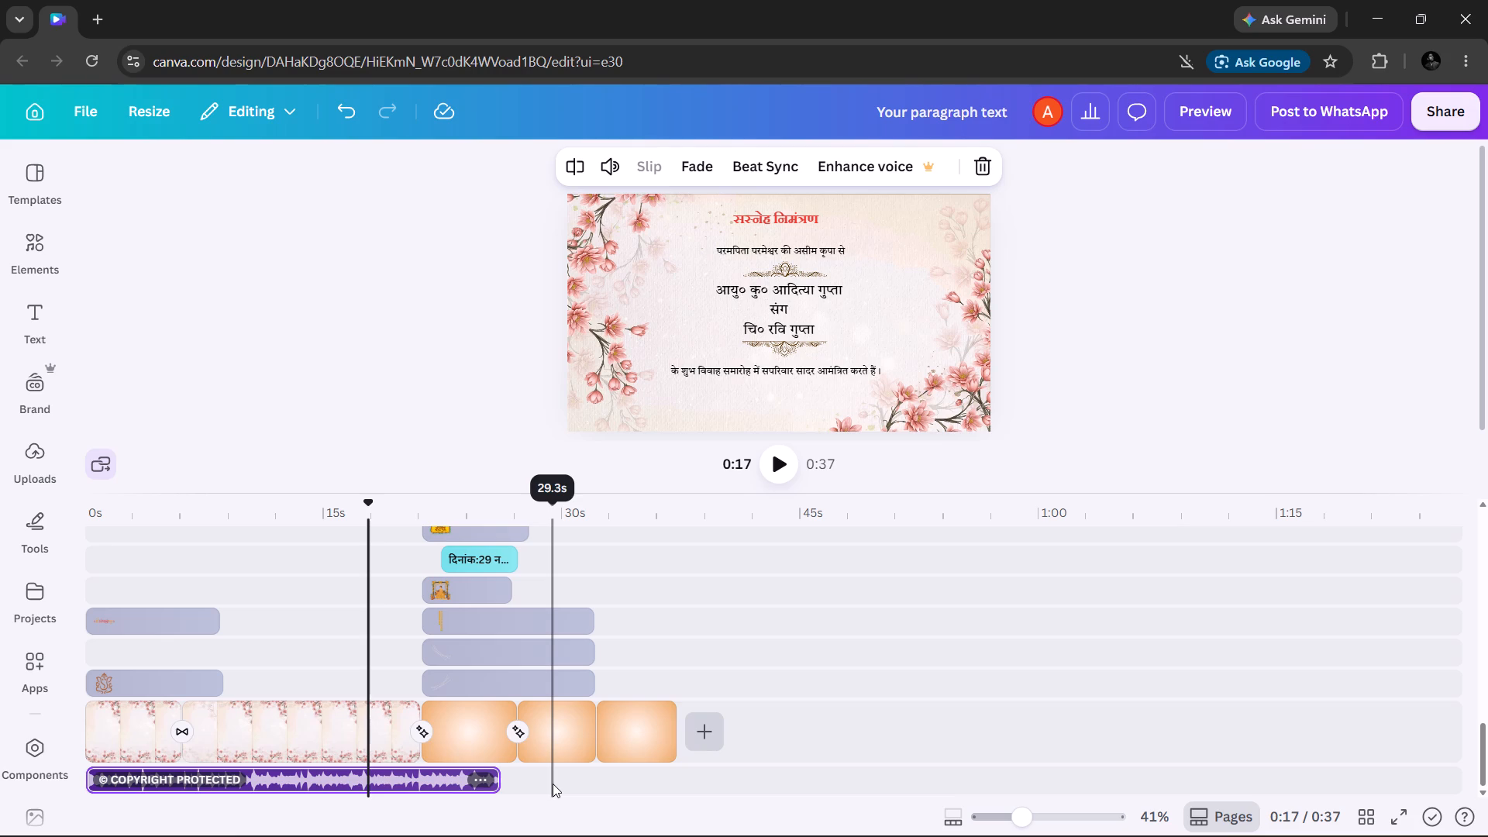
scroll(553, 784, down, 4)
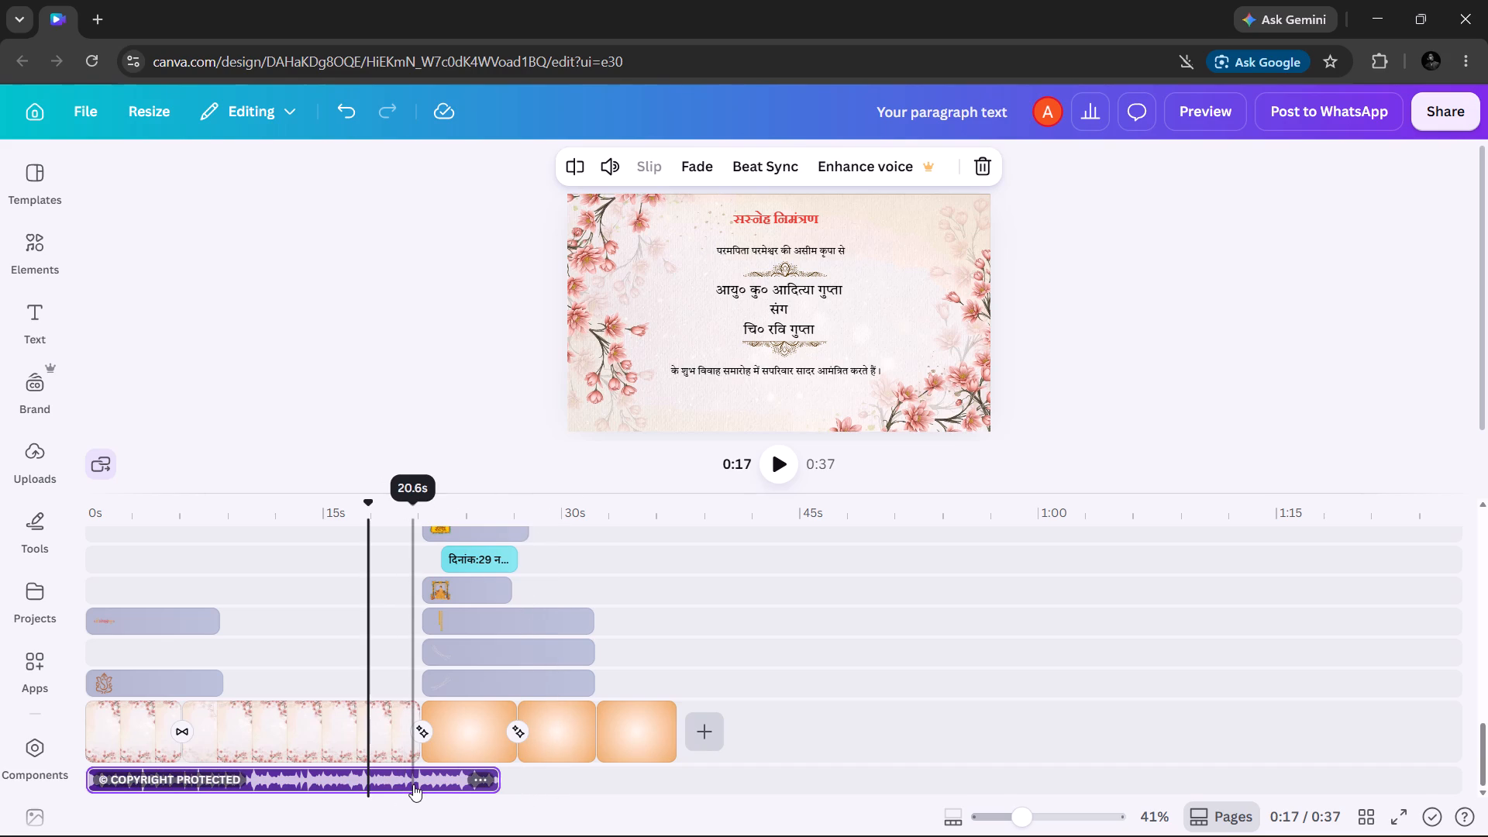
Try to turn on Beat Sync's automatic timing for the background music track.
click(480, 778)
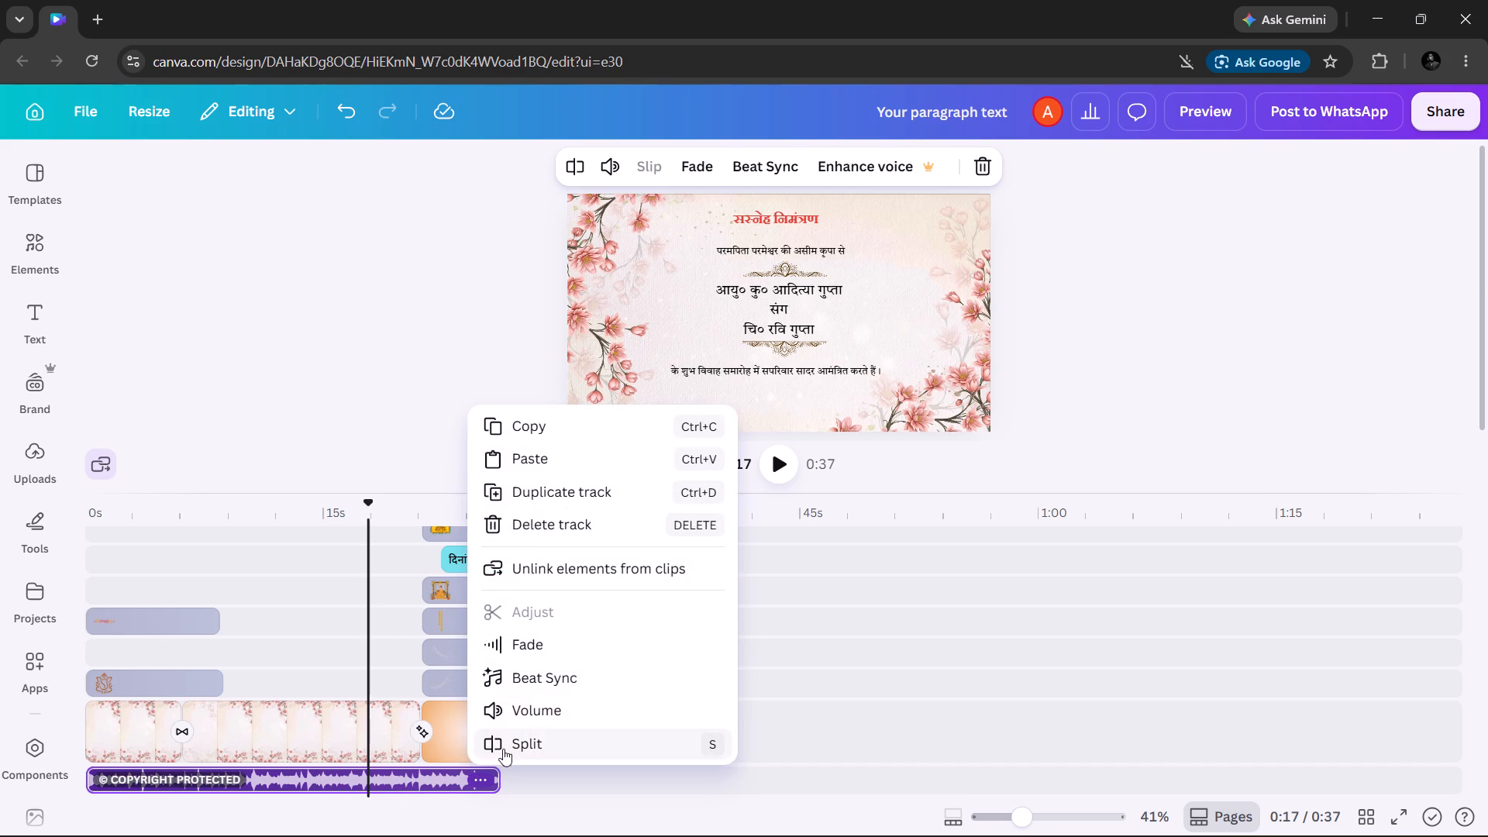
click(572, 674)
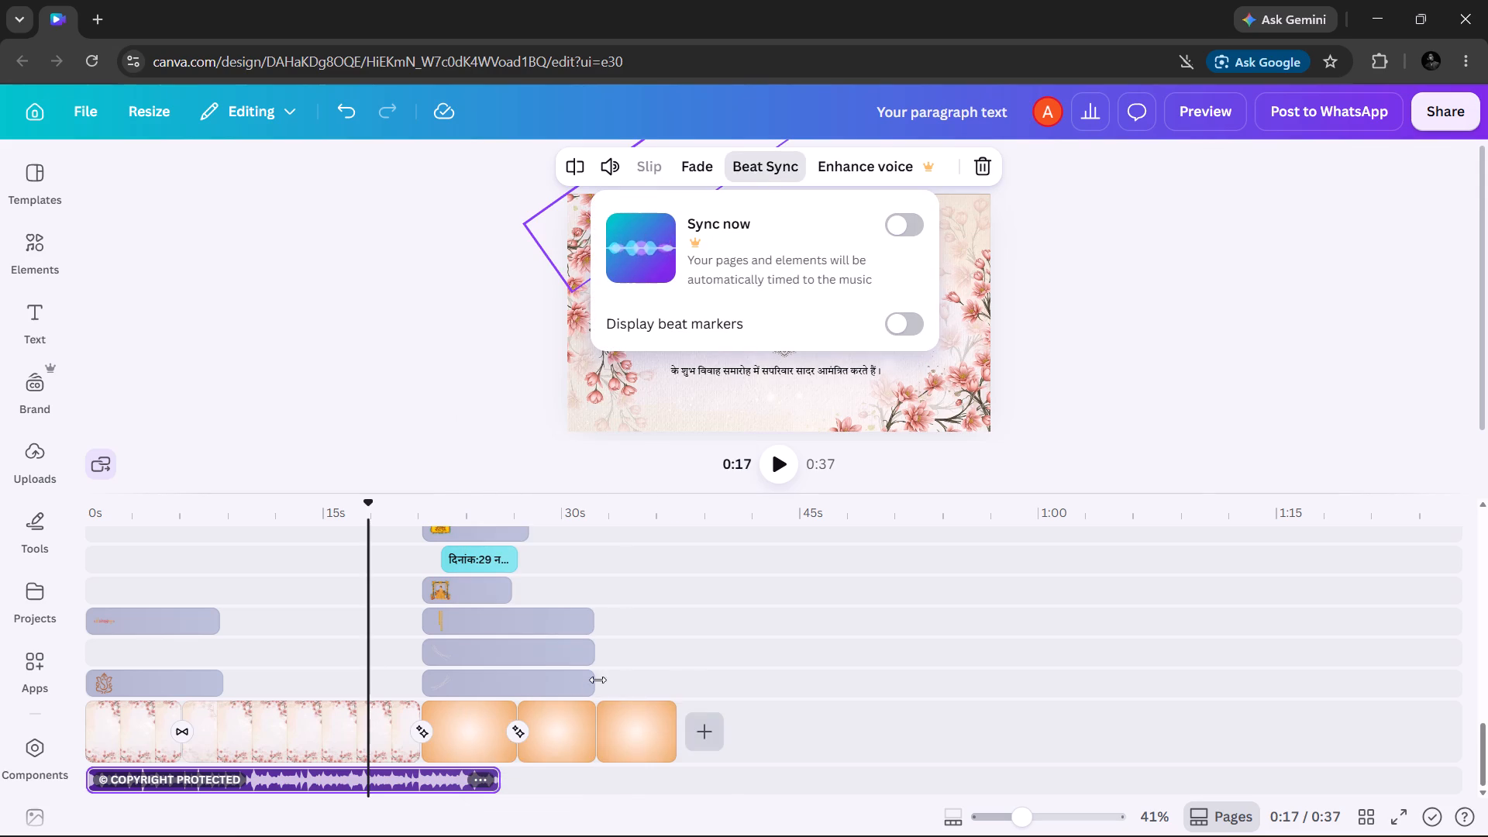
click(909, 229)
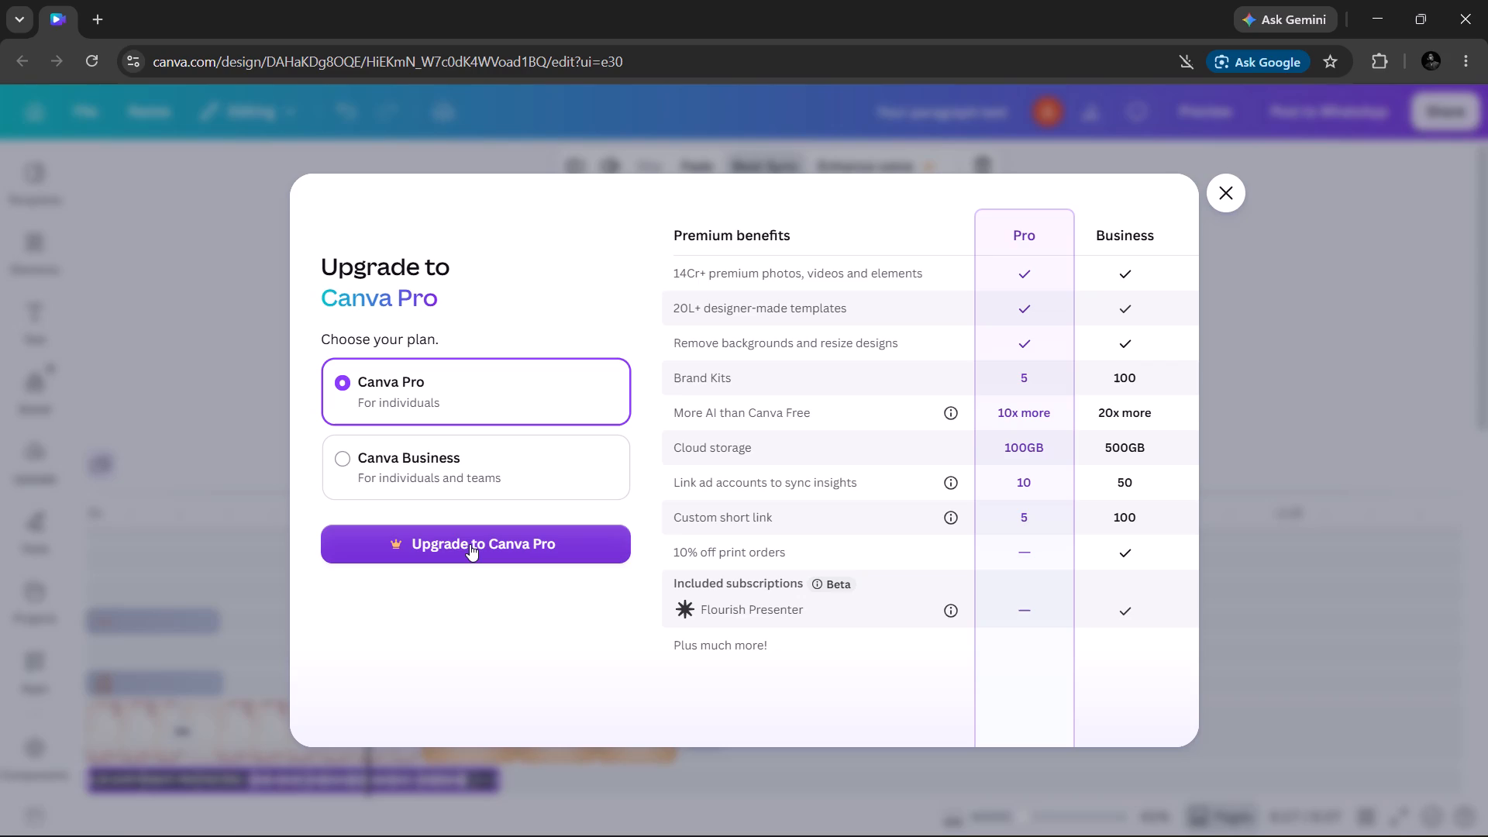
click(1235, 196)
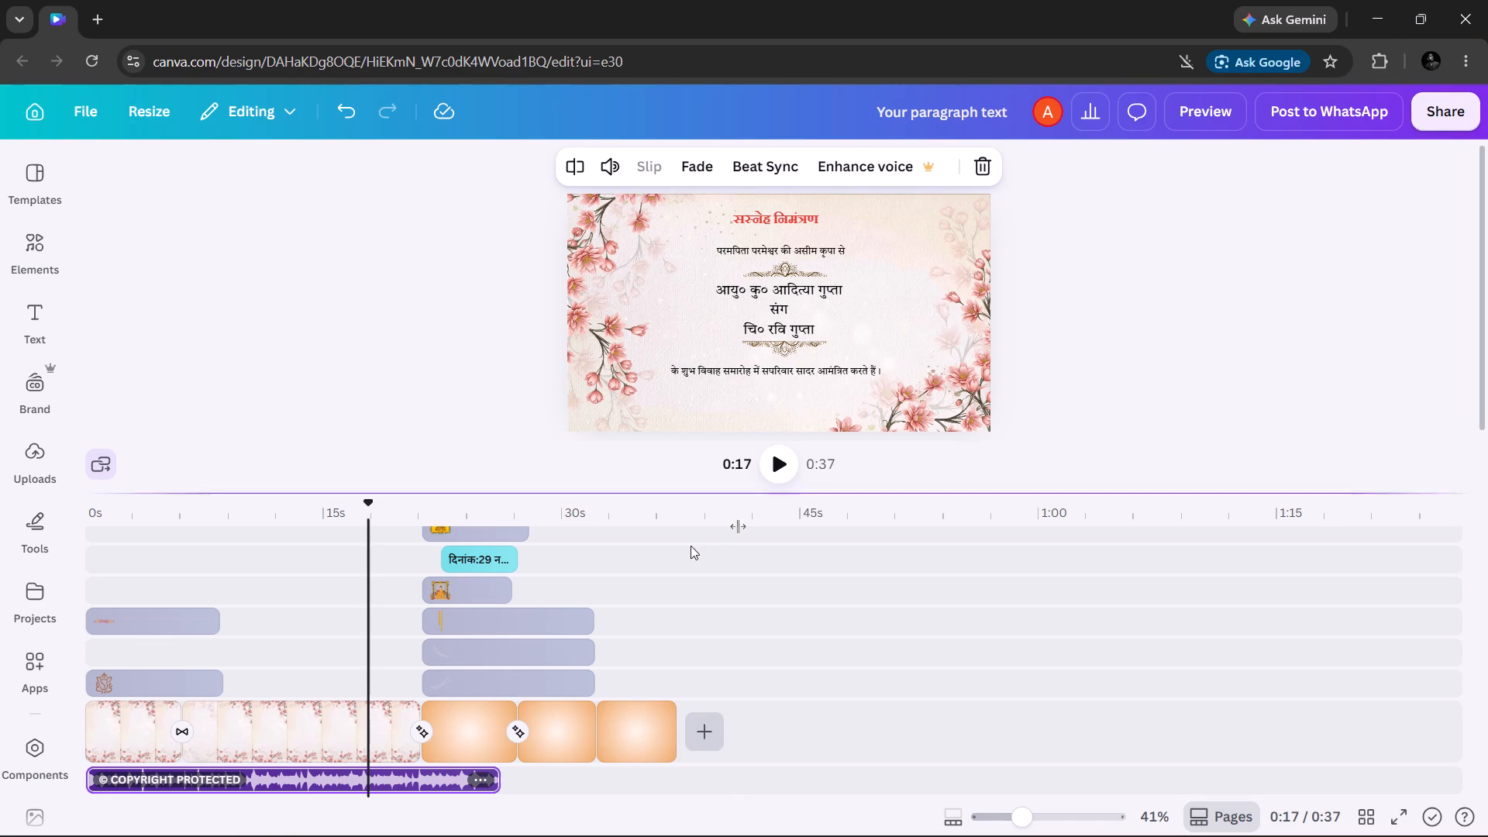
Examine the timeline tracks against the music and check the venue text in the final elephant scene.
scroll(611, 668, up, 5)
scroll(611, 668, down, 2)
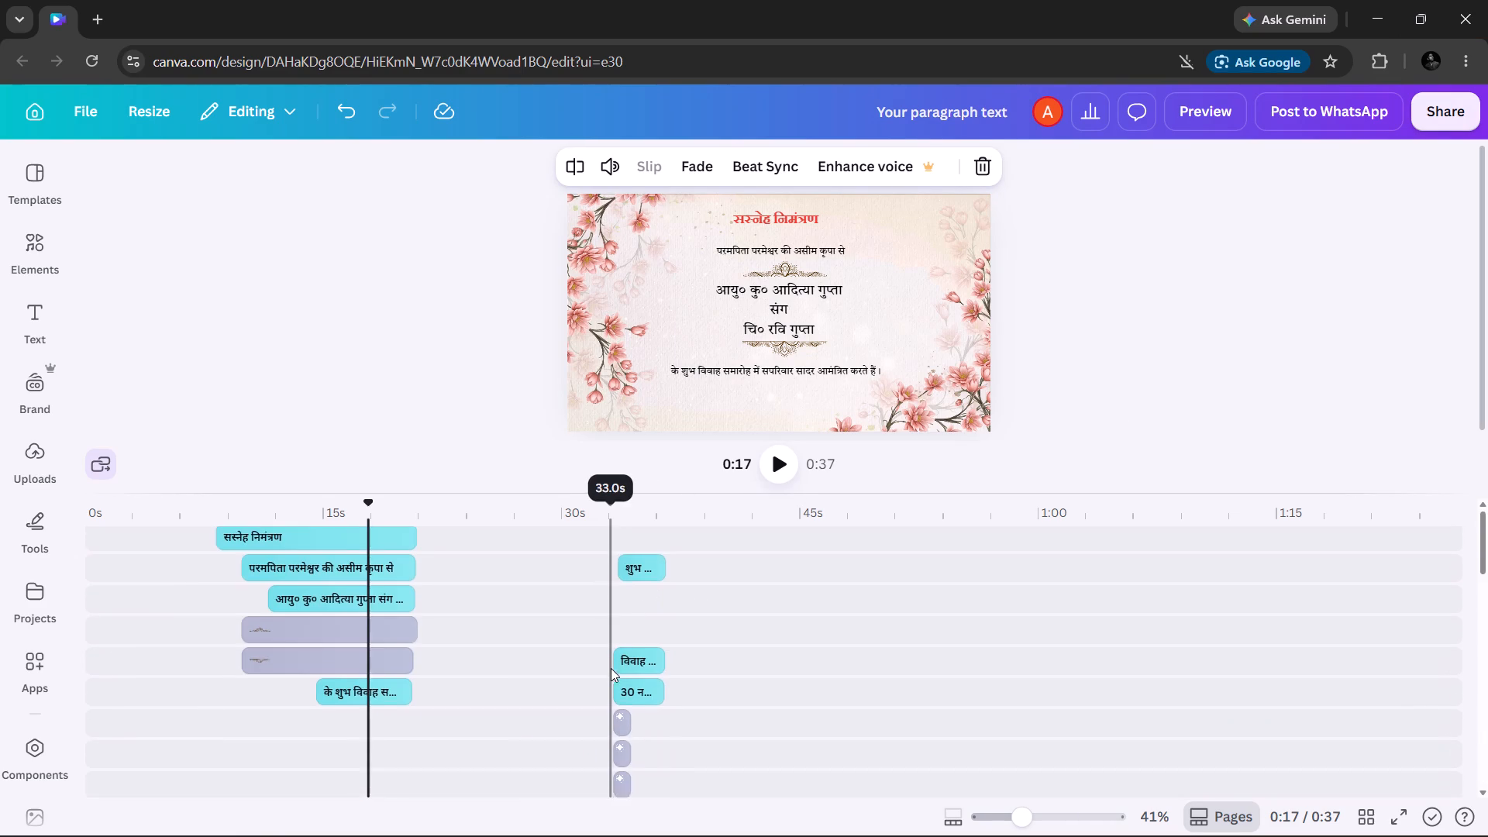
scroll(611, 668, down, 7)
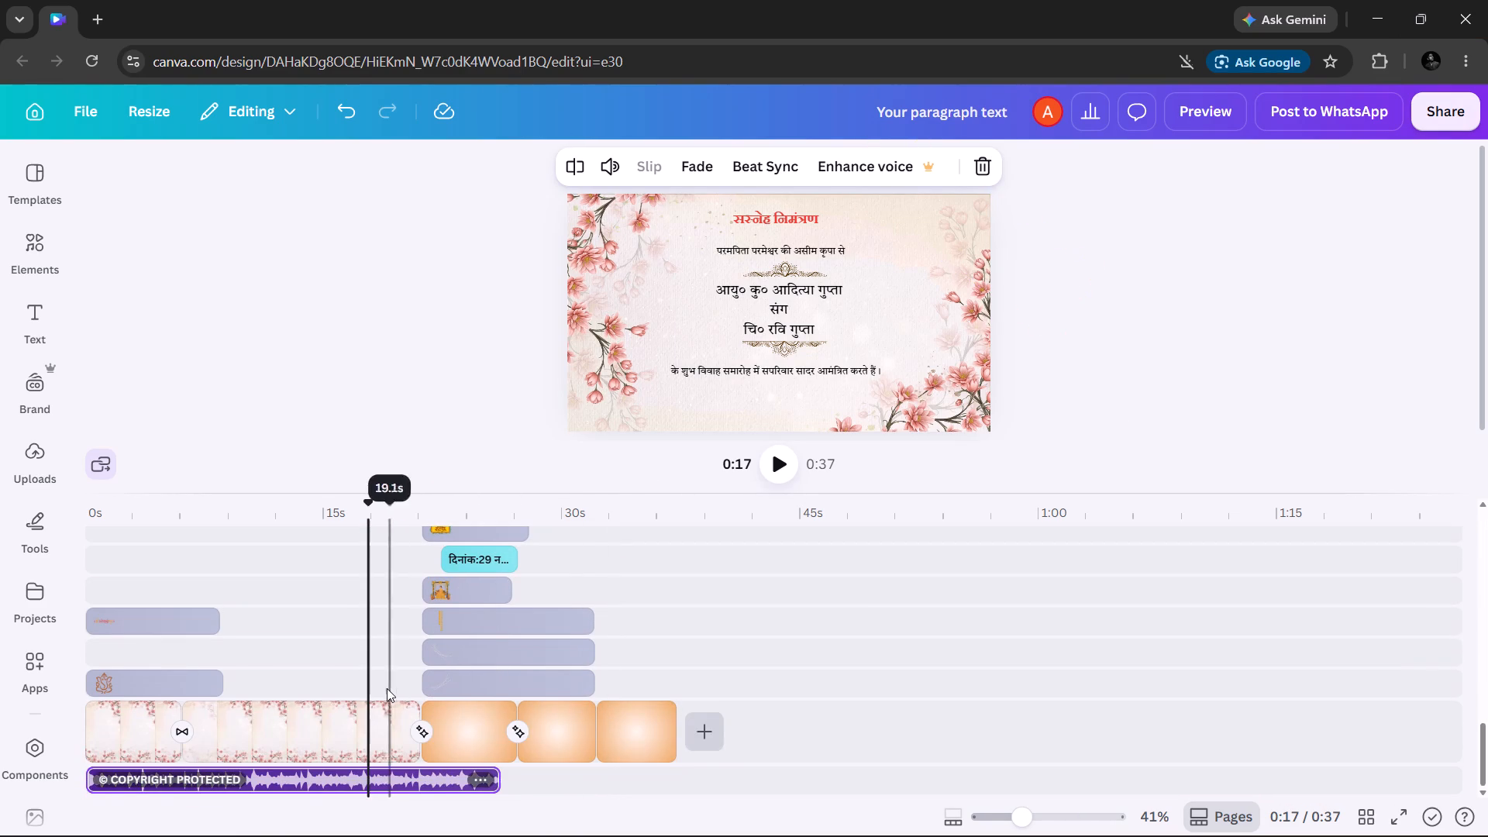
scroll(339, 661, right, 13)
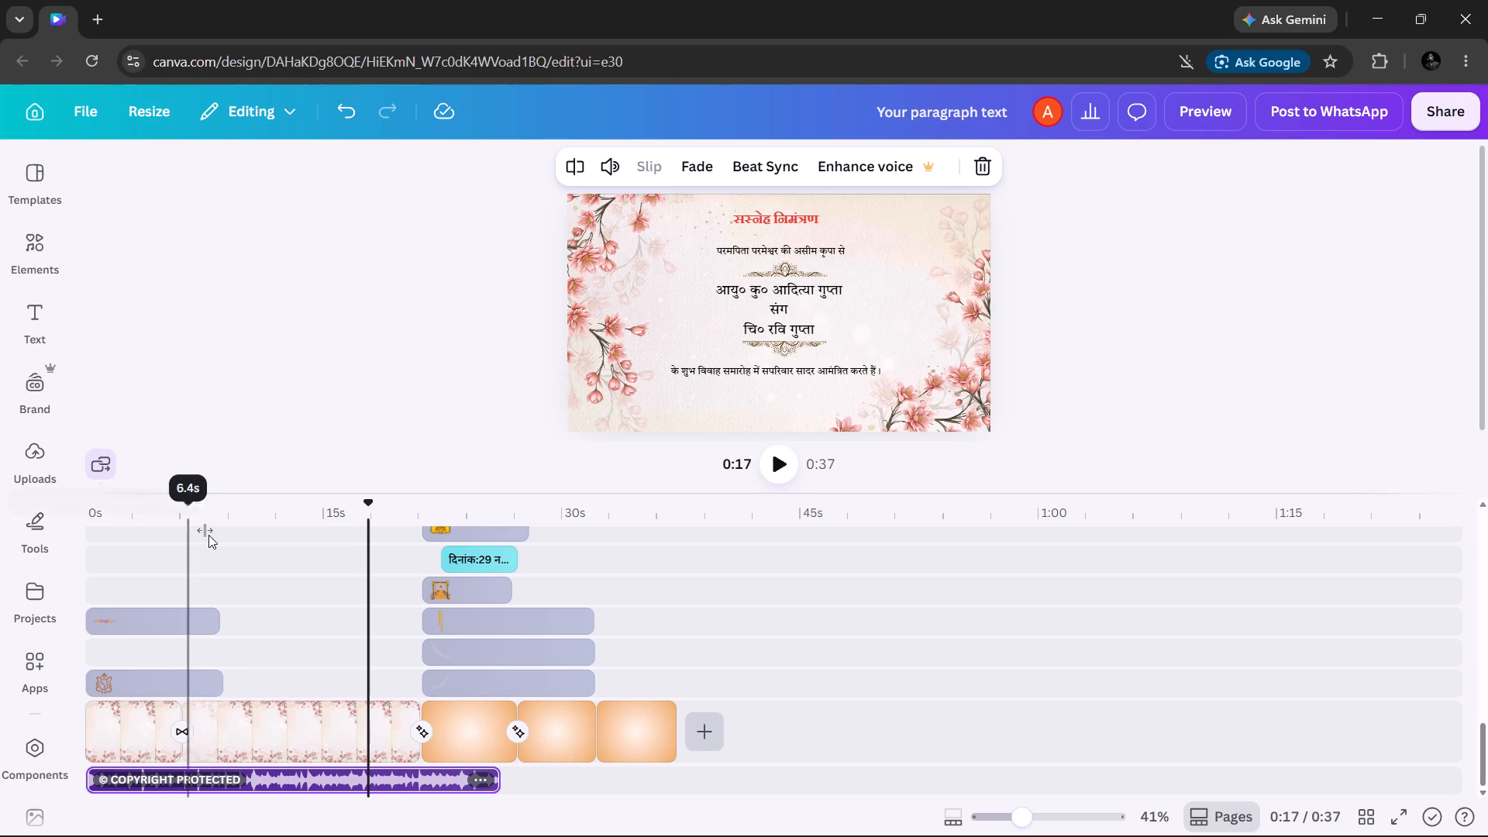
scroll(253, 648, right, 5)
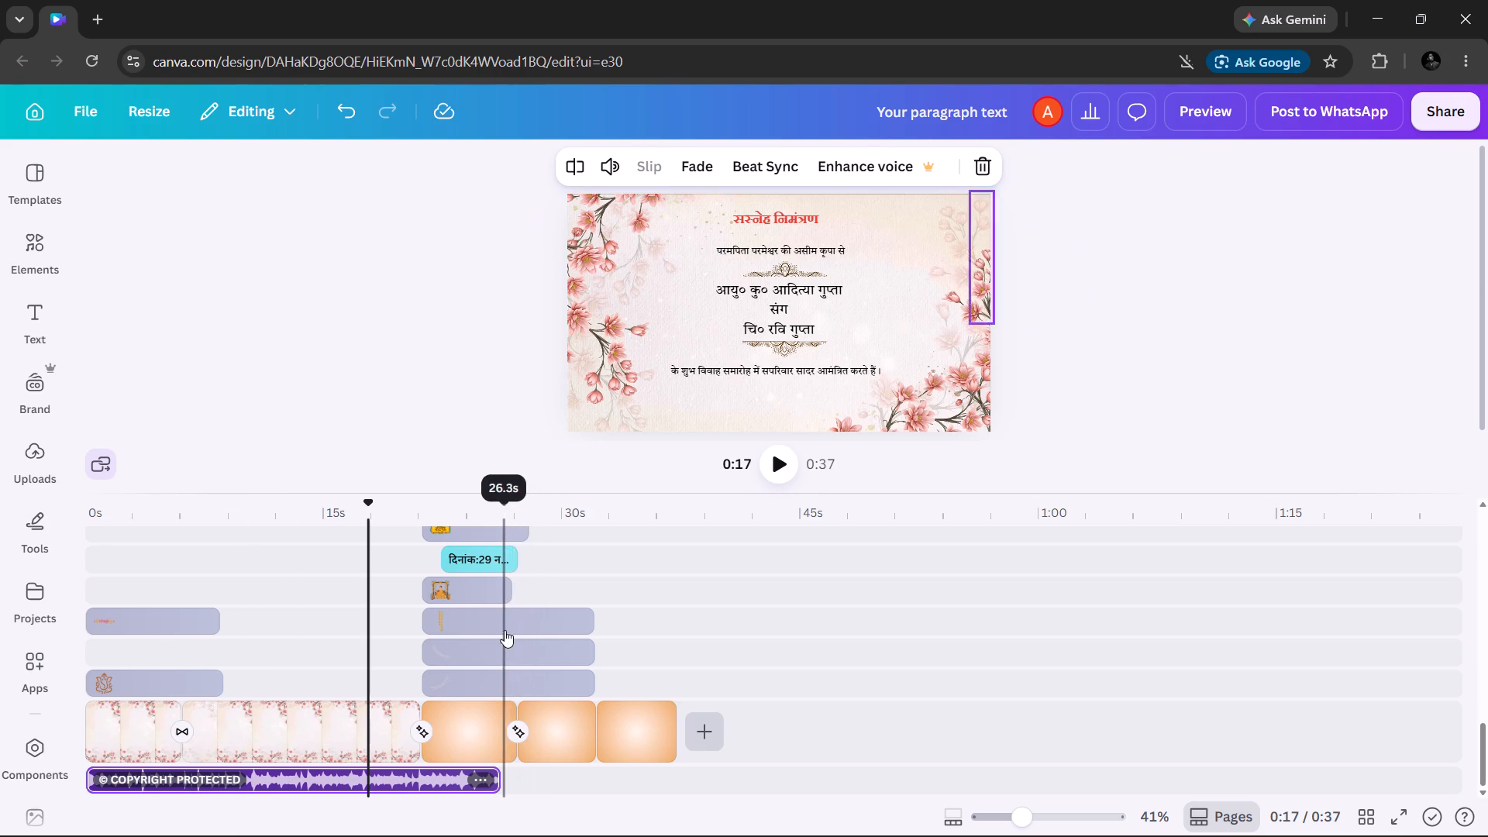
scroll(570, 731, up, 5)
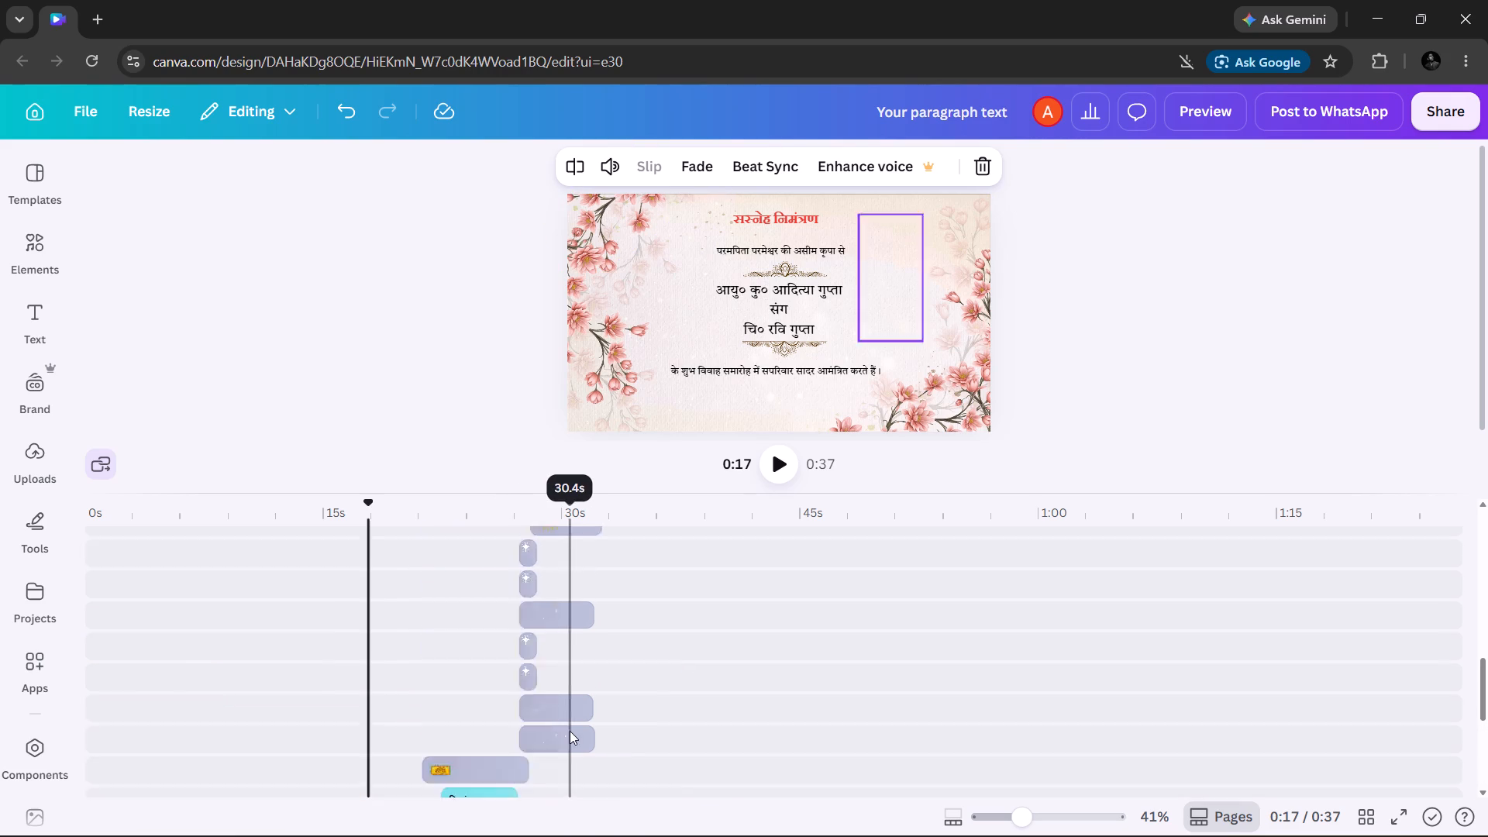
scroll(570, 731, up, 1)
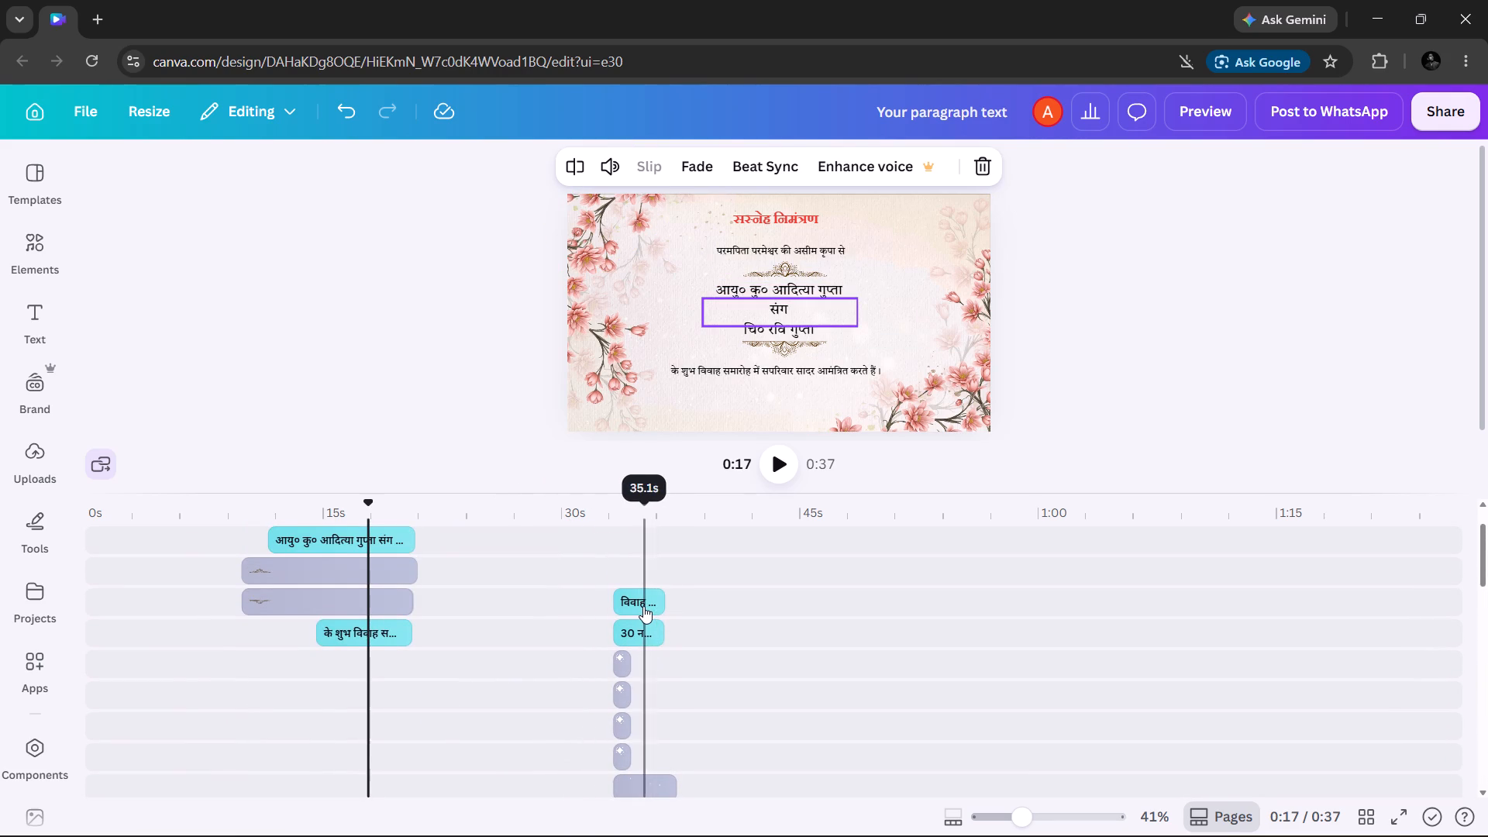
click(642, 606)
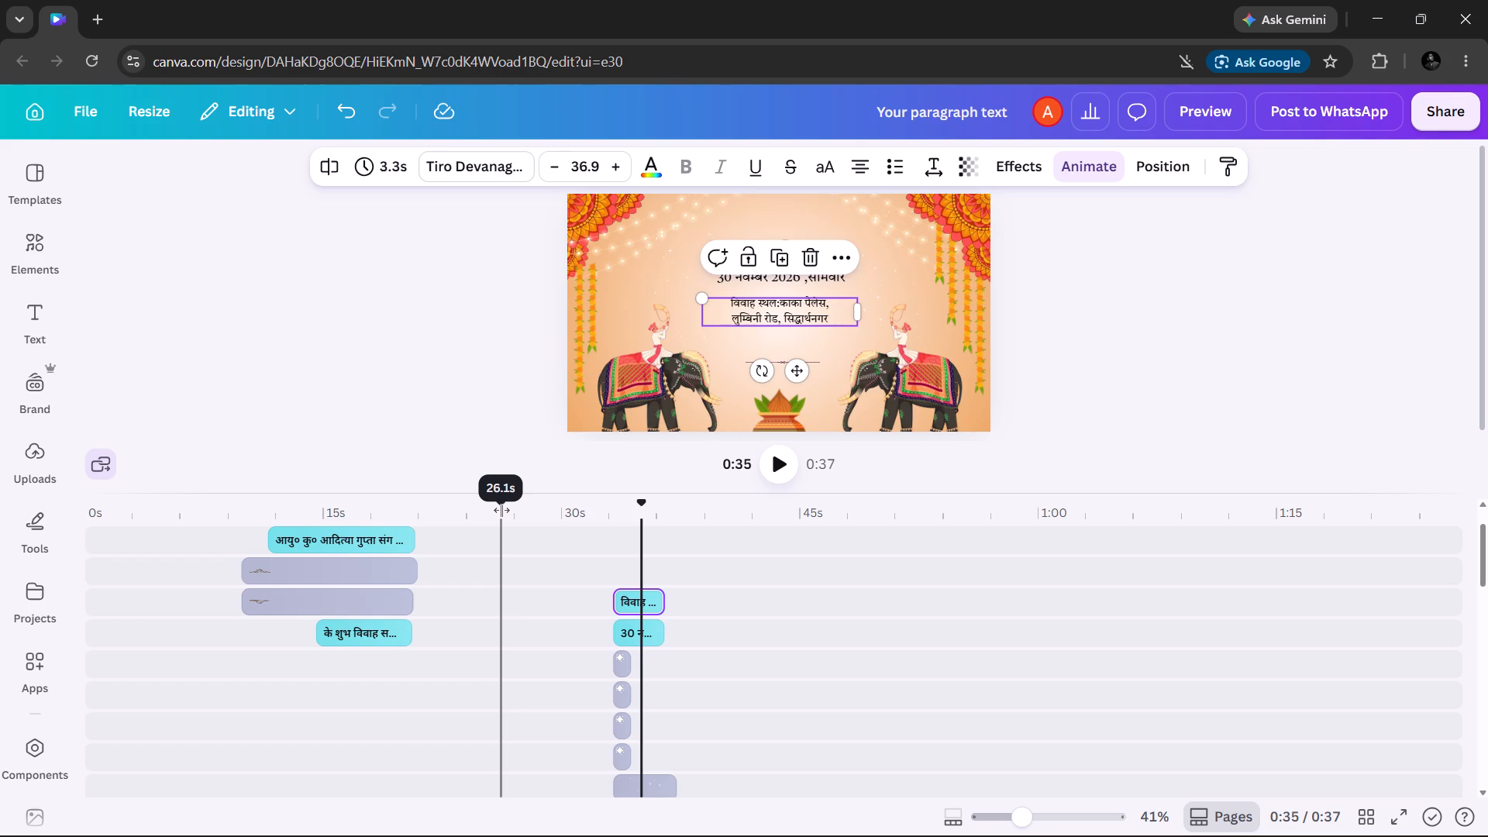
scroll(501, 510, right, 3)
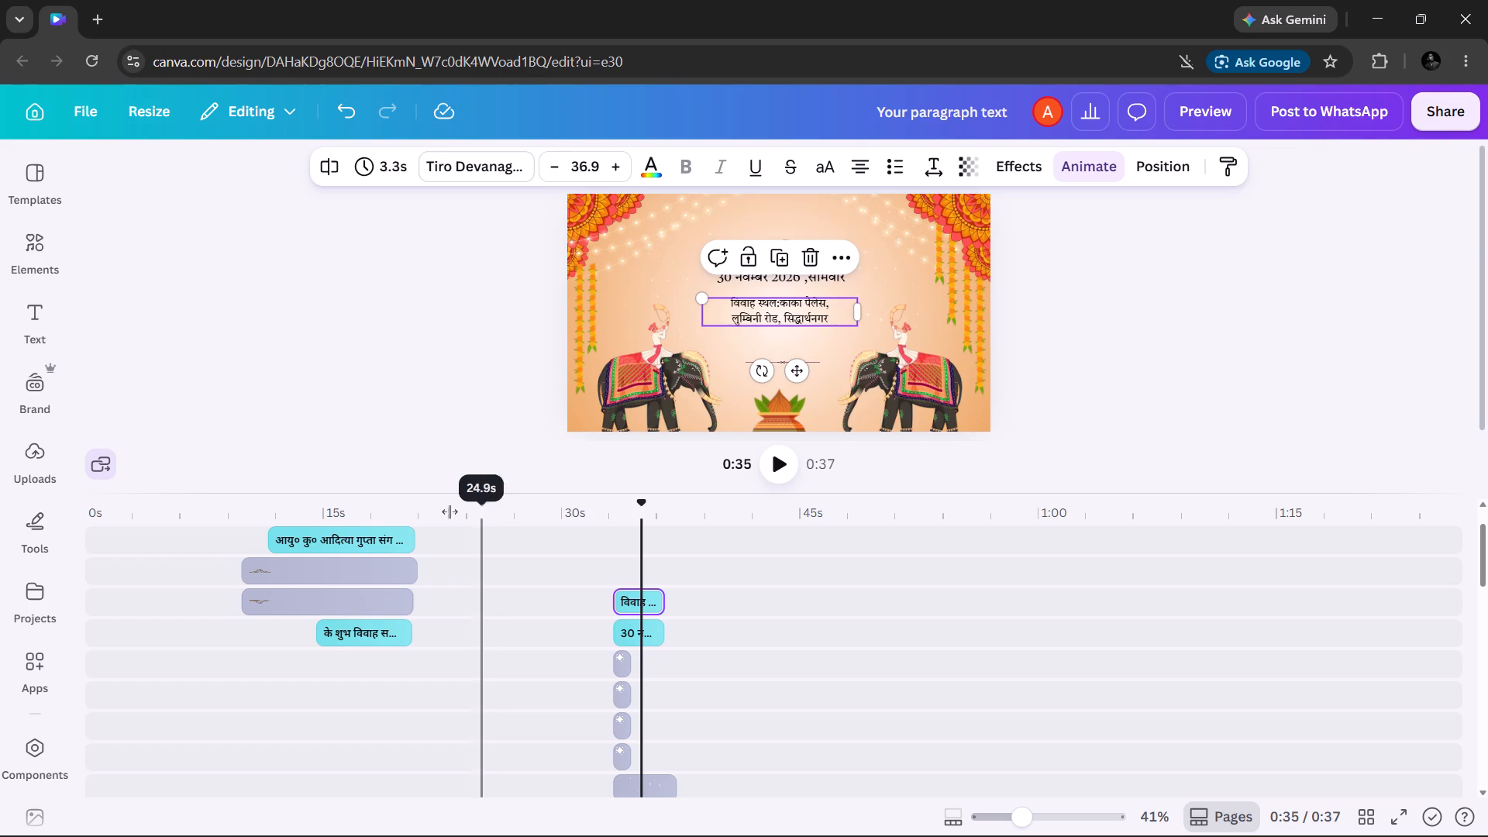
scroll(413, 562, right, 6)
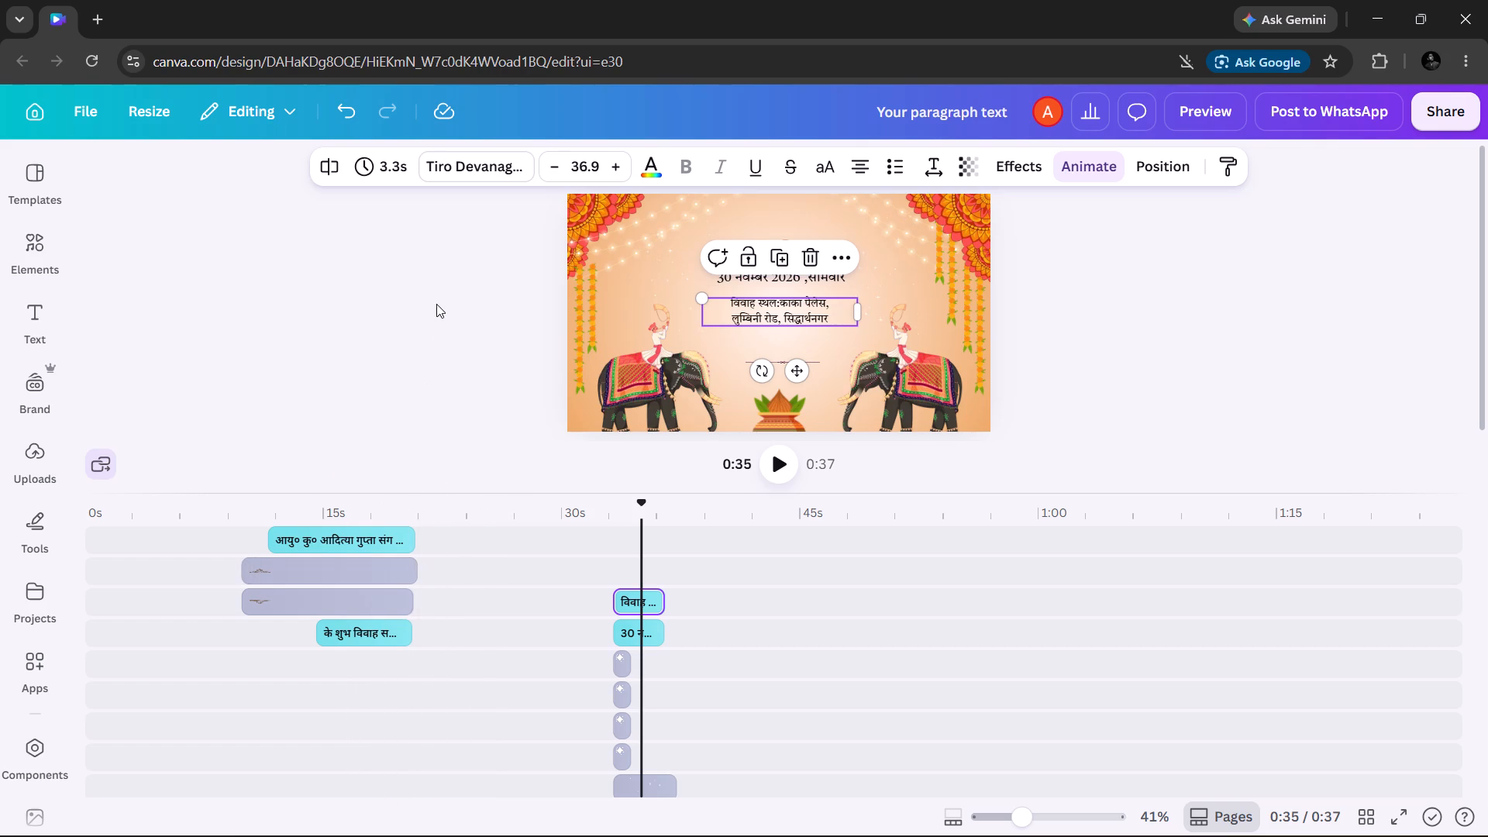
Review the animation settings and available effects for the left elephant in the final scene.
click(436, 304)
click(651, 368)
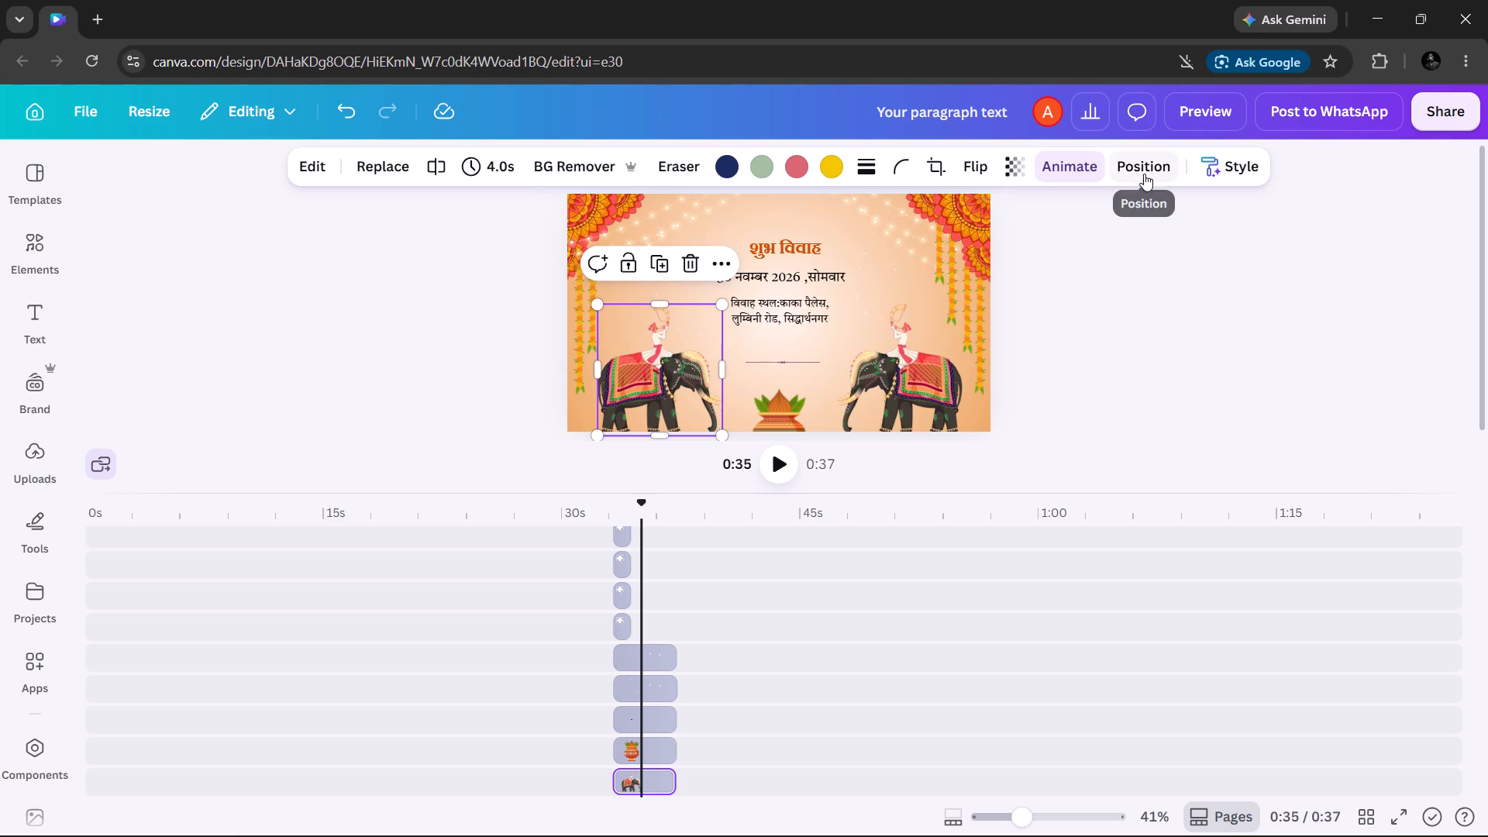
click(1045, 164)
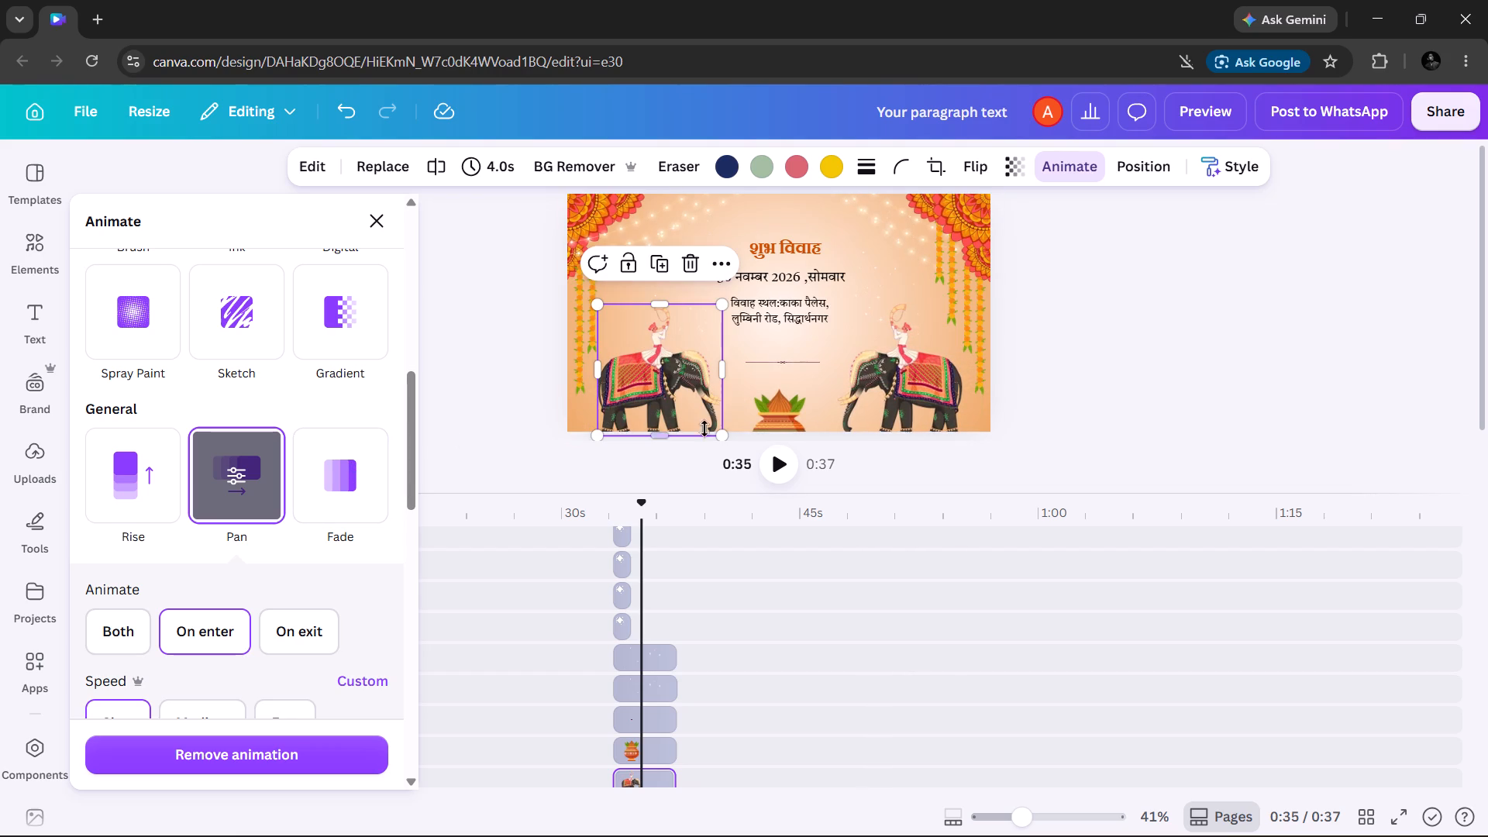
scroll(226, 514, down, 2)
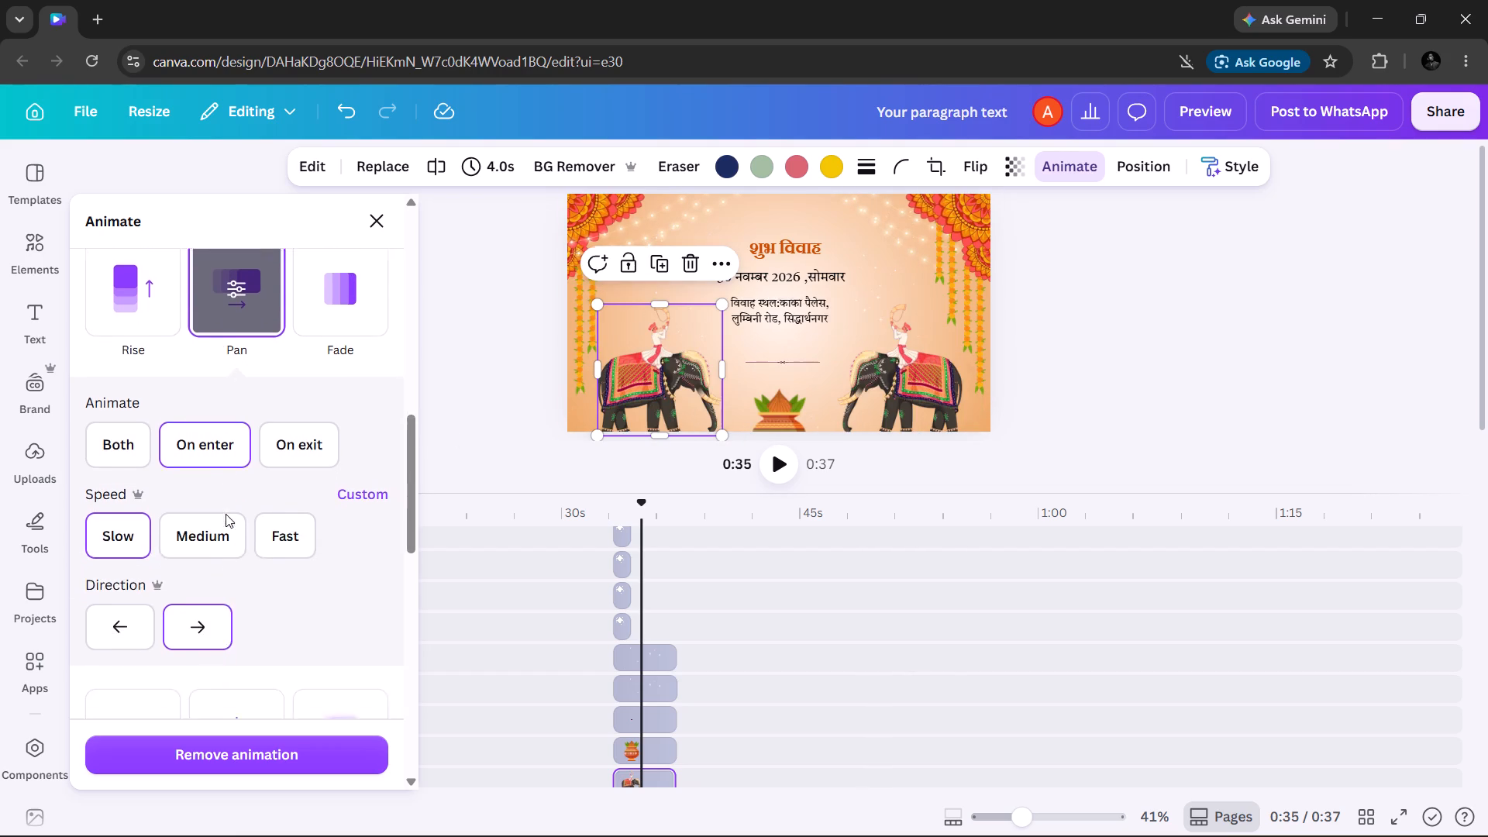
scroll(226, 514, down, 7)
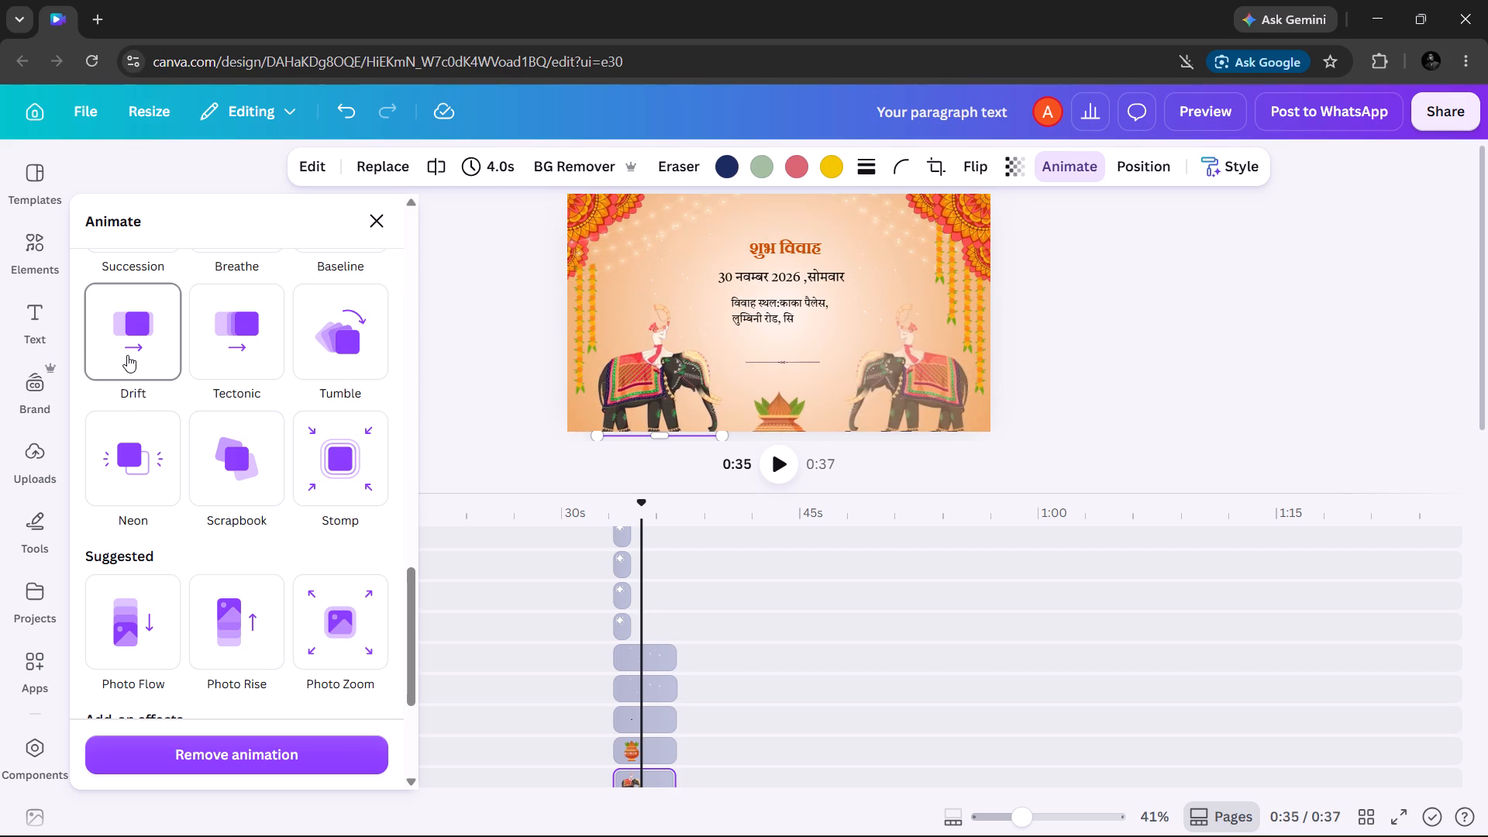
click(451, 312)
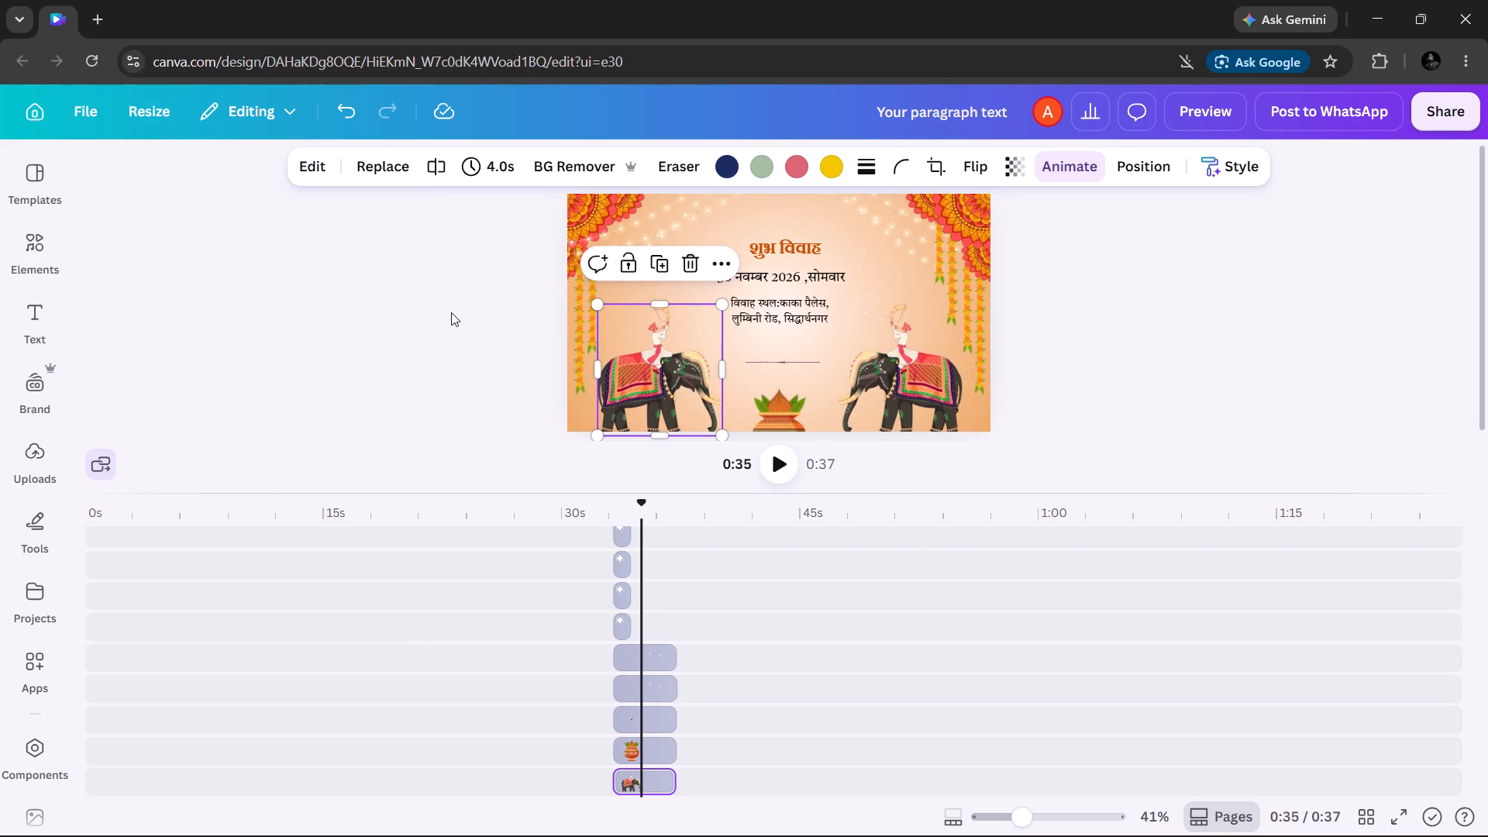
click(451, 312)
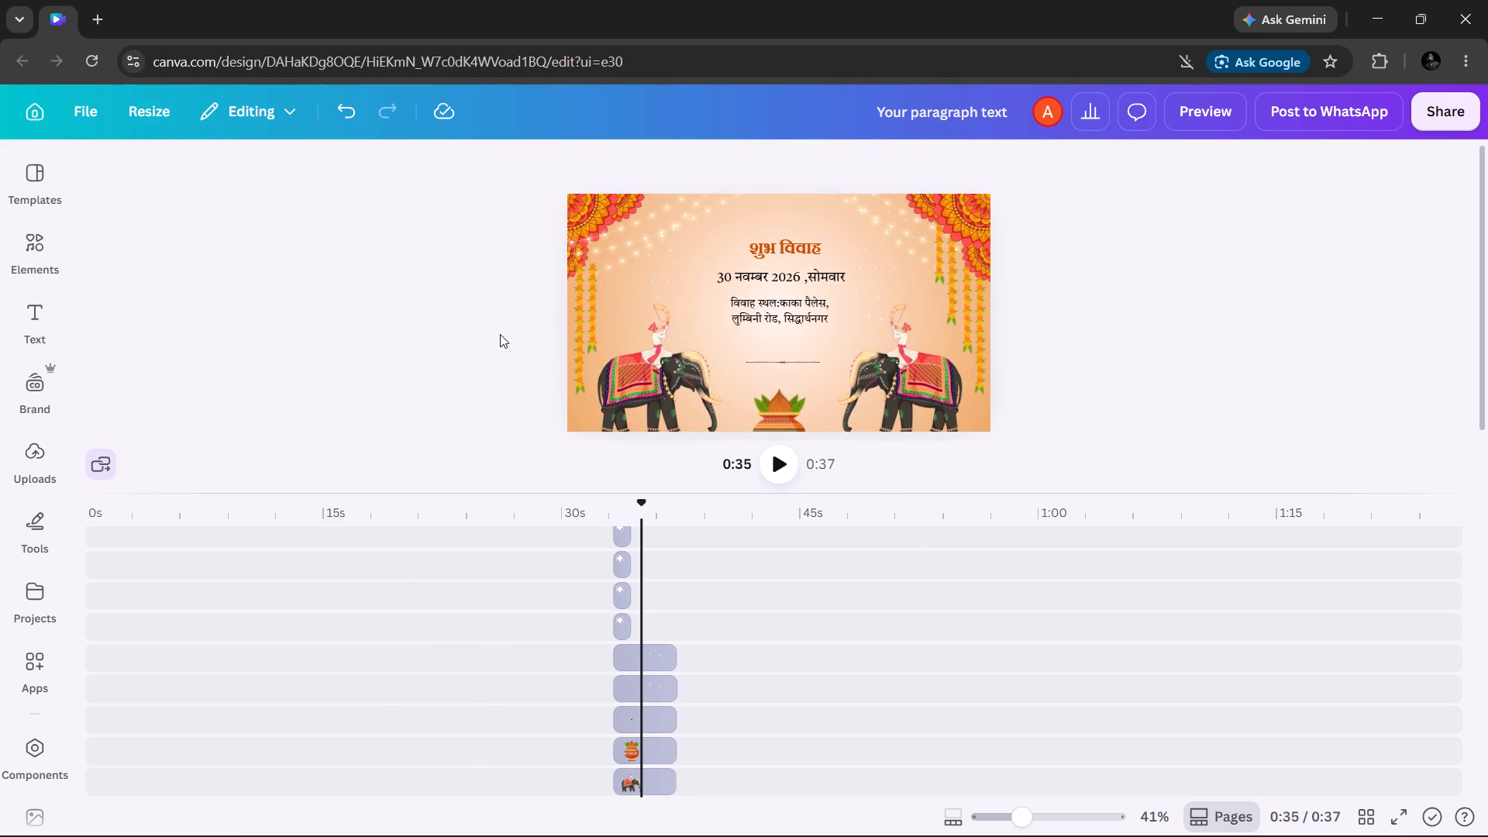
Examine the final scene at about 33.8 seconds, checking its background clip and the element tracks above it.
scroll(470, 598, down, 6)
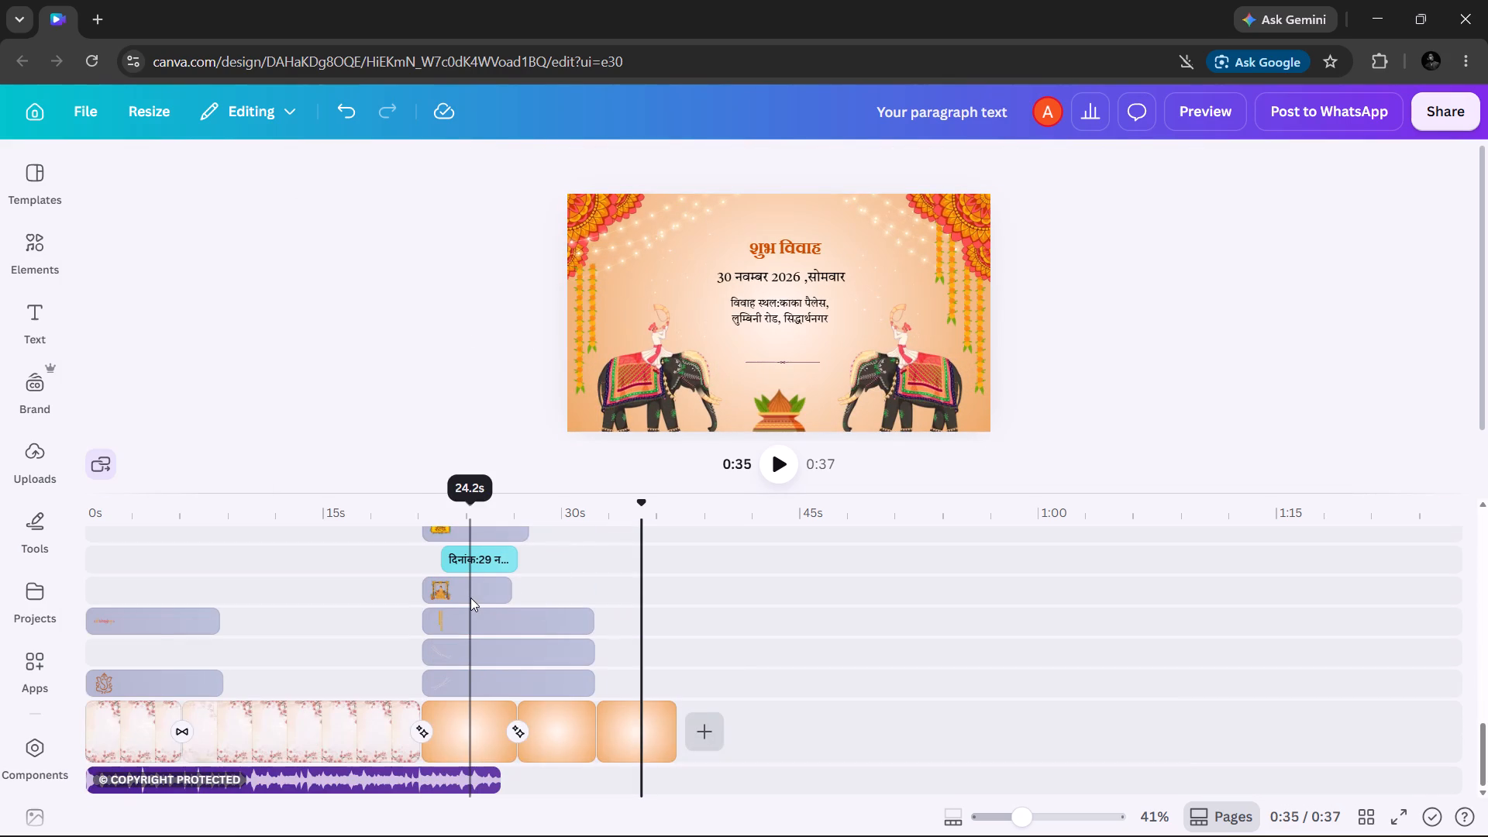
scroll(470, 598, right, 5)
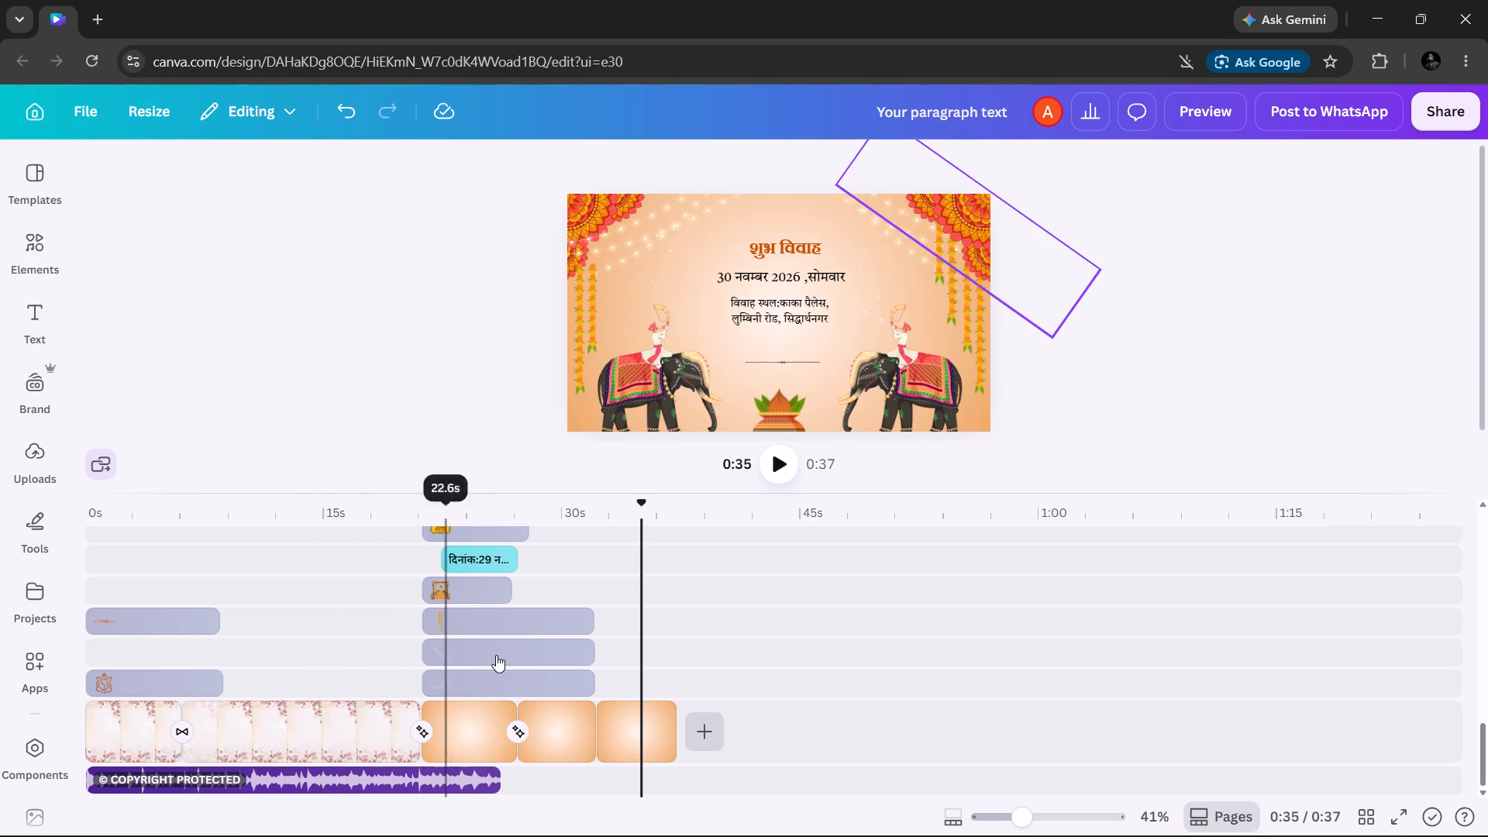
click(623, 750)
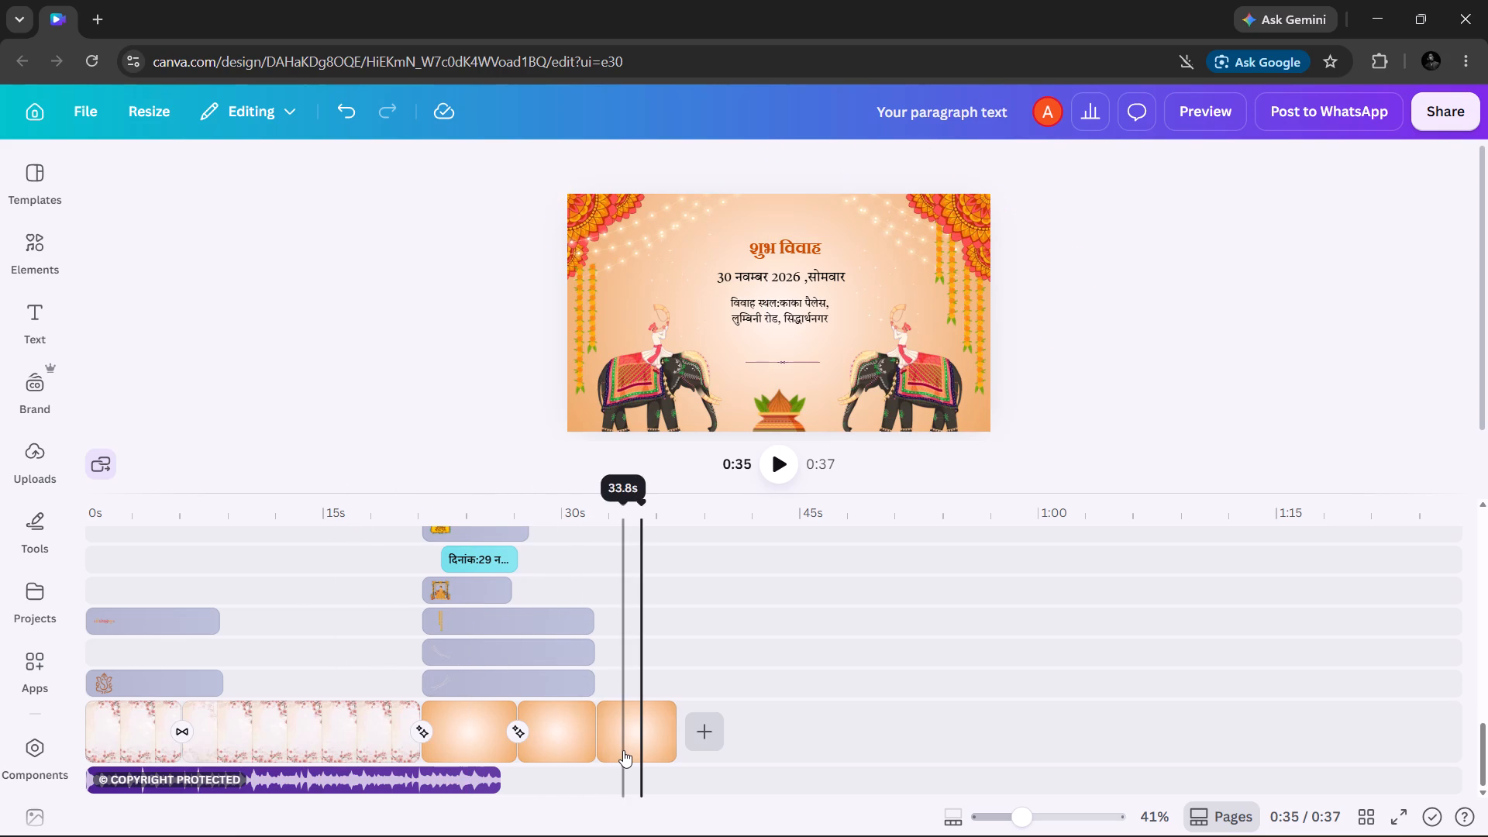
scroll(623, 750, down, 3)
scroll(623, 750, up, 4)
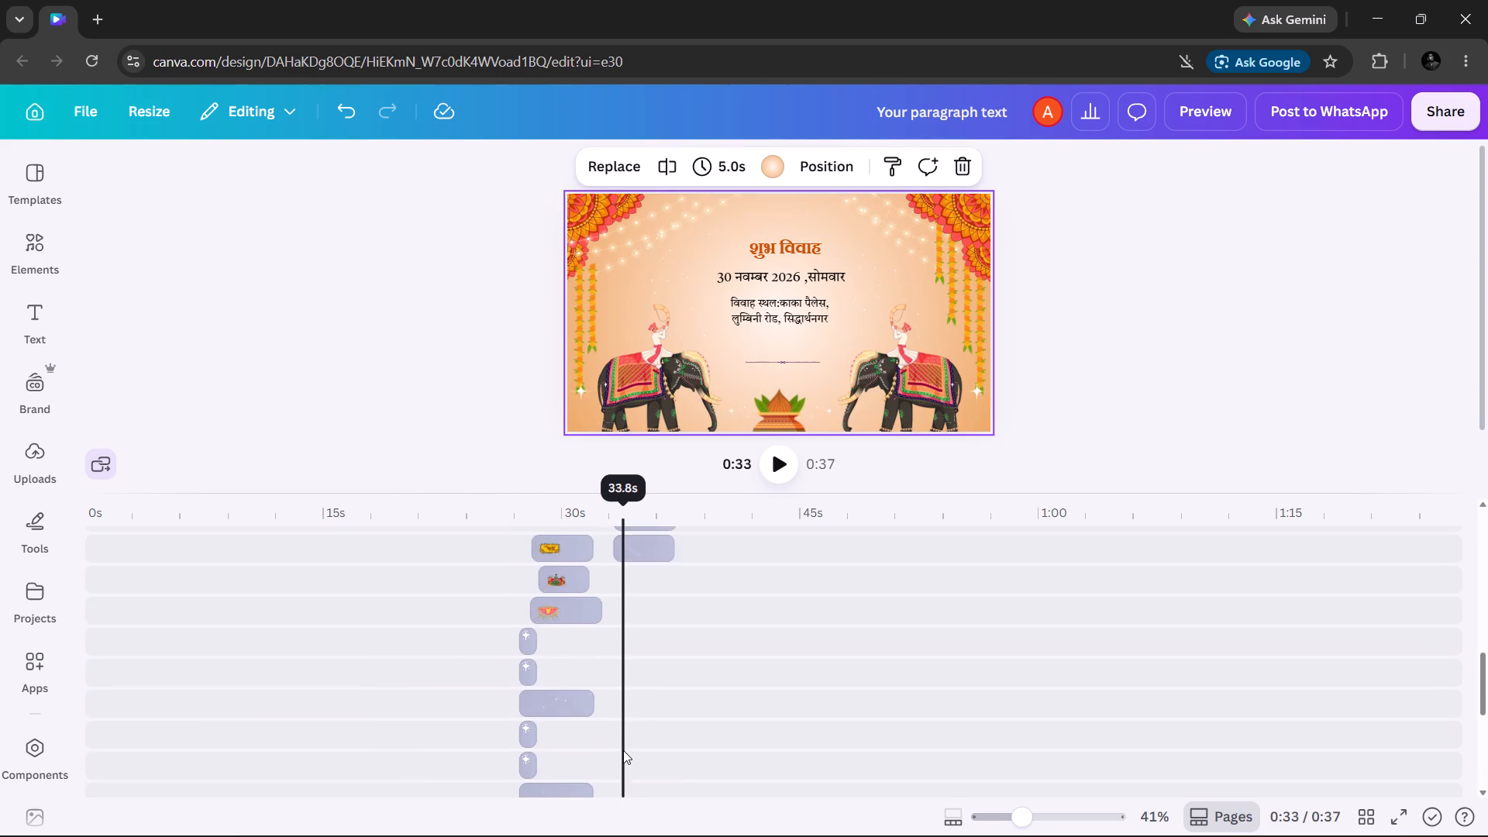
scroll(623, 750, up, 5)
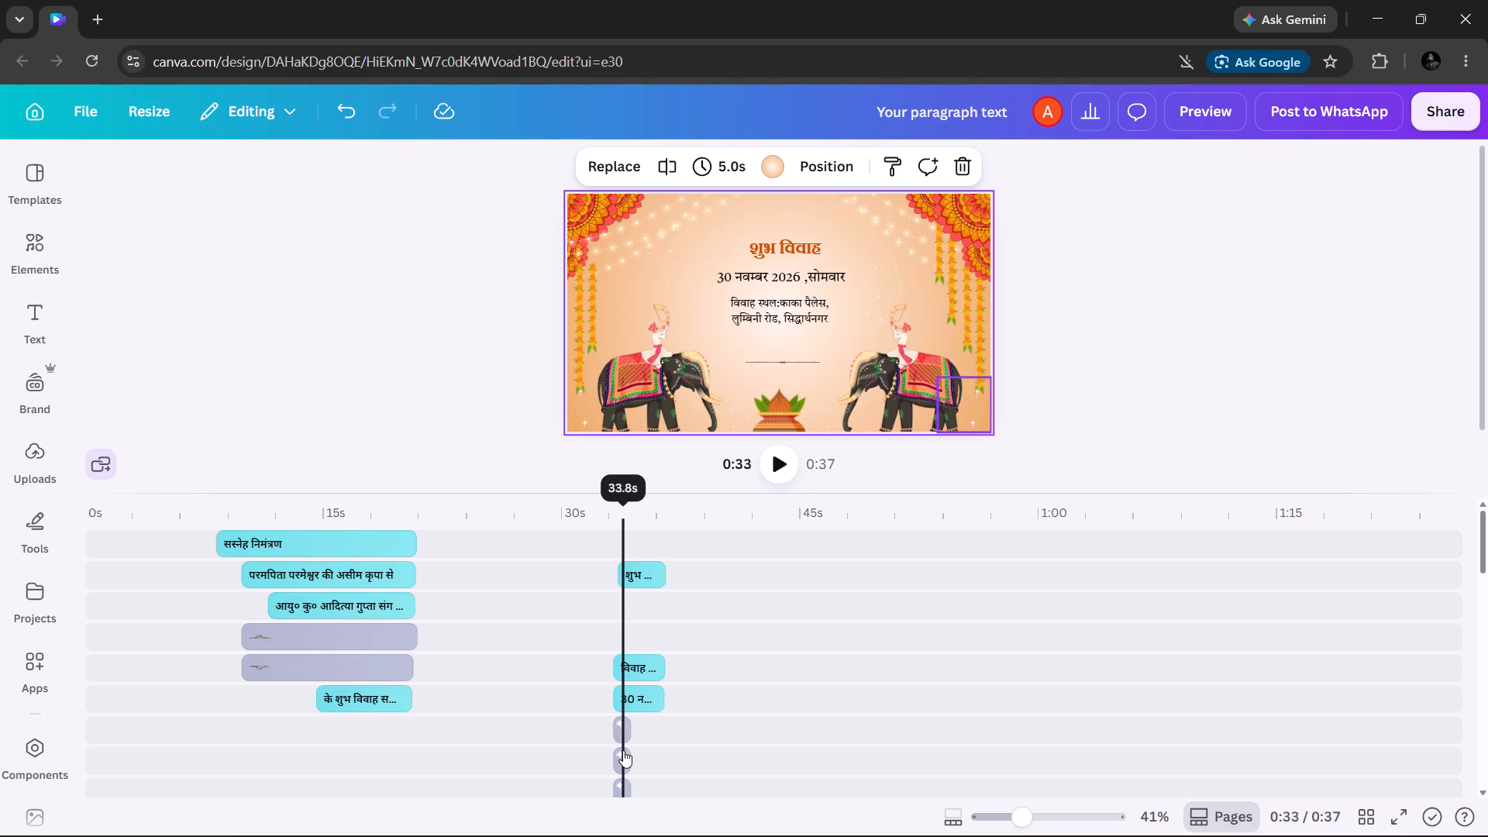
scroll(623, 750, down, 9)
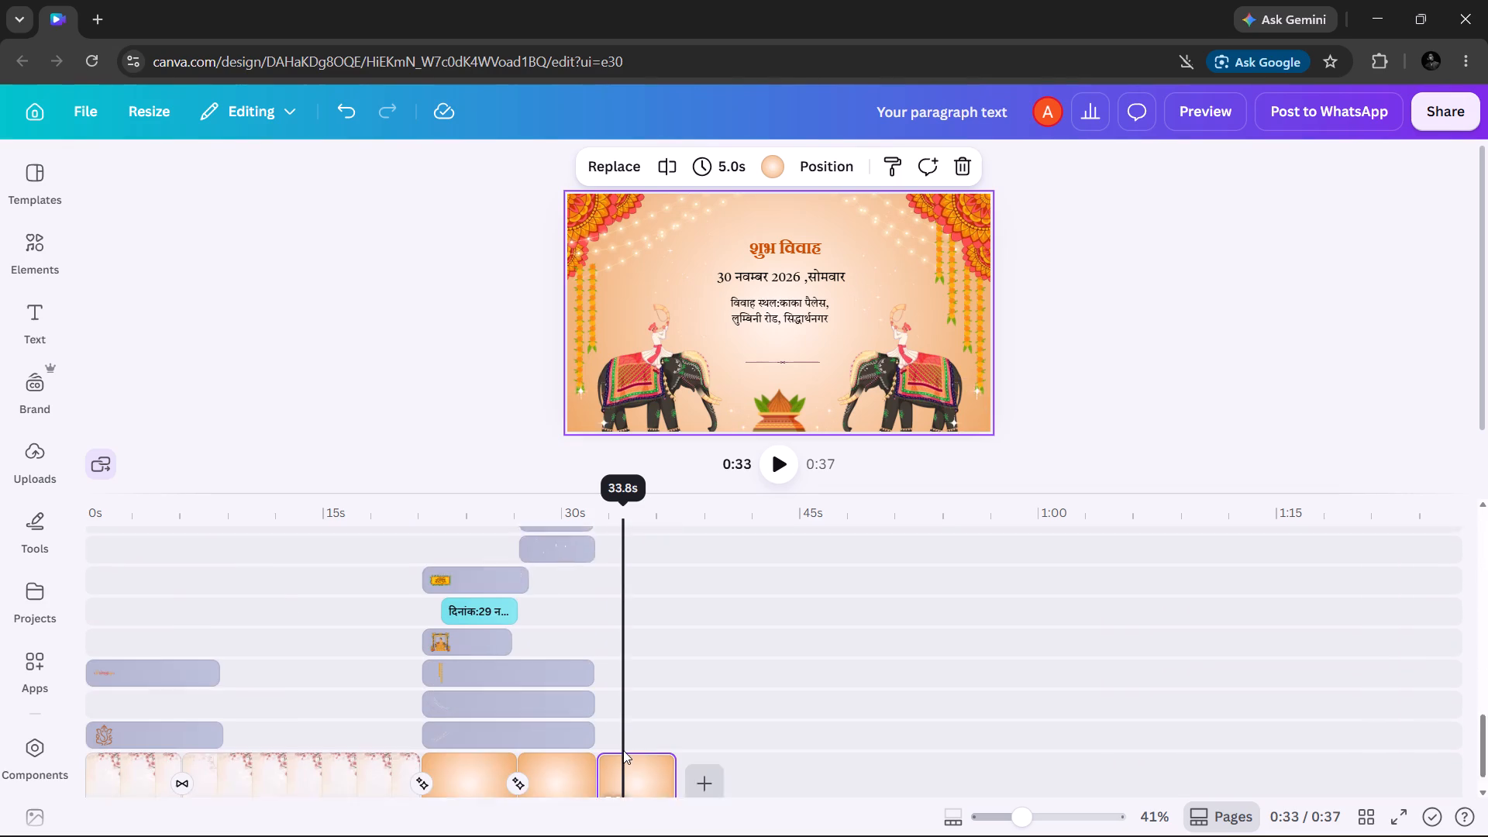
scroll(623, 750, up, 7)
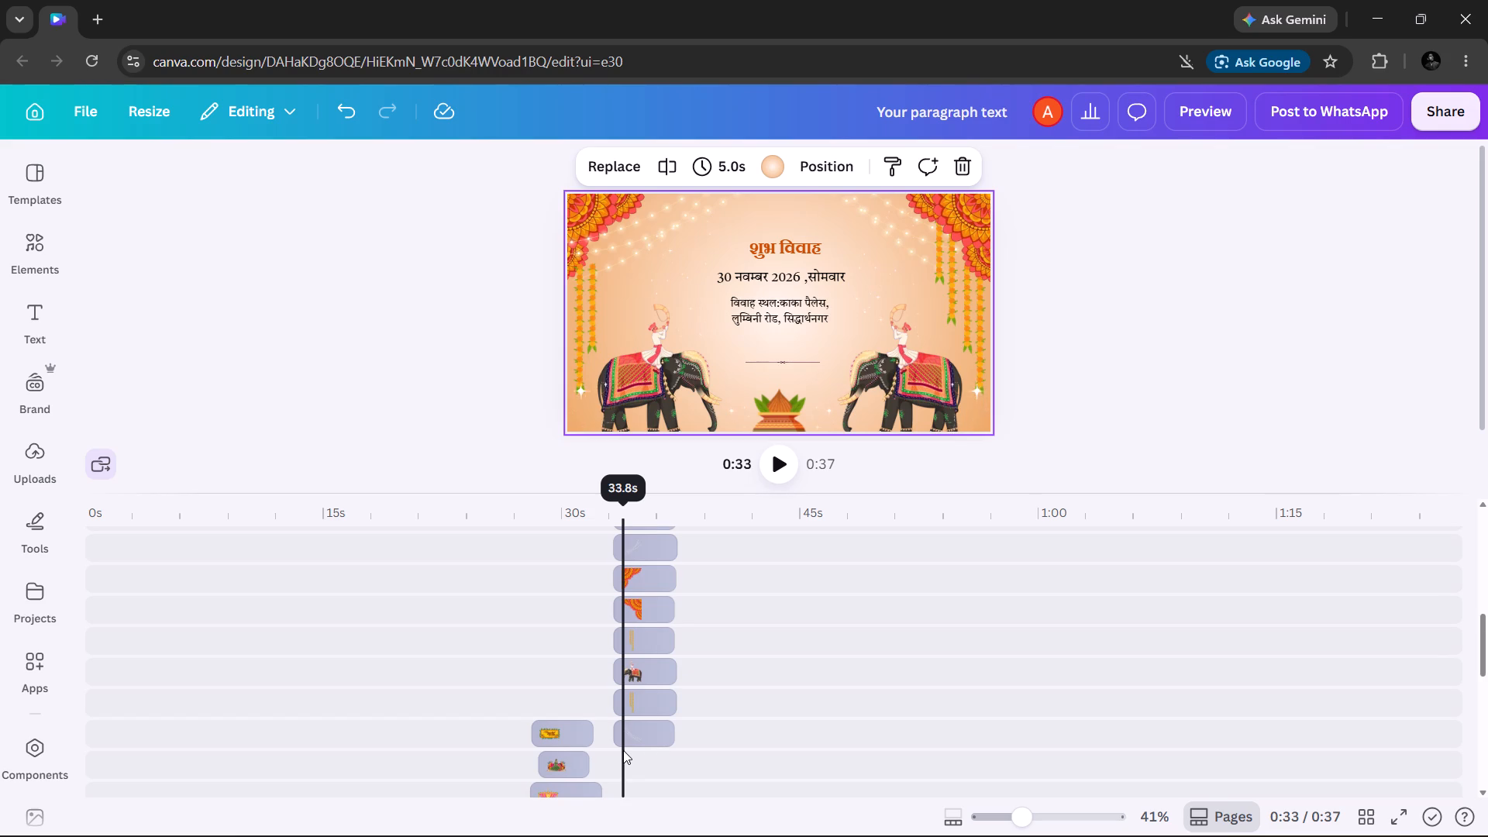
scroll(623, 750, up, 6)
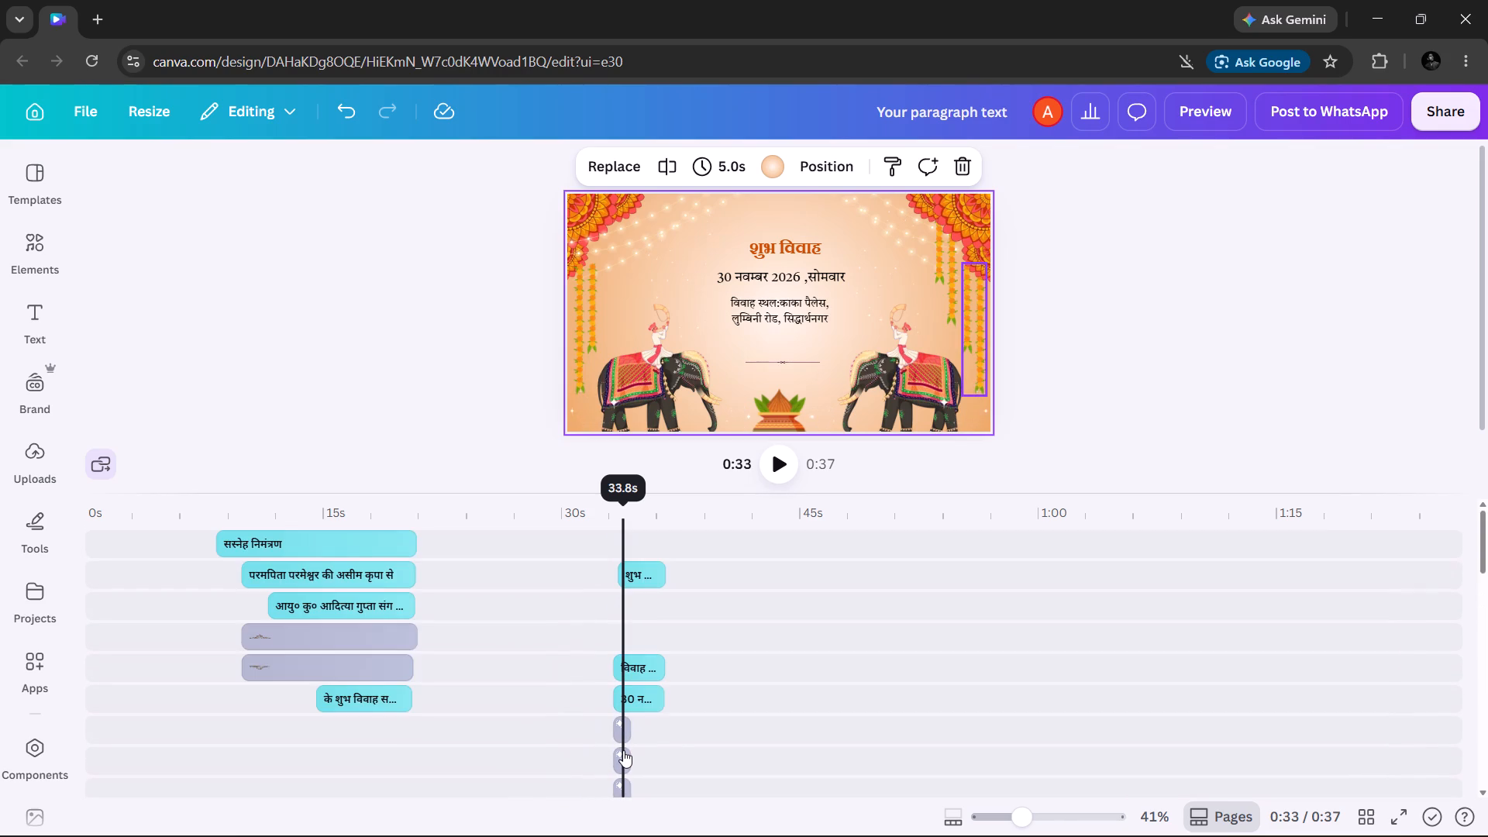
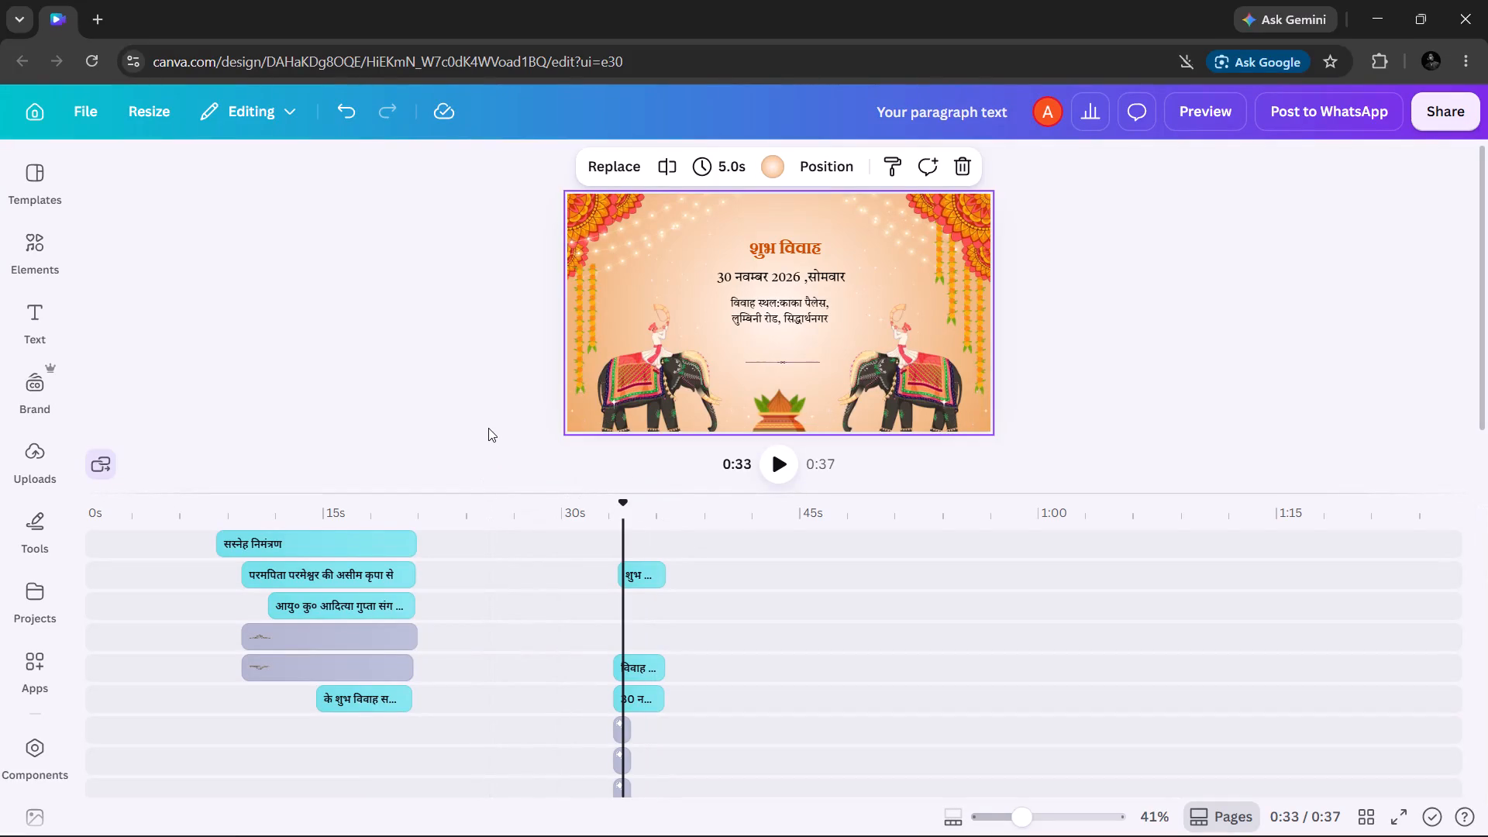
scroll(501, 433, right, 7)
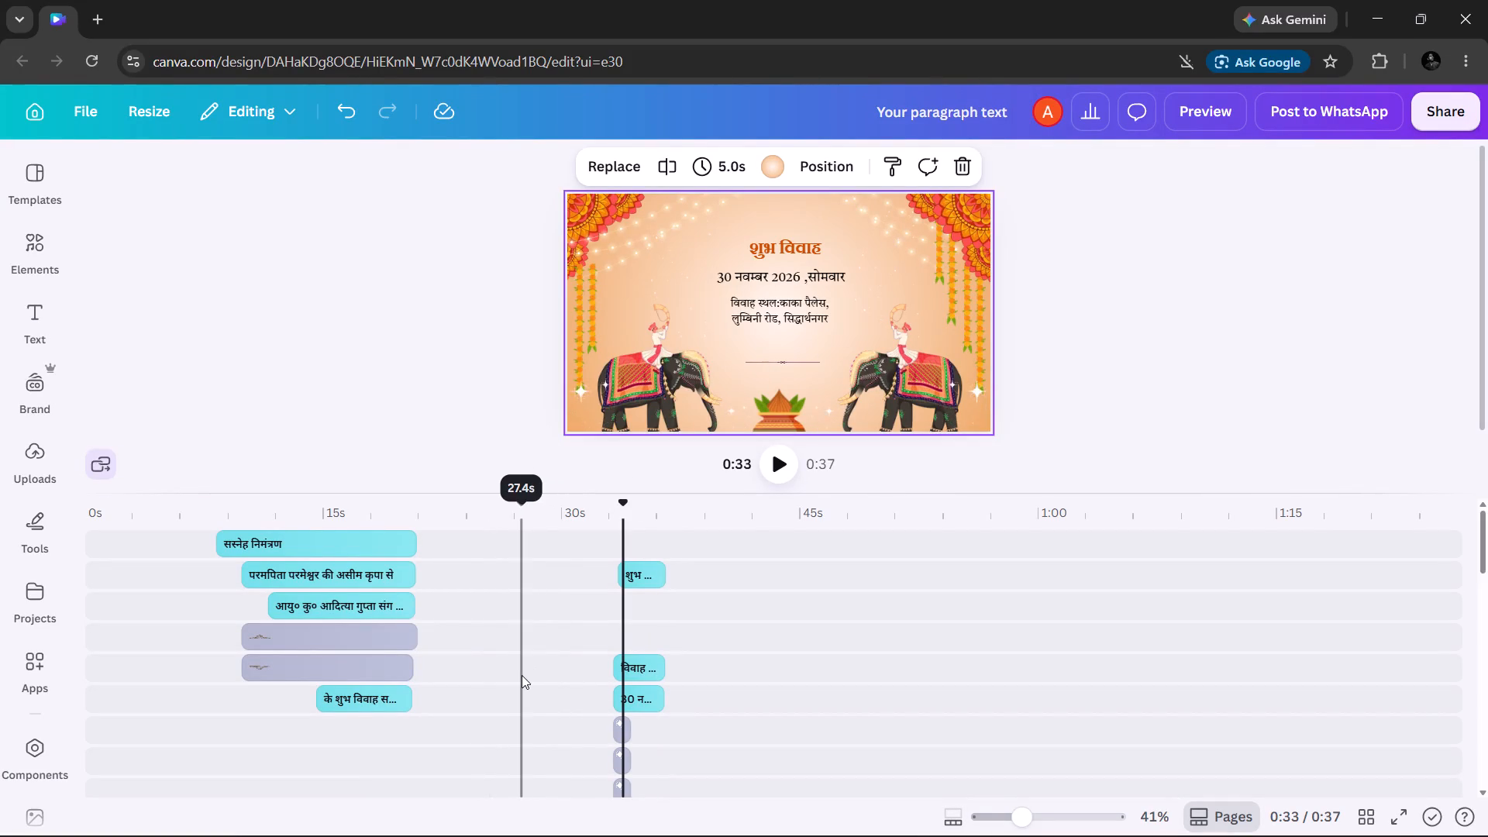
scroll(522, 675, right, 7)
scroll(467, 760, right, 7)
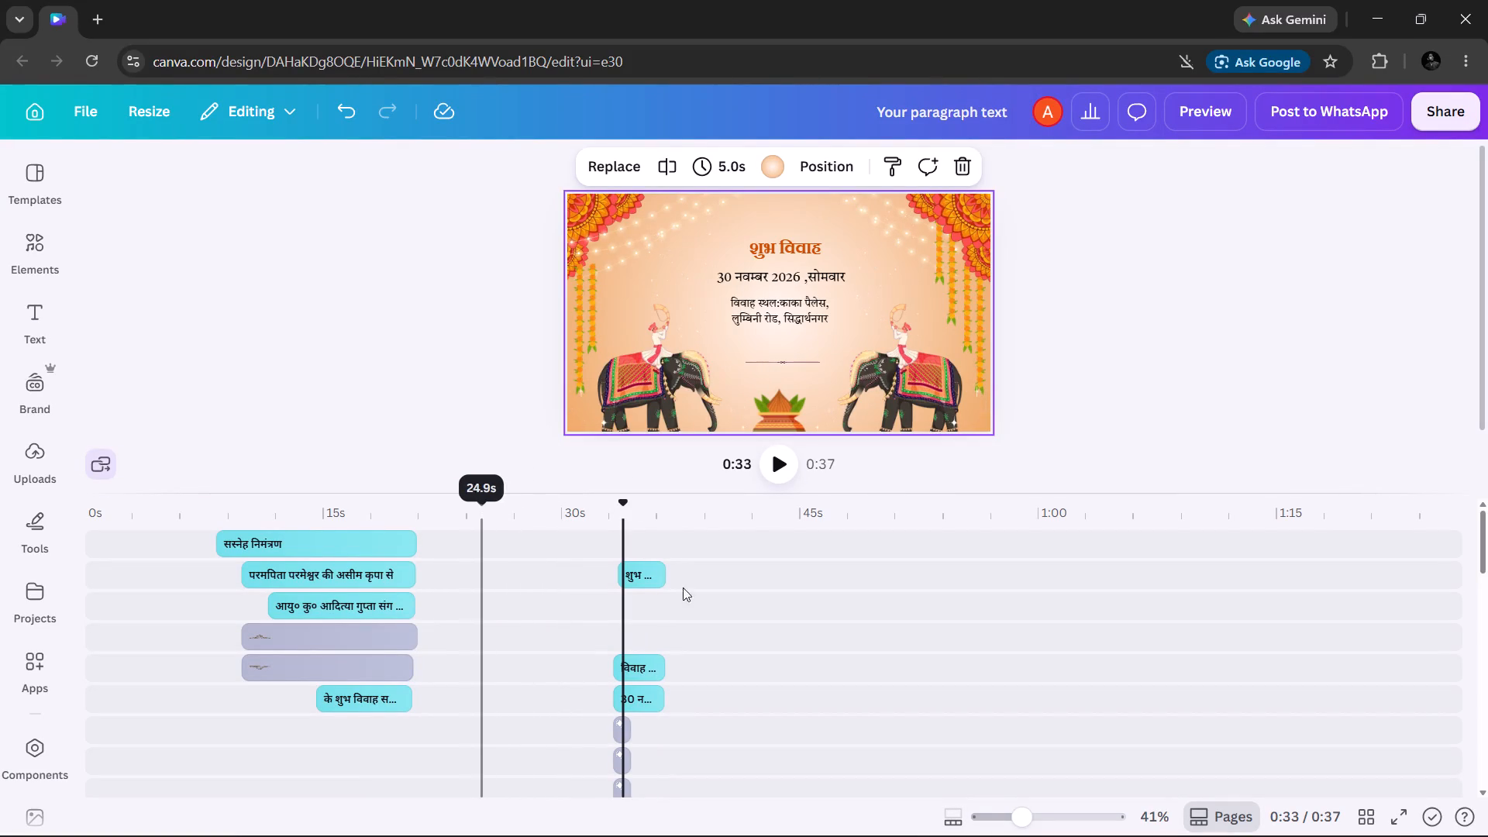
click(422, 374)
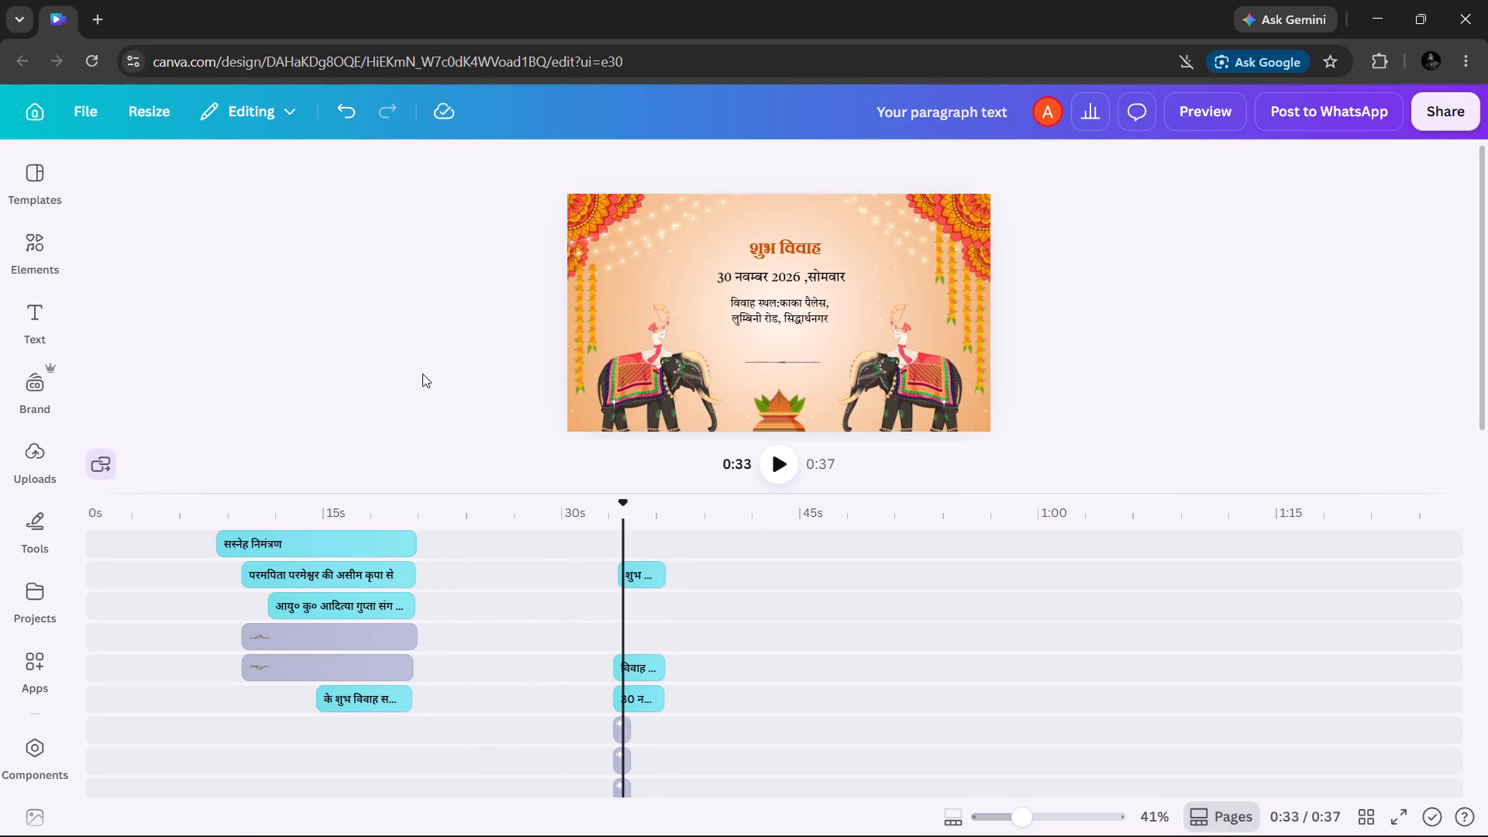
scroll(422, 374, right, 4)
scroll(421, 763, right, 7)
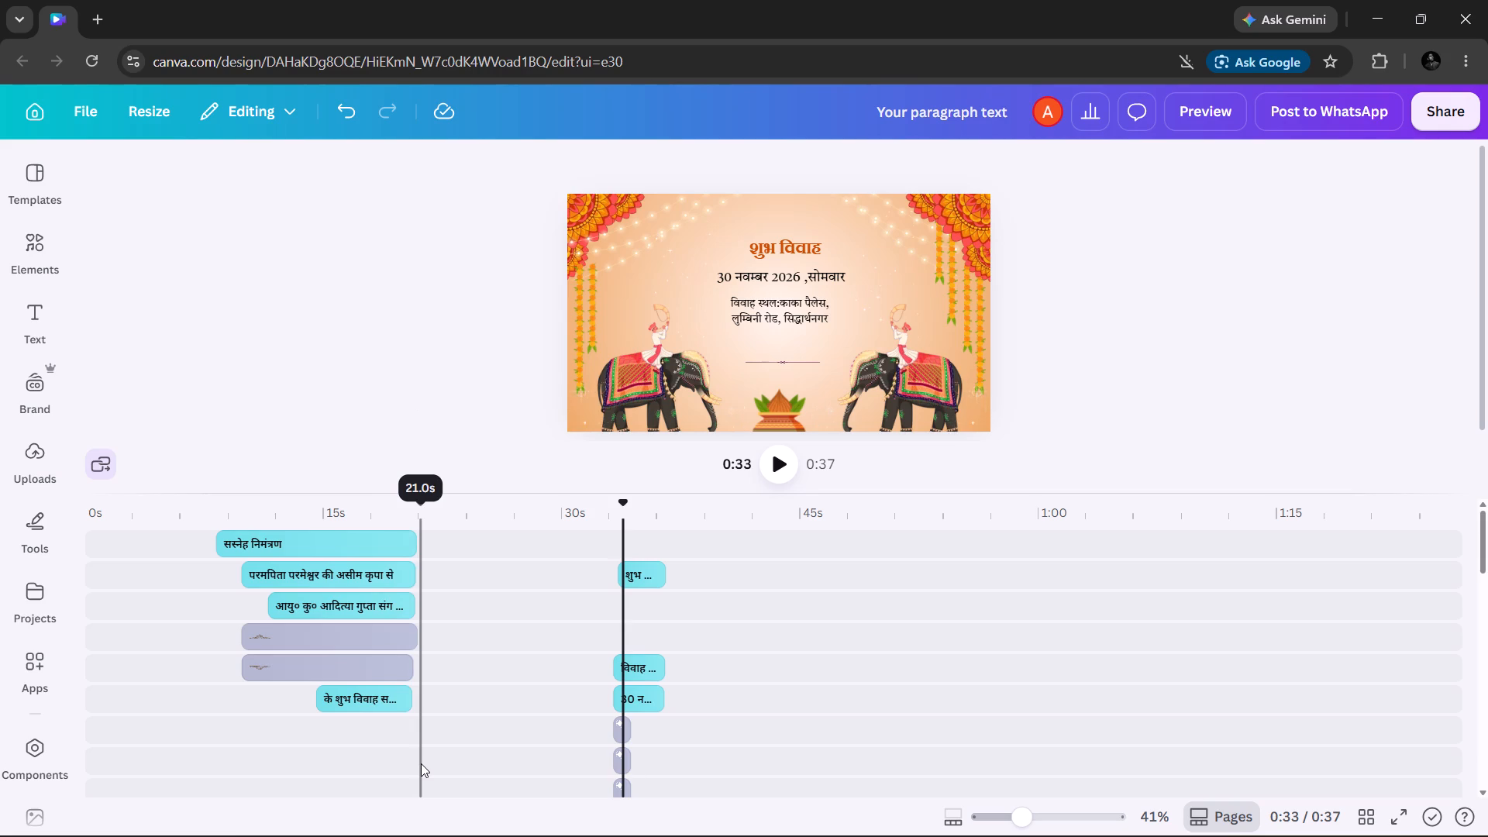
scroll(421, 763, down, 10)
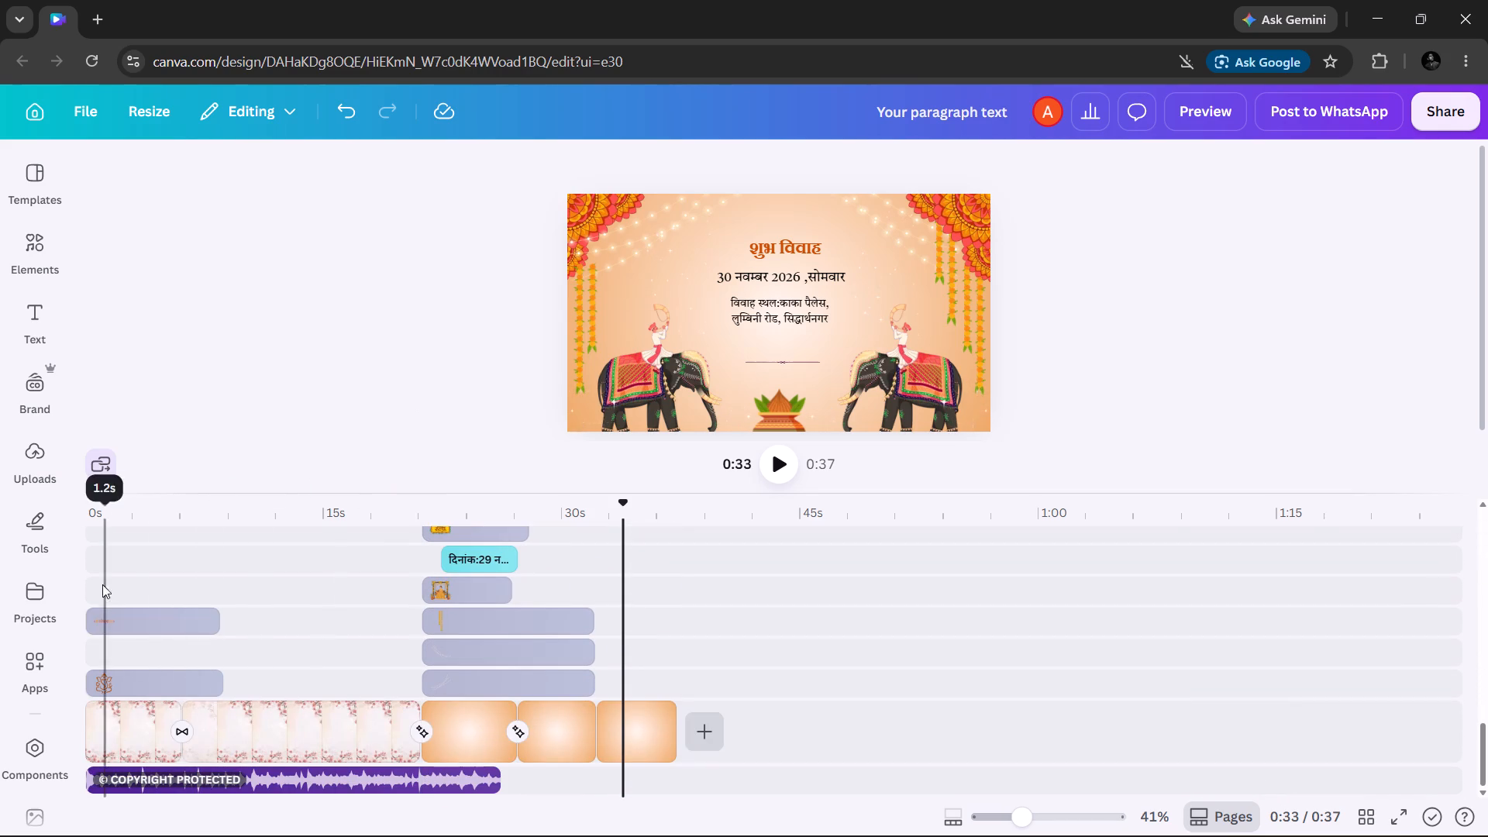
Delete the copyright-protected background music clip from the timeline.
click(197, 786)
key(Delete)
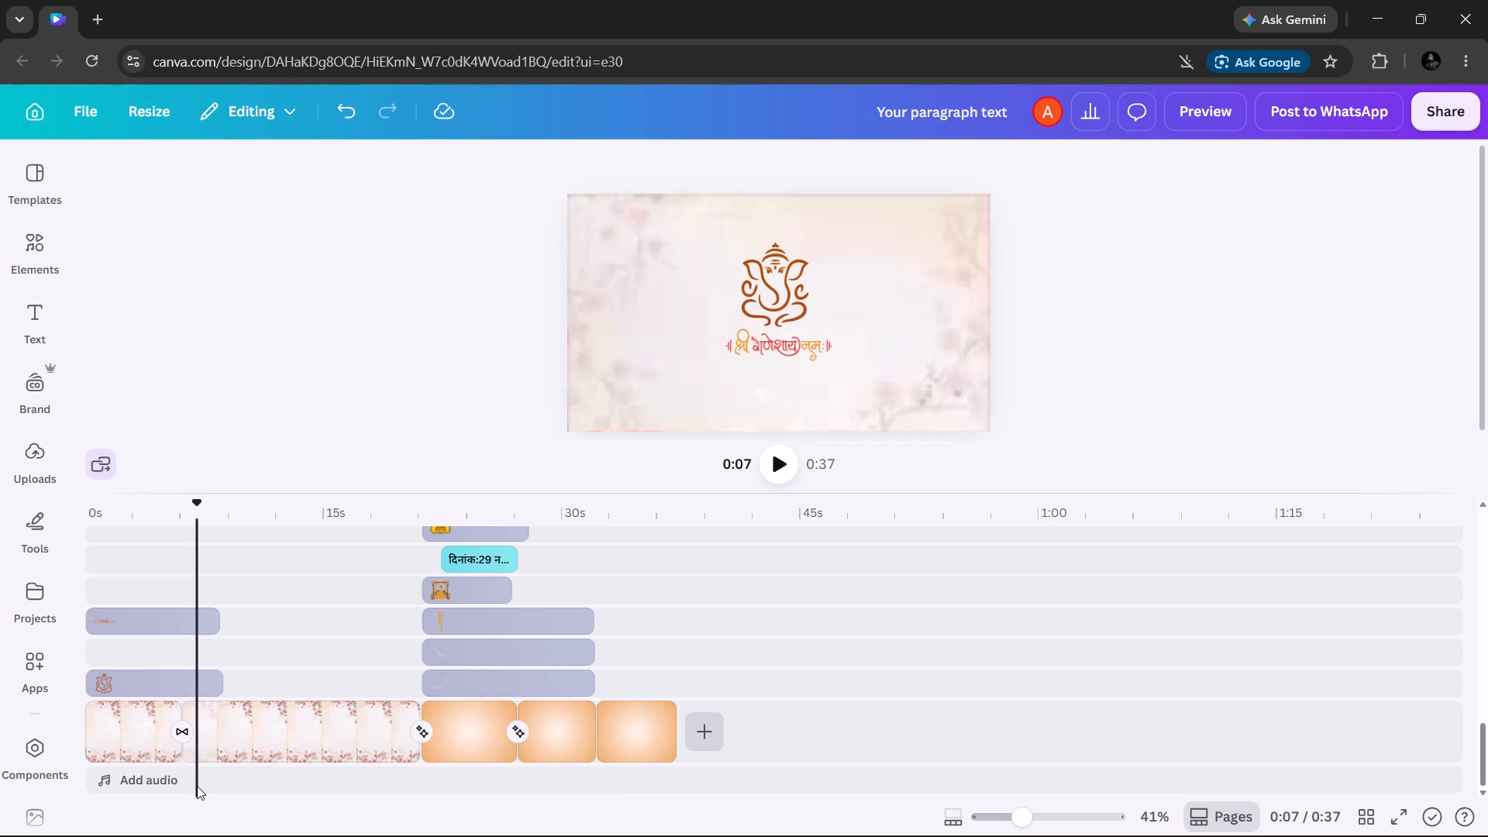
Add the uploaded WhatsApp Audio 2026-11-06 song as the audio track and place its start at 0.0 s.
click(197, 786)
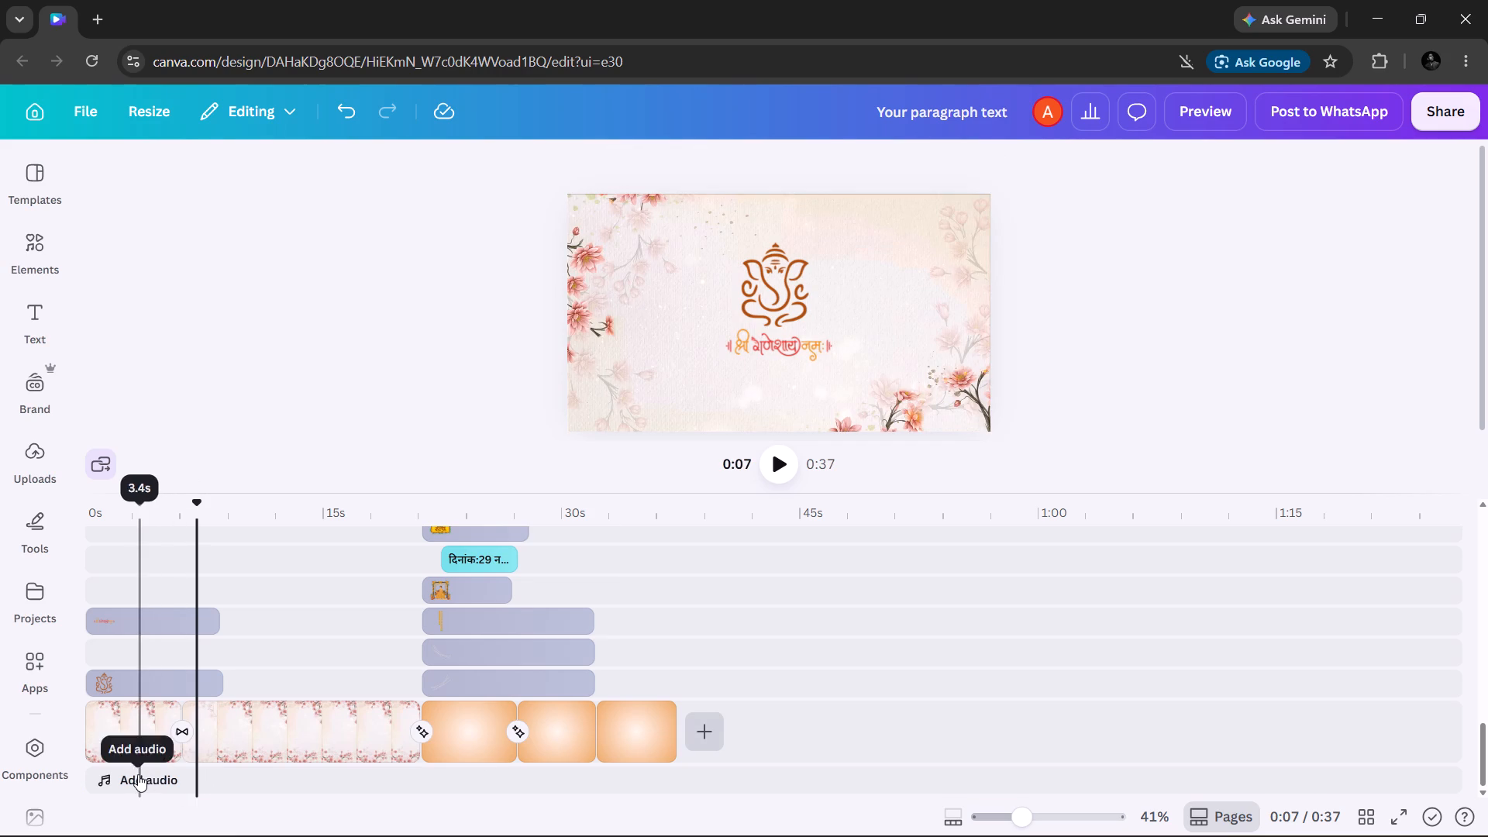
click(136, 774)
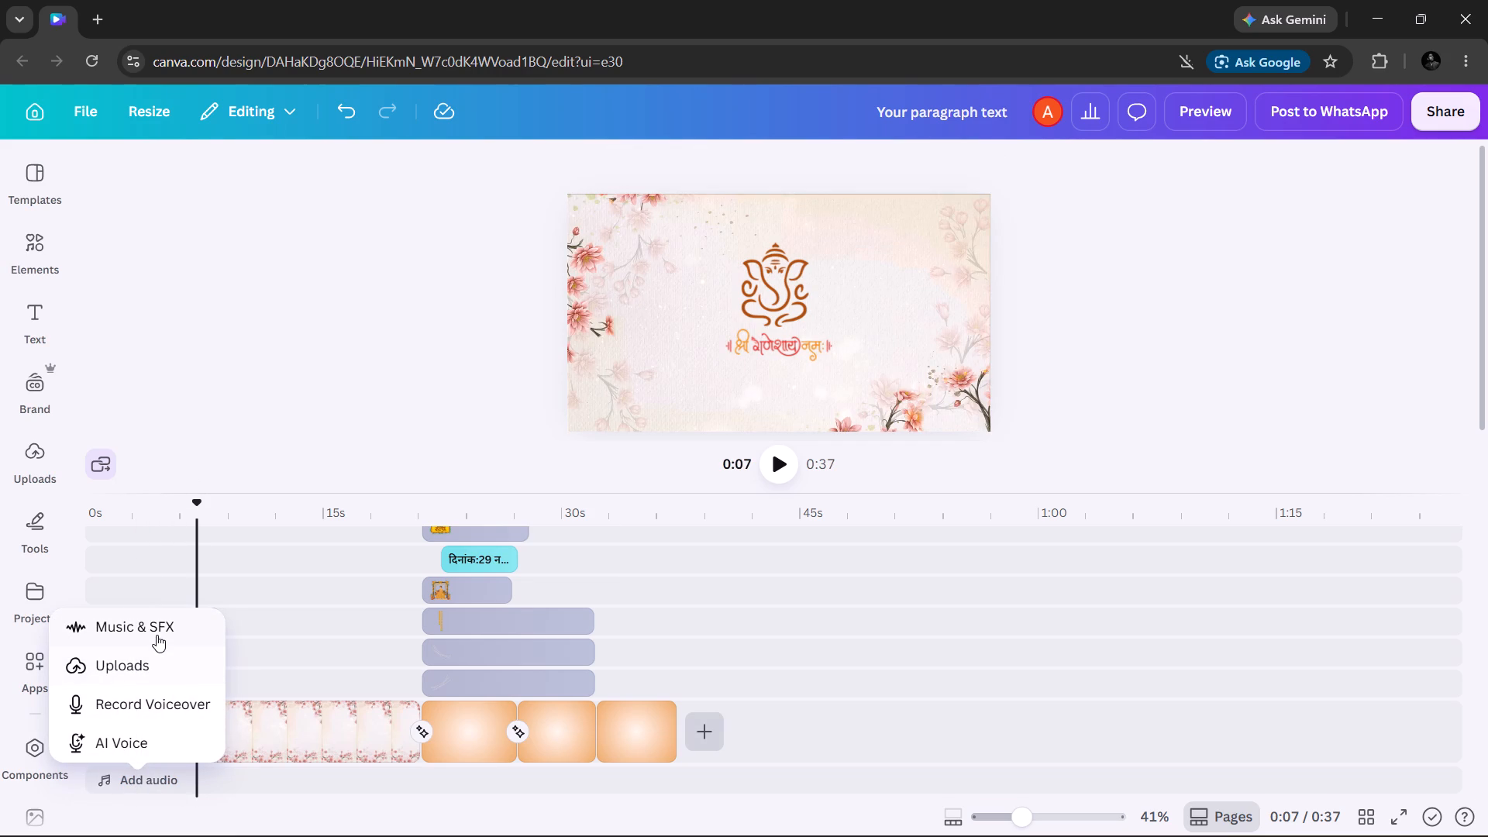
click(152, 660)
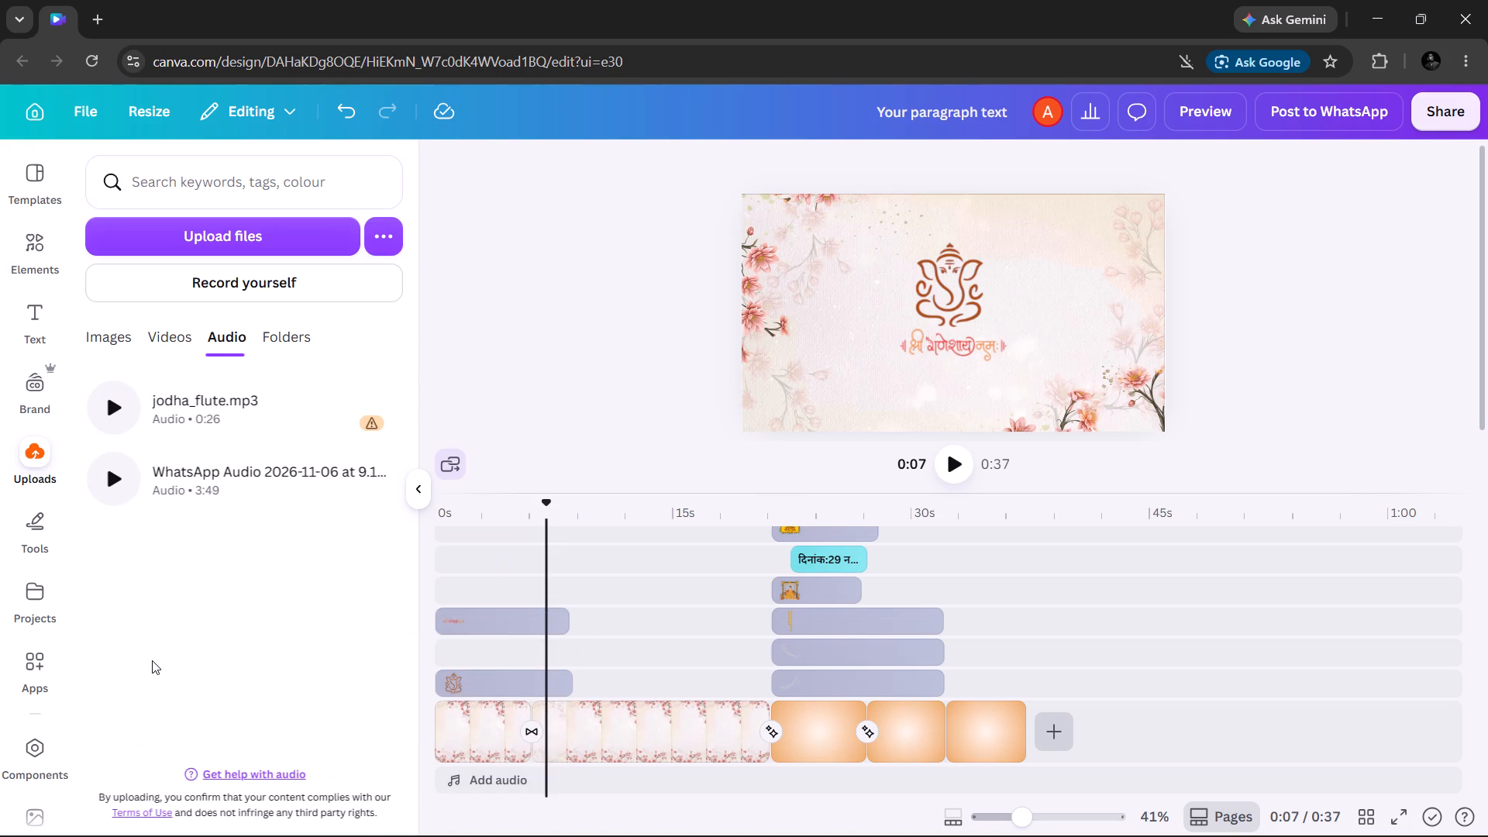
click(205, 492)
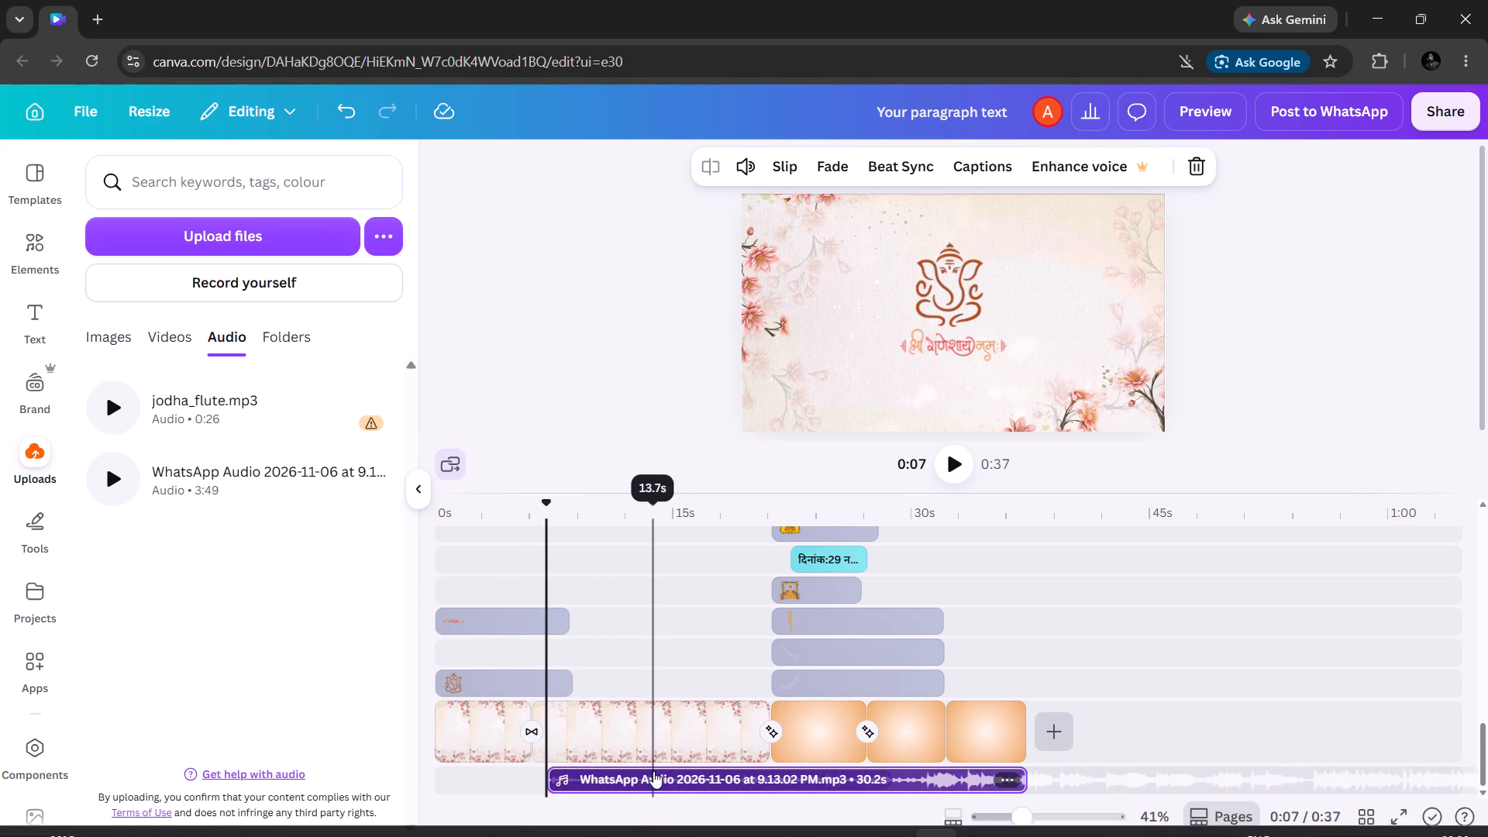
drag(653, 773, 463, 691)
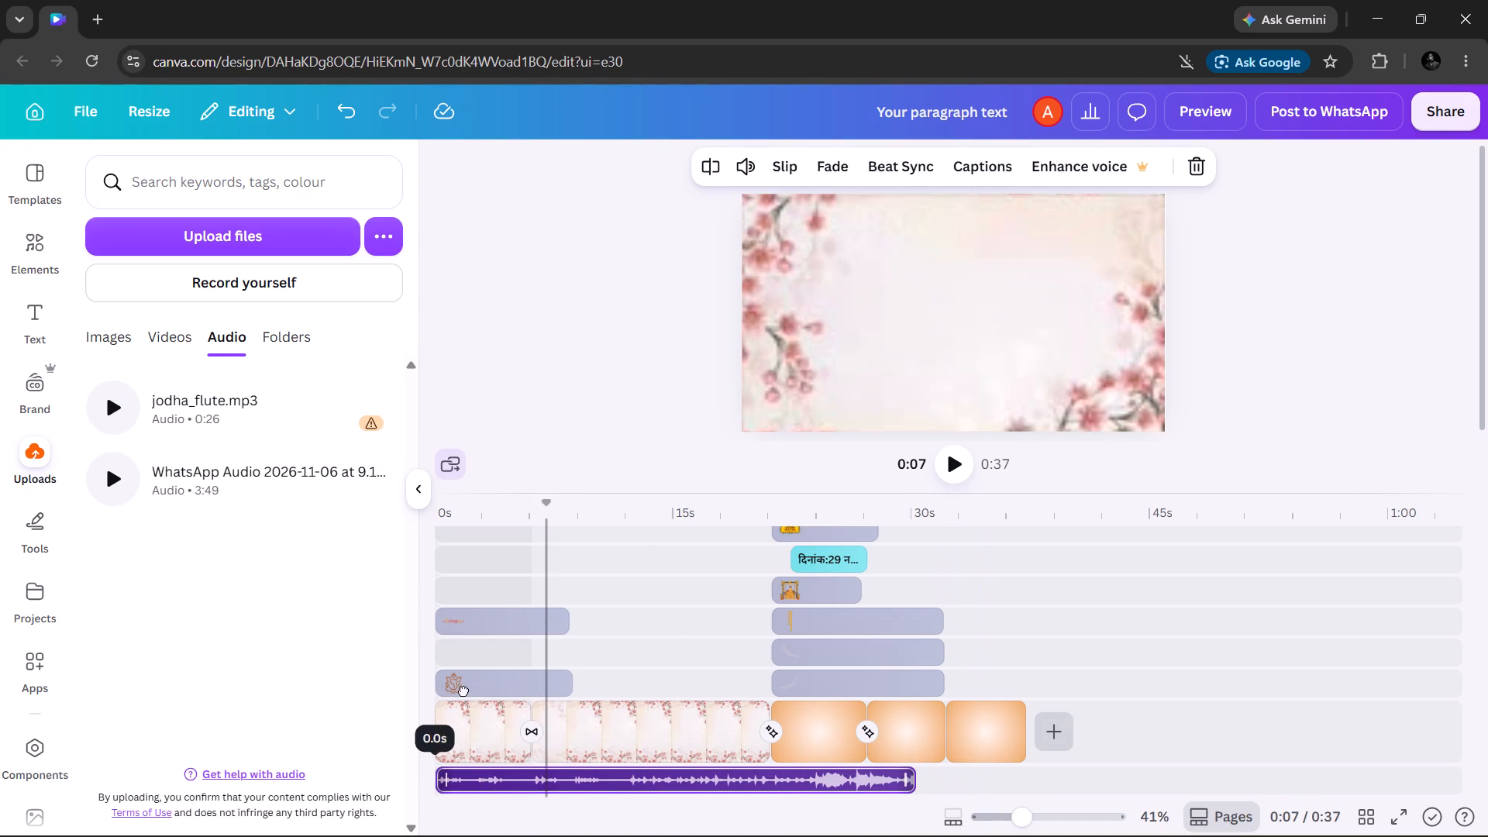
drag(463, 691, 460, 691)
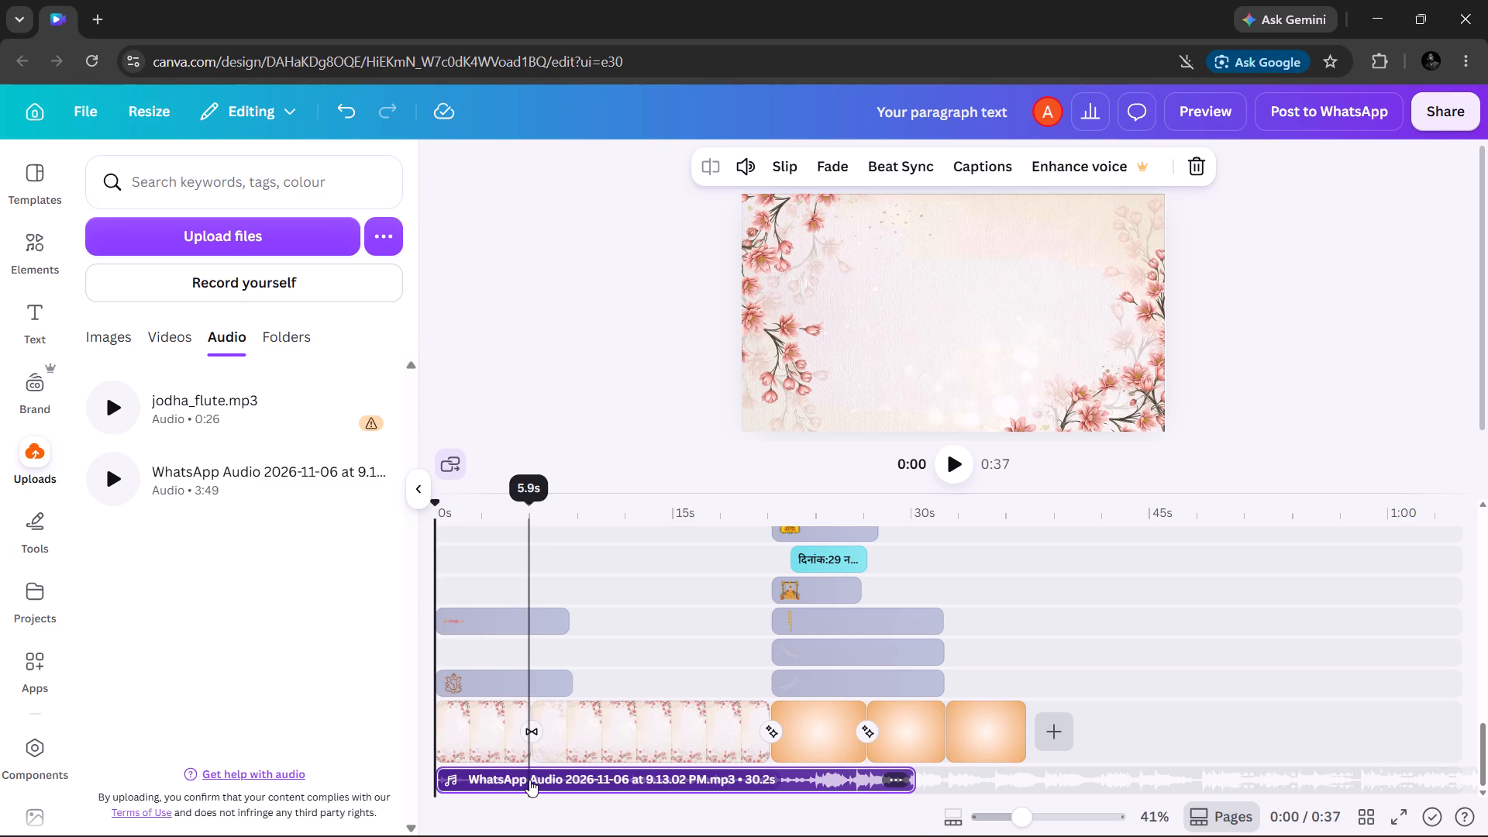
Extend the end of the WhatsApp Audio track to the end of the last scene, for a duration of 37.5 s.
click(529, 780)
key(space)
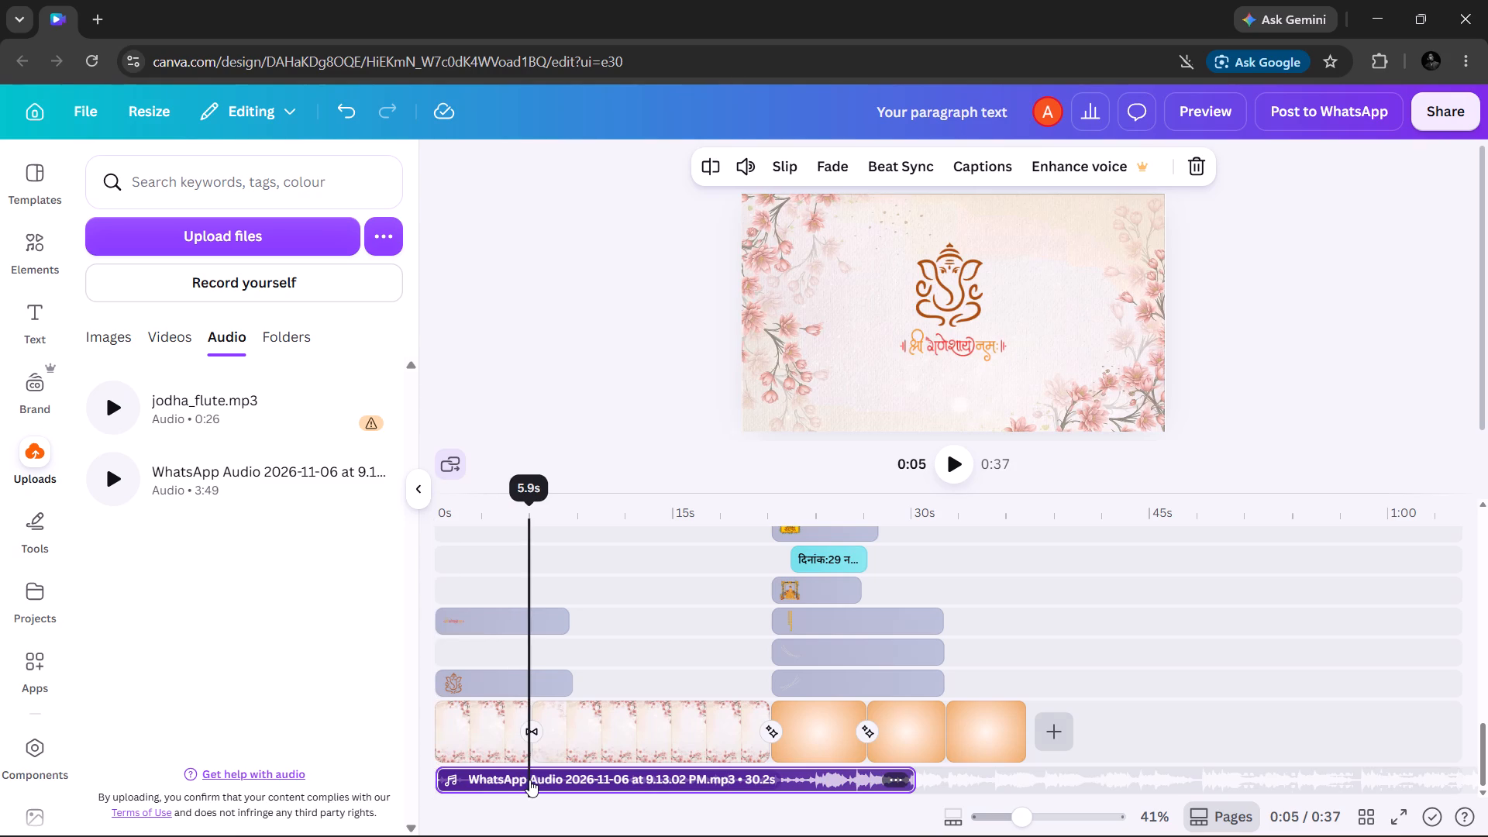
scroll(589, 749, right, 5)
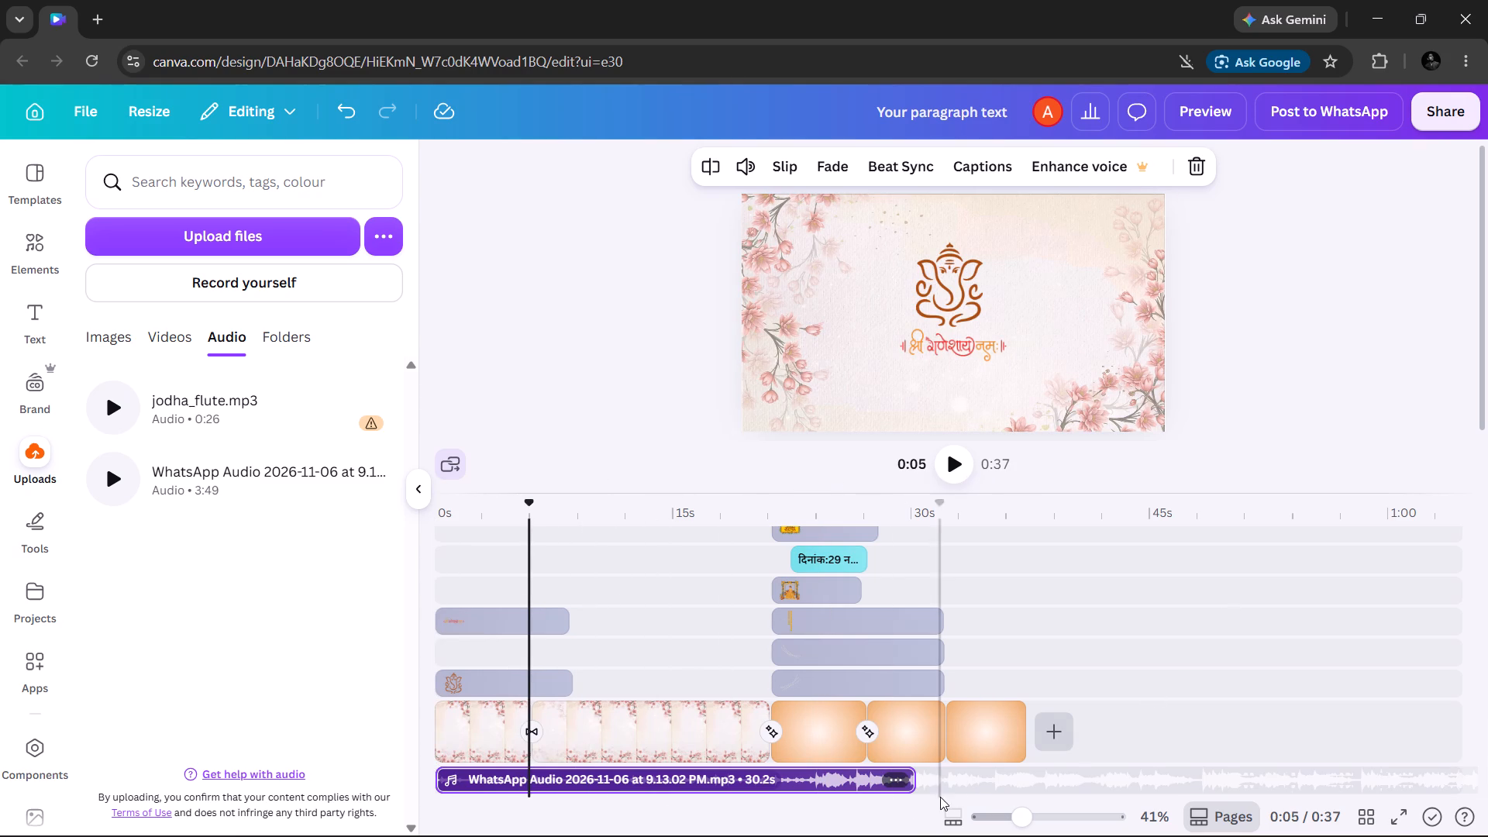
click(874, 786)
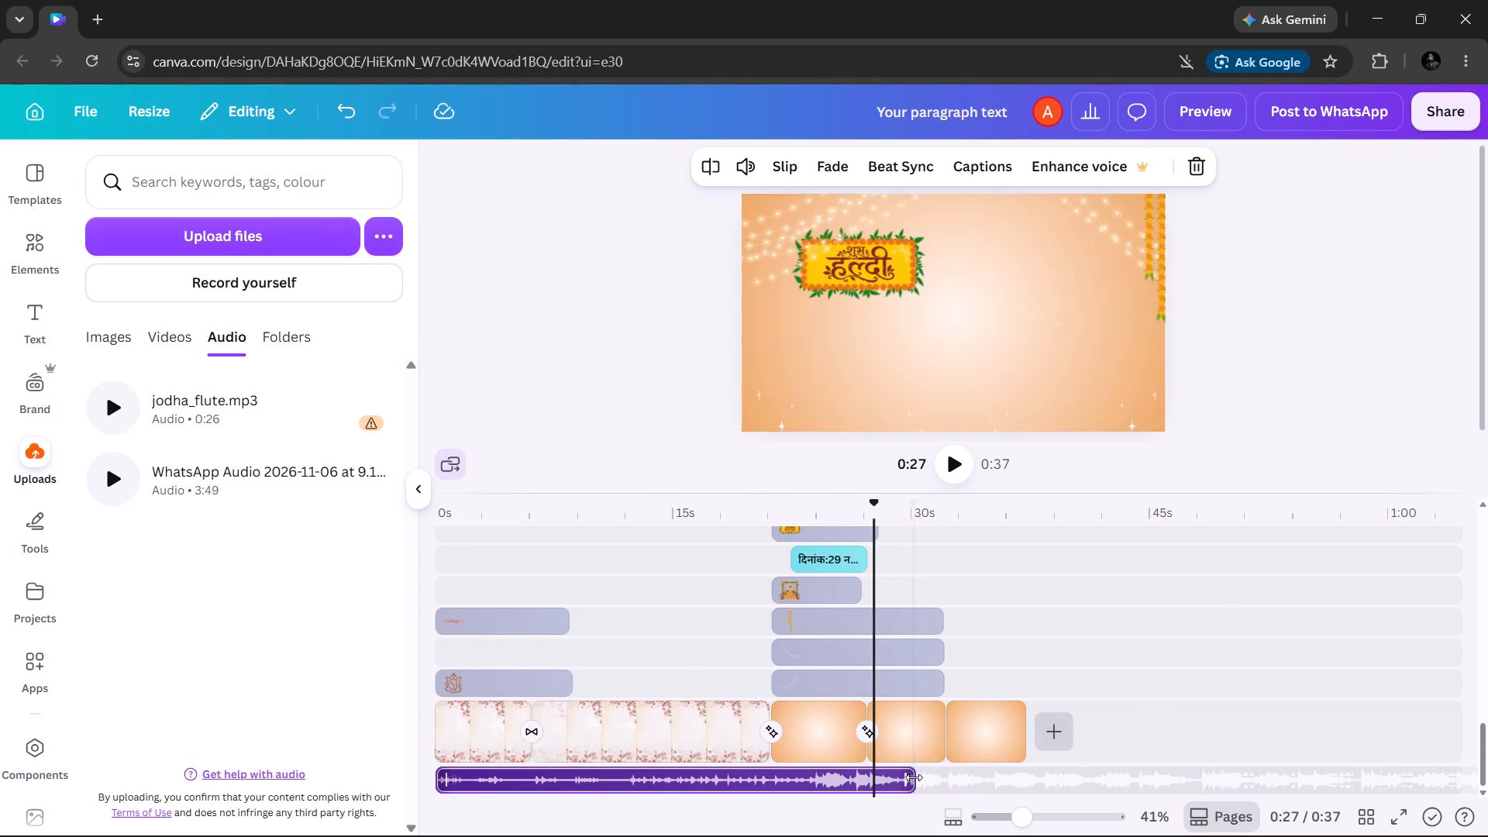
drag(914, 777, 1015, 788)
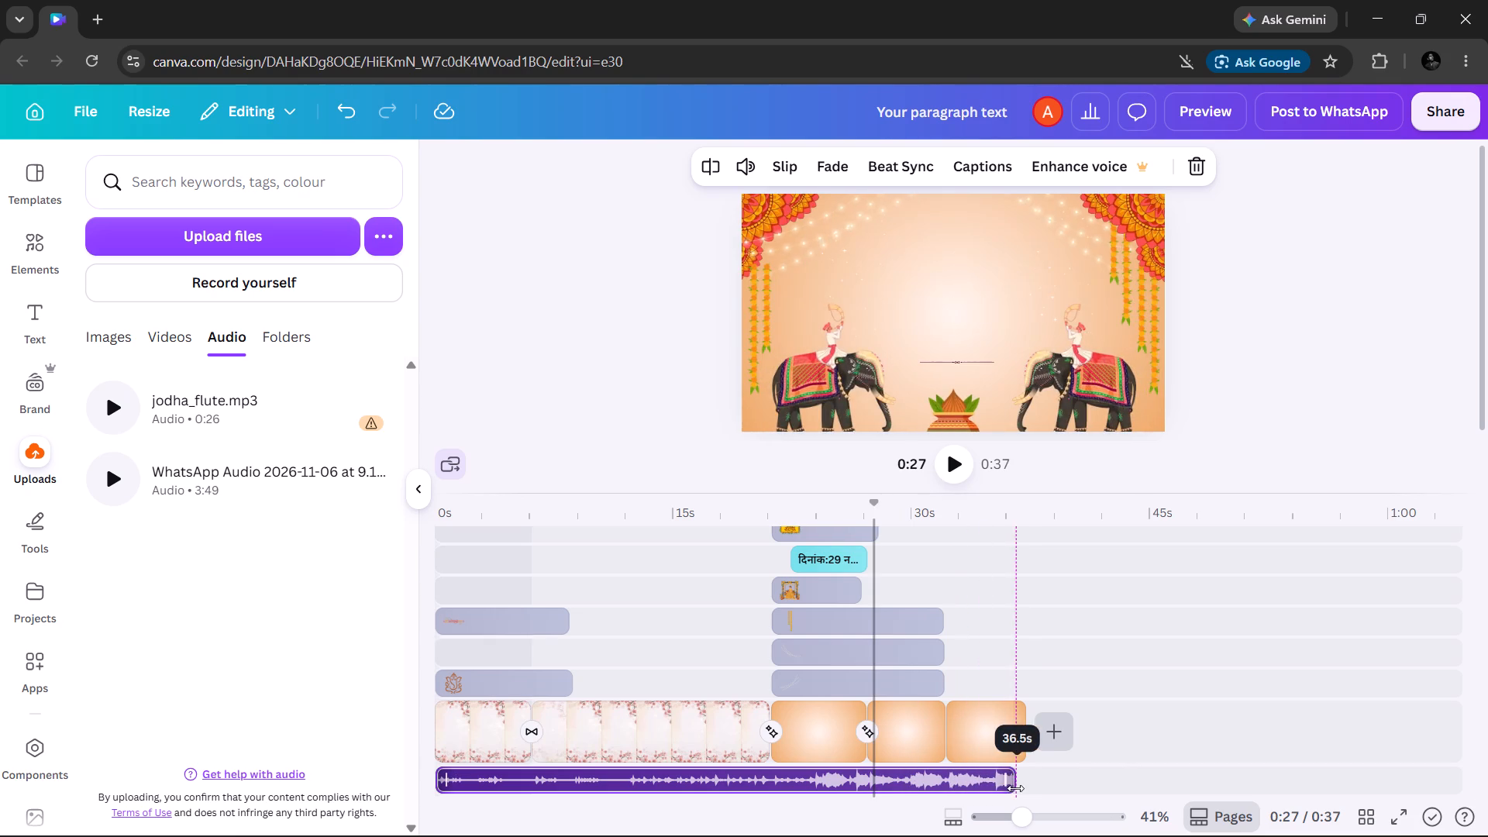
drag(1015, 788, 1029, 787)
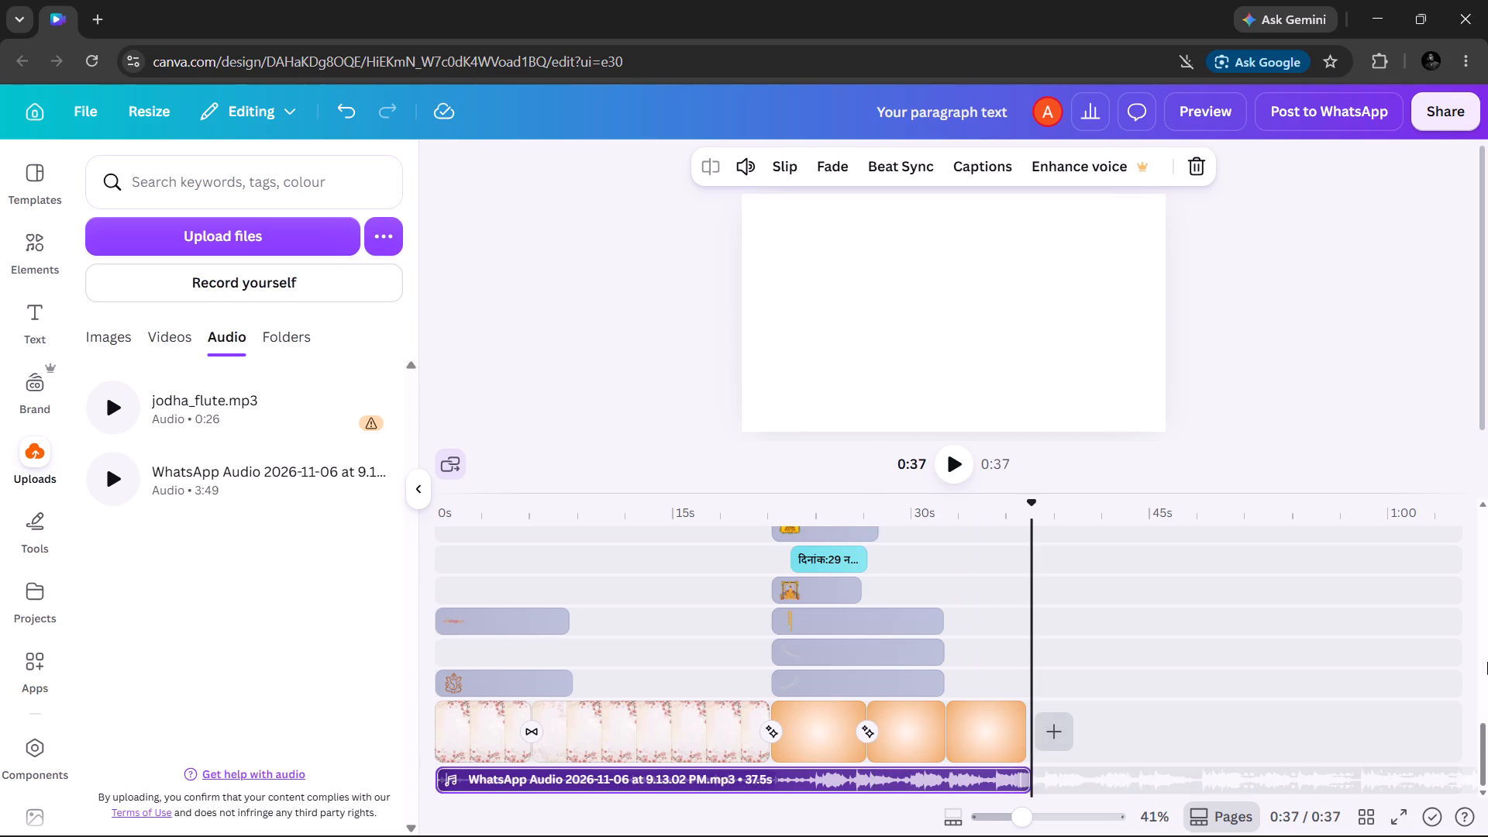
Play the video from the beginning in full screen to check it with the replaced song.
click(1390, 810)
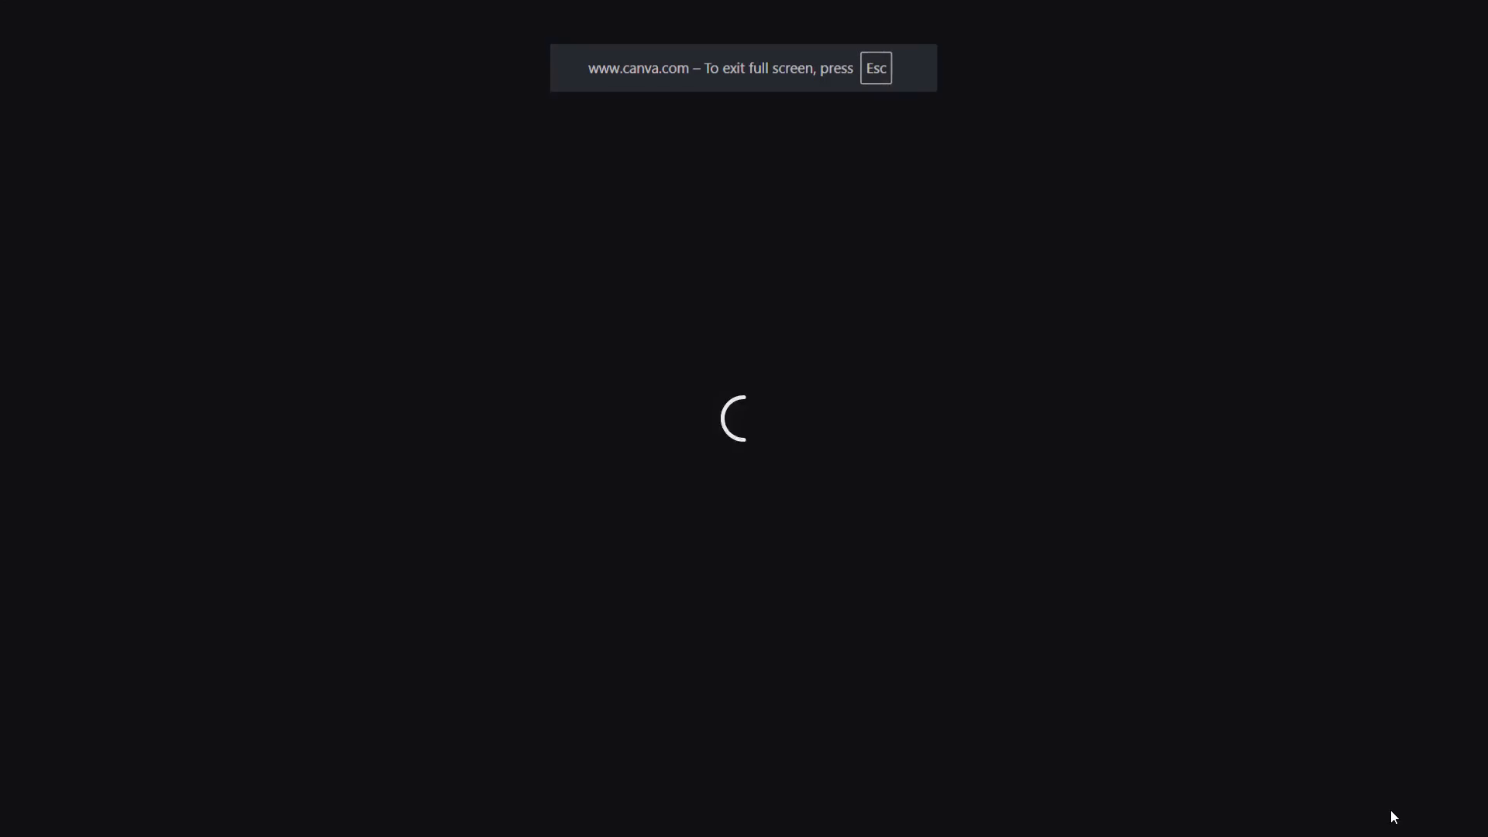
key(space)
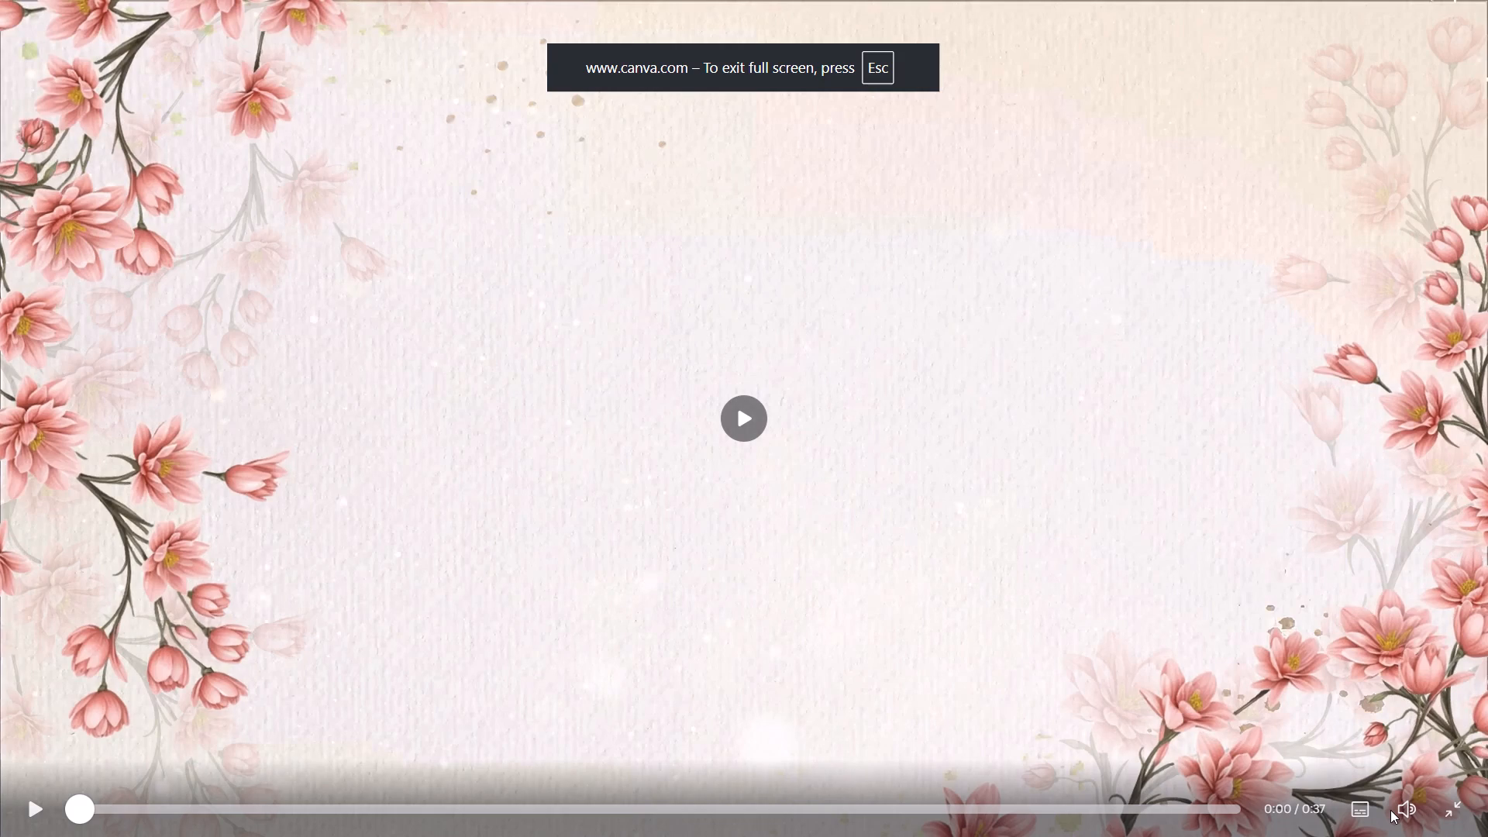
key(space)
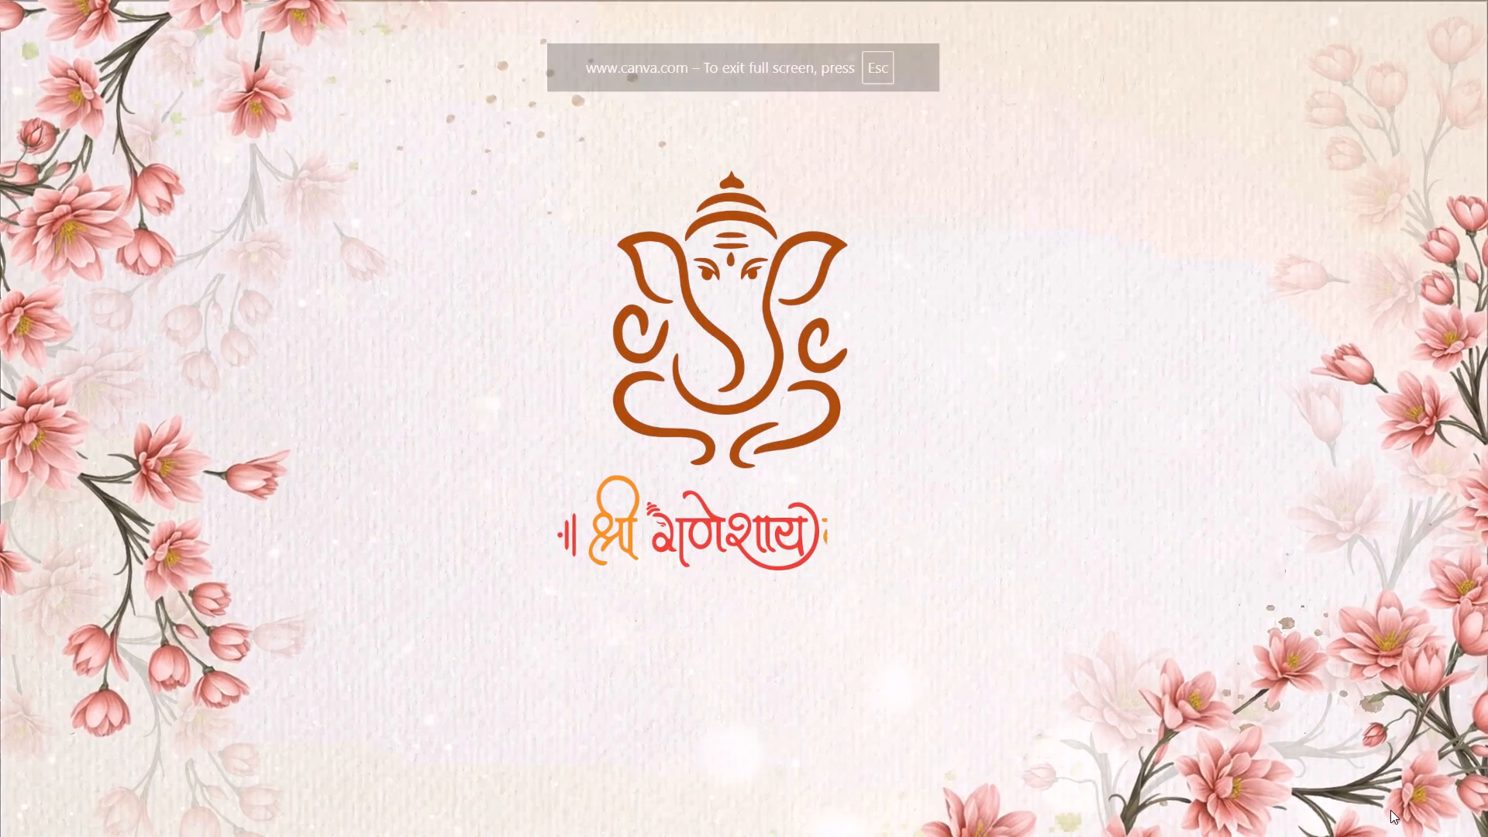
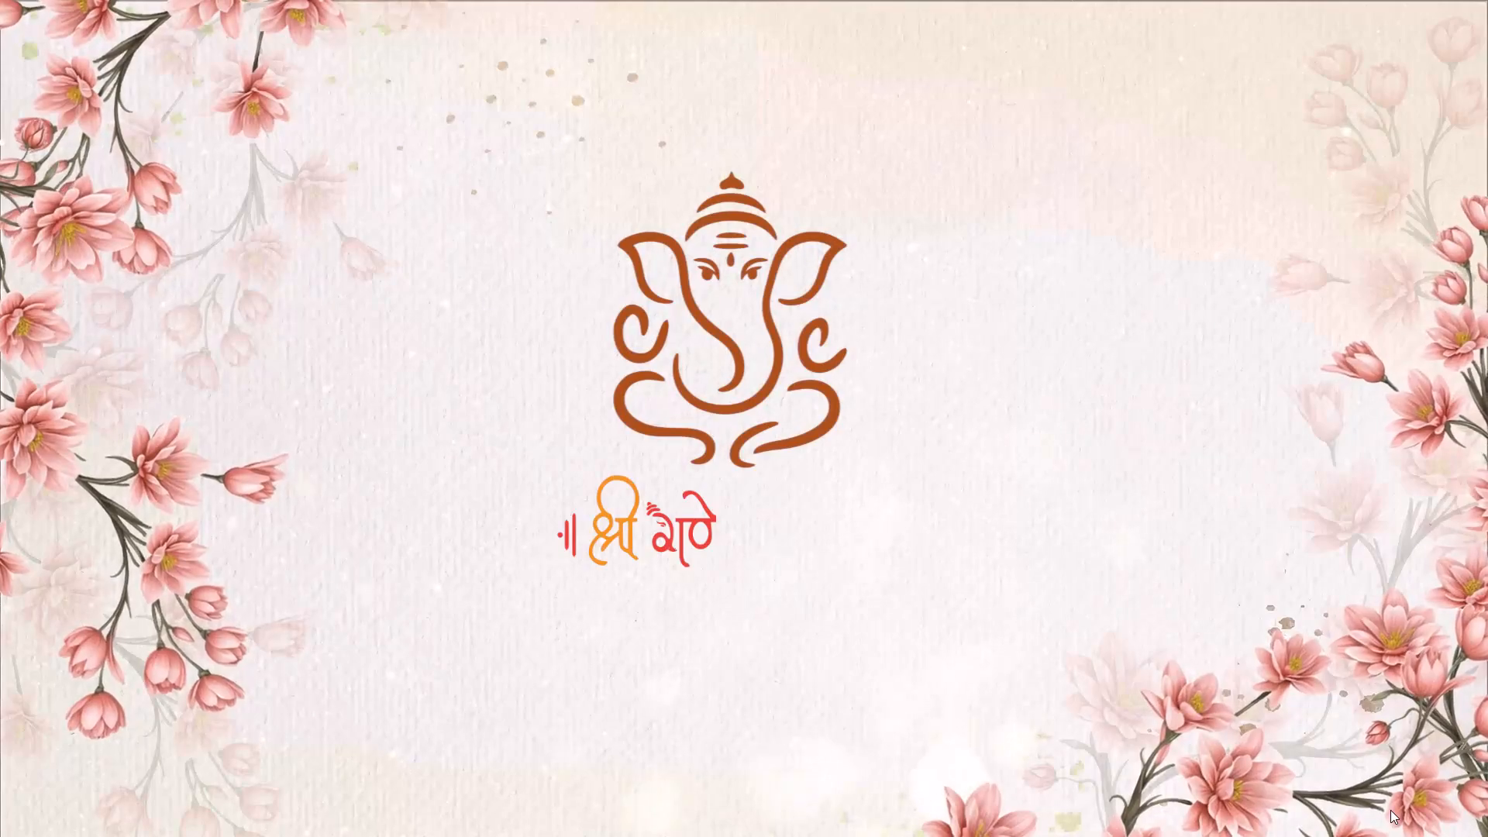
Exit the full-screen playback and copy the date and venue text of the Haldi scene.
key(Escape)
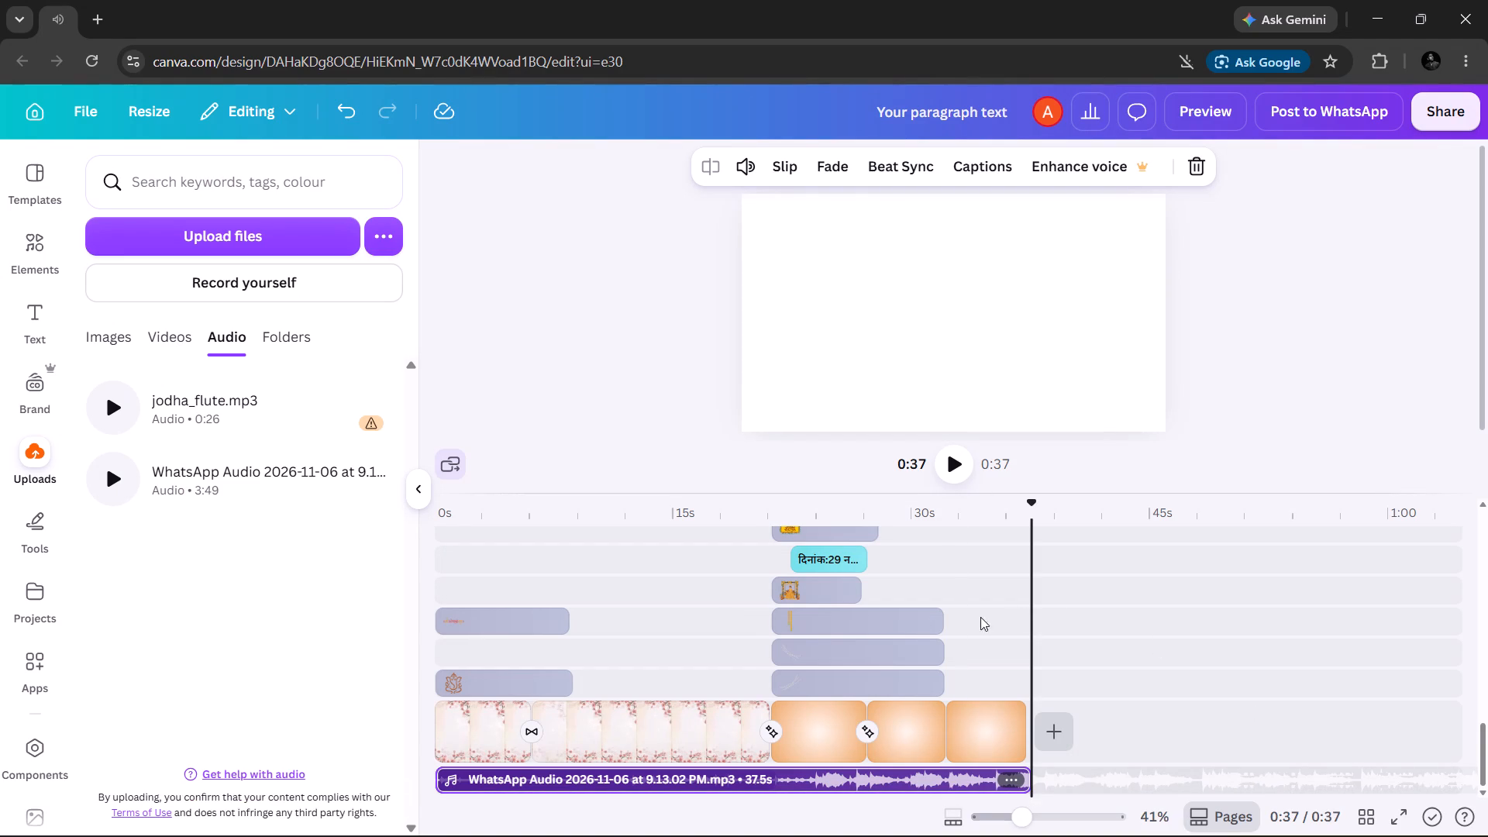
scroll(908, 624, up, 1)
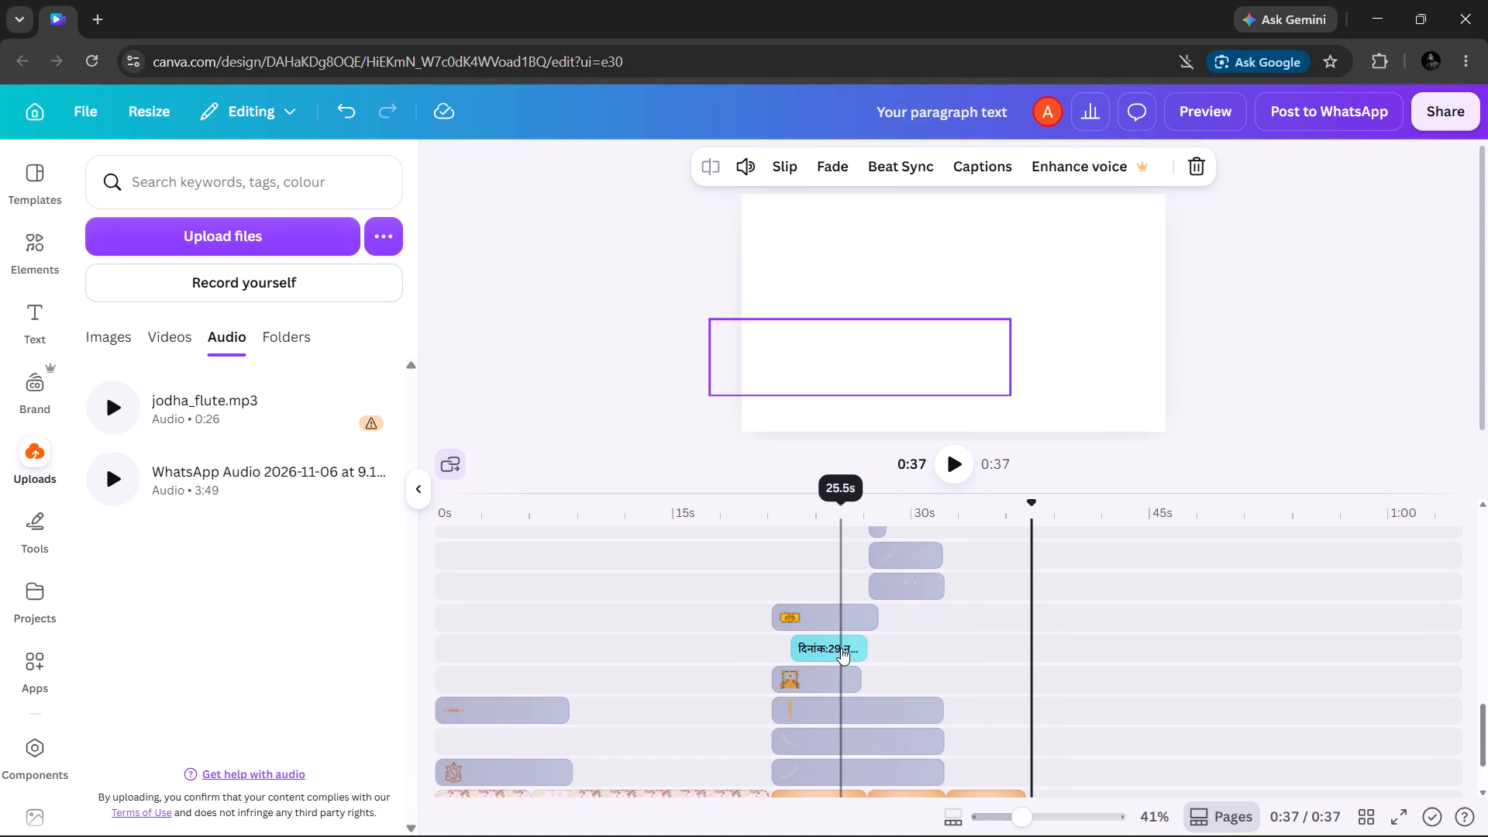
click(841, 648)
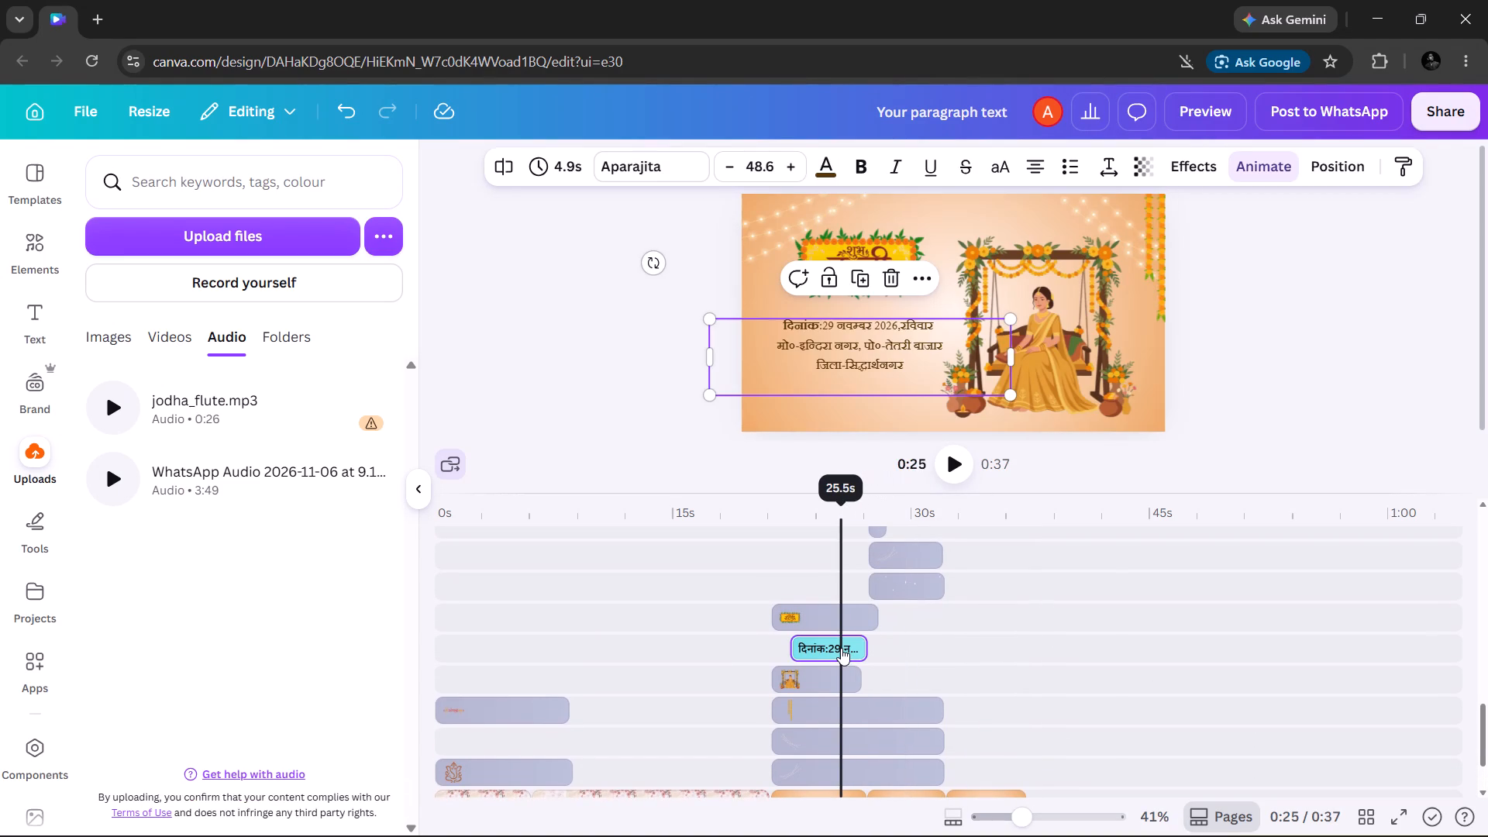
key(ctrl+c)
Extend the Haldi scene's bride-on-swing image to 6.7 s so it ends together with the Haldi sign.
scroll(841, 648, down, 1)
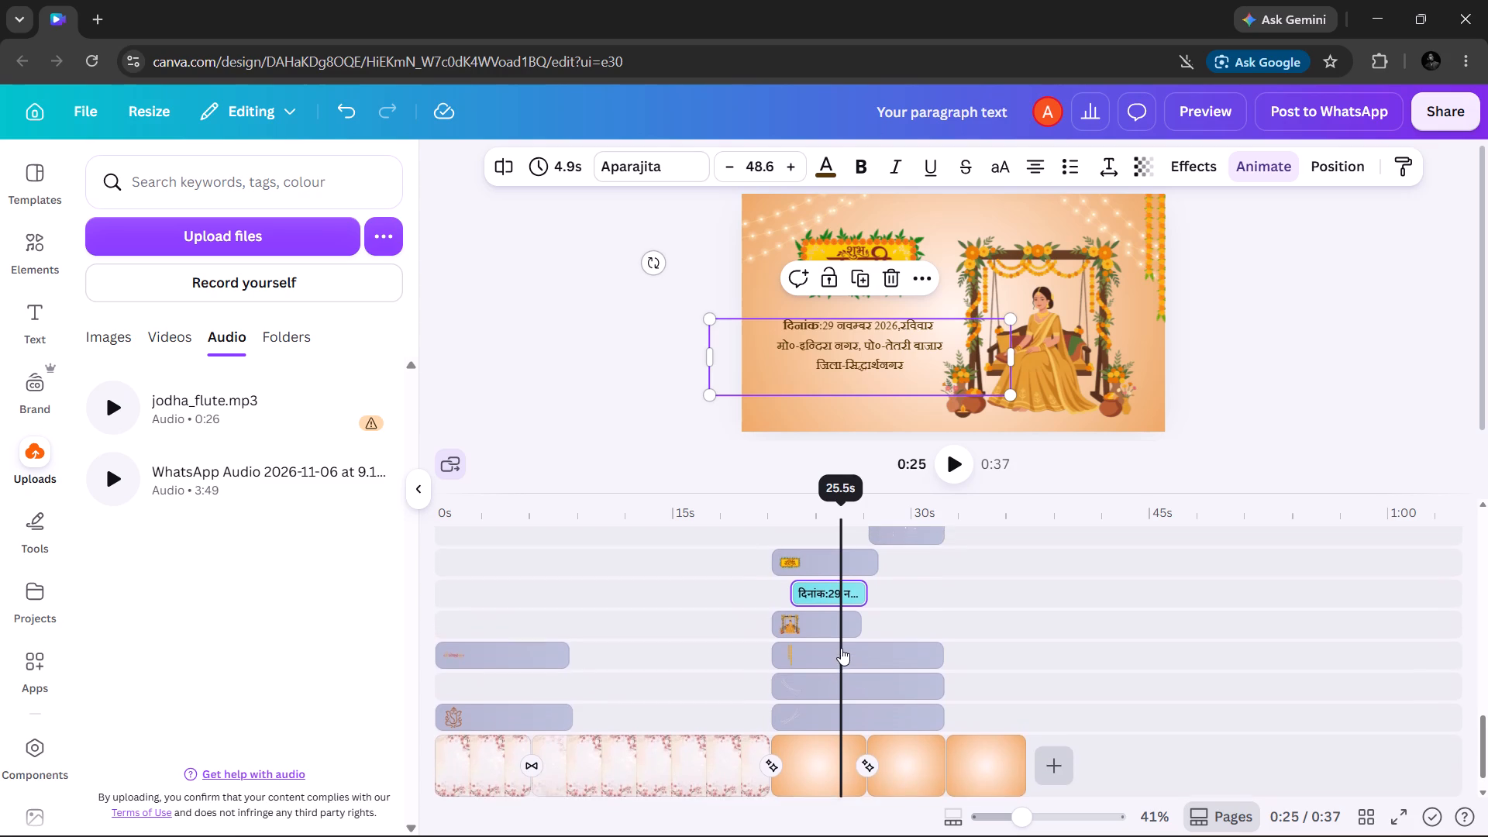
scroll(841, 648, down, 1)
scroll(841, 648, up, 1)
click(823, 677)
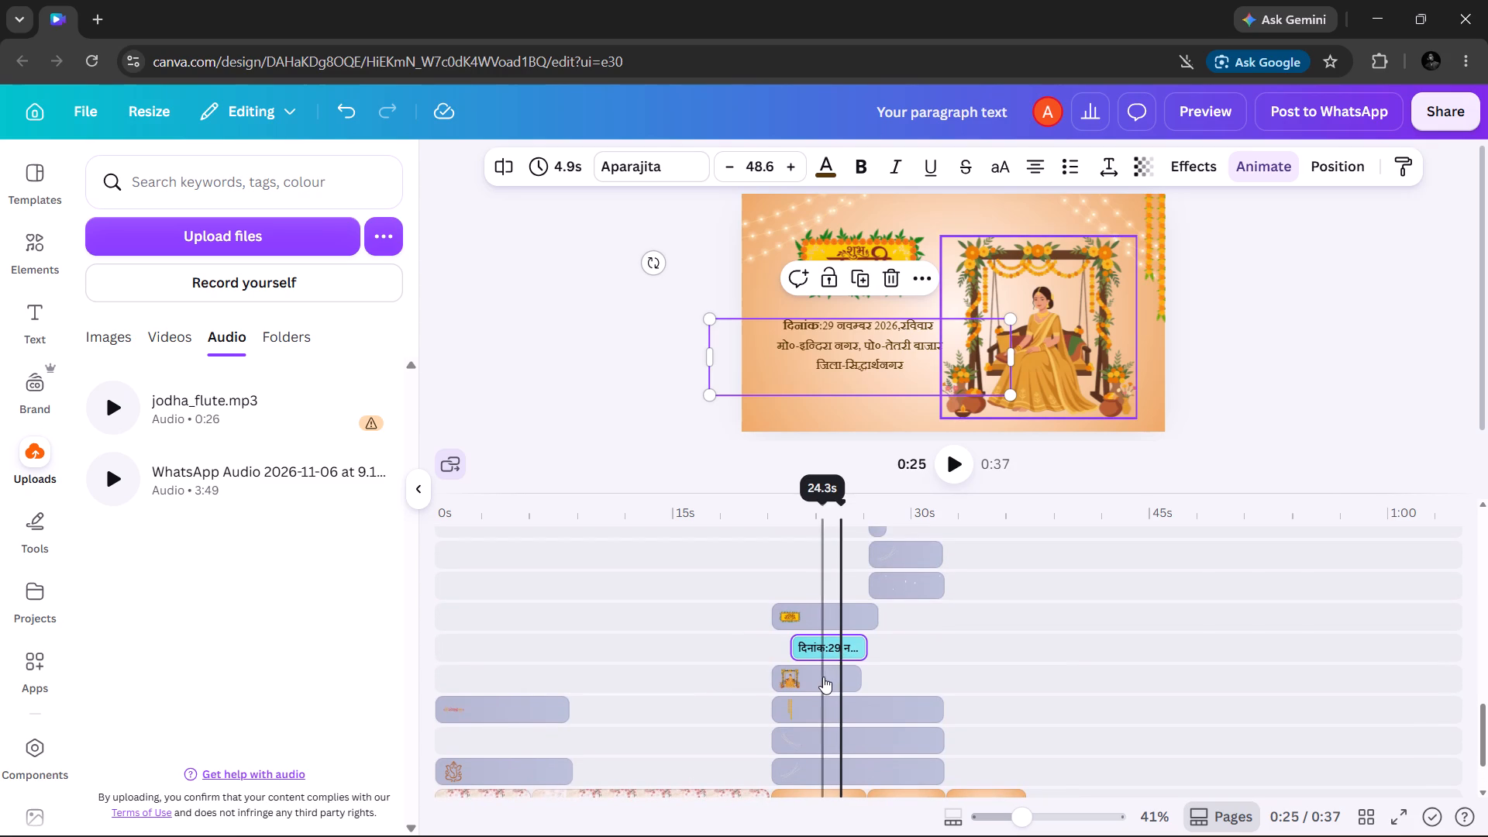
drag(860, 676, 868, 676)
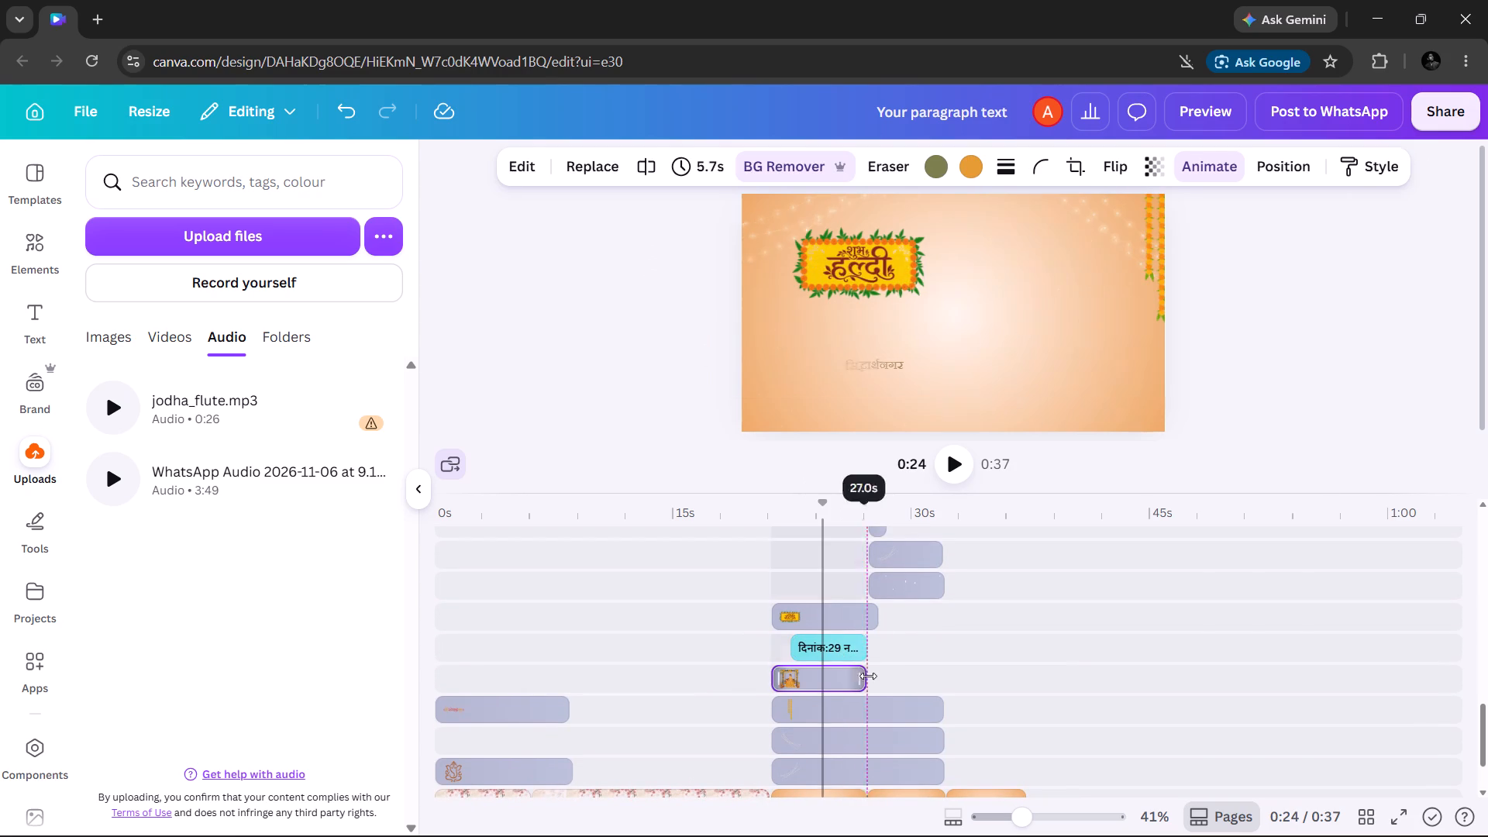
drag(868, 676, 876, 676)
Extend the Haldi scene's date and venue text to 5.6 s, matching the end of the swing image.
scroll(876, 676, down, 1)
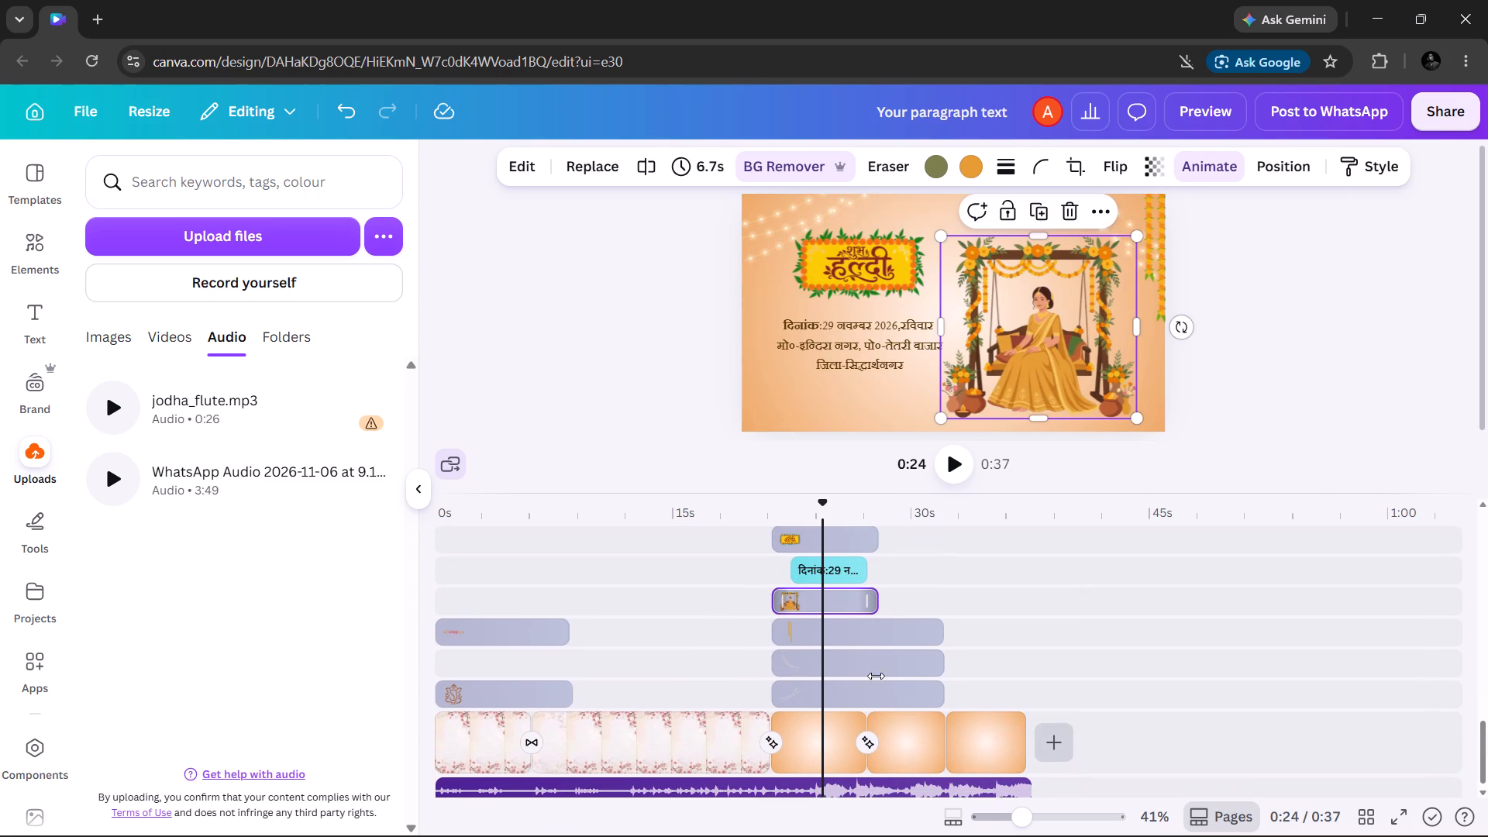
scroll(876, 676, down, 1)
click(841, 574)
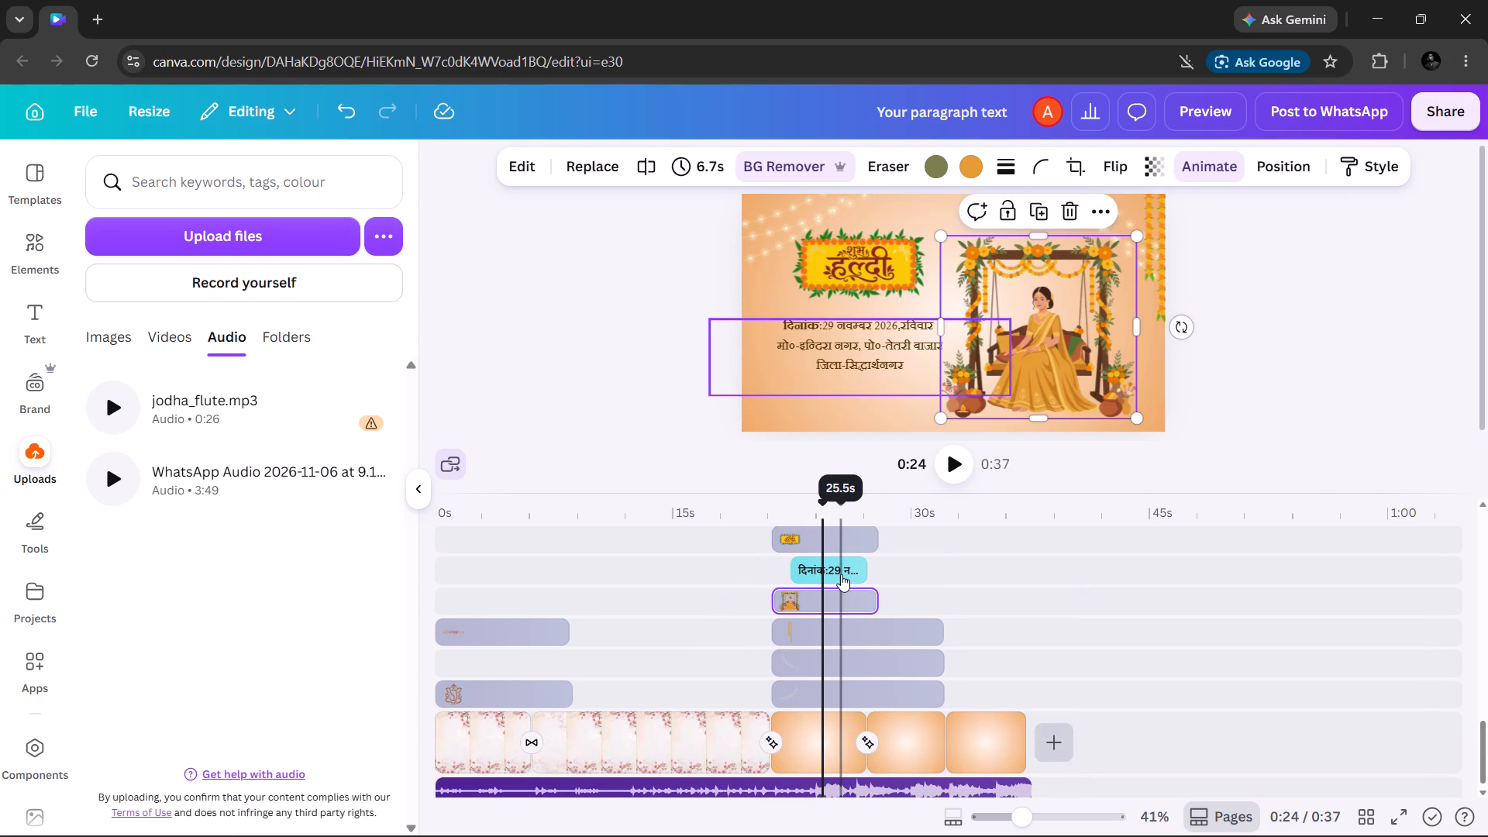
drag(865, 567, 869, 567)
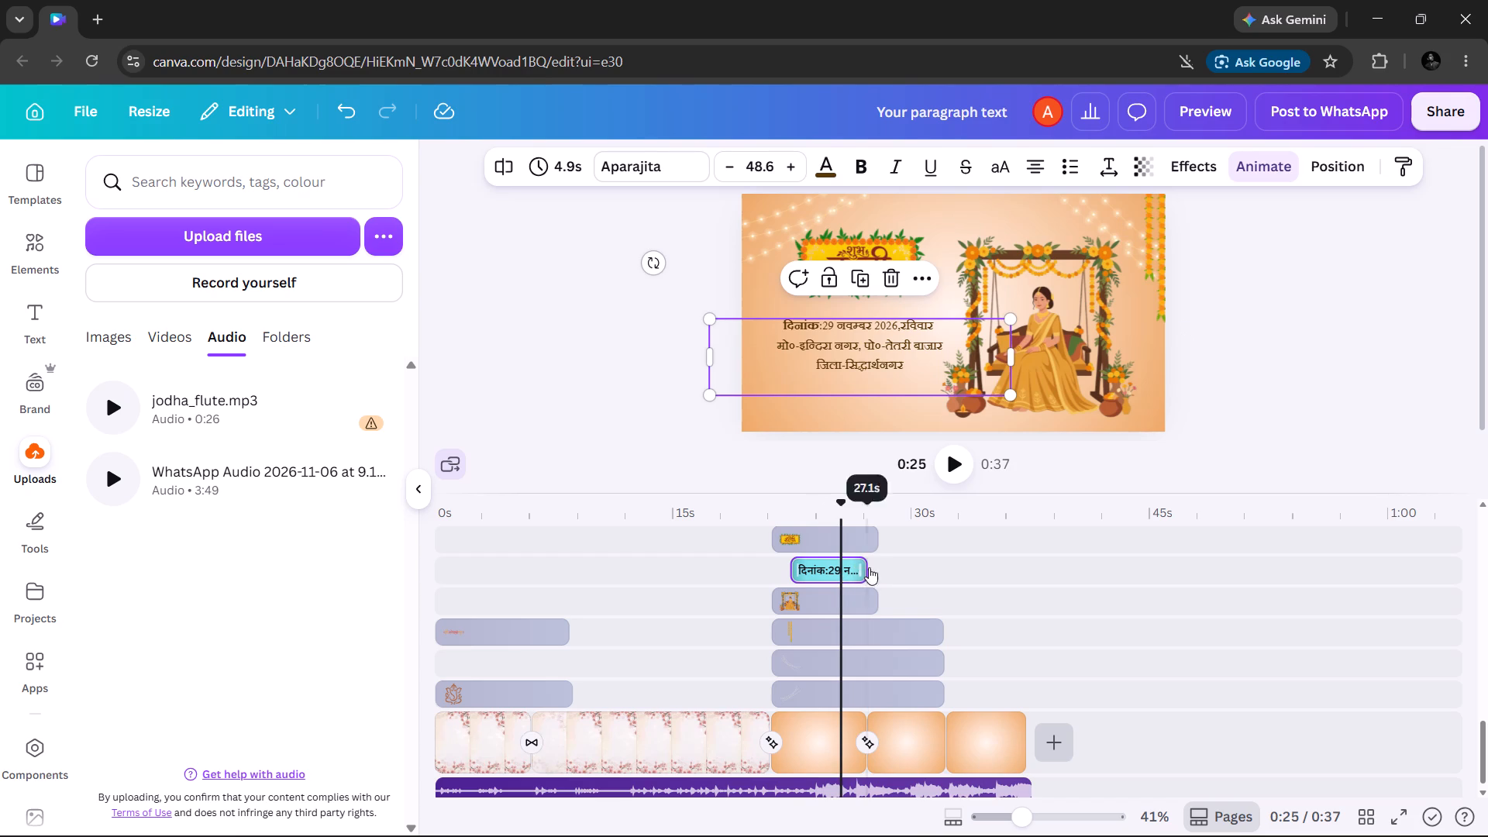
drag(869, 567, 877, 567)
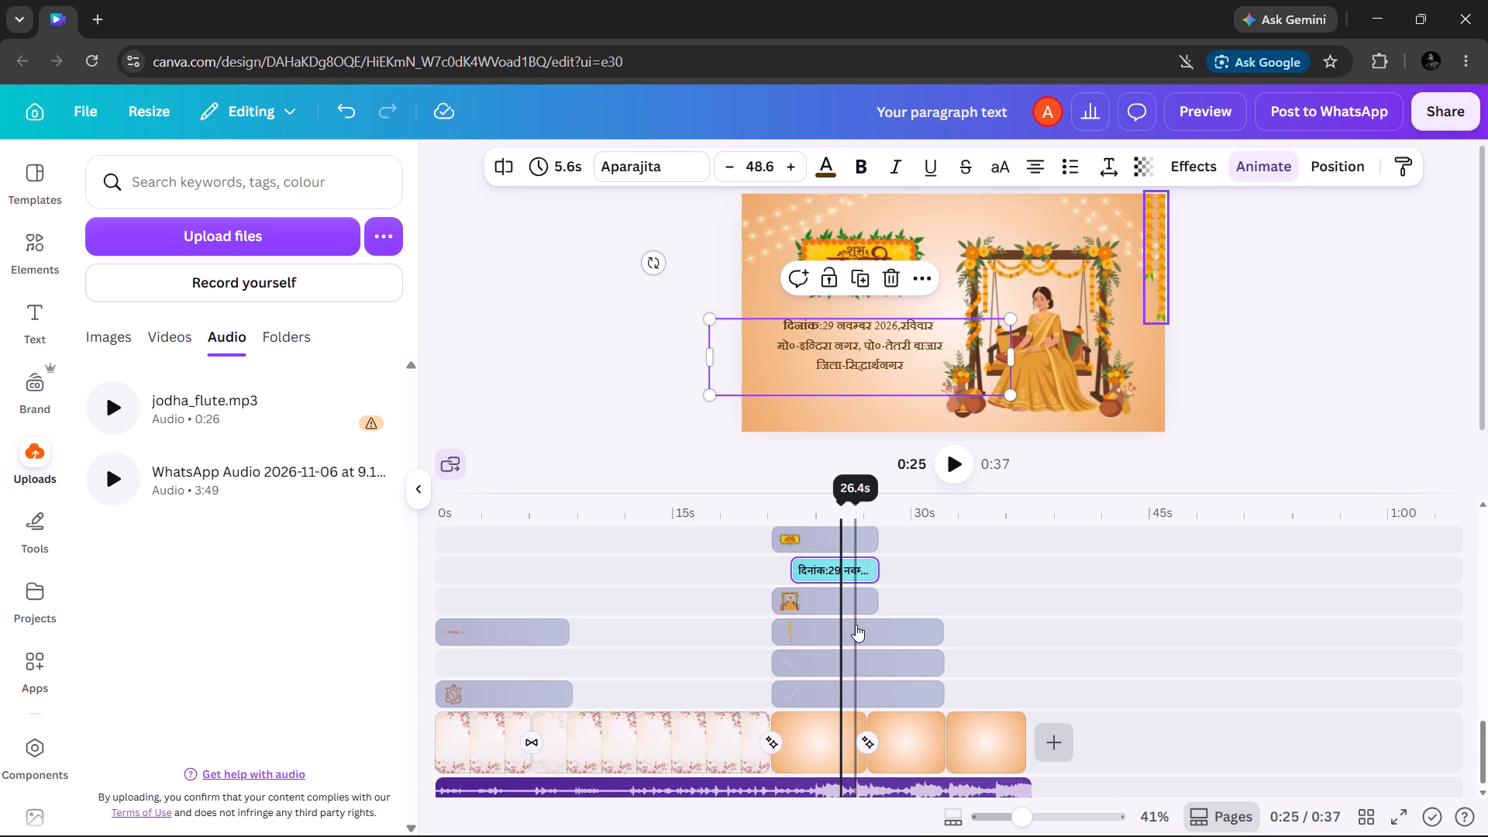
Split the hanging marigold garland where the Haldi elements end at 0:28 and delete its remaining part.
click(869, 626)
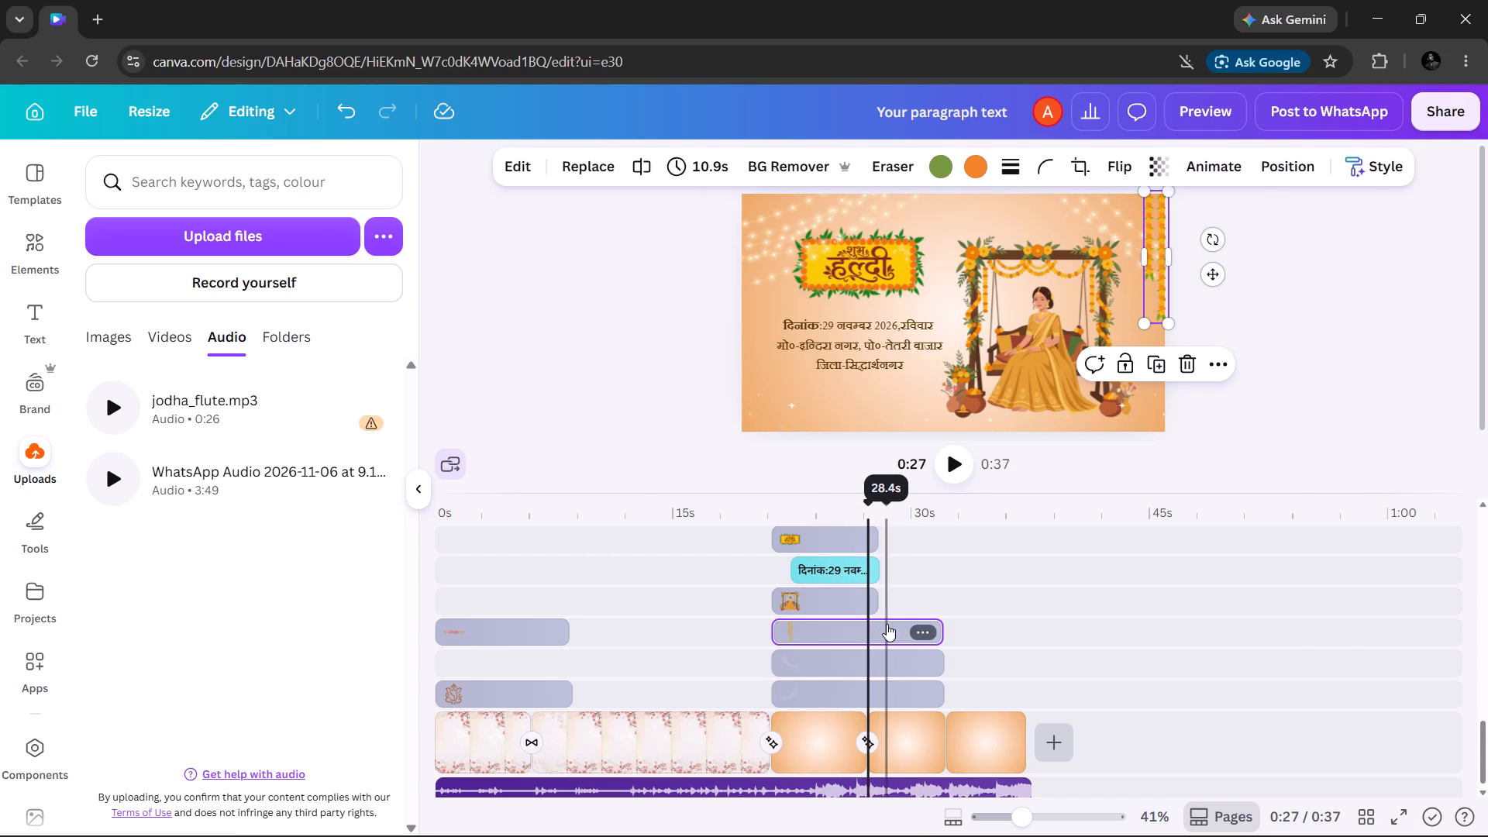
click(880, 625)
click(880, 625)
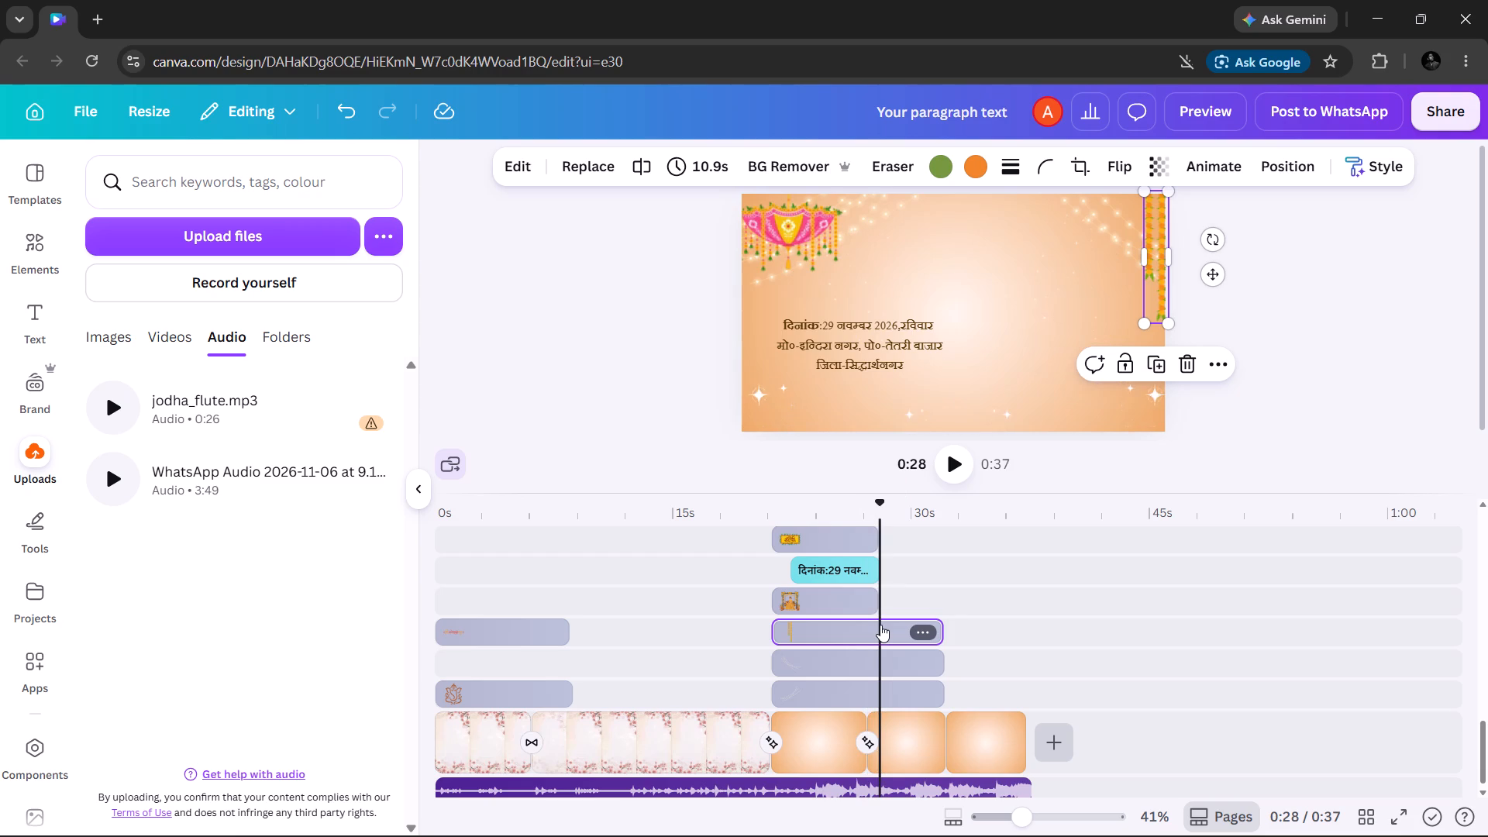
right_click(880, 625)
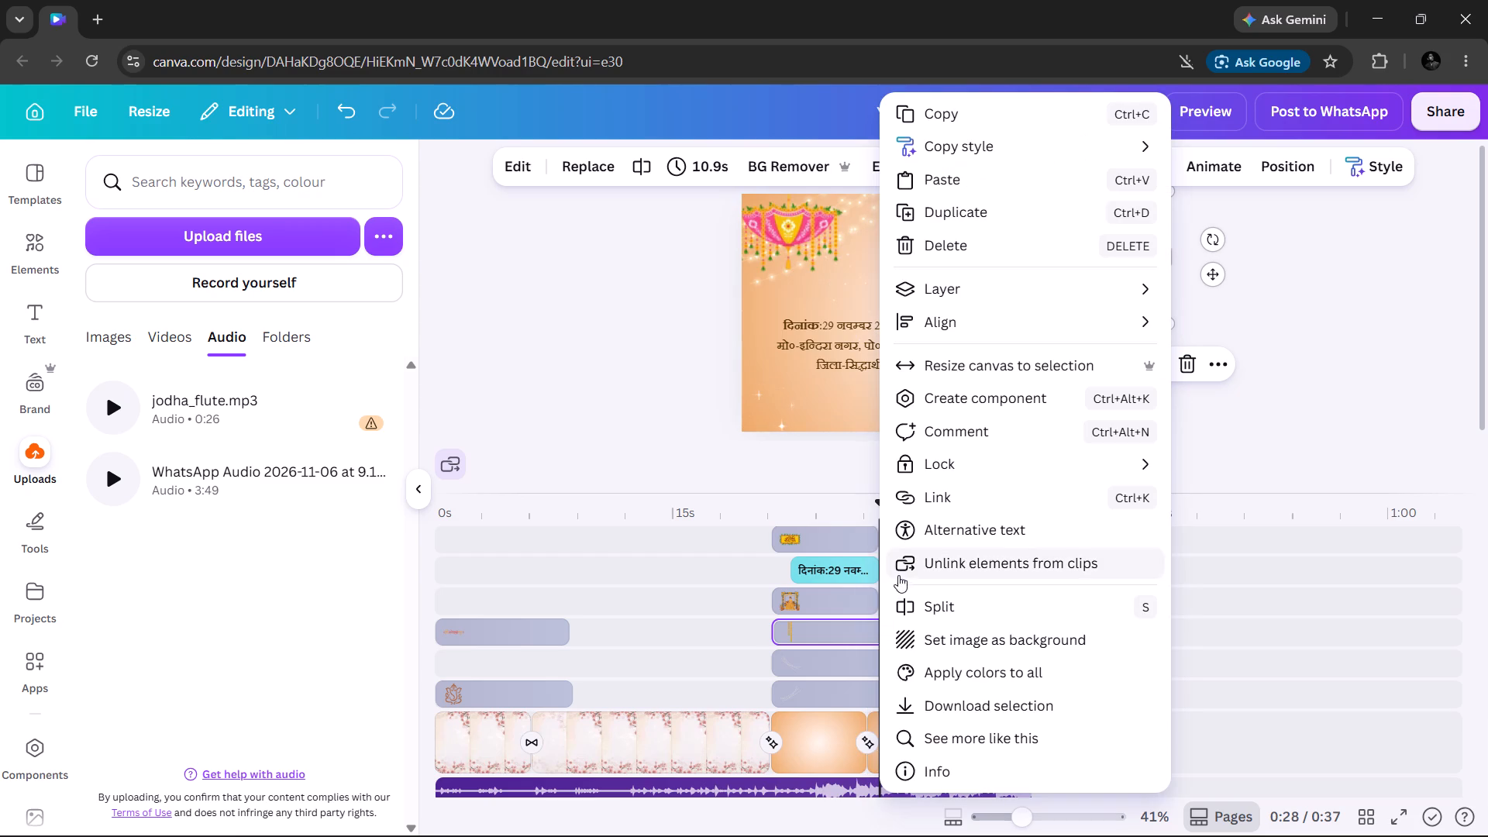
click(926, 599)
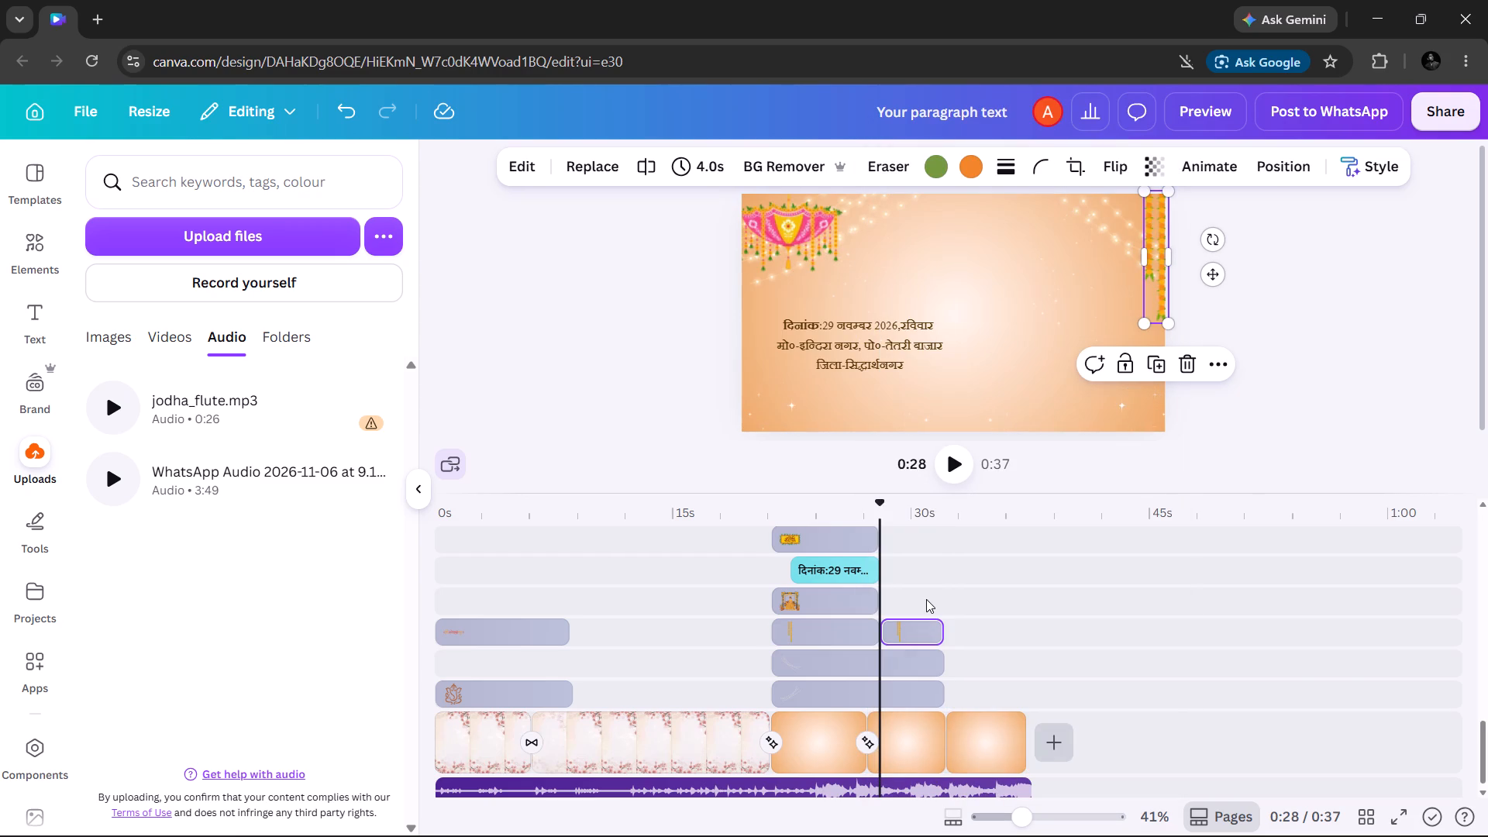
key(BackSpace)
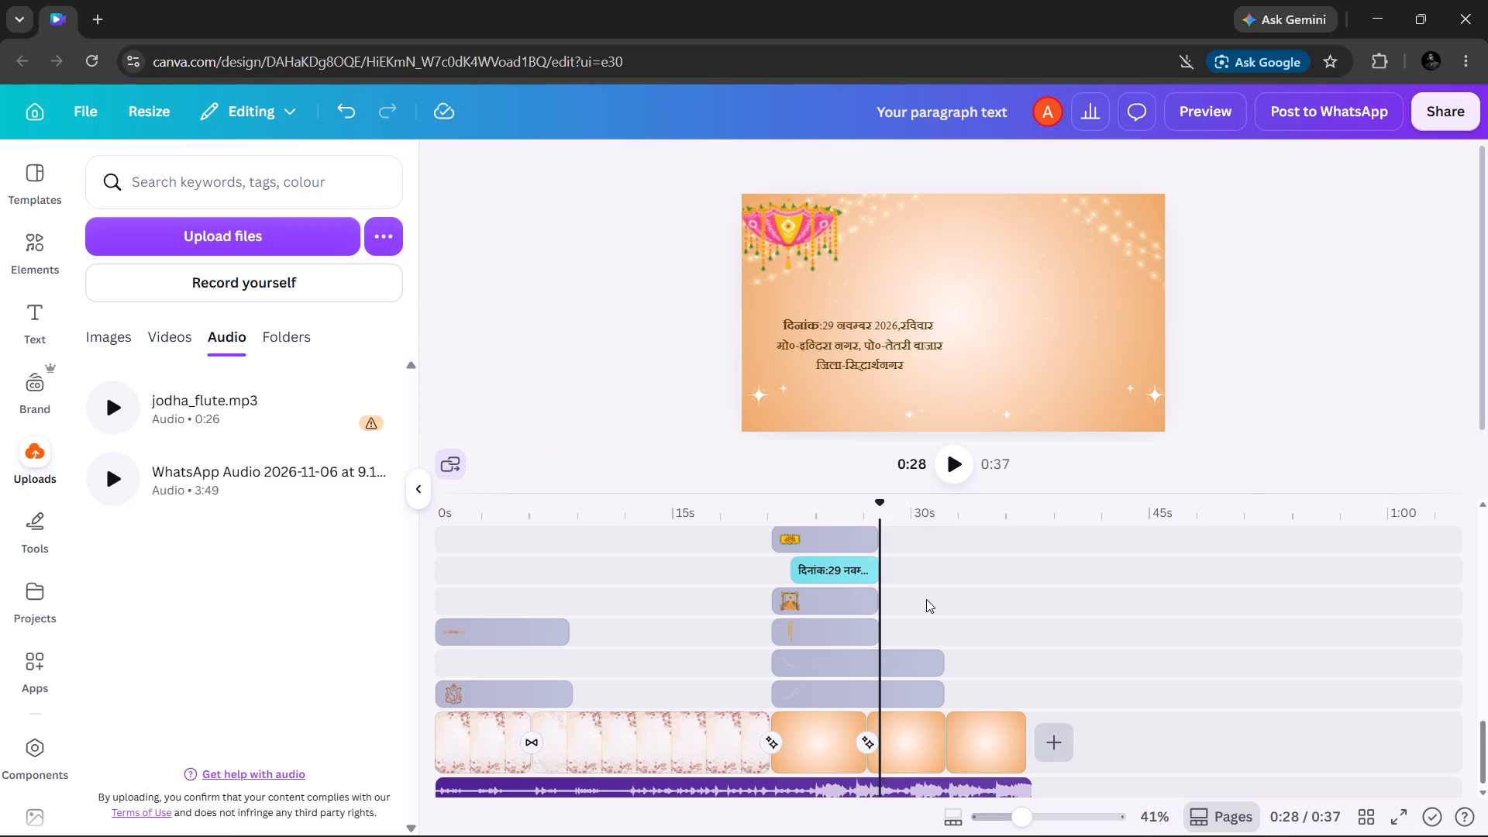
Split the string lights in the scene's upper-right corner at 28.1 s and delete the part after the cut.
click(911, 653)
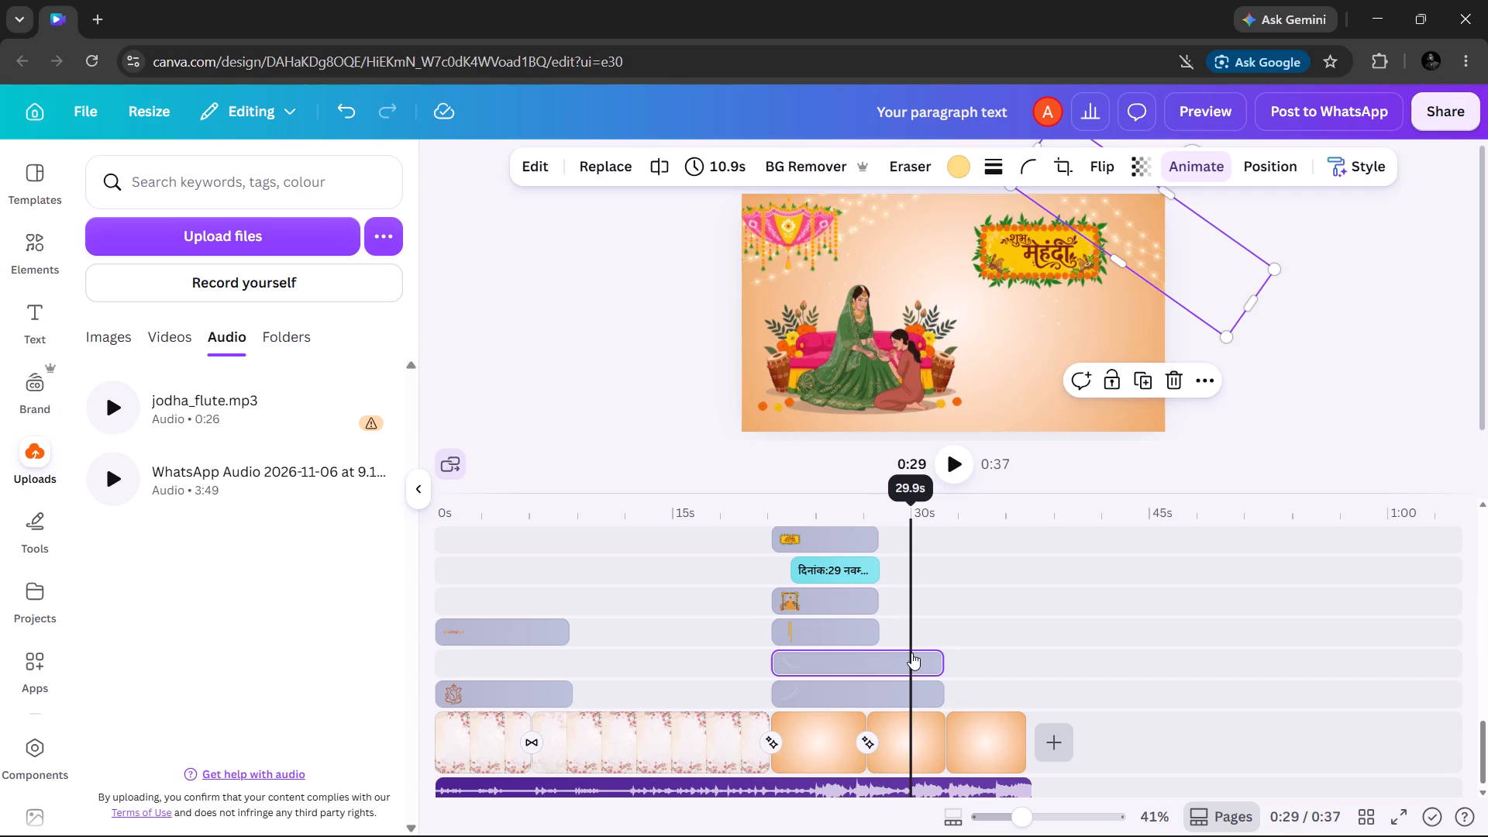
click(882, 656)
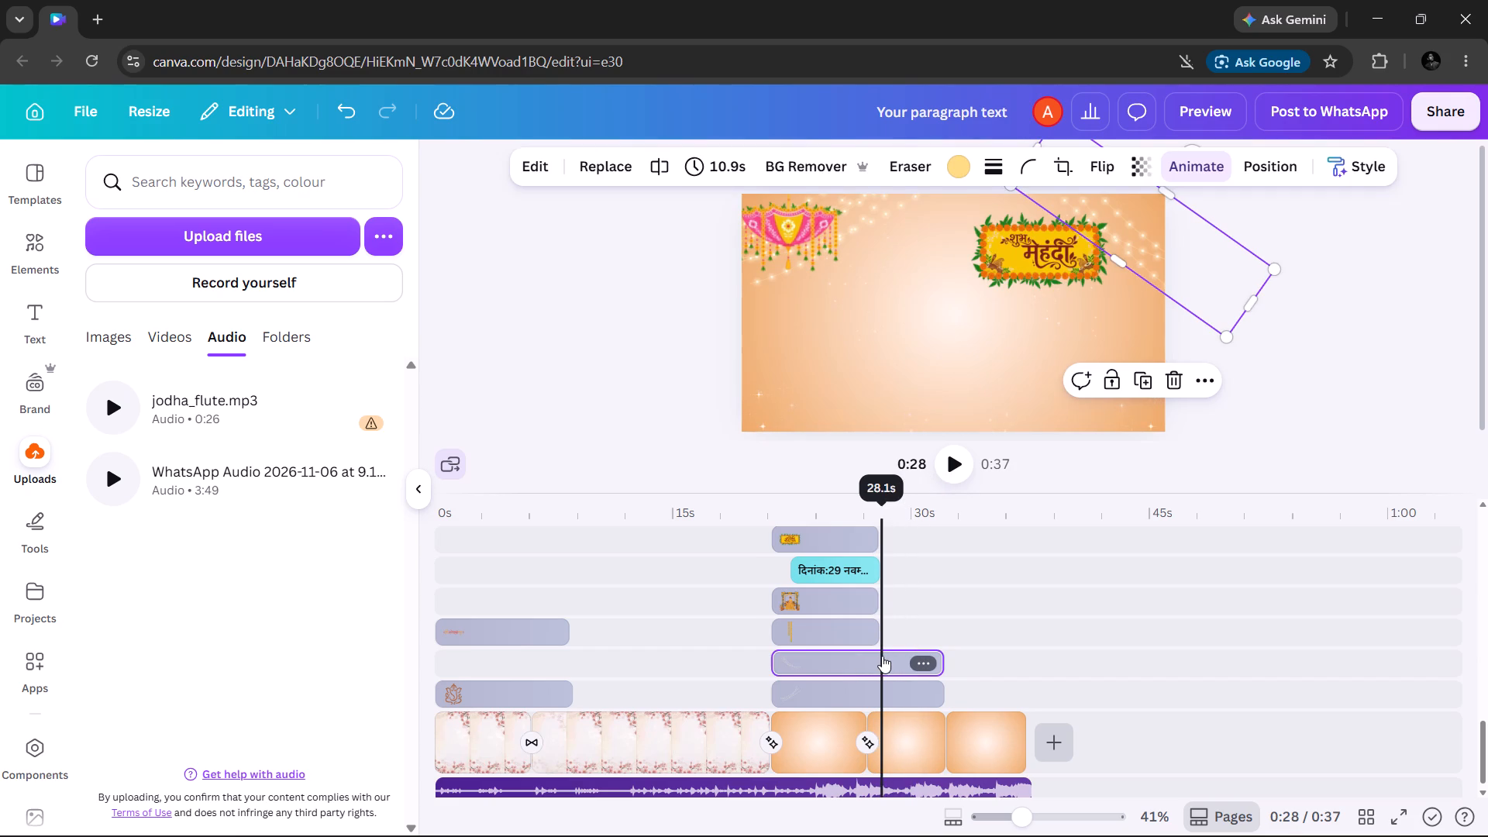
right_click(897, 653)
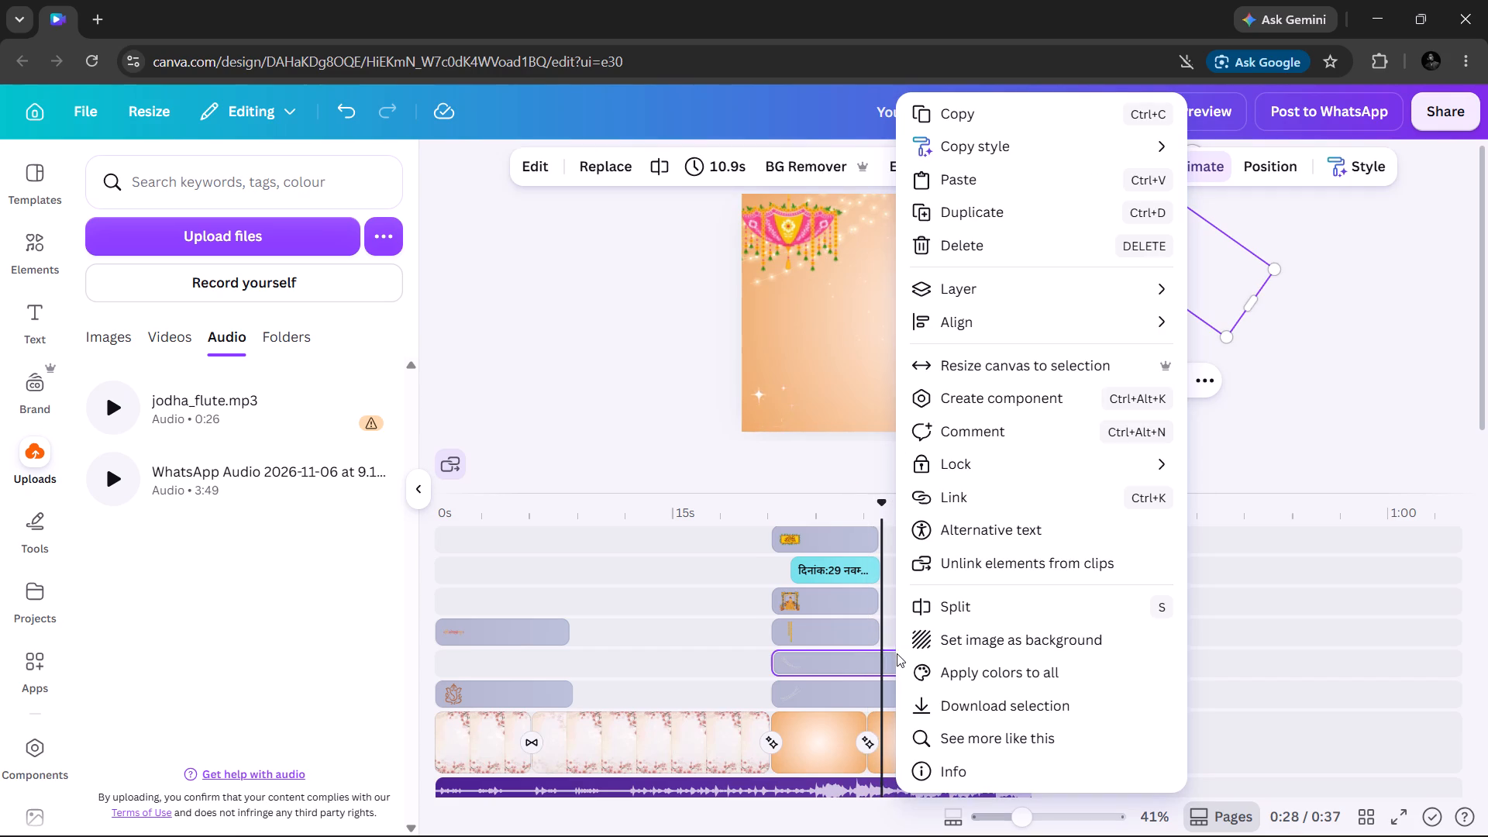
click(909, 616)
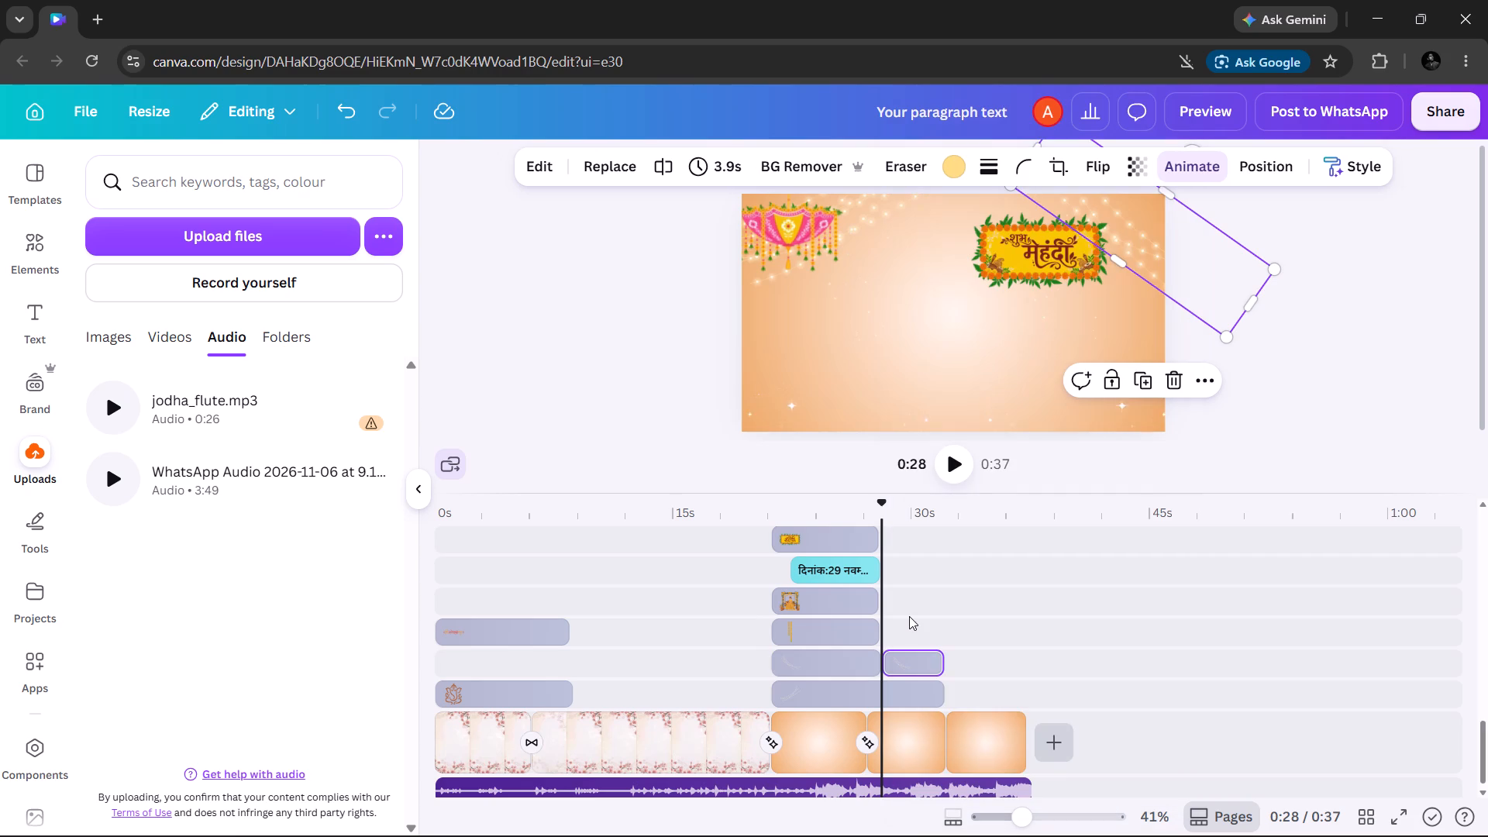
key(Delete)
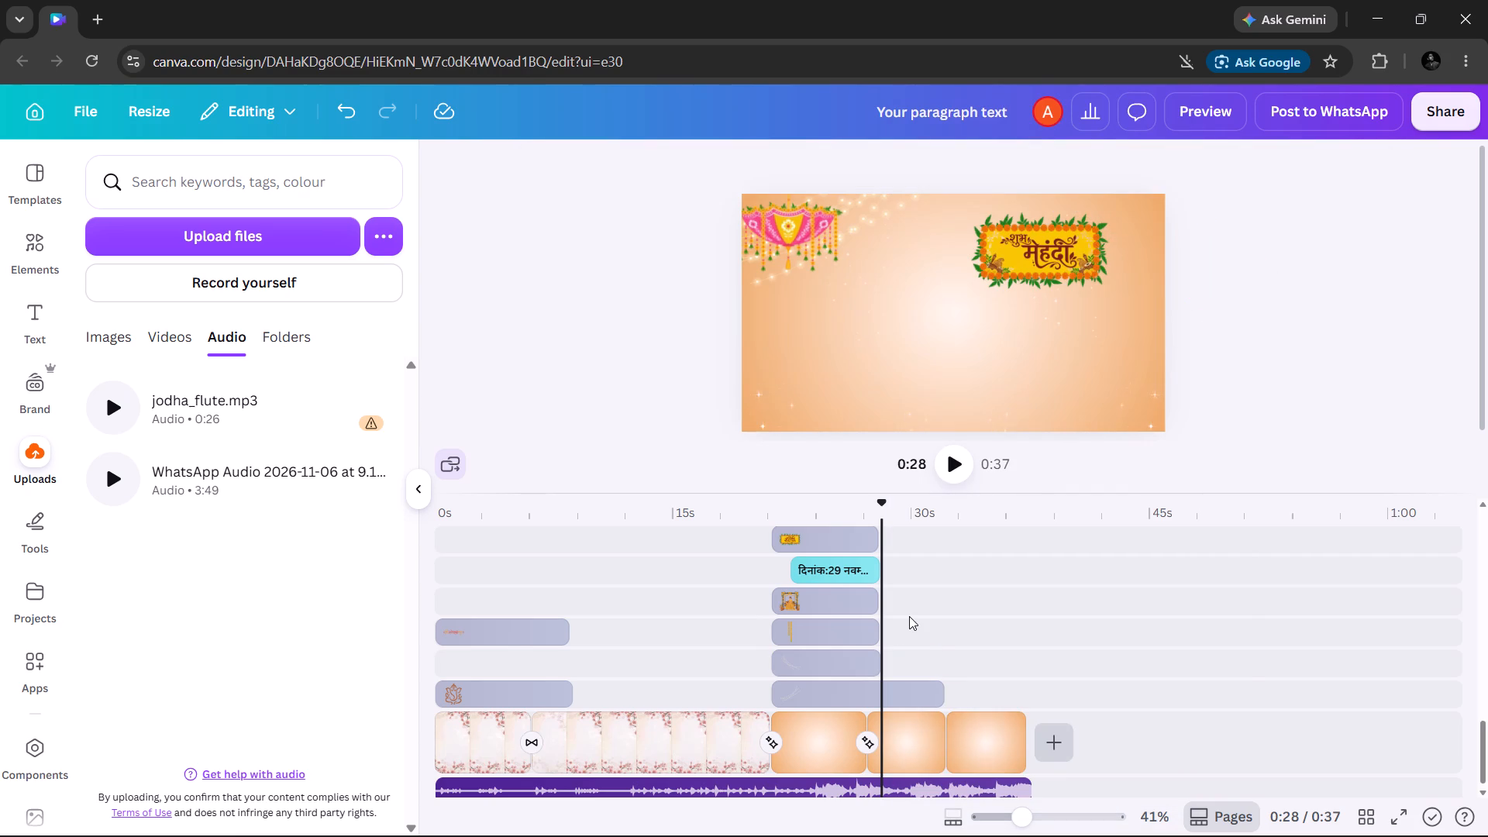
Split the upper-left string lights at the same 0:28 point and delete the part after the cut.
right_click(897, 691)
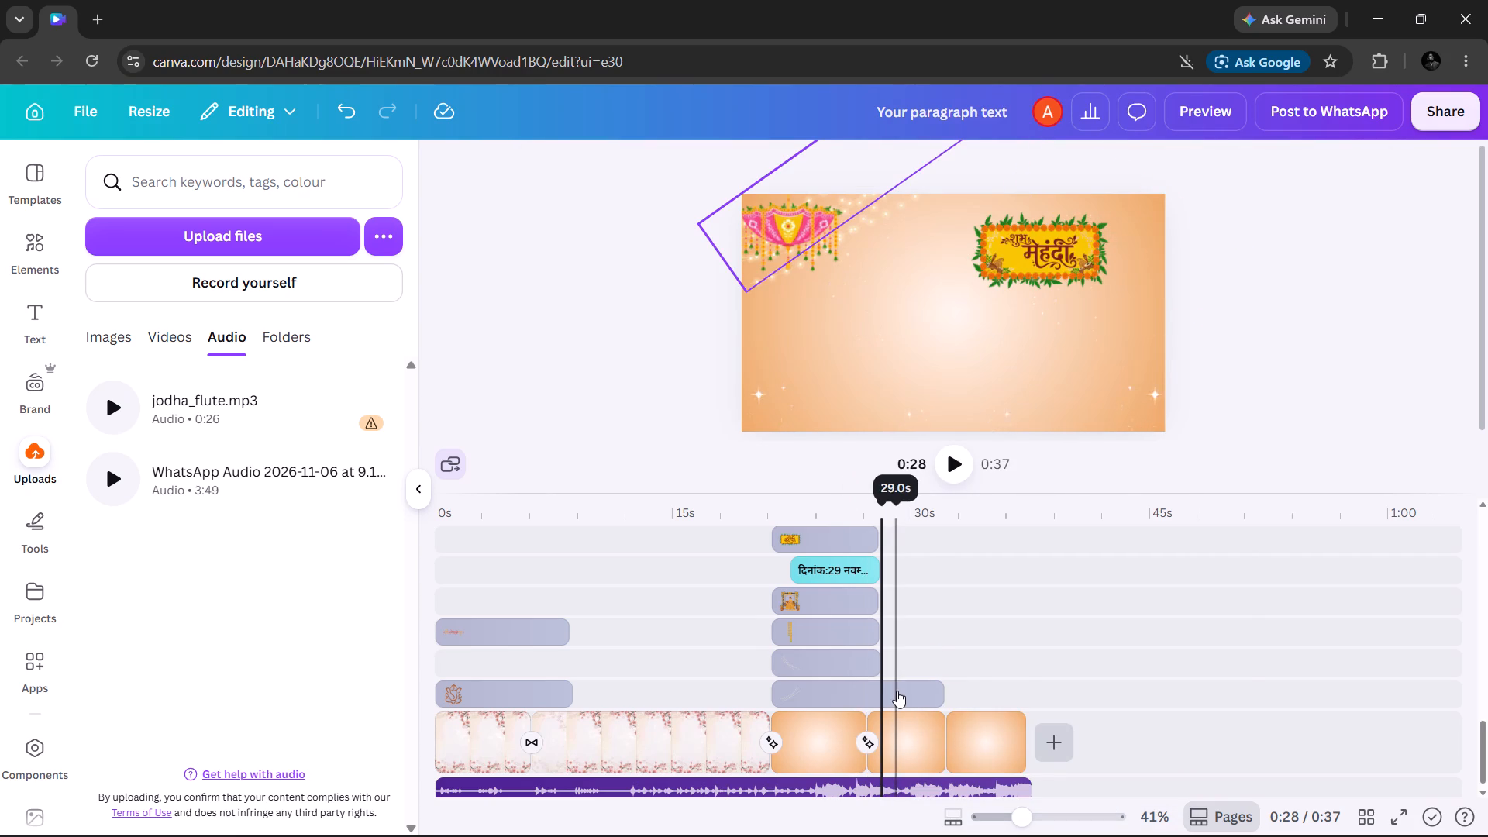
click(937, 607)
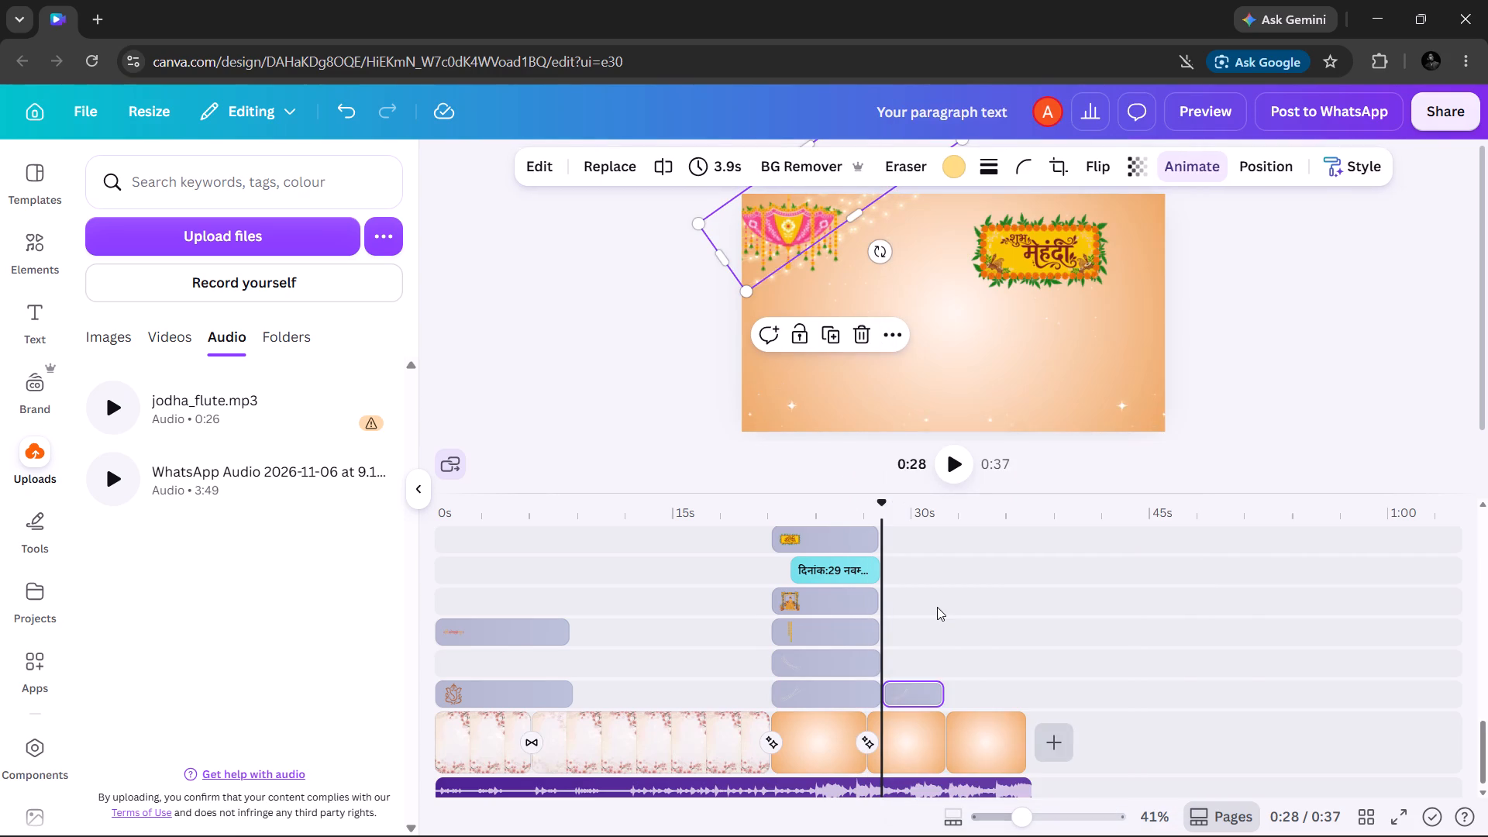
key(Delete)
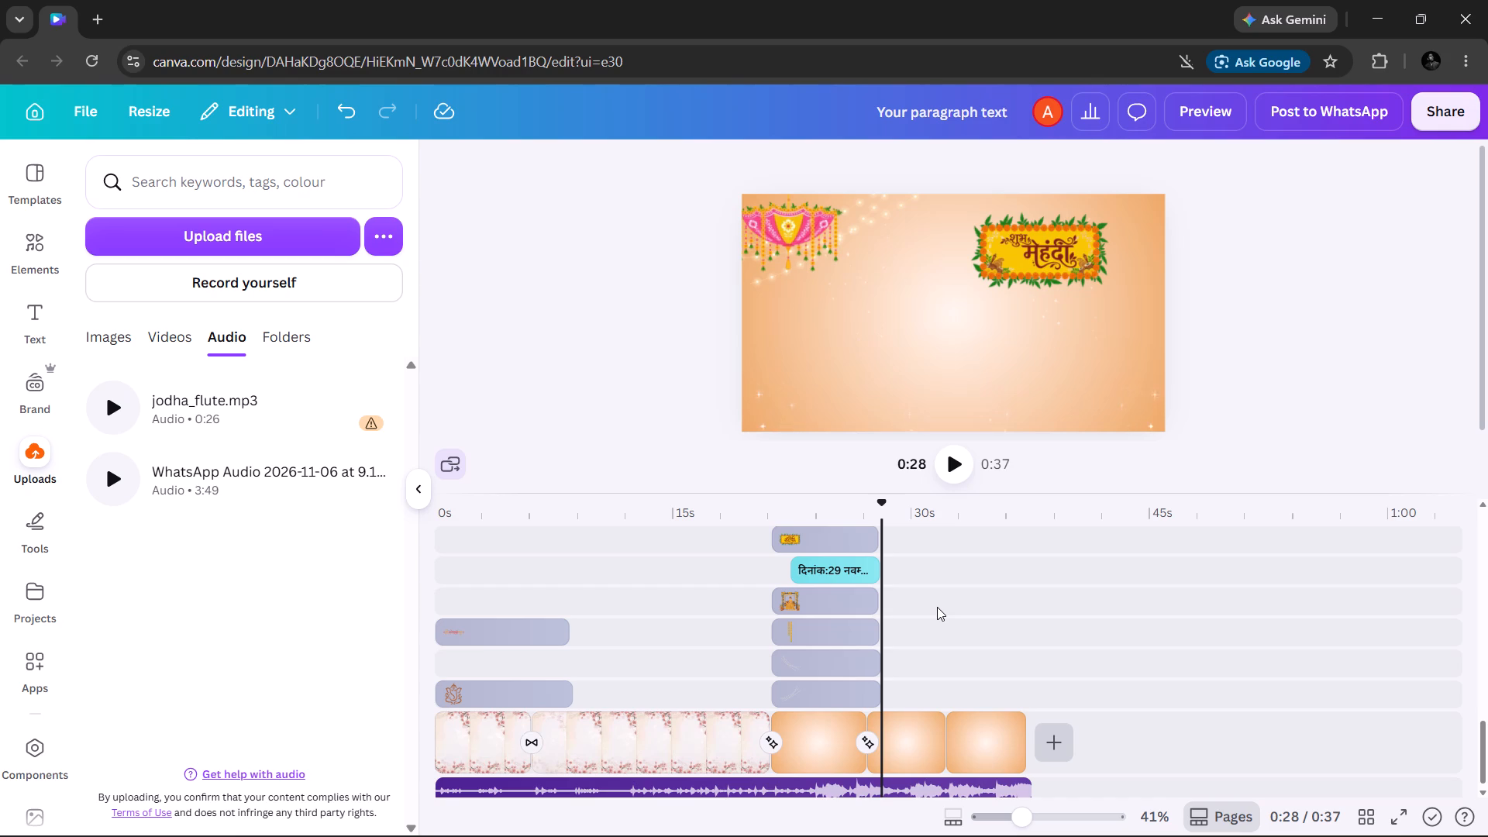
Shift the Mehndi scene's pink hanging decoration slightly later so it starts in line with the bride-and-mehndi illustration.
scroll(937, 607, up, 1)
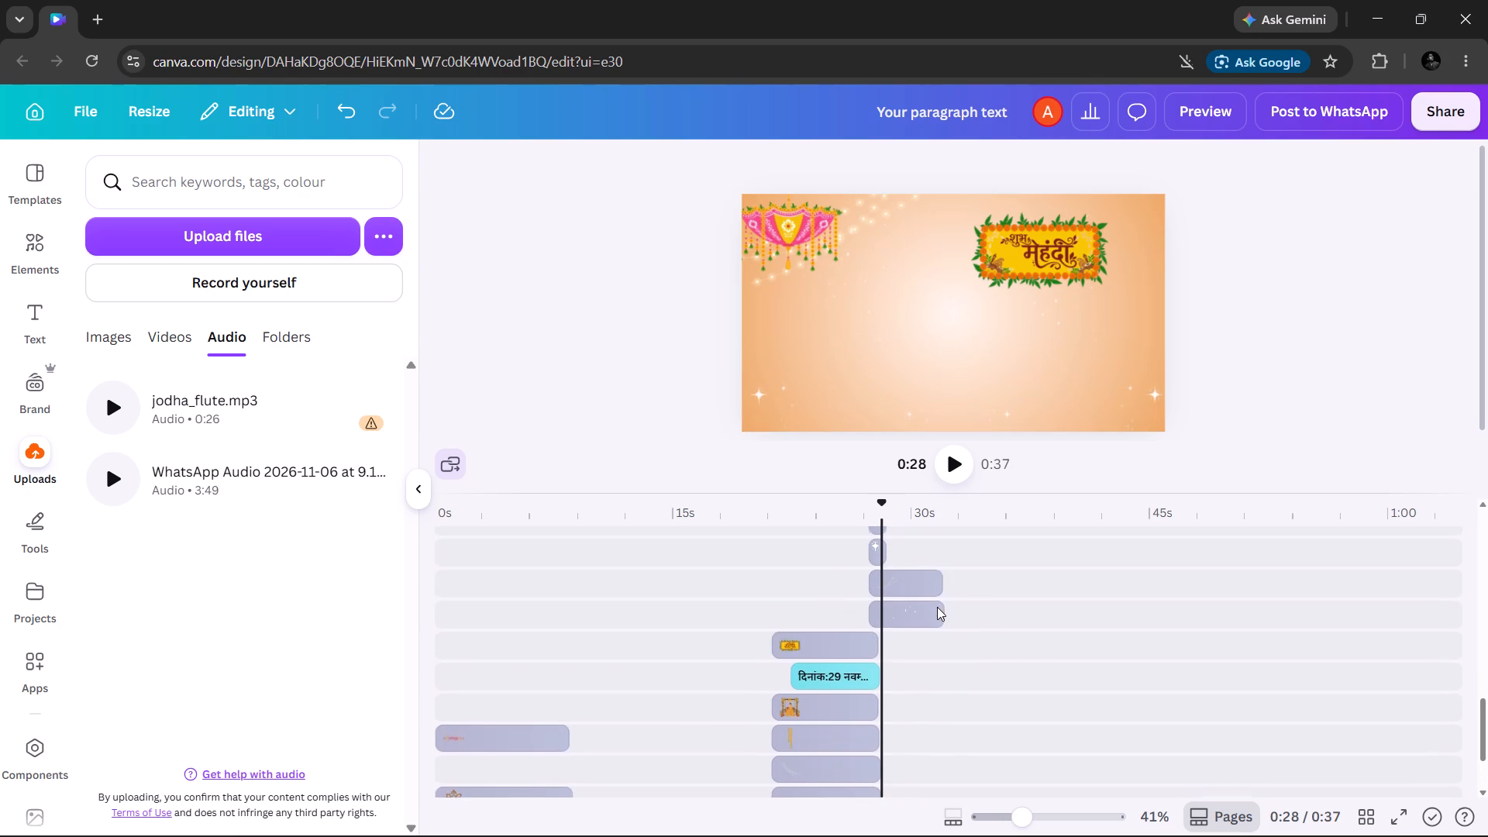
scroll(937, 607, up, 2)
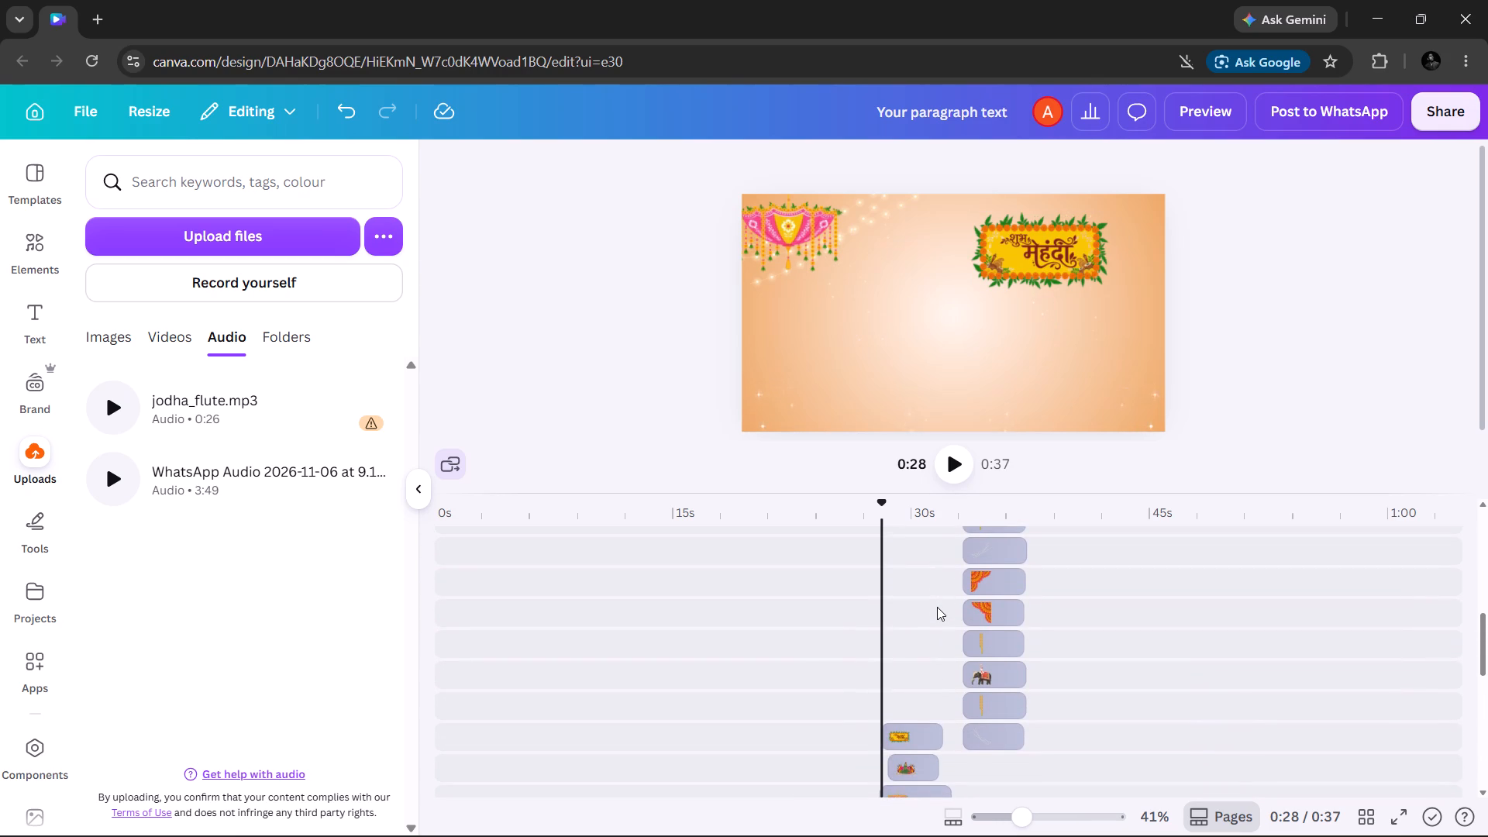
scroll(937, 607, down, 1)
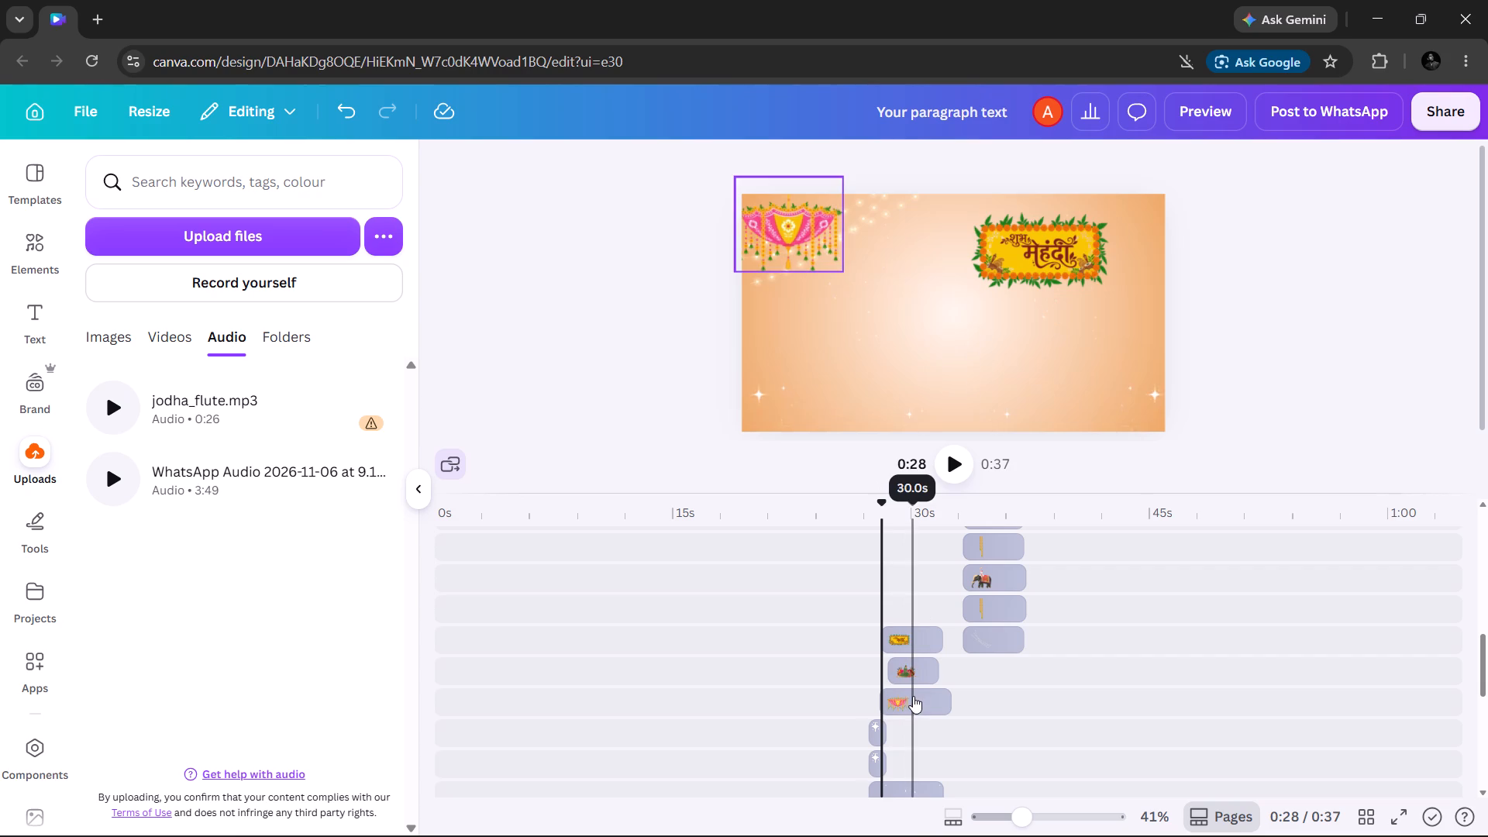
drag(913, 698, 925, 698)
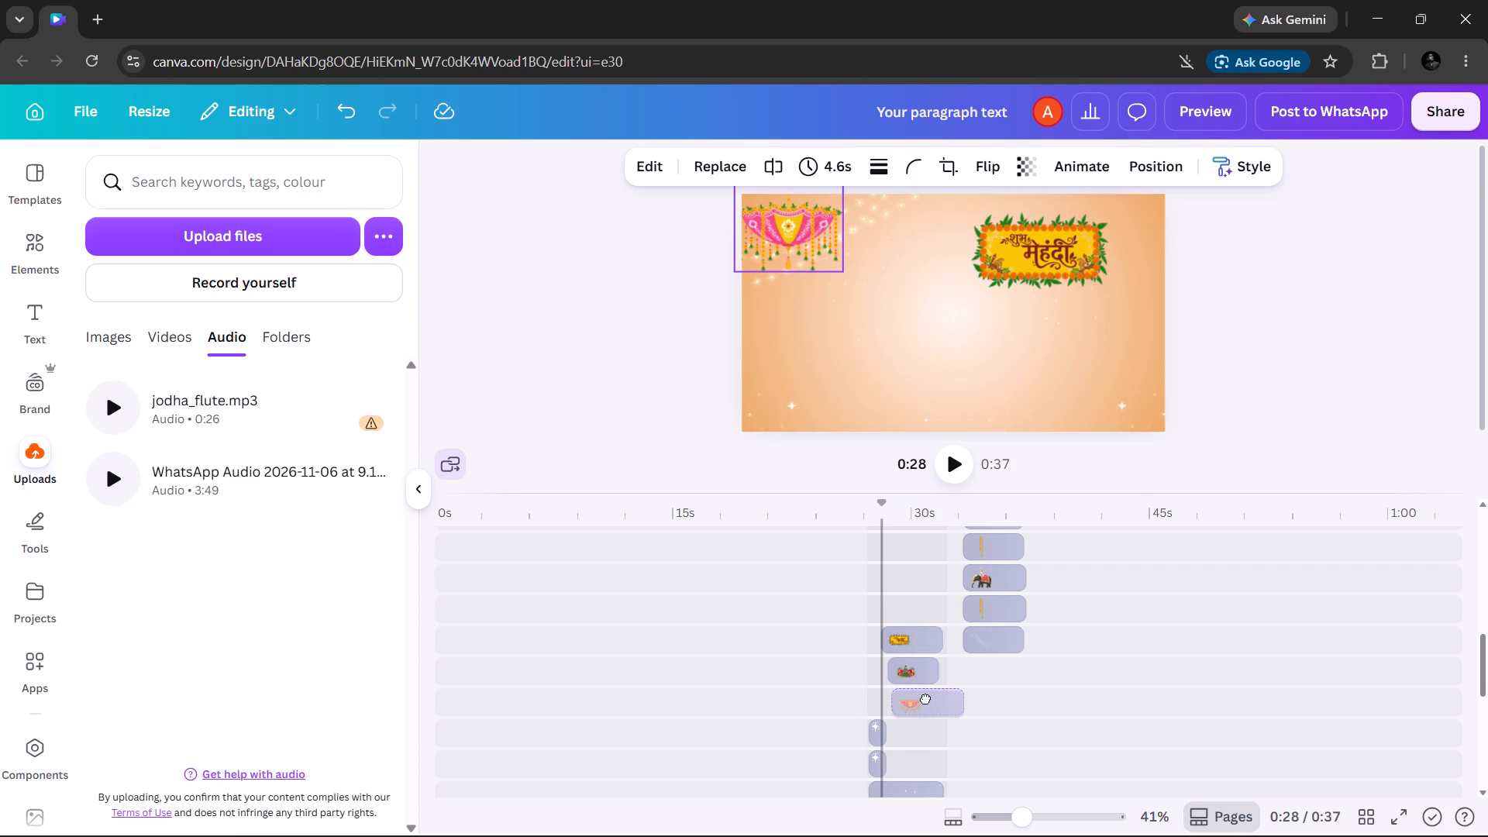
drag(925, 698, 922, 697)
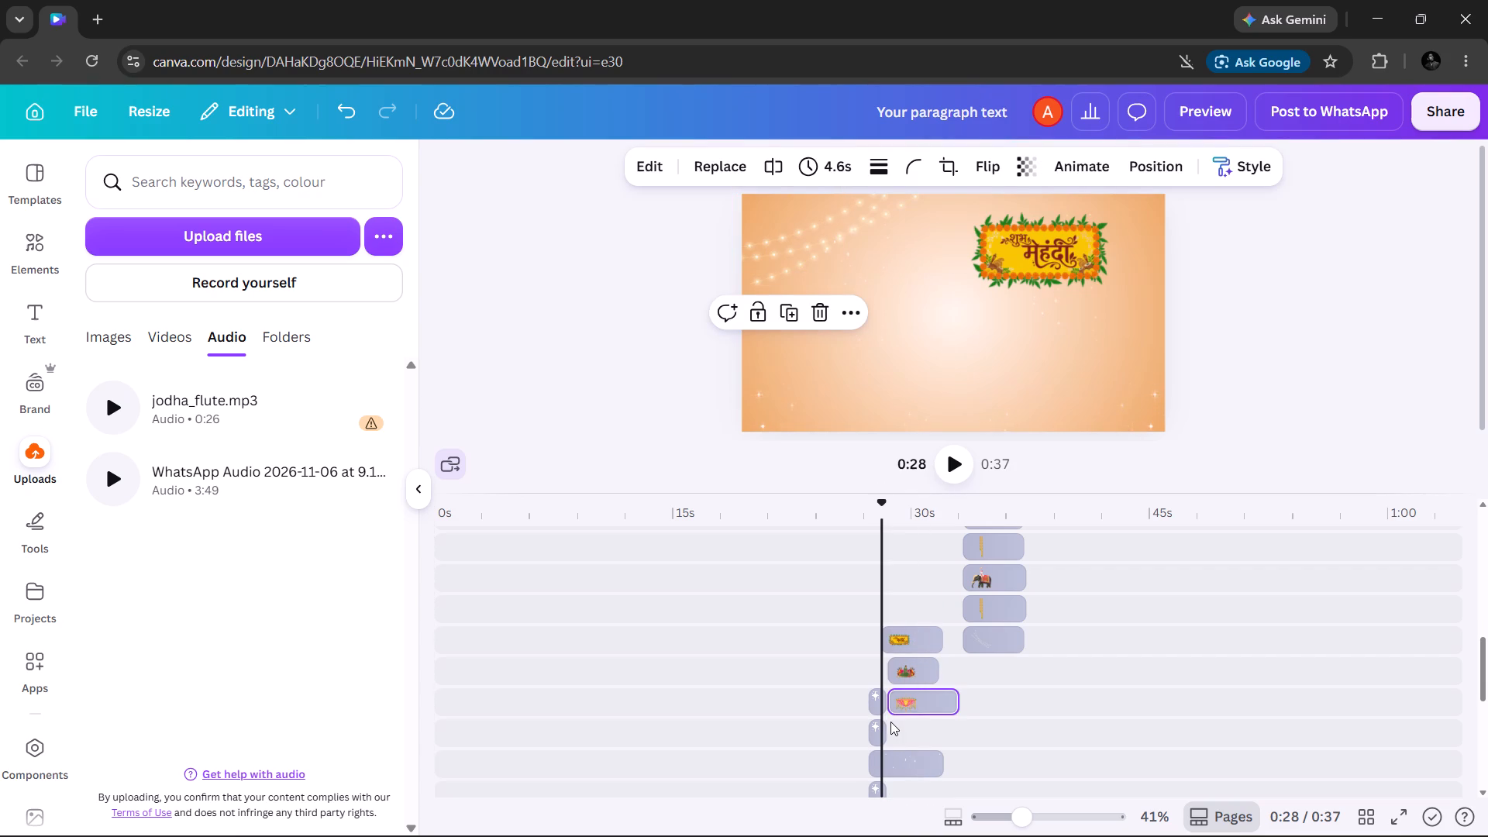
Move the clip of the Mehndi scene's lower-right corner sparkle onto its own track above the bride illustration.
drag(877, 728, 880, 711)
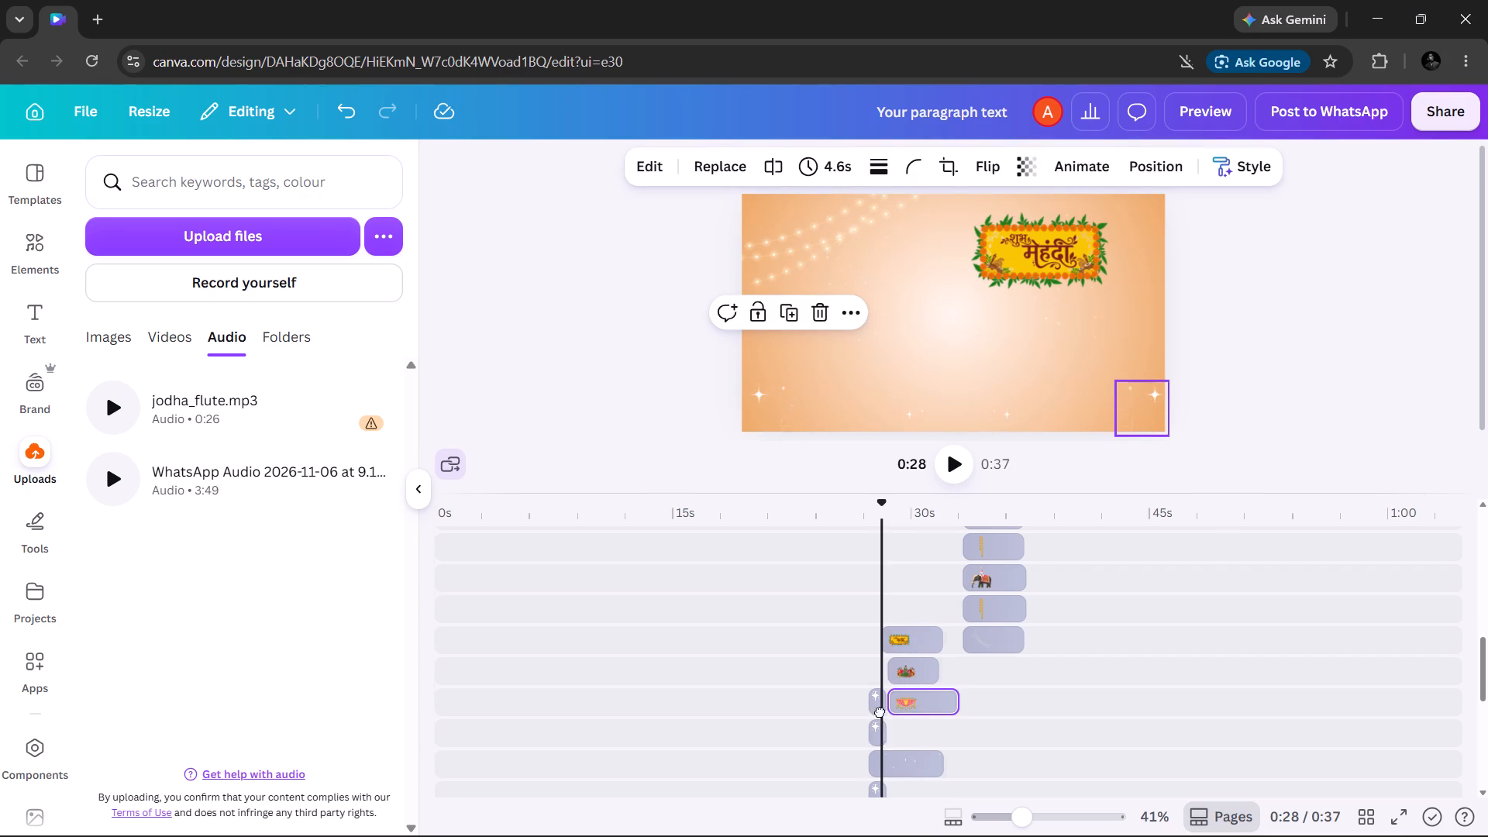
drag(880, 711, 878, 666)
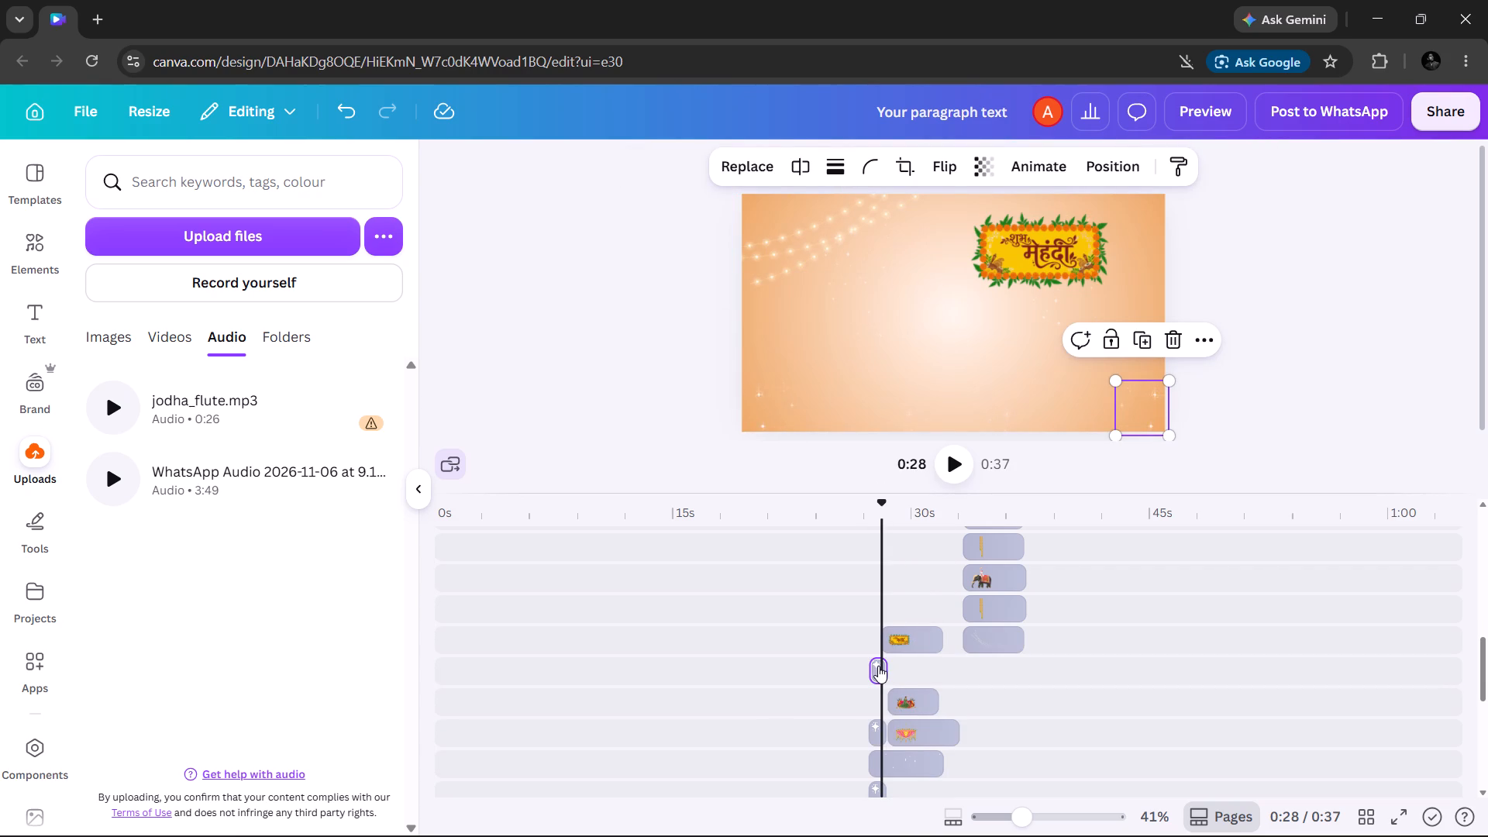
Paste the copied date and venue text into the Mehndi scene at 0:28, once the bride illustration has appeared.
scroll(878, 666, down, 2)
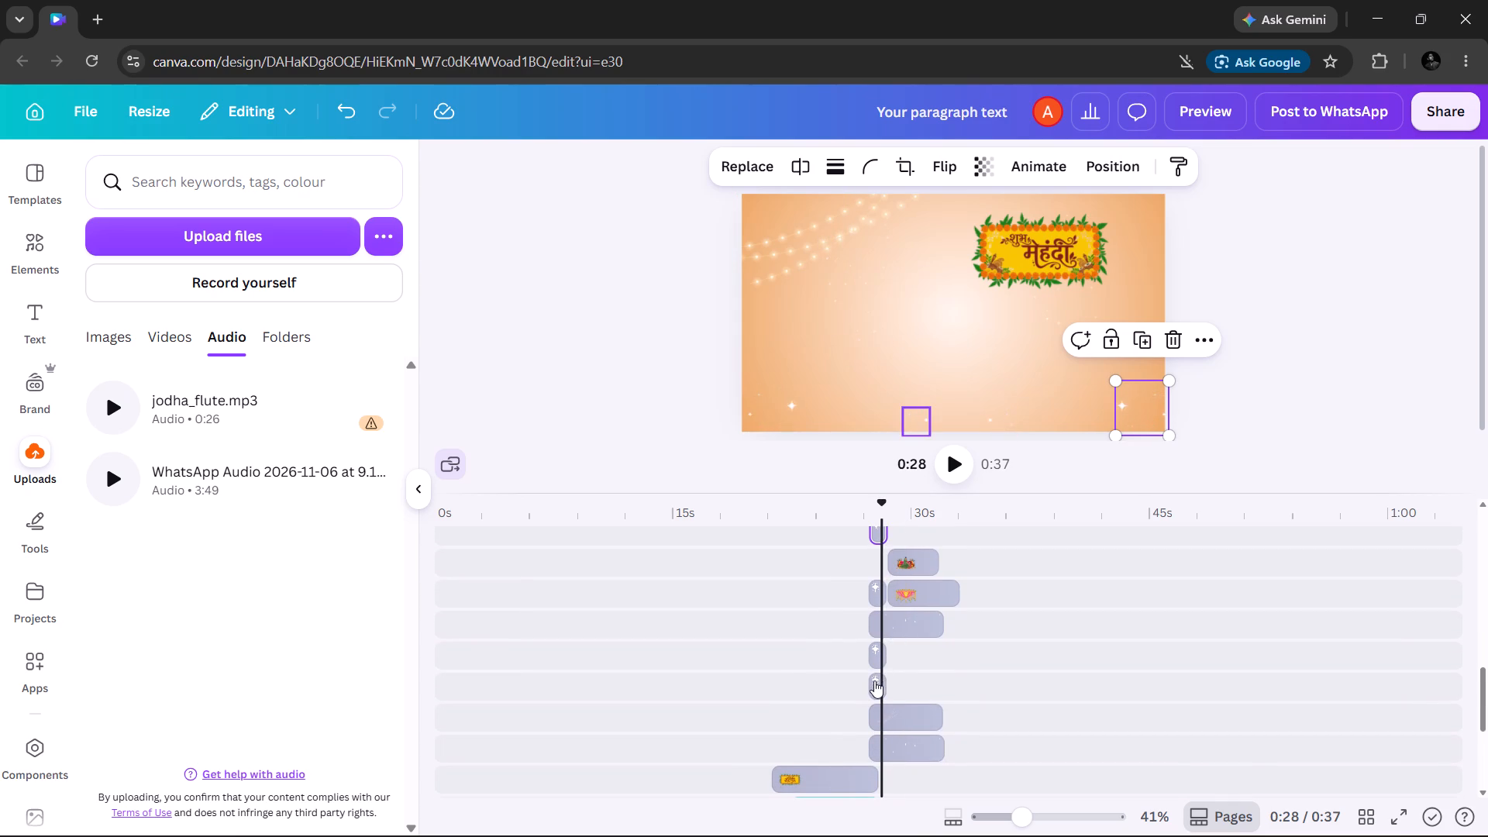
scroll(873, 680, down, 4)
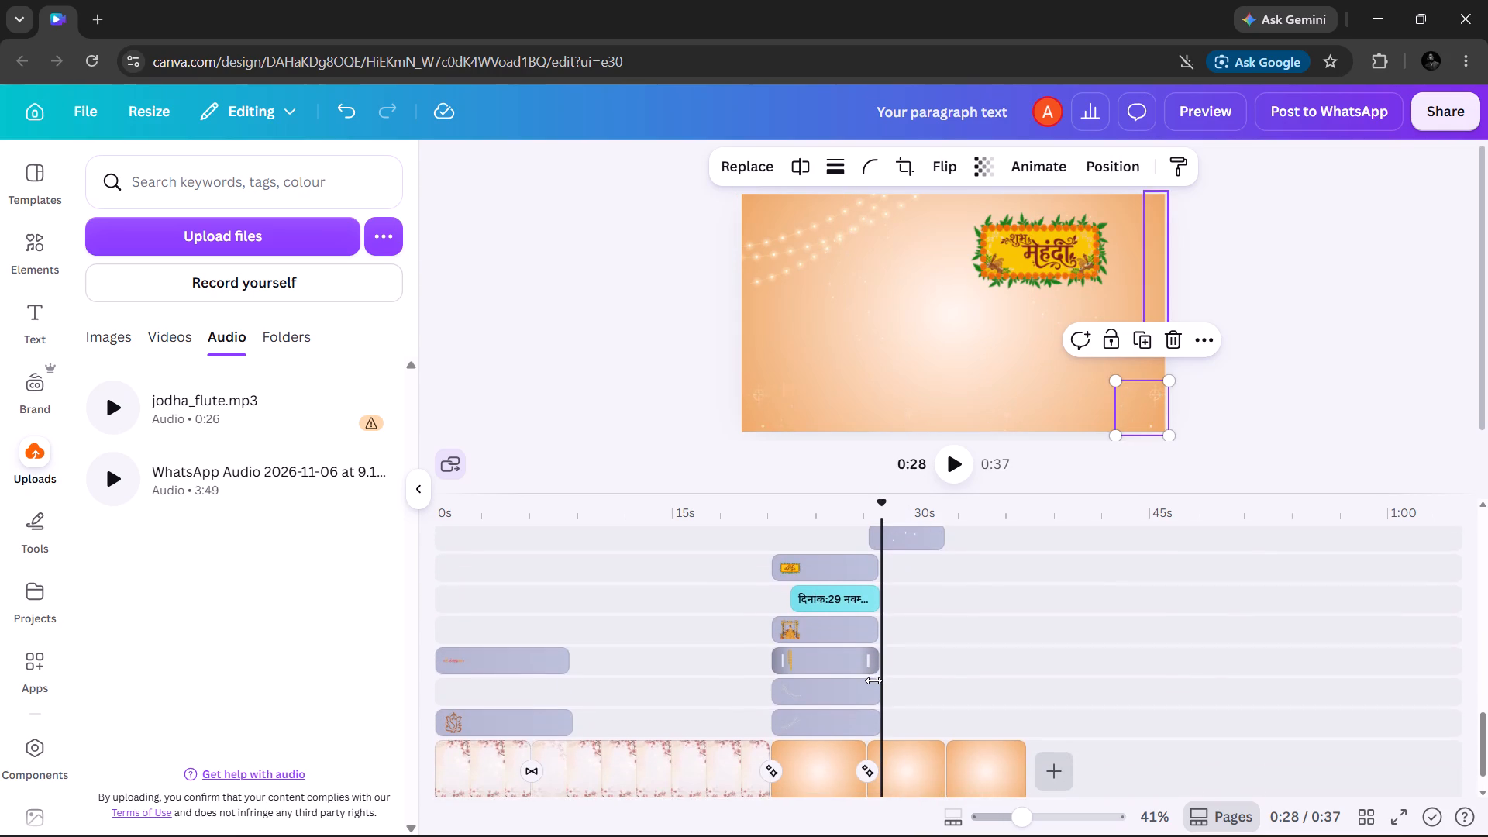
scroll(873, 680, down, 2)
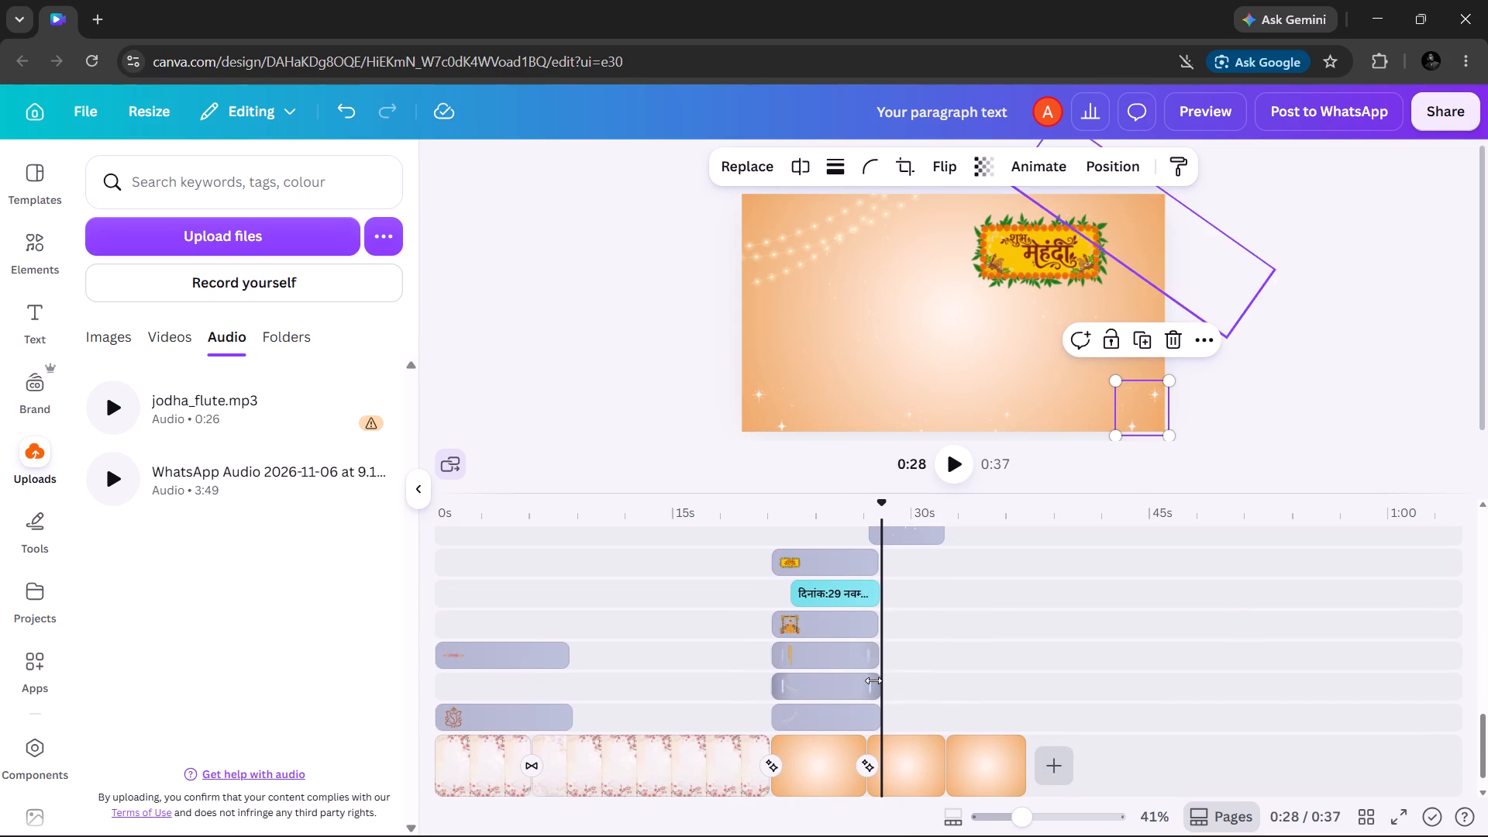
click(893, 598)
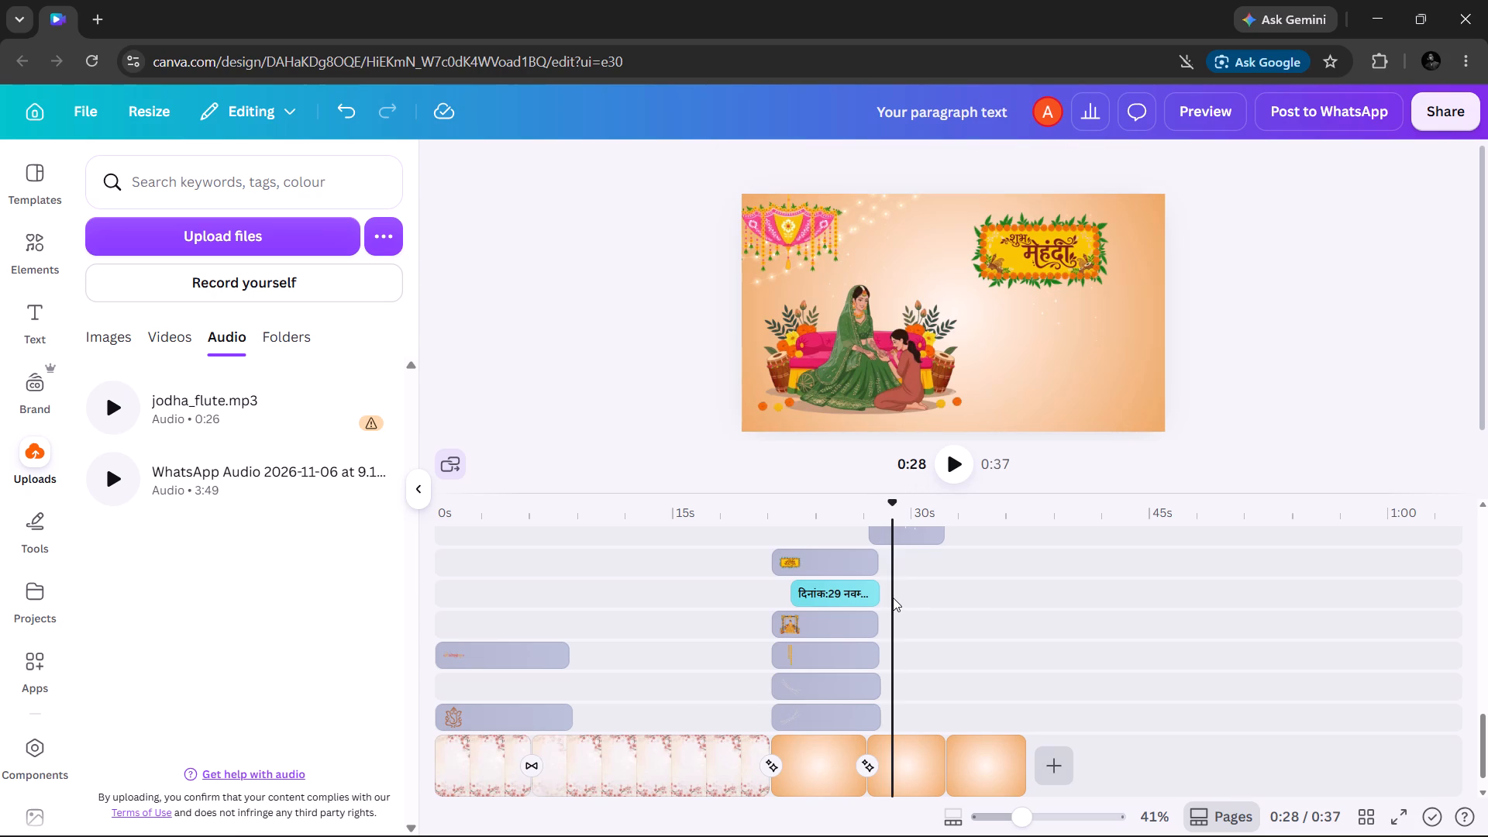
key(ctrl+v)
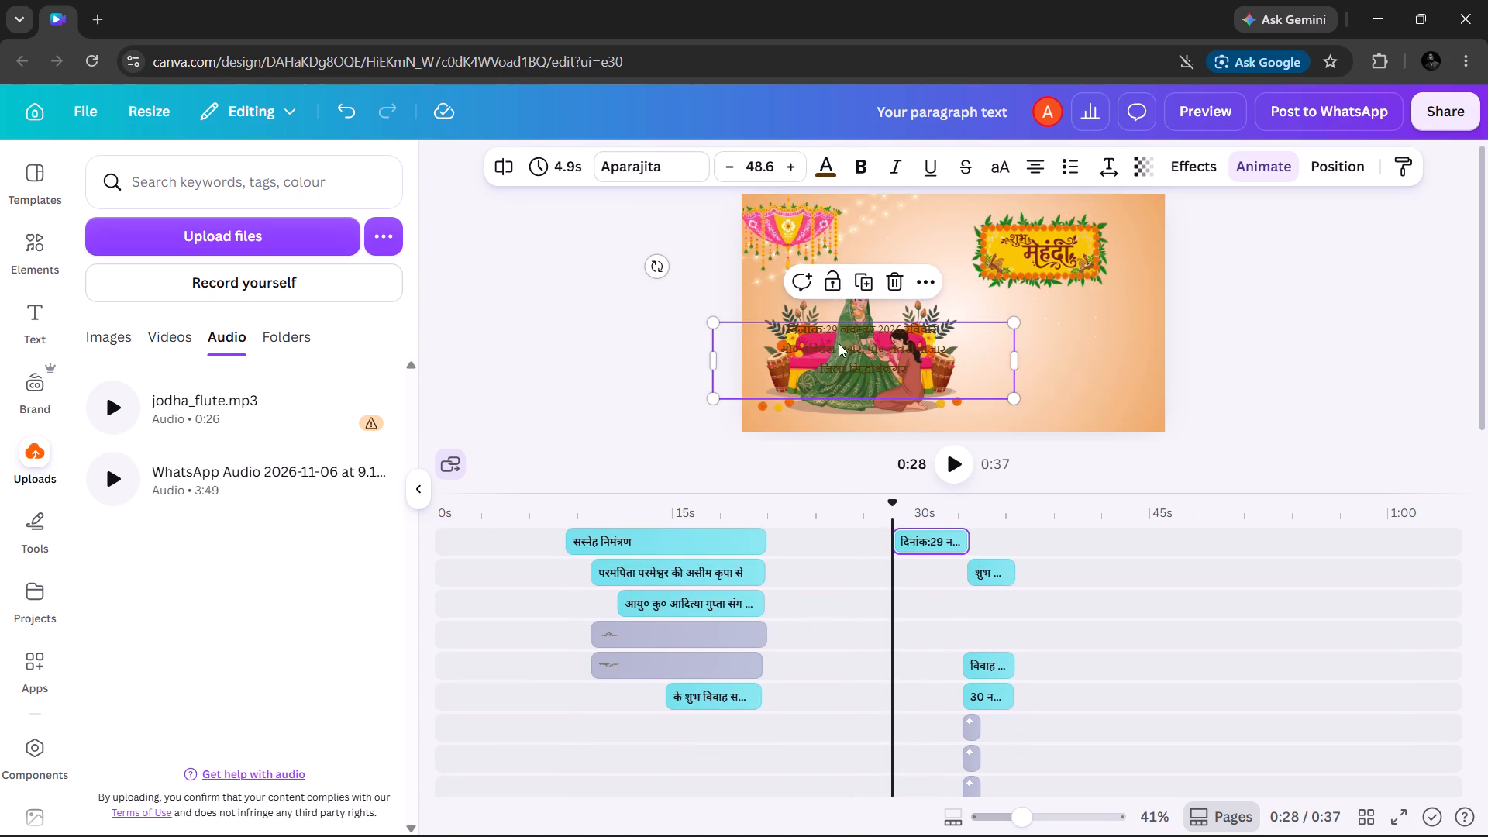
Place the date and venue text below the Mehndi title, narrowing its text box to fit the space beside the bride illustration.
drag(828, 364, 962, 360)
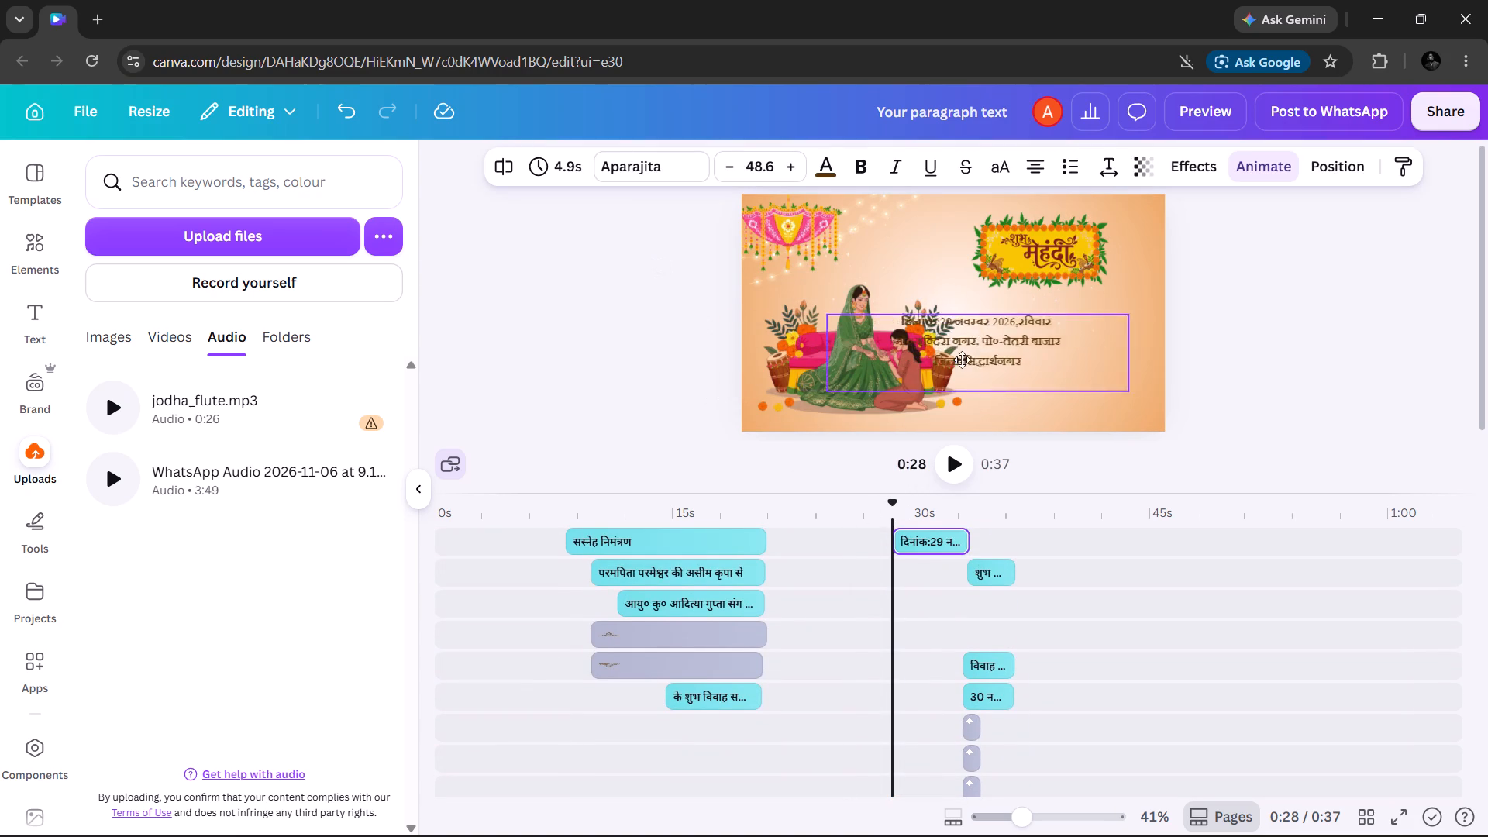
drag(962, 360, 1018, 354)
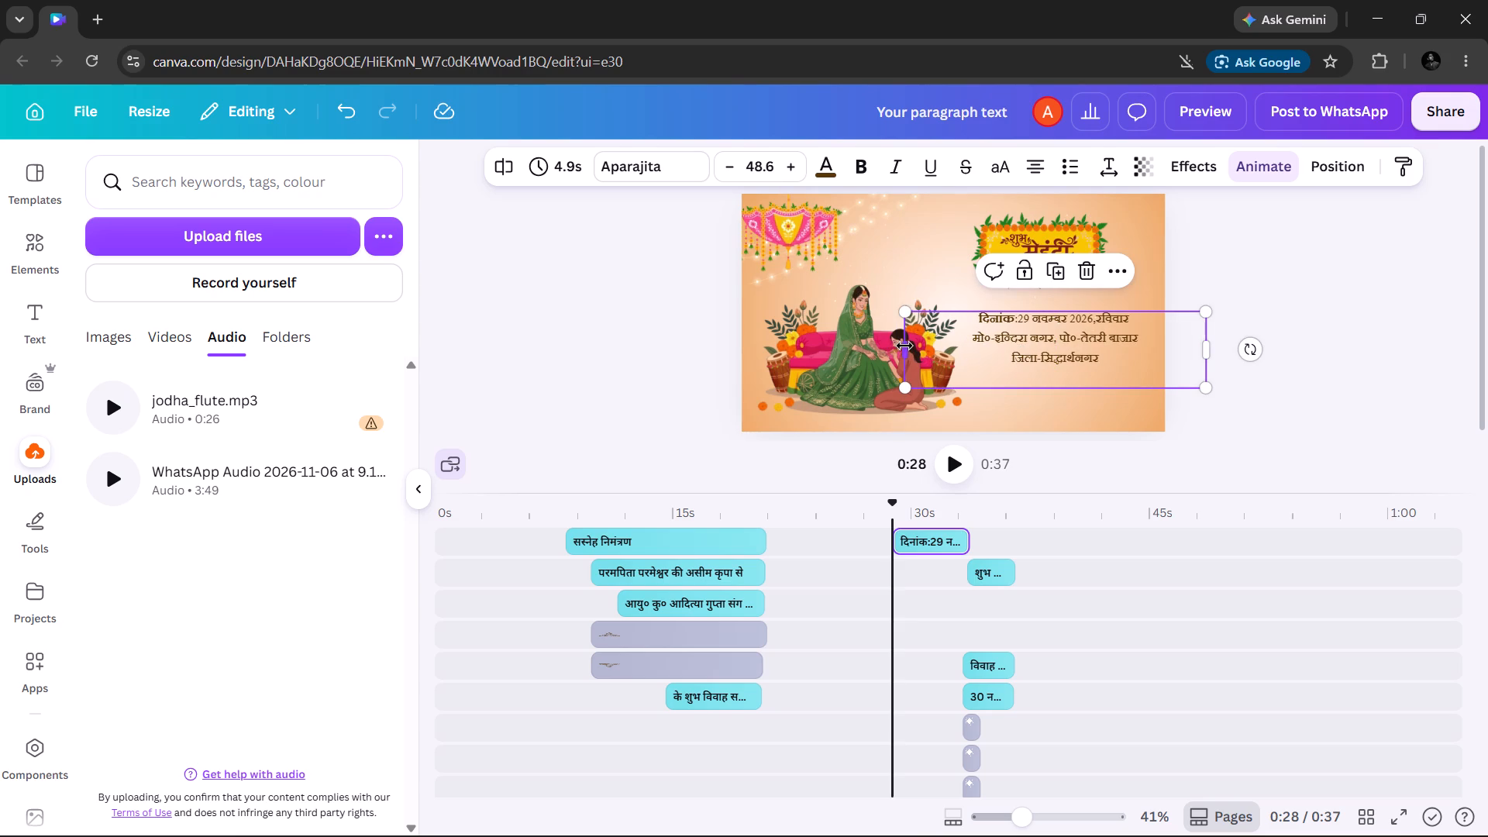
drag(904, 346, 1004, 348)
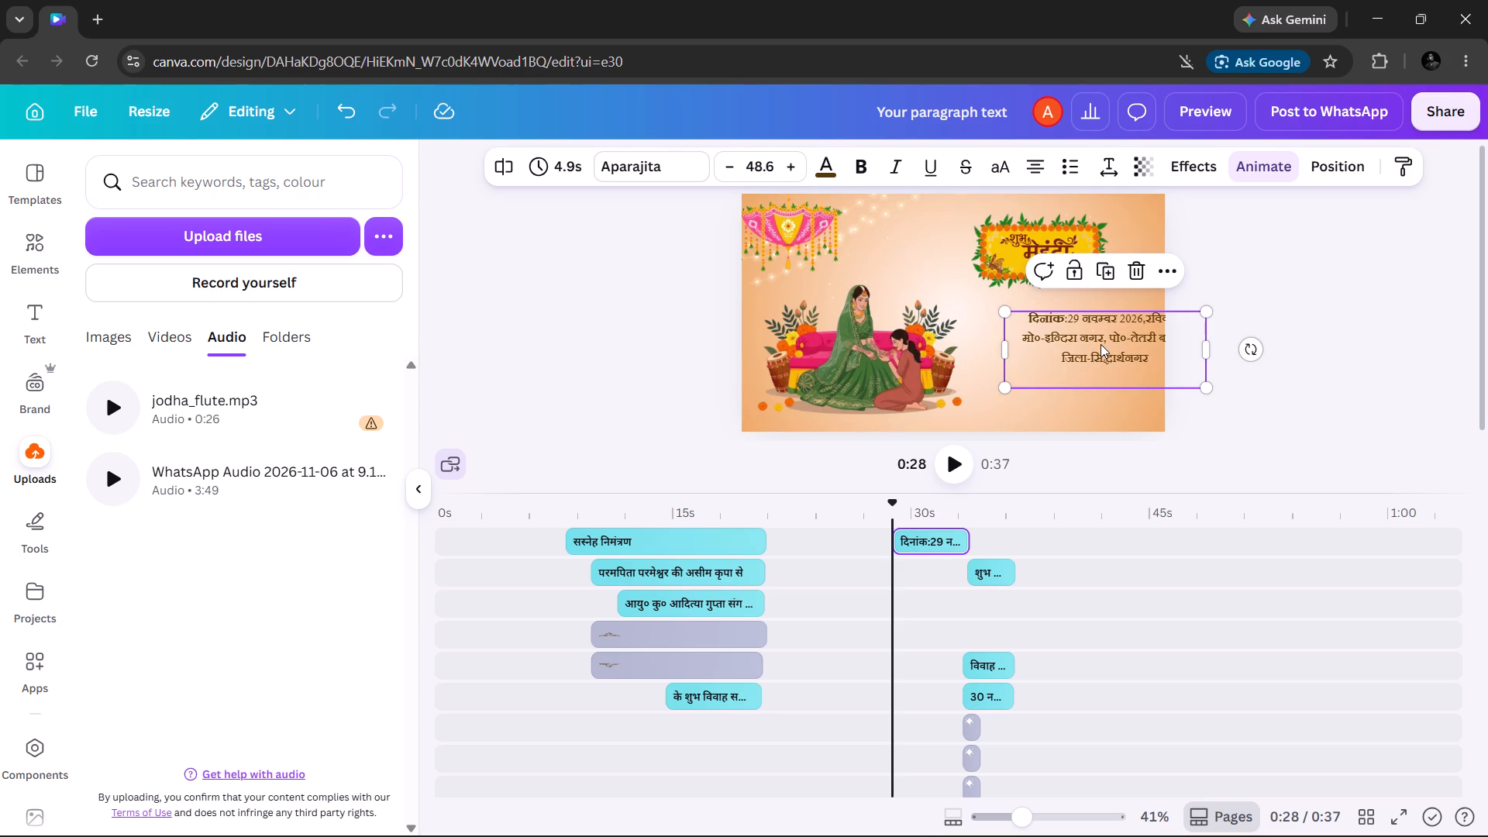
drag(1100, 344, 1052, 332)
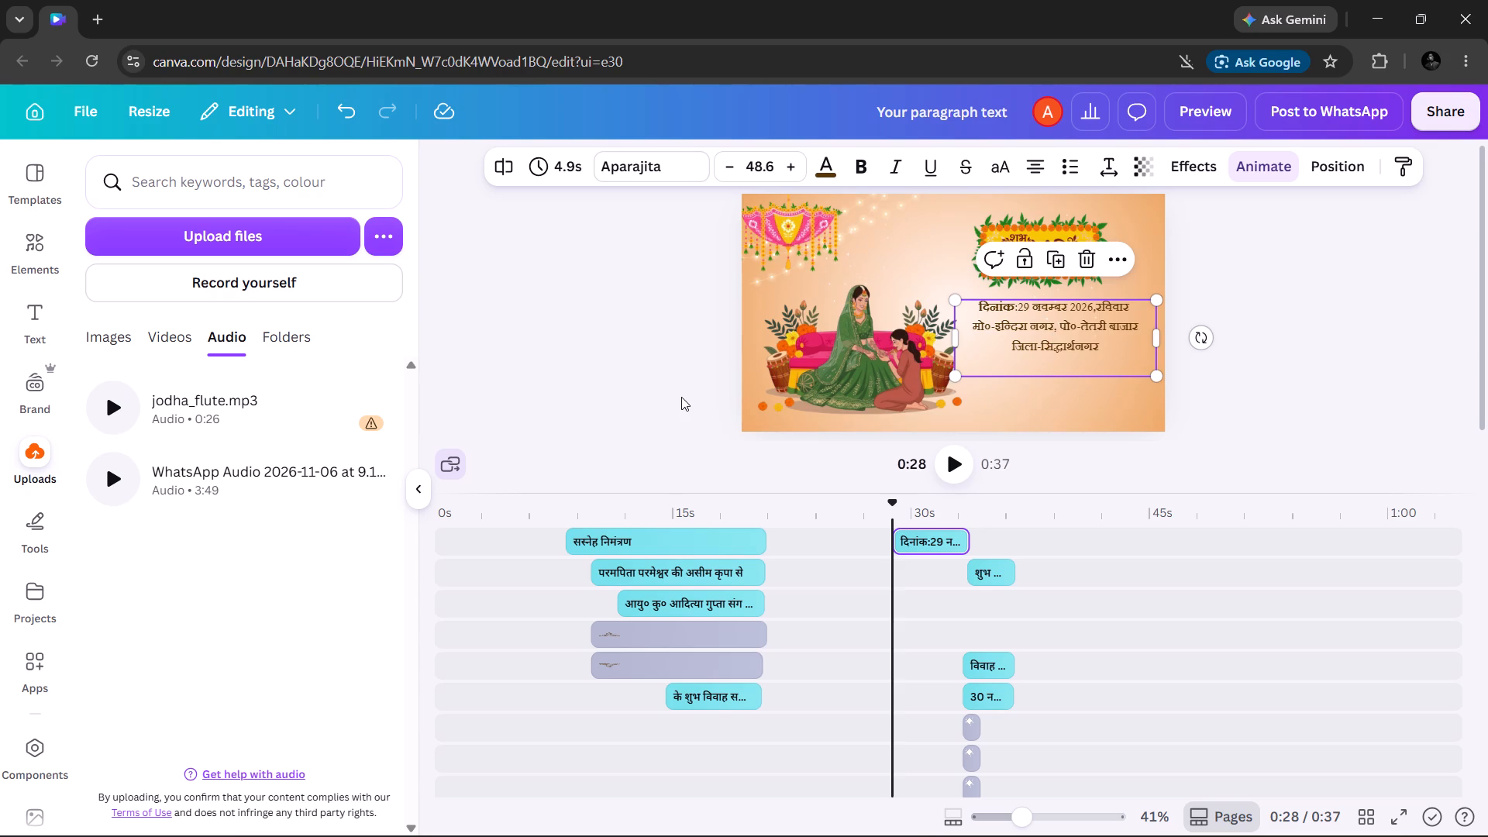
click(681, 397)
Play the Mehndi scene from 0:28 to 0:33 to check when its elements disappear.
scroll(681, 397, down, 2)
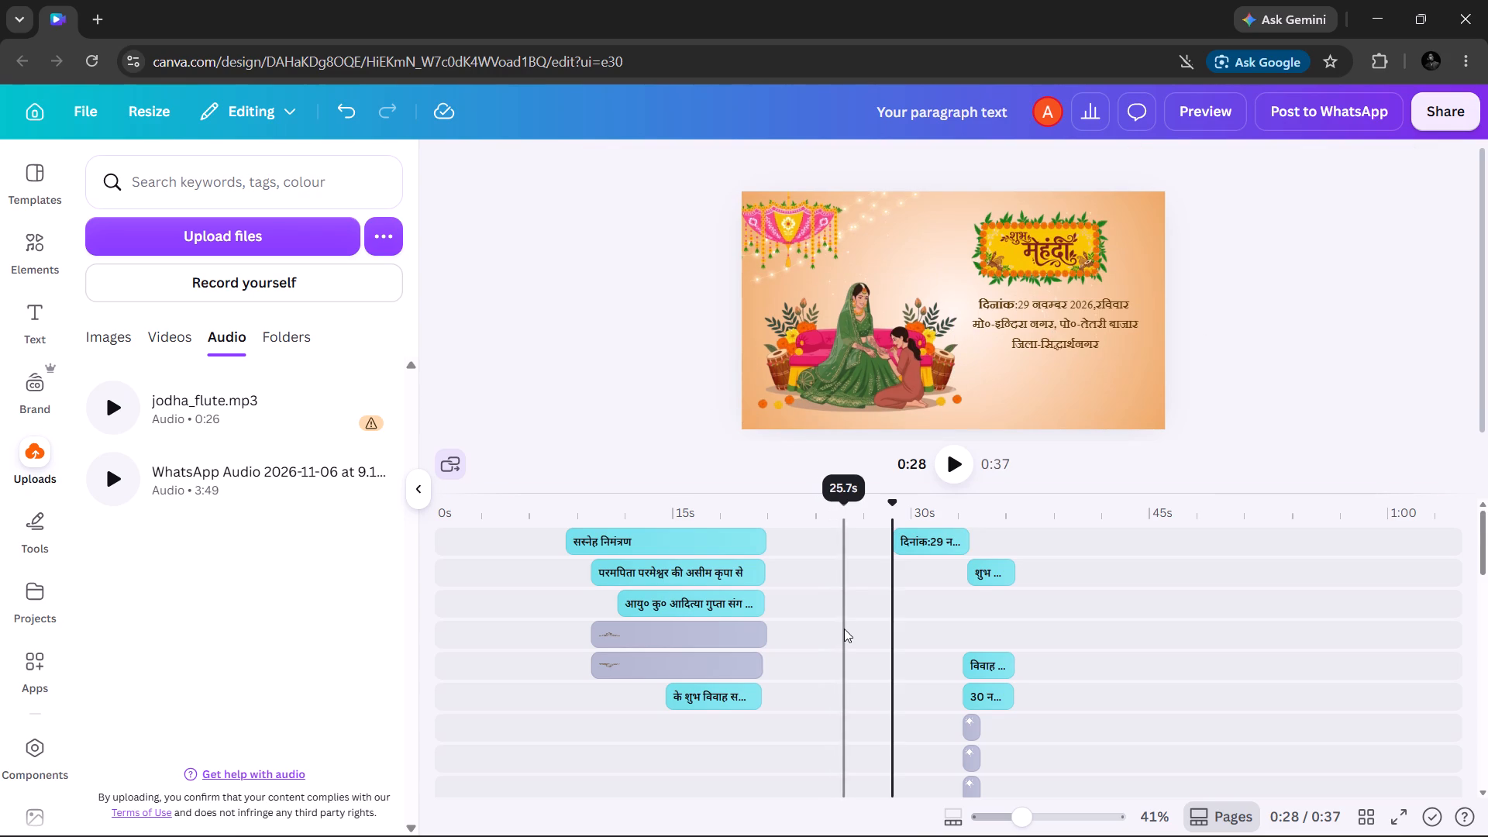
scroll(844, 629, down, 6)
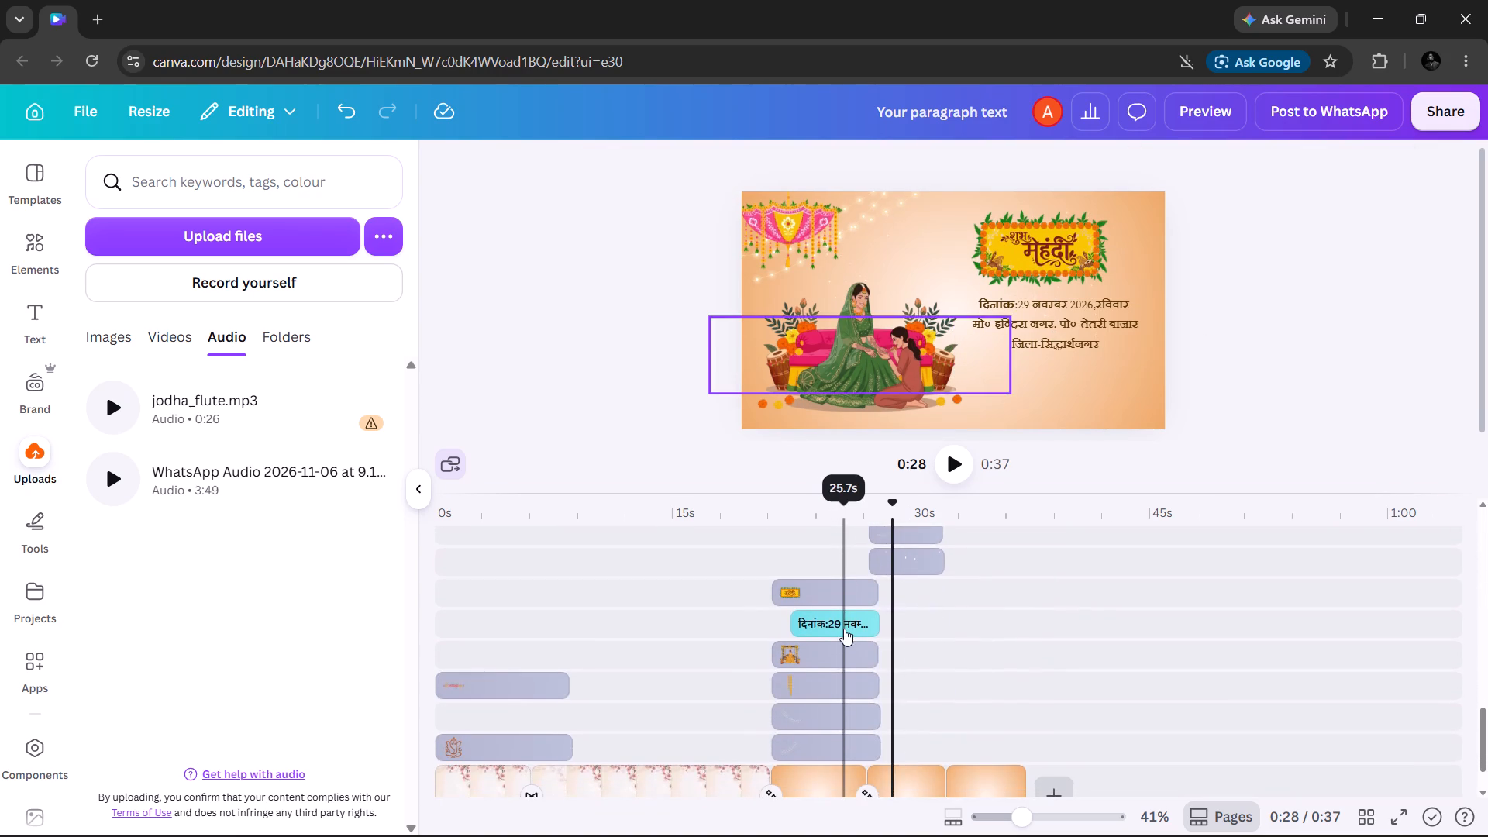
scroll(844, 629, up, 13)
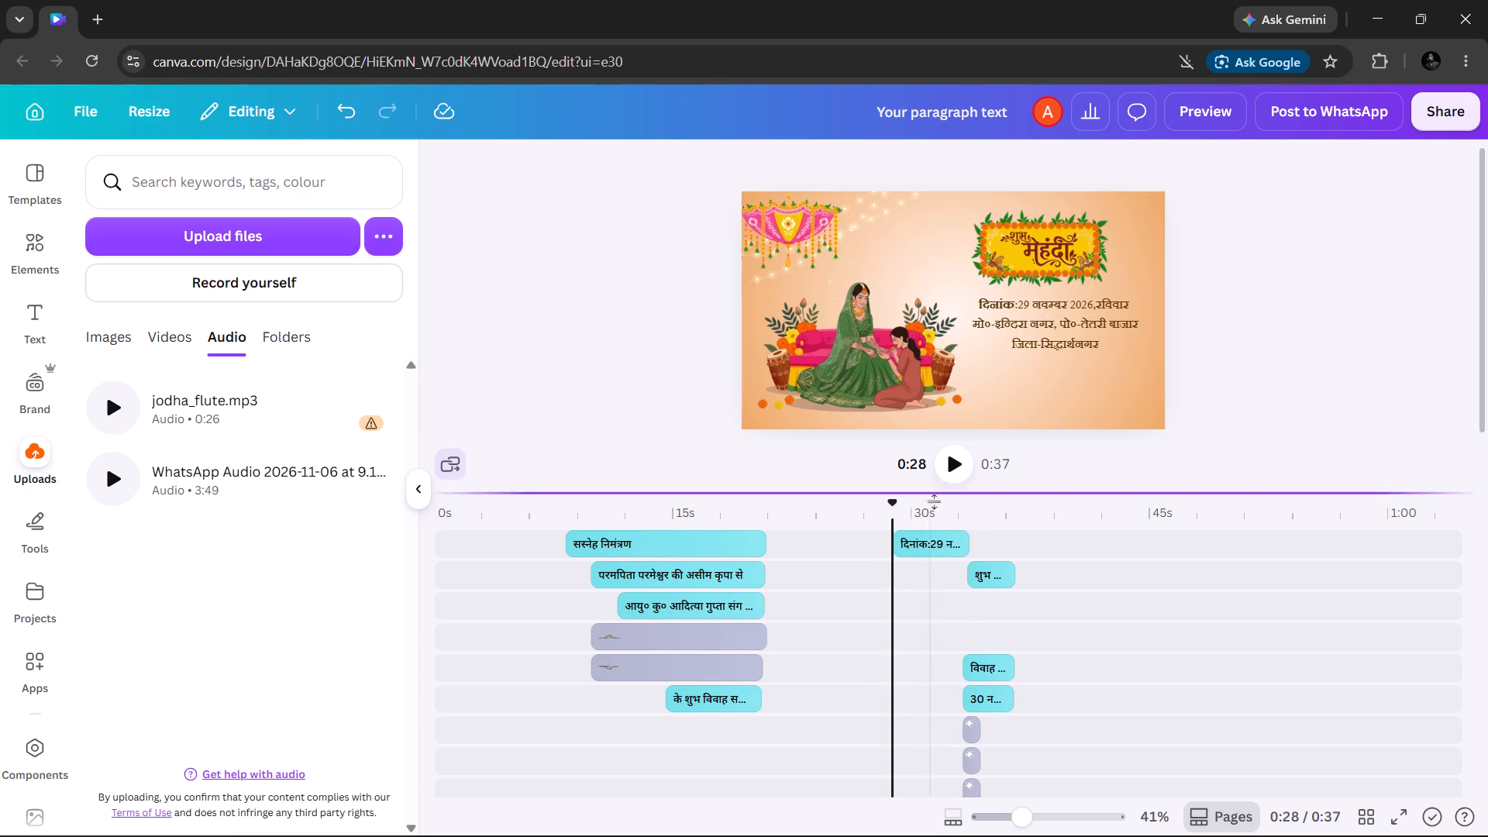
click(951, 464)
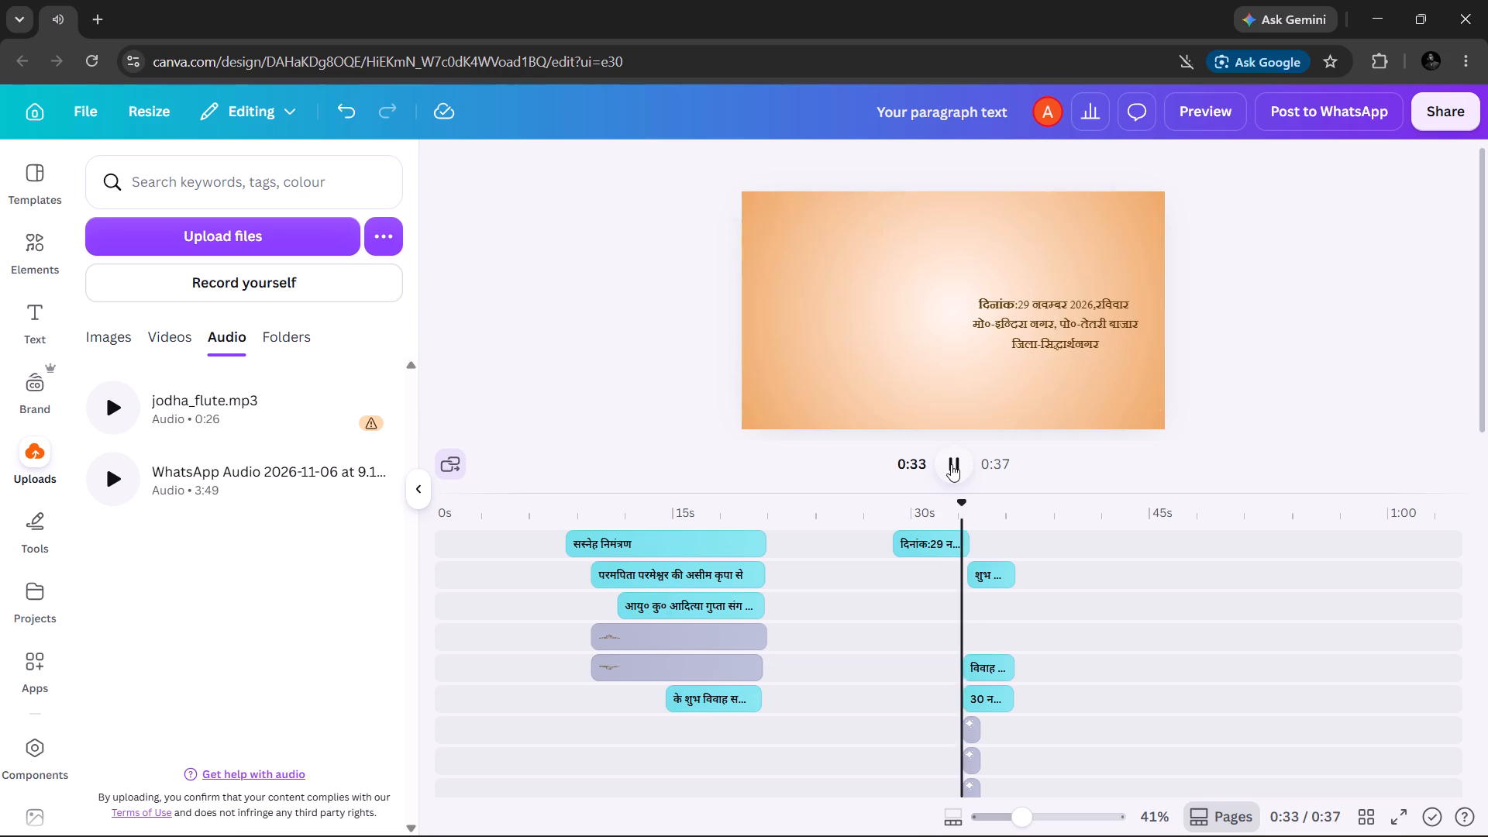
key(space)
Extend the end of the Mehndi title's clip to a 5.0 s duration, level with the pink hanging decoration's end.
scroll(913, 580, down, 1)
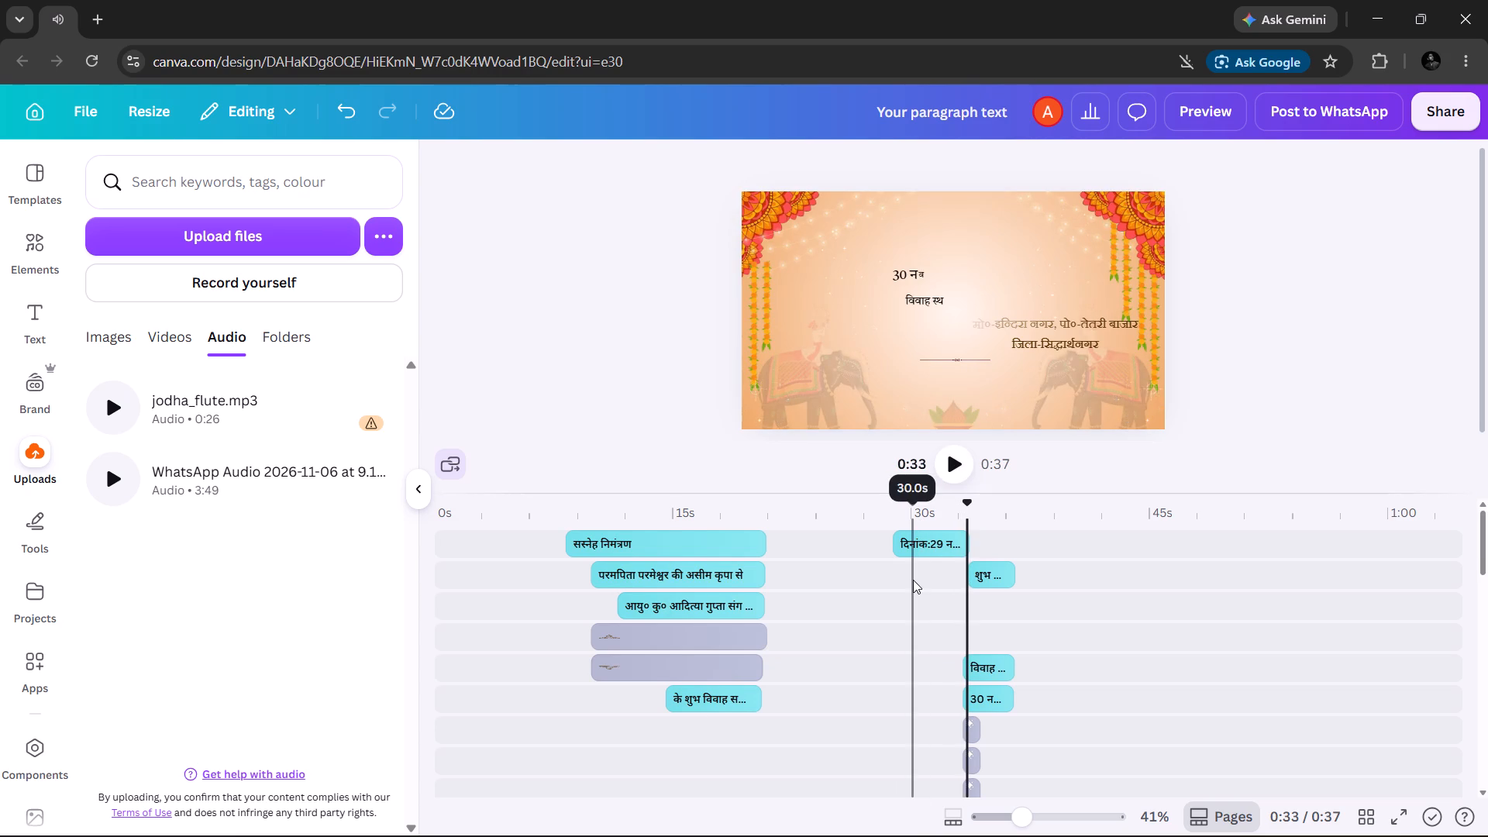
scroll(913, 580, down, 4)
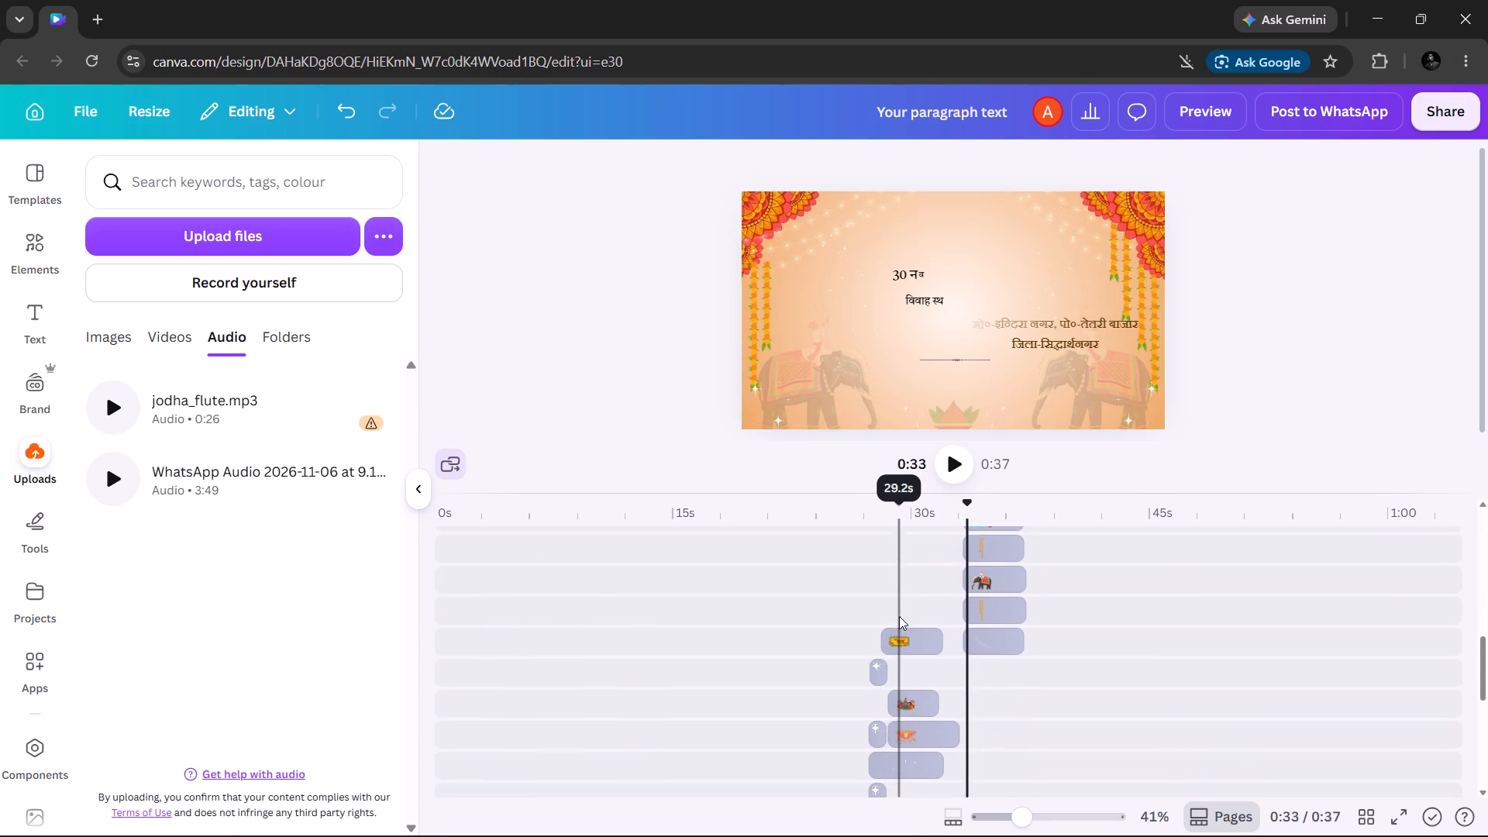
scroll(899, 616, down, 1)
click(906, 633)
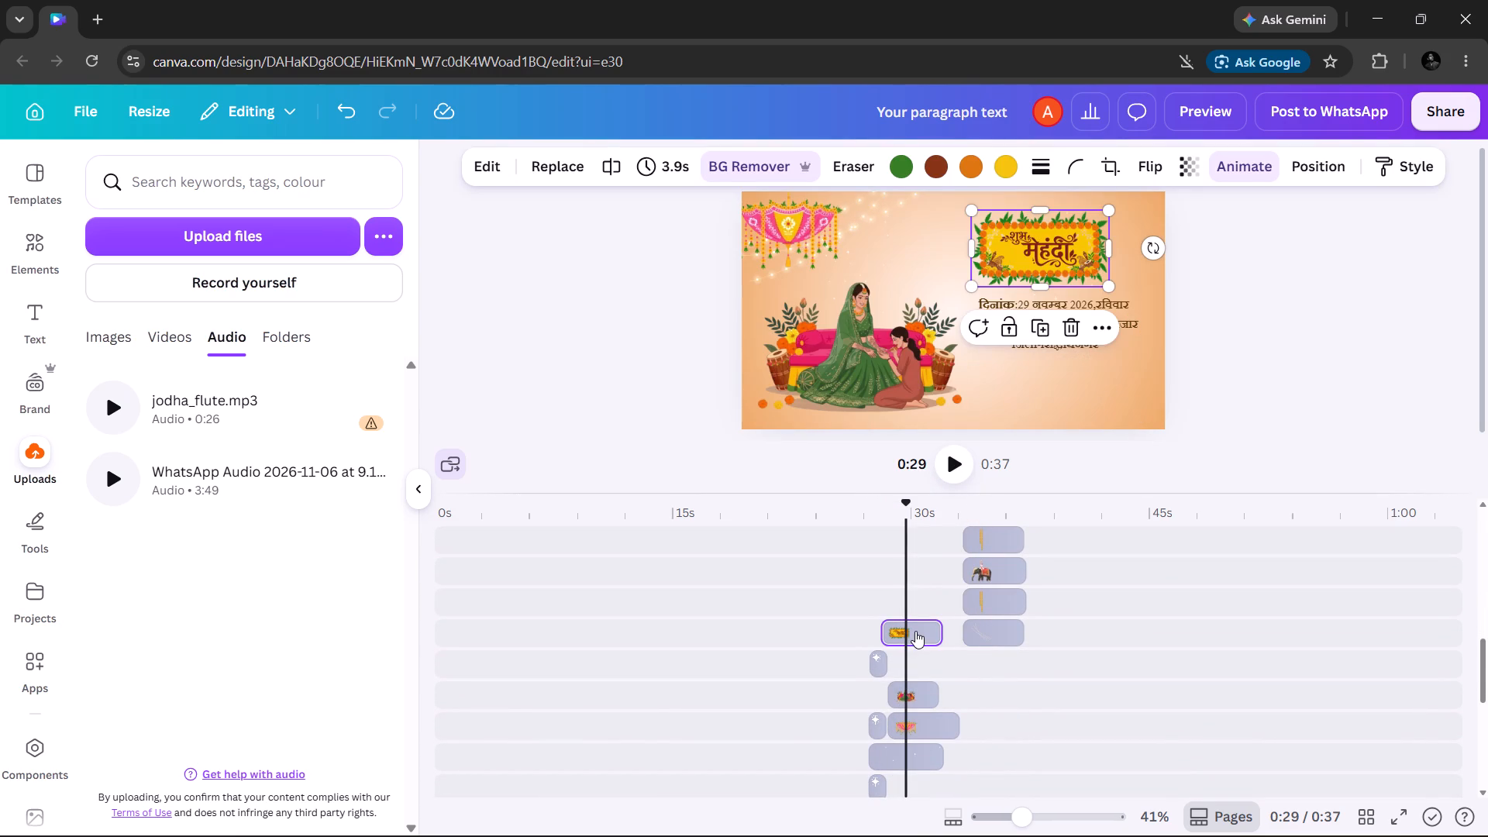
click(920, 631)
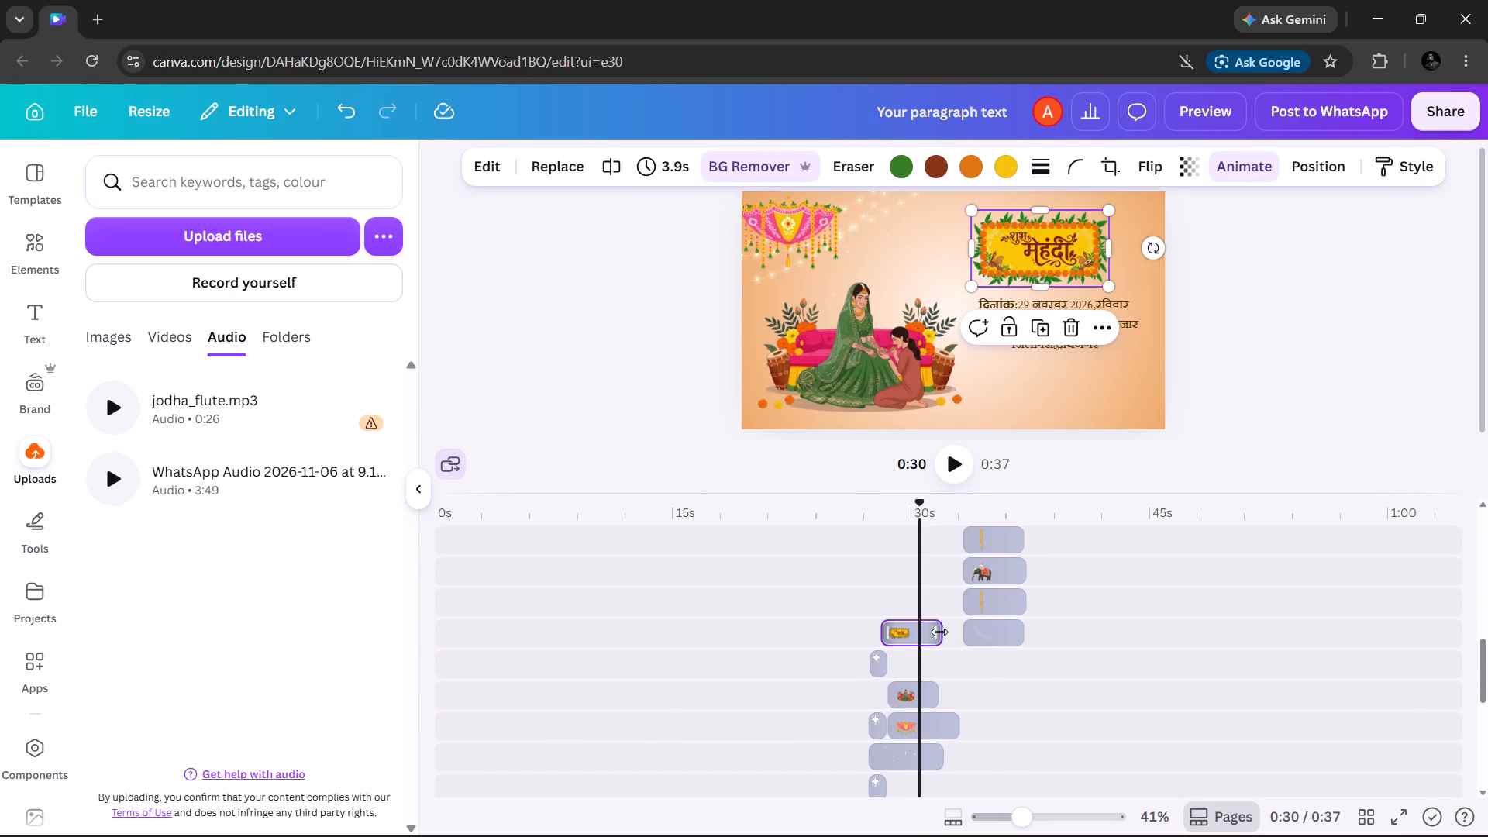
drag(939, 632, 955, 633)
Extend the end of the bride-and-mehndi illustration's clip to a 4.6 s duration, level with the pink hanging decoration's end.
click(925, 682)
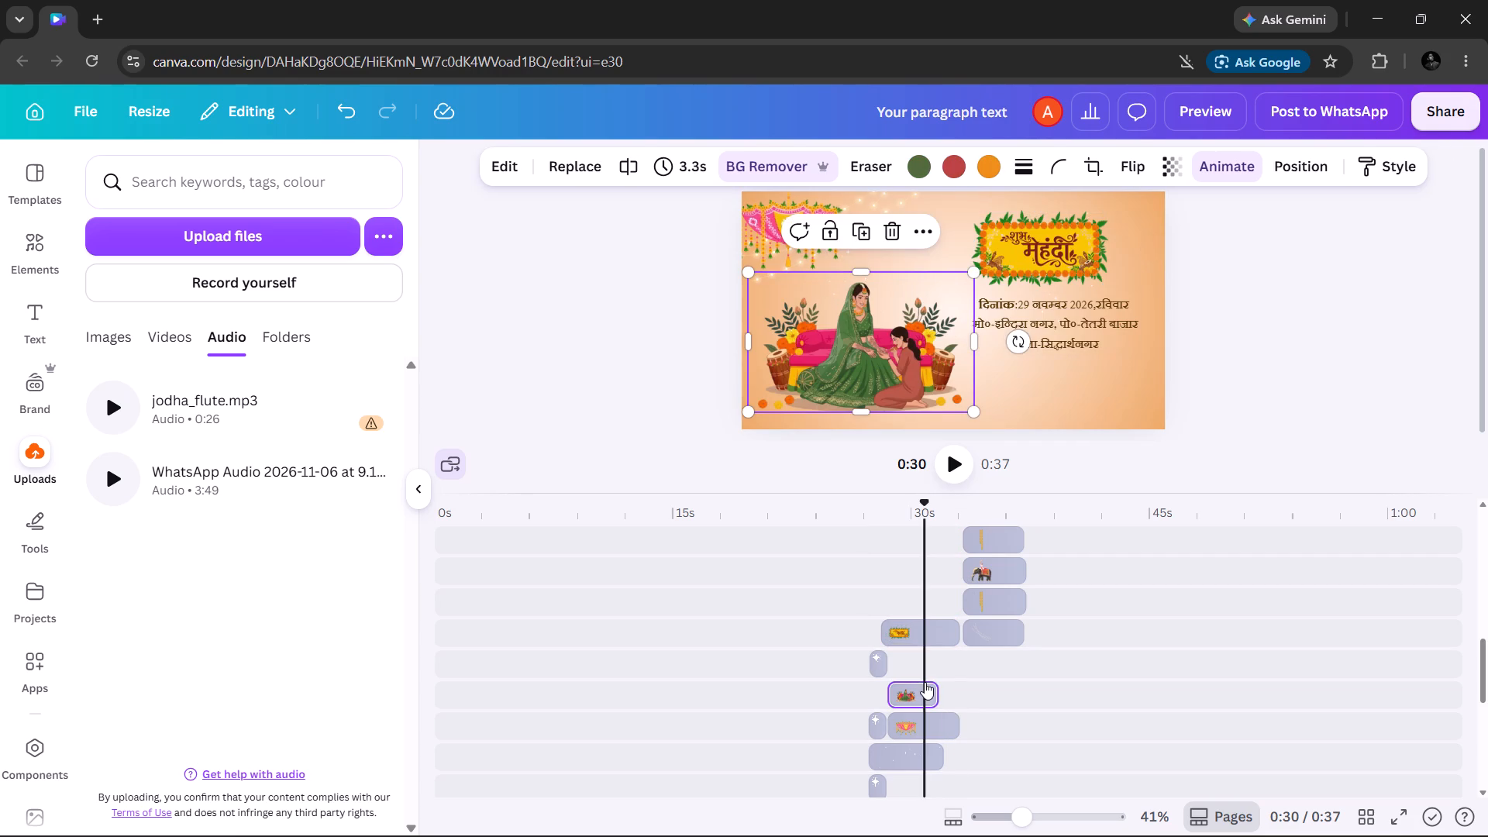
drag(935, 695, 953, 695)
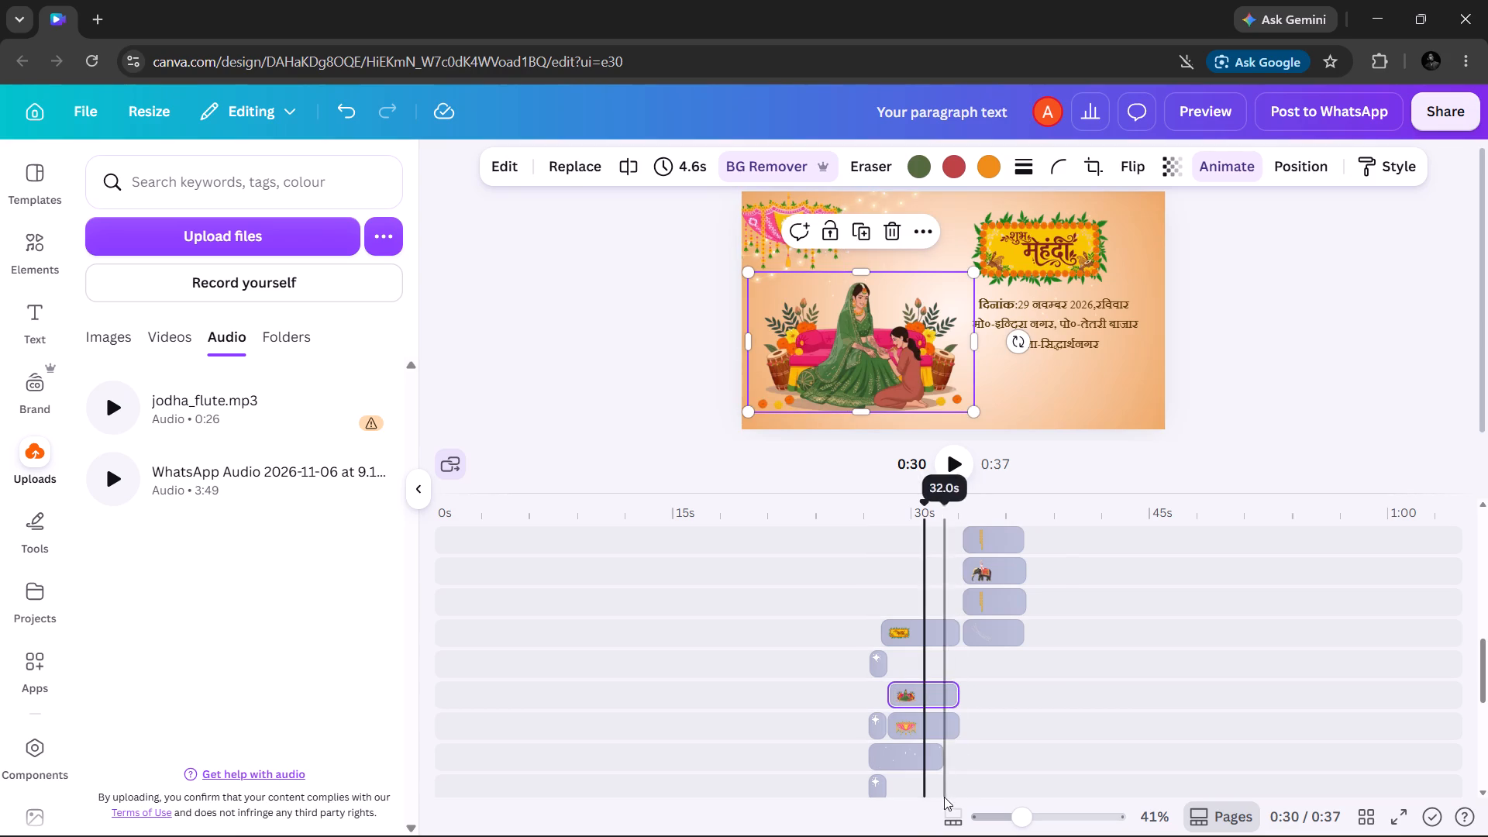
Add a Match & Move transition between the Mehndi scene and the scene that follows it.
scroll(934, 762, down, 1)
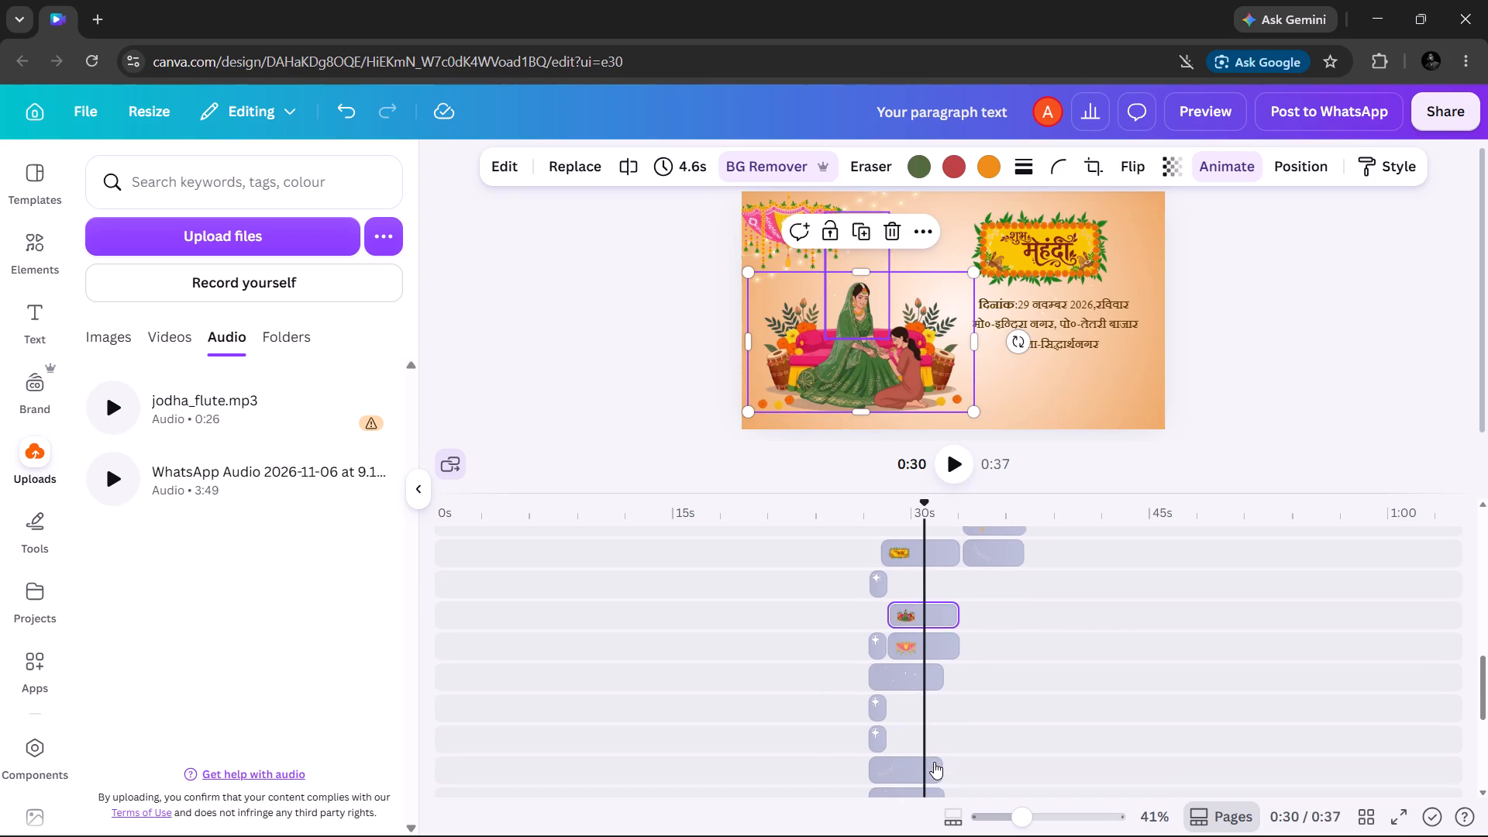
scroll(934, 762, down, 4)
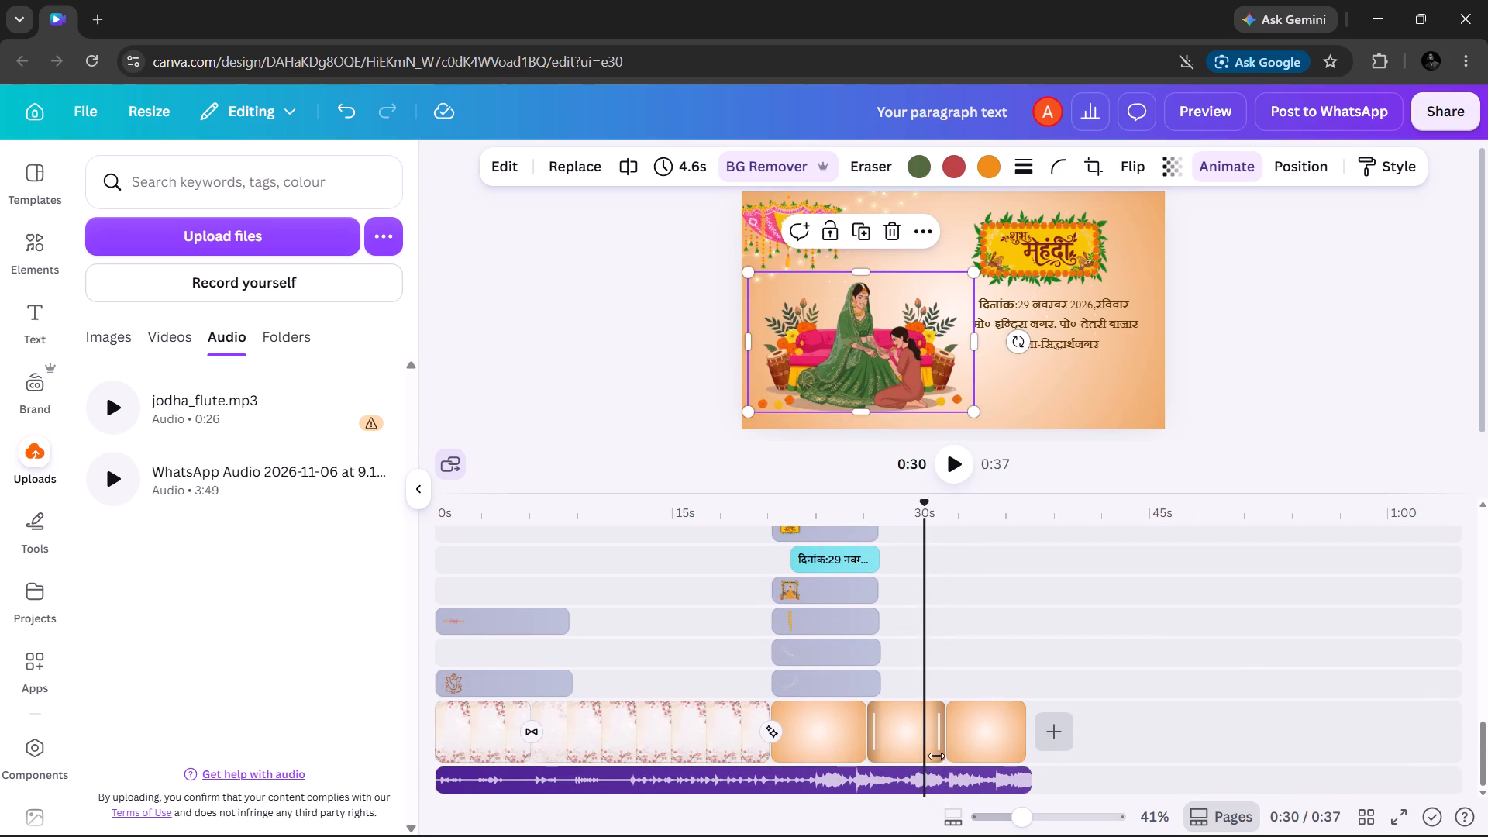
click(937, 733)
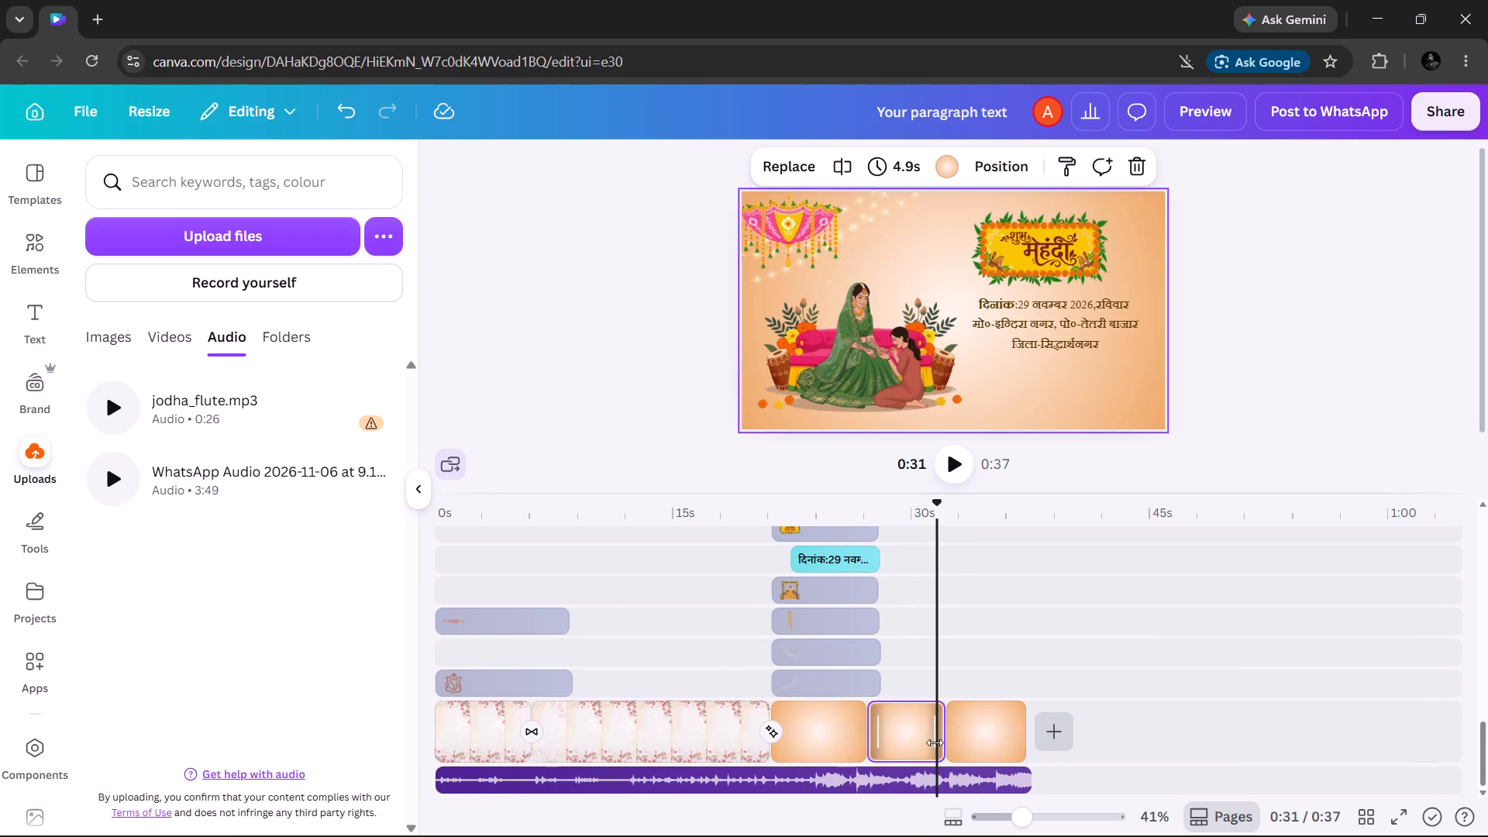
double_click(935, 742)
right_click(935, 742)
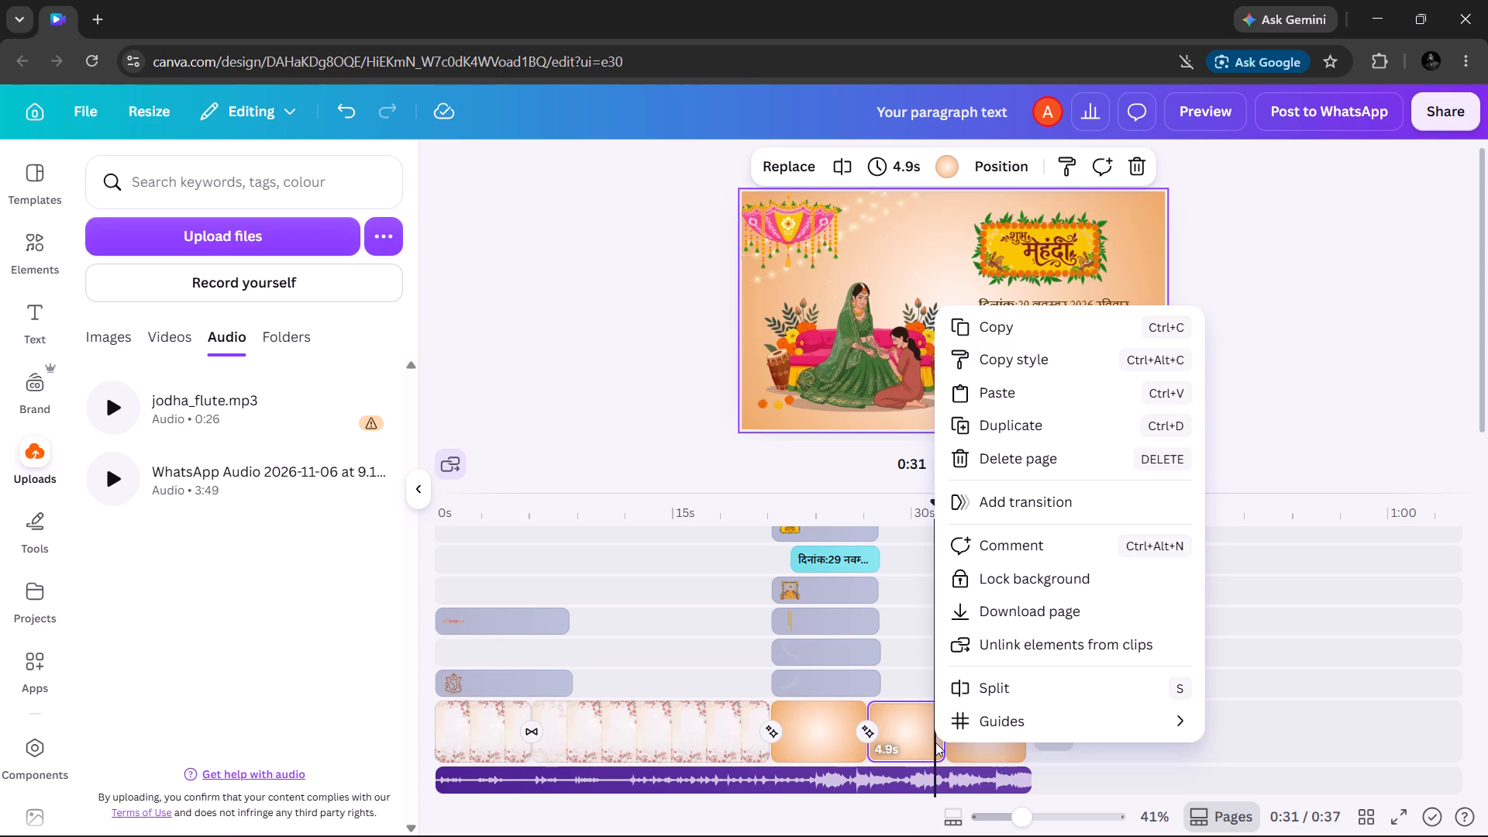
click(907, 622)
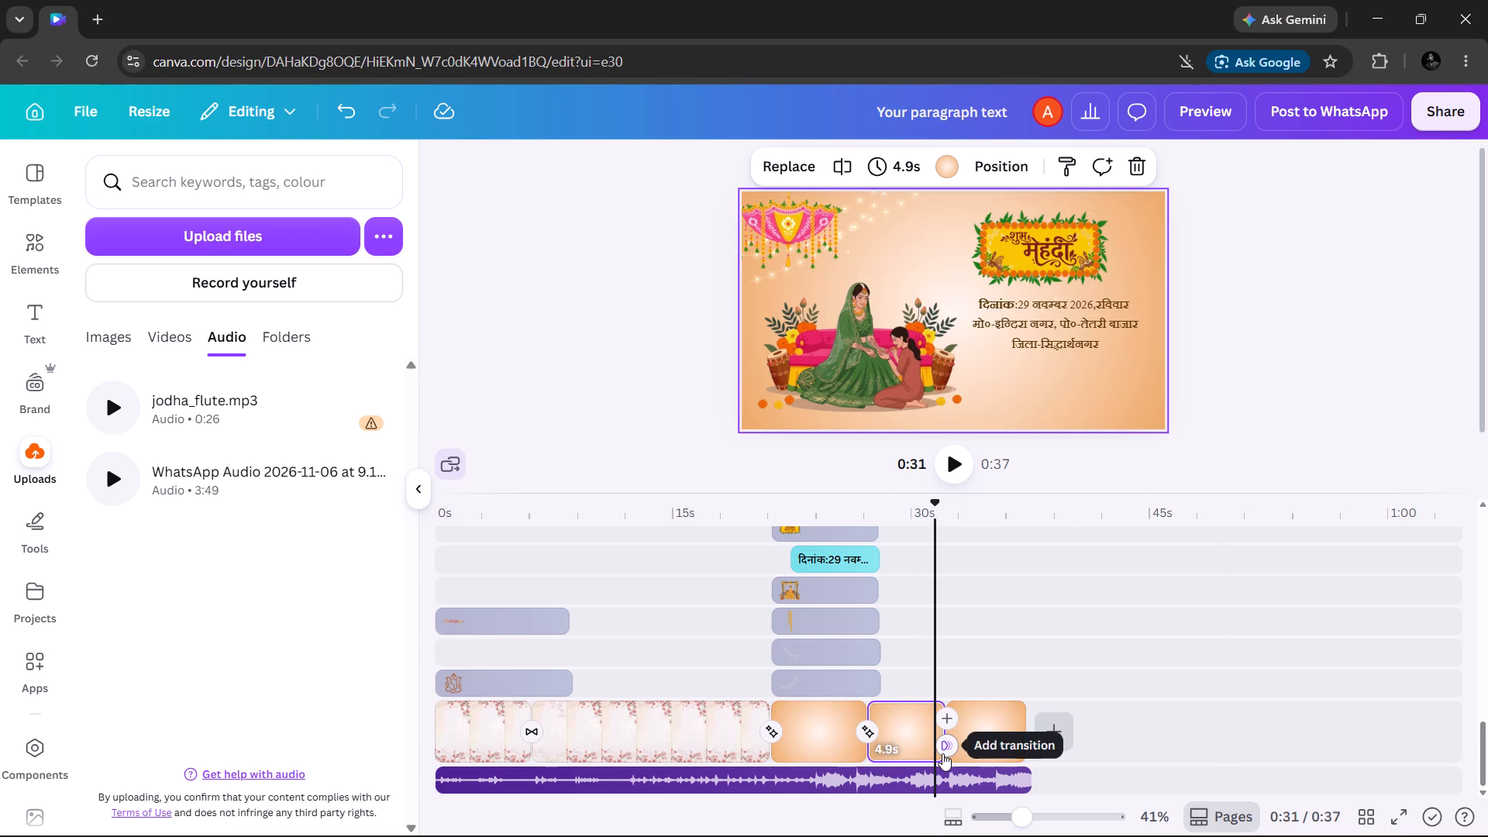
click(942, 753)
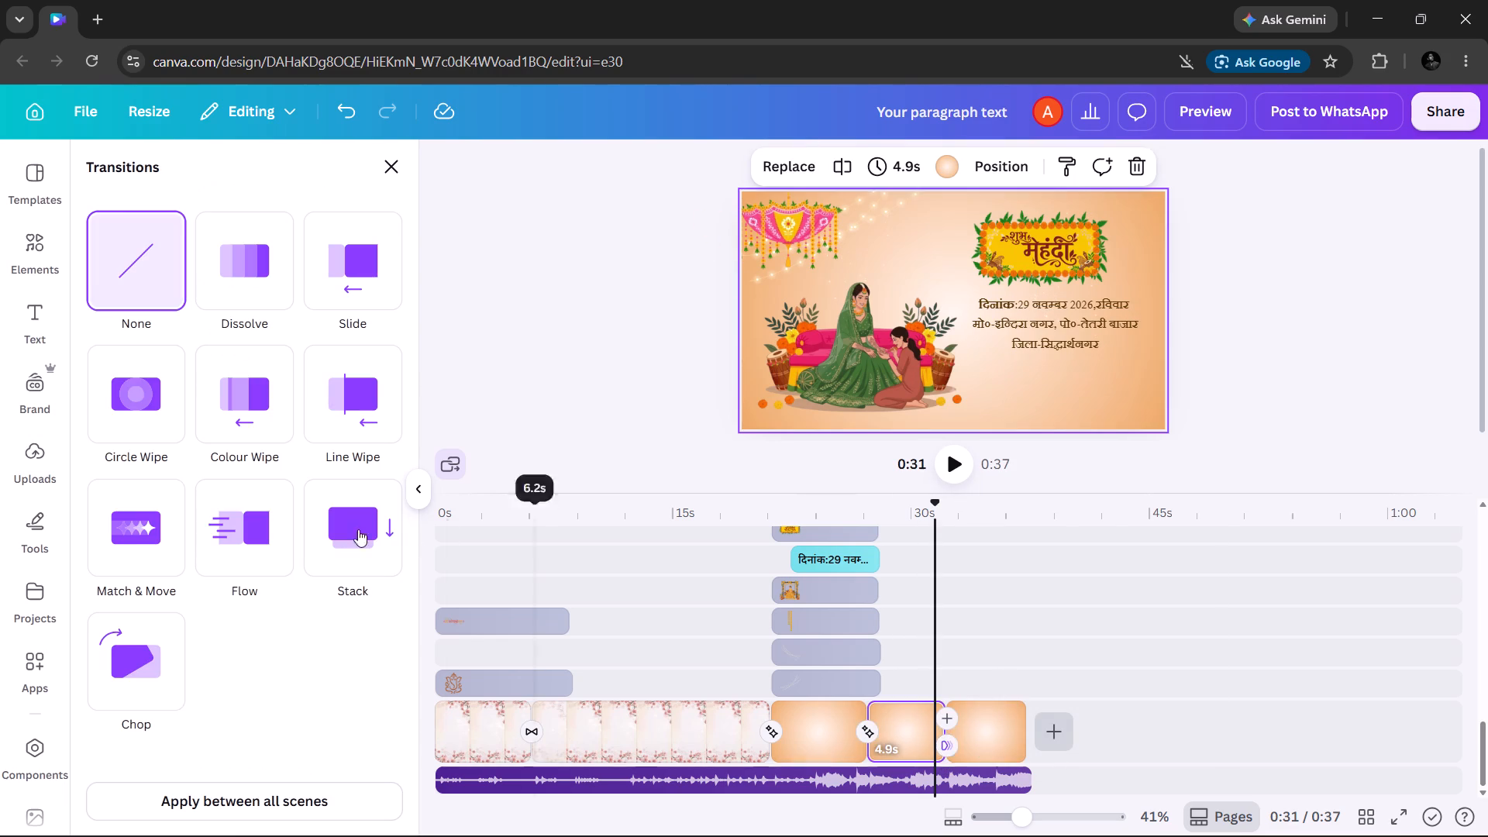
click(118, 537)
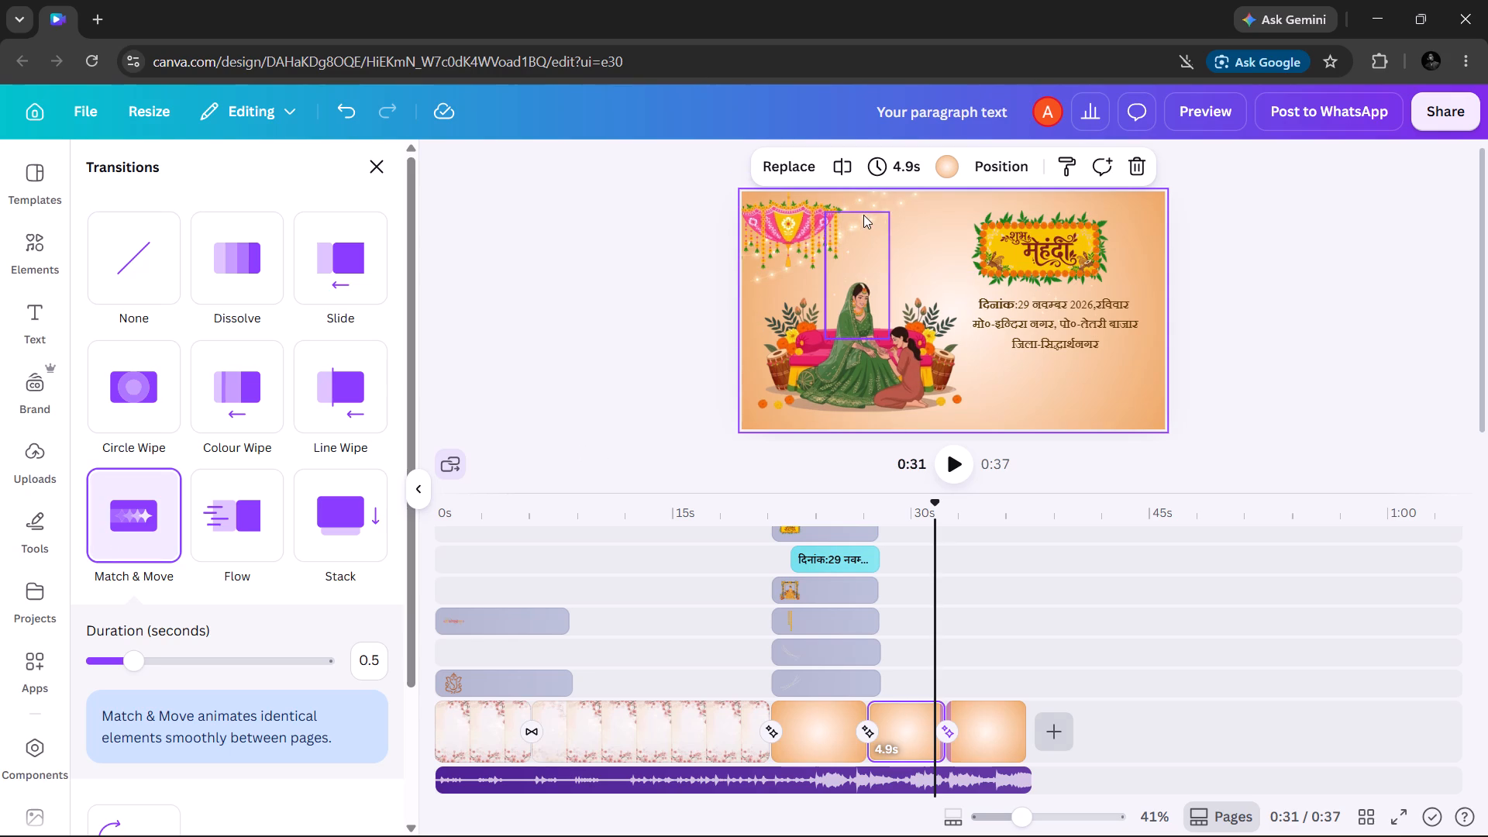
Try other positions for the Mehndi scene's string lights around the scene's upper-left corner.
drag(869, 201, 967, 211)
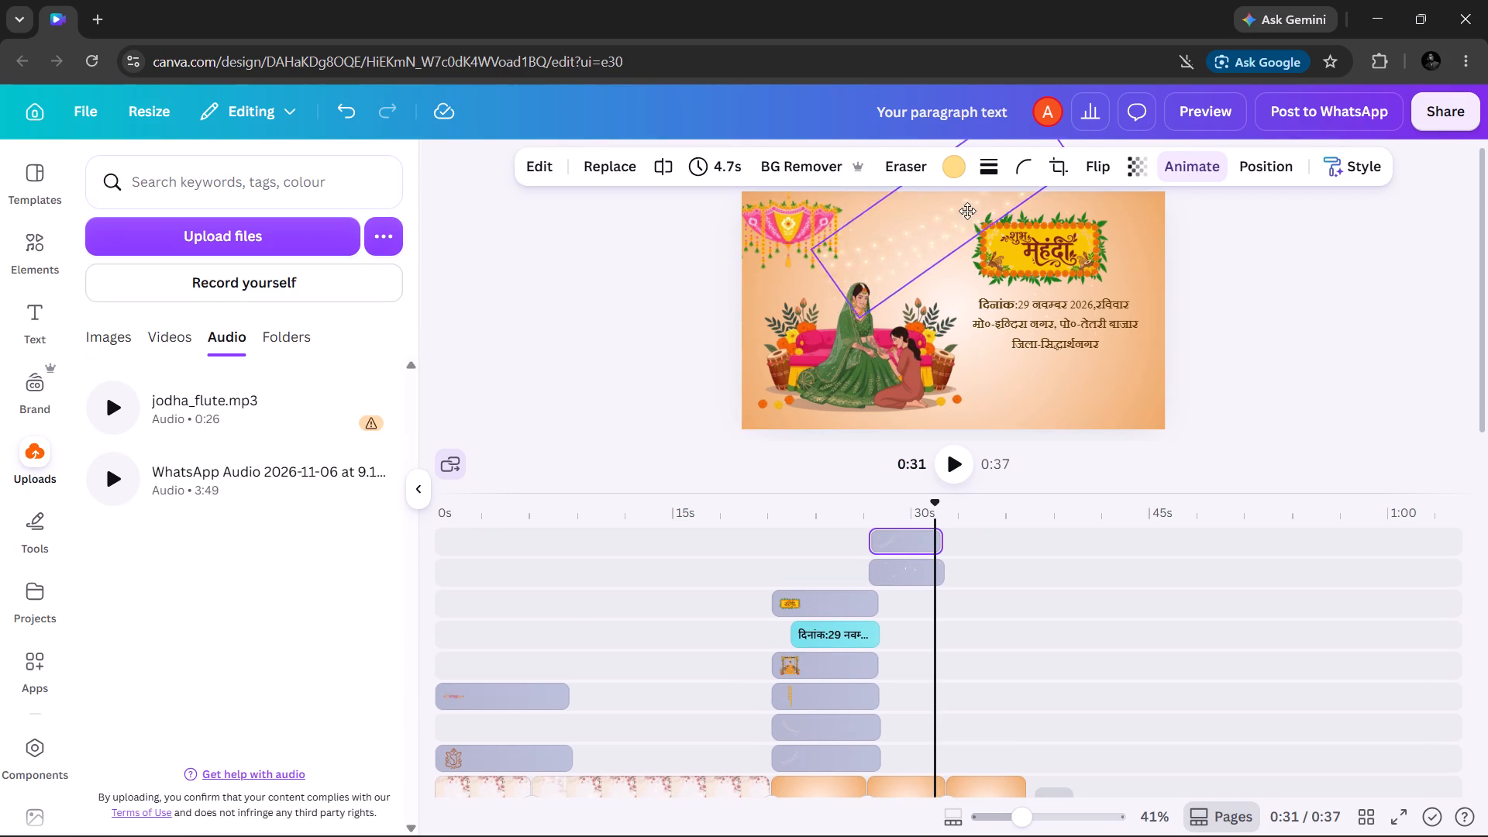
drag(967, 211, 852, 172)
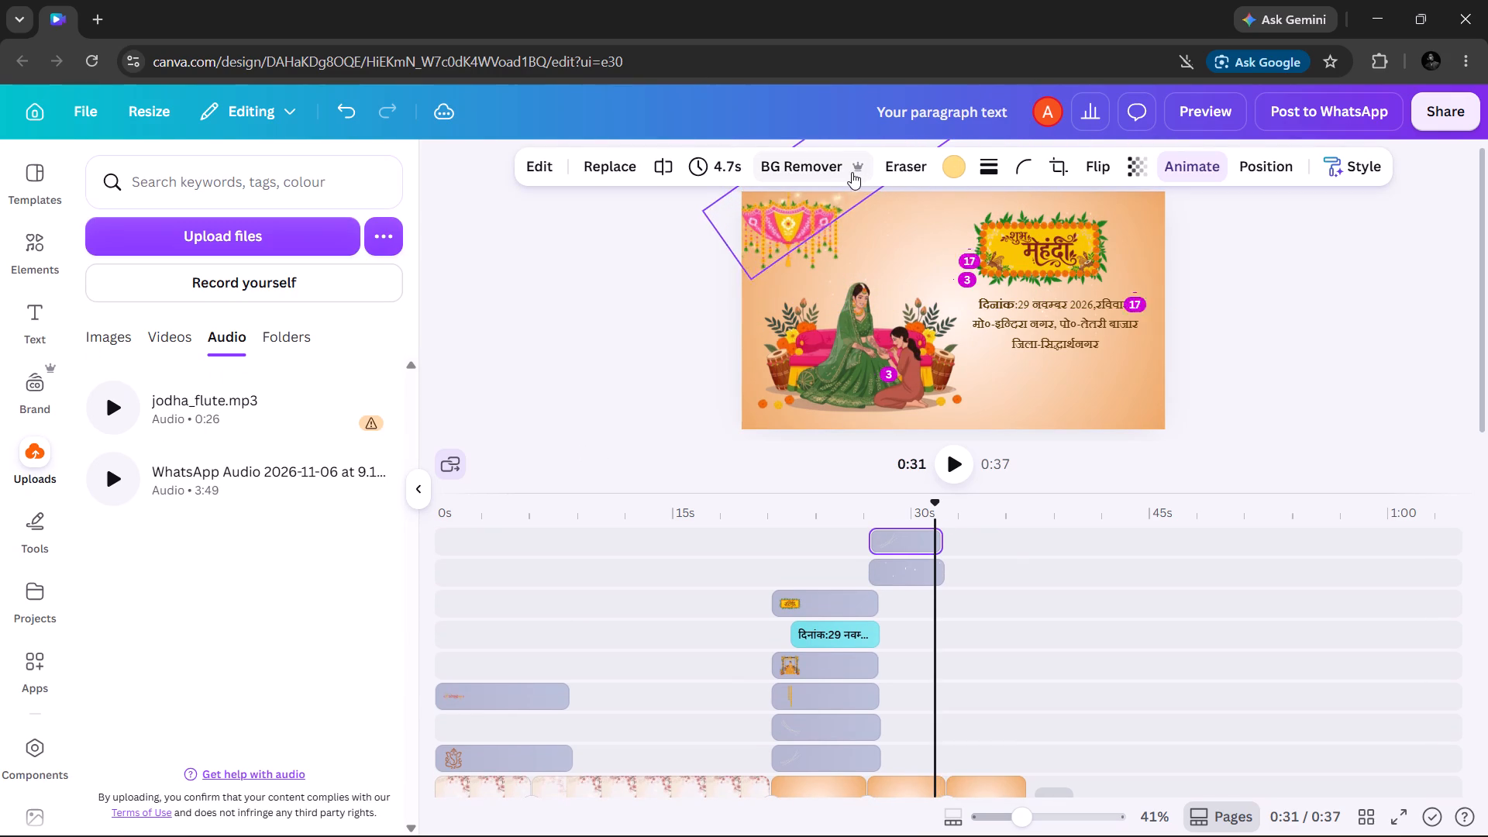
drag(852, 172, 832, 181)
Reposition the Mehndi scene's pink hanging decoration slightly higher in the scene's upper-left corner.
click(801, 222)
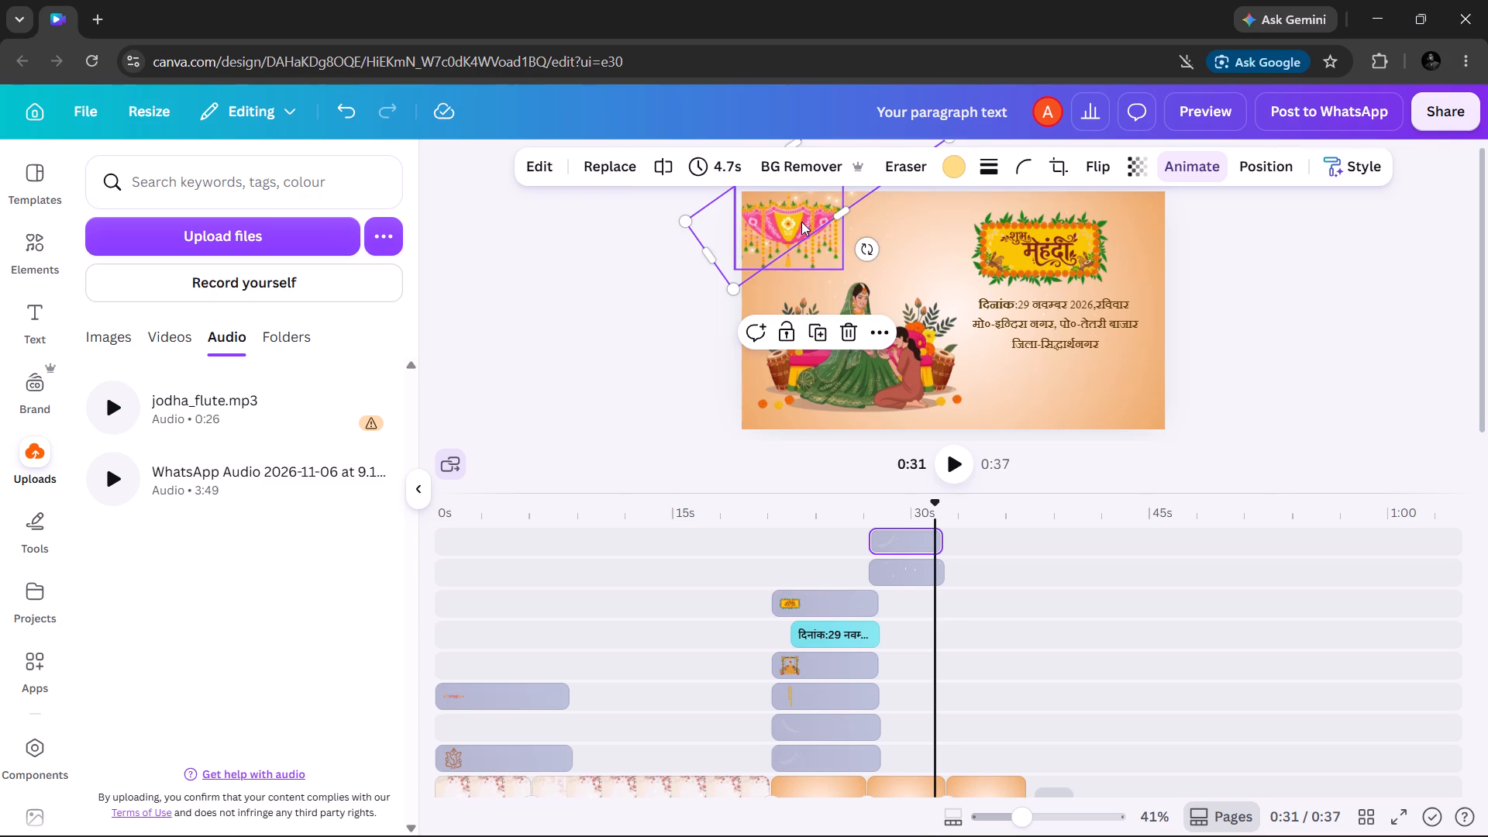
key(ctrl+c)
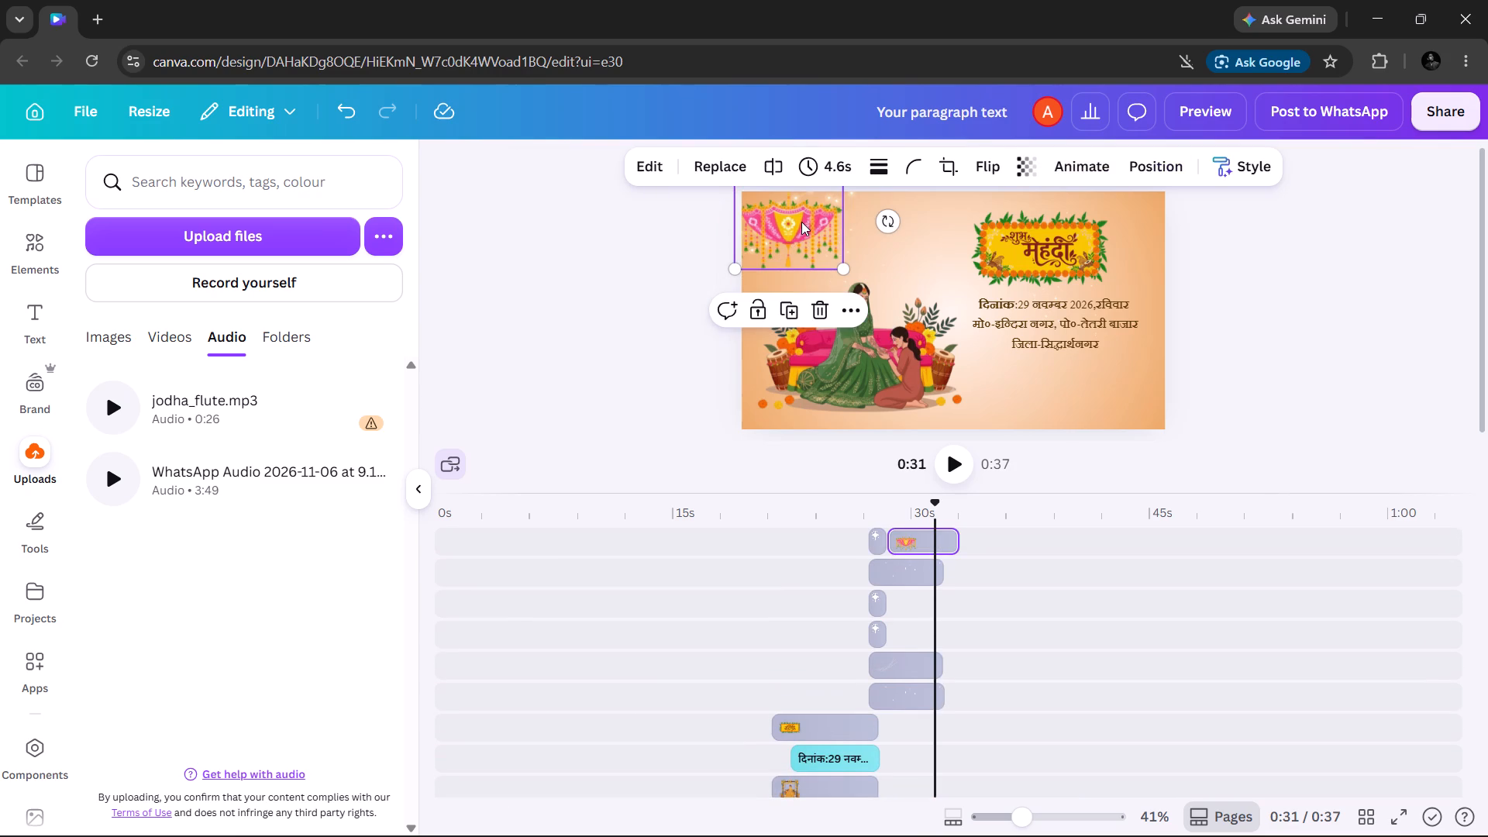
drag(801, 222, 1086, 202)
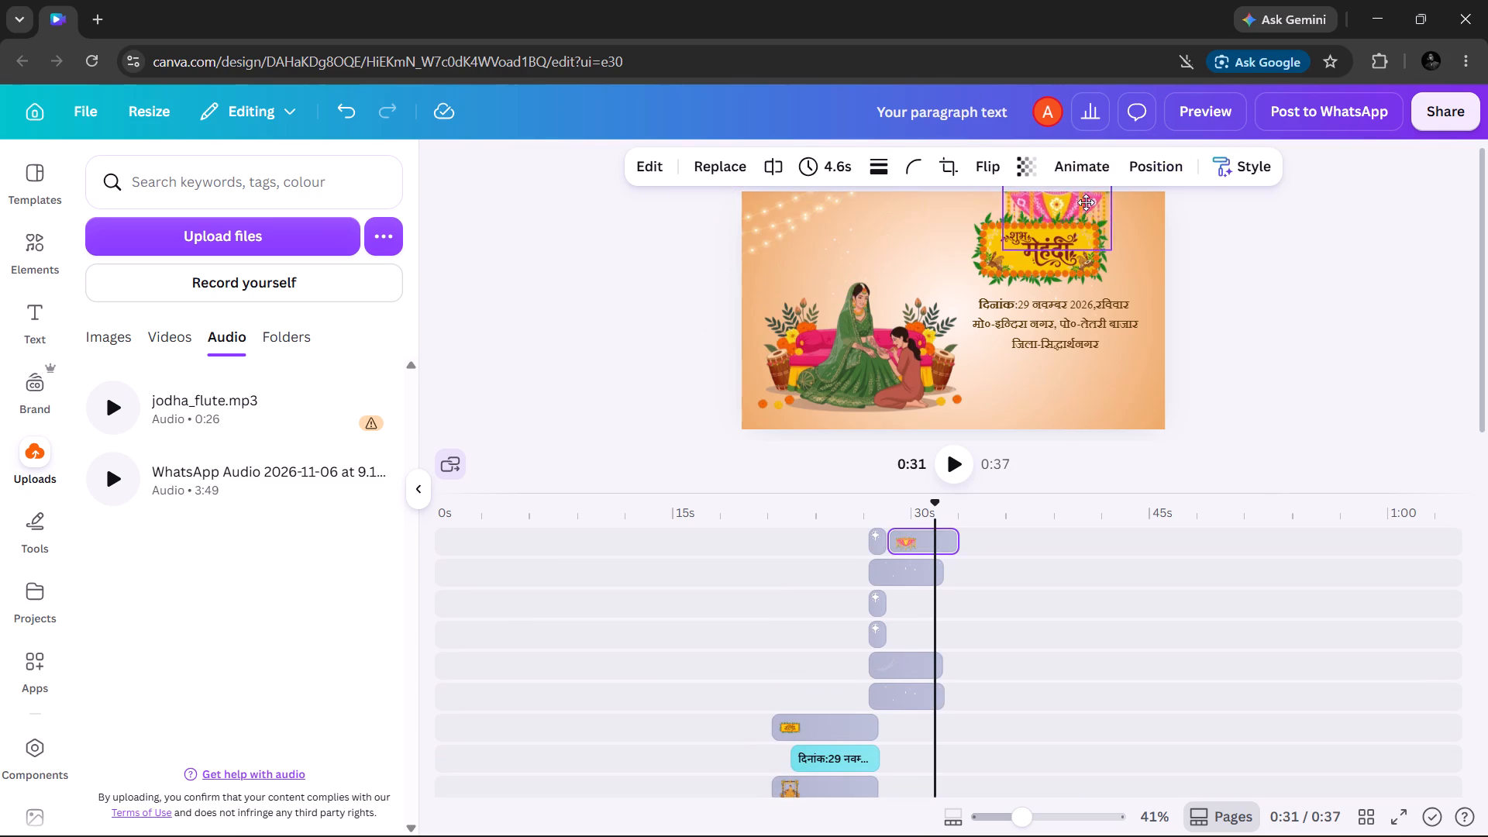
drag(1086, 202, 985, 222)
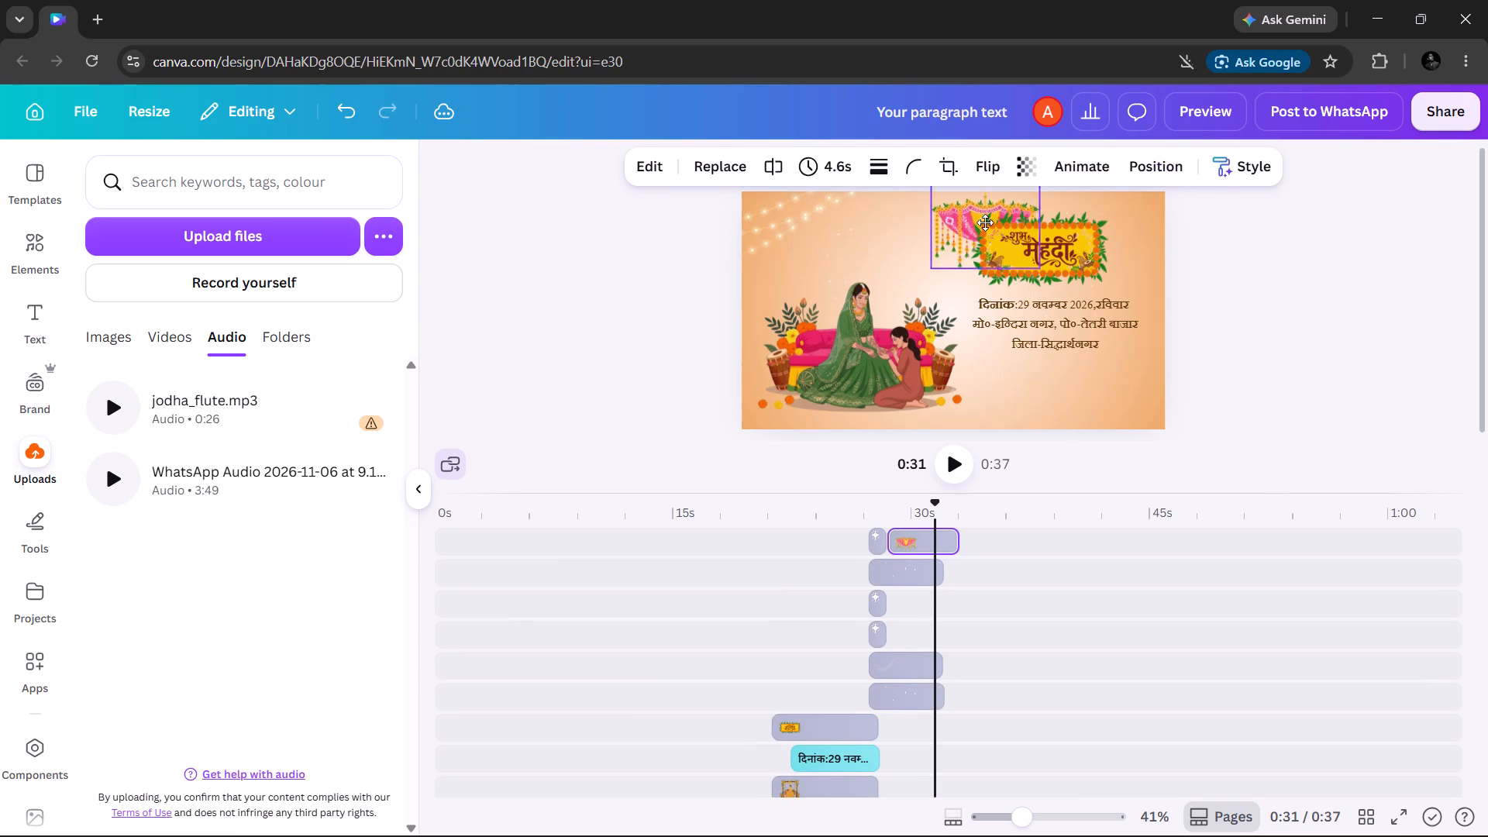
drag(985, 222, 828, 232)
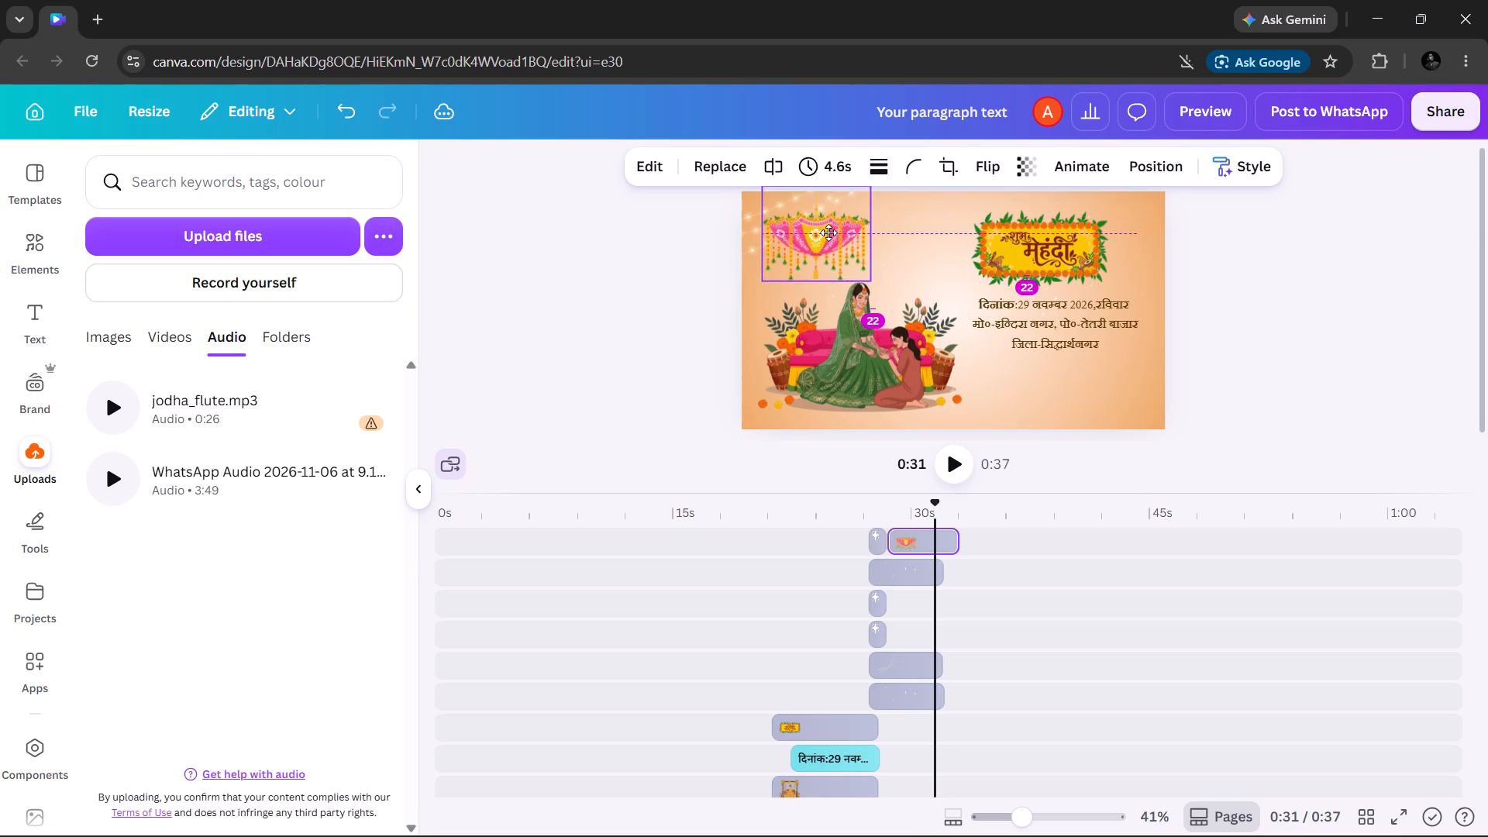
drag(828, 232, 800, 211)
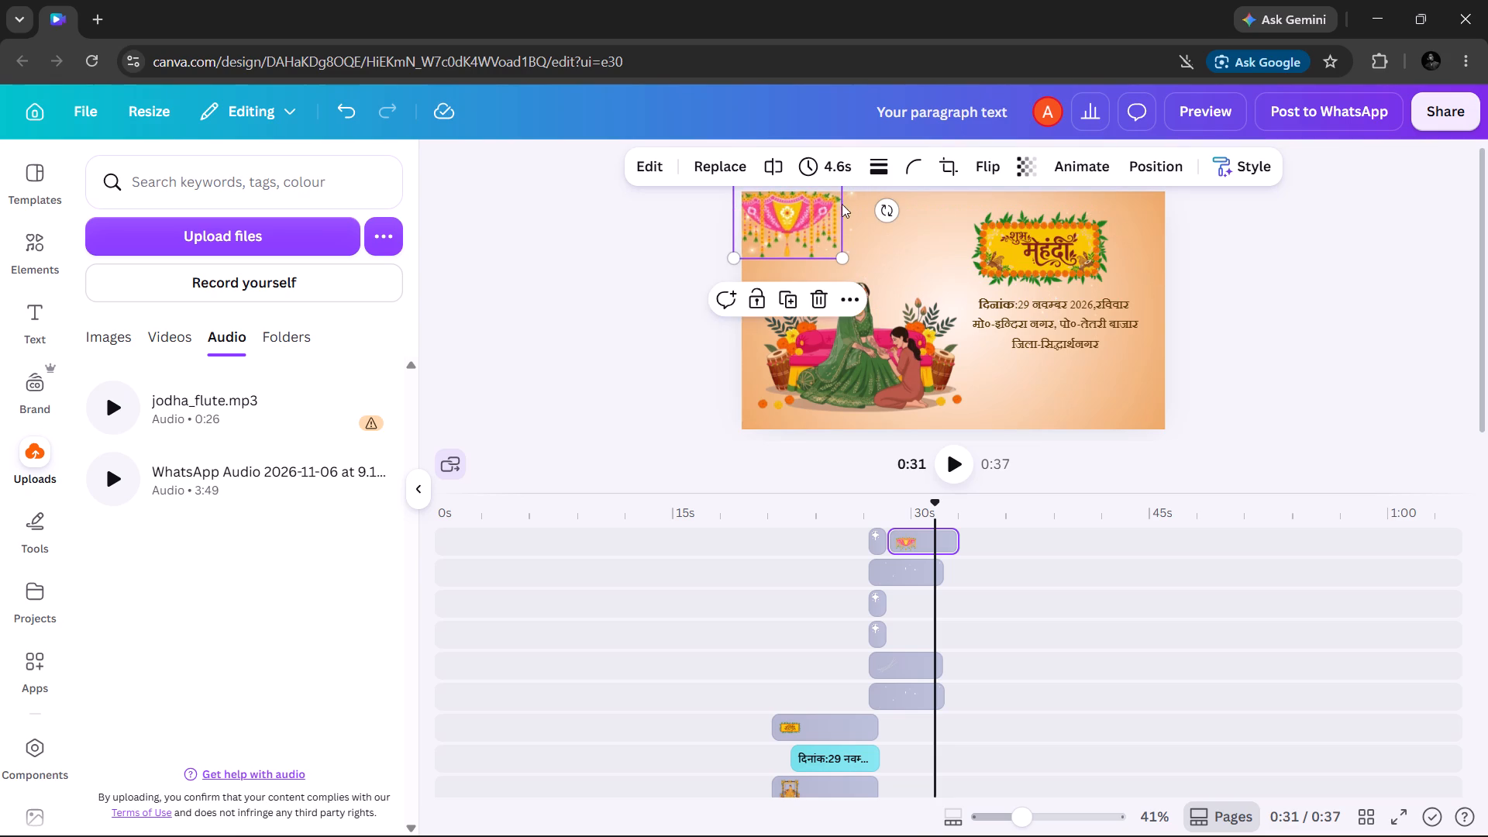
Lower the Mehndi scene's string lights so they run diagonally just beneath the pink hanging decoration.
drag(848, 196, 856, 238)
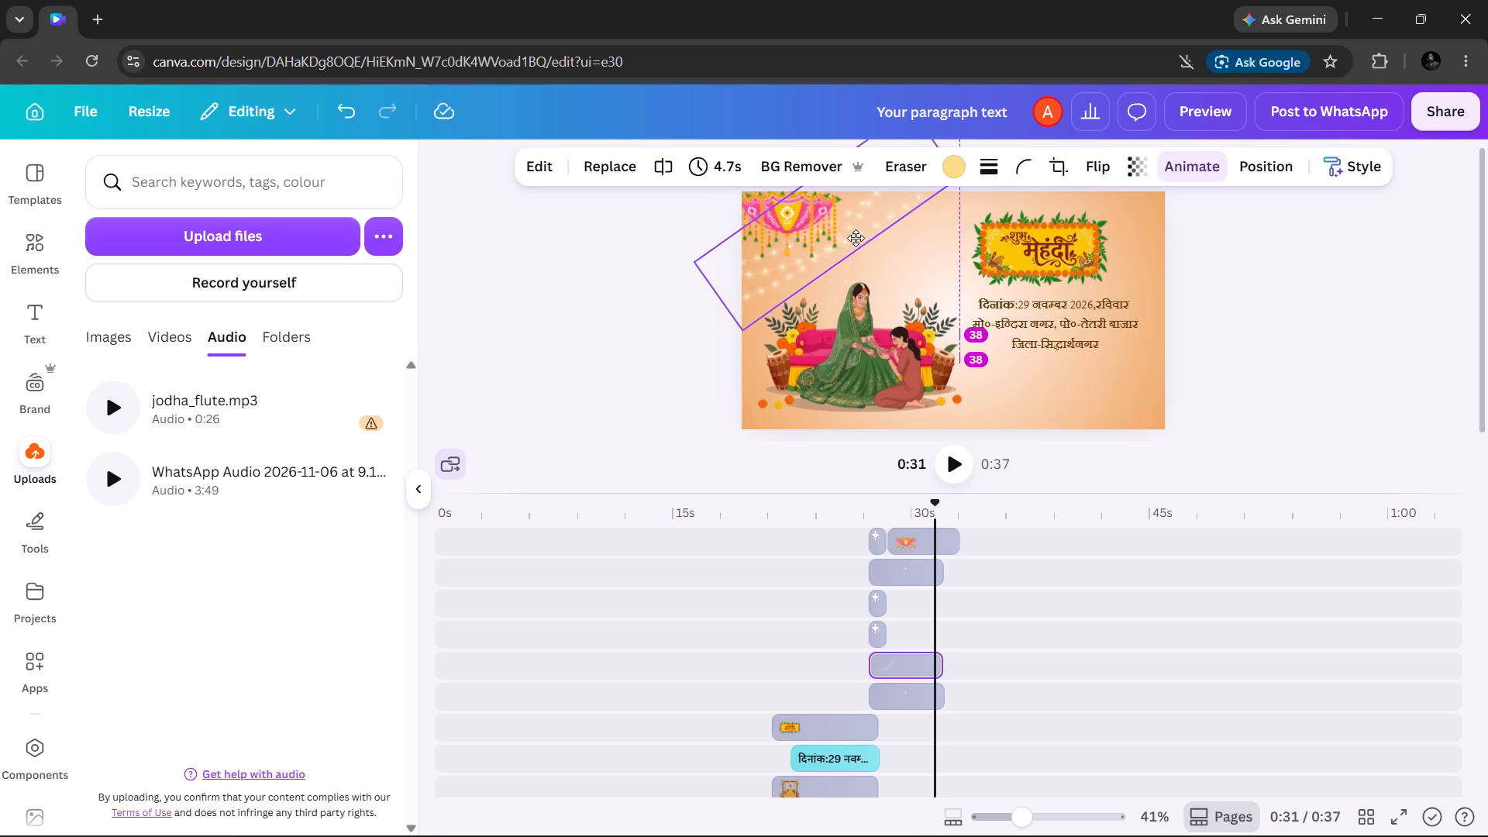
drag(856, 238, 853, 239)
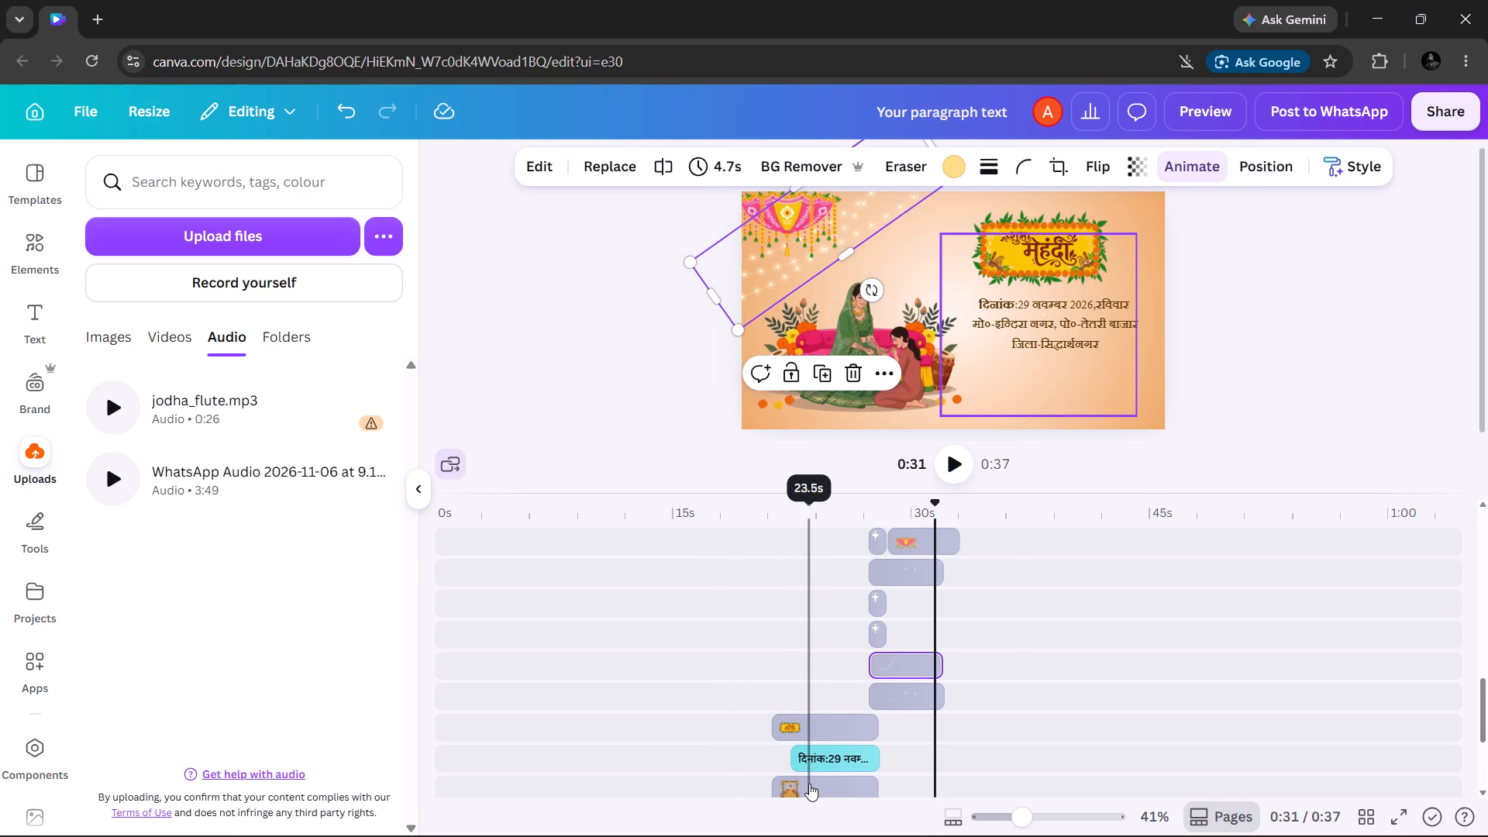
Bring up the Haldi scene at 0:22 and examine its layout.
scroll(809, 784, down, 2)
click(792, 691)
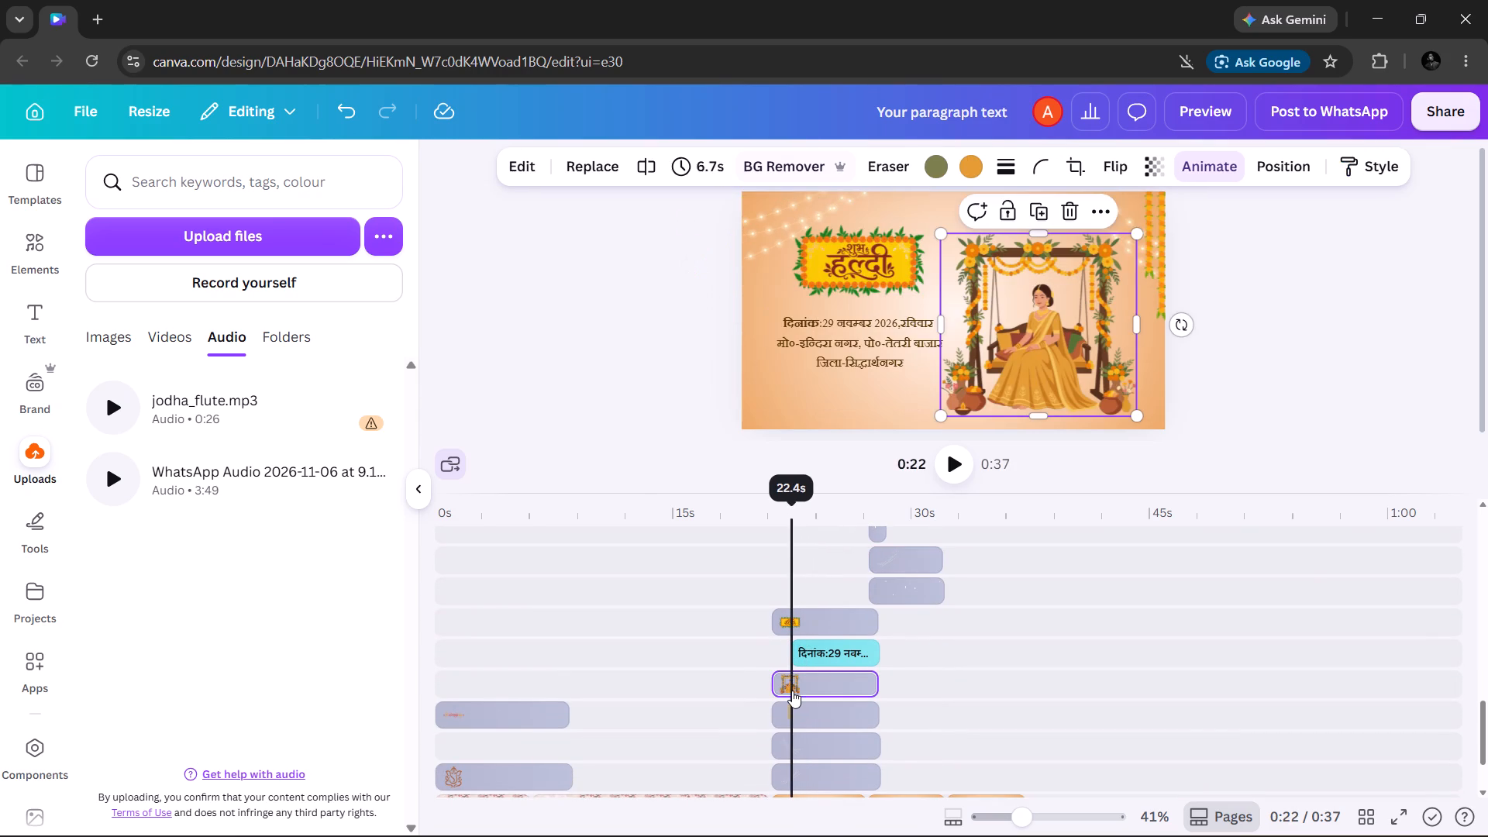
scroll(657, 432, up, 2)
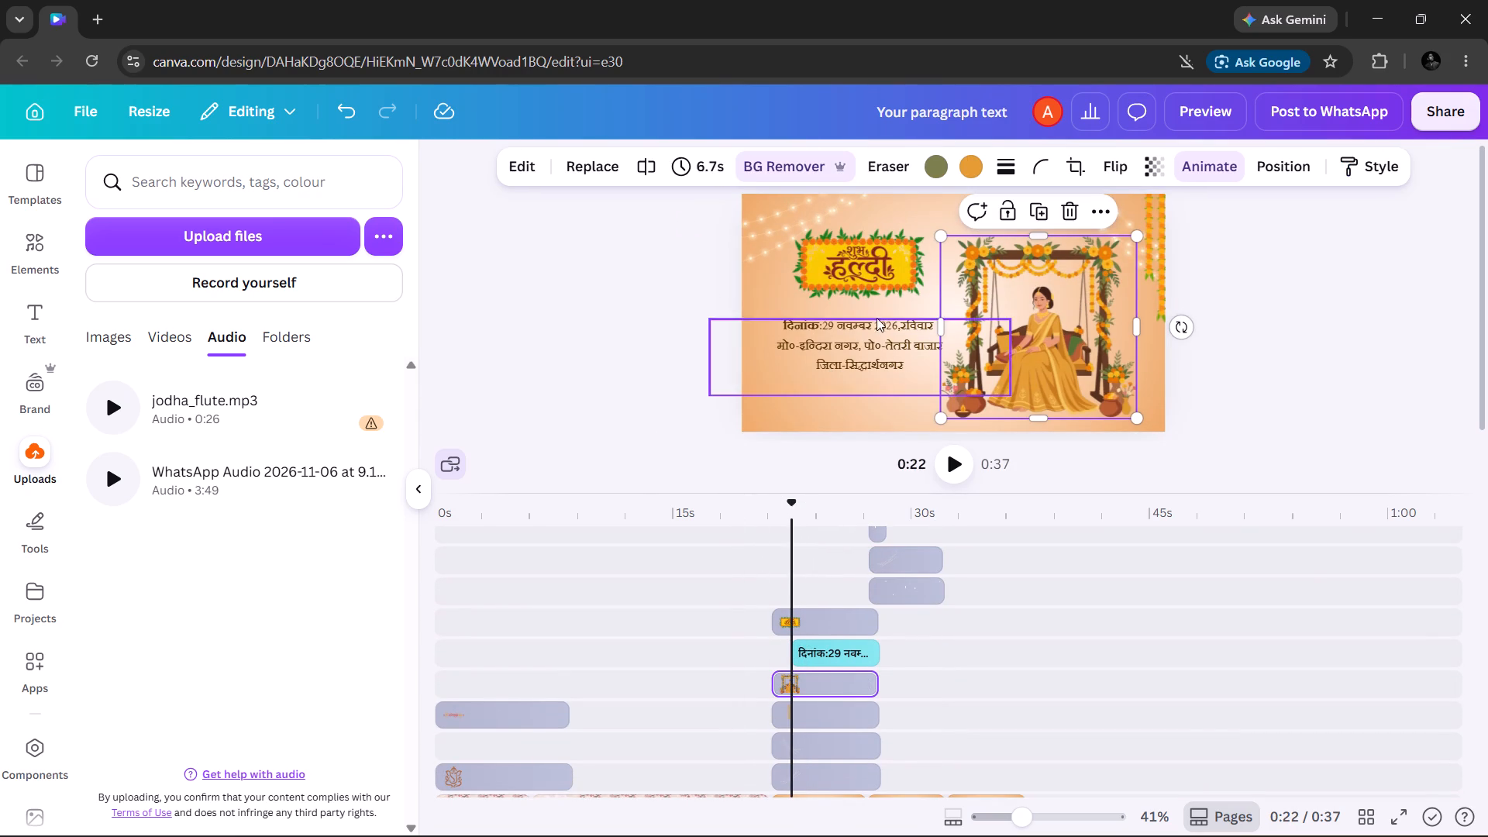
click(585, 315)
scroll(585, 315, down, 2)
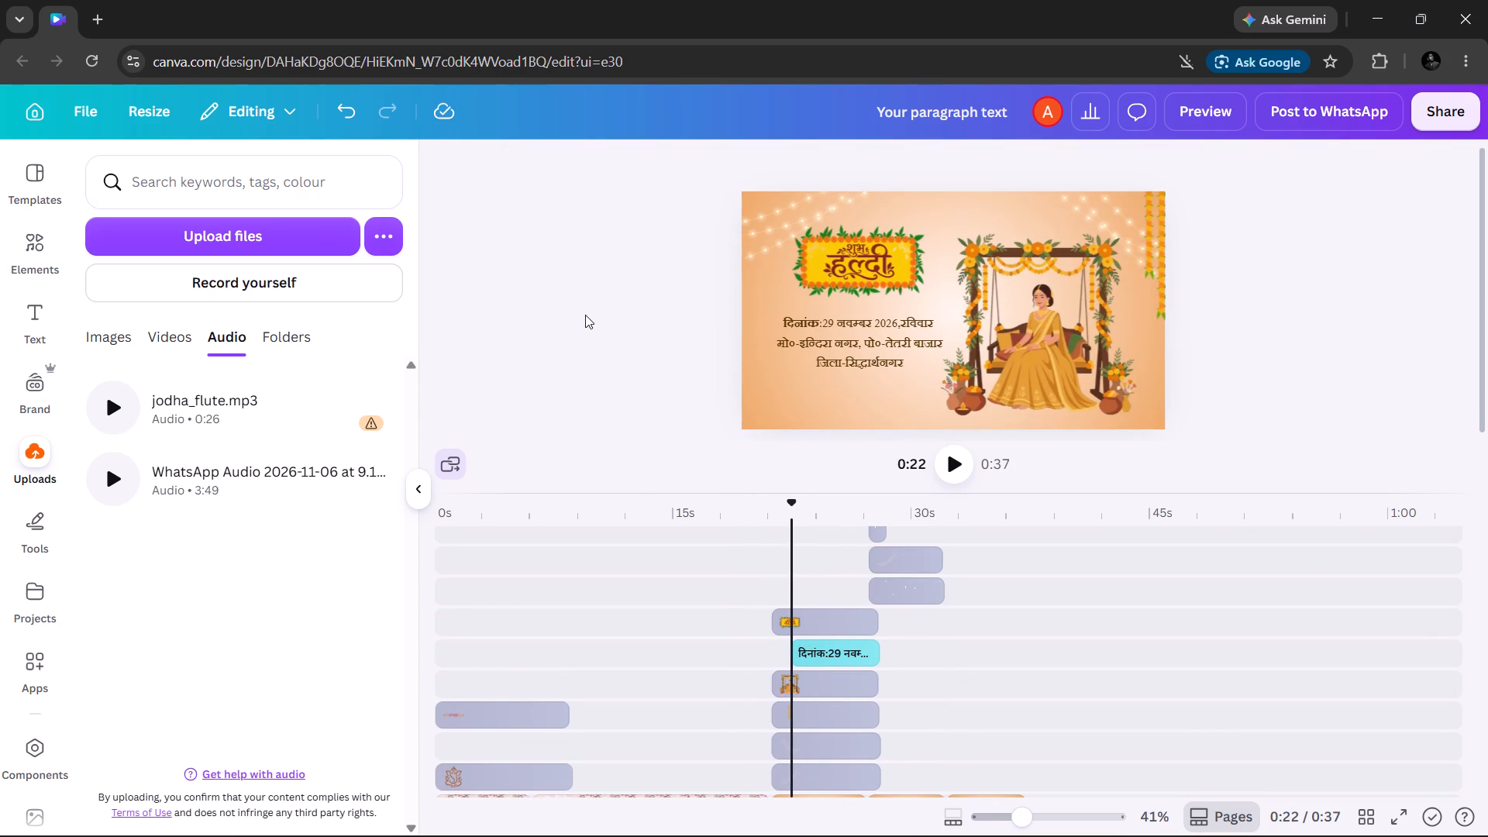
Raise the wedding scene's thin divider line so it sits just beneath the venue text.
scroll(585, 315, down, 1)
scroll(894, 618, down, 3)
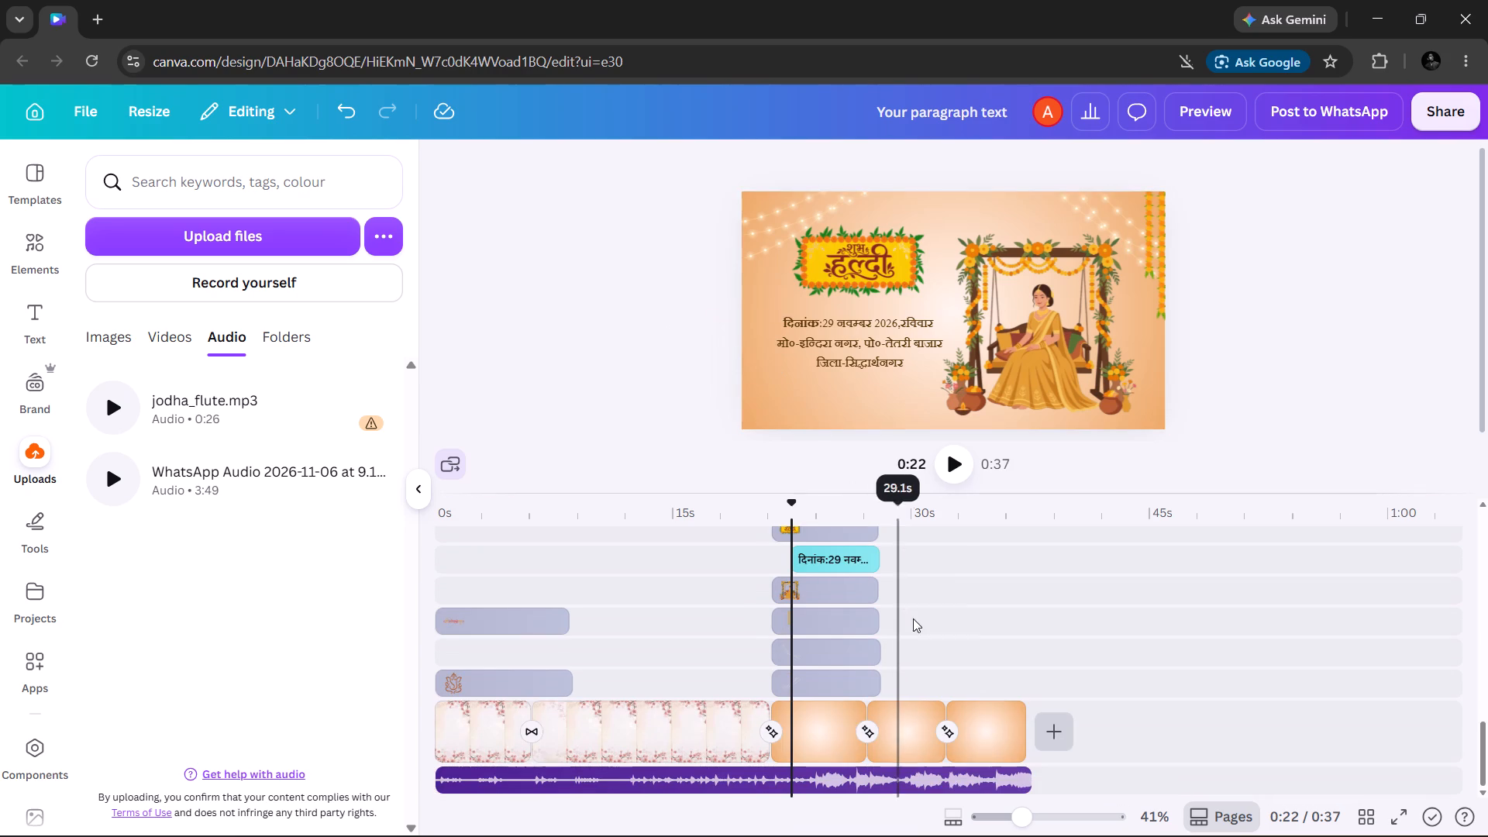
click(1000, 736)
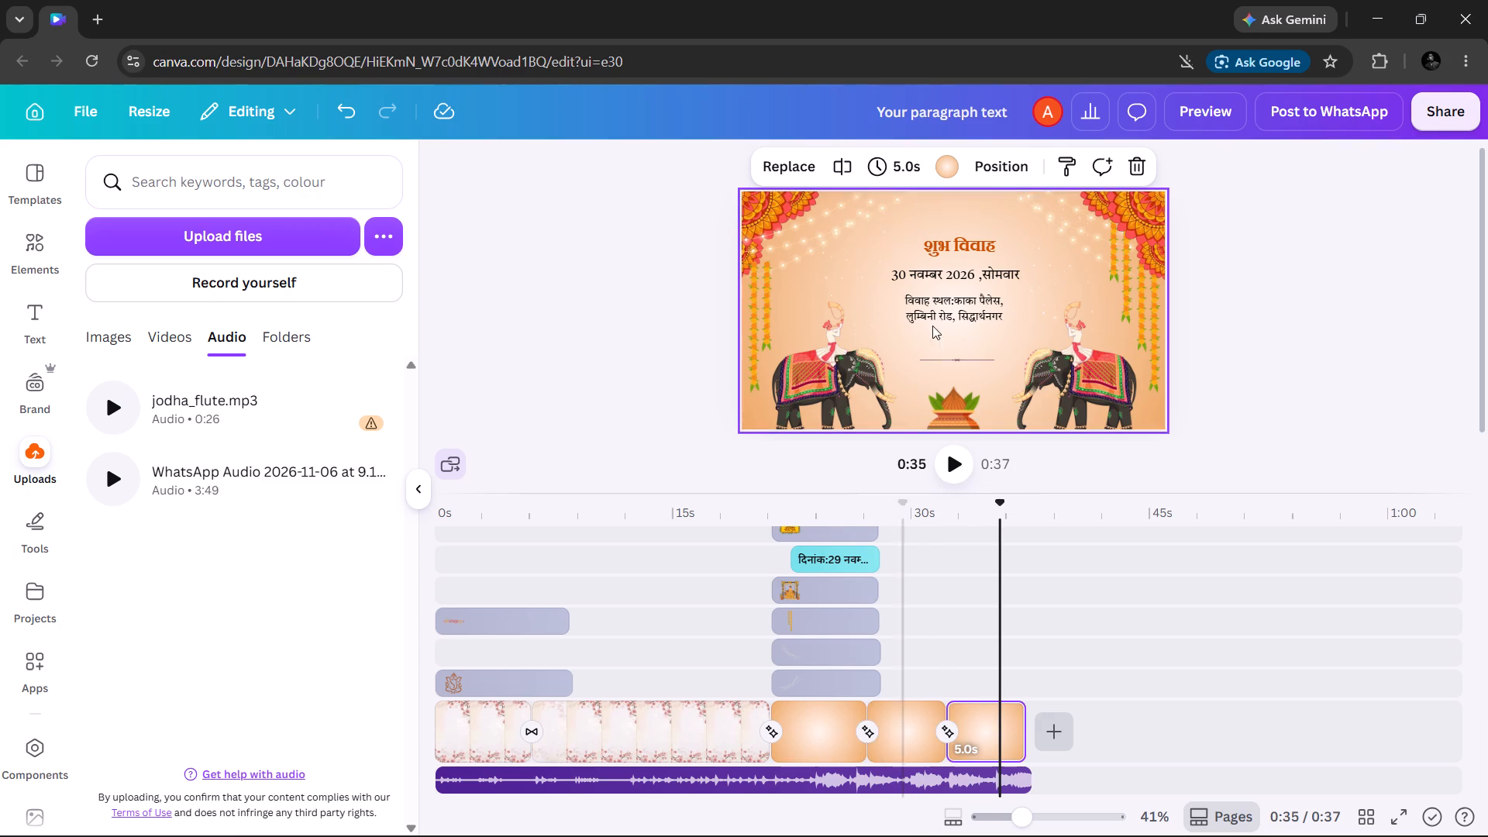
click(963, 361)
click(963, 361)
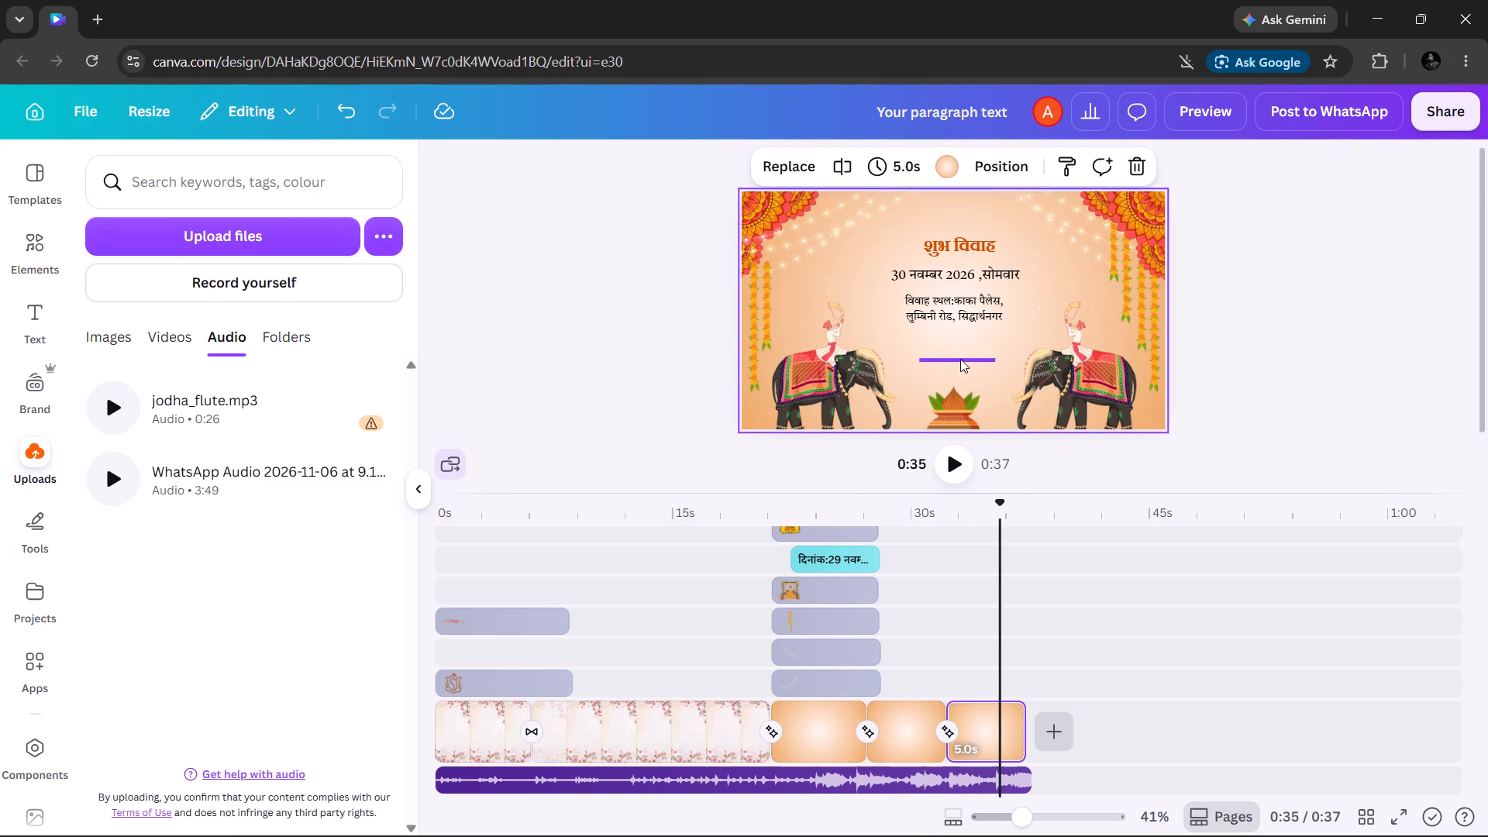
drag(960, 359, 950, 337)
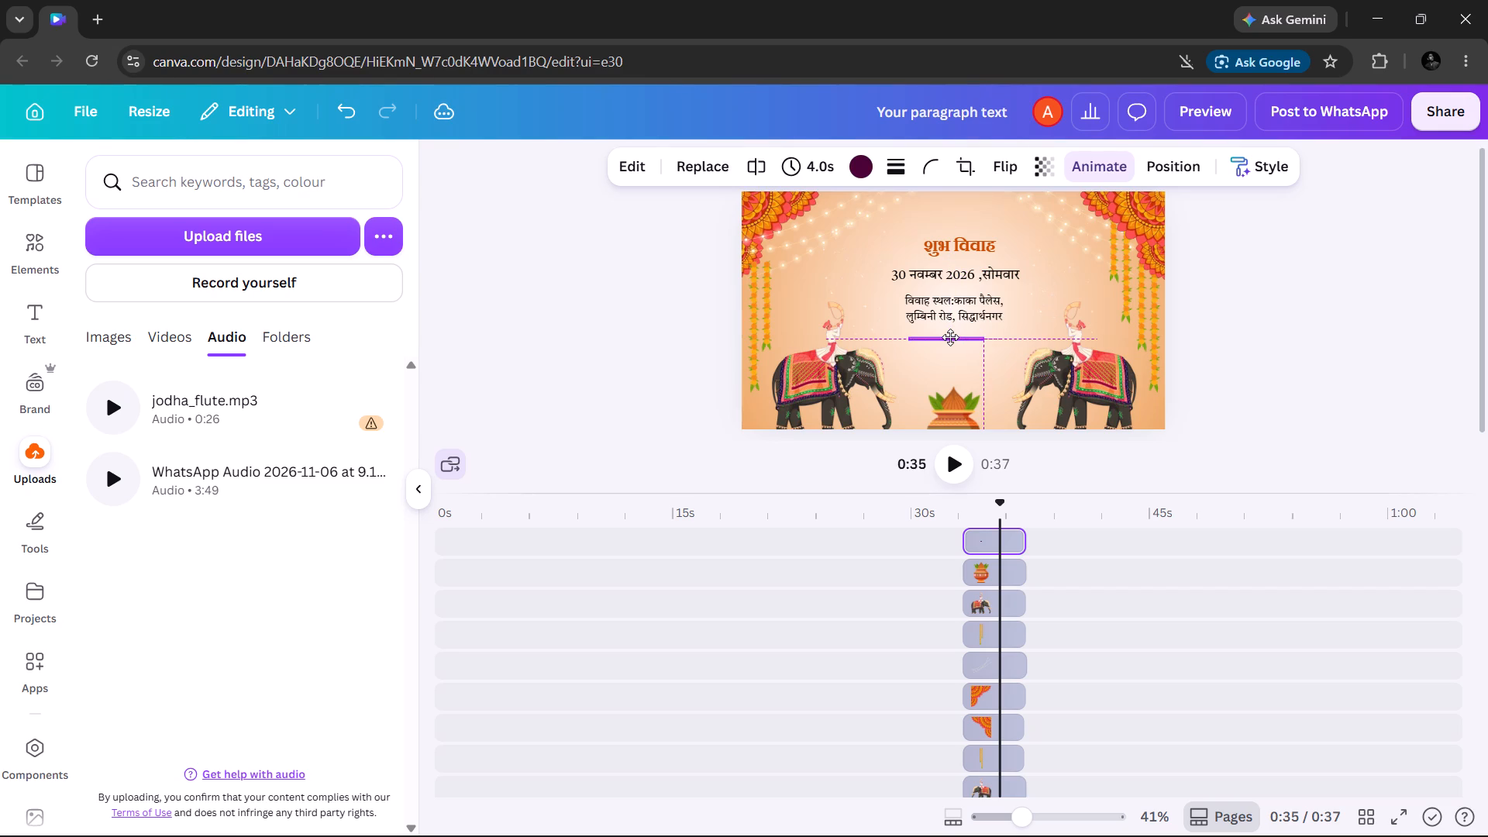
drag(950, 337, 952, 337)
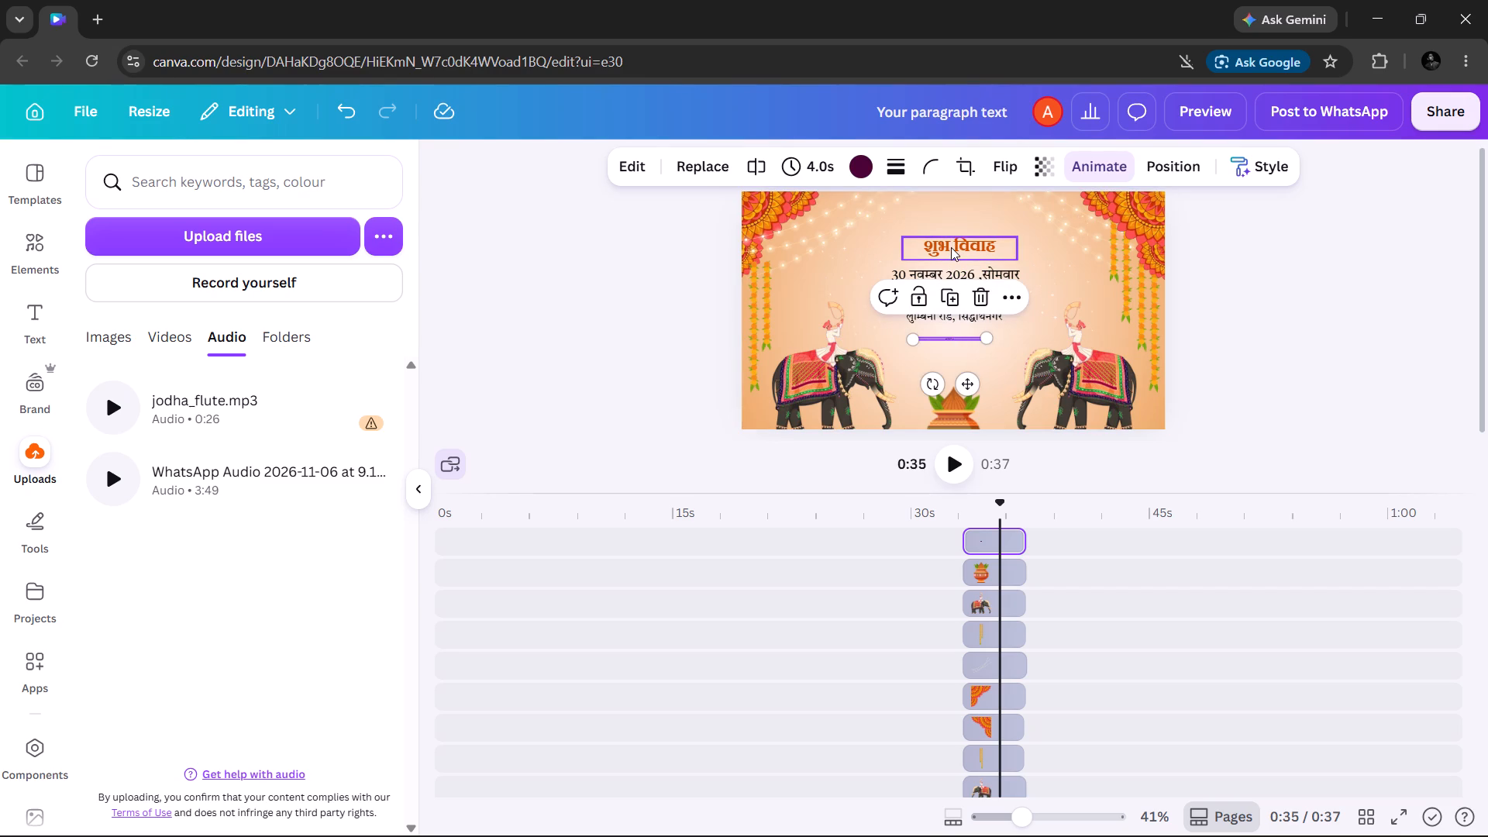
Shift the wedding scene's शुभ विवाह heading slightly left and up above the date line.
drag(951, 247, 942, 244)
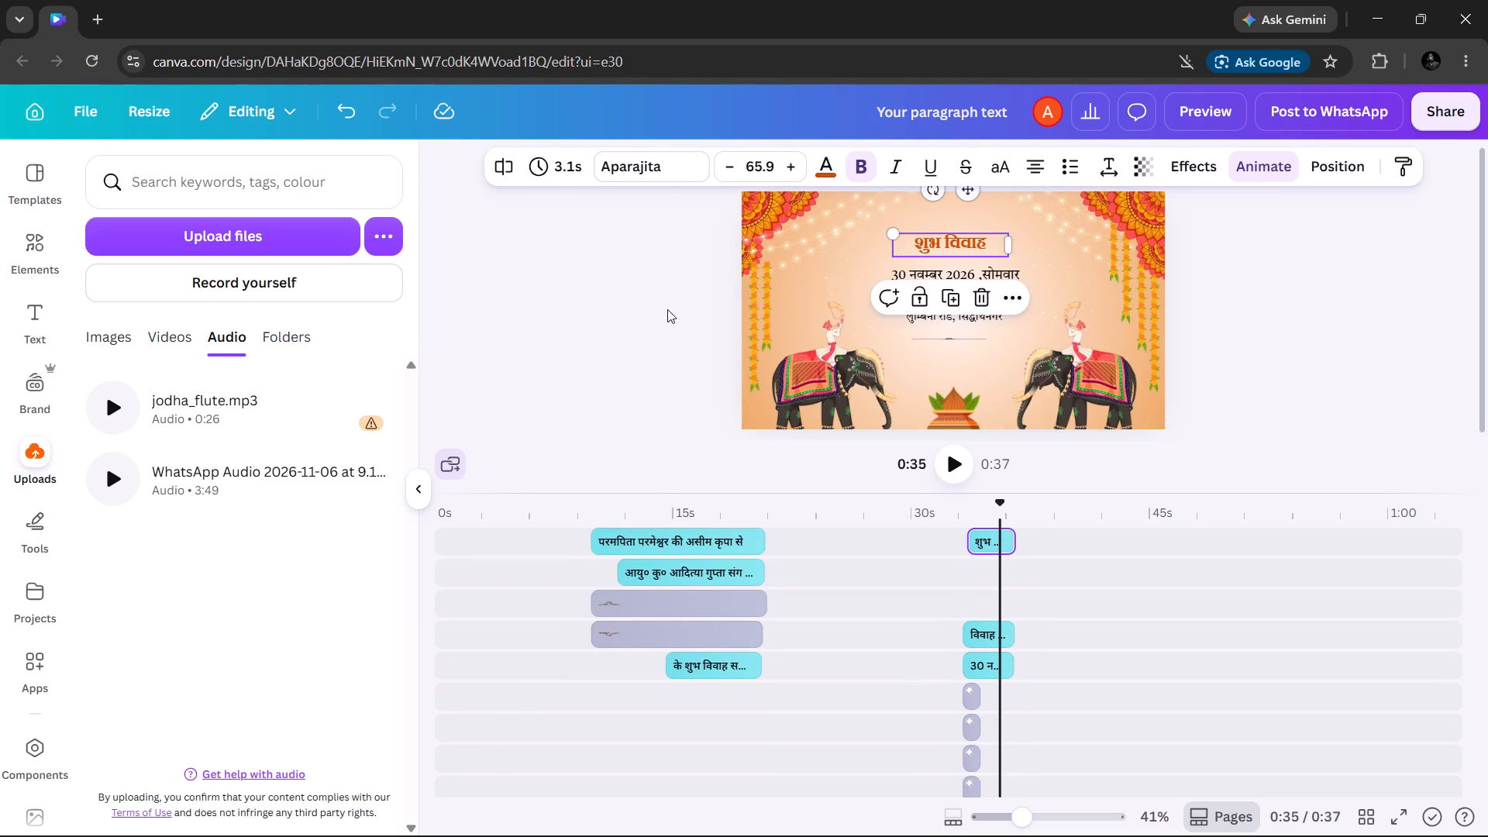
click(573, 313)
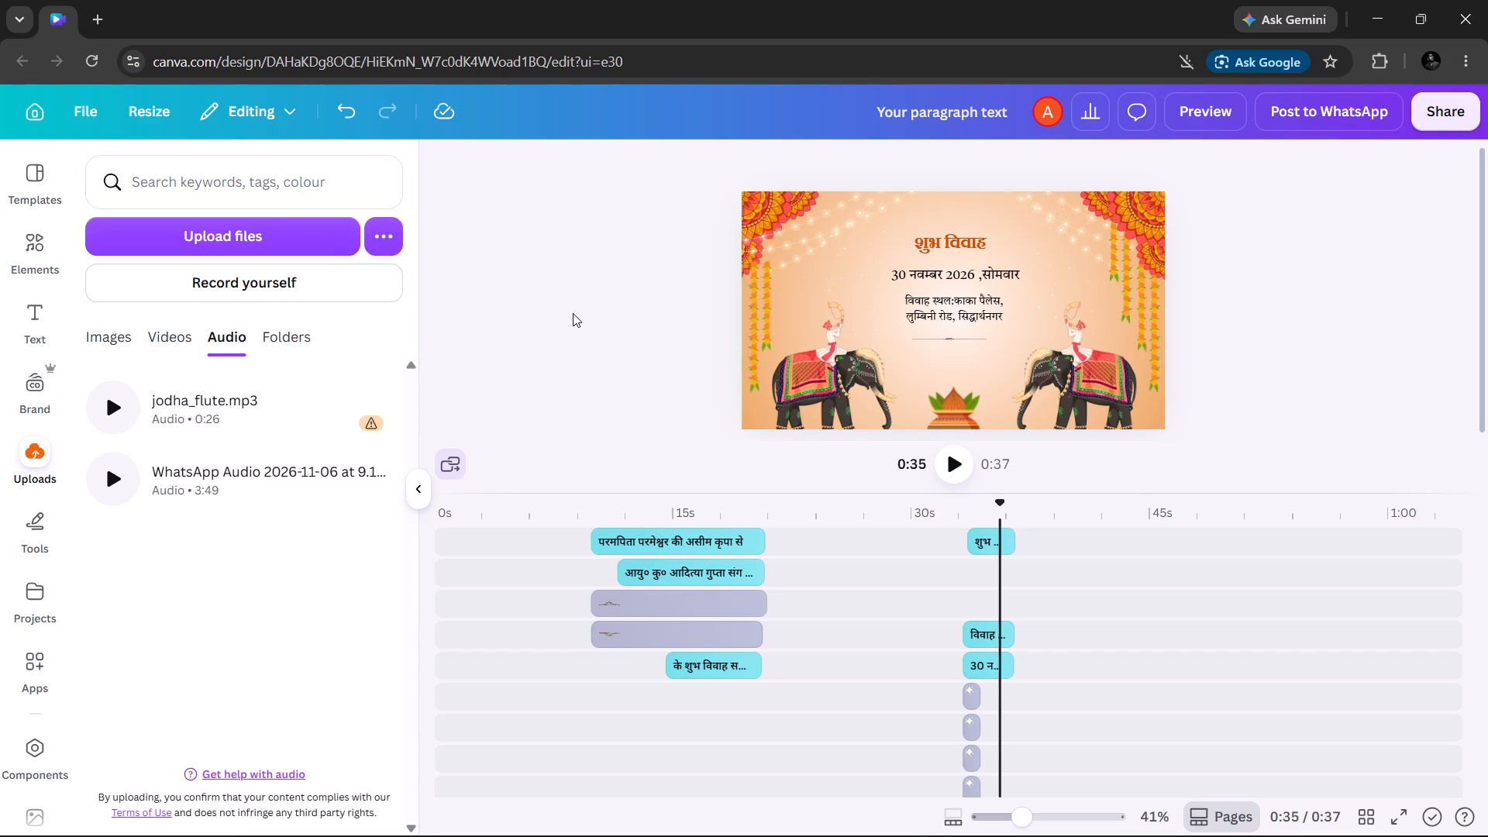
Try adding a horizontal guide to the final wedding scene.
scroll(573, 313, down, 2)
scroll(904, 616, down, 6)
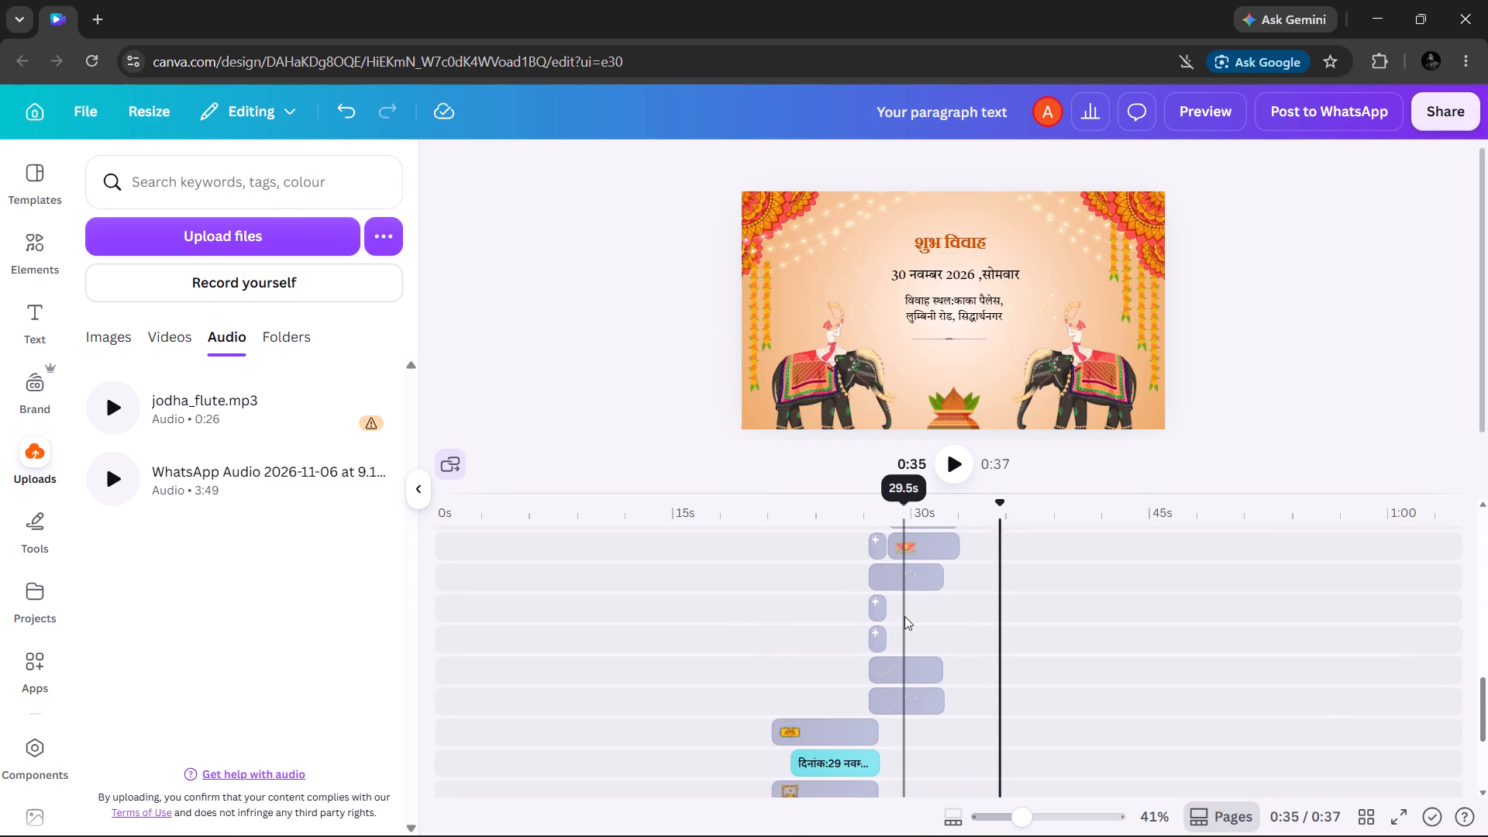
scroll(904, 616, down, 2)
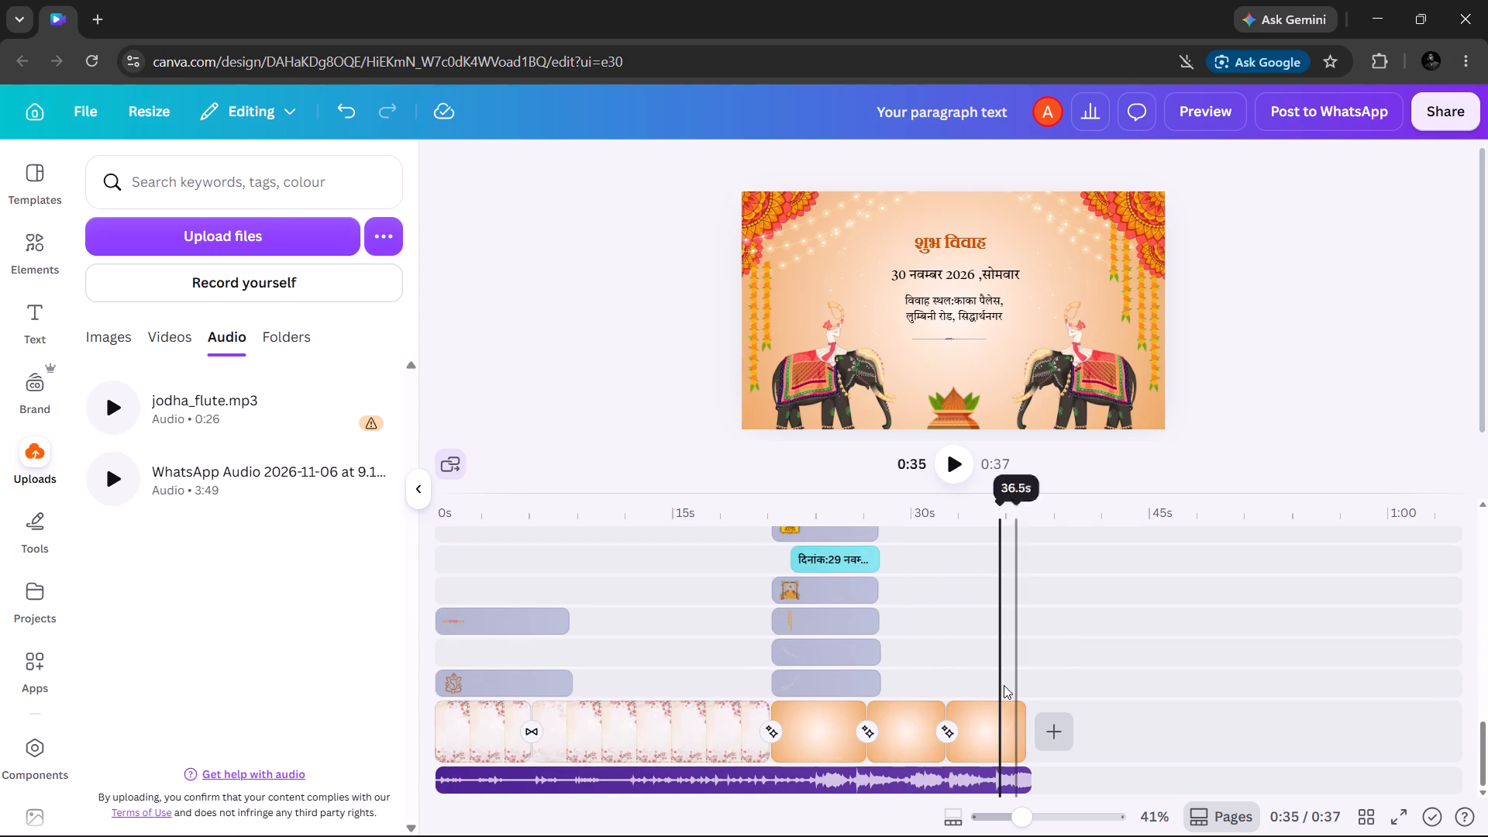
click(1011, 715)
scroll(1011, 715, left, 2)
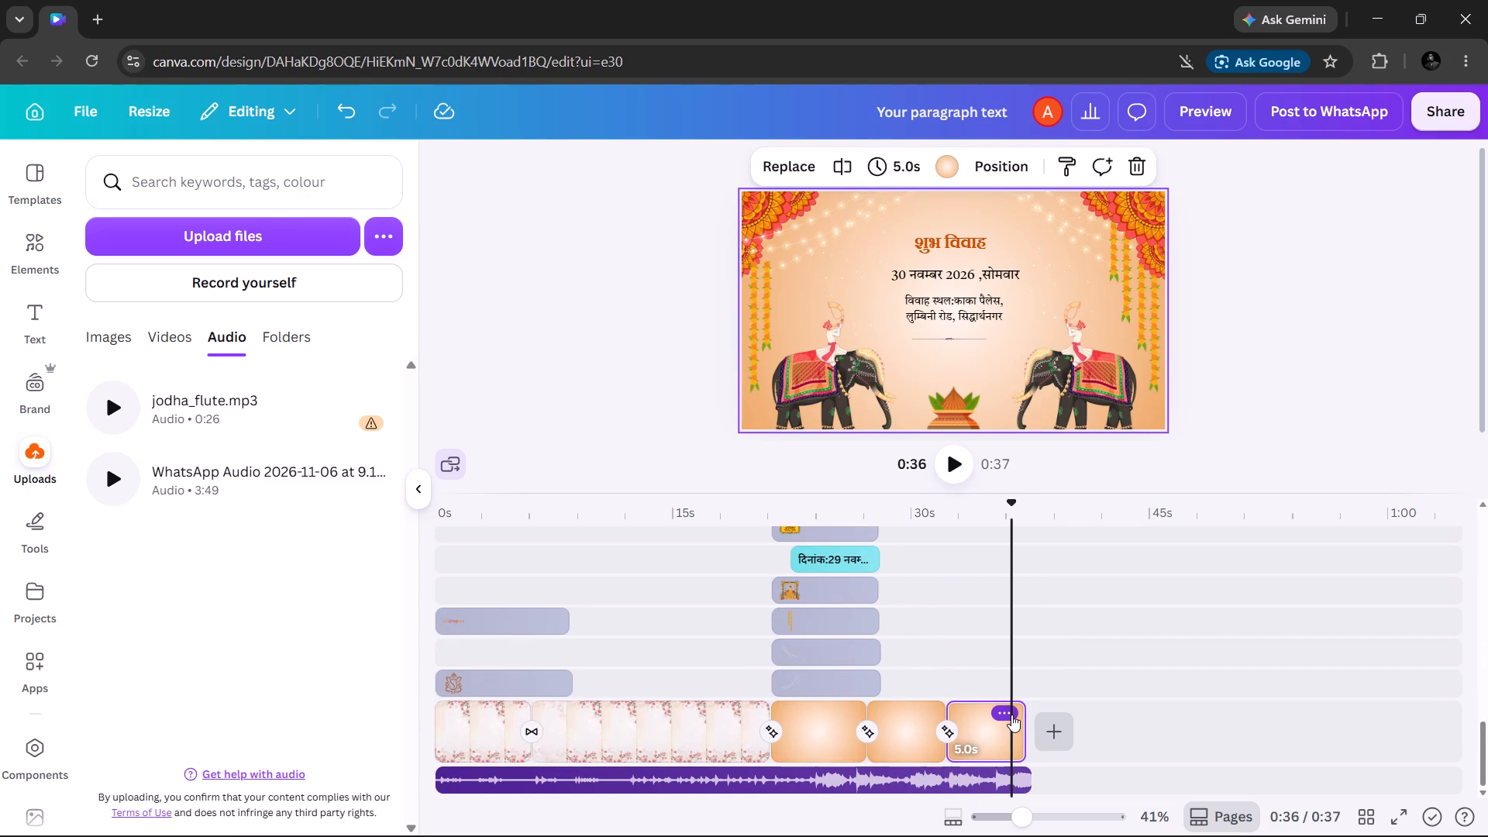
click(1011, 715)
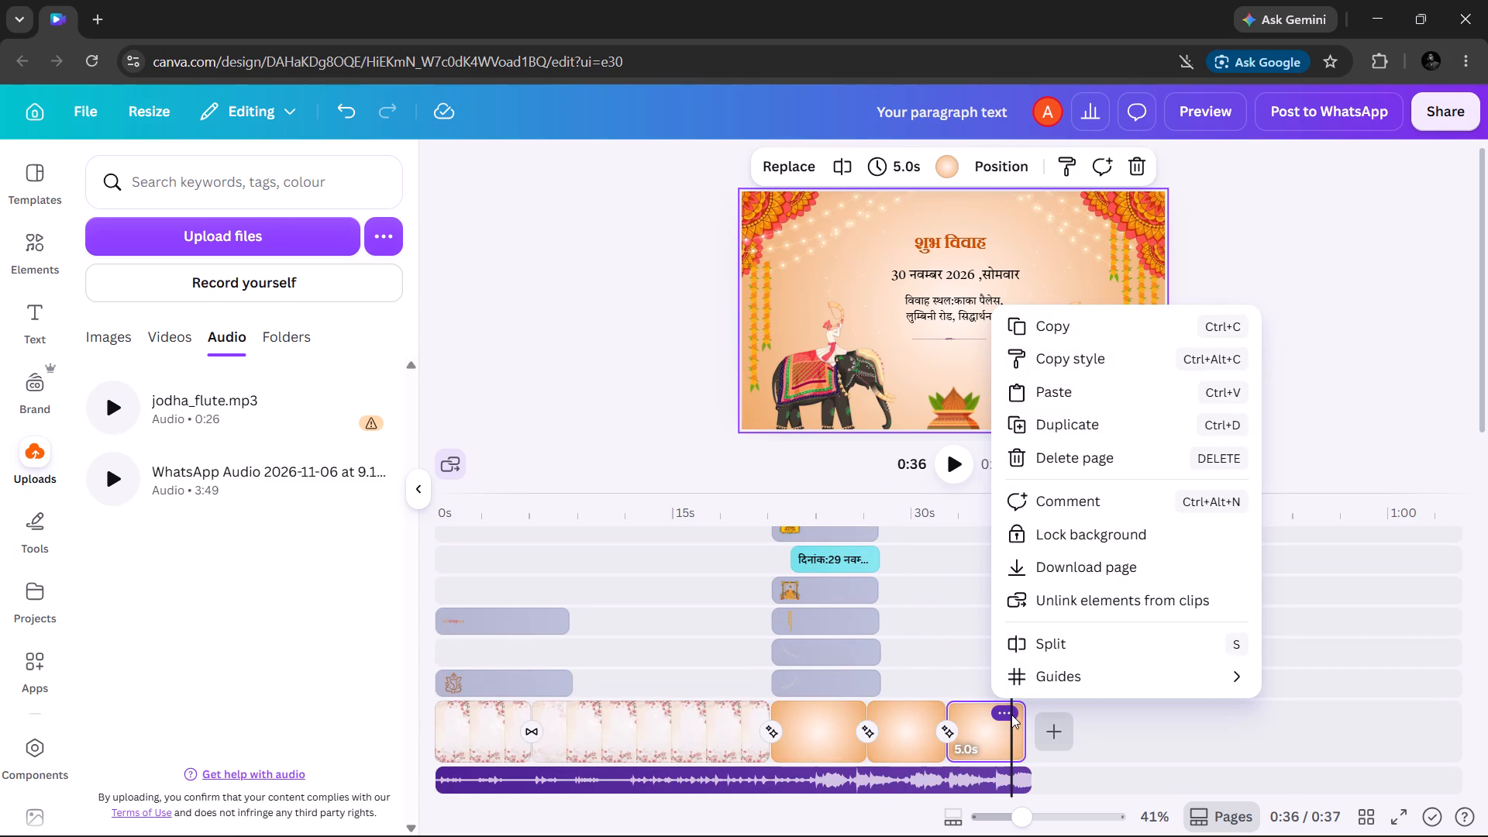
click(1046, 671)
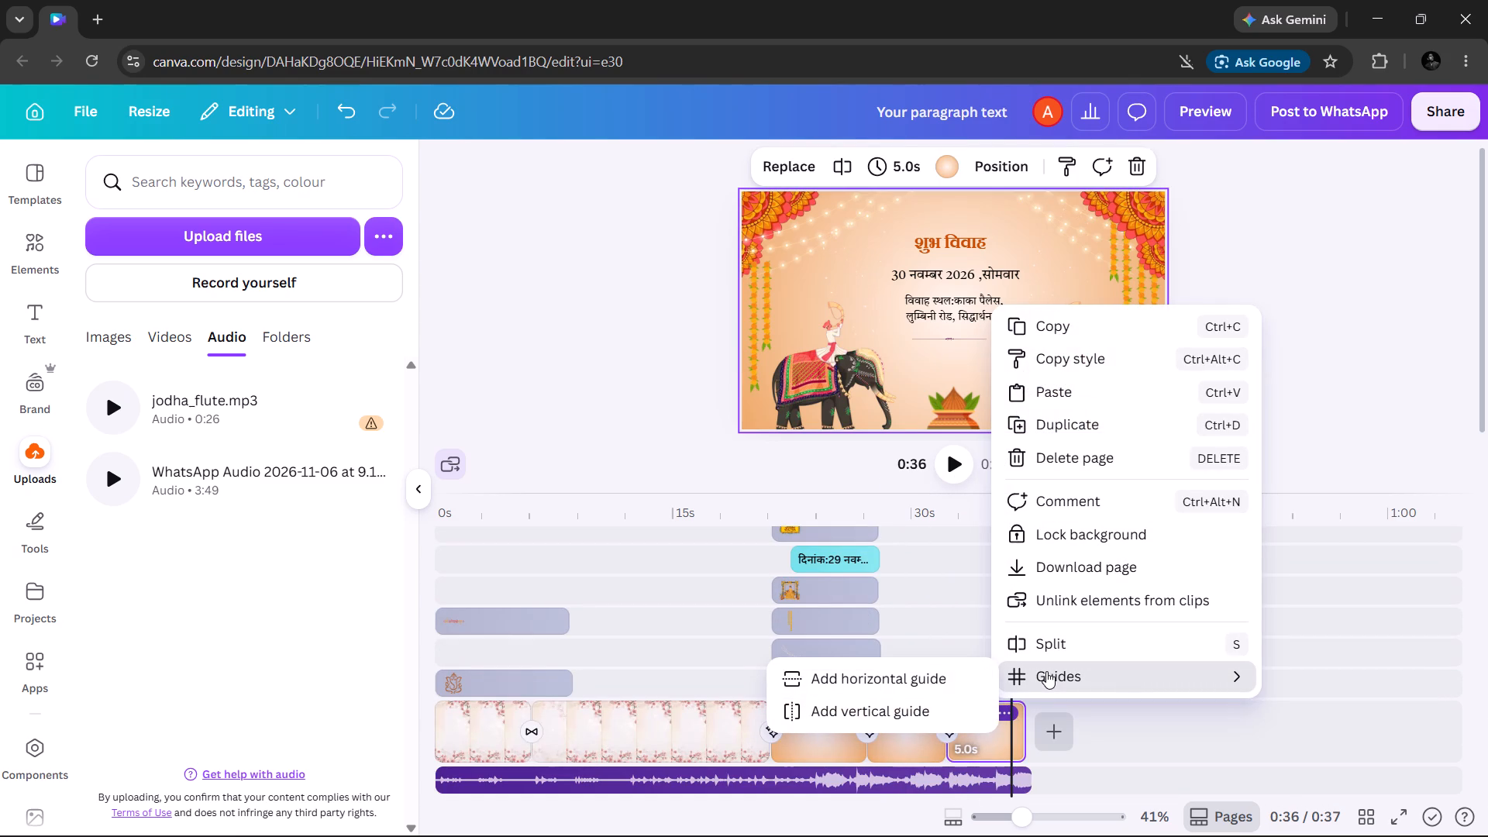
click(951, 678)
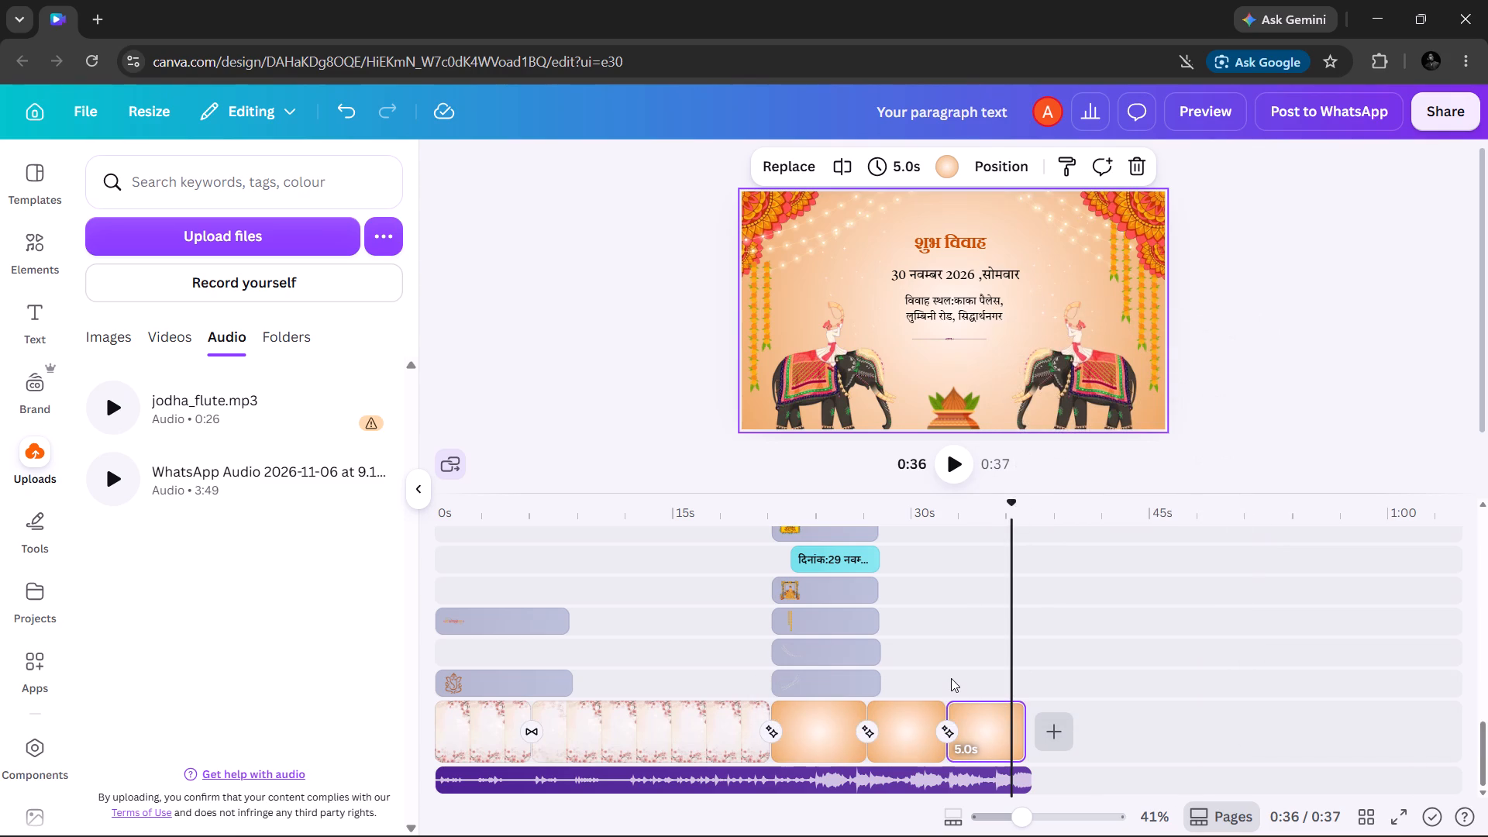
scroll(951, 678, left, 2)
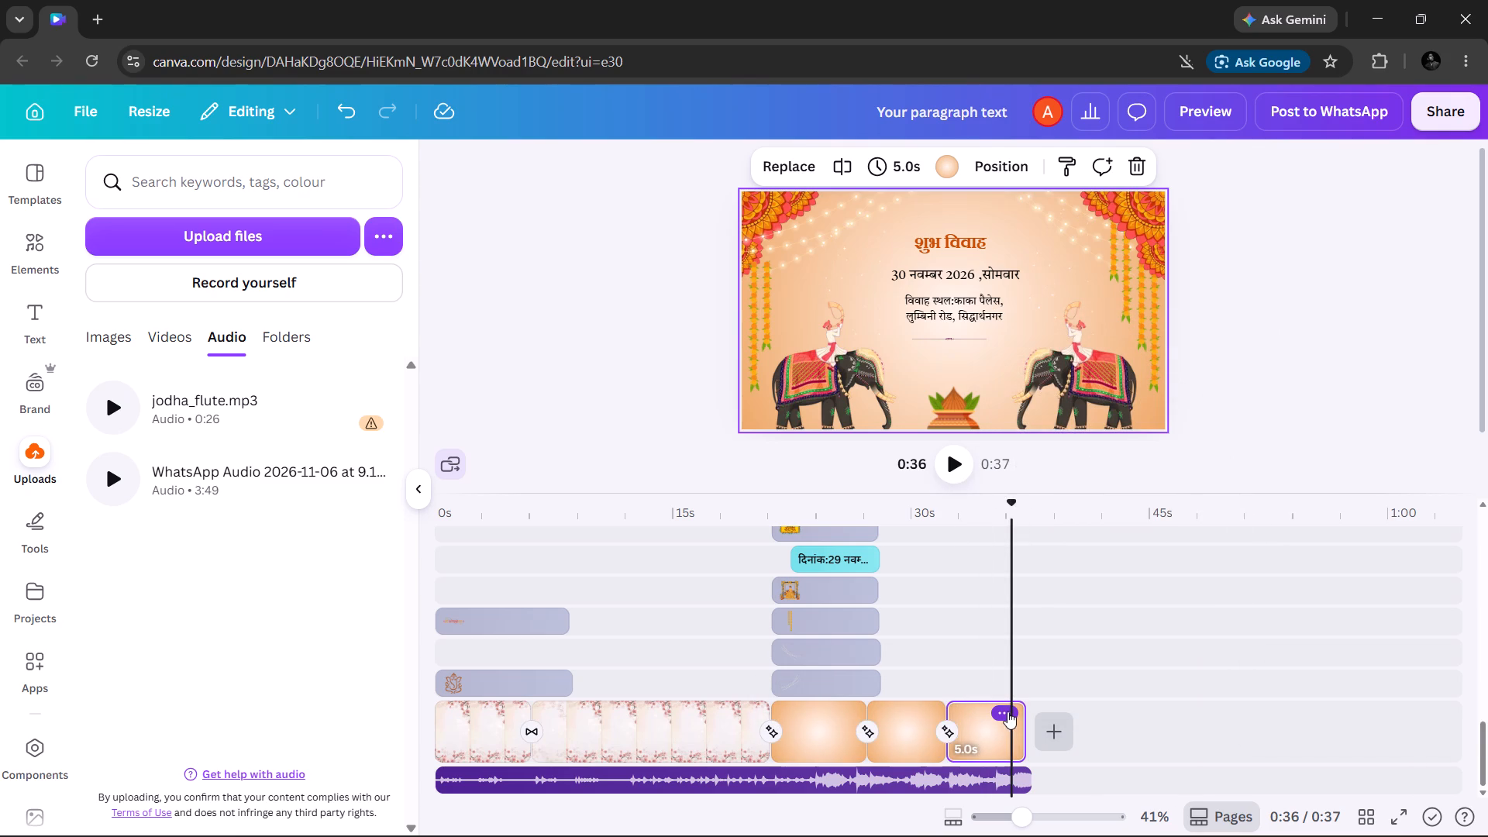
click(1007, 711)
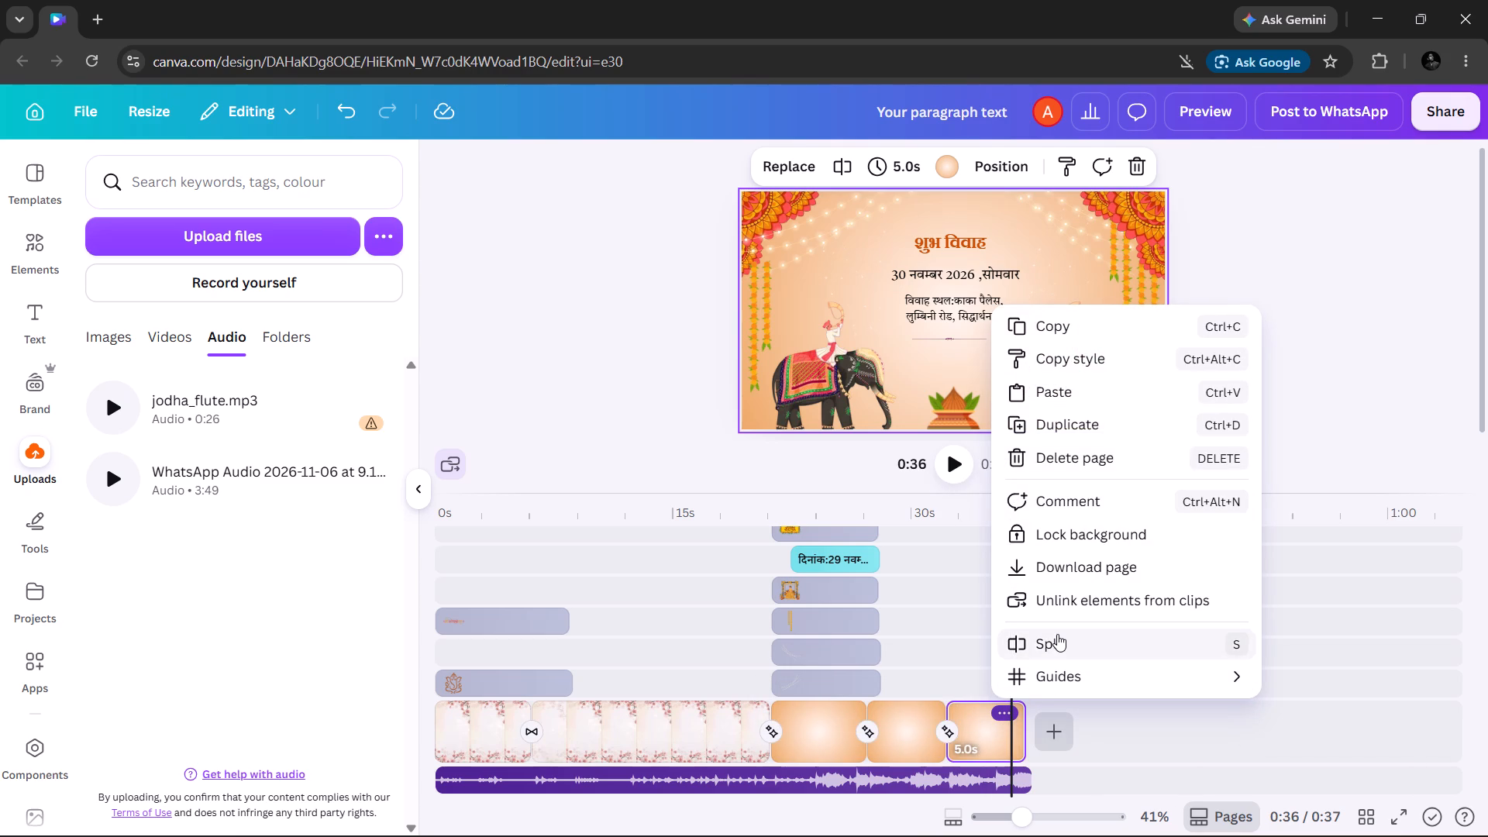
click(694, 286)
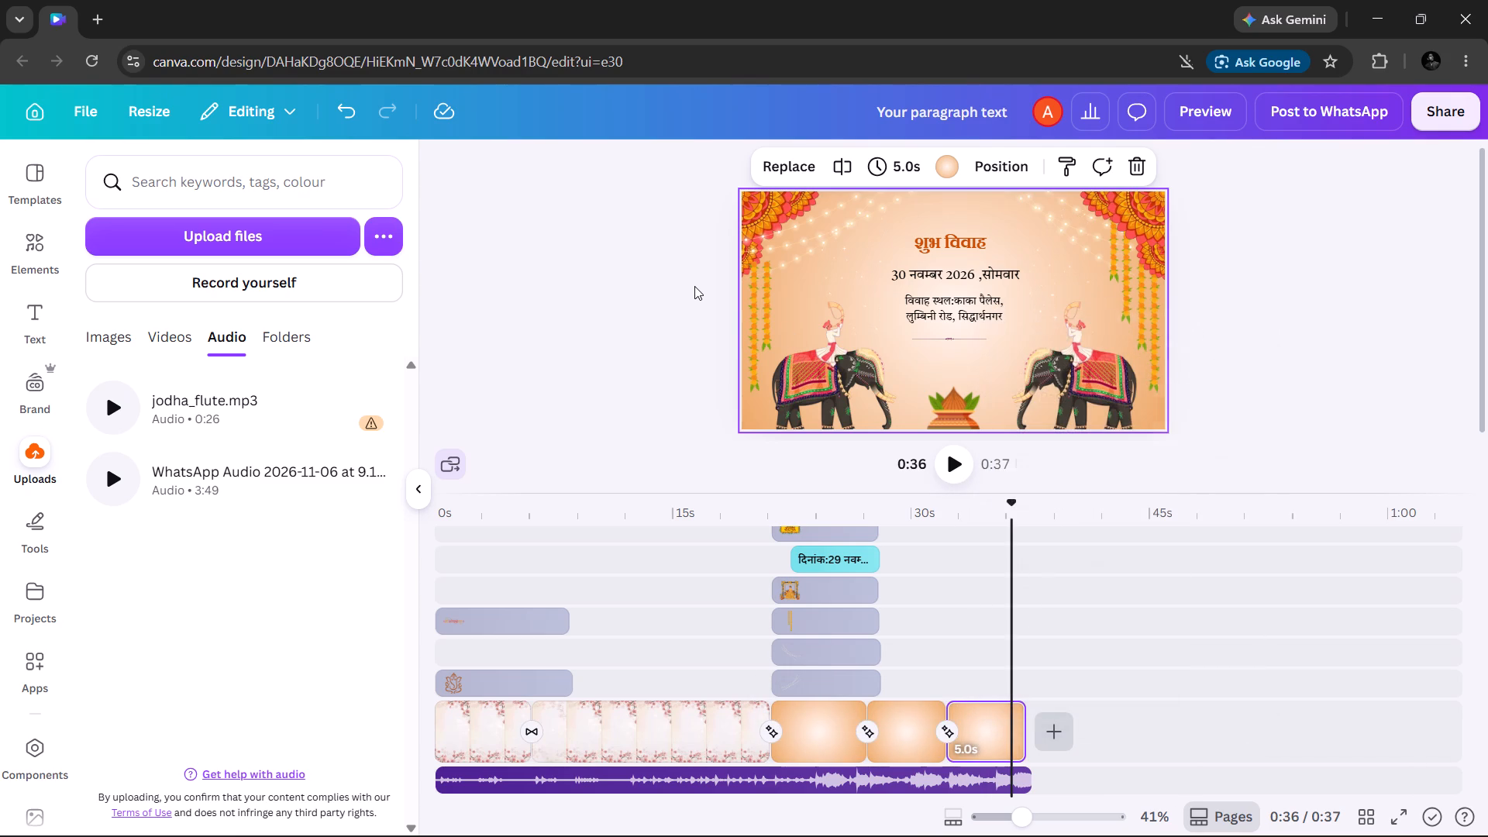
Play the opening Ganesha scene in a full-screen preview, muting and restoring its sound, and return to editing.
scroll(968, 590, left, 4)
click(975, 785)
scroll(975, 785, left, 1)
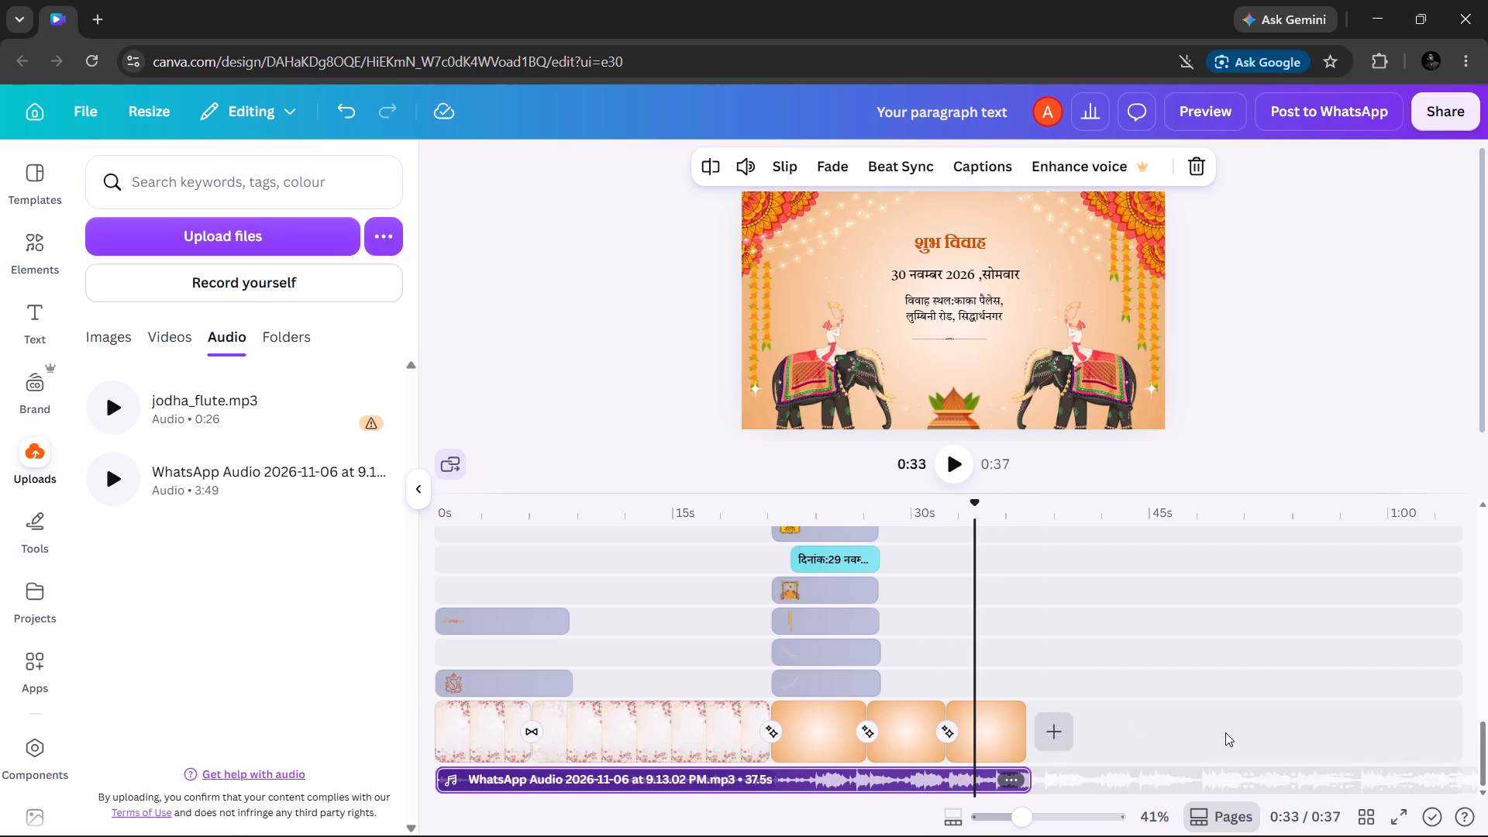
click(1391, 811)
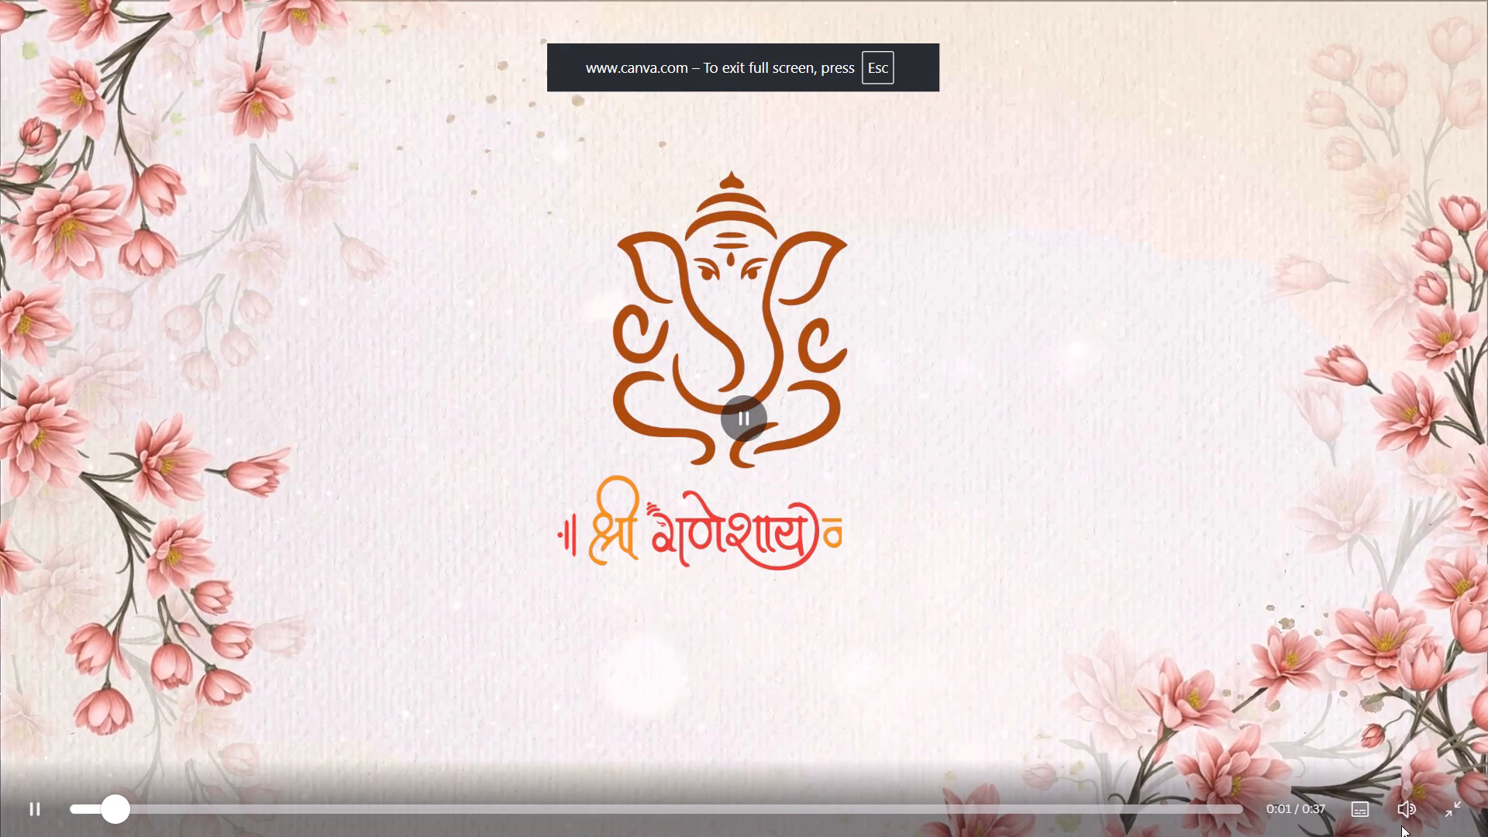
click(1397, 804)
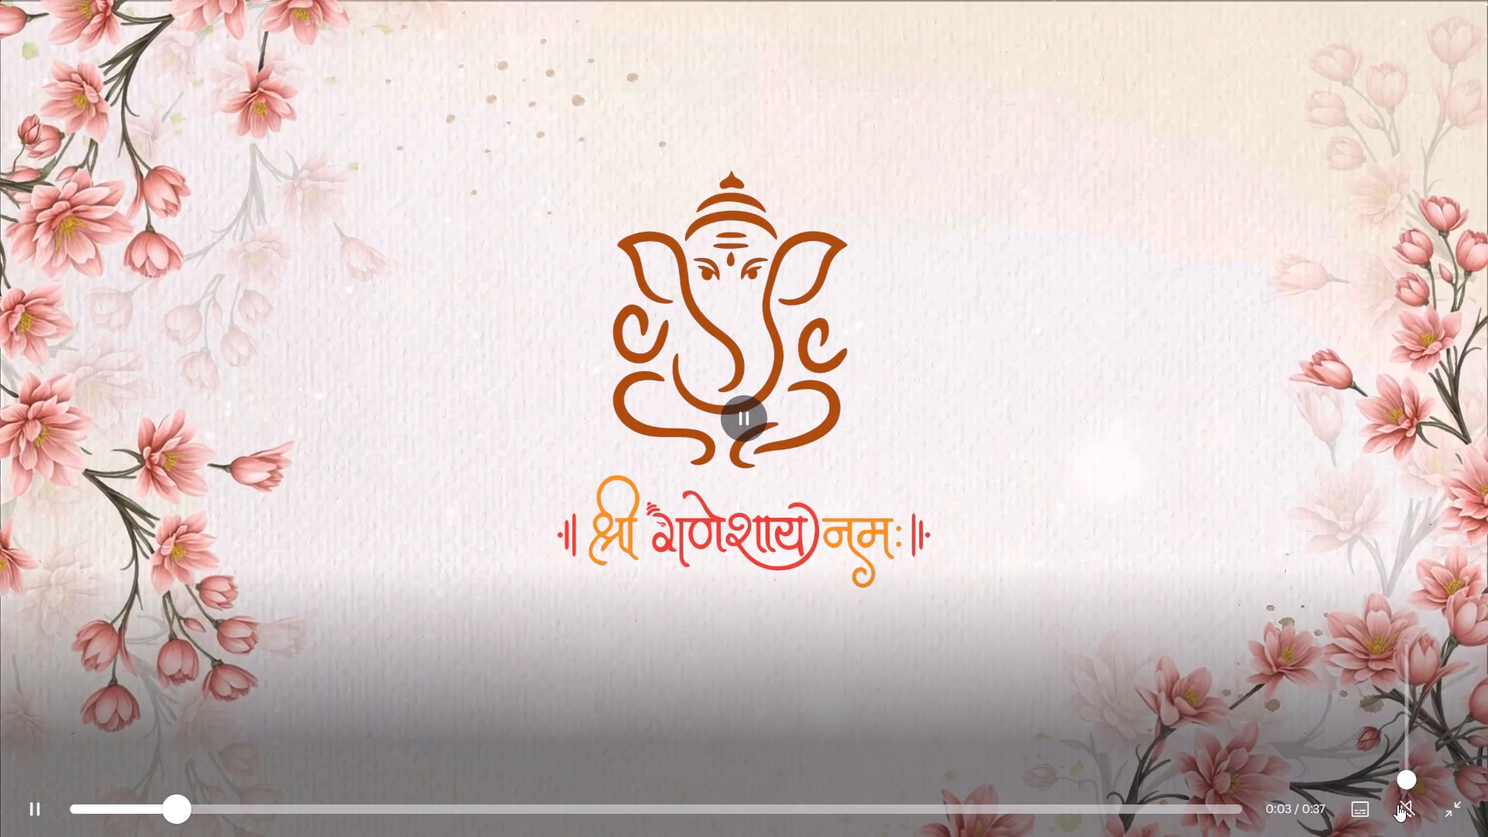
key(space)
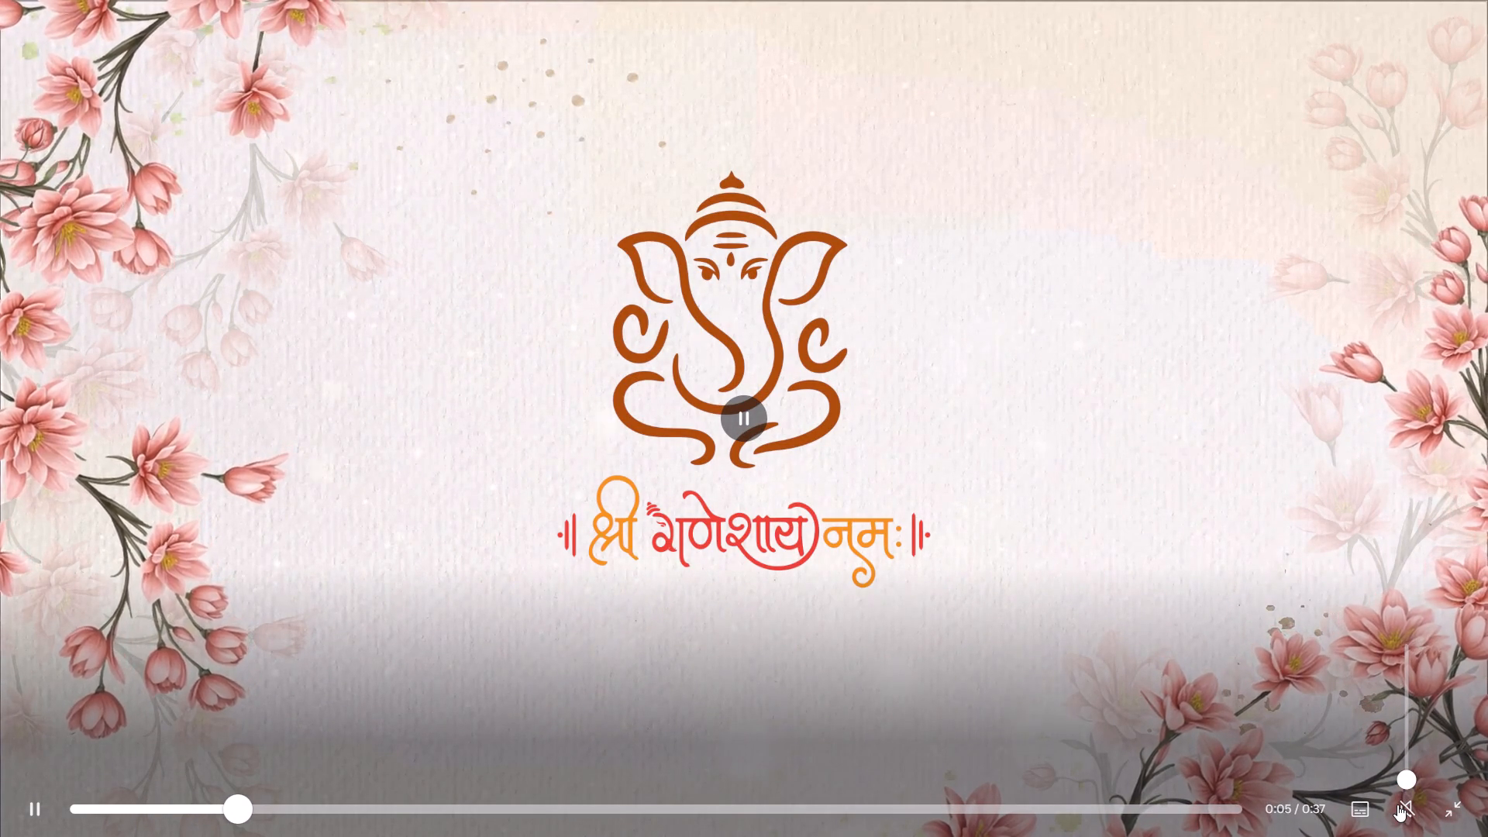
click(1404, 711)
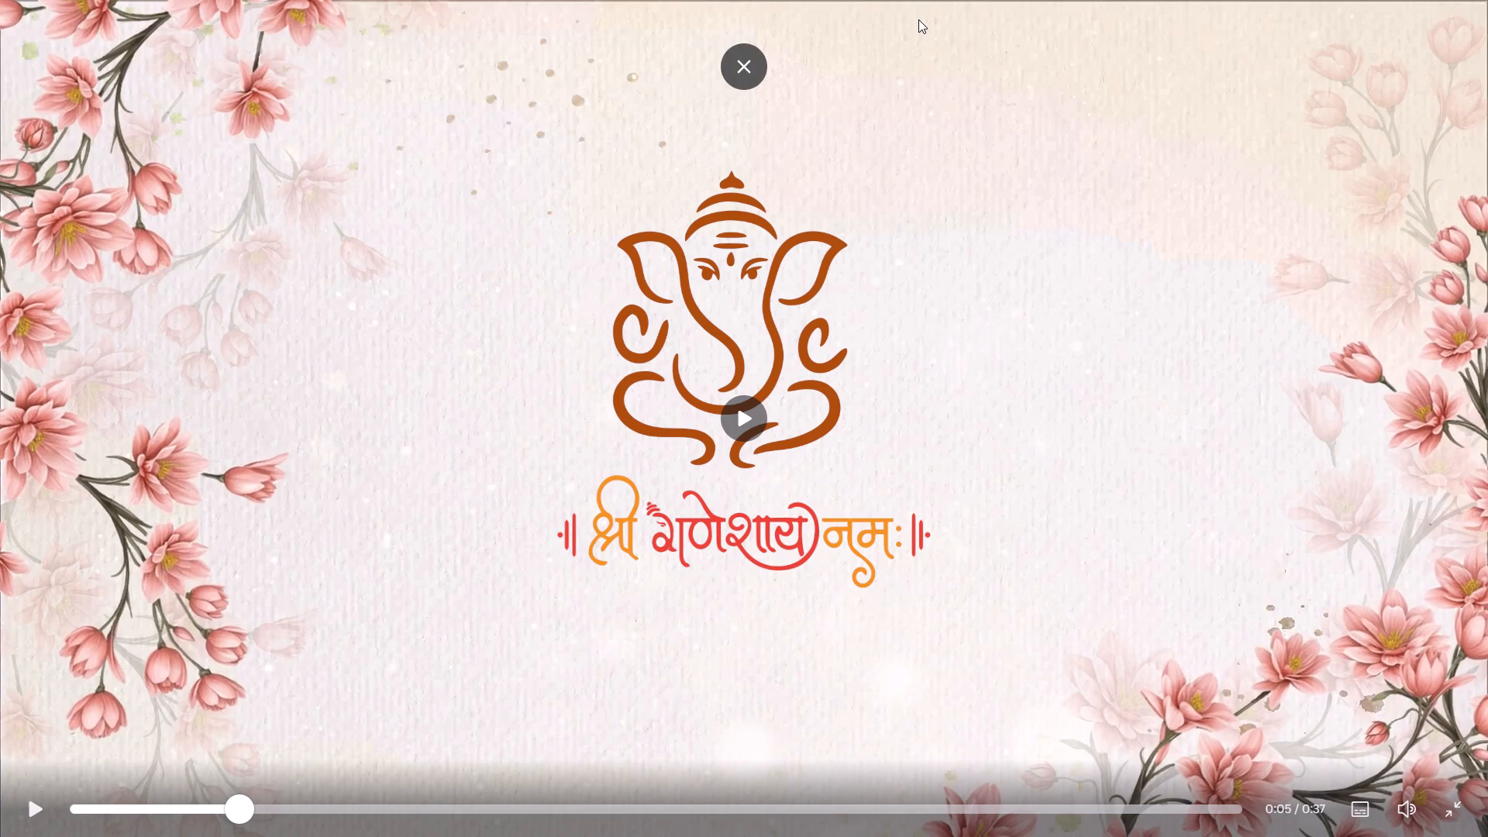
key(Escape)
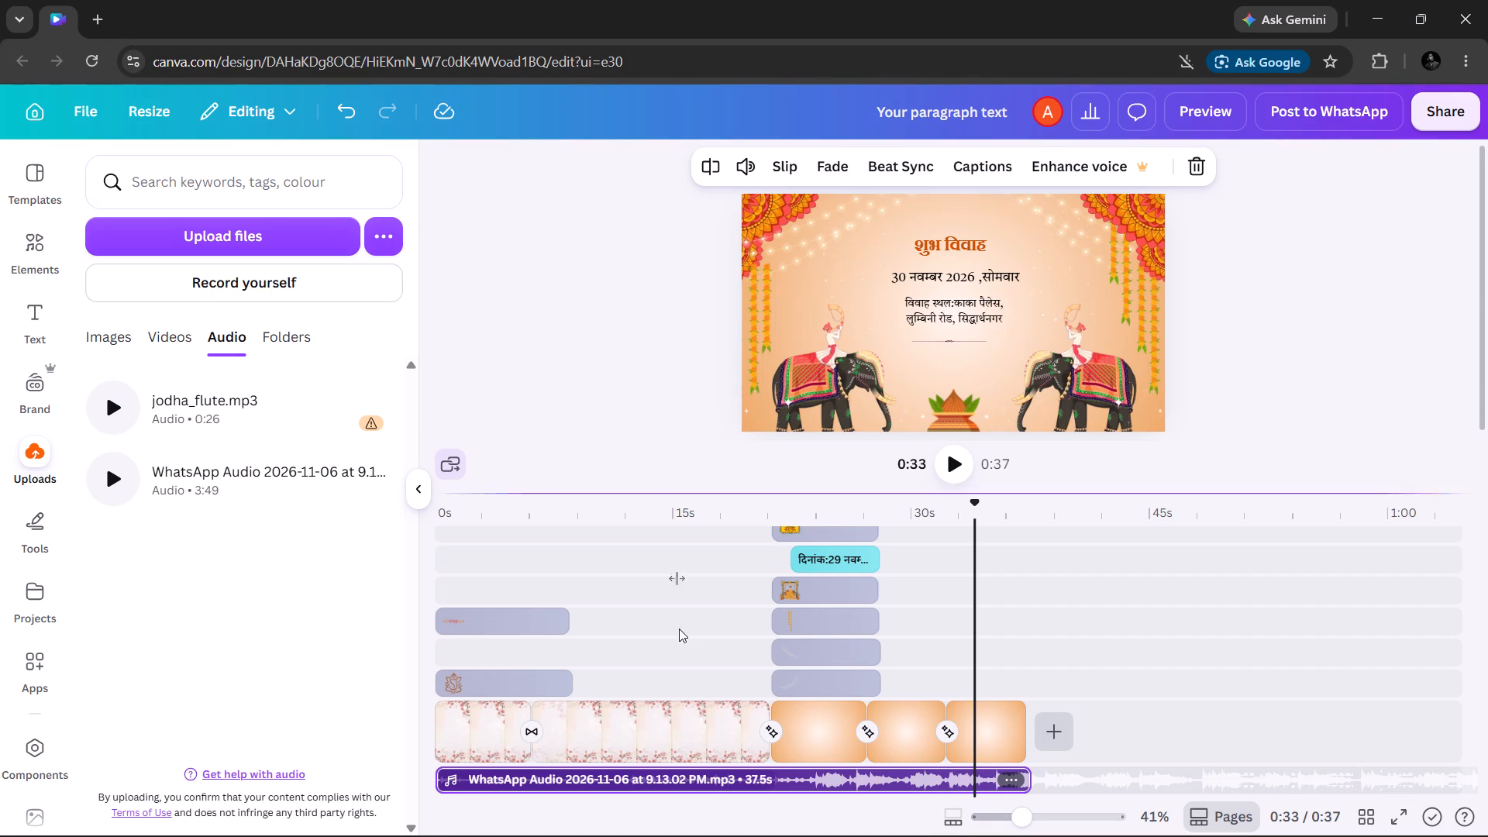
Split the opening scene's Ganesha graphic on the timeline at 5.5 s.
scroll(633, 666, right, 5)
scroll(633, 666, left, 1)
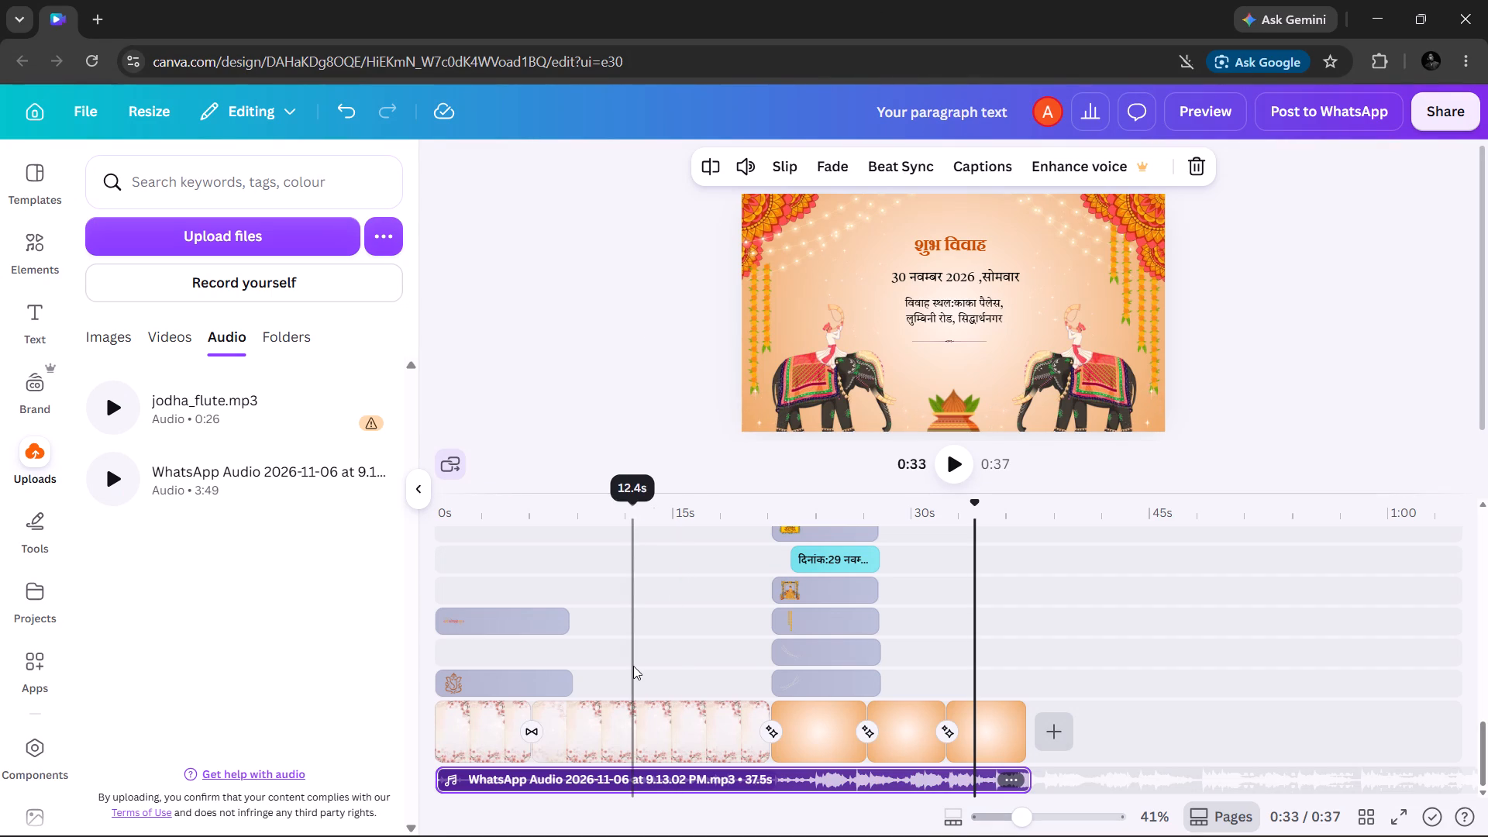
scroll(633, 666, right, 3)
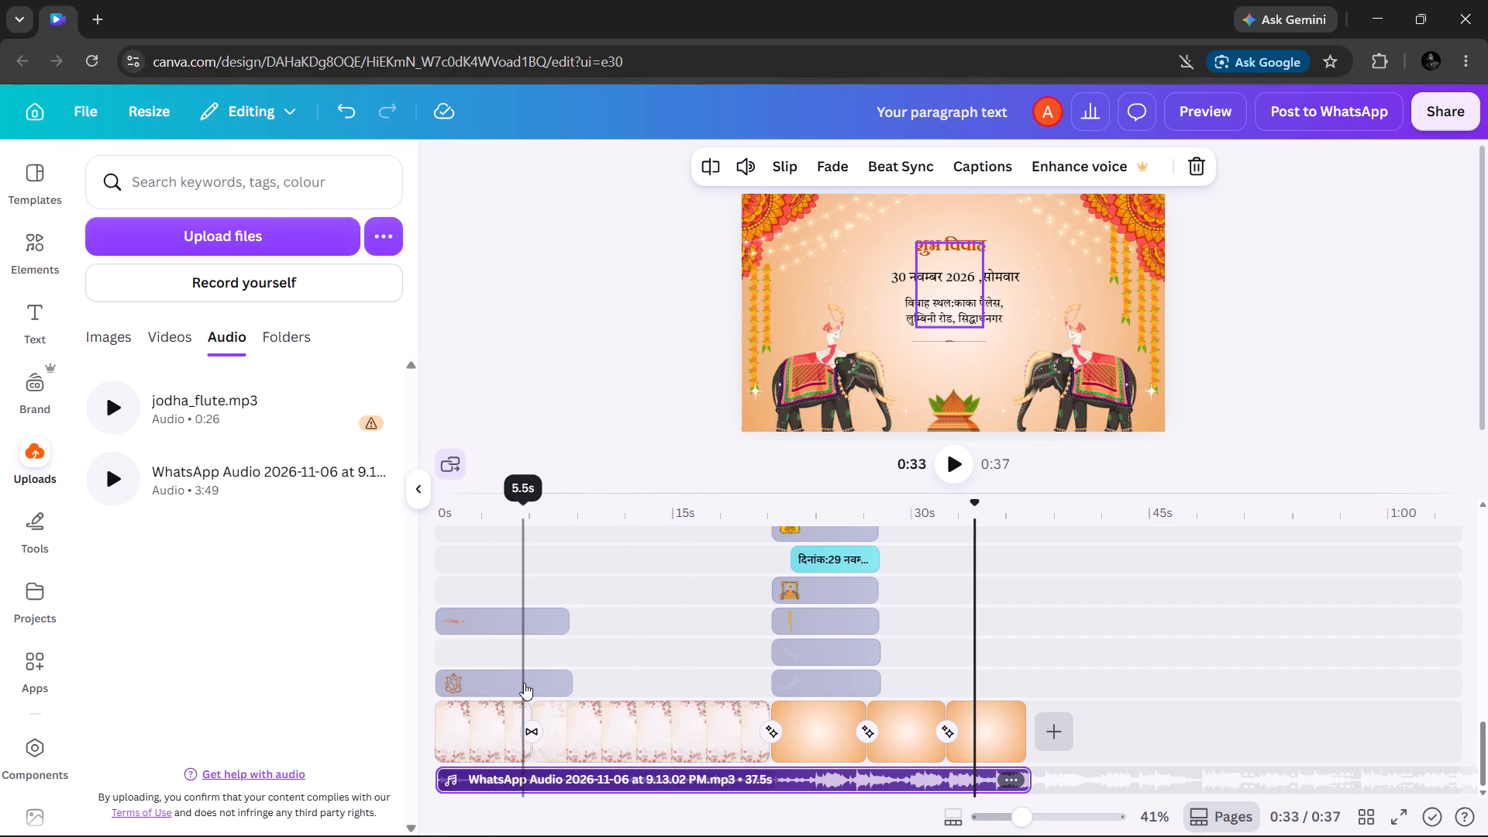
click(524, 683)
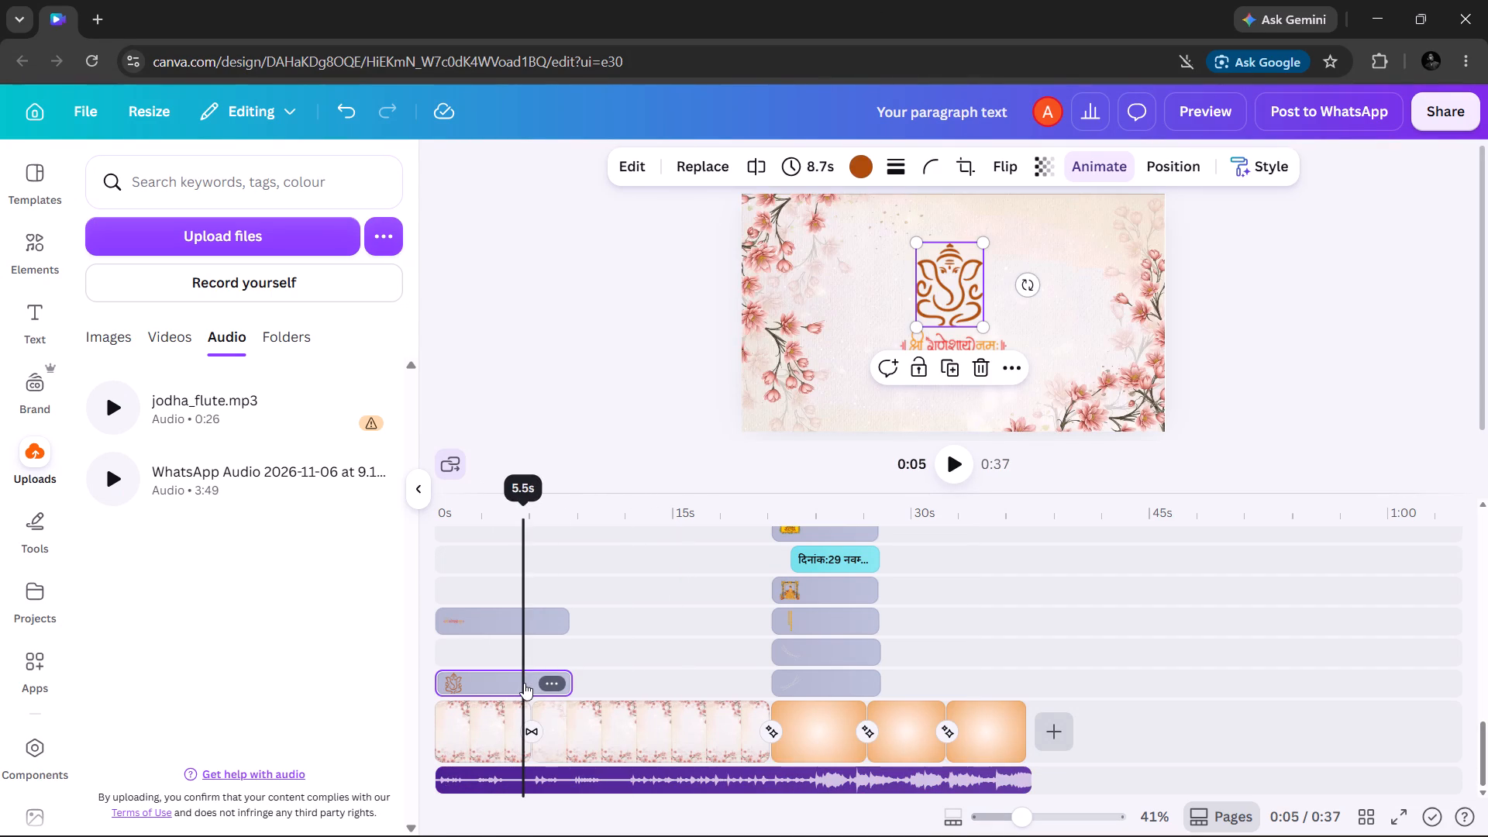
right_click(524, 683)
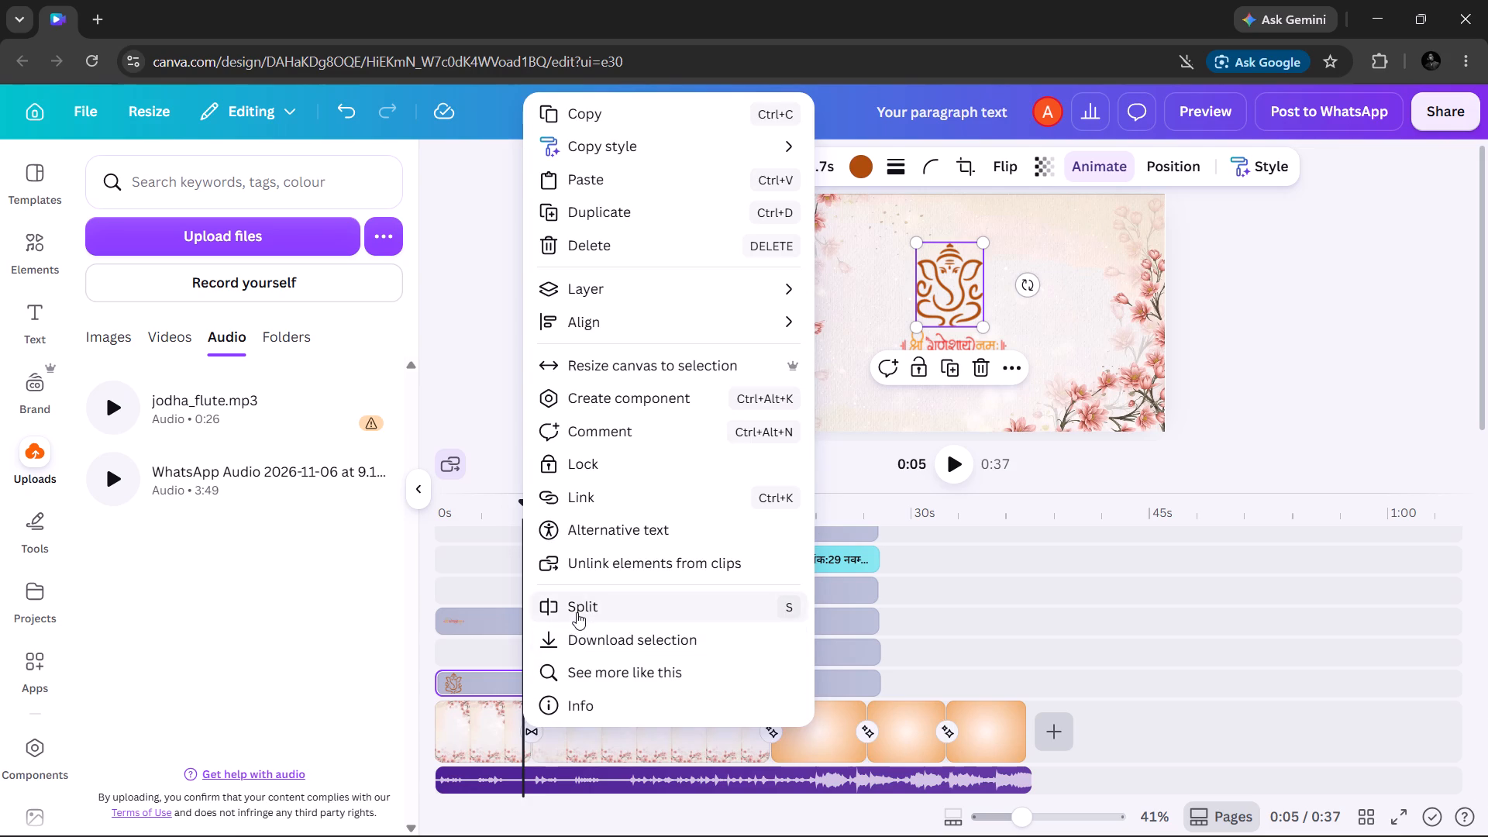
click(577, 612)
Split the श्री गणेशाय नमः title graphic at 5.6 s and delete its second part.
click(536, 621)
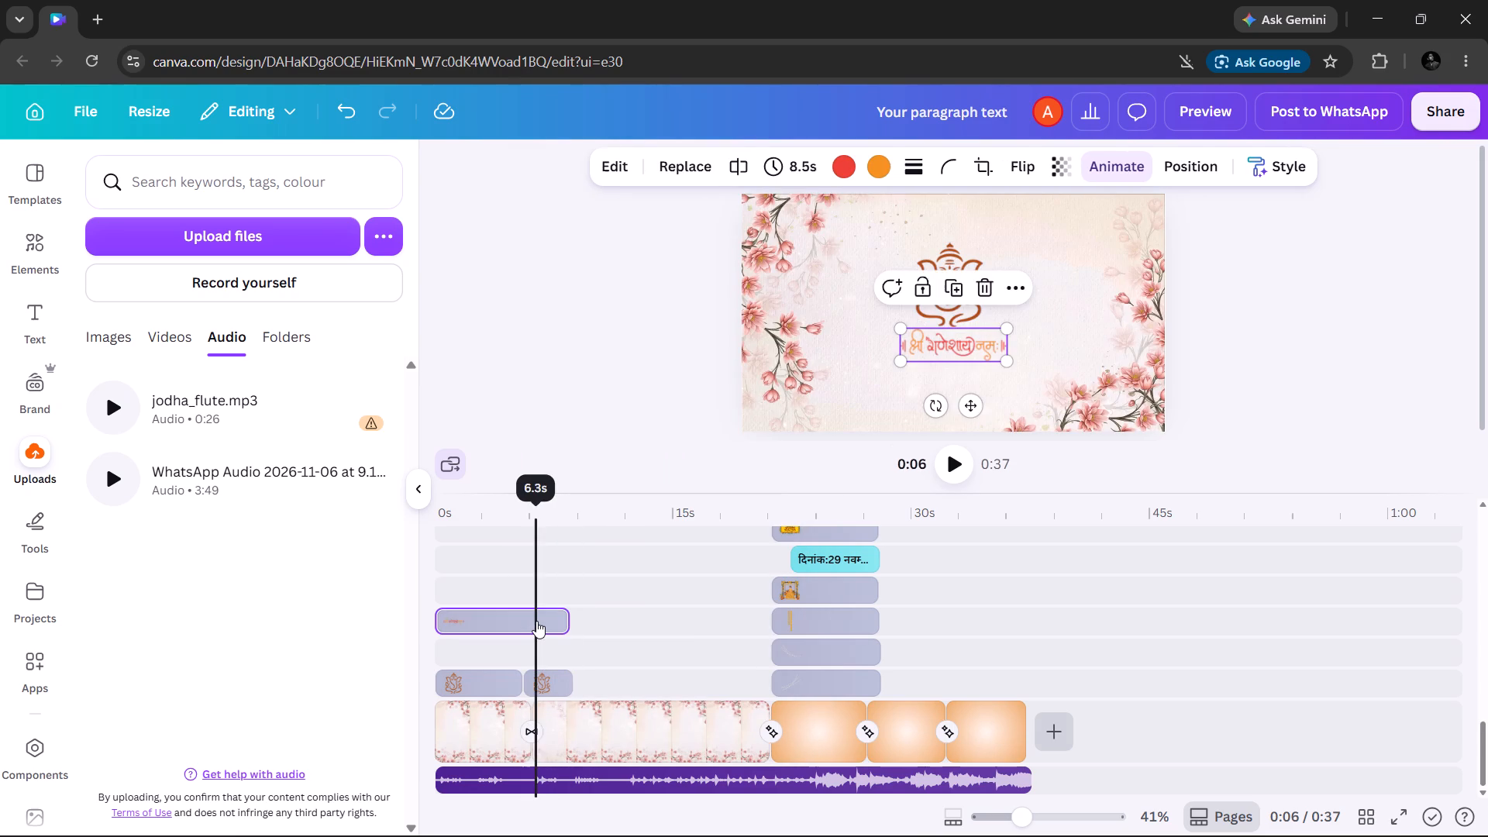
click(525, 618)
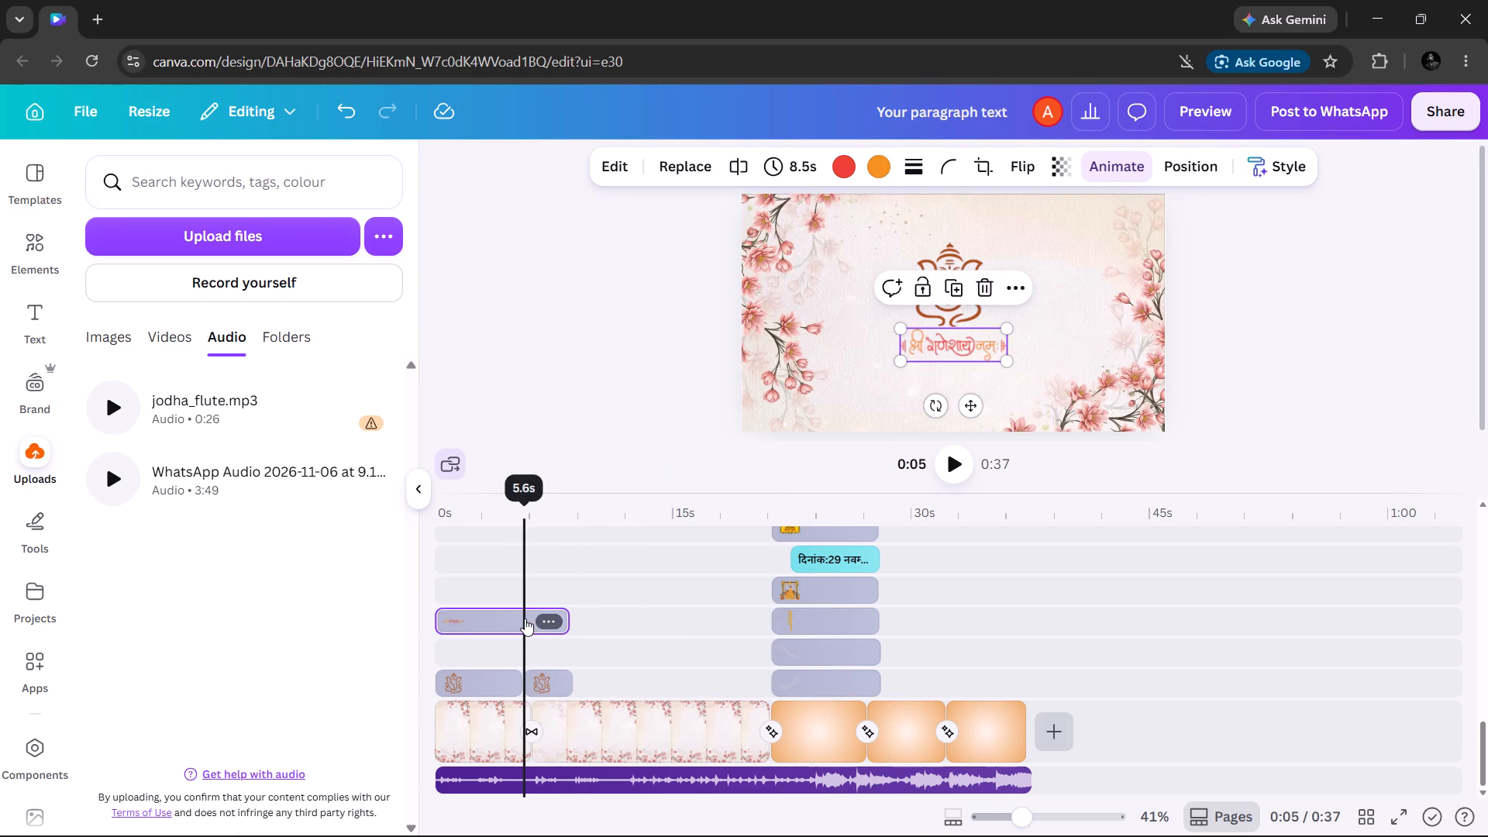
right_click(525, 618)
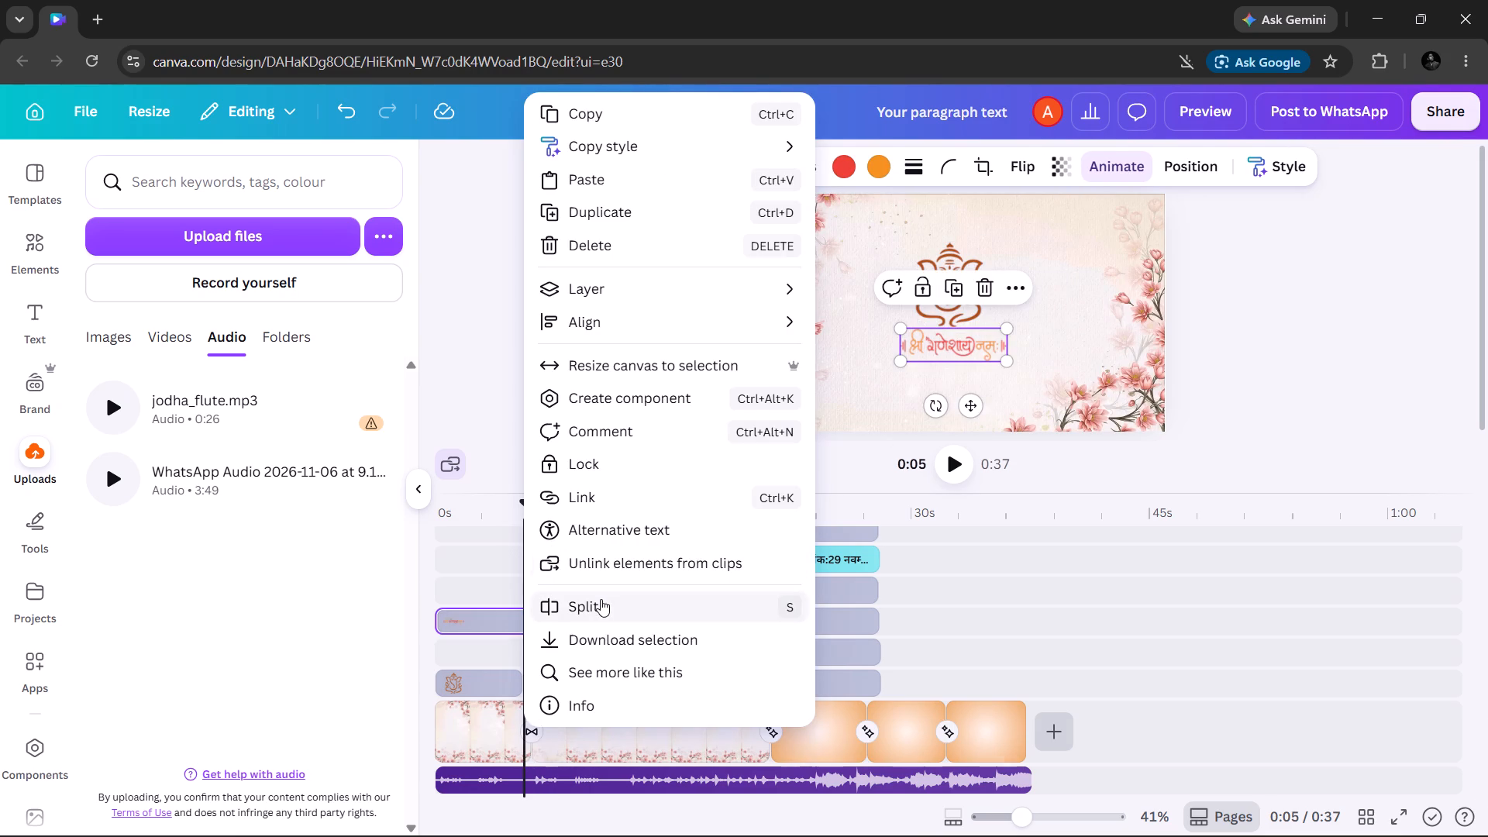
click(601, 599)
click(559, 618)
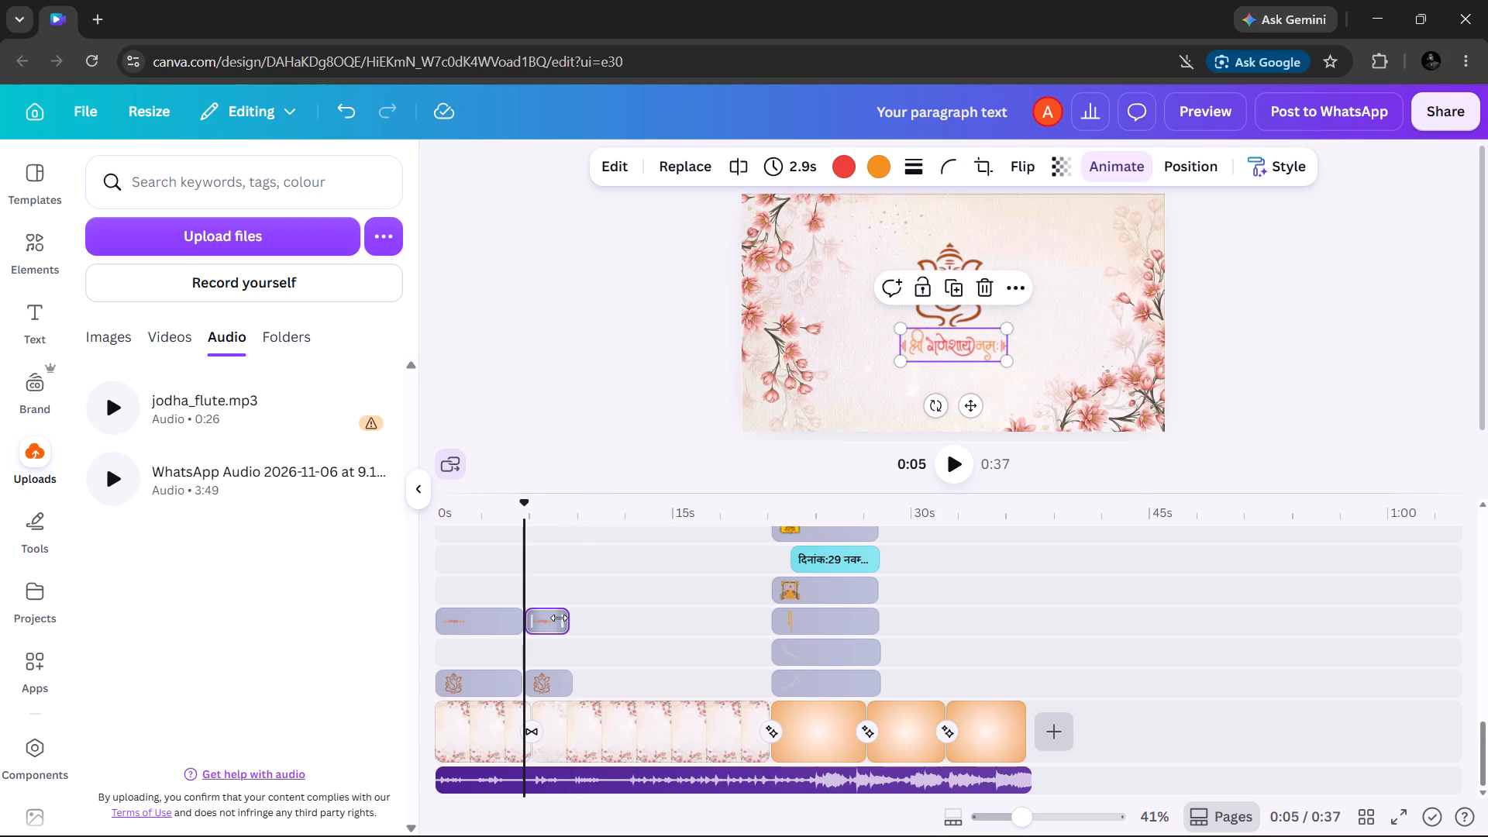
key(Delete)
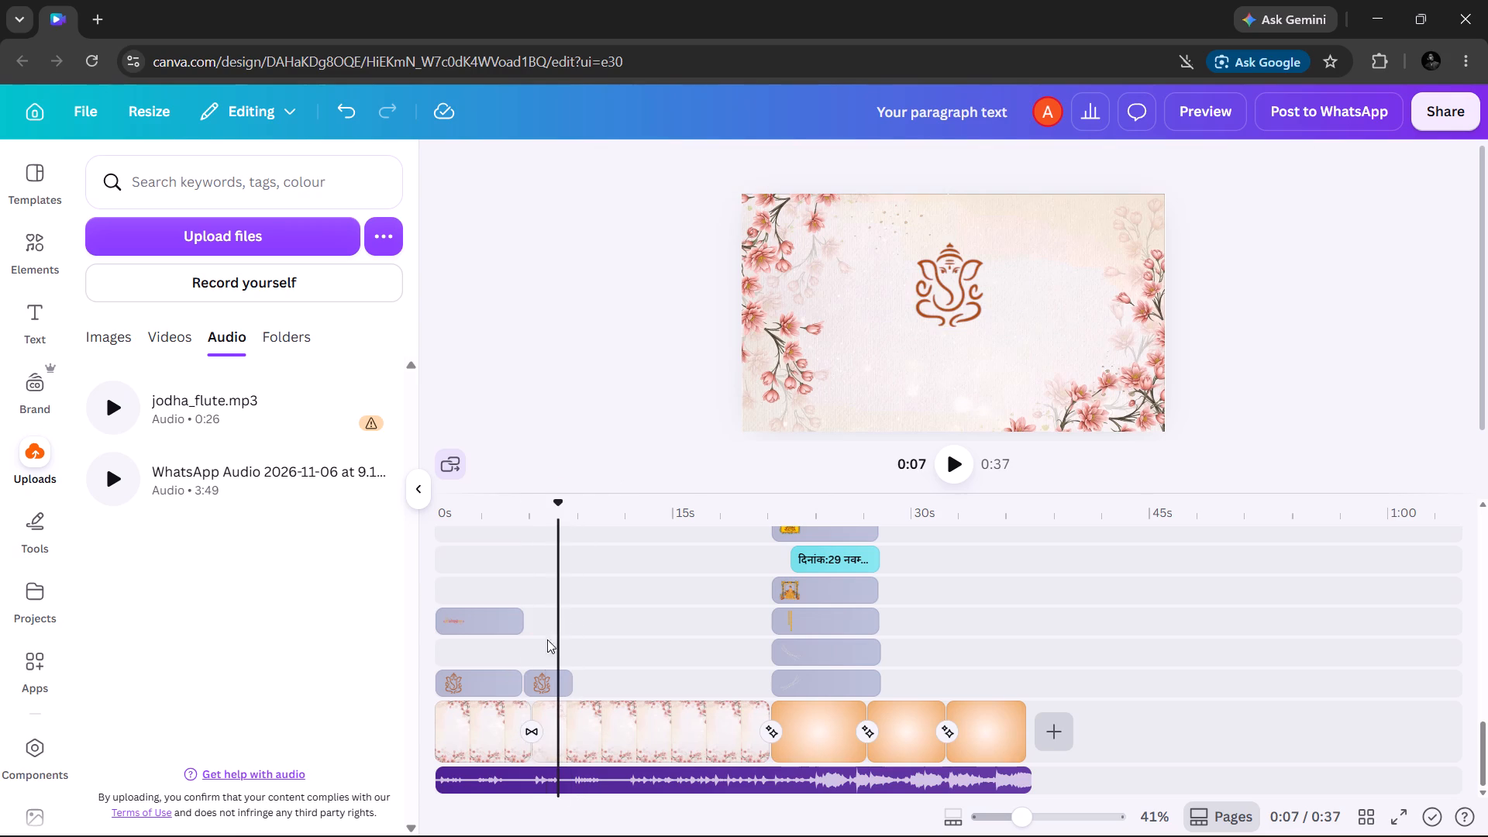
Delete the second part of the split Ganesha graphic.
click(545, 672)
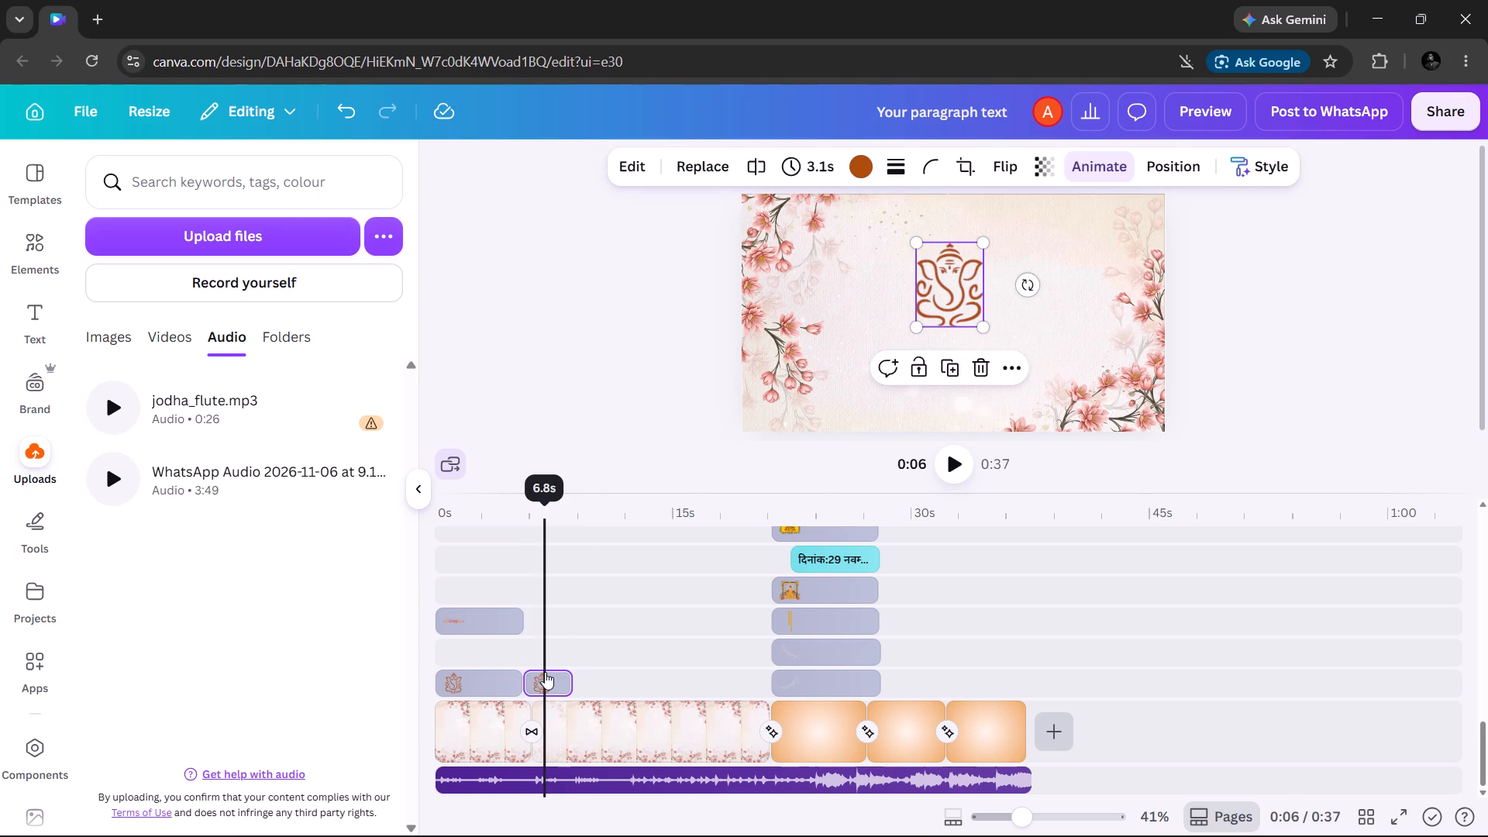
key(Delete)
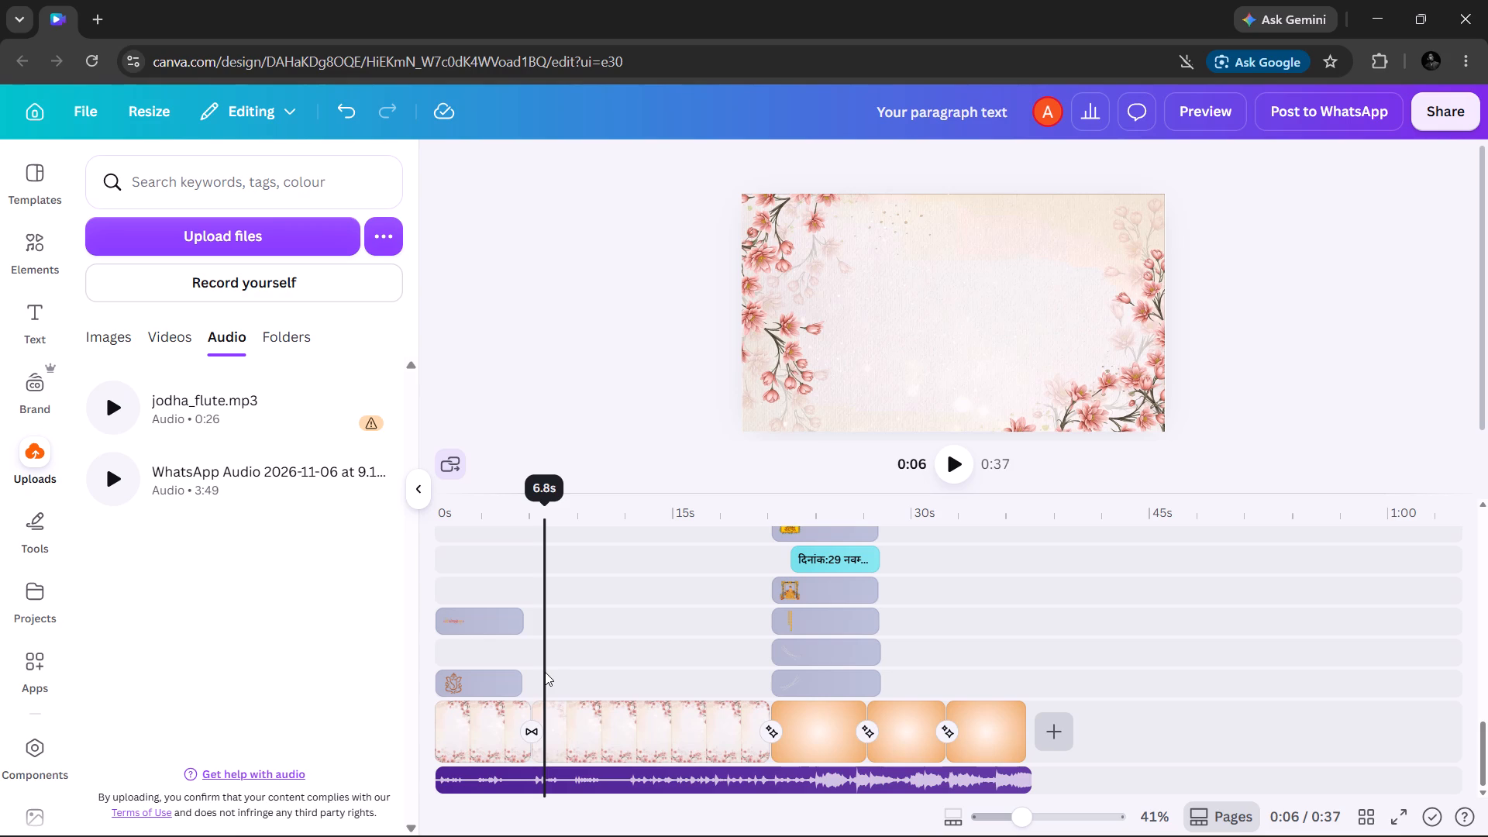
Apply the Breathe animation to the Ganesha graphic in the opening scene.
click(450, 587)
scroll(450, 587, right, 2)
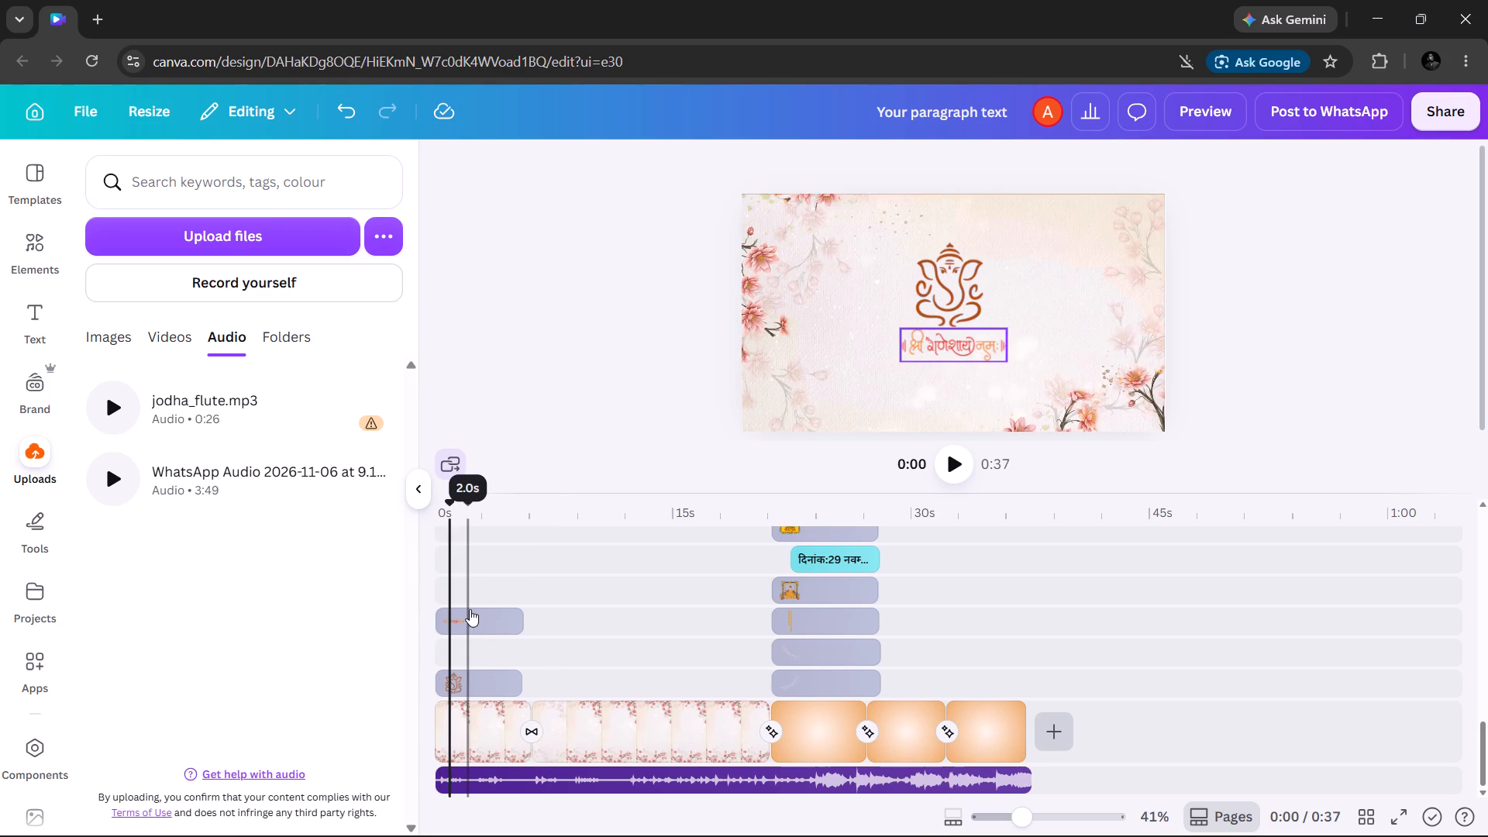
click(470, 609)
click(470, 609)
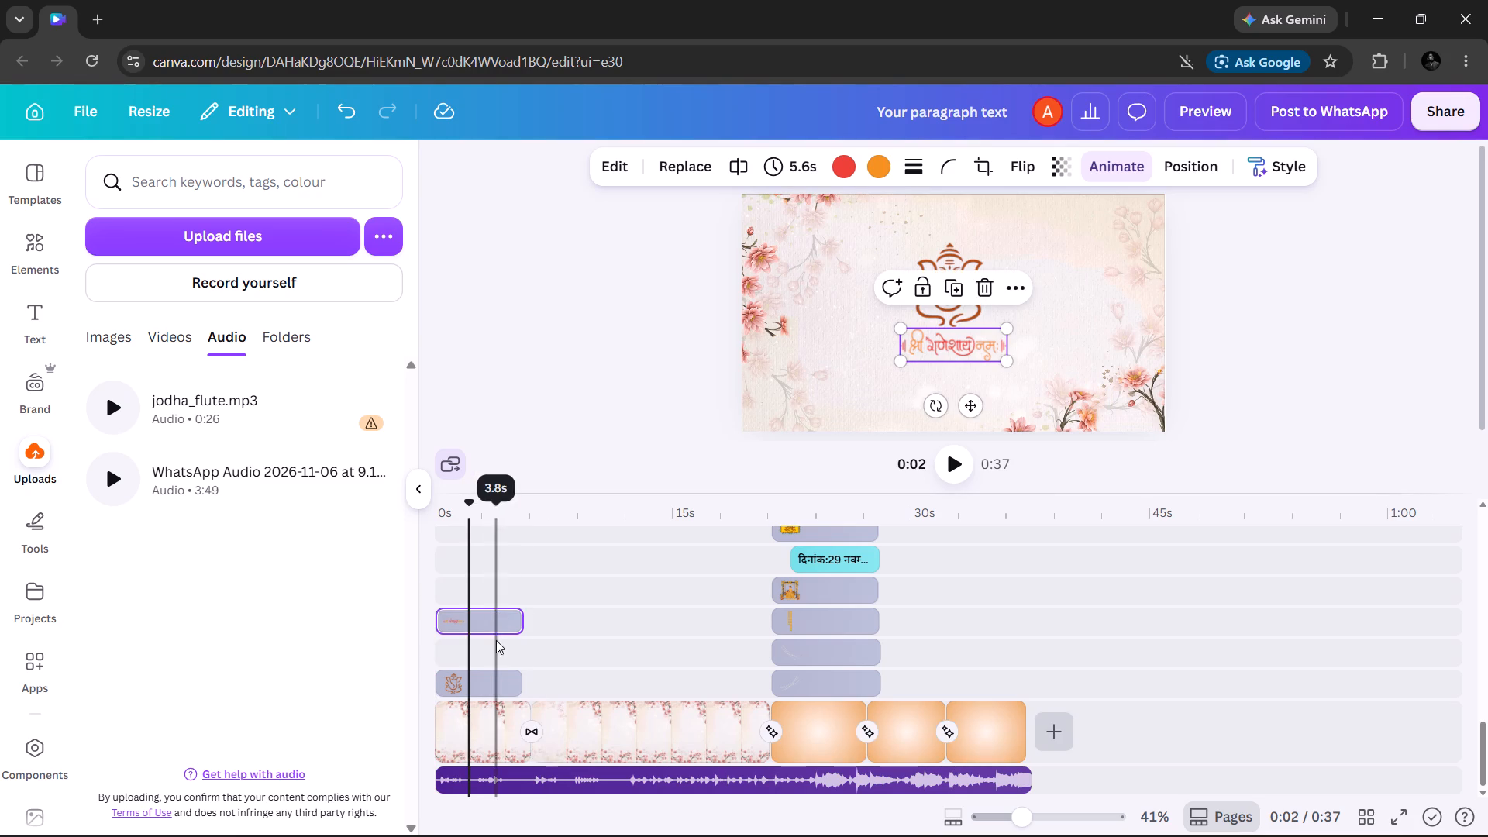
click(484, 687)
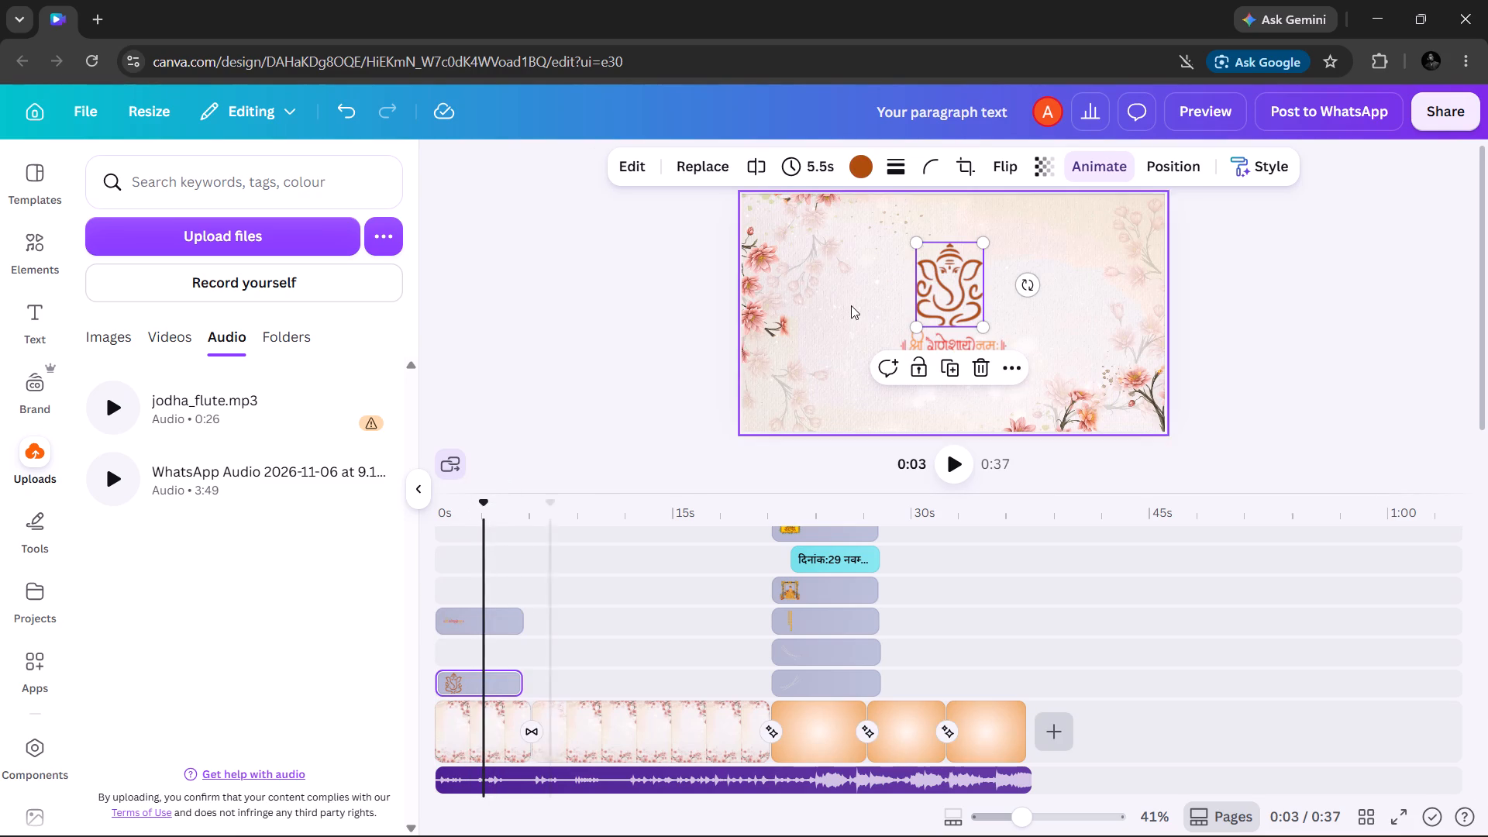
click(1083, 153)
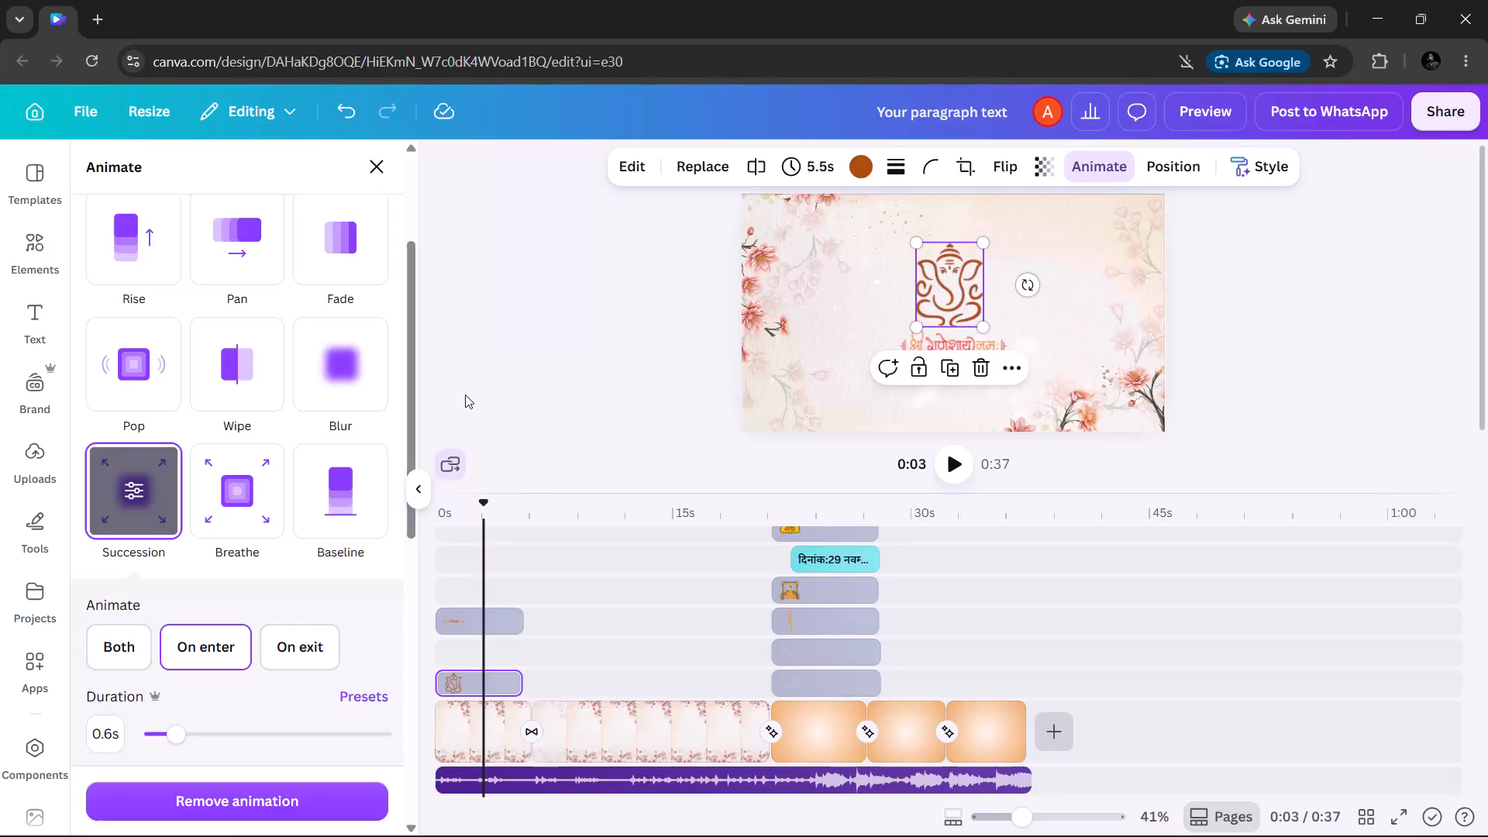
click(227, 477)
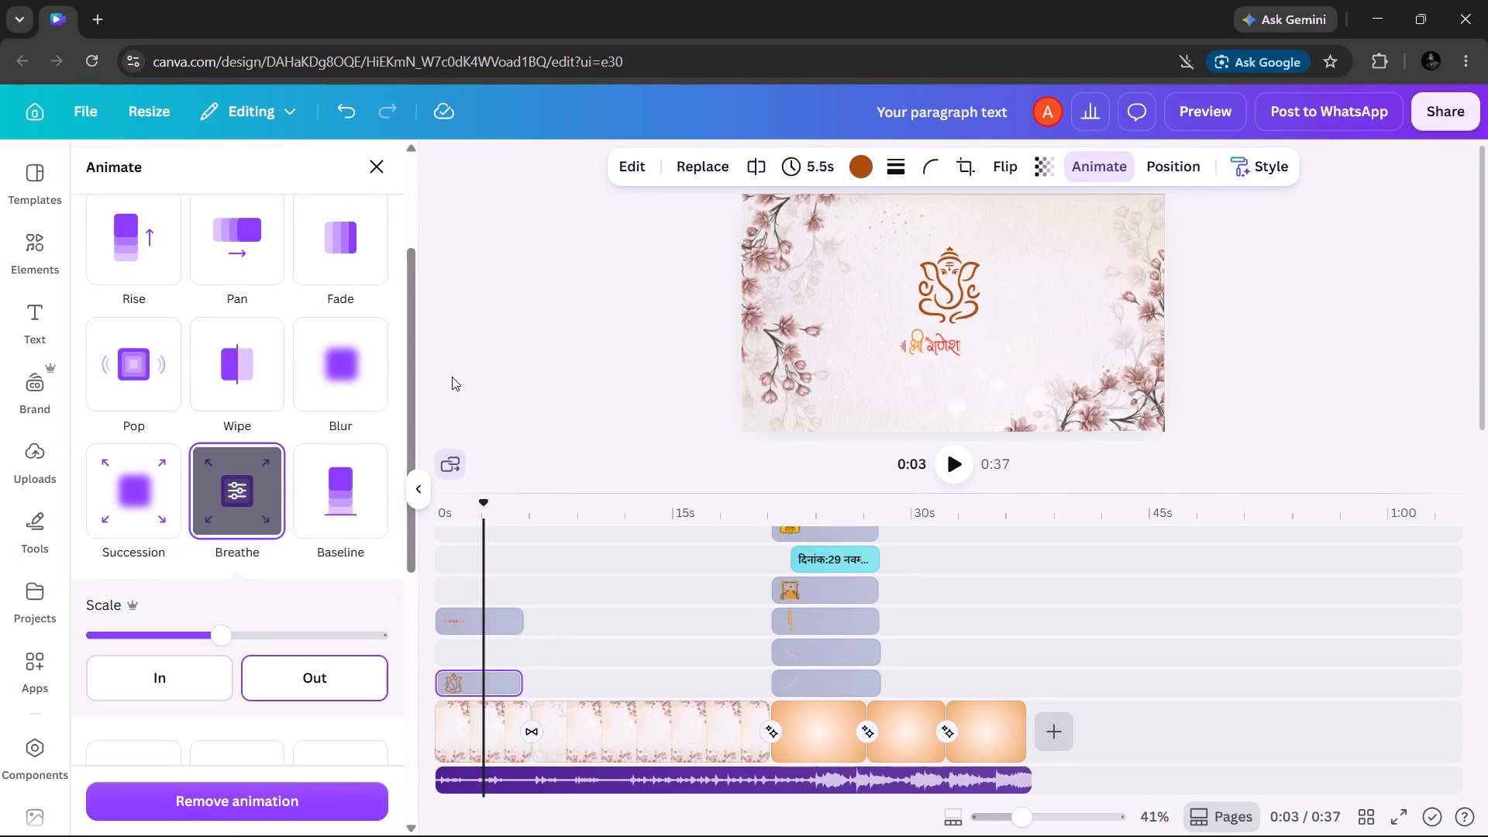
click(522, 347)
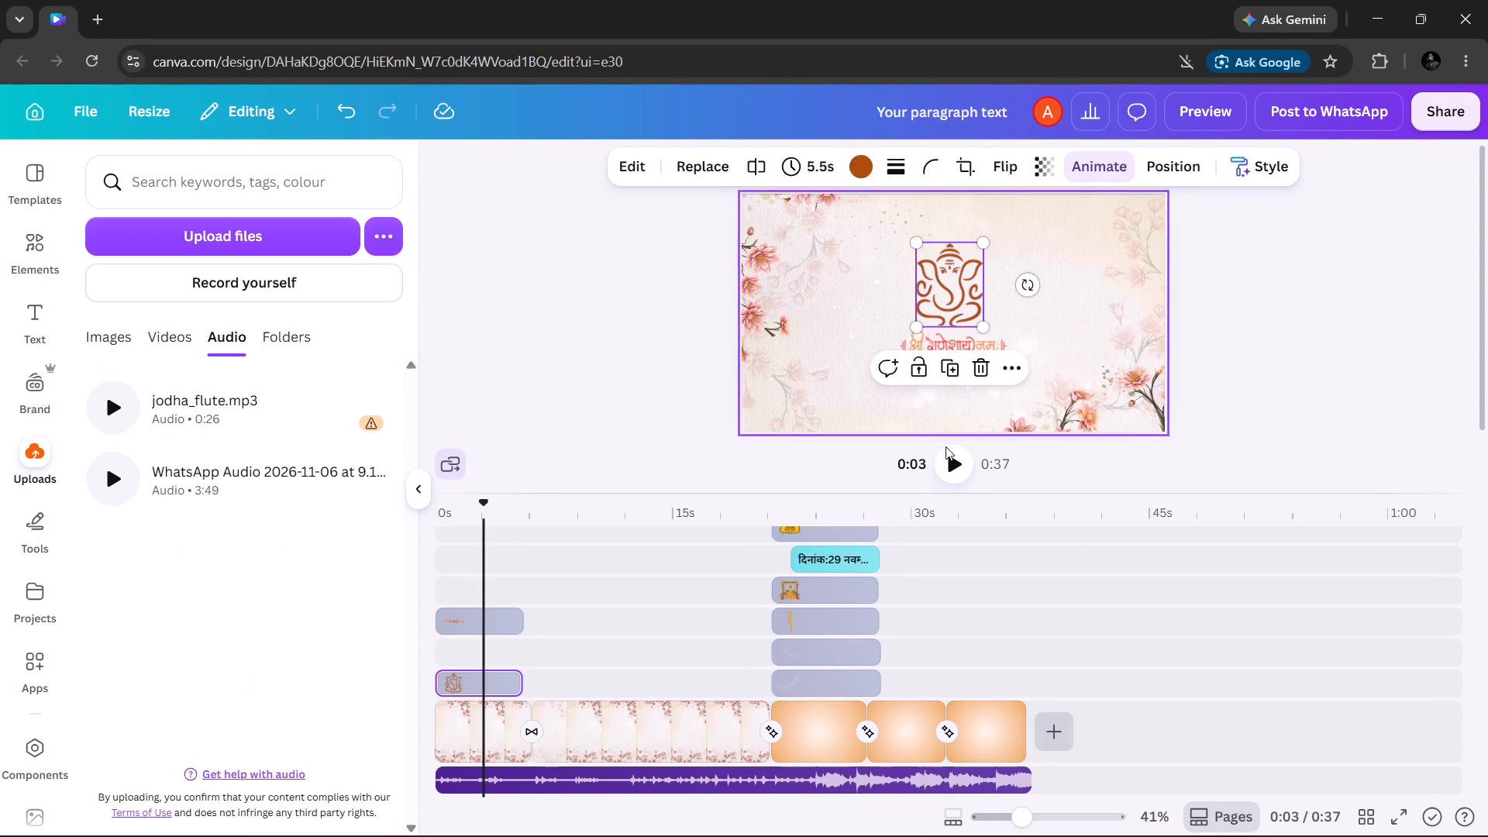
Preview the opening Ganesha scene in full screen to check the graphic's animation.
click(1401, 820)
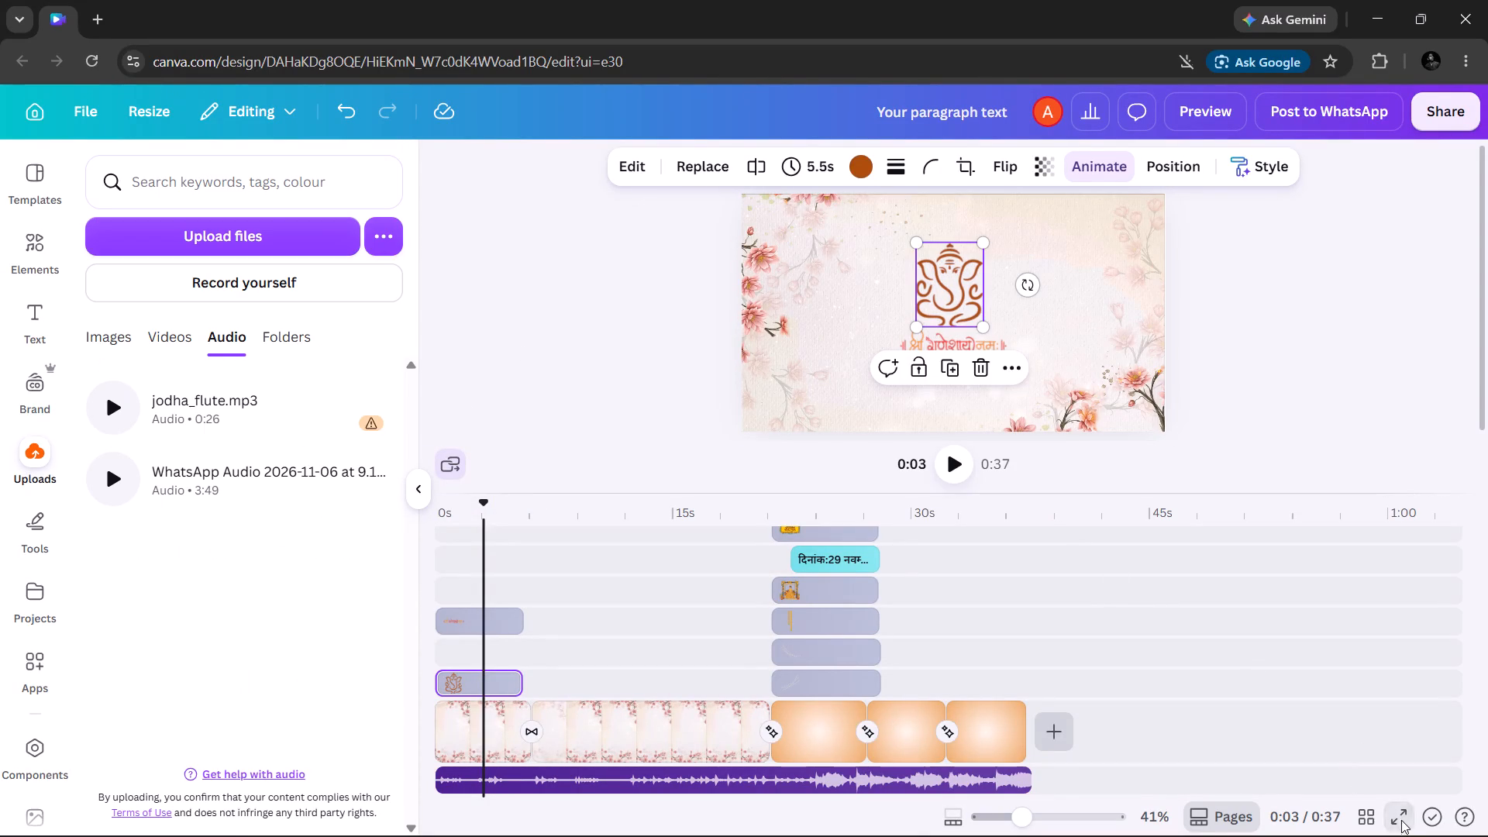
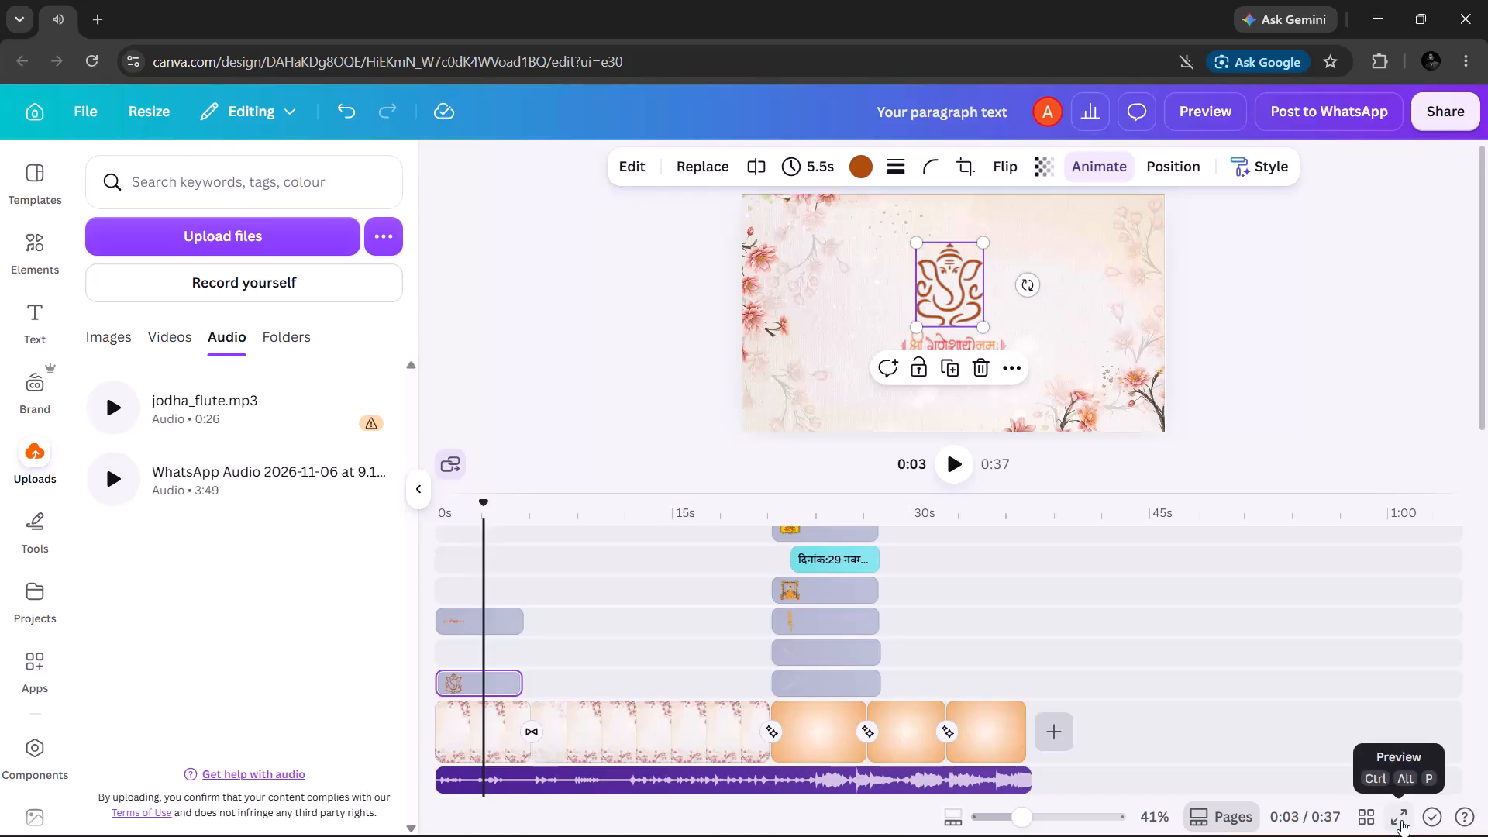
Look through the timeline's layers to check how the text and graphic clips line up with their scenes.
scroll(885, 684, up, 1)
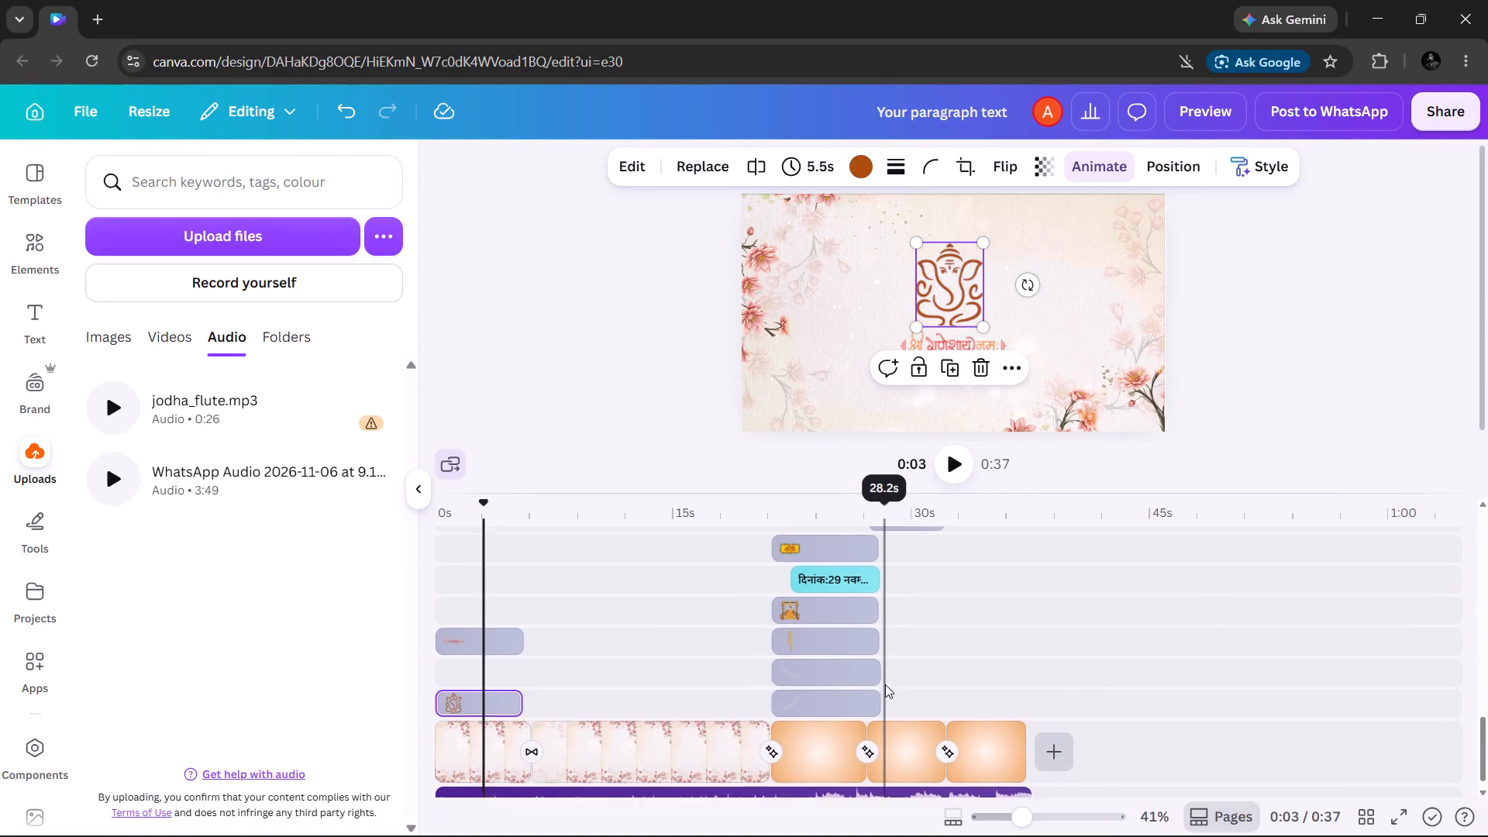
scroll(885, 684, up, 2)
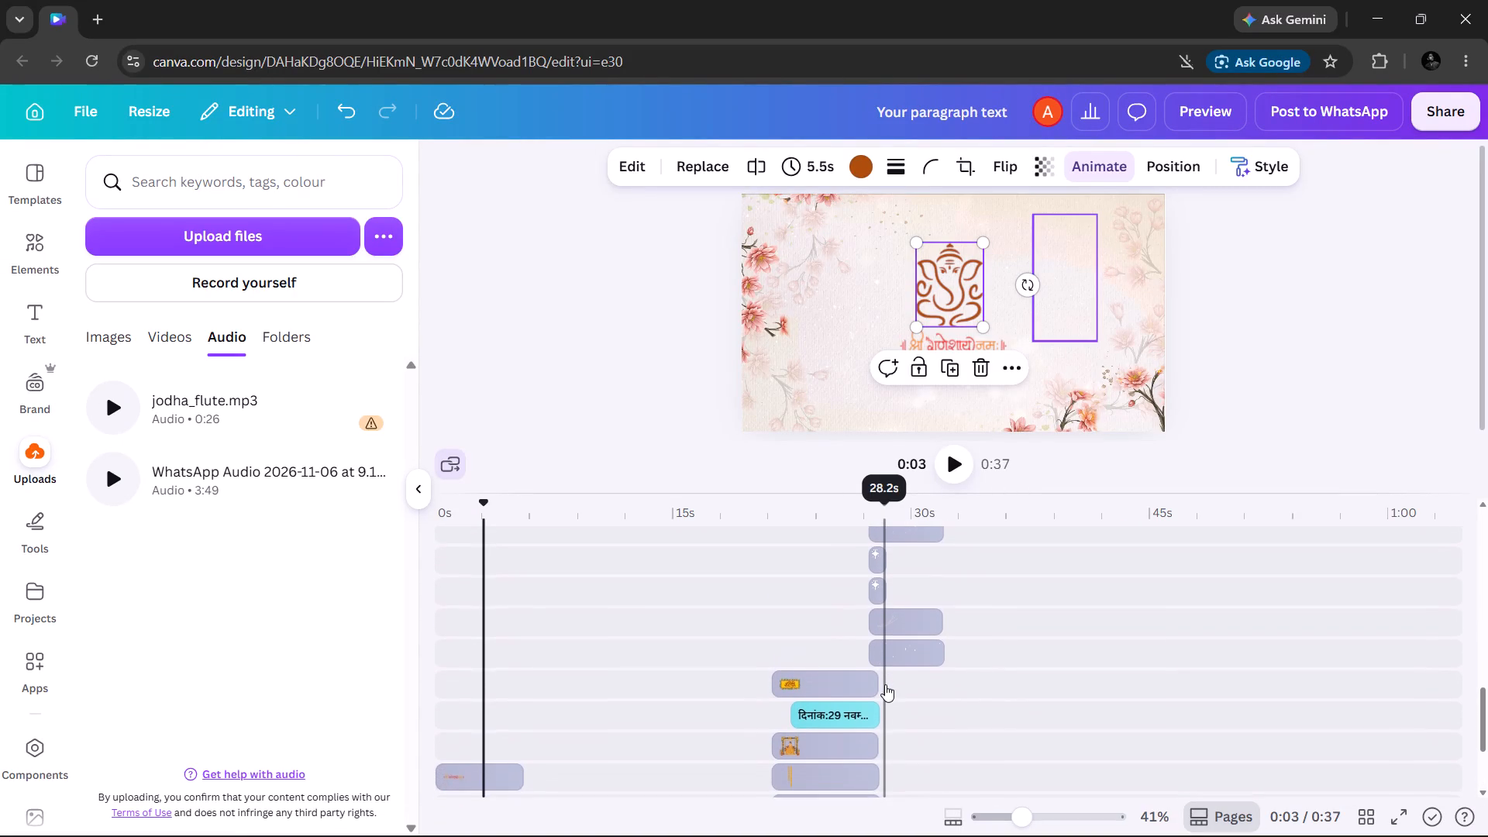
scroll(885, 684, up, 4)
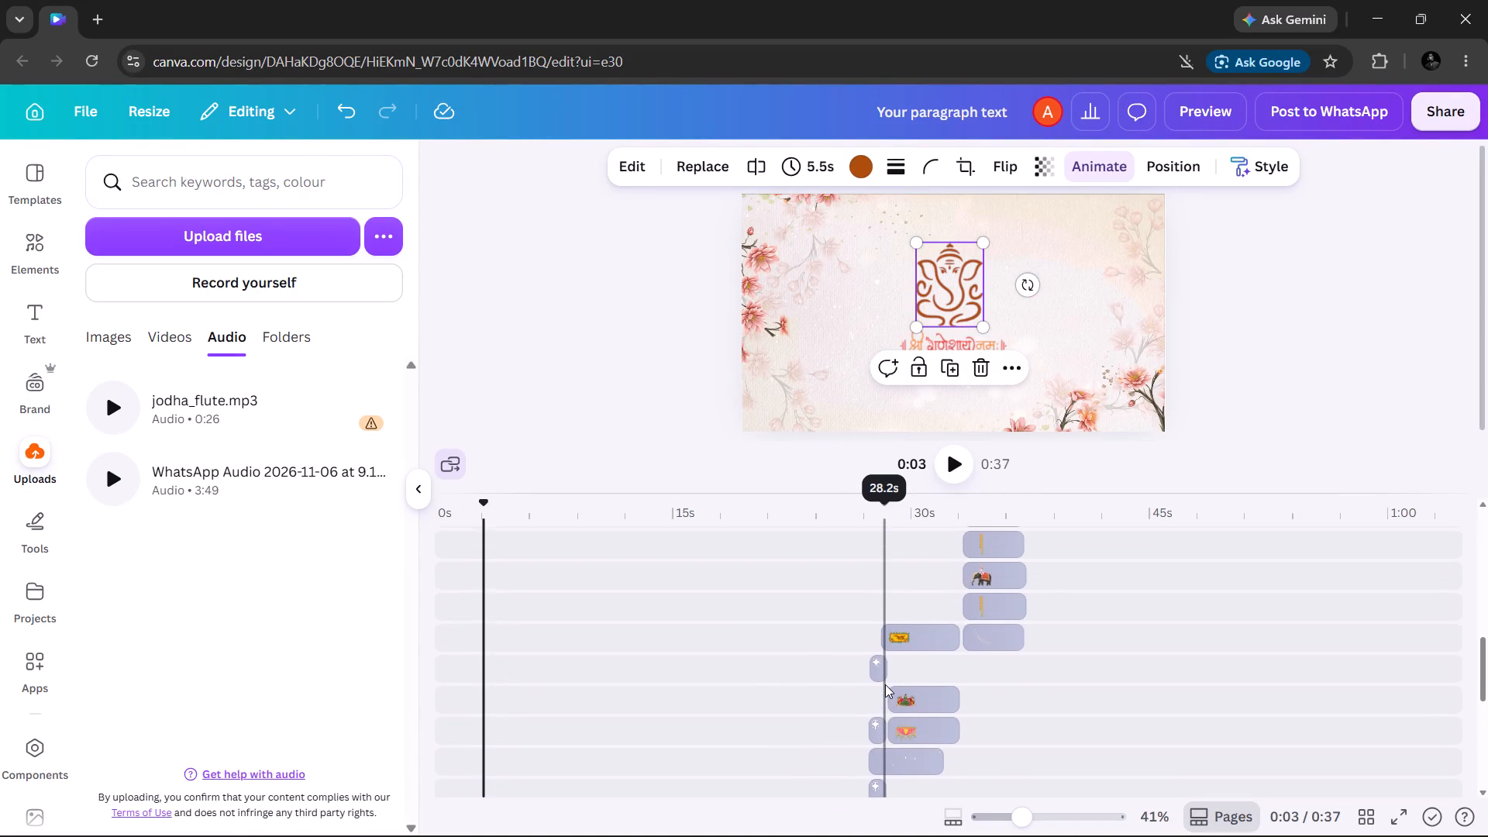
scroll(885, 684, up, 4)
scroll(885, 684, down, 1)
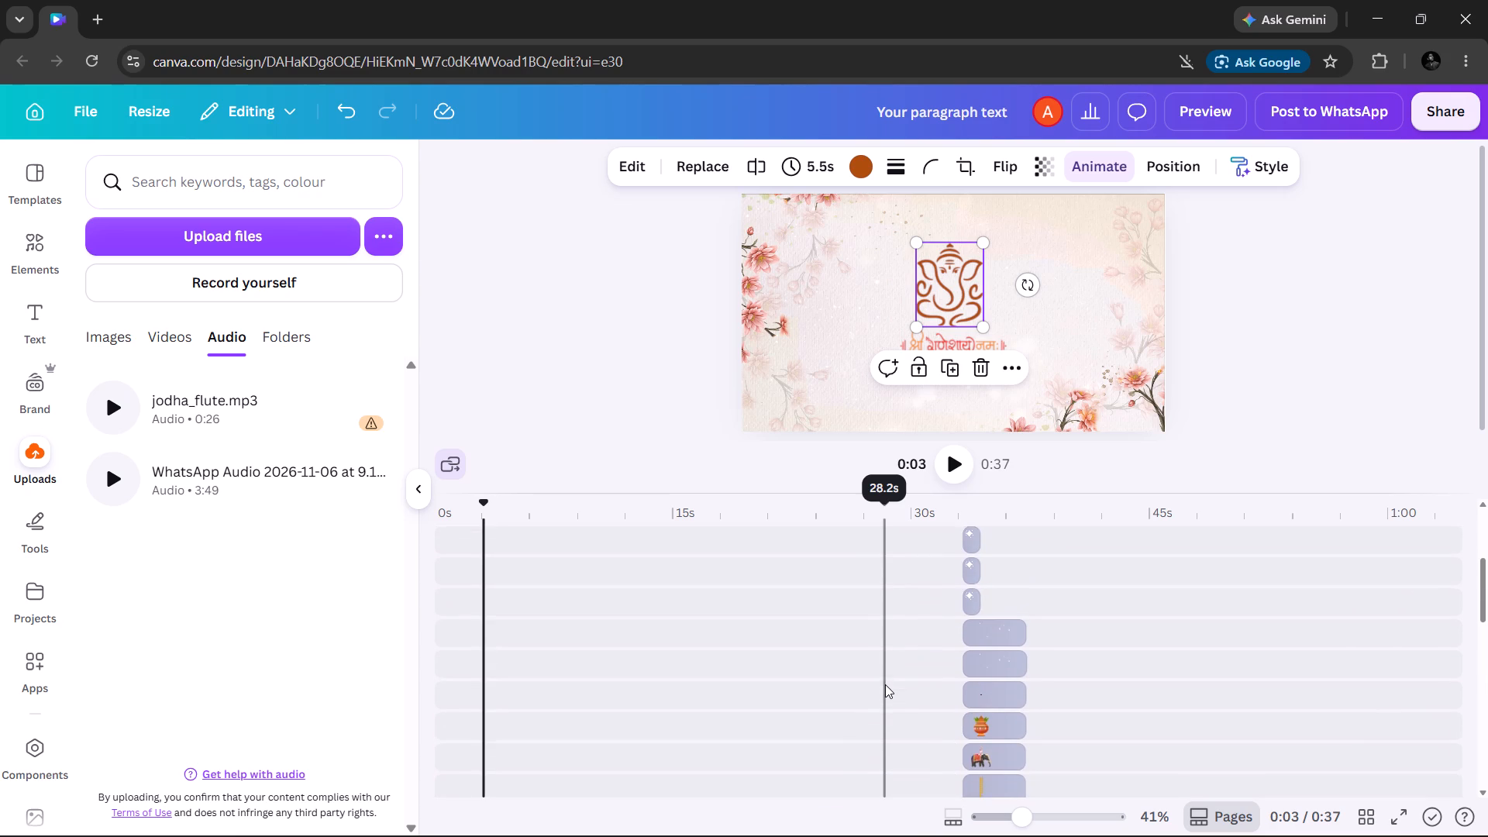
scroll(885, 684, down, 5)
scroll(885, 684, up, 1)
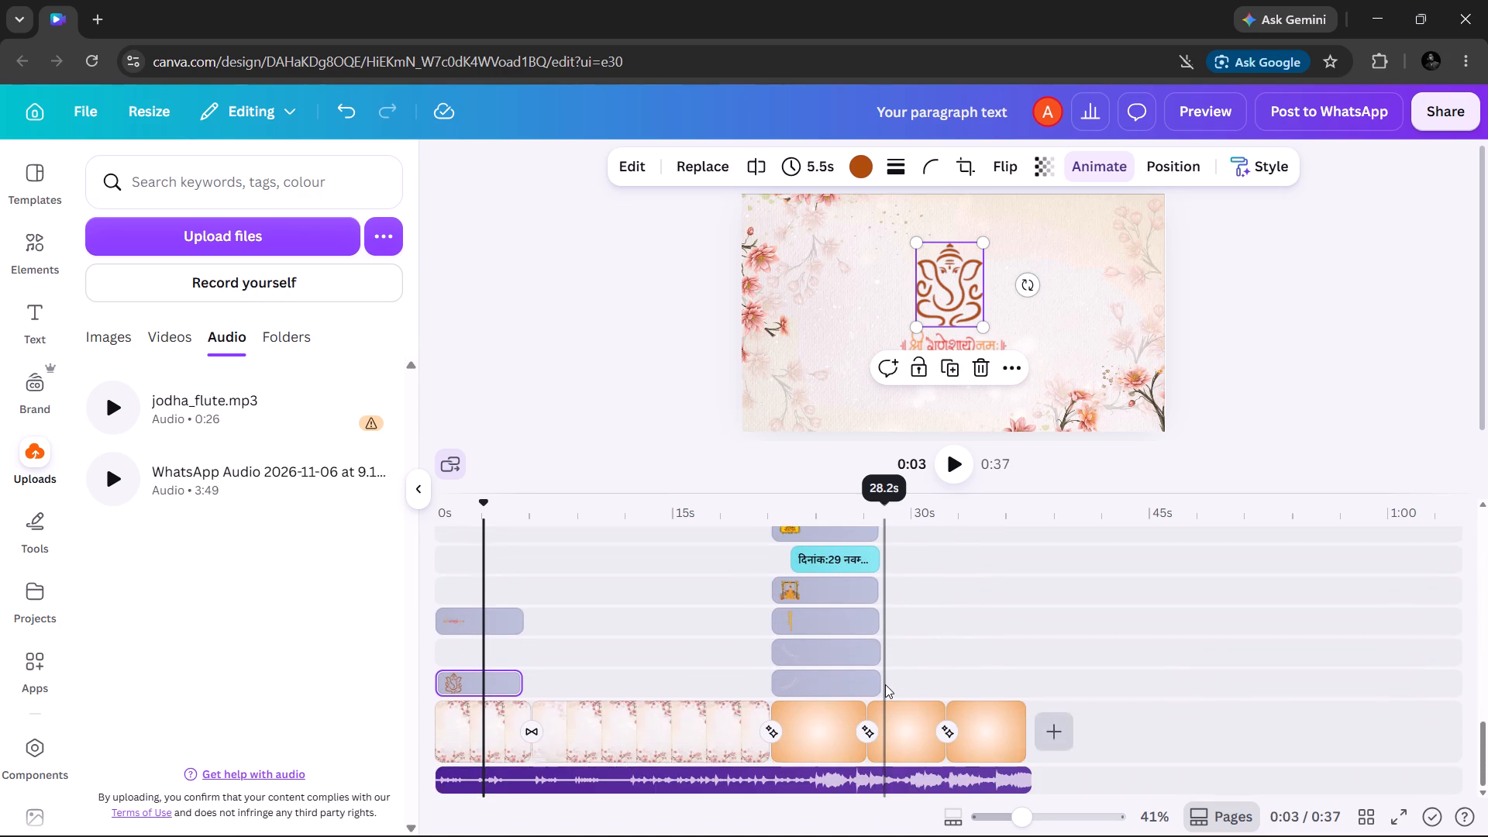
scroll(885, 684, up, 1)
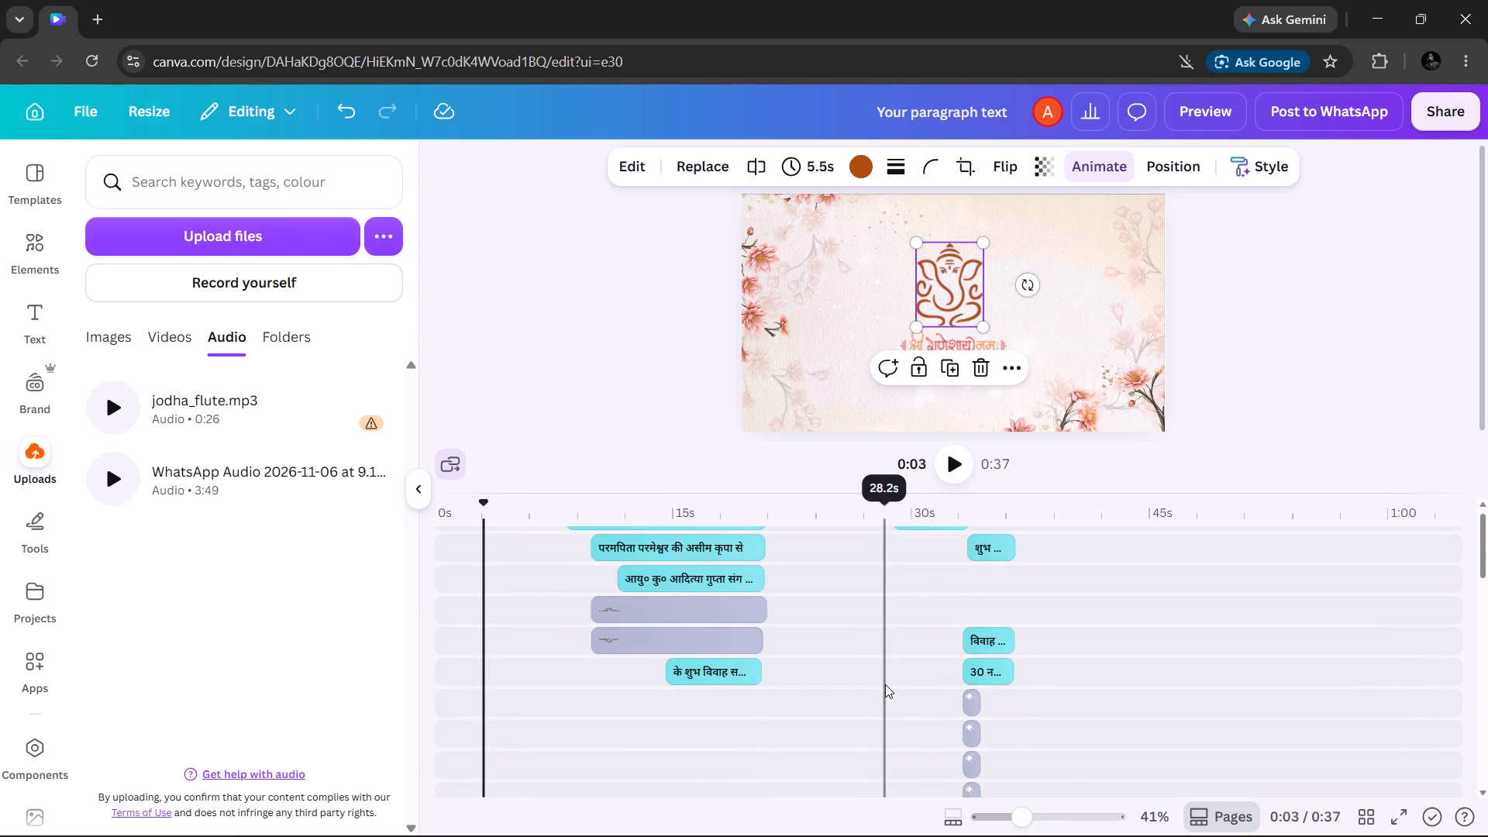
click(952, 660)
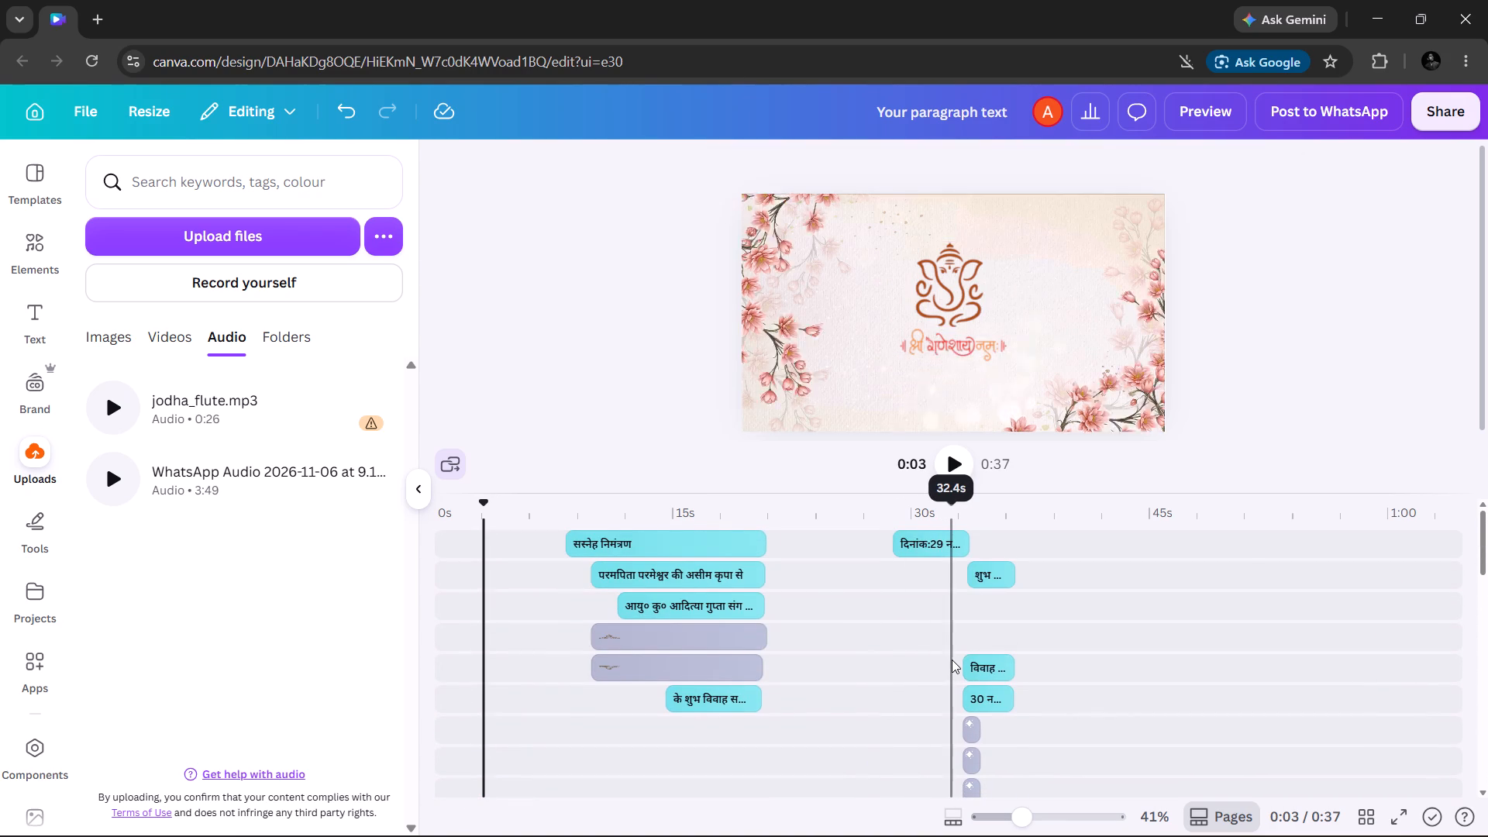
Split the date-and-venue text clip of the शुभ मेहंदी scene at 0:32, just before the scene ends, leaving a 4.1 s first part.
click(935, 542)
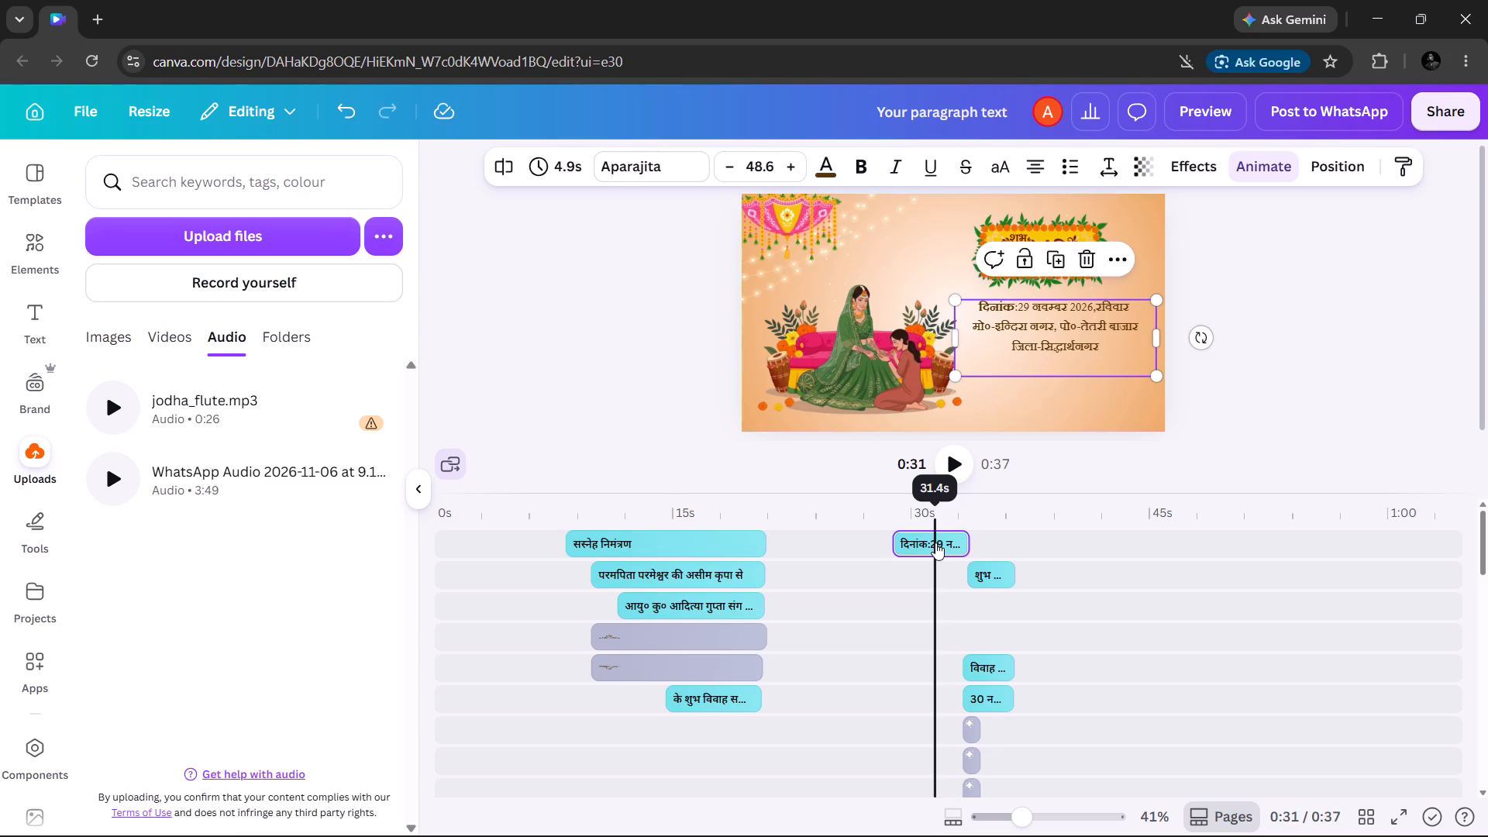
scroll(935, 542, left, 2)
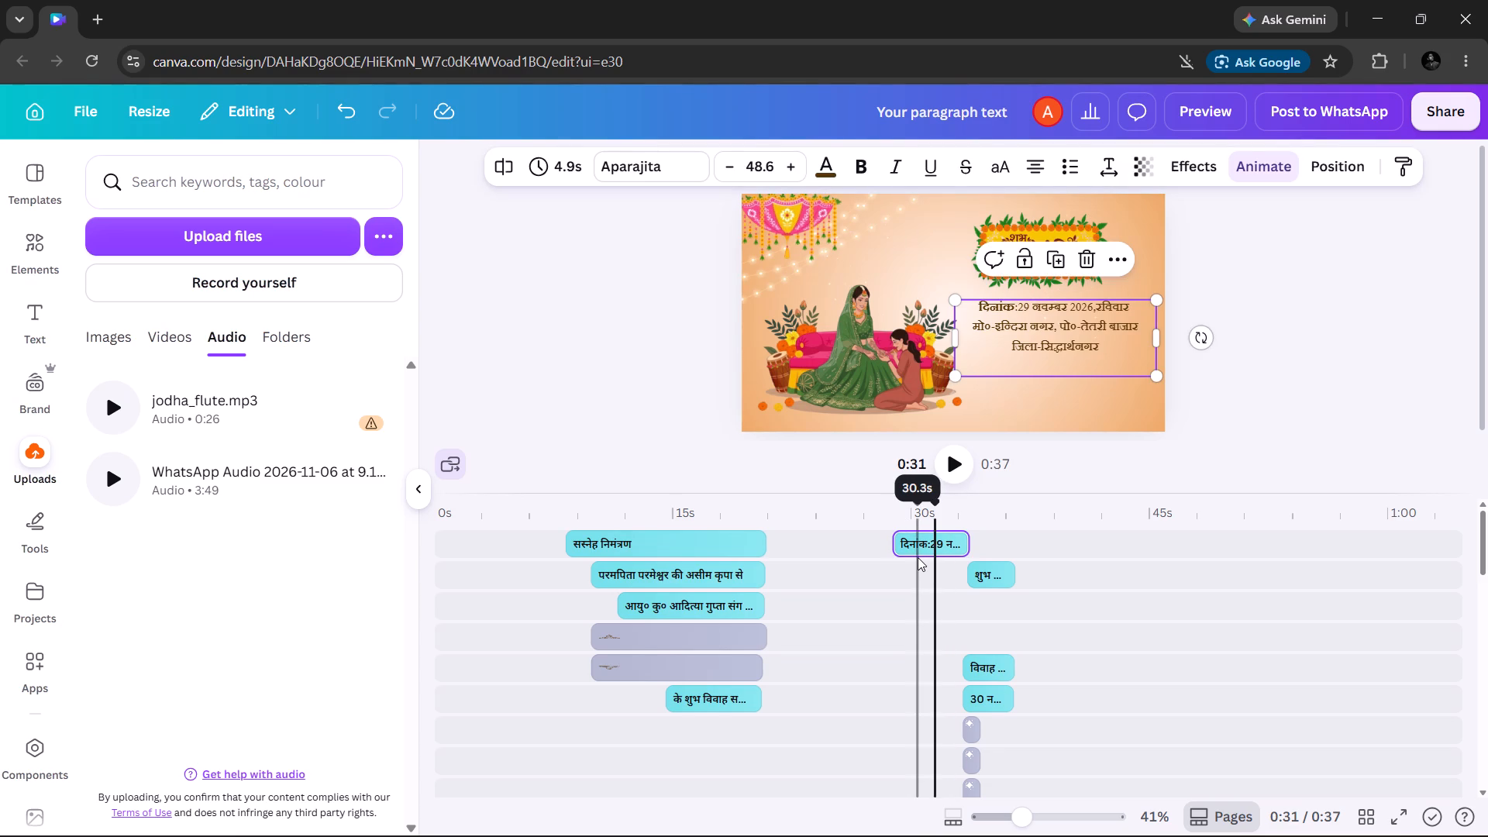
scroll(918, 557, left, 2)
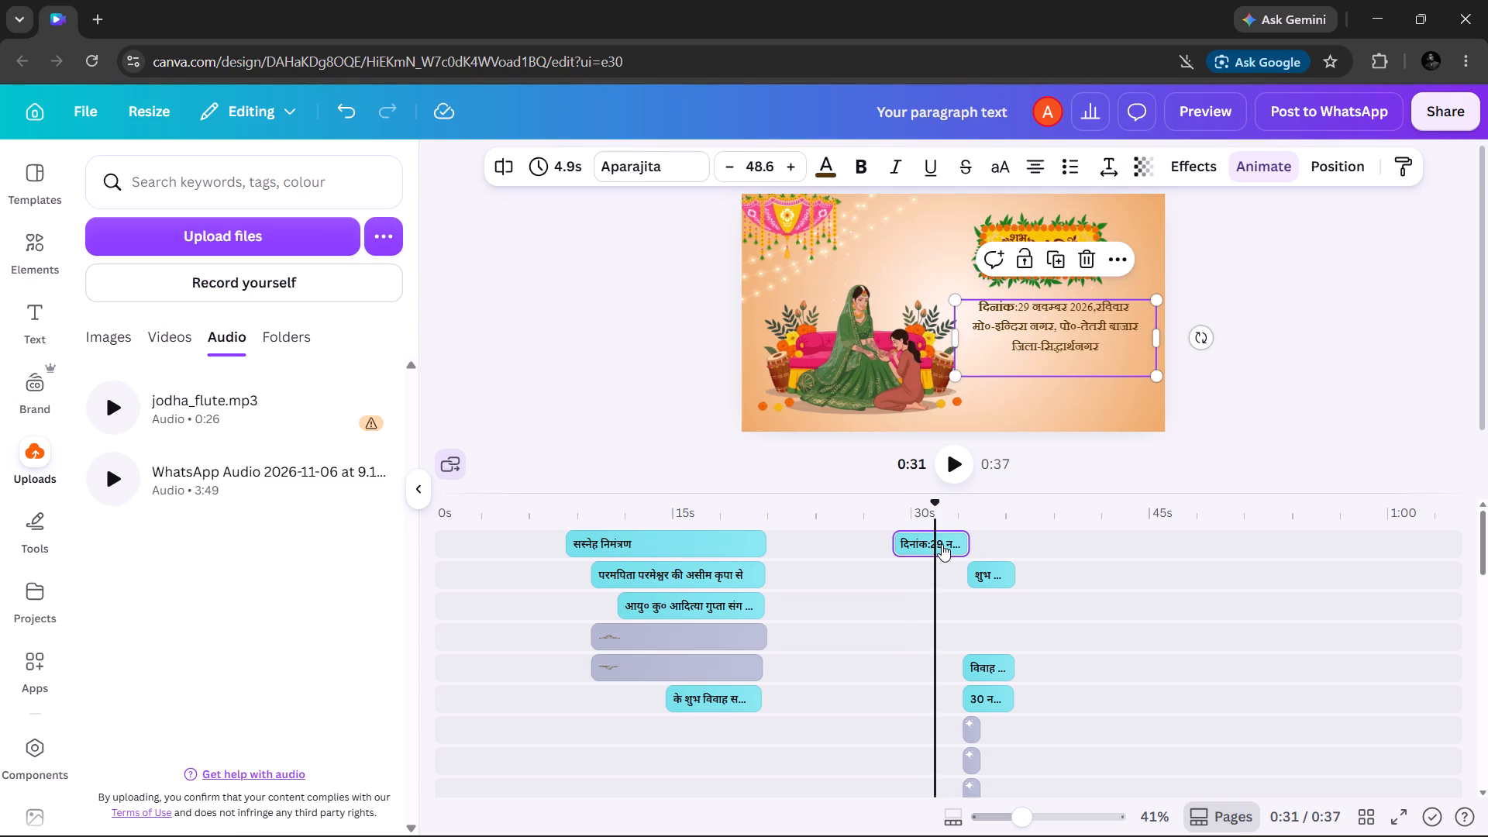
scroll(942, 544, left, 1)
key(Right)
key(Right)
key(Right)
key(Right)
key(Right)
key(Right)
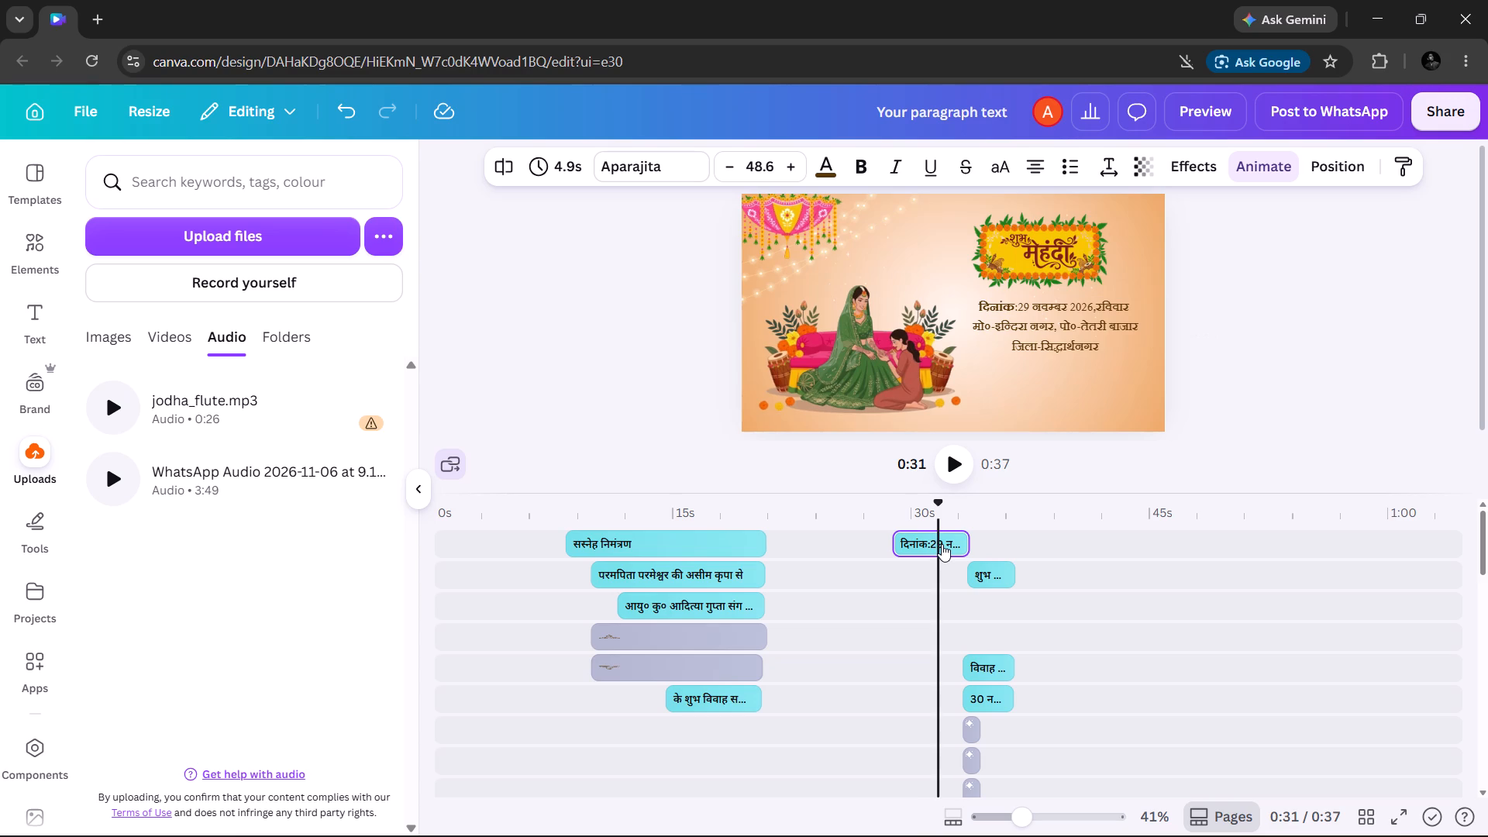
key(Right)
key(Right)
key(Right)
key(Right)
key(Right)
key(Right)
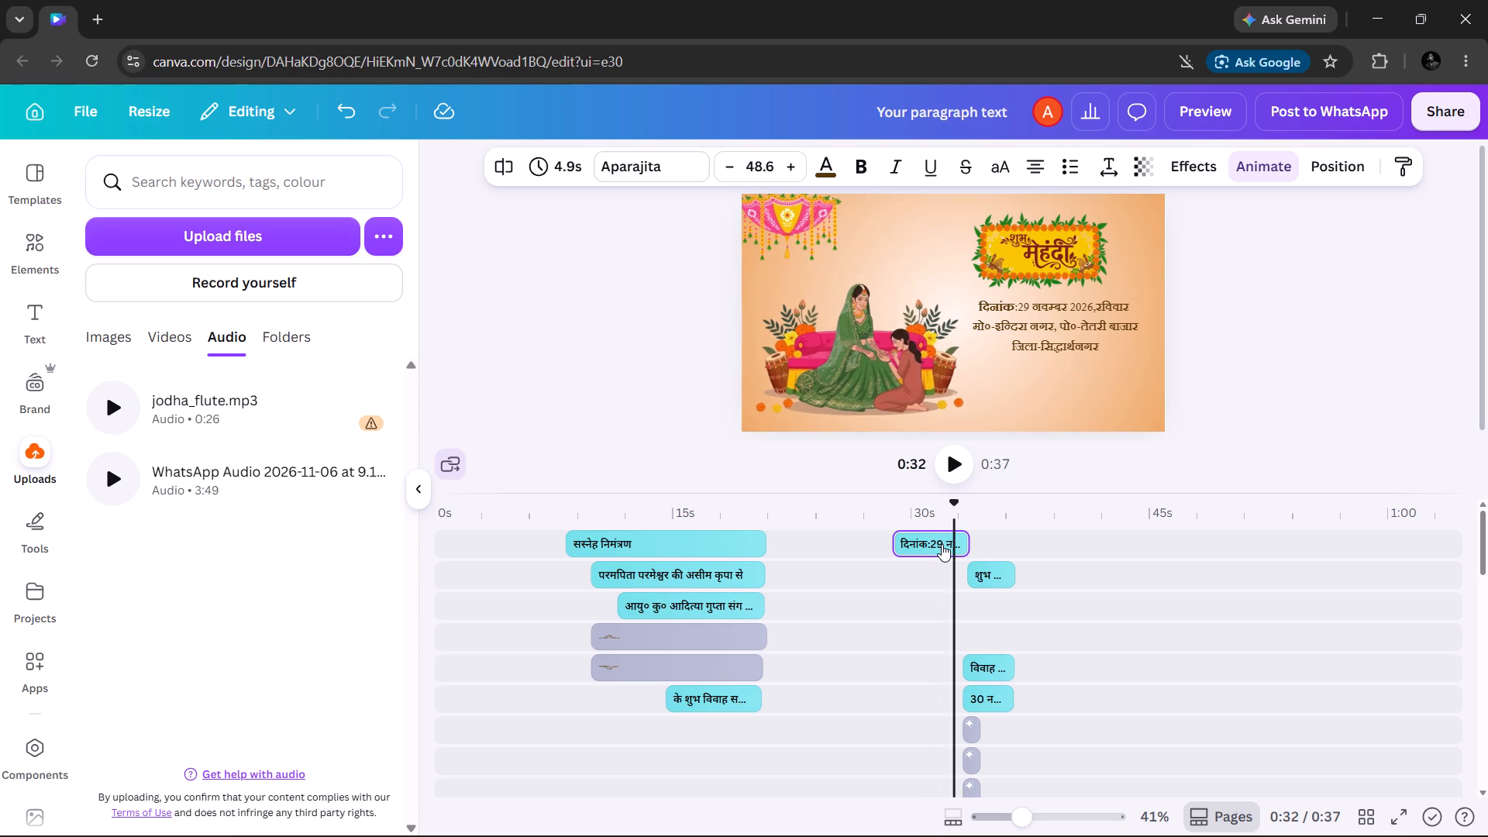
key(Right)
key(Right)
key(Right)
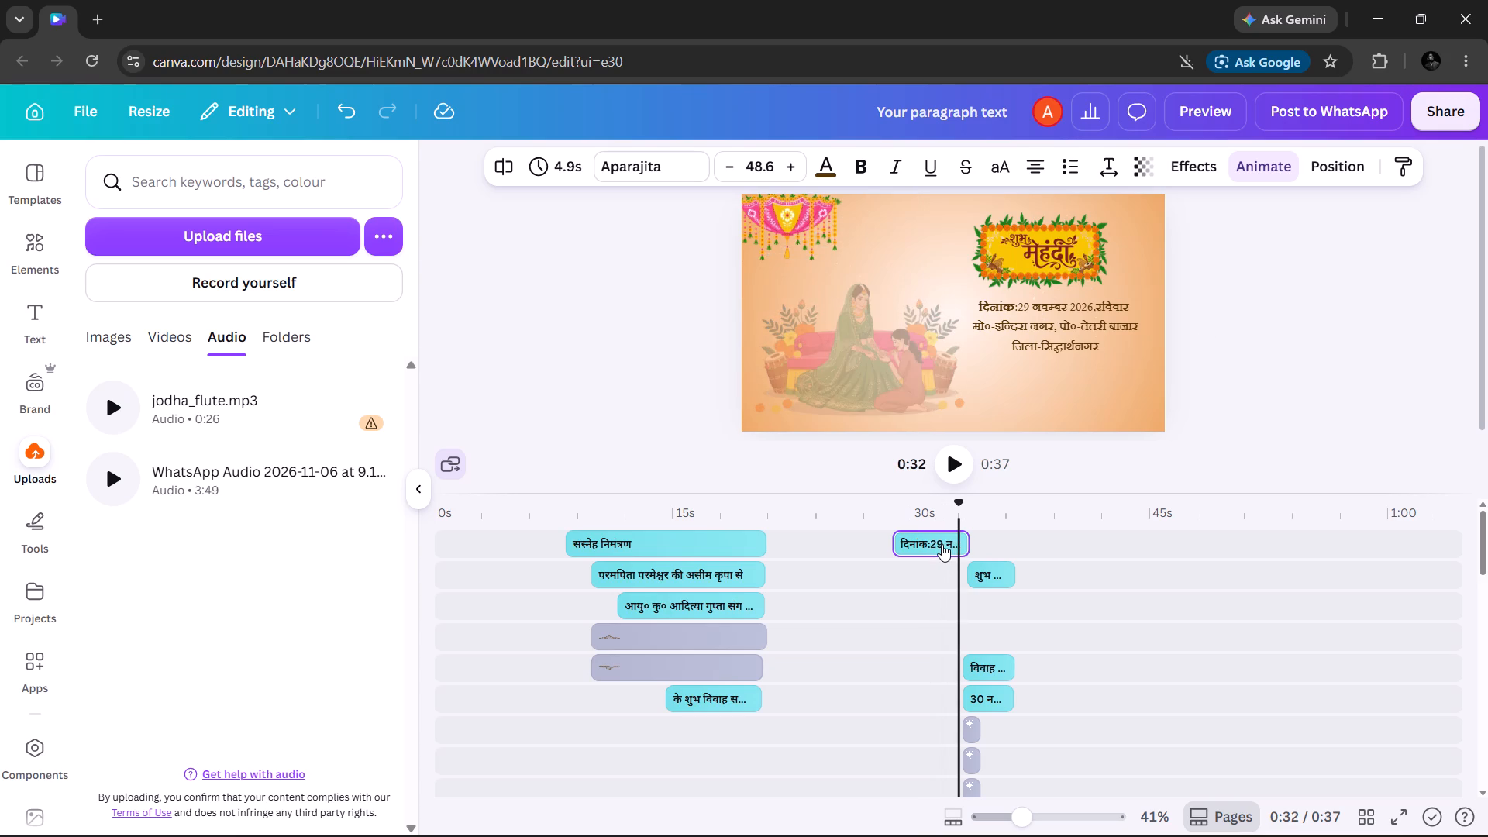
key(Right)
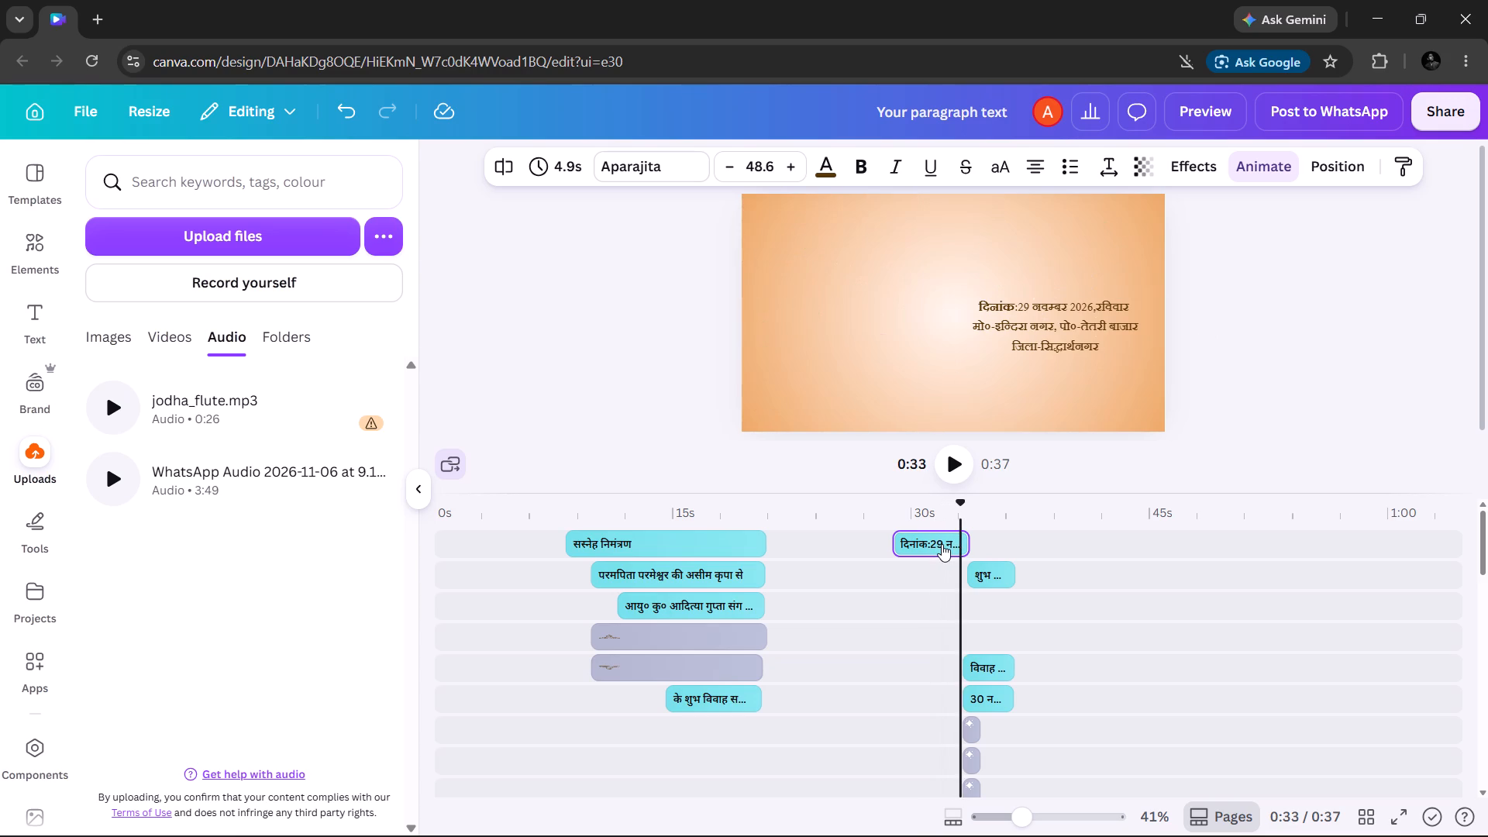
key(Left)
right_click(942, 544)
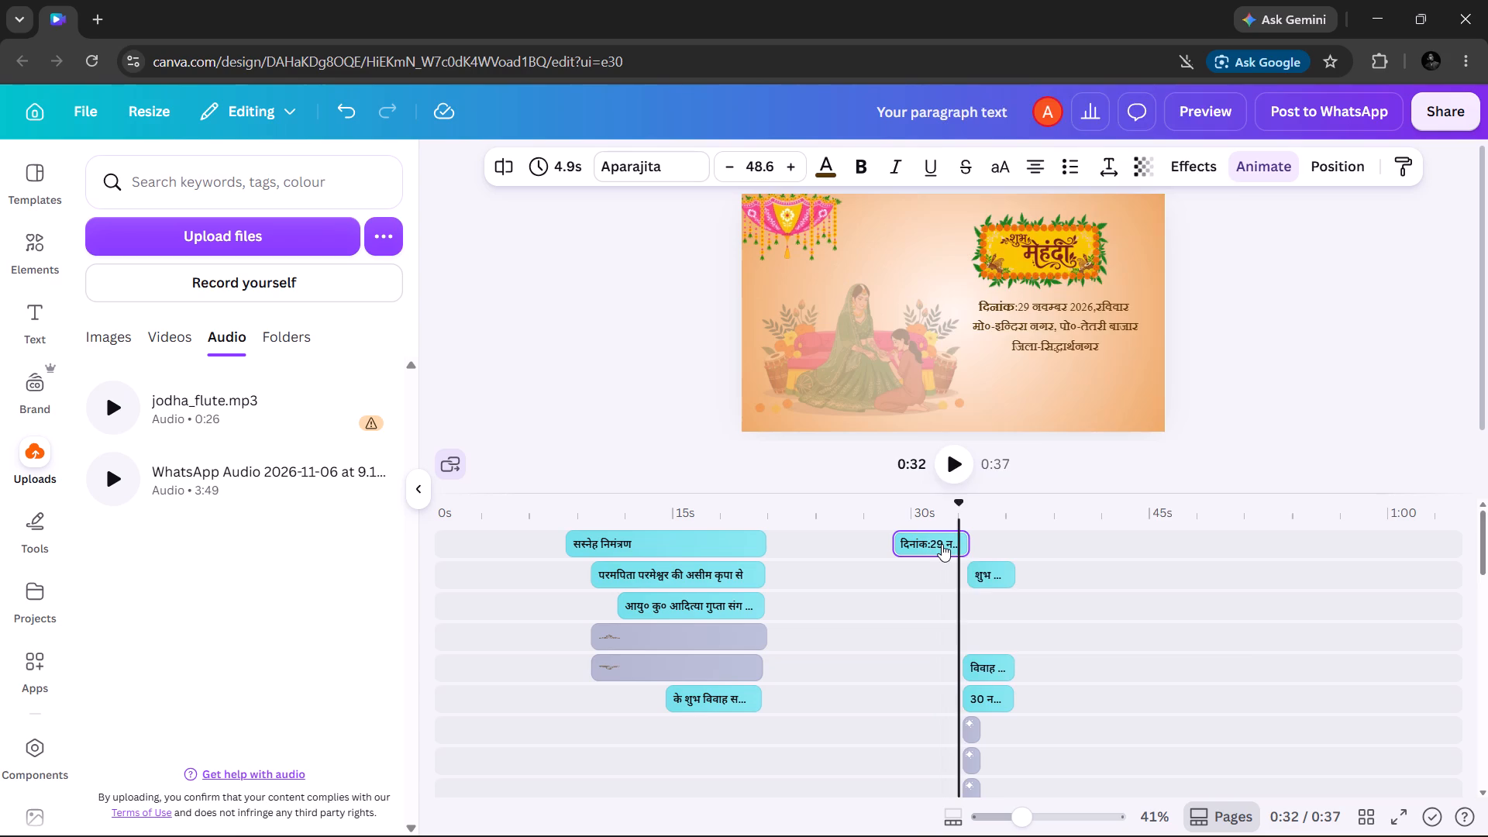
click(996, 571)
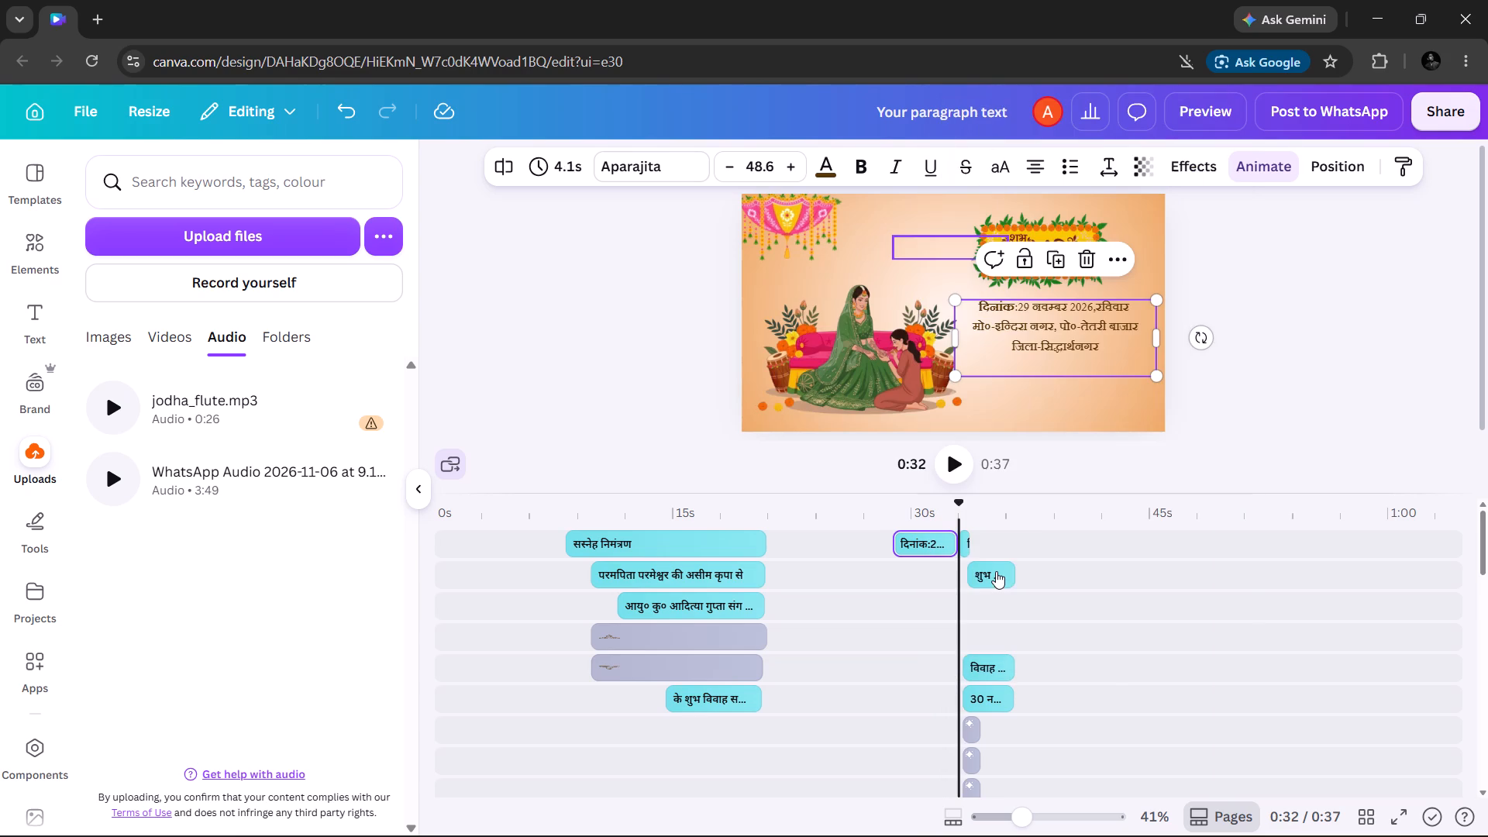
Delete the short second part of the split date-and-venue text that overlaps the शुभ विवाह scene.
click(967, 541)
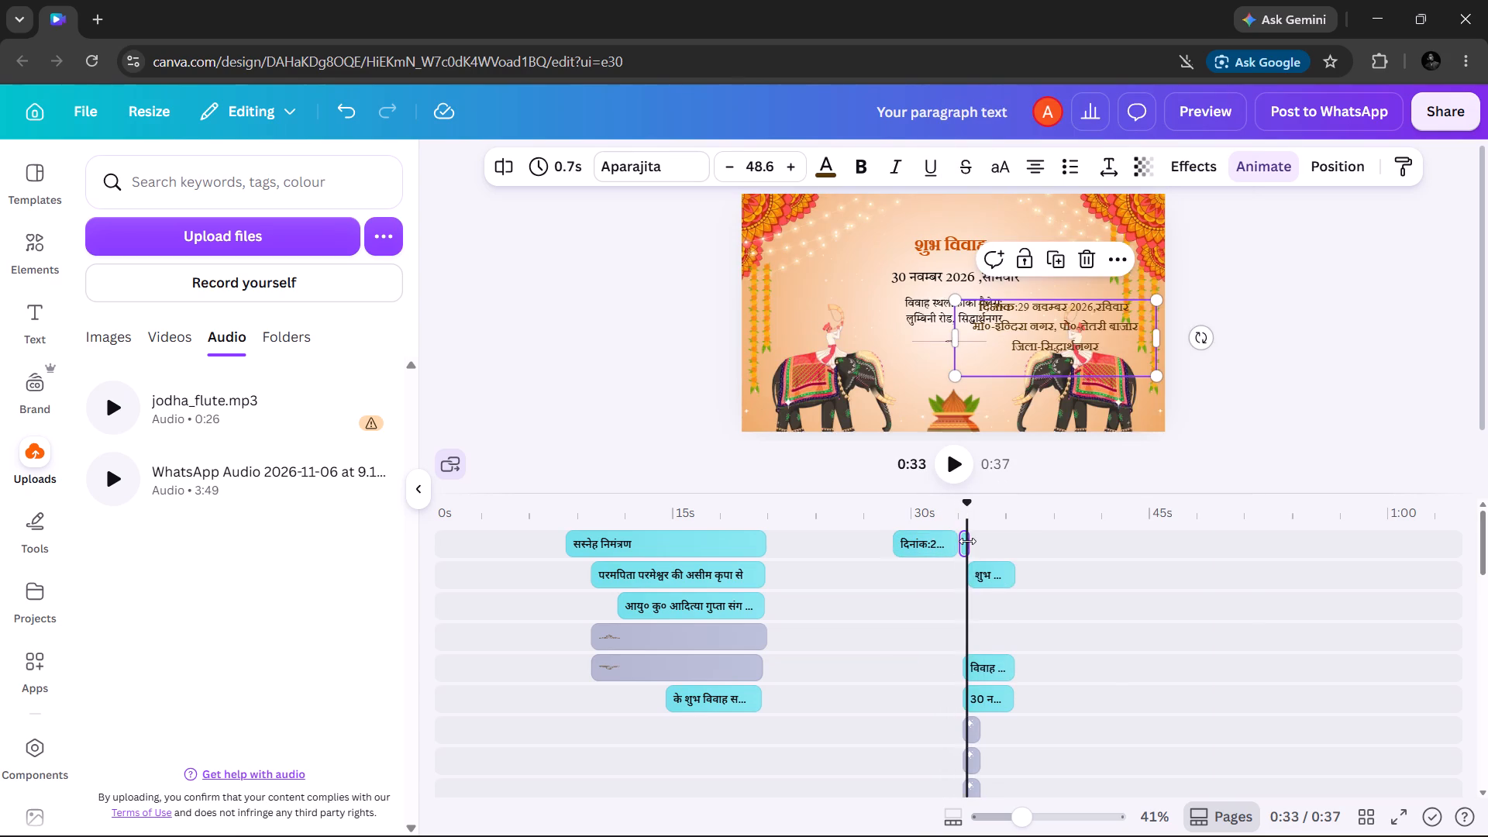
key(Delete)
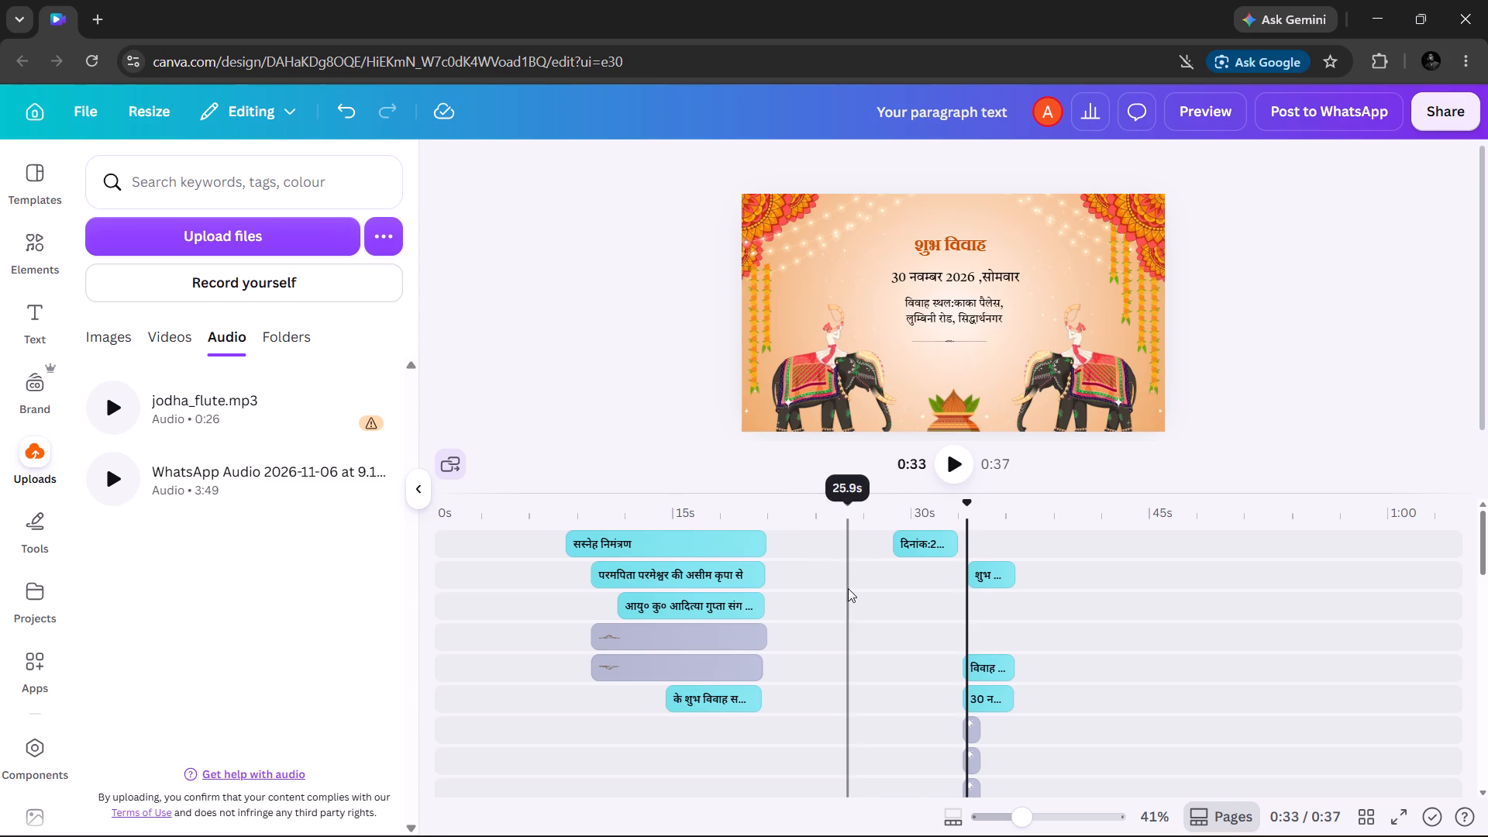
Check the remaining timeline layers and the सस्नेह निमंत्रण scene at 0:17 for clip timing.
scroll(911, 585, down, 4)
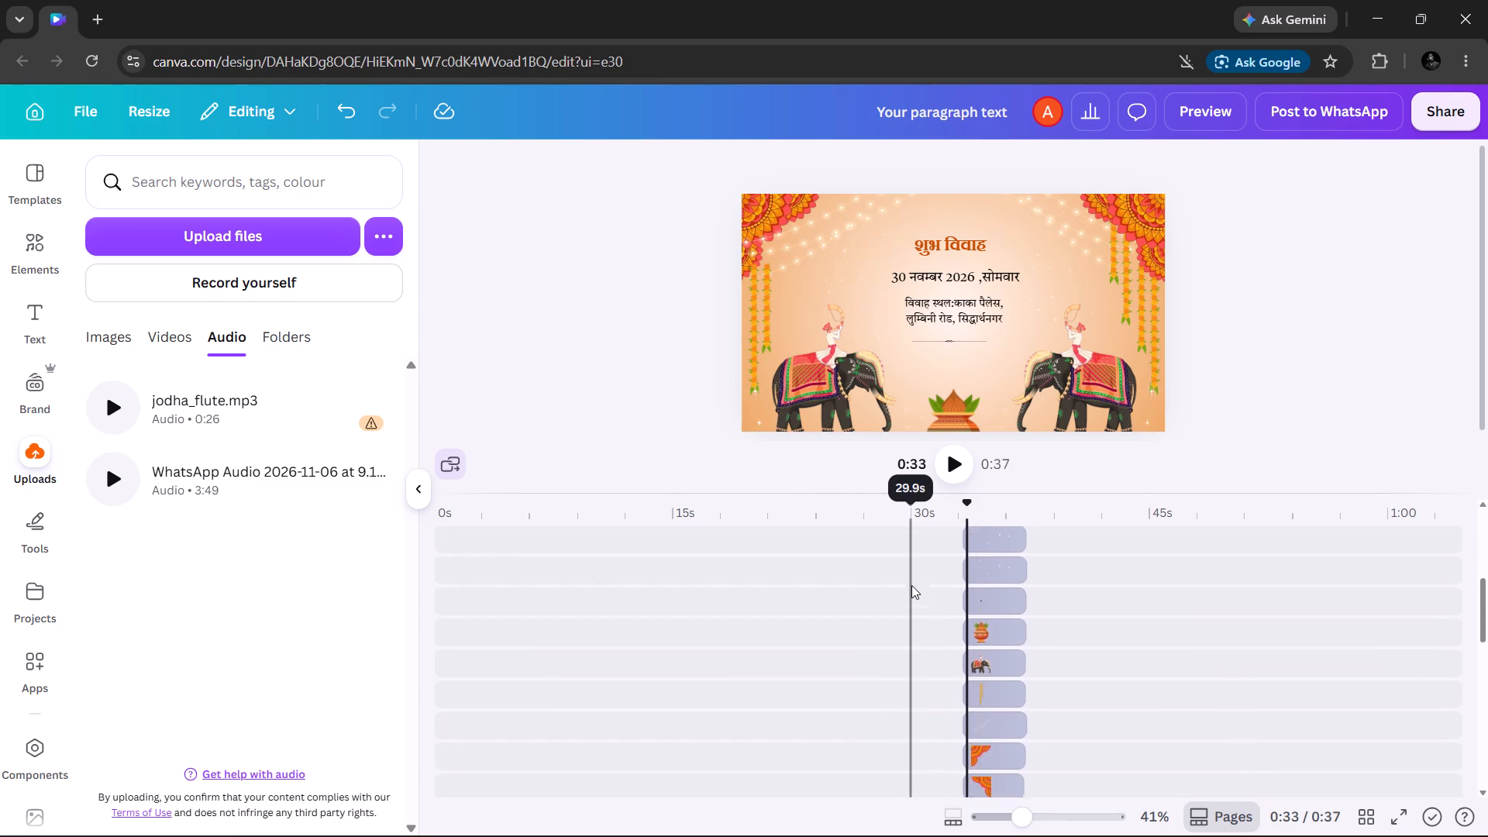
scroll(911, 585, down, 1)
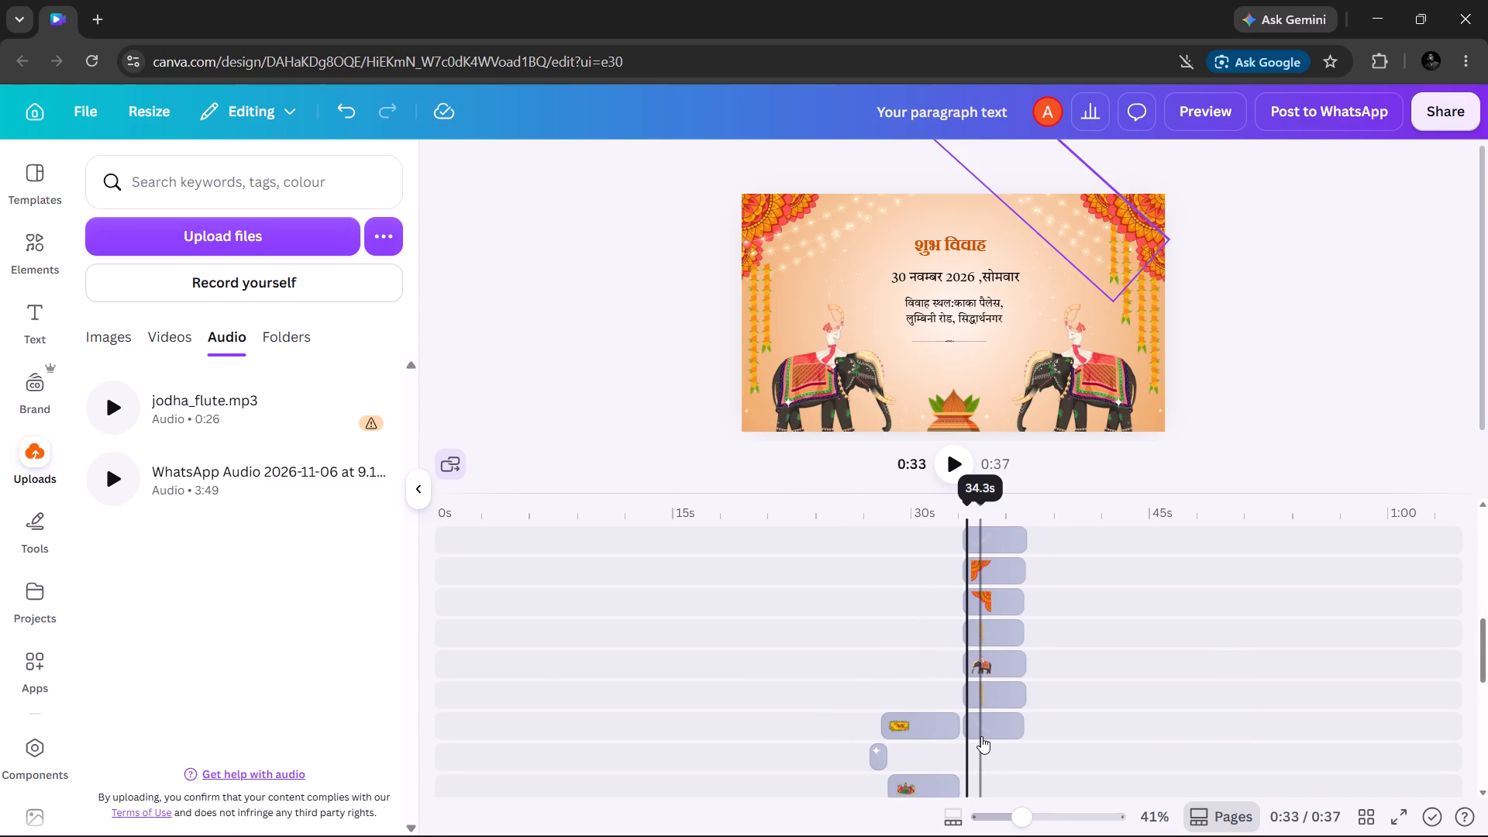
scroll(981, 736, down, 6)
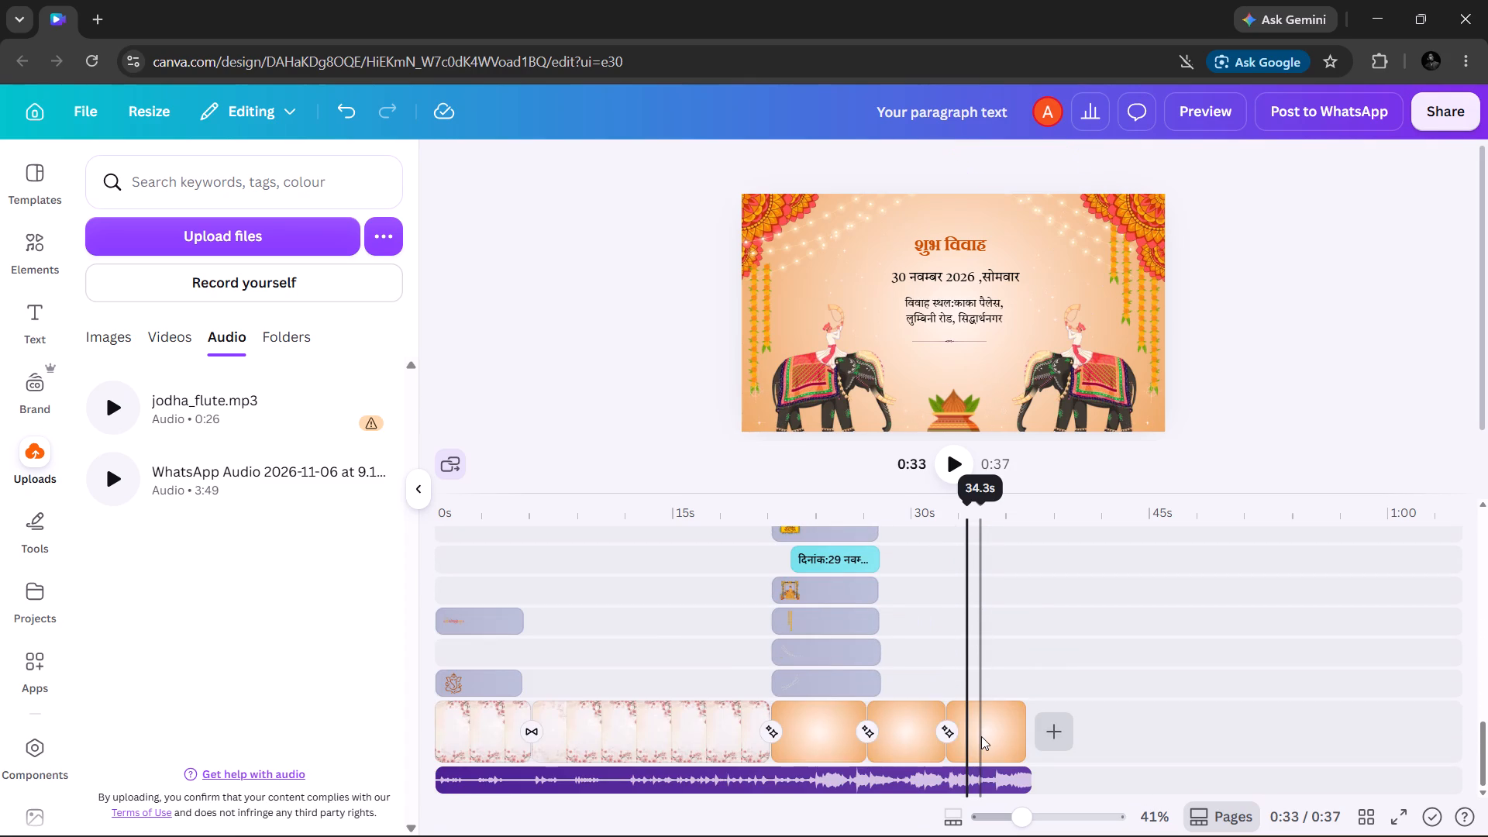
scroll(981, 736, down, 2)
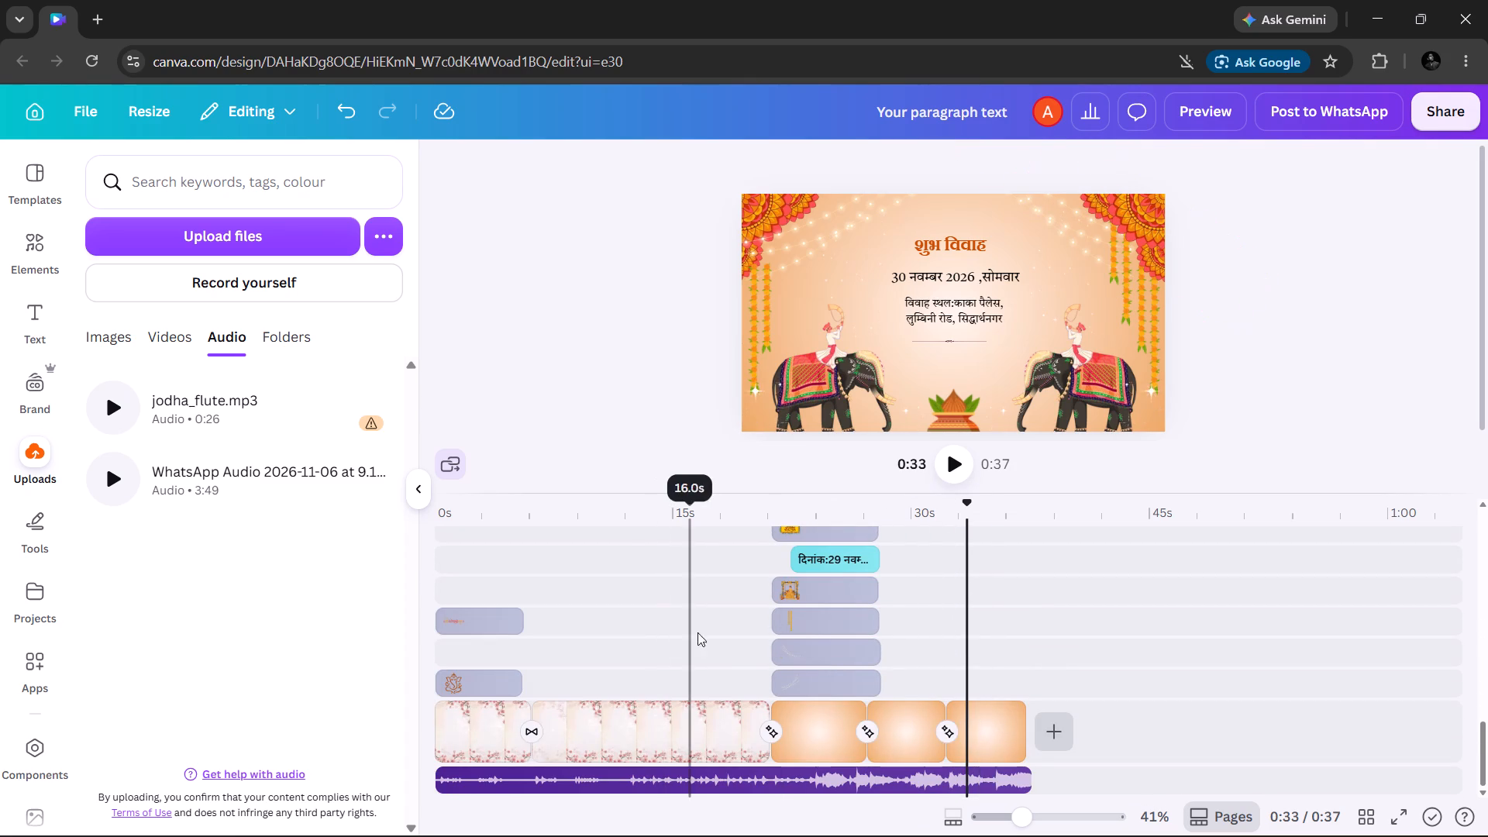
click(708, 633)
scroll(708, 633, up, 14)
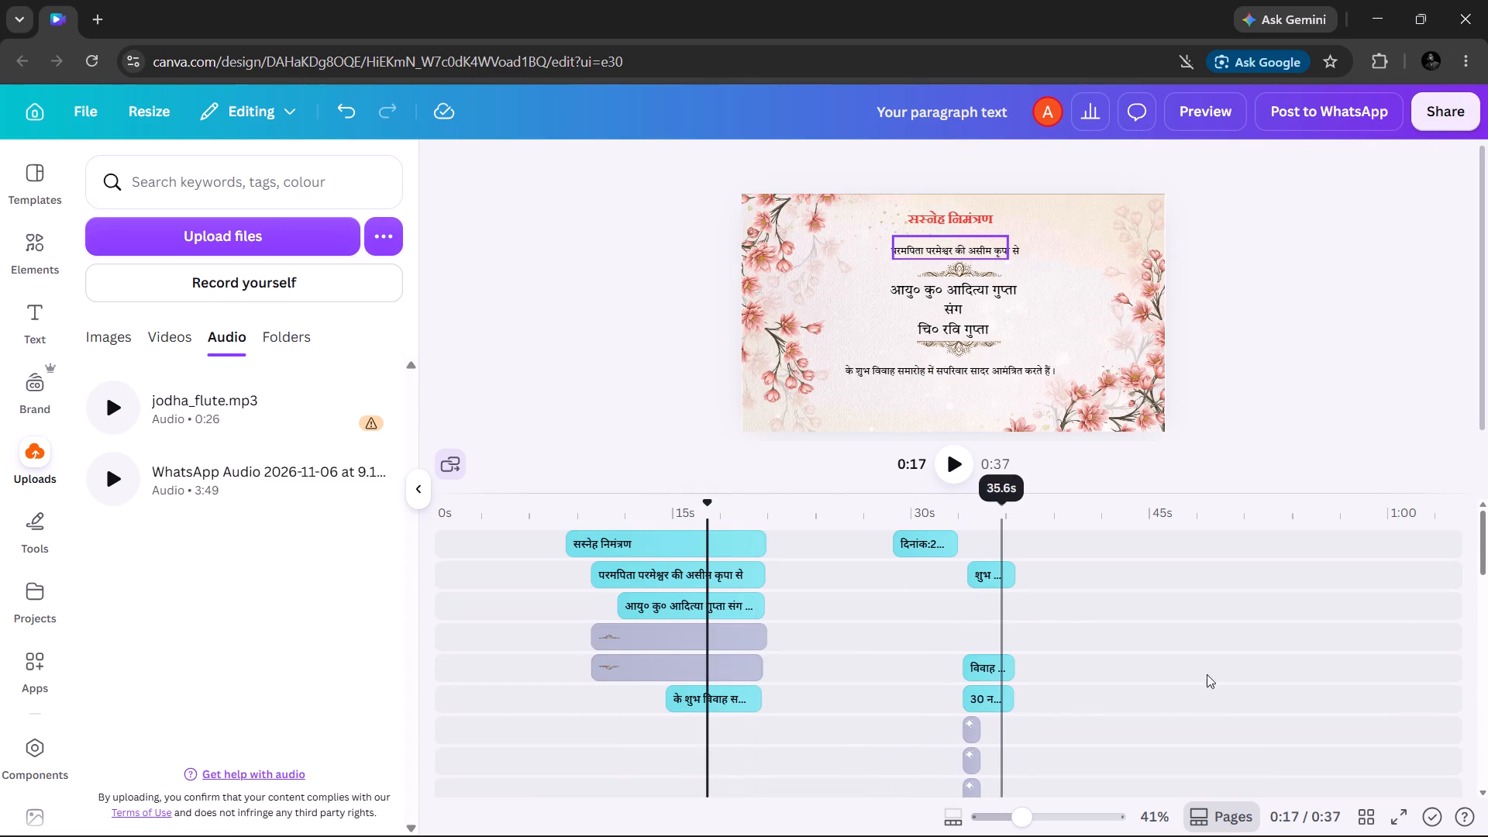
Preview the whole invitation video in full screen from the beginning.
click(1388, 821)
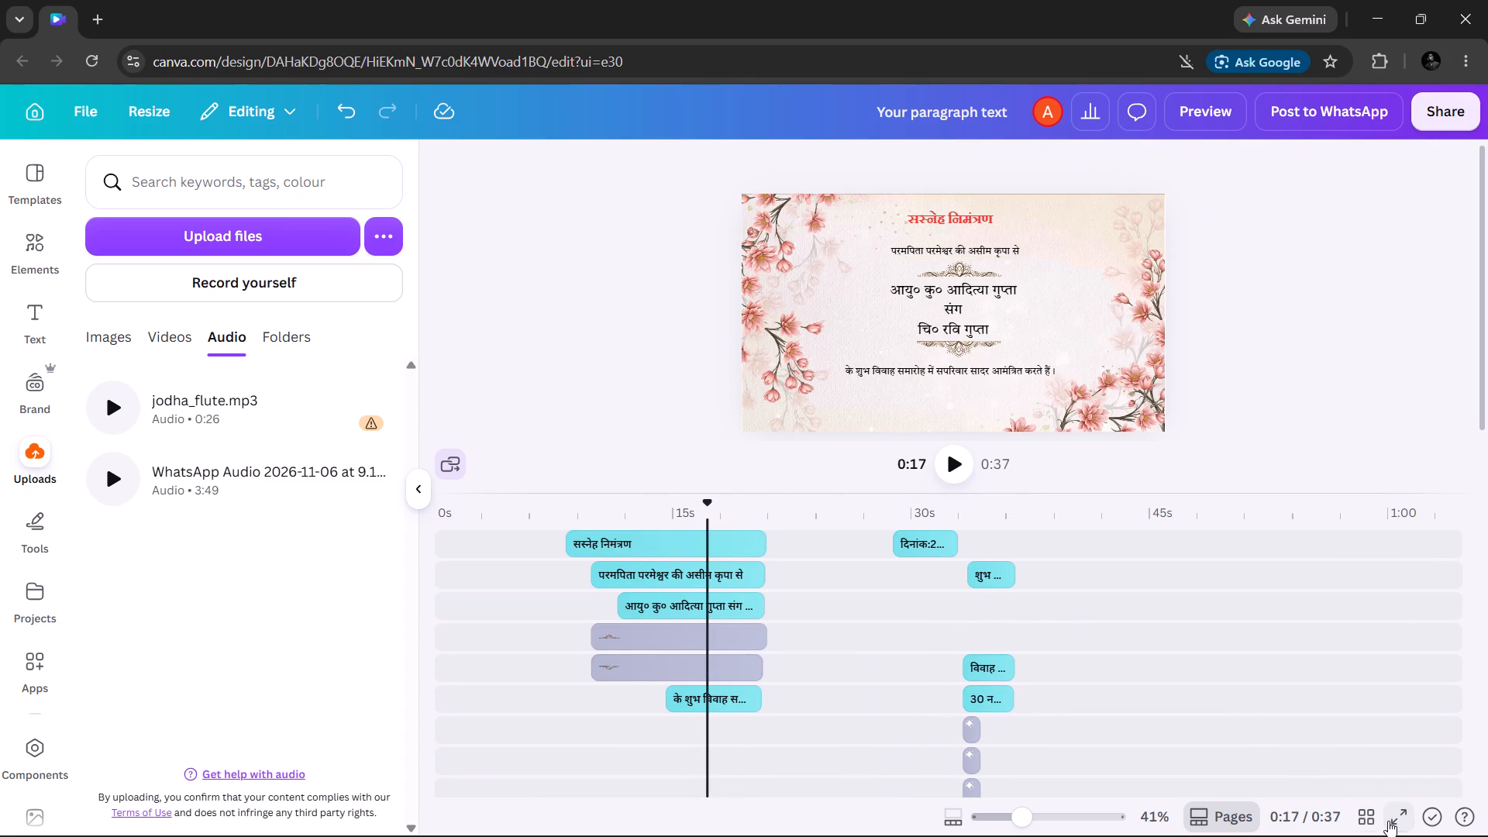
key(space)
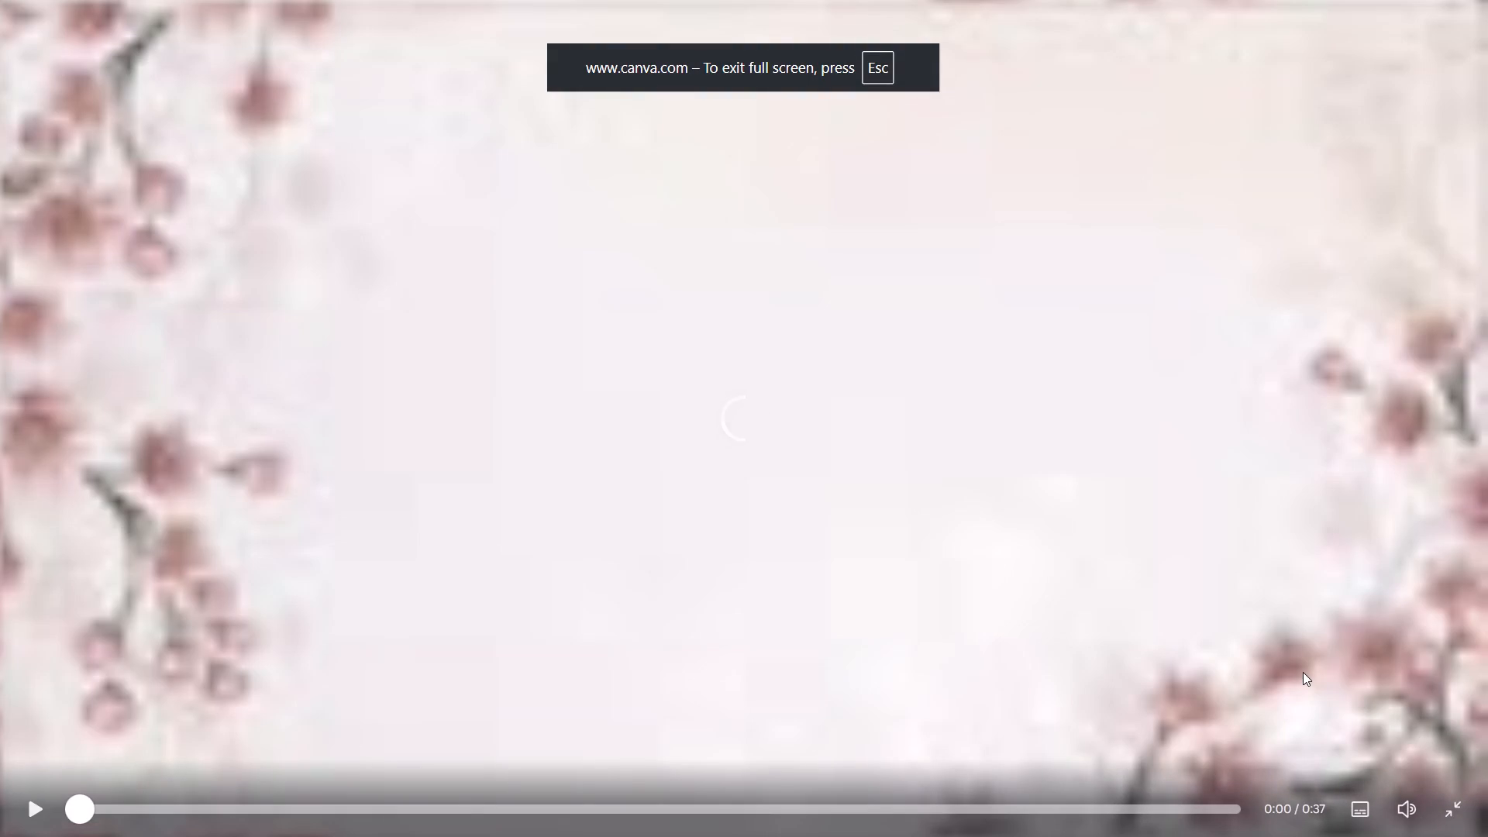
key(space)
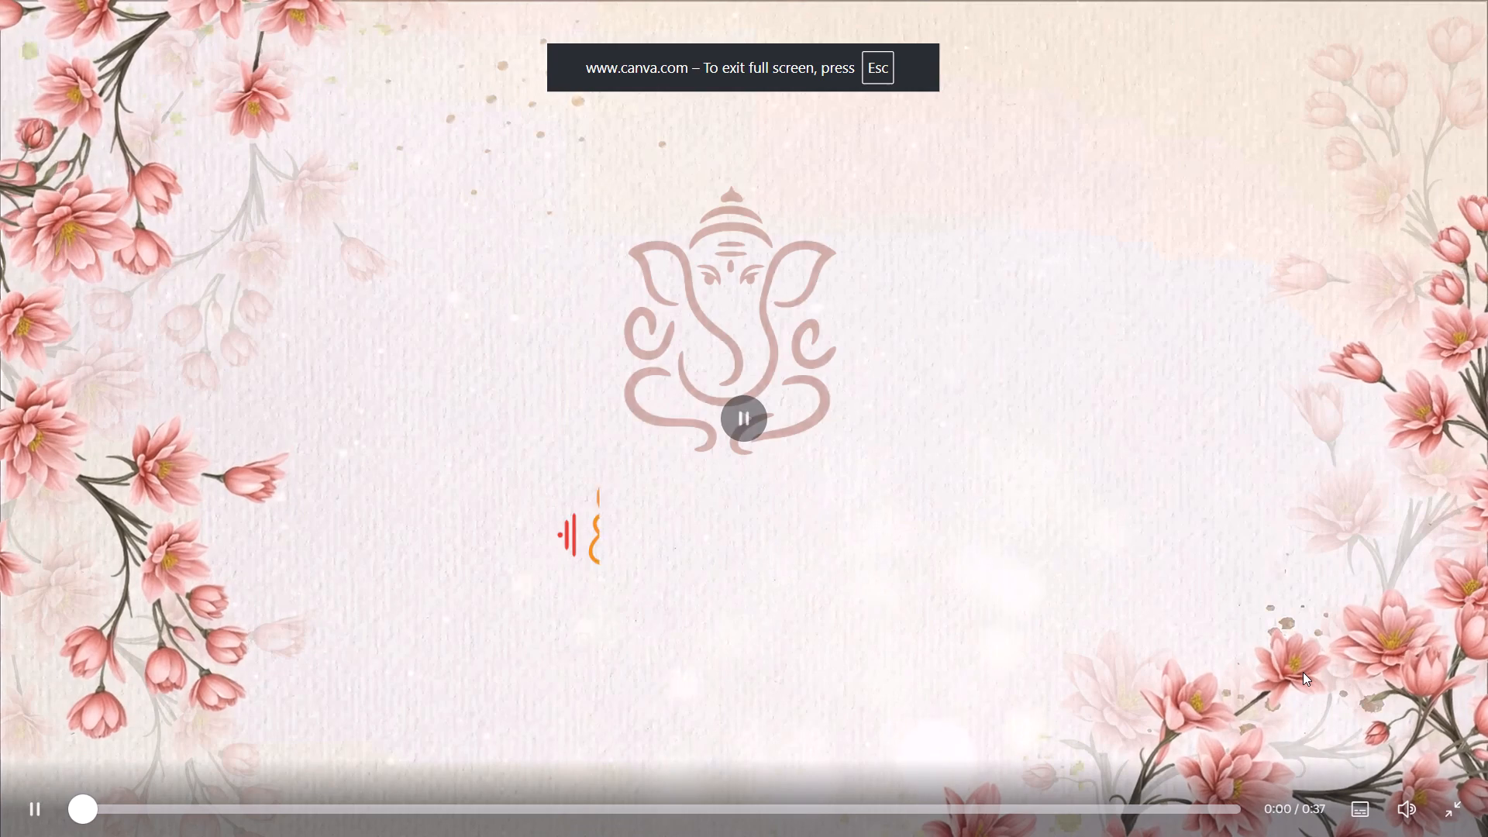
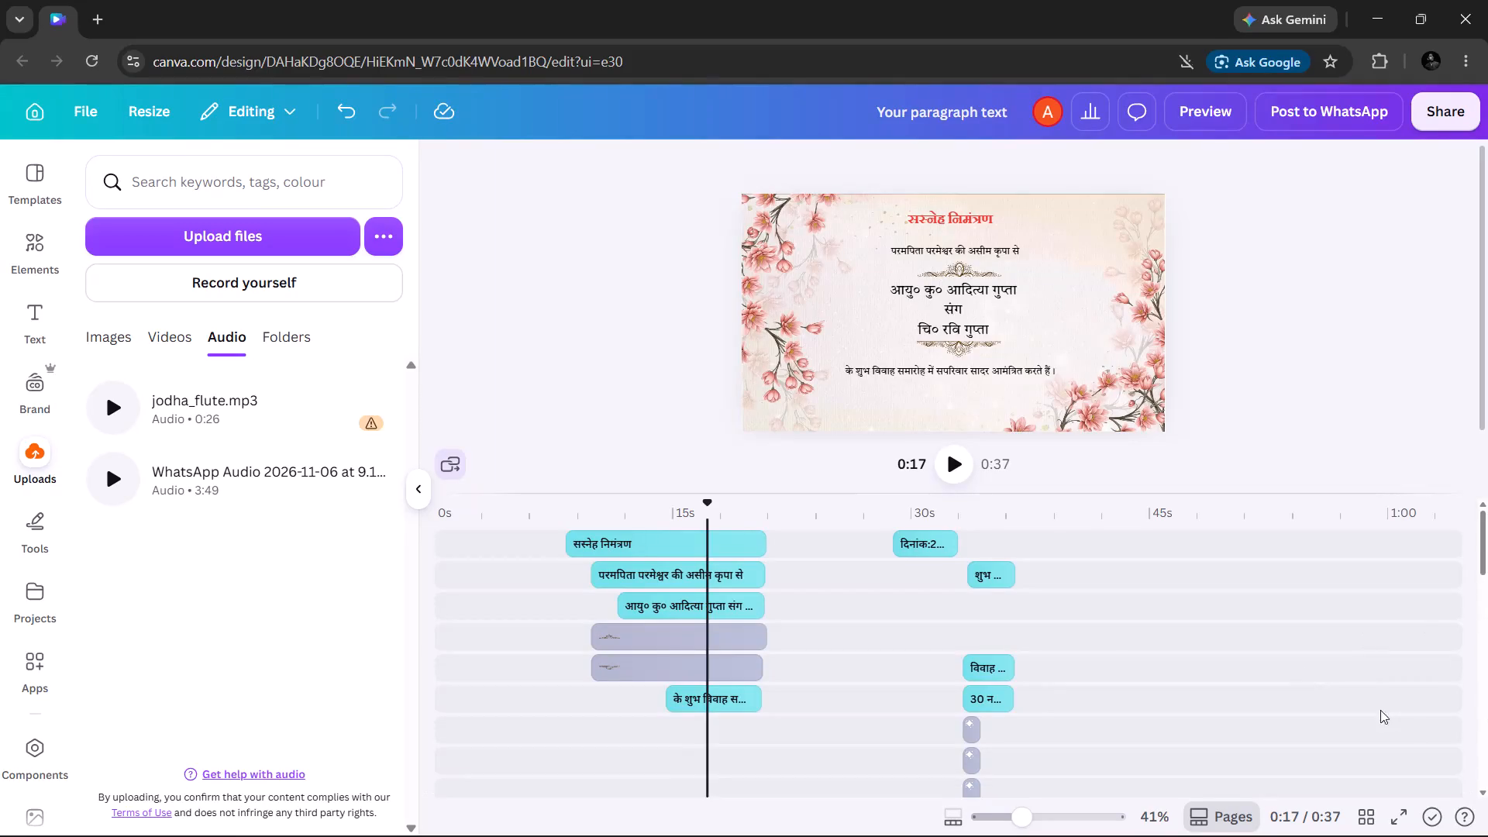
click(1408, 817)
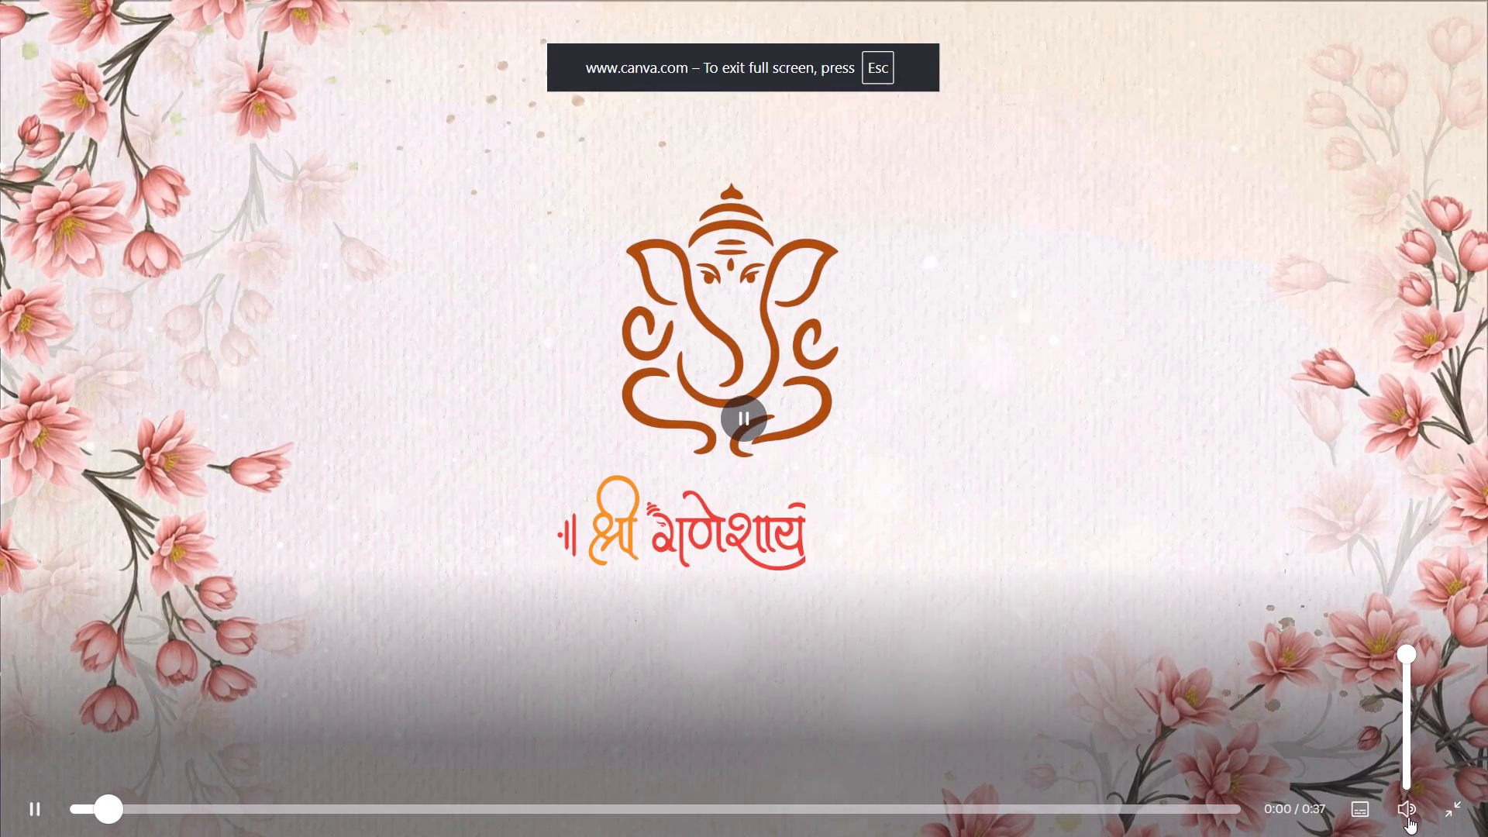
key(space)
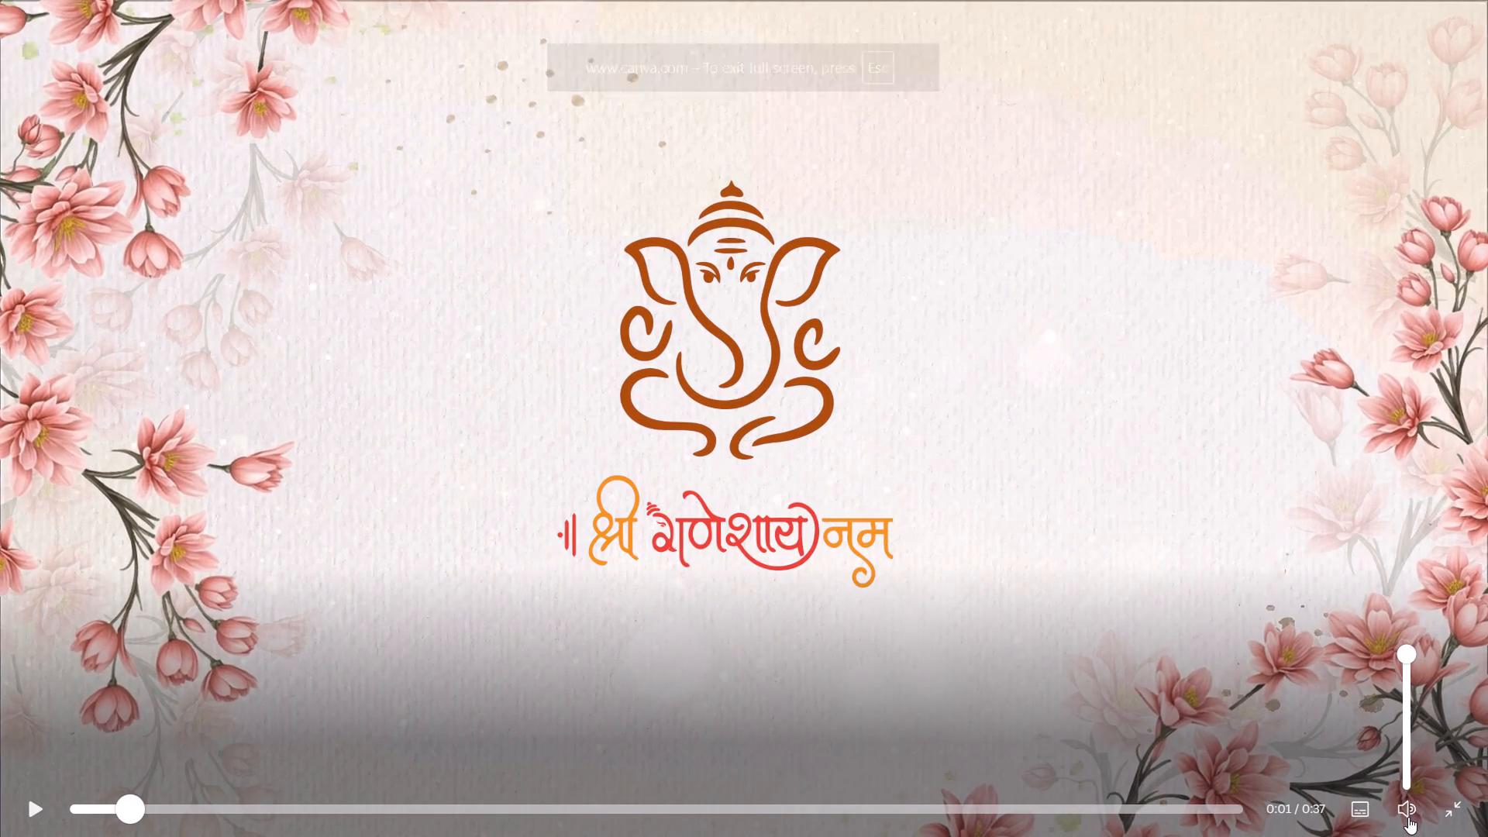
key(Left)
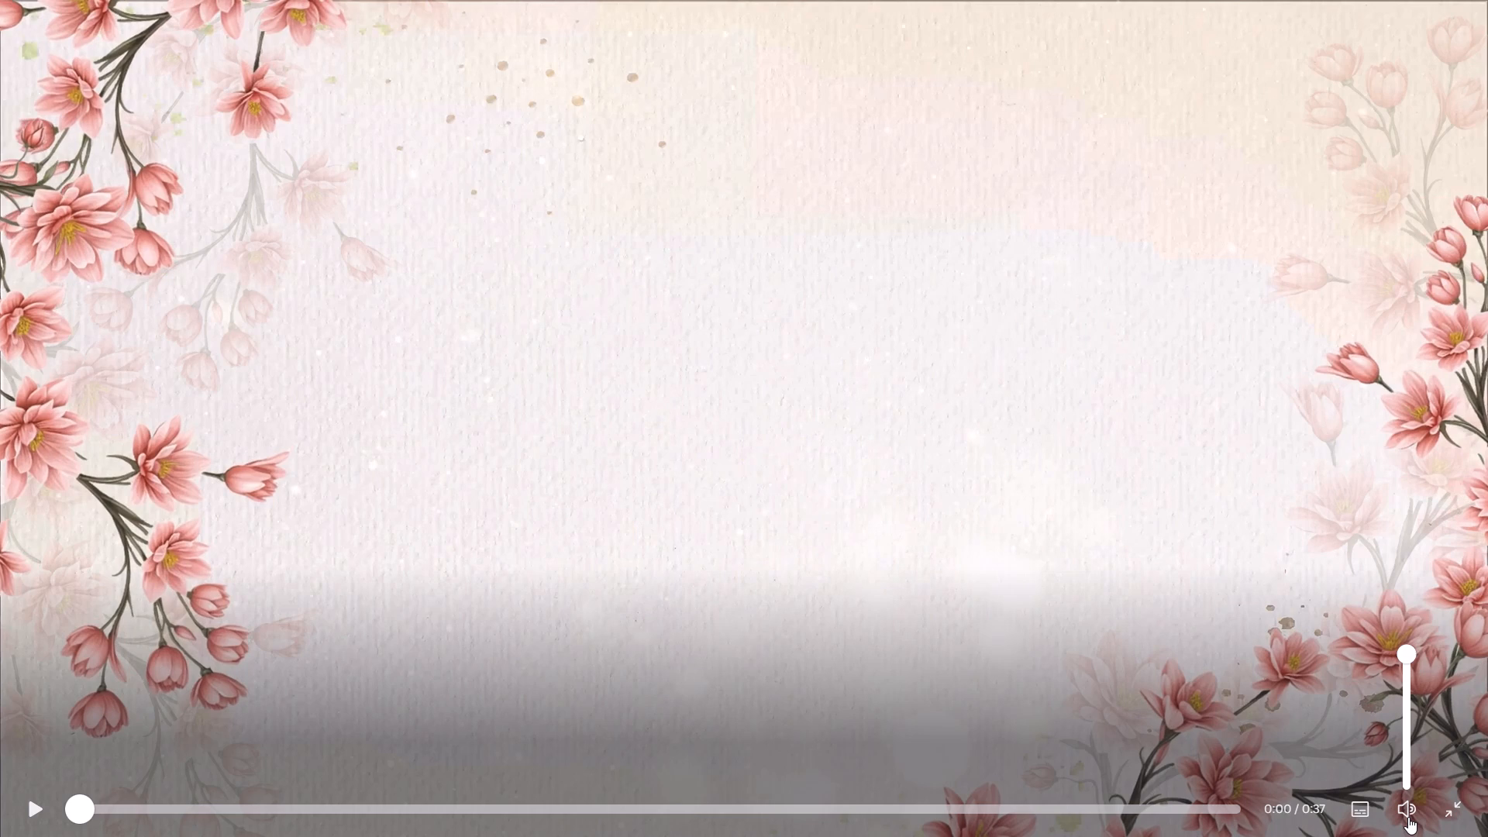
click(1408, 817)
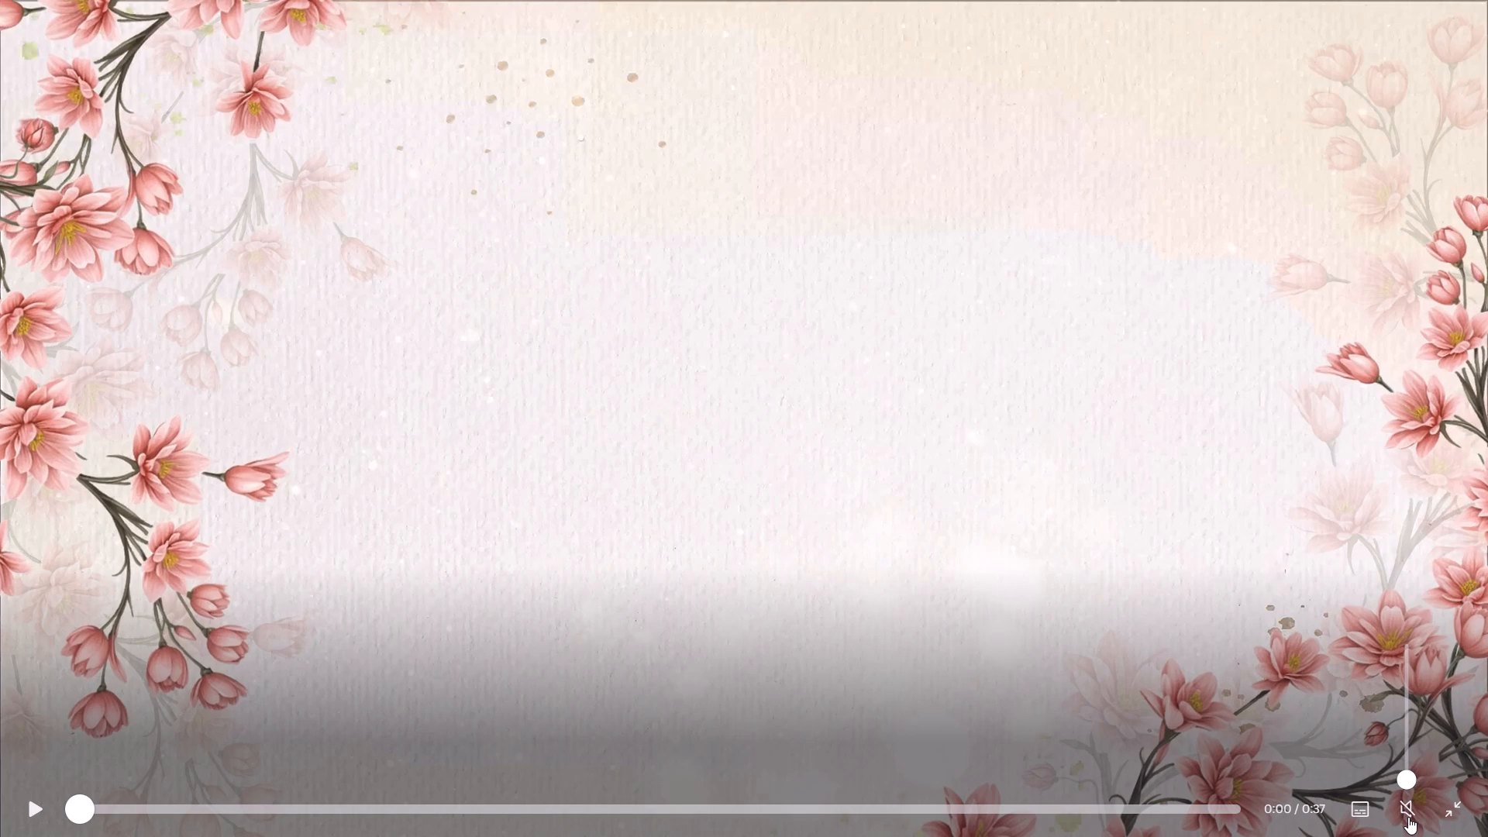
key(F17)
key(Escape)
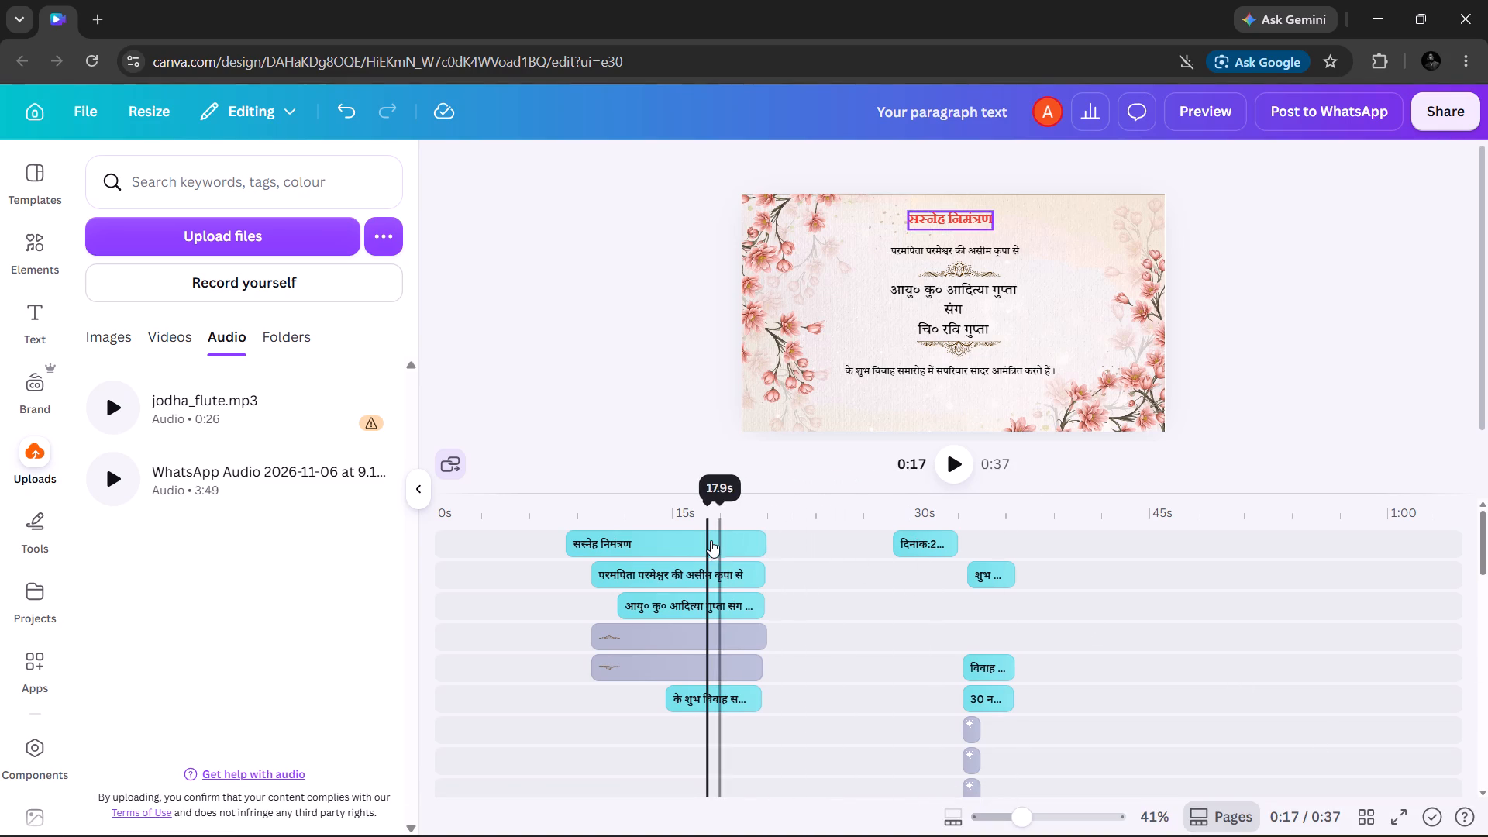
Return the playhead to 0:00 and play the invitation video in full screen from its very beginning.
drag(709, 508, 316, 598)
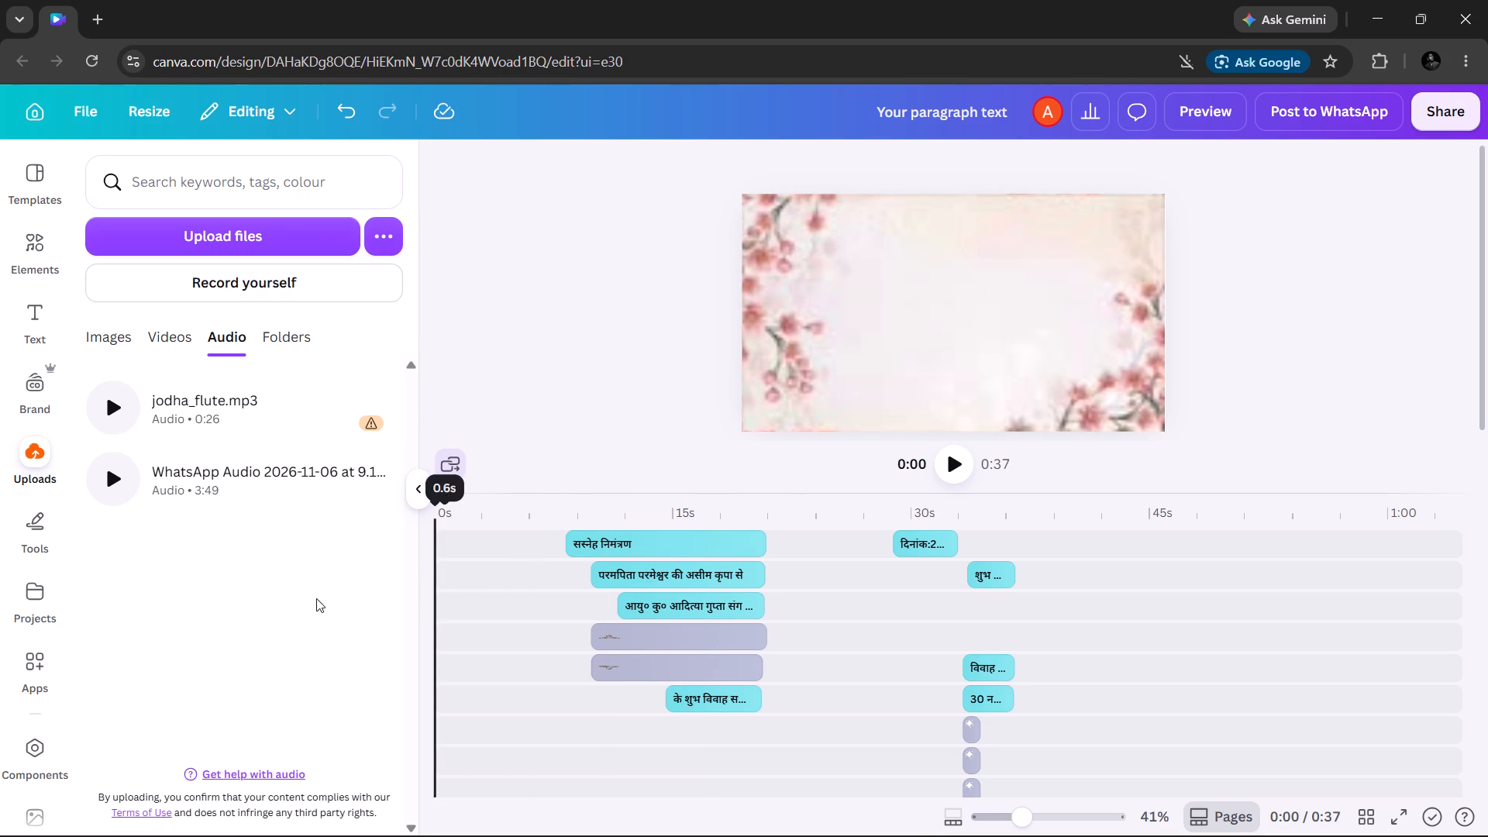
drag(316, 598, 273, 596)
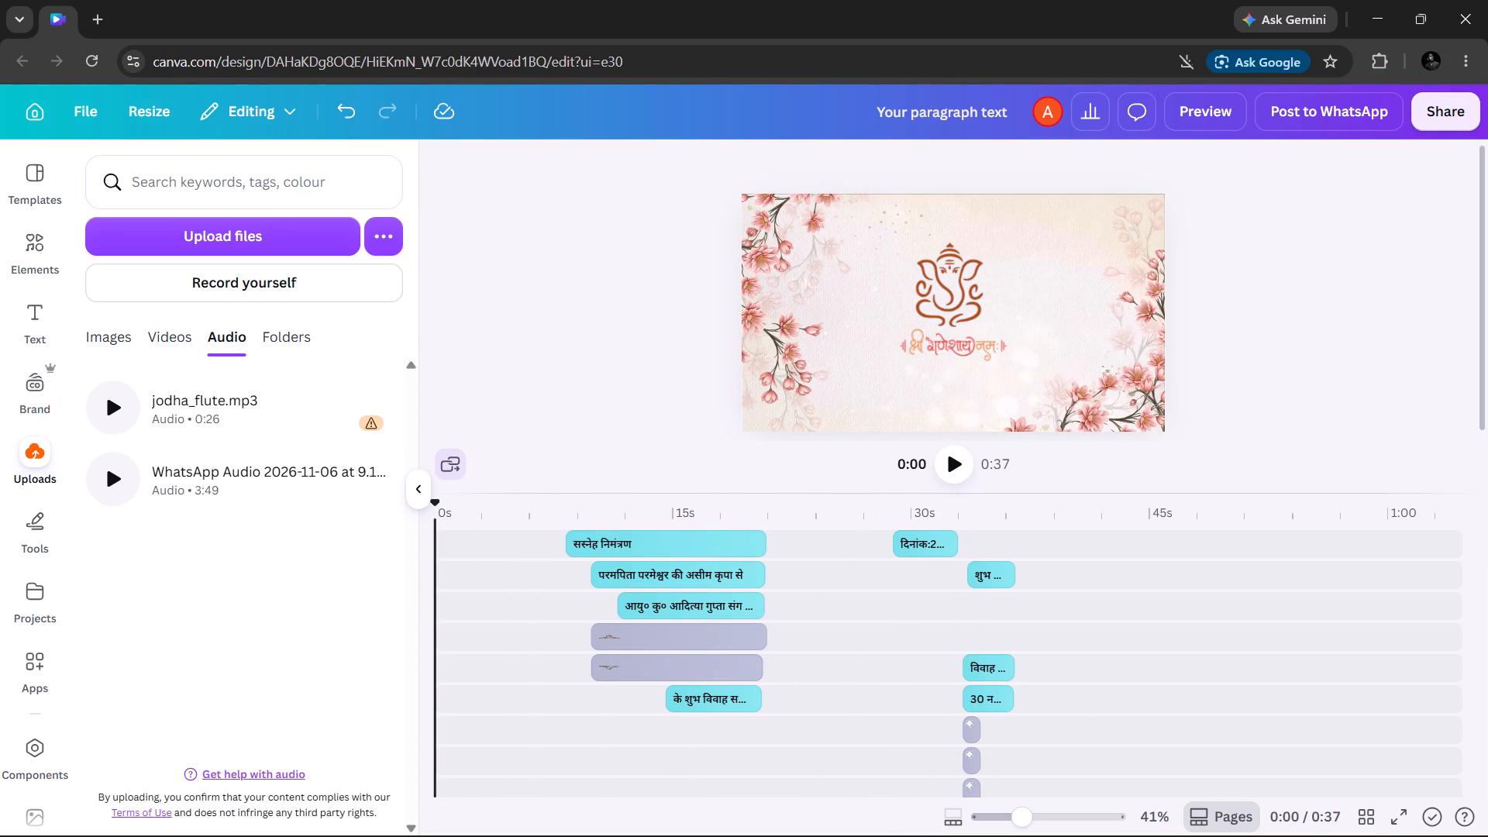
click(1394, 811)
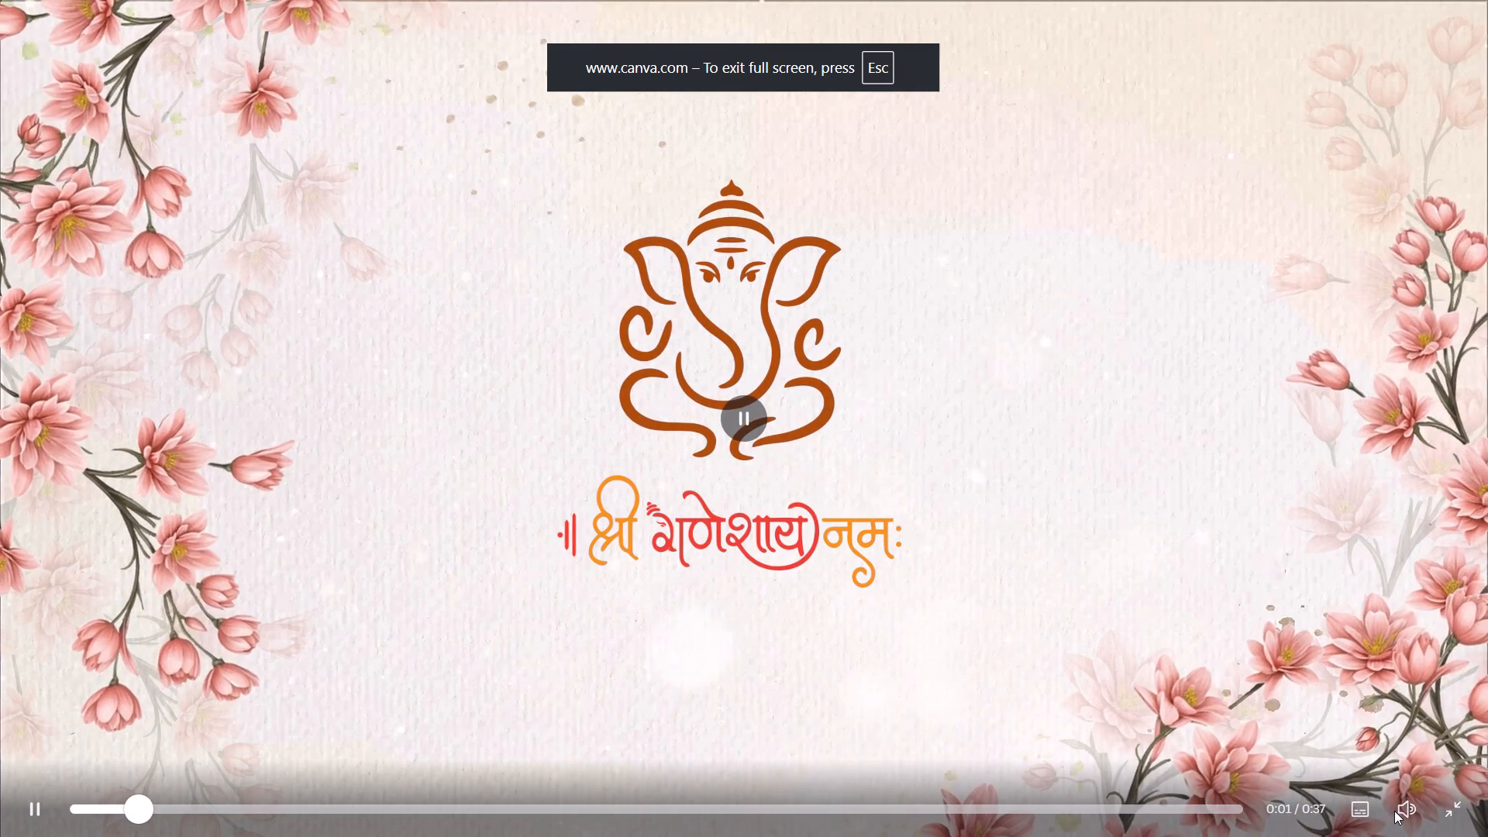
key(F17)
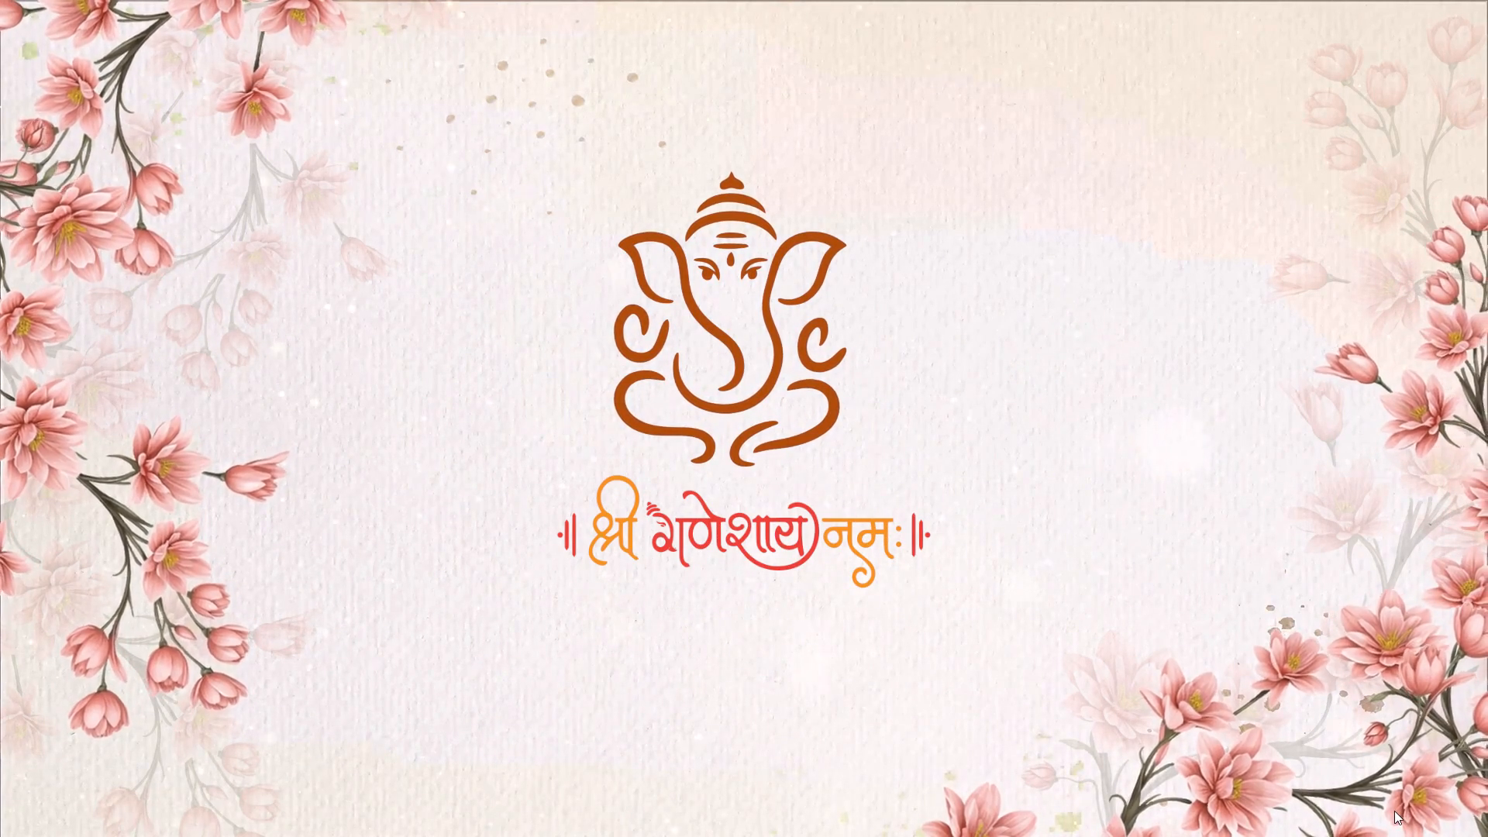
key(space)
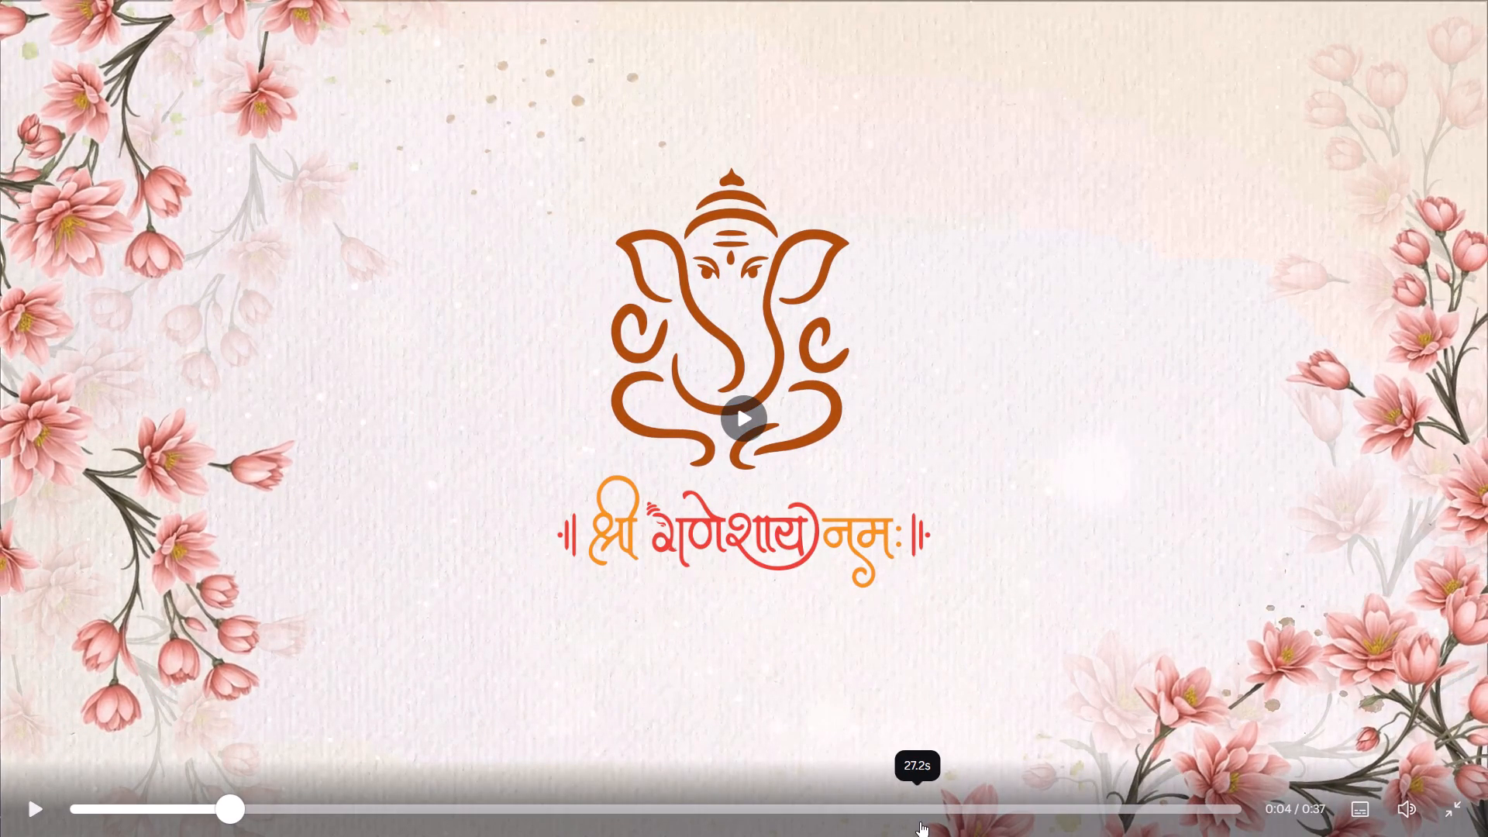
click(72, 805)
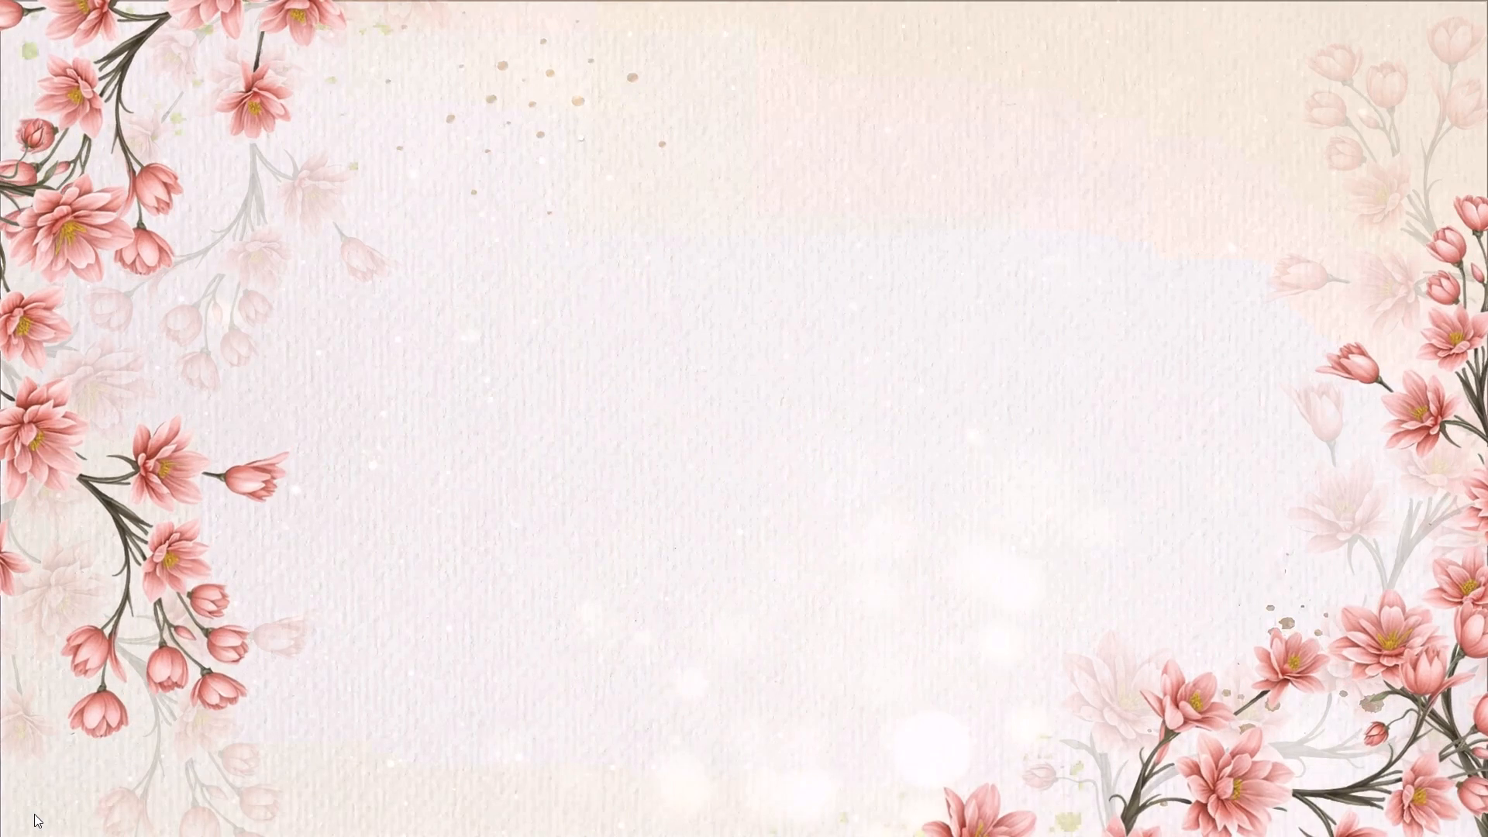
key(space)
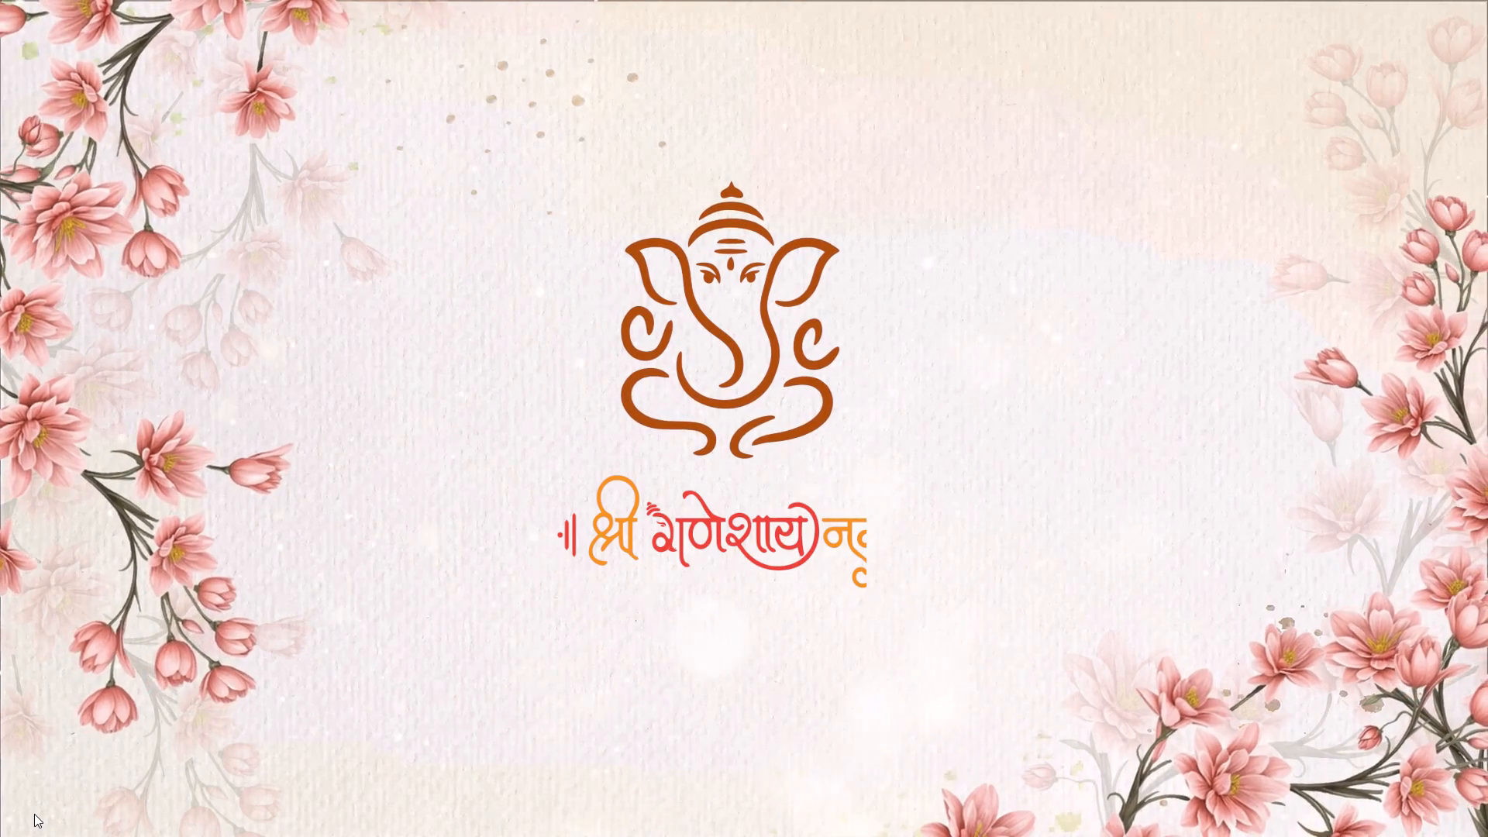
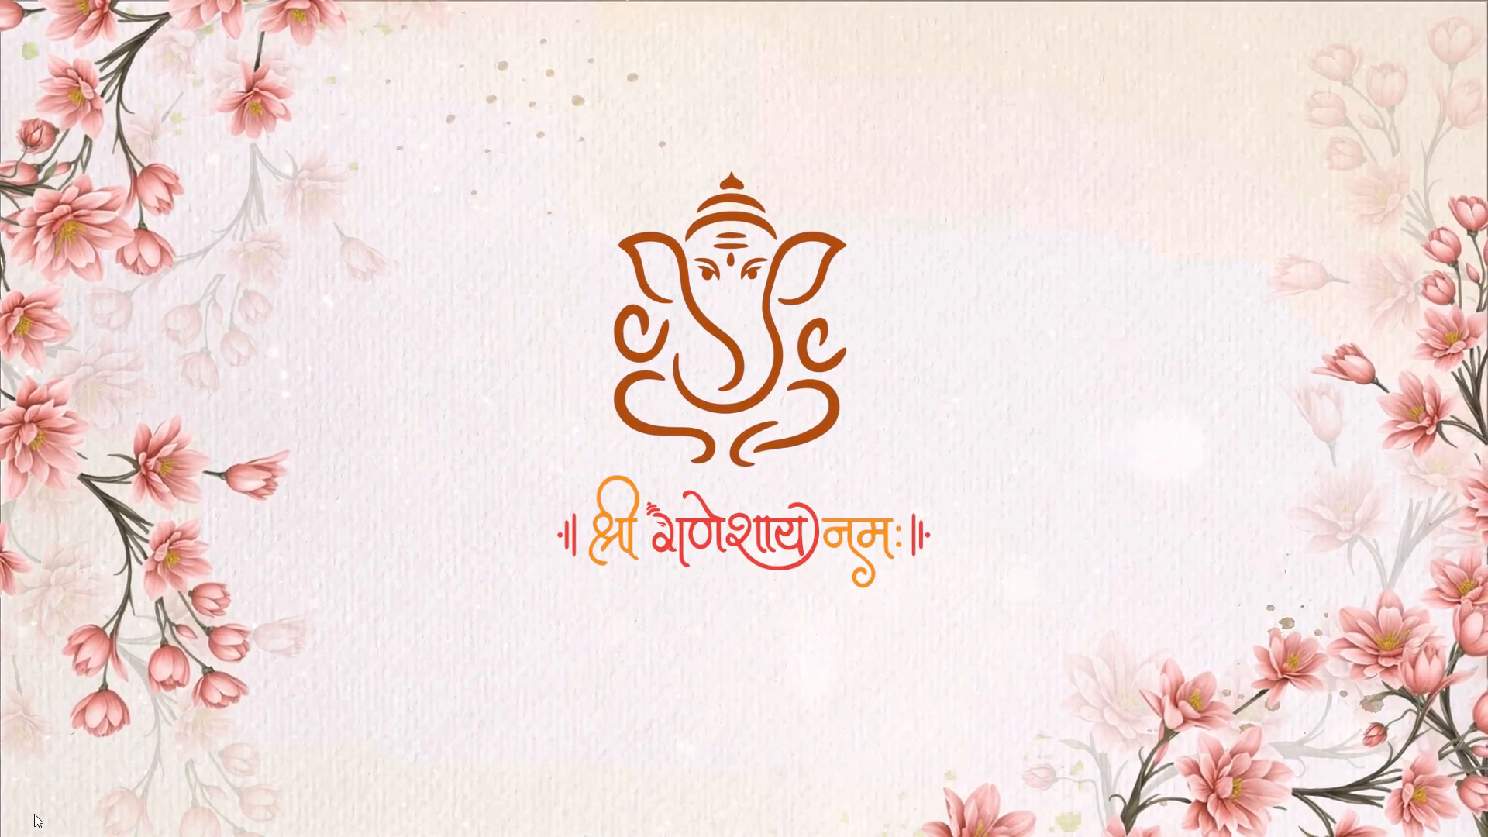
Leave full-screen playback and insert leading spaces before परमपिता in the text line "परमपिता परमेश्वर की असीम कृपा से".
key(Escape)
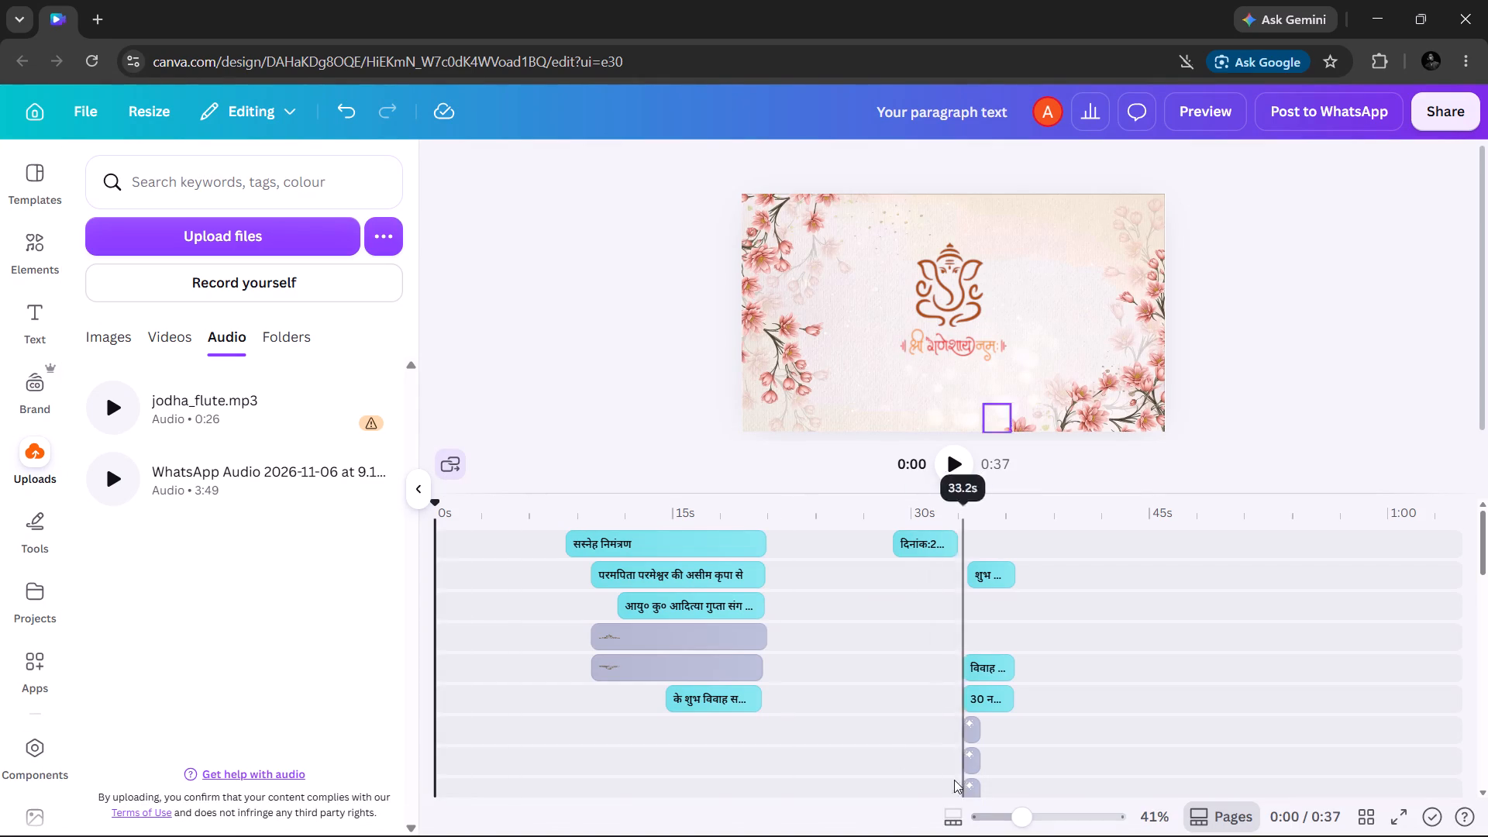
click(659, 569)
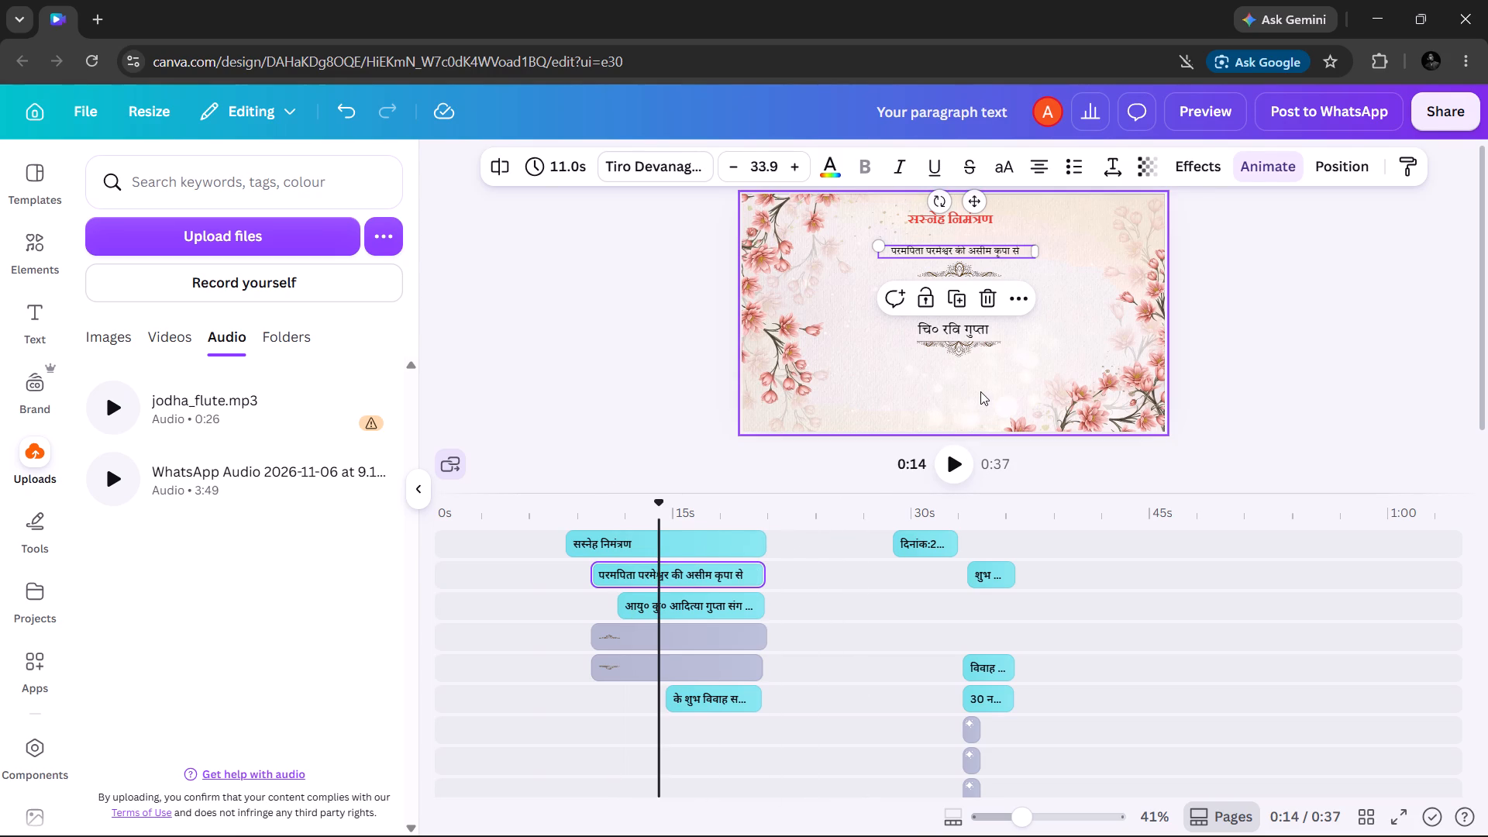
click(890, 250)
key(space)
key(space)
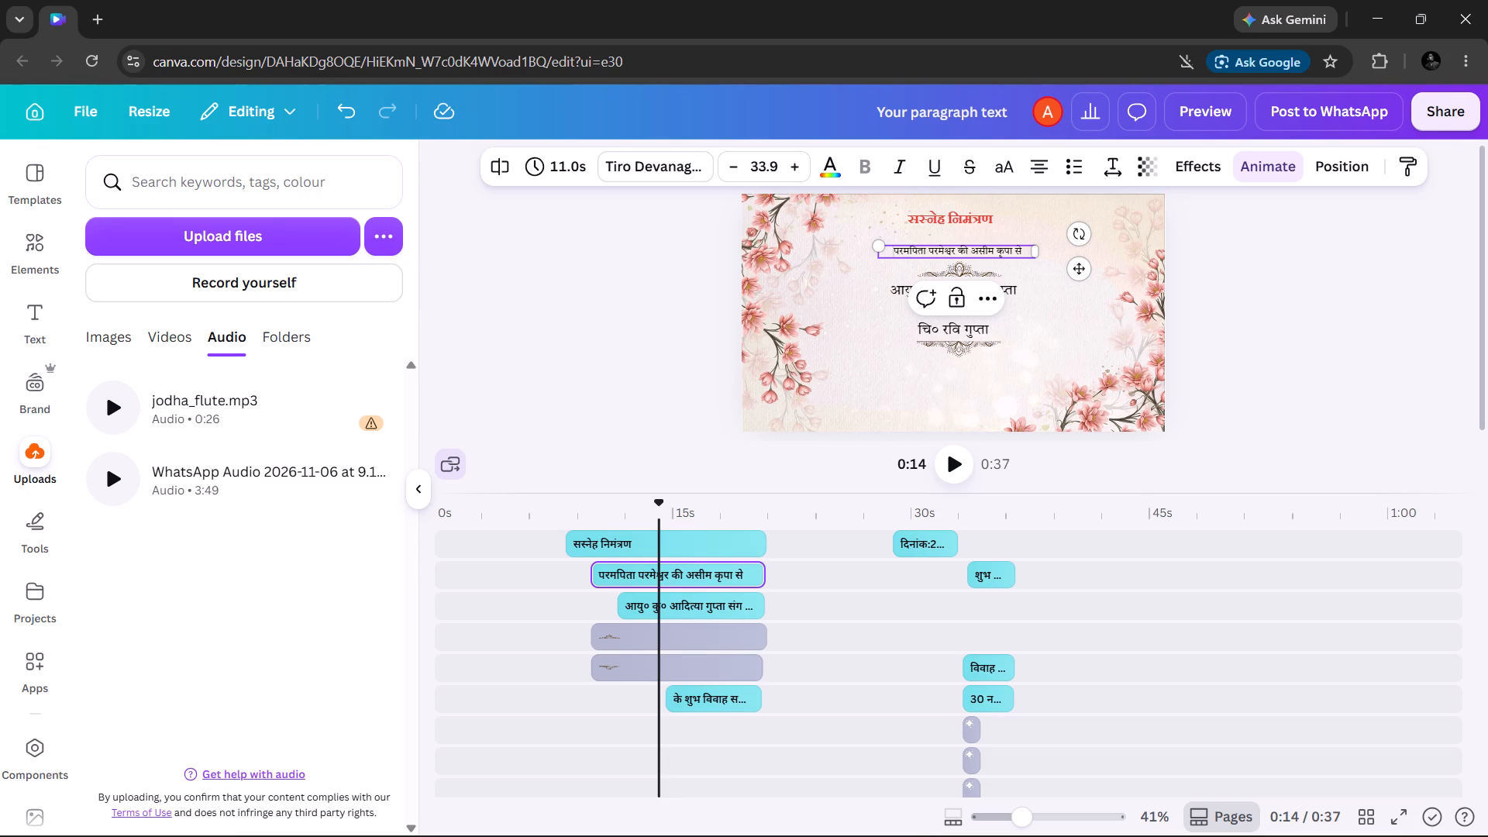
key(space)
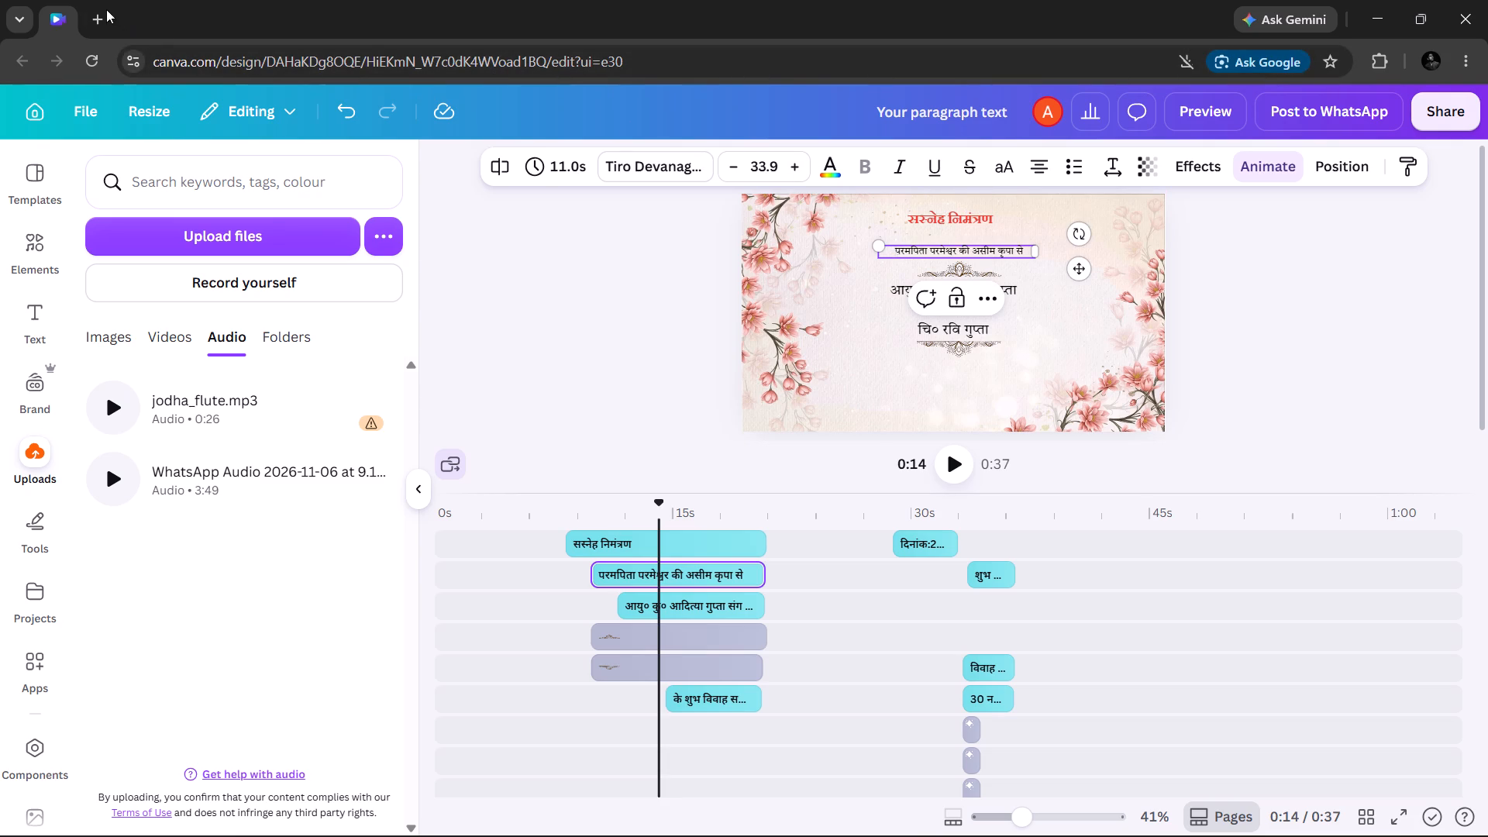
Search the web in a new tab for "hum in hindi" and copy the Hindi word हम.
click(97, 9)
text(hum)
key(space)
text(in hindi])
key(BackSpace)
key(Return)
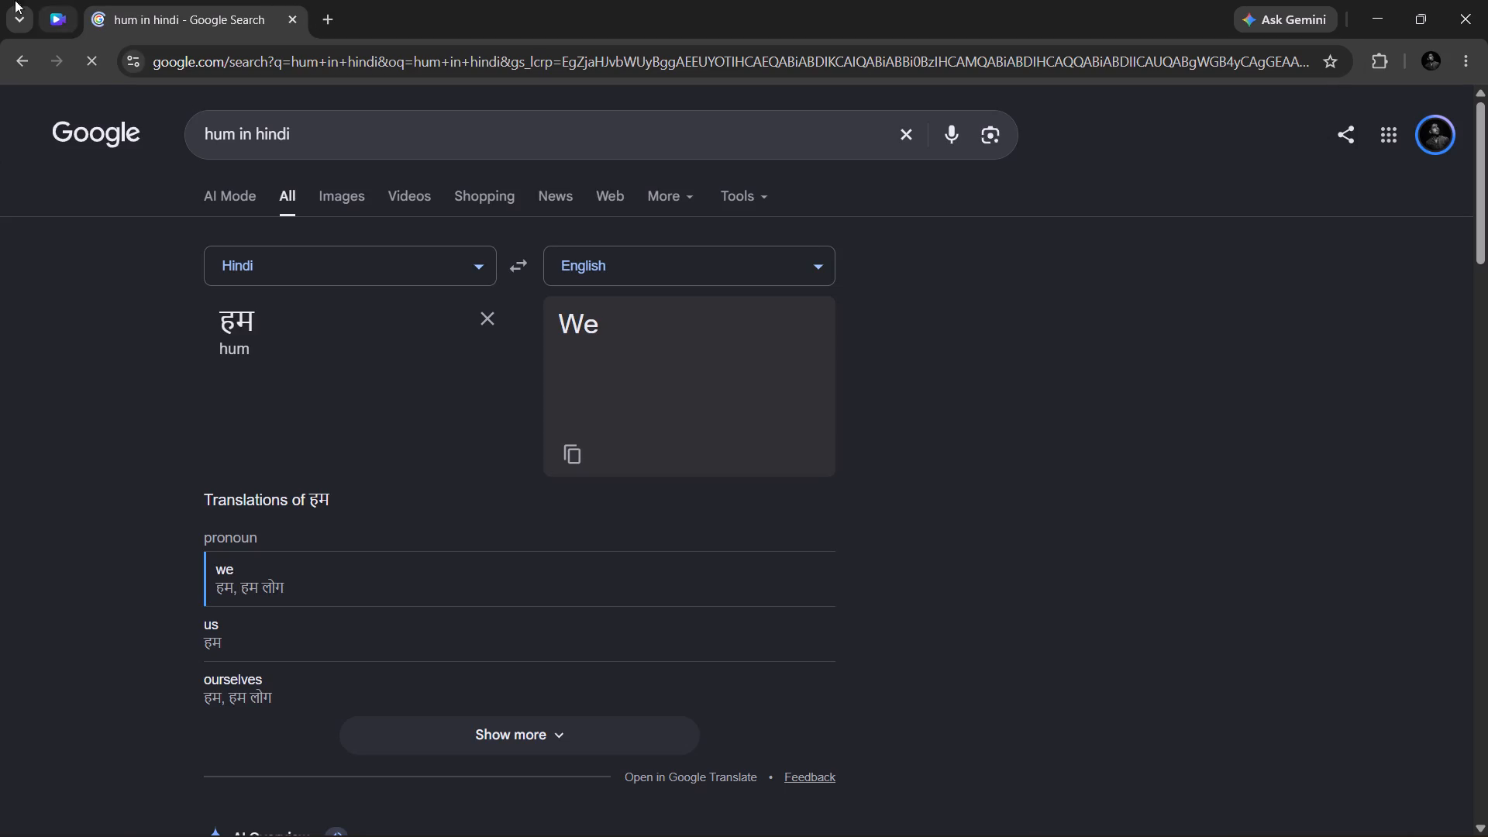
drag(250, 308, 182, 319)
key(ctrl+c)
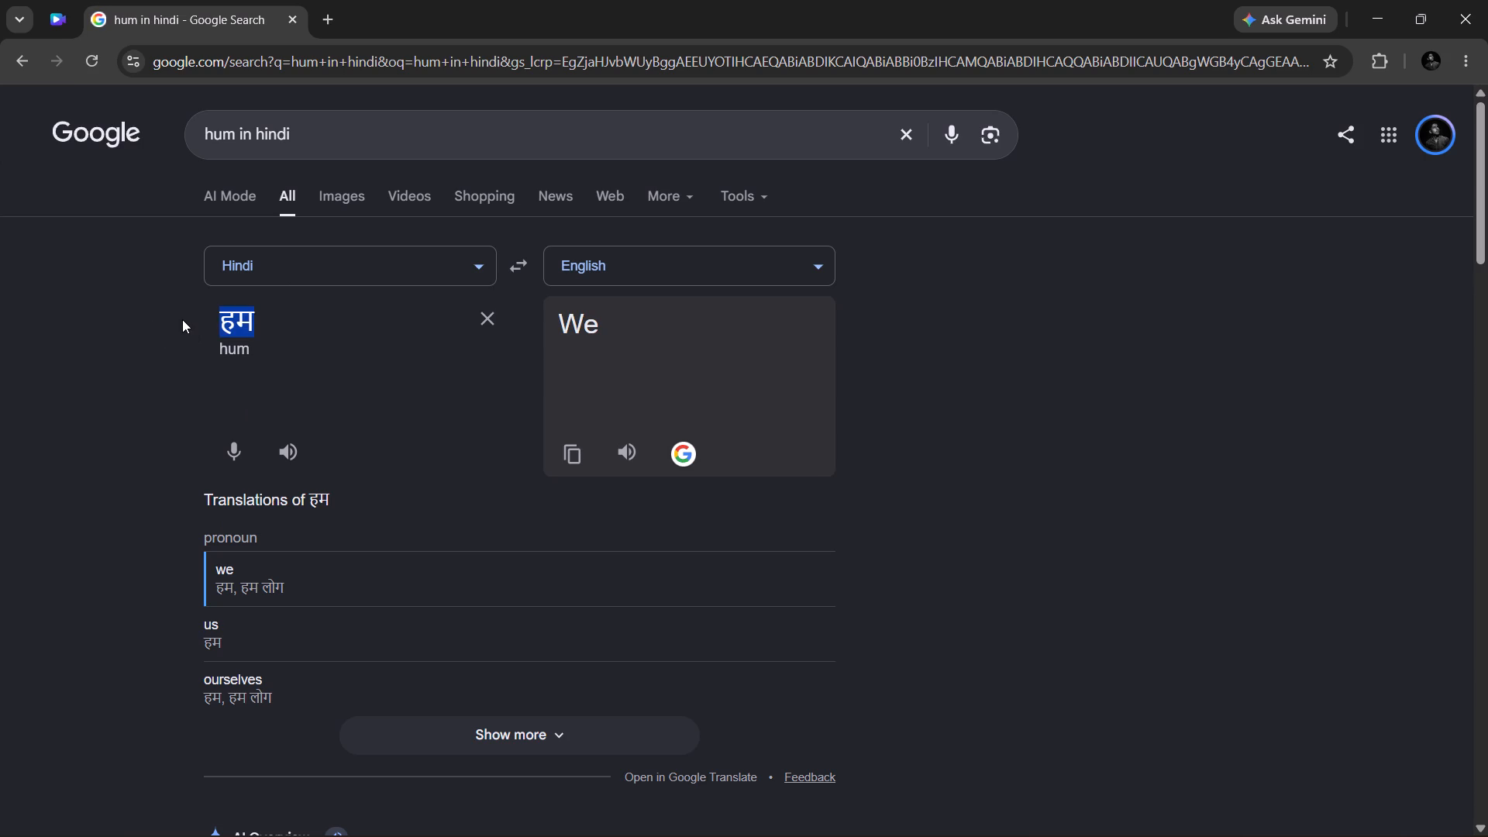
Back in the invitation design, paste हम before परमपिता in the blessing line and separate the two words with two spaces.
click(57, 13)
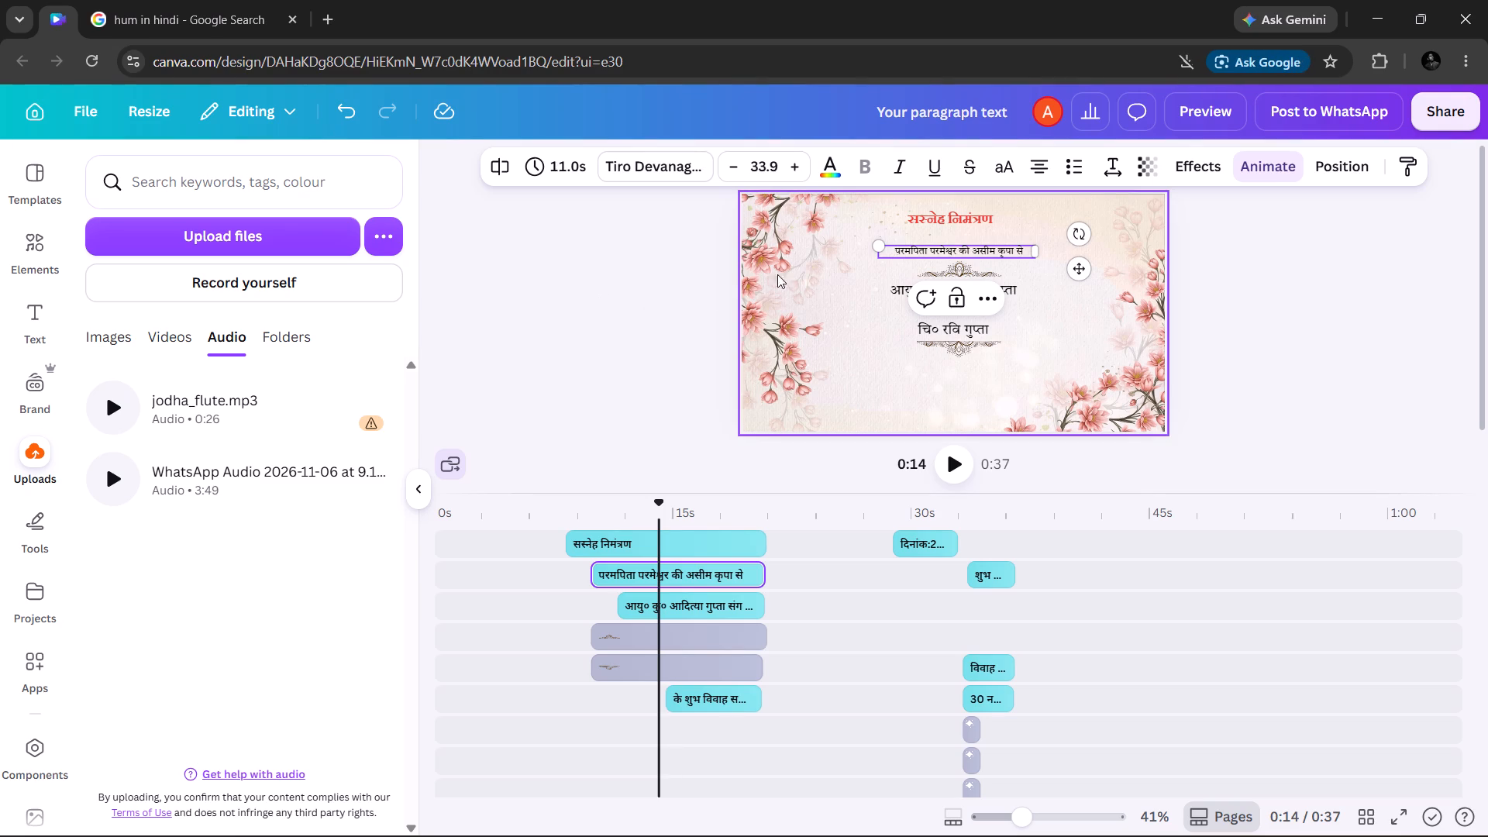
key(ctrl+v)
click(895, 255)
key(space)
key(space)
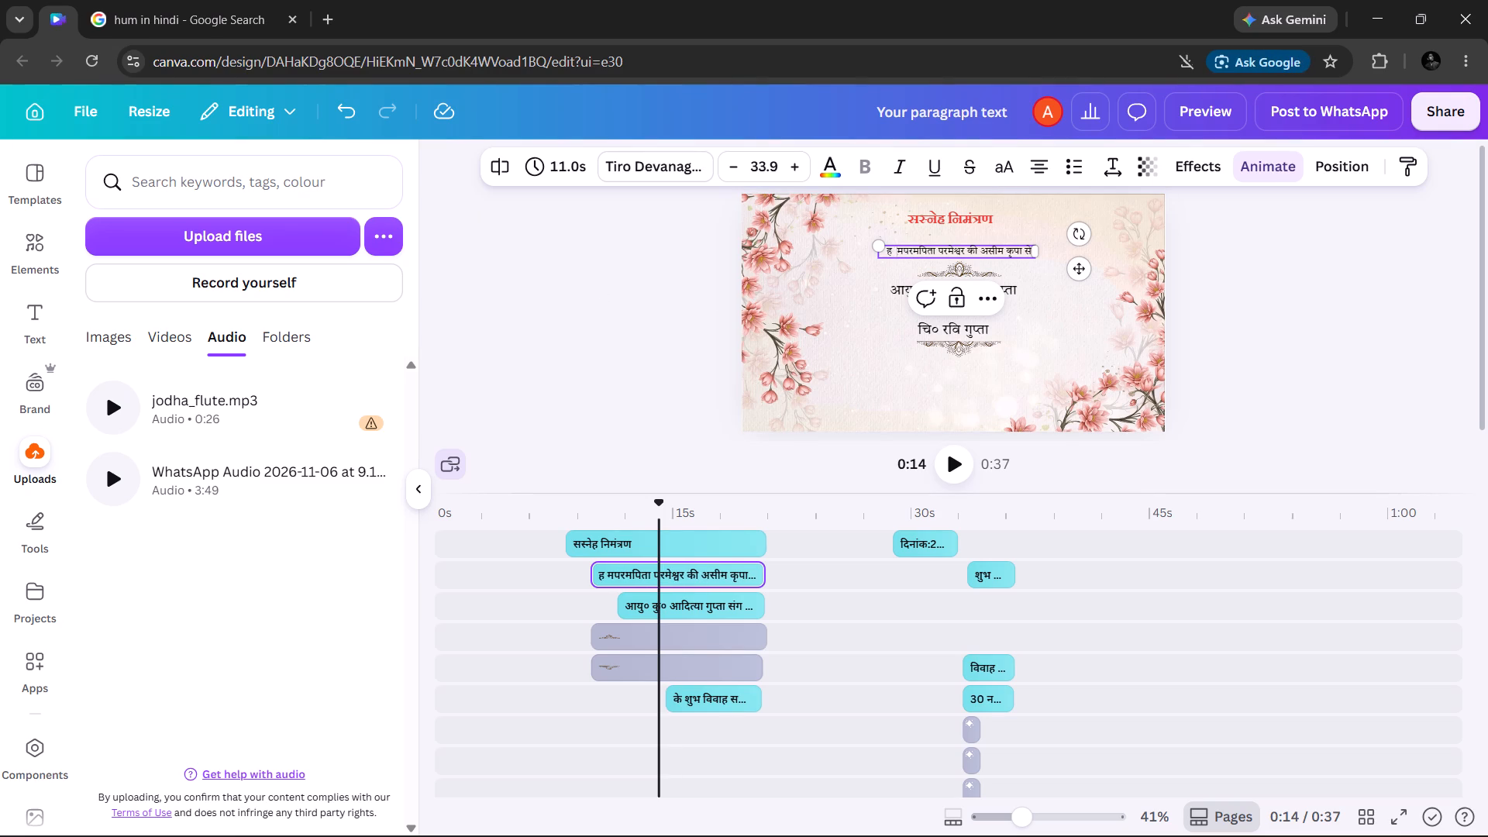
key(BackSpace)
key(BackSpace)
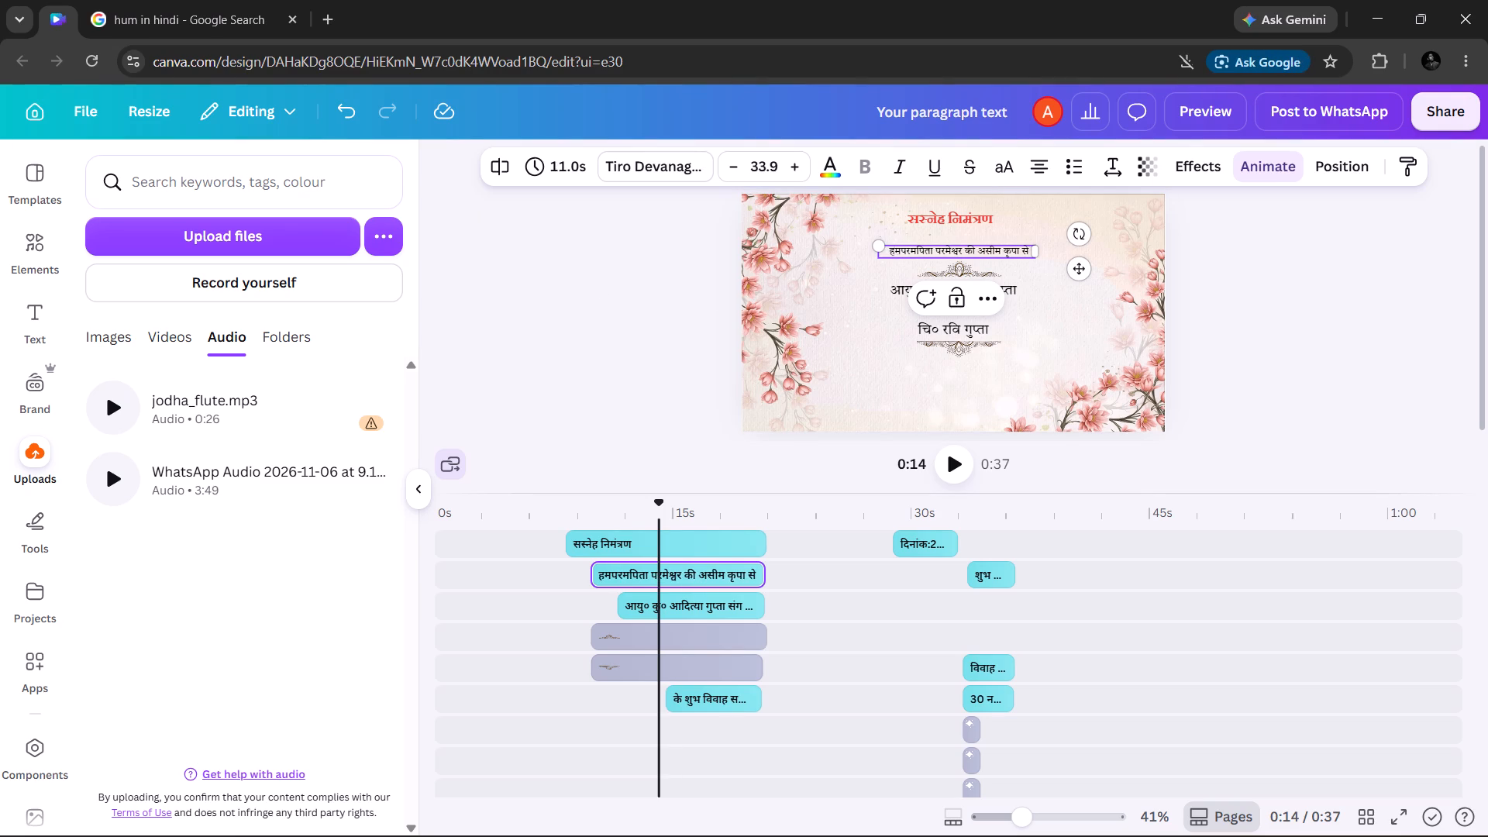
key(Right)
key(Right)
key(space)
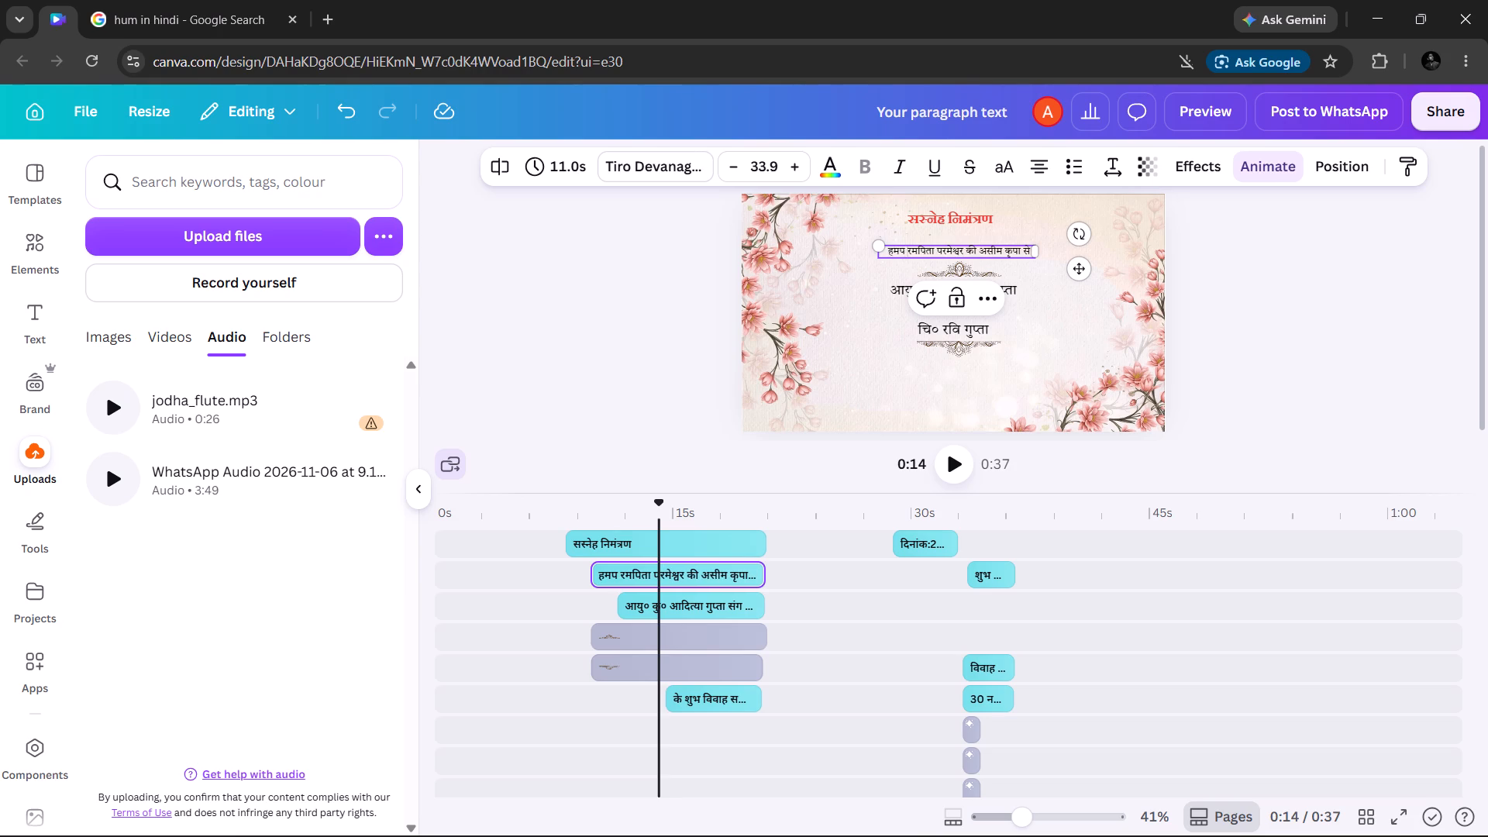
key(BackSpace)
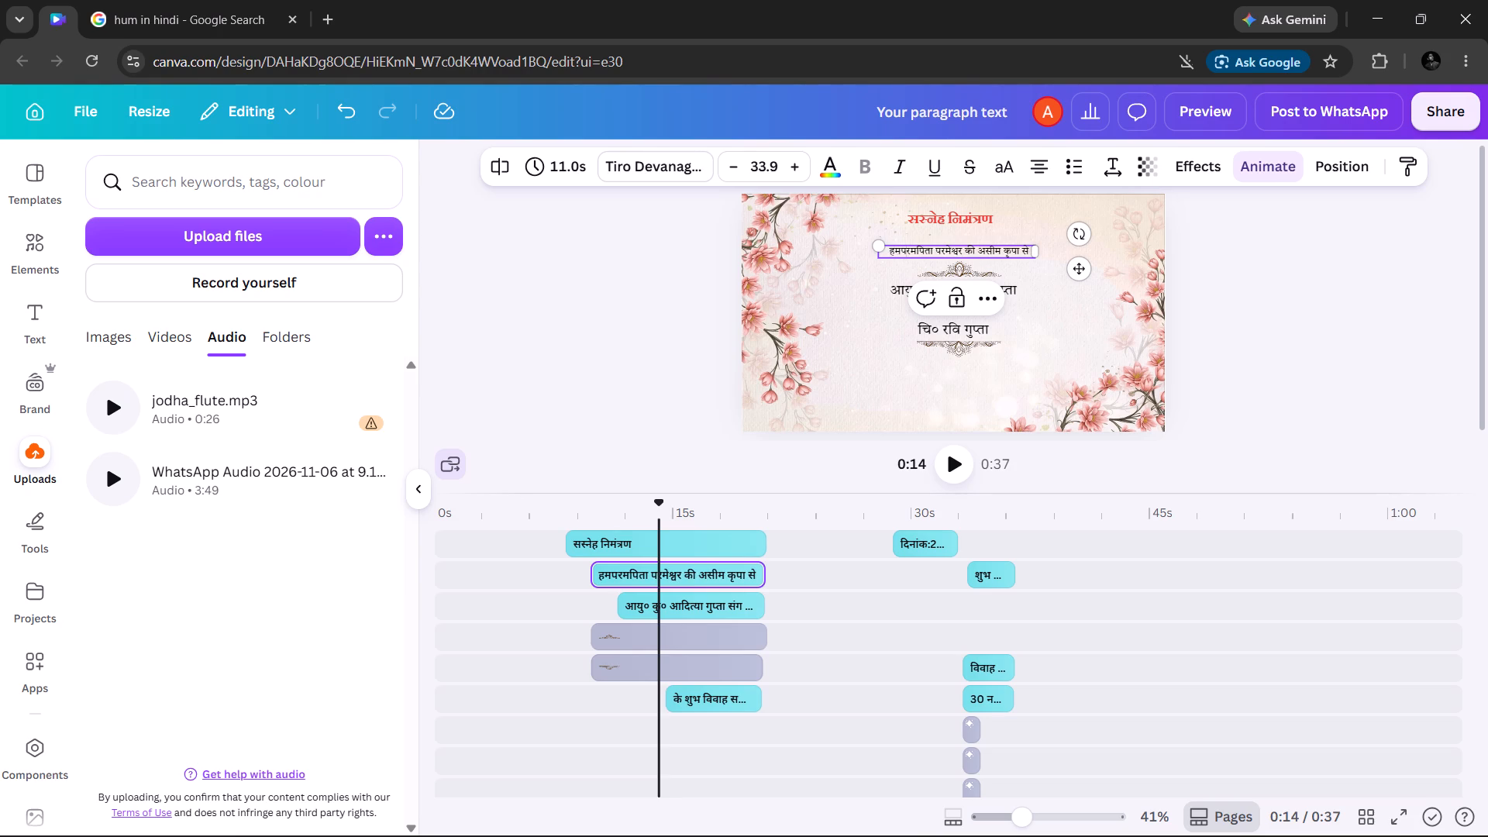
key(Left)
key(space)
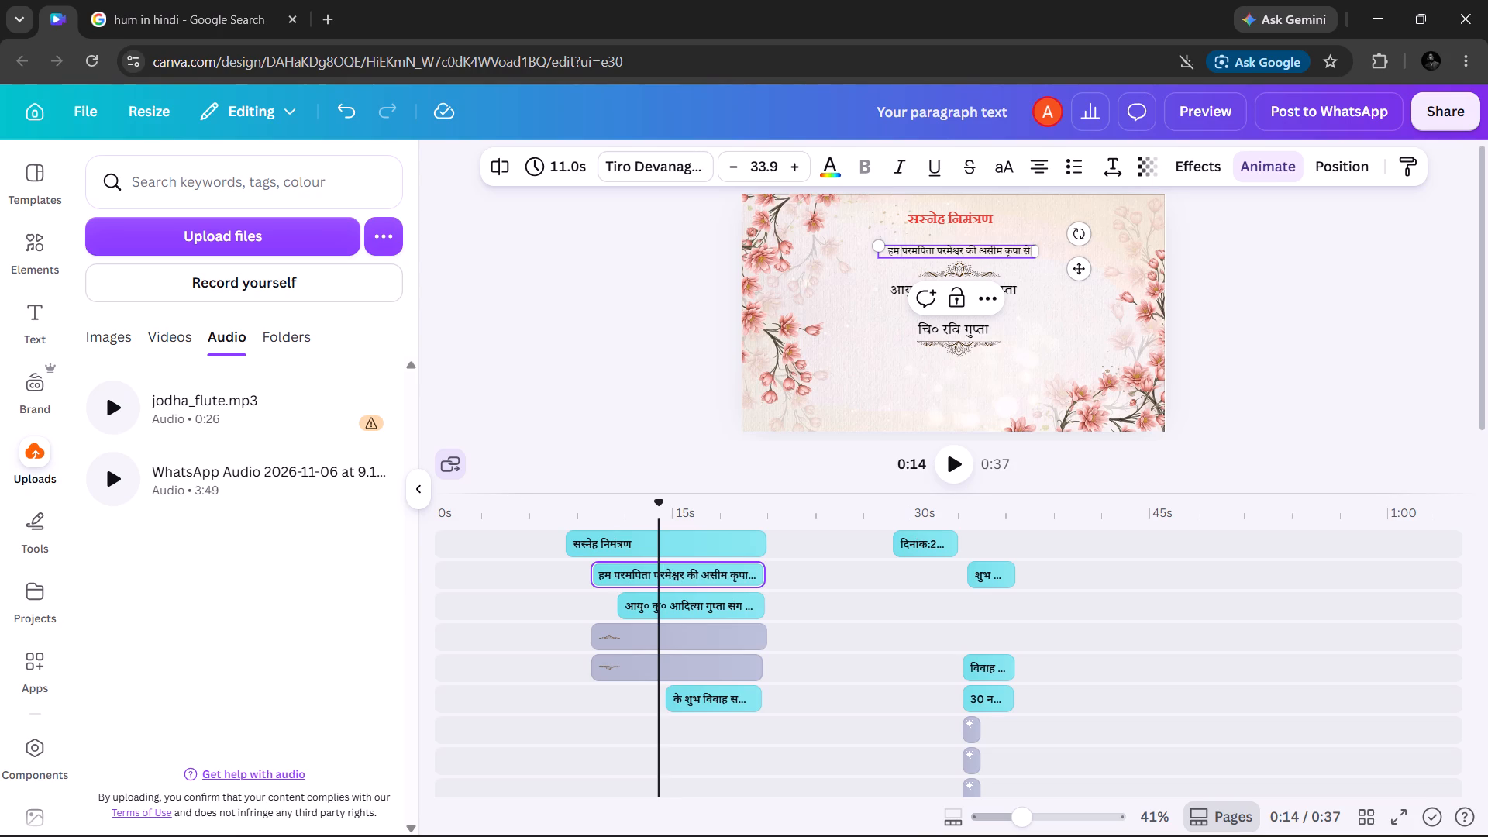
key(space)
click(1421, 377)
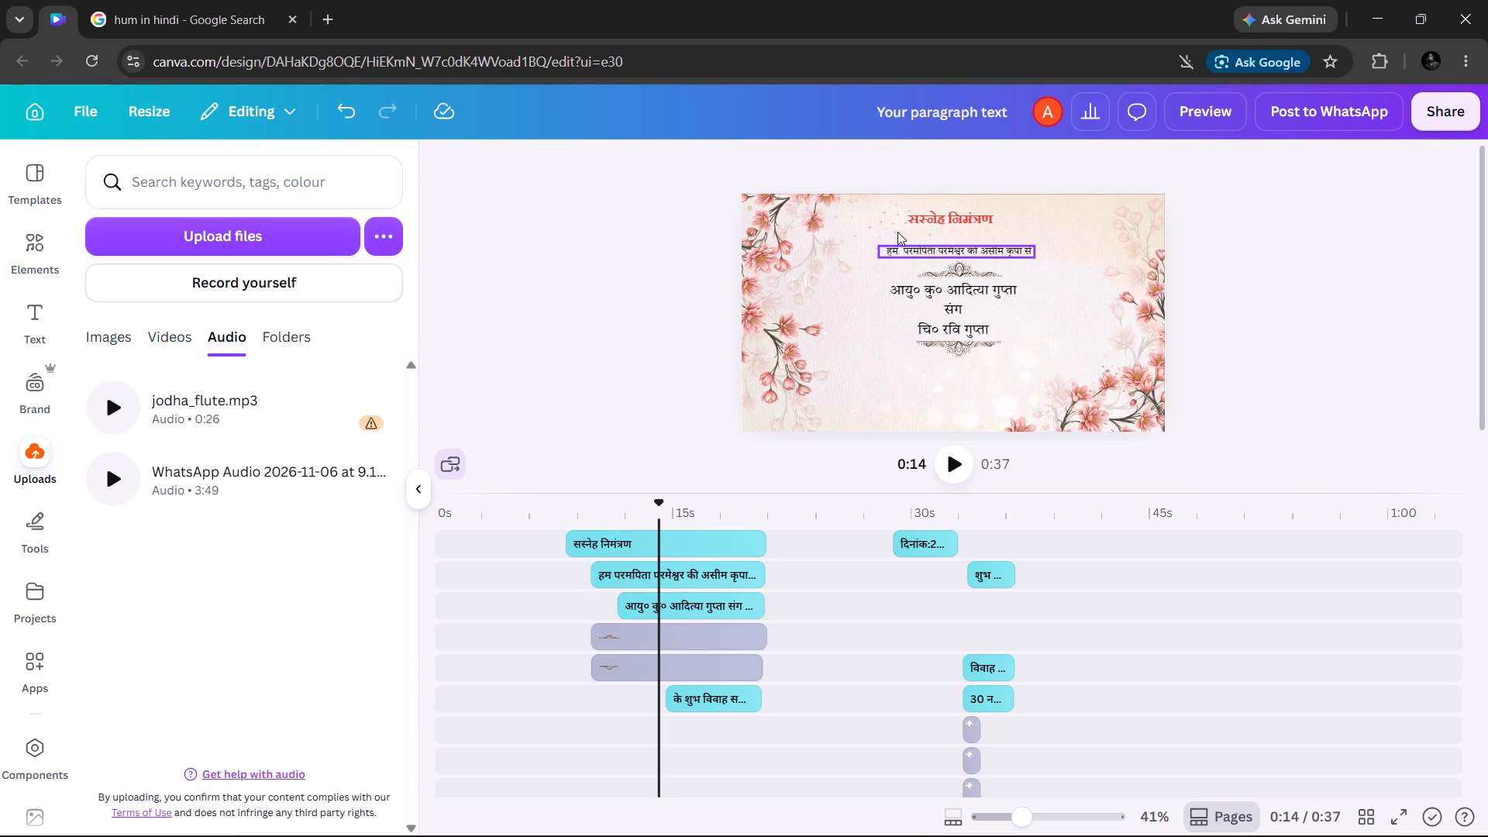
Reduce the gap between हम and परमपिता in the blessing line to a single space.
click(911, 255)
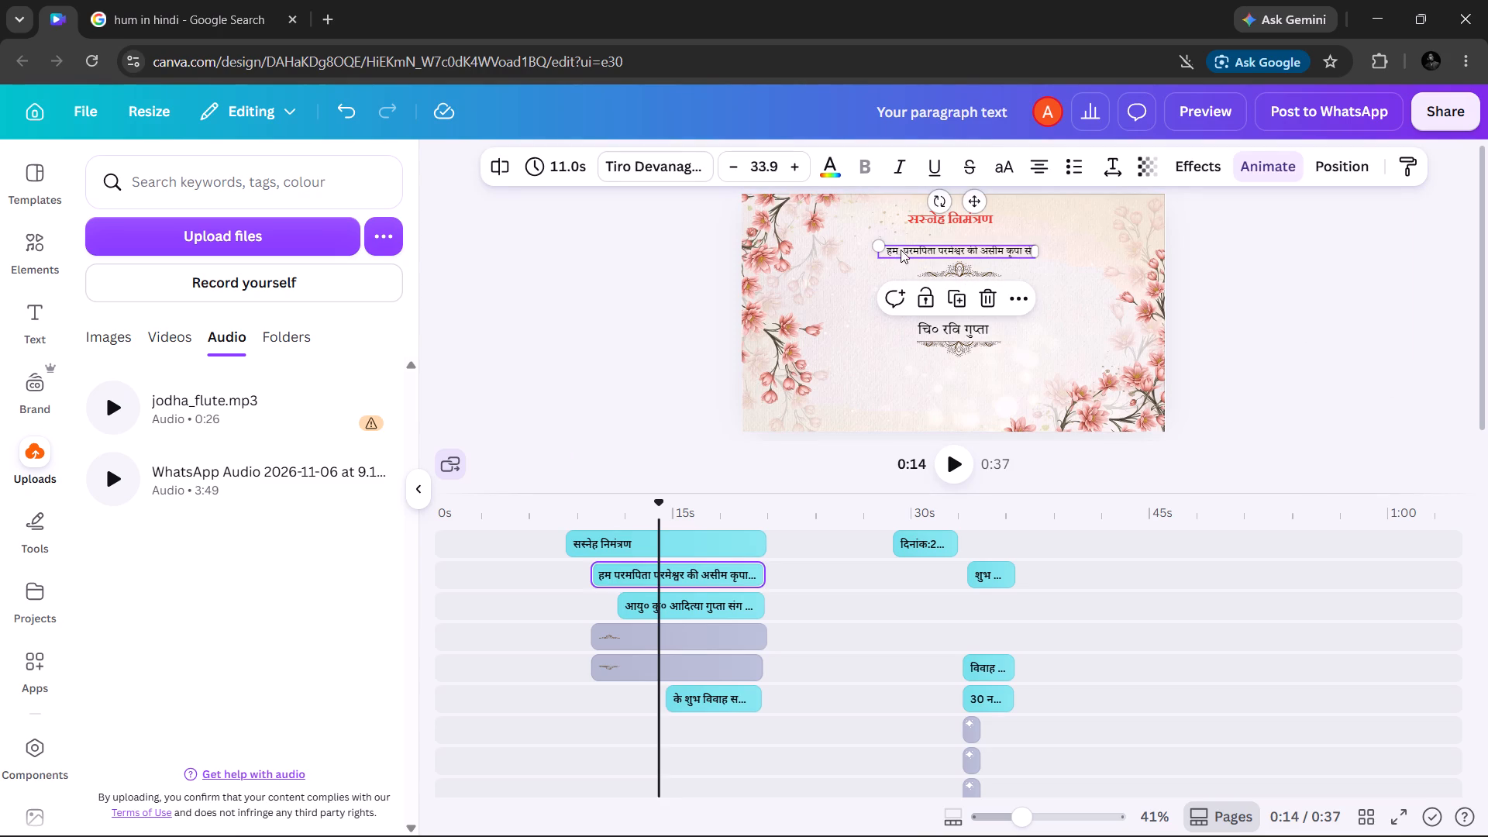
click(902, 248)
click(902, 248)
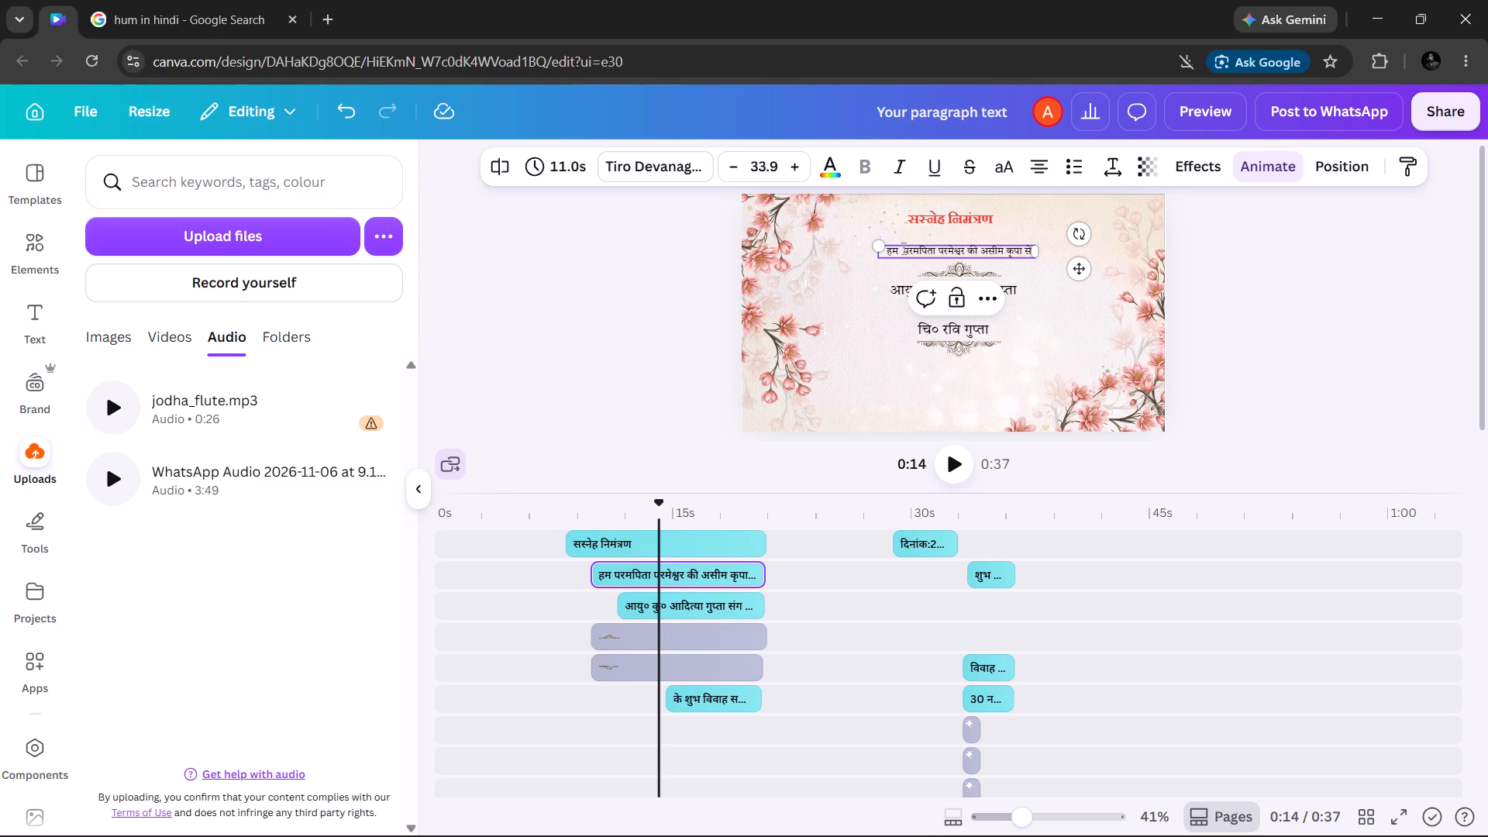
key(BackSpace)
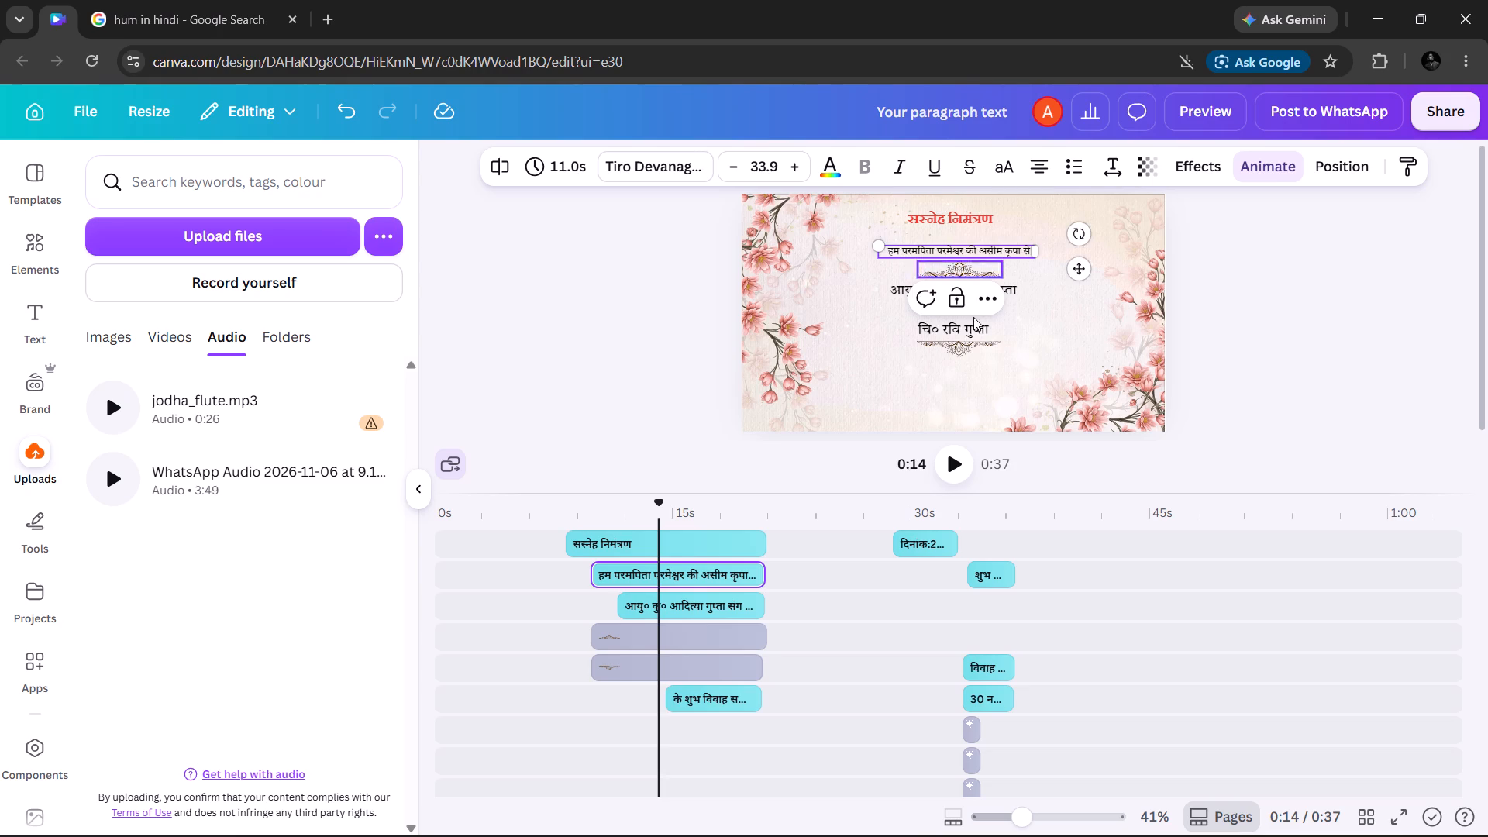
click(1252, 348)
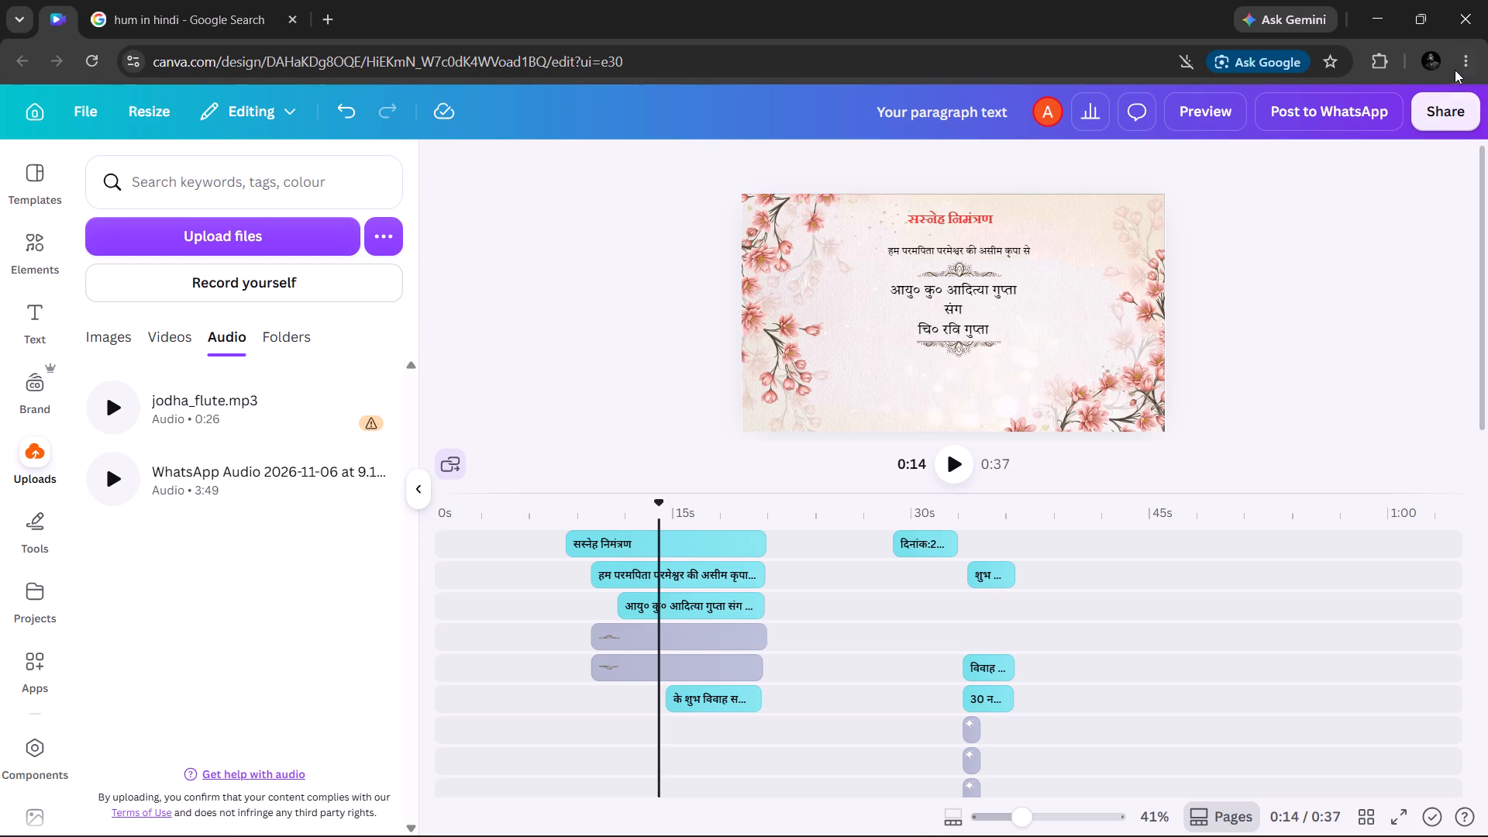
Download the invitation as an MP4 video at 1080p quality.
click(1451, 108)
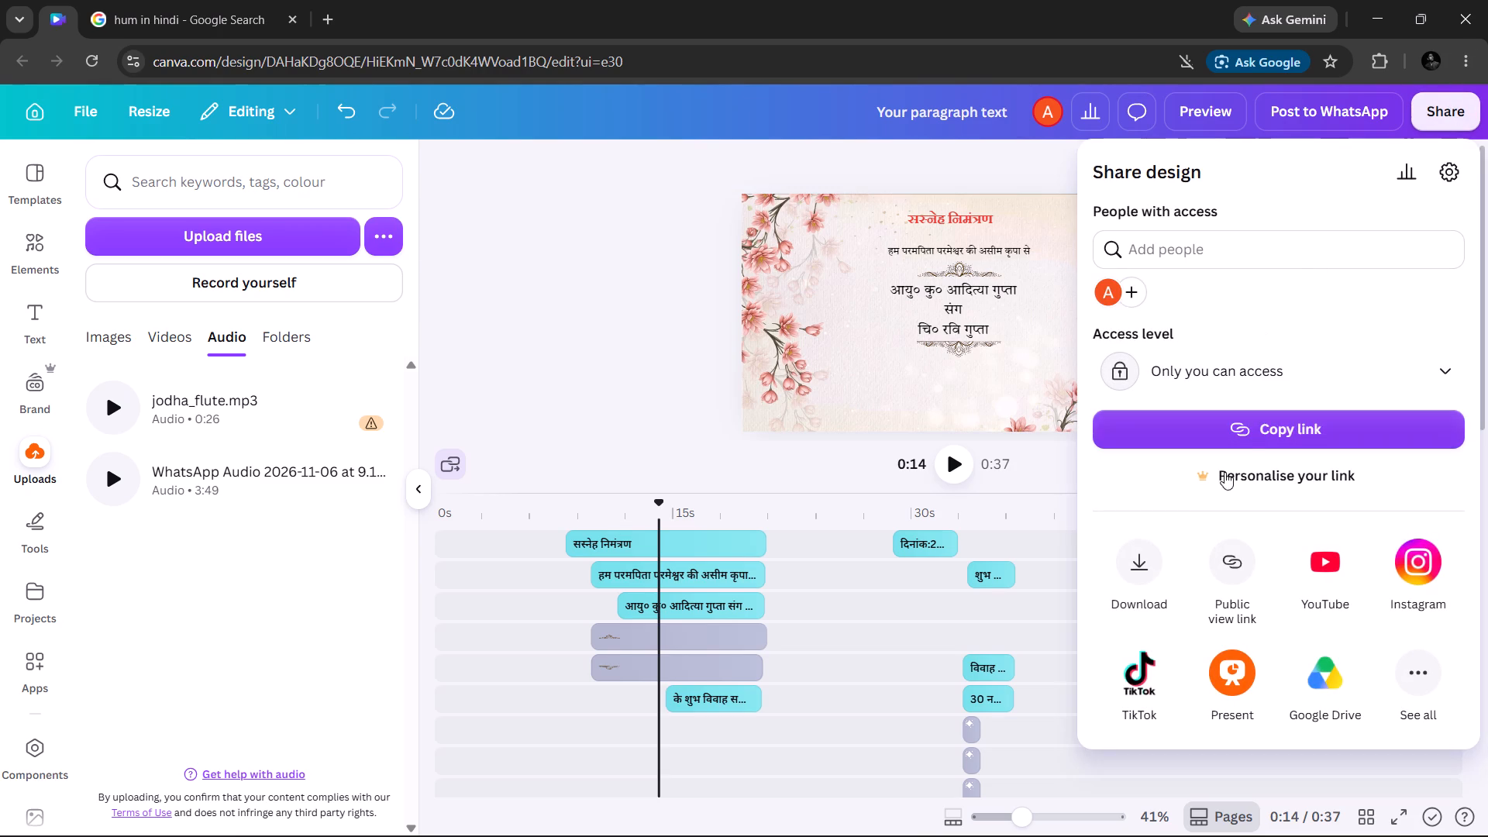
click(1153, 554)
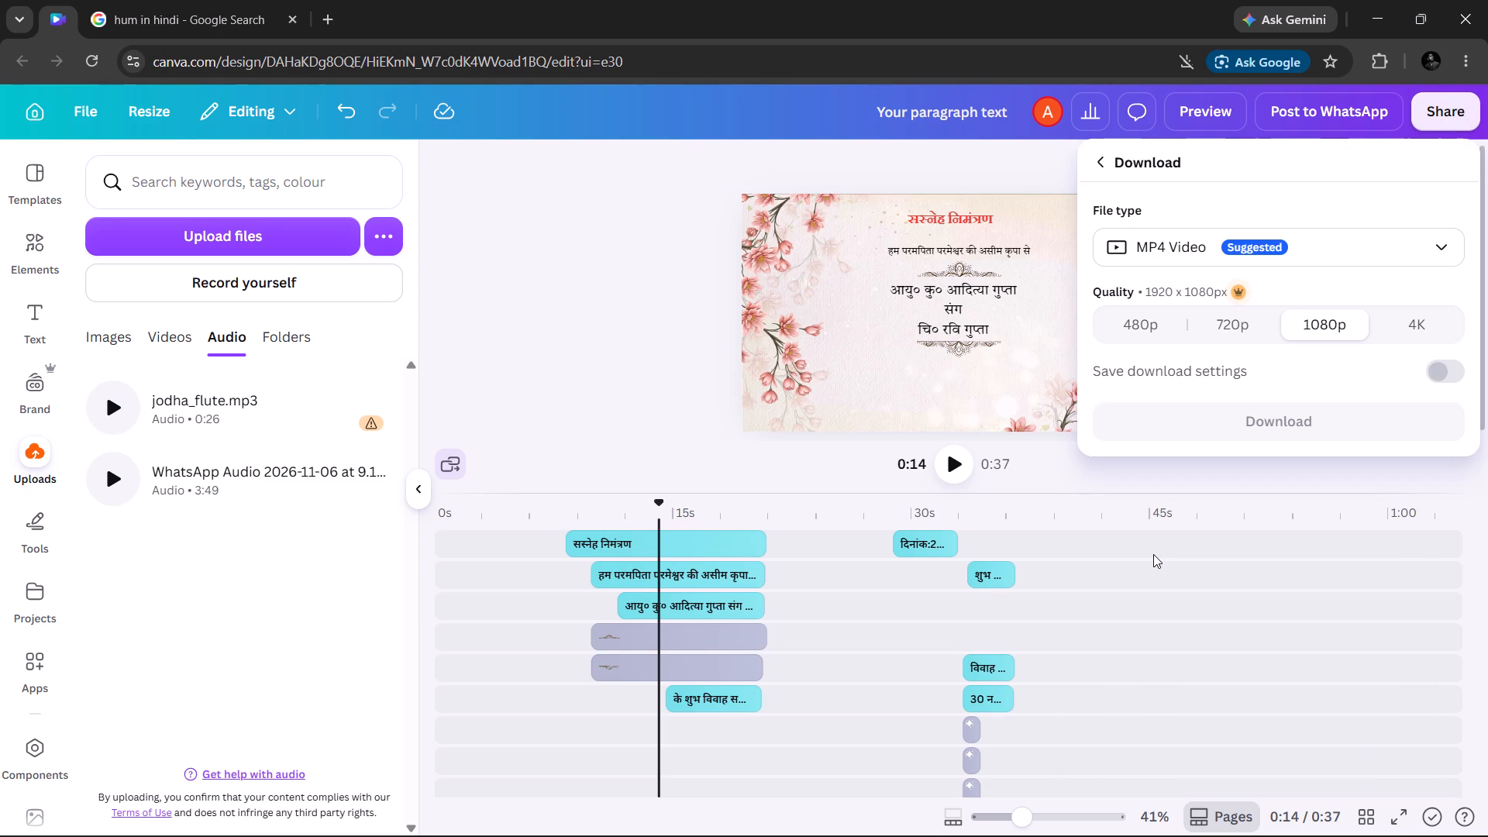
click(1274, 421)
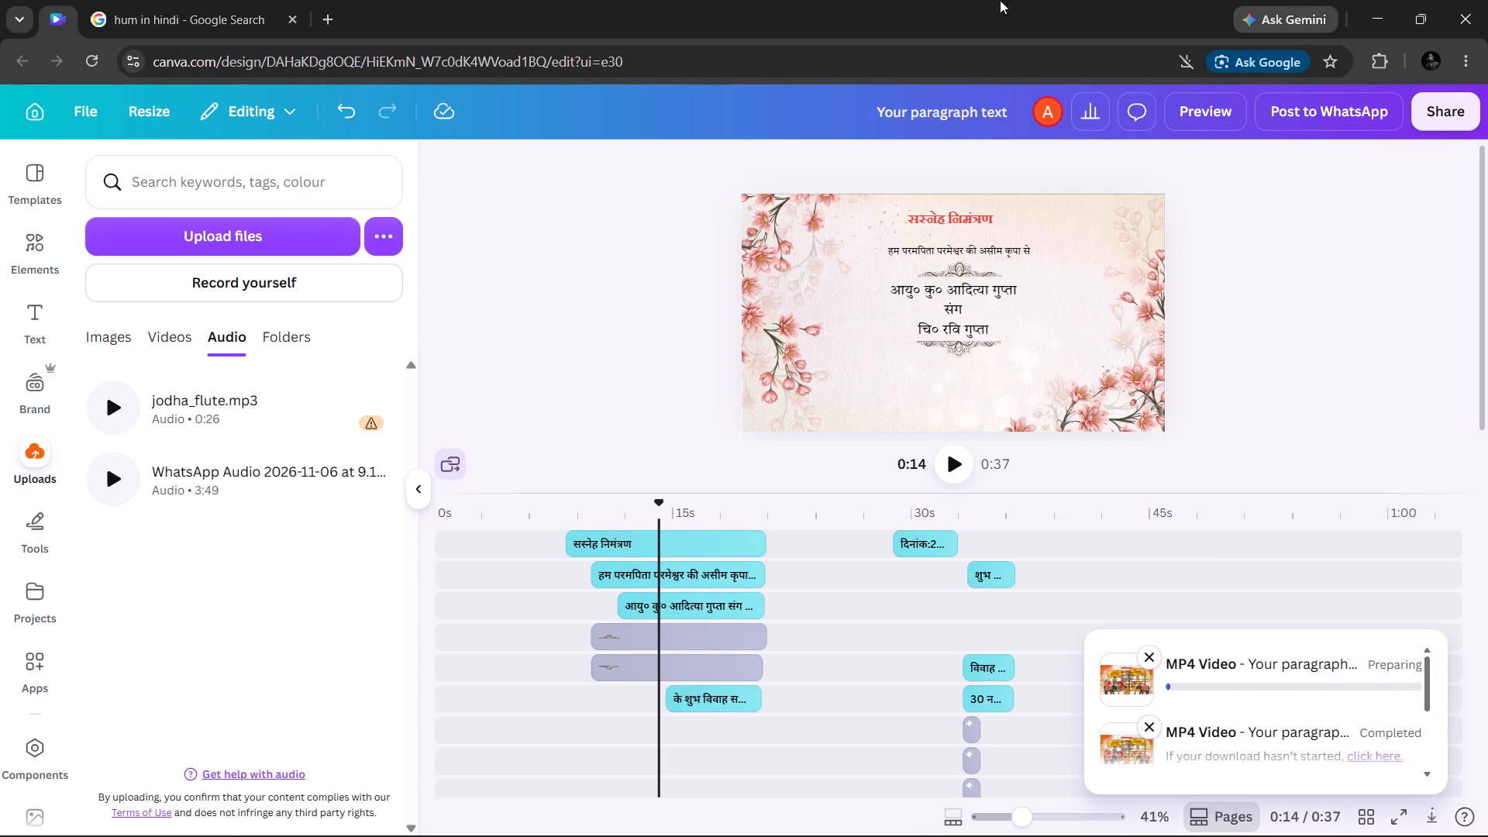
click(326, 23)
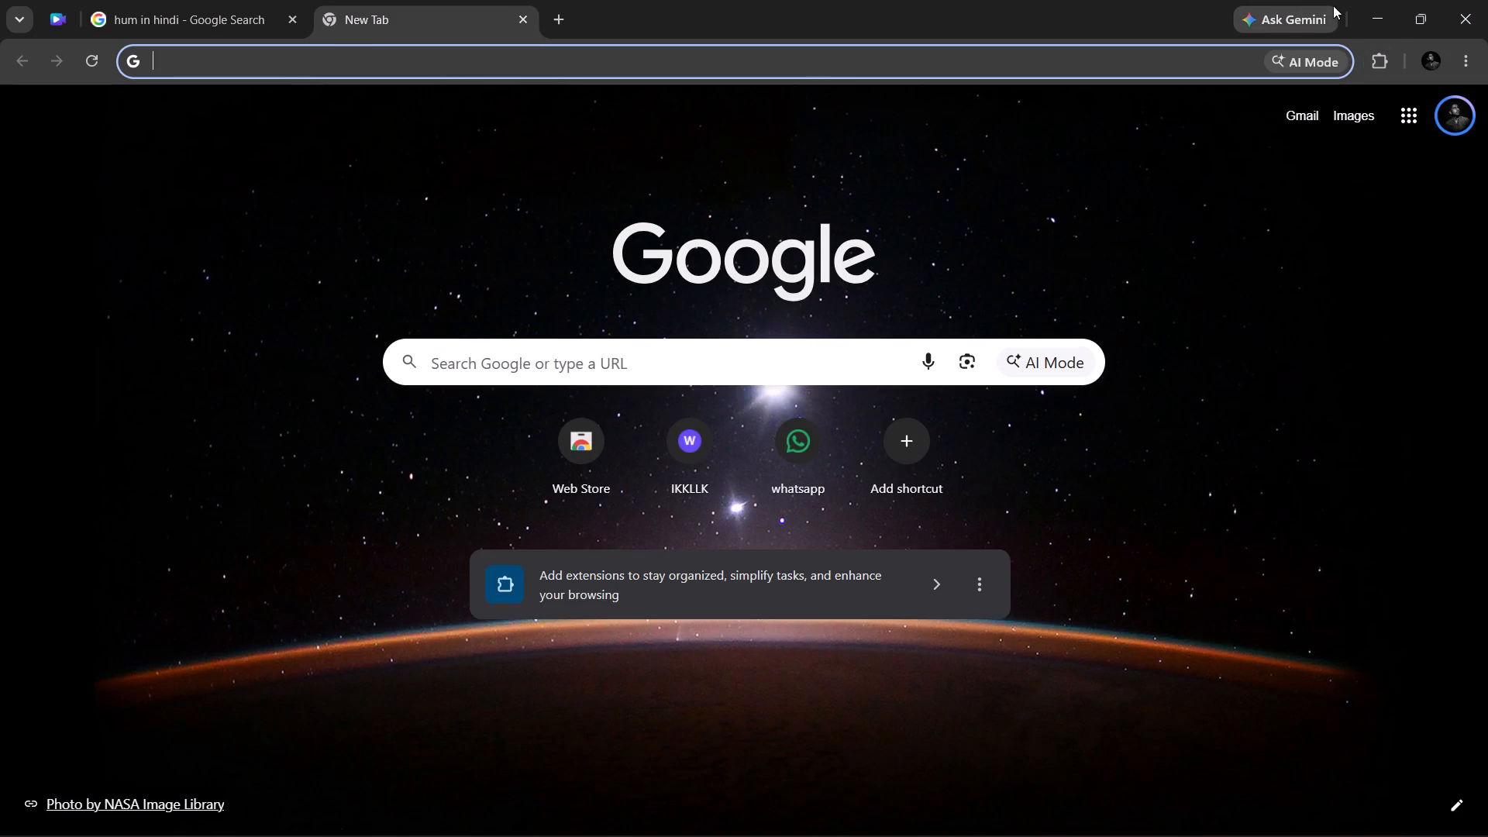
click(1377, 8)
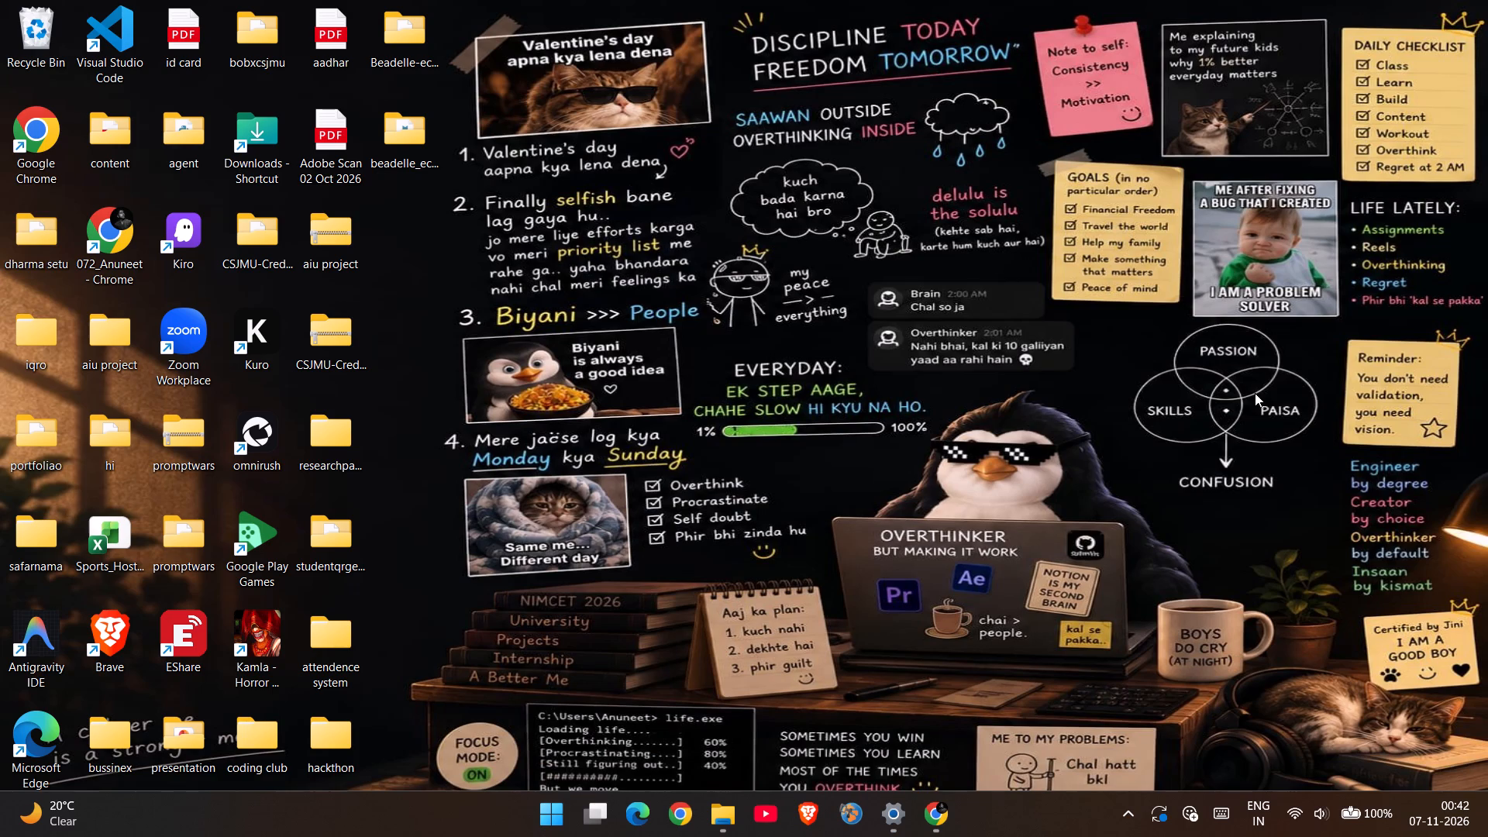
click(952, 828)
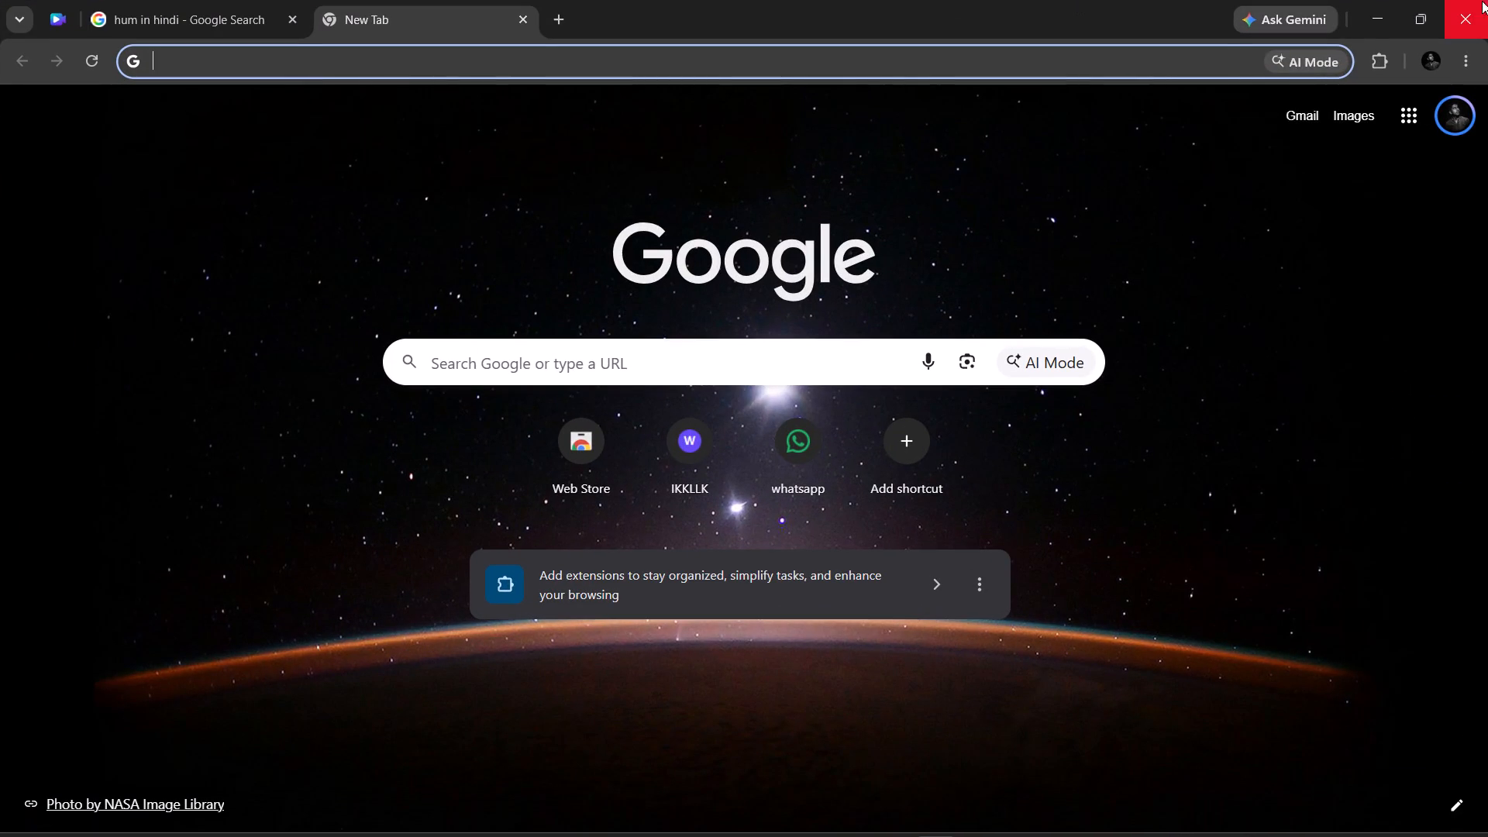
Switch to the desktop, refresh it and launch Kuro.
click(1381, 33)
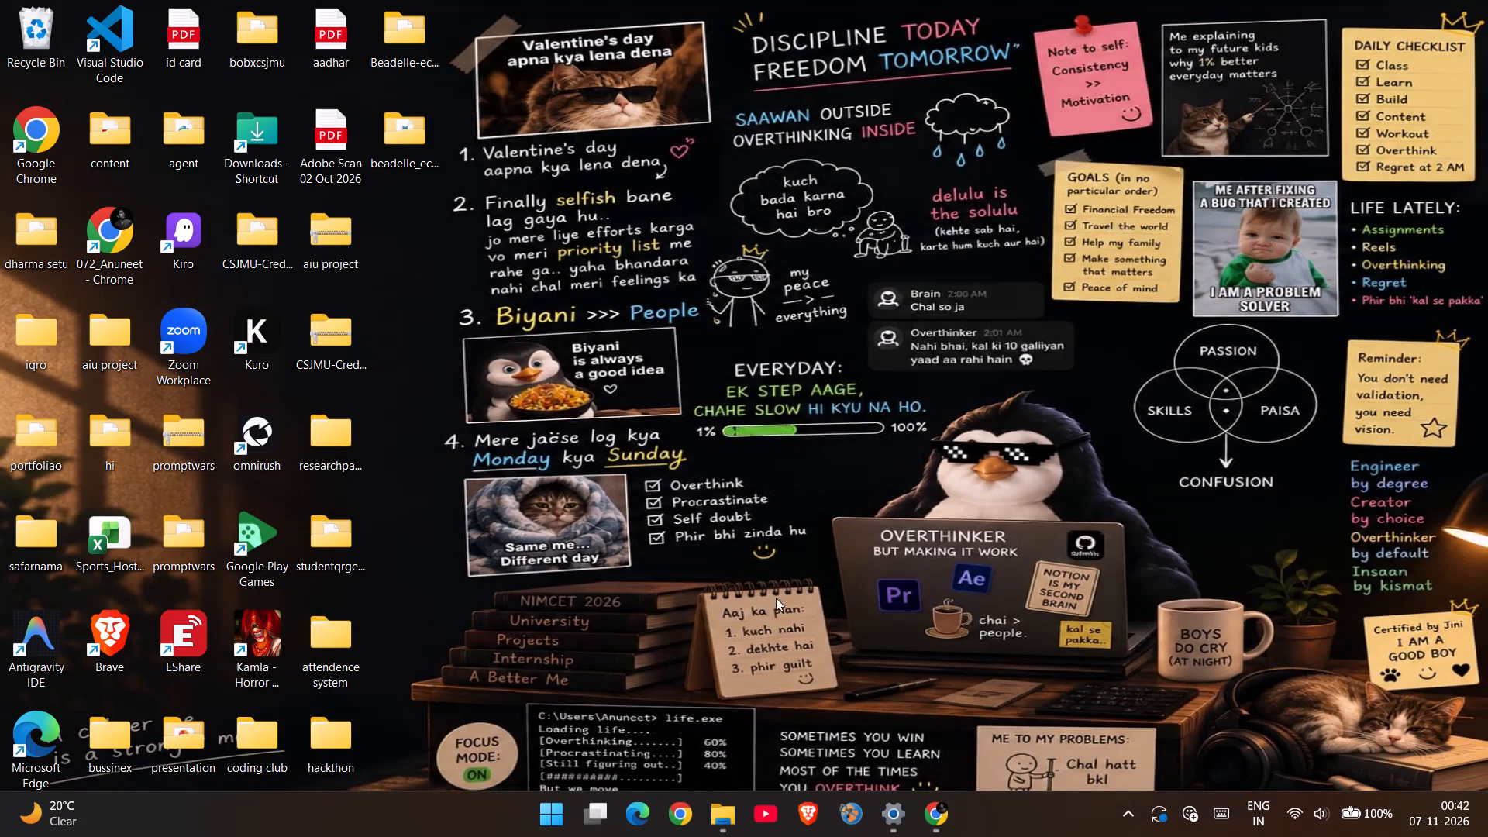
right_click(470, 330)
click(534, 412)
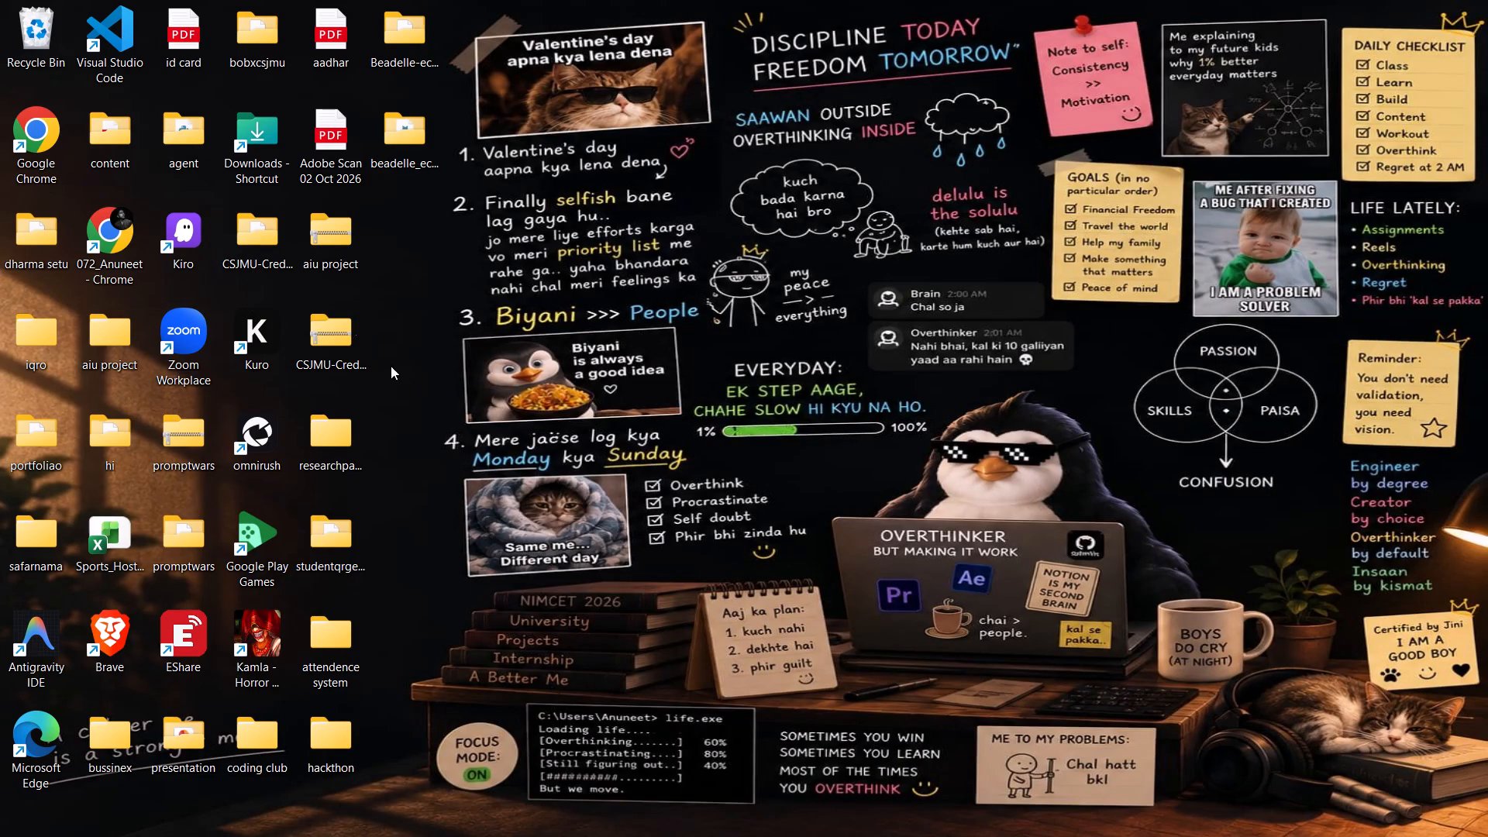
double_click(272, 336)
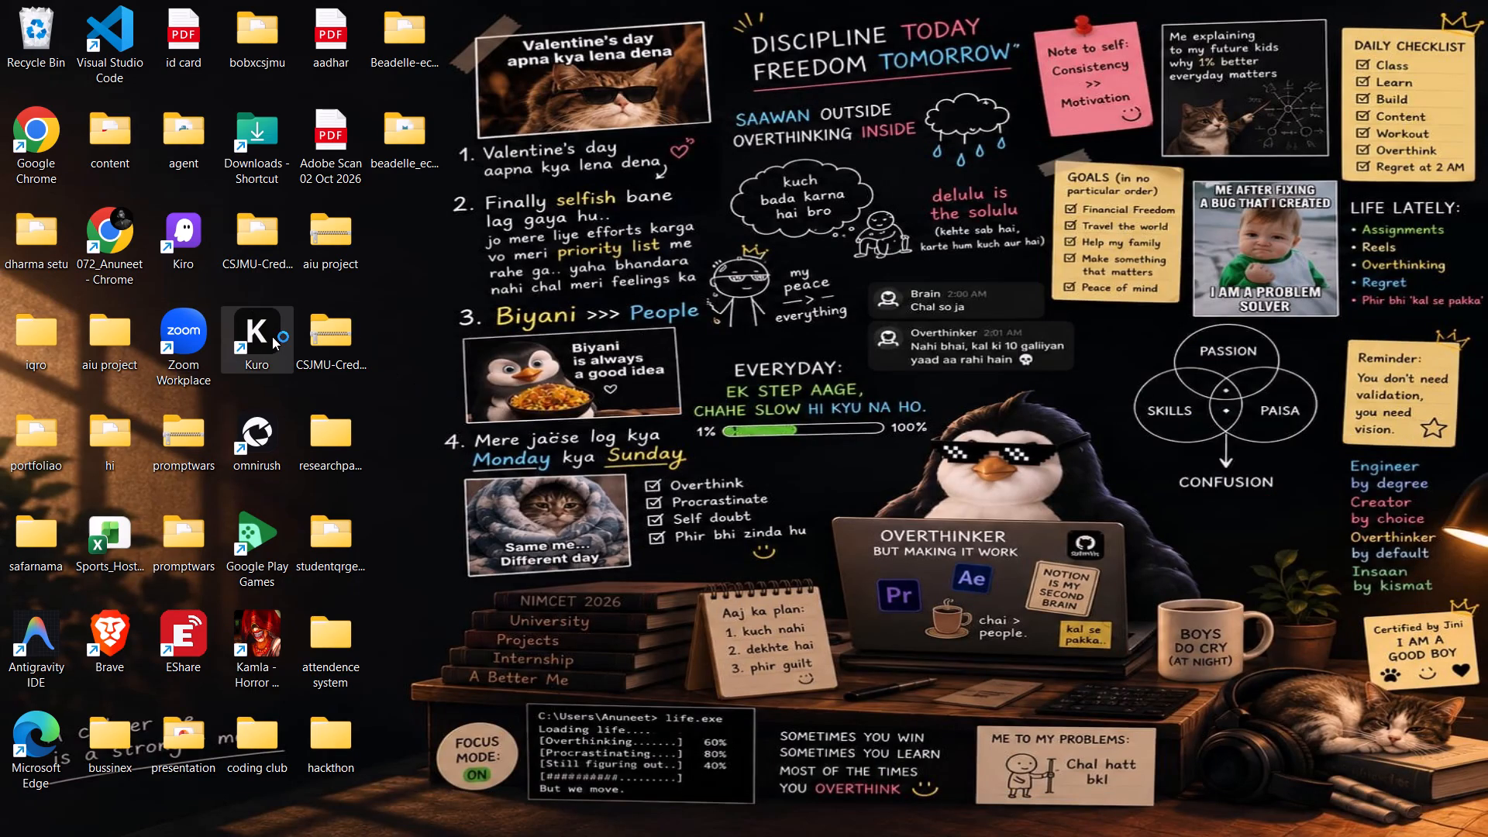